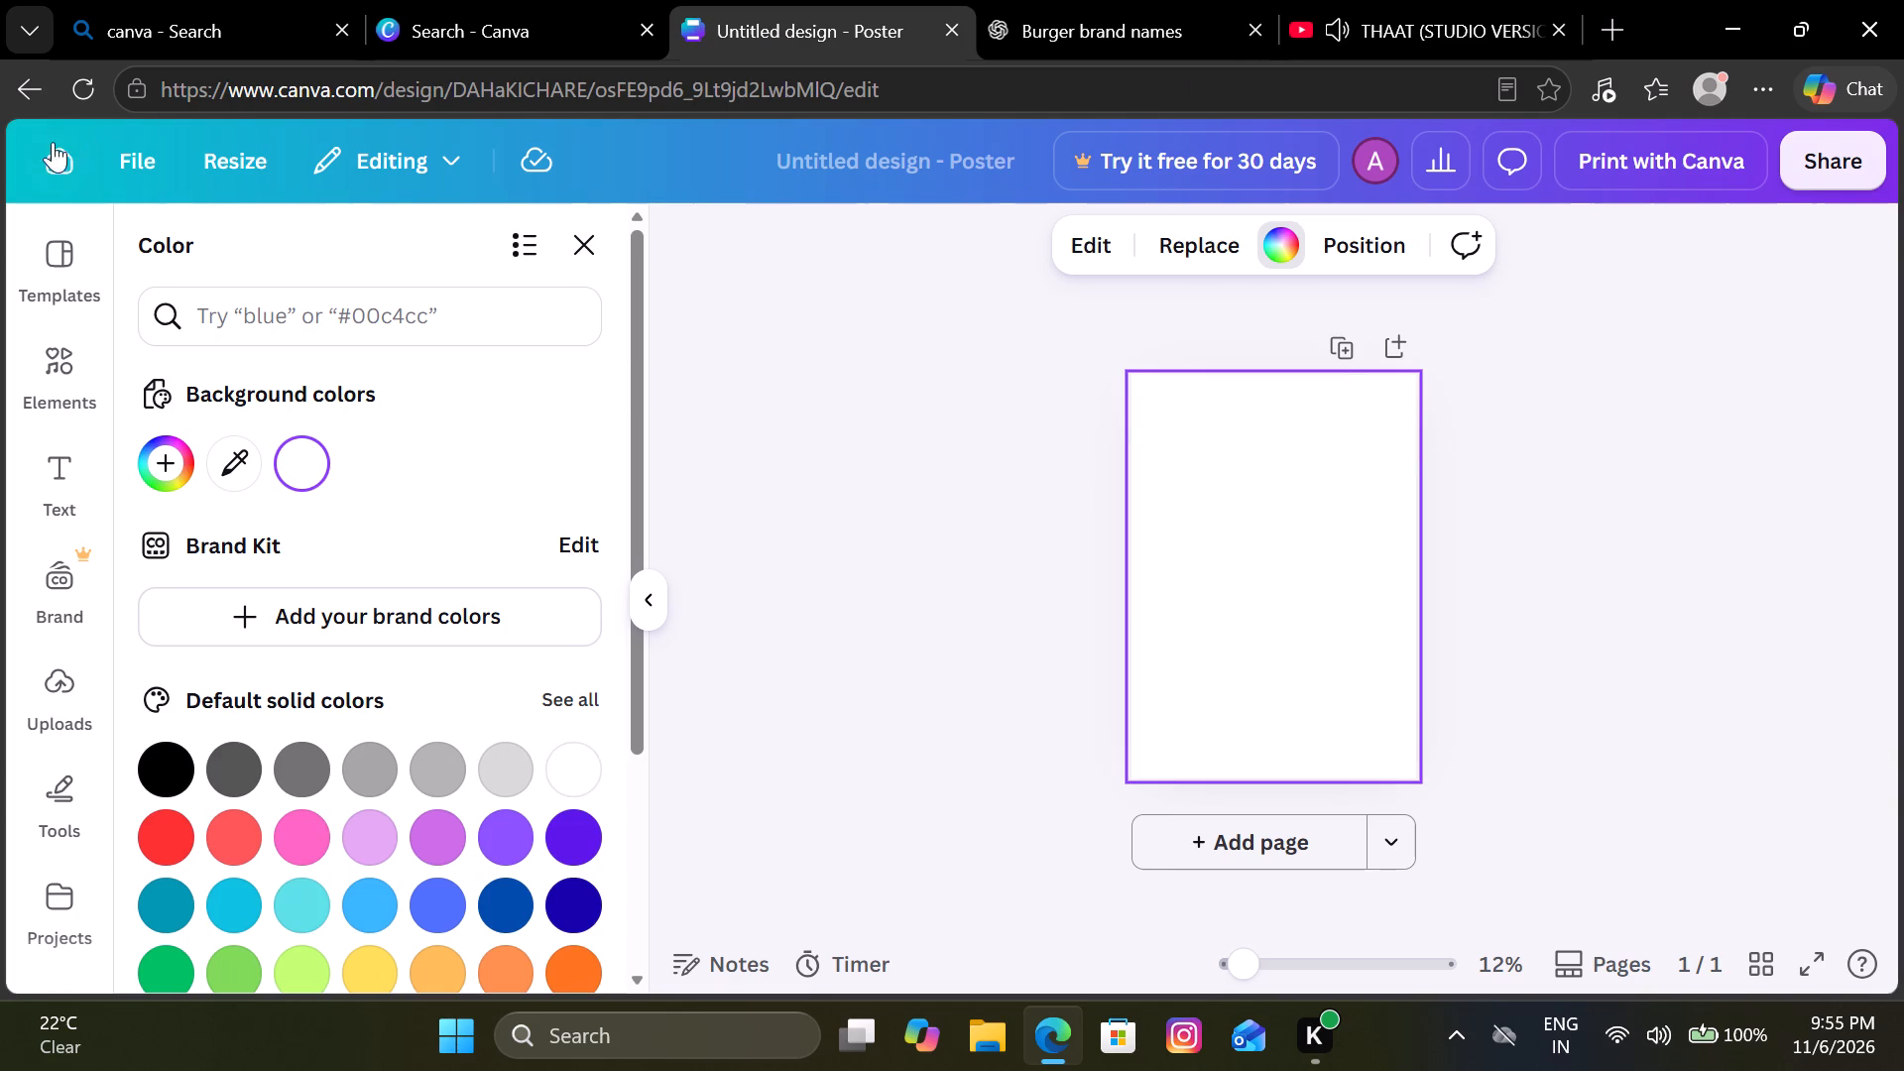
click(28, 86)
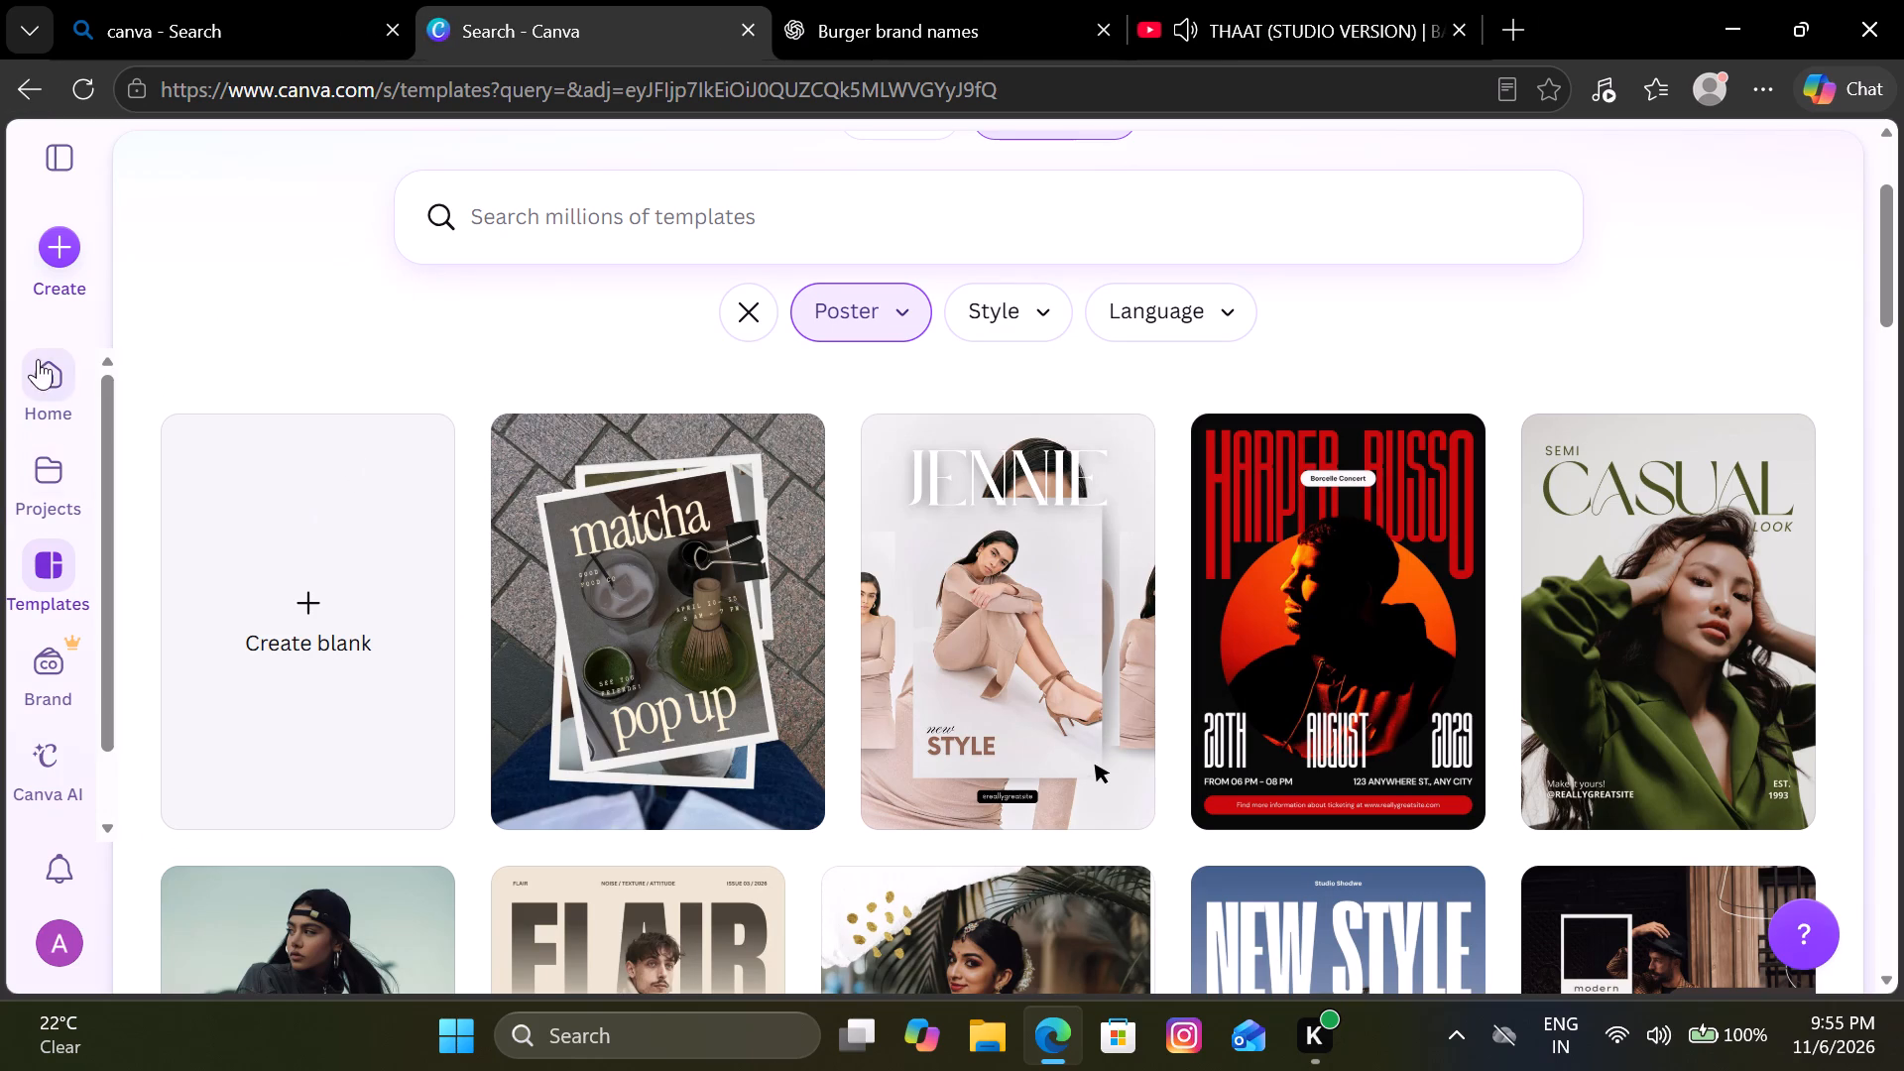
click(56, 274)
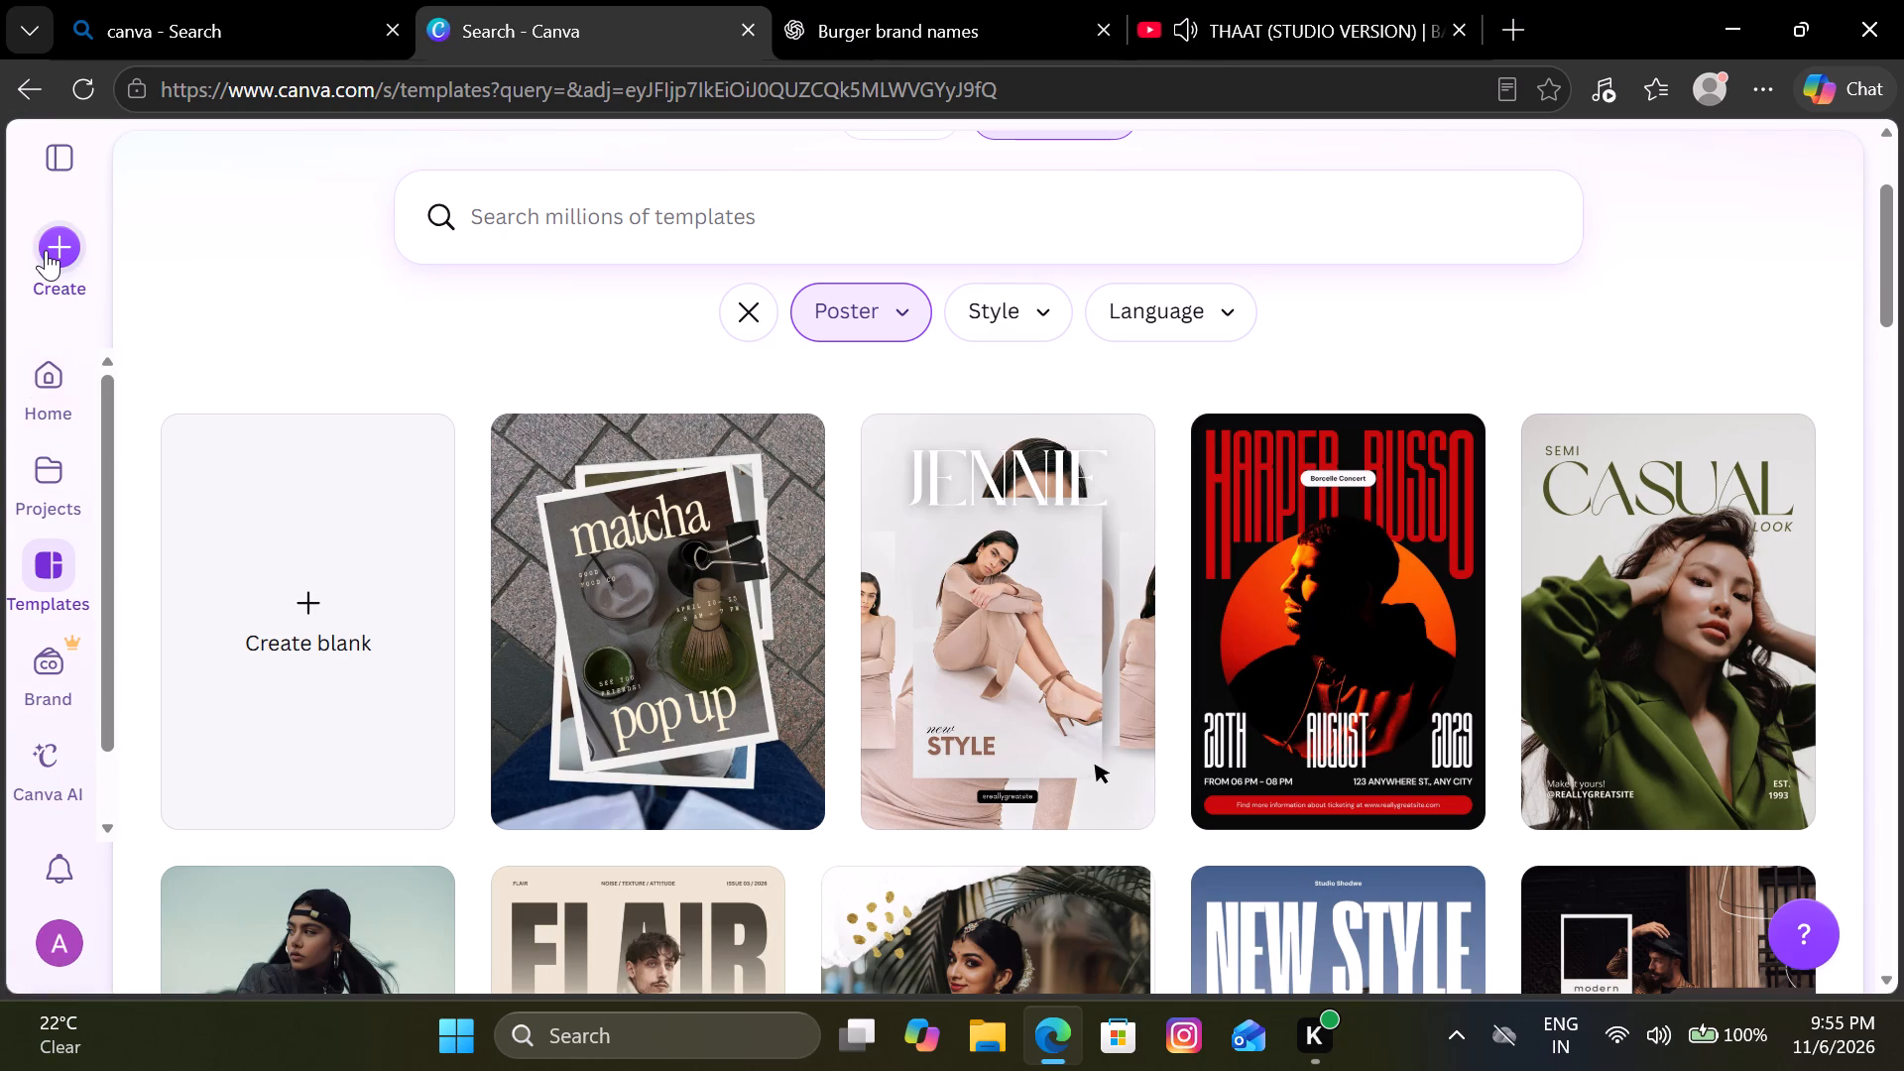
click(46, 250)
click(692, 745)
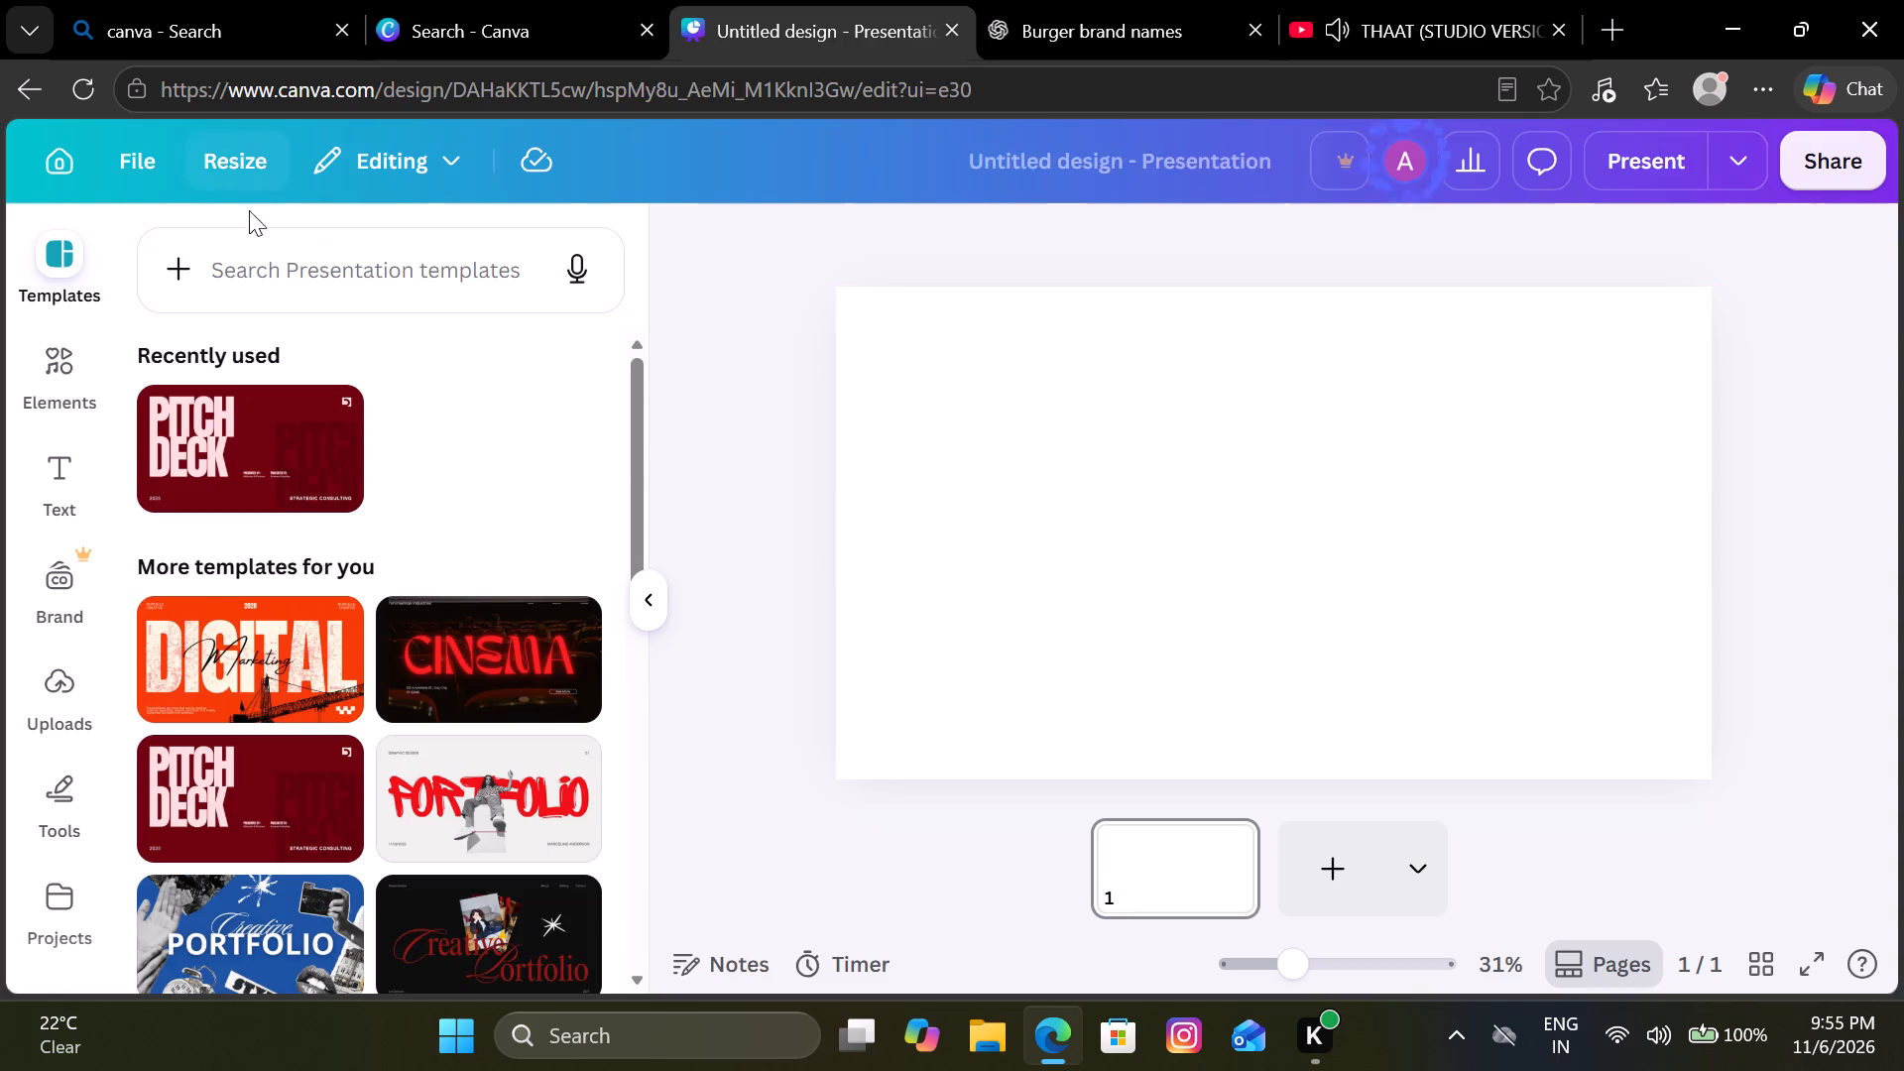
Search the presentation templates for "blue and yellow", look over the results and clear the search.
click(293, 269)
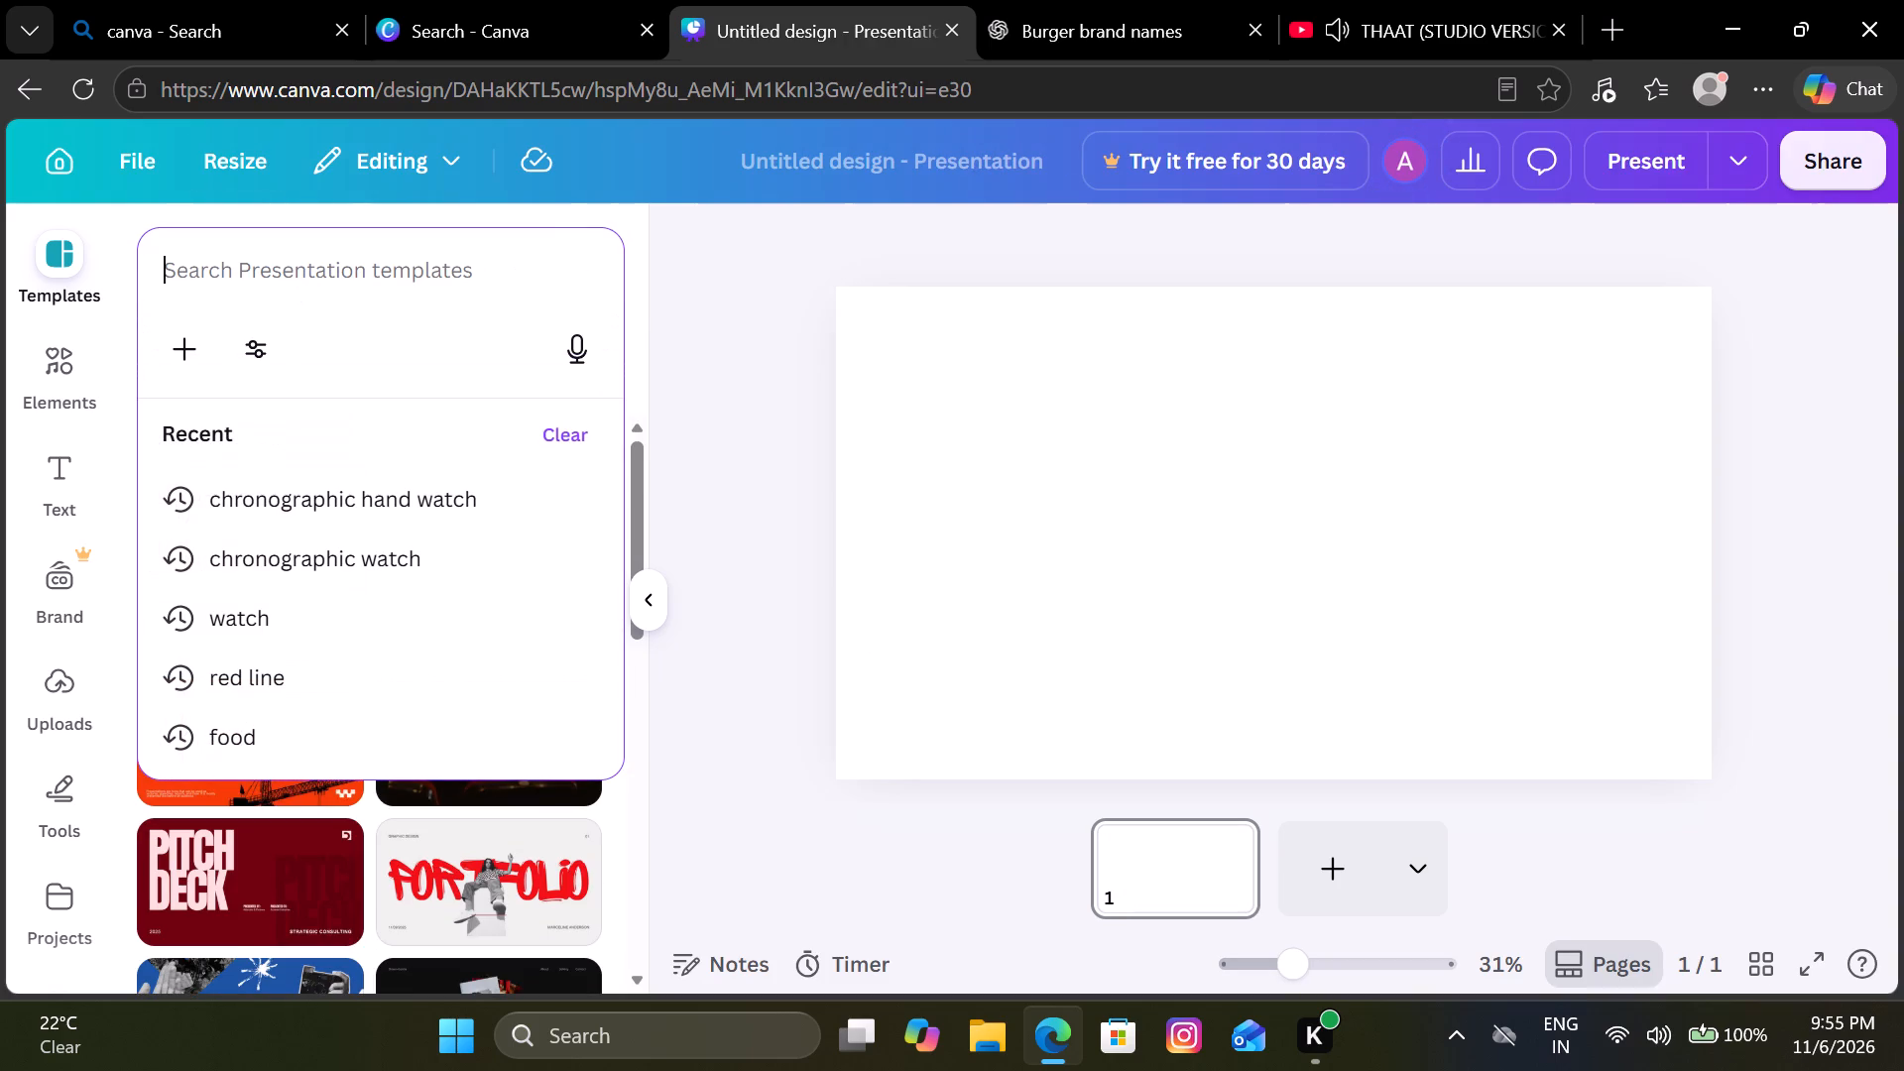
text(blue)
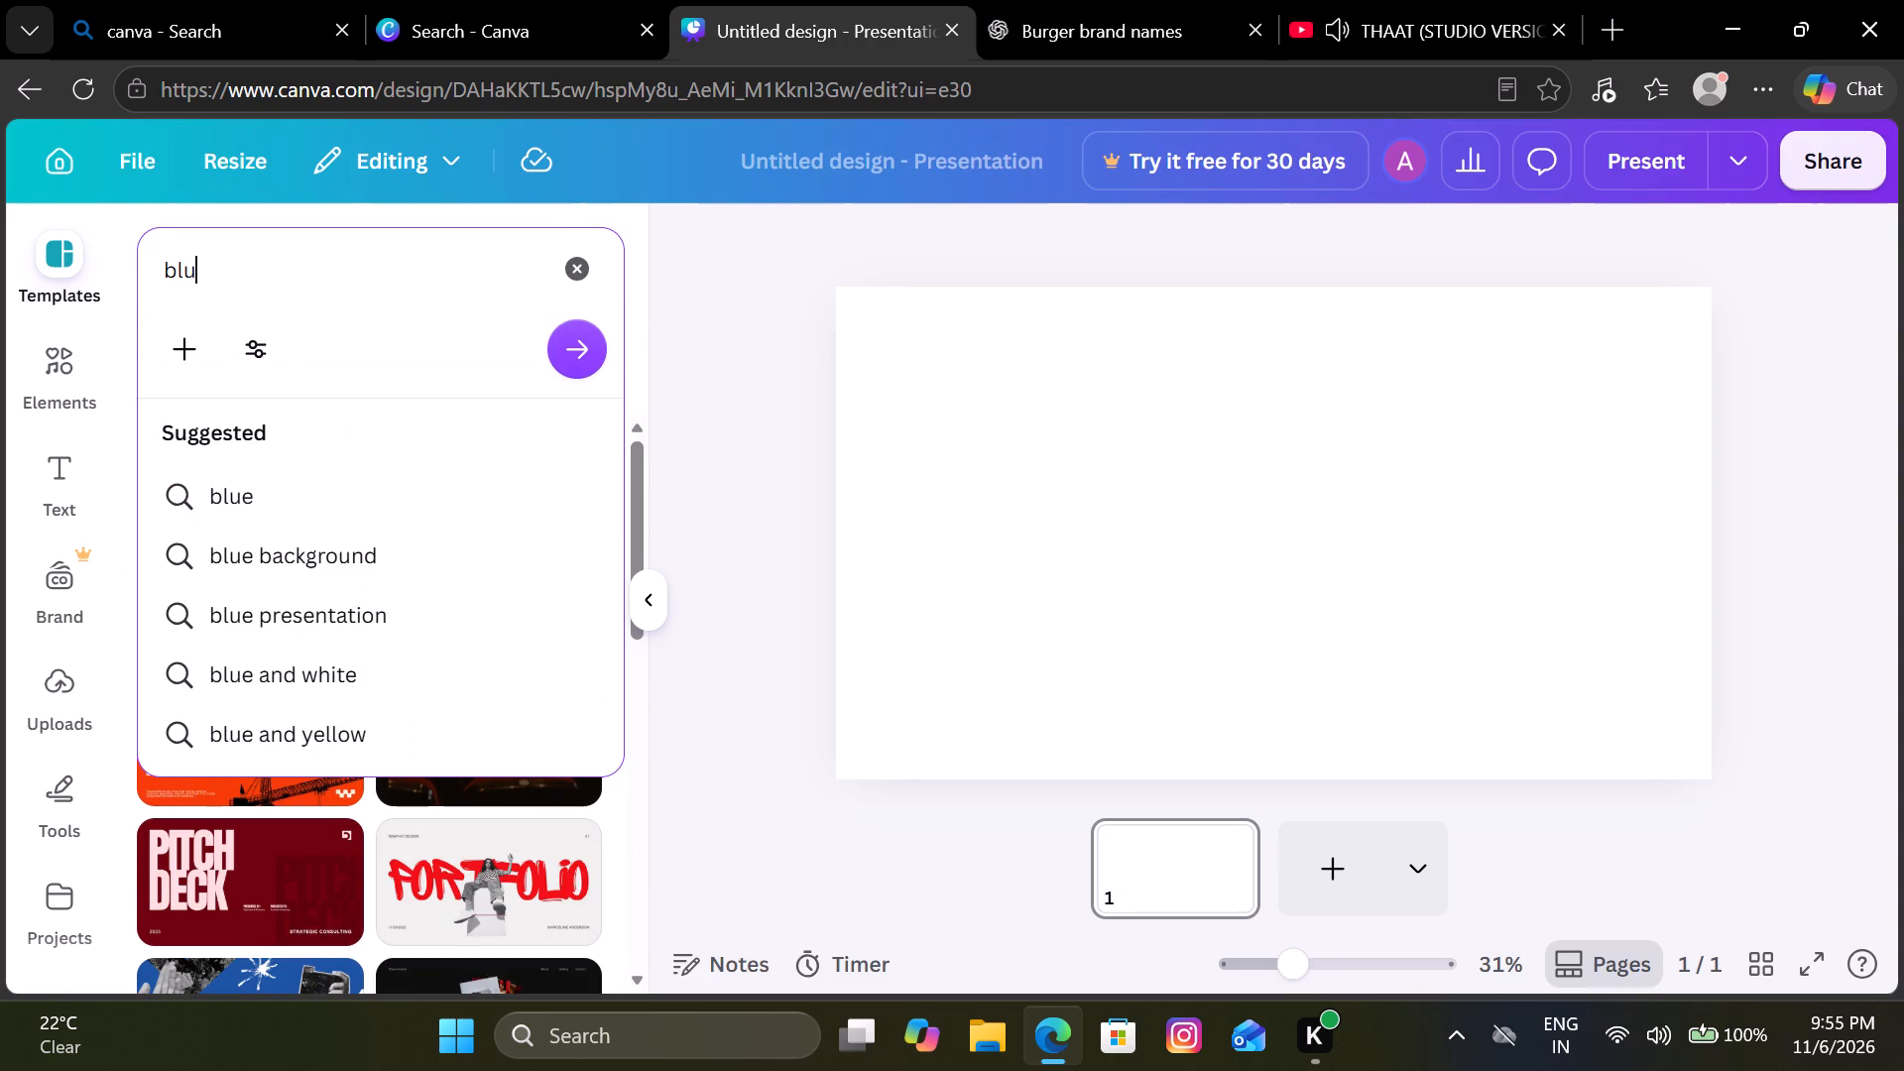
key(space)
text(yello)
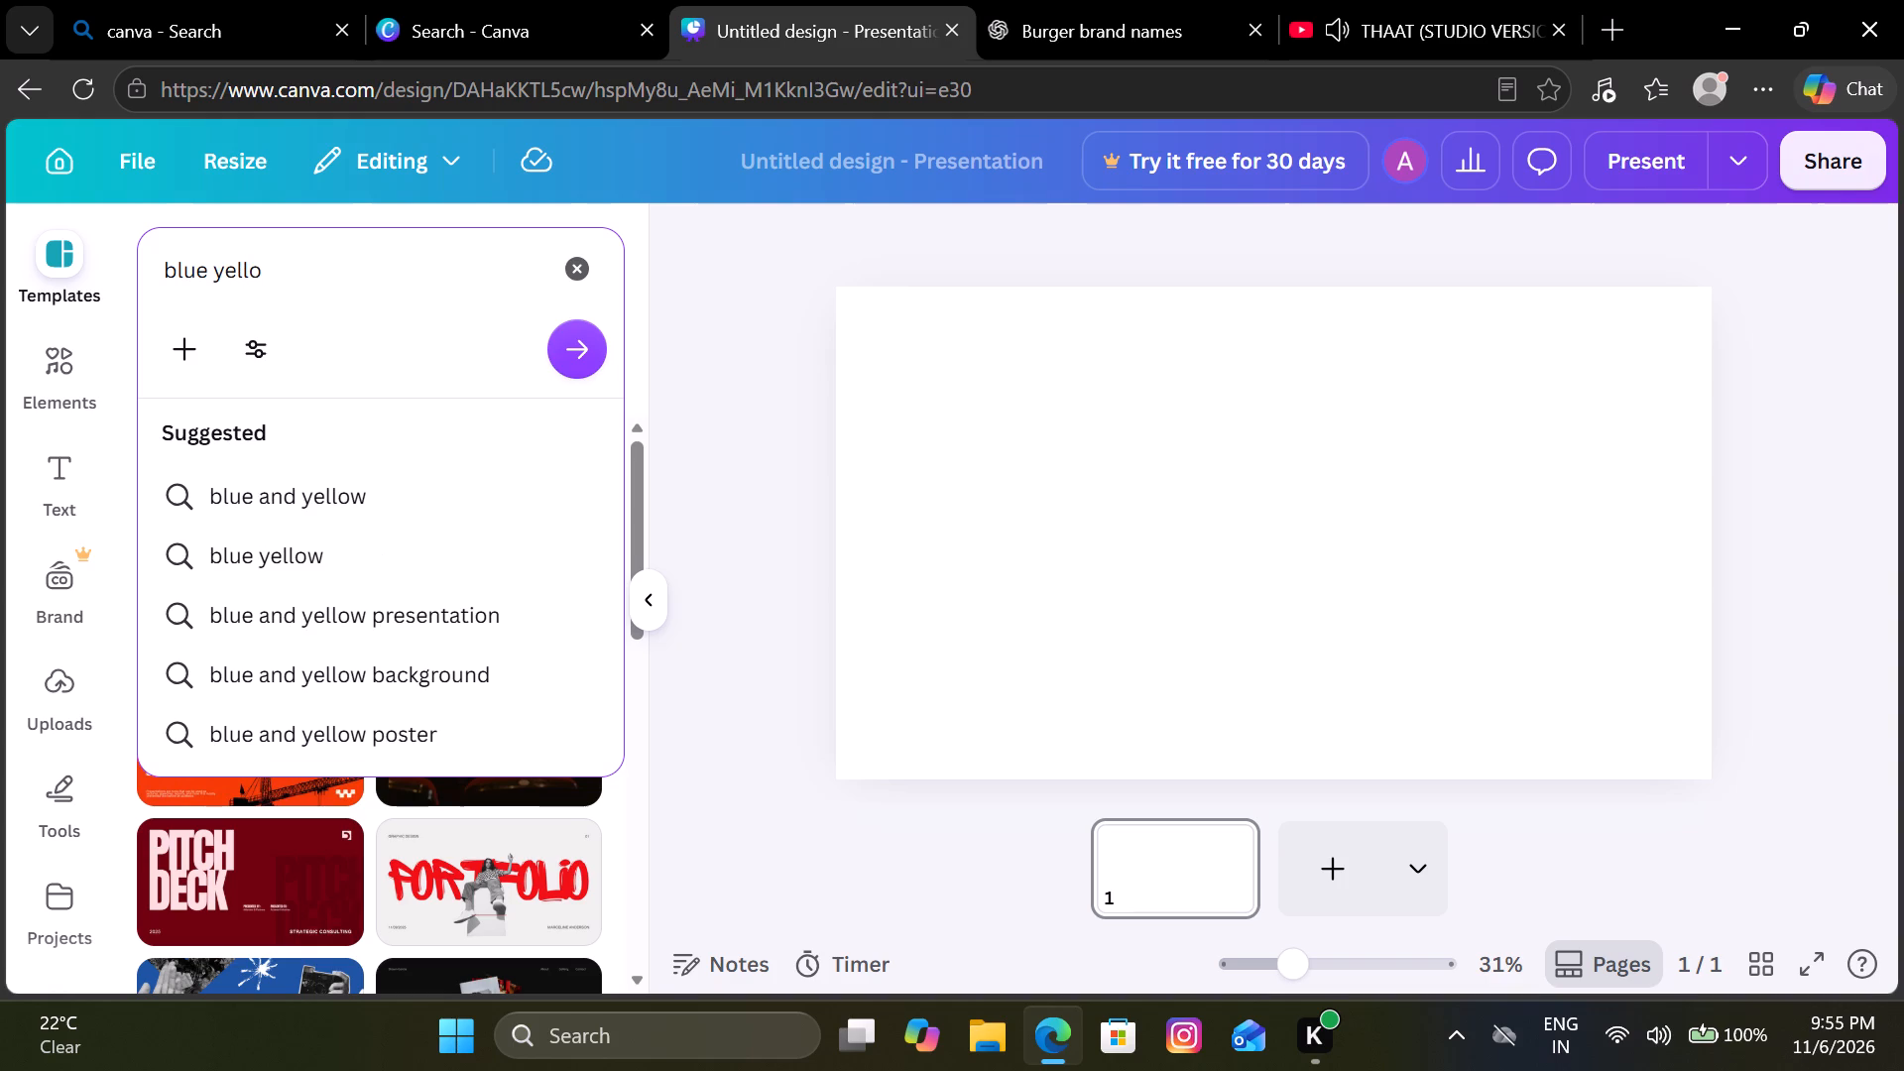
click(307, 494)
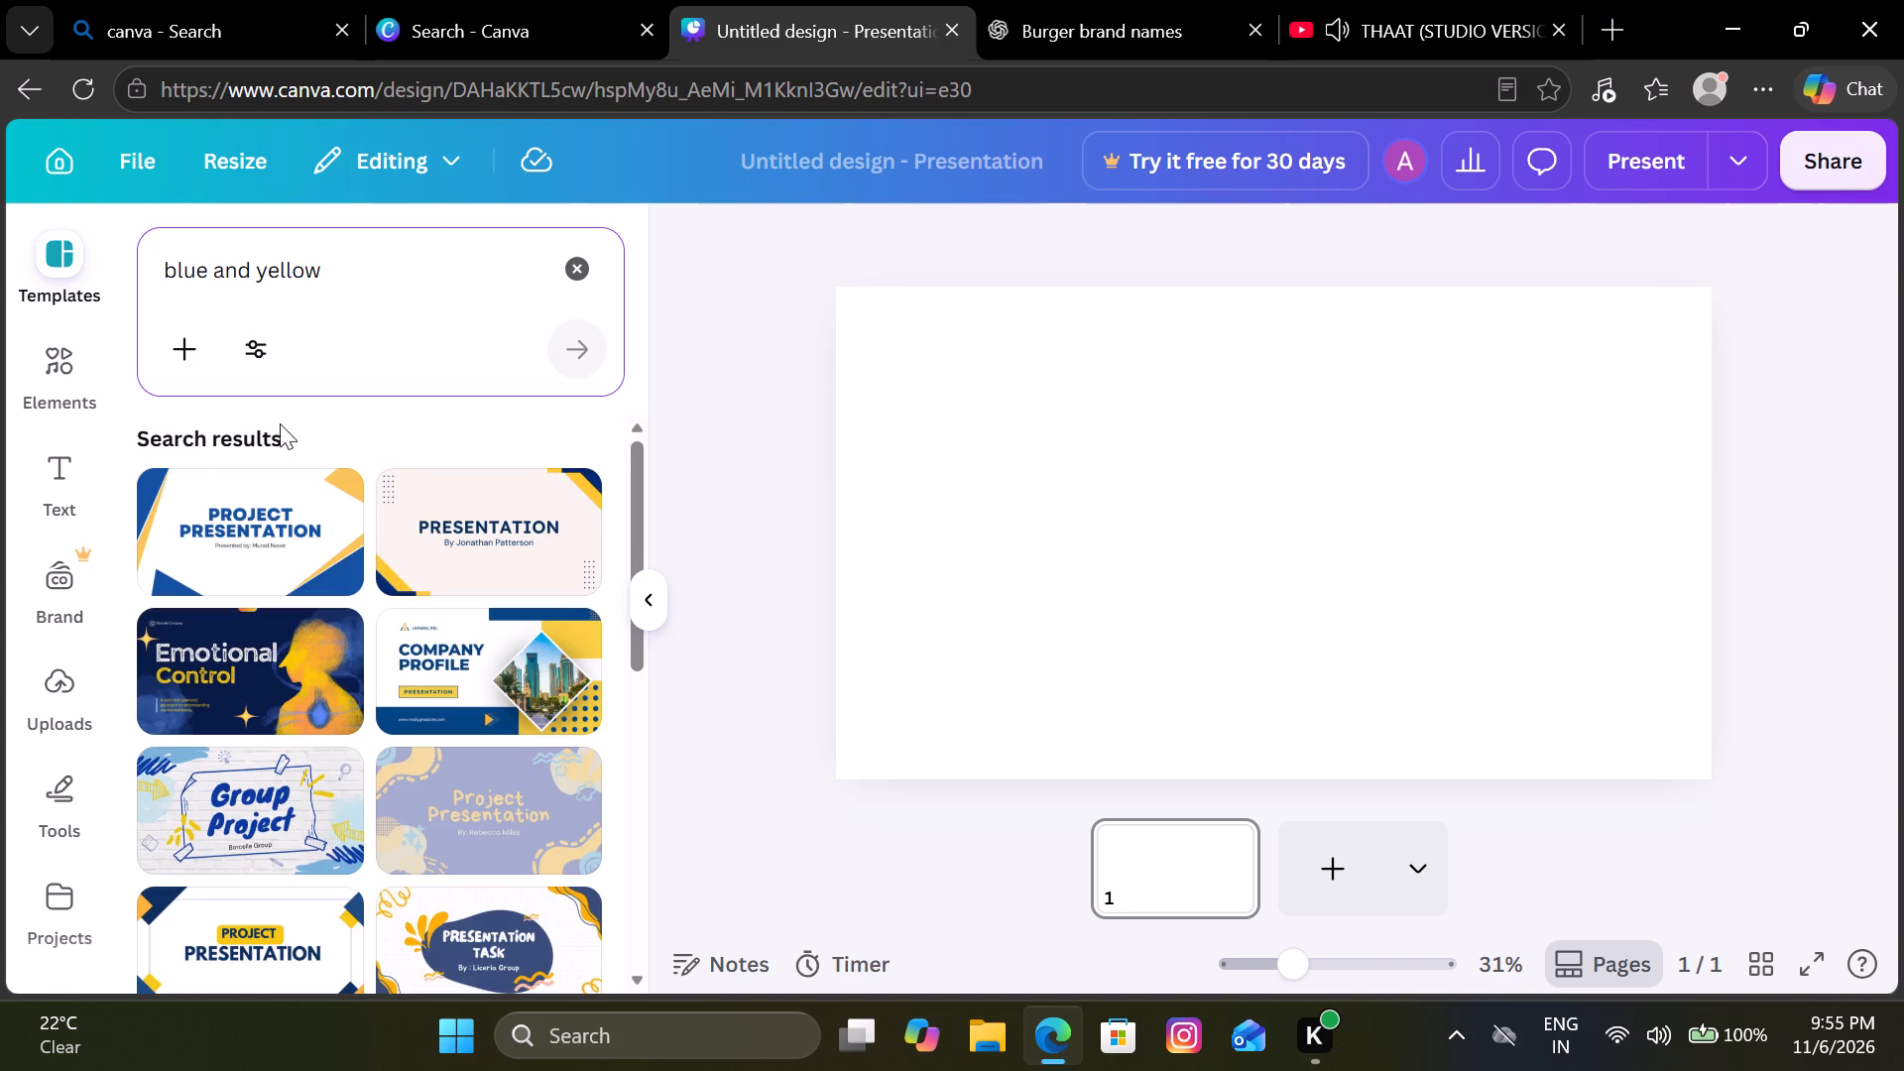
scroll(334, 464, up, 1)
click(549, 269)
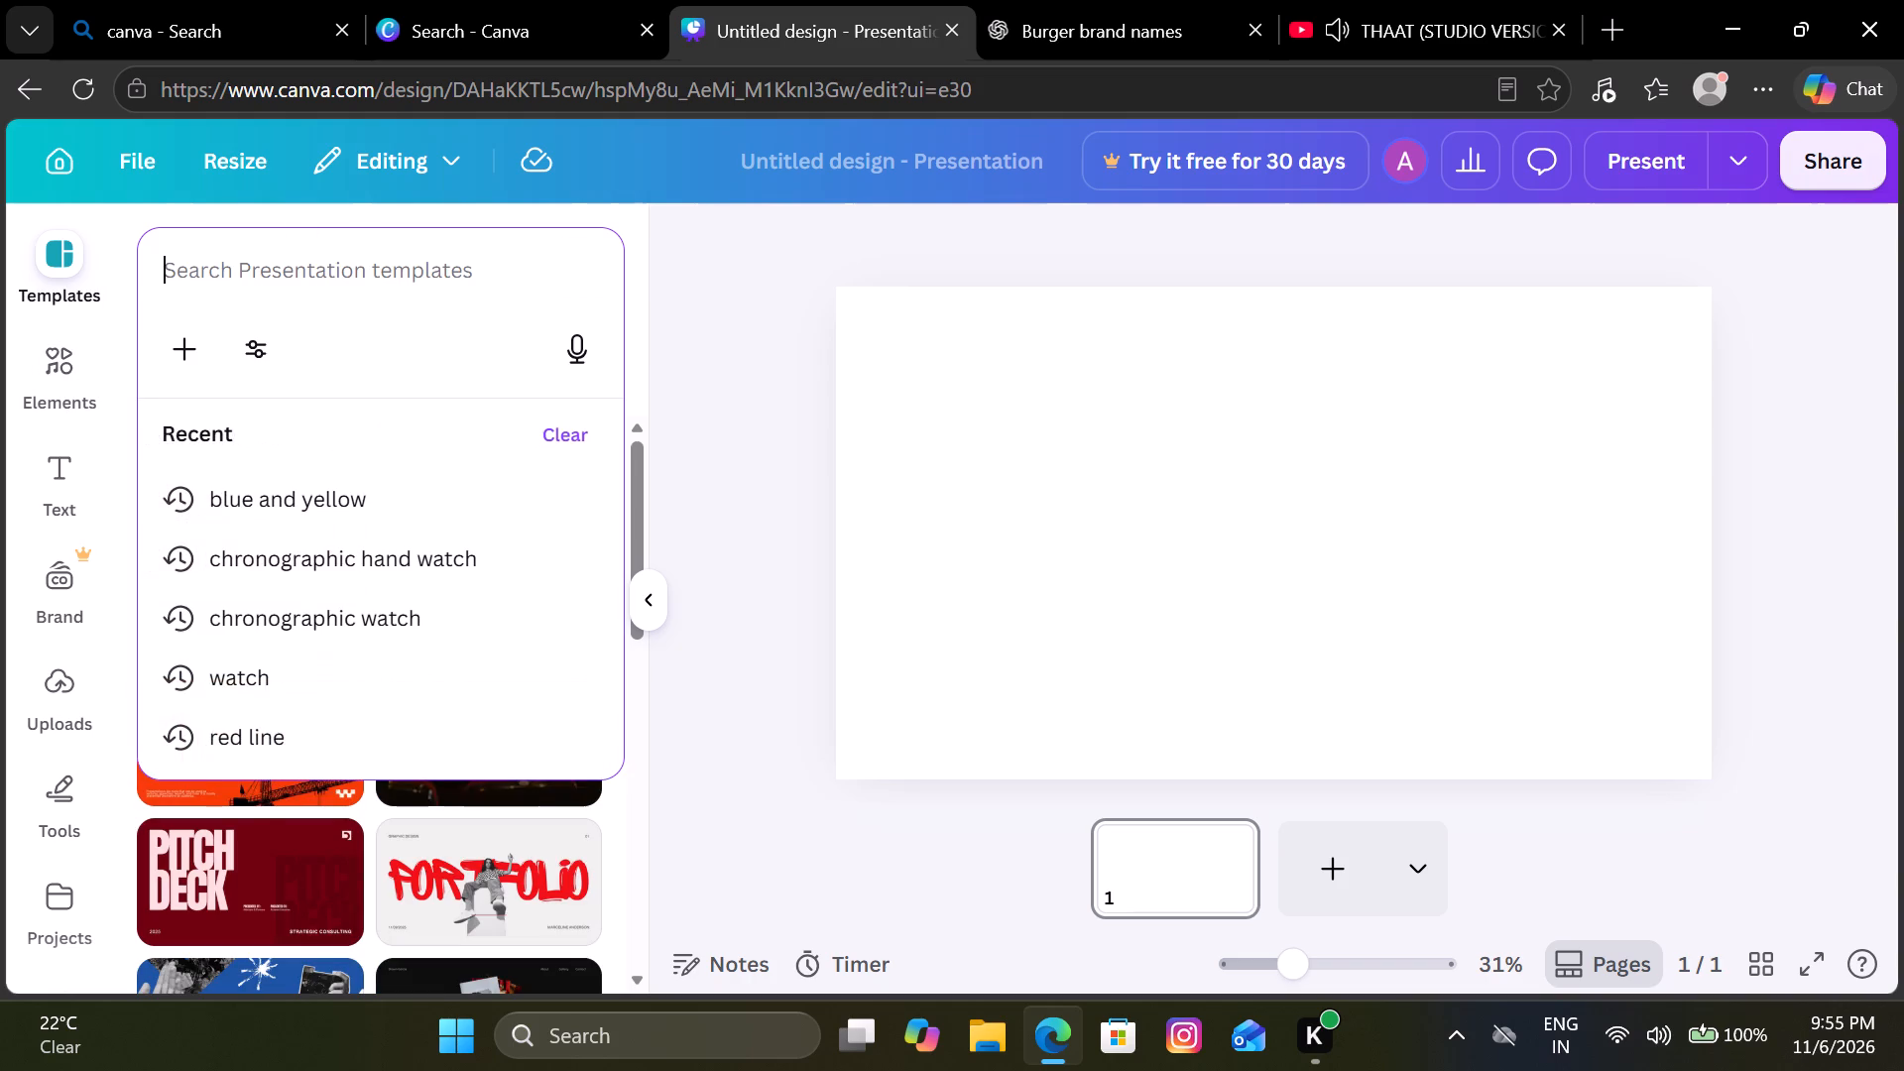
Search the elements library for "blue and yellow stripes".
click(78, 358)
click(276, 281)
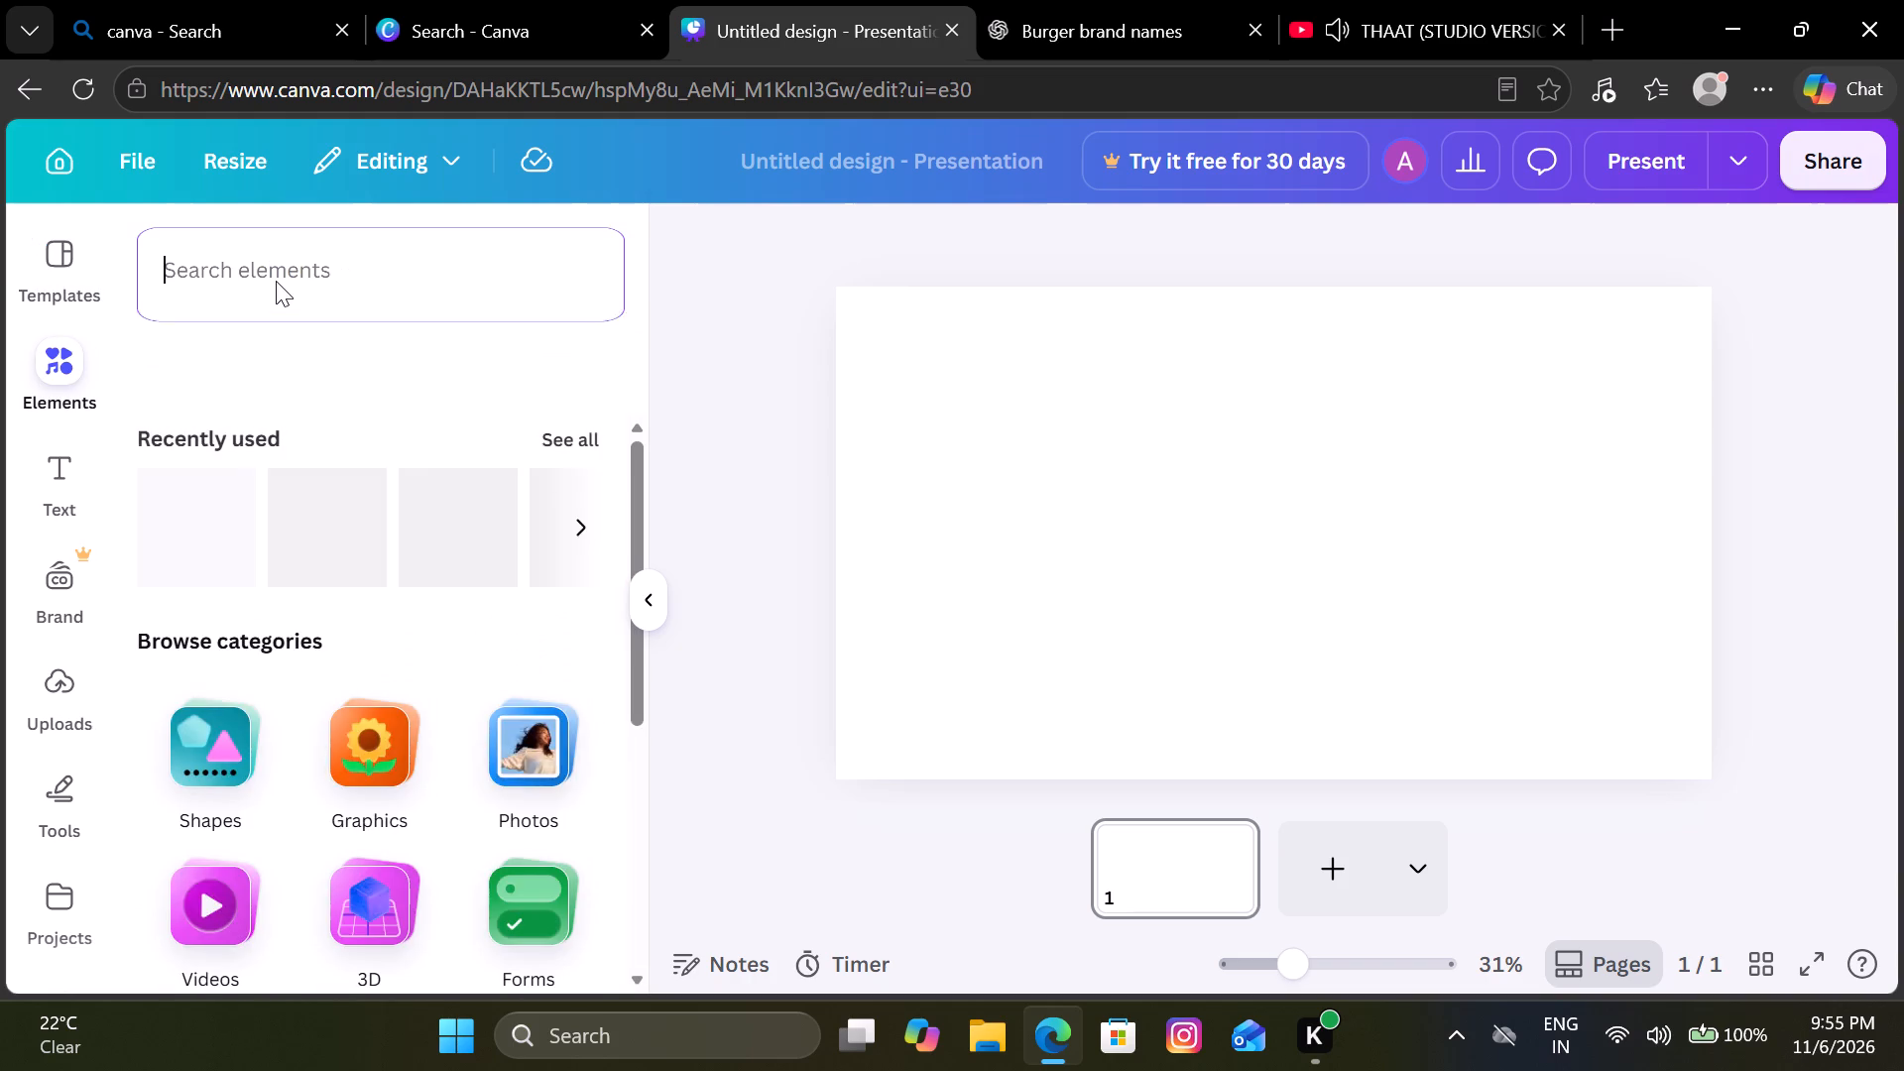
text(blue an)
text(d)
key(space)
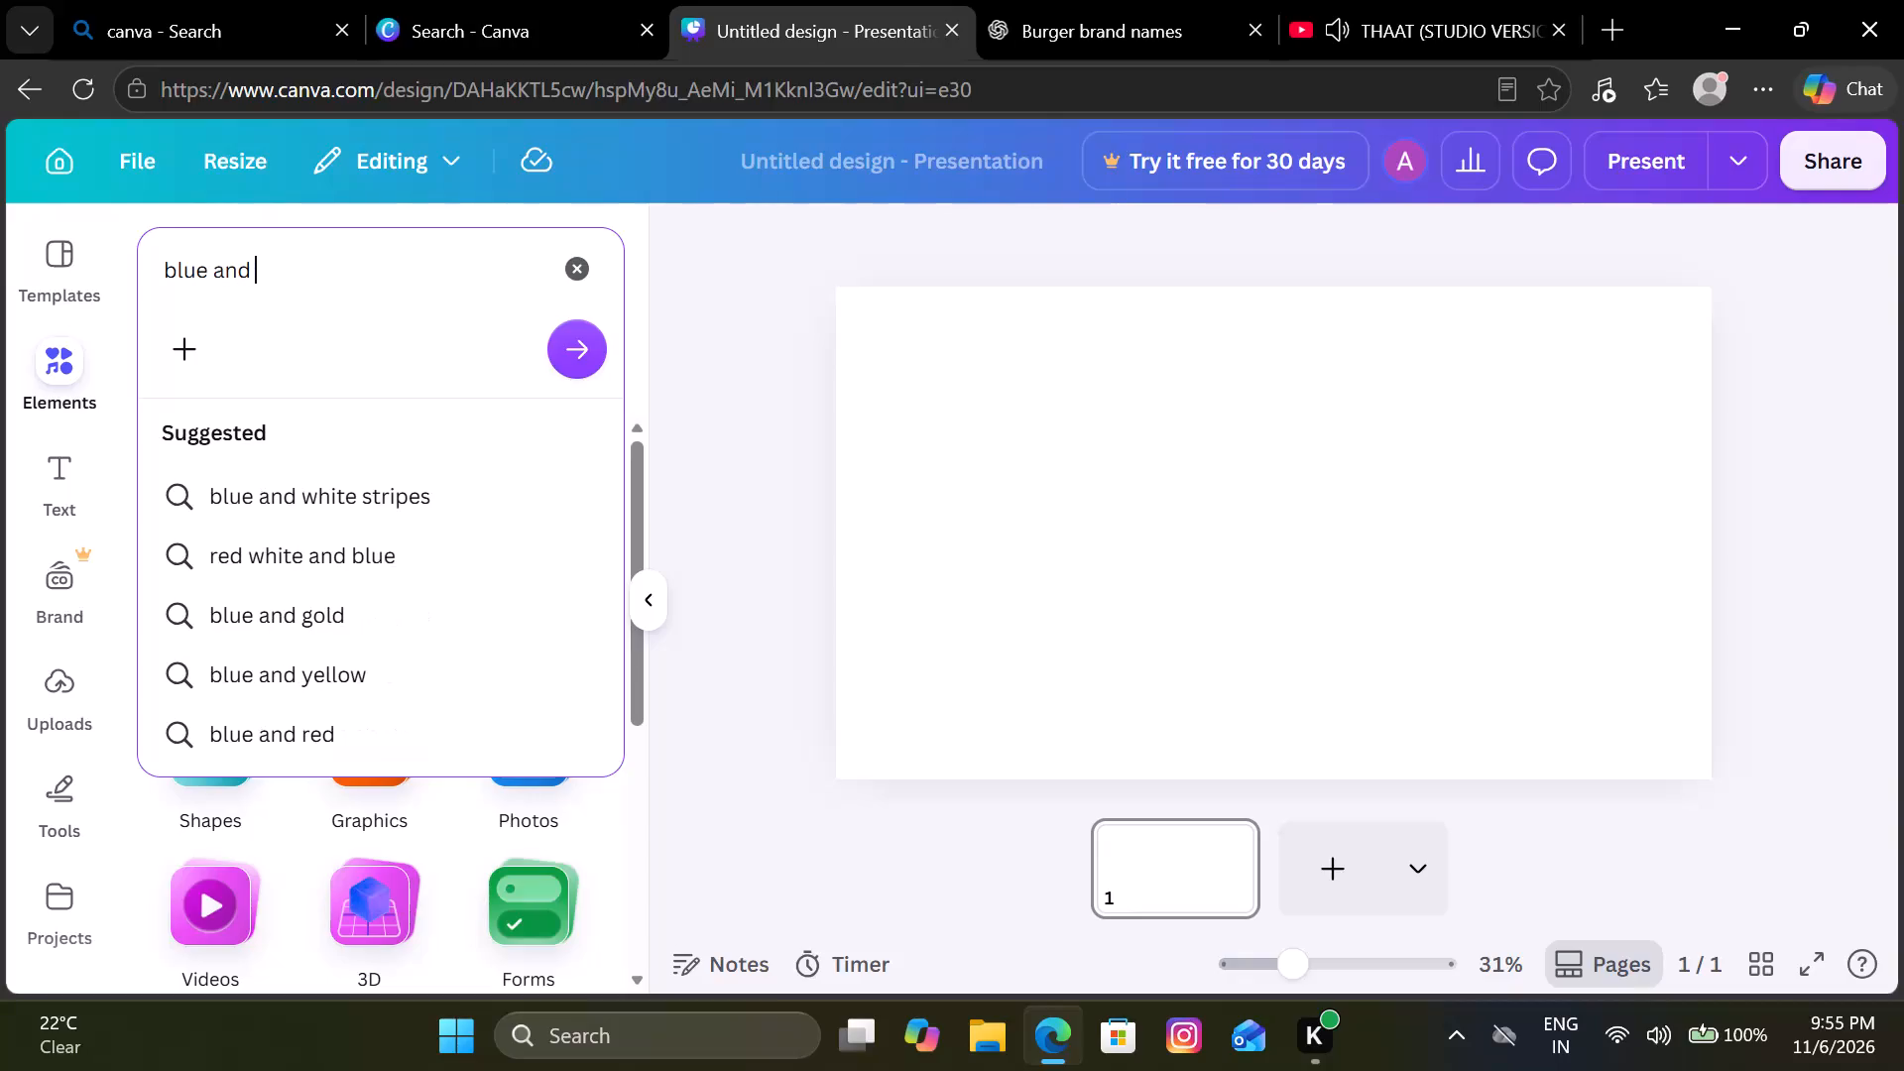
text(yellow)
key(space)
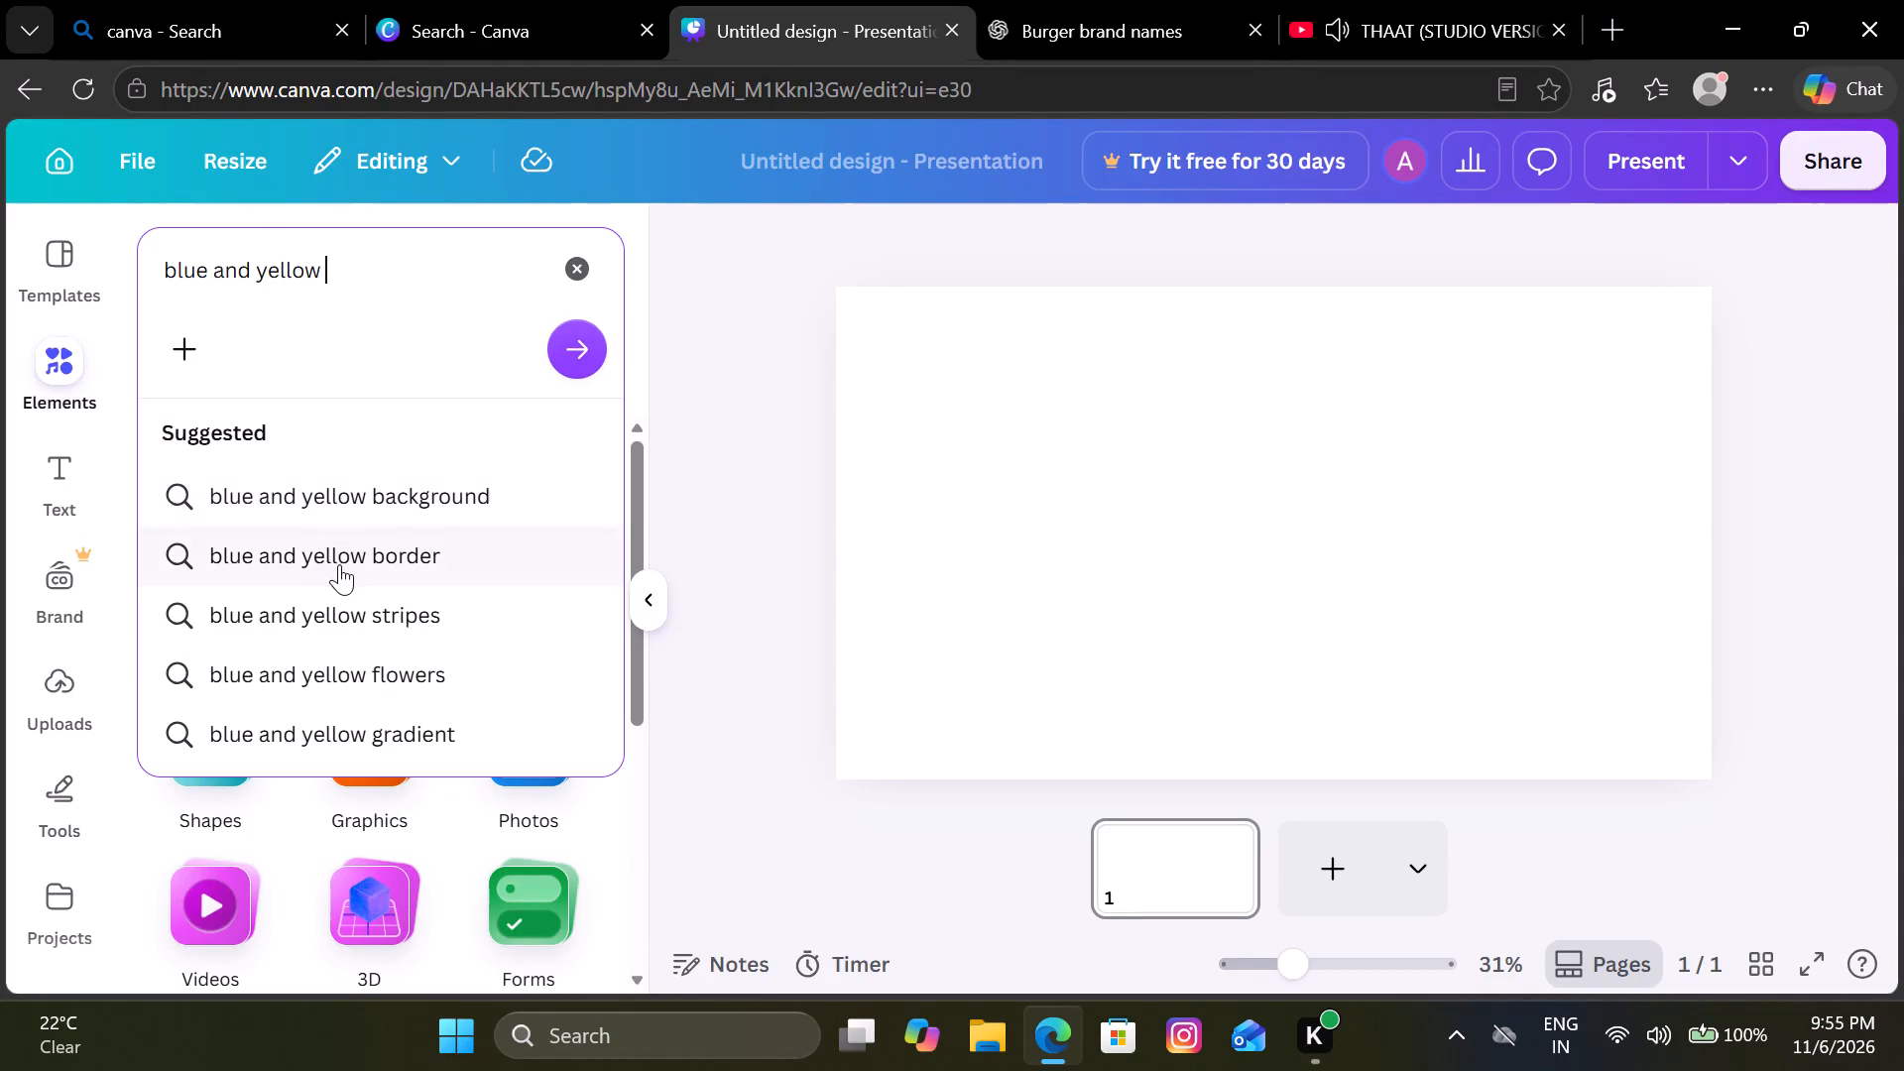
click(405, 606)
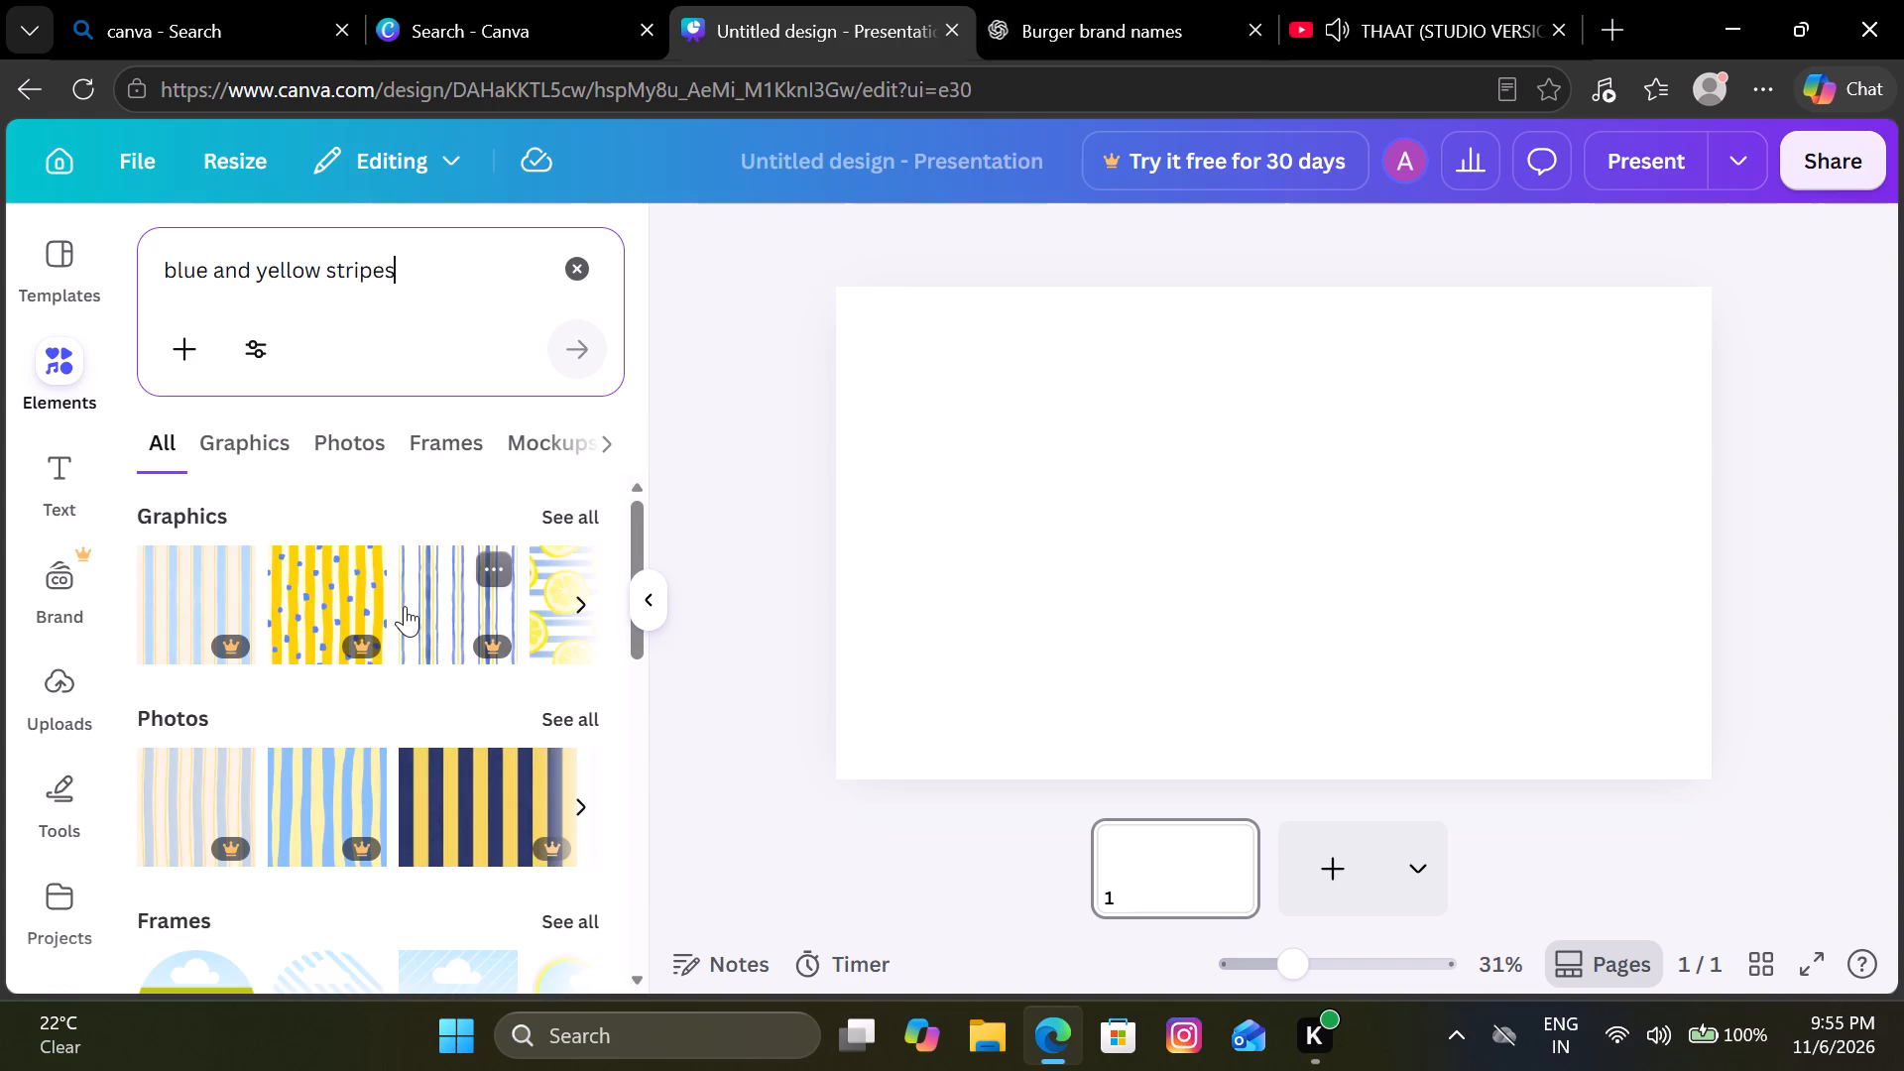
Browse the graphics and photos results for a suitable blue and yellow striped background.
click(239, 447)
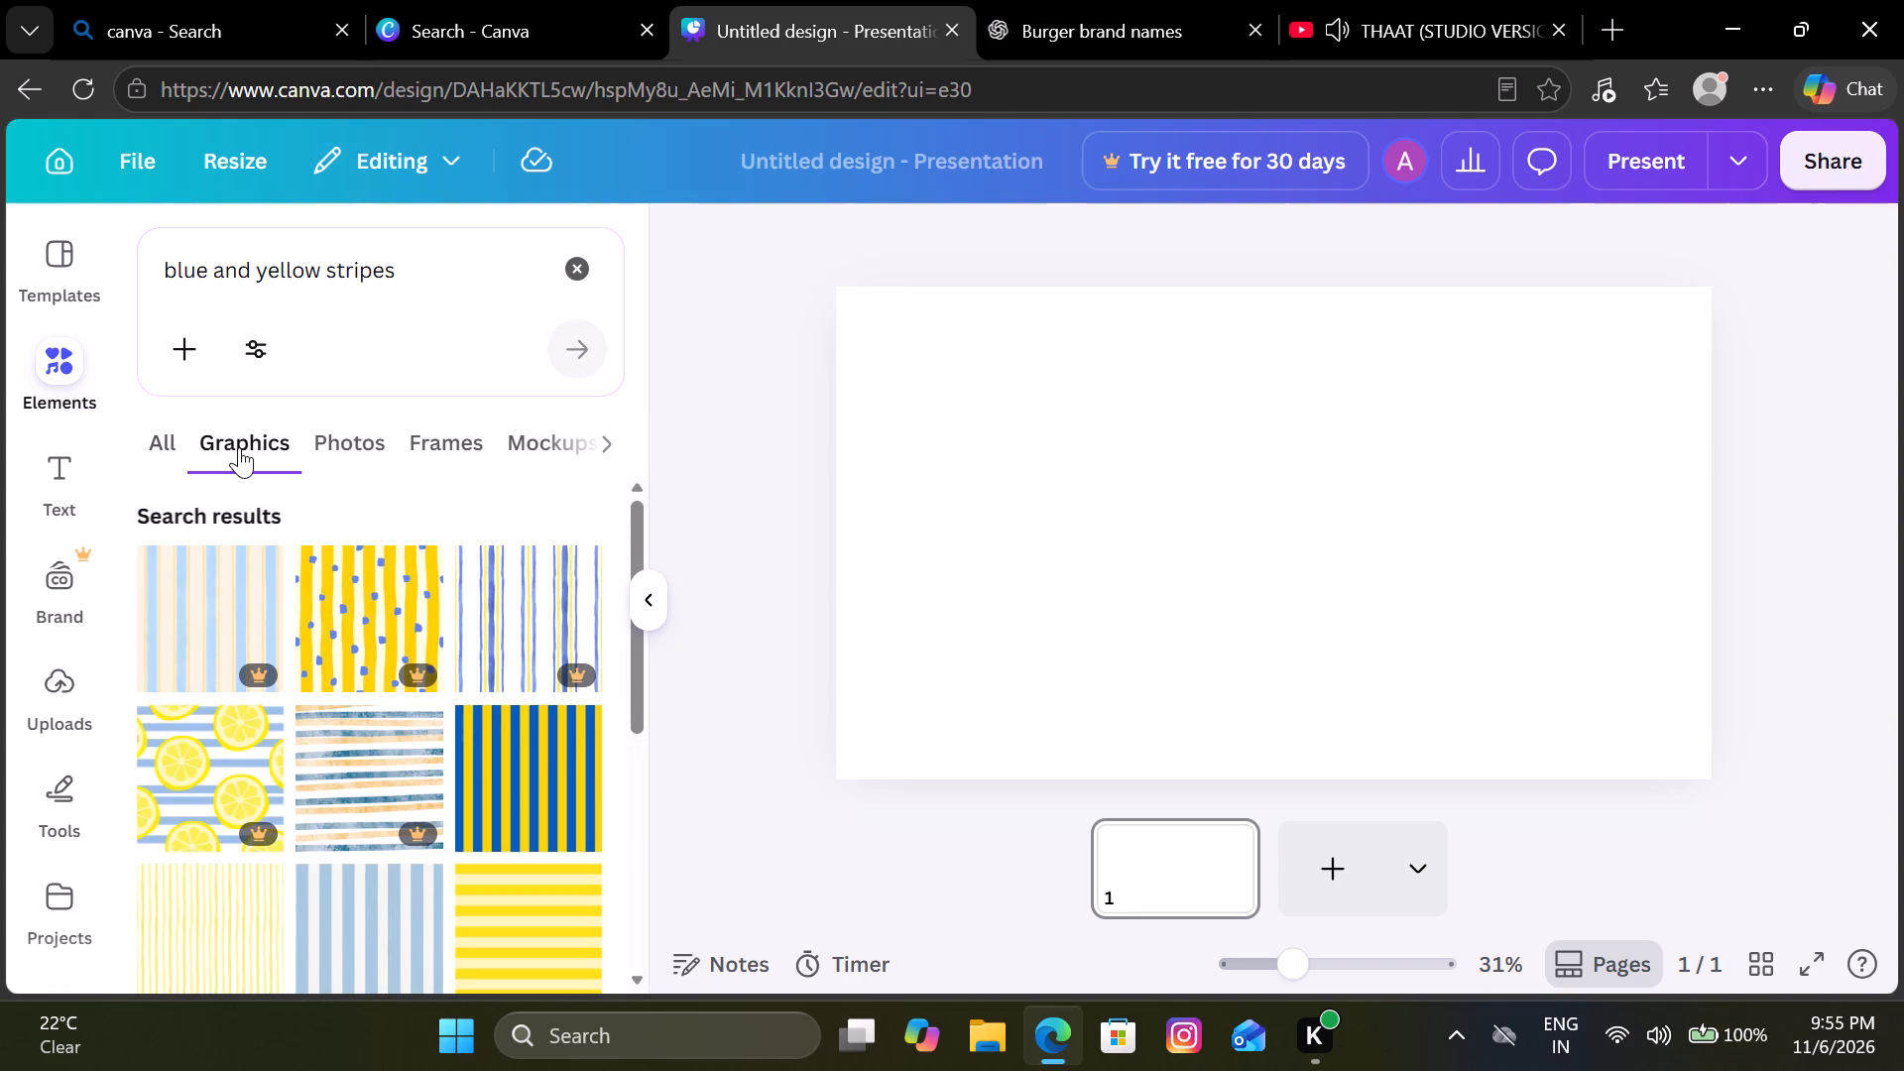
scroll(439, 790, down, 3)
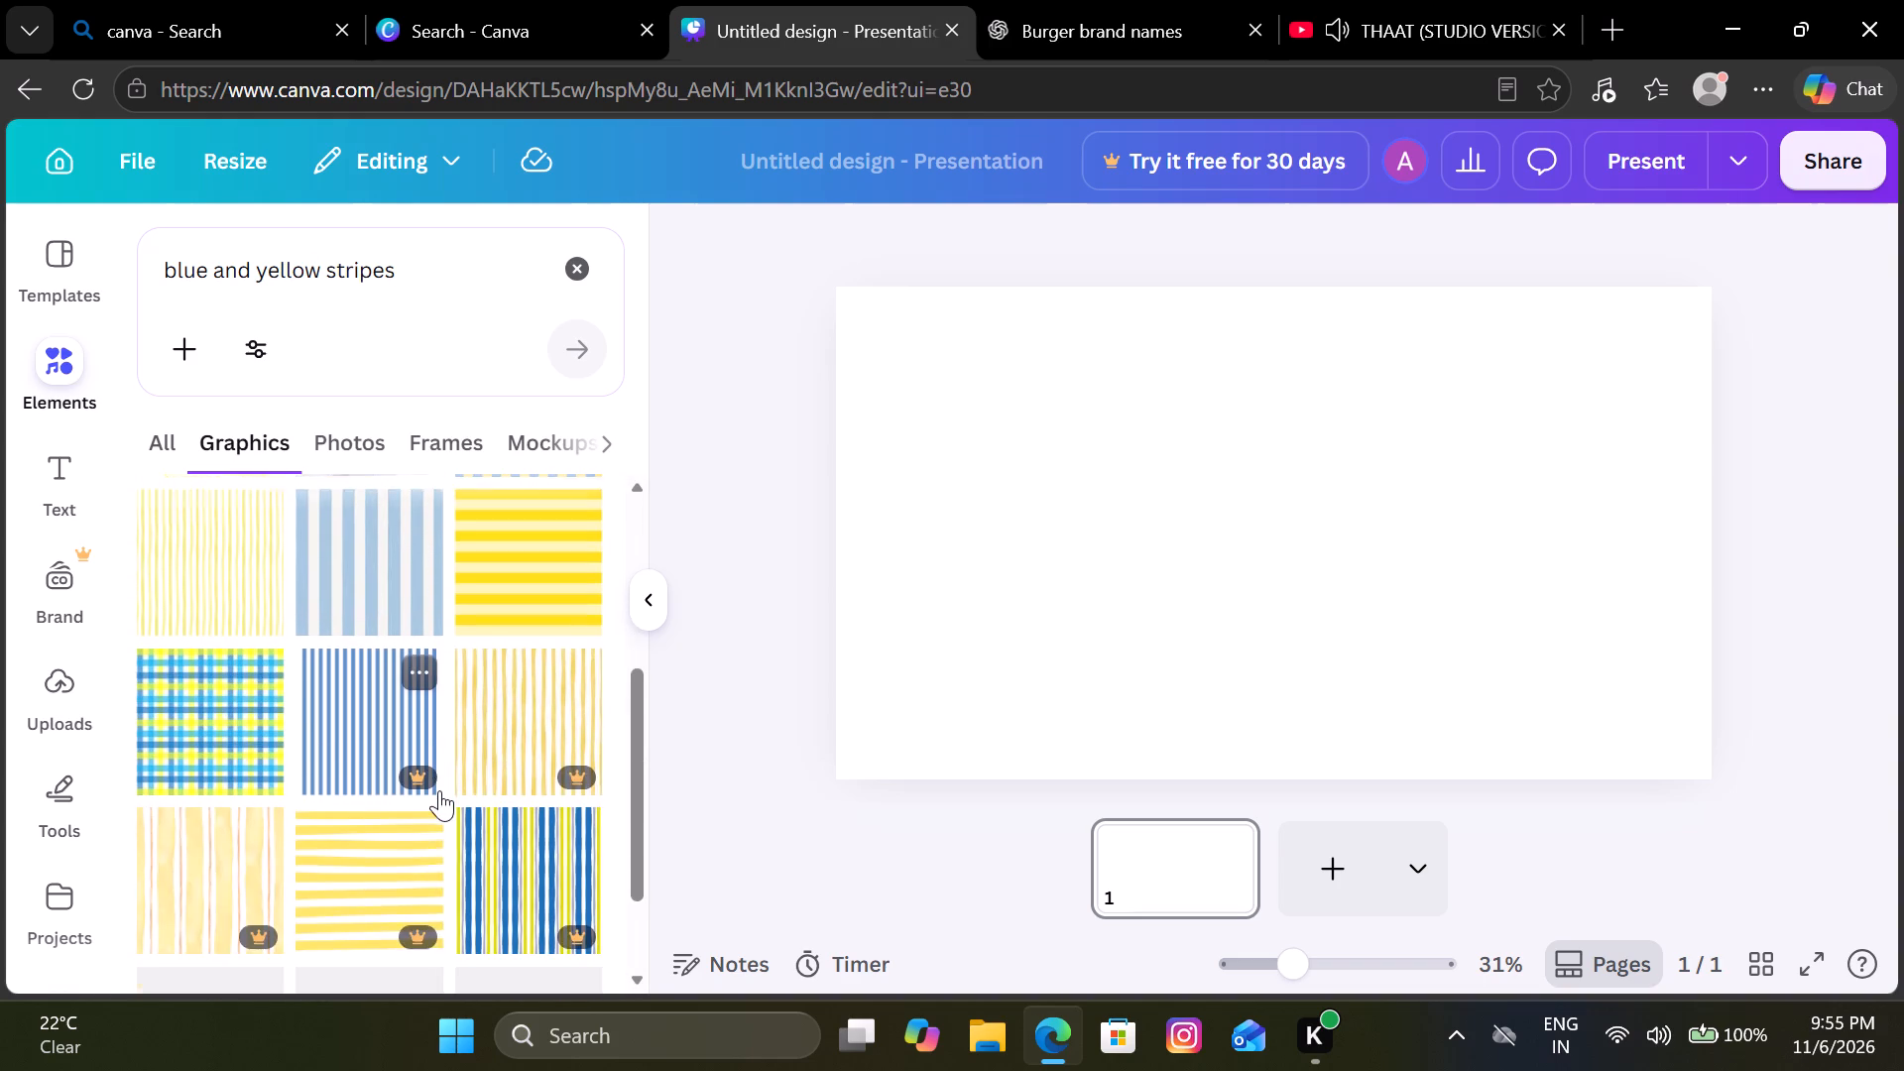
scroll(439, 790, down, 1)
scroll(439, 790, up, 1)
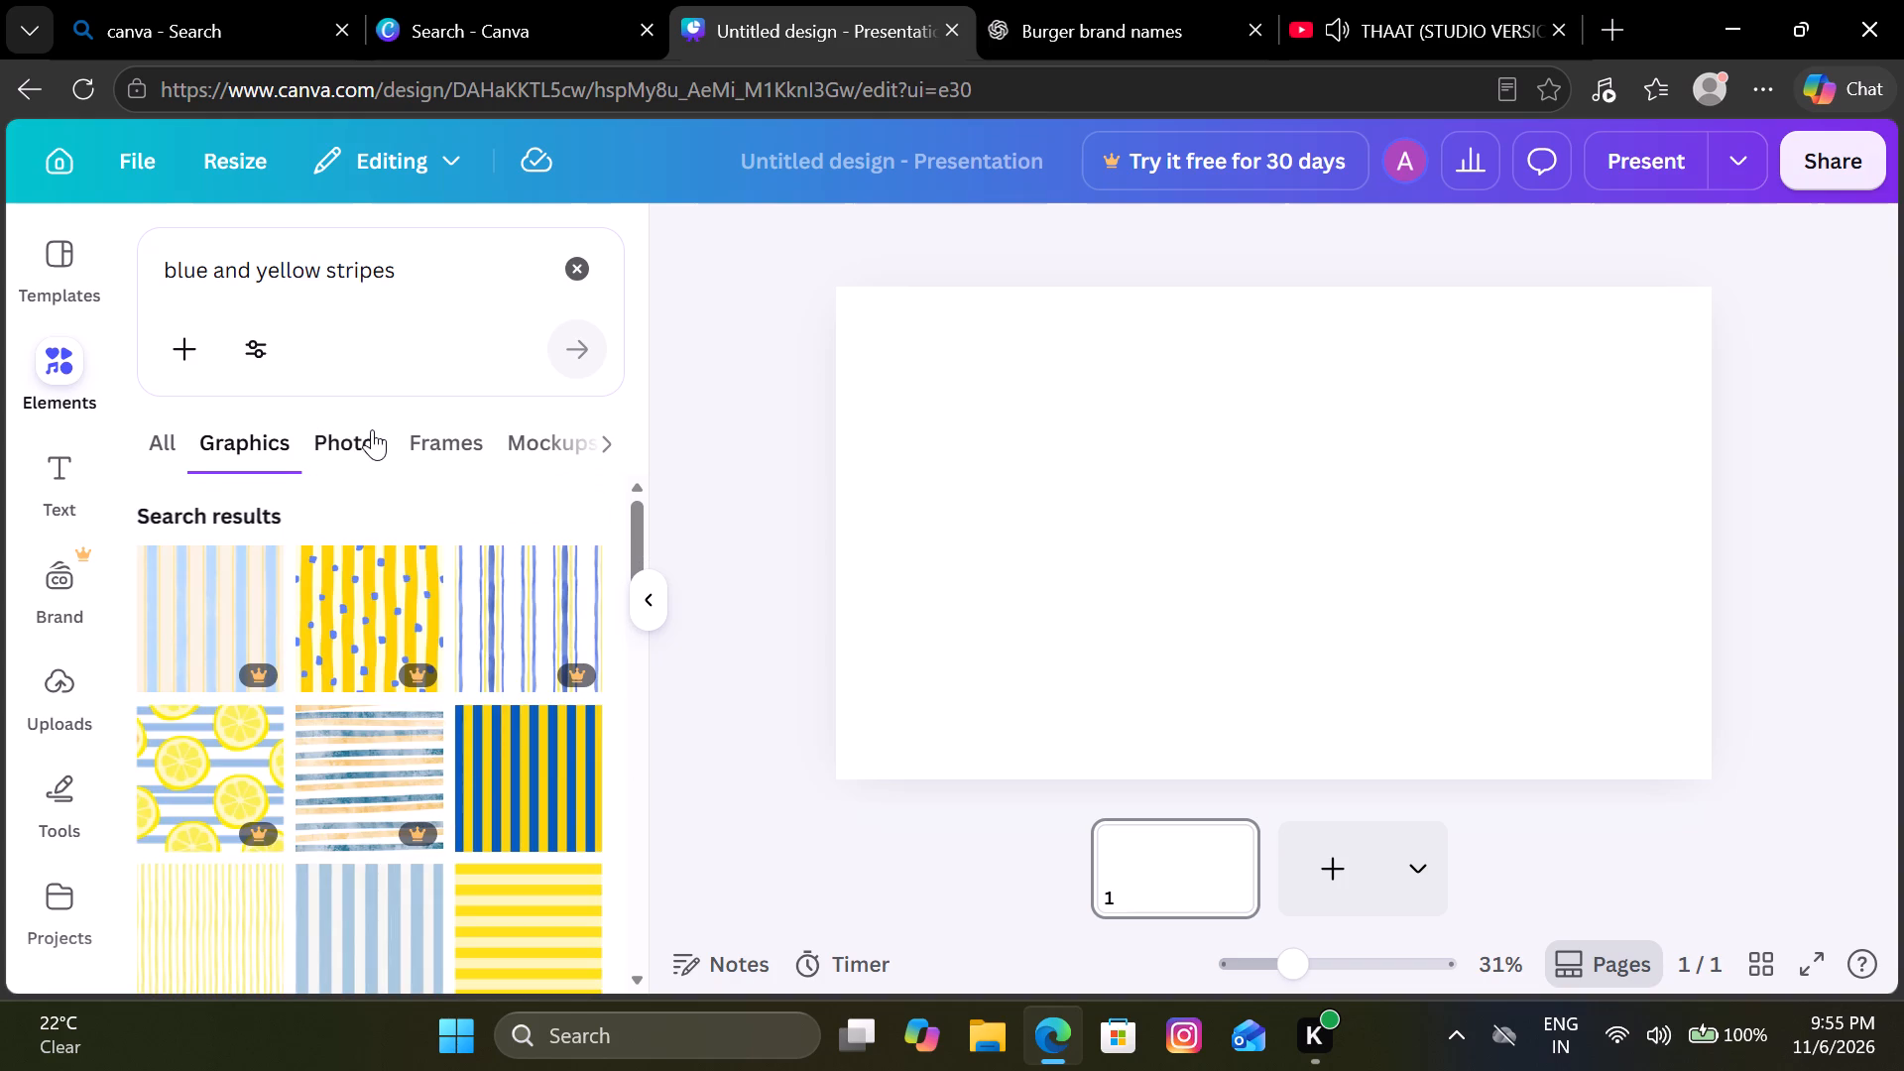
click(370, 430)
scroll(411, 766, down, 2)
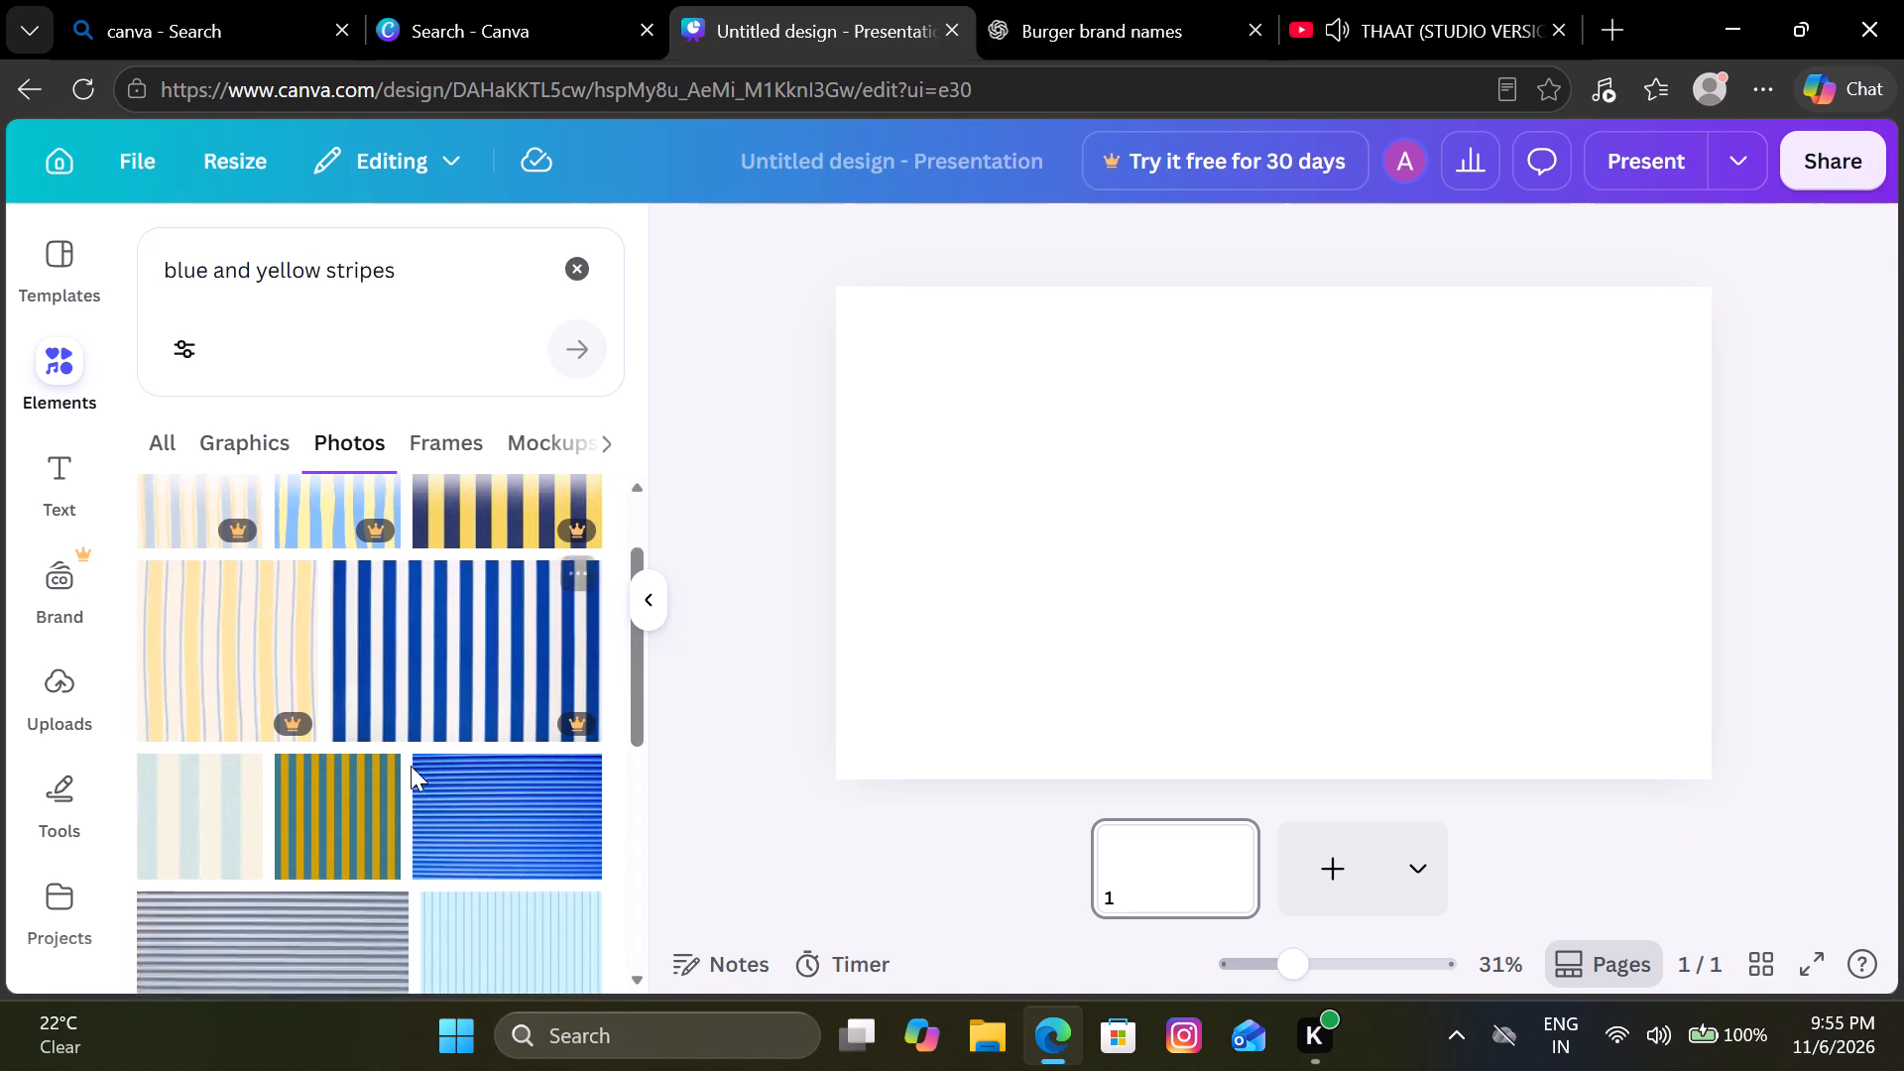
scroll(411, 766, down, 3)
scroll(411, 766, up, 2)
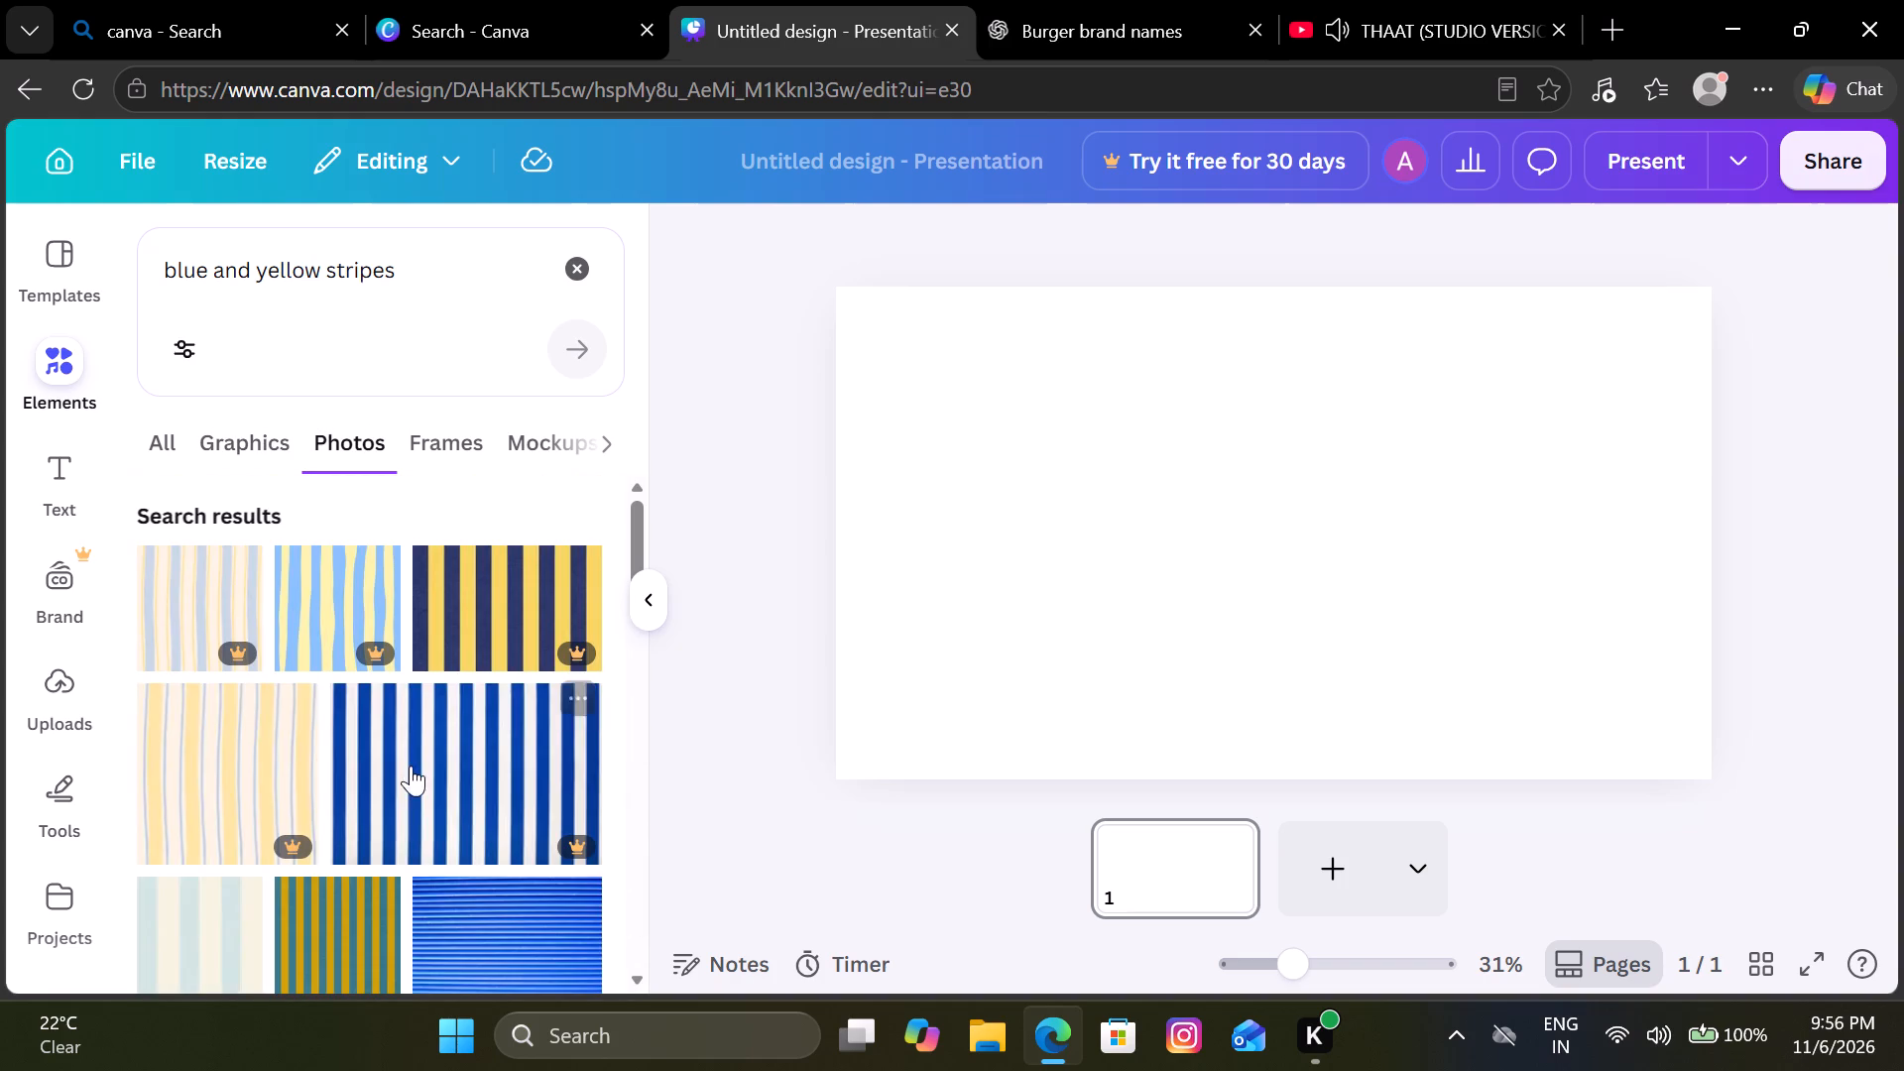
Change the photo search to "blue and yellow checks".
click(453, 262)
key(BackSpace)
key(BackSpace)
key(BackSpace)
key(BackSpace)
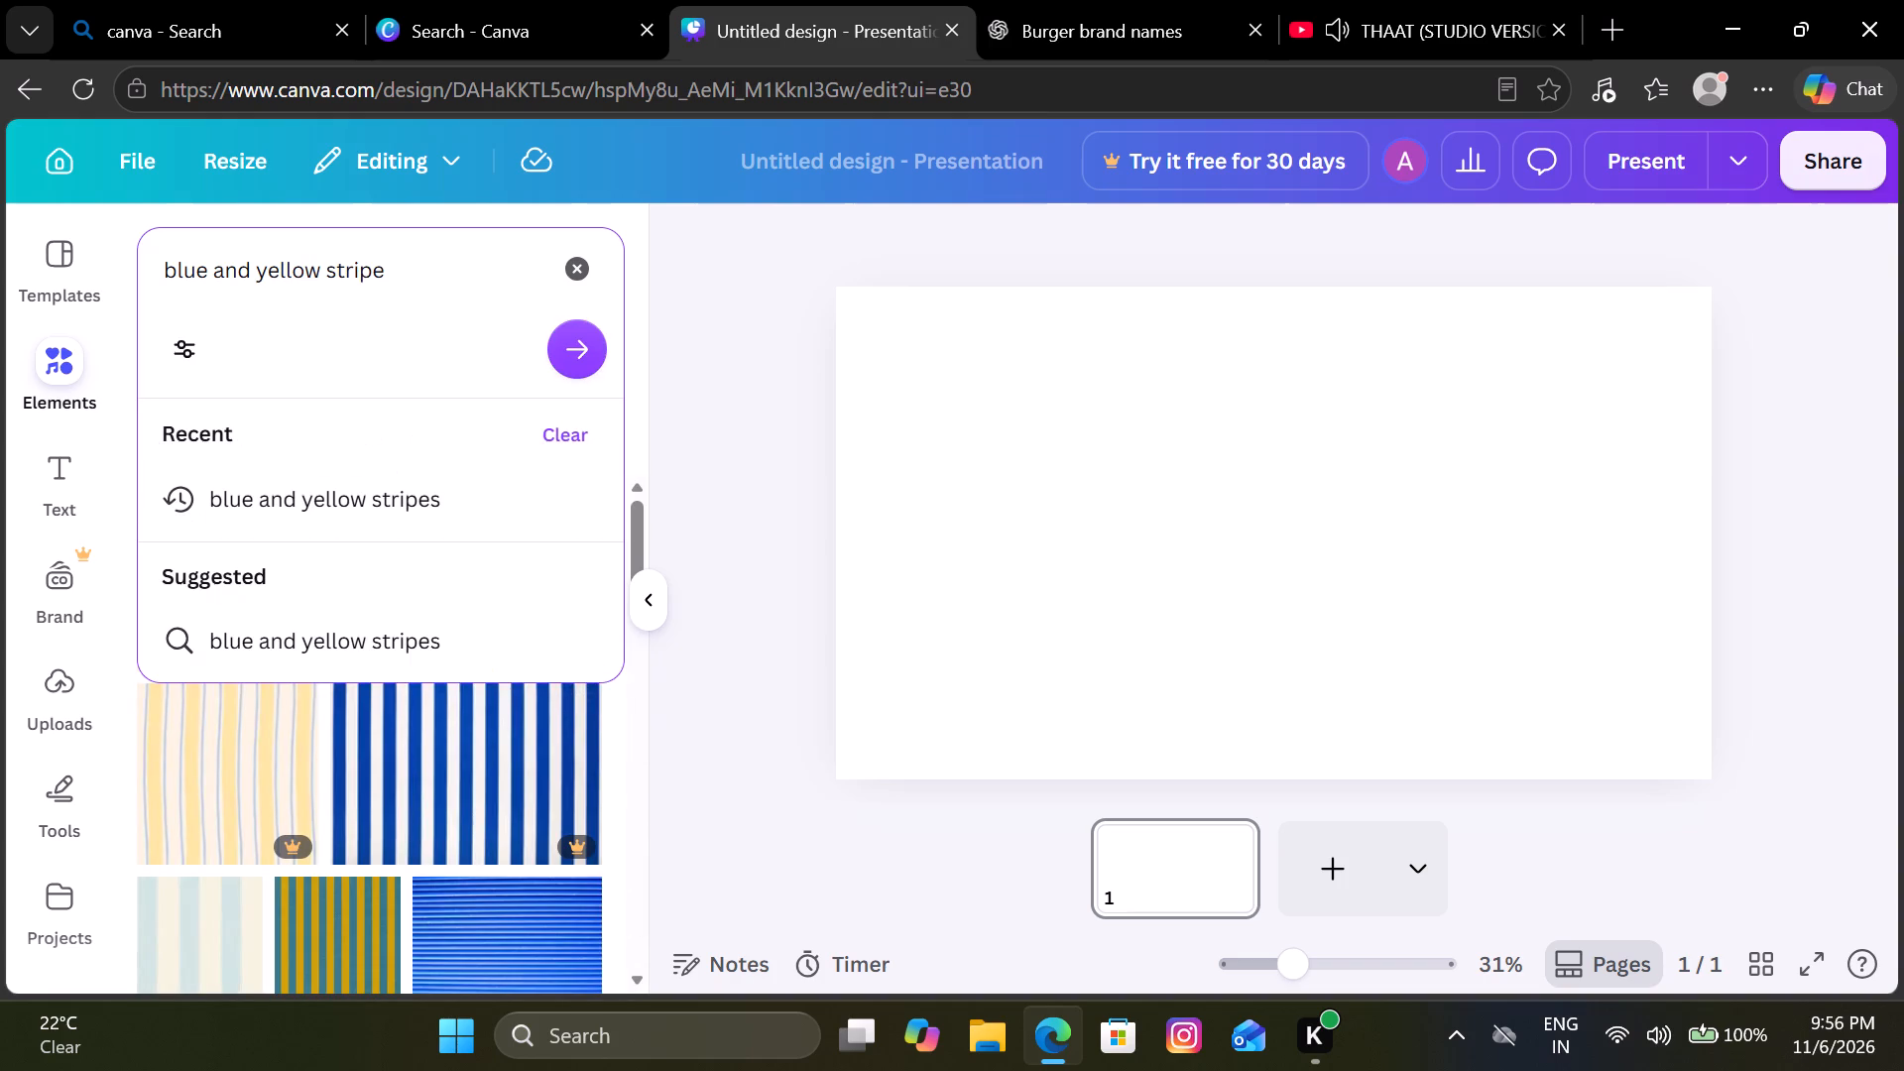
key(BackSpace)
key(BackSpace)
key(BackSpace)
text(checks)
key(Return)
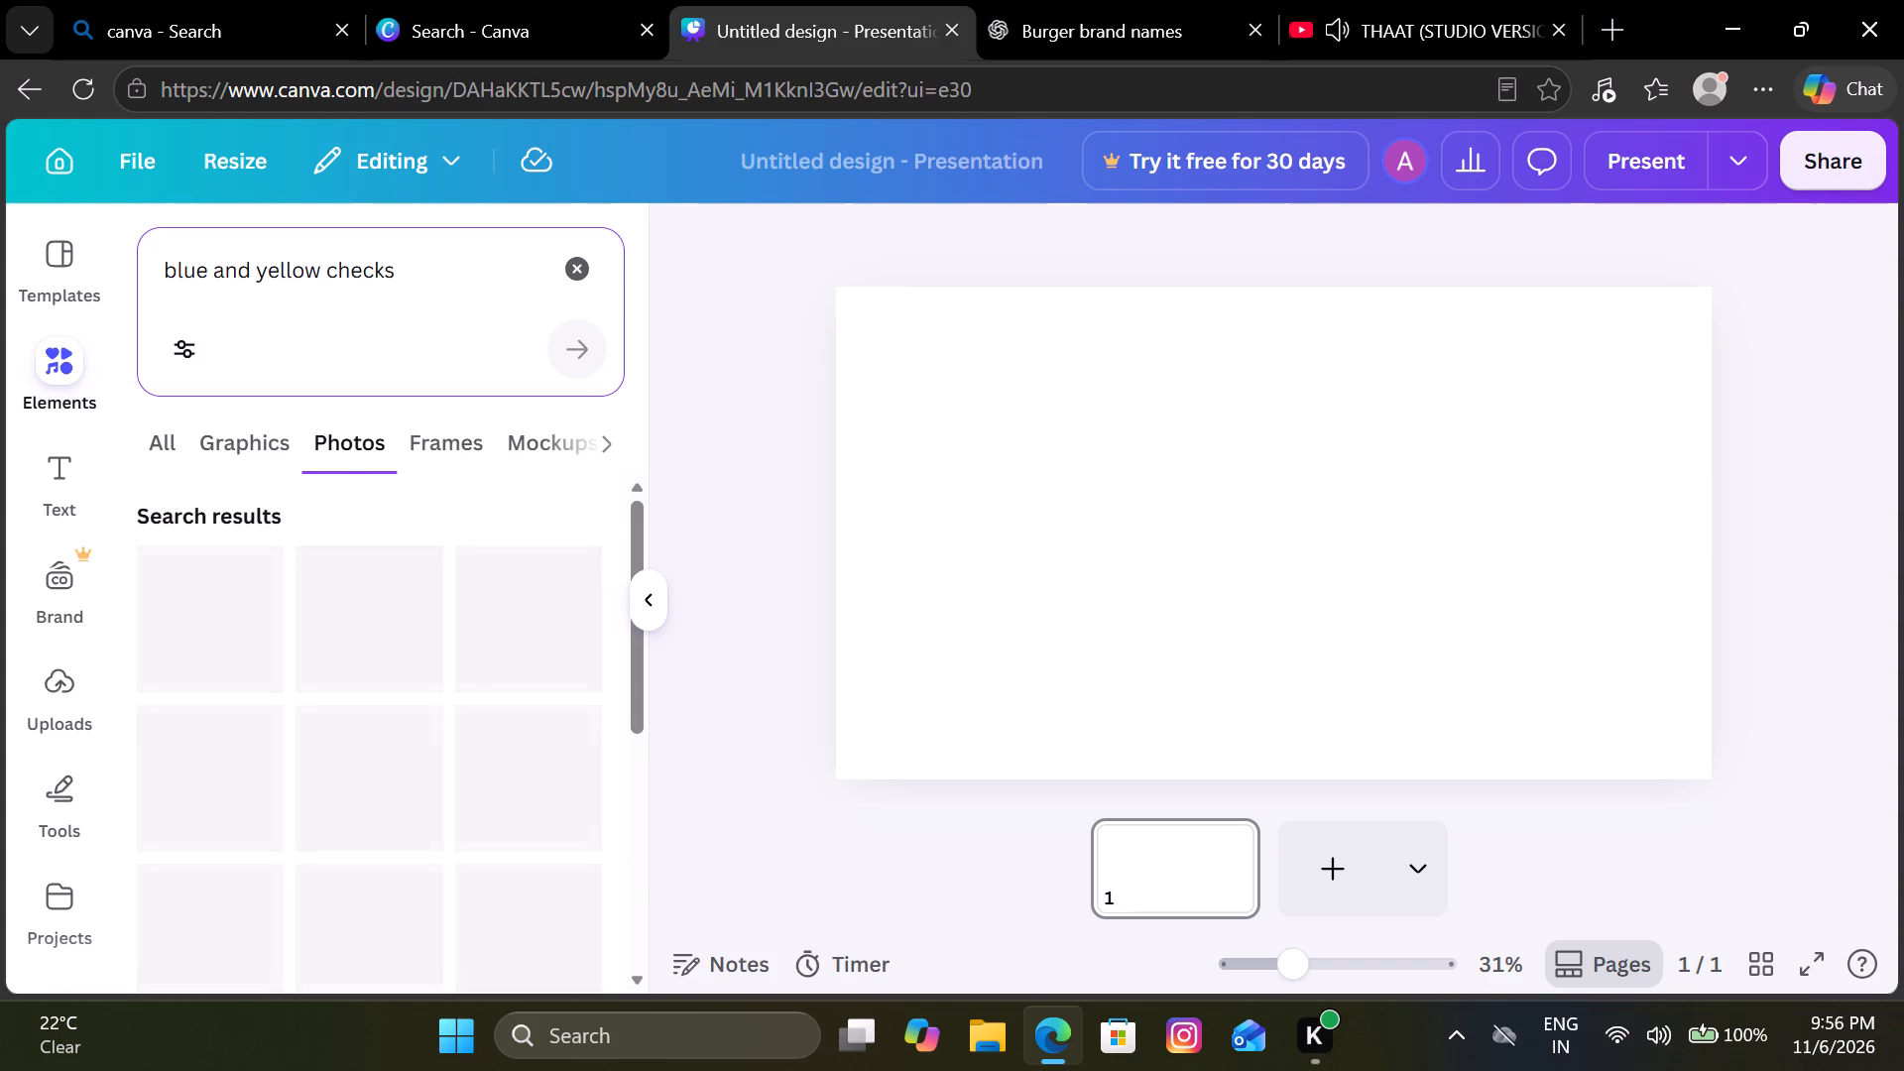
Browse the blue and yellow checks photos for a checked tablecloth pattern.
scroll(363, 662, down, 2)
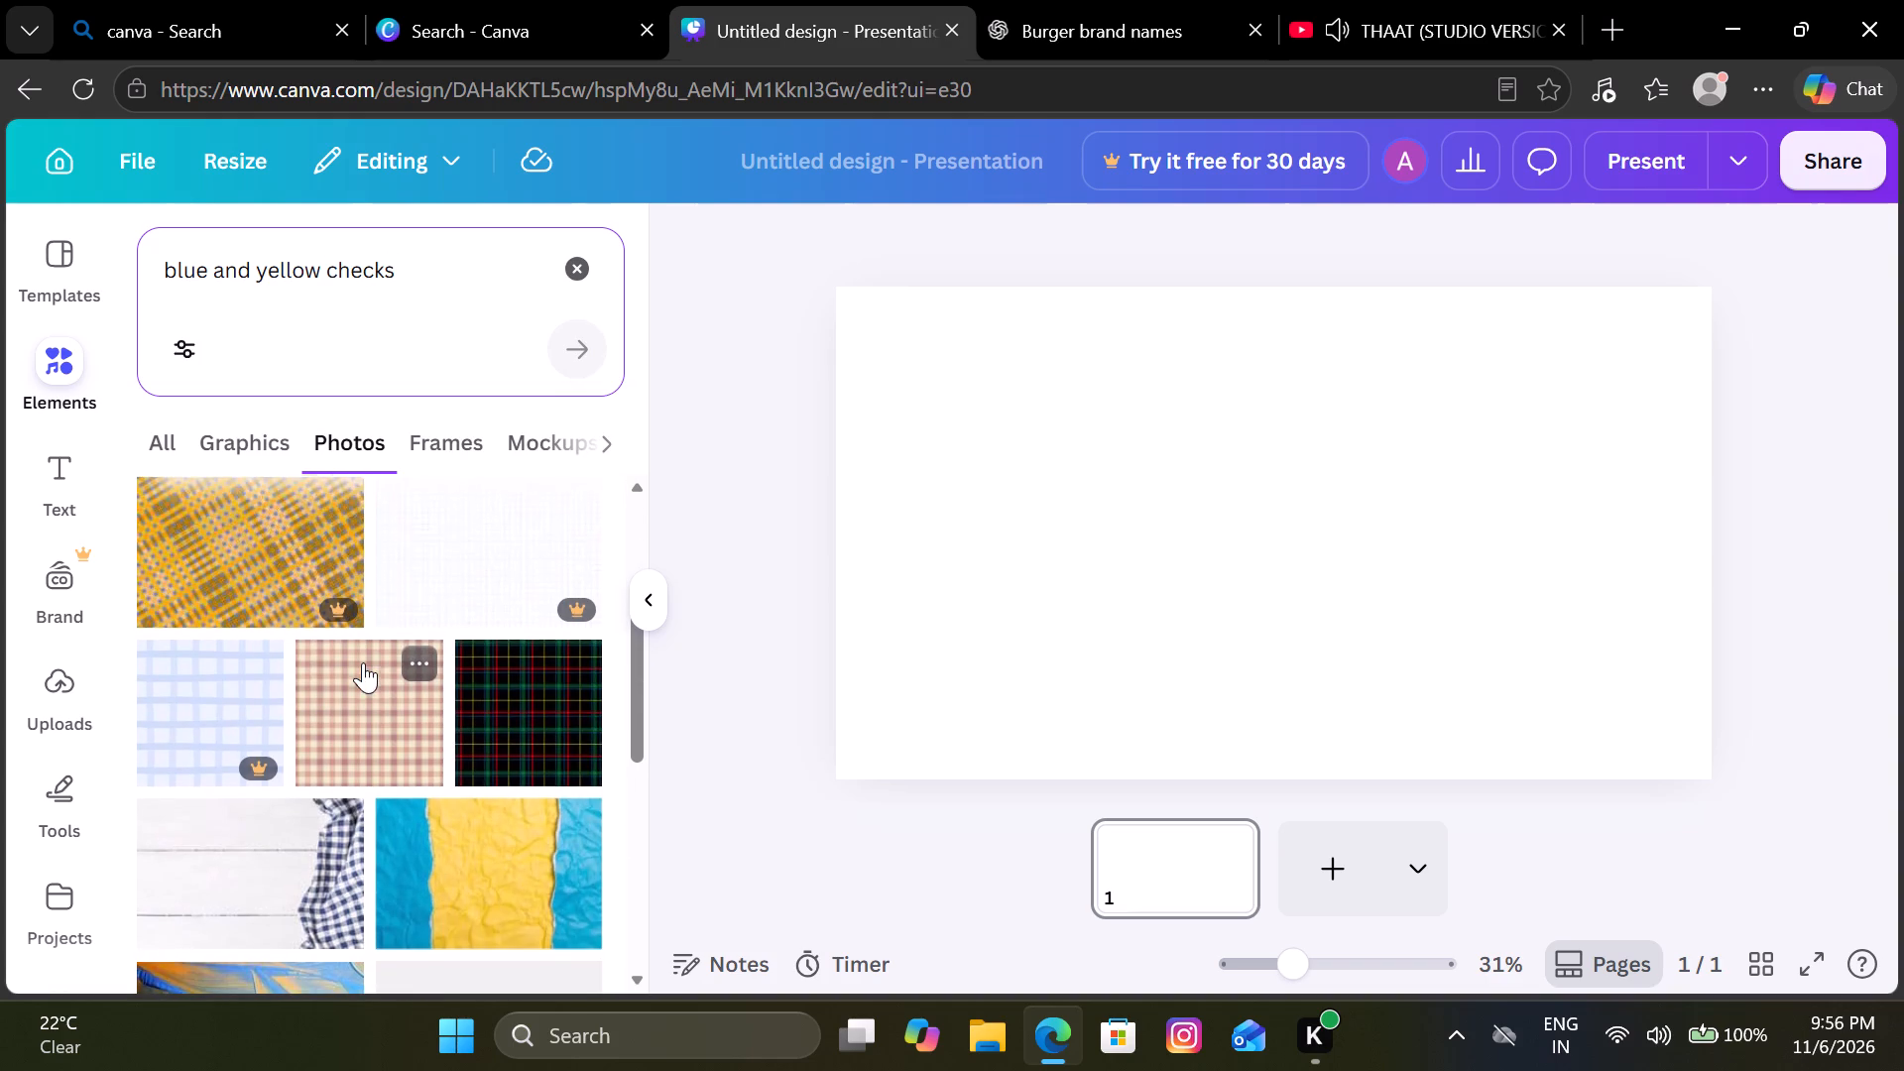
scroll(363, 662, down, 4)
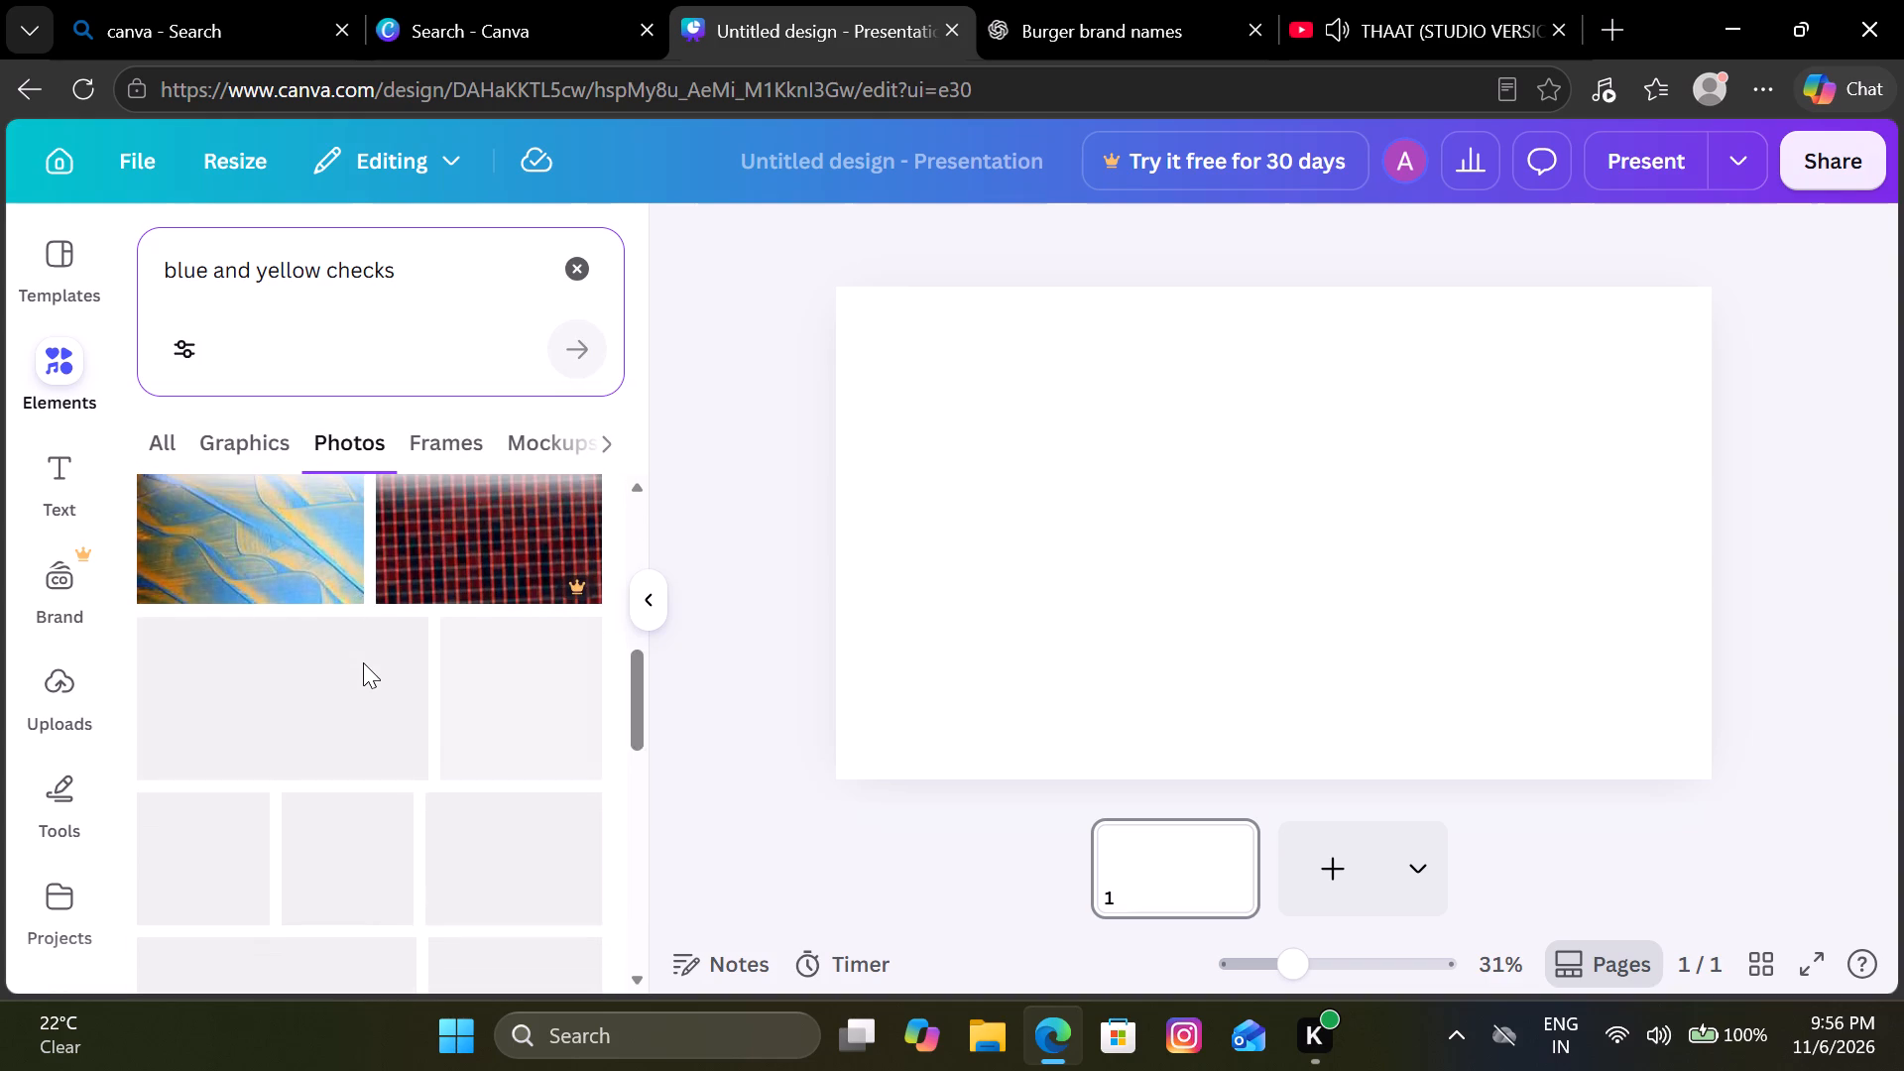
scroll(363, 662, down, 1)
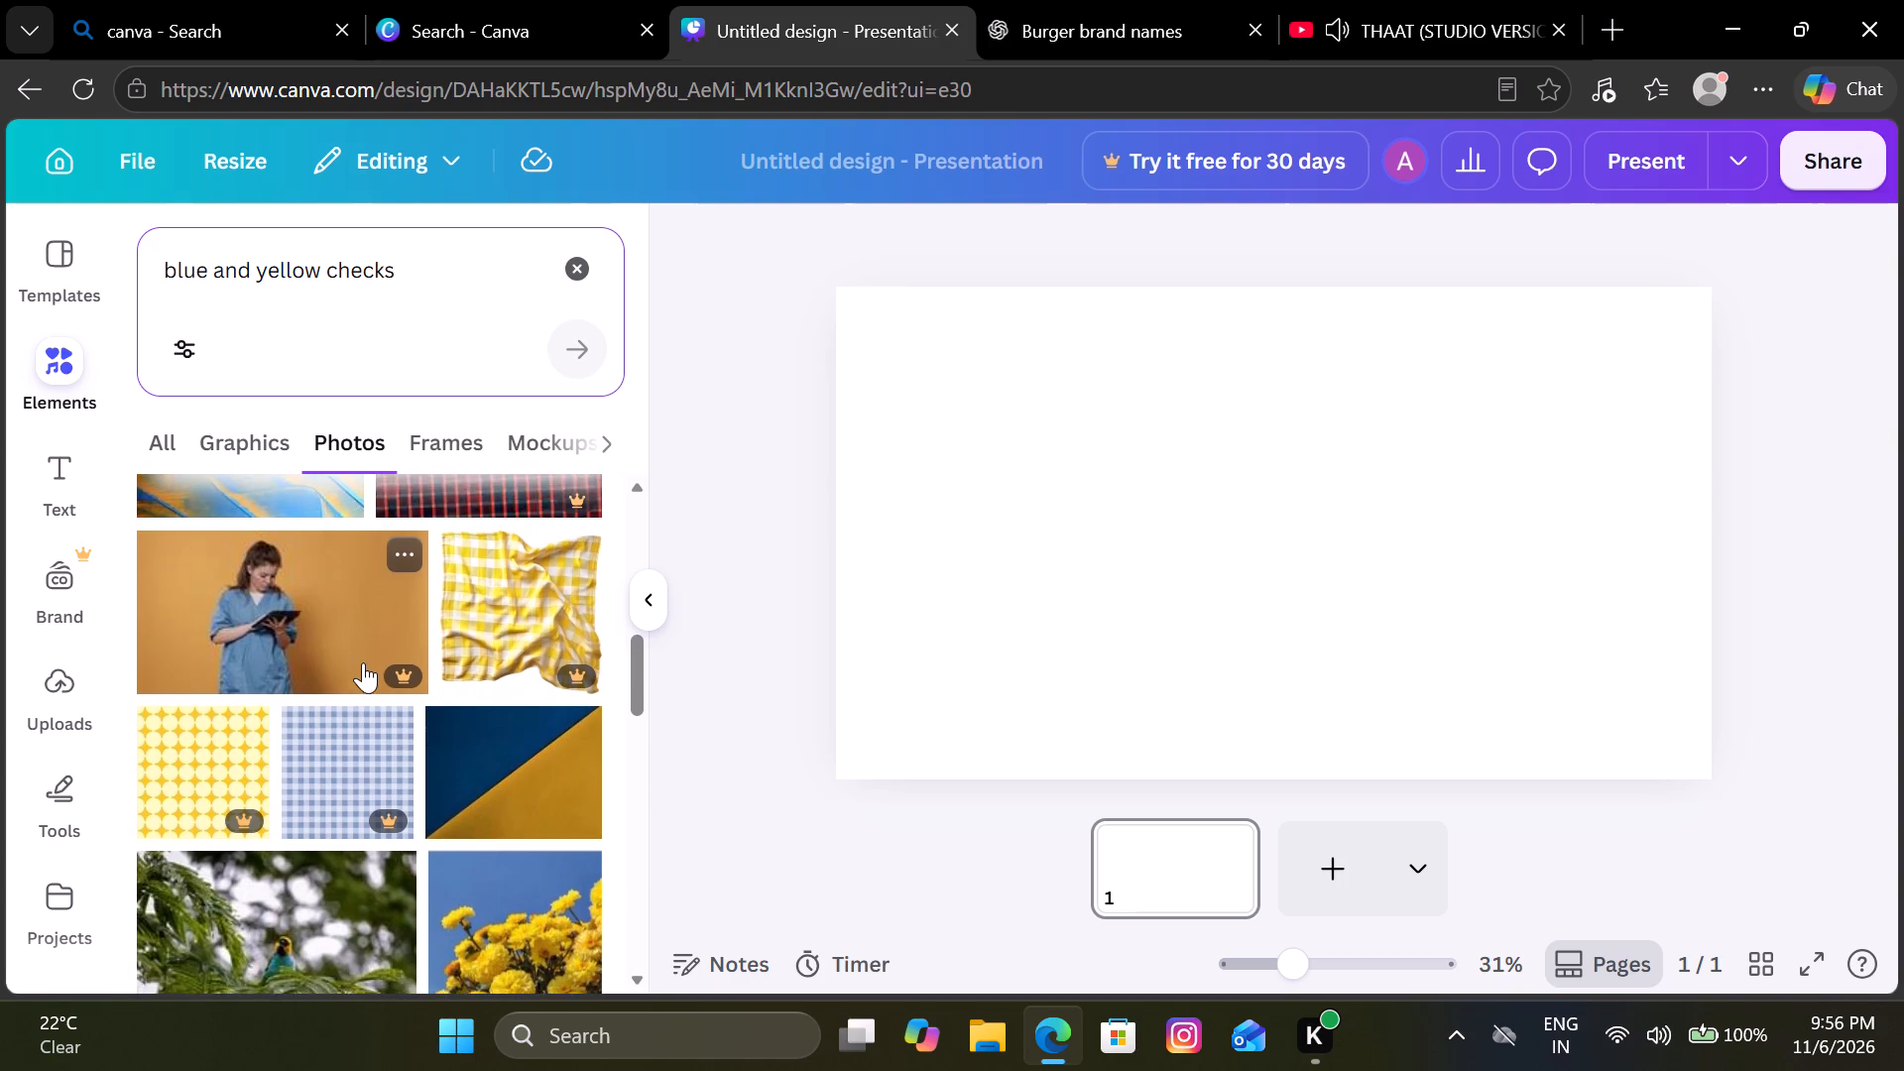
scroll(363, 662, down, 2)
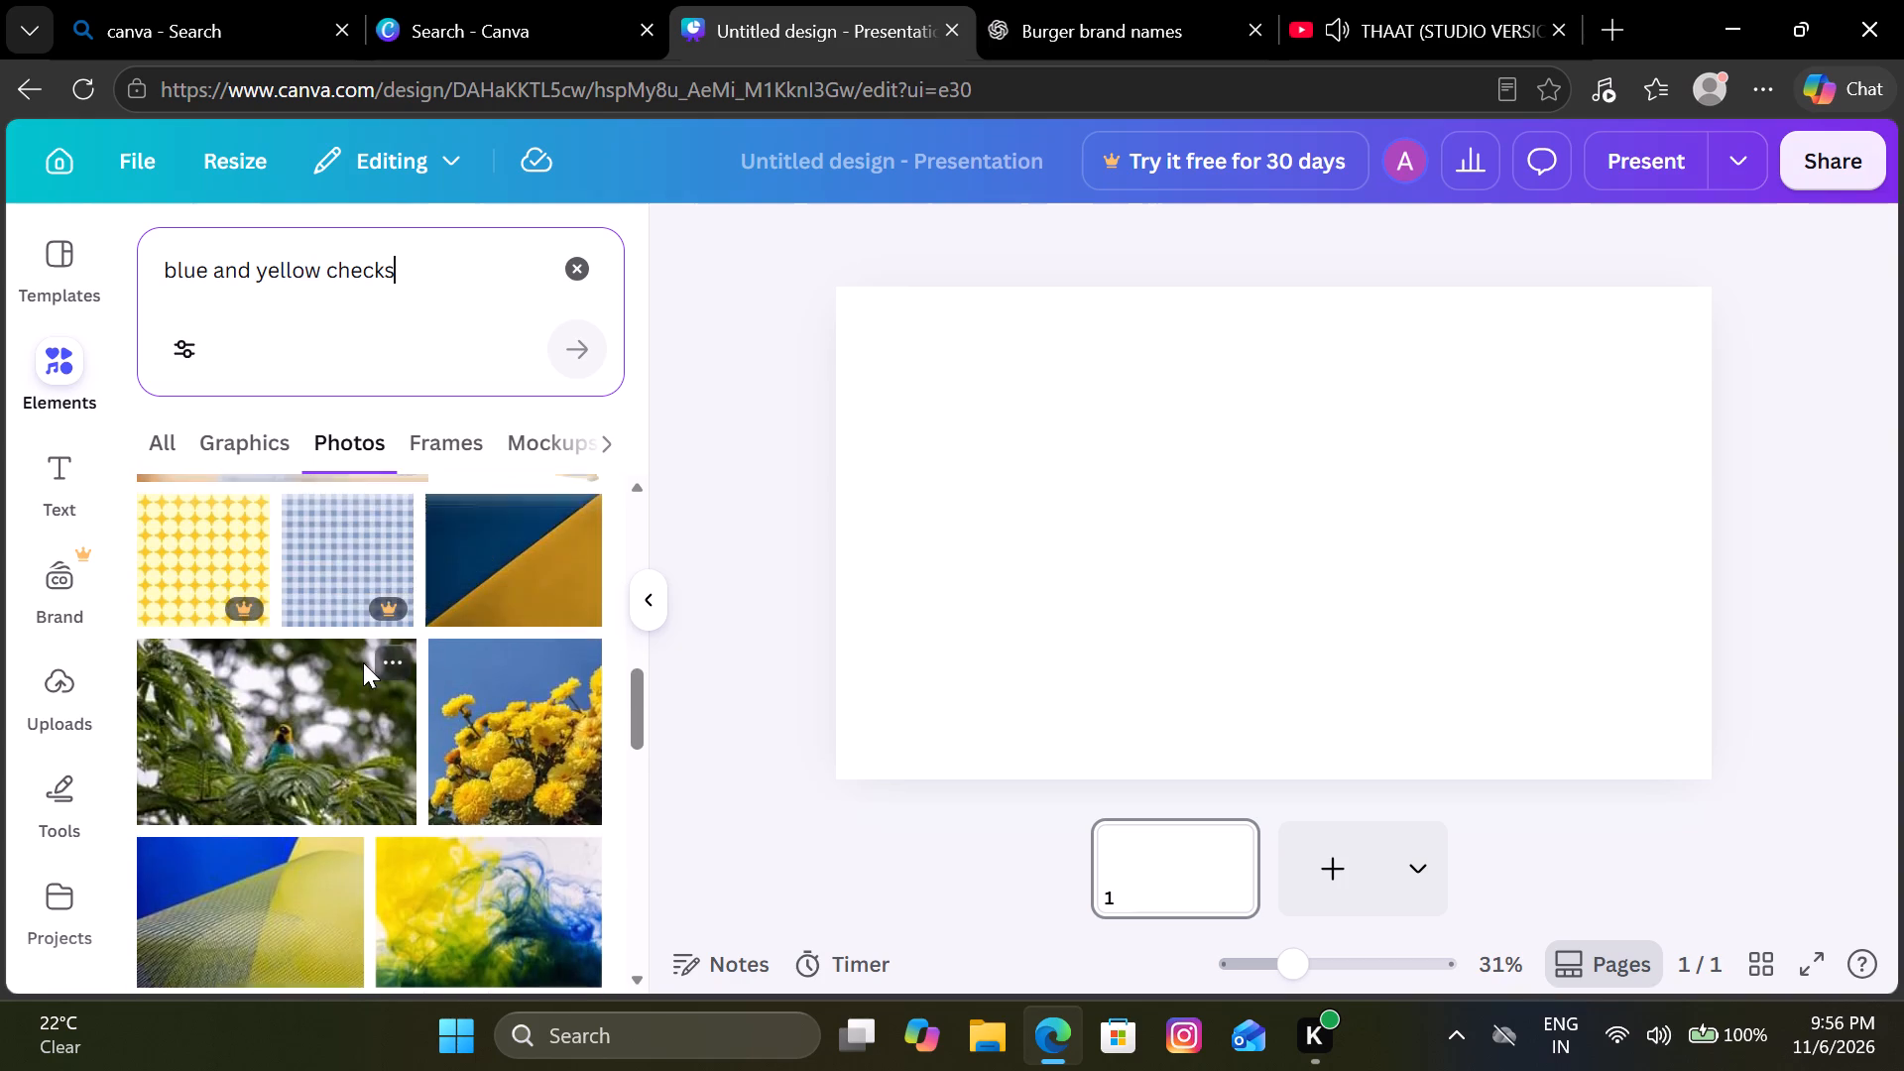
scroll(363, 662, down, 2)
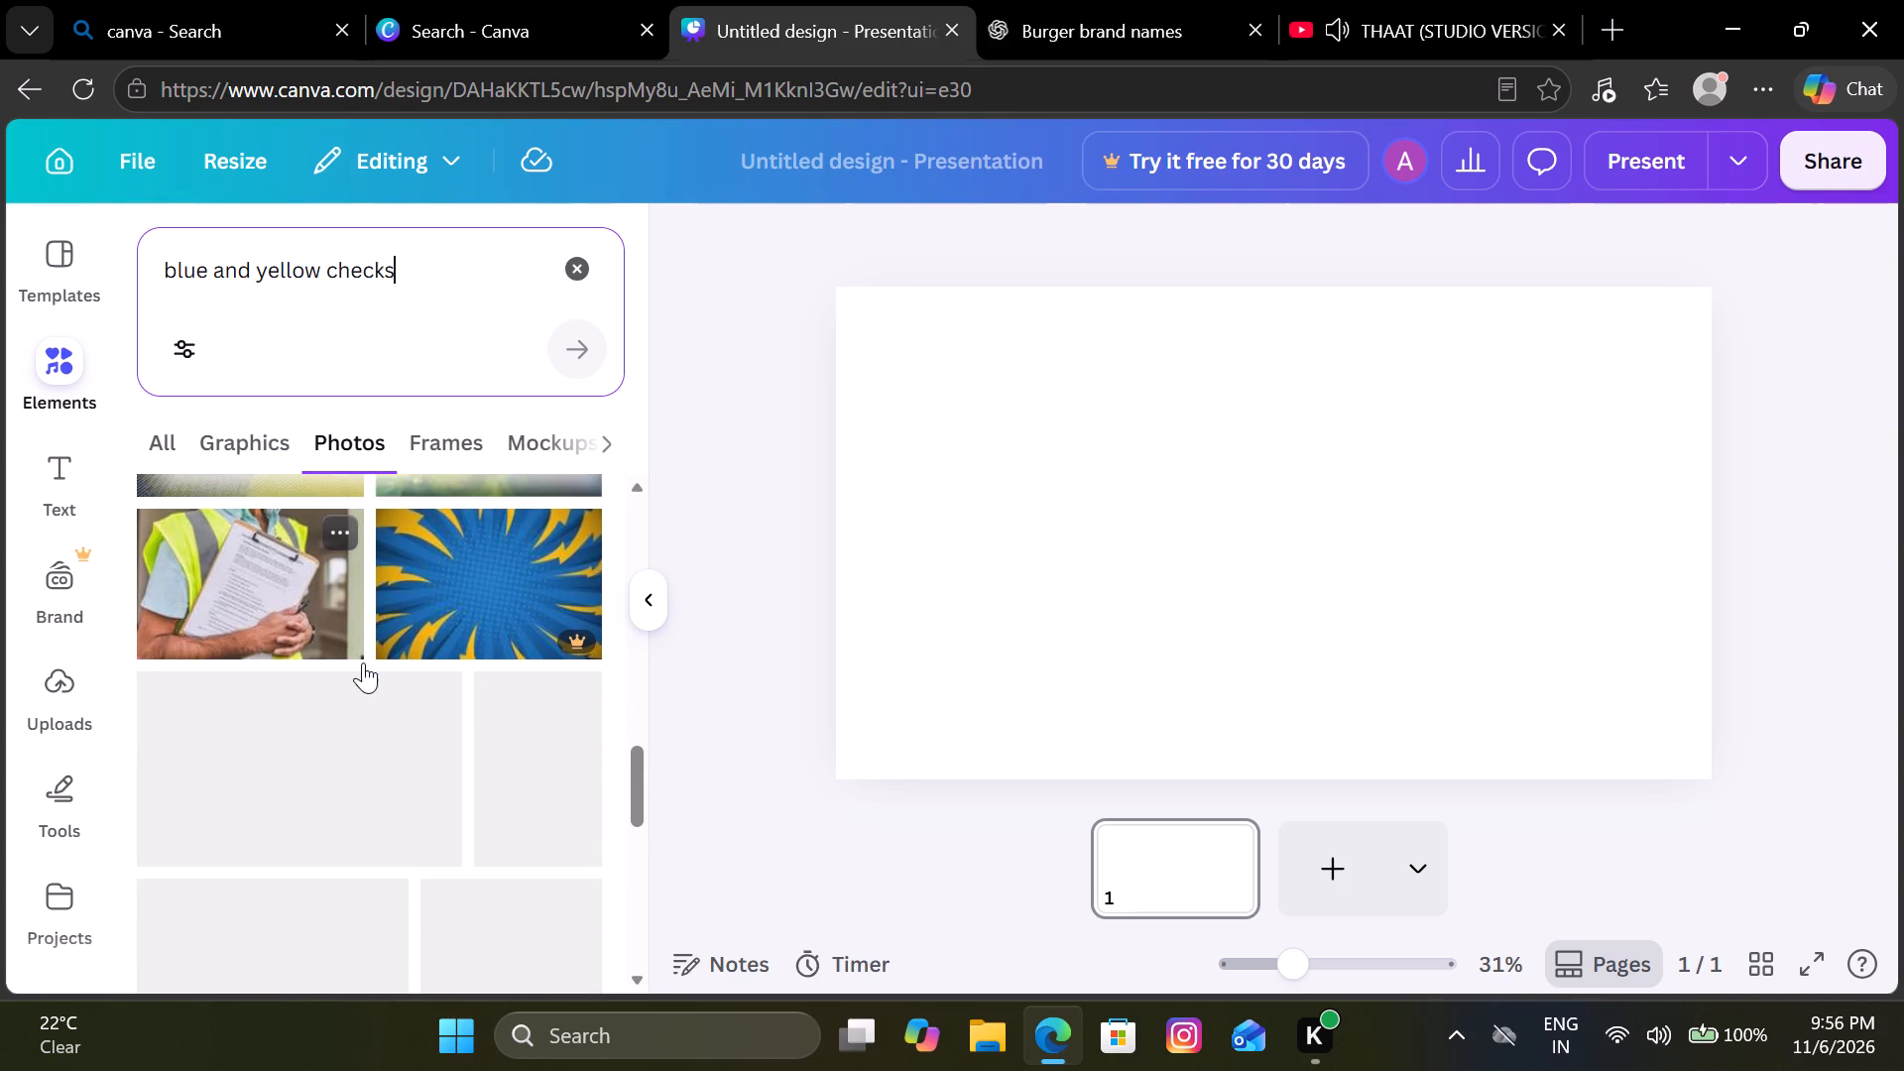
scroll(363, 662, down, 1)
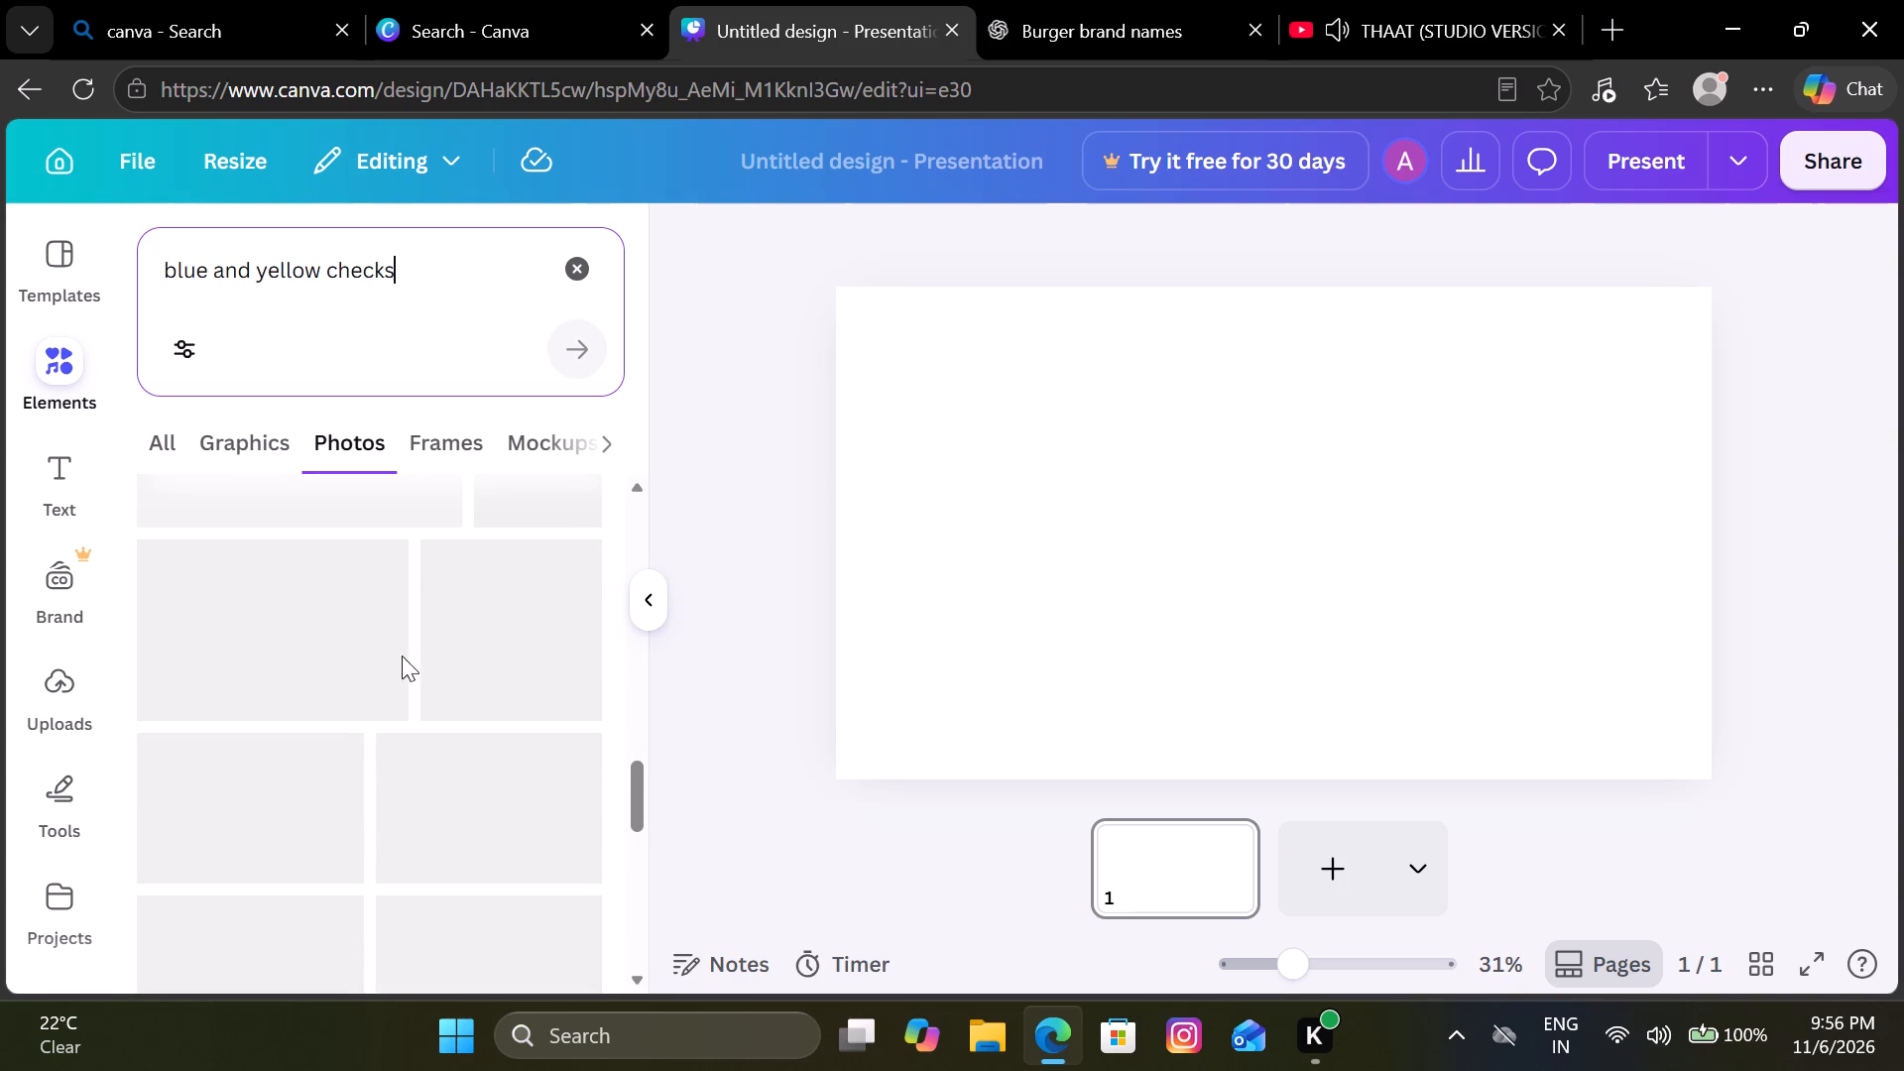
scroll(416, 638, down, 2)
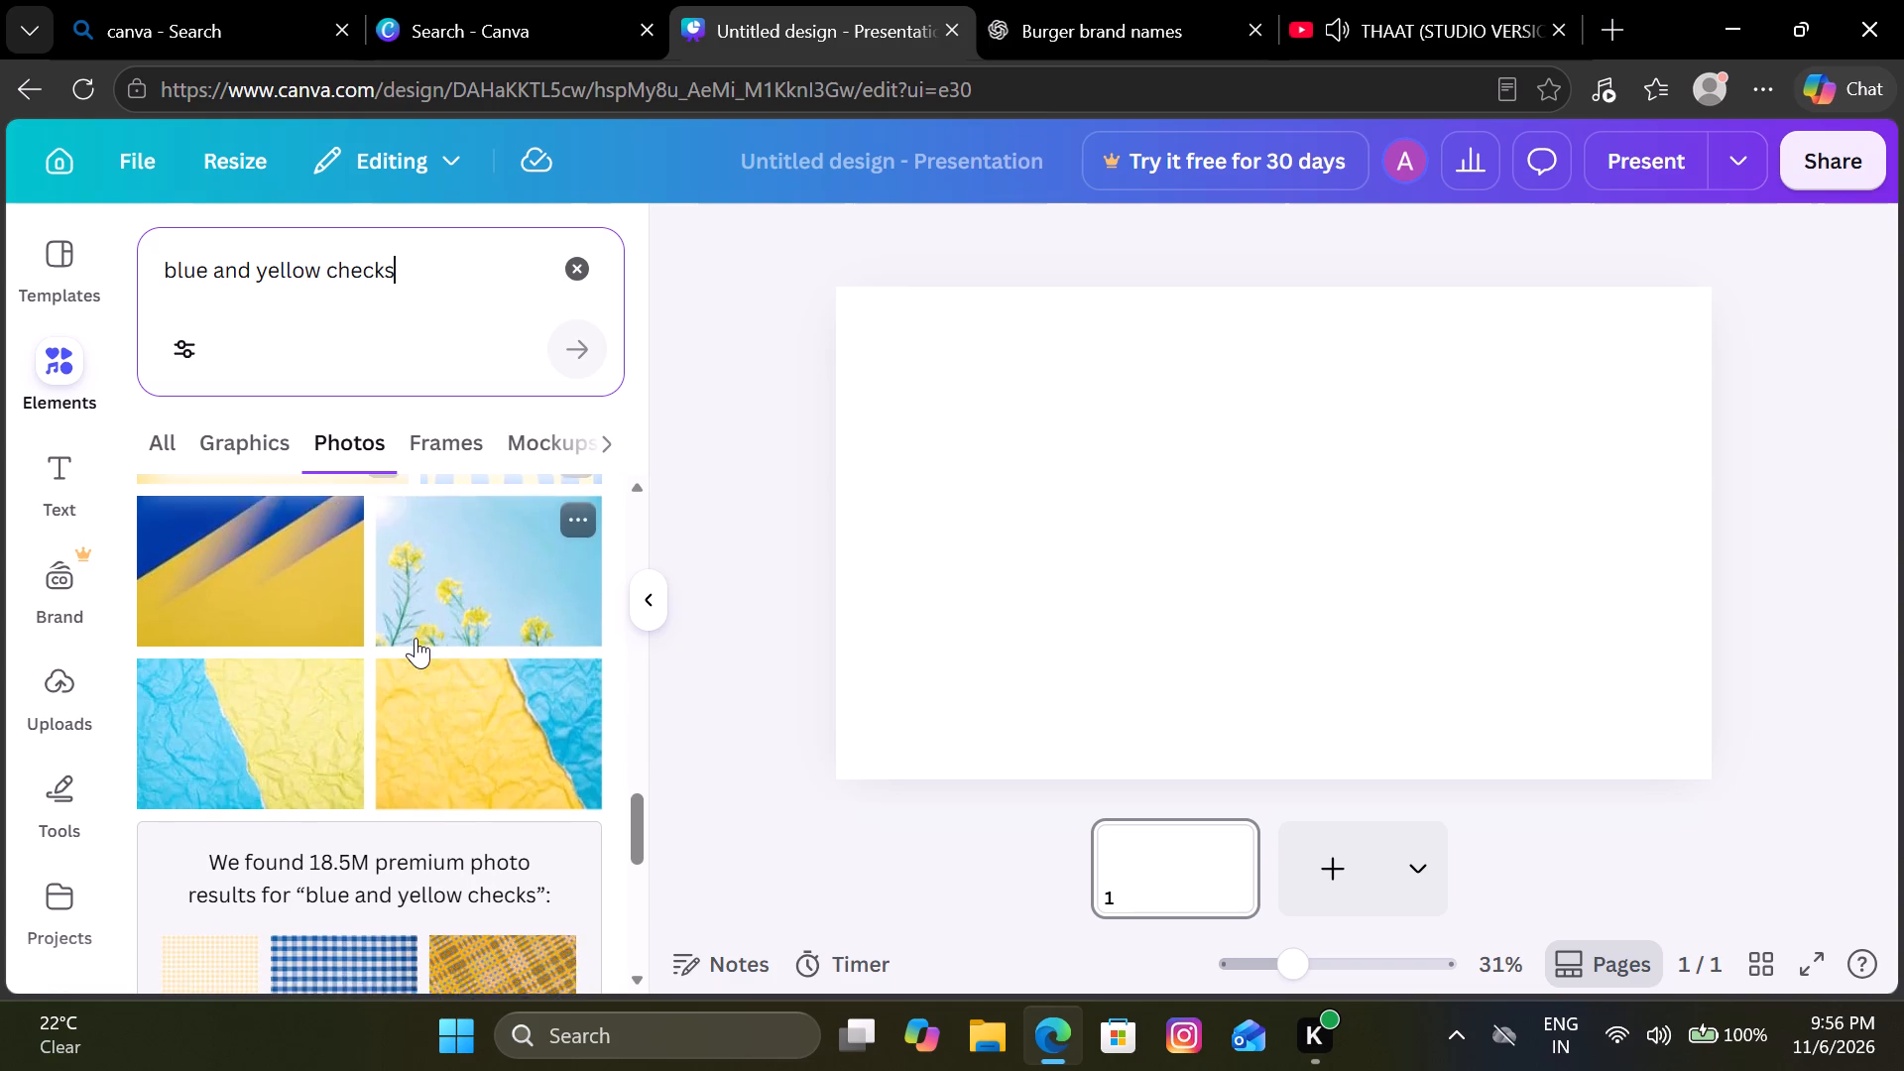
scroll(416, 638, down, 2)
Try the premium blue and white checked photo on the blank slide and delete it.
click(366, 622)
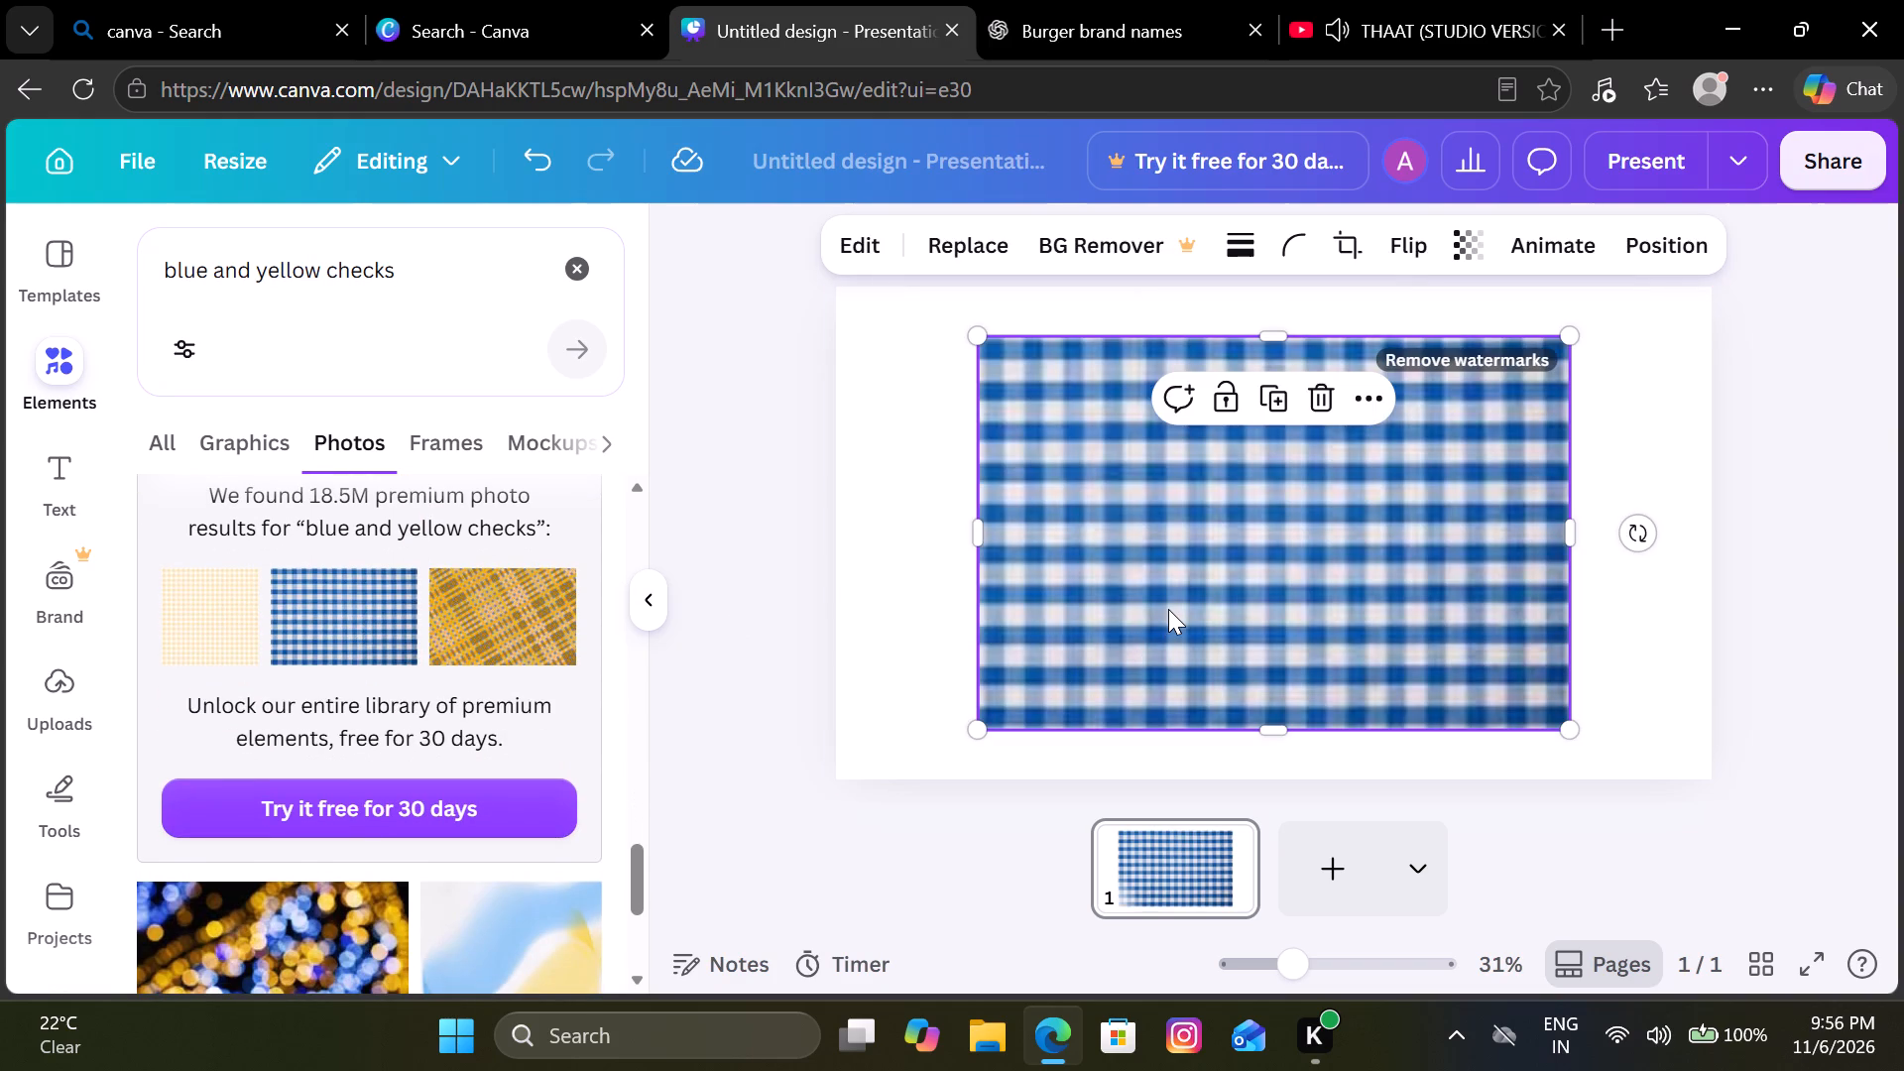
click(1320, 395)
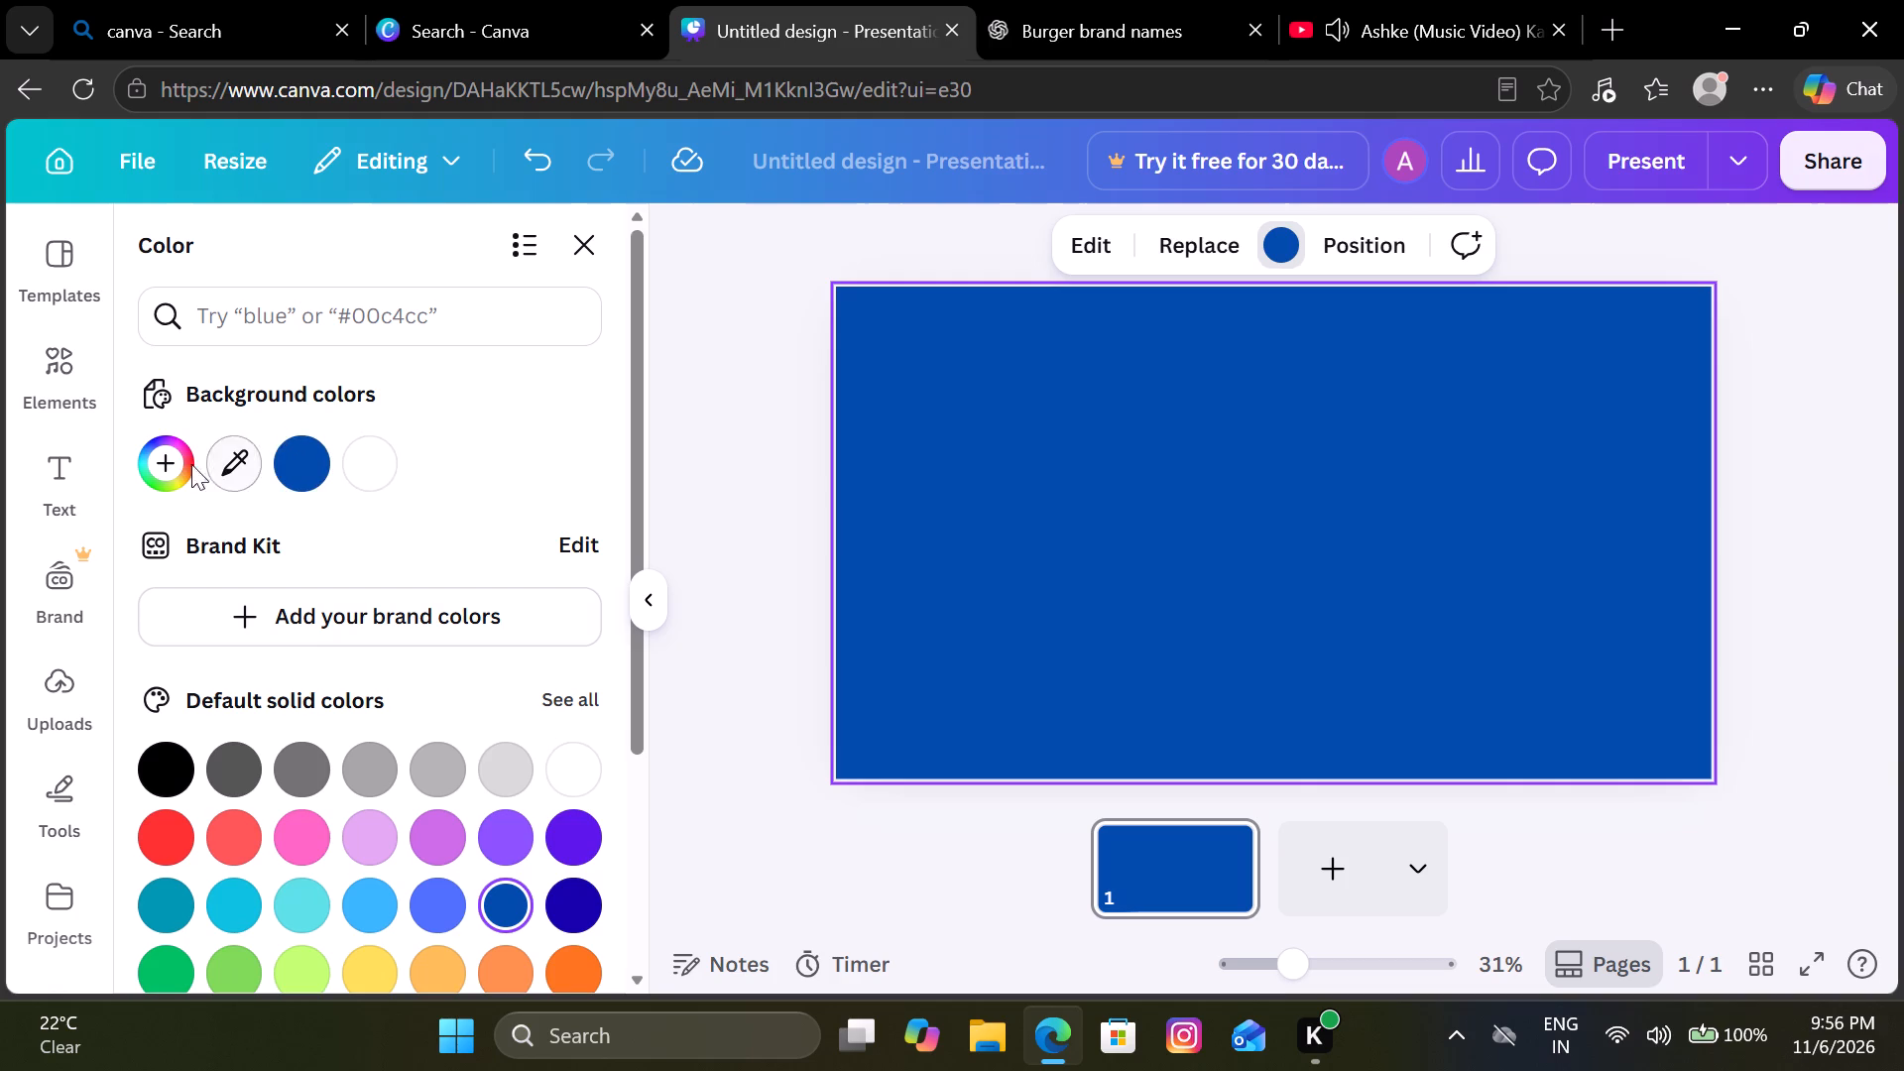
click(168, 460)
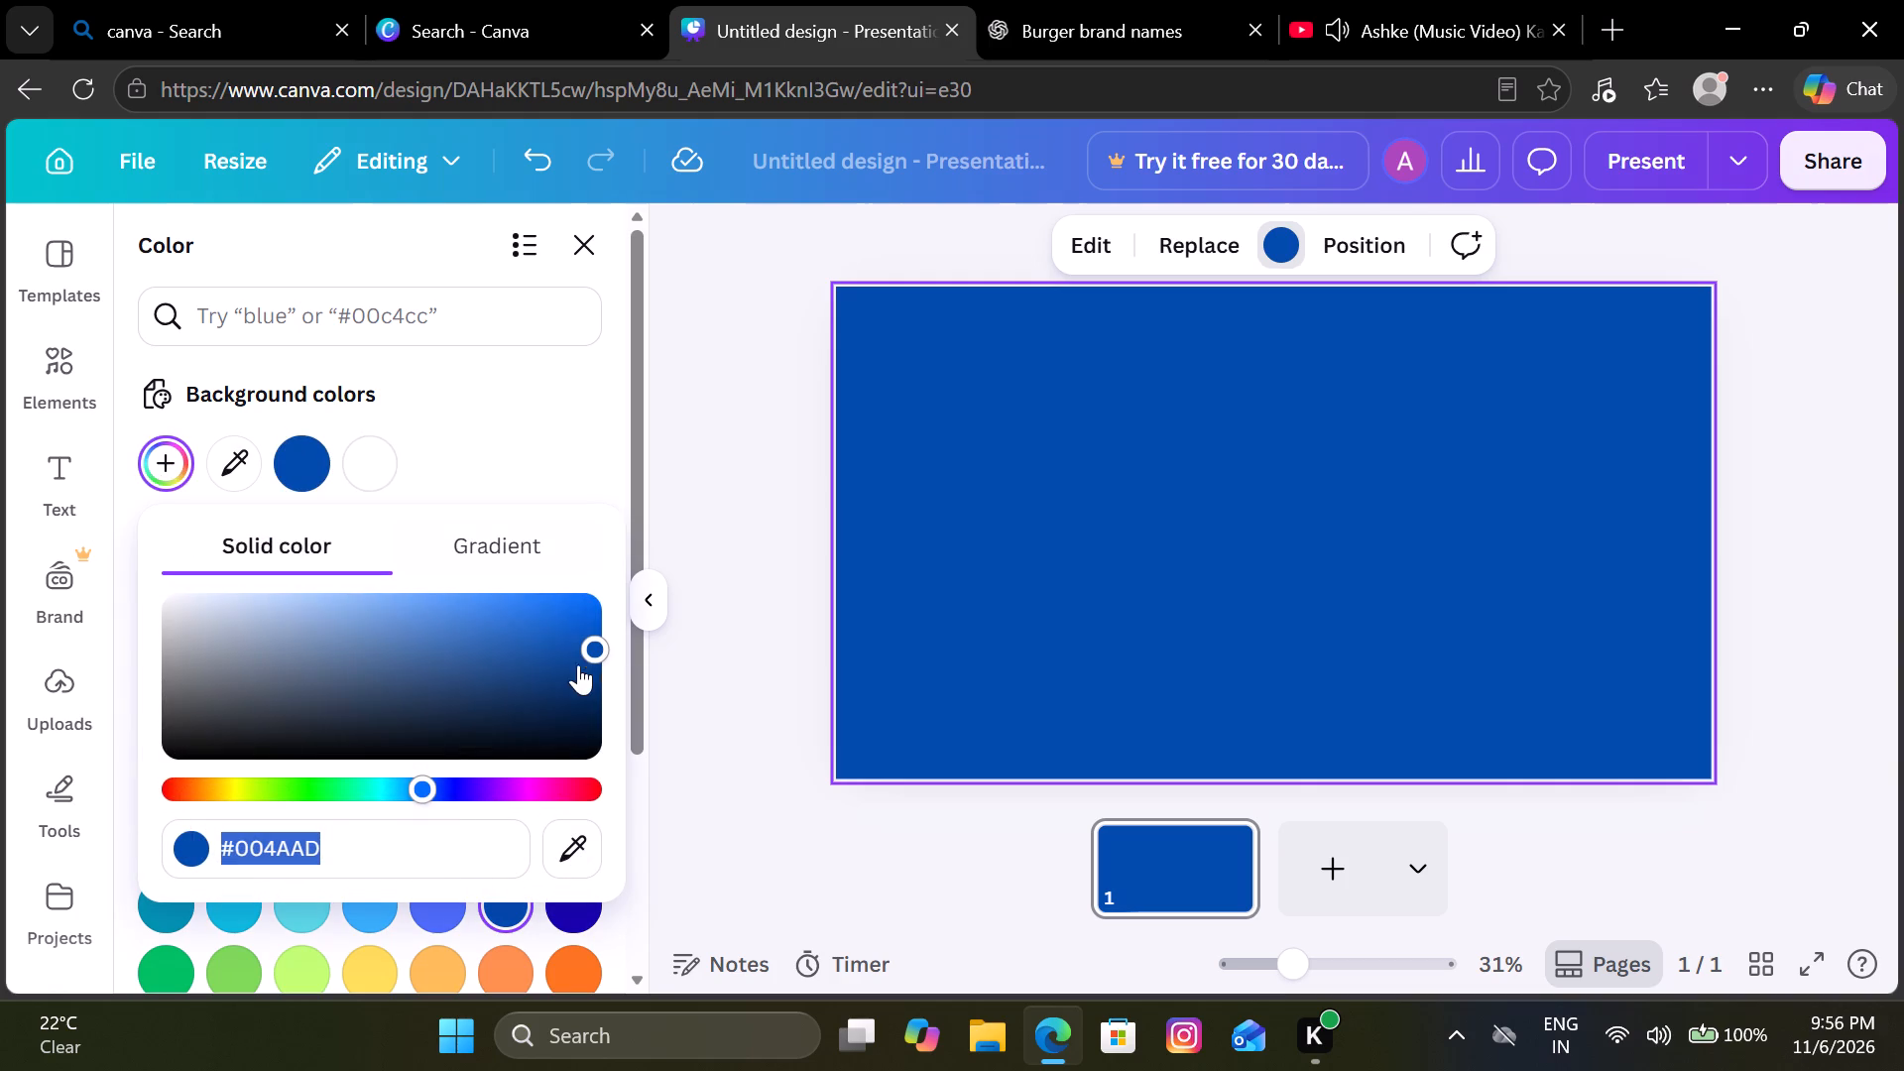
drag(593, 655, 549, 666)
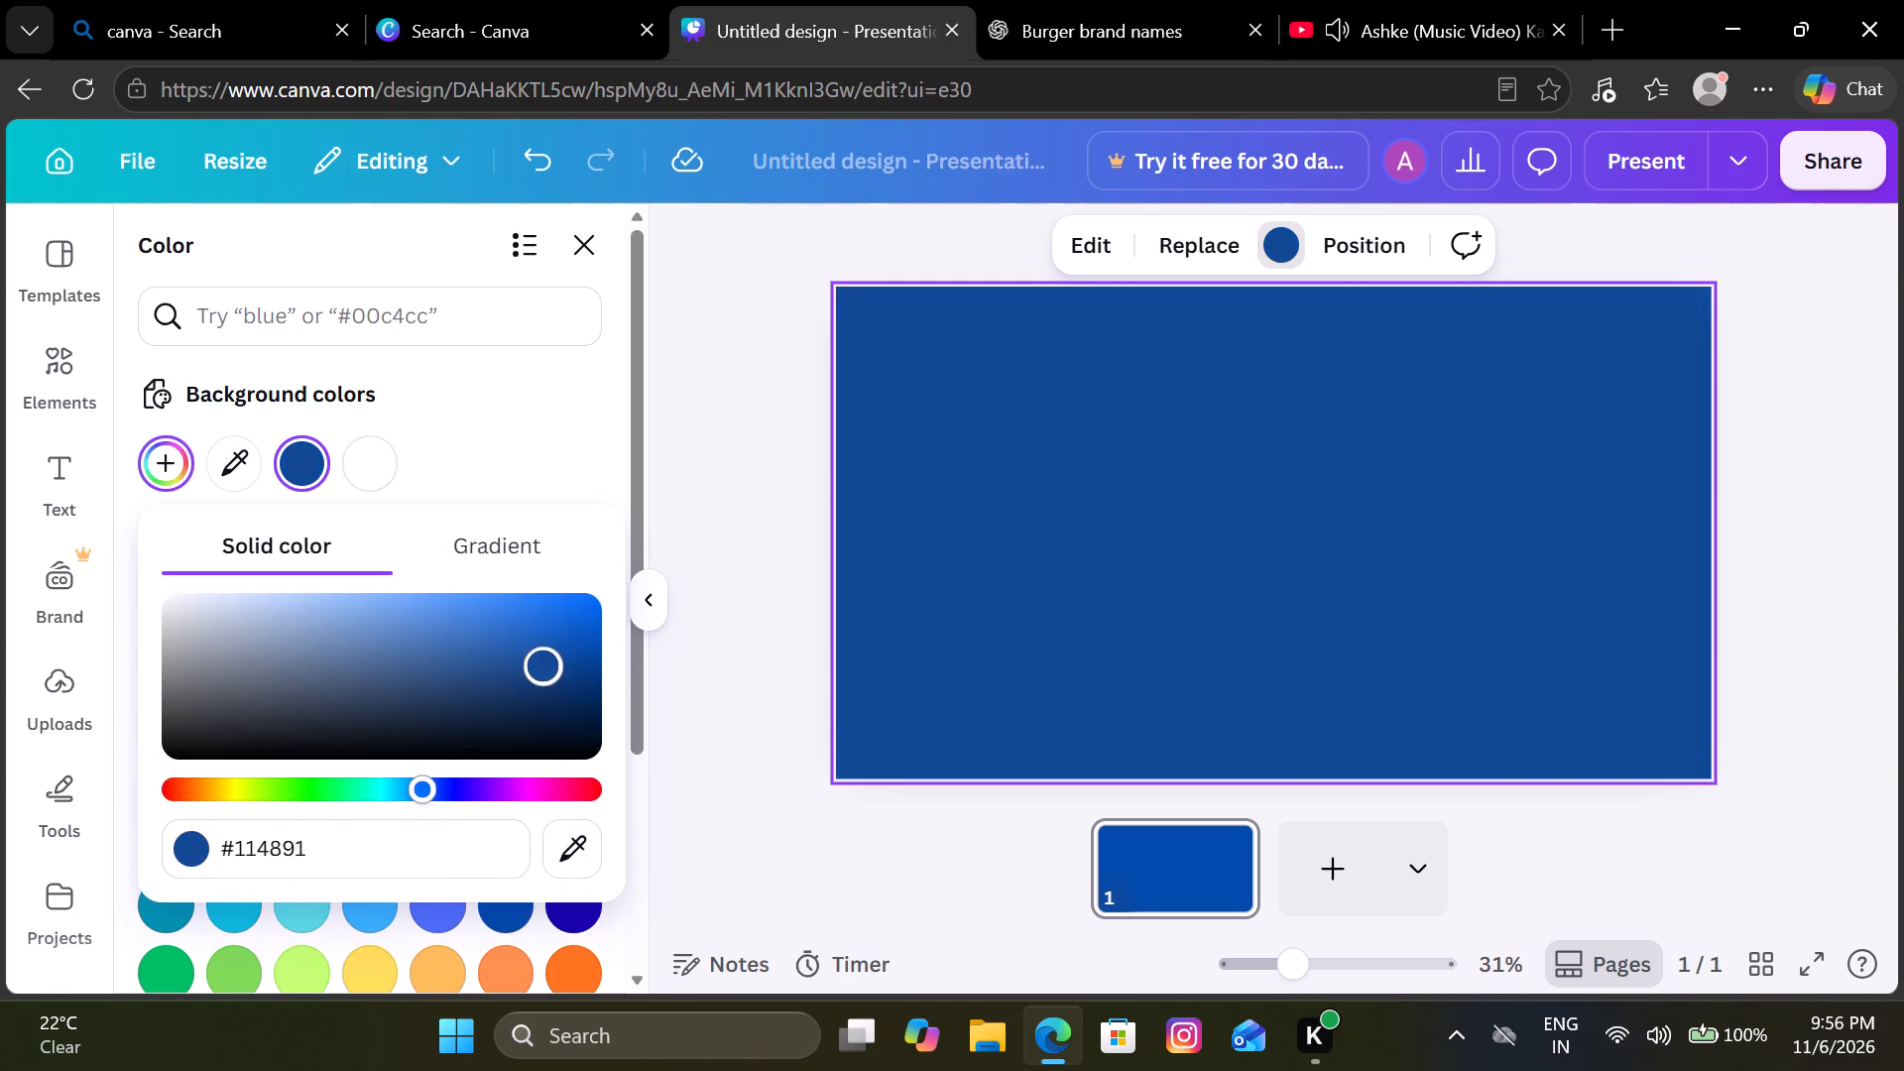
drag(549, 666, 537, 665)
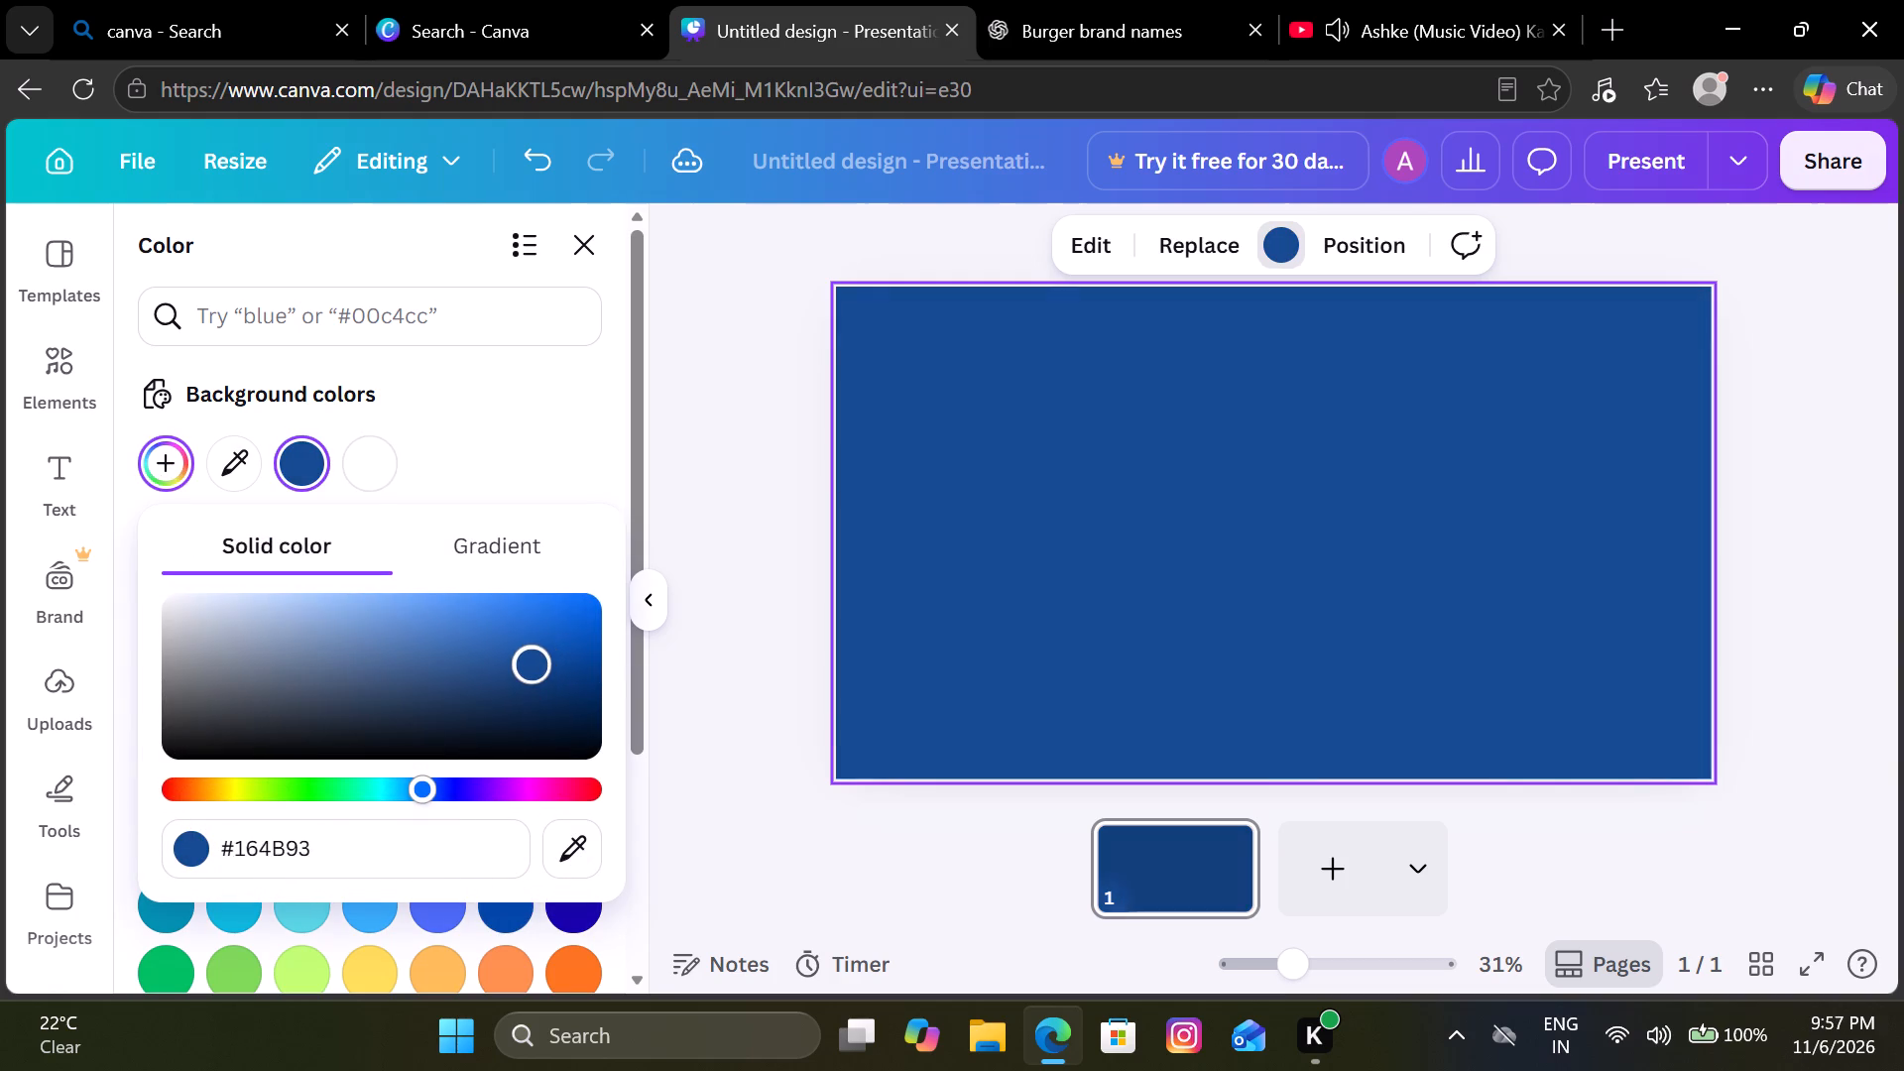
drag(537, 665, 537, 674)
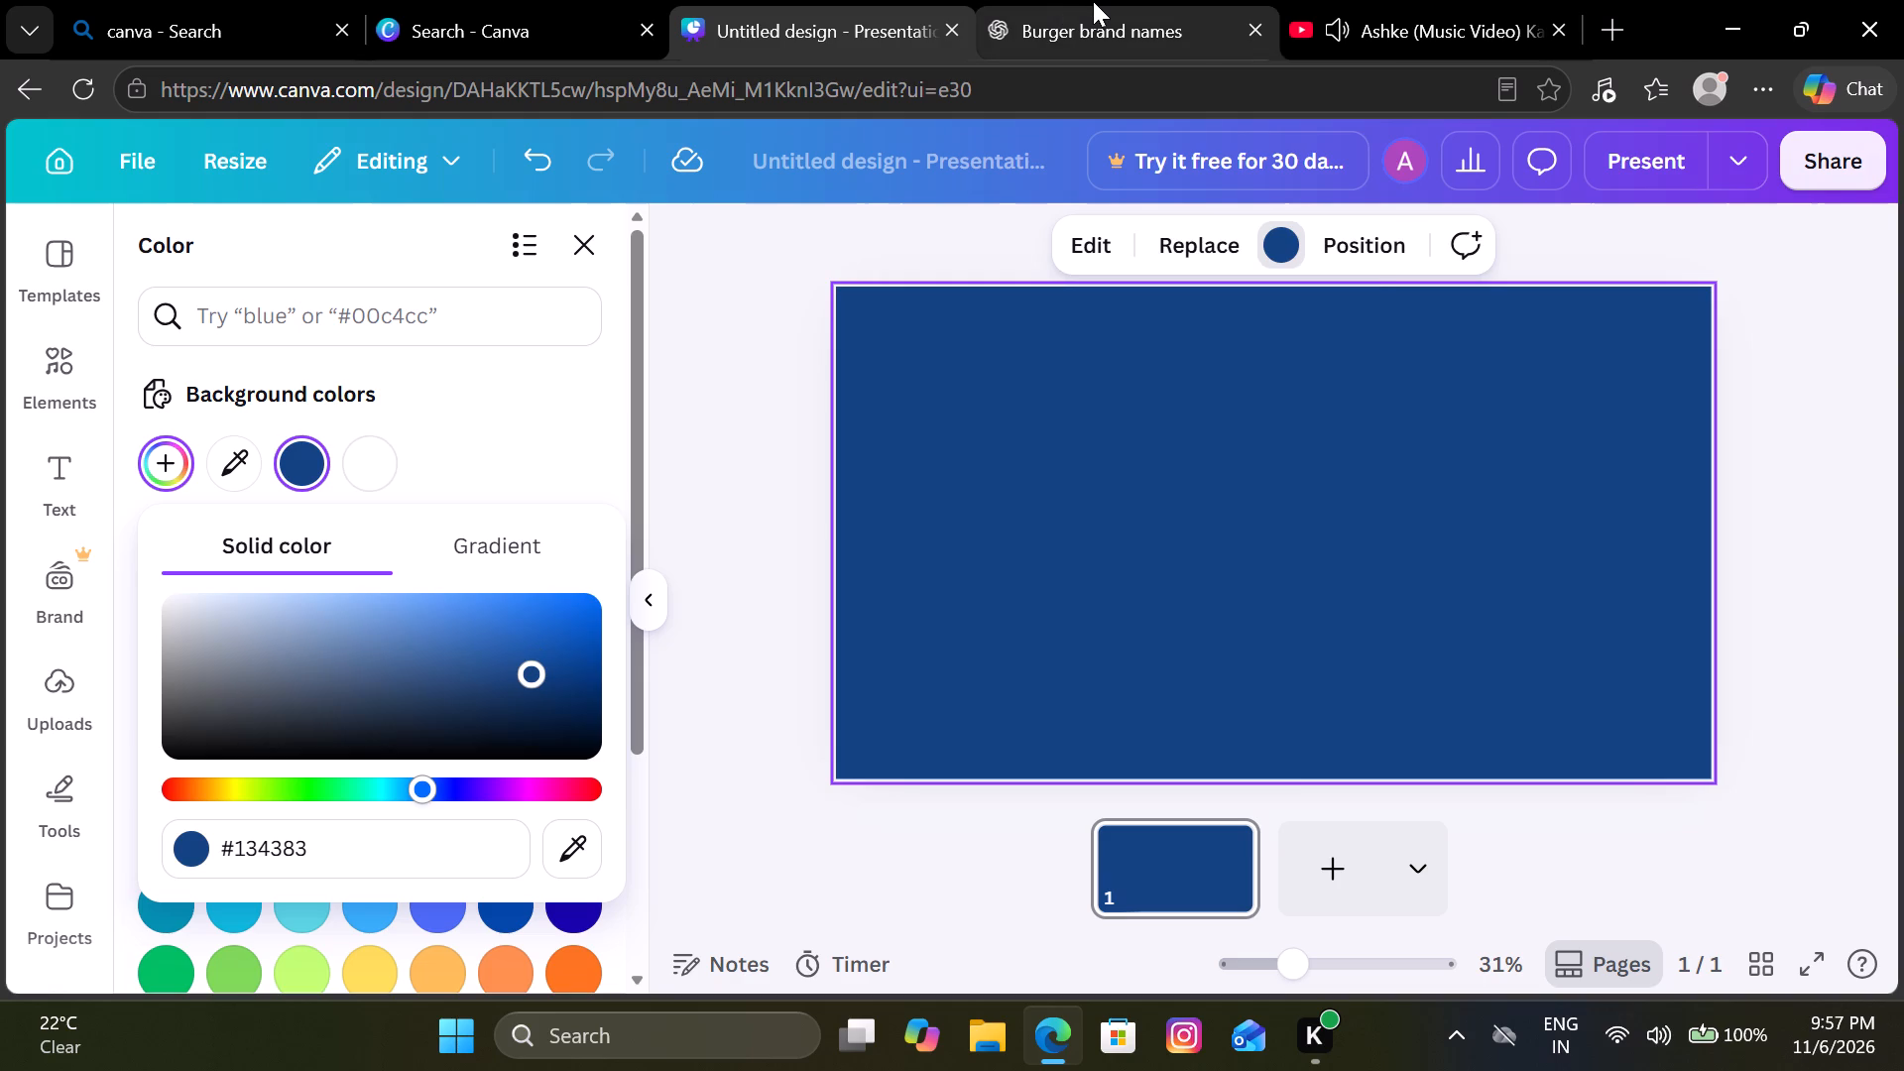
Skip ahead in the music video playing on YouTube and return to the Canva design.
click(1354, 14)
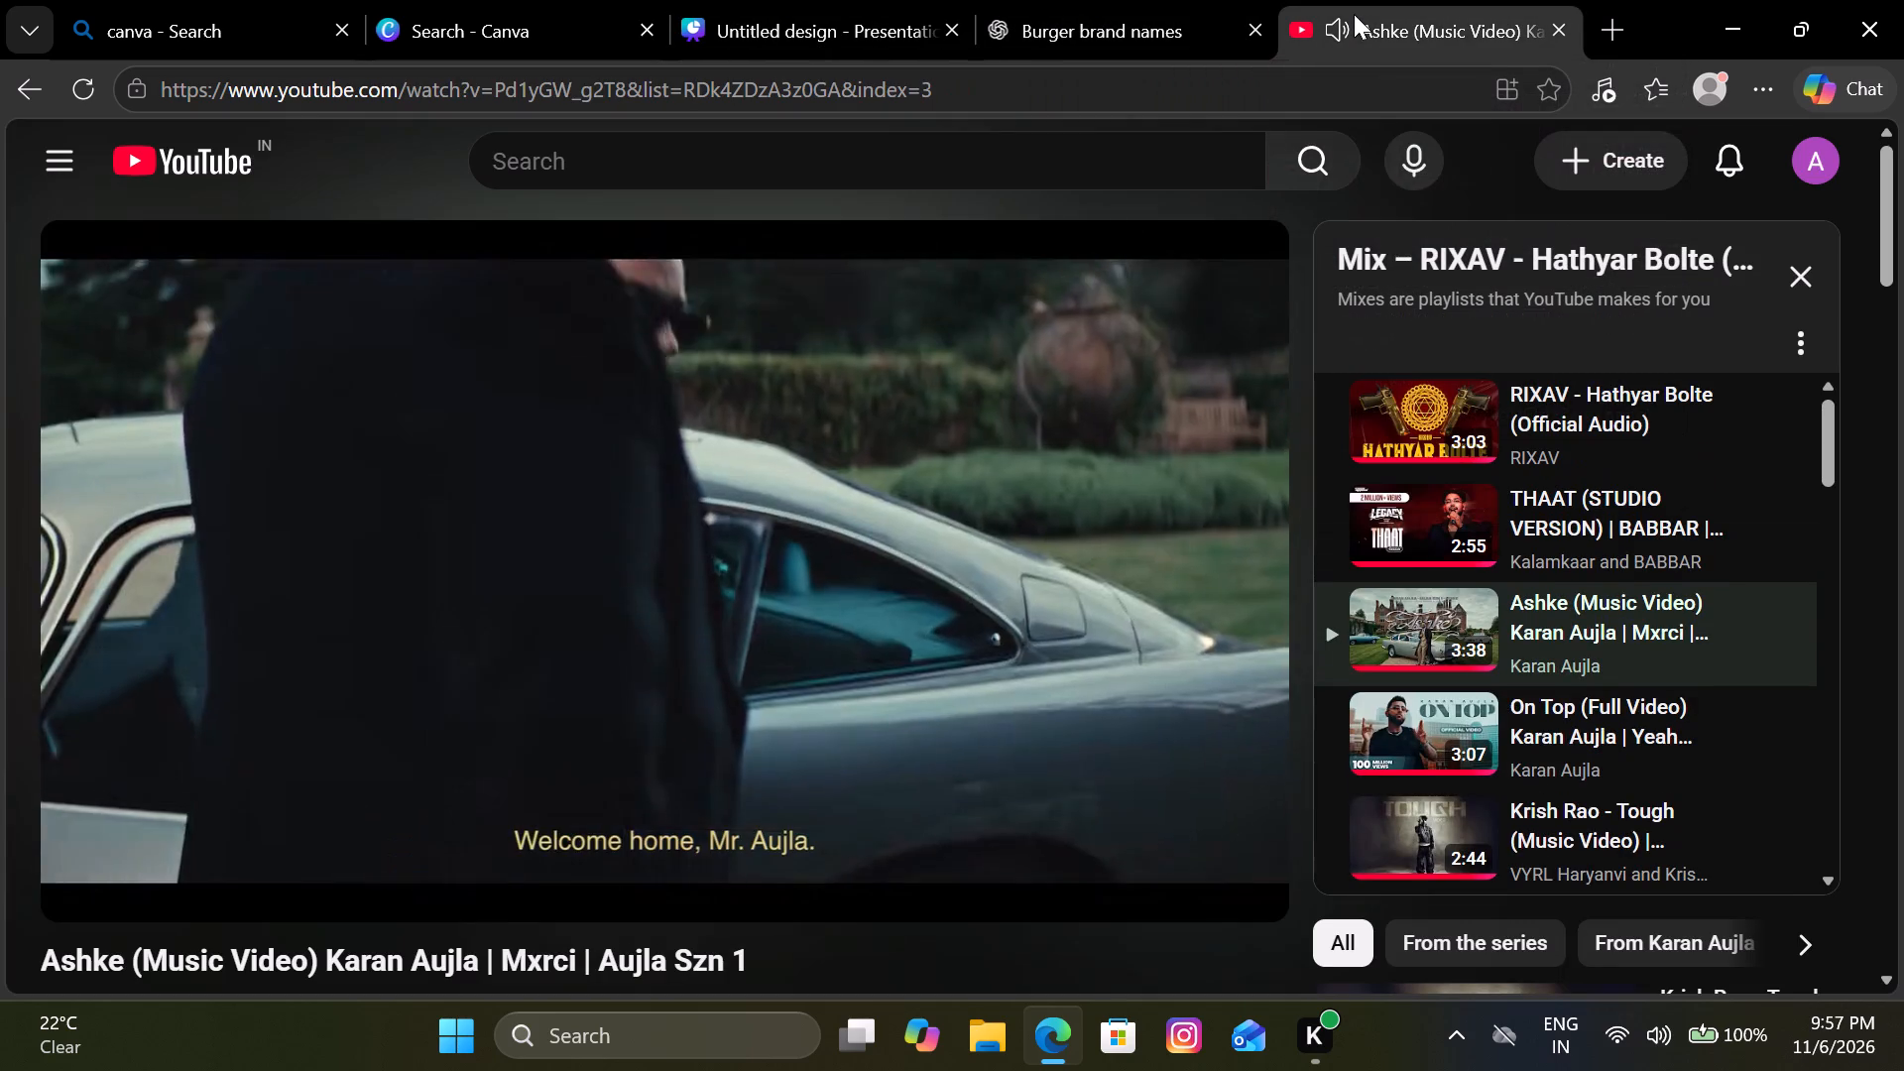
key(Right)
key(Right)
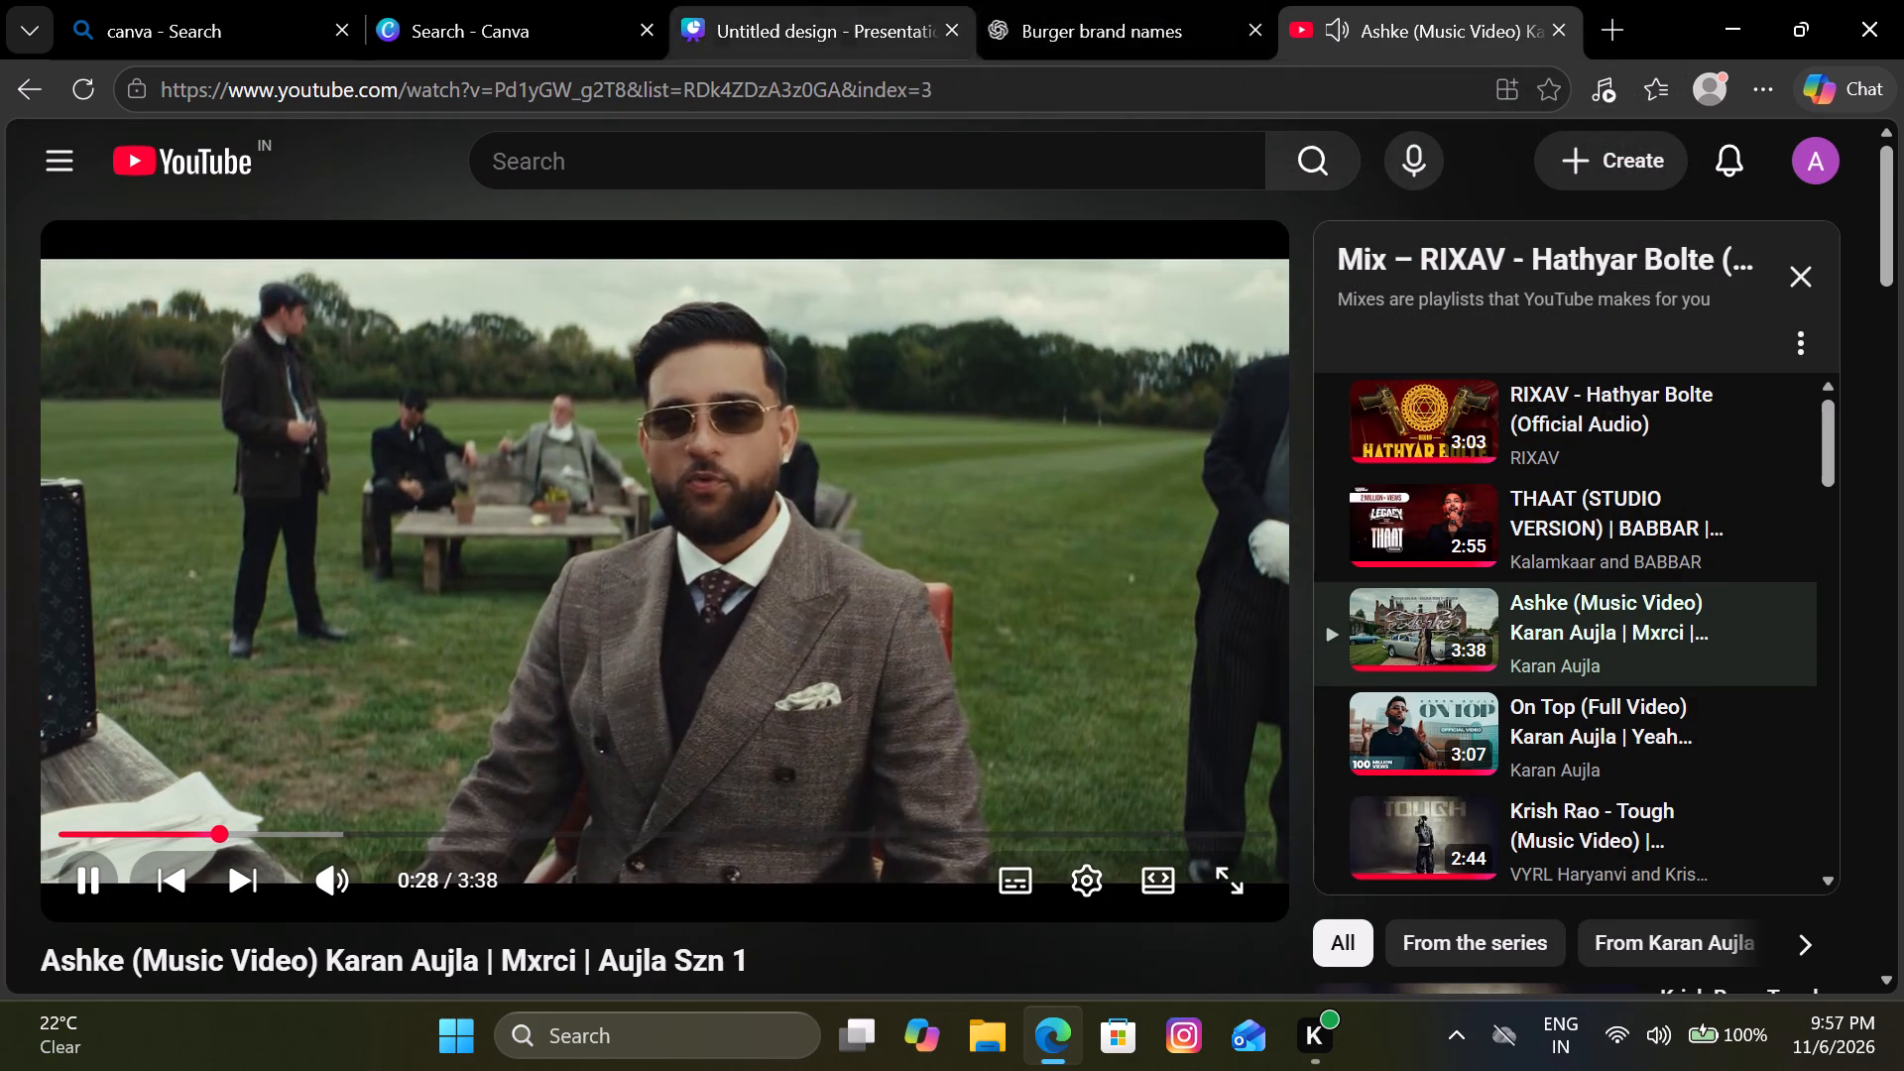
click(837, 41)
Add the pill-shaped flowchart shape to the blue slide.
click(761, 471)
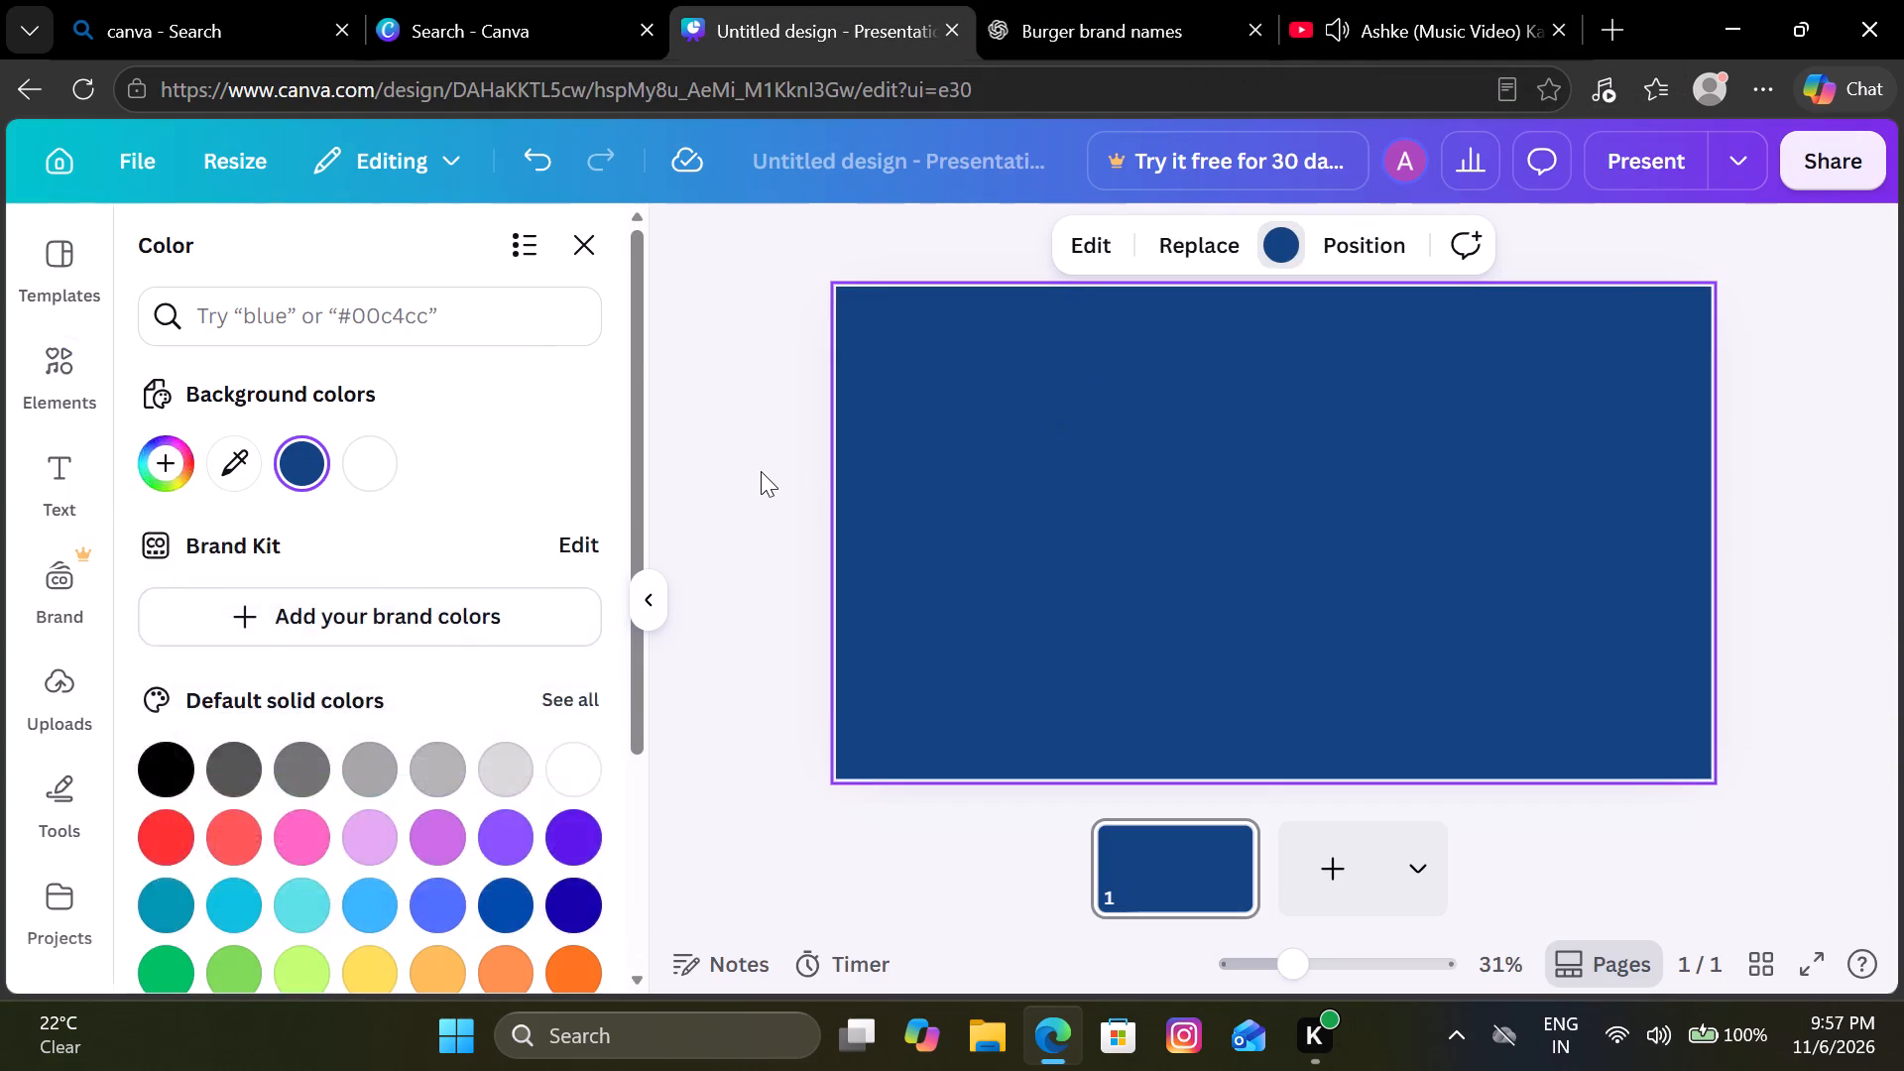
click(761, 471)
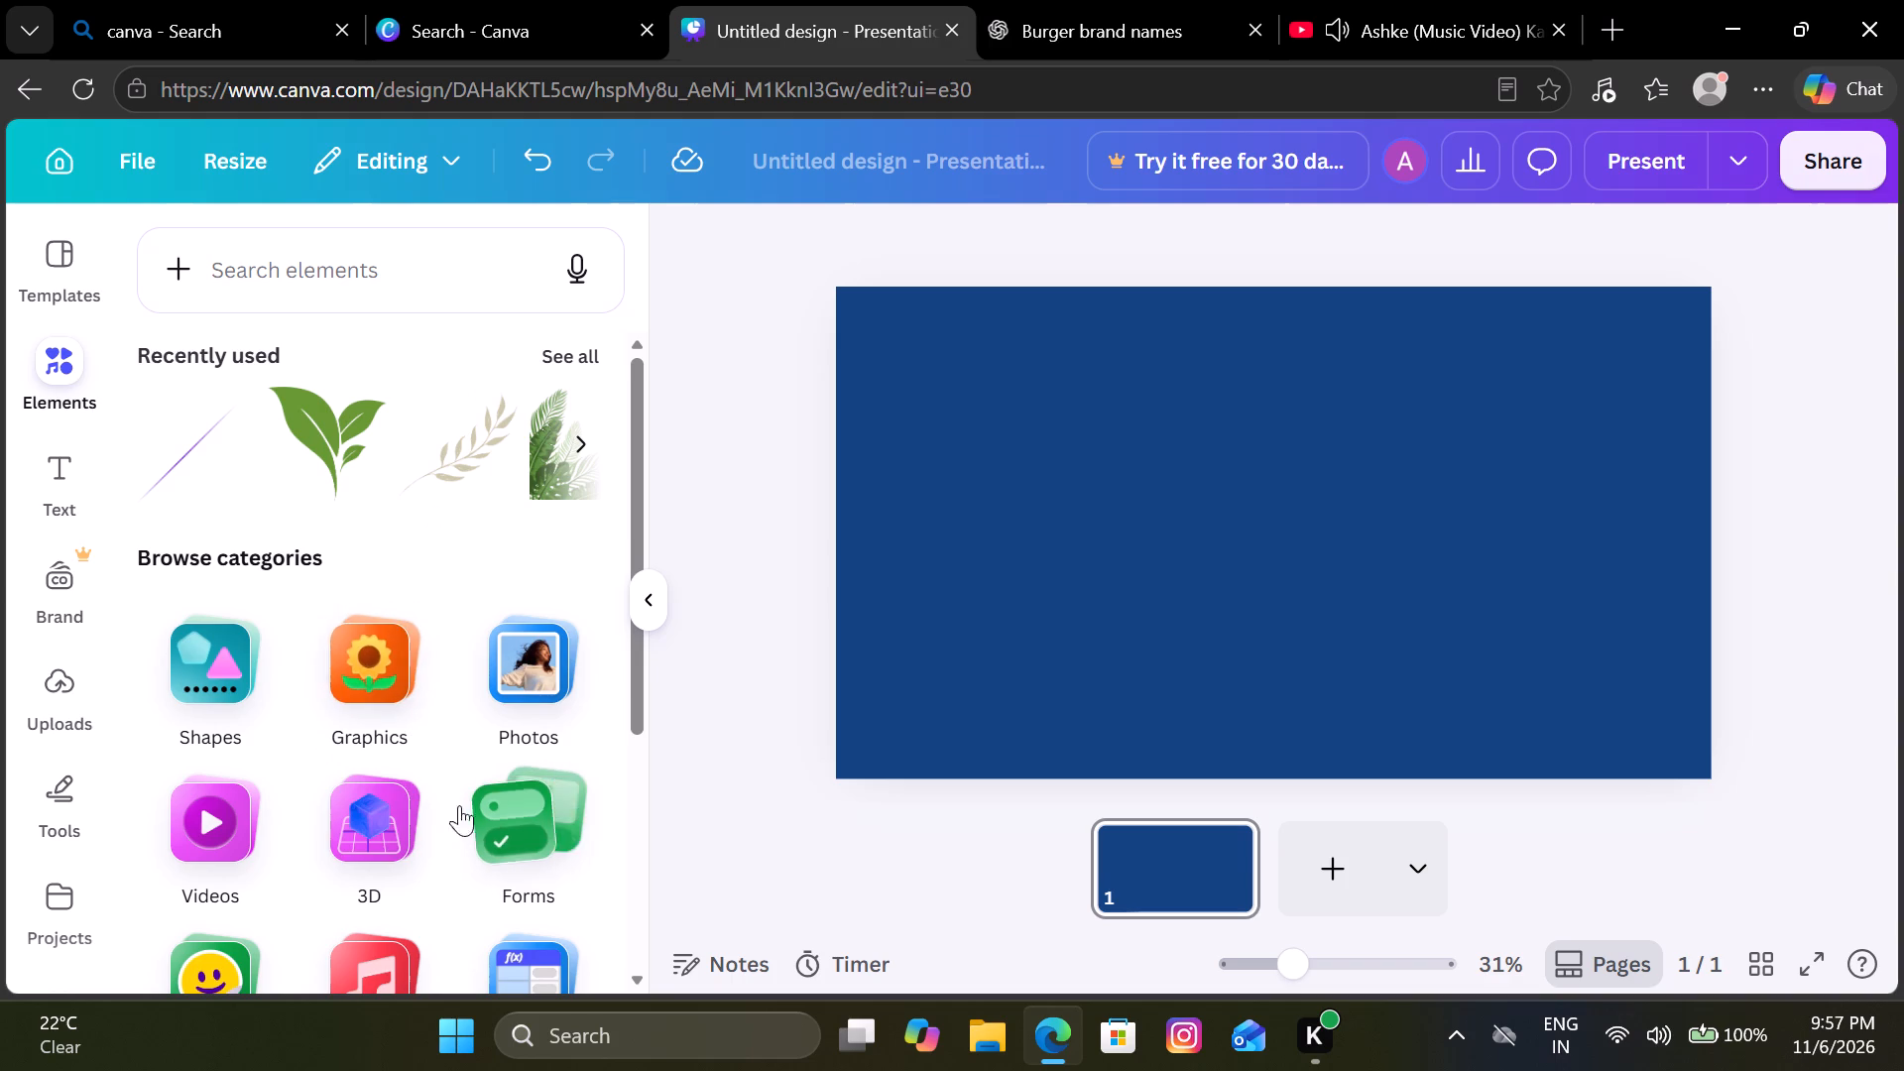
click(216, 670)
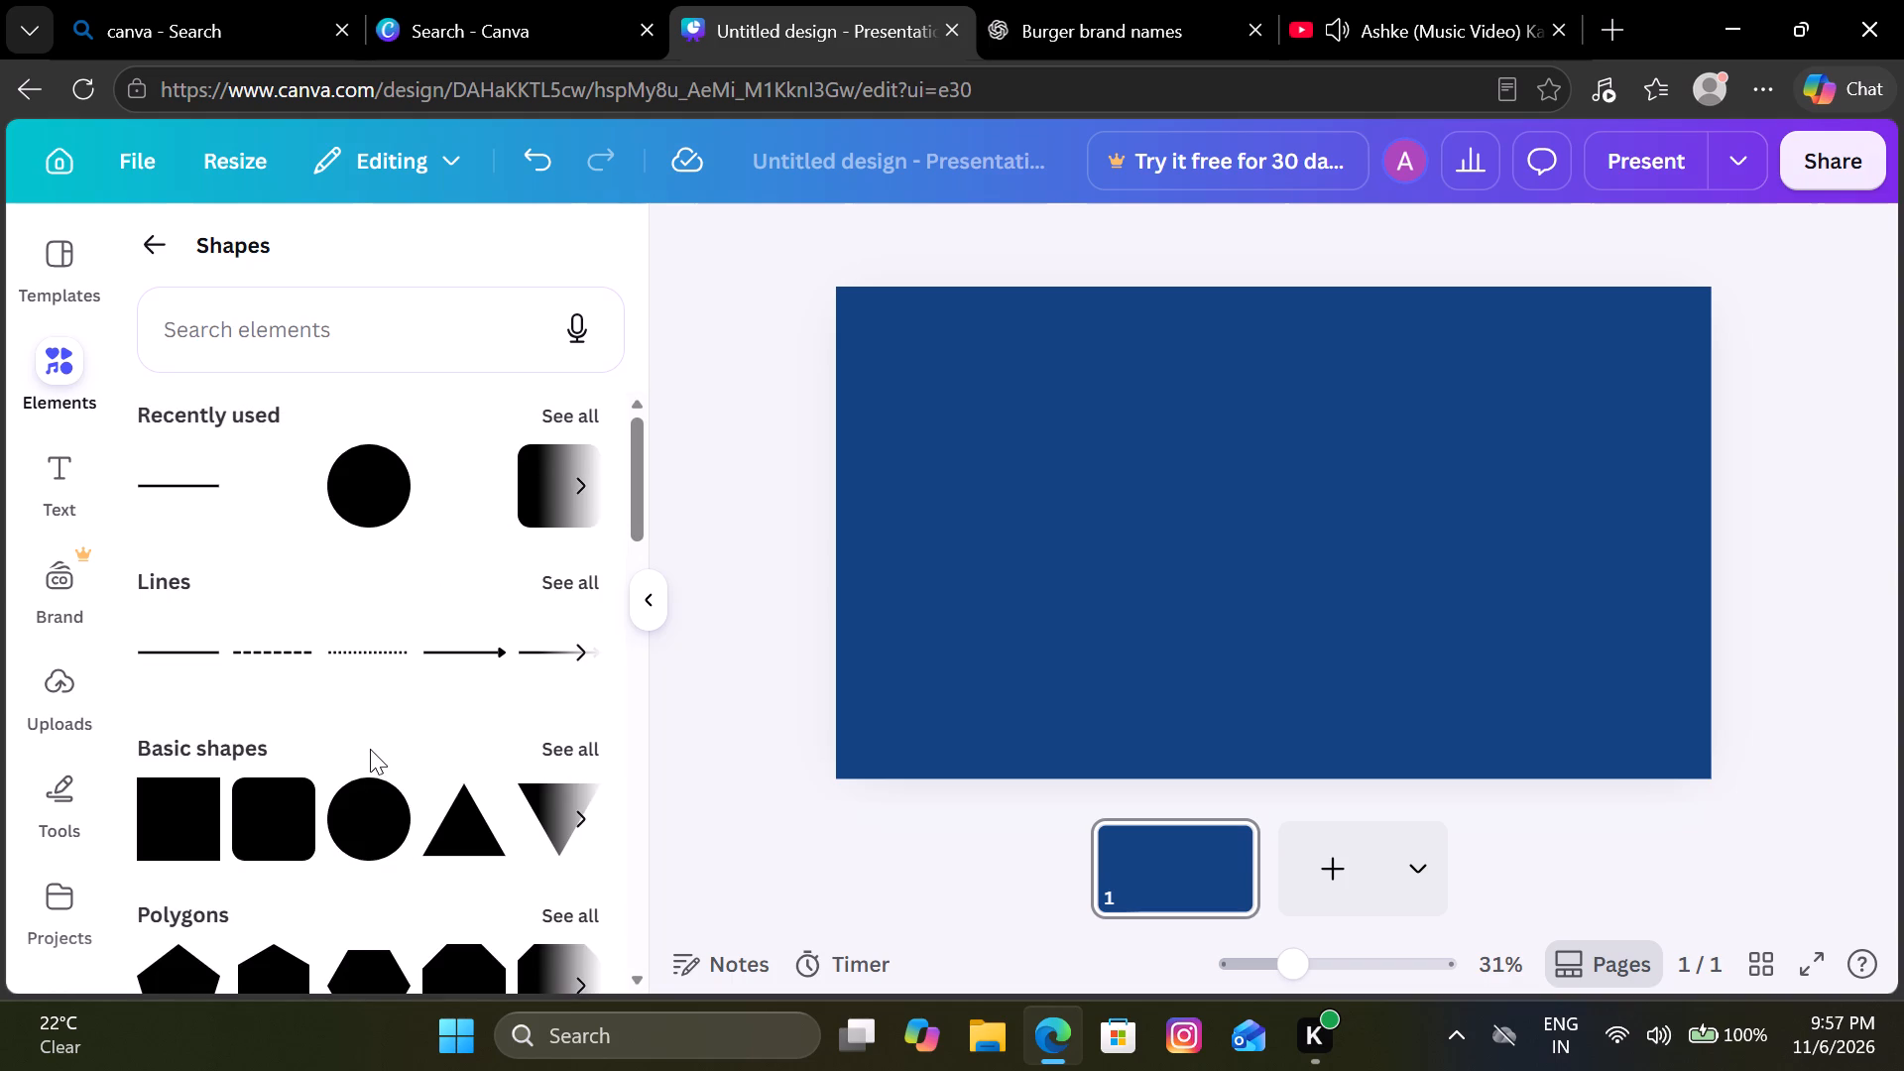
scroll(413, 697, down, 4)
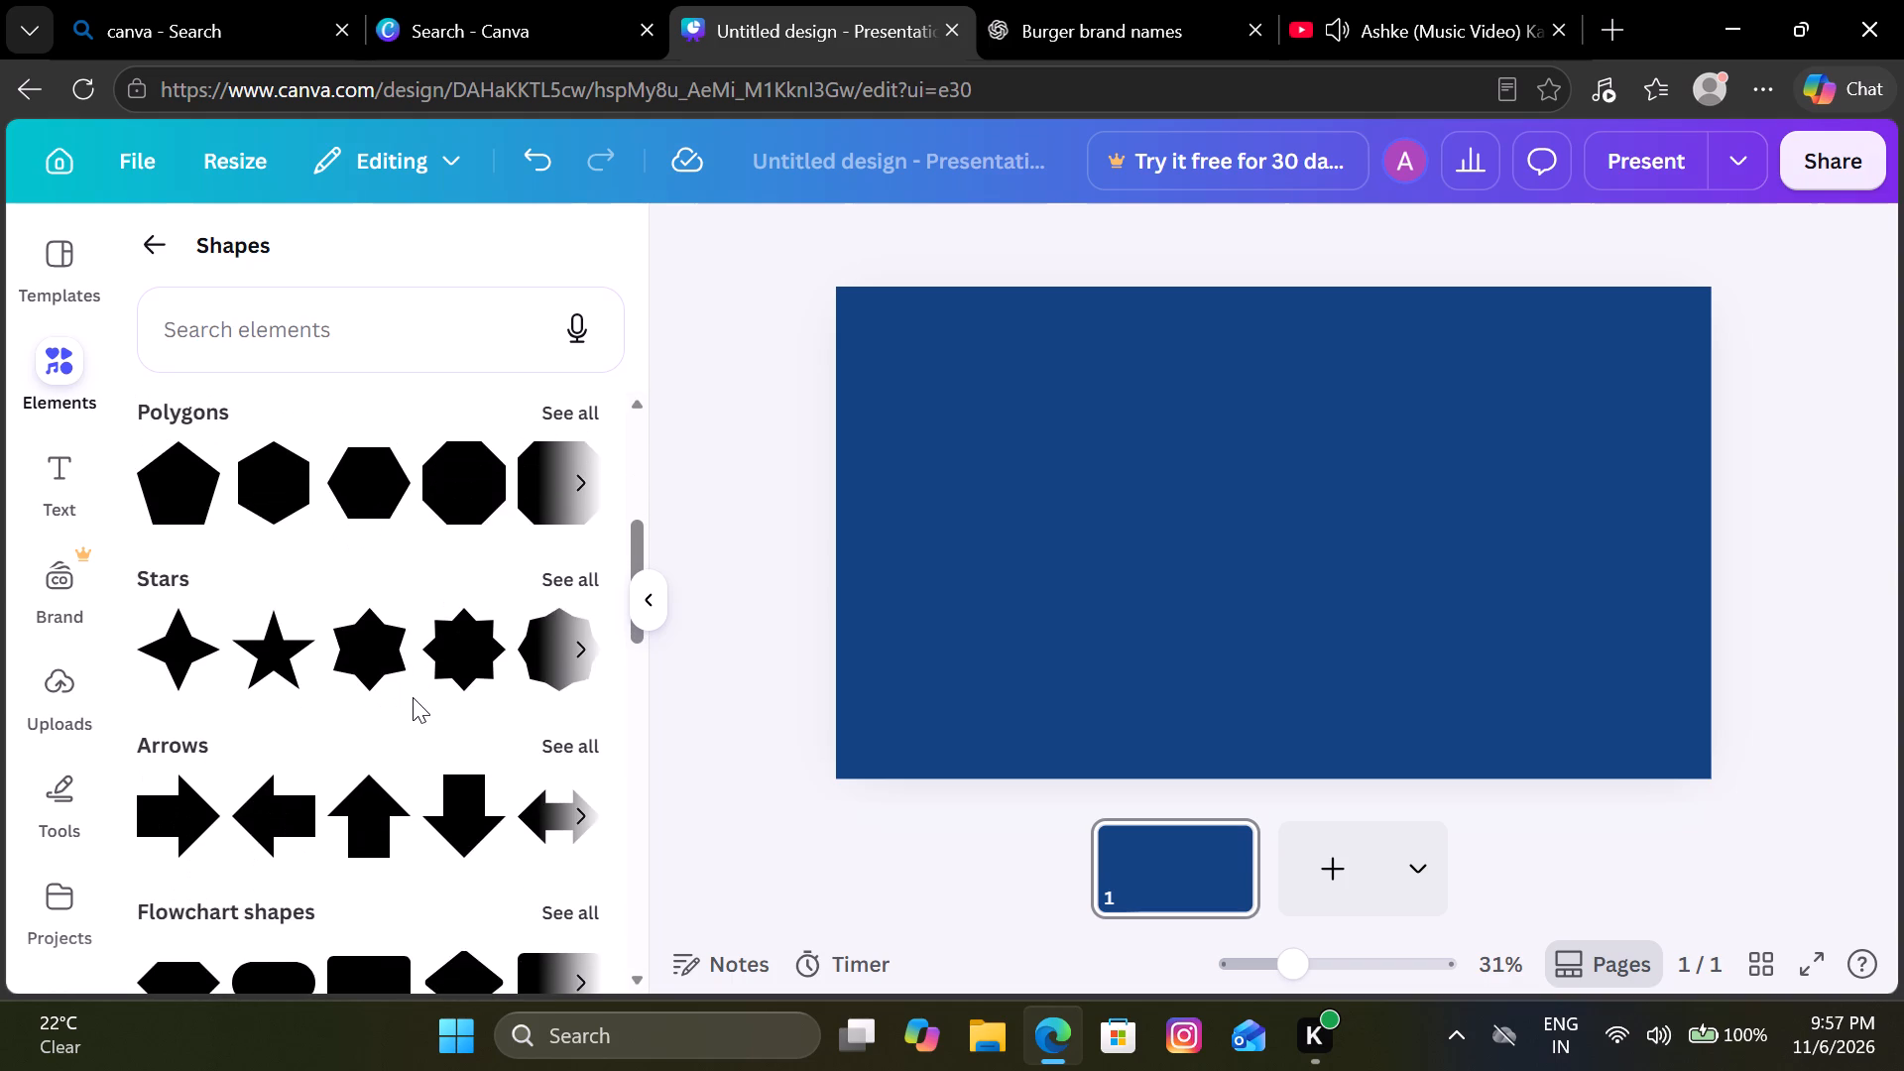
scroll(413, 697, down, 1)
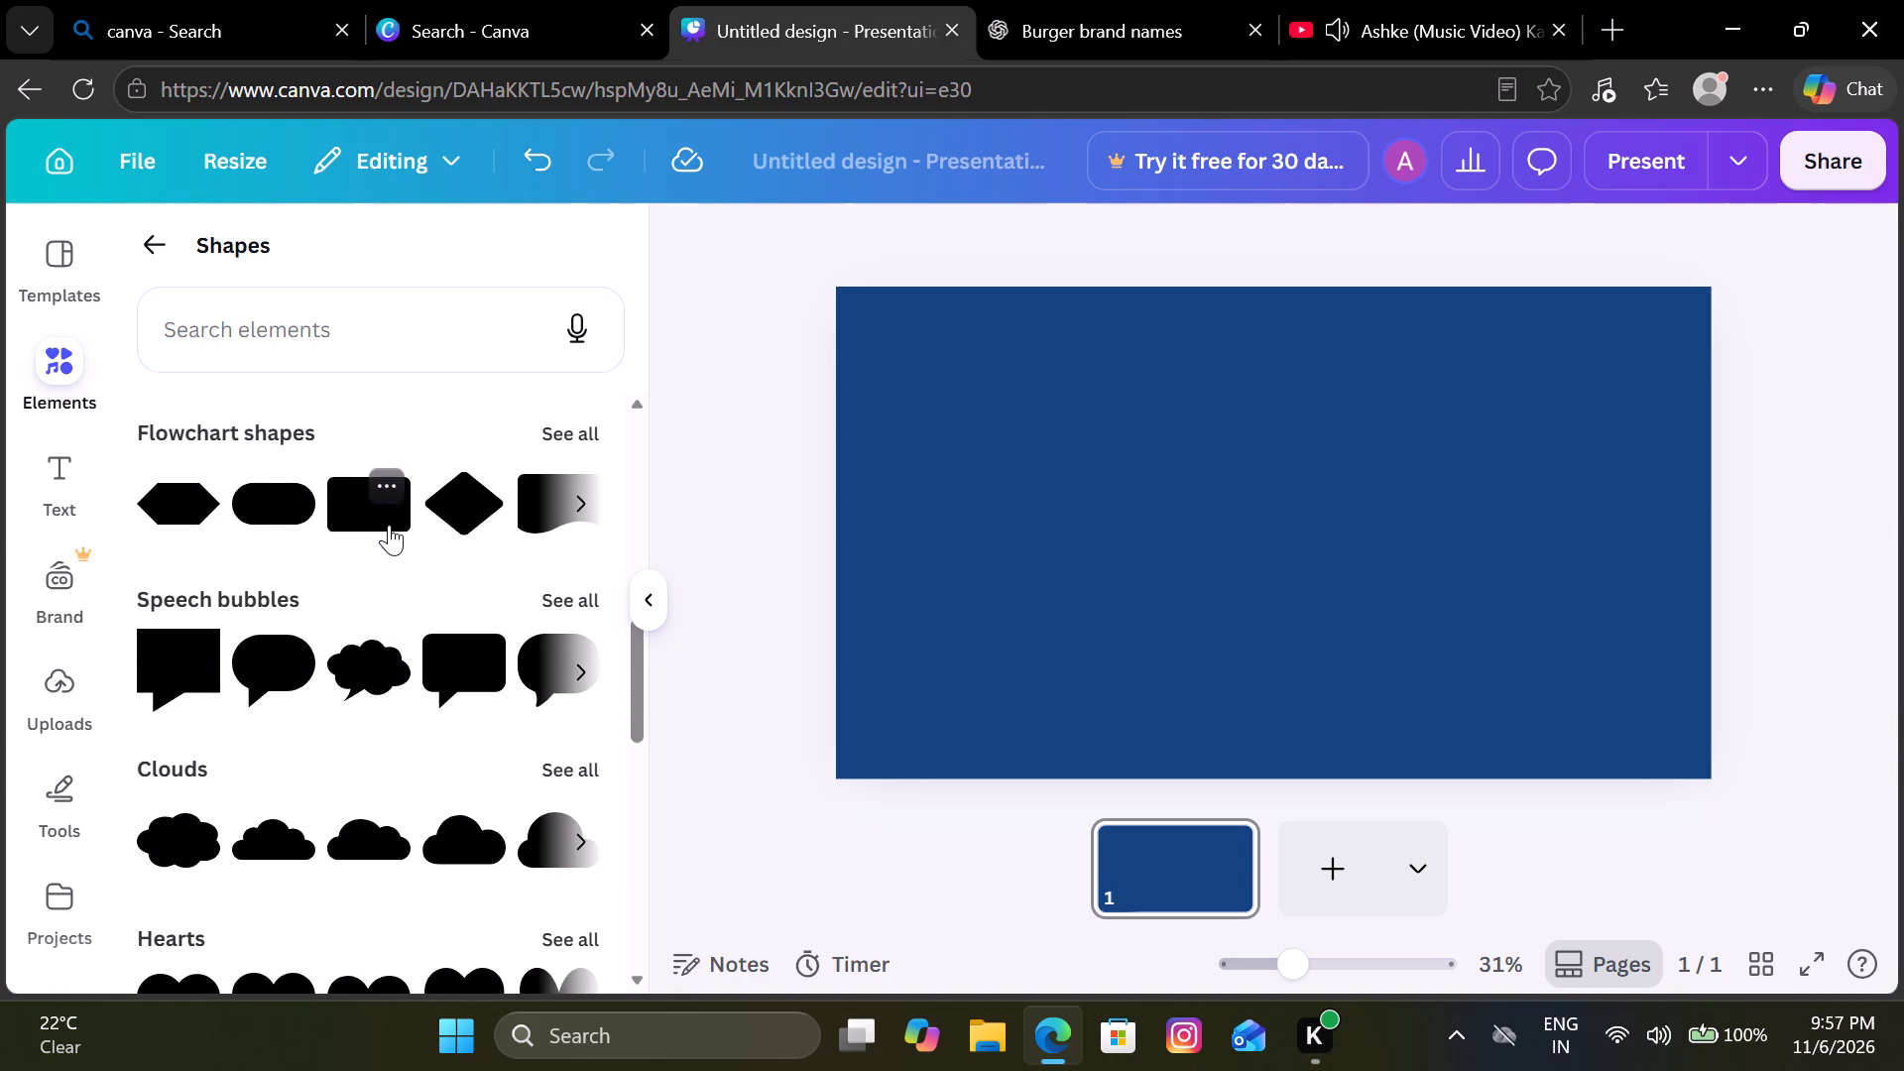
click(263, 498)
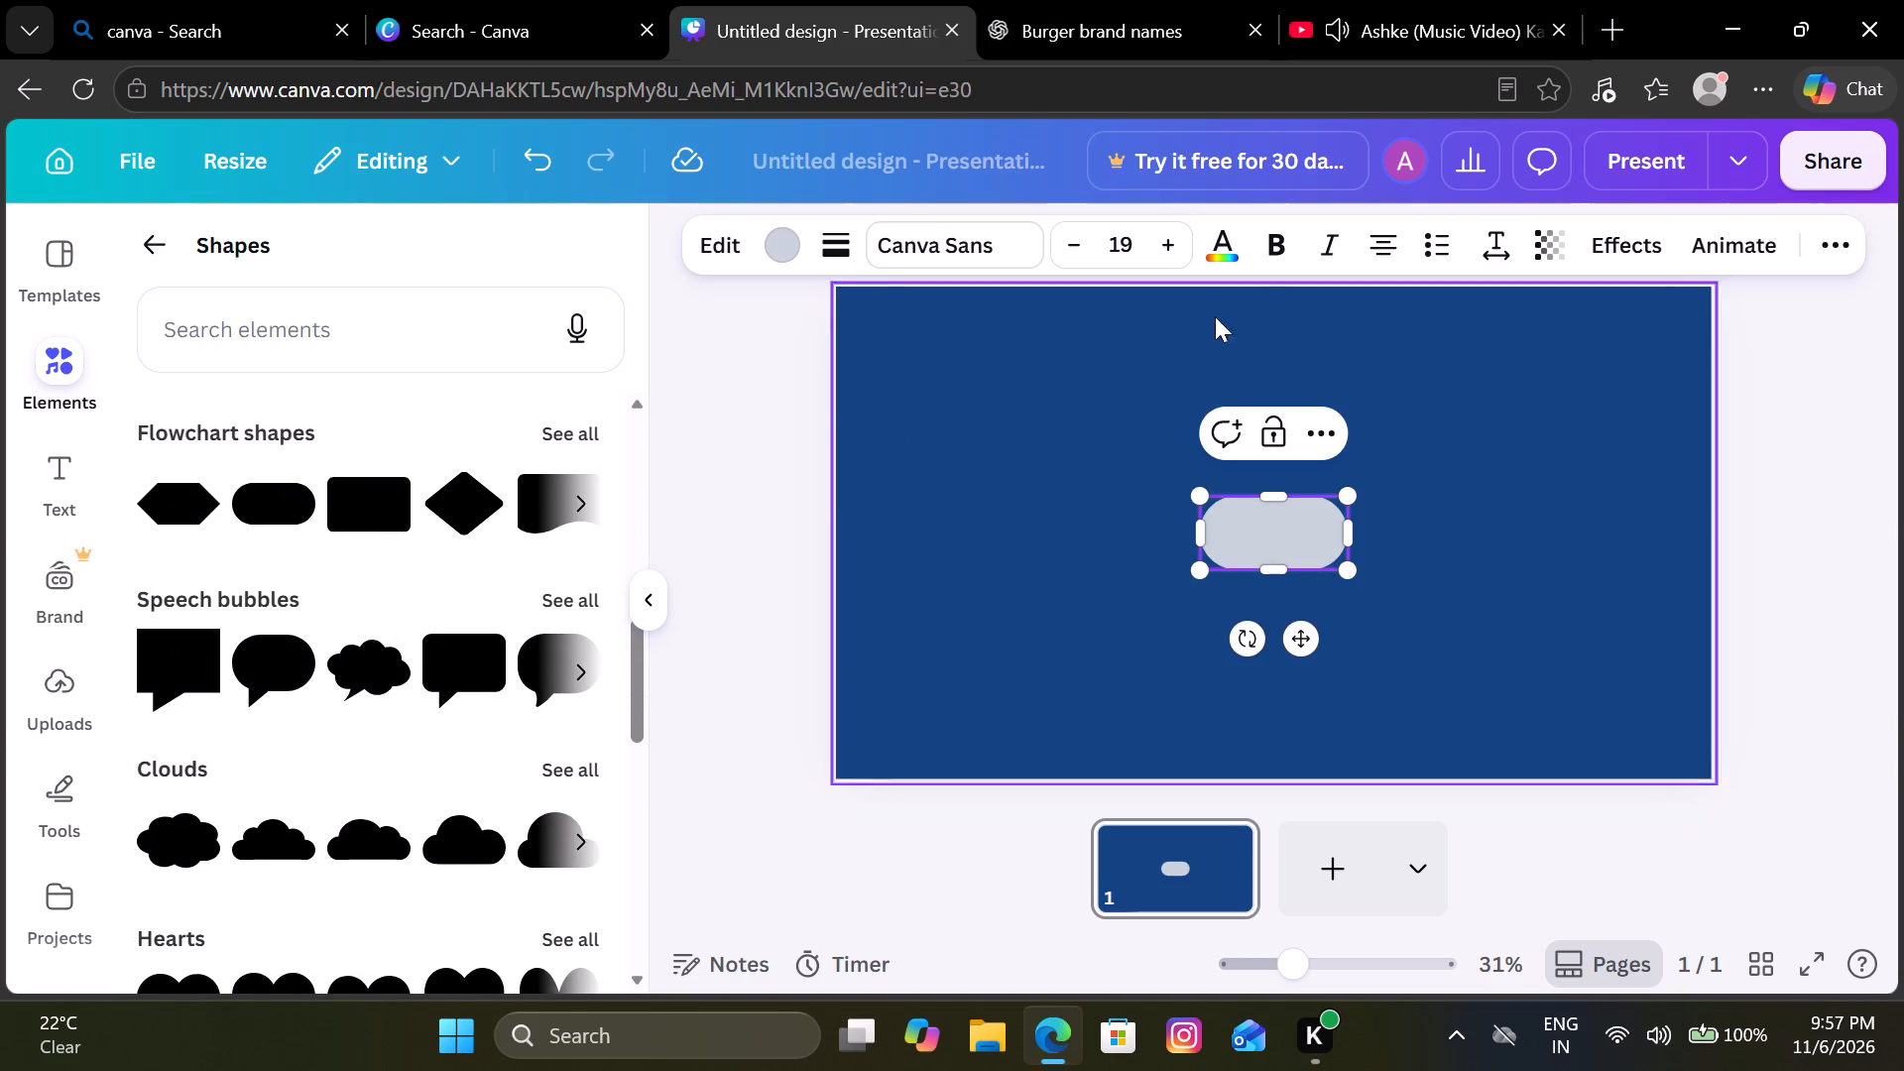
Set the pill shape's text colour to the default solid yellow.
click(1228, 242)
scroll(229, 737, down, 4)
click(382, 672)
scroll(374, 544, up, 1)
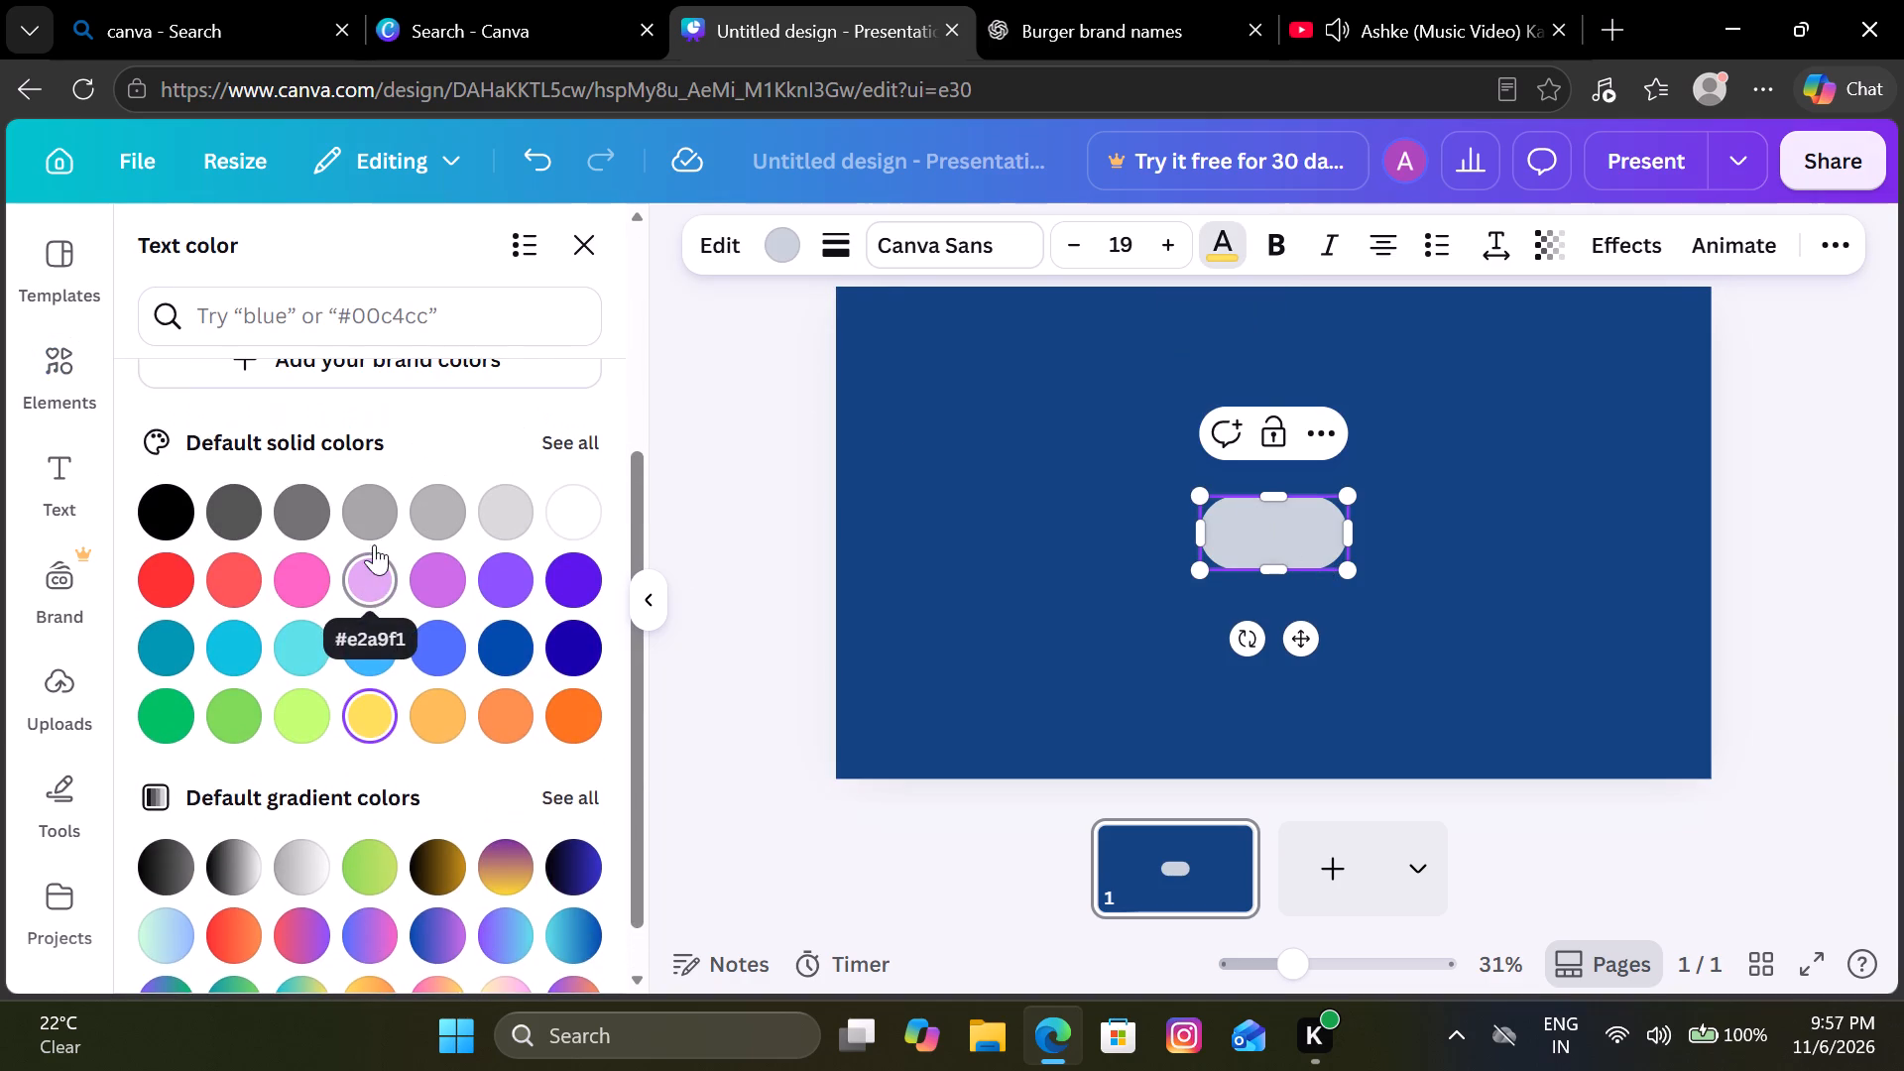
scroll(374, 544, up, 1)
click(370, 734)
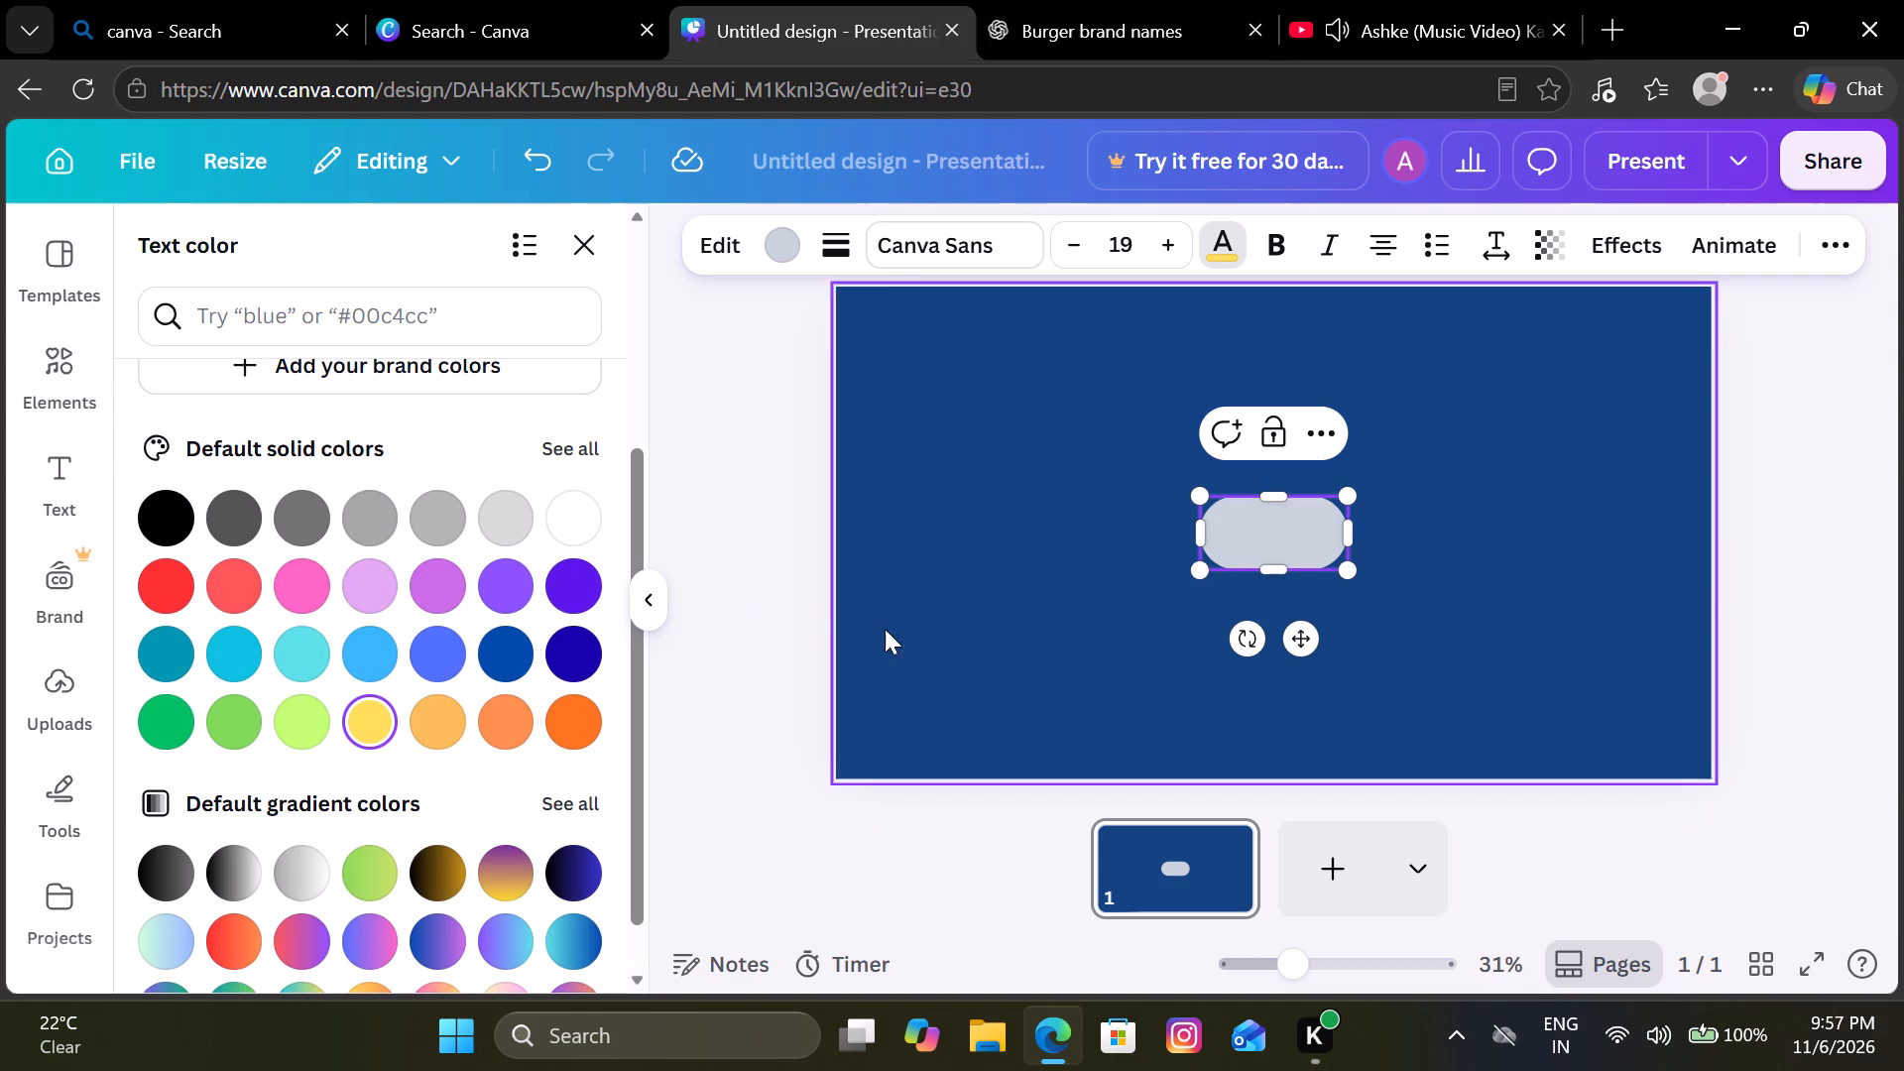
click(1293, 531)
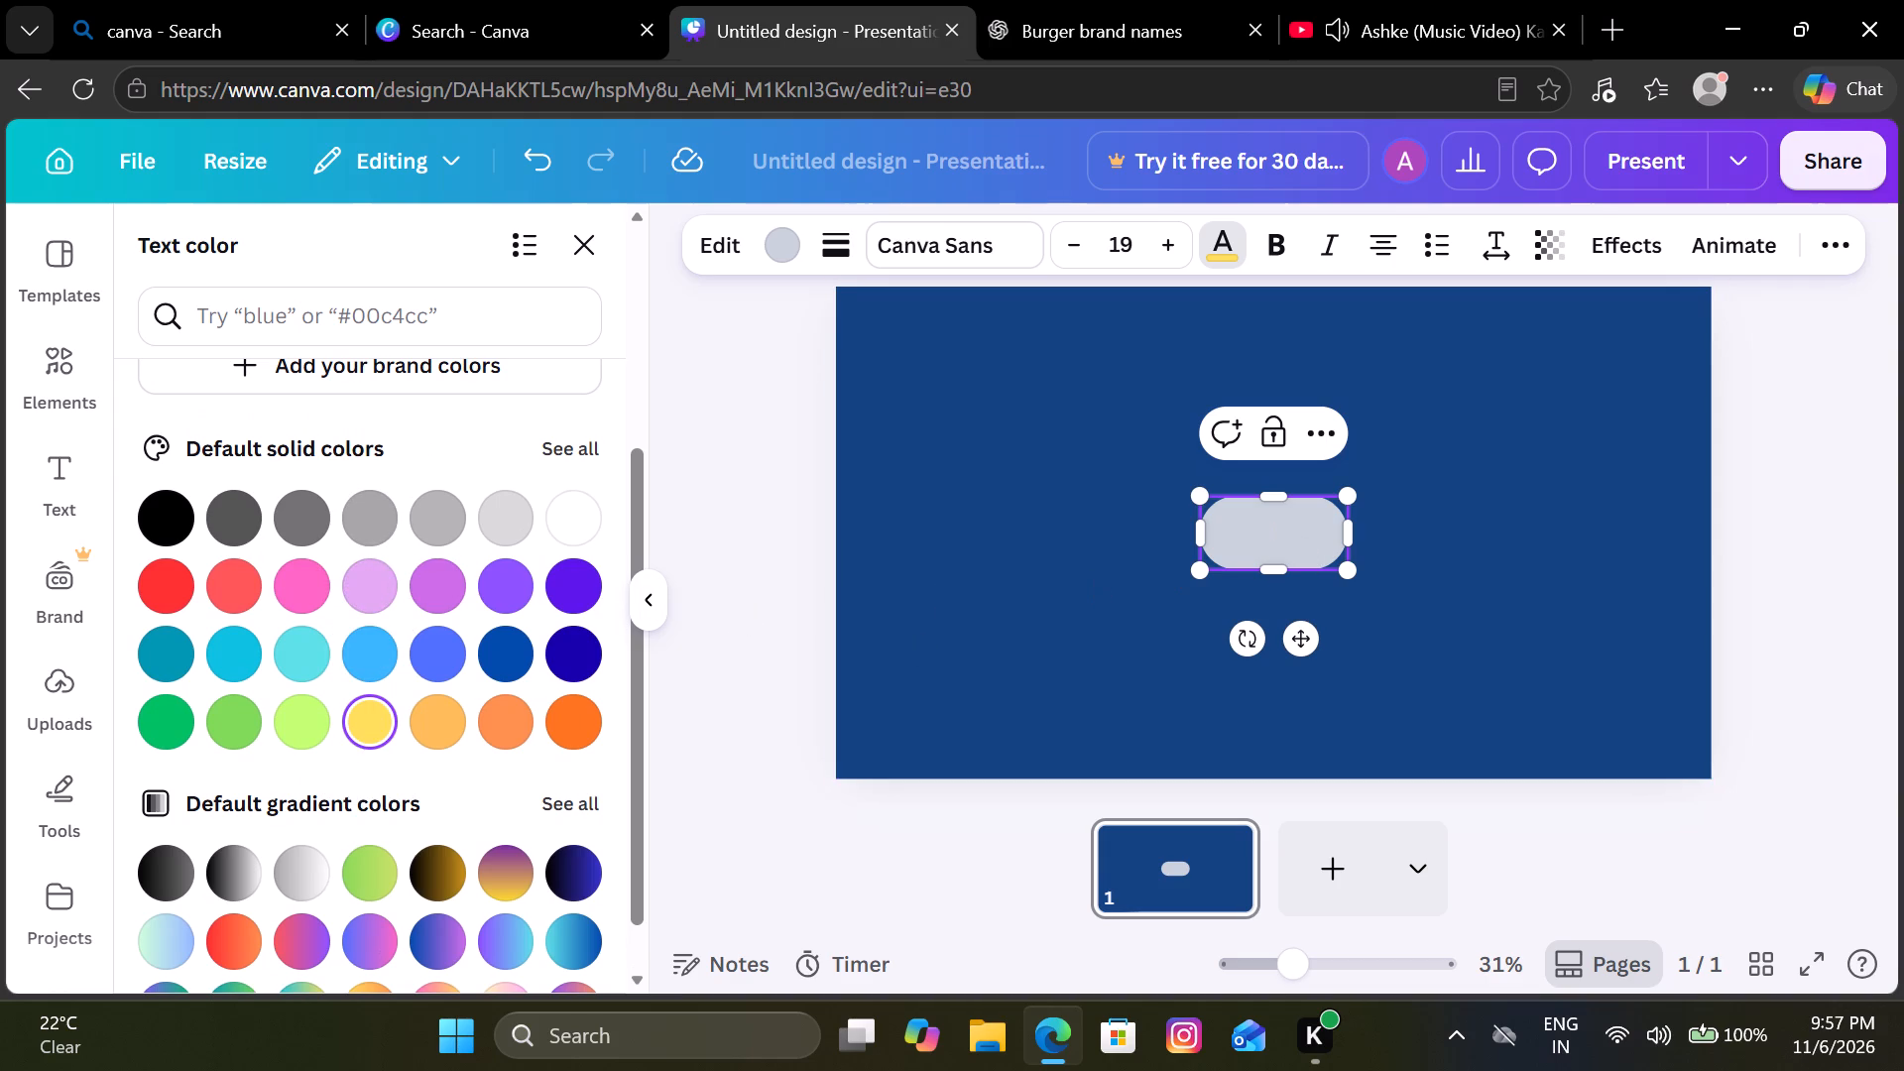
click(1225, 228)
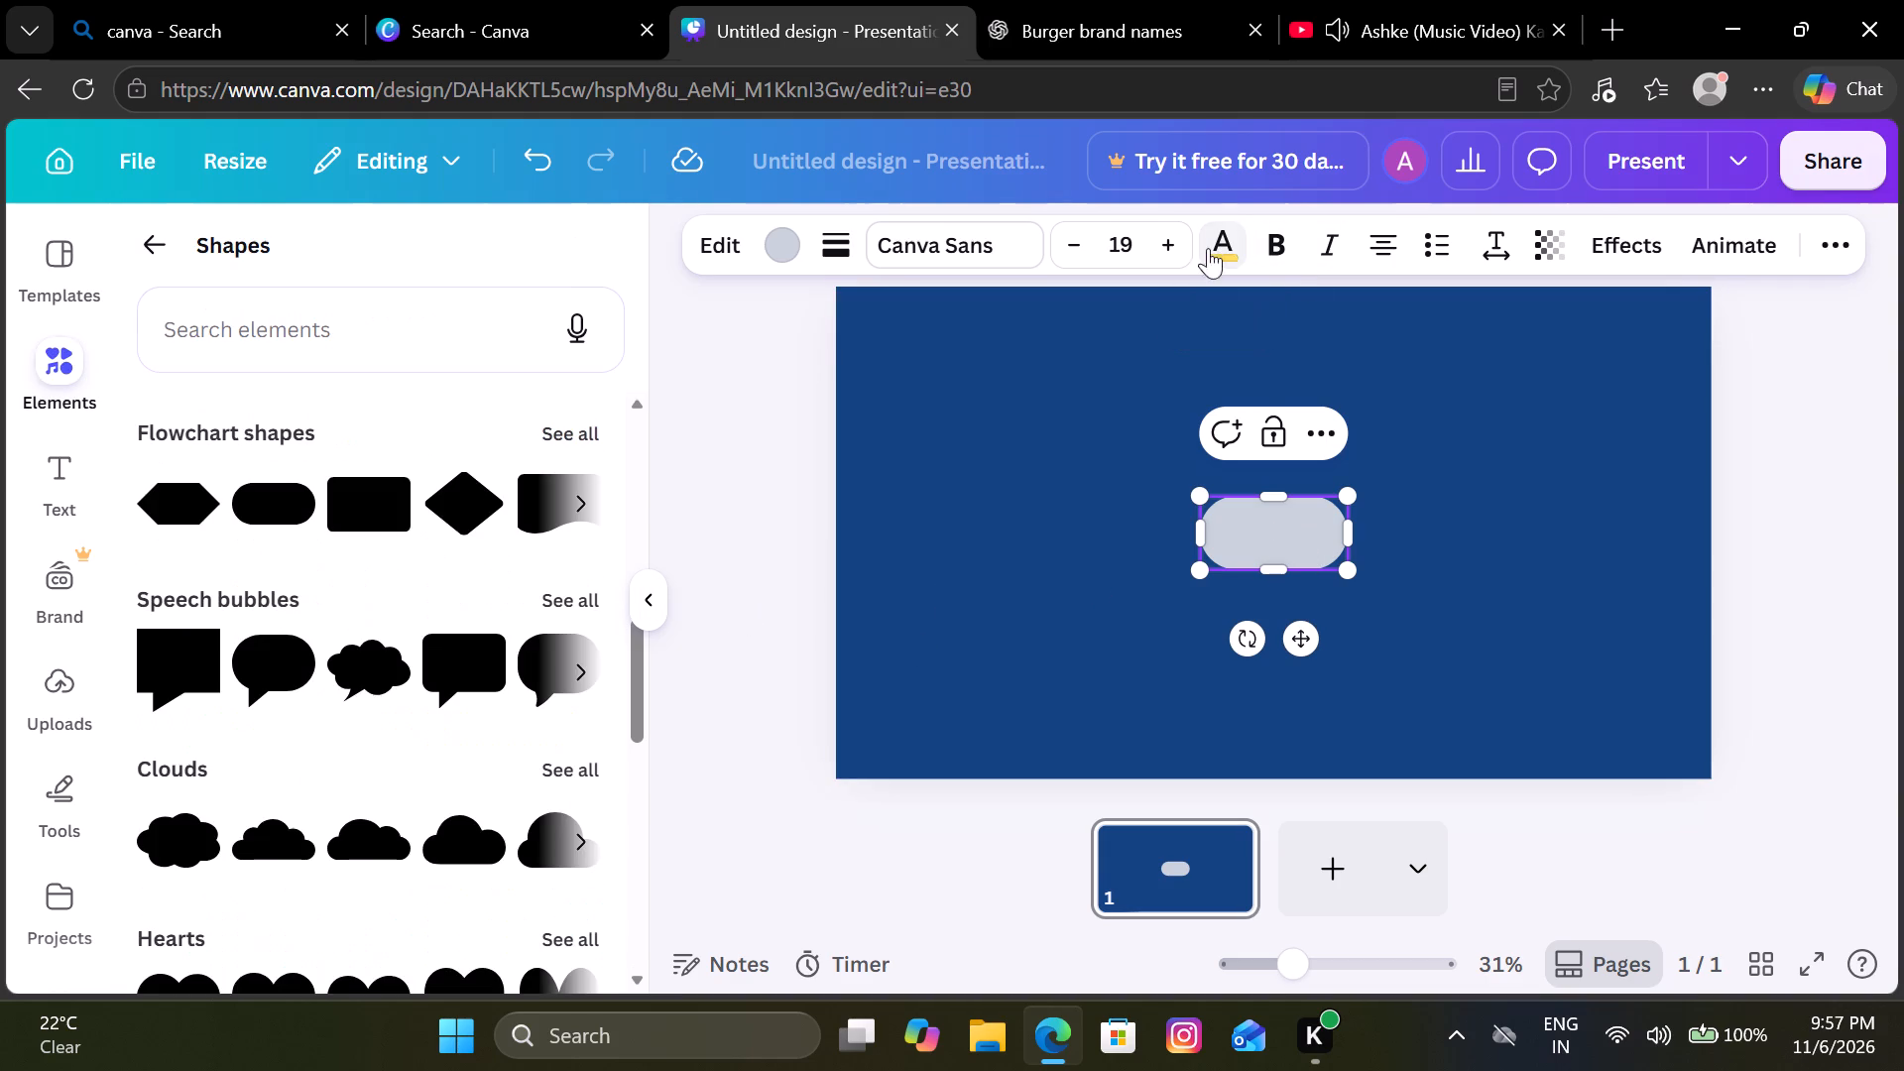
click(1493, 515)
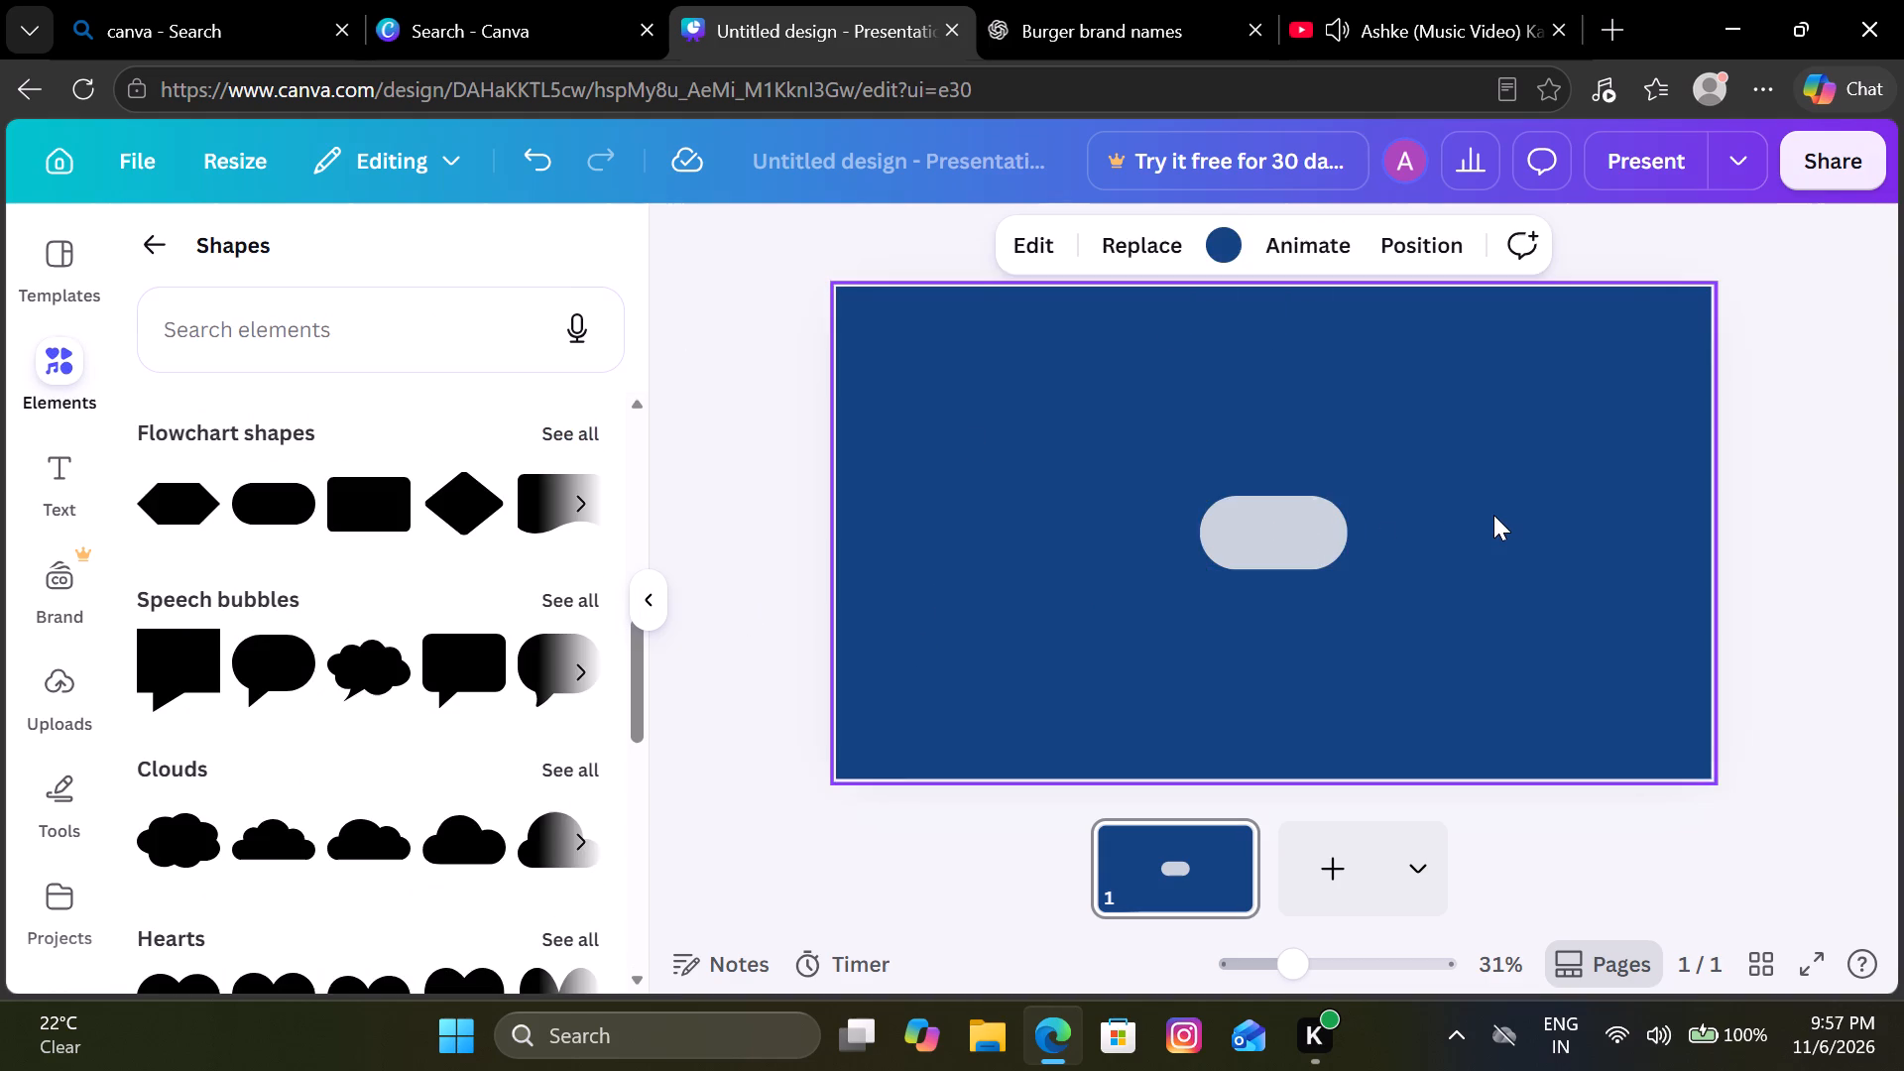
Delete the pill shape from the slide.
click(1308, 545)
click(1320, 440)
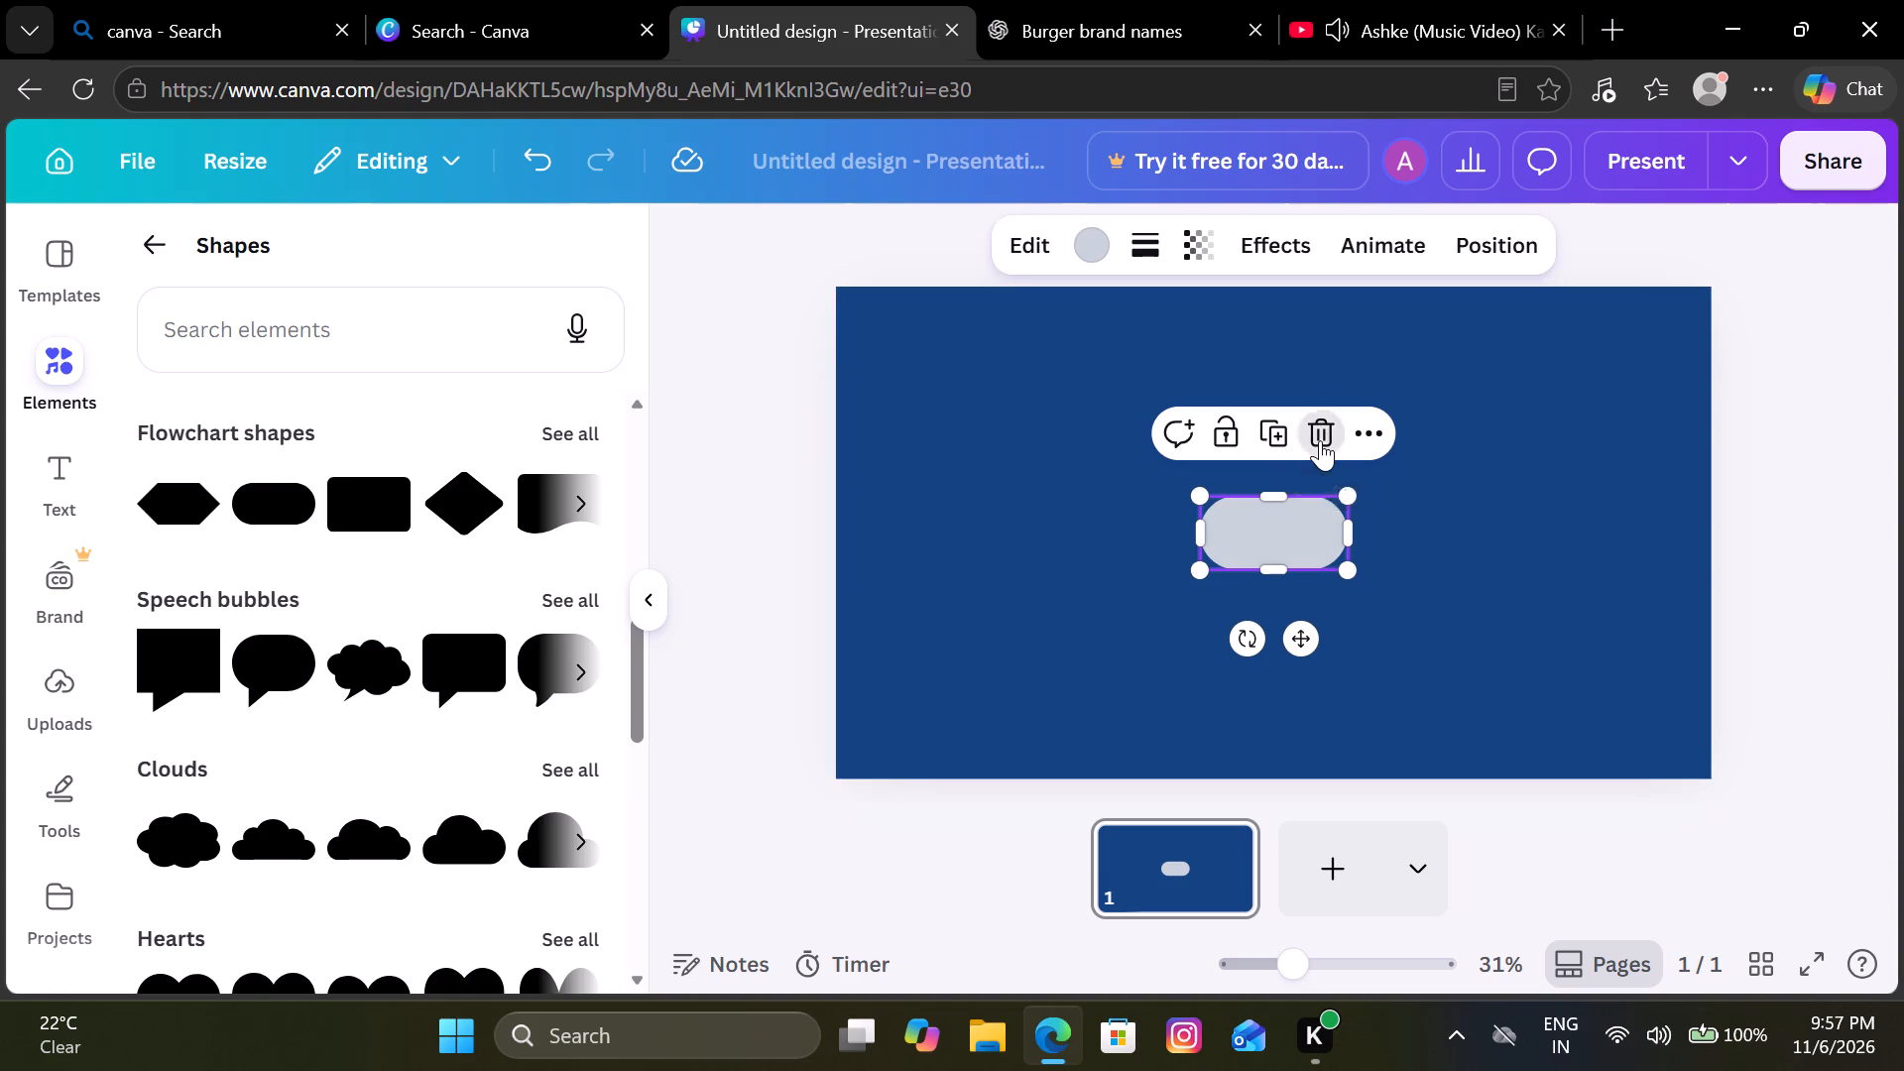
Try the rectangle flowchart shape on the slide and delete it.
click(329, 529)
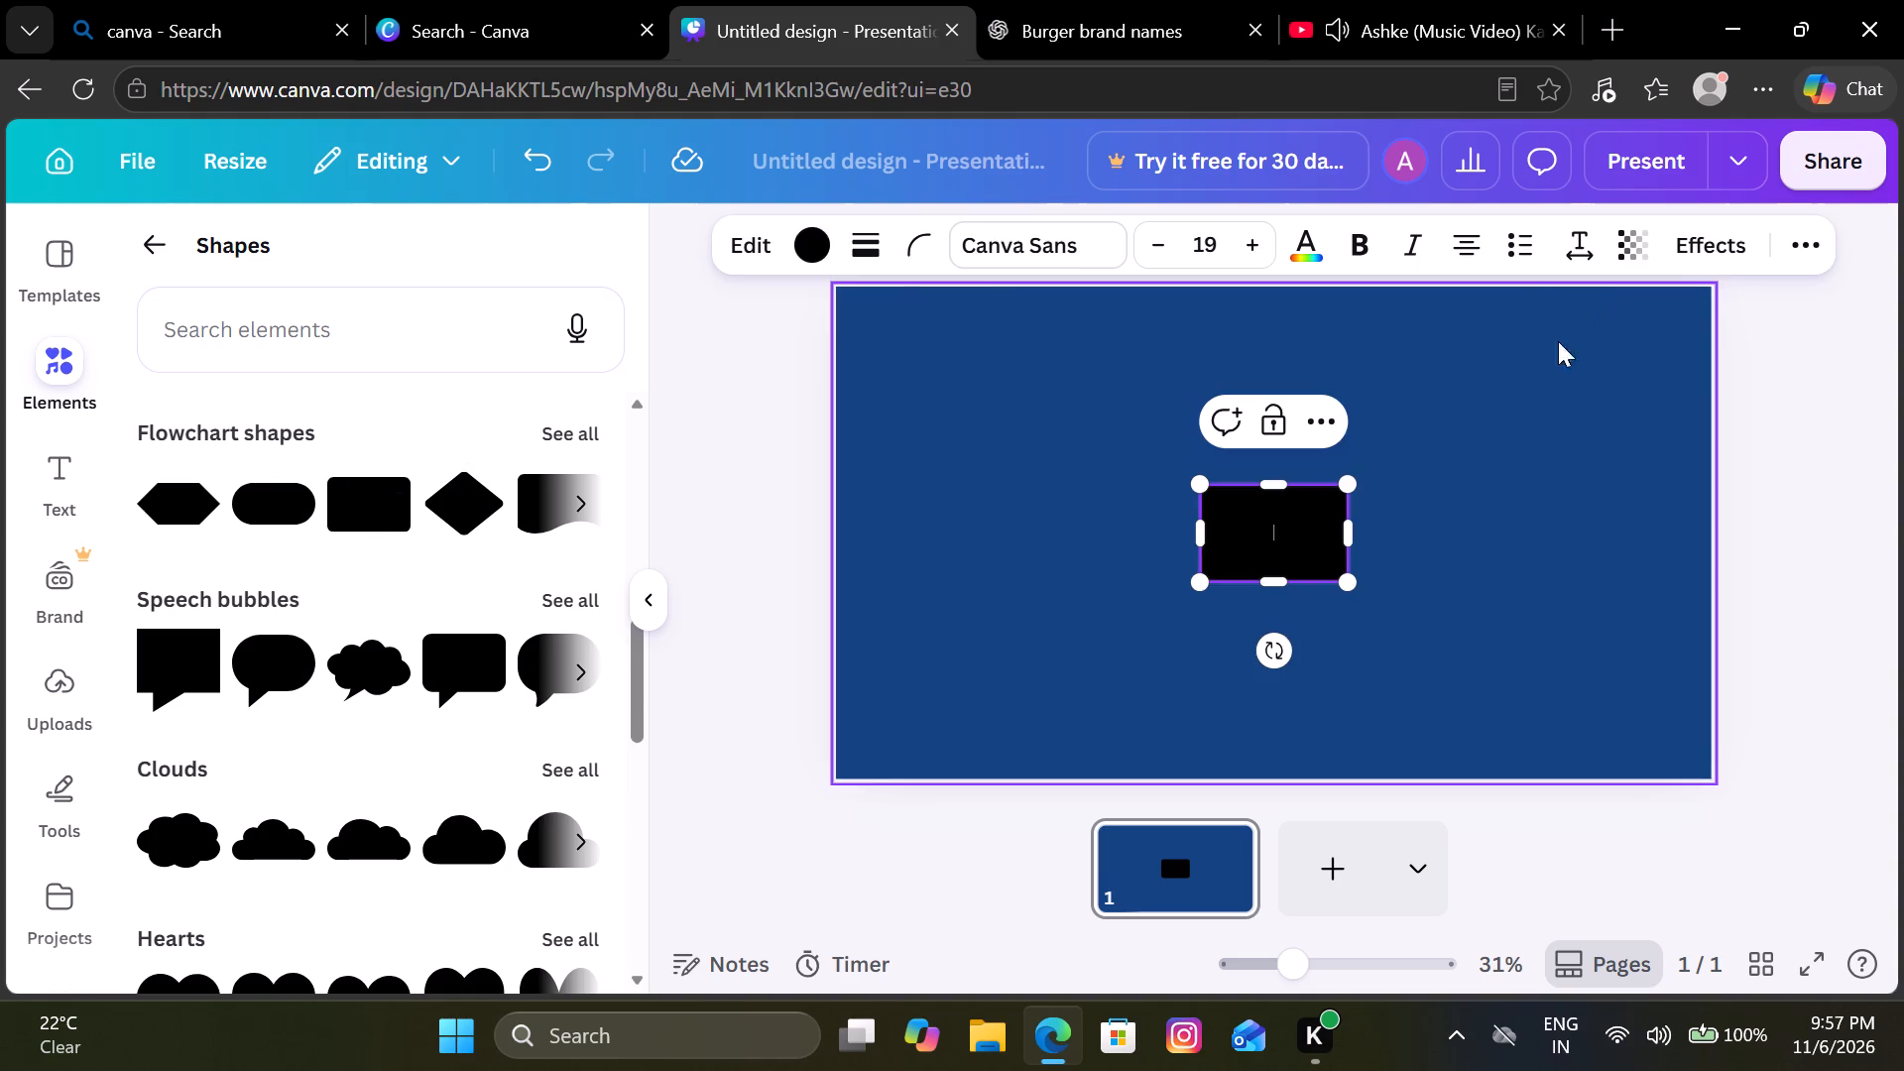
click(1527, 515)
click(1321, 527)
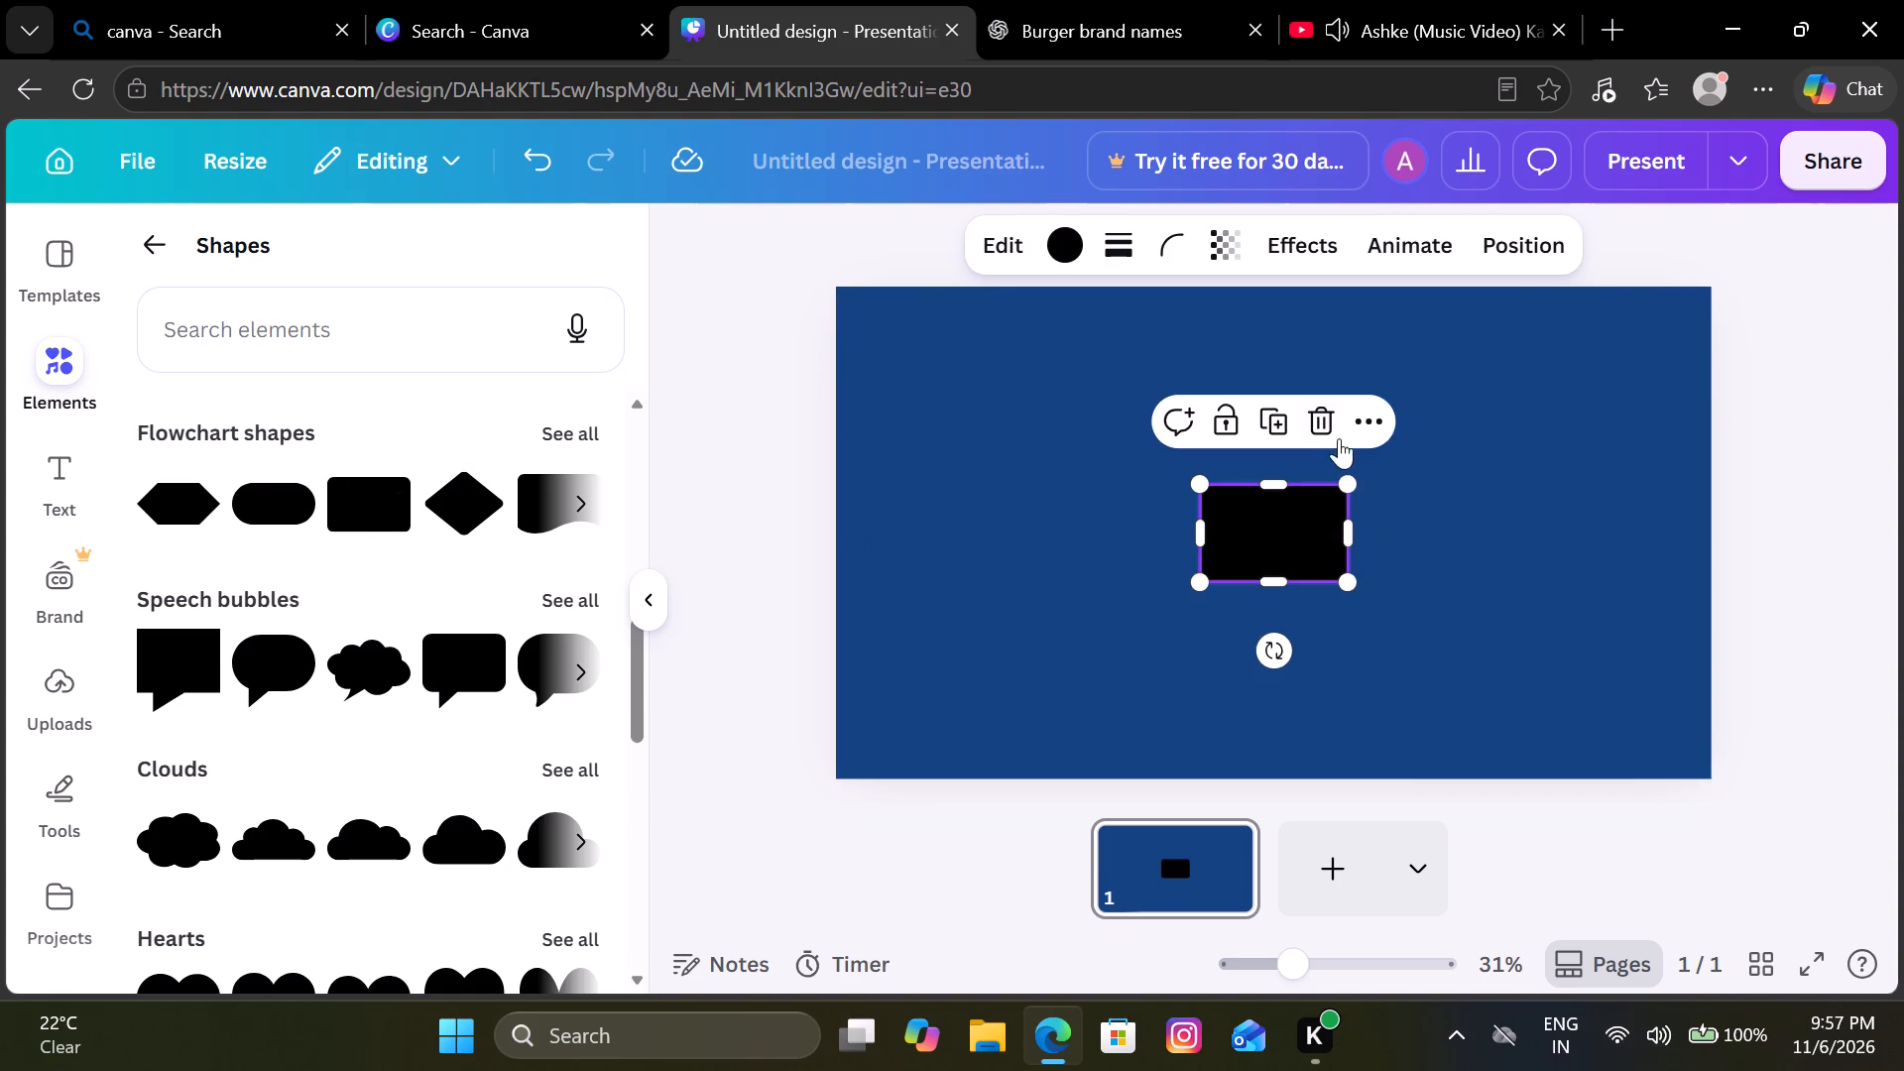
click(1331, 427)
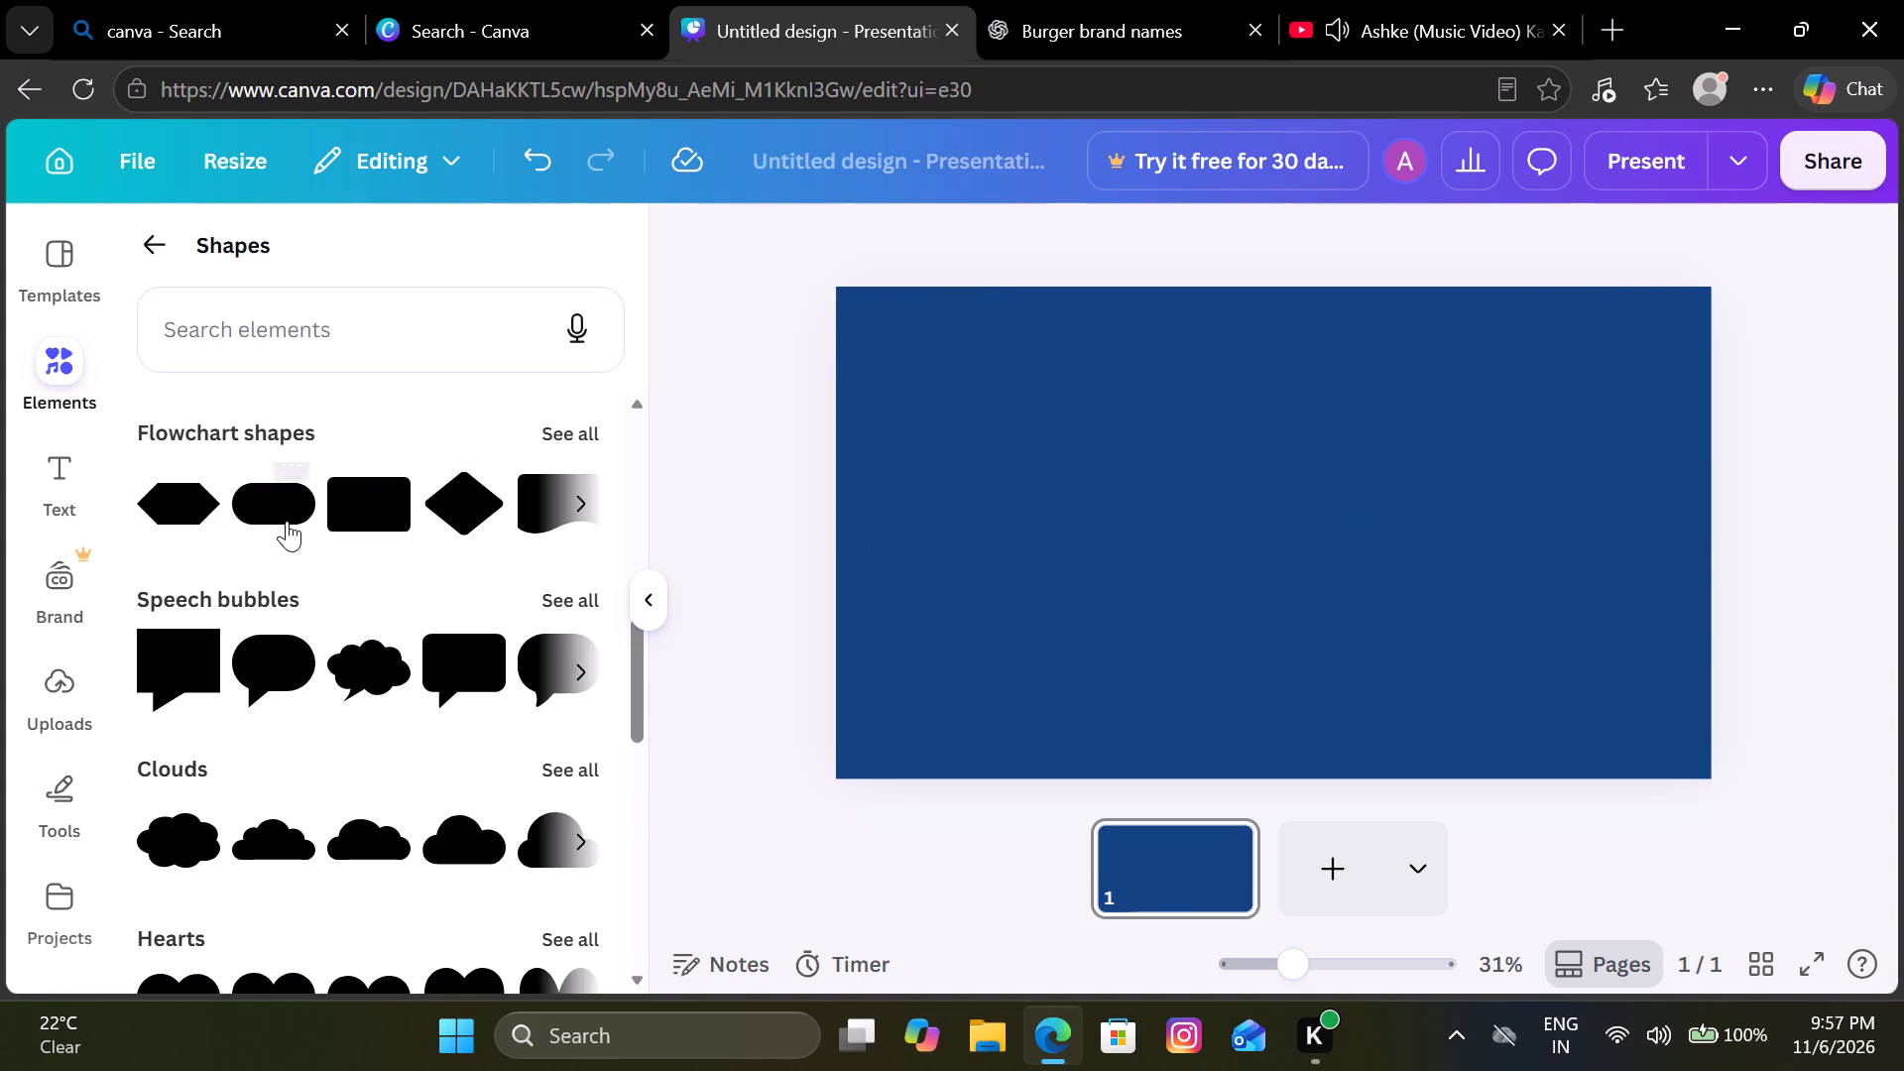
Add the pill-shaped flowchart shape to the blue slide.
click(284, 521)
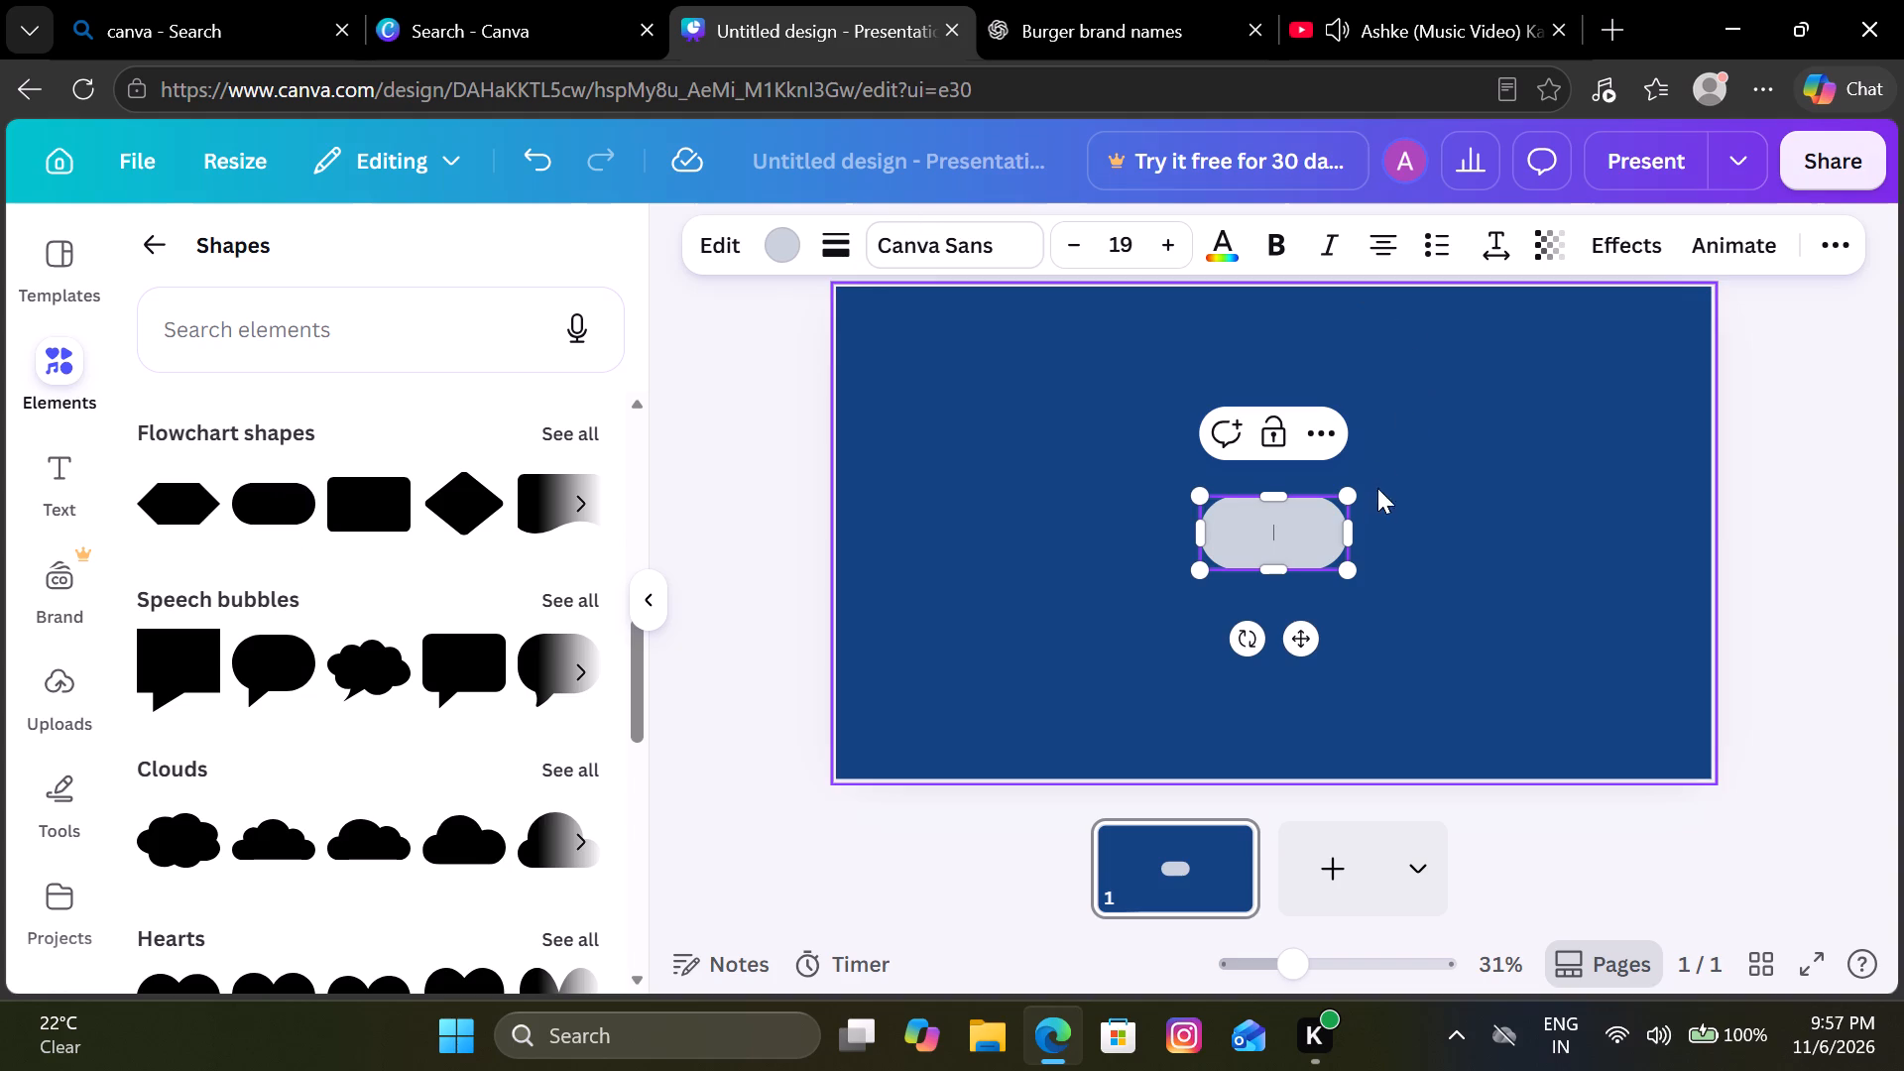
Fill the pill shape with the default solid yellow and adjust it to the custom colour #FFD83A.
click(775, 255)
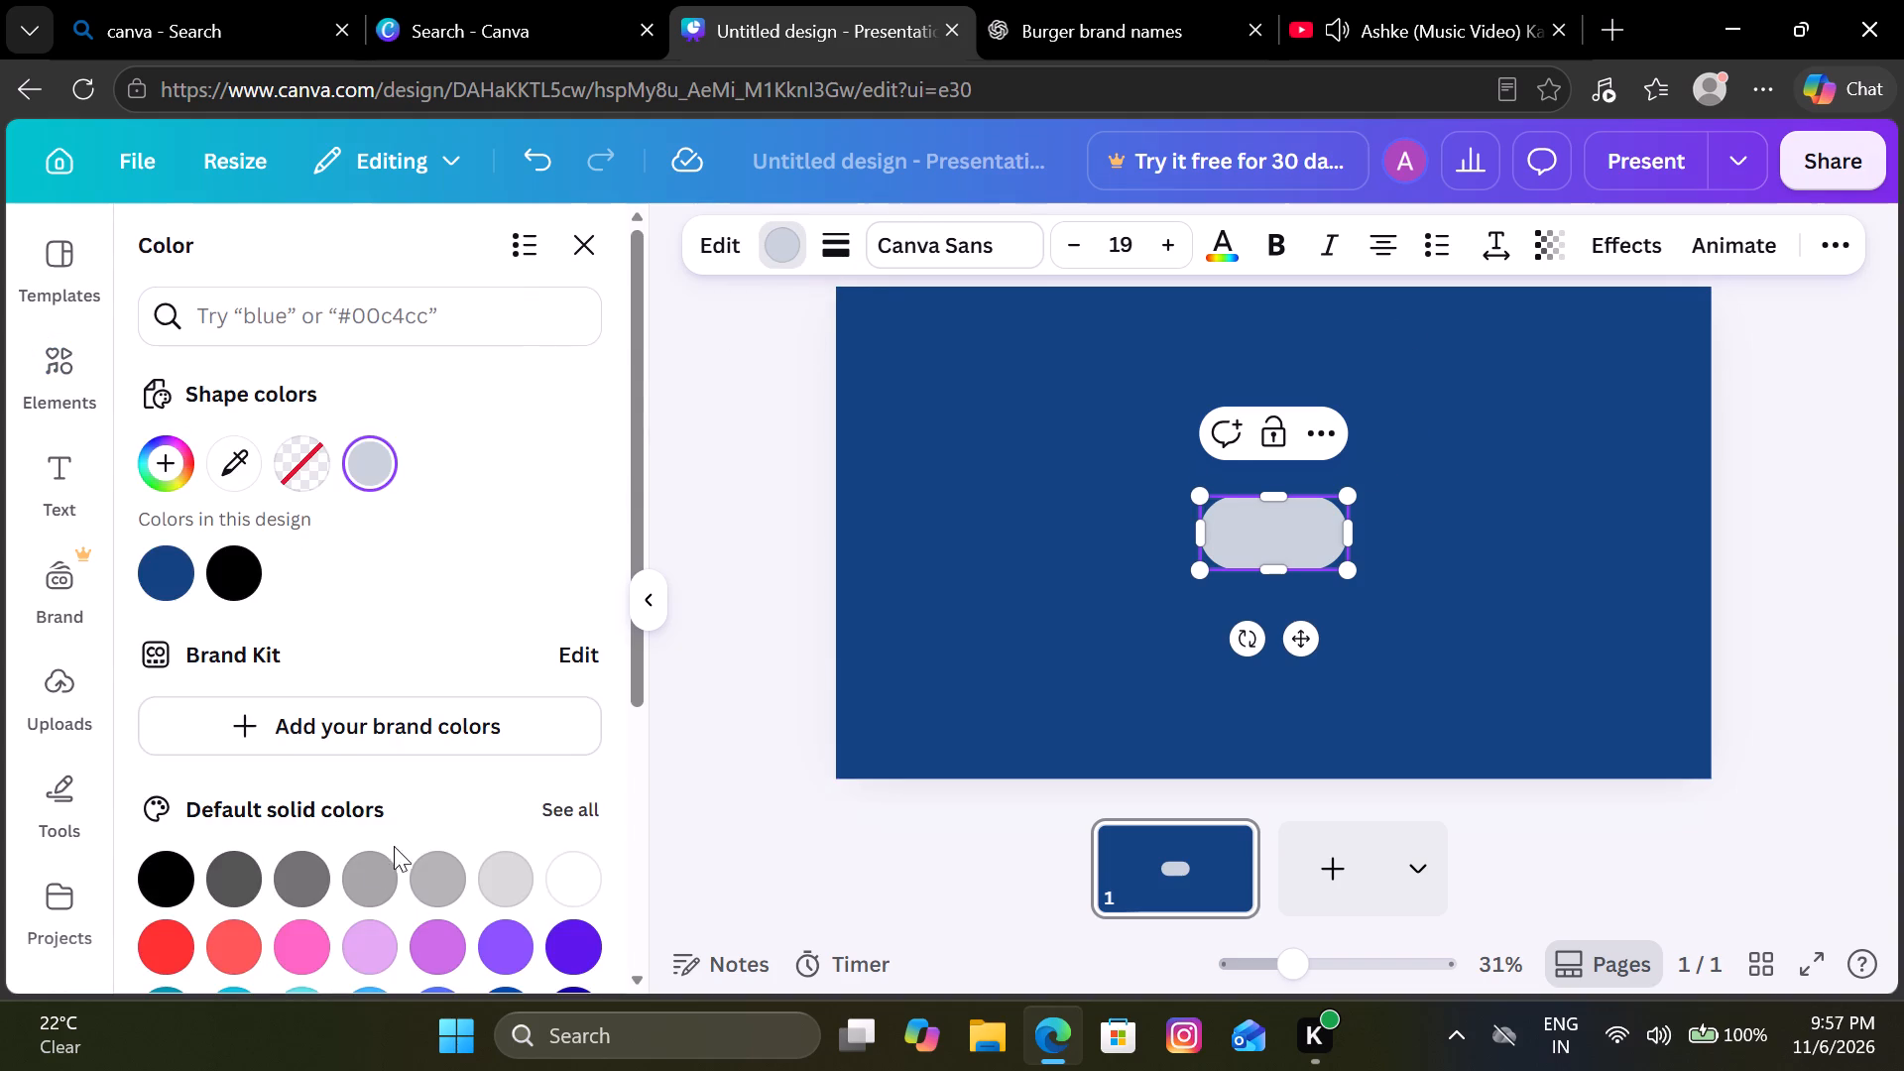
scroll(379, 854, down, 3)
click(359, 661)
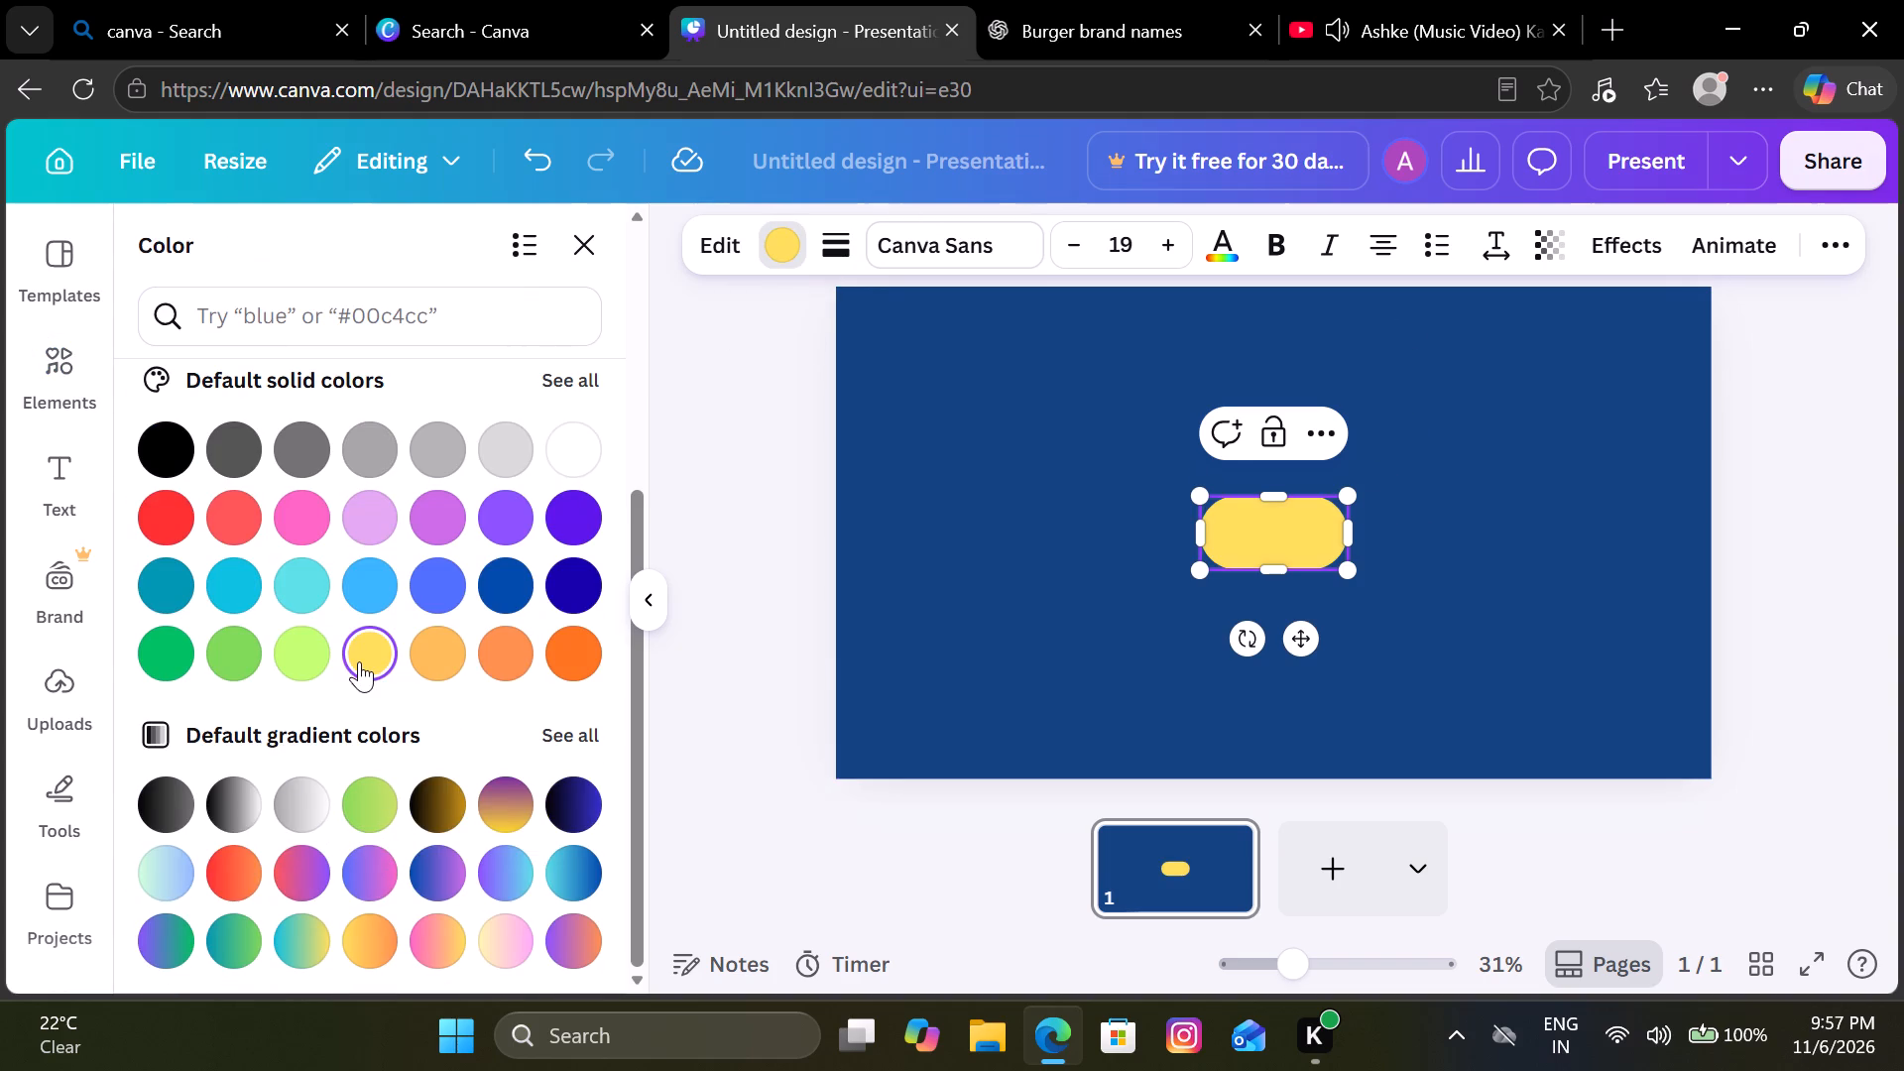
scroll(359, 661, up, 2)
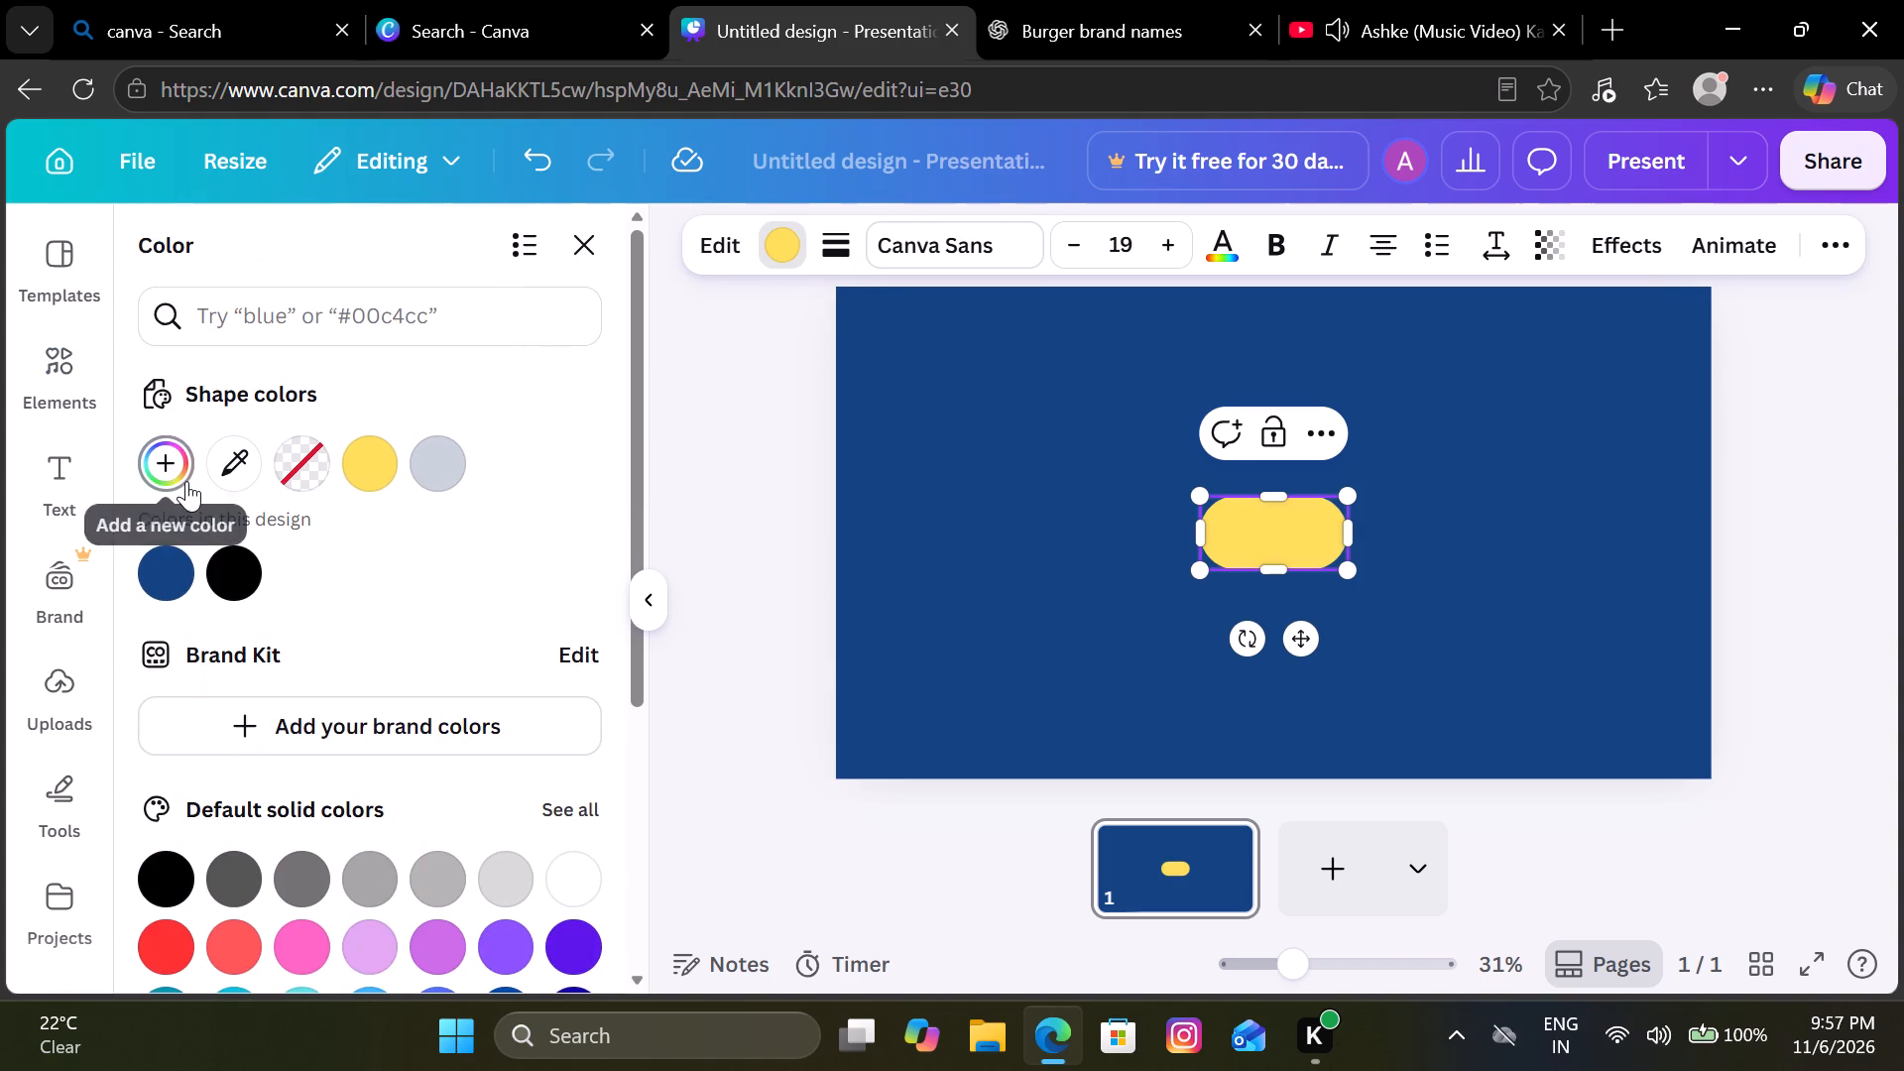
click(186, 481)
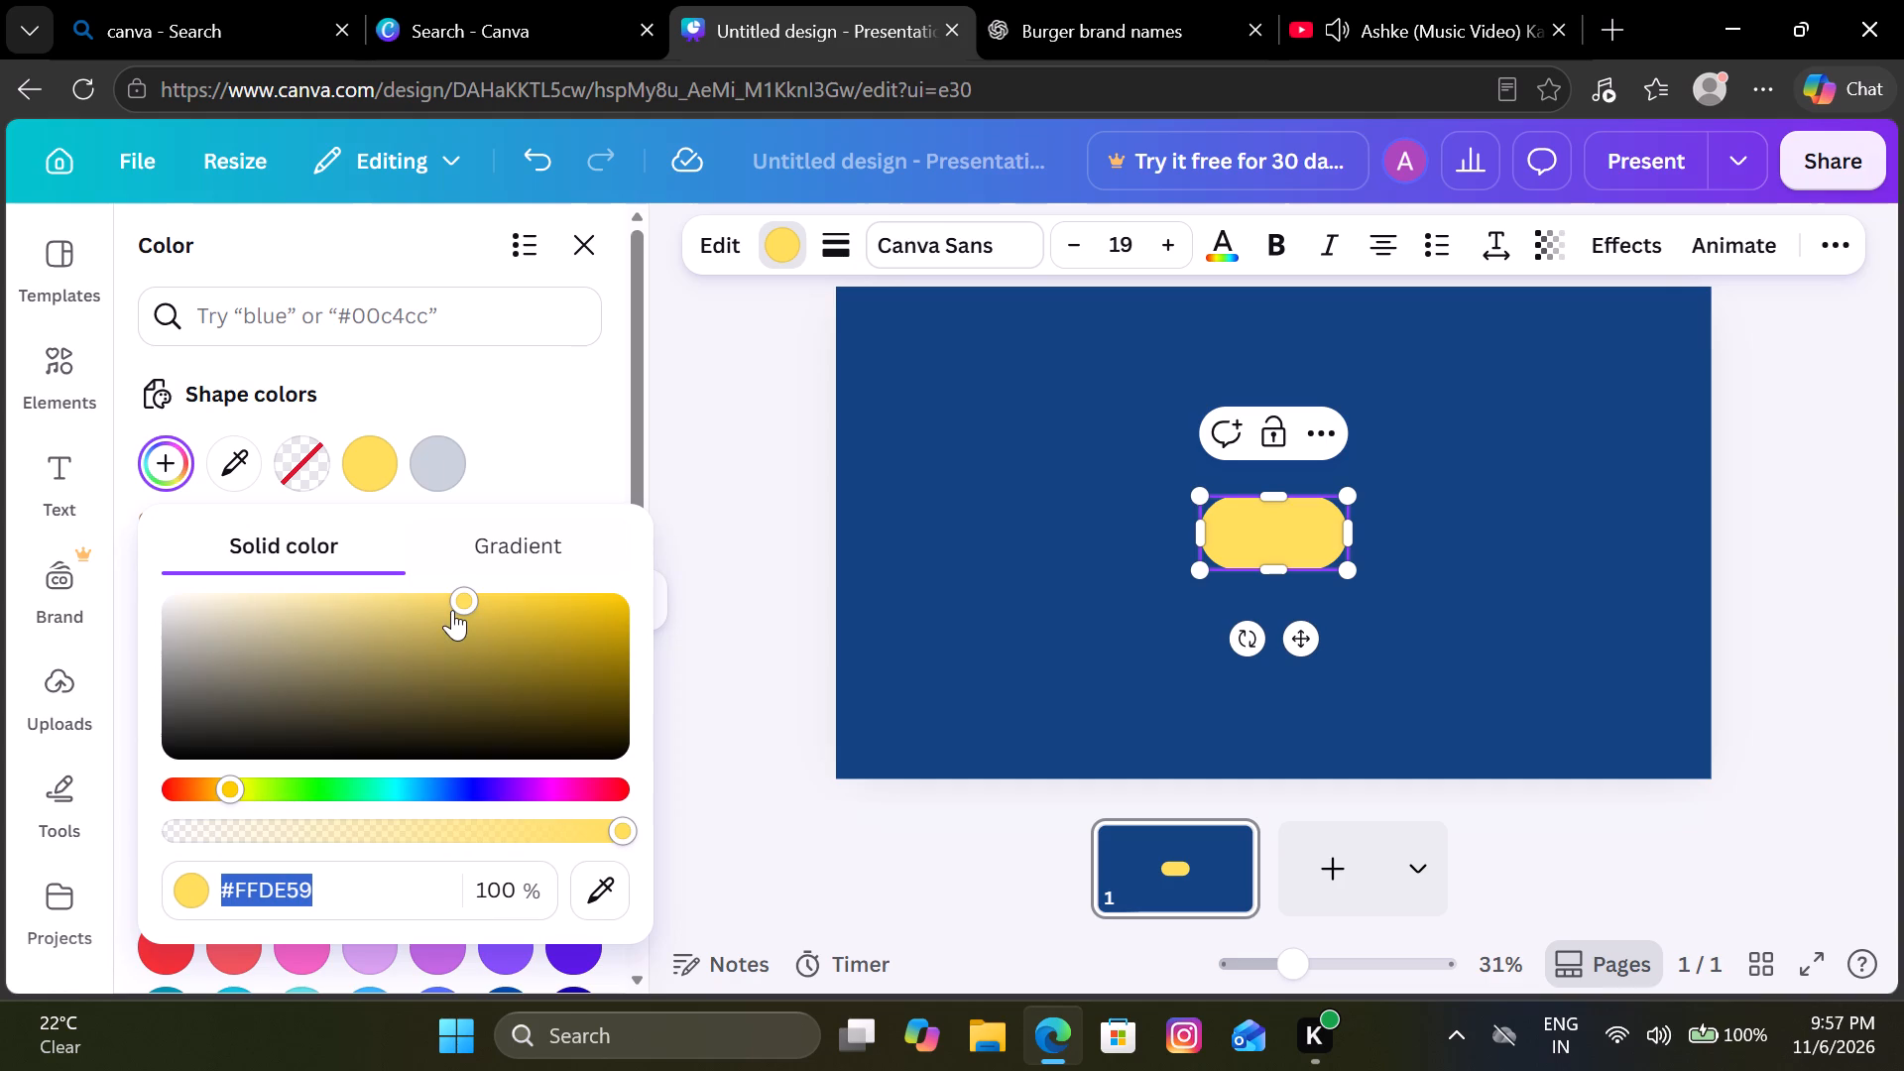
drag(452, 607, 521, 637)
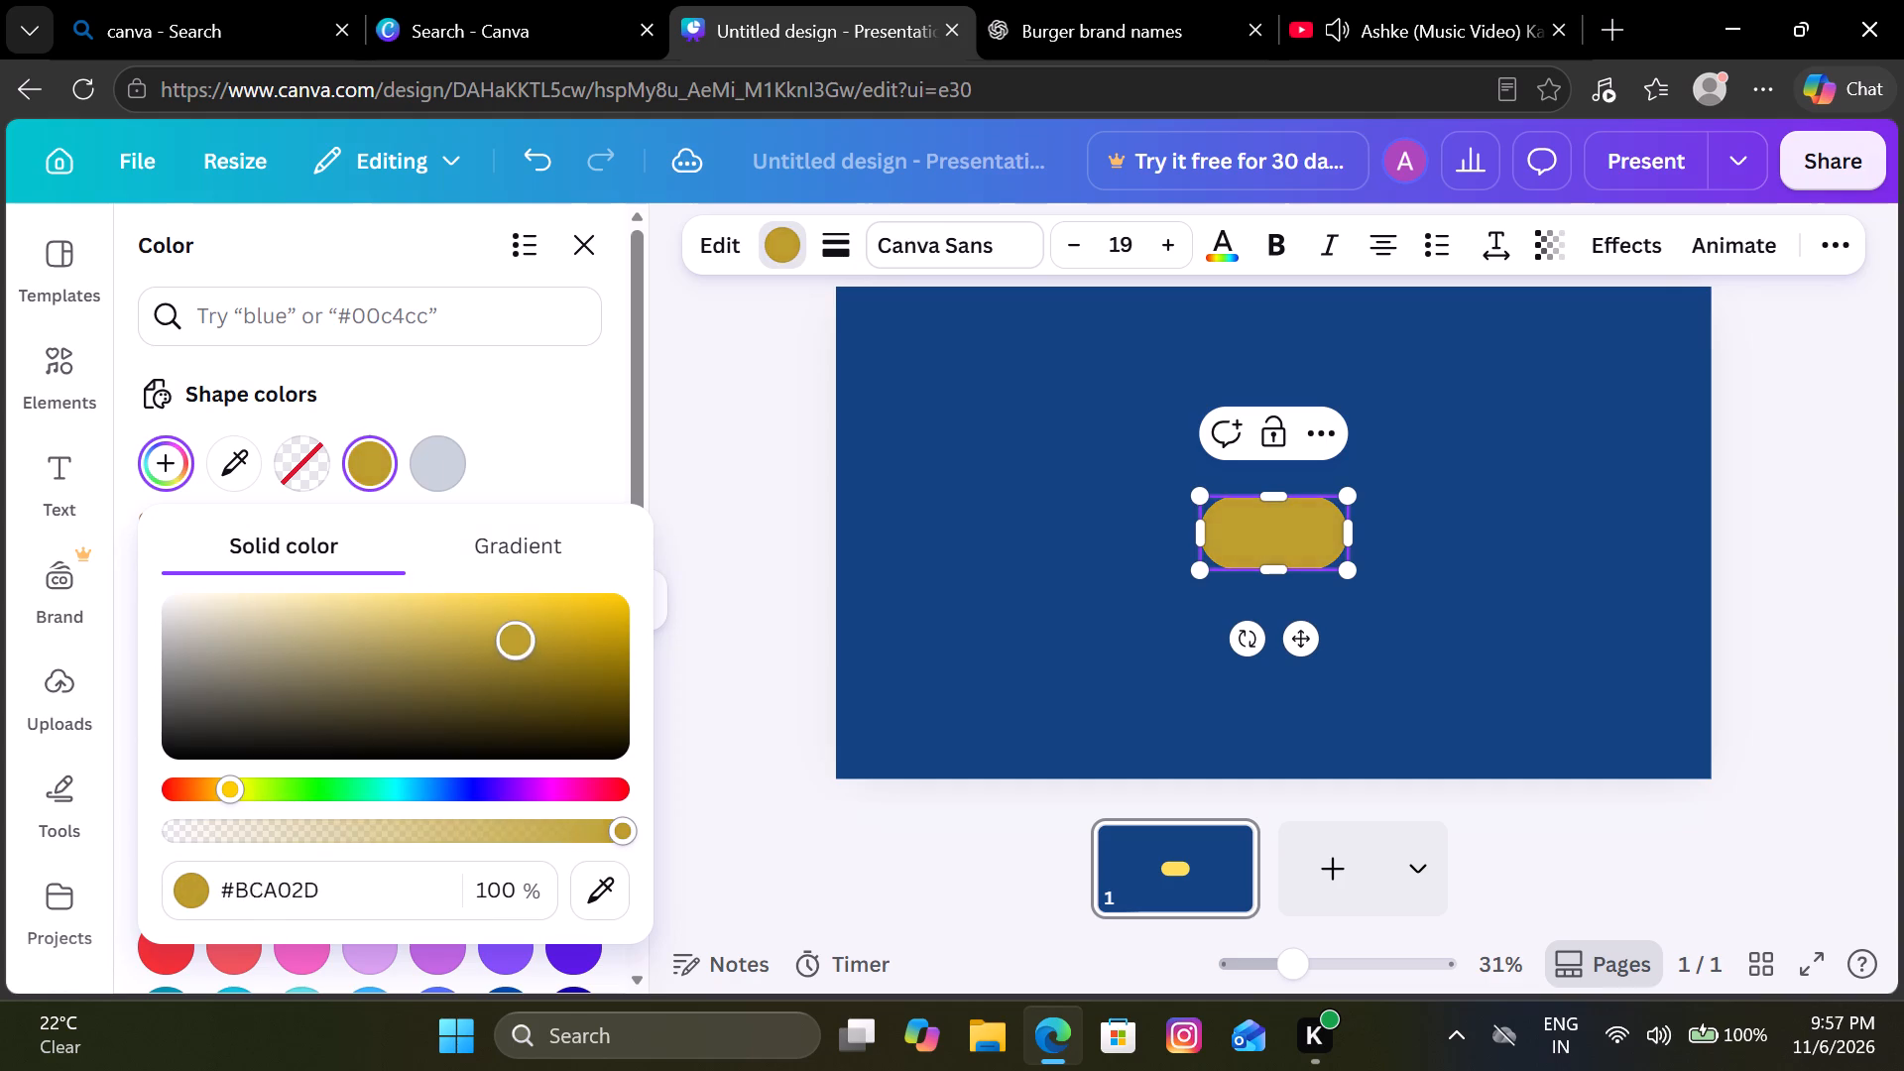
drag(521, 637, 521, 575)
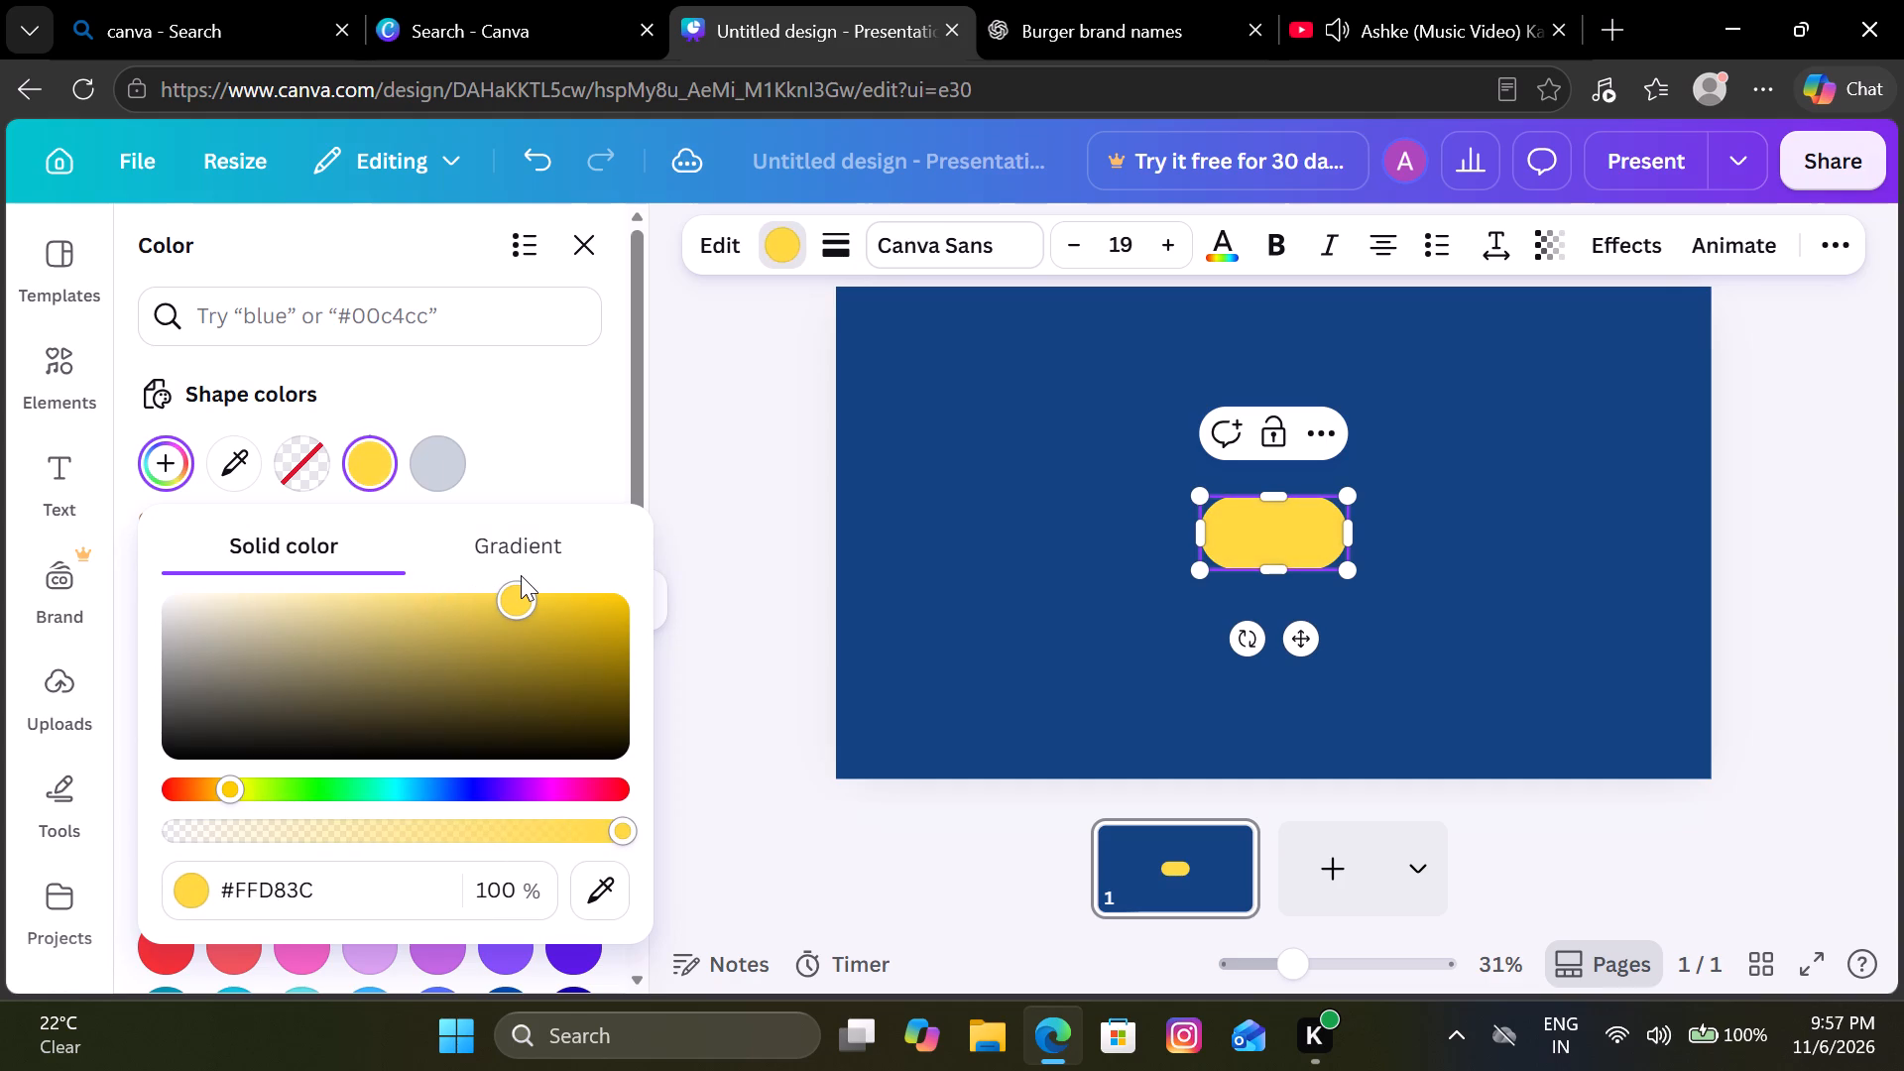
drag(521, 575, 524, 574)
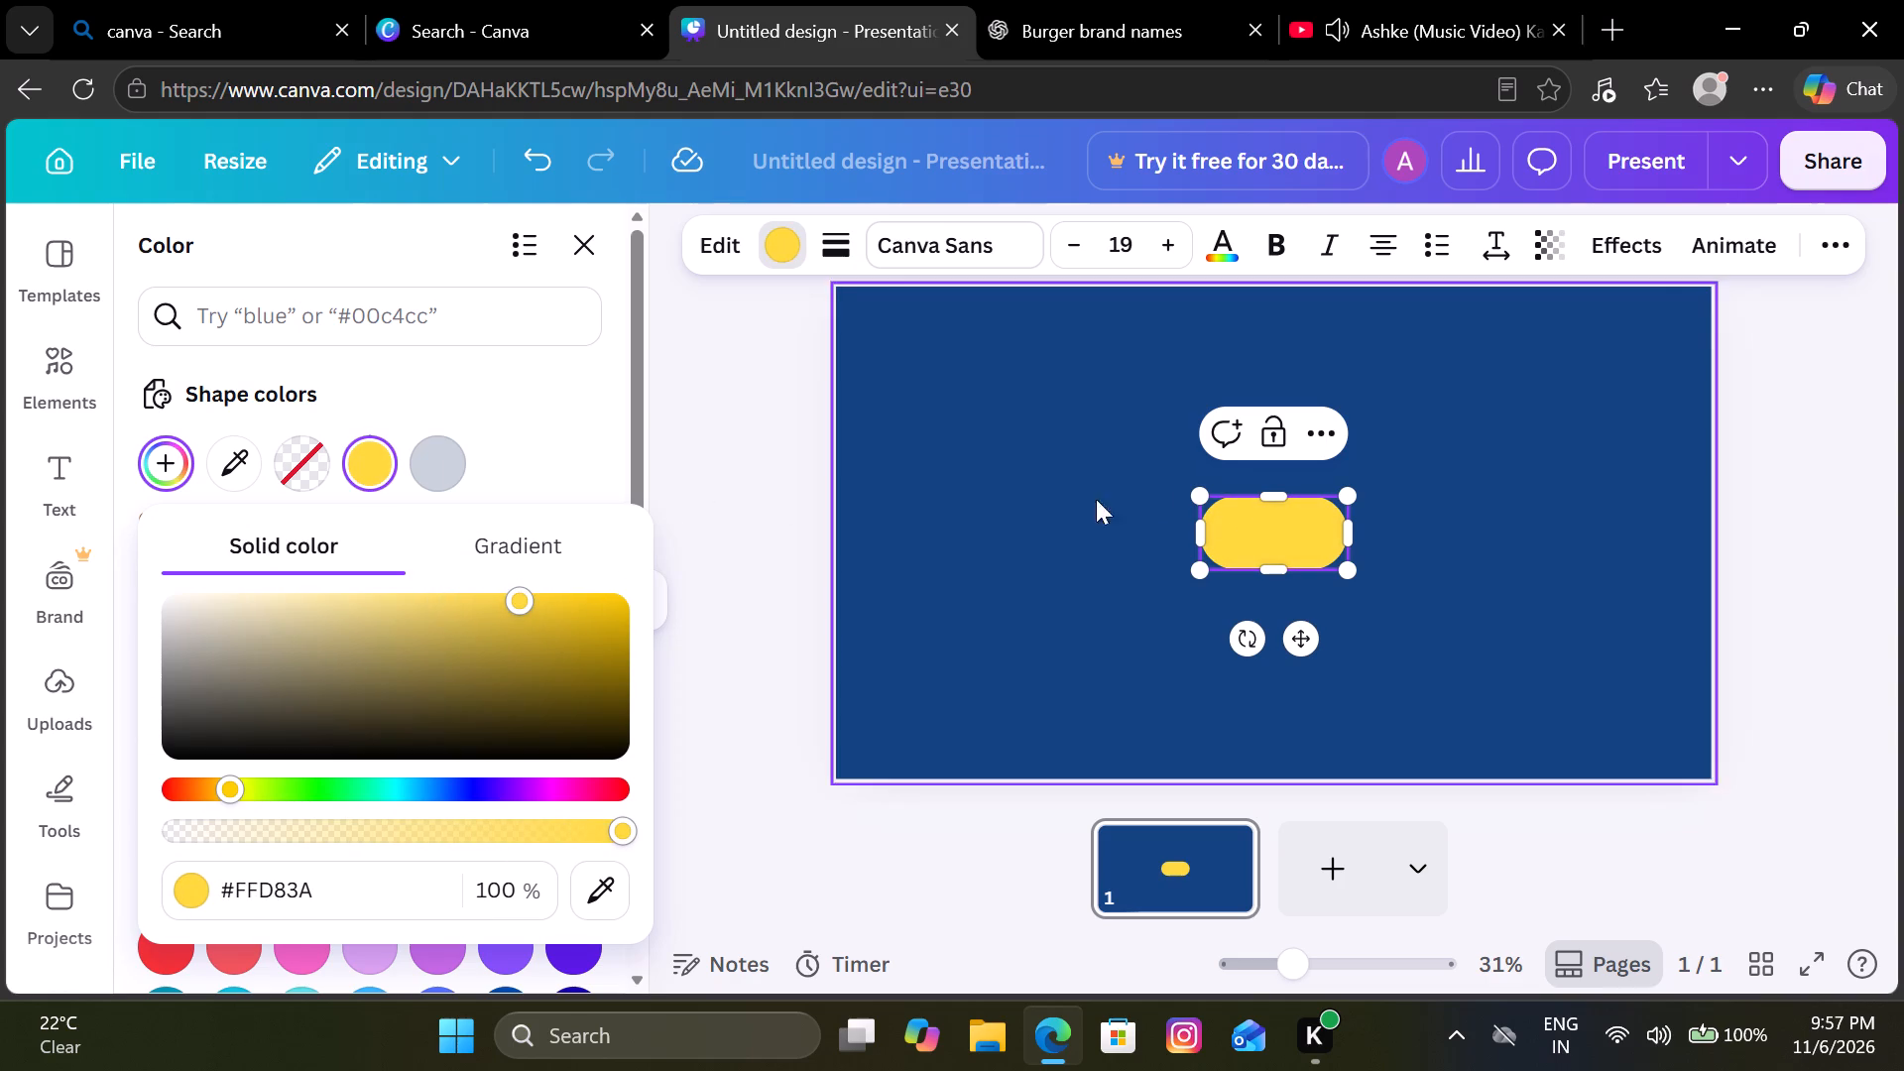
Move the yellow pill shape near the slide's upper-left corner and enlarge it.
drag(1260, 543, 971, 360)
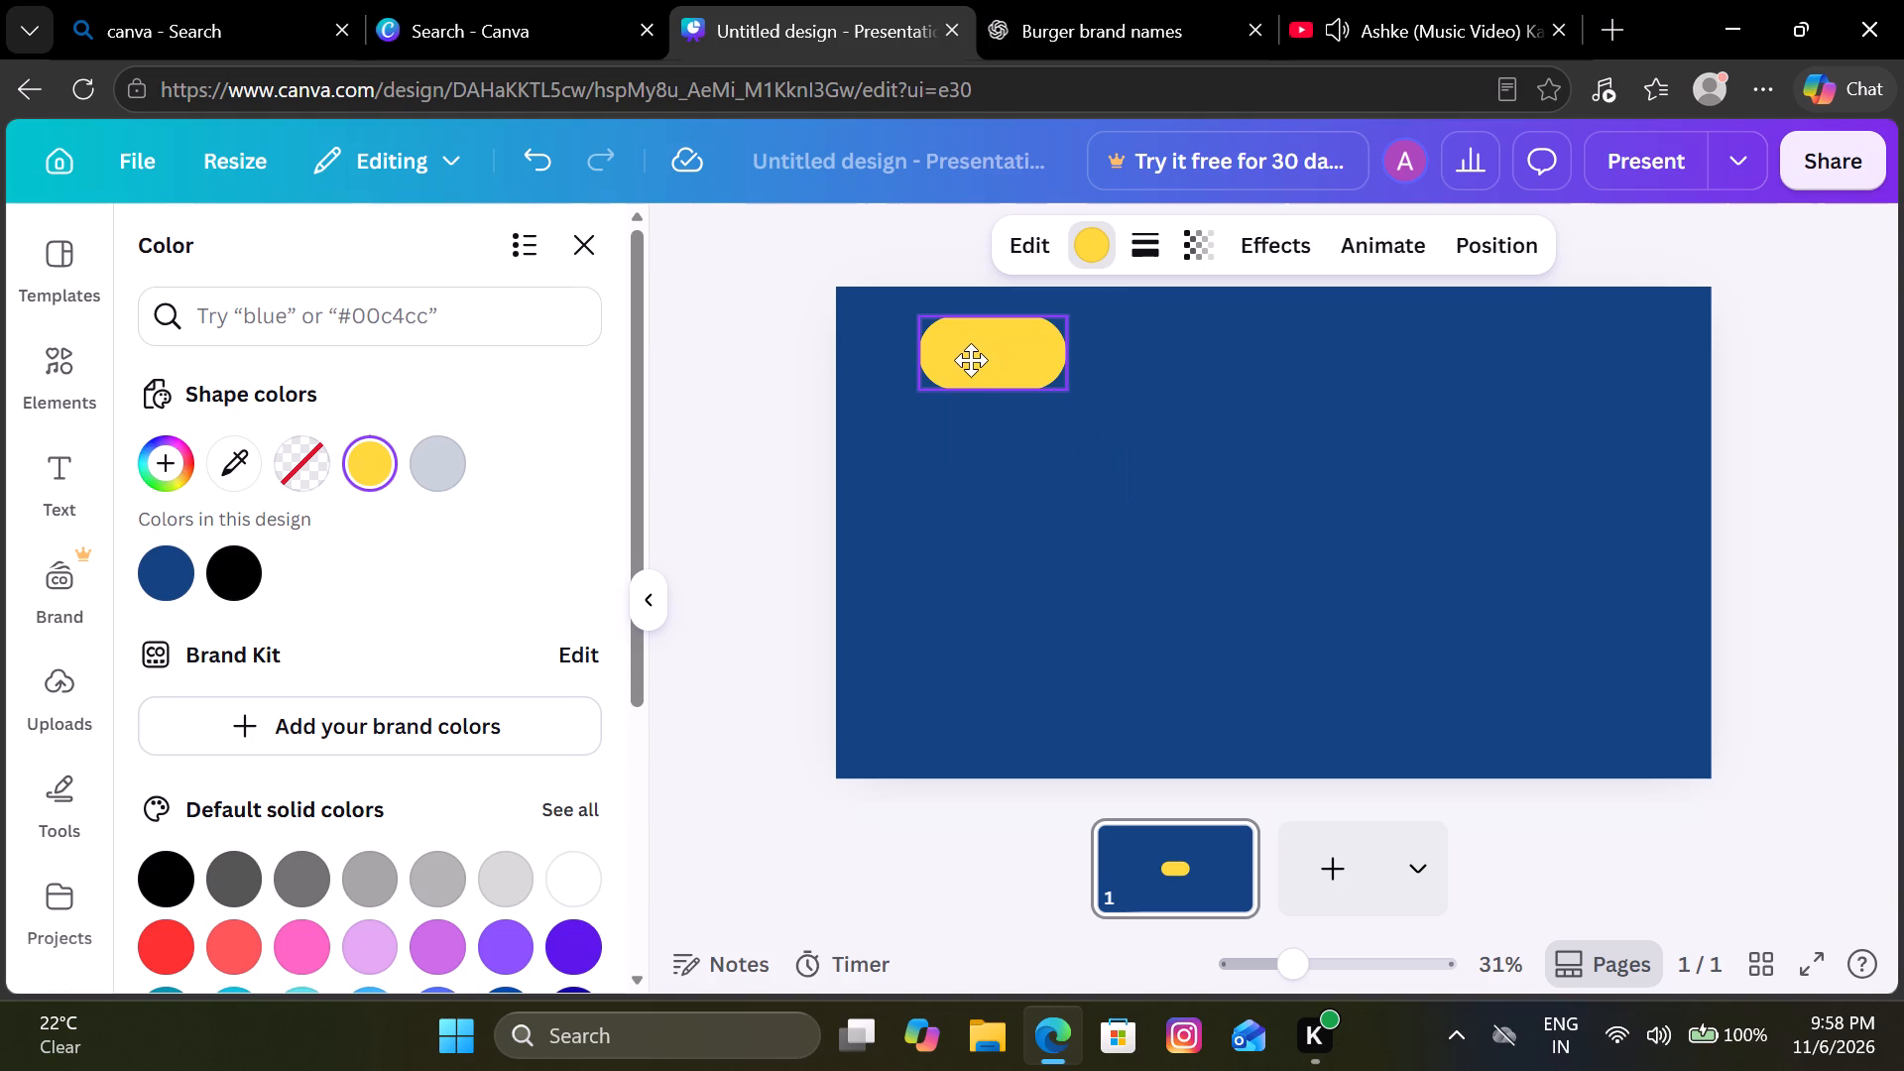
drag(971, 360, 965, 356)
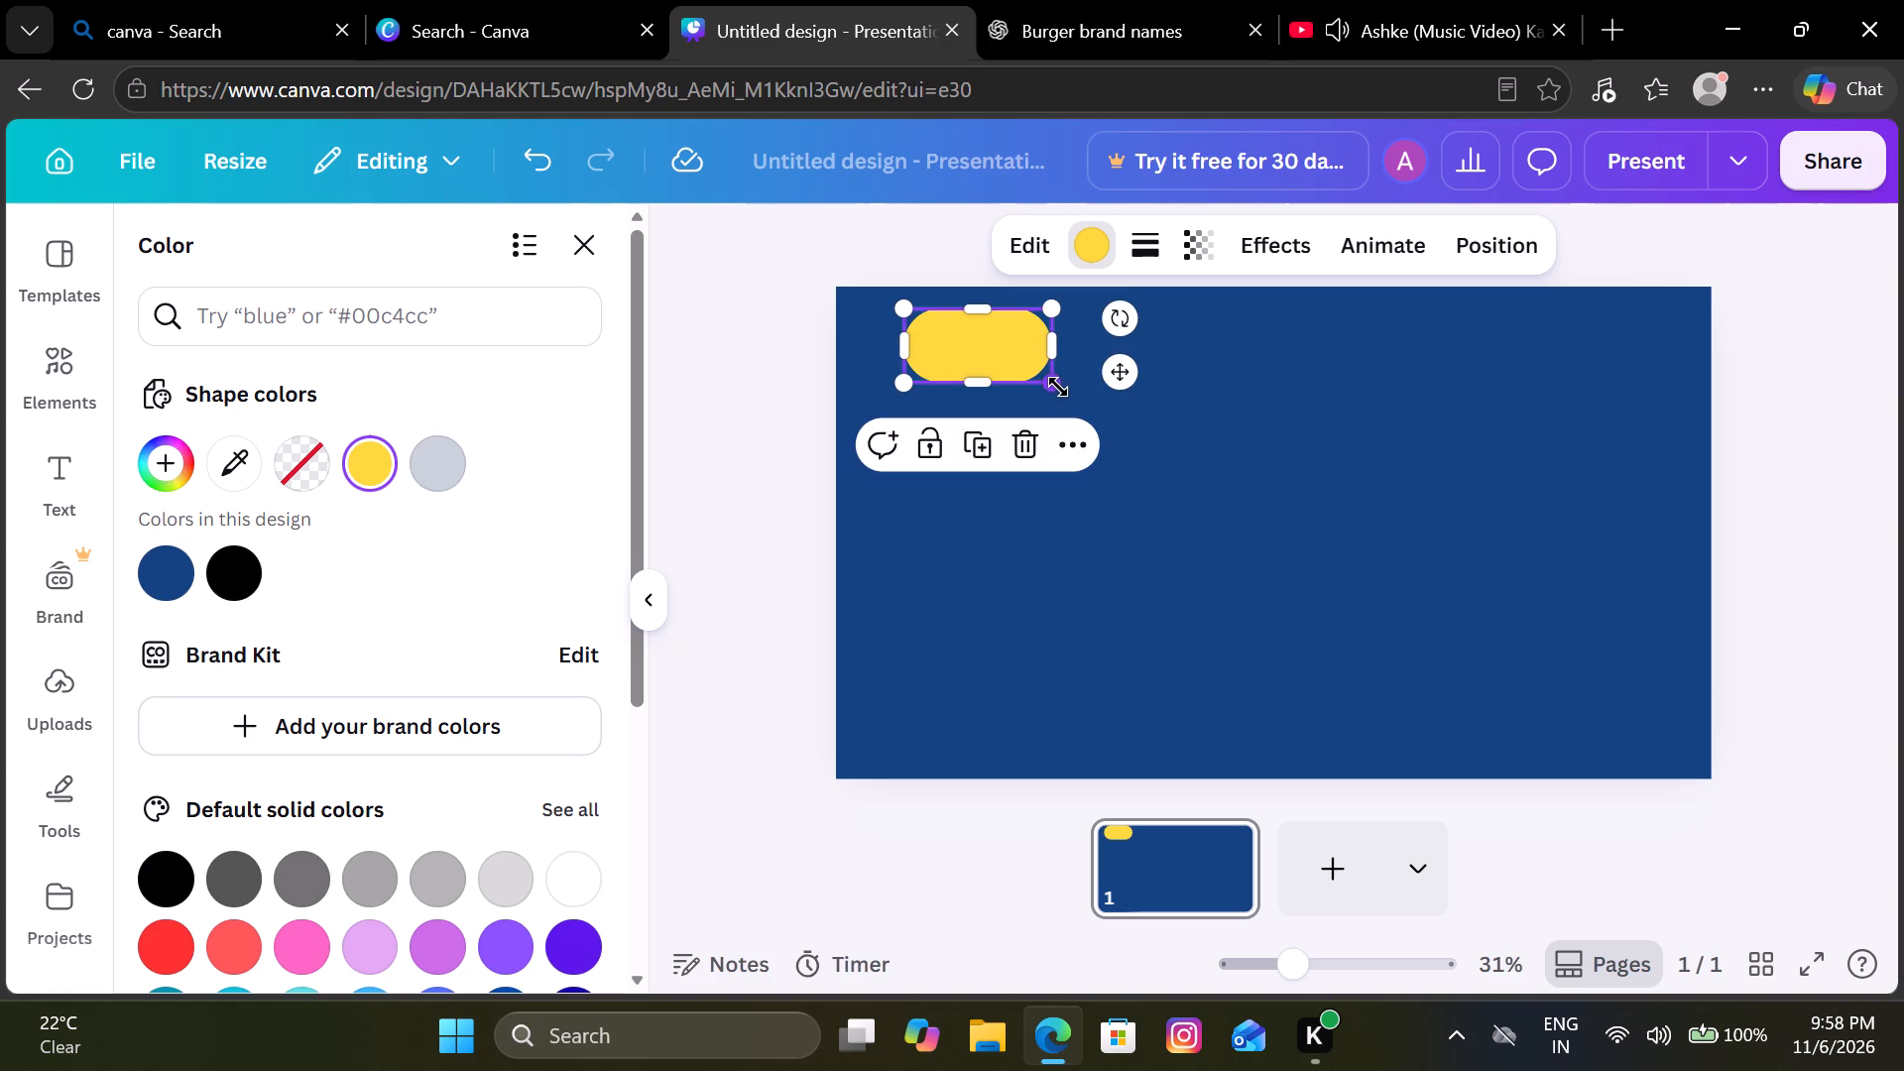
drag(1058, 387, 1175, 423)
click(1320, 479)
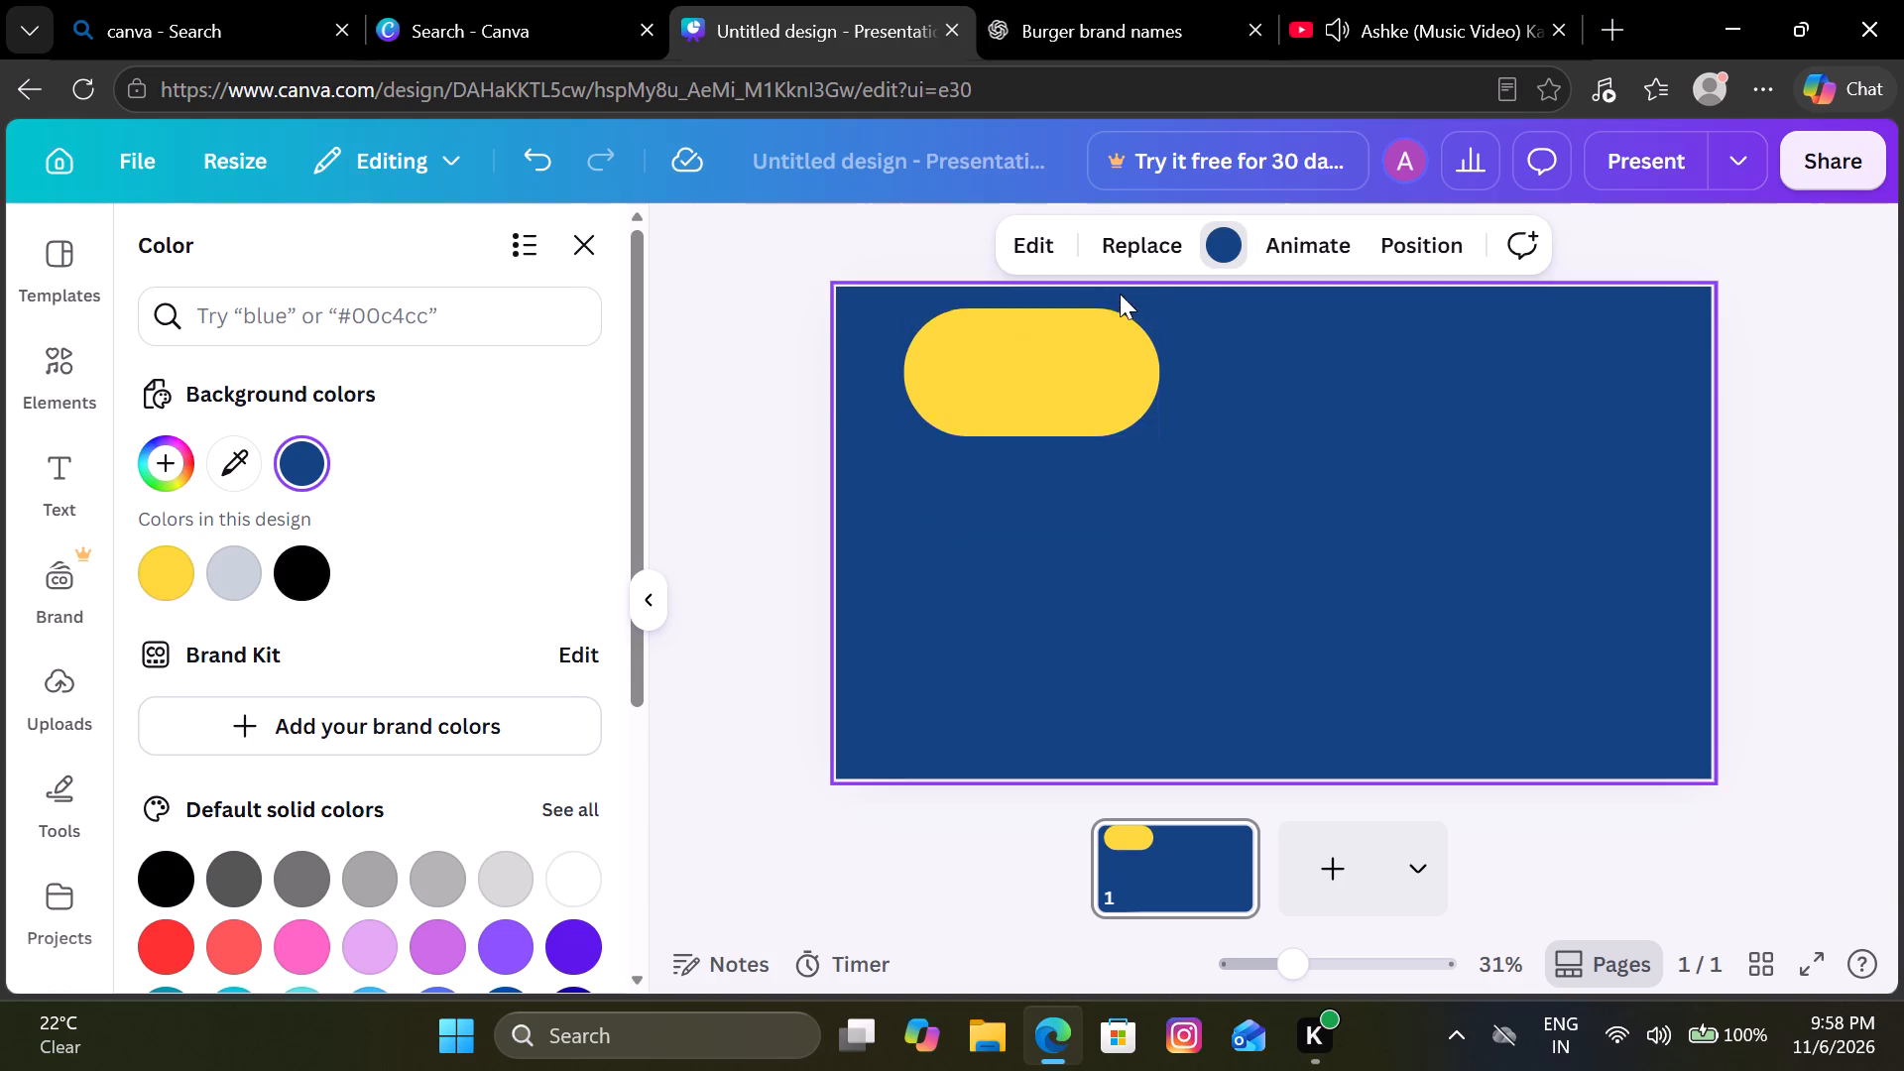
Delete the yellow pill shape from the slide.
click(1083, 358)
click(1078, 496)
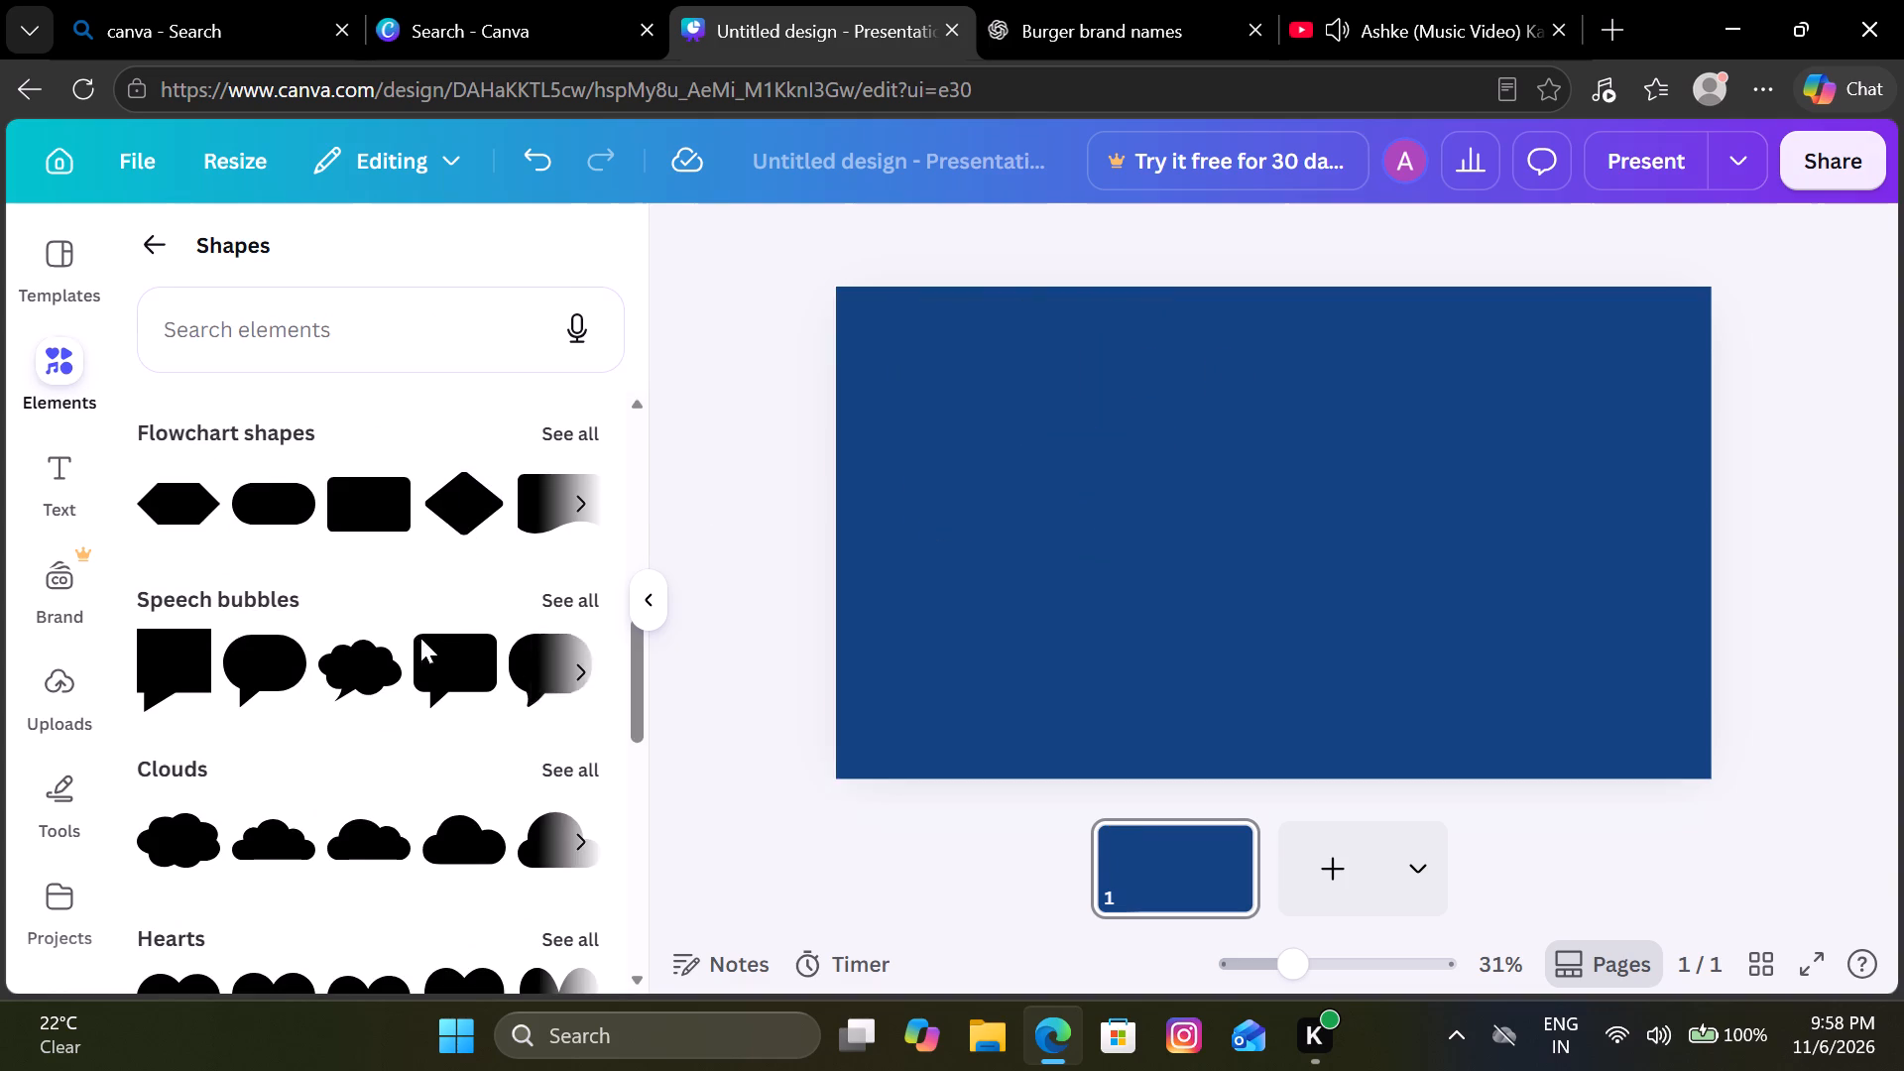
Find the teardrop shapes and add Teardrop 3 to the blue slide.
scroll(442, 515, left, 1)
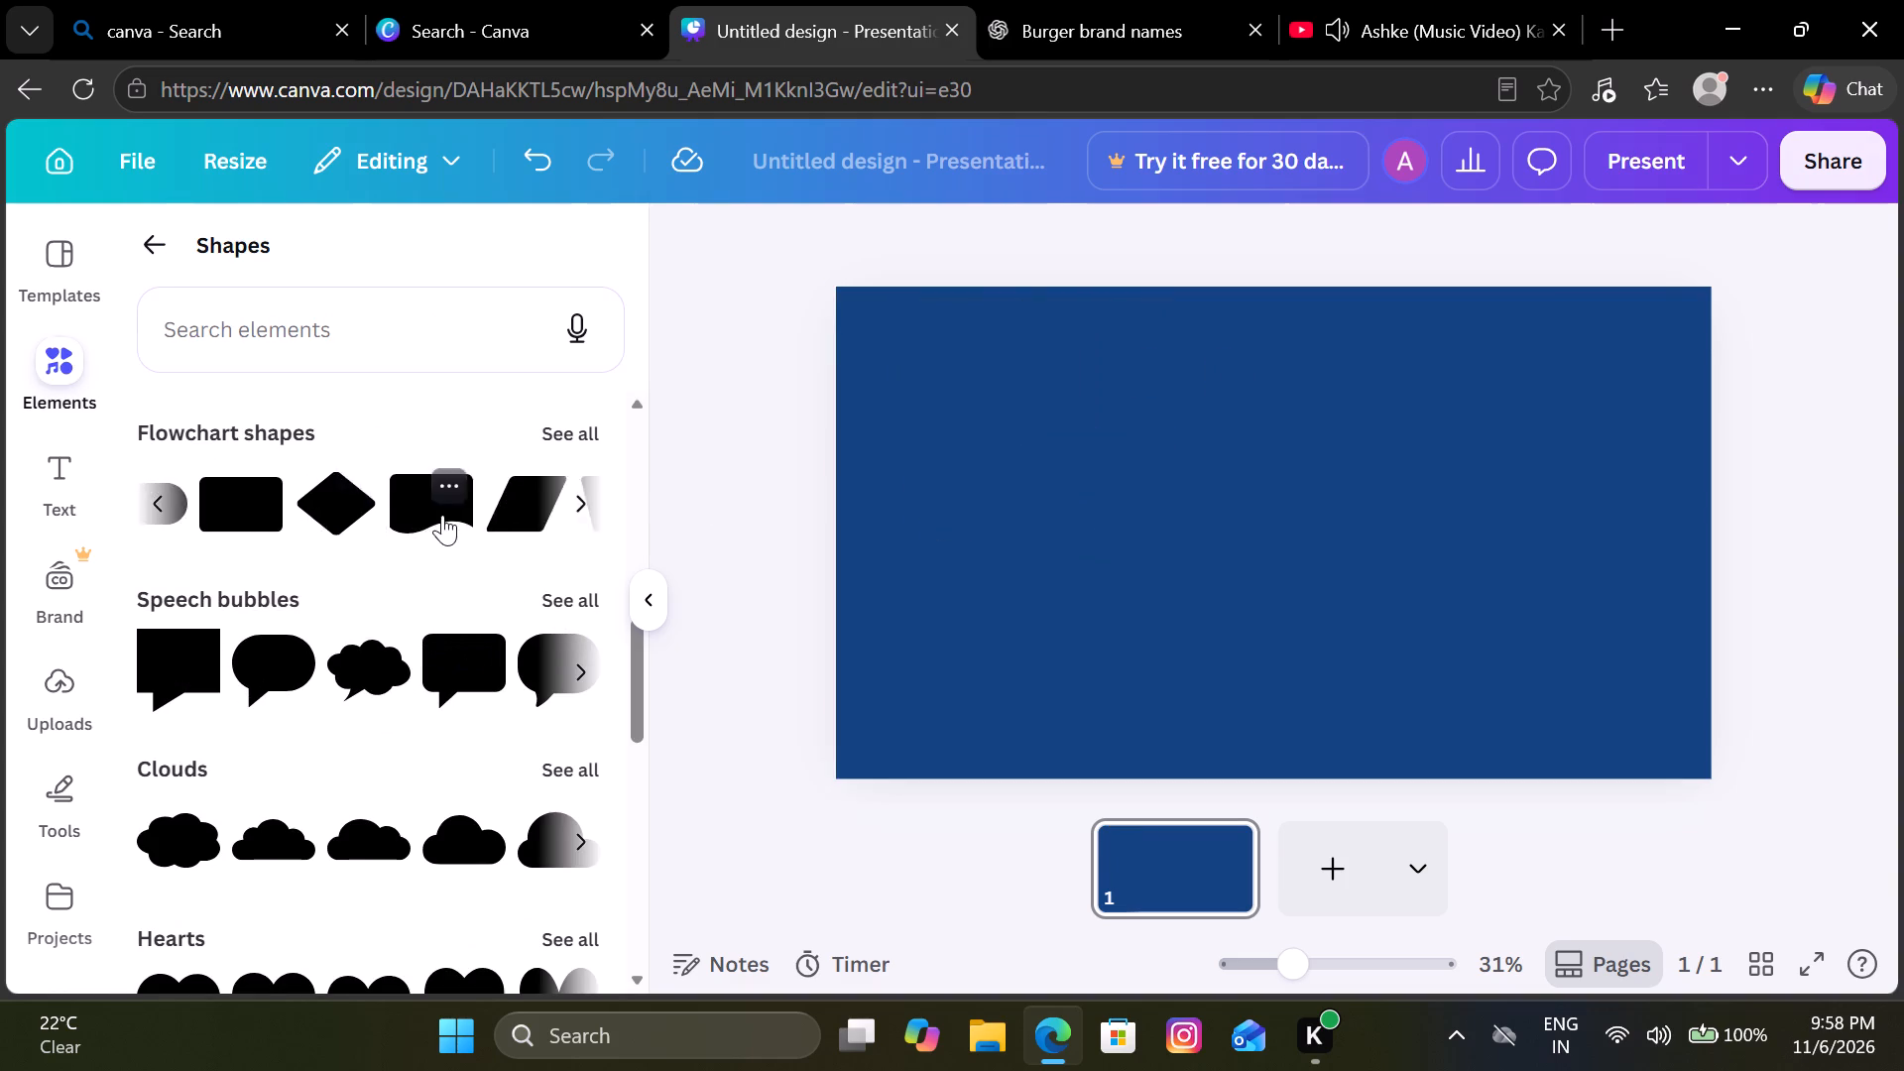
scroll(442, 515, left, 1)
scroll(442, 515, right, 1)
scroll(442, 515, down, 1)
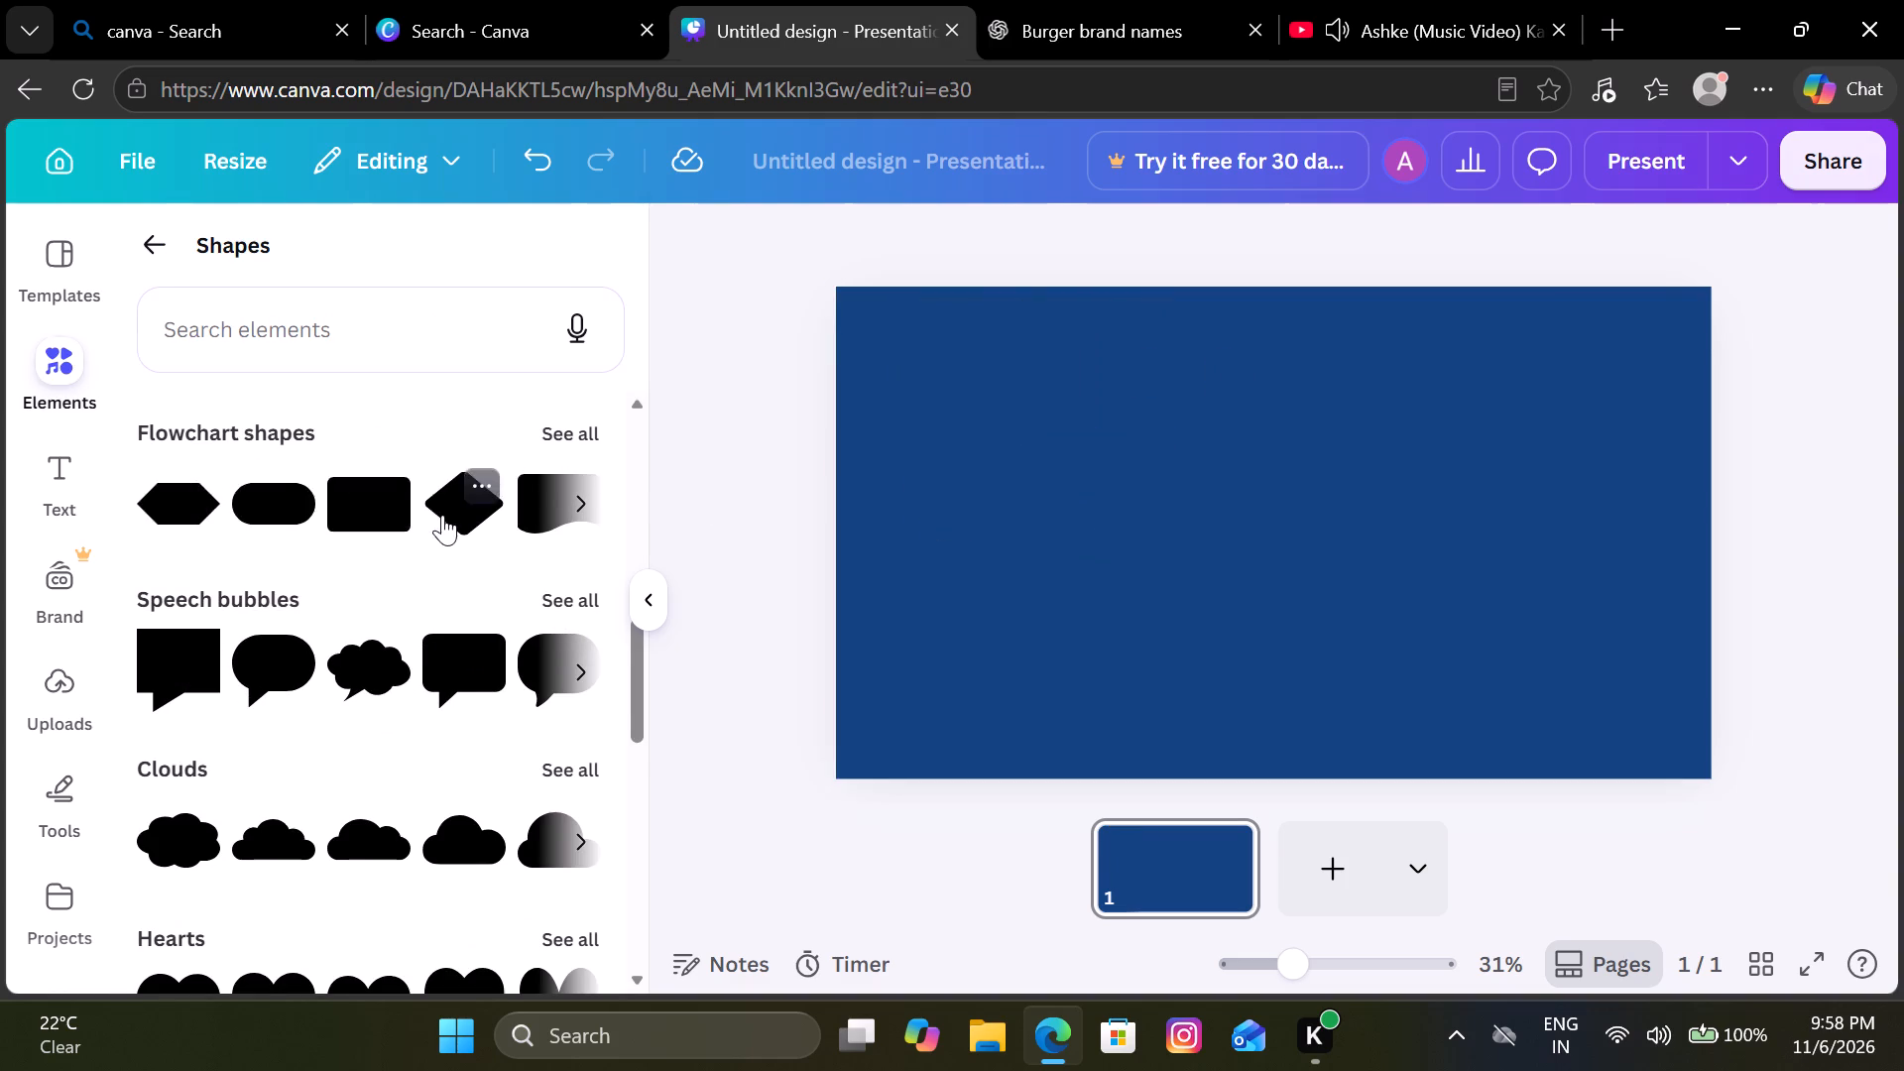
scroll(442, 515, down, 4)
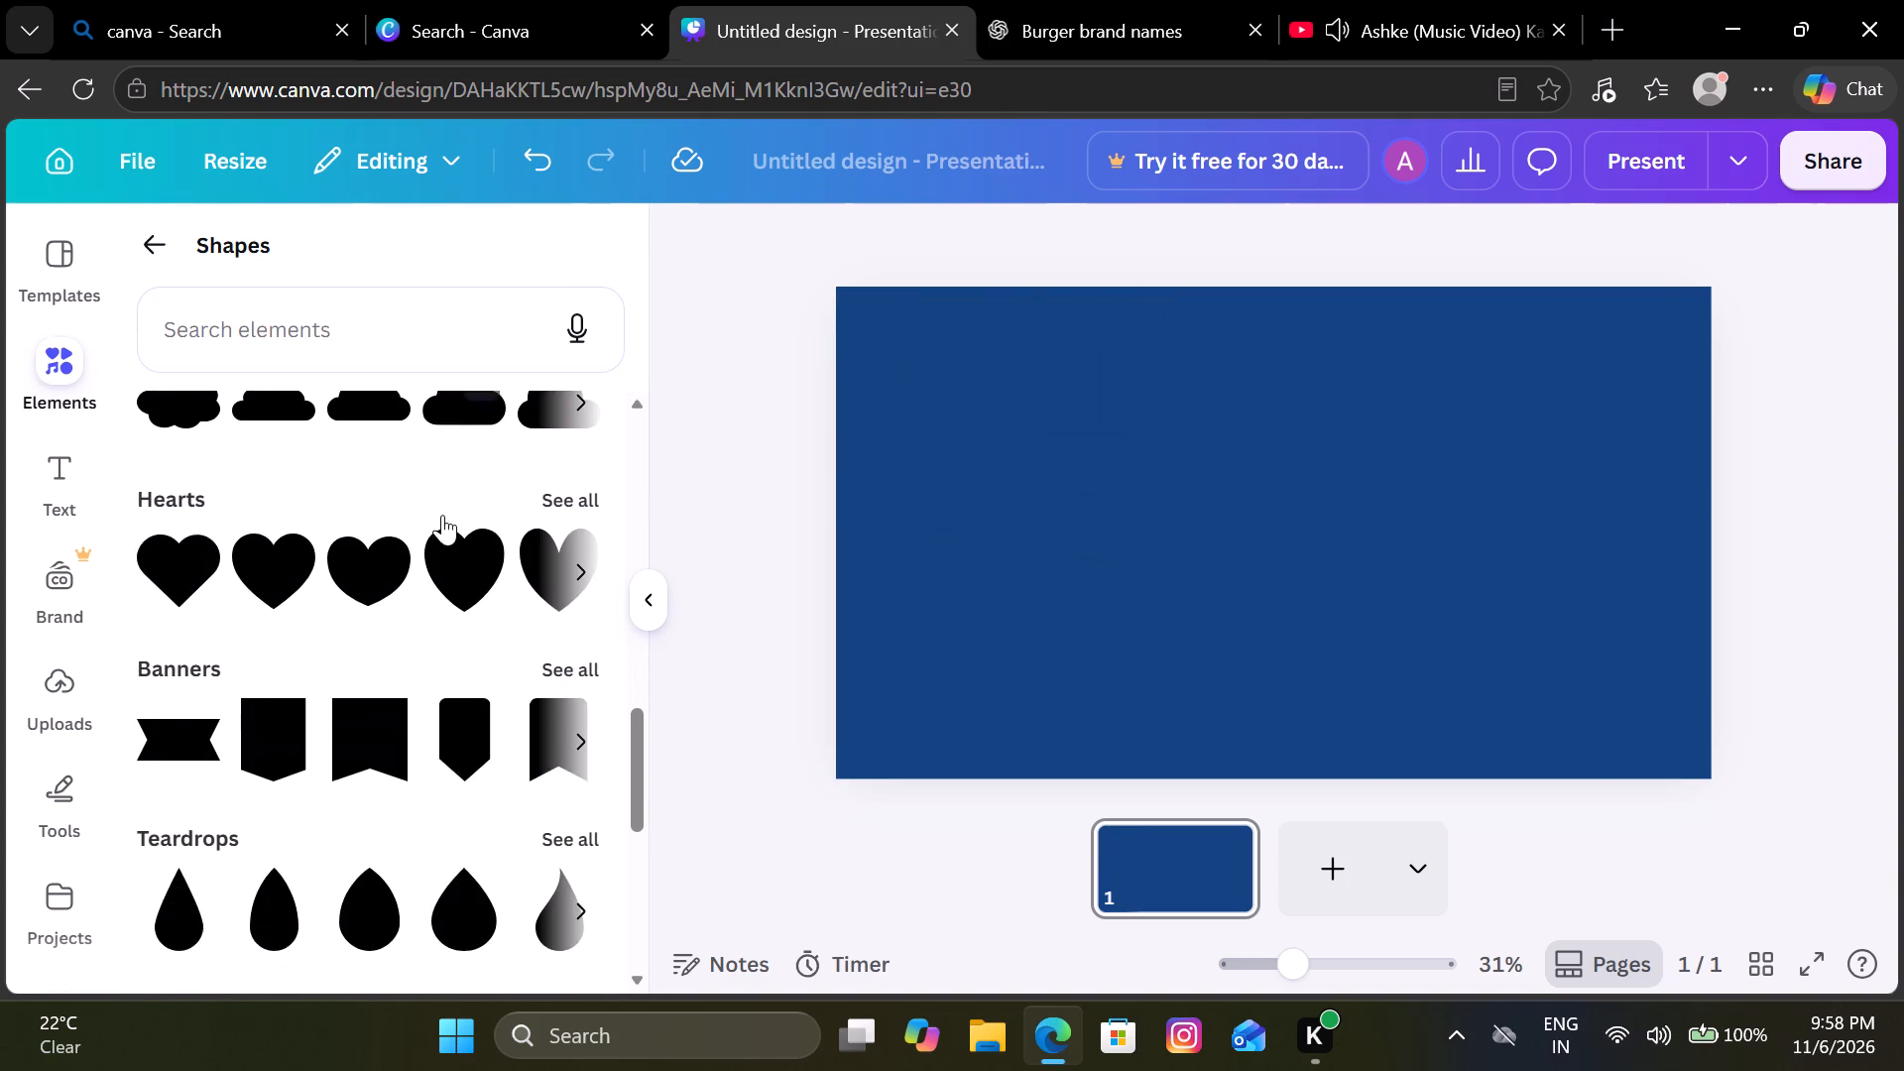
scroll(442, 515, down, 1)
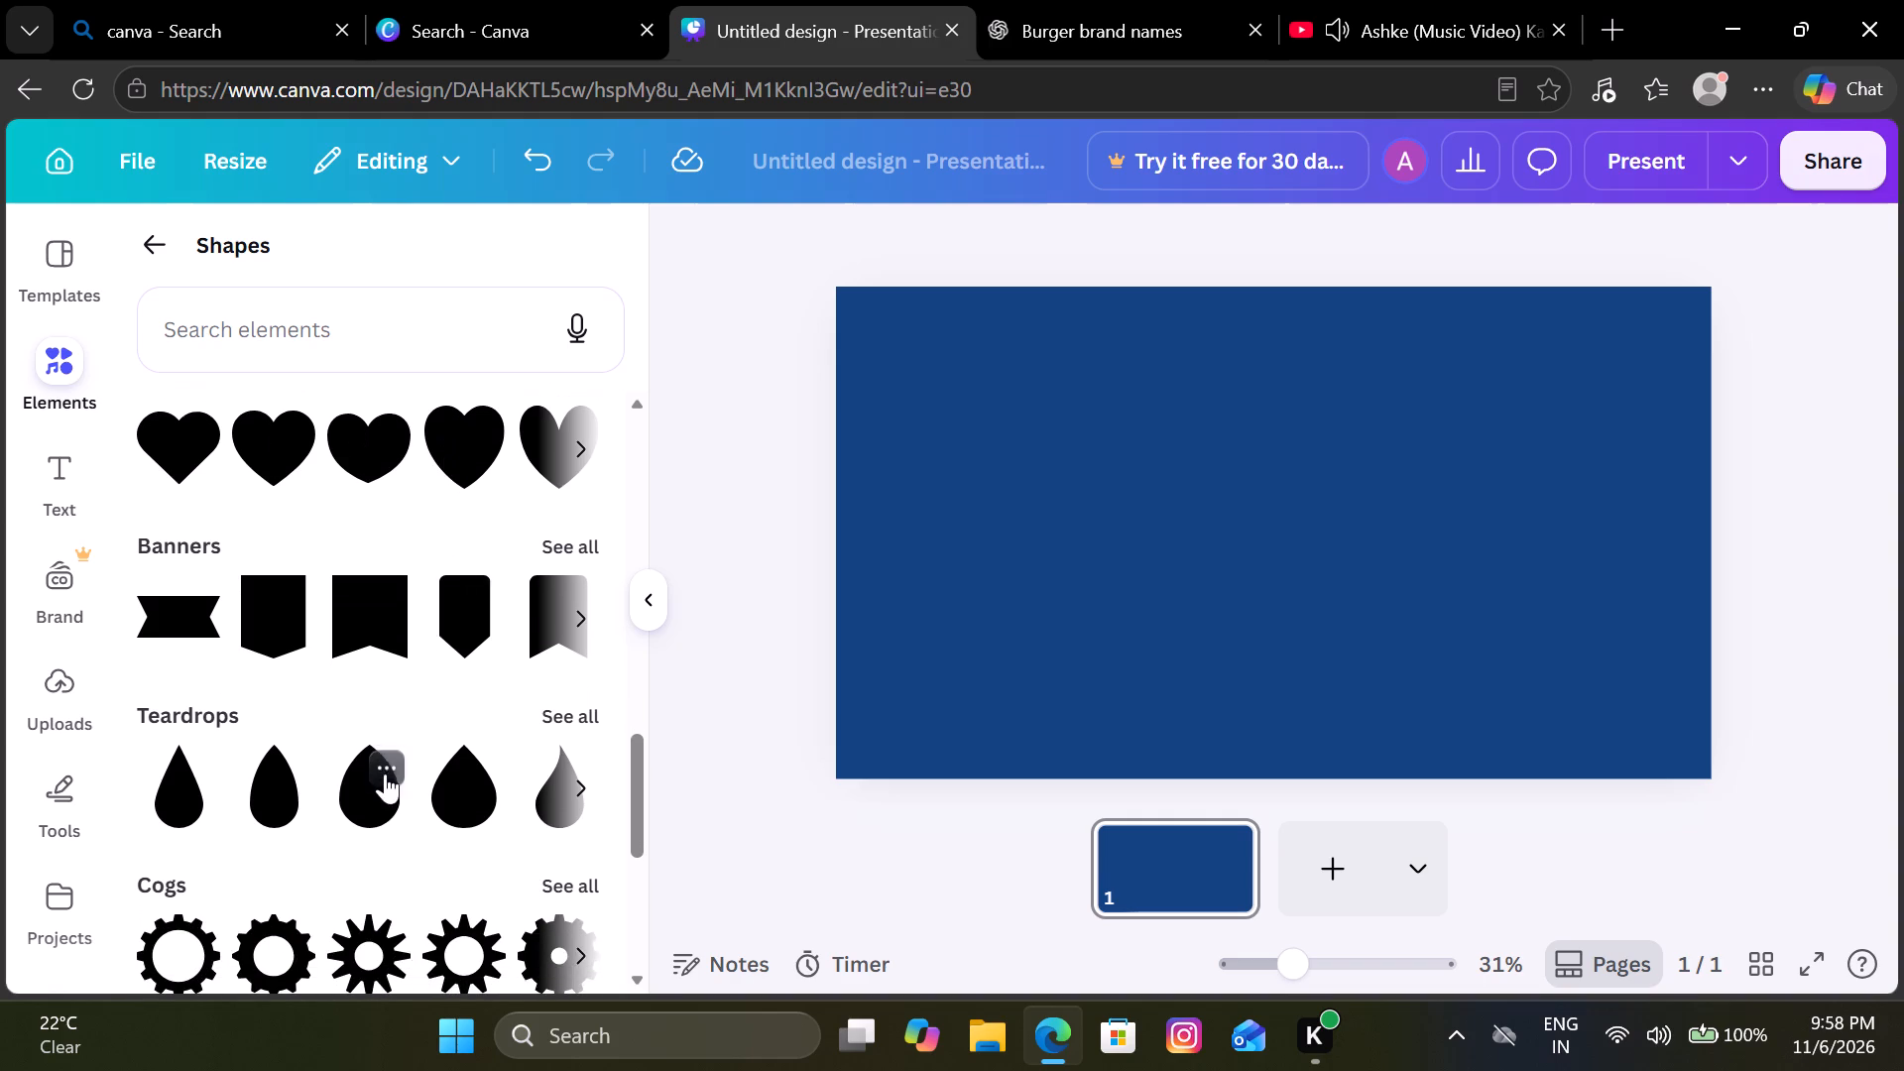
click(380, 782)
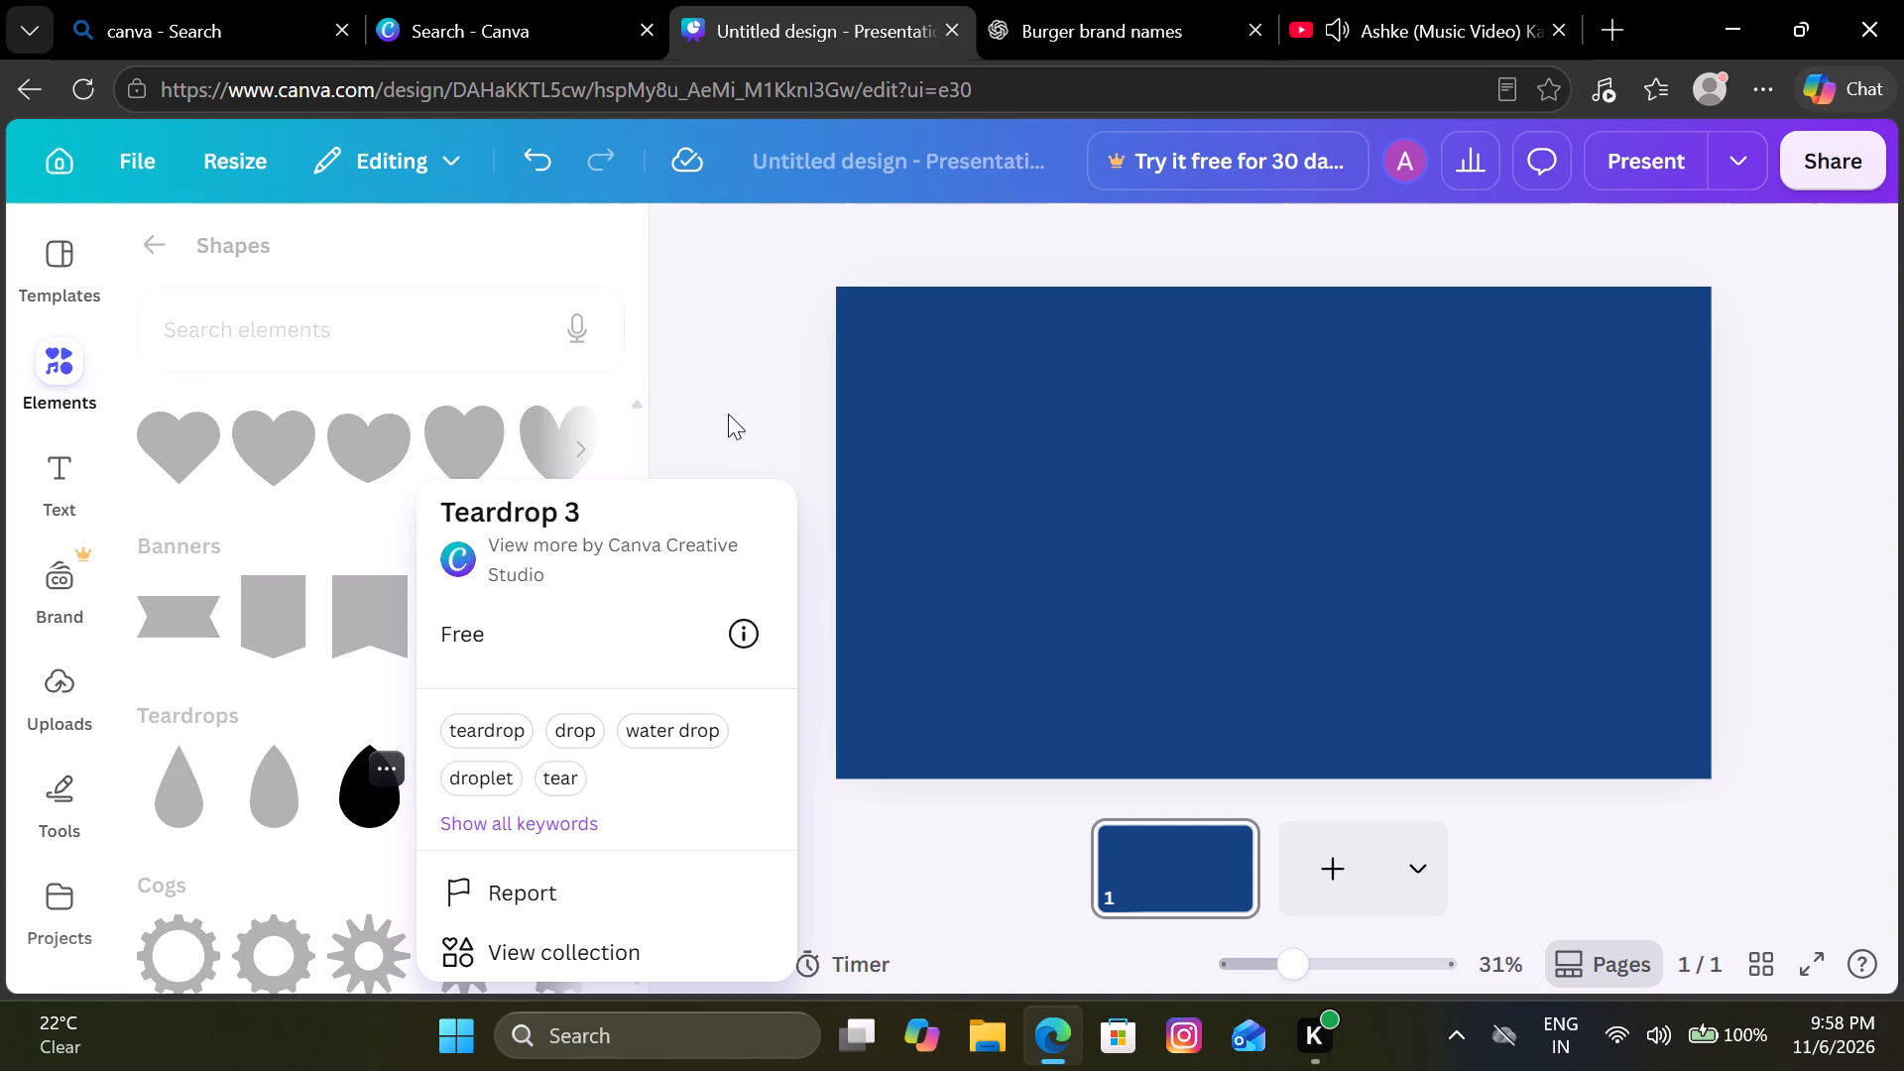
click(731, 404)
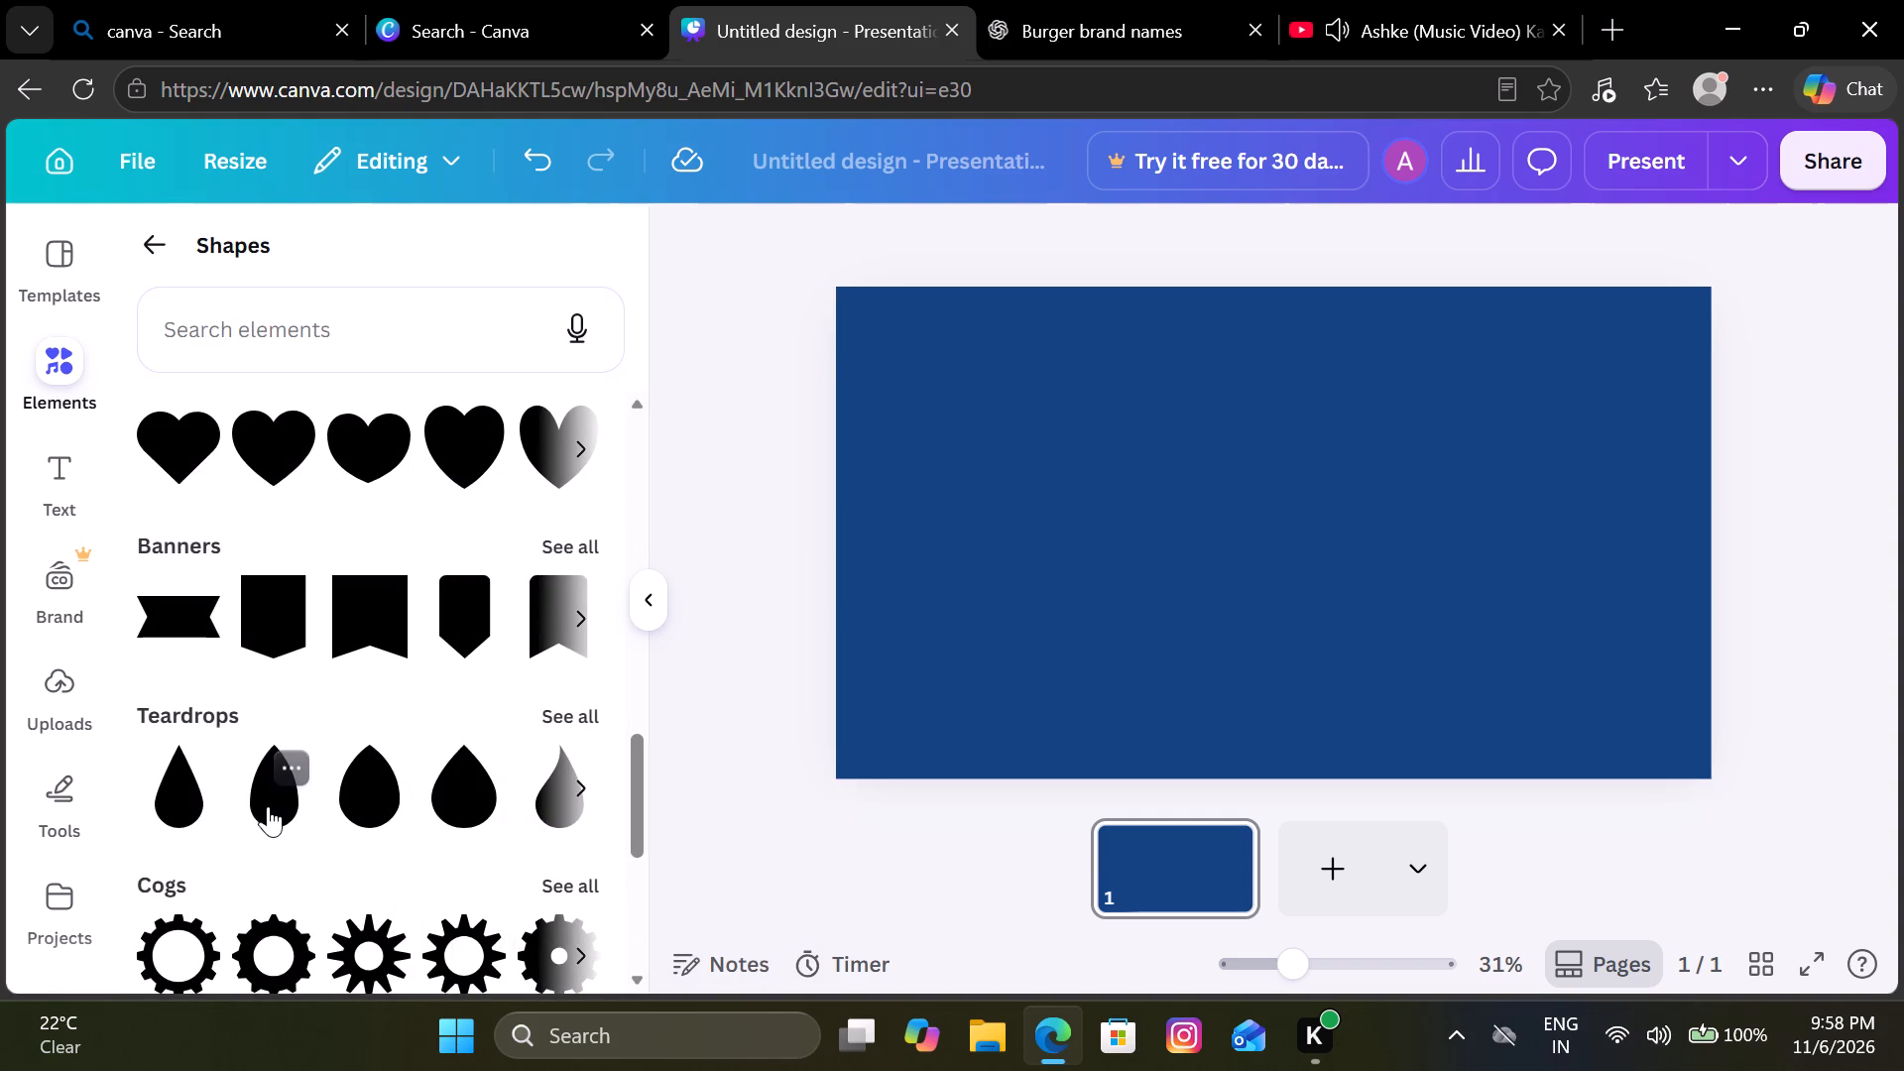
click(367, 810)
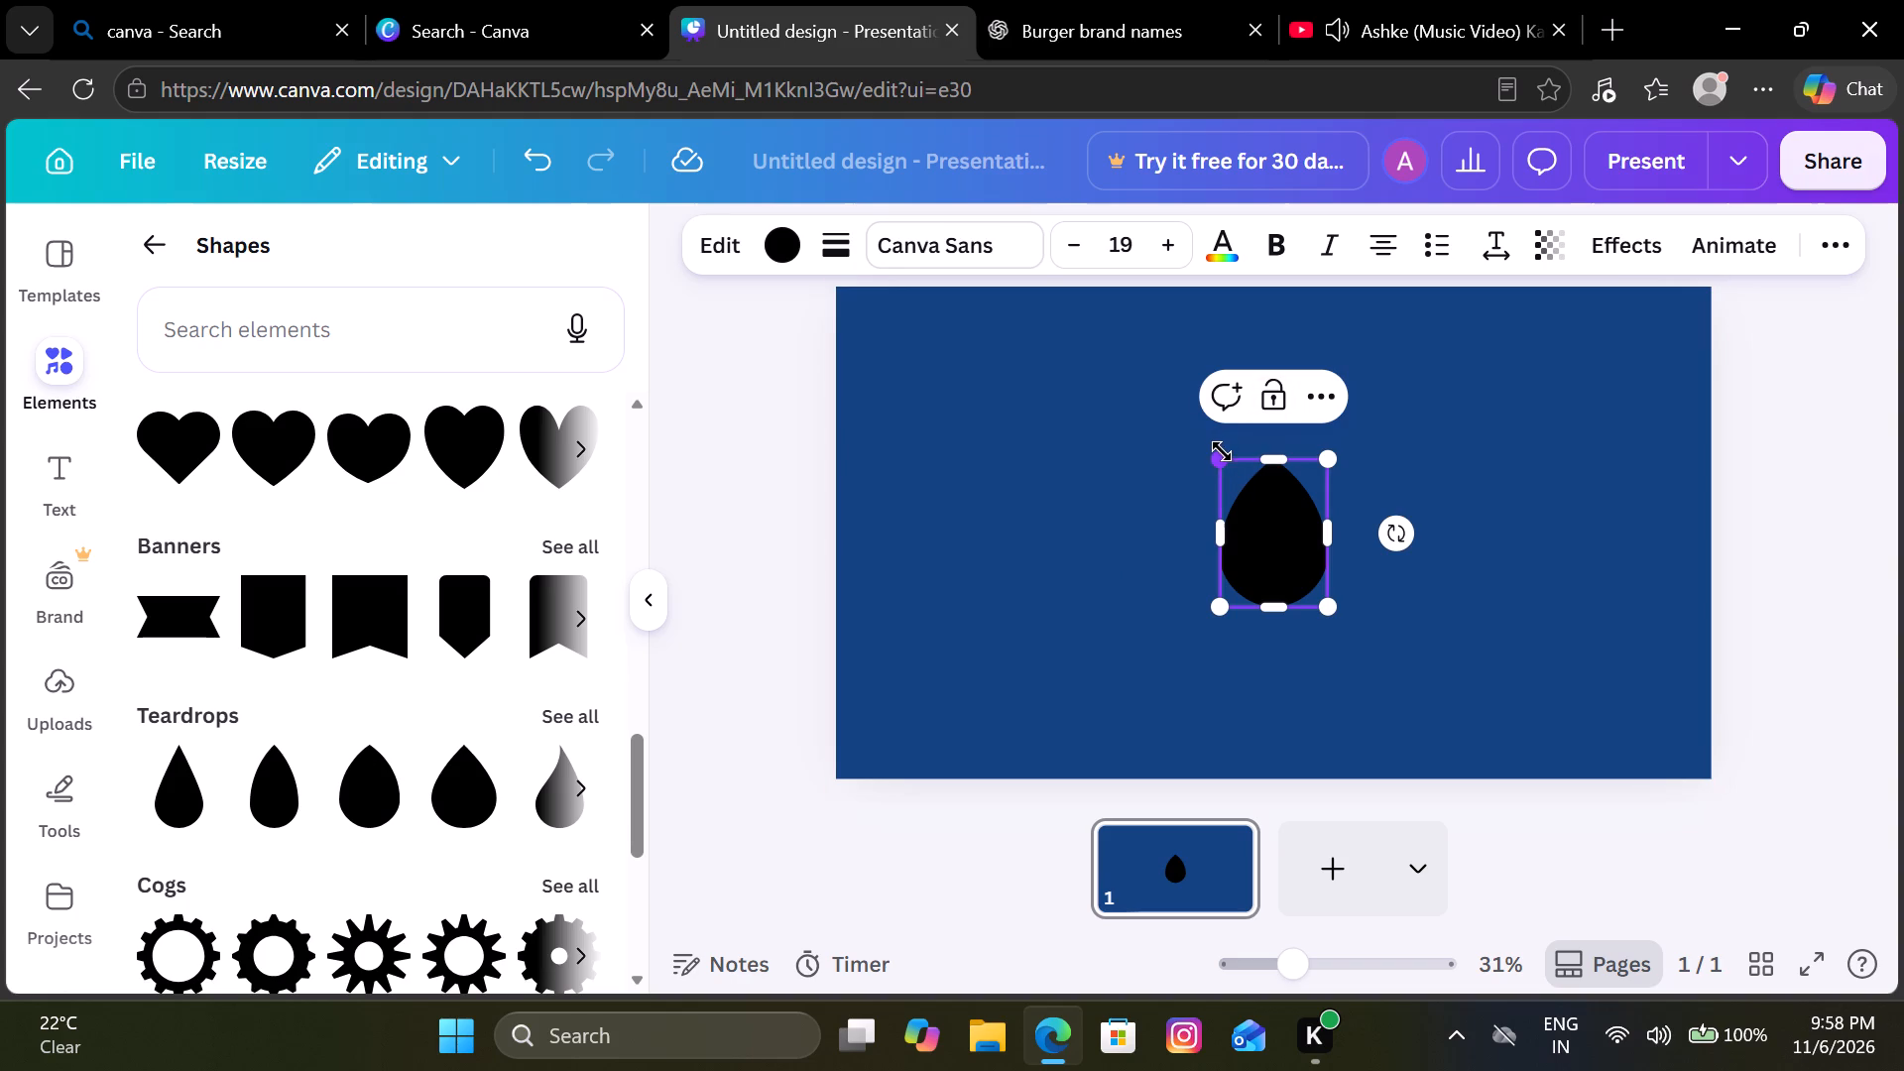
Enlarge the black teardrop until its pointed tip extends past the slide's upper edge.
drag(1220, 455, 973, 313)
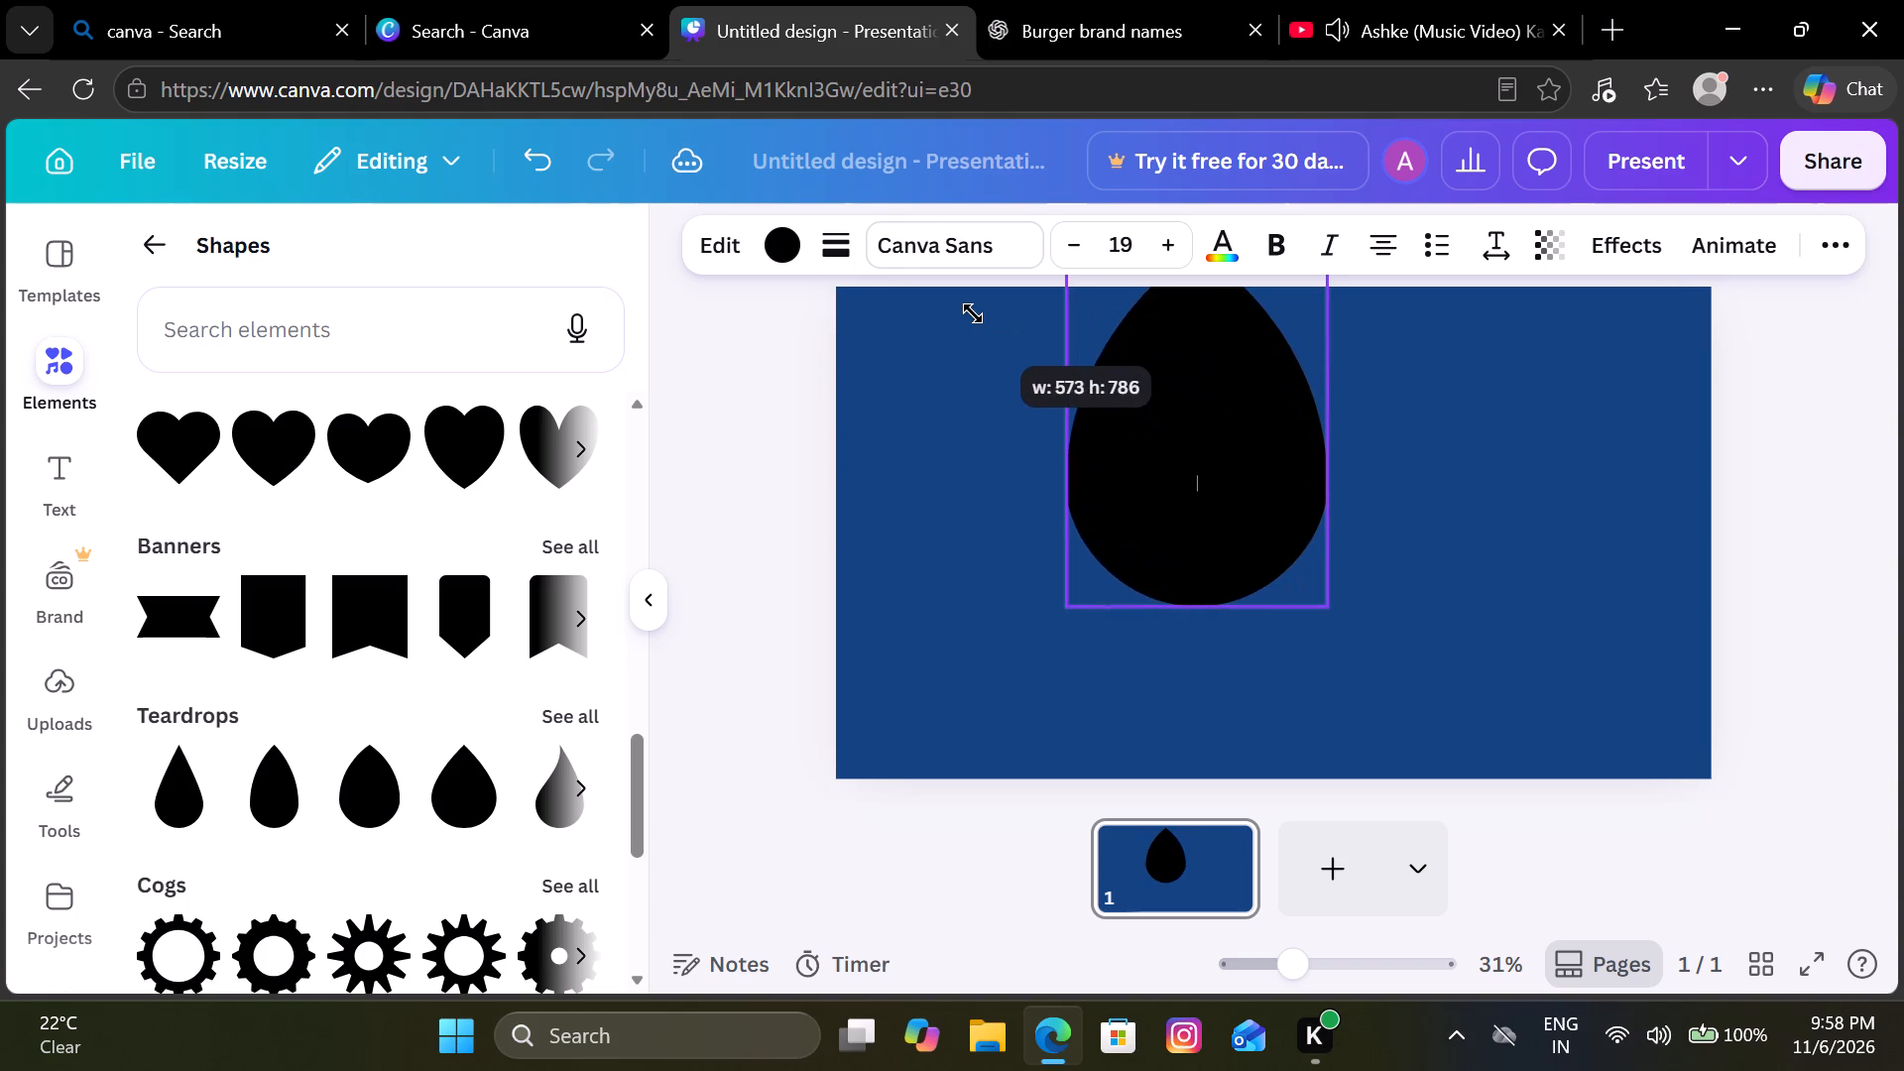
drag(973, 313, 926, 286)
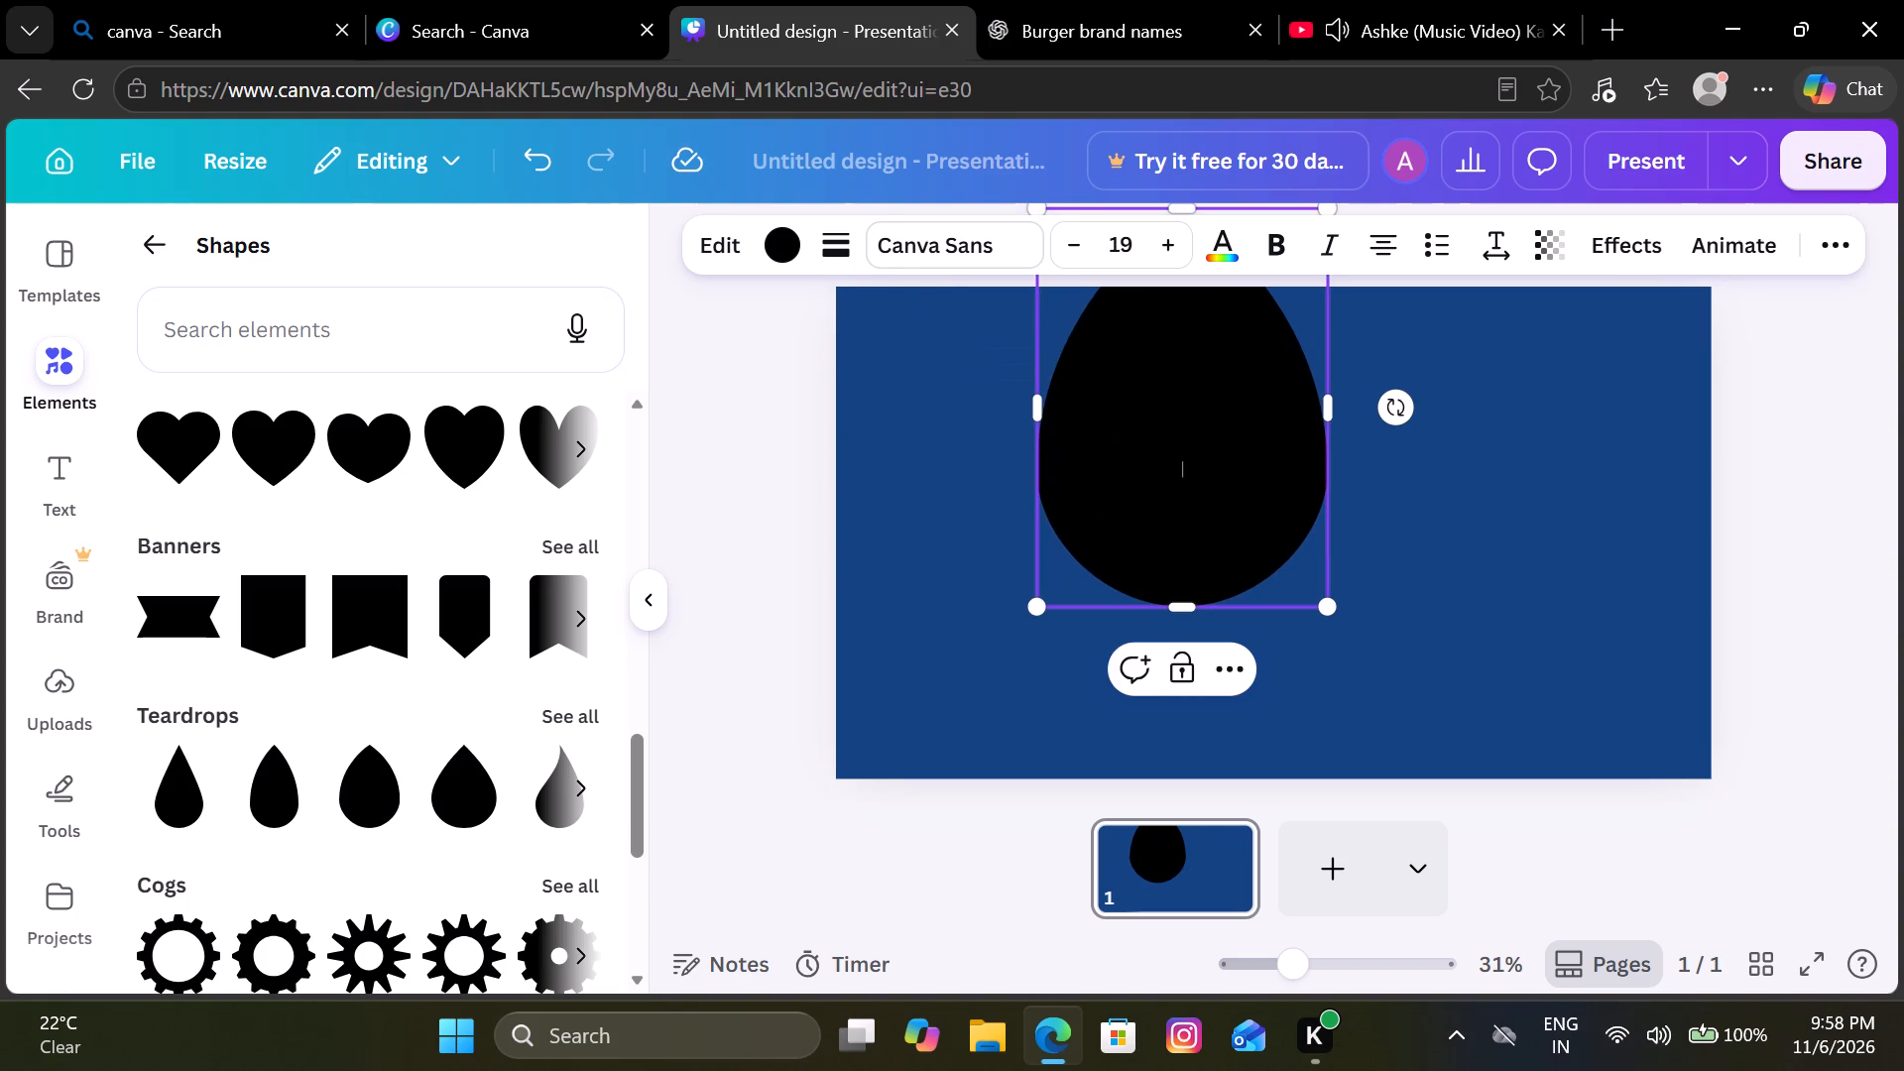
click(922, 524)
Position the teardrop in the slide's upper-left corner so only its rounded lower part shows, just inside the slide's left edge.
drag(1150, 449, 951, 344)
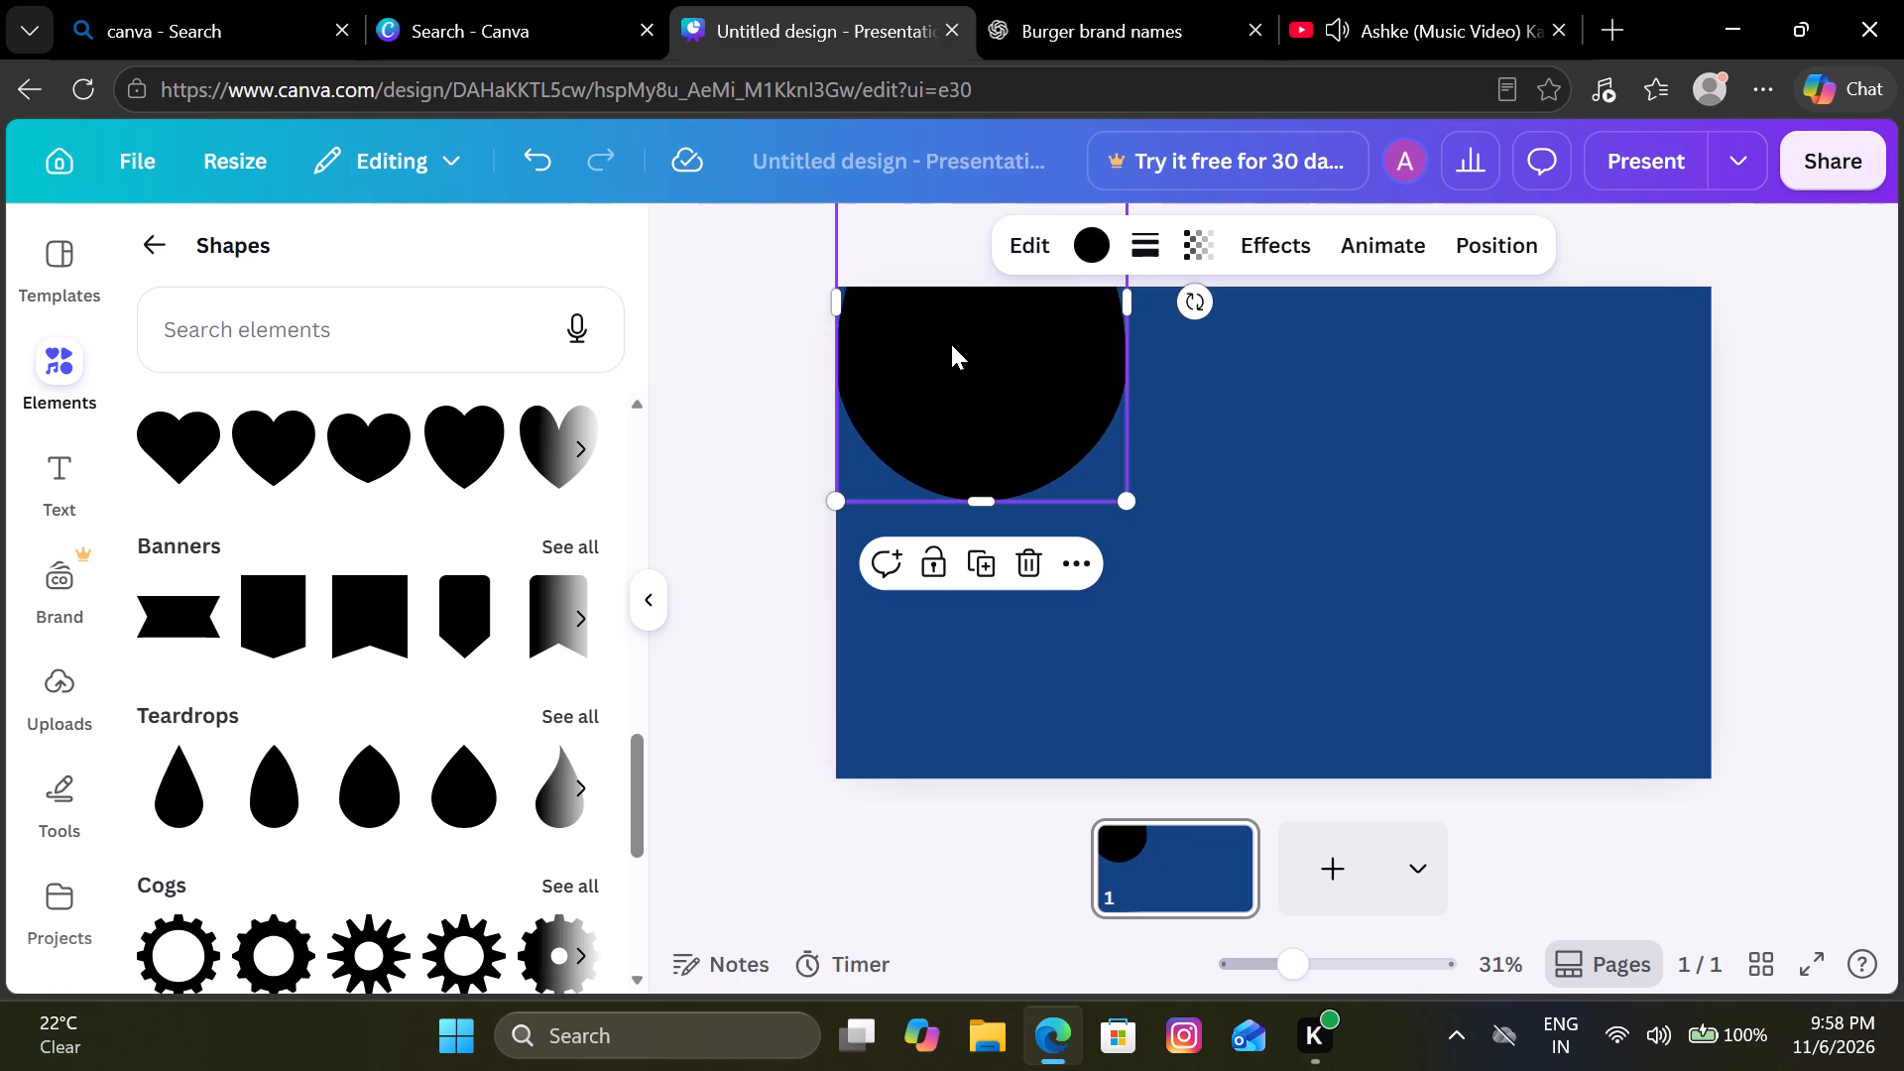
click(760, 471)
drag(964, 325, 967, 347)
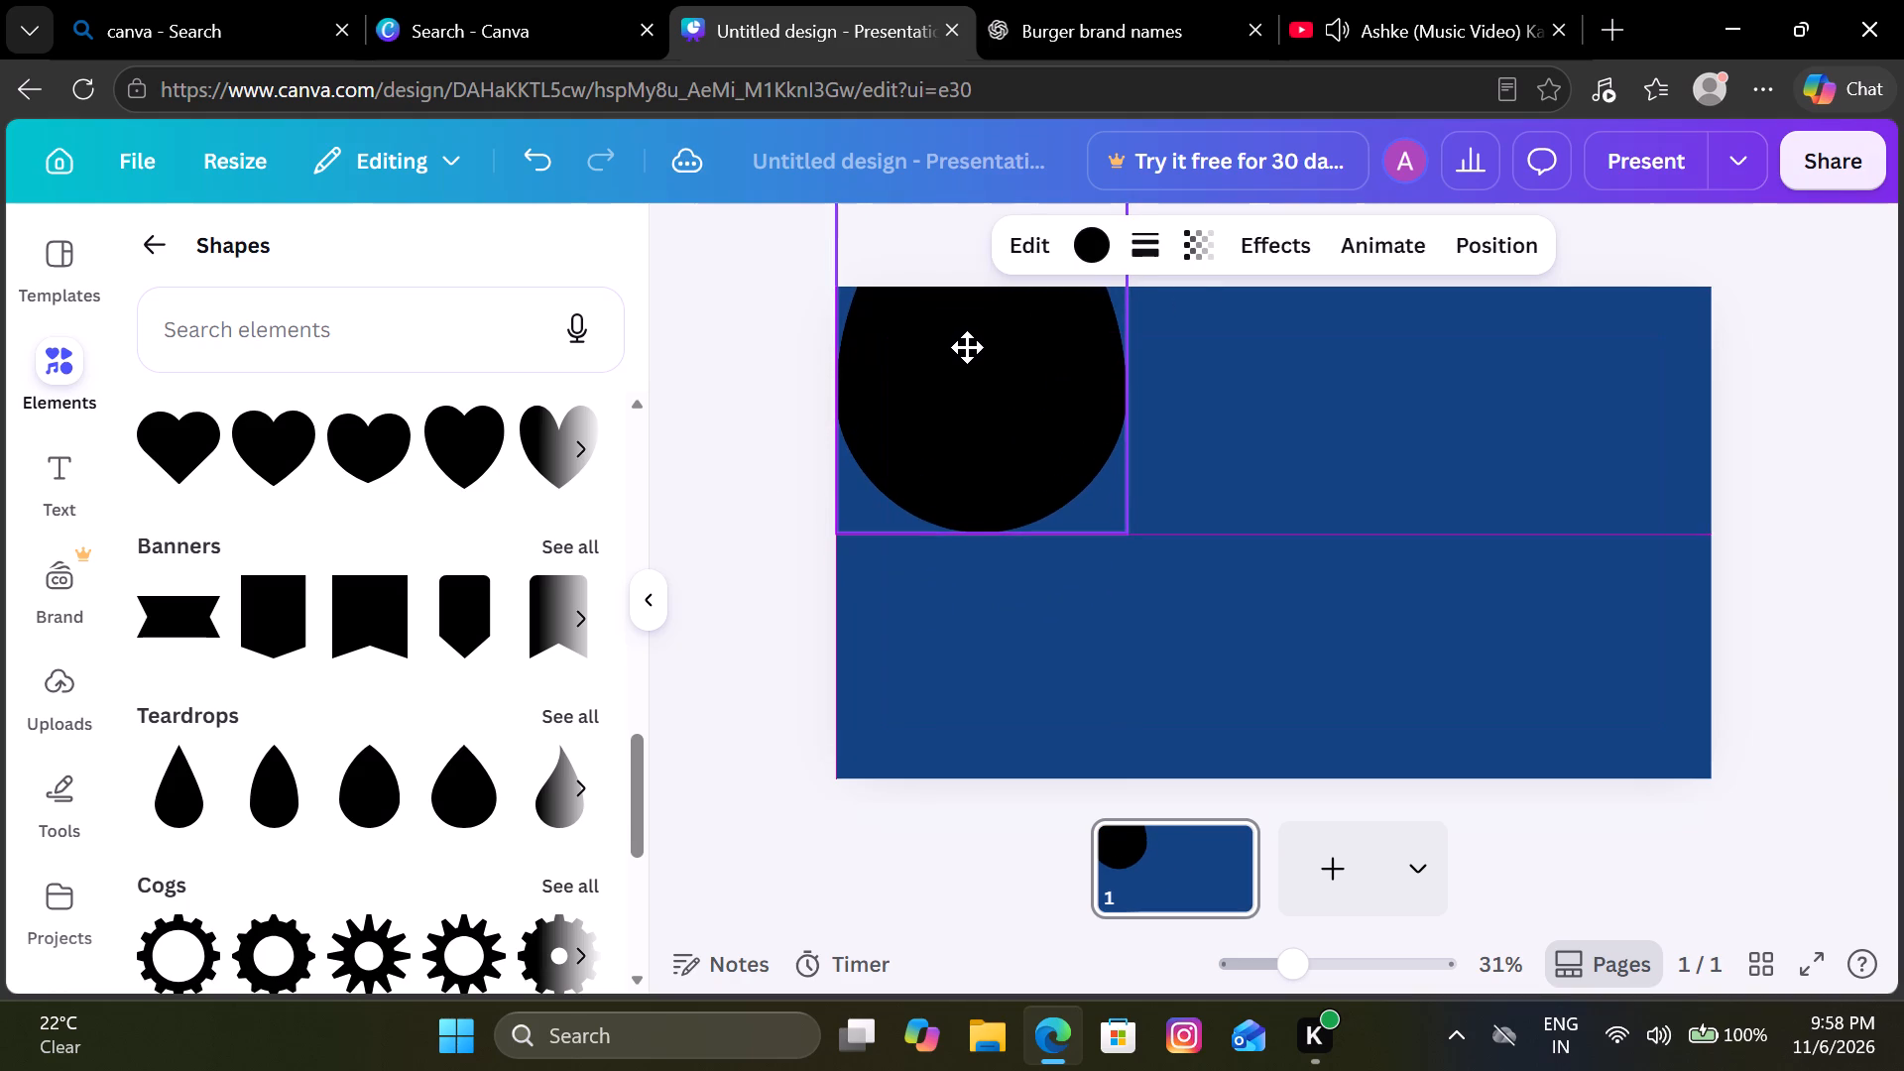
drag(967, 347, 977, 314)
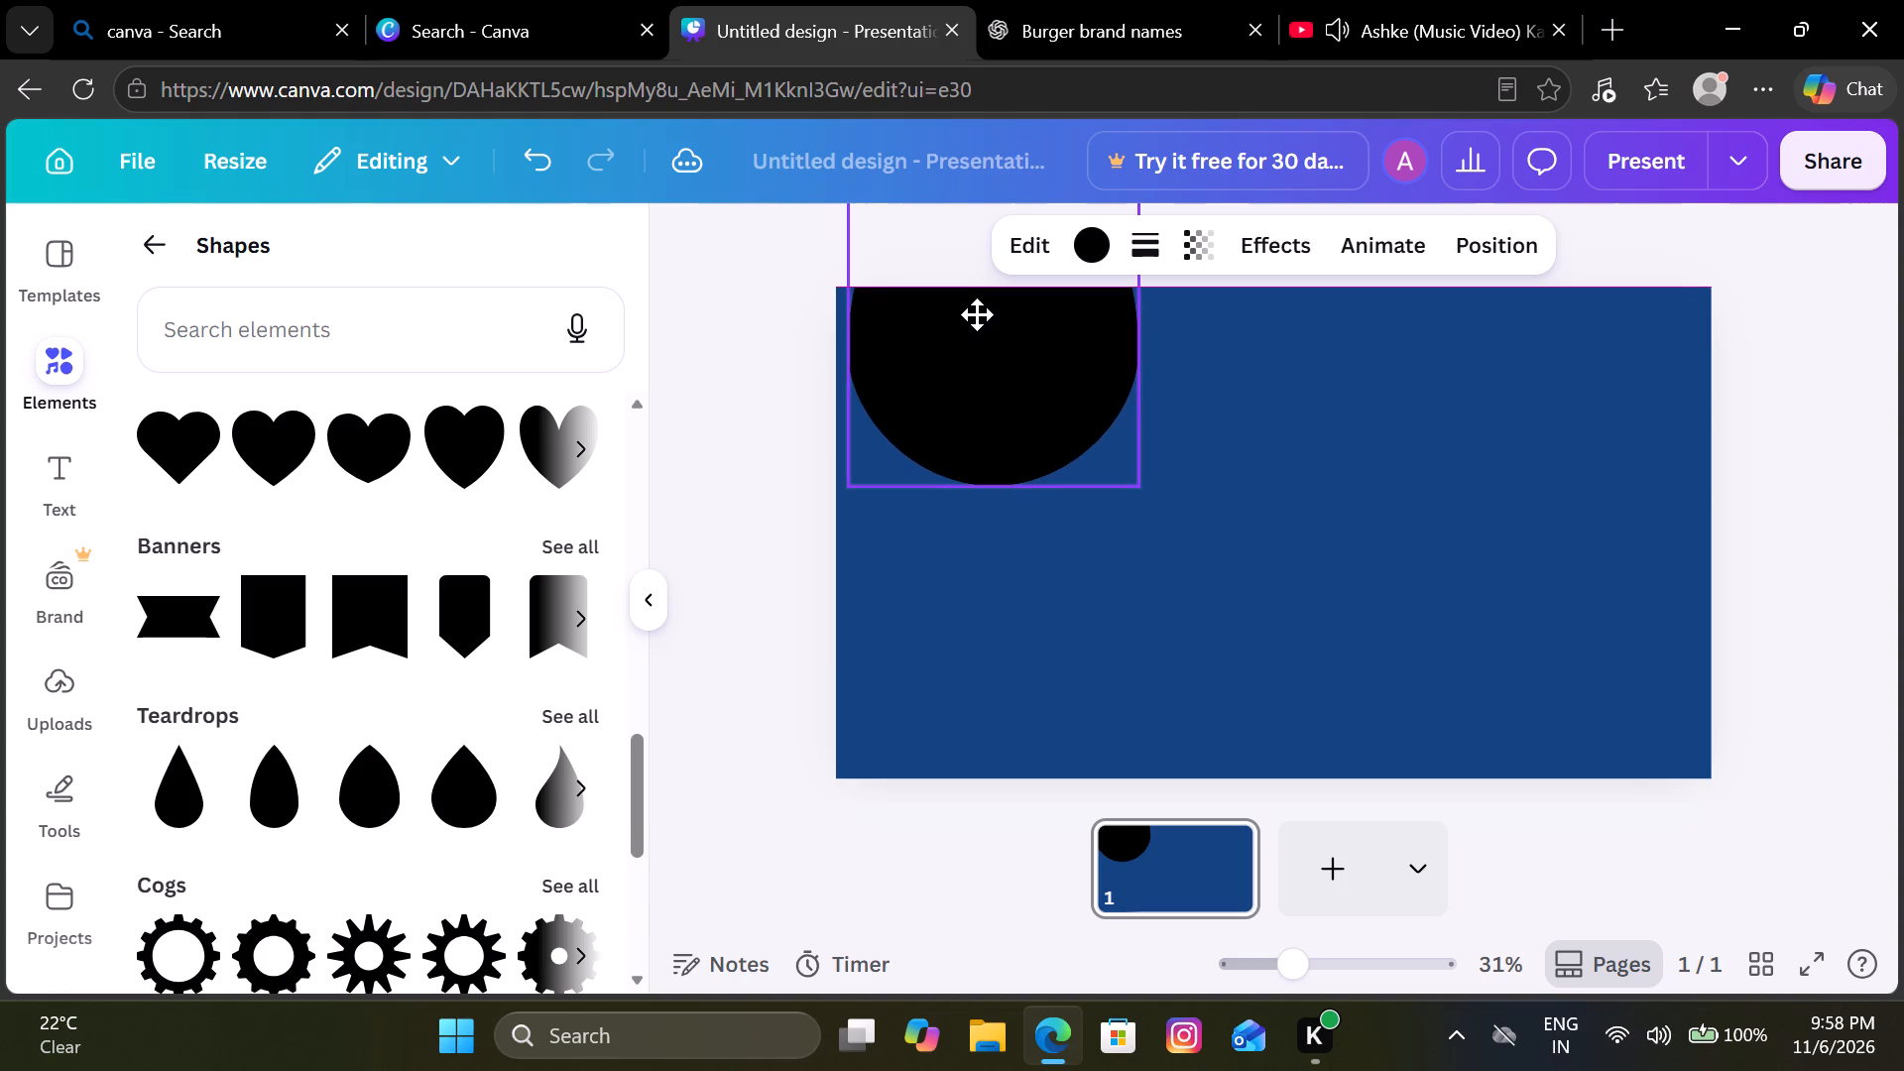
drag(977, 314, 973, 313)
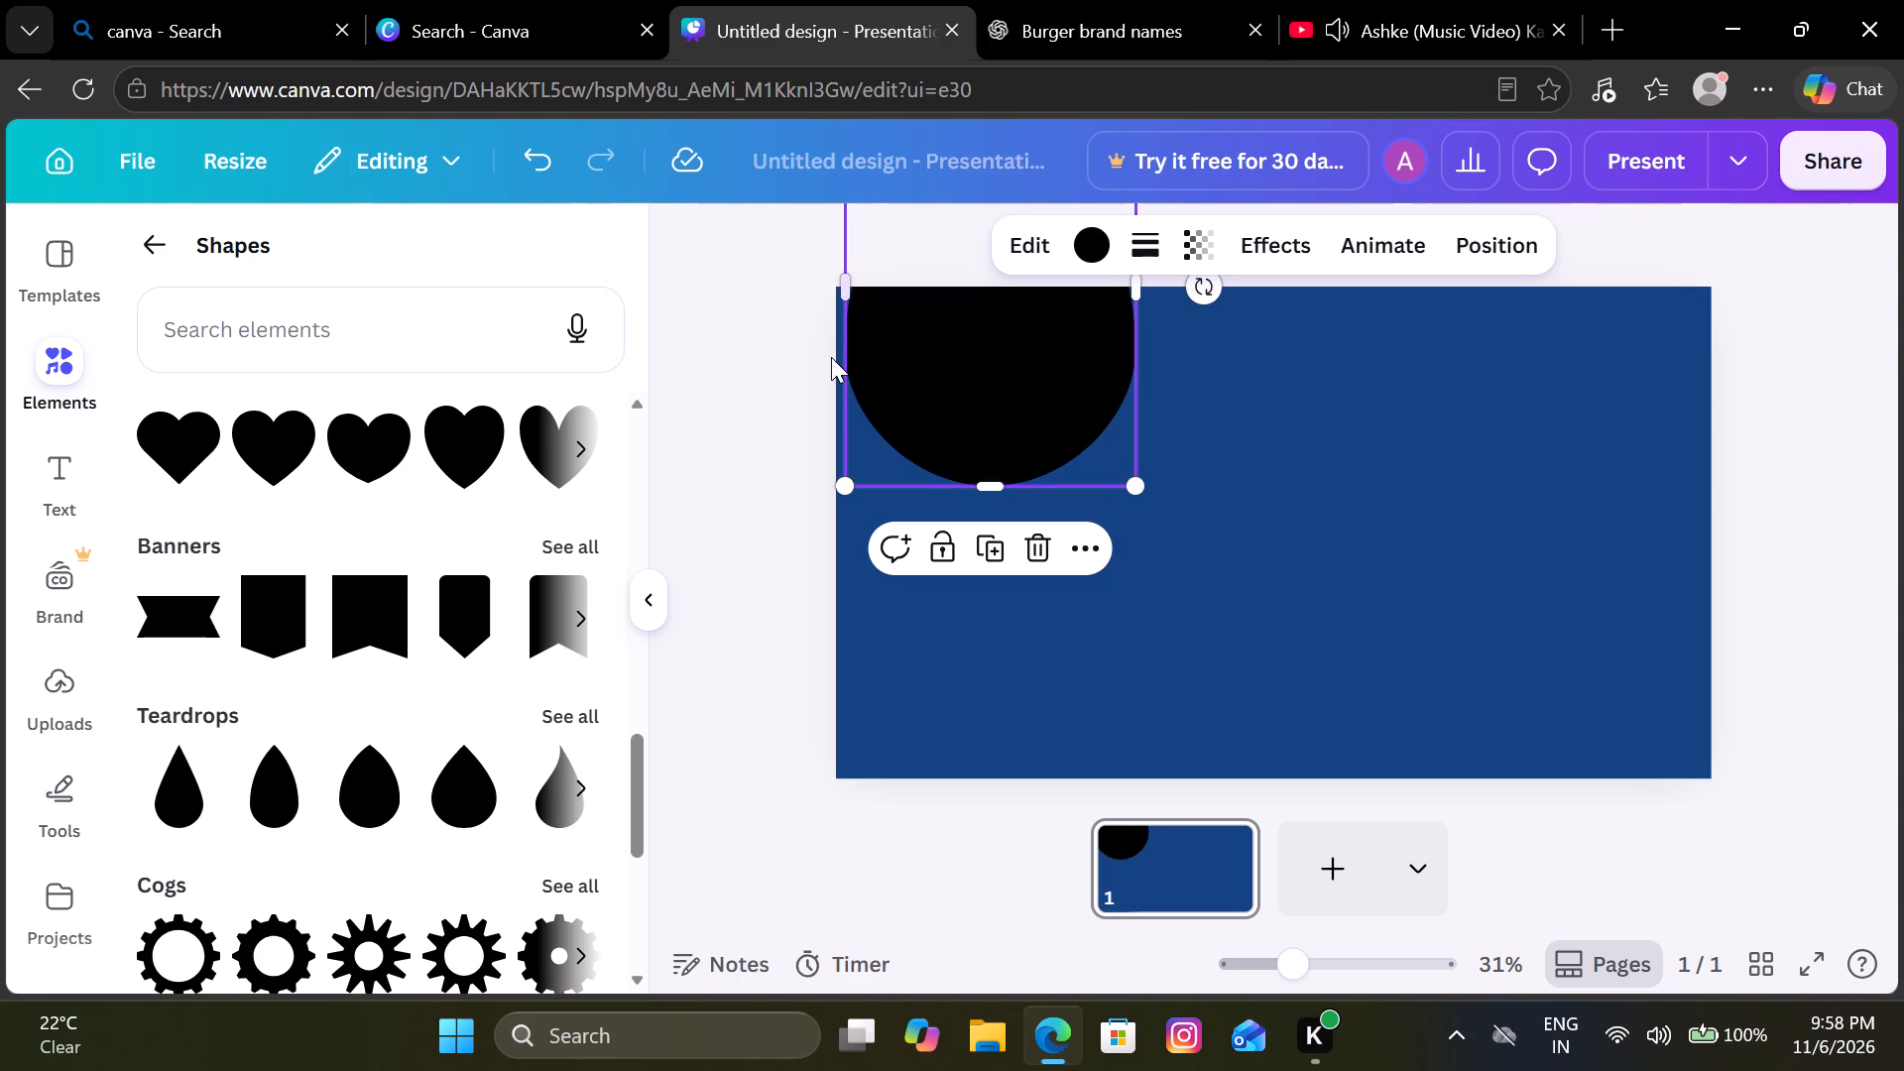
click(831, 357)
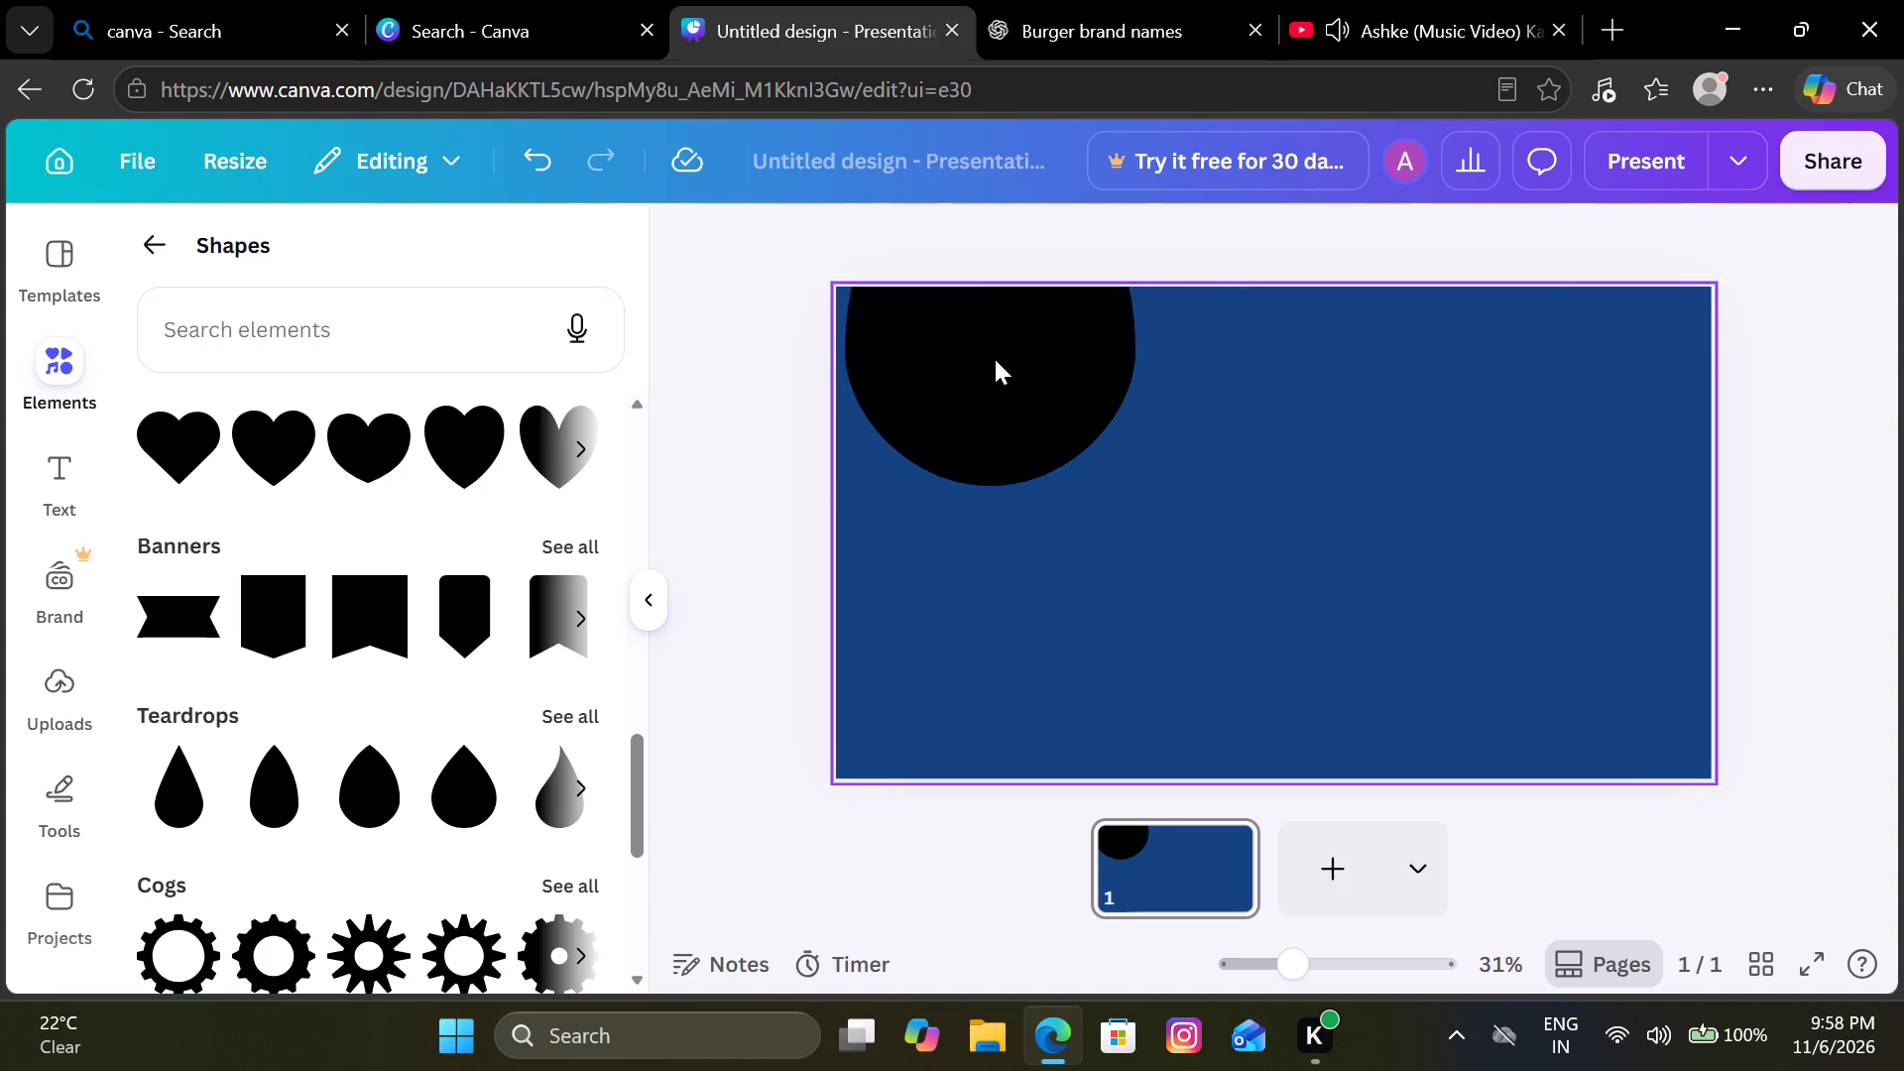
drag(995, 359, 993, 346)
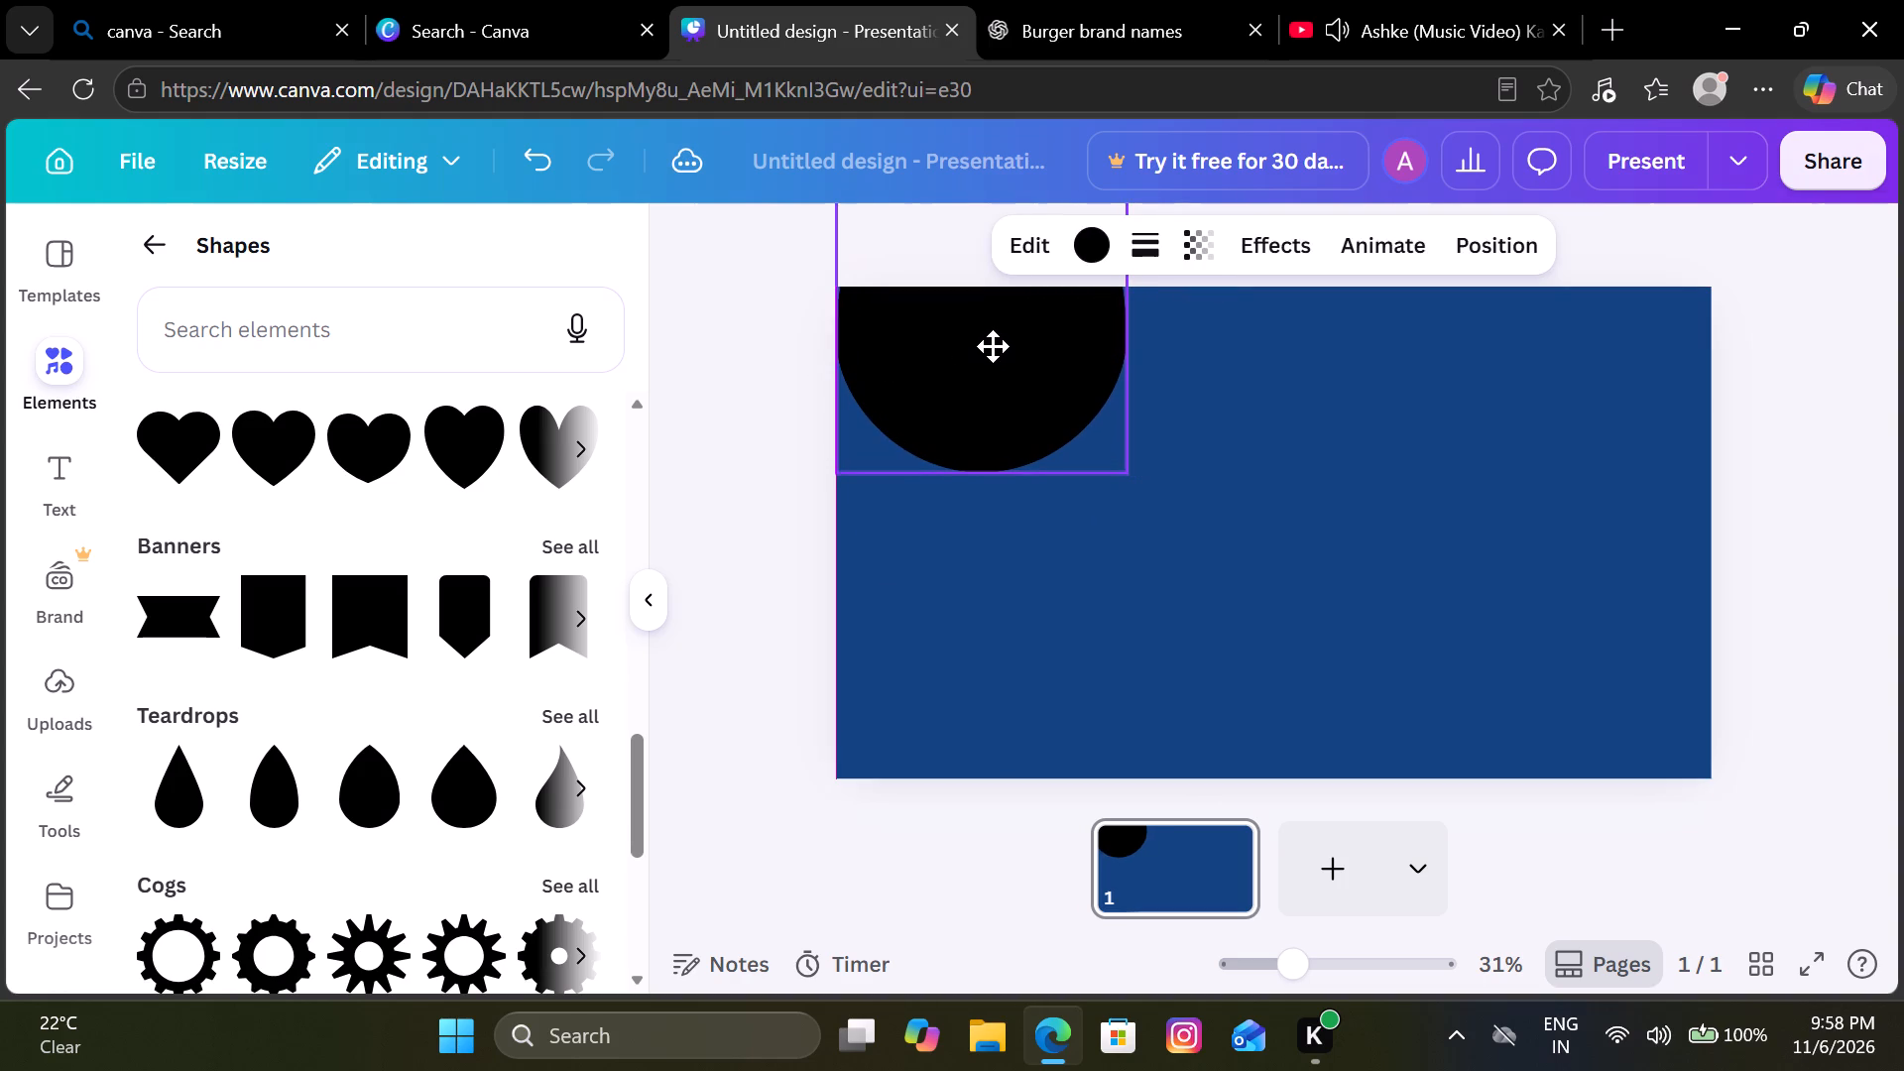
drag(993, 346, 994, 346)
click(744, 442)
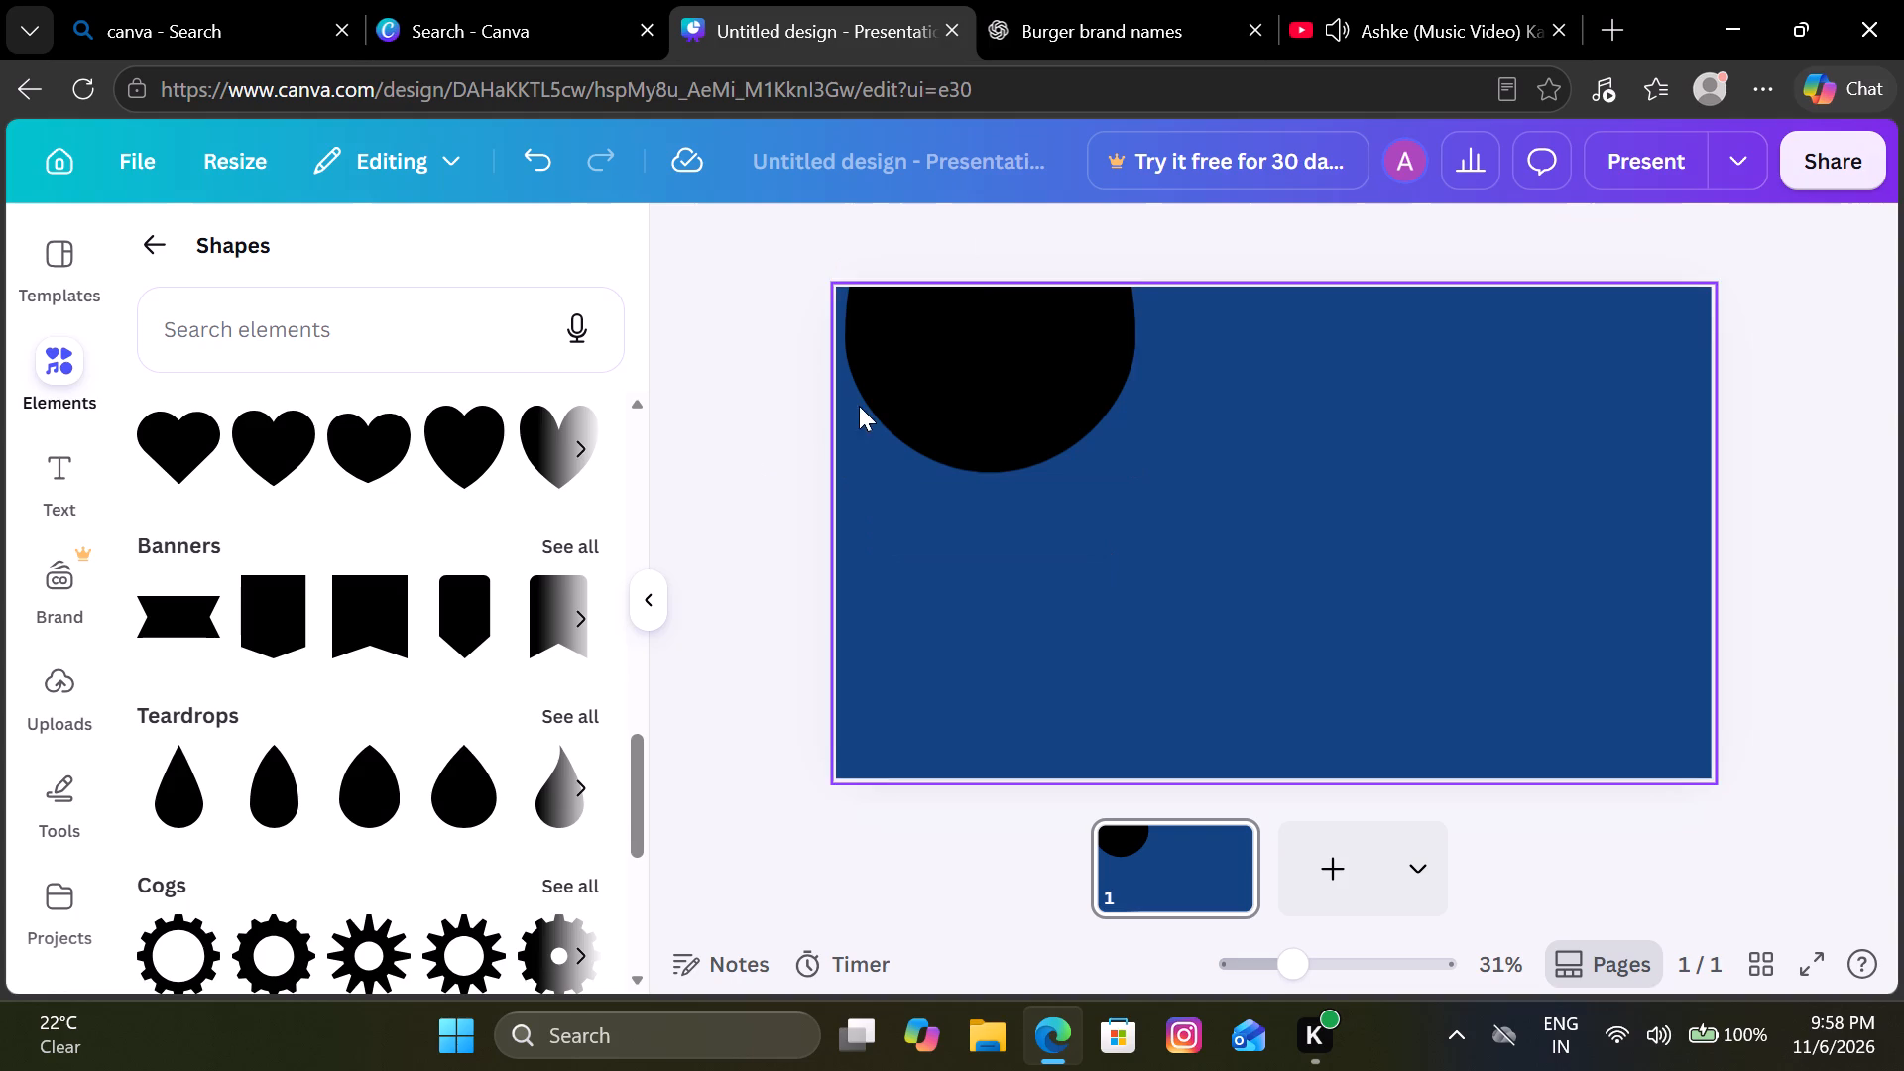
Fill the teardrop with the default solid yellow and adjust it to the custom light yellow #FFE26B.
click(881, 403)
click(1096, 240)
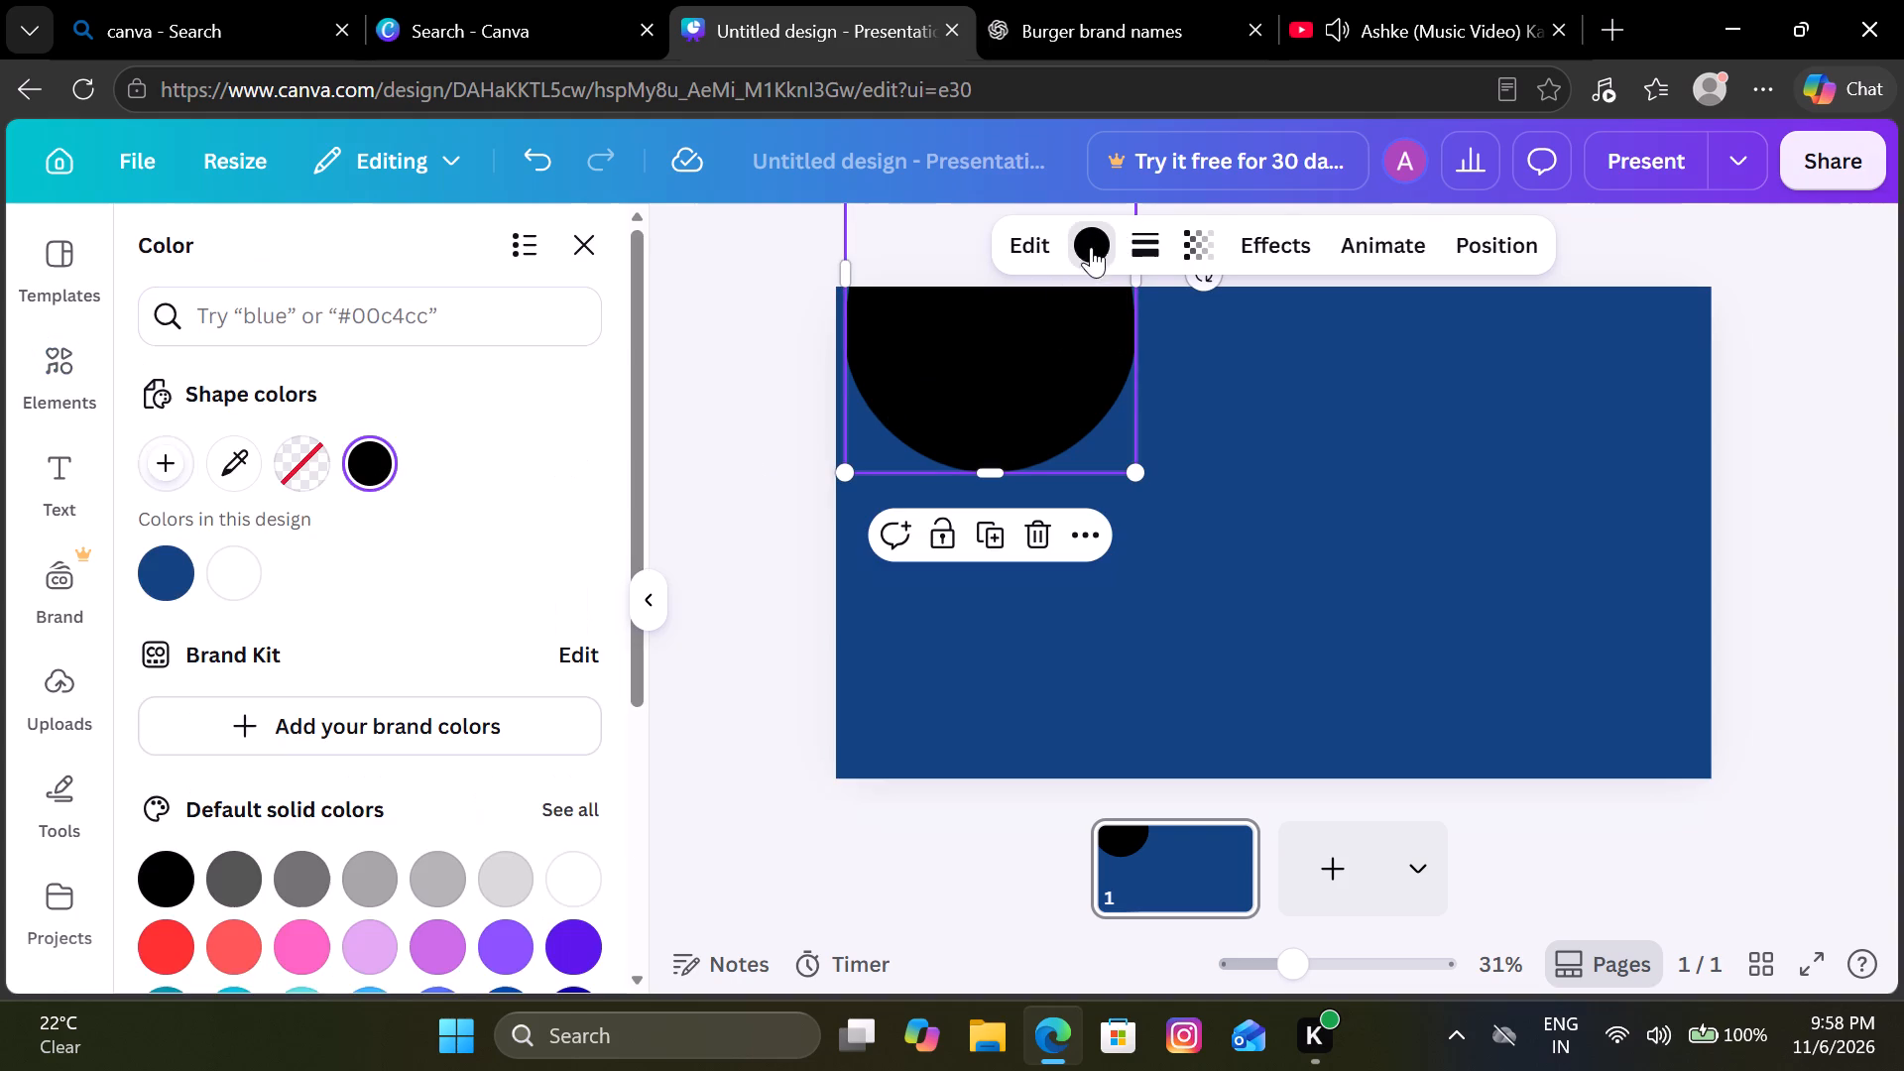
scroll(439, 533, down, 2)
click(378, 661)
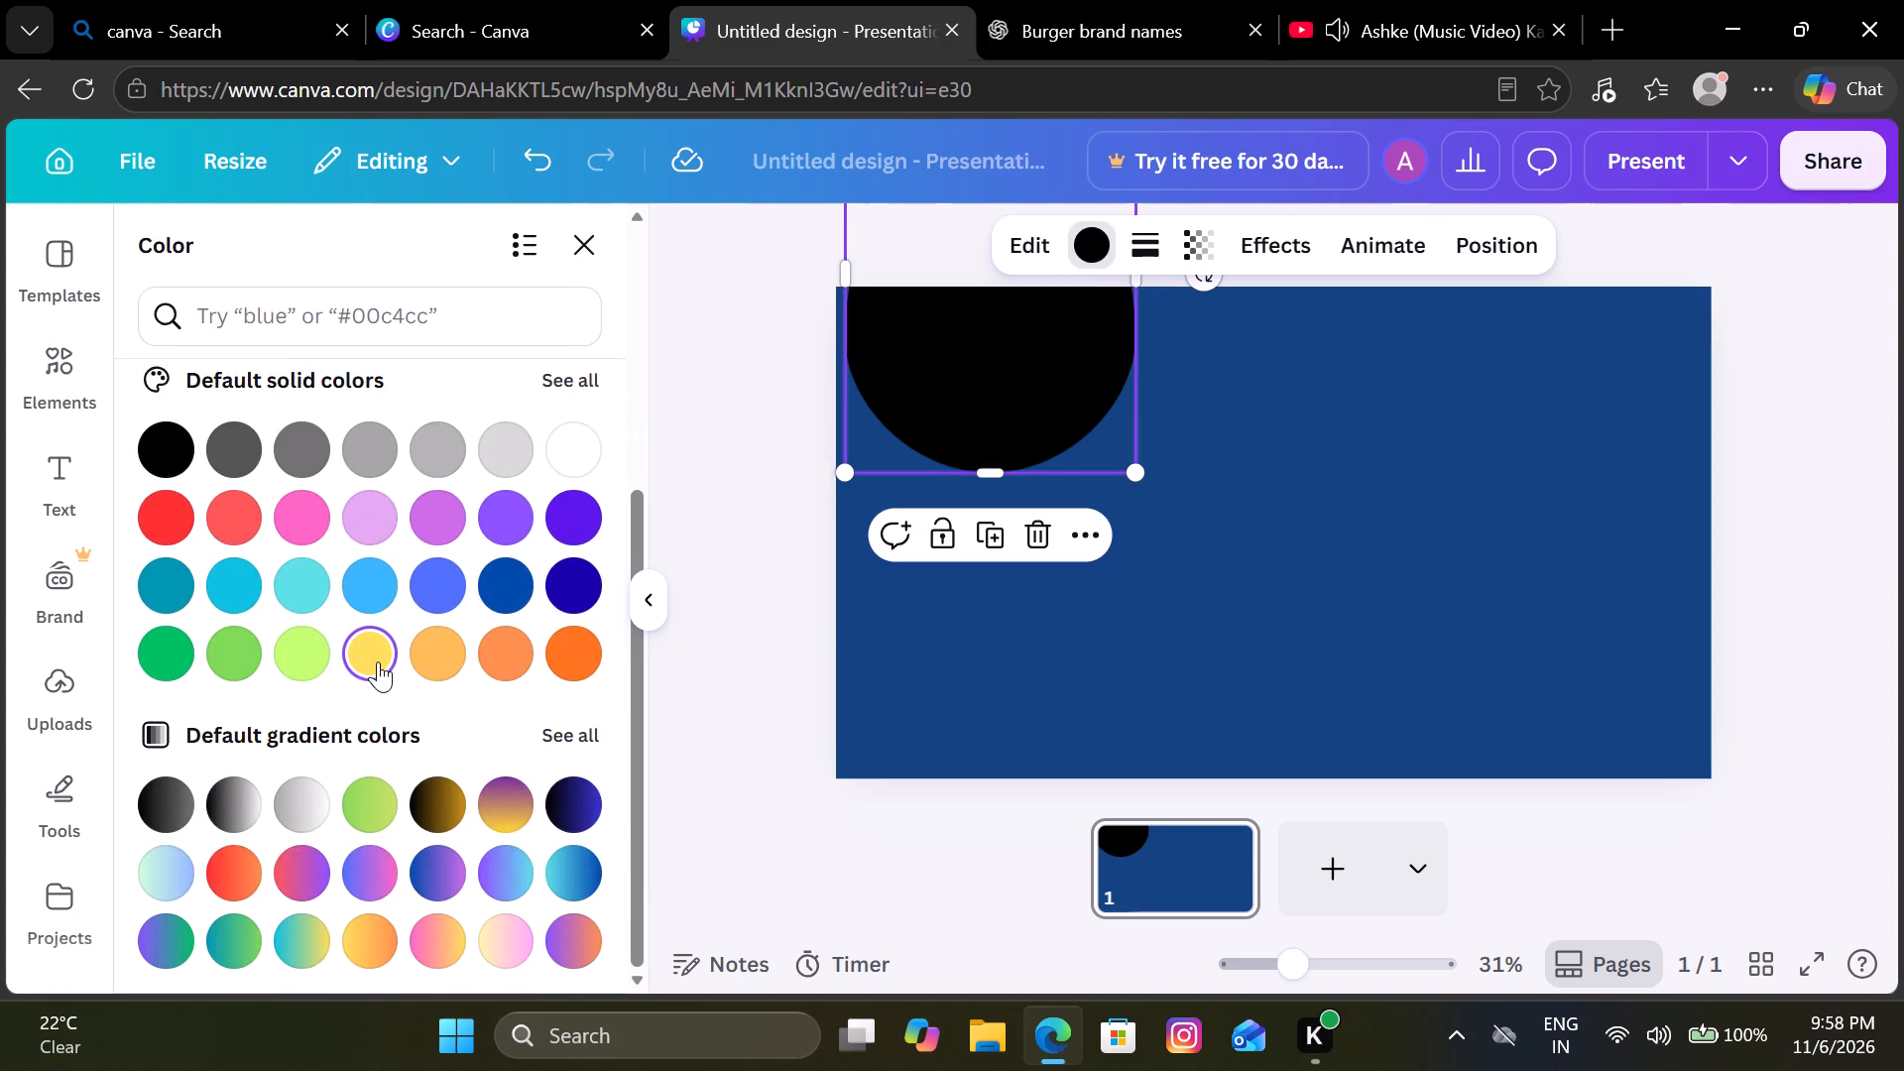
scroll(458, 559, up, 1)
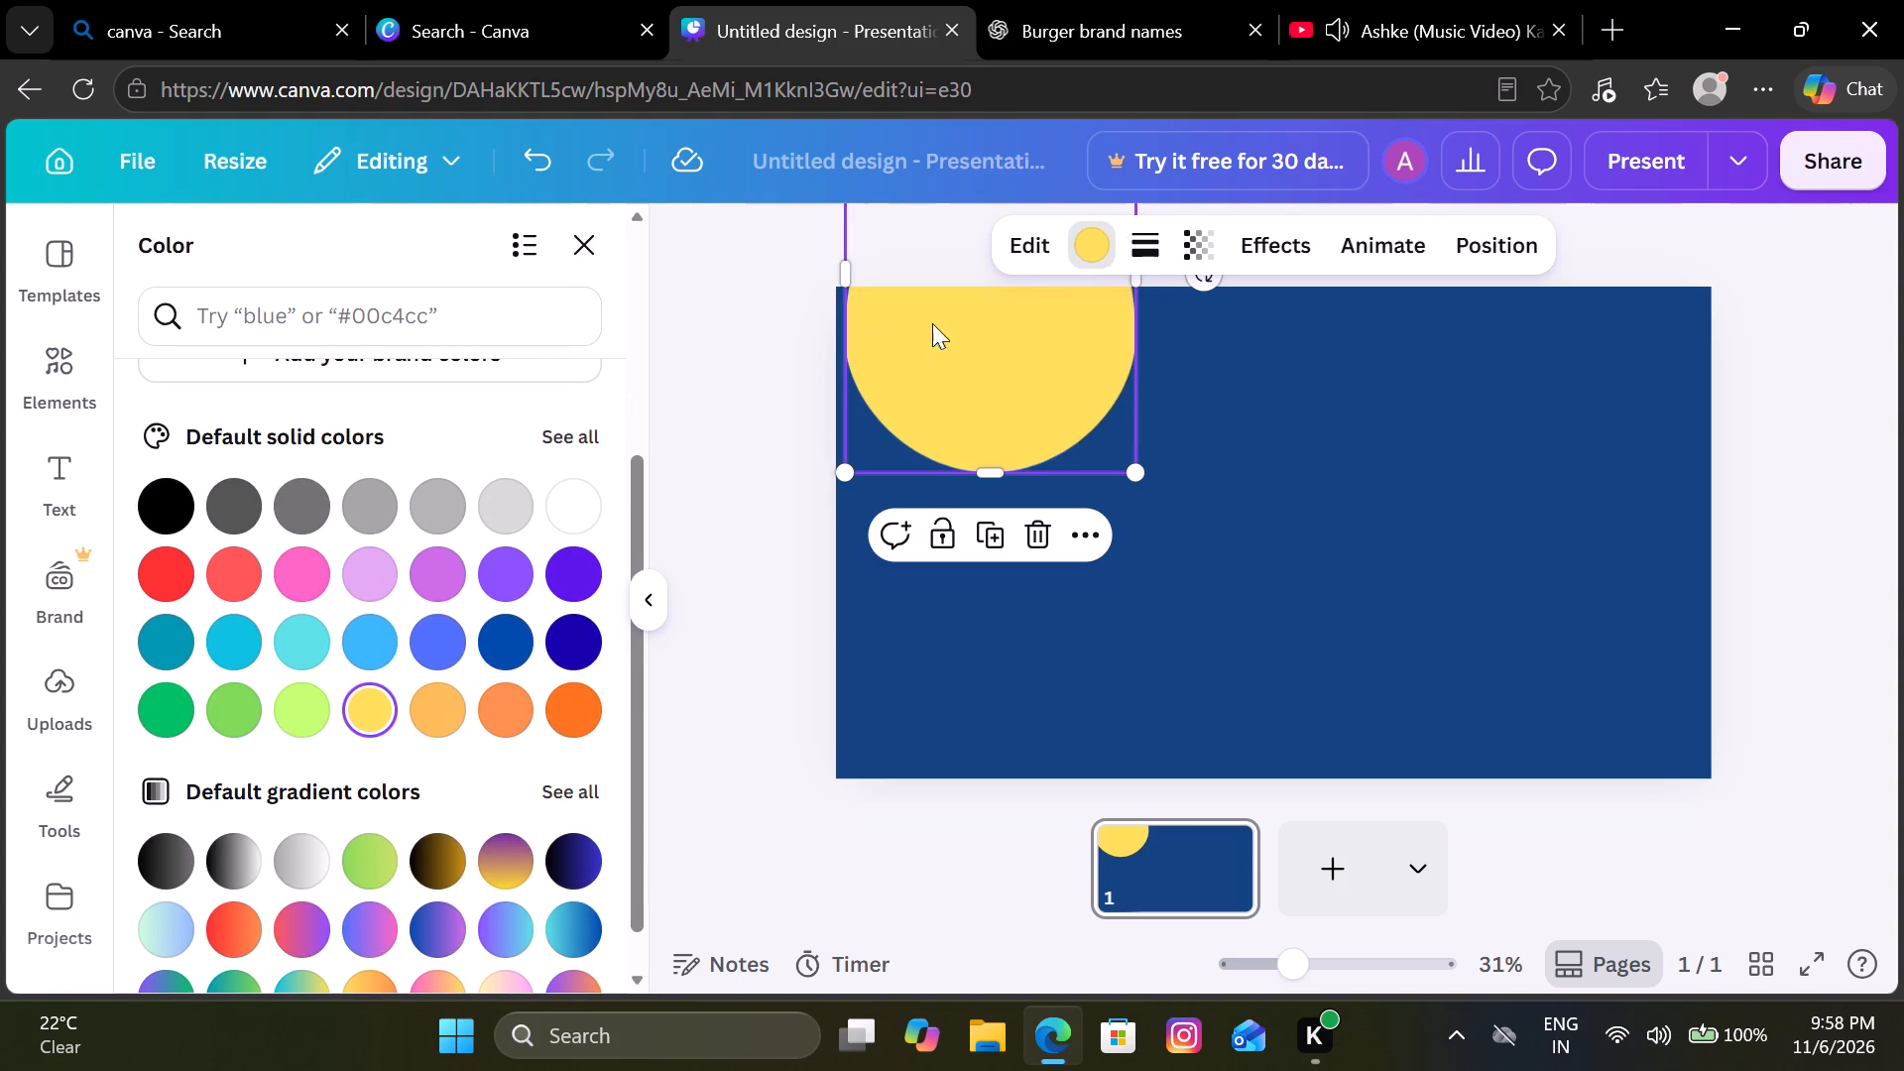
scroll(572, 502, up, 3)
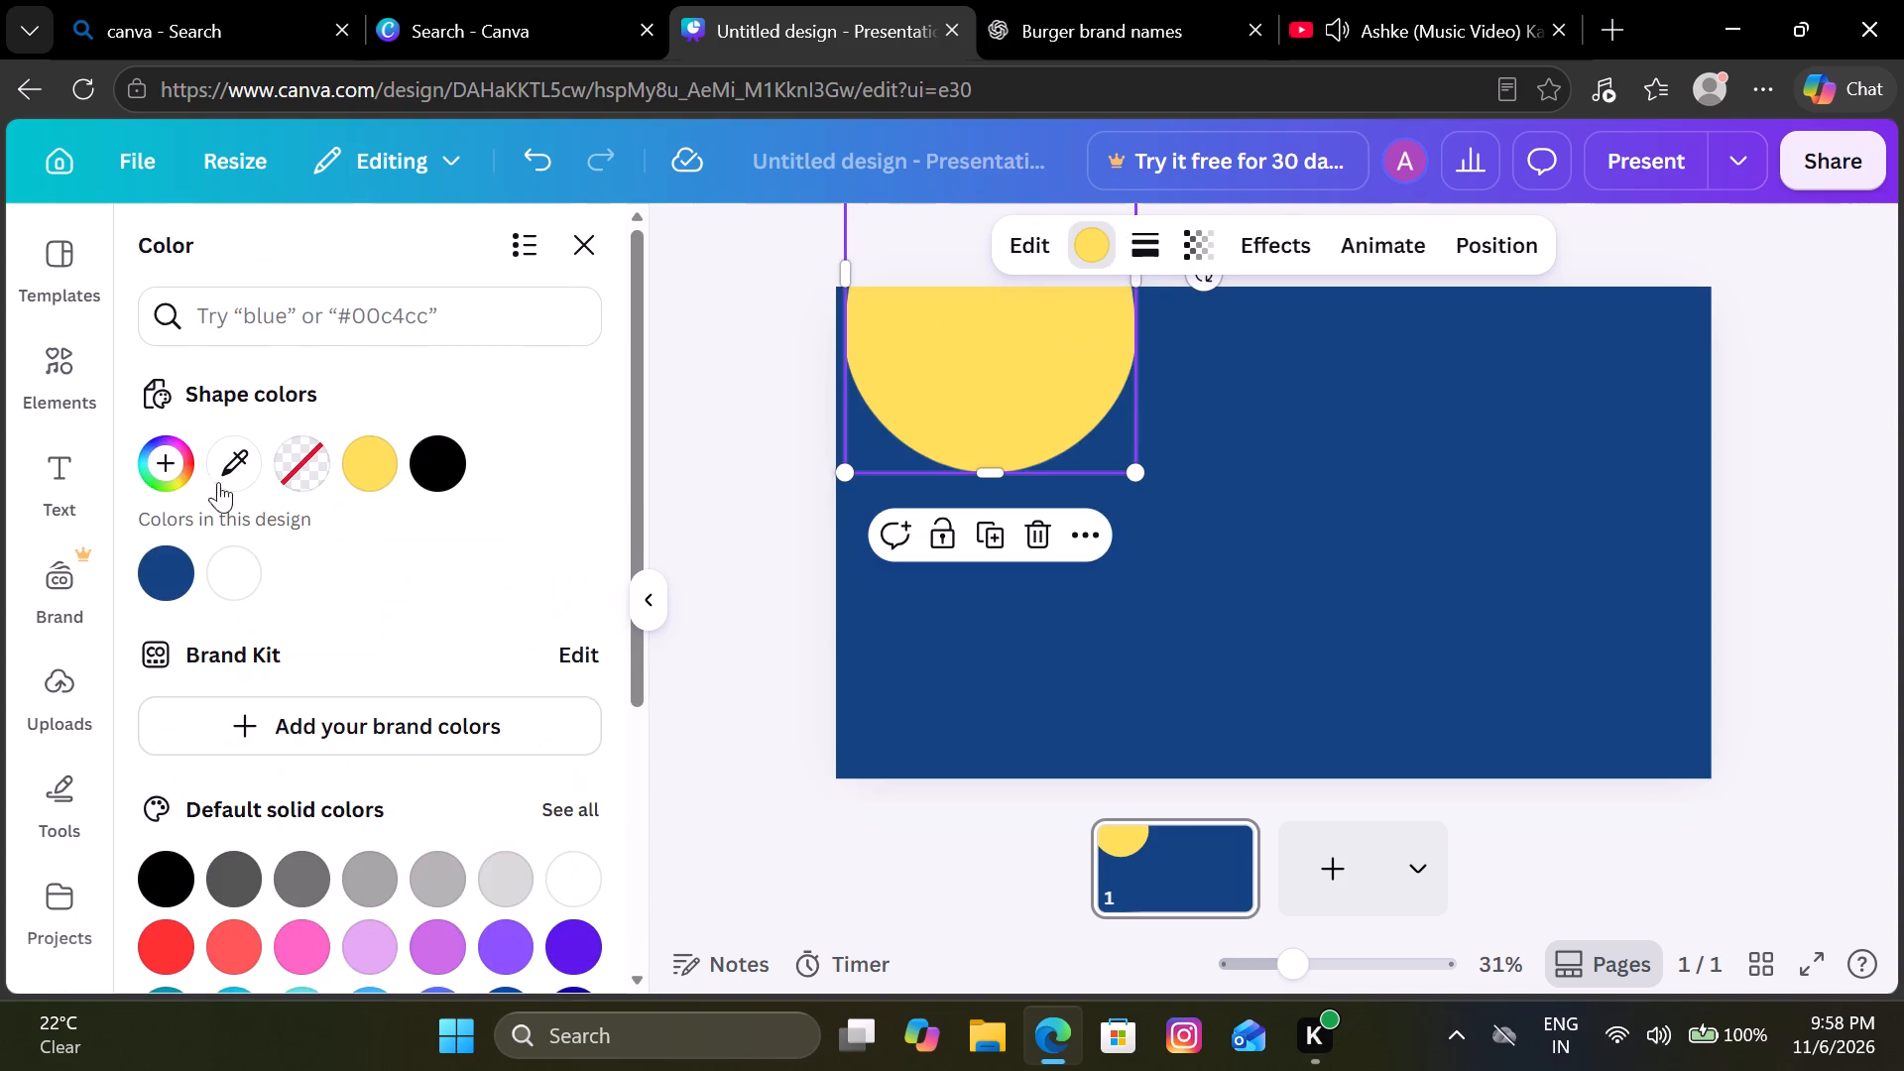
click(174, 475)
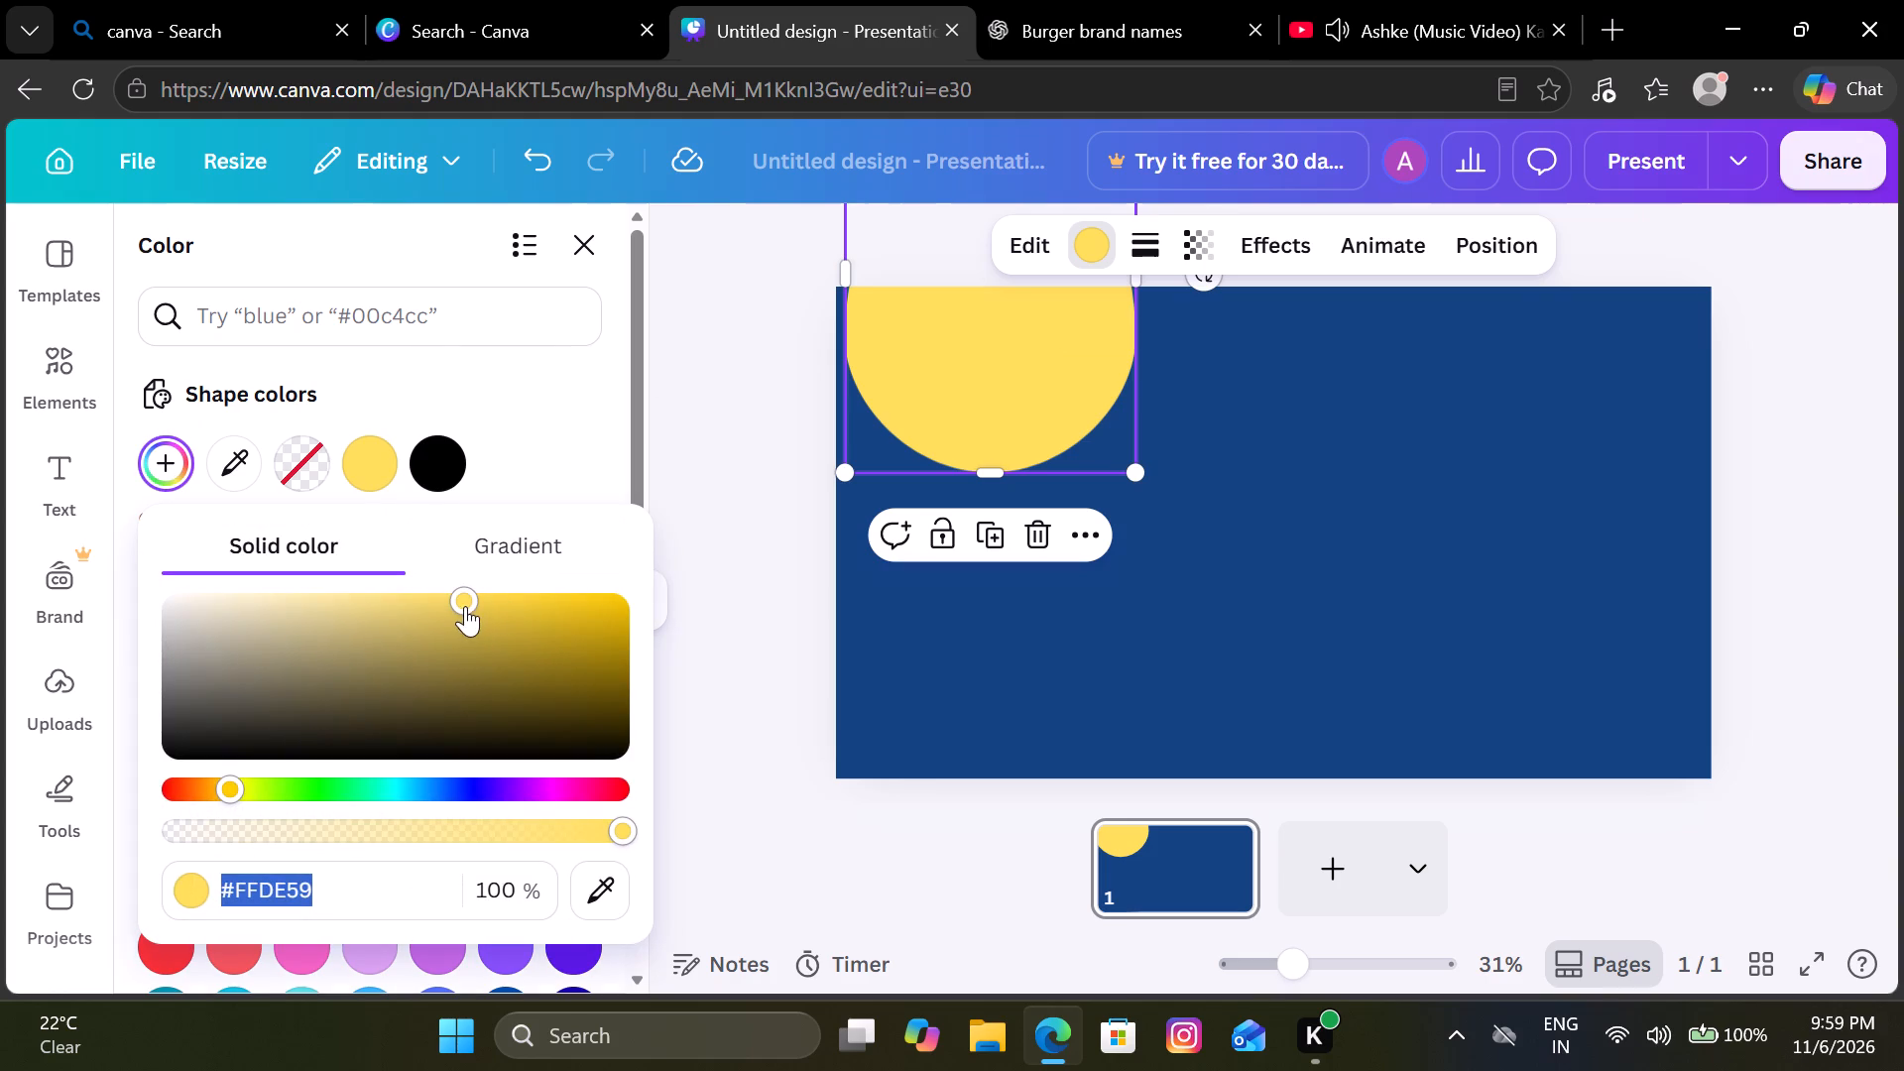
drag(464, 604, 461, 615)
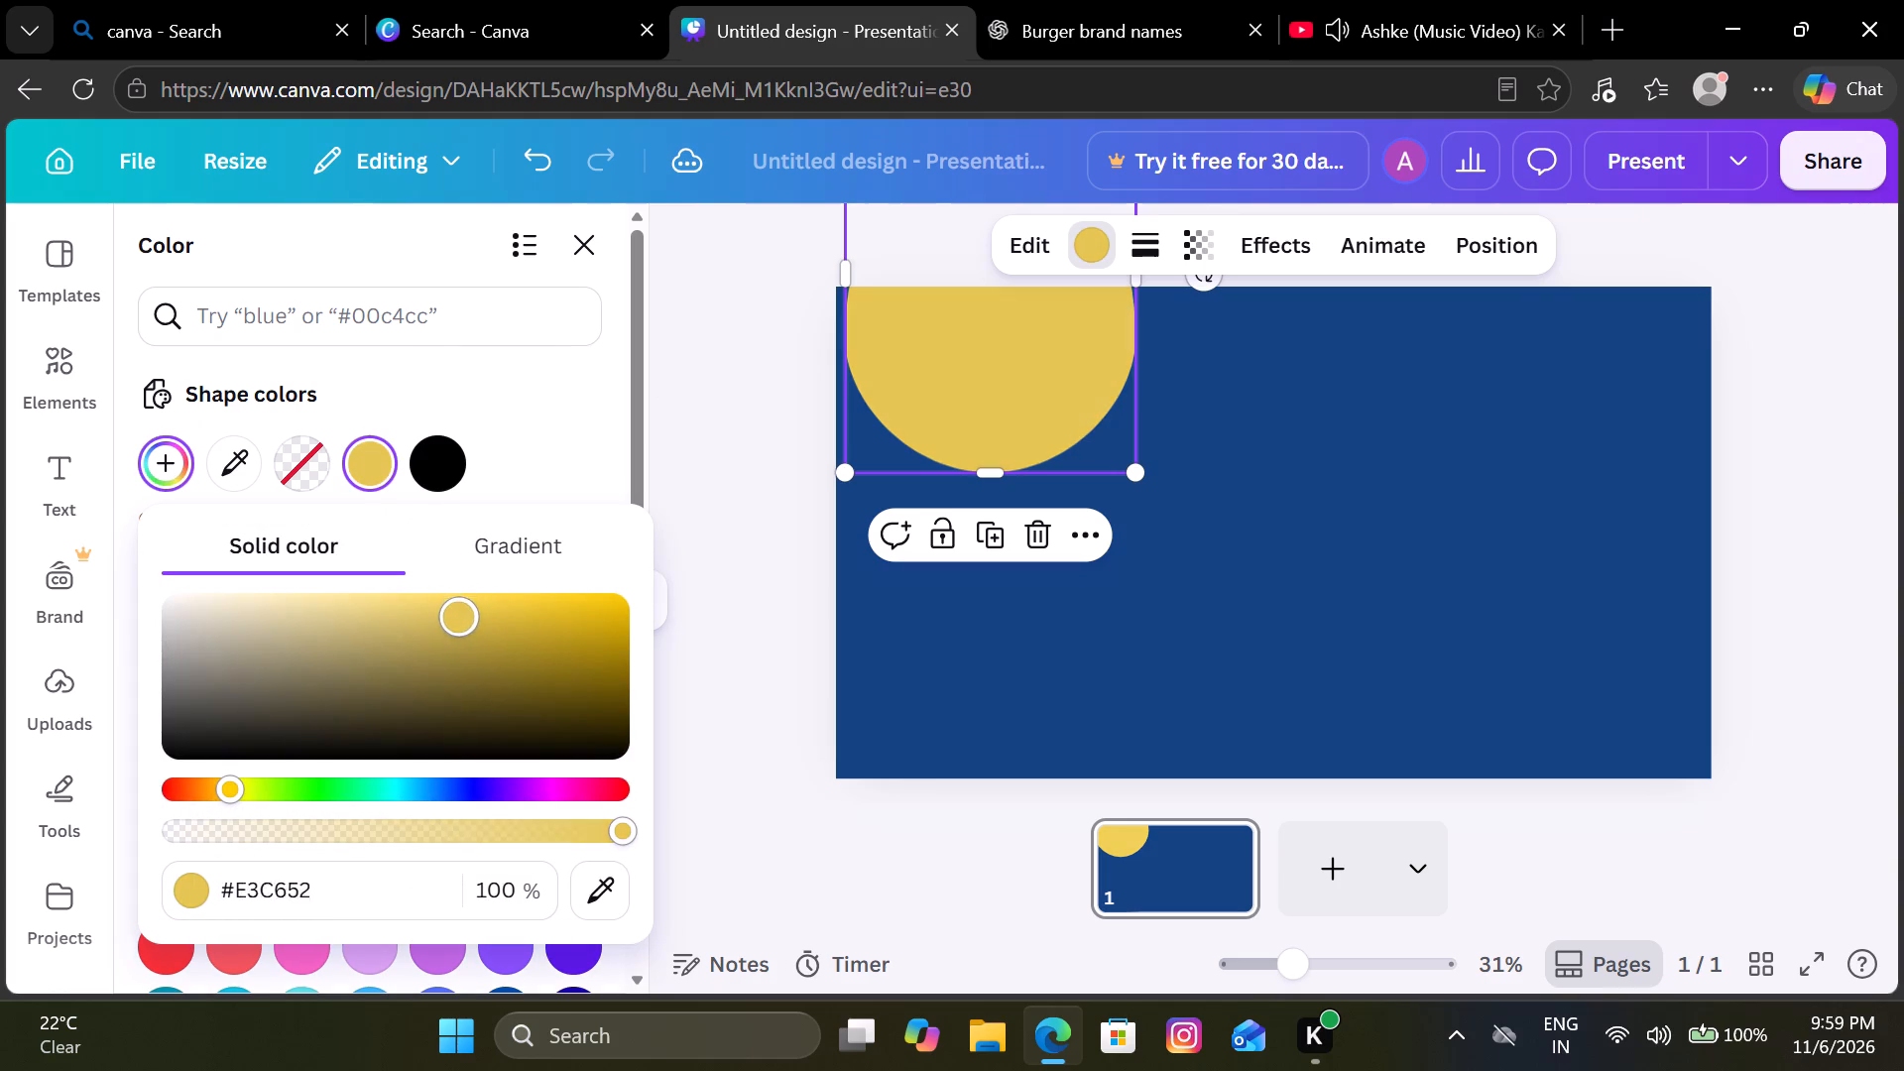
drag(461, 615, 464, 630)
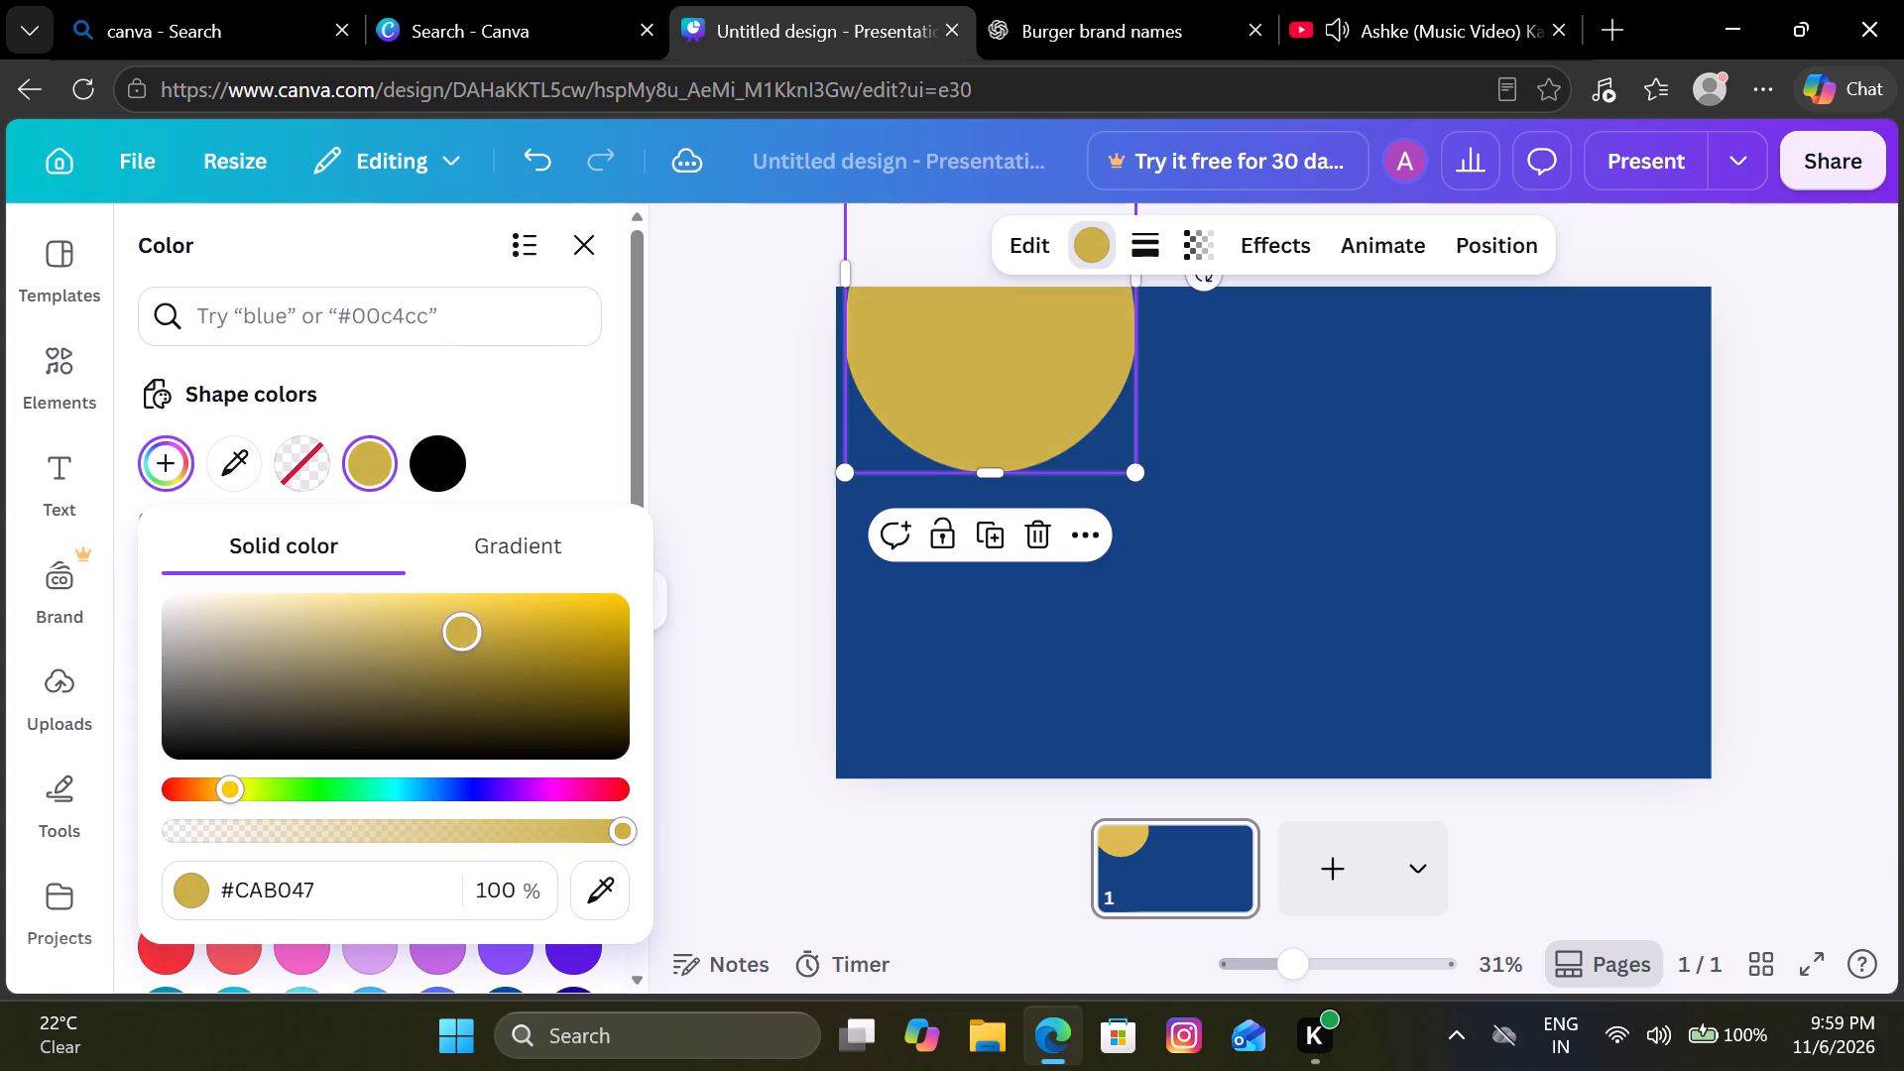
drag(464, 630, 433, 545)
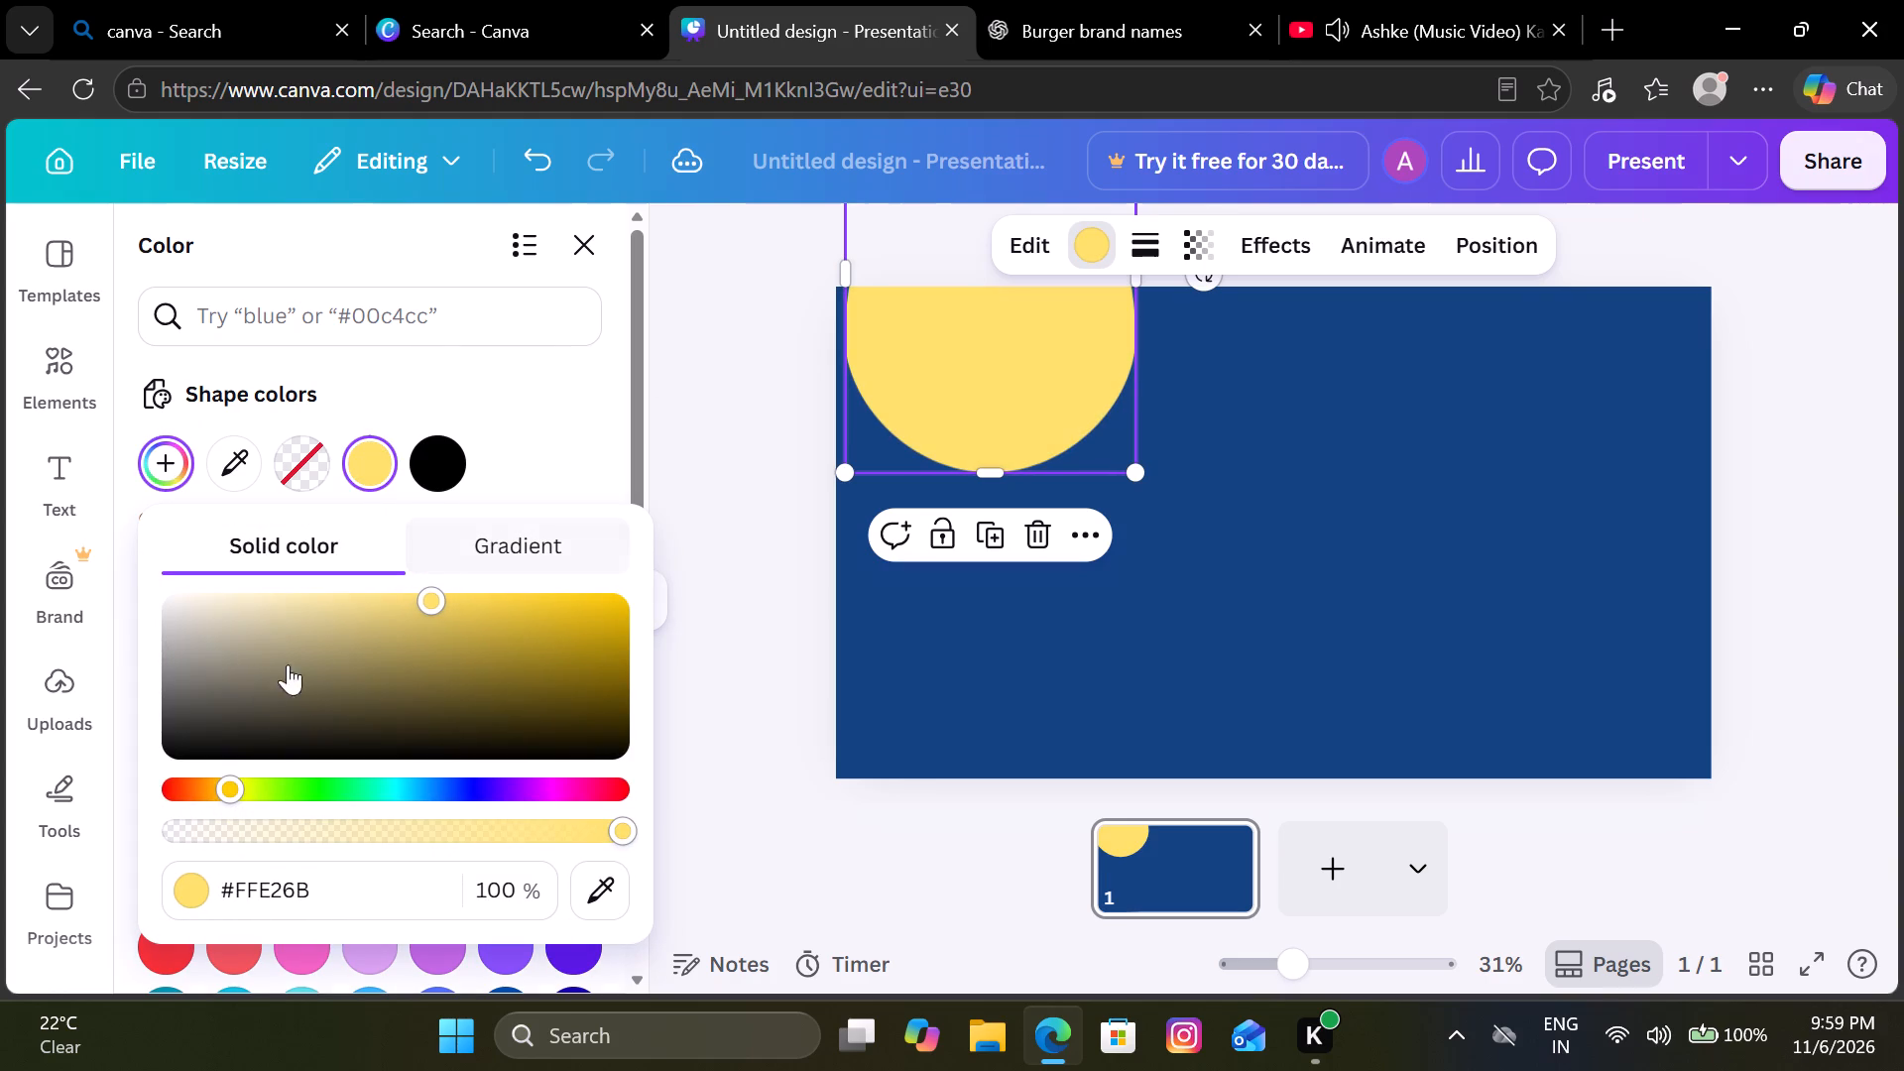
Shift the teardrop's fill hue slightly towards orange and raise its saturation to make a deeper golden yellow.
drag(231, 798, 218, 797)
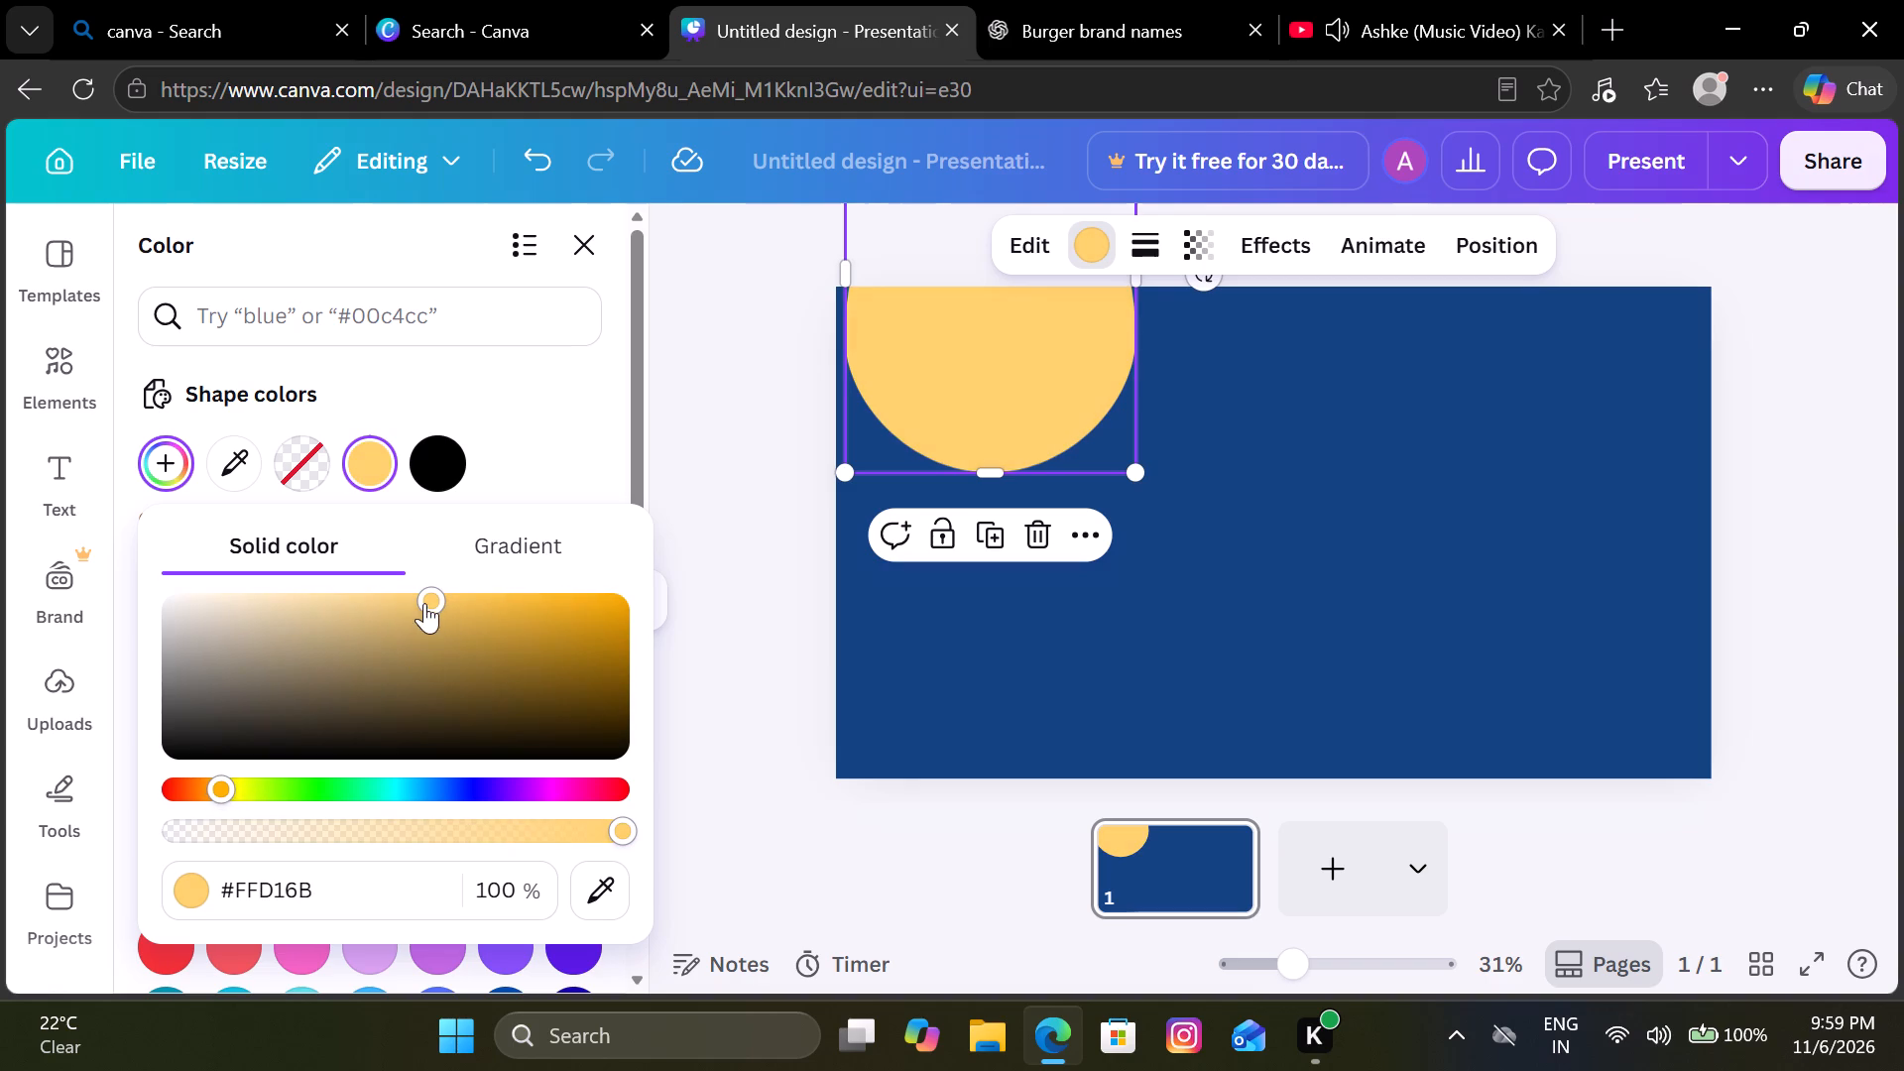
drag(427, 599, 500, 573)
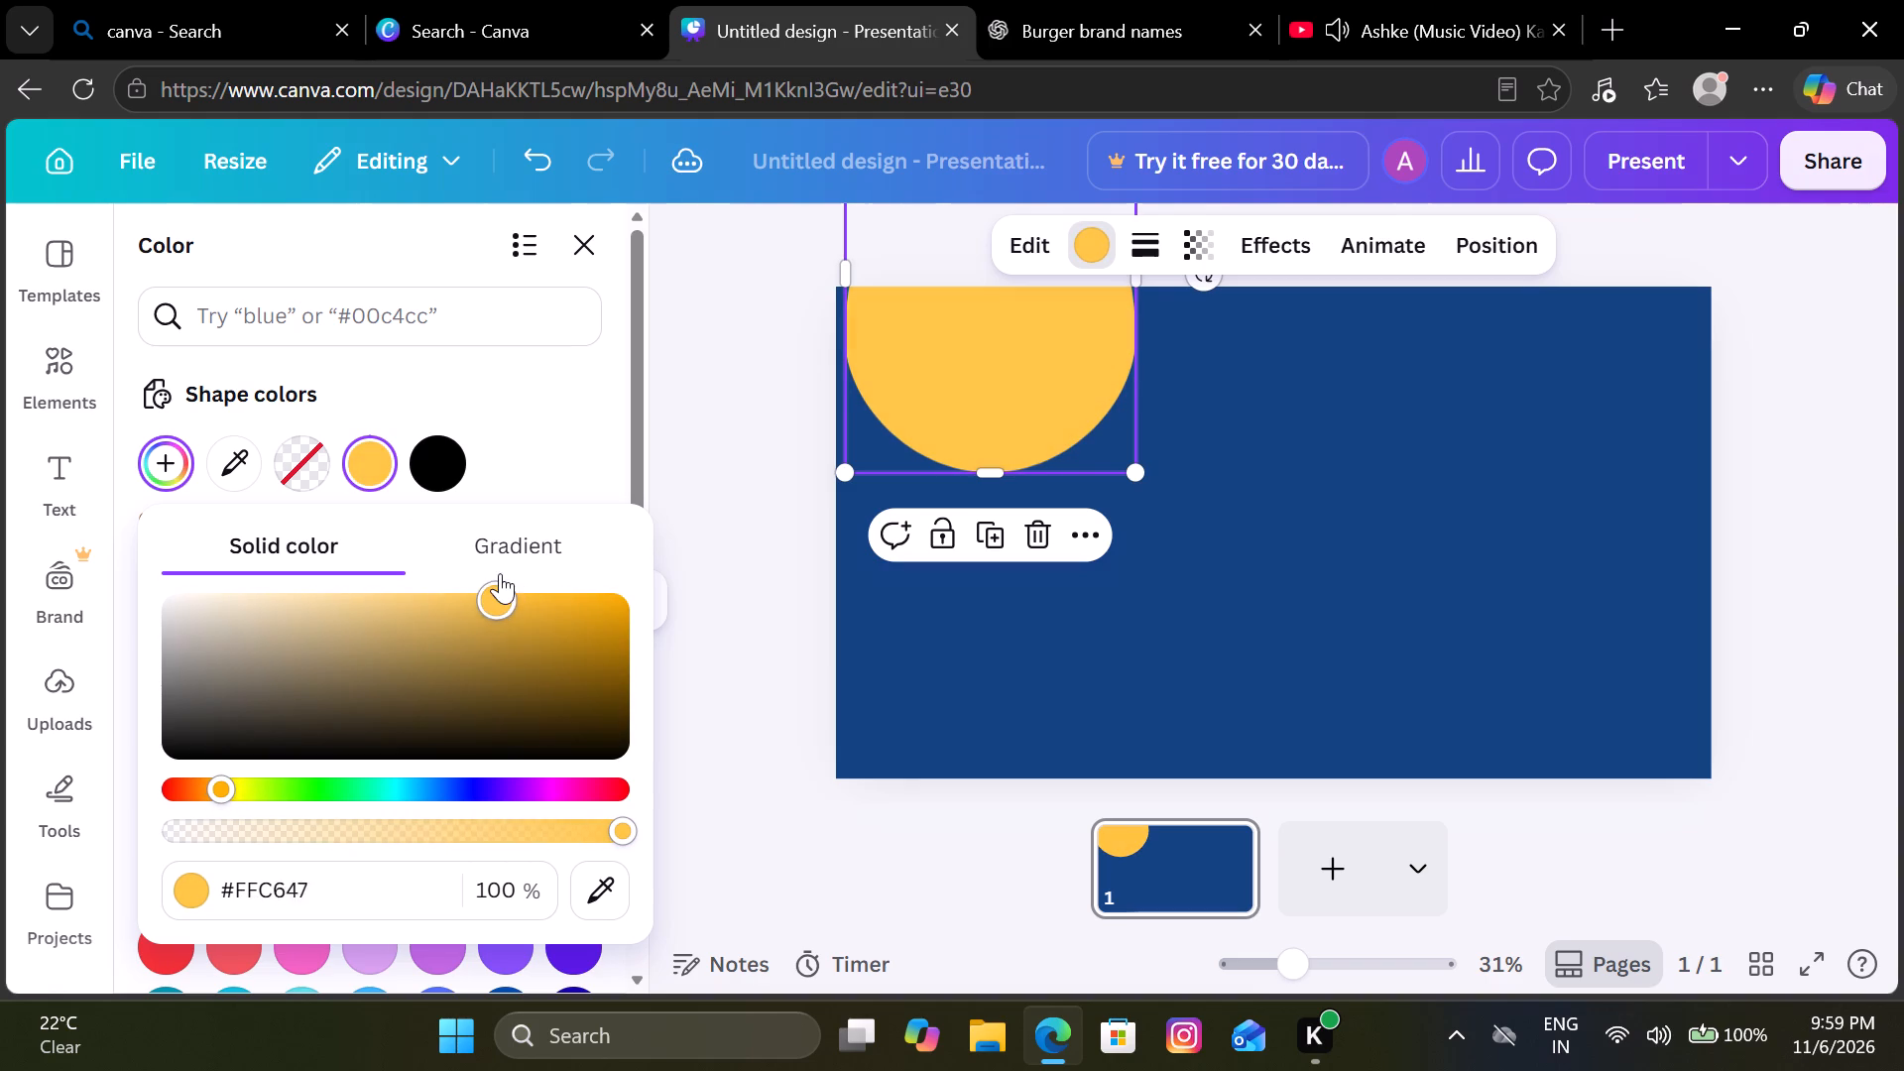
drag(500, 573, 526, 530)
click(766, 401)
click(766, 401)
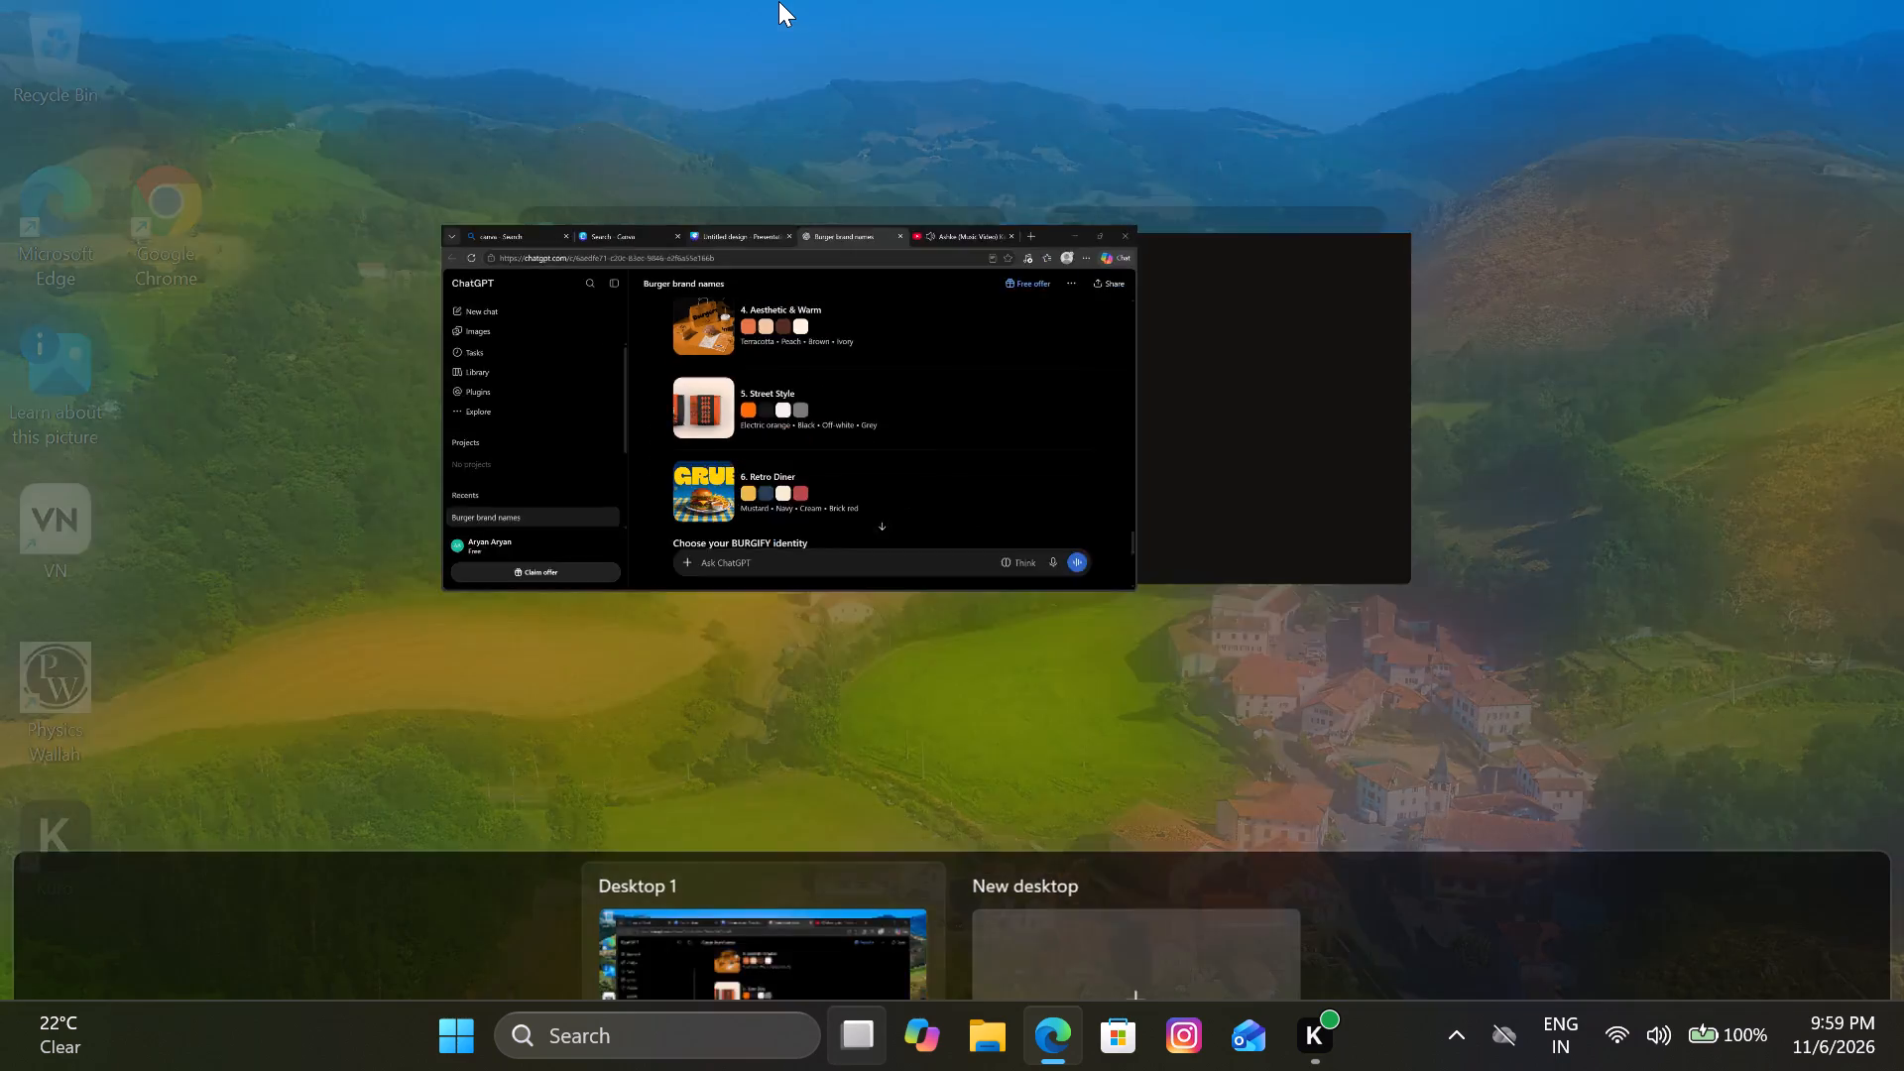
Back in the Canva design, search the elements for "burger", browse the graphics results and clear the search.
click(833, 13)
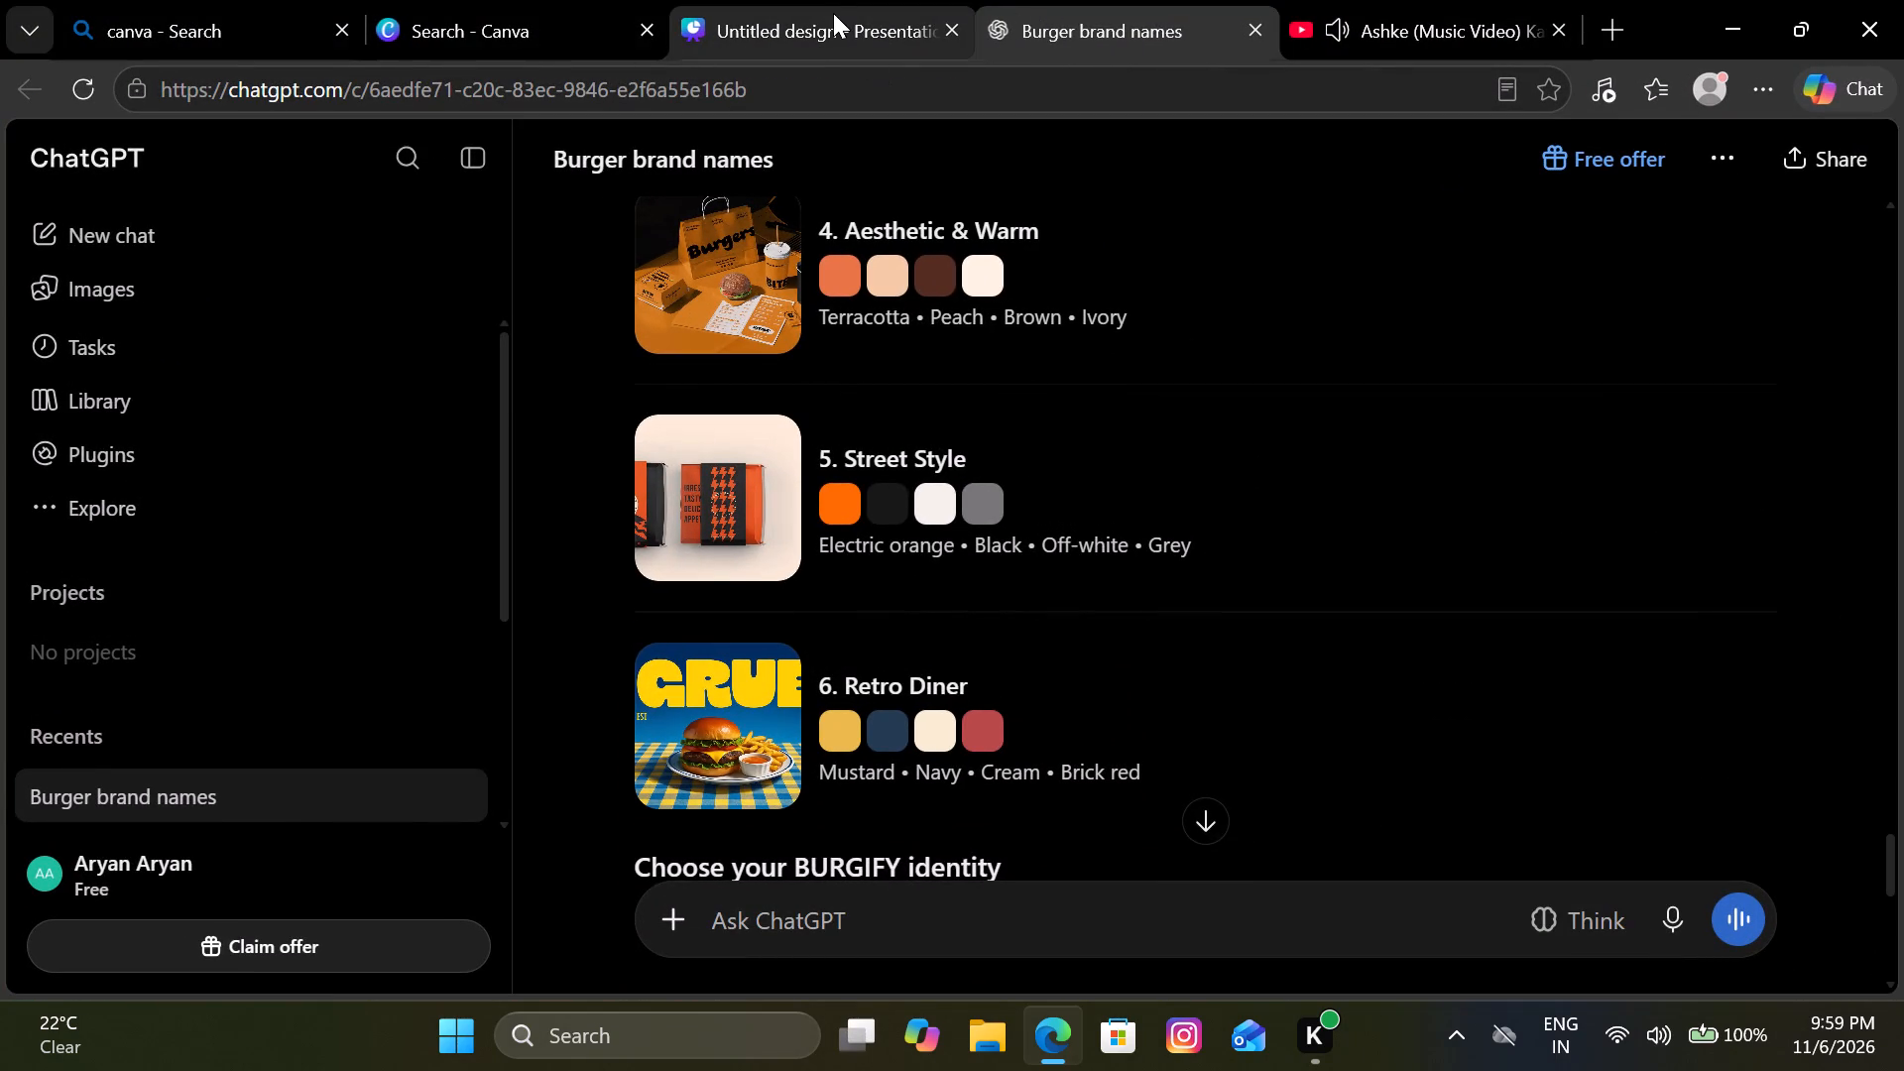
click(729, 467)
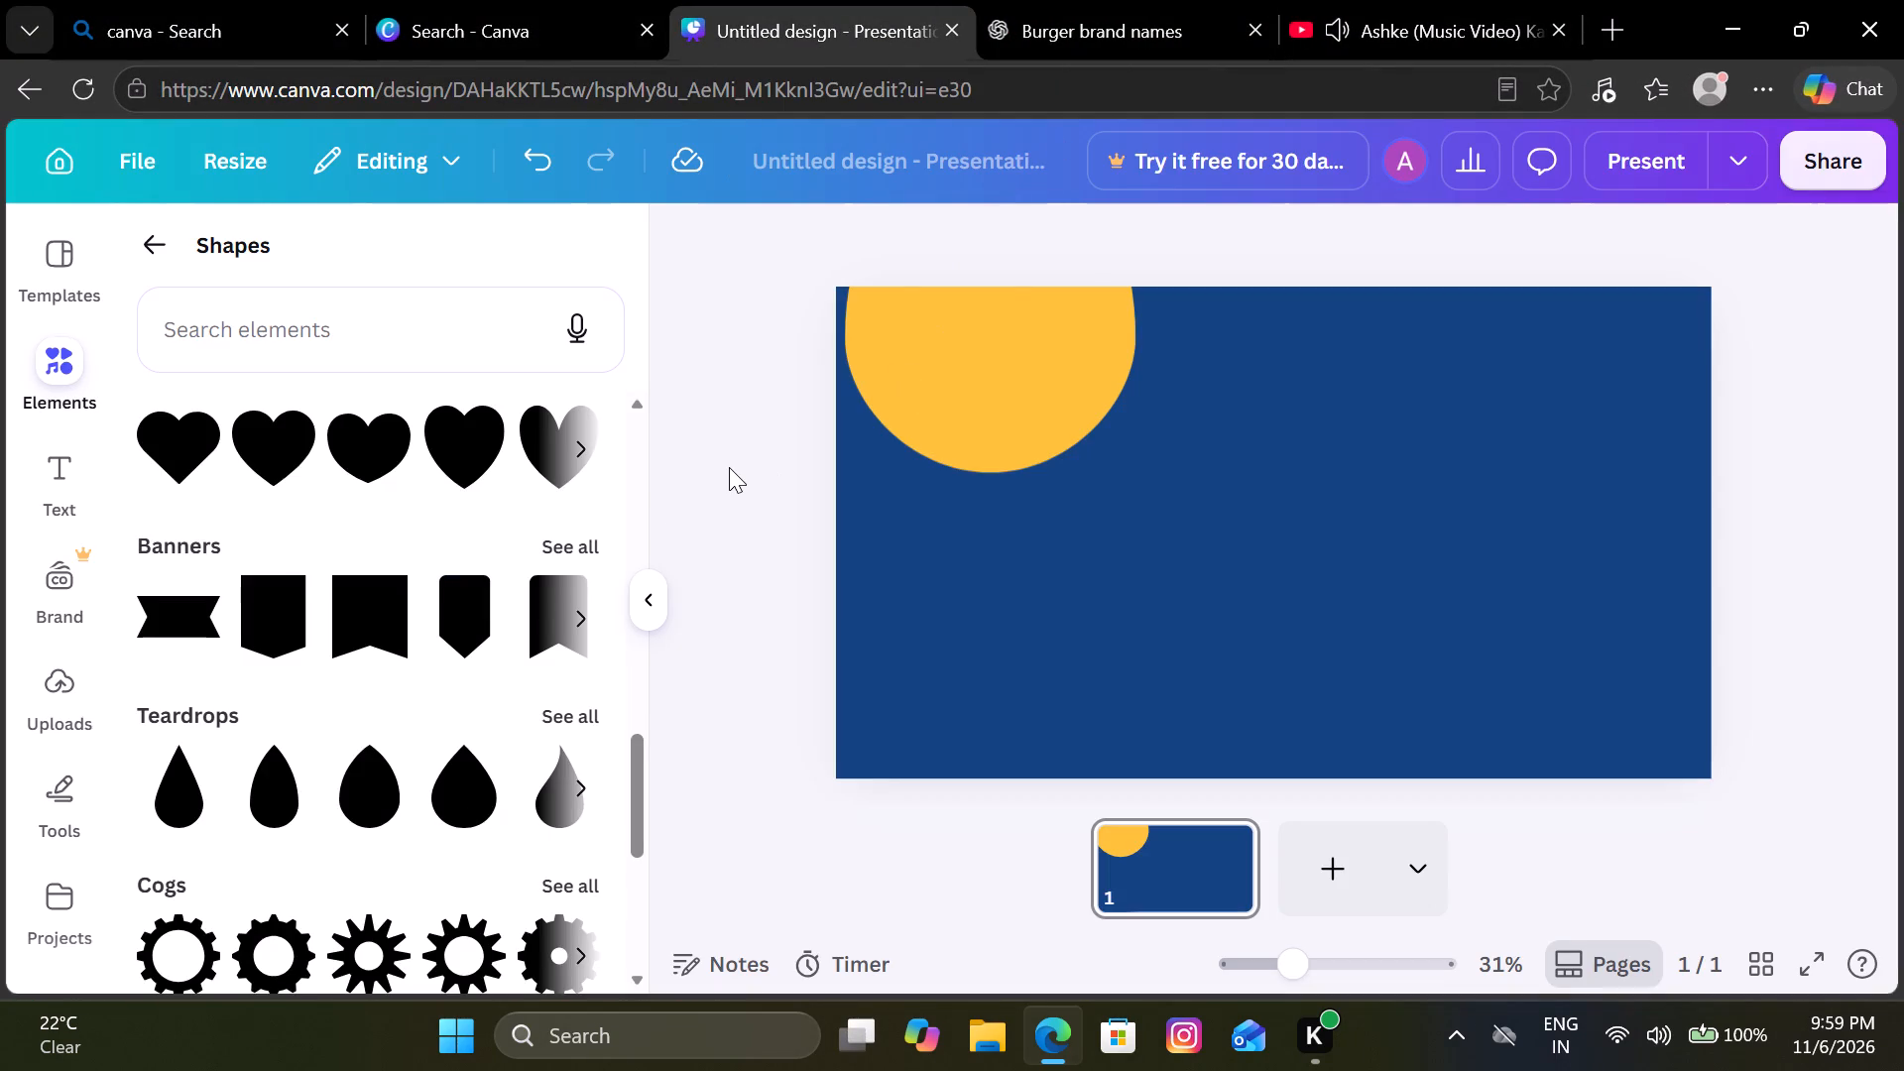
scroll(424, 533, up, 5)
click(138, 245)
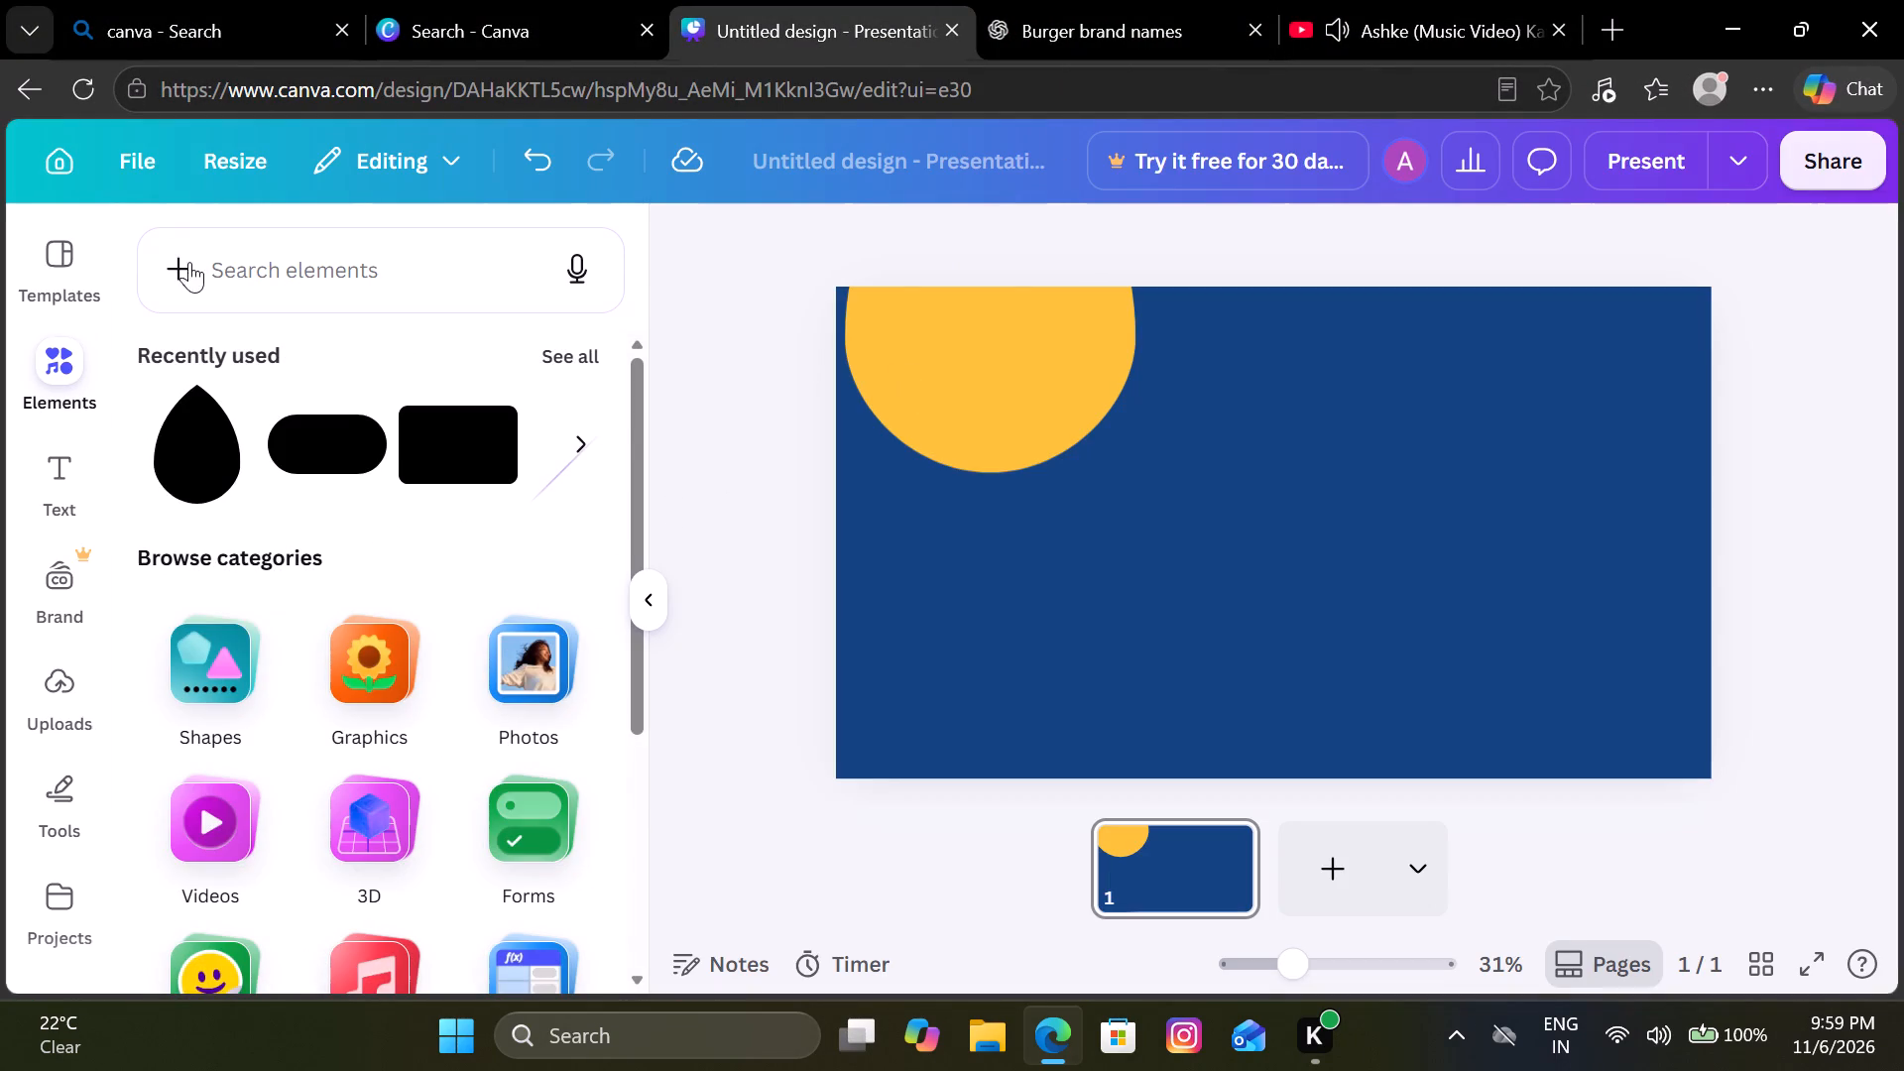
click(213, 277)
text(burger)
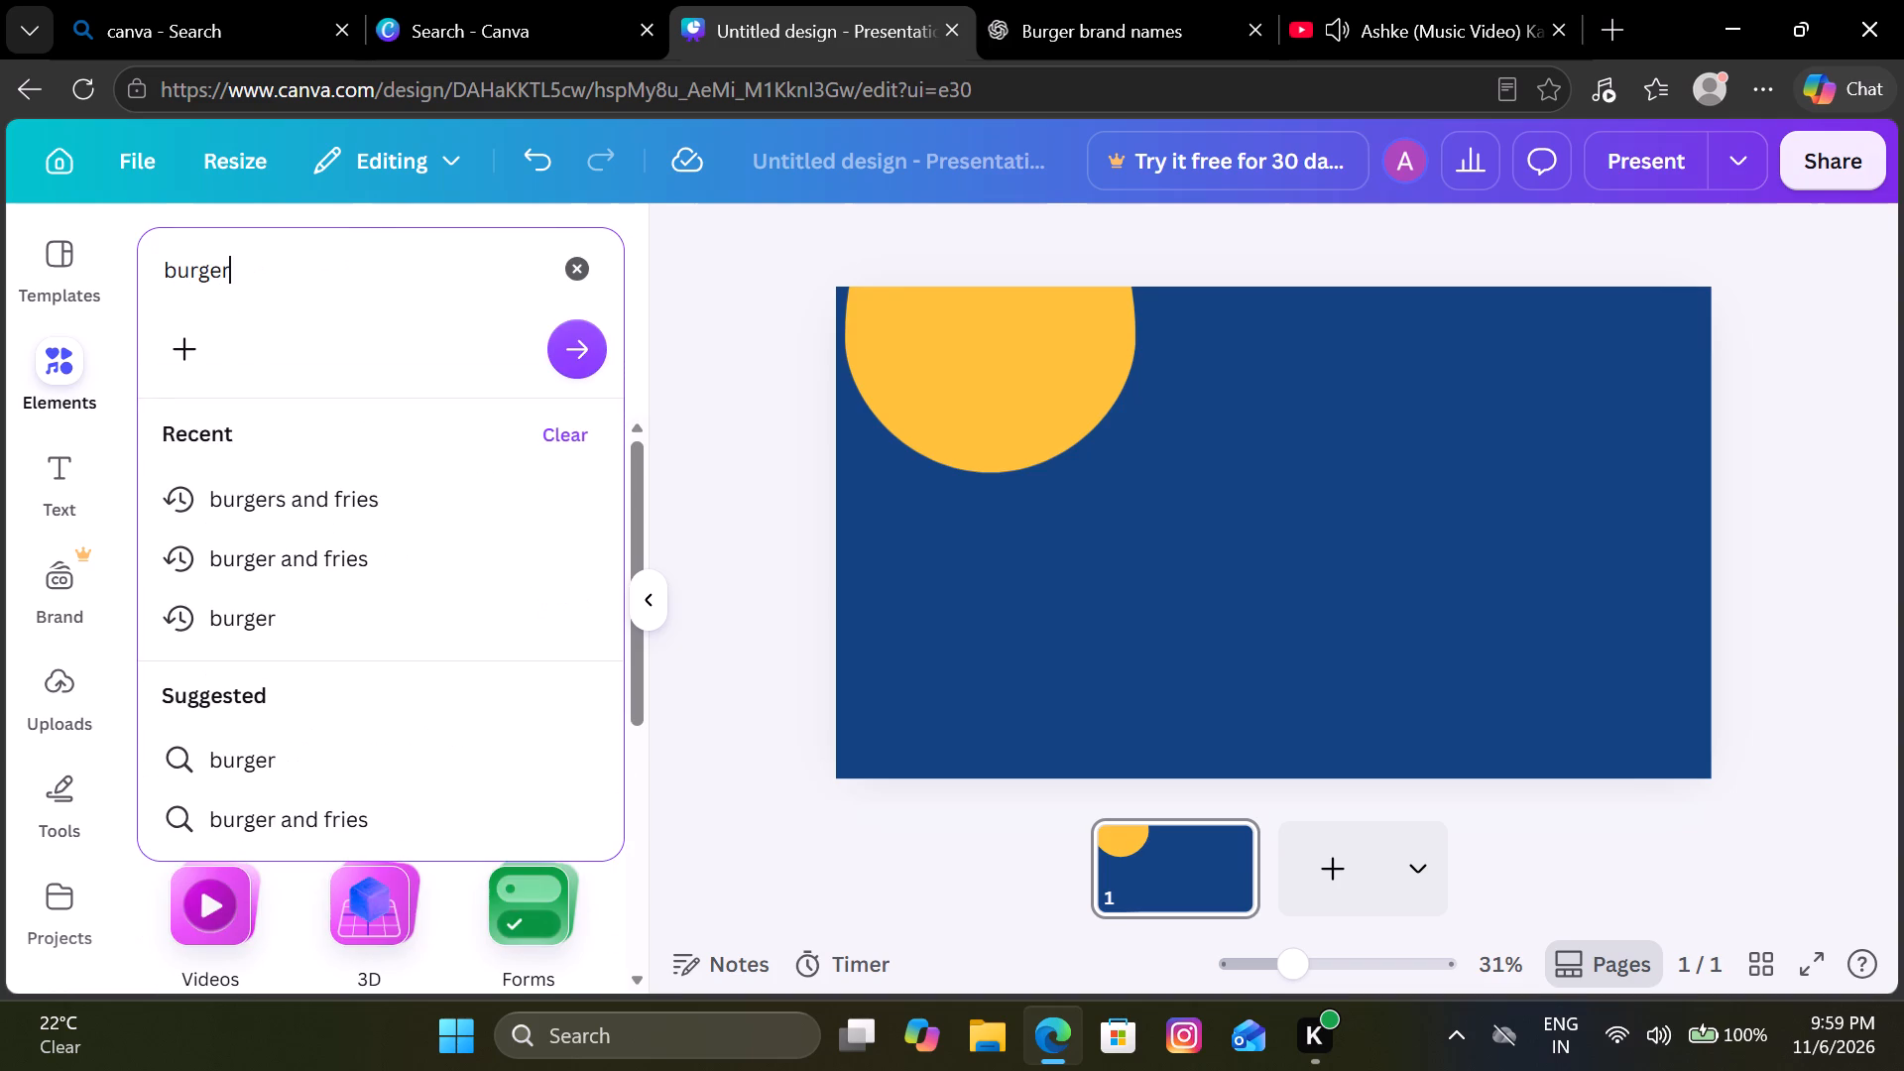
click(578, 360)
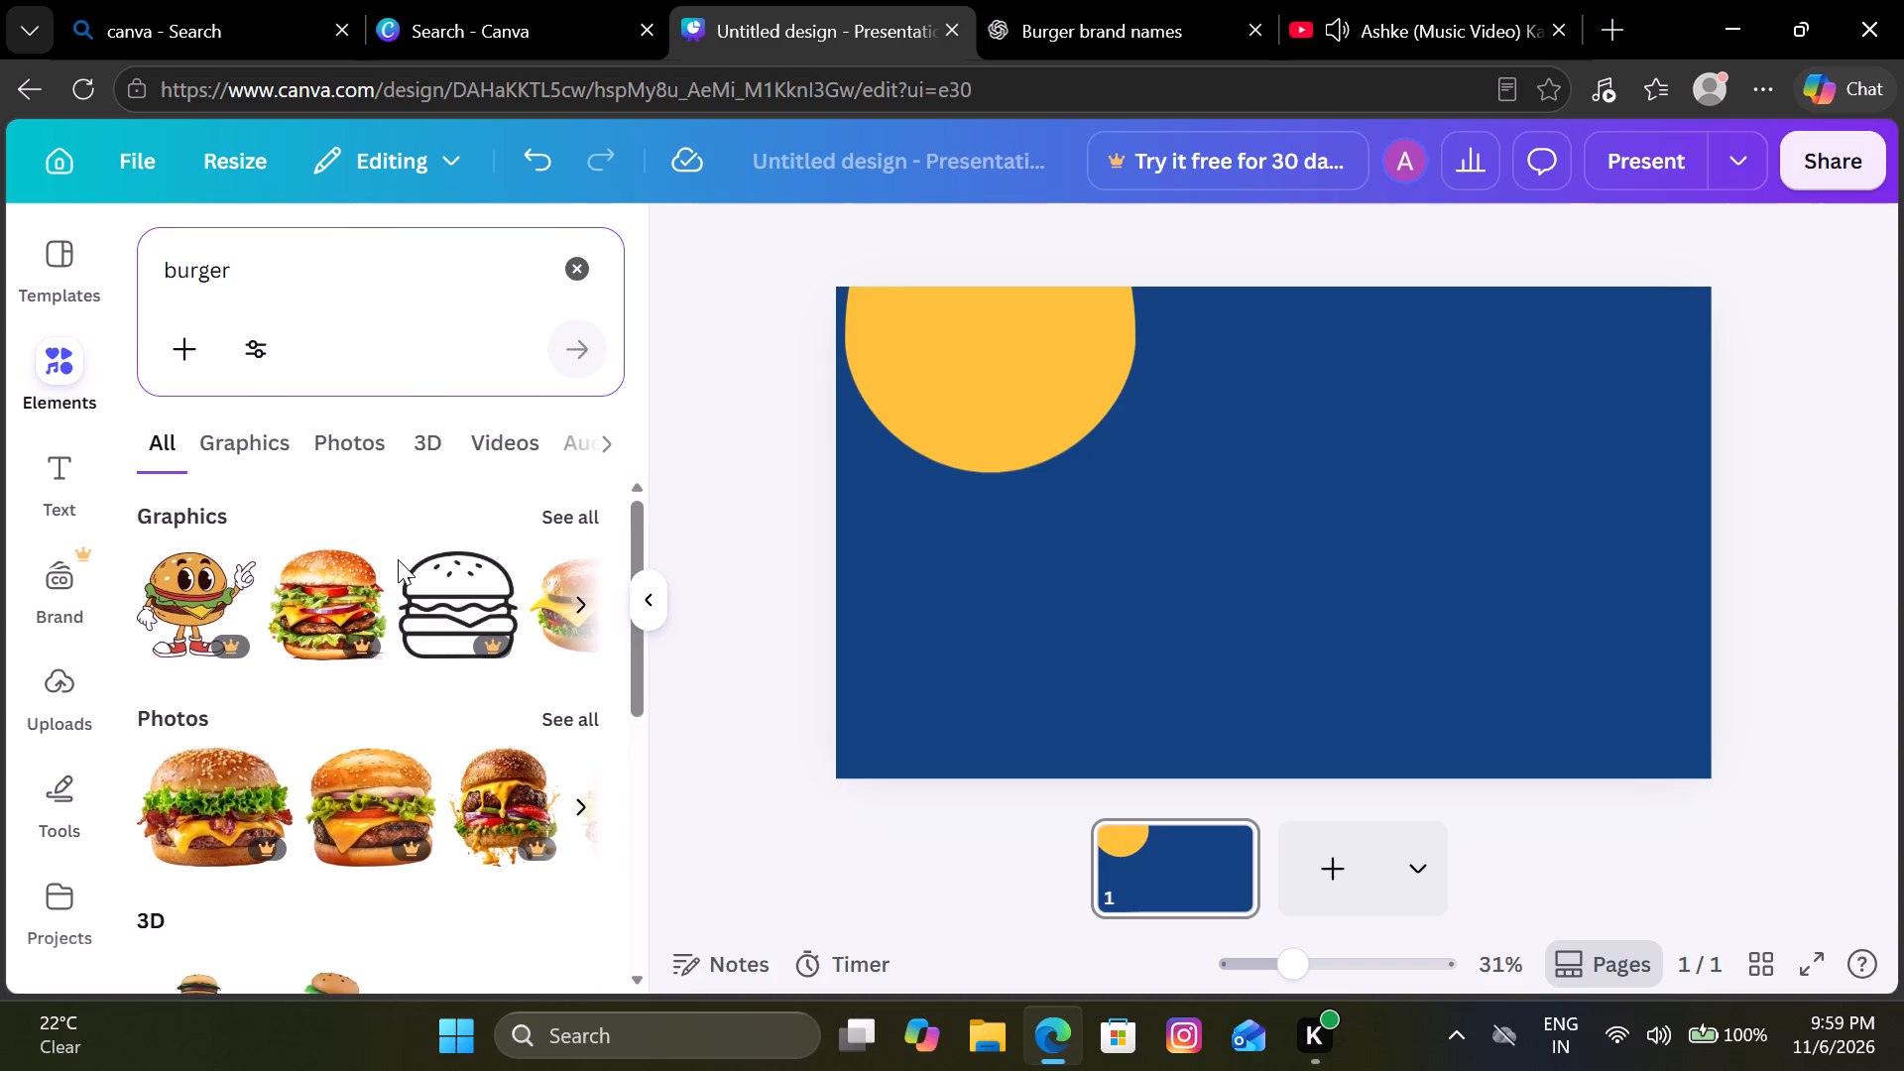
scroll(426, 749, down, 2)
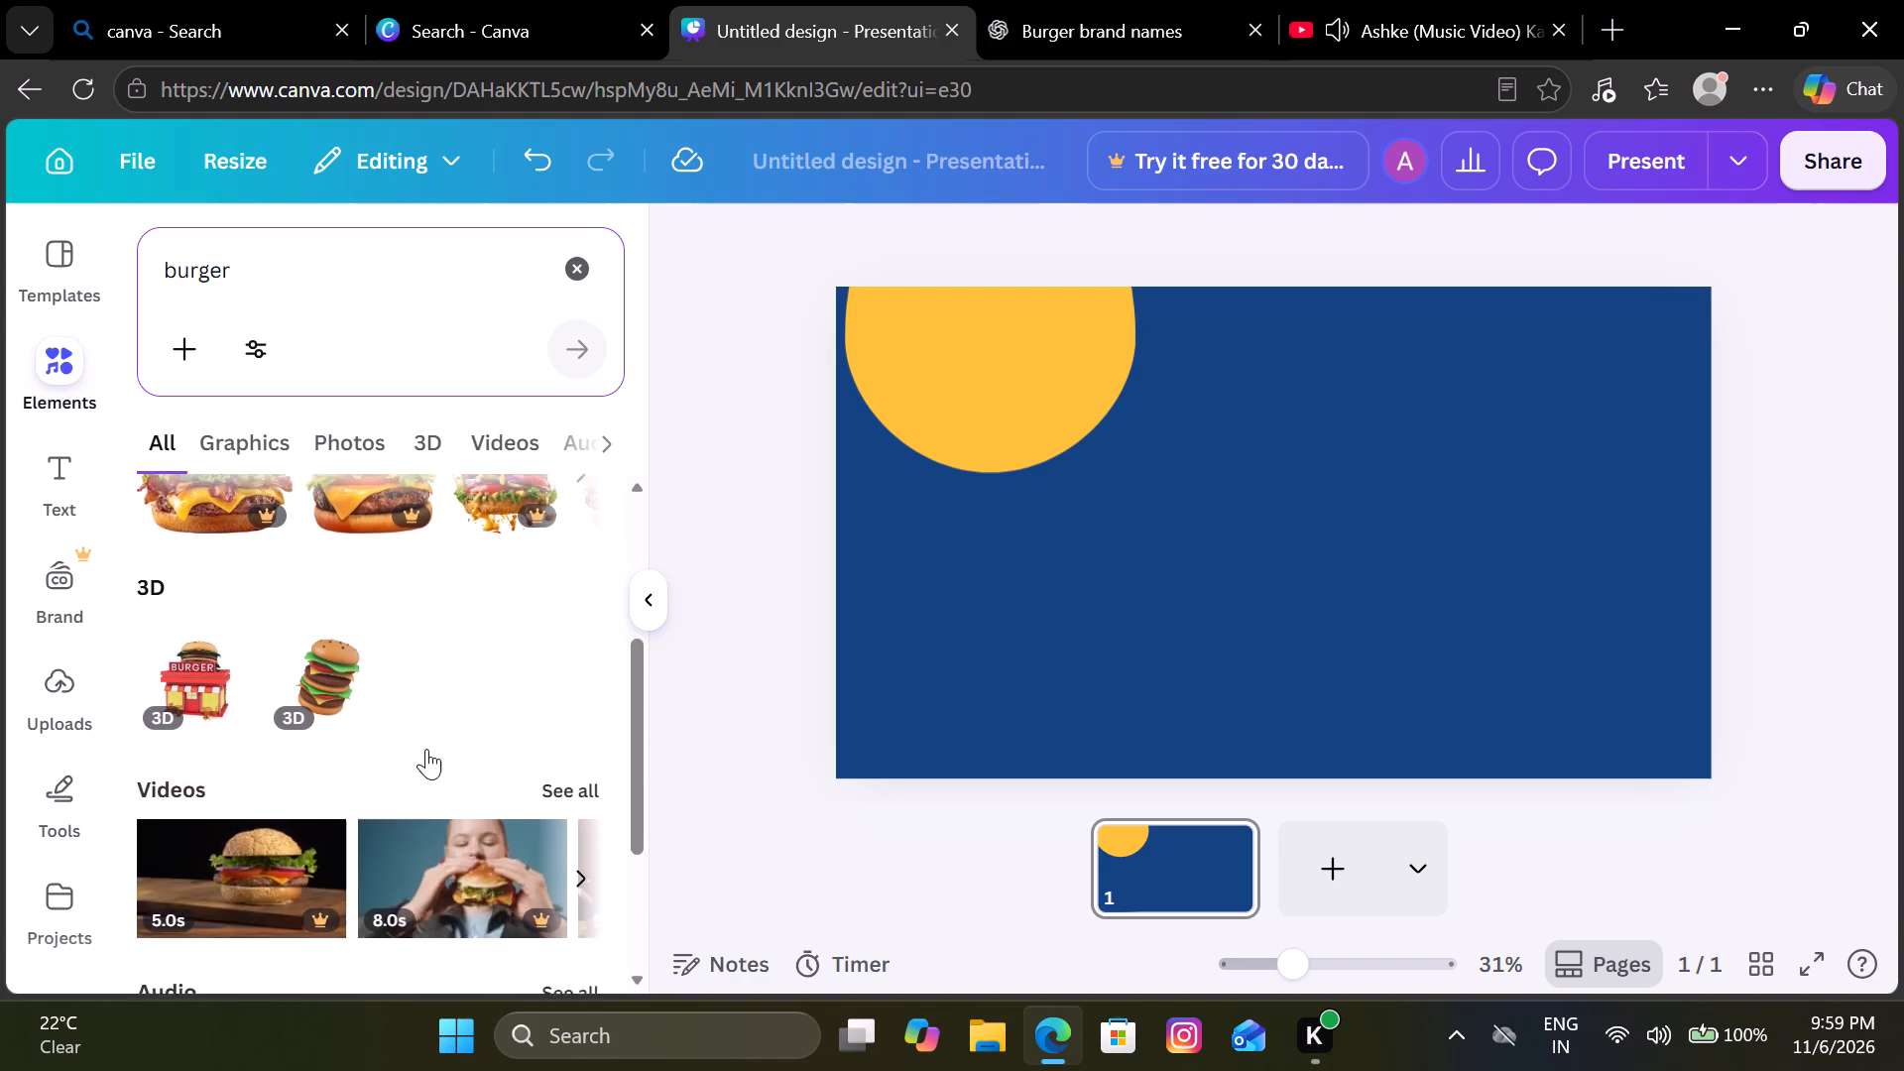
scroll(426, 749, down, 3)
scroll(426, 749, up, 1)
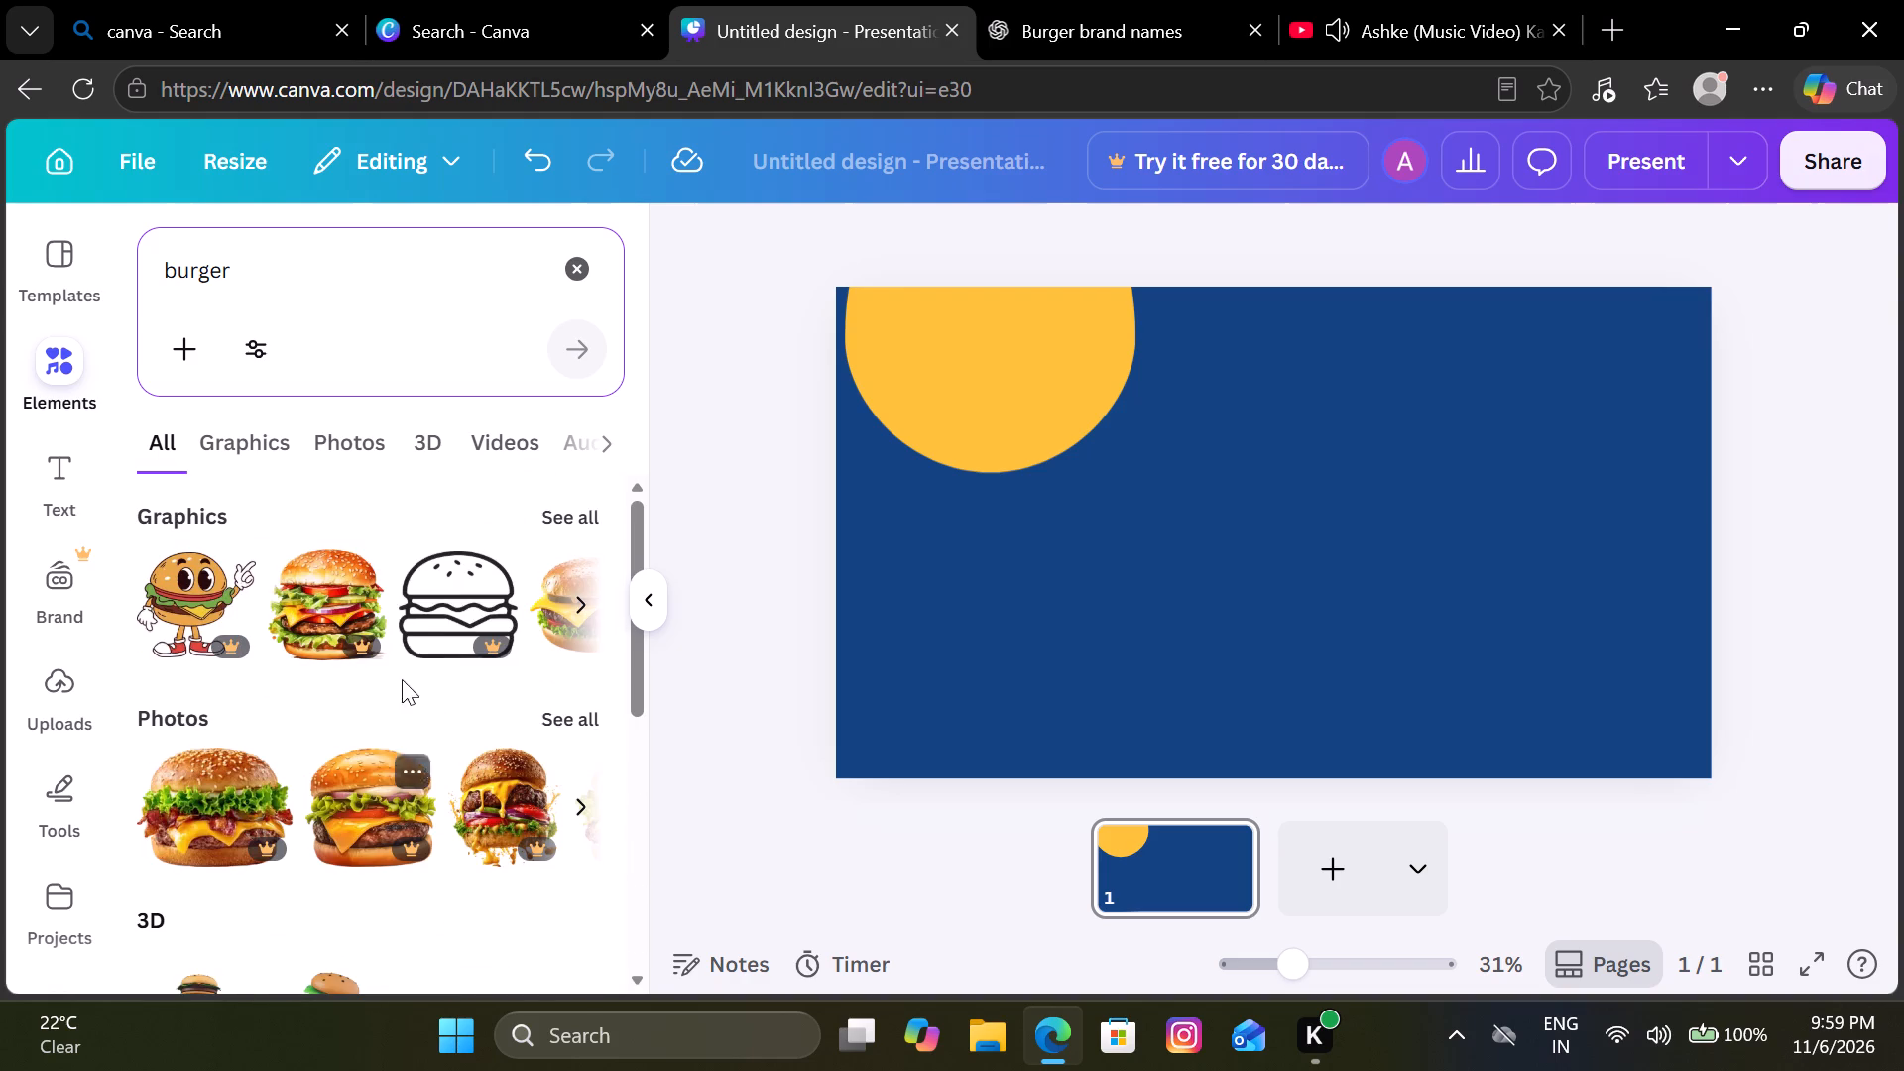
click(248, 420)
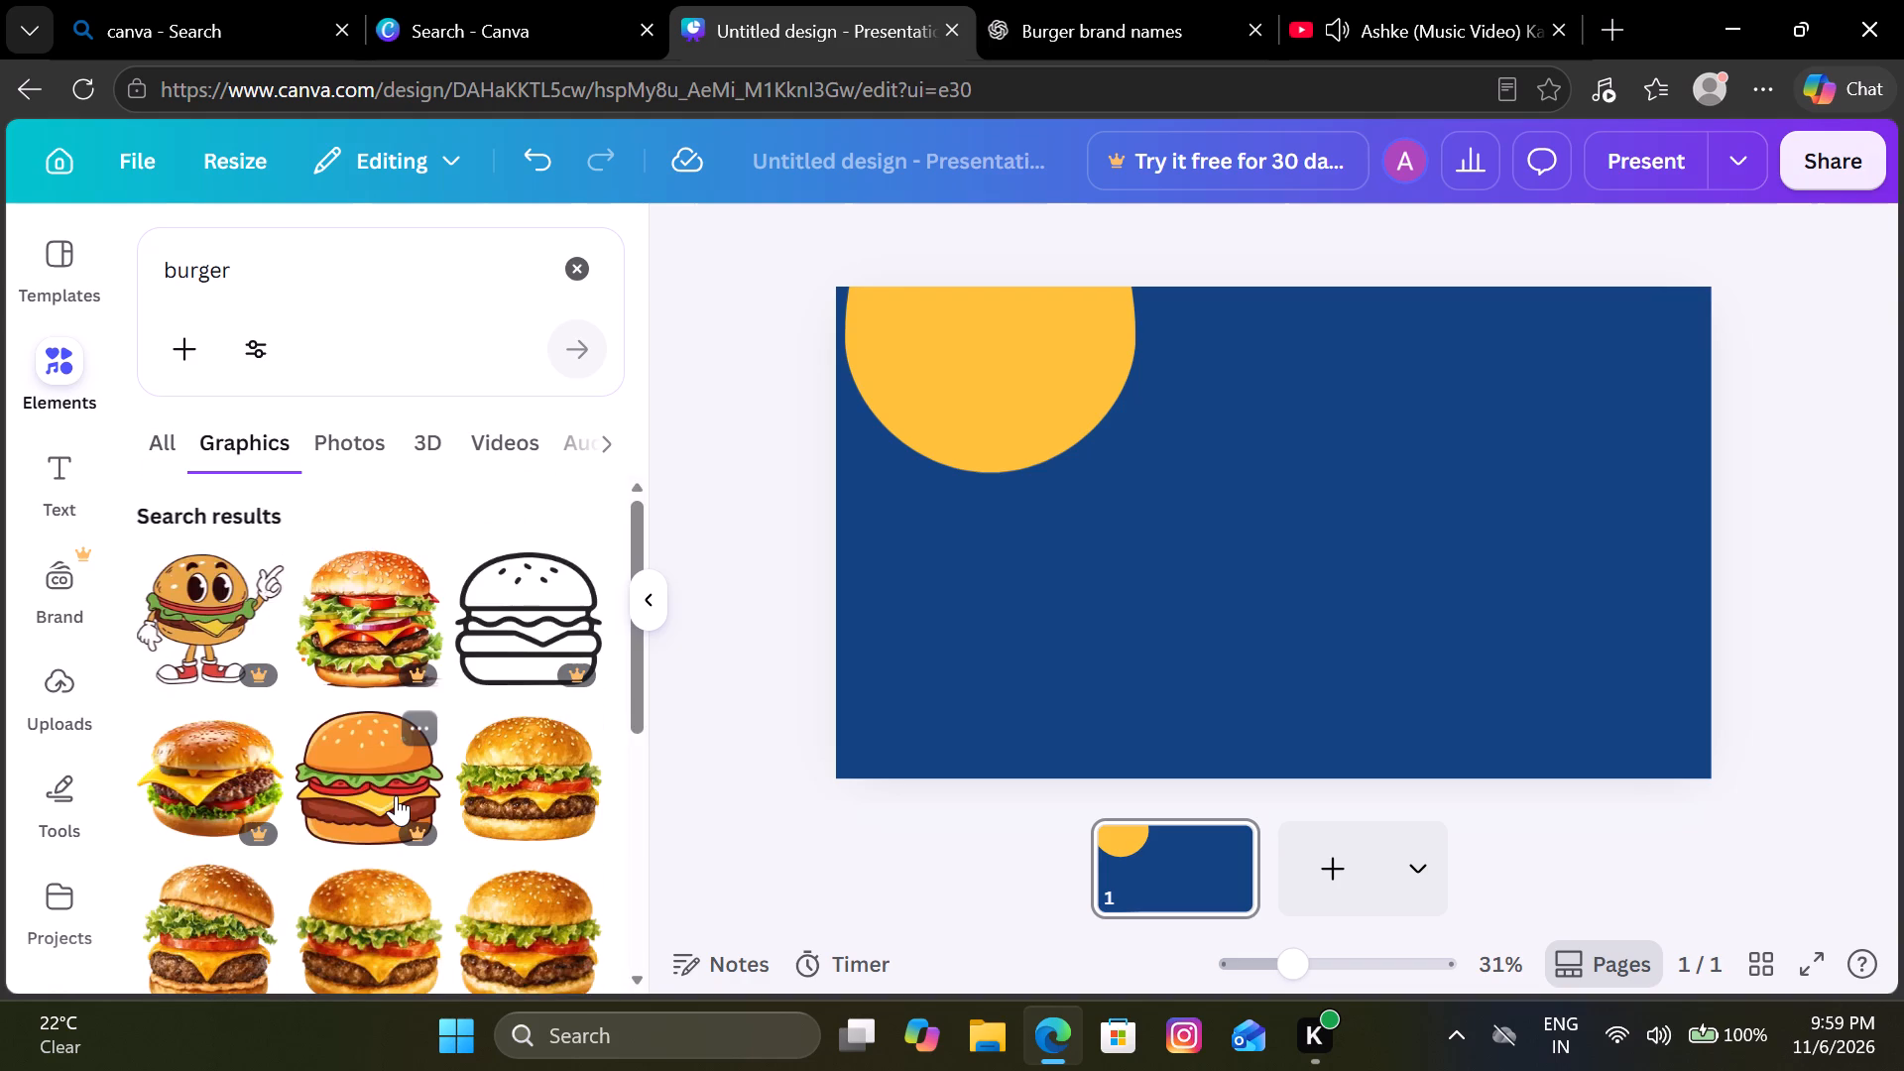
scroll(396, 795, down, 2)
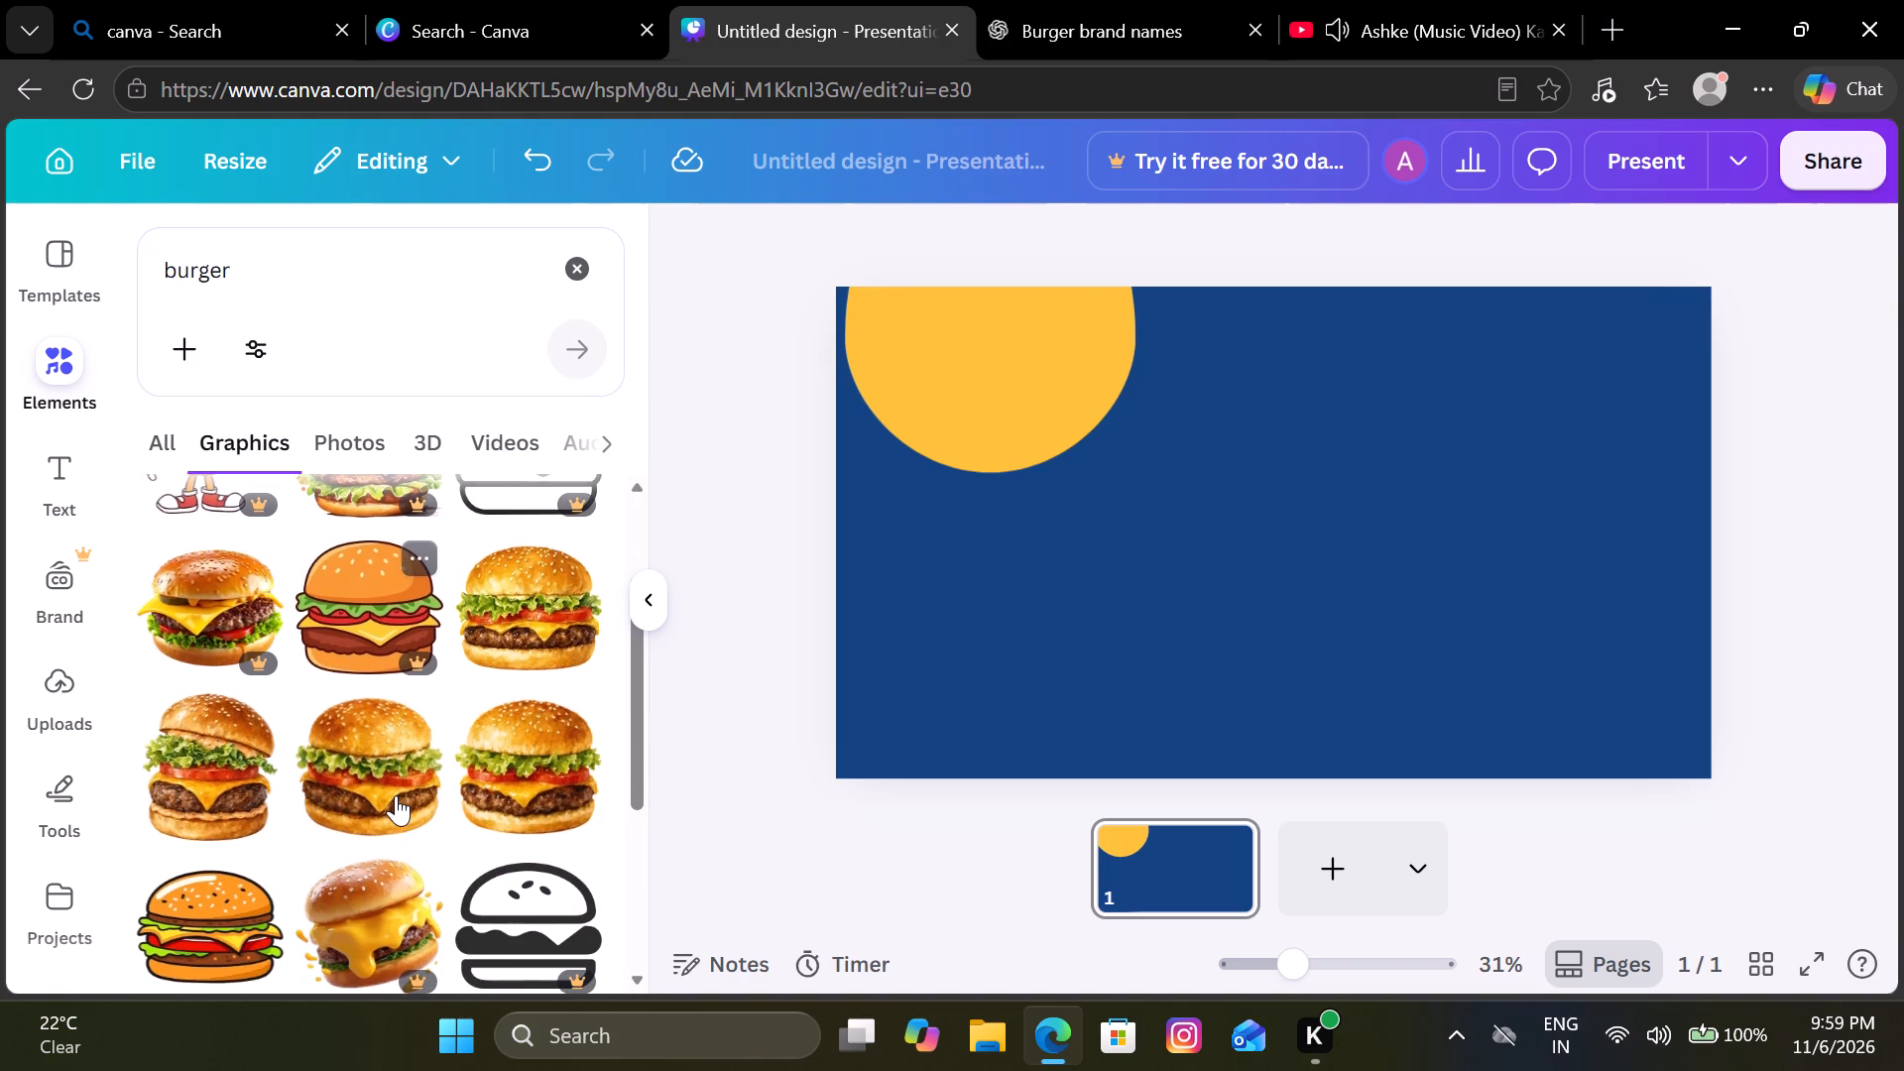
scroll(396, 795, down, 2)
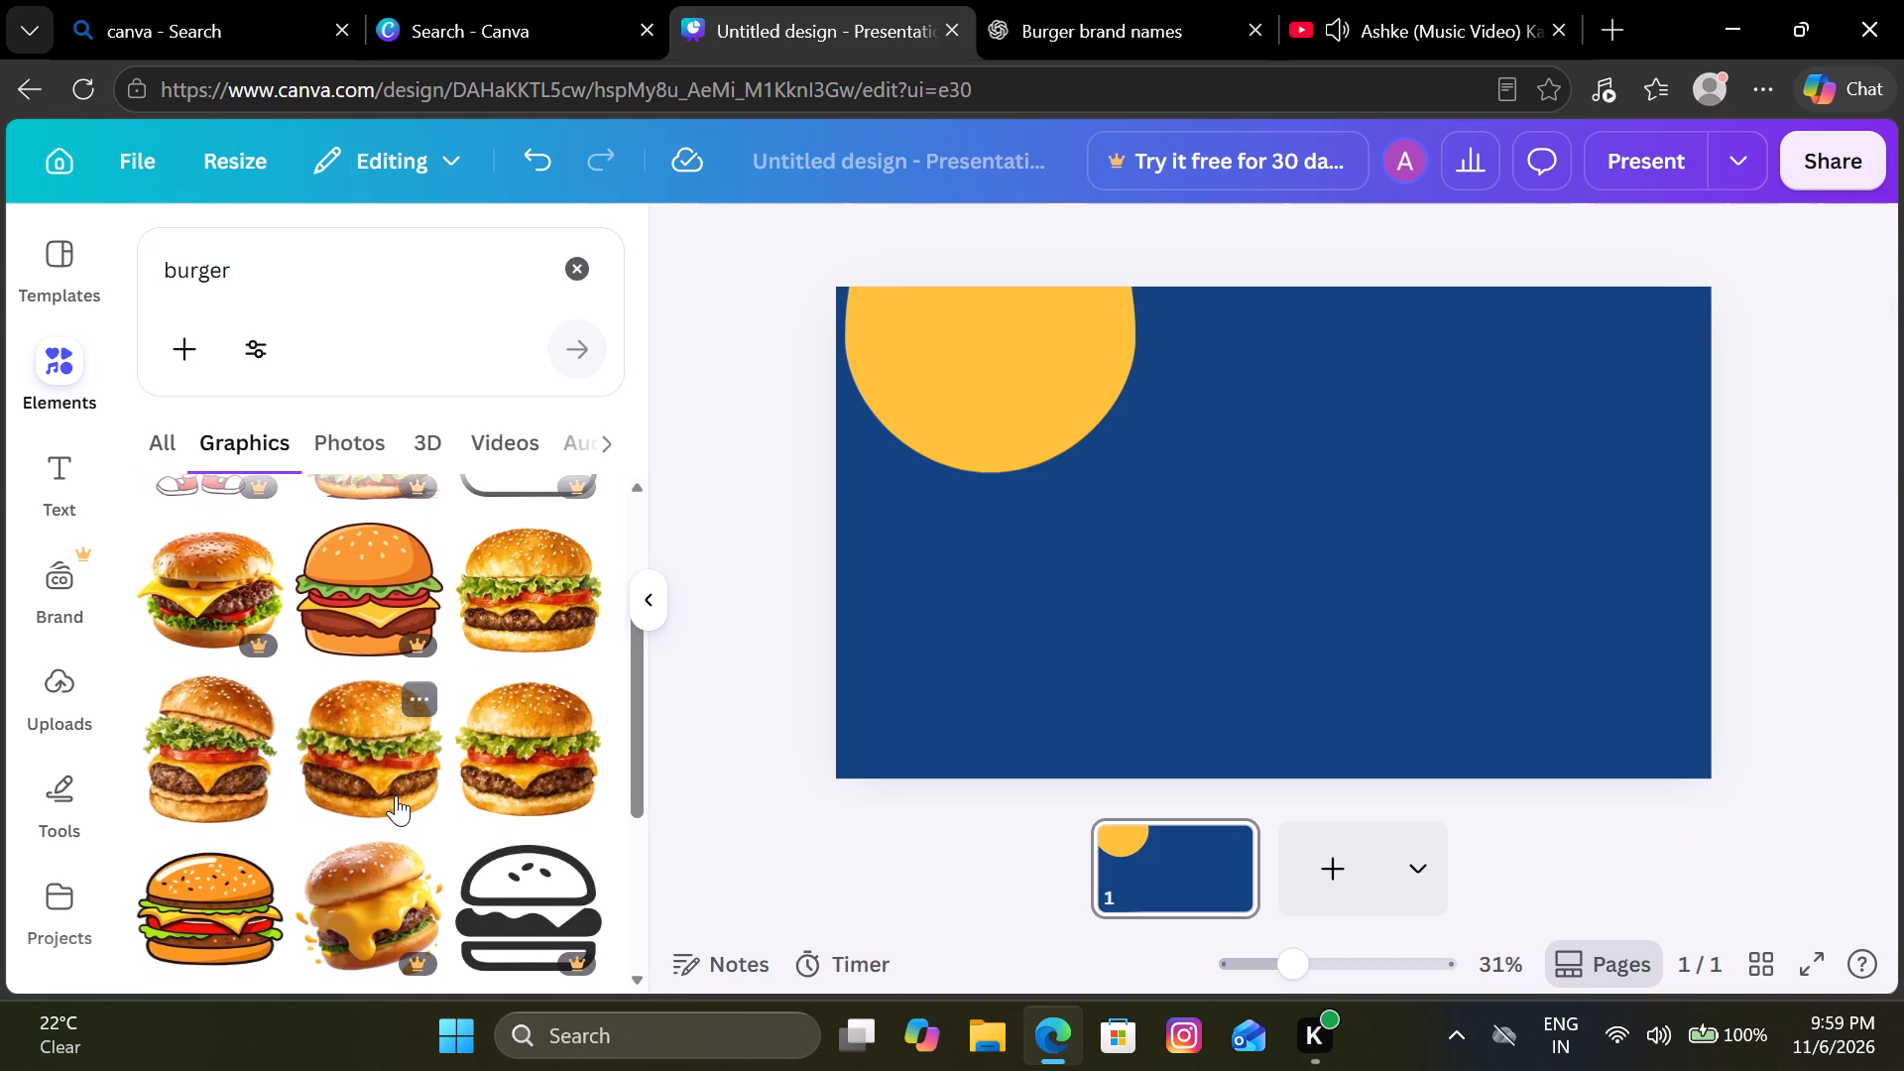
scroll(396, 795, down, 2)
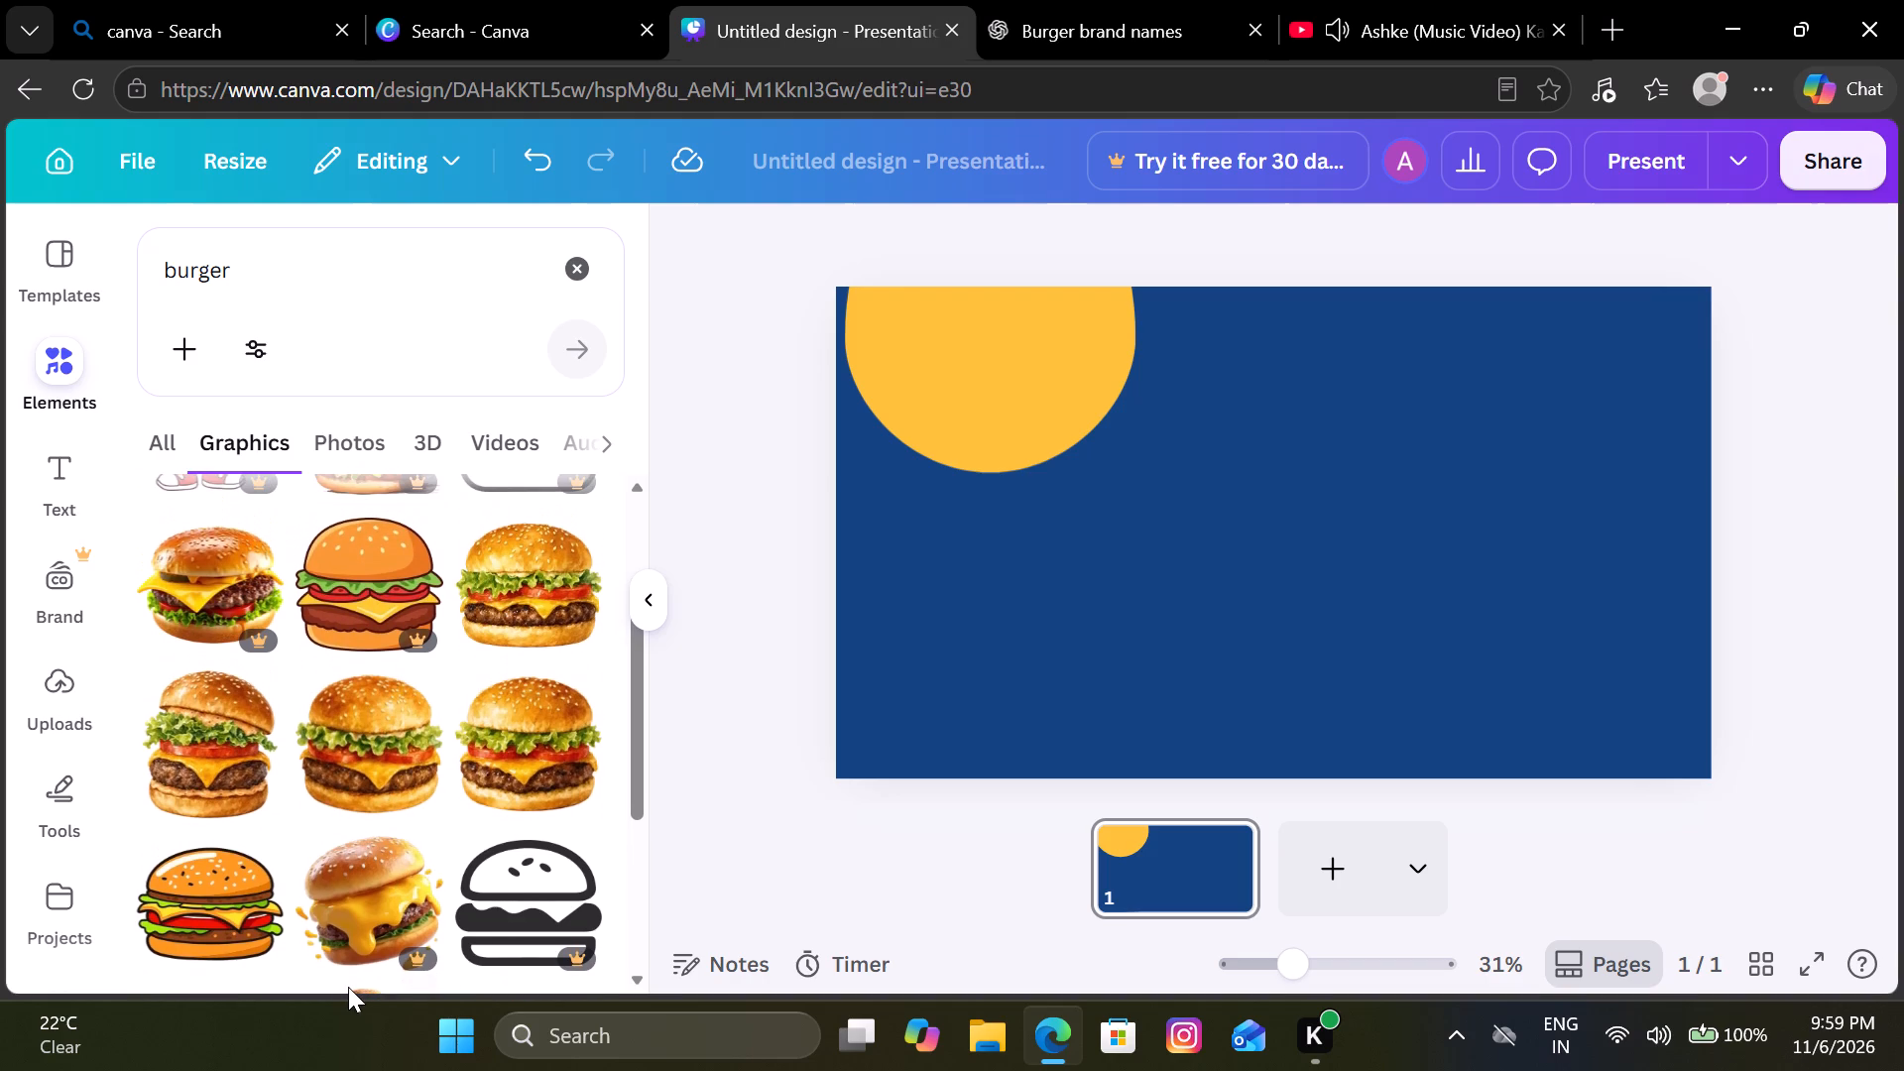
scroll(348, 987, up, 1)
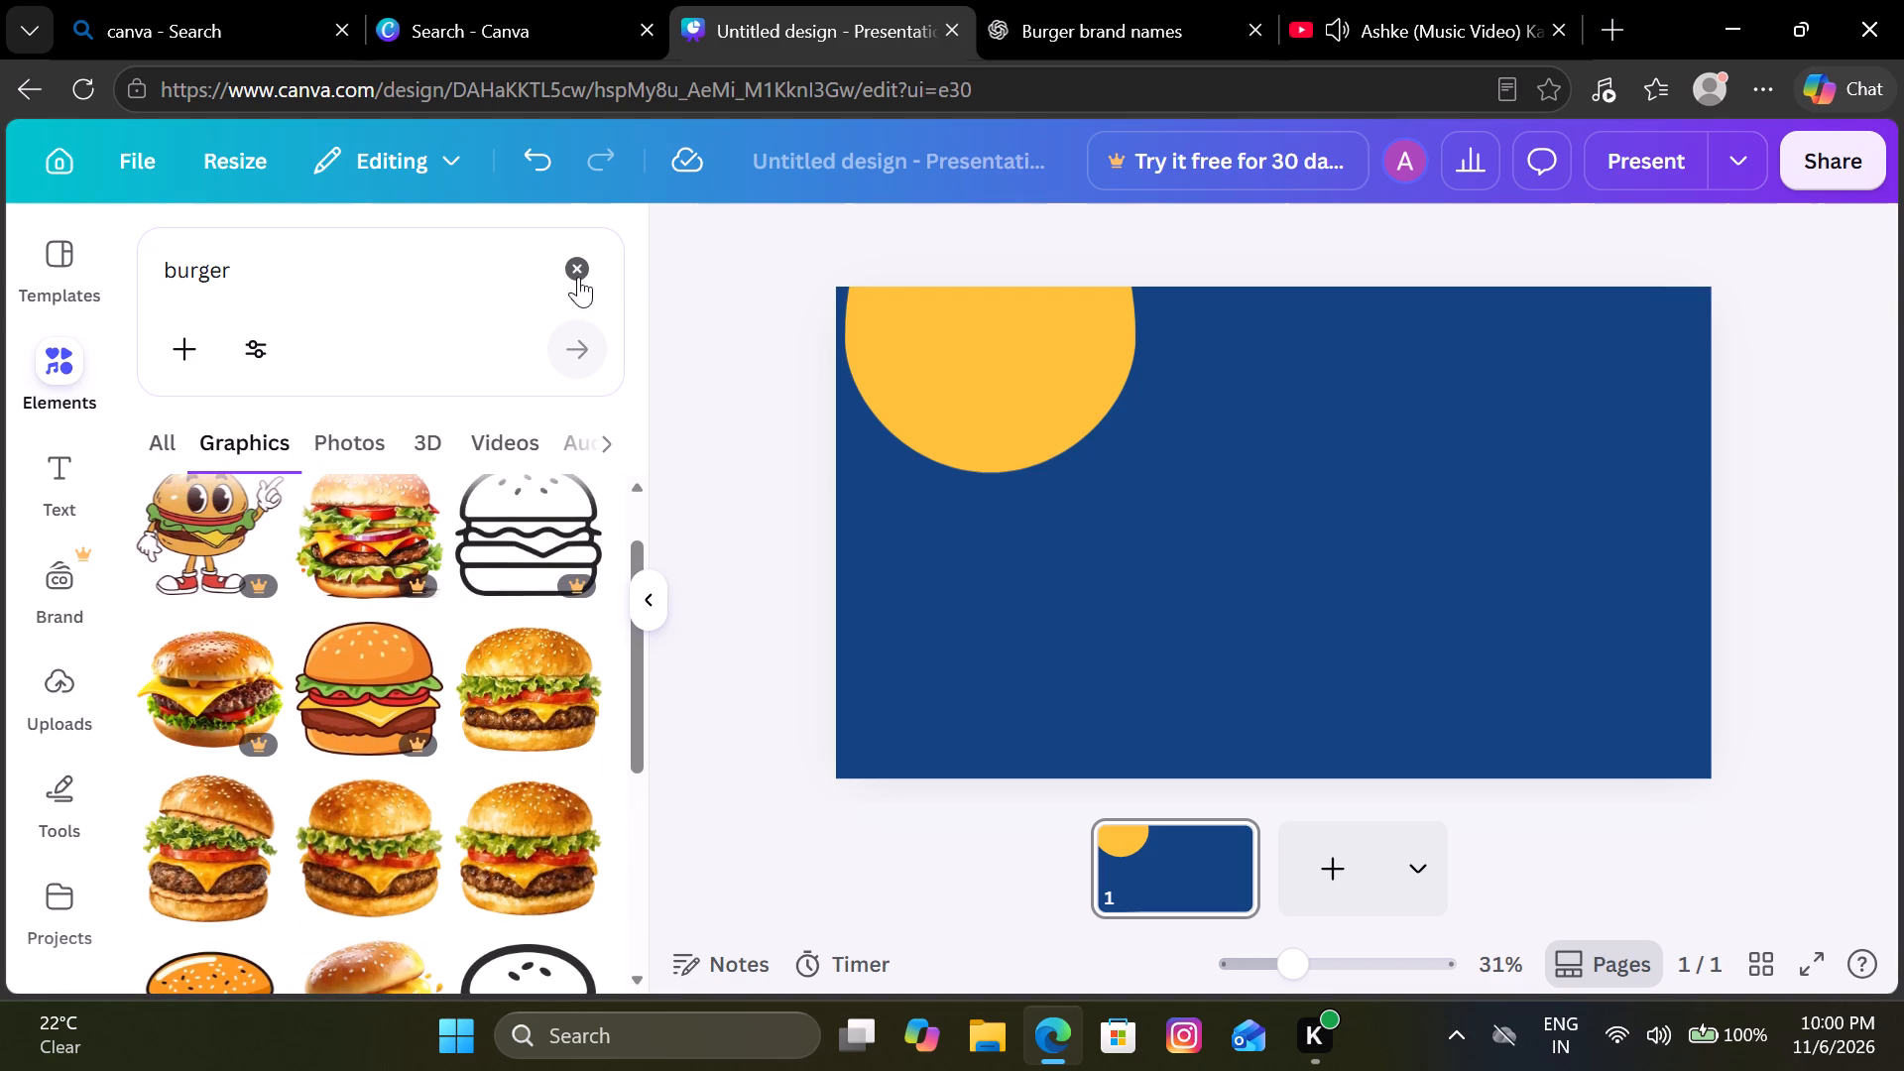
click(582, 265)
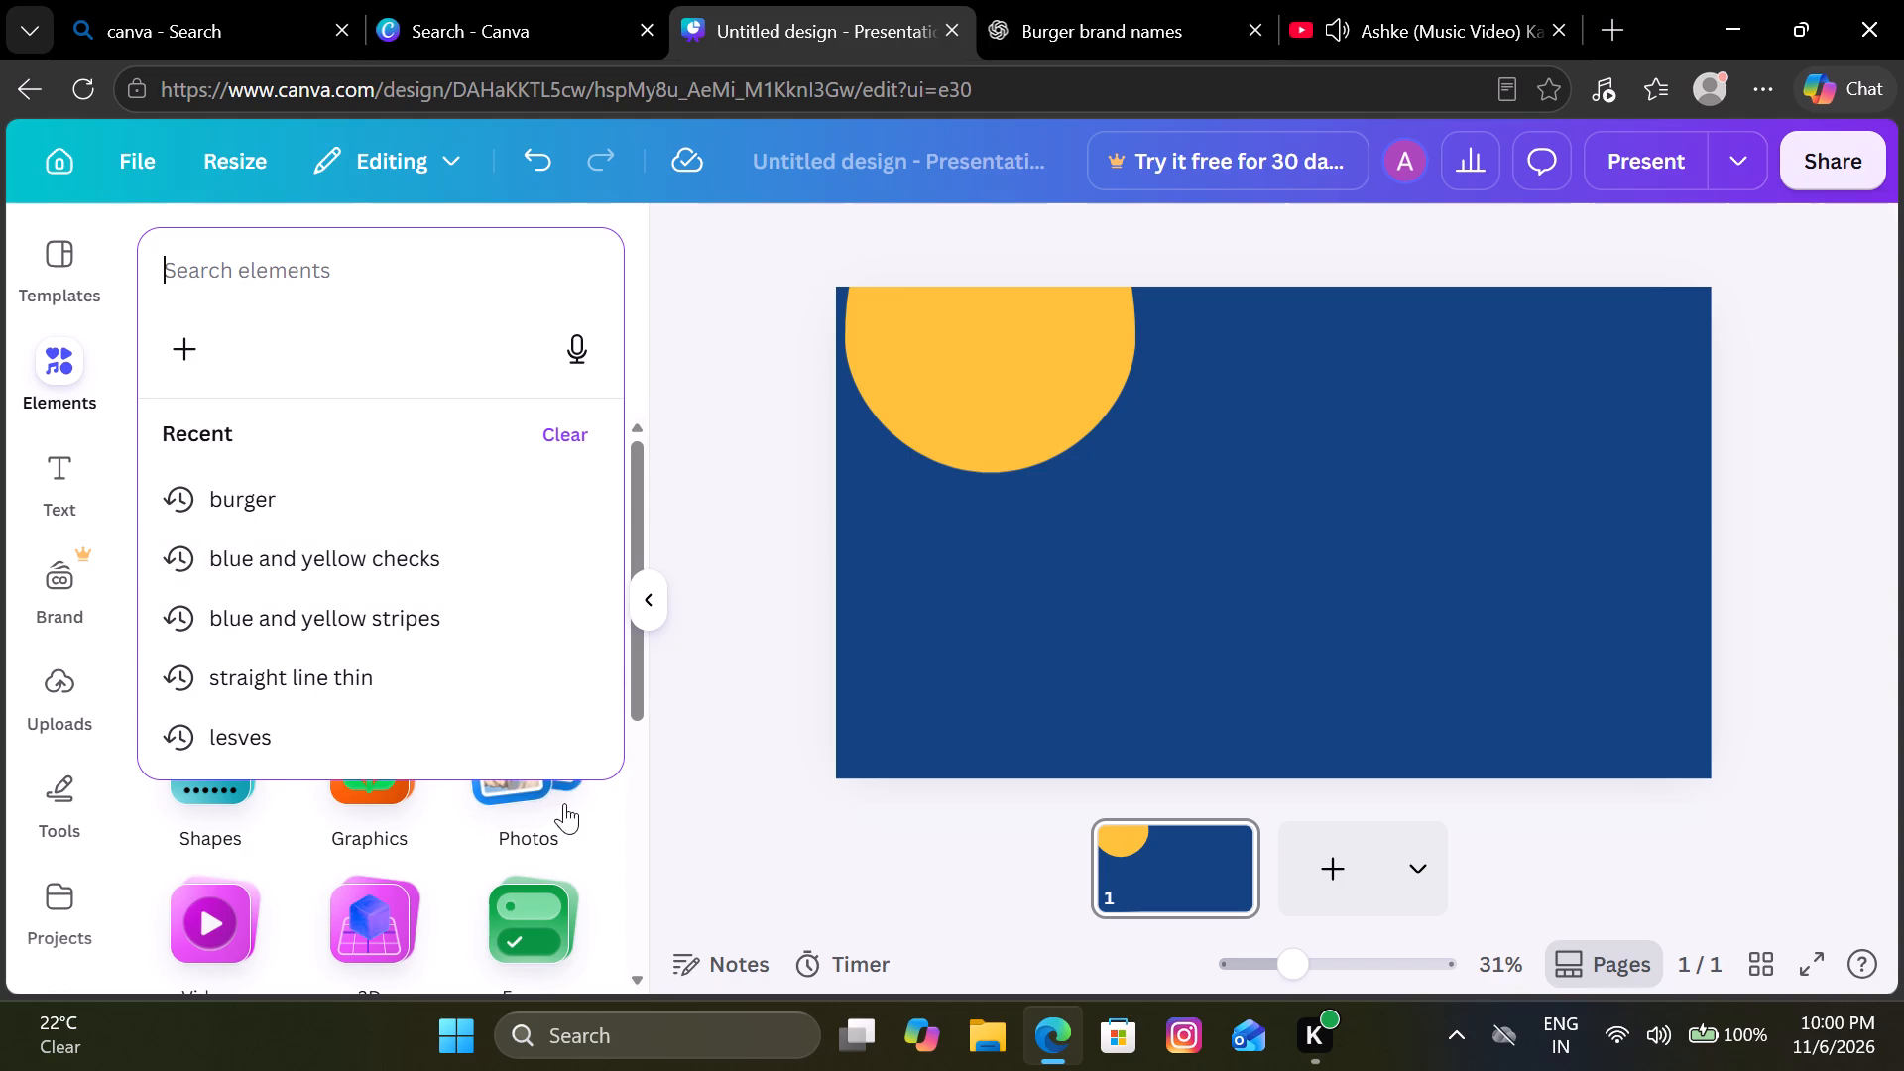
Add the recently used photo of a wooden tabletop with a dark blurred restaurant background to the slide.
click(590, 819)
scroll(441, 663, up, 3)
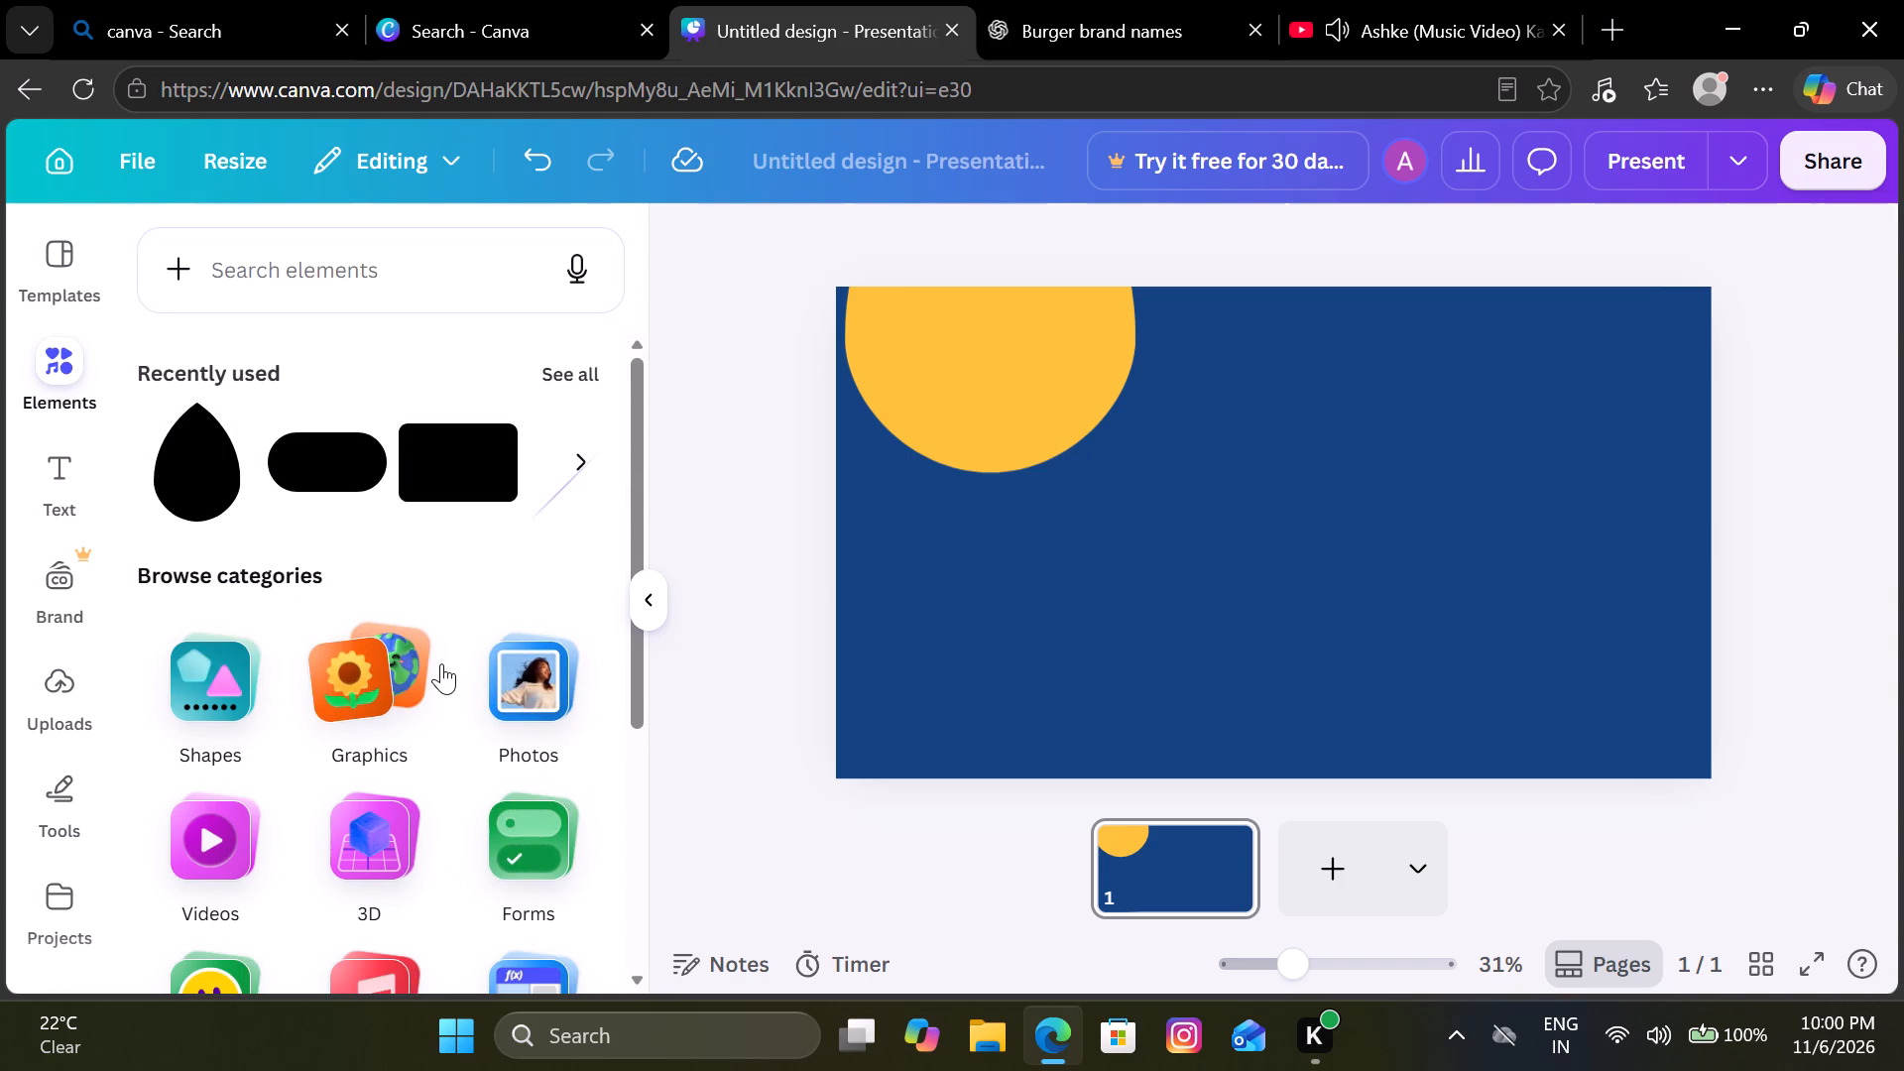
scroll(363, 611, up, 3)
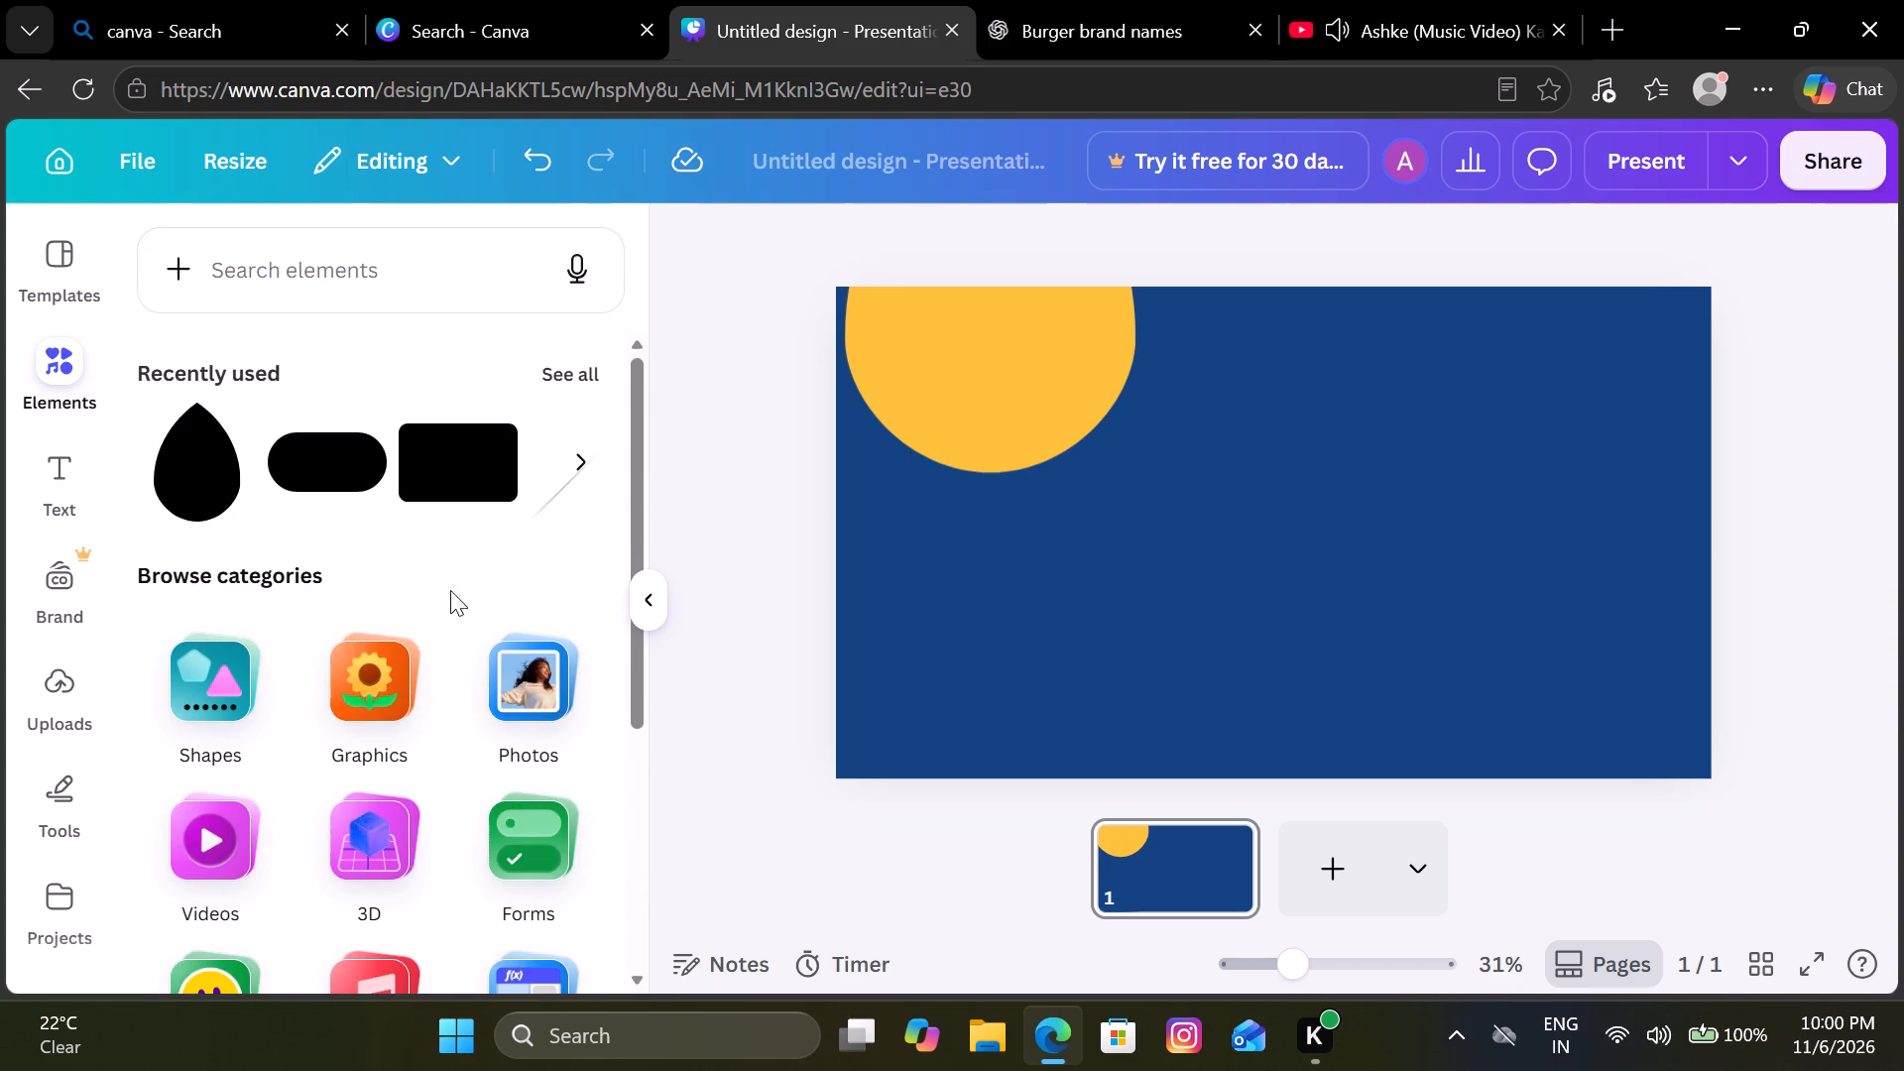
click(586, 373)
scroll(409, 739, down, 1)
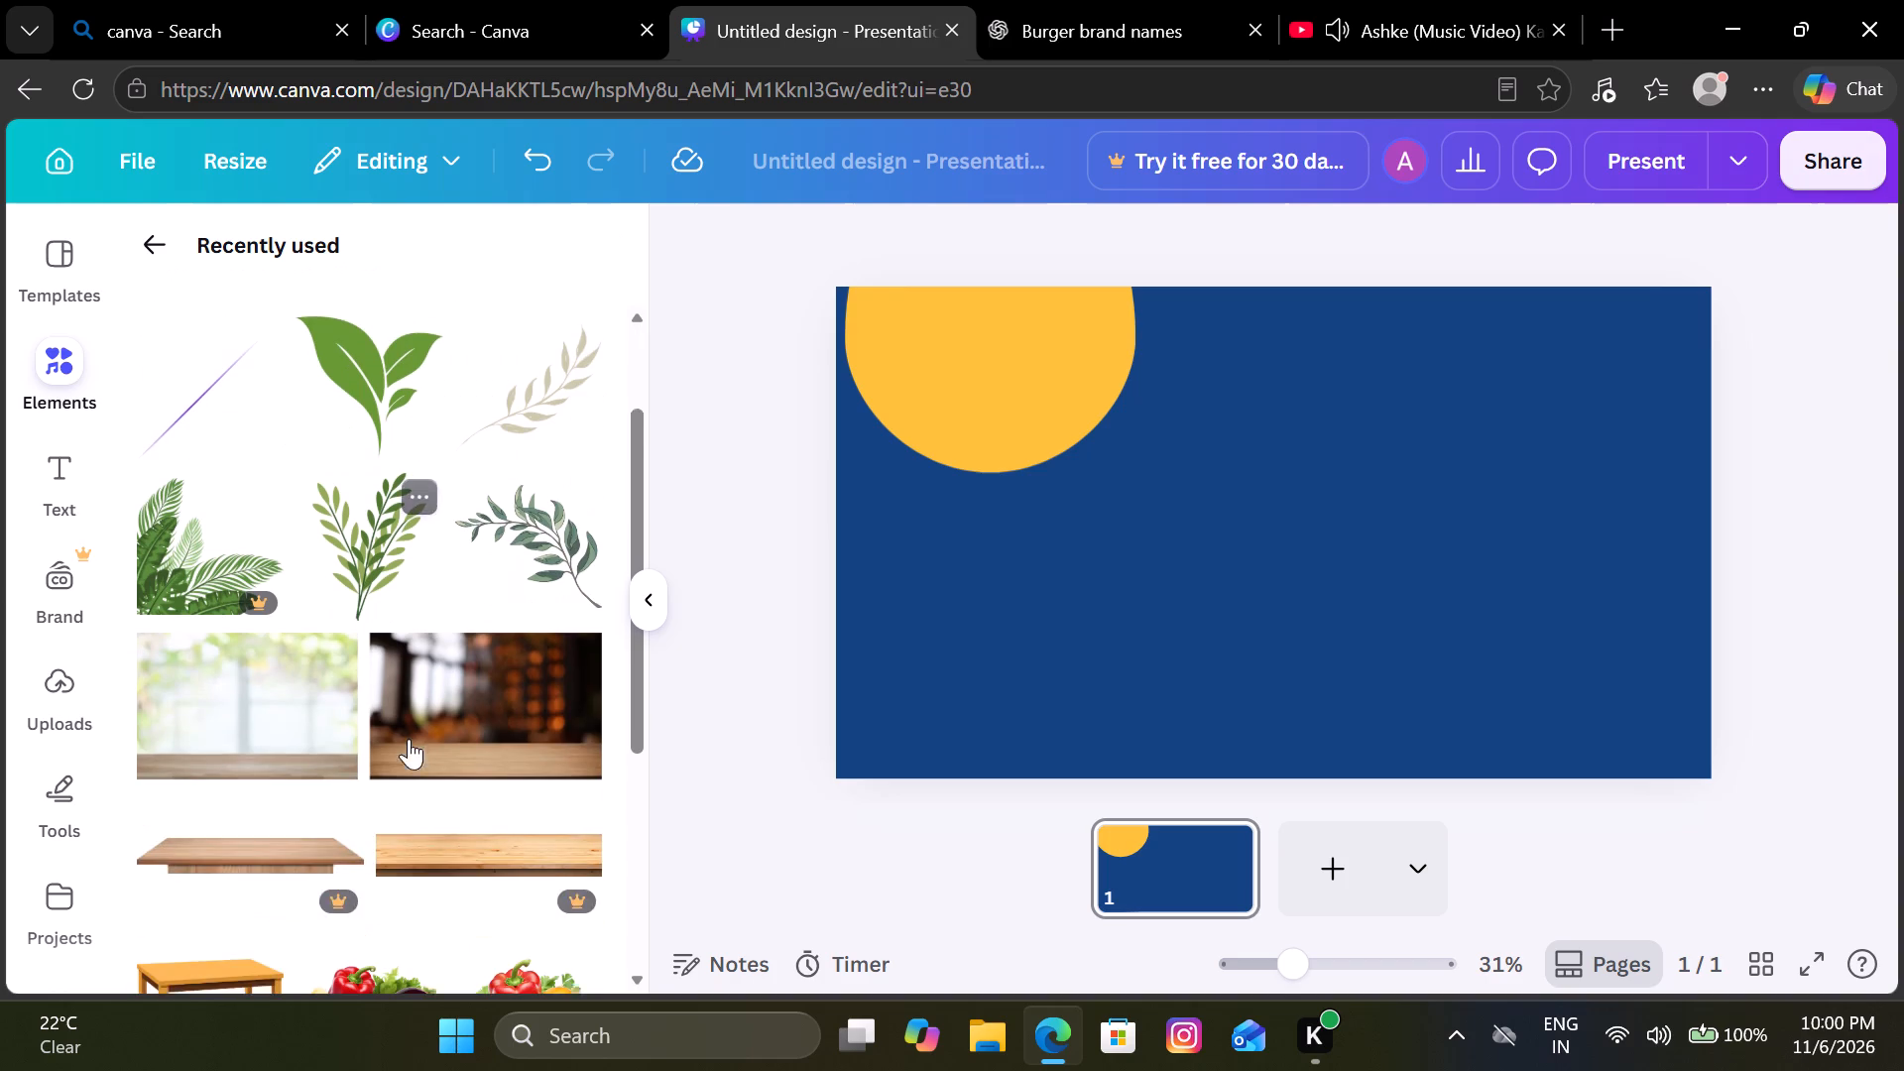
scroll(409, 739, down, 1)
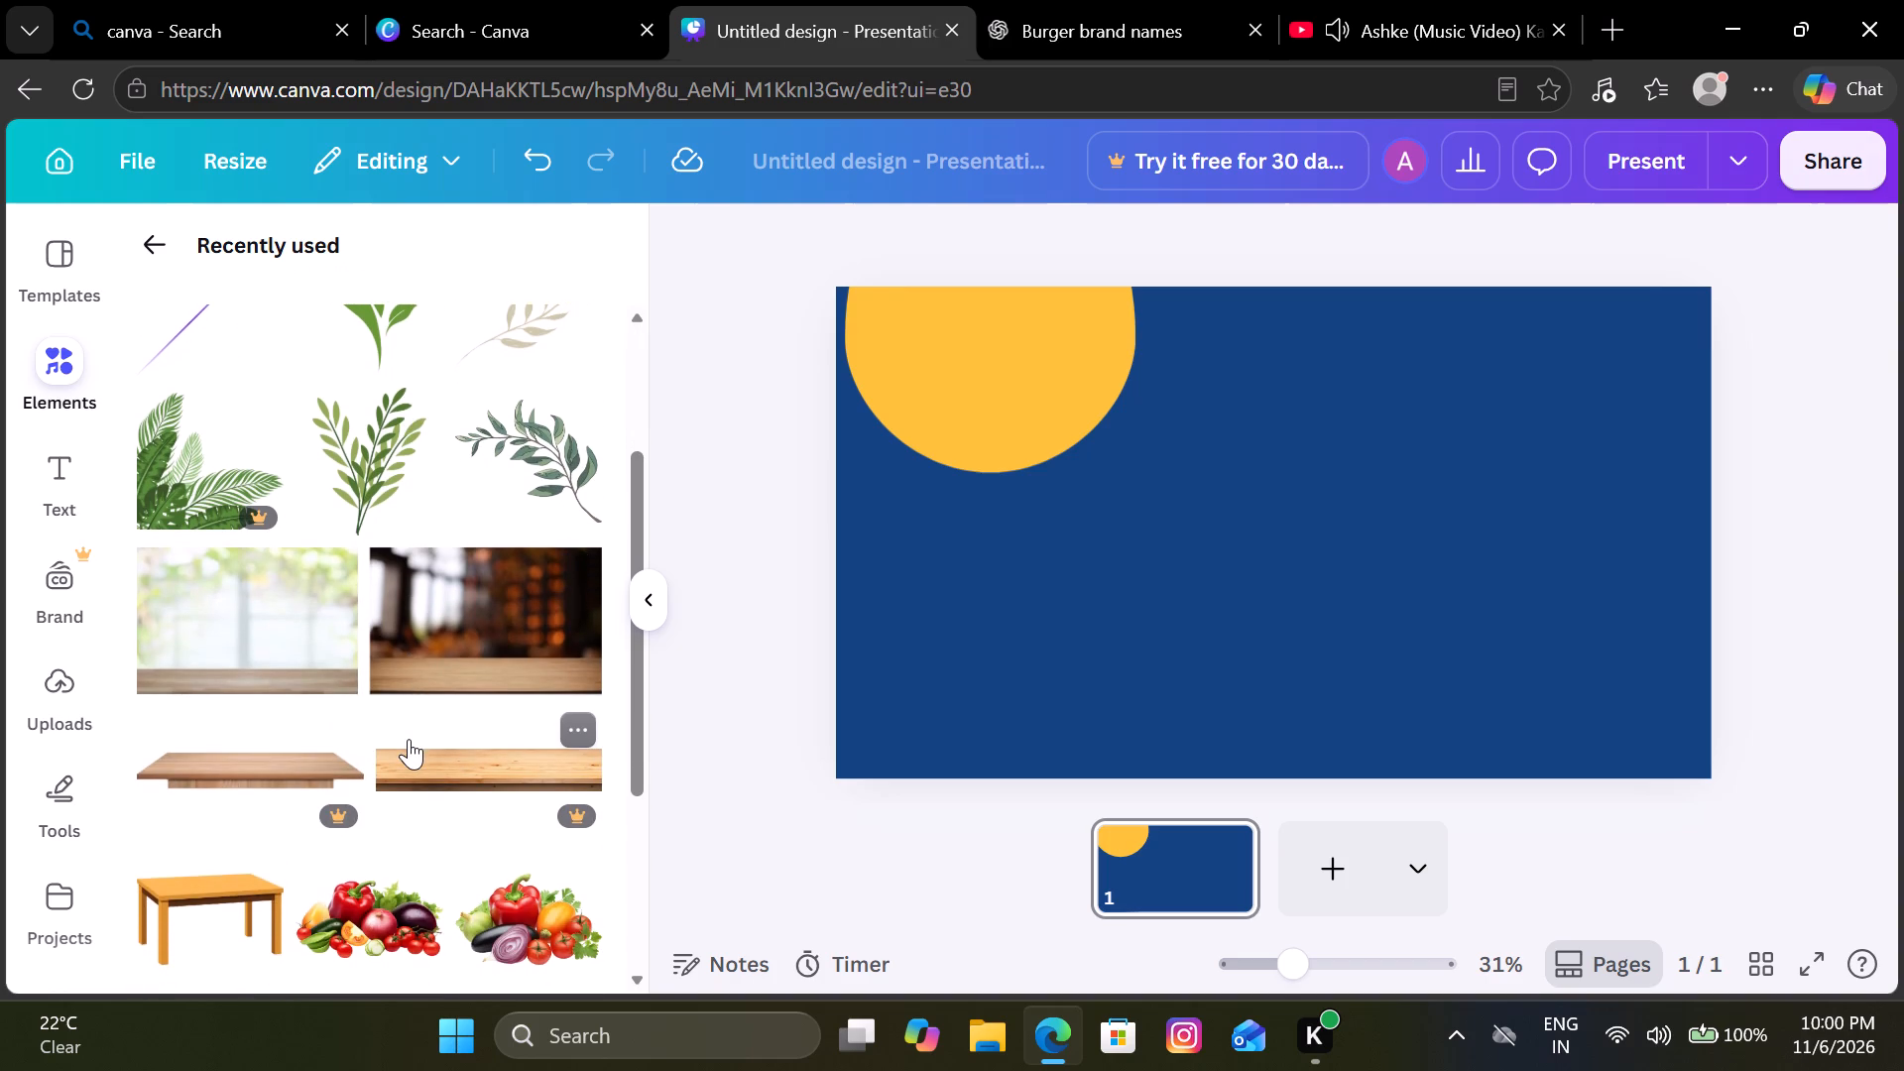
scroll(409, 739, down, 1)
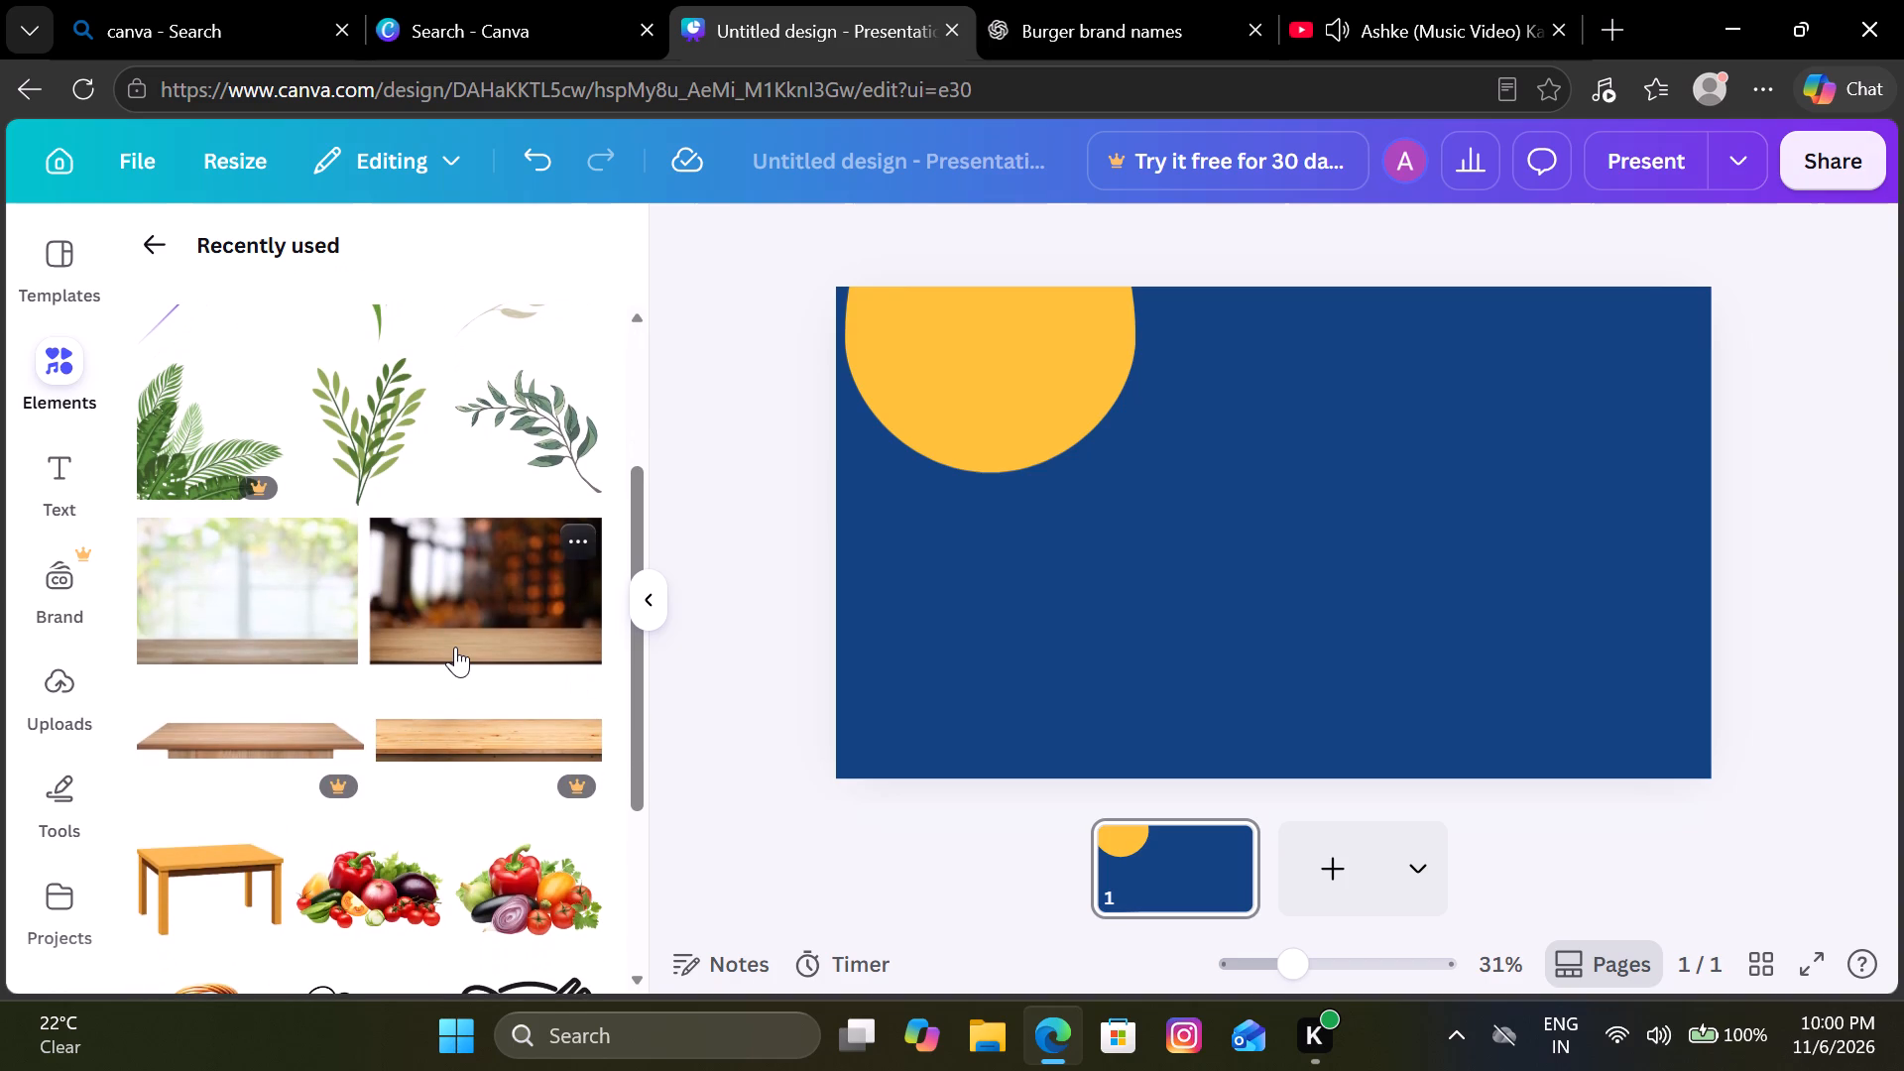
click(455, 647)
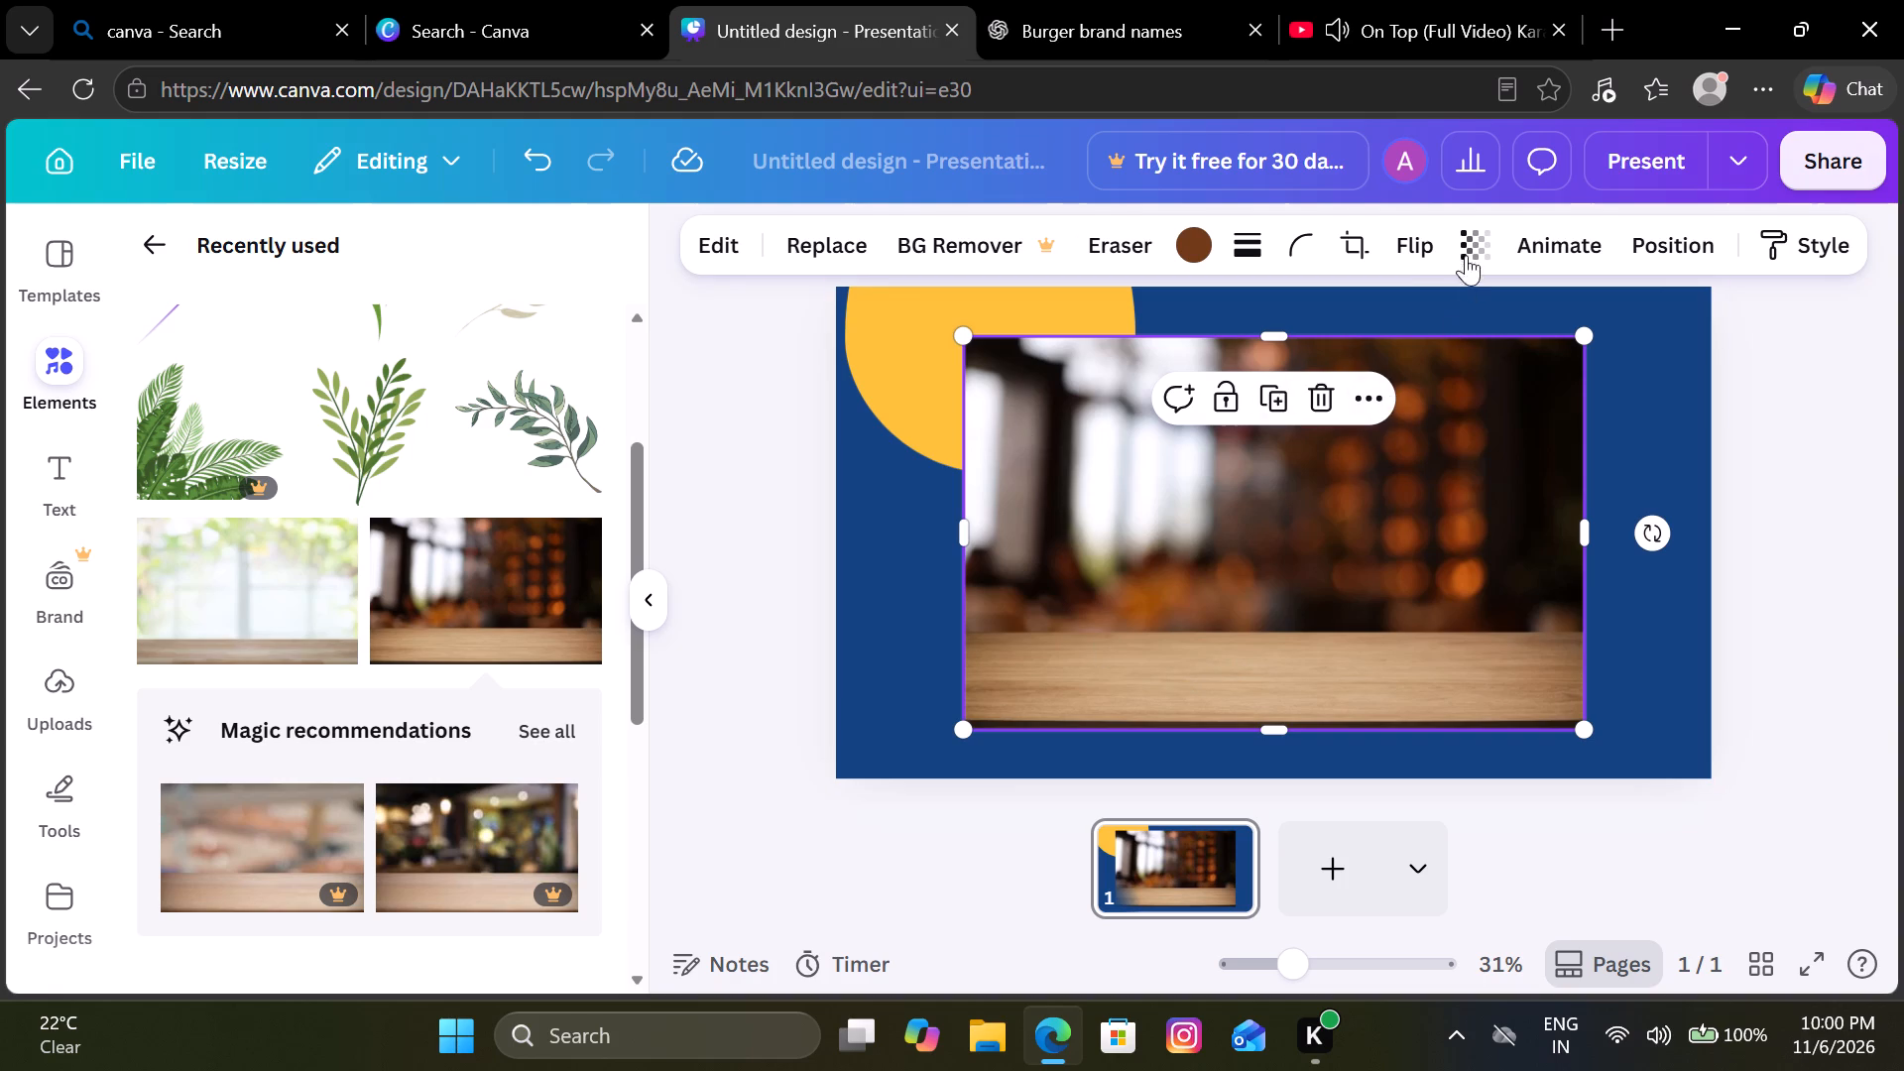
Flip the tabletop photo vertically and move it down-left so mainly its wooden strip shows along the slide's lower edge.
click(1430, 245)
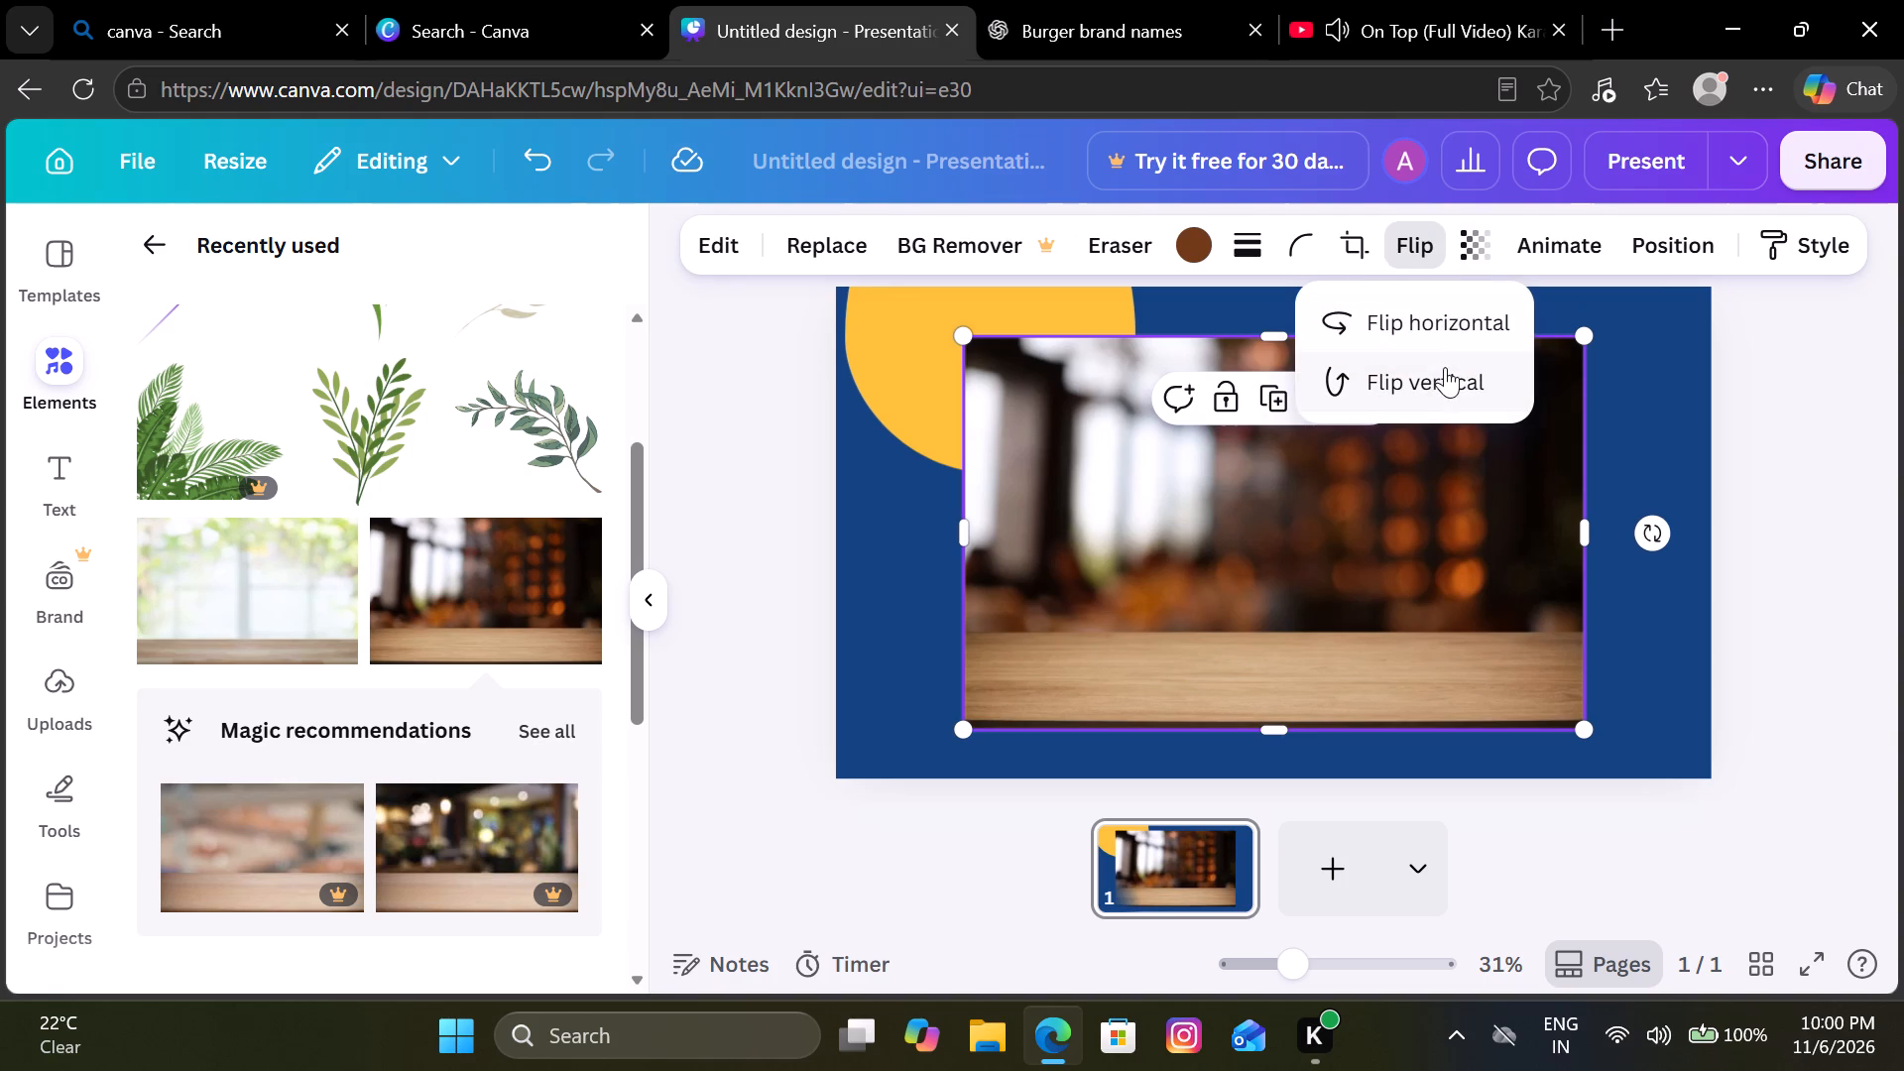
click(1444, 369)
drag(1351, 479, 1265, 667)
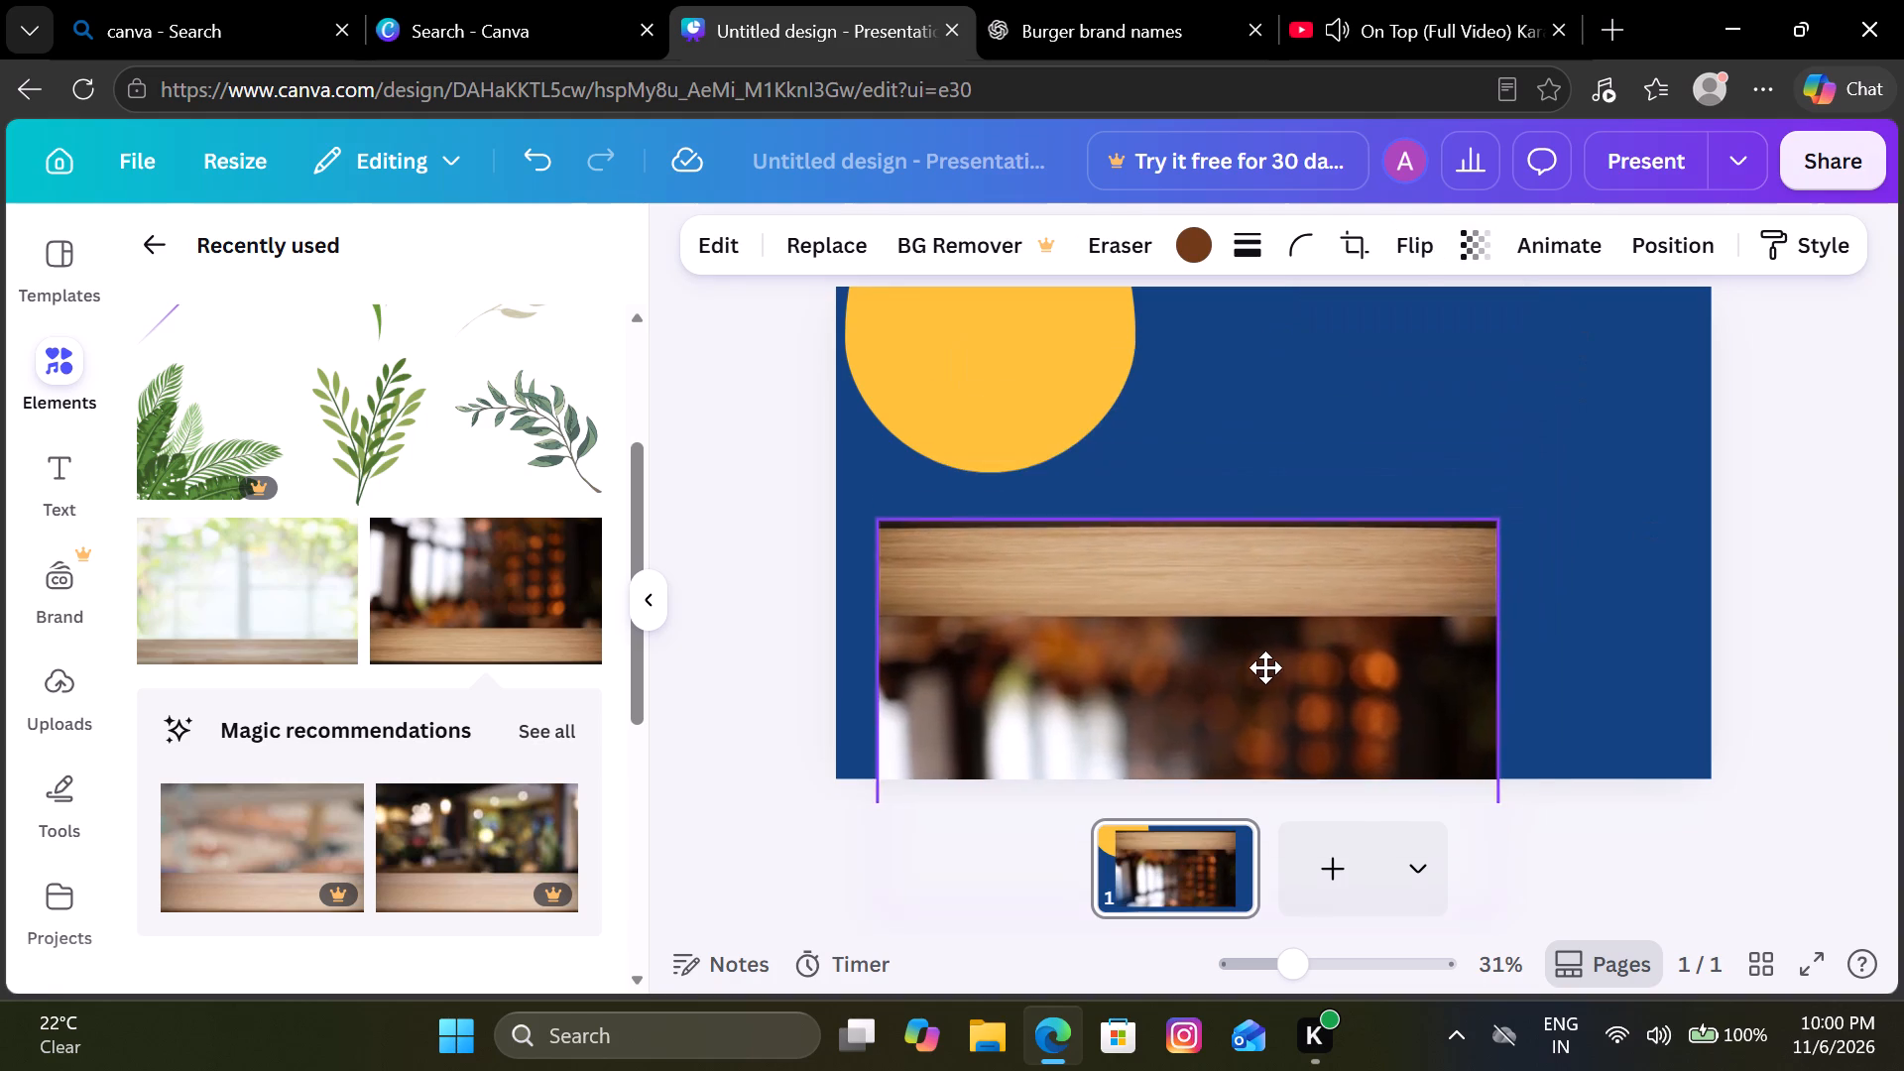
drag(1265, 667, 1241, 807)
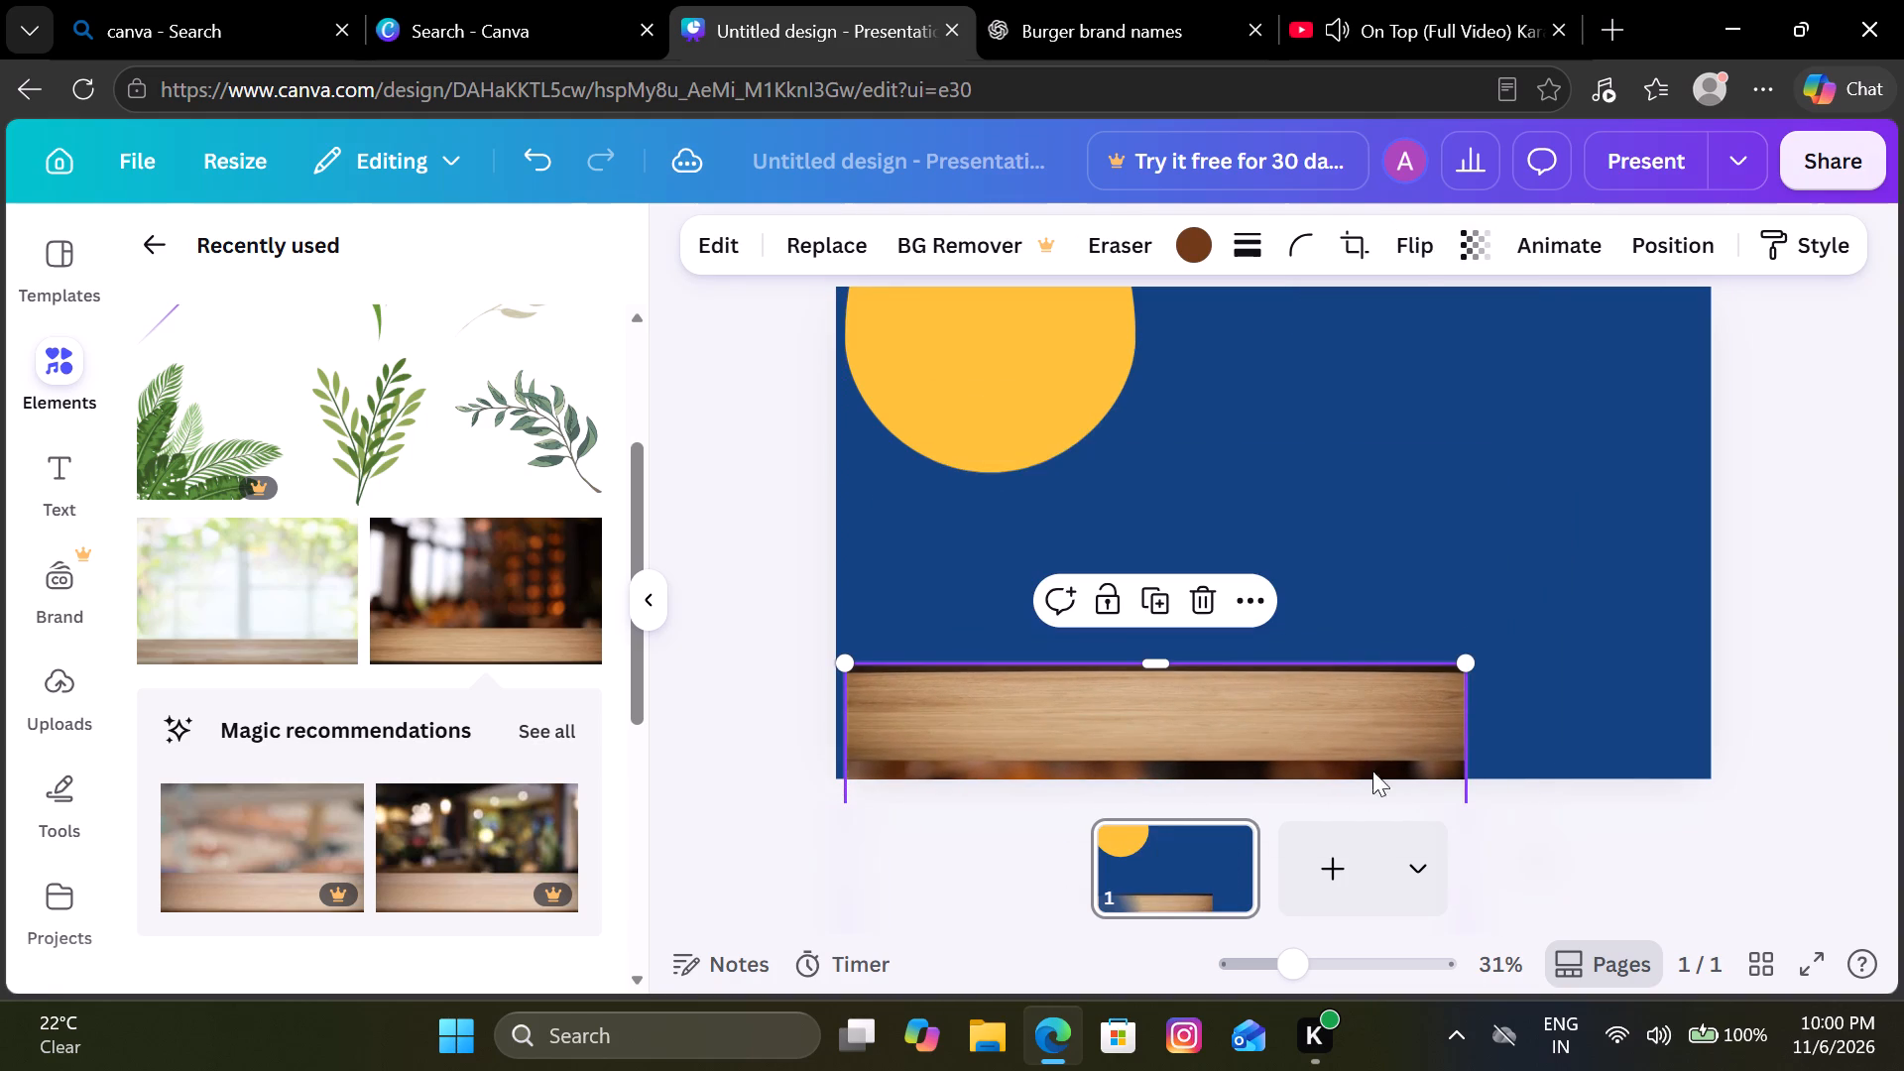
Enlarge the flipped photo to the slide's full 1,920 width and lower it so only the wooden tabletop shows along the bottom.
drag(1471, 657, 1544, 641)
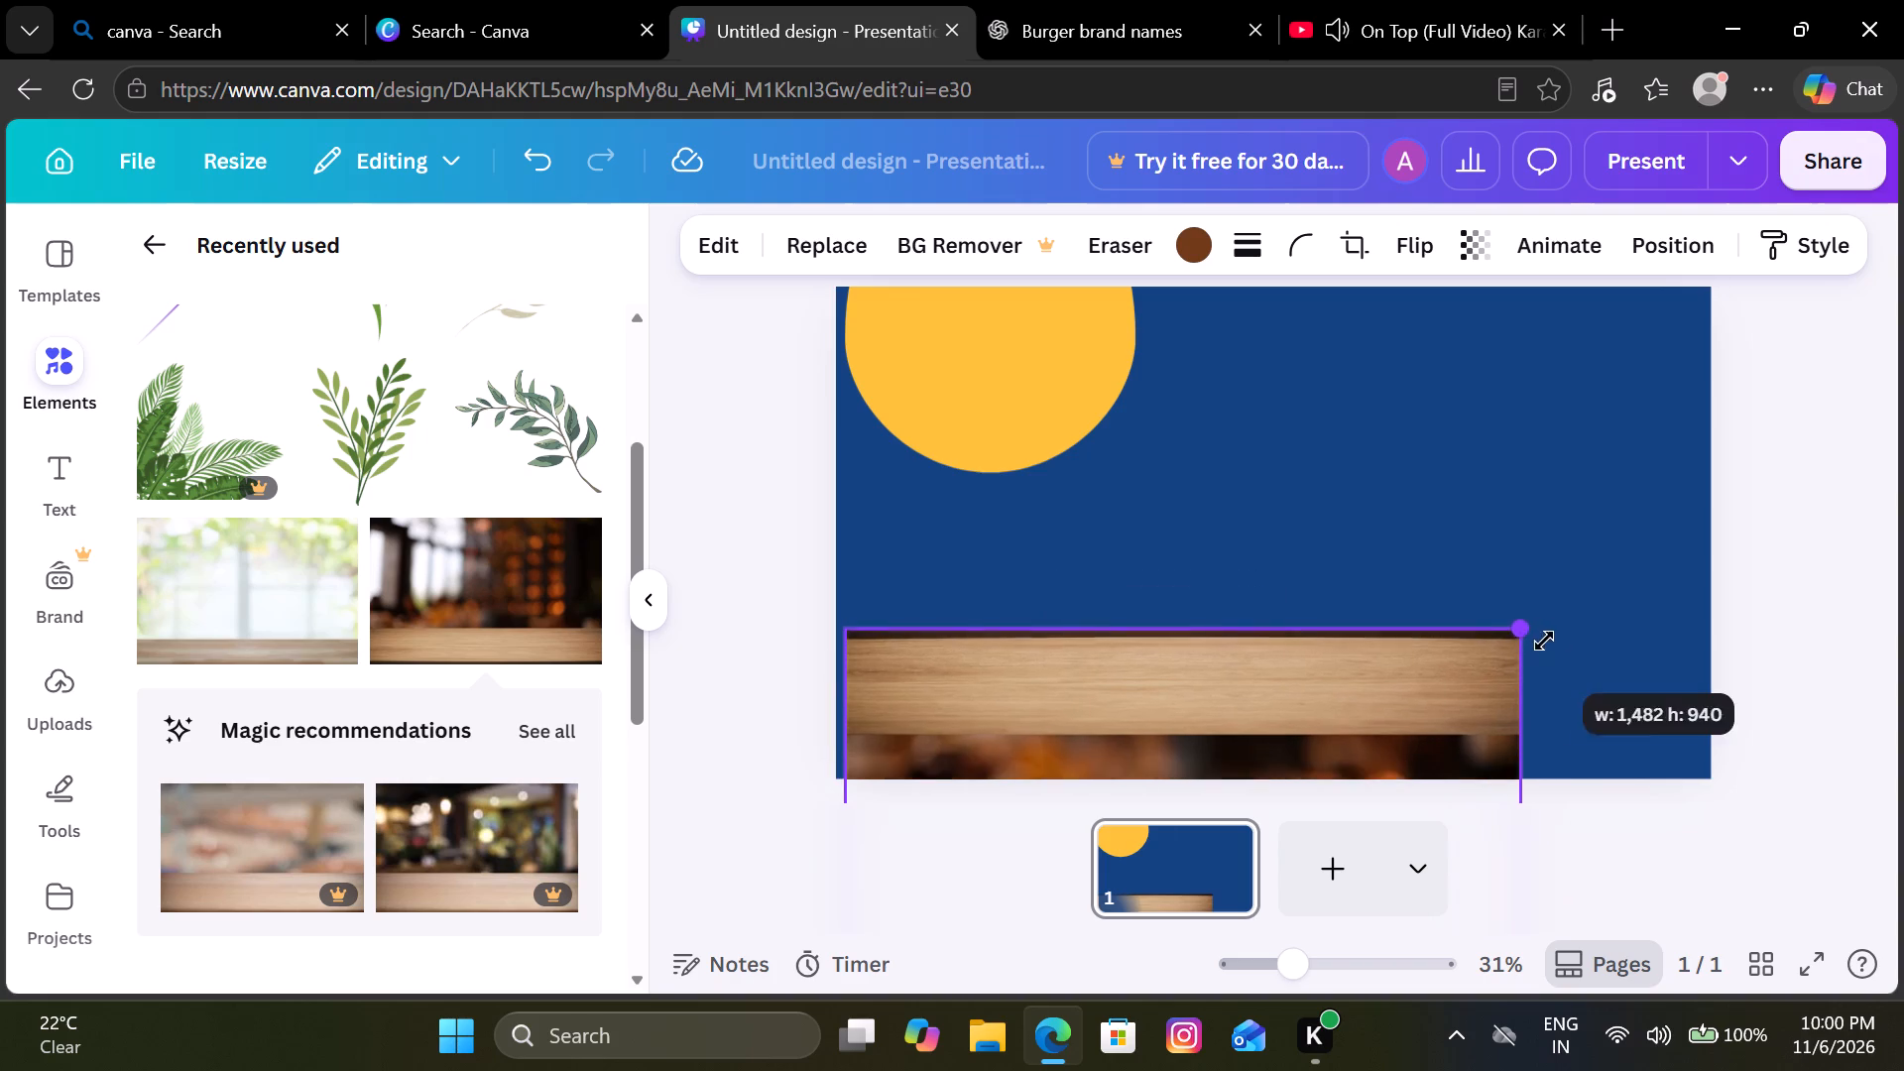
drag(1544, 641, 1689, 558)
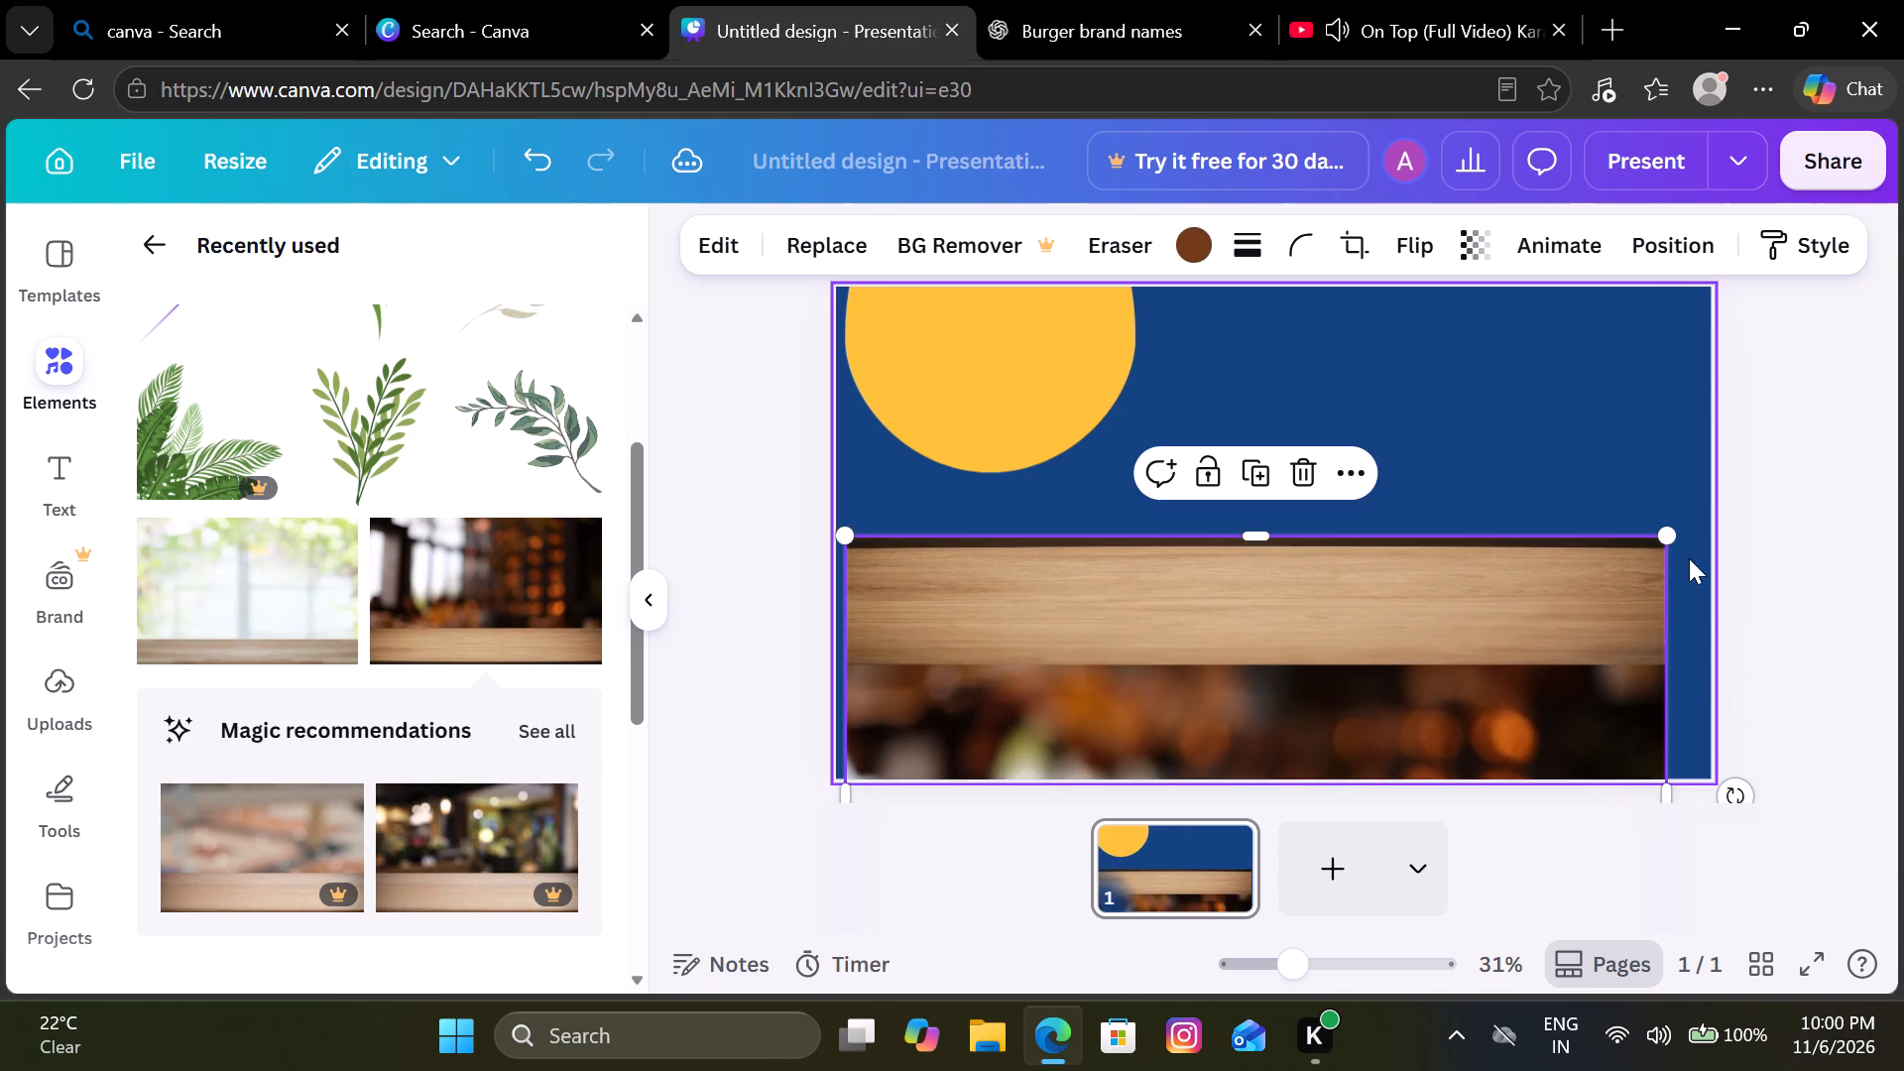
drag(1441, 673, 1431, 763)
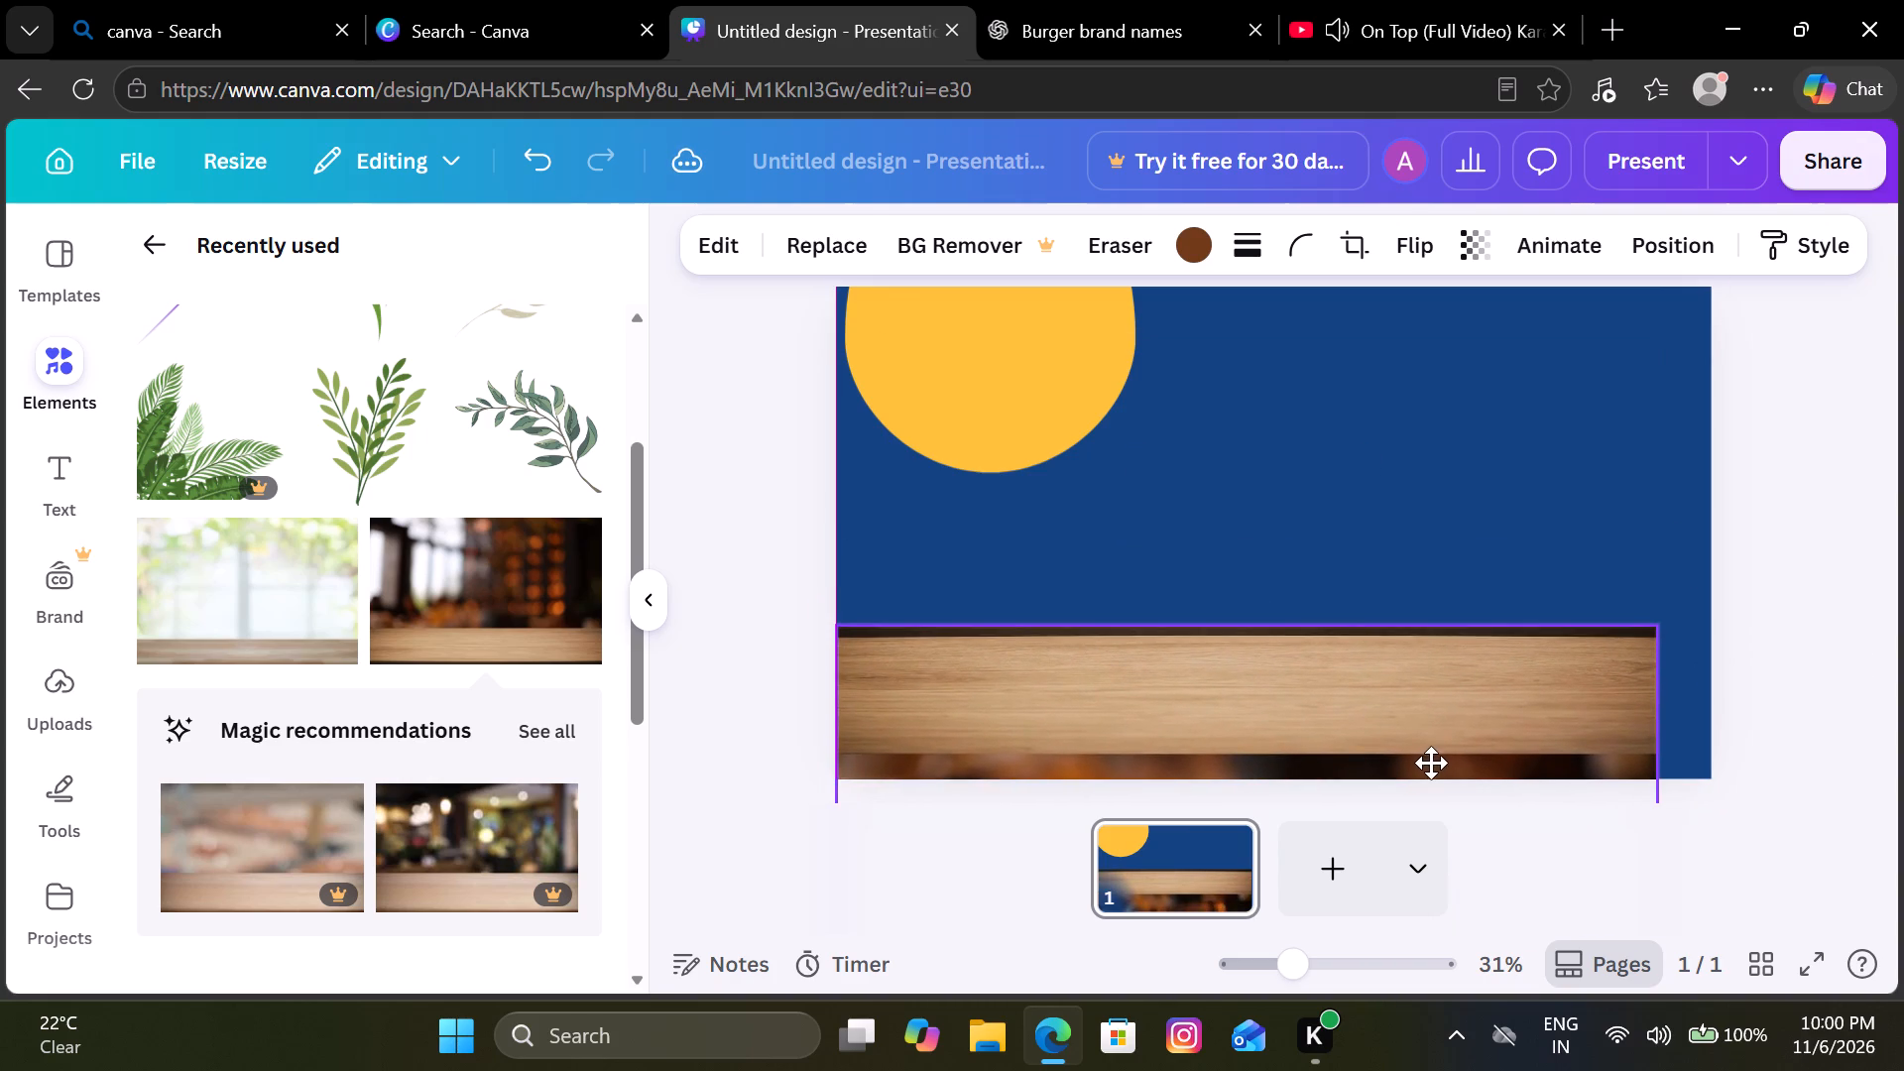
drag(1431, 763, 1431, 791)
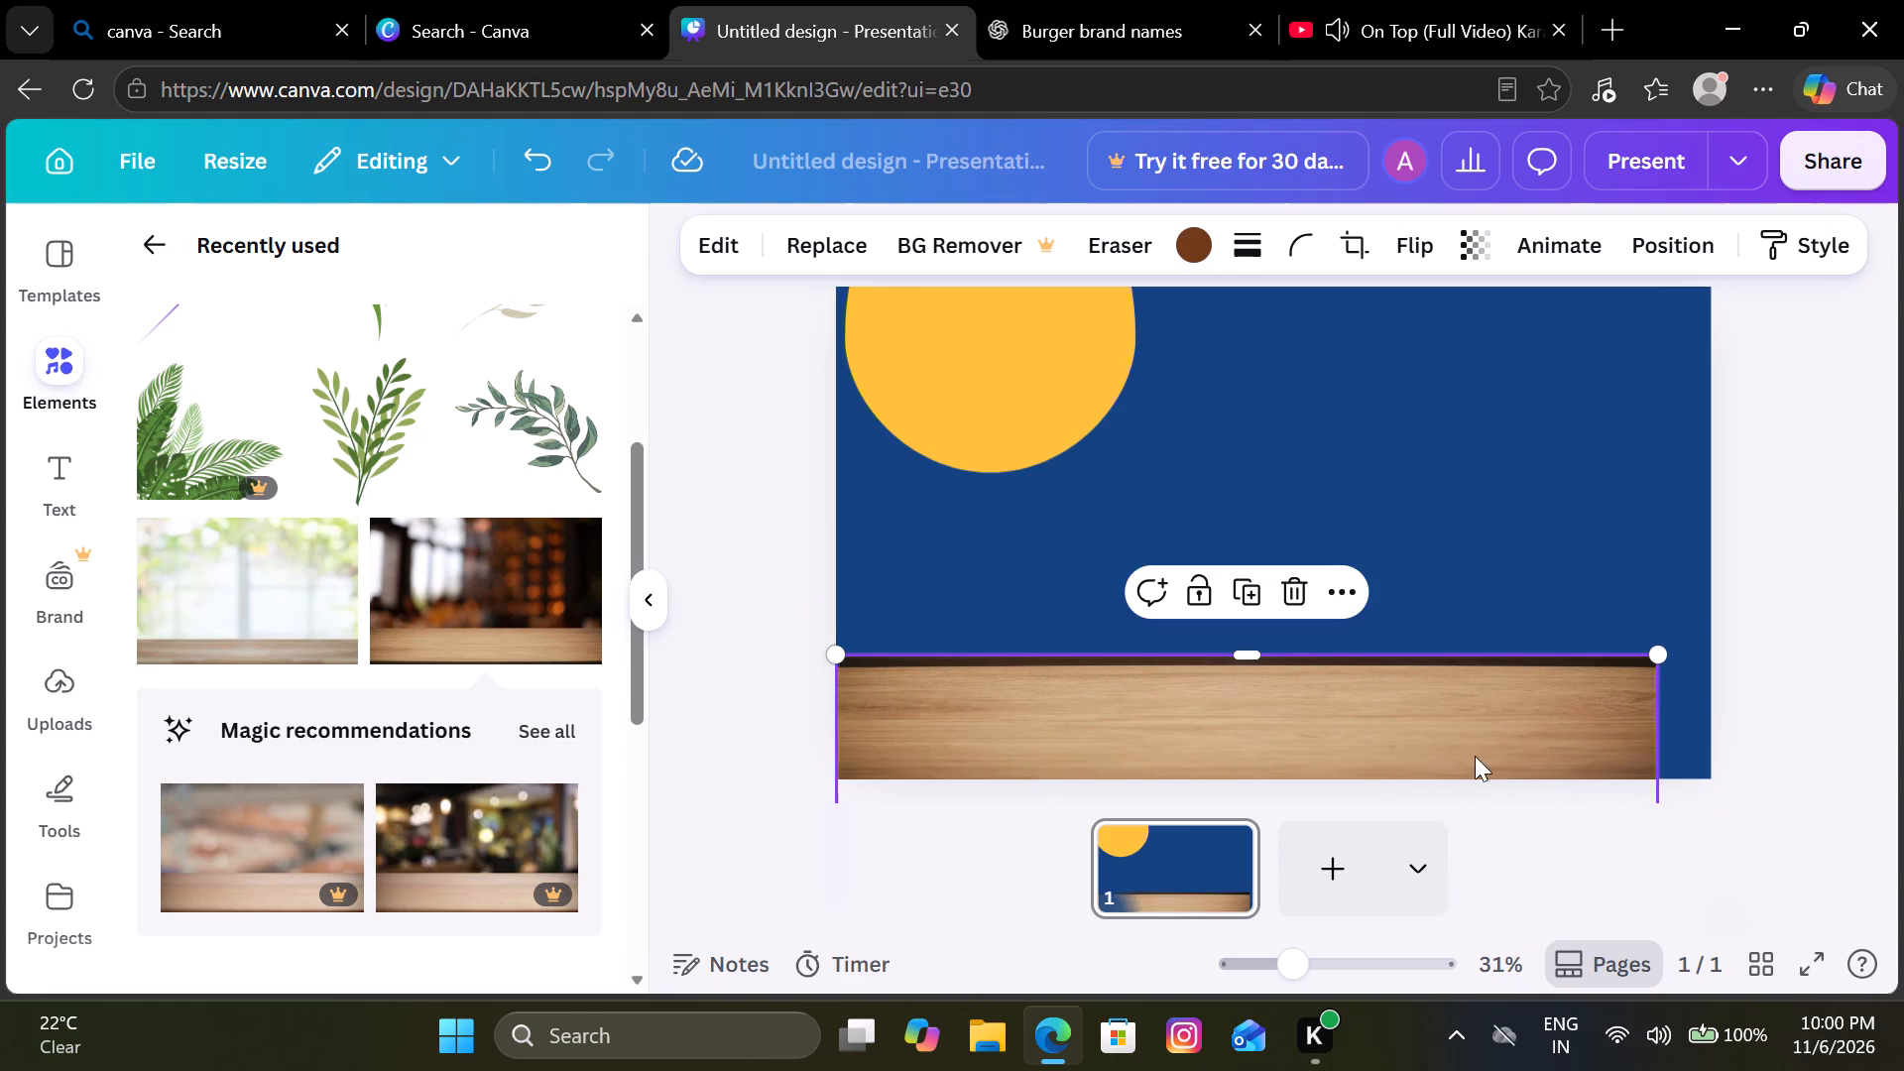
drag(1659, 651, 1708, 639)
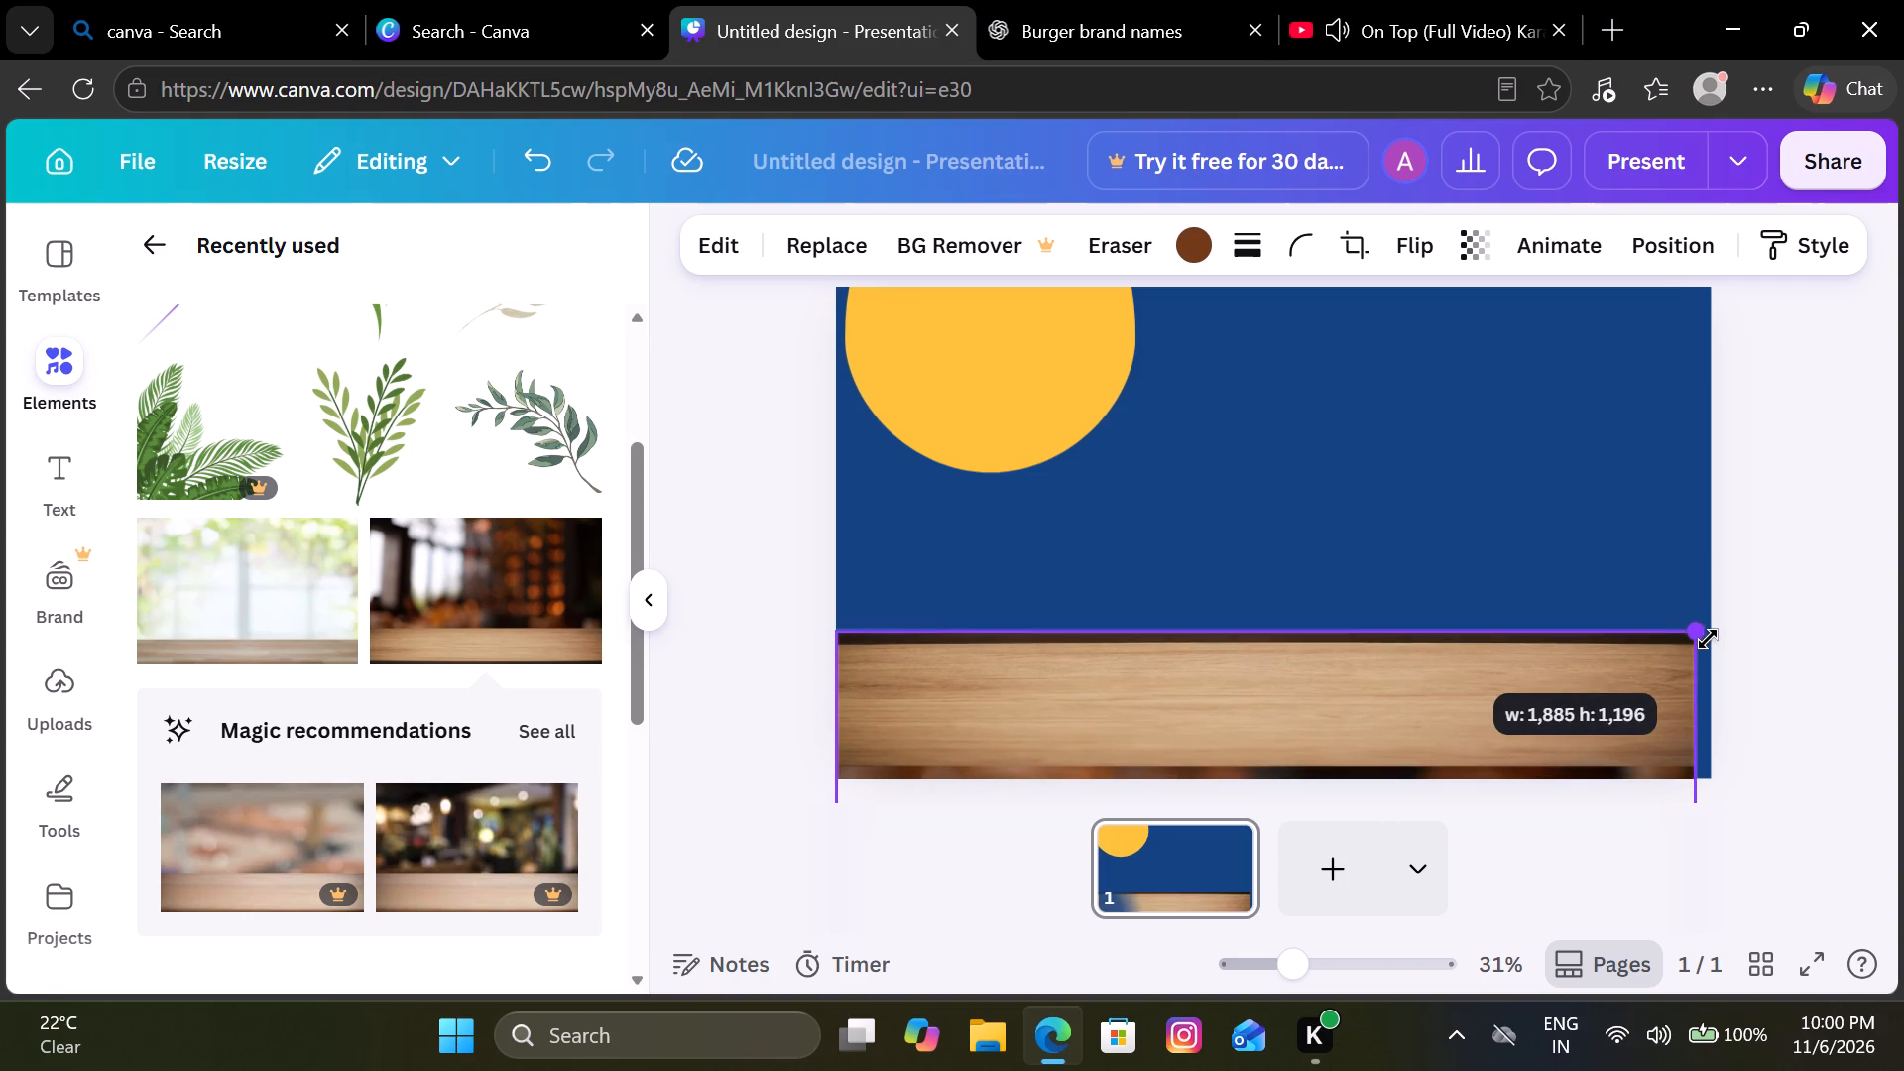
drag(1708, 639, 1715, 639)
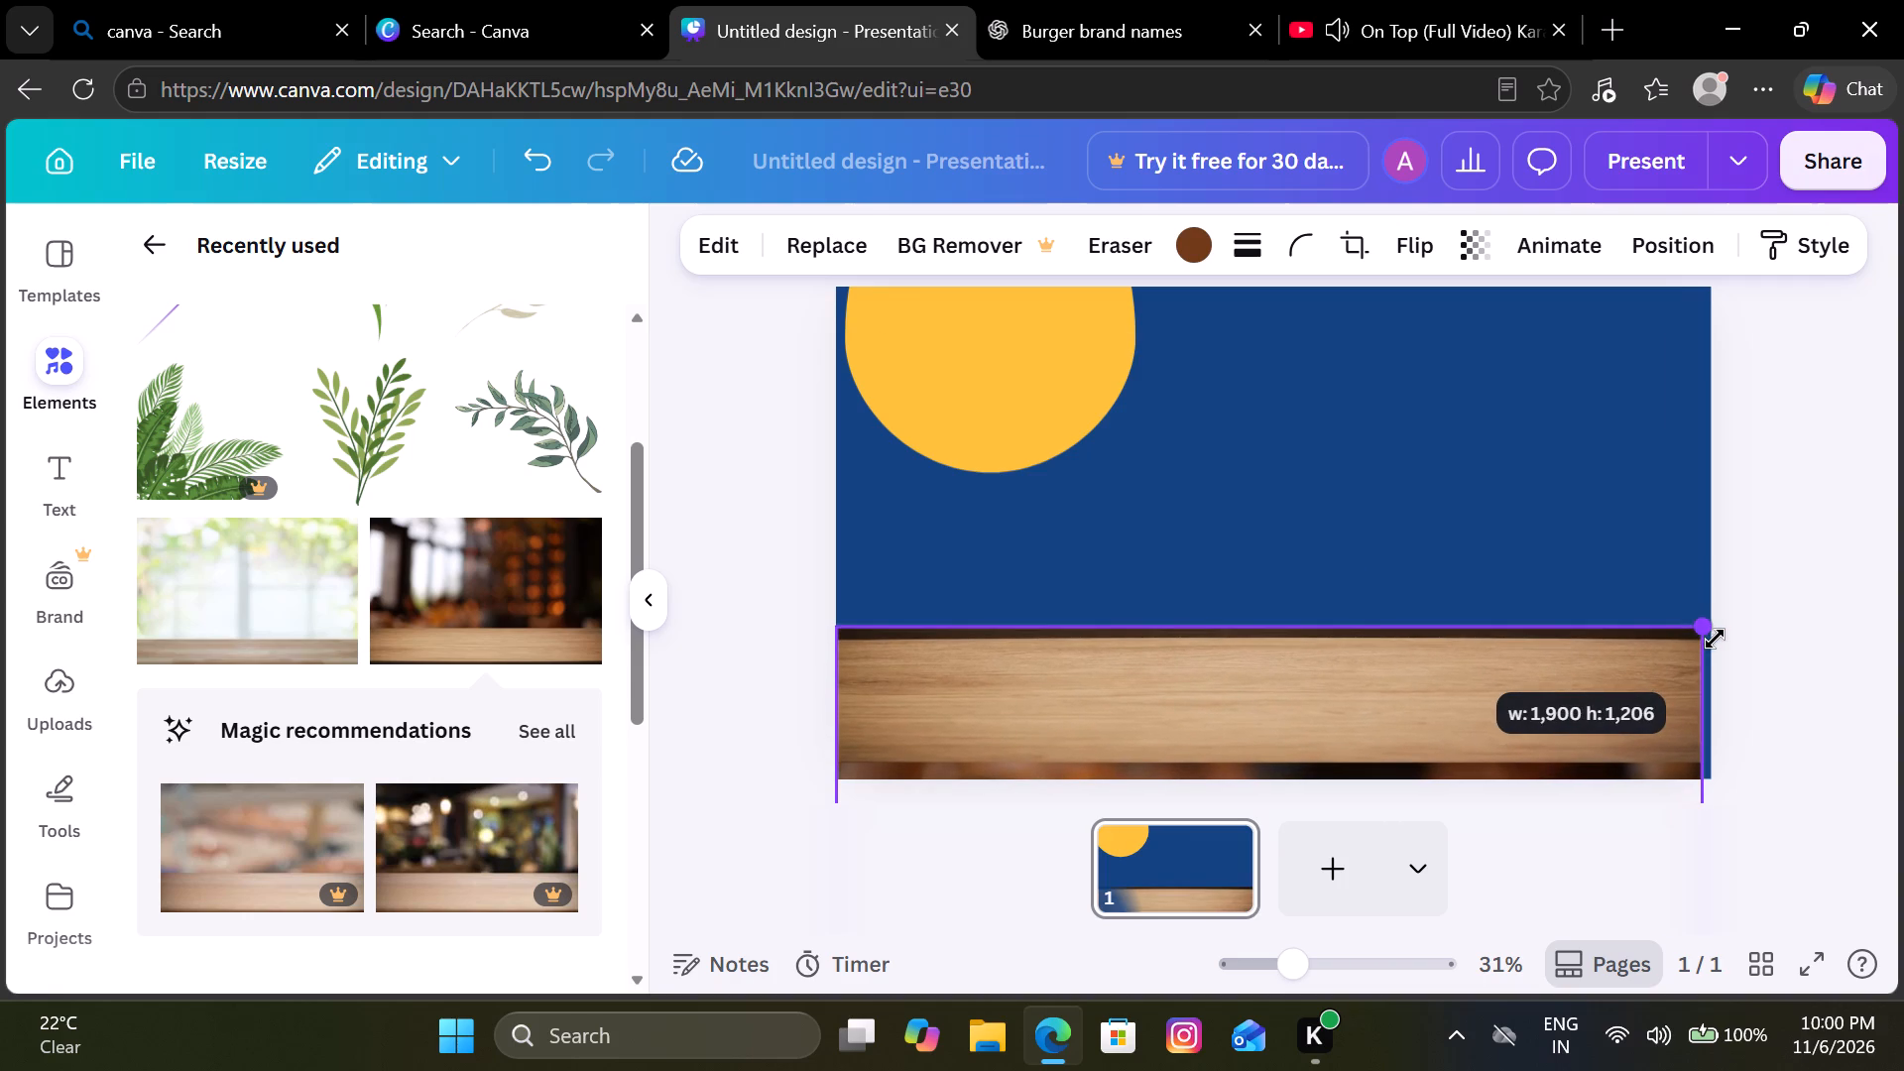
drag(1715, 639, 1718, 635)
drag(1625, 677, 1628, 697)
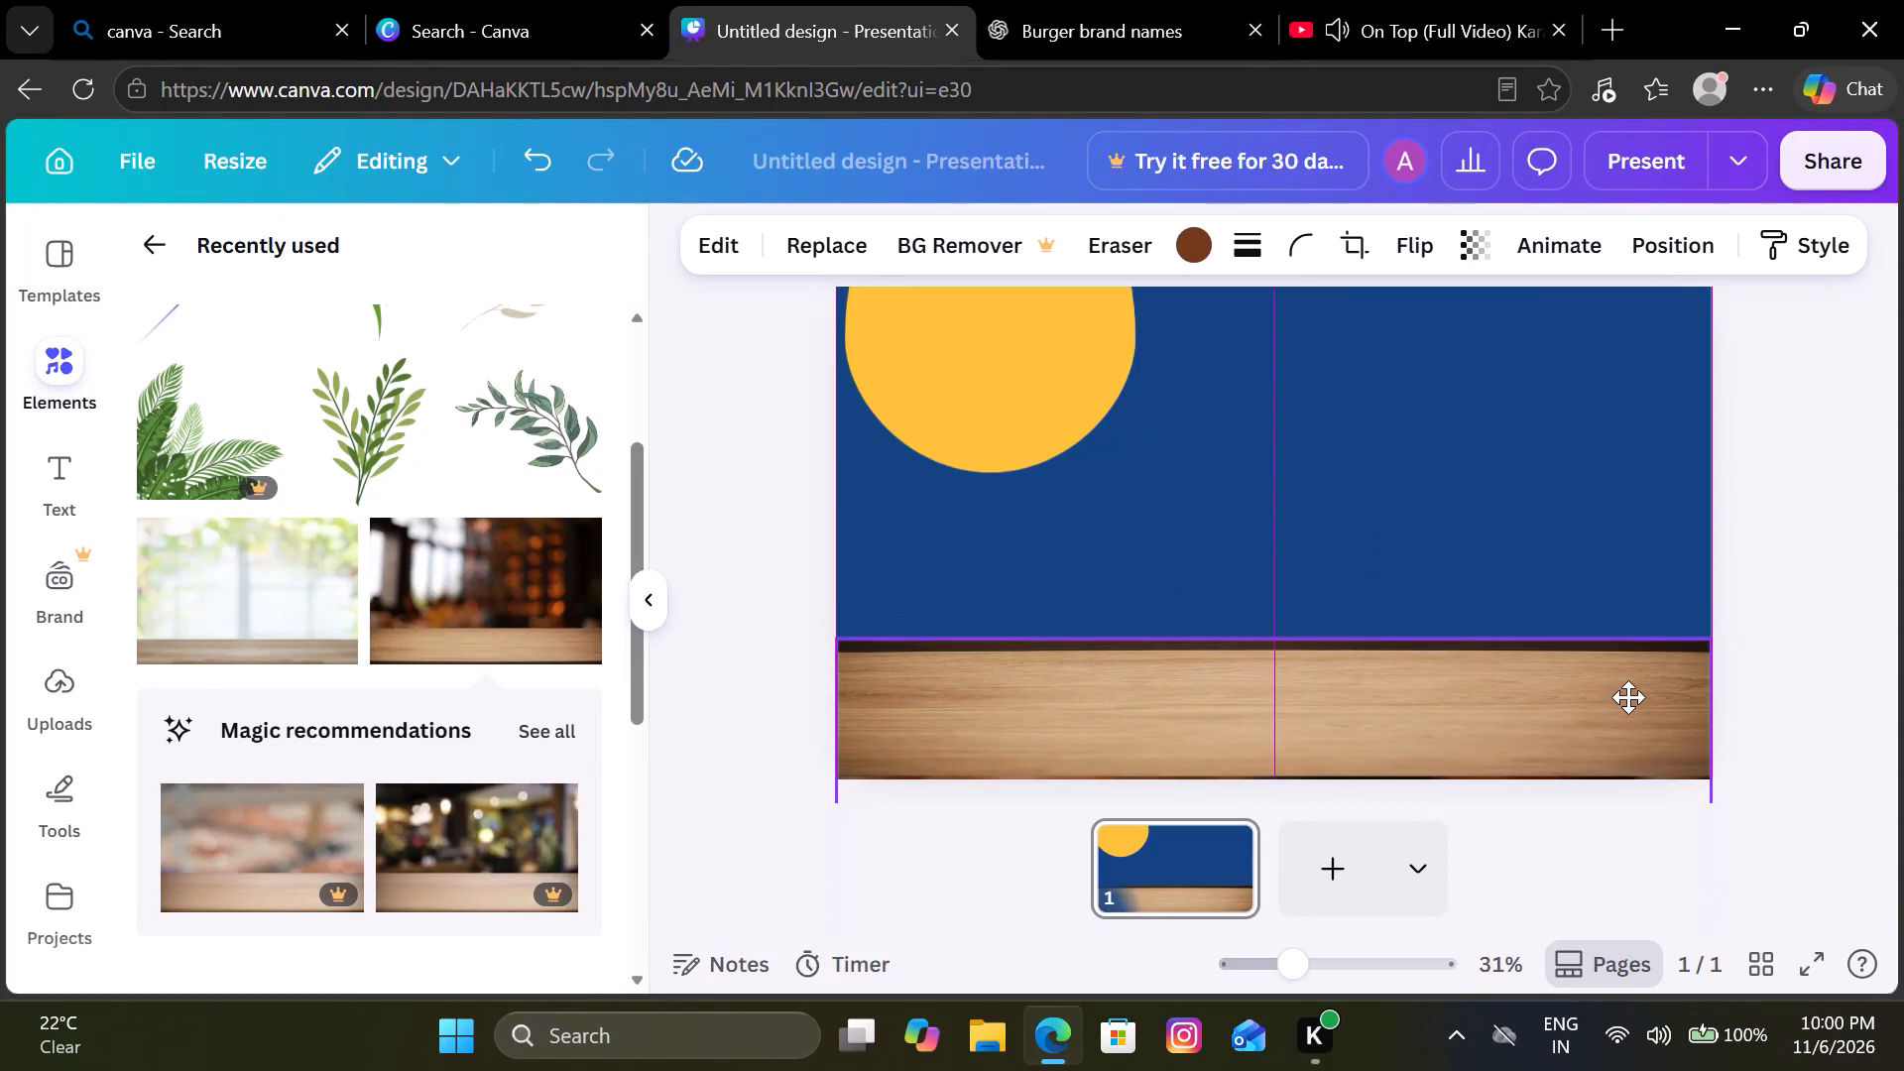
drag(1628, 697, 1628, 700)
click(1563, 559)
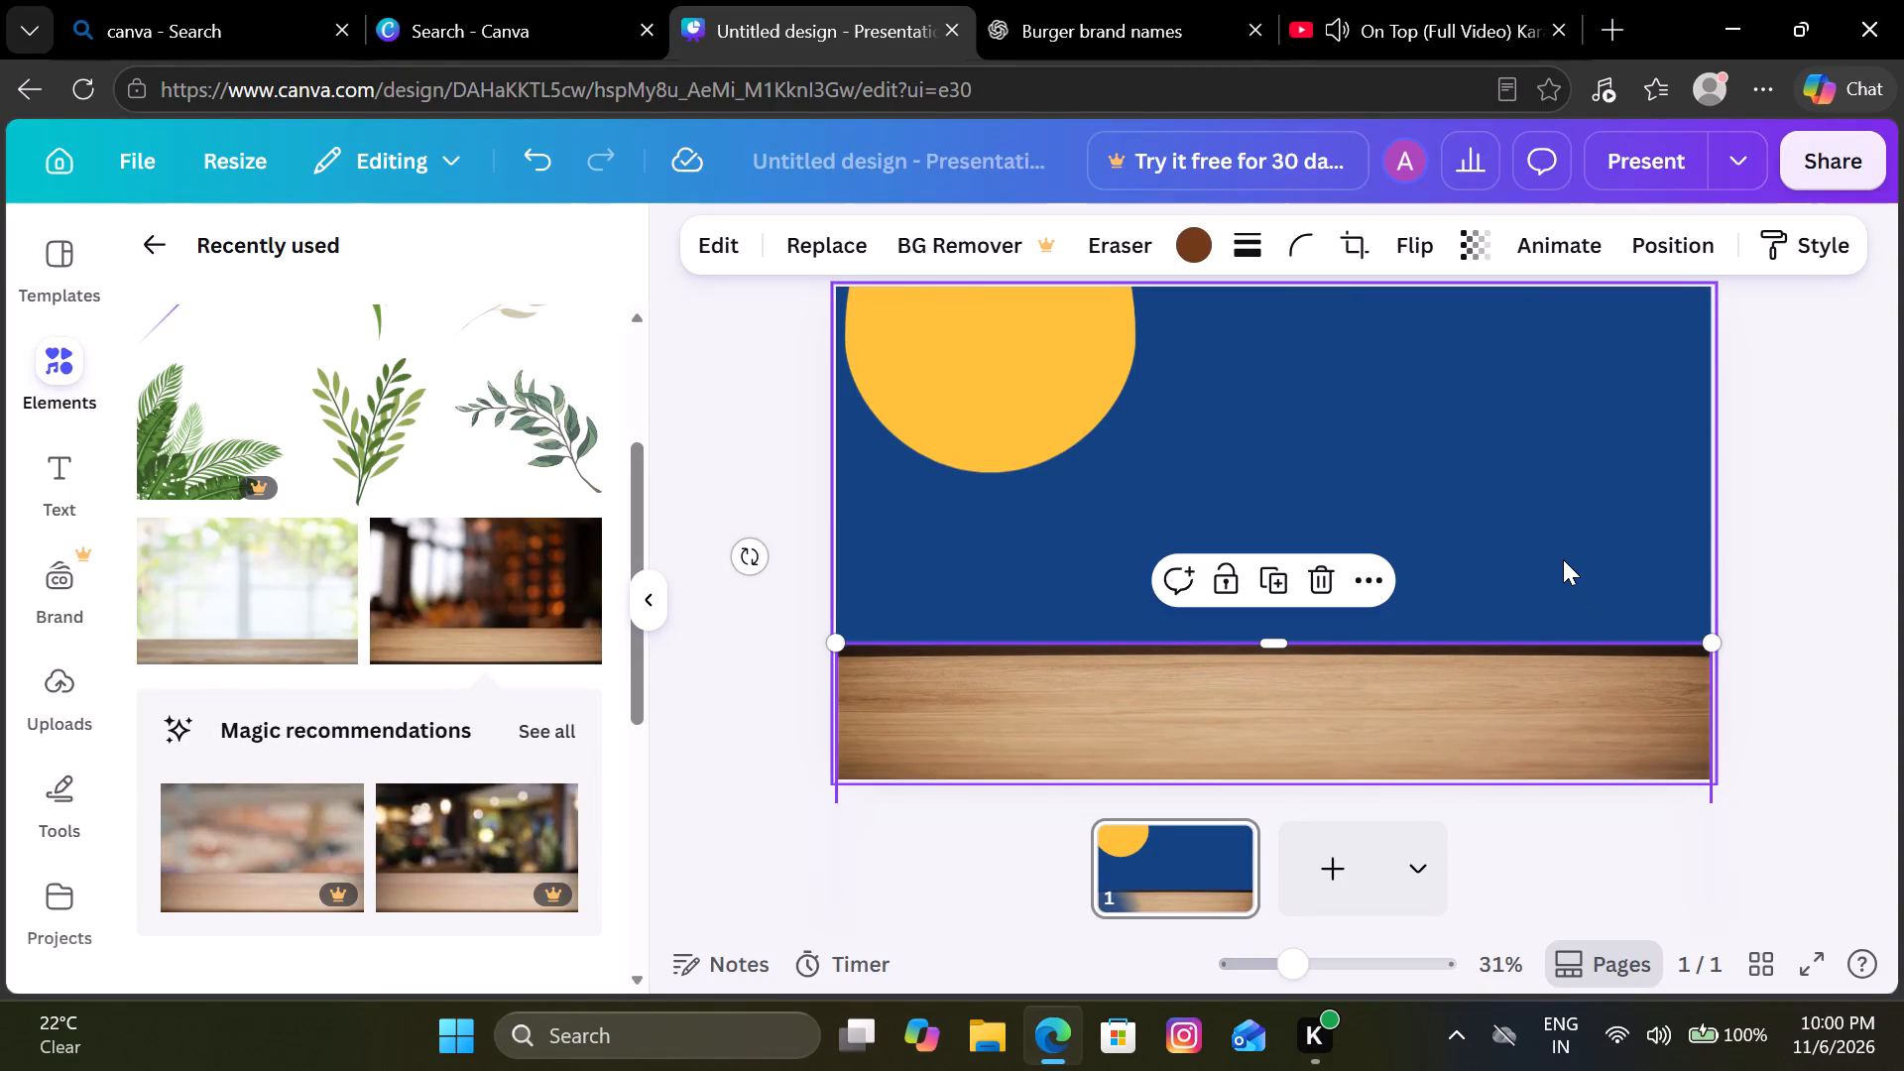
Crop the tabletop photo's top edge to a height of about 1,200, trimming off the dark strip above the wood.
click(1450, 711)
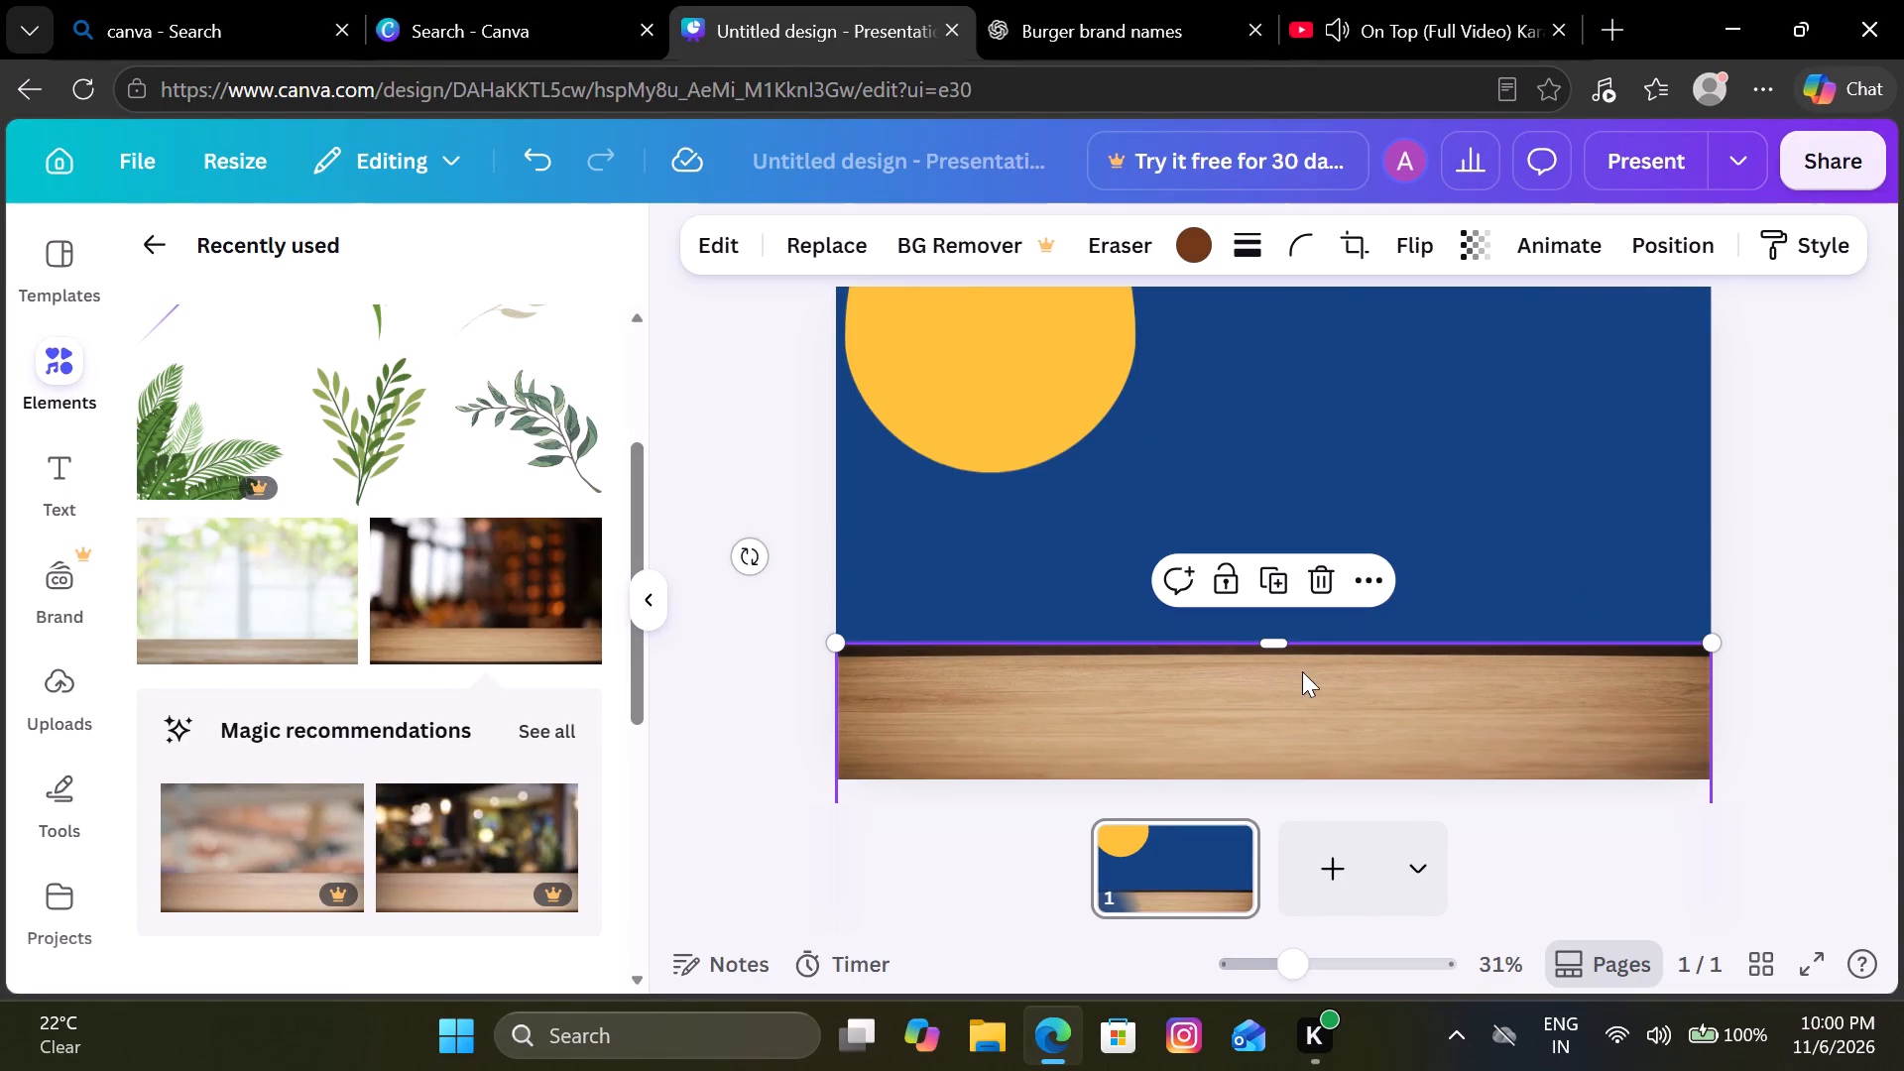
drag(1273, 649, 1274, 656)
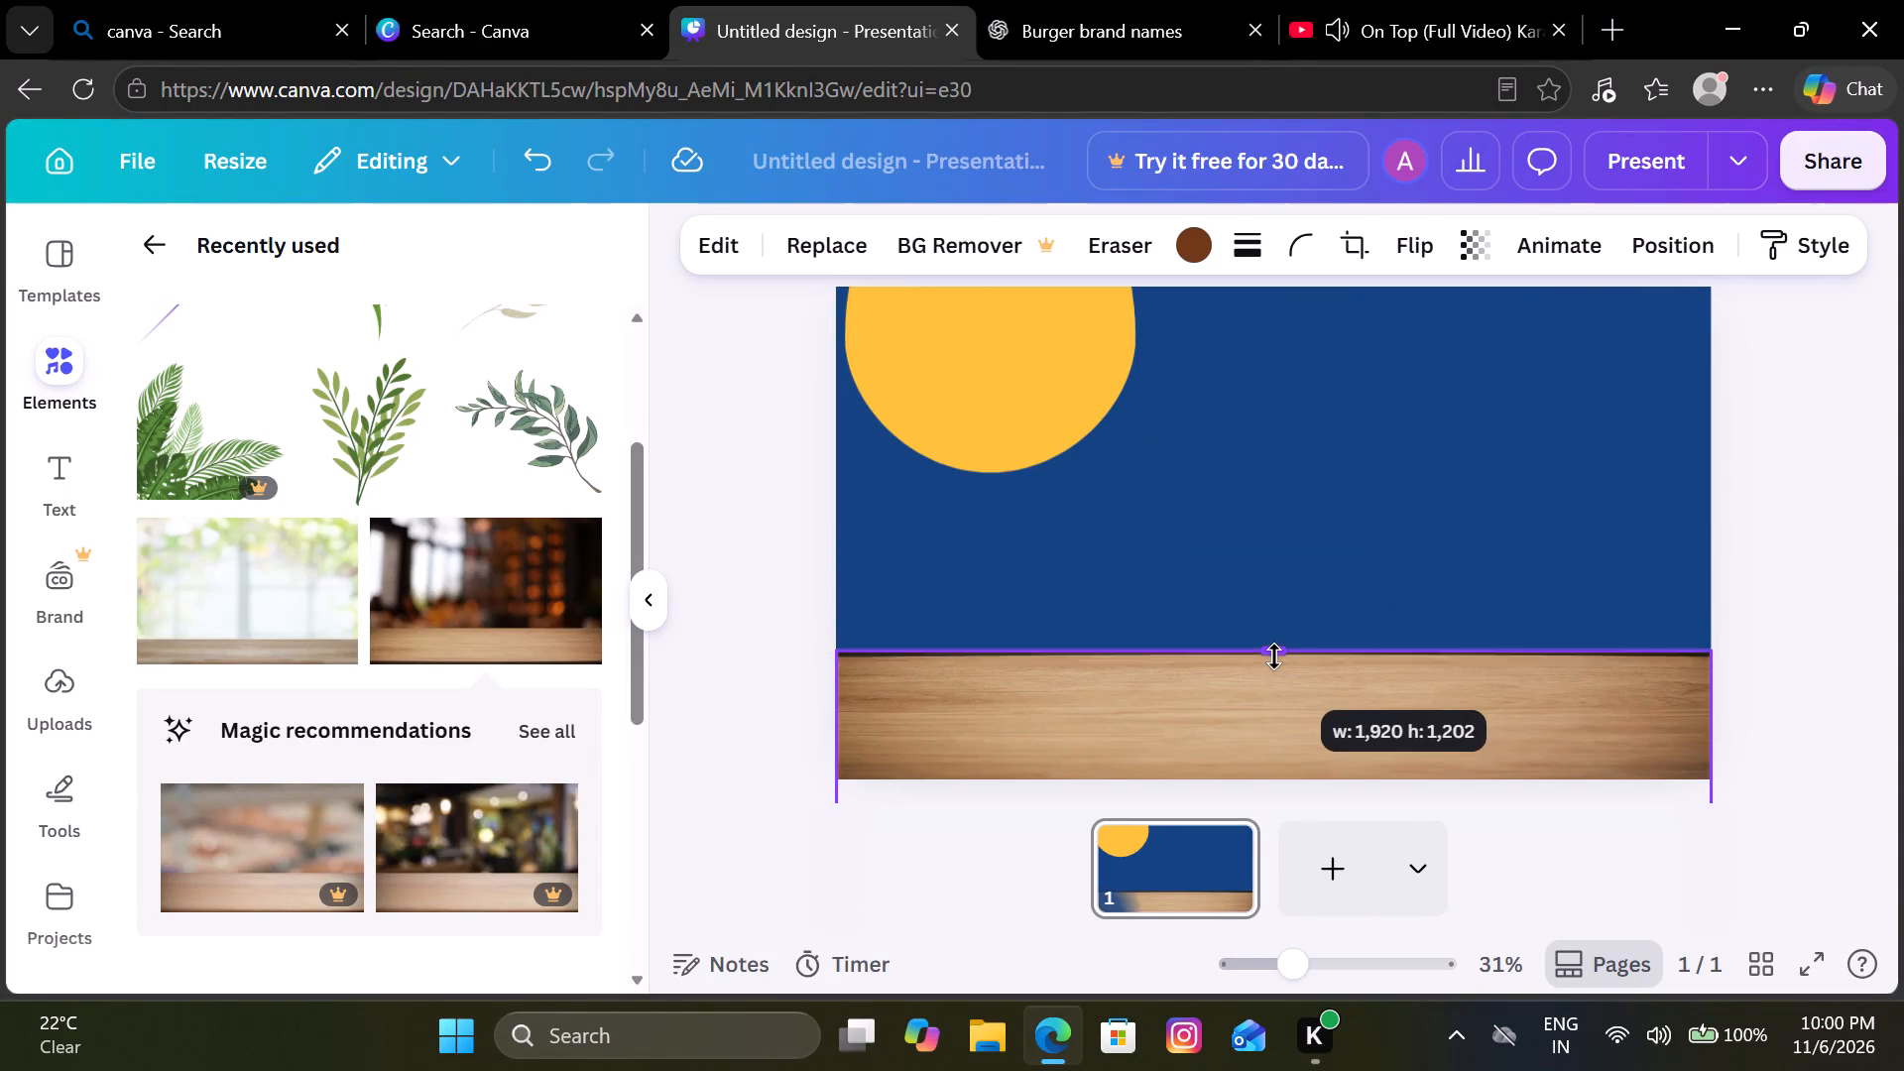
drag(1274, 656, 1276, 659)
click(1640, 446)
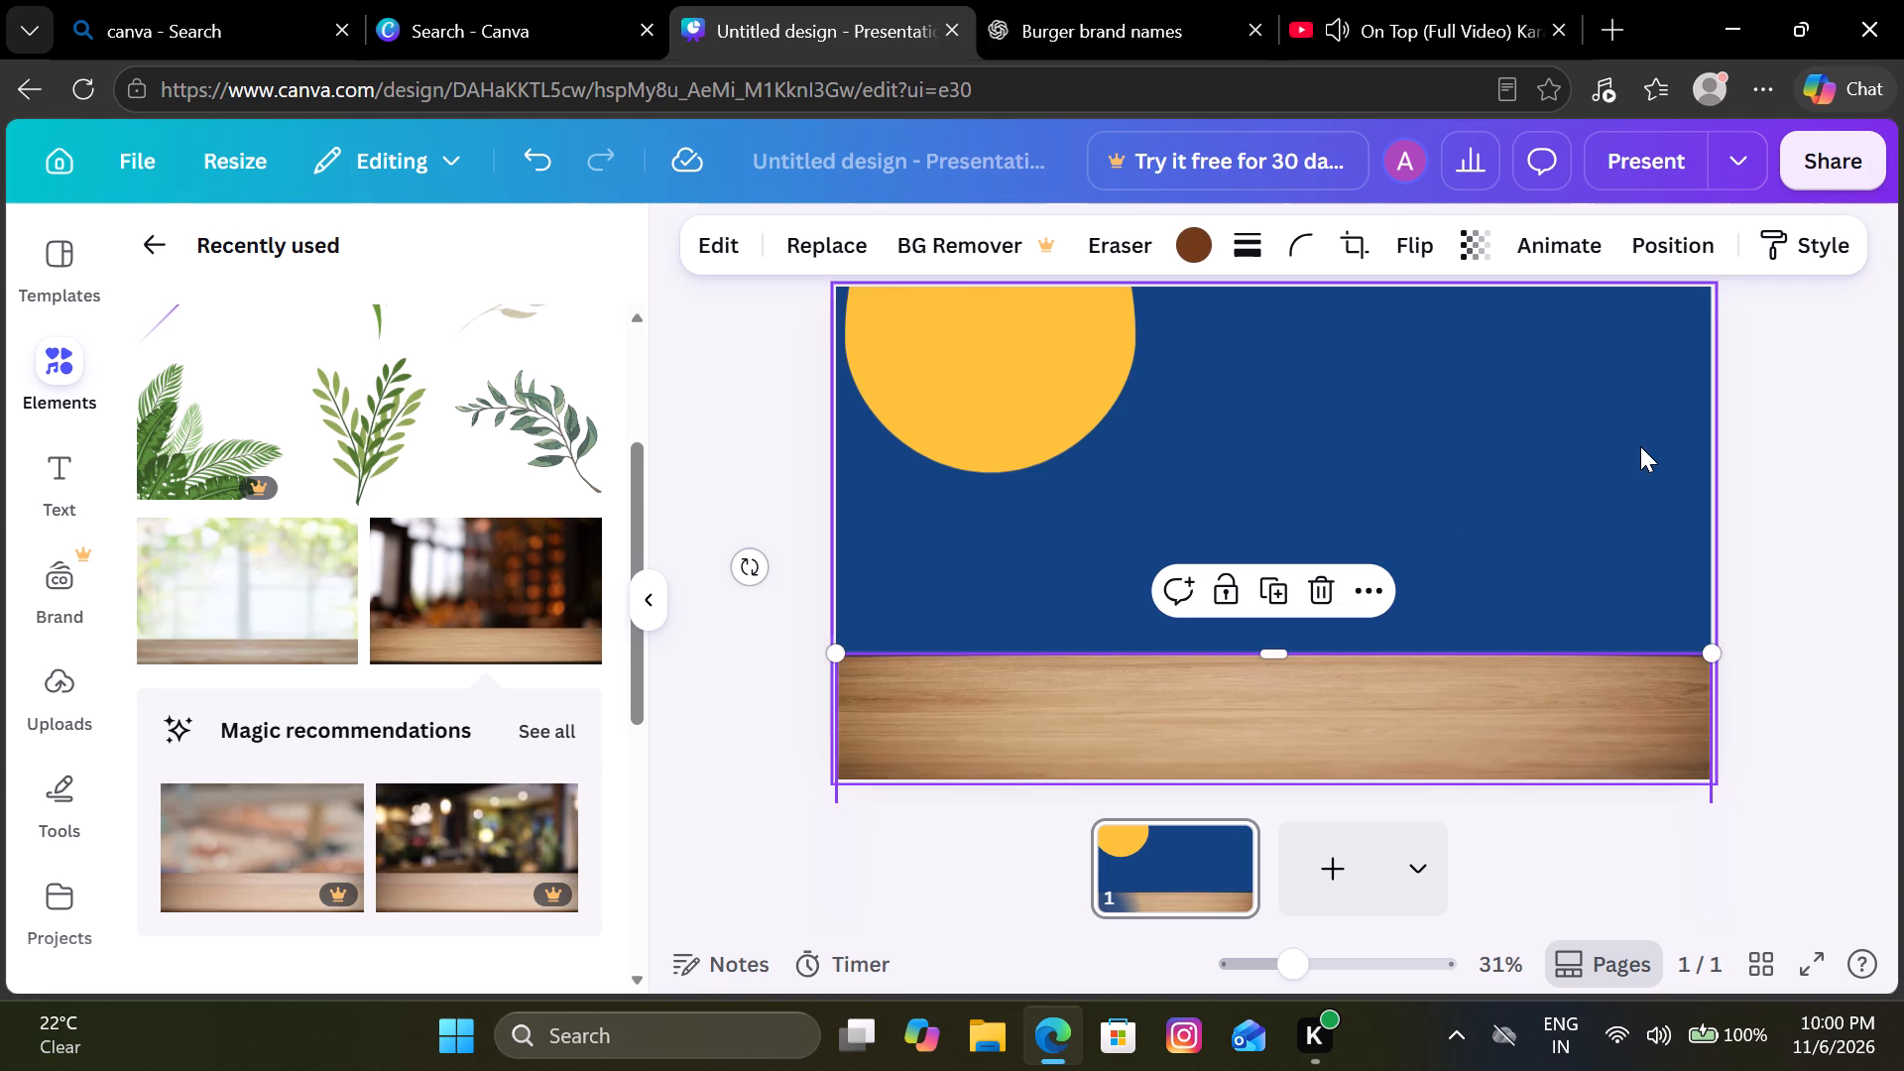
click(1364, 680)
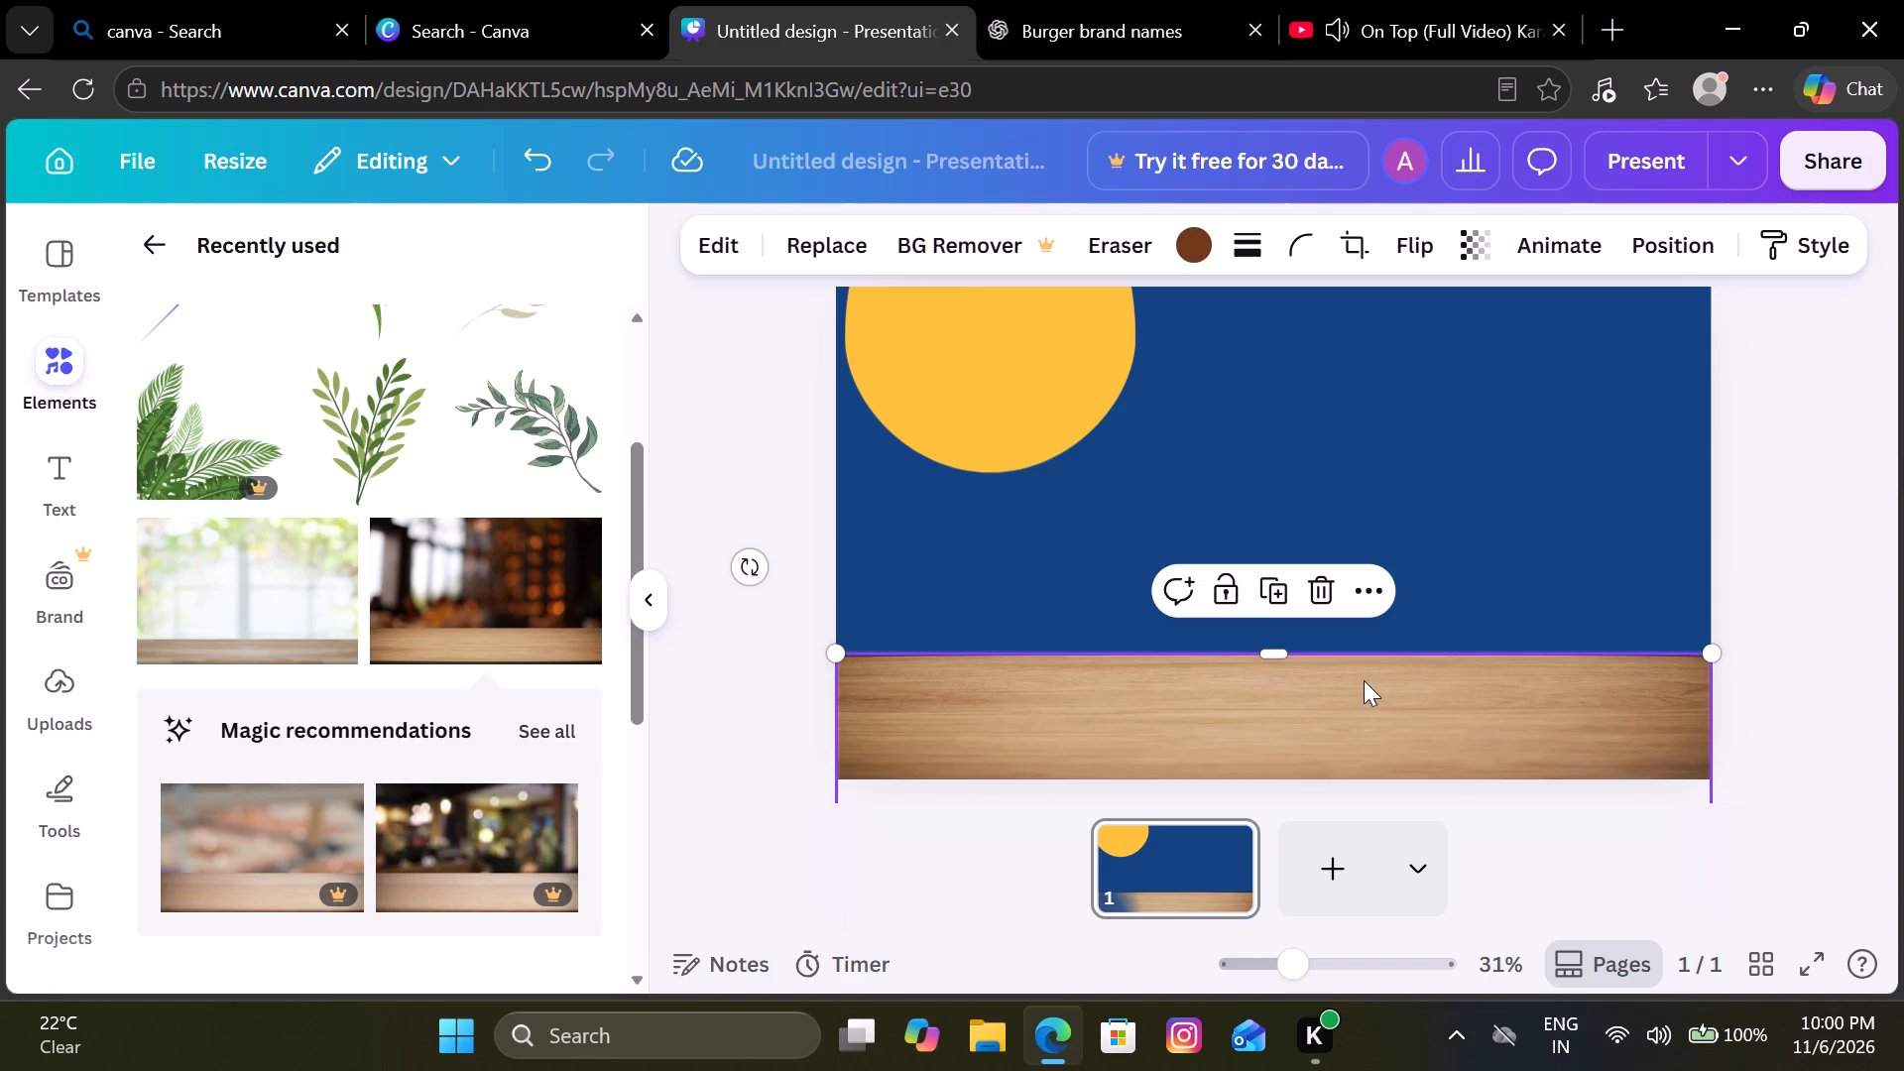
click(1271, 662)
click(1861, 489)
Search the elements for "burger" and add a realistic sesame-bun cheeseburger from the graphics results to the slide.
scroll(1861, 489, down, 1)
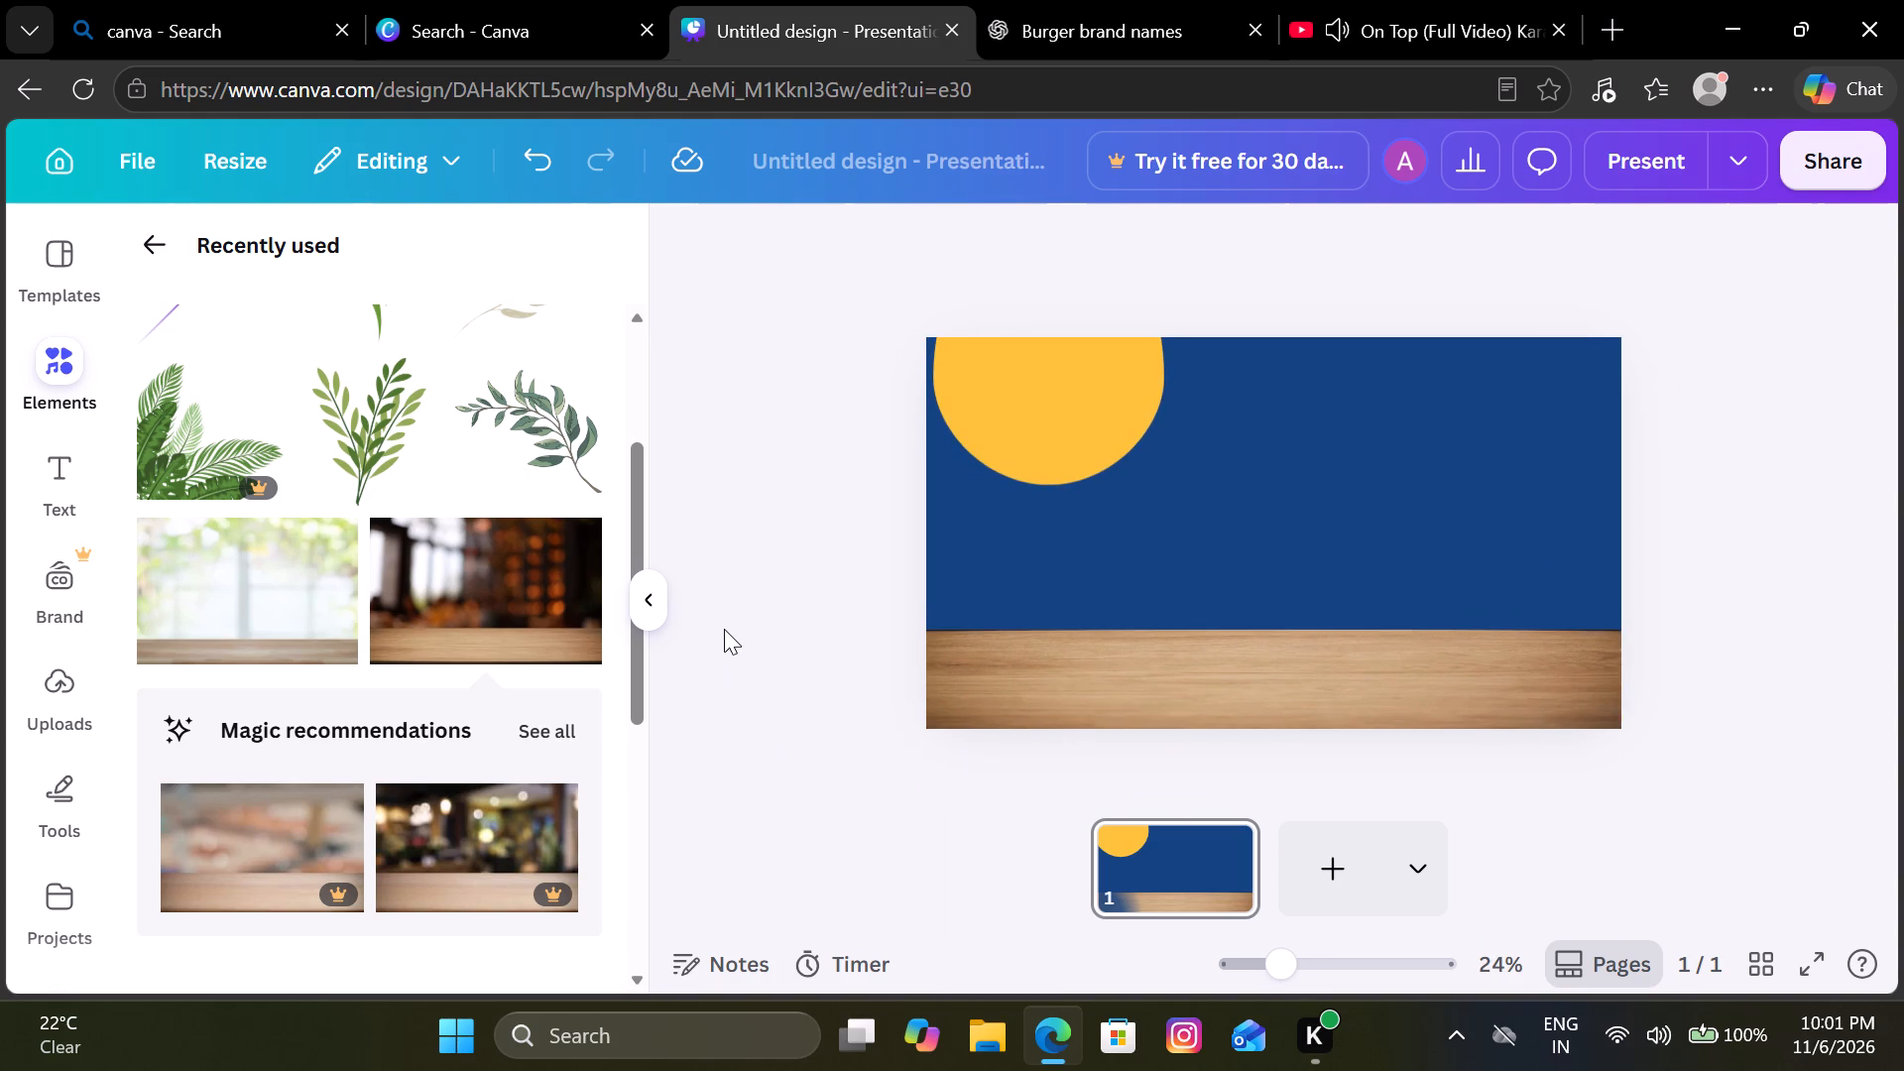
scroll(432, 517, up, 2)
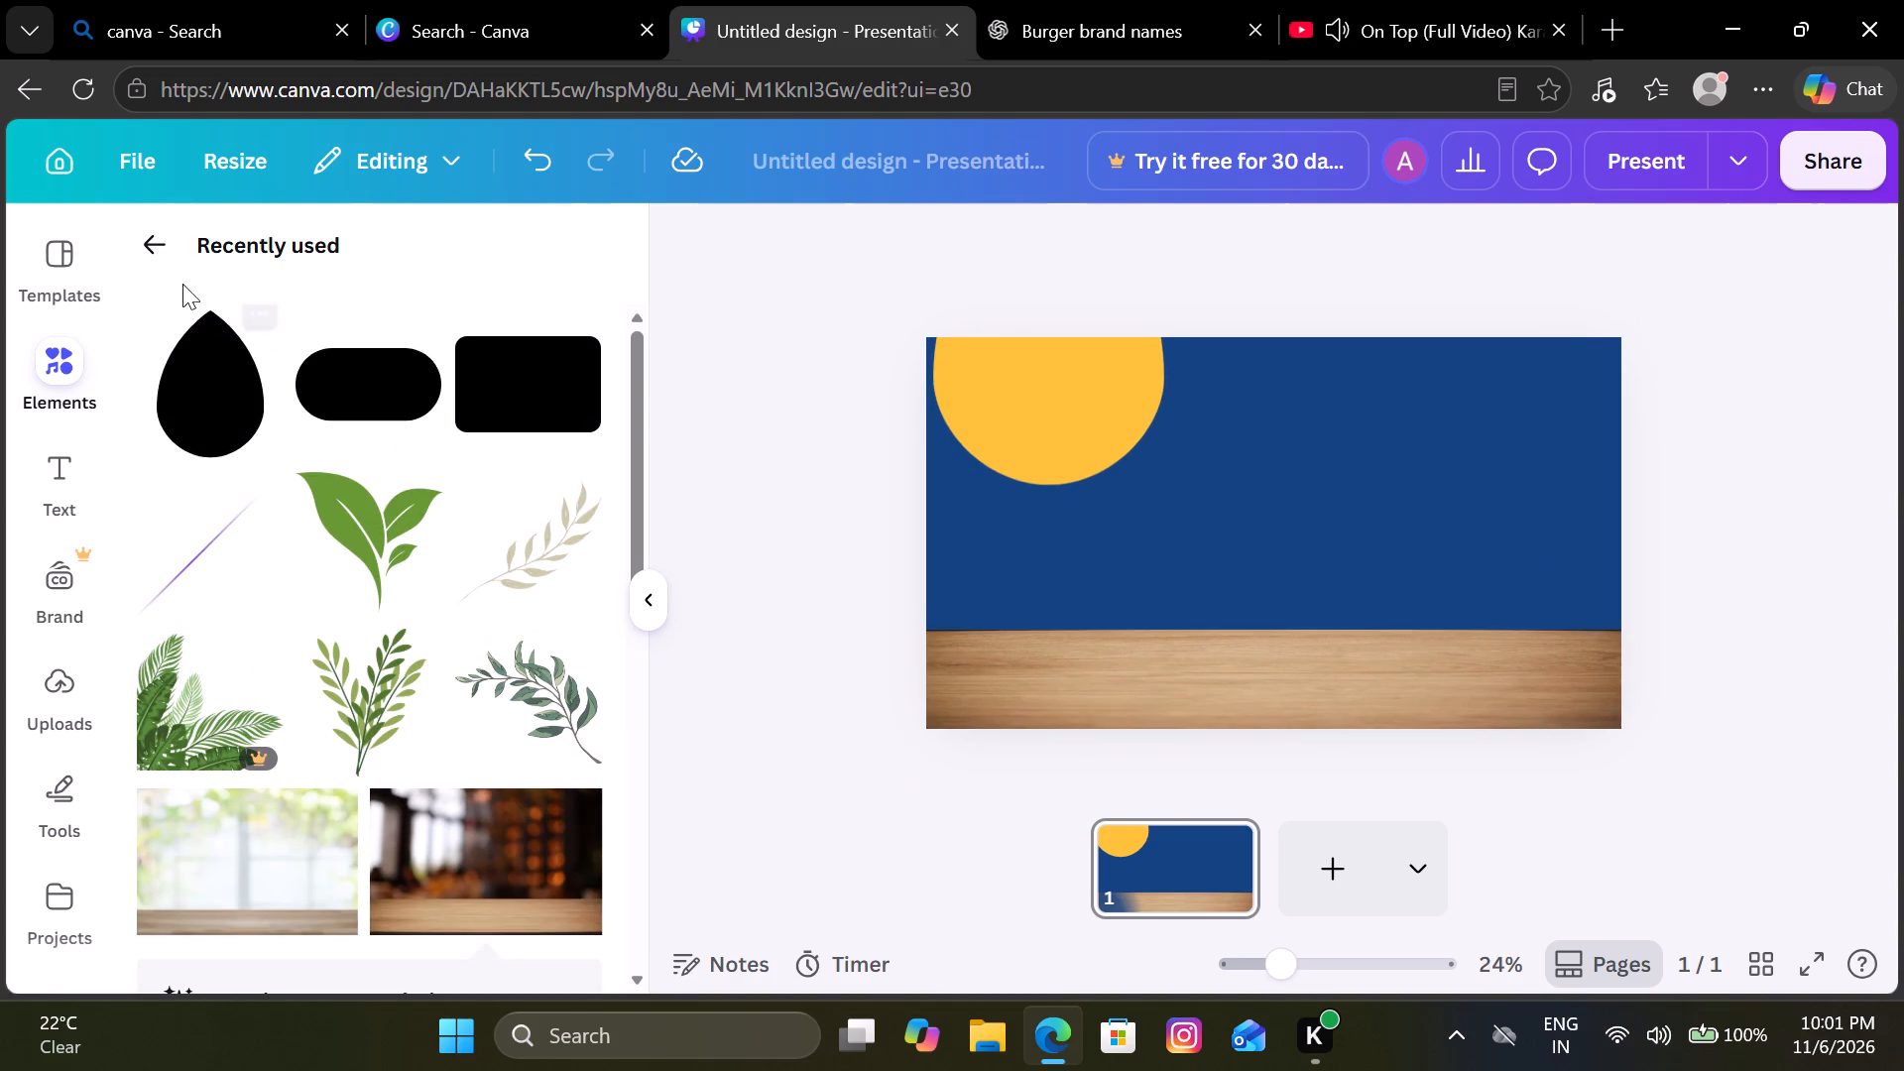
click(151, 253)
click(336, 274)
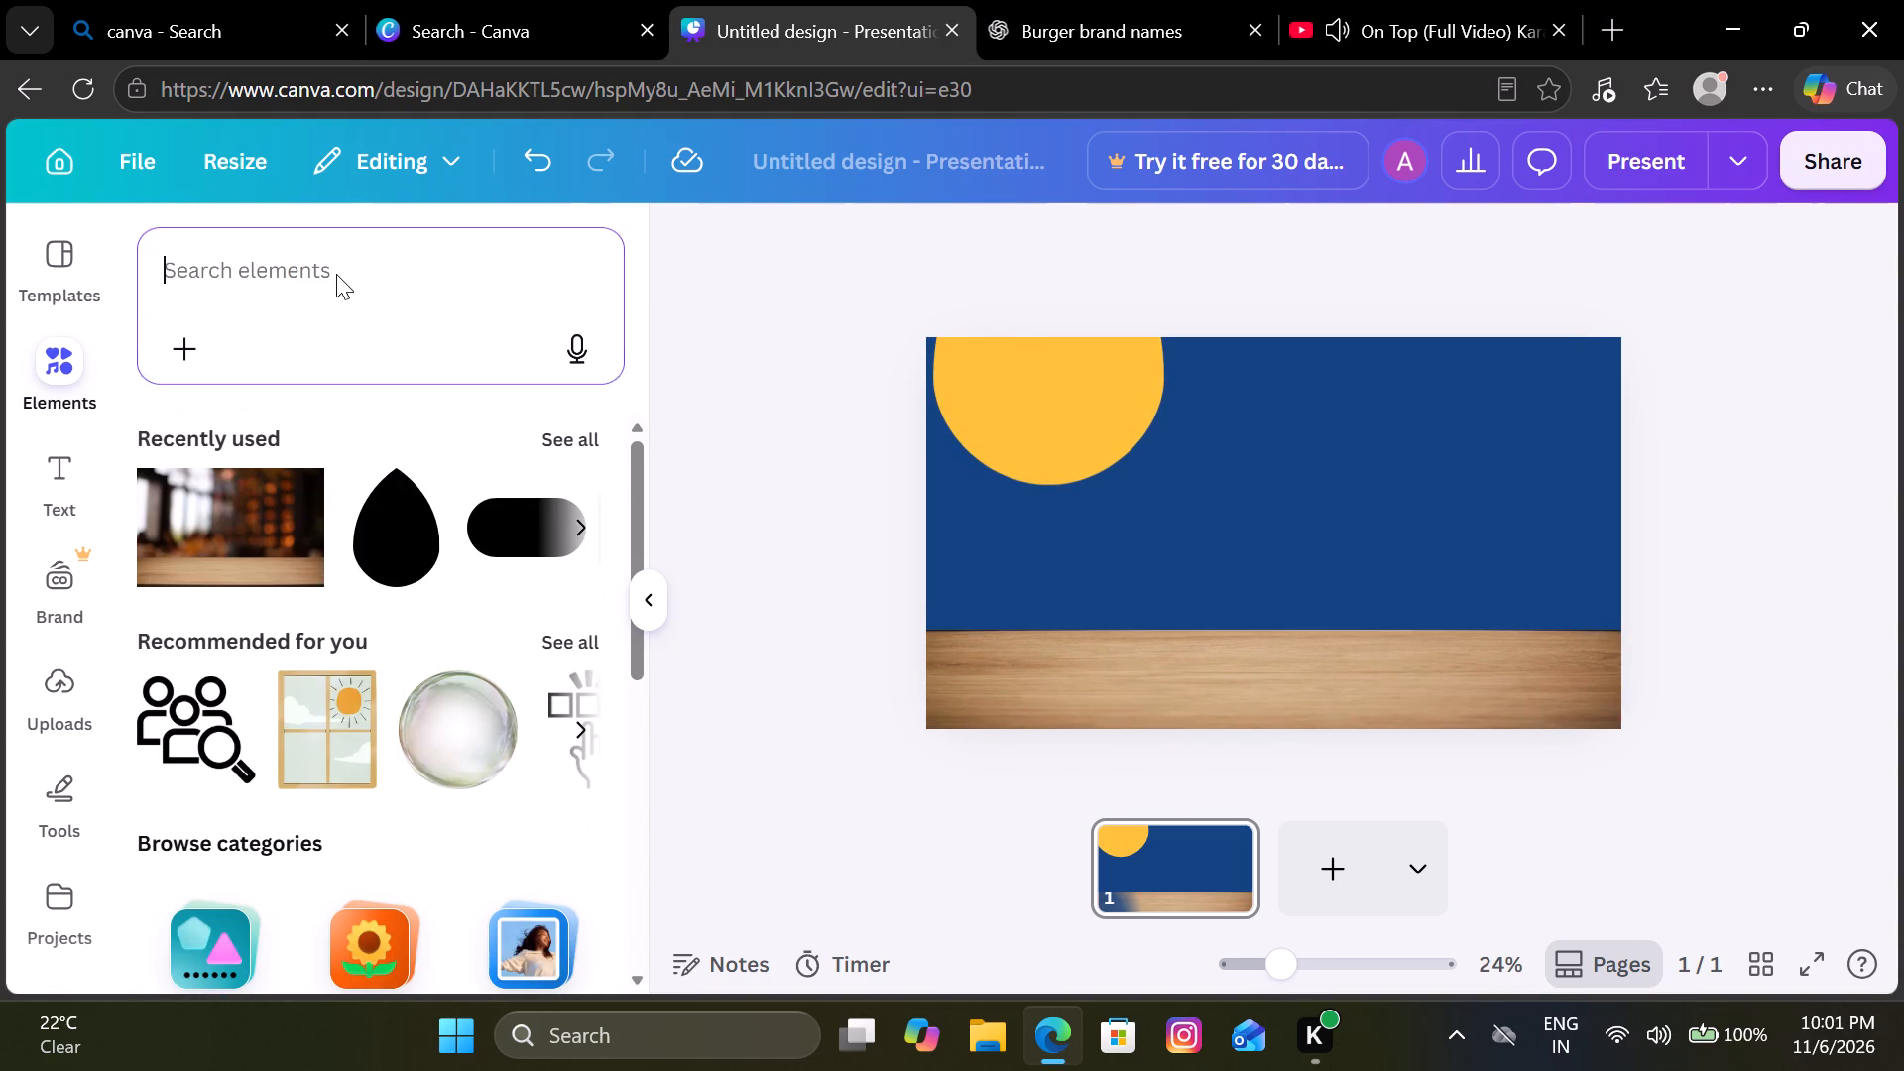
click(270, 494)
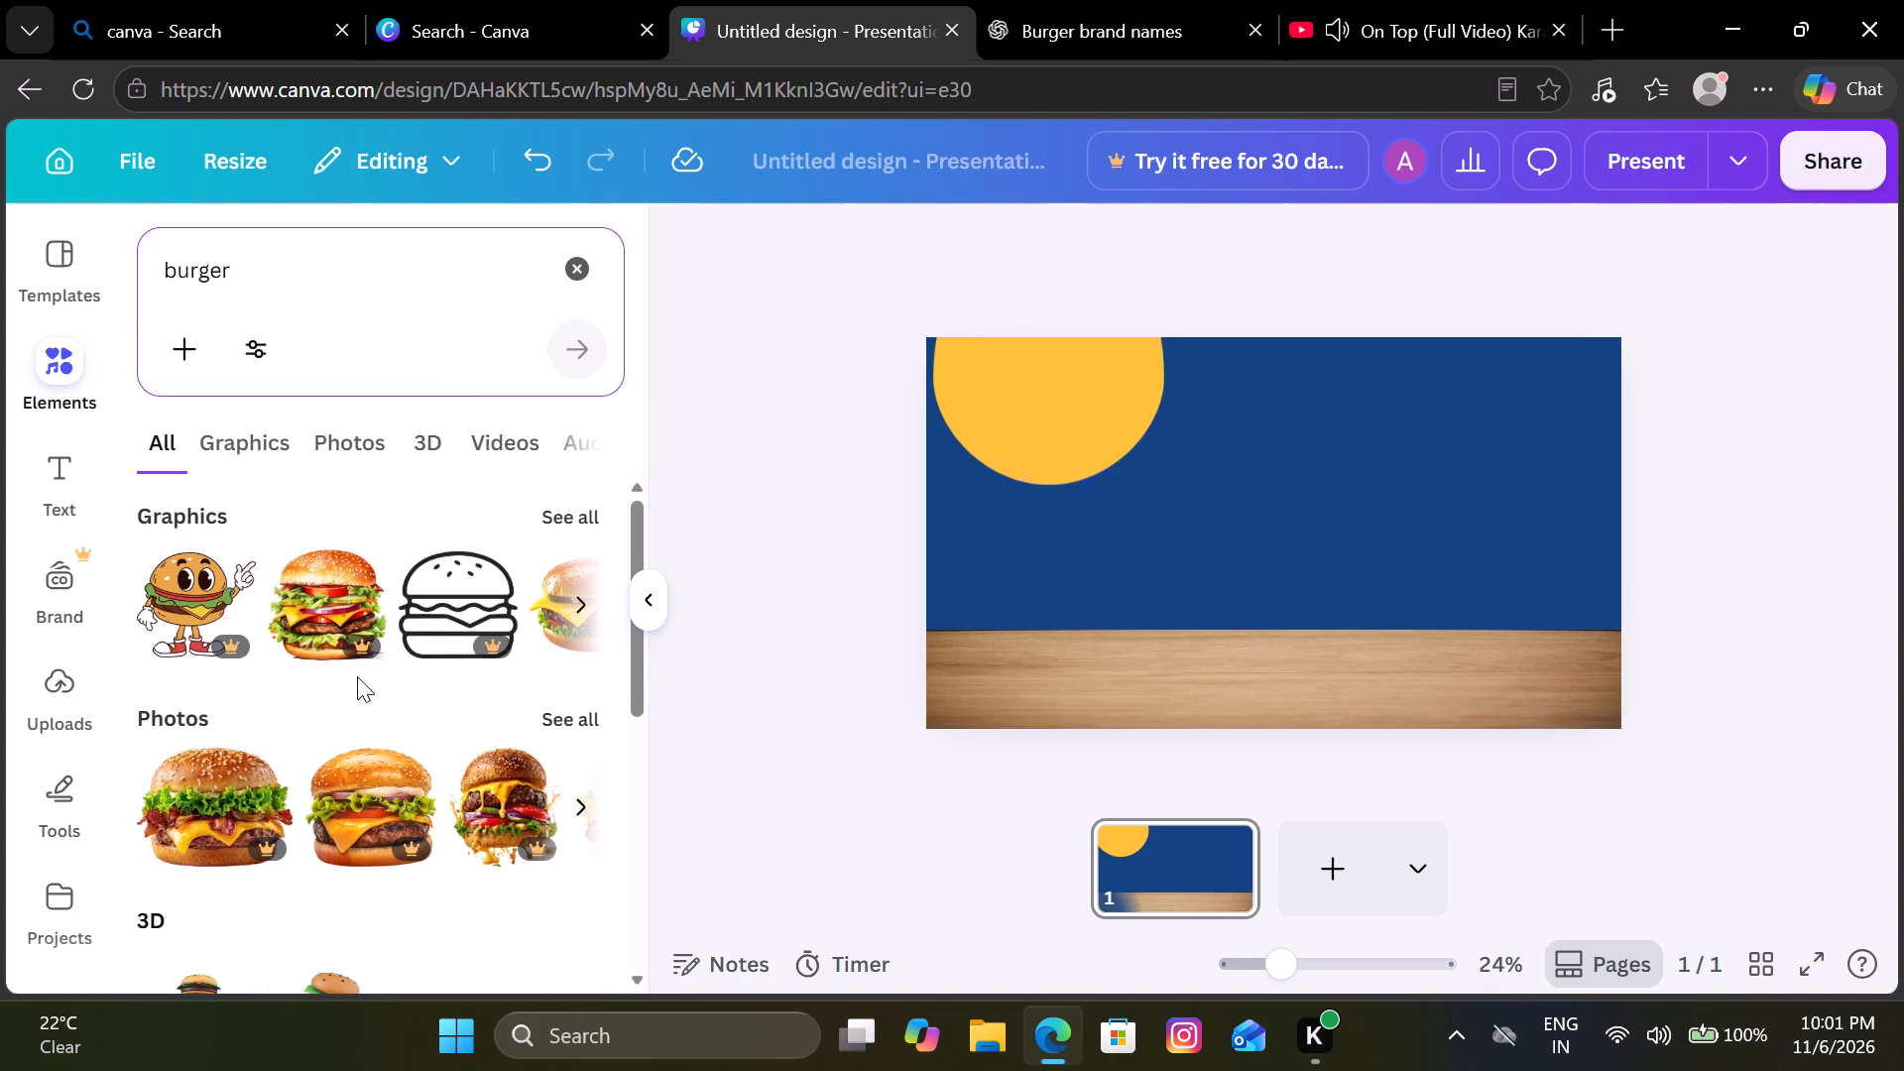
scroll(356, 719, down, 1)
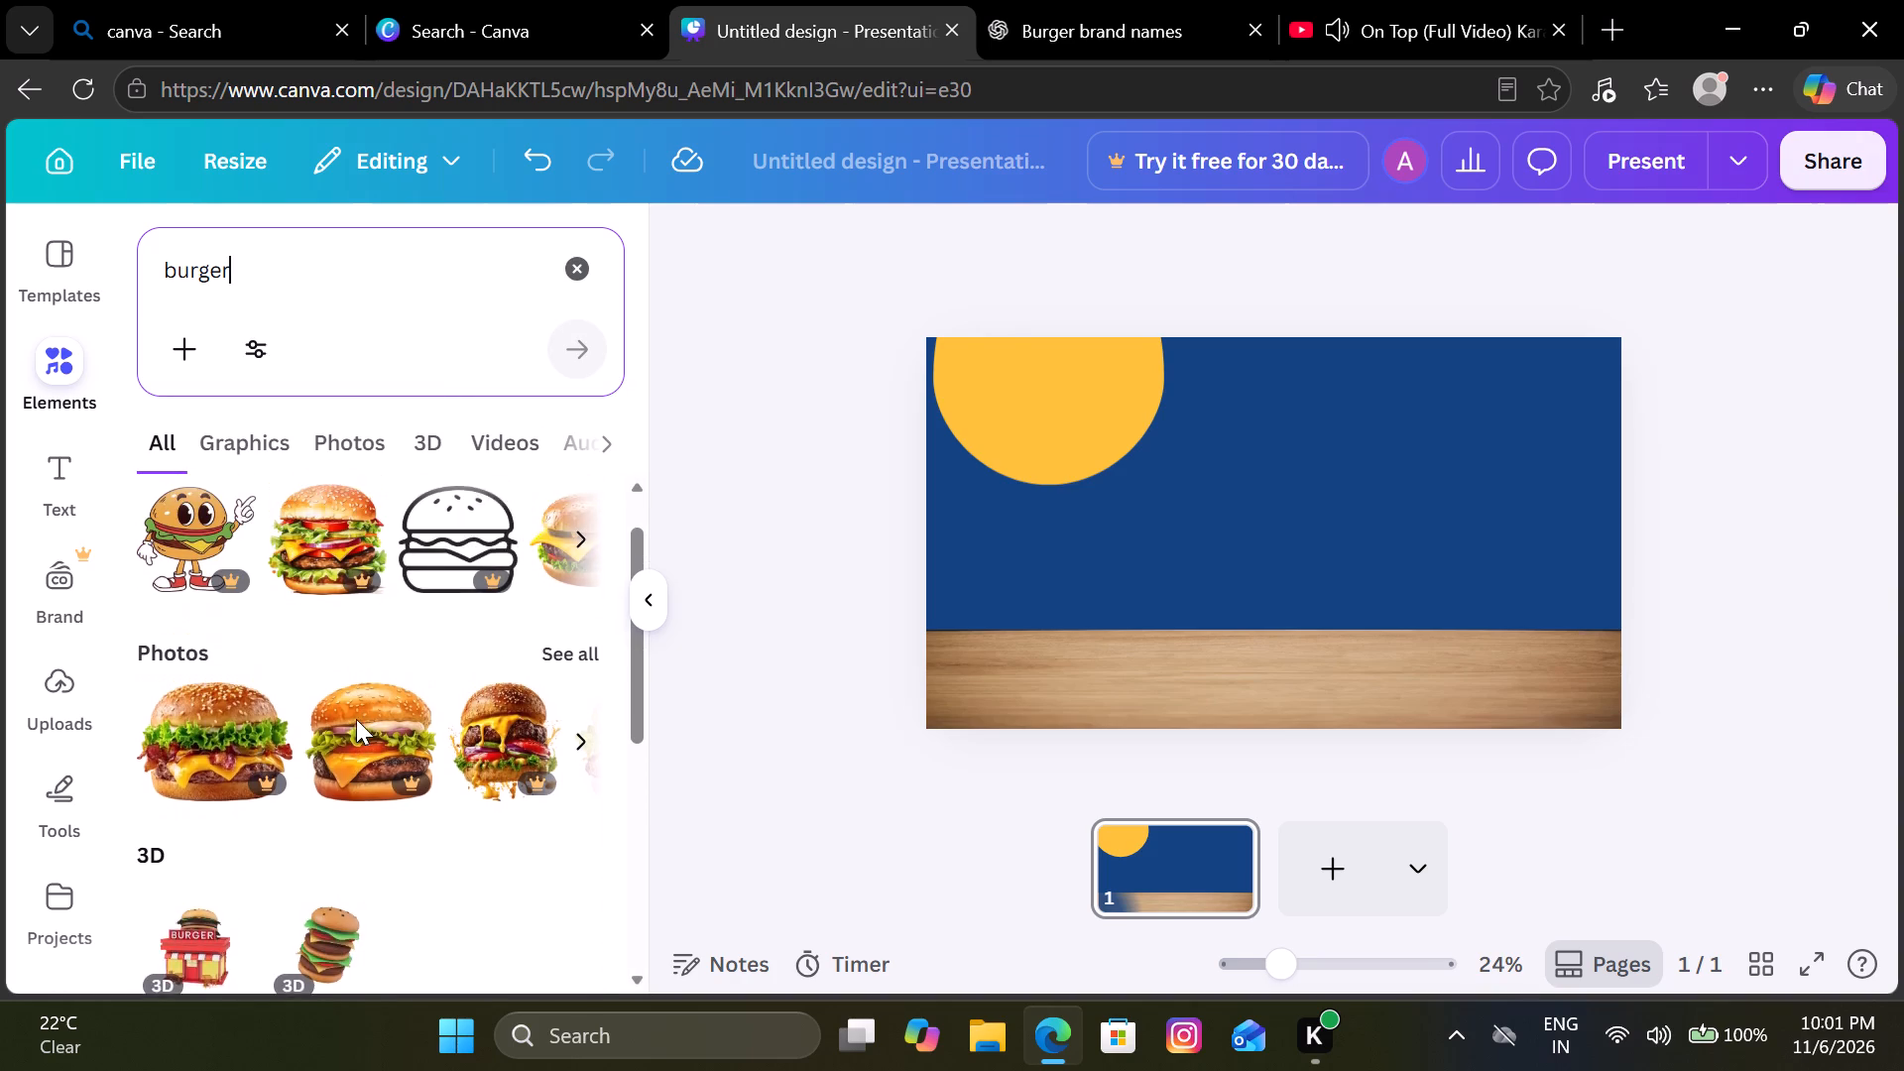
click(239, 442)
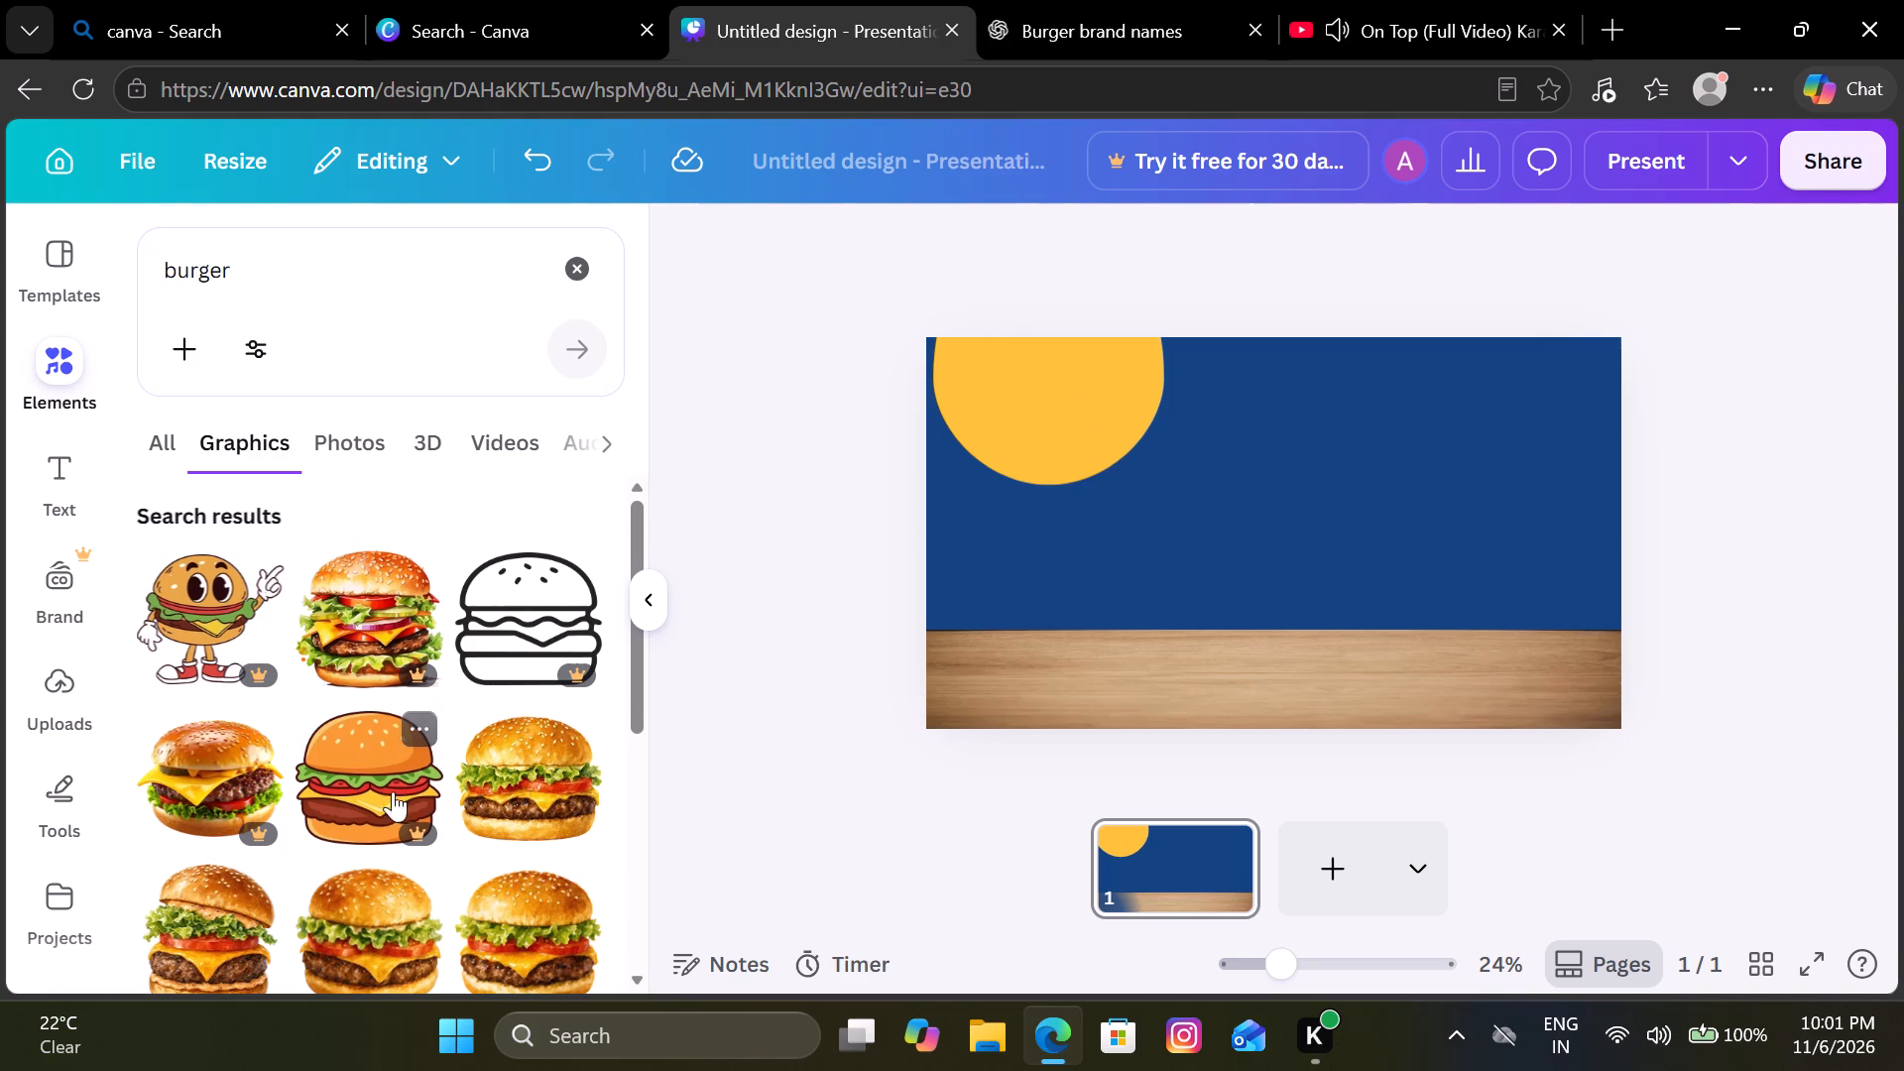
scroll(404, 877, down, 1)
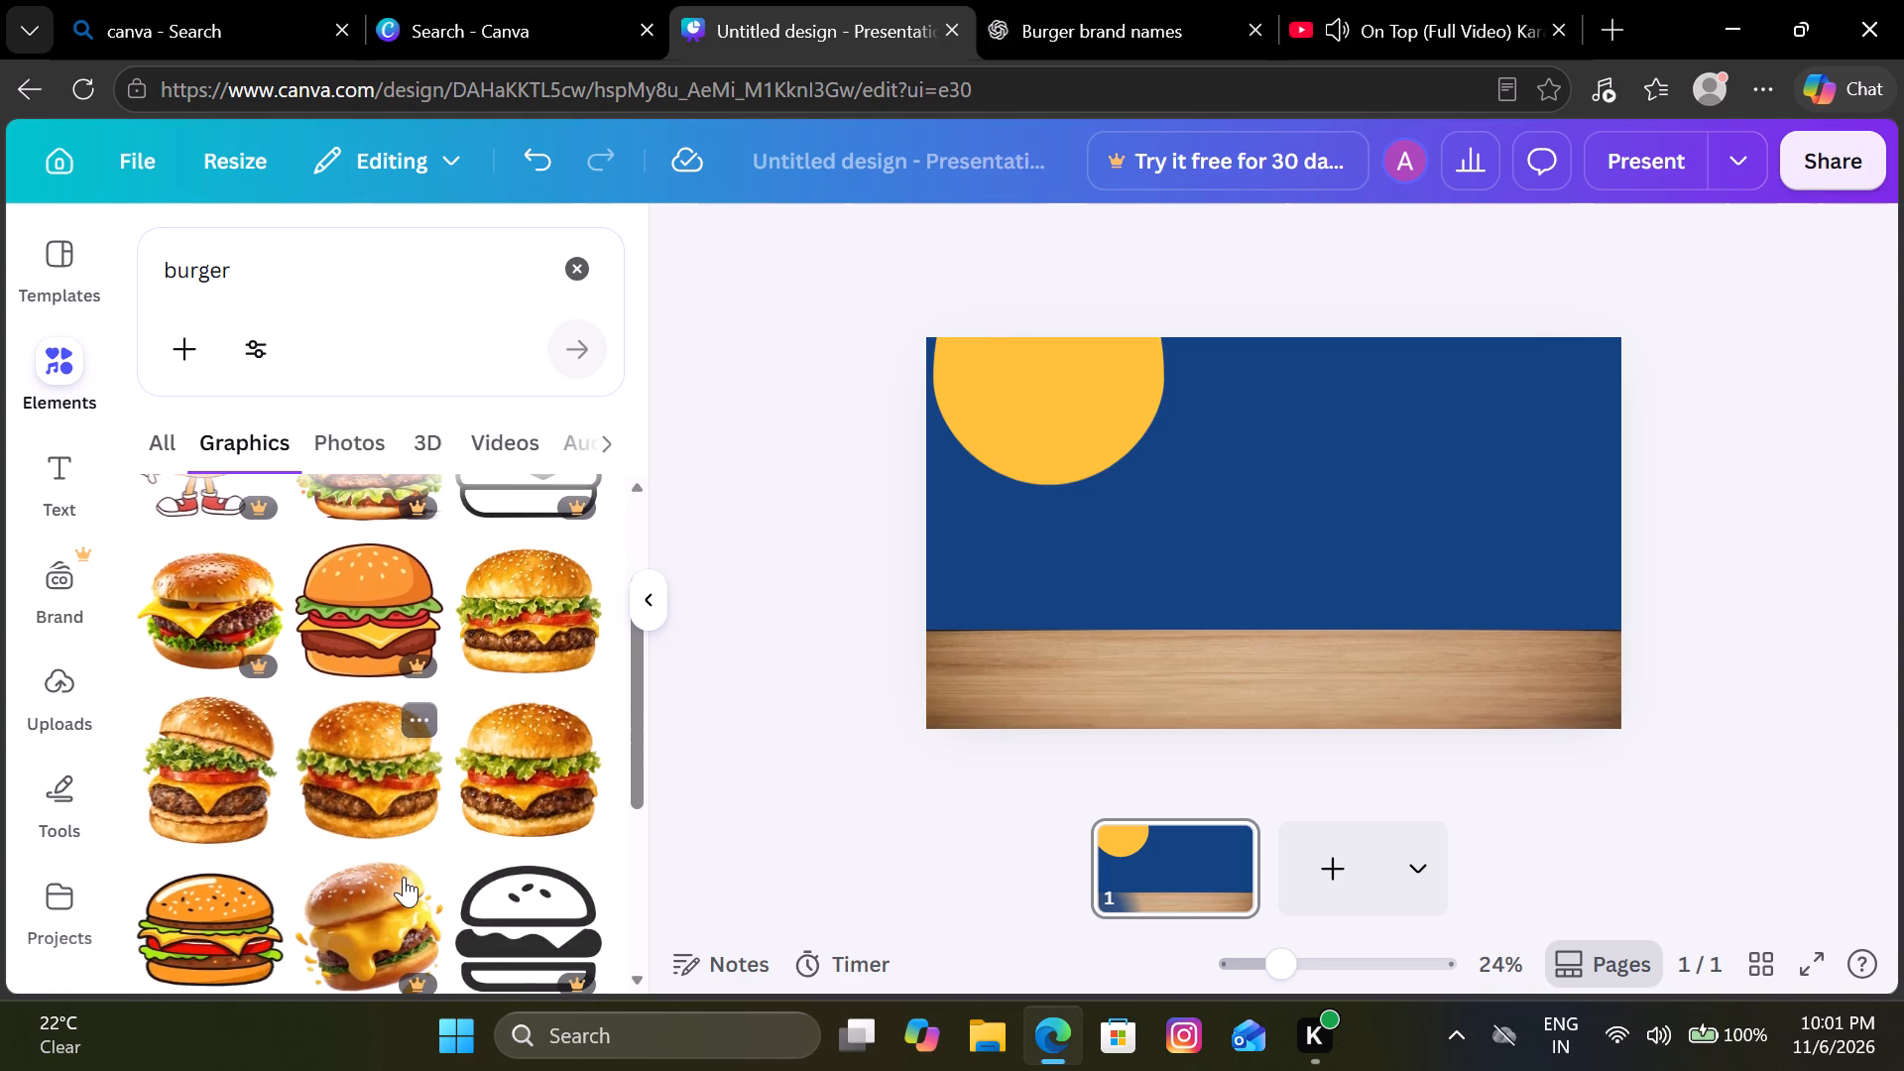
scroll(404, 877, down, 1)
click(554, 780)
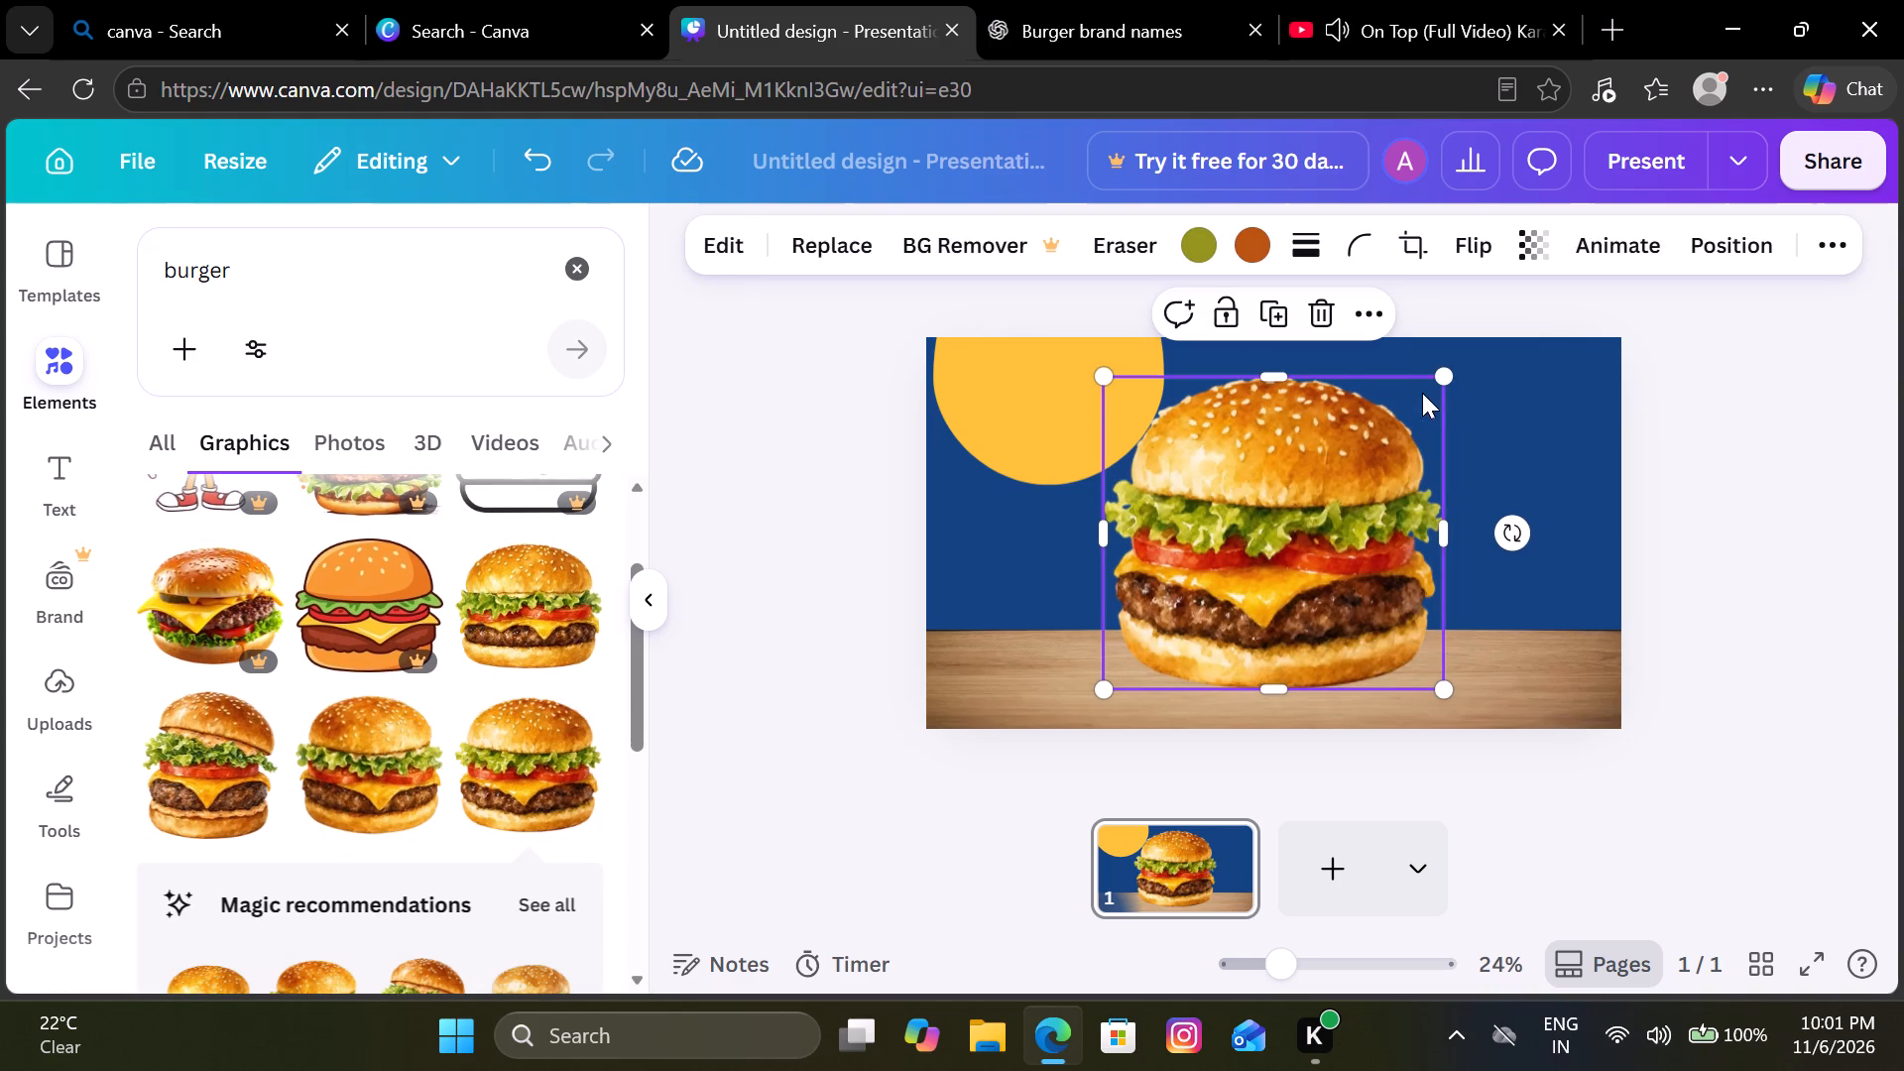
Shrink the burger to about 560 wide and stand it on the wooden tabletop near the slide's centre.
drag(1432, 386, 1307, 535)
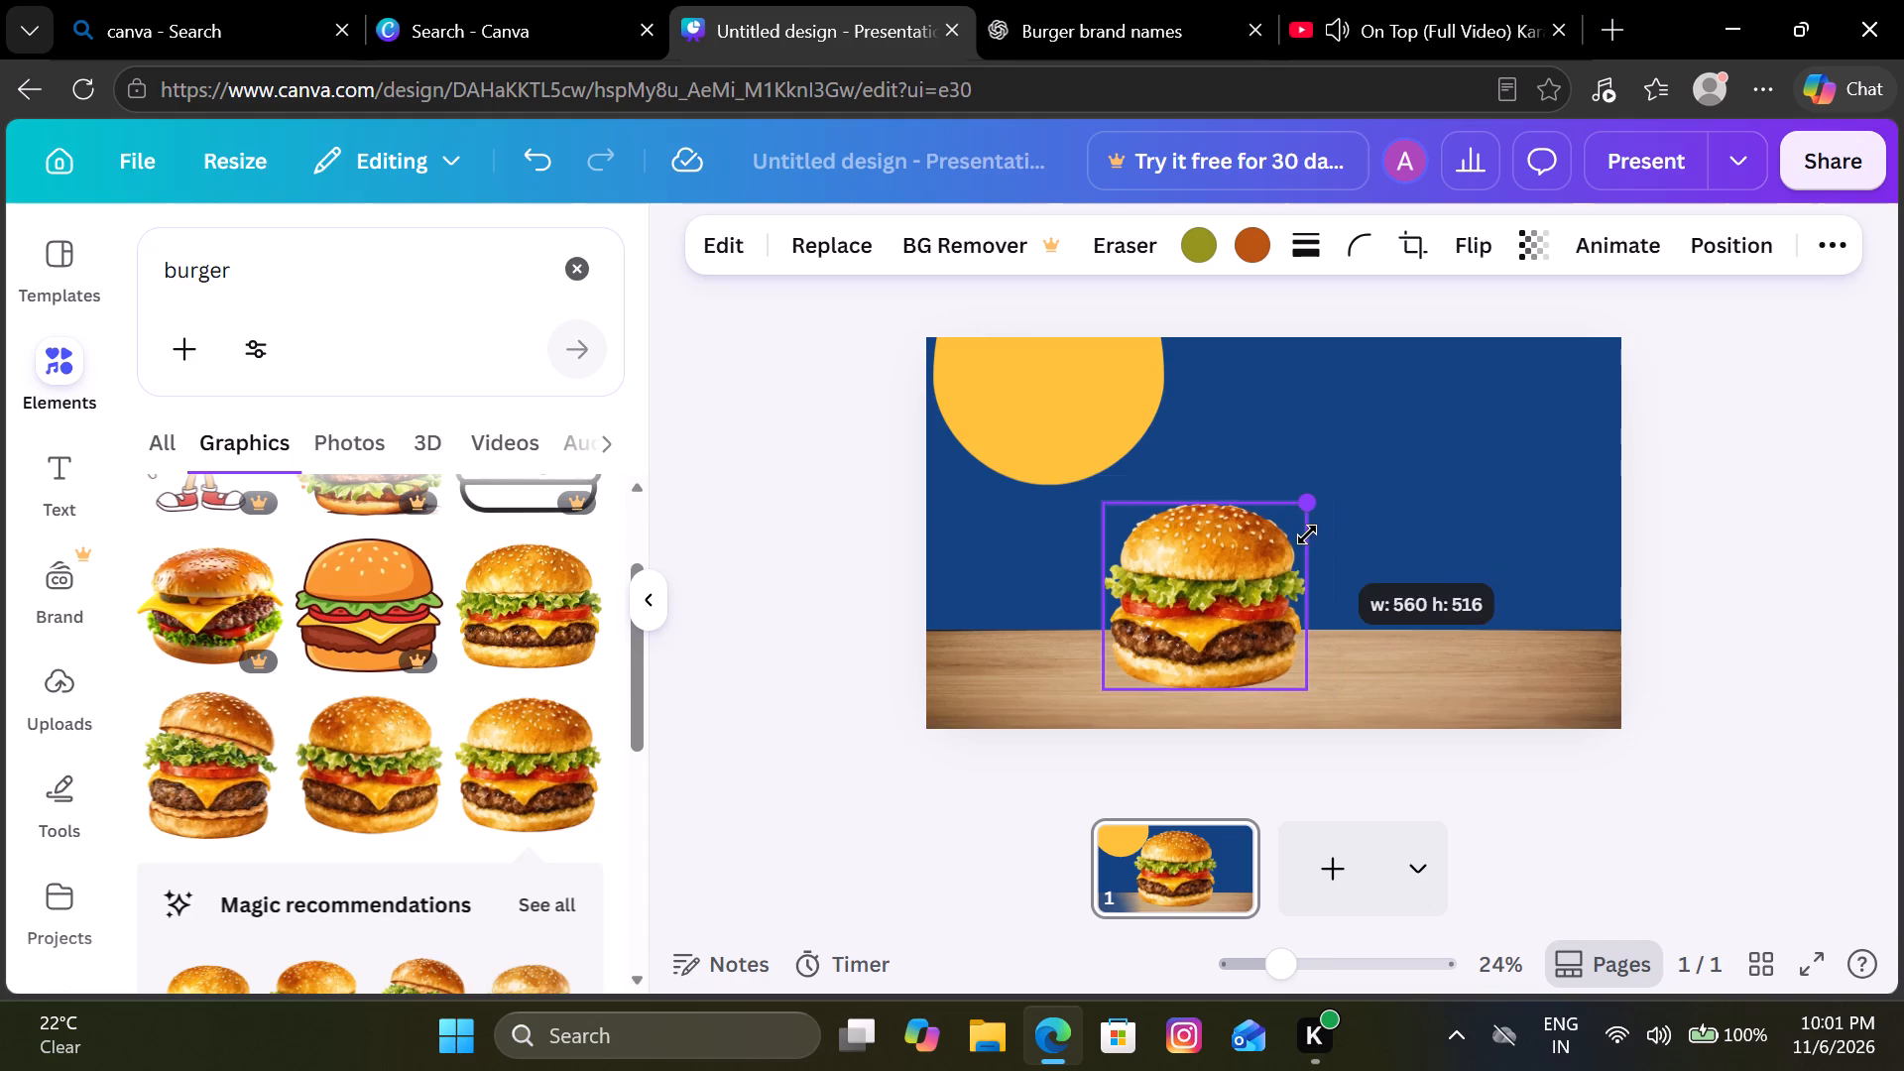
drag(1307, 535, 1310, 535)
drag(1221, 585, 1272, 577)
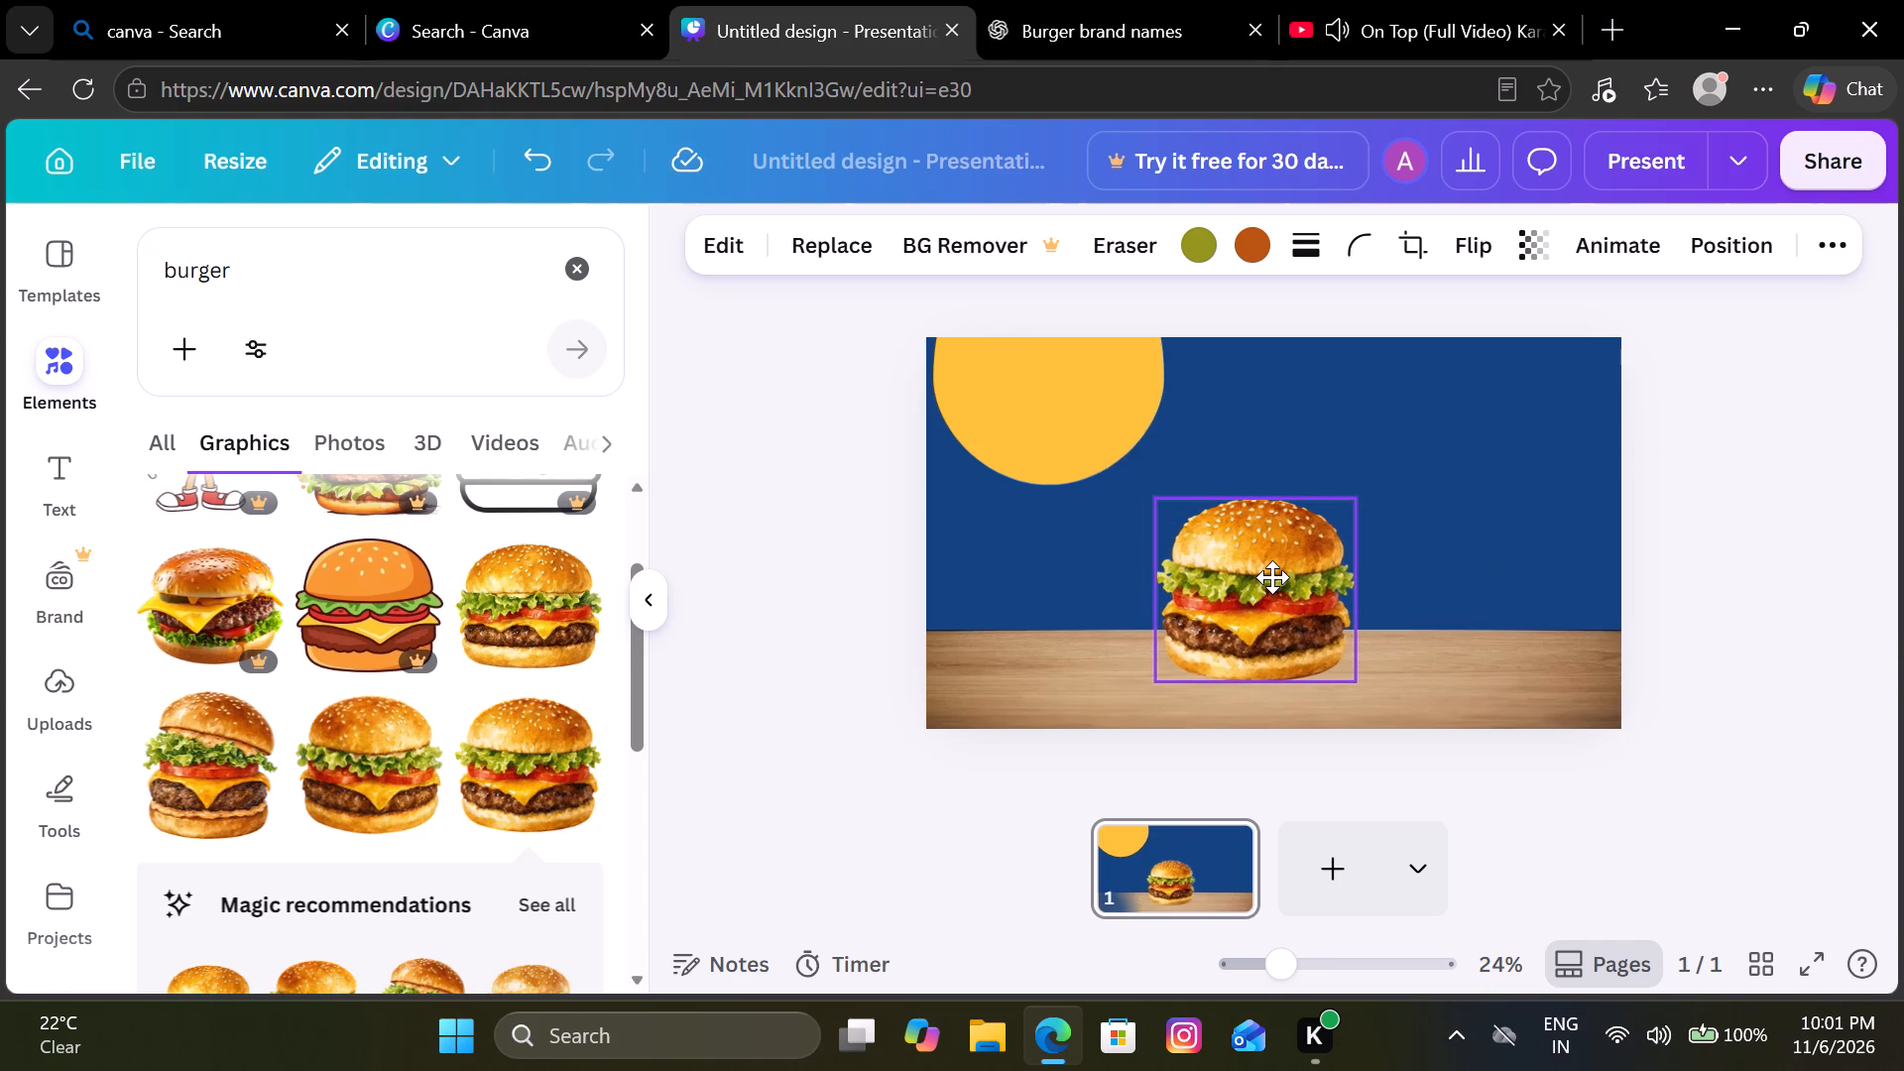
drag(1272, 577, 1274, 582)
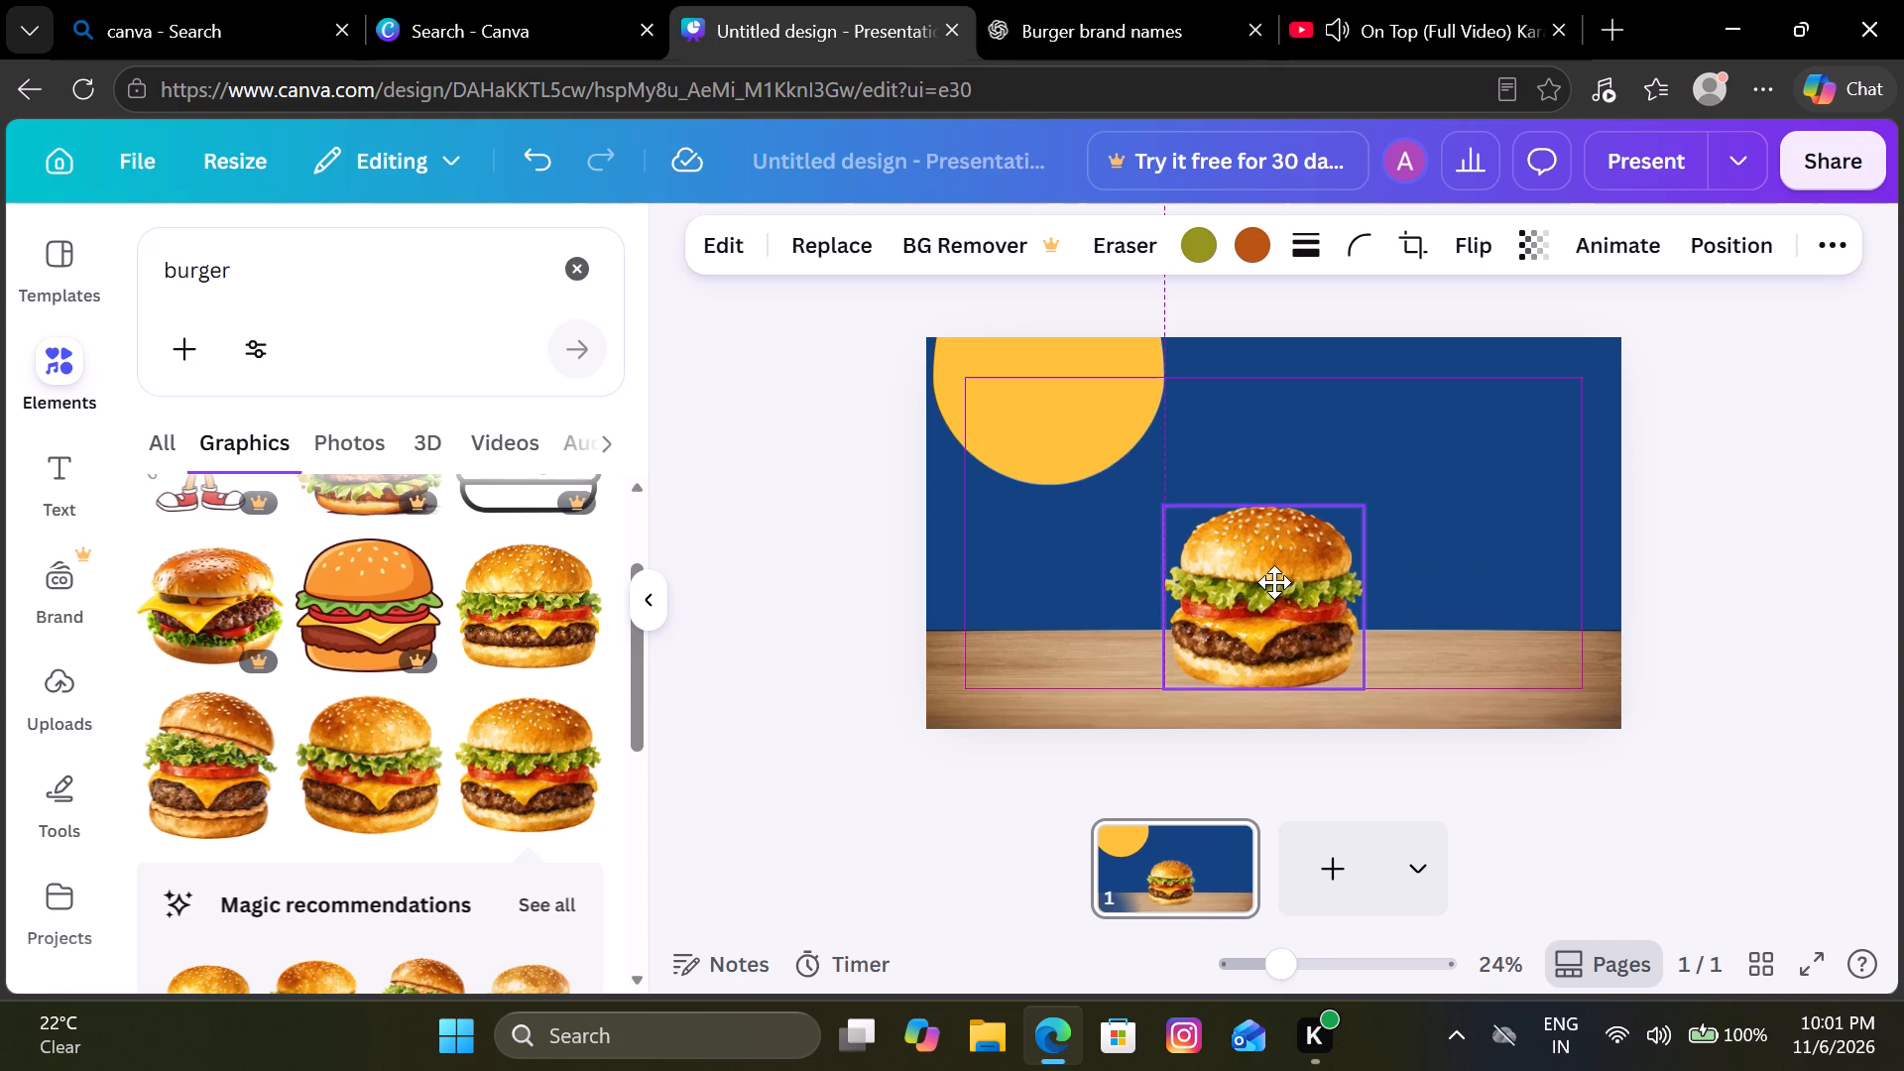
drag(1274, 582, 1278, 591)
click(1746, 504)
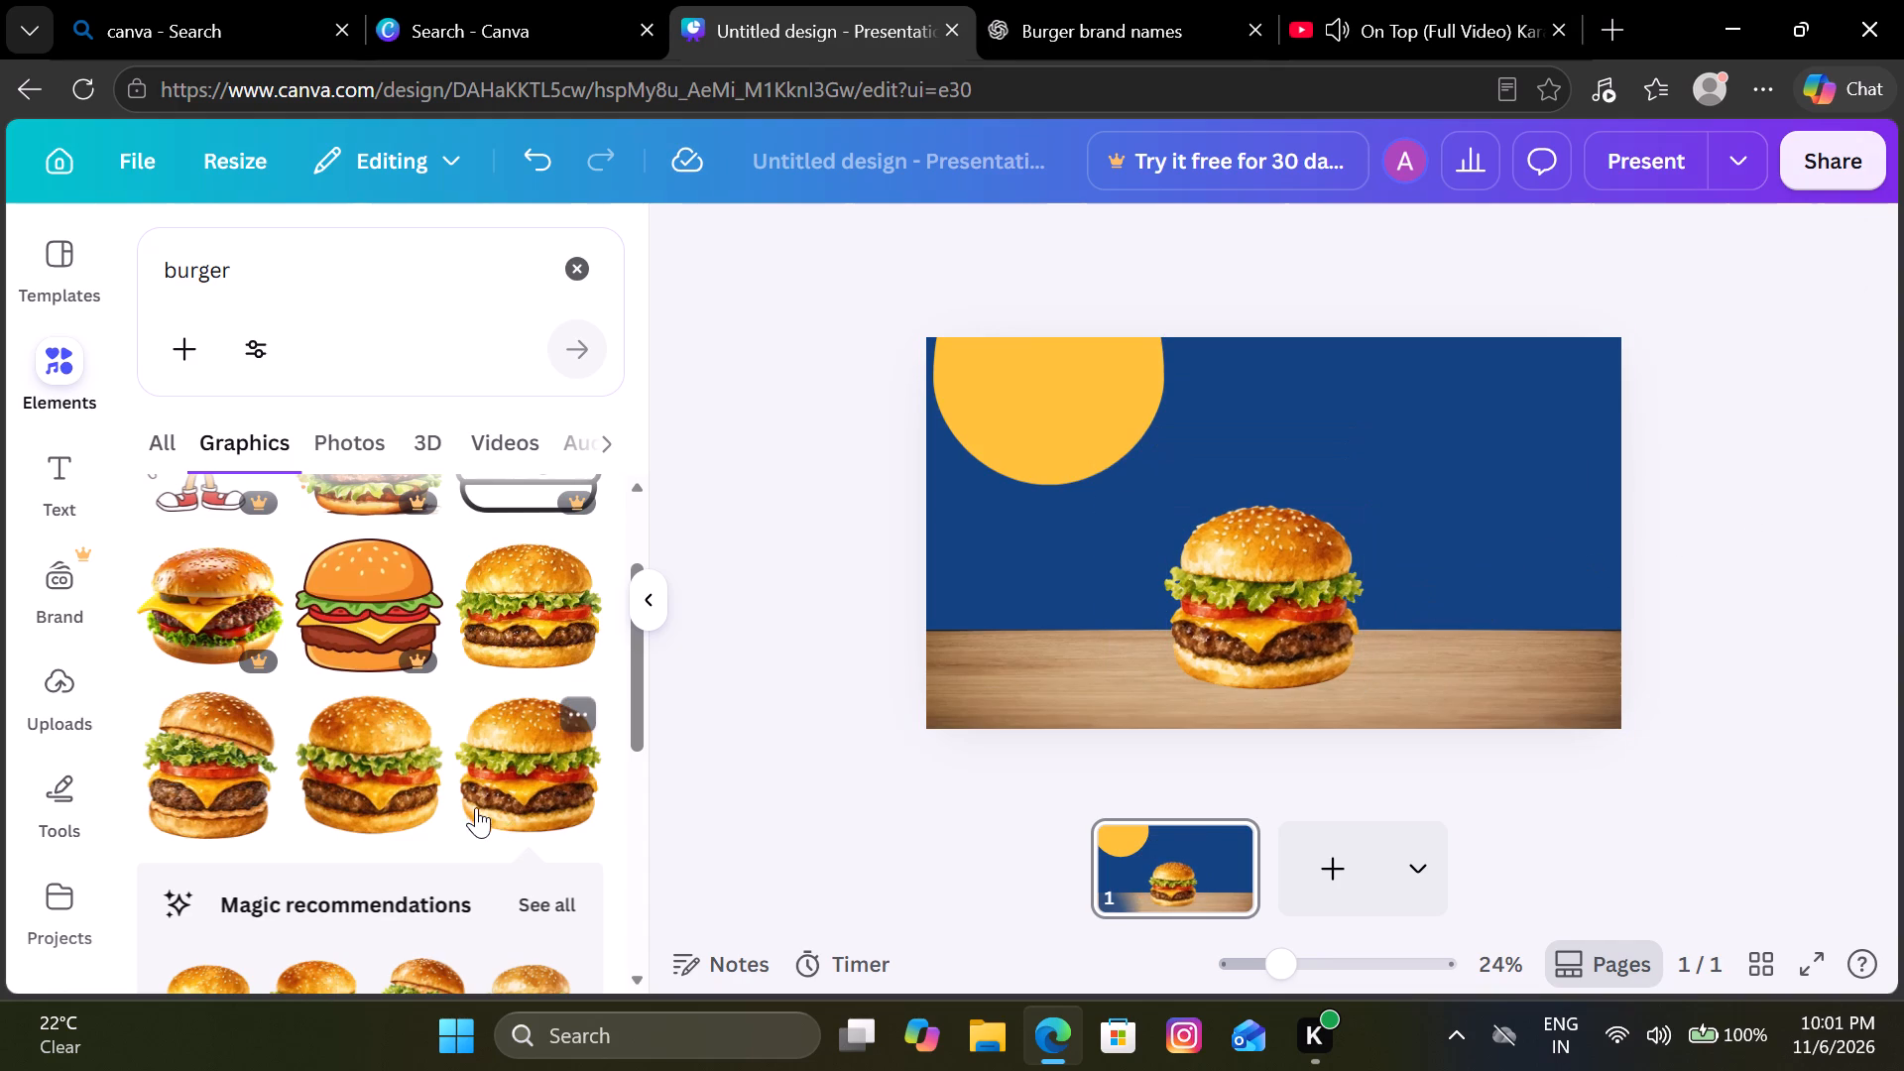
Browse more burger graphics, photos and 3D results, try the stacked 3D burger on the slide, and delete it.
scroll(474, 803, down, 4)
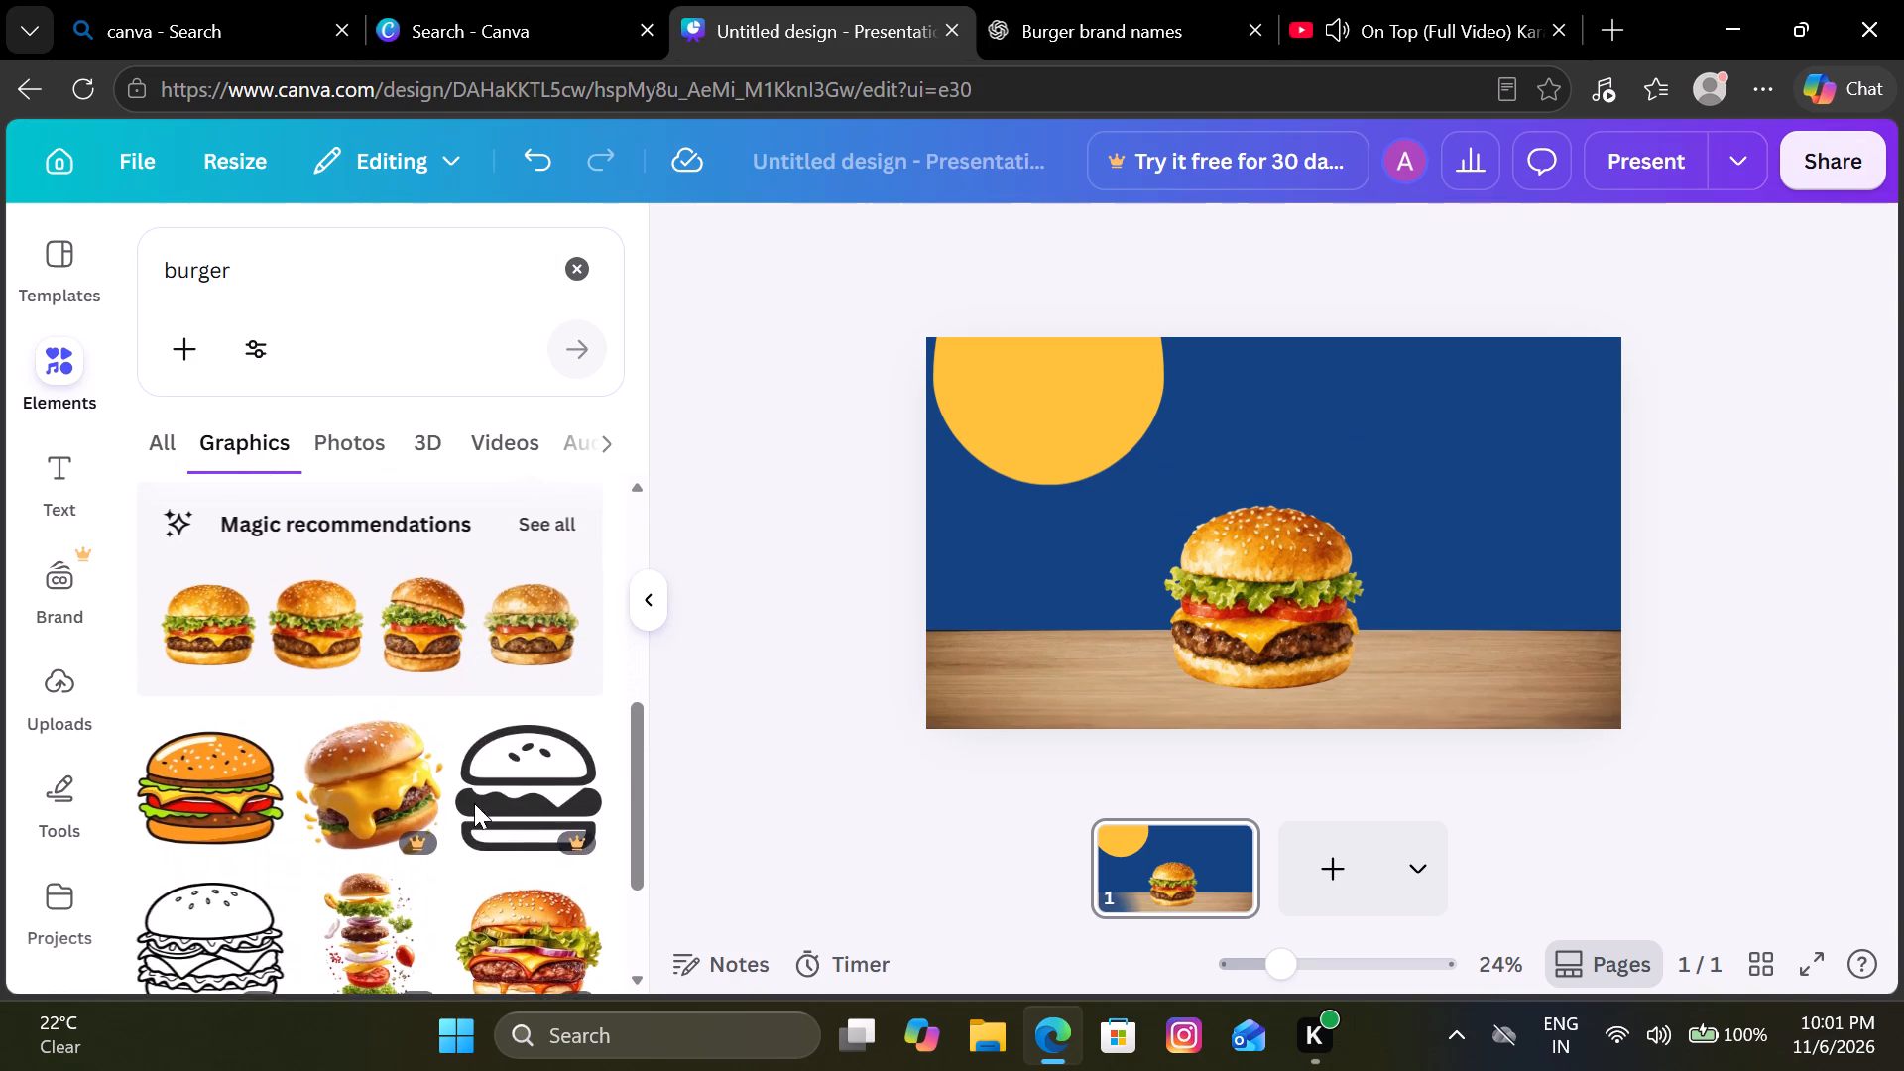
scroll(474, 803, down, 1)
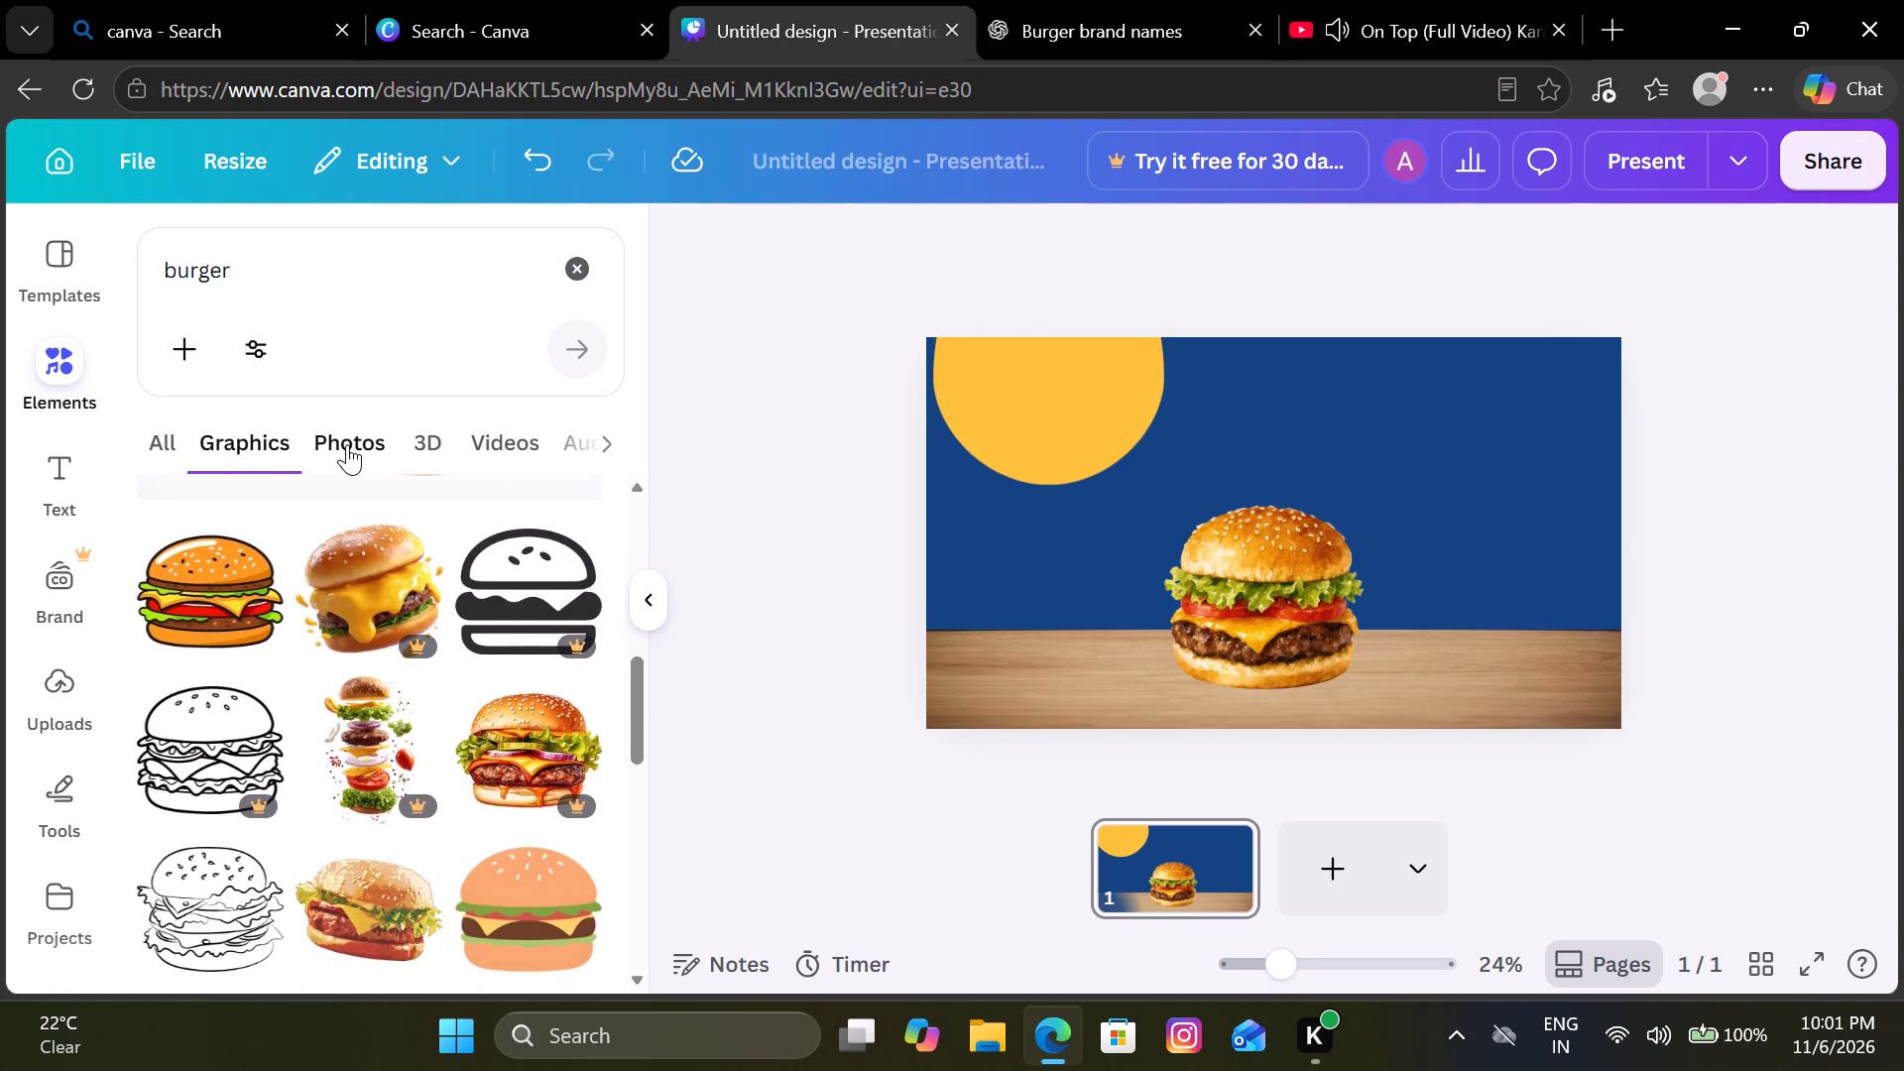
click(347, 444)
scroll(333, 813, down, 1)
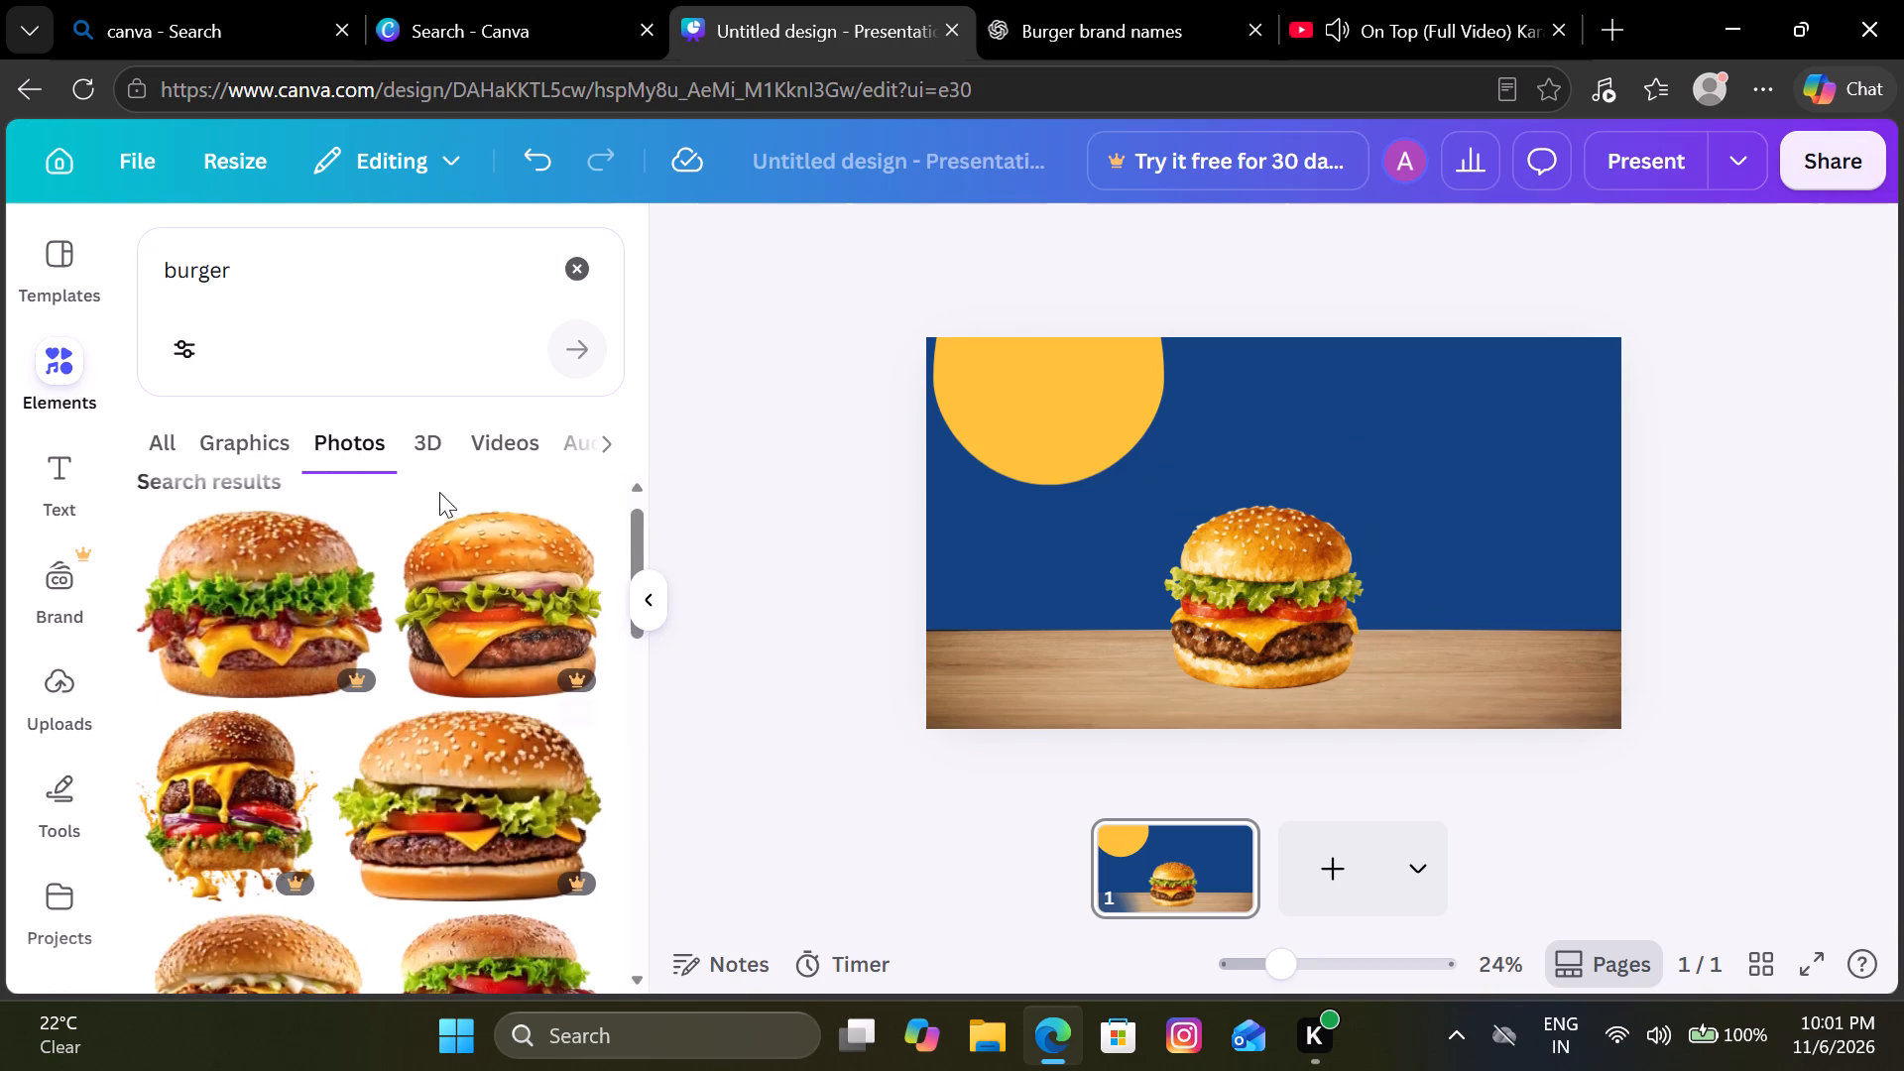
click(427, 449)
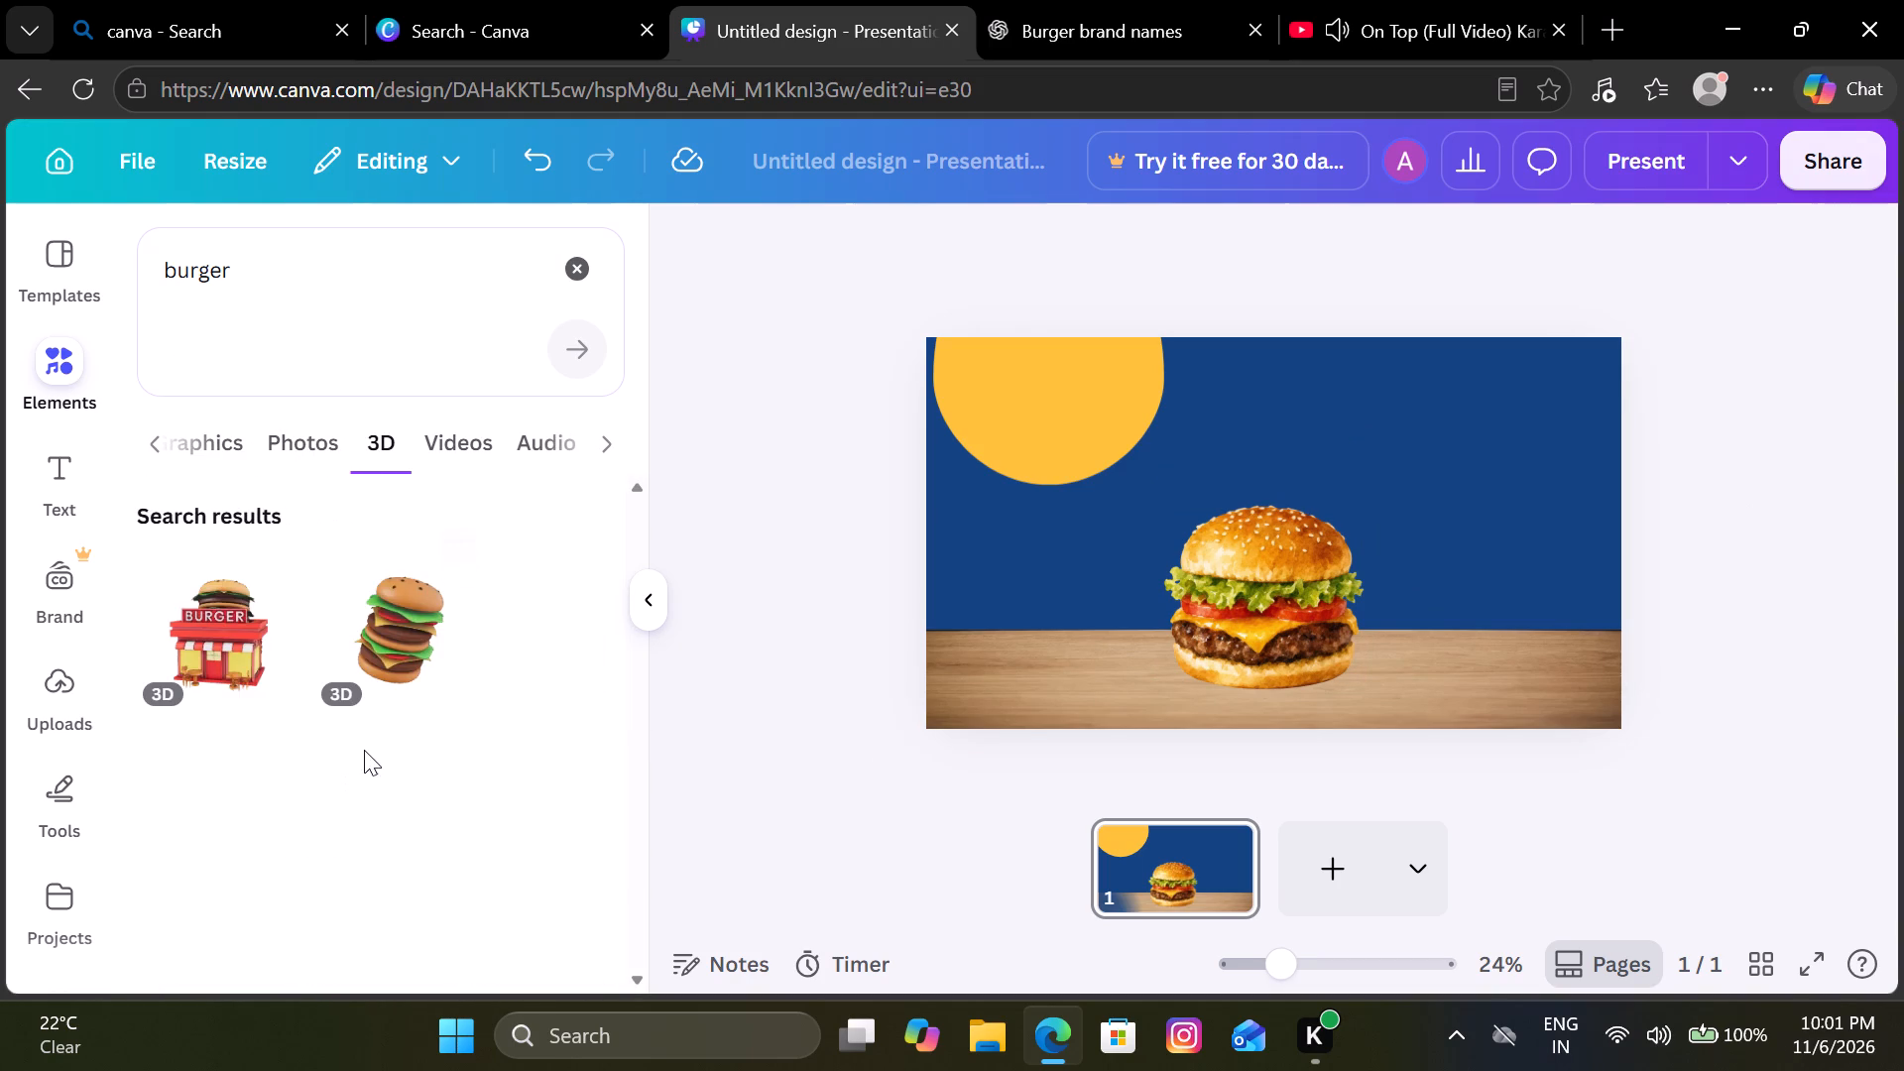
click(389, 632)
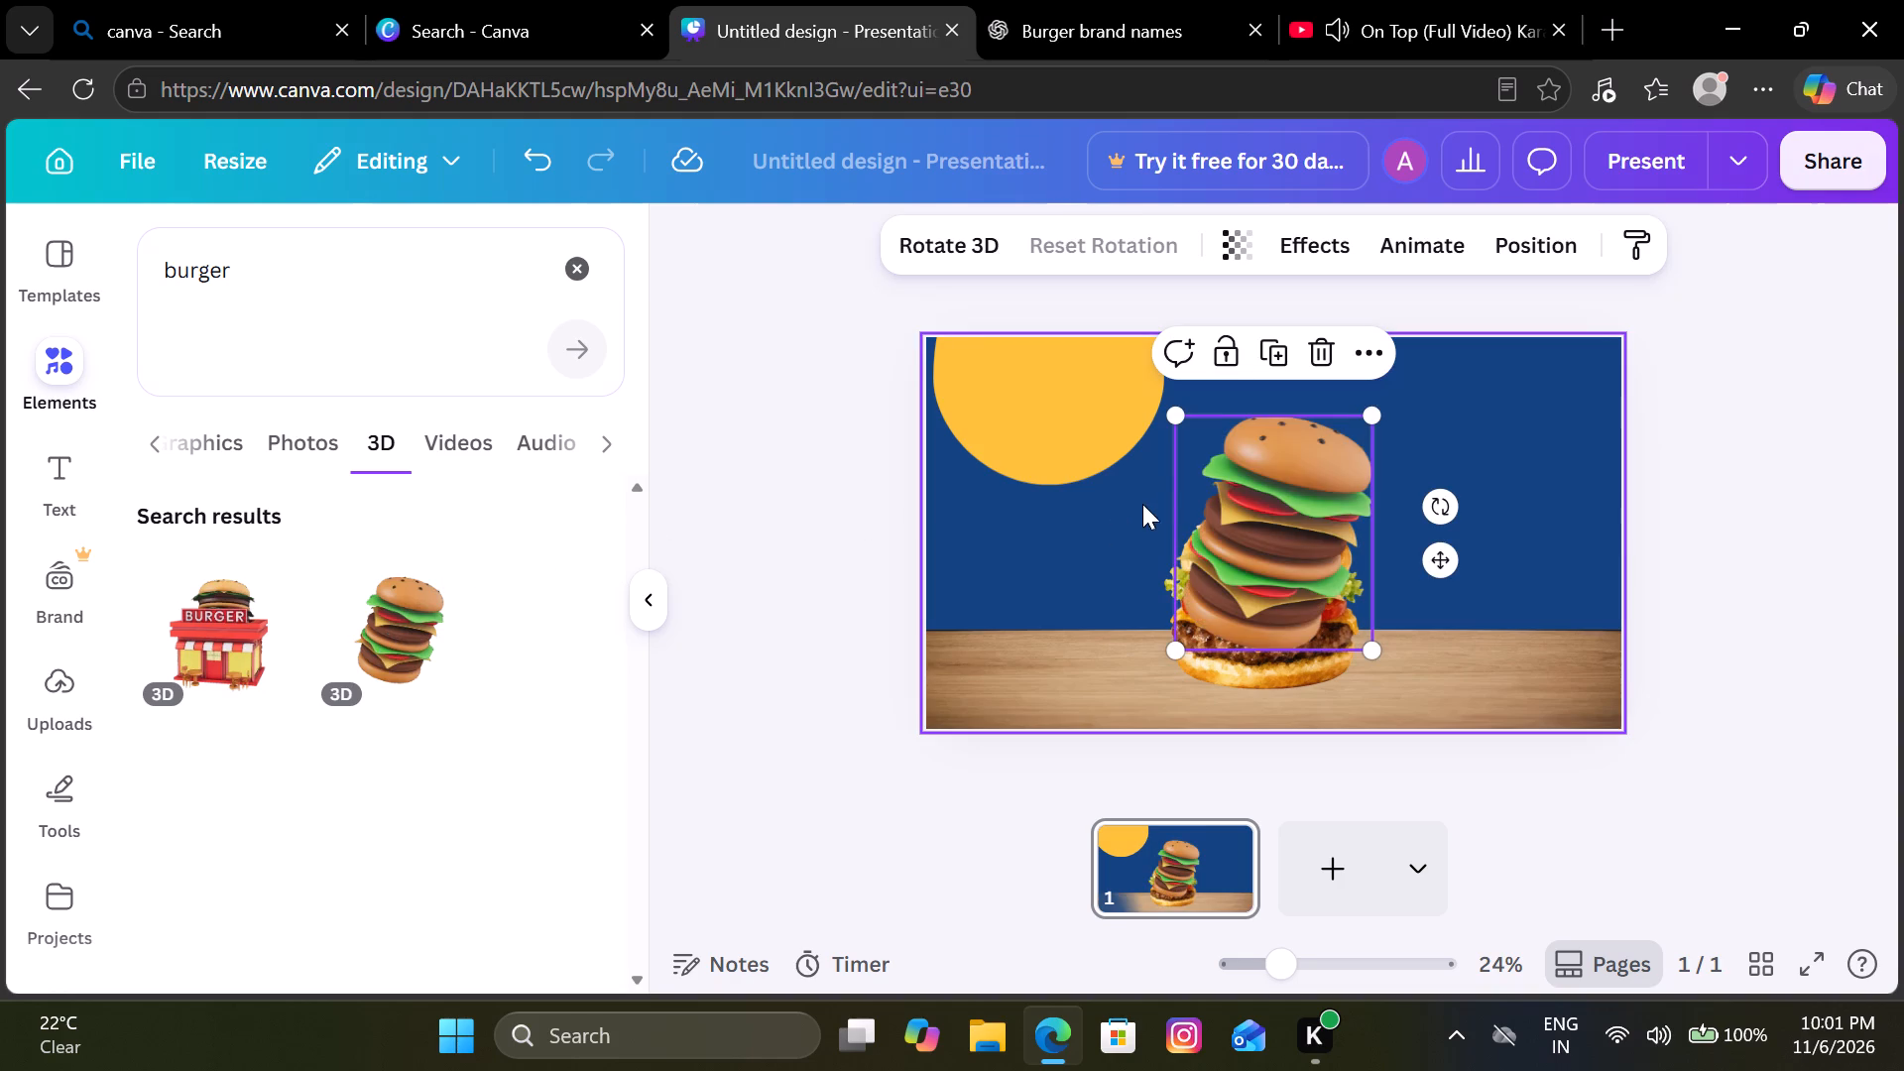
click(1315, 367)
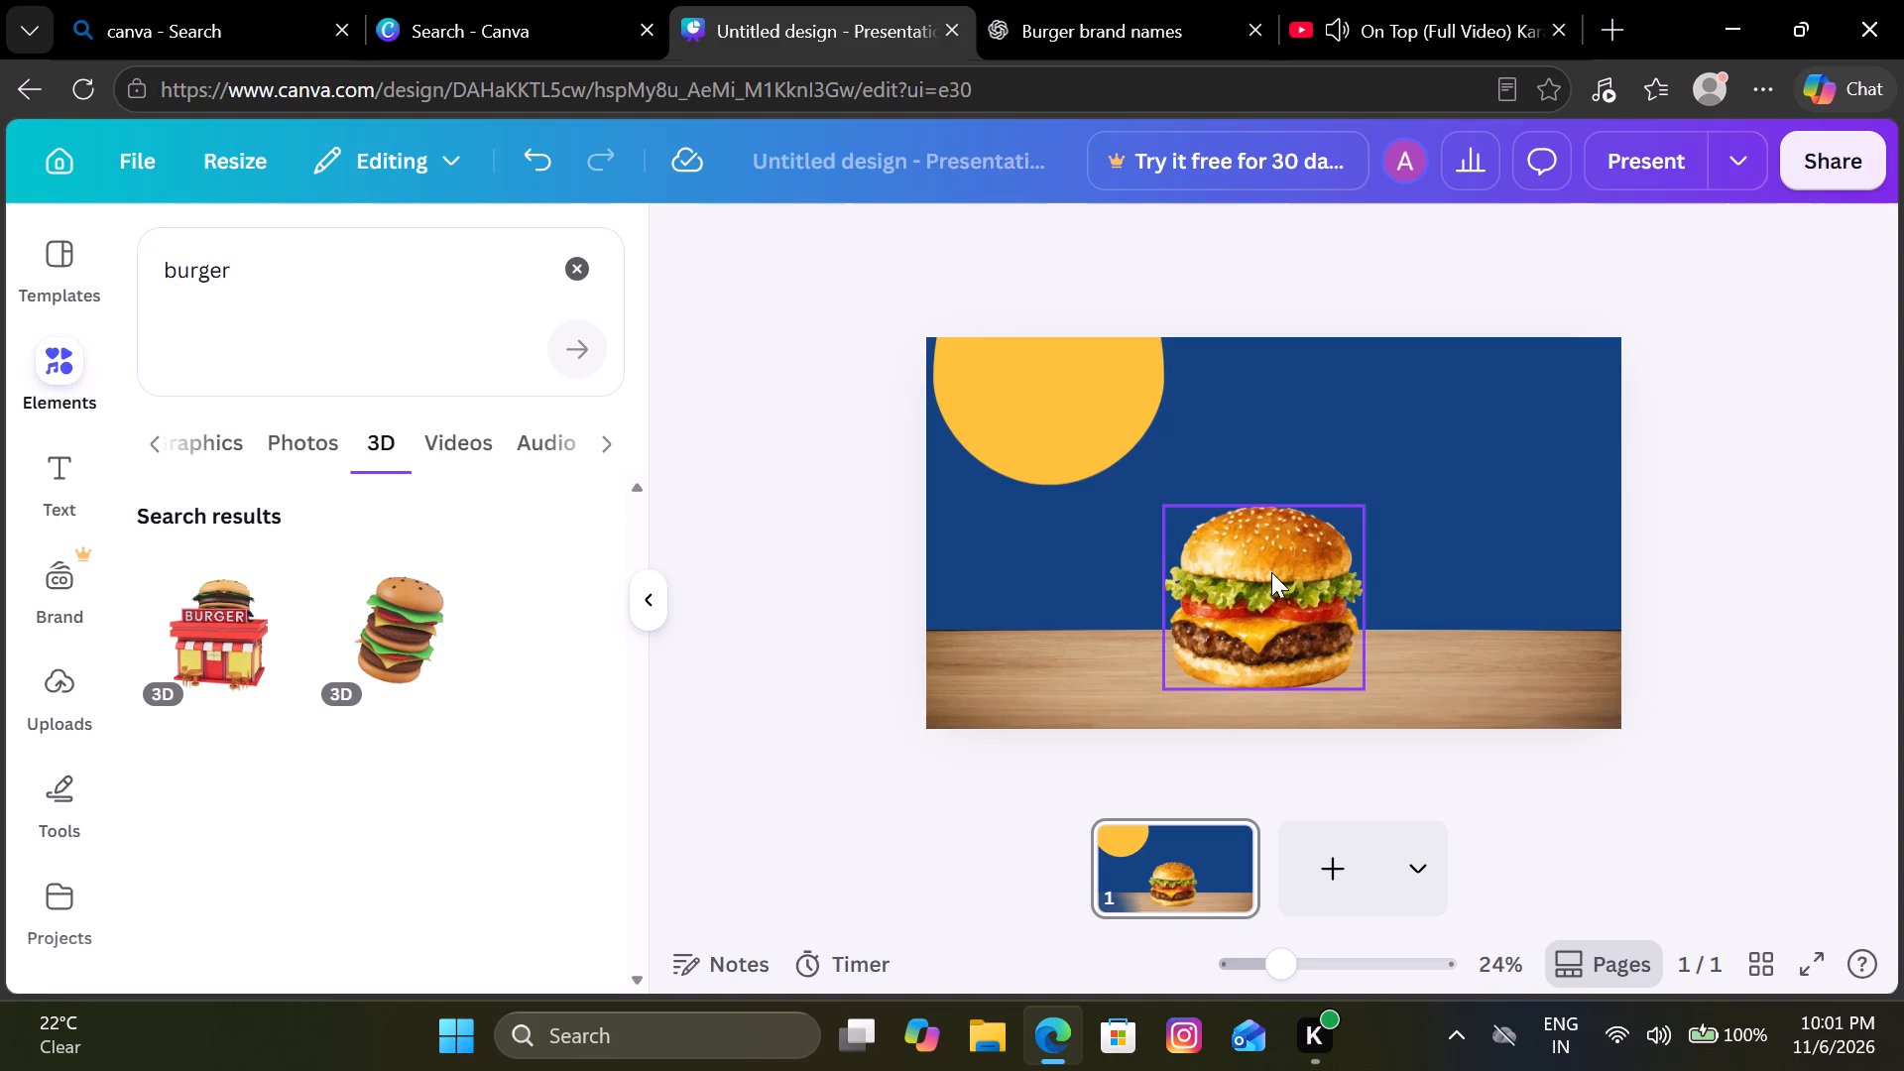
Clear the burger search and open the Graphics category of the elements.
scroll(478, 551, up, 3)
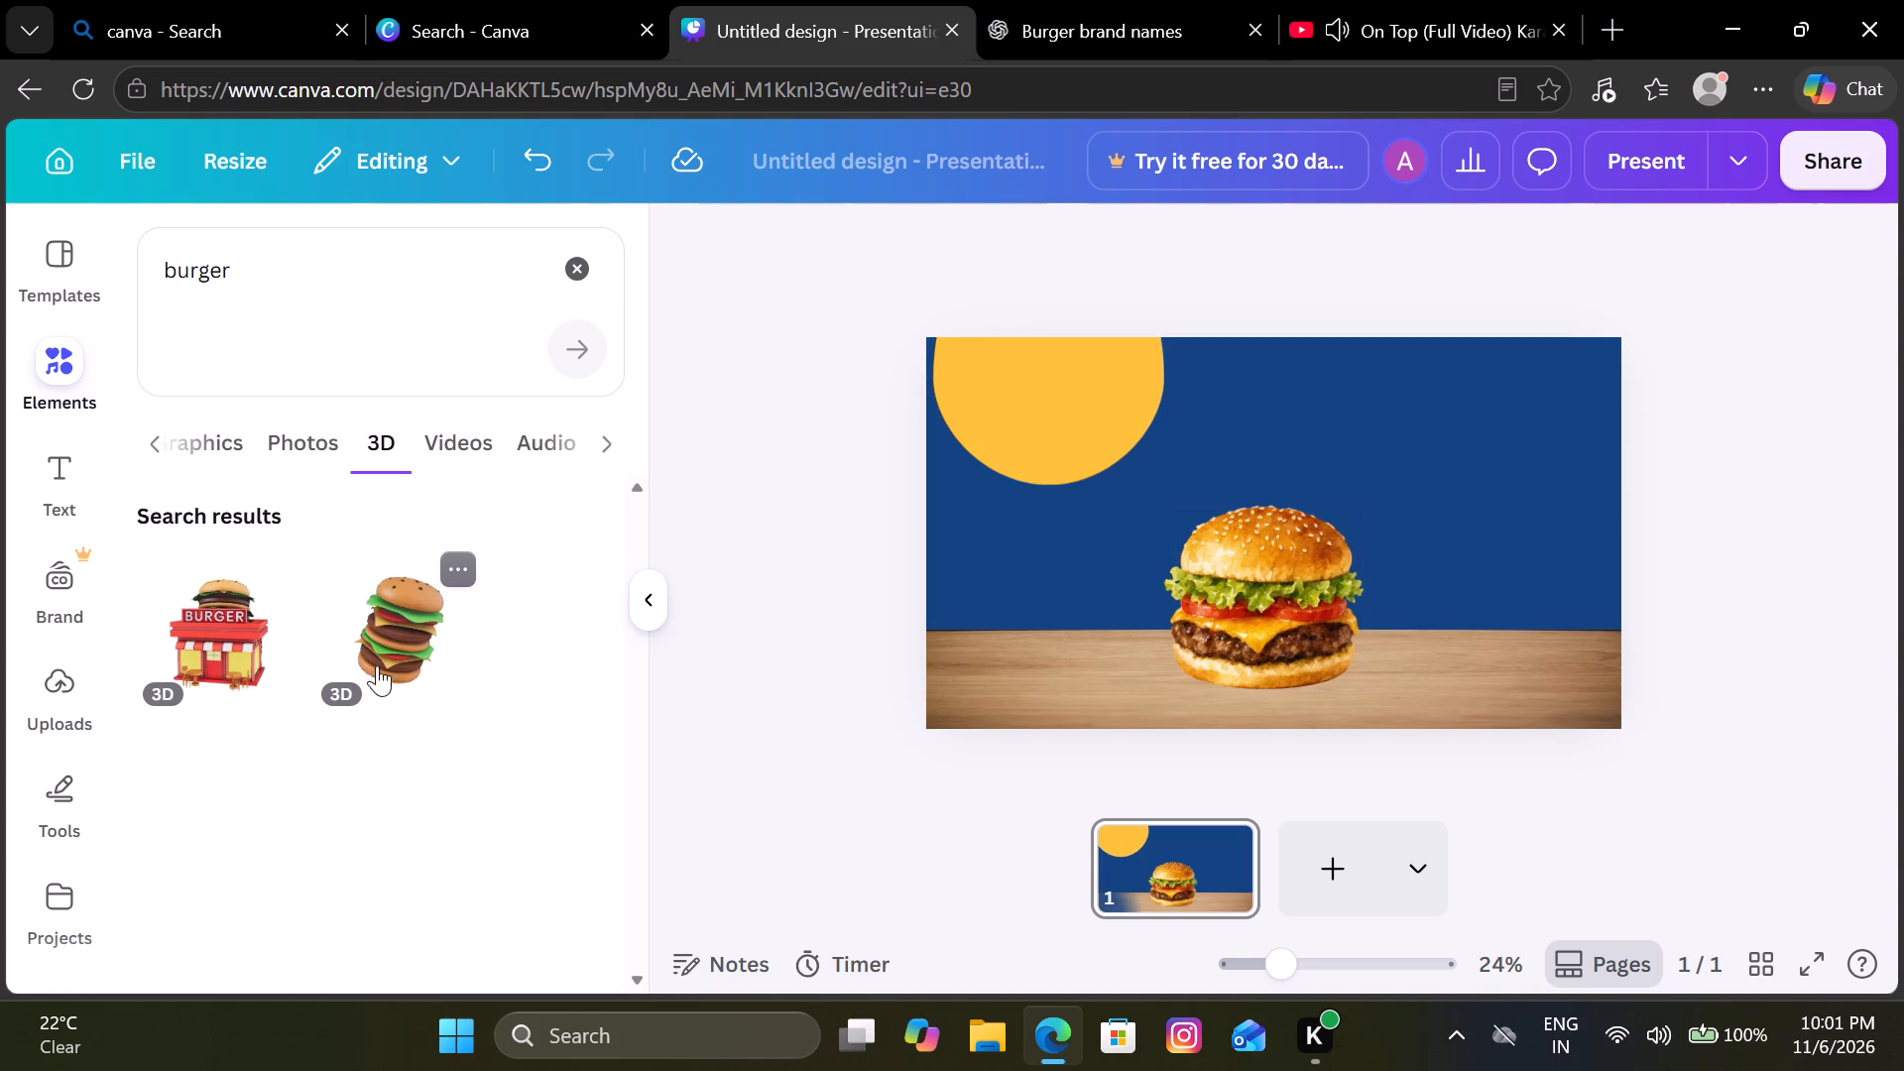
scroll(335, 674, up, 1)
click(166, 443)
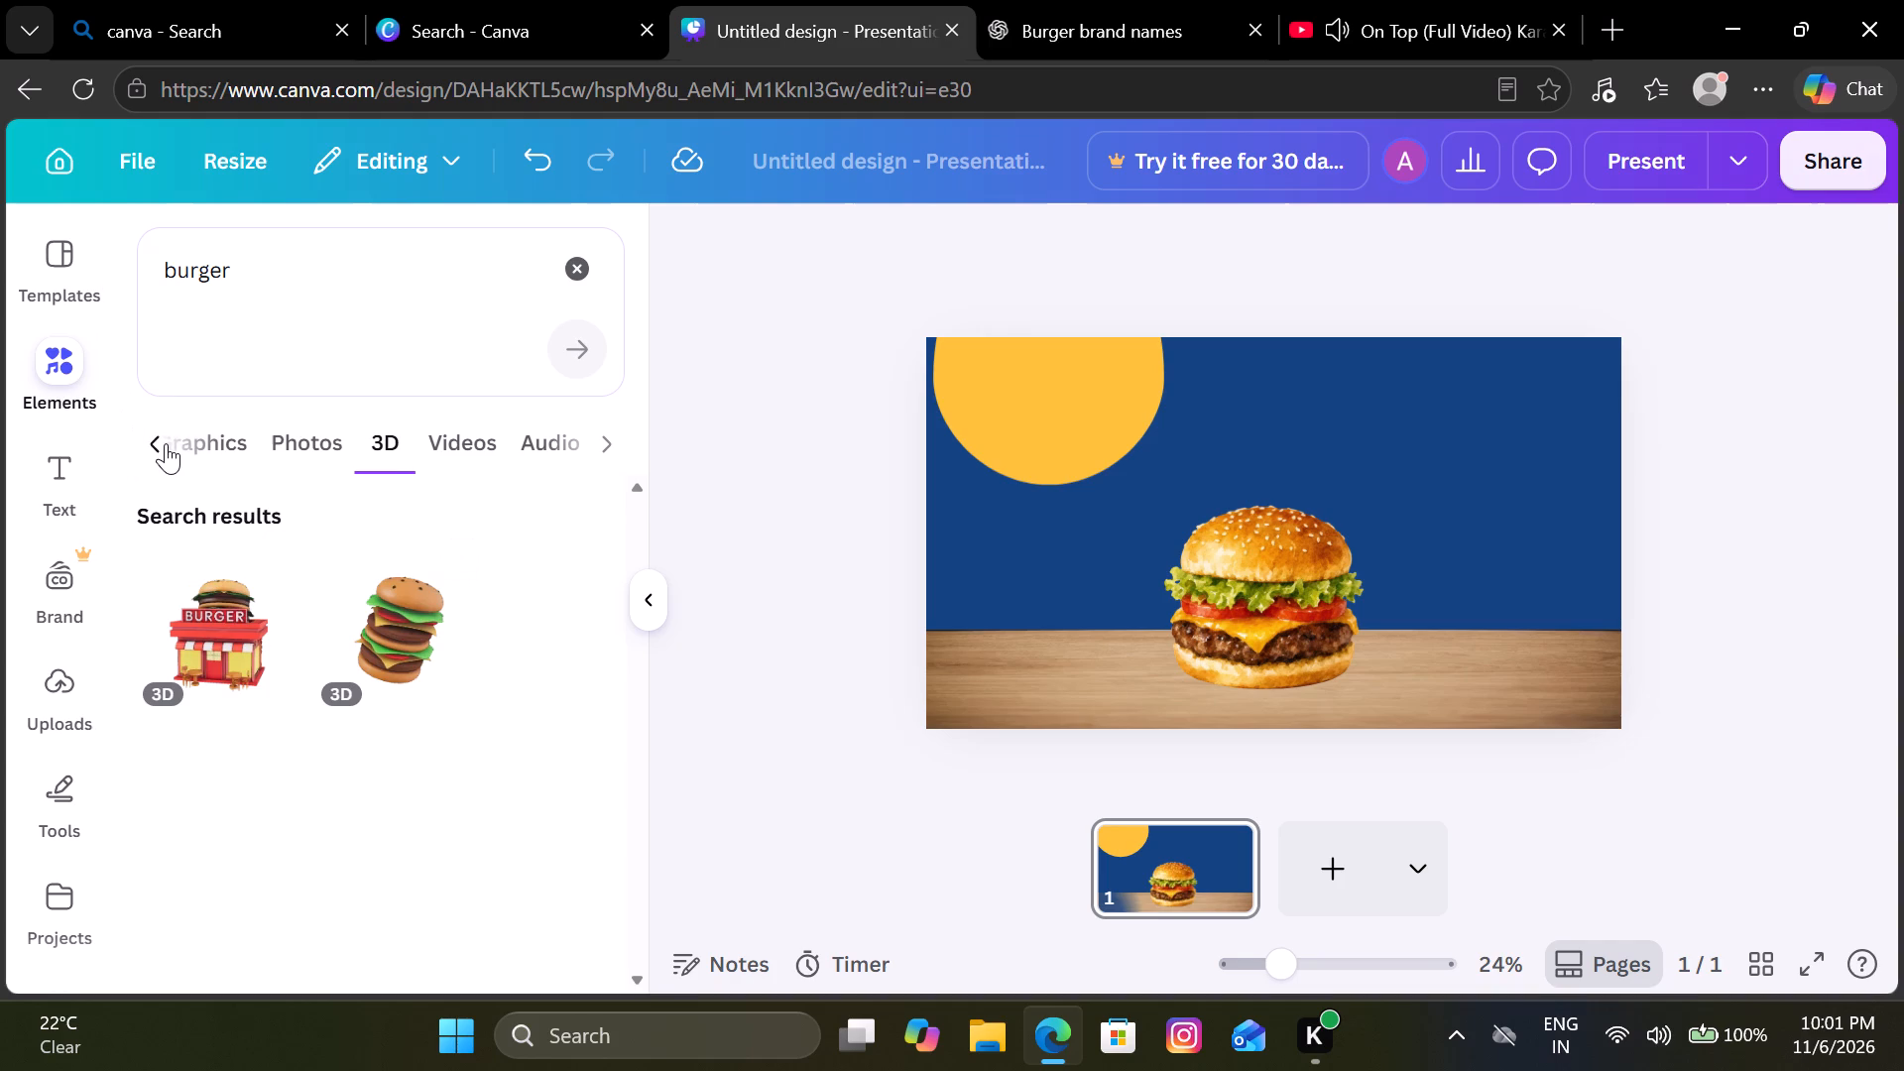
click(580, 277)
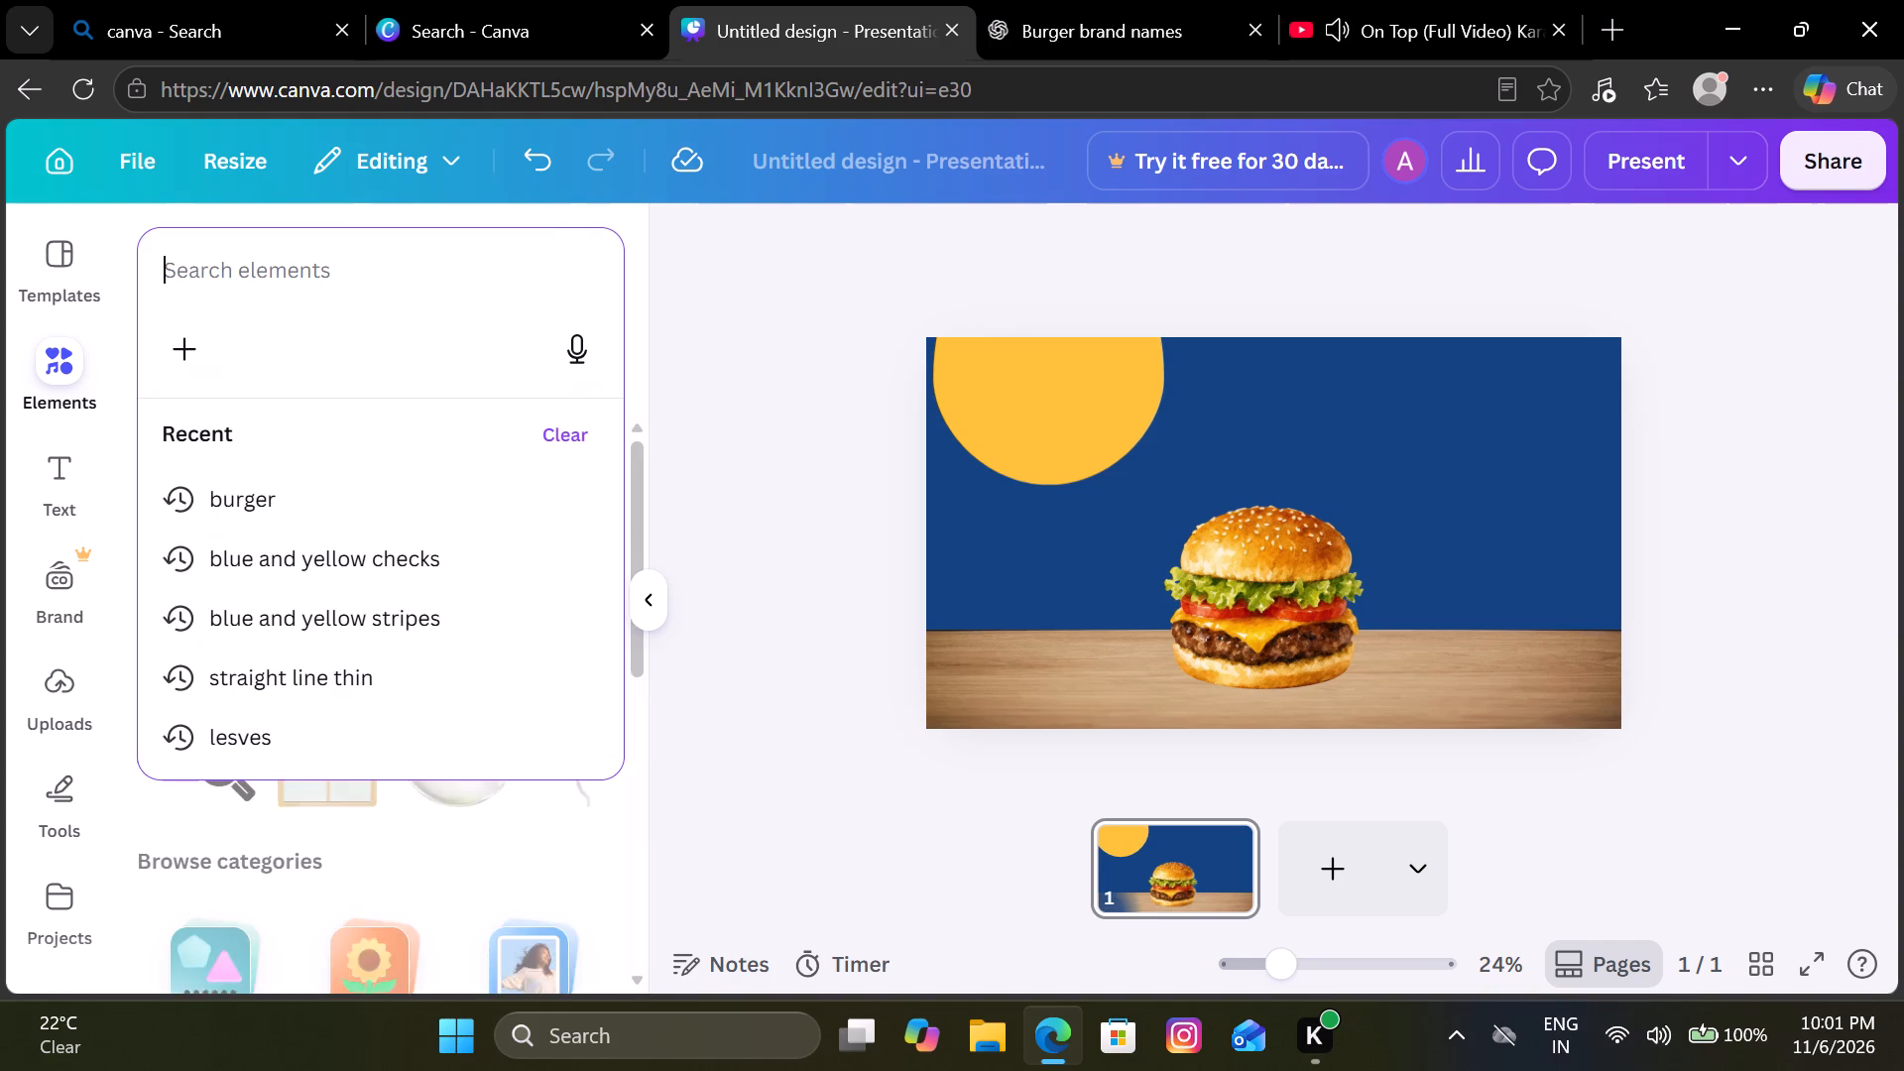
click(550, 839)
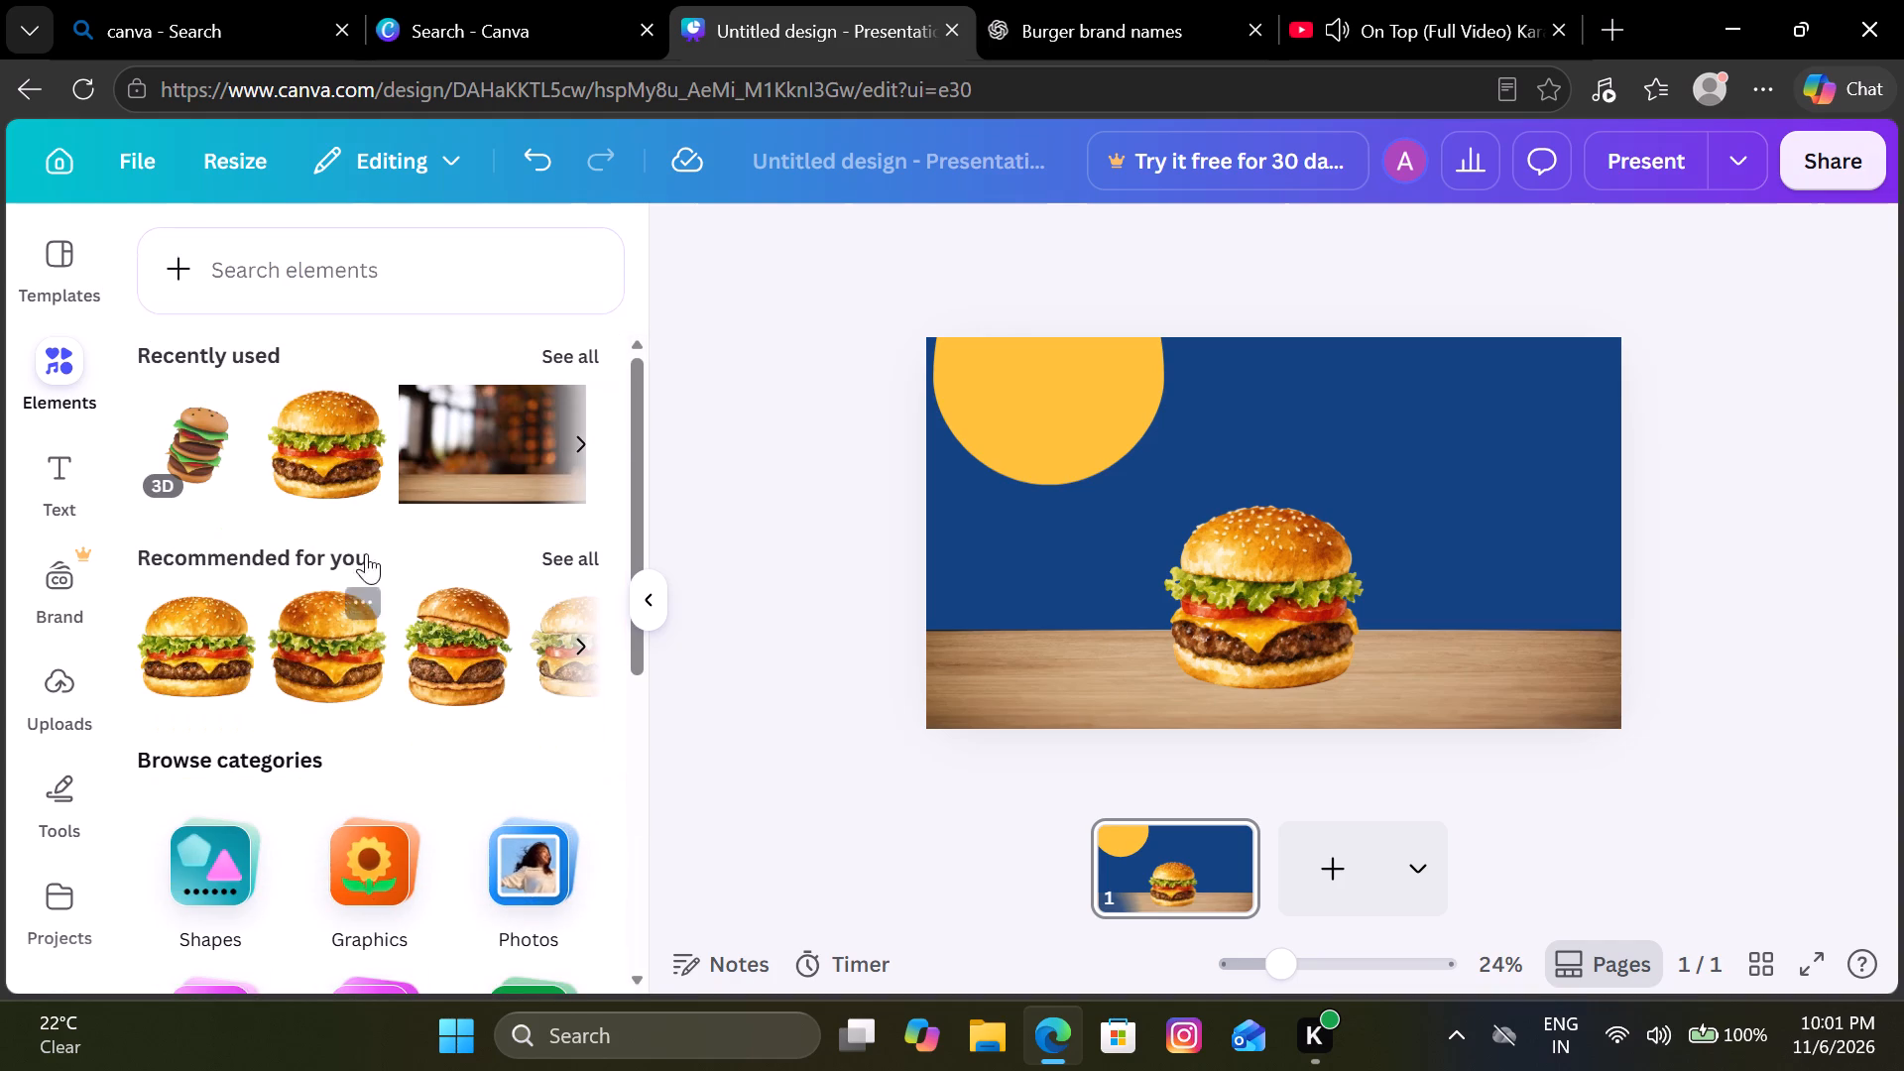
scroll(387, 450, up, 2)
scroll(387, 450, down, 1)
click(370, 627)
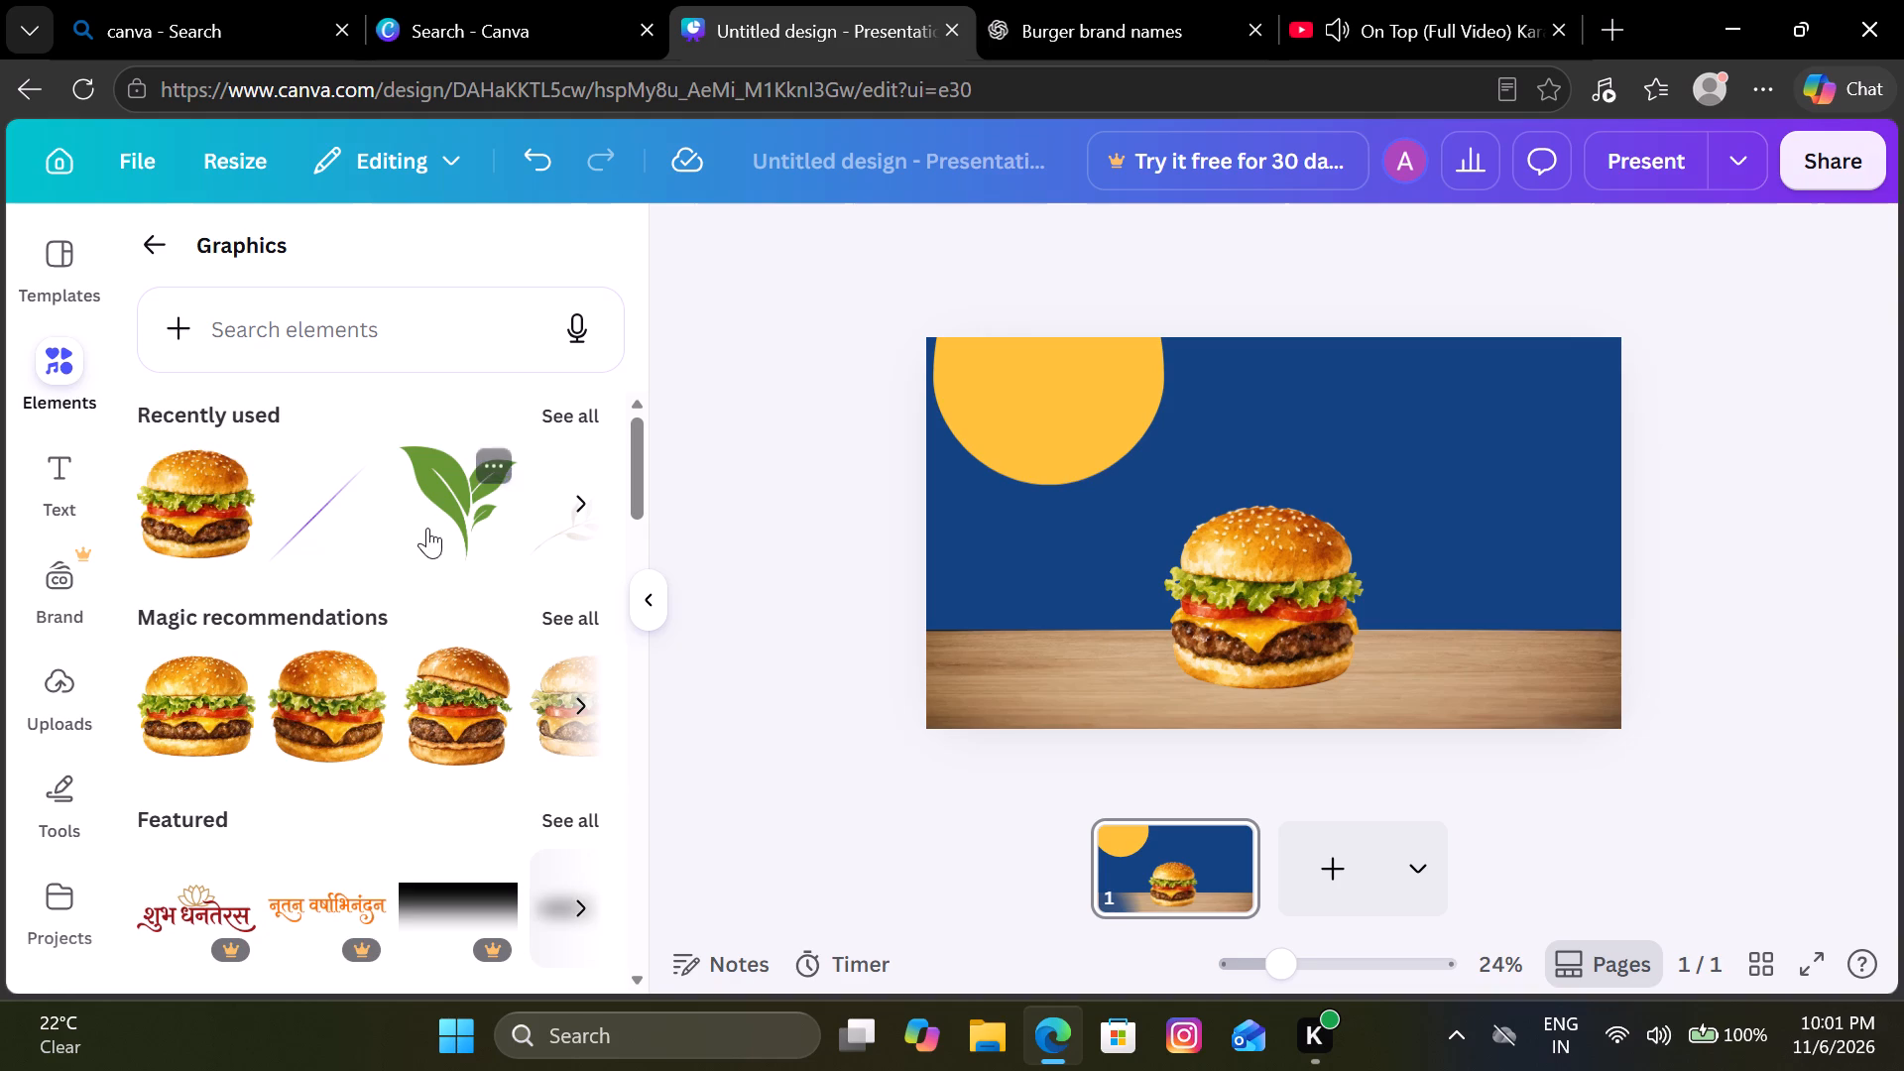
Add the blurred black oval shadow graphic from the recently used graphics to the slide.
scroll(427, 528, left, 5)
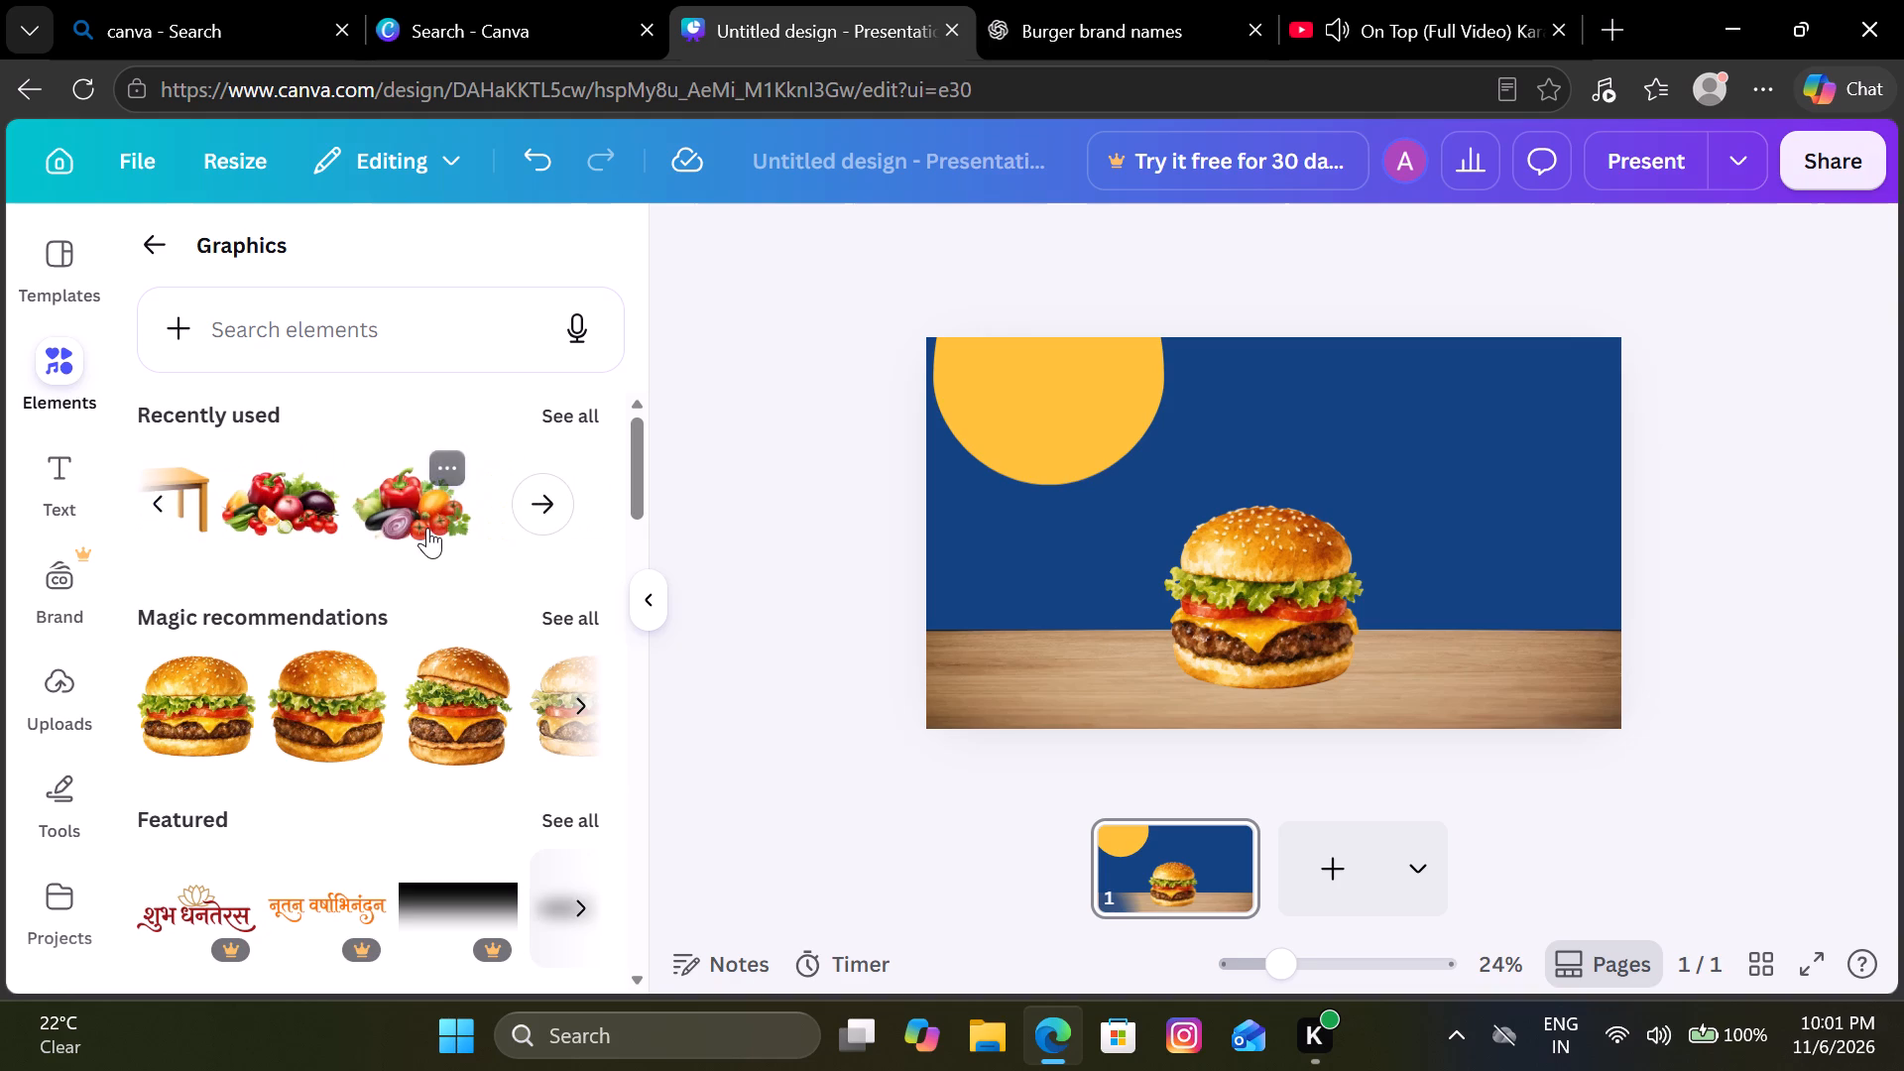
scroll(427, 528, left, 1)
scroll(427, 528, right, 4)
scroll(427, 528, up, 1)
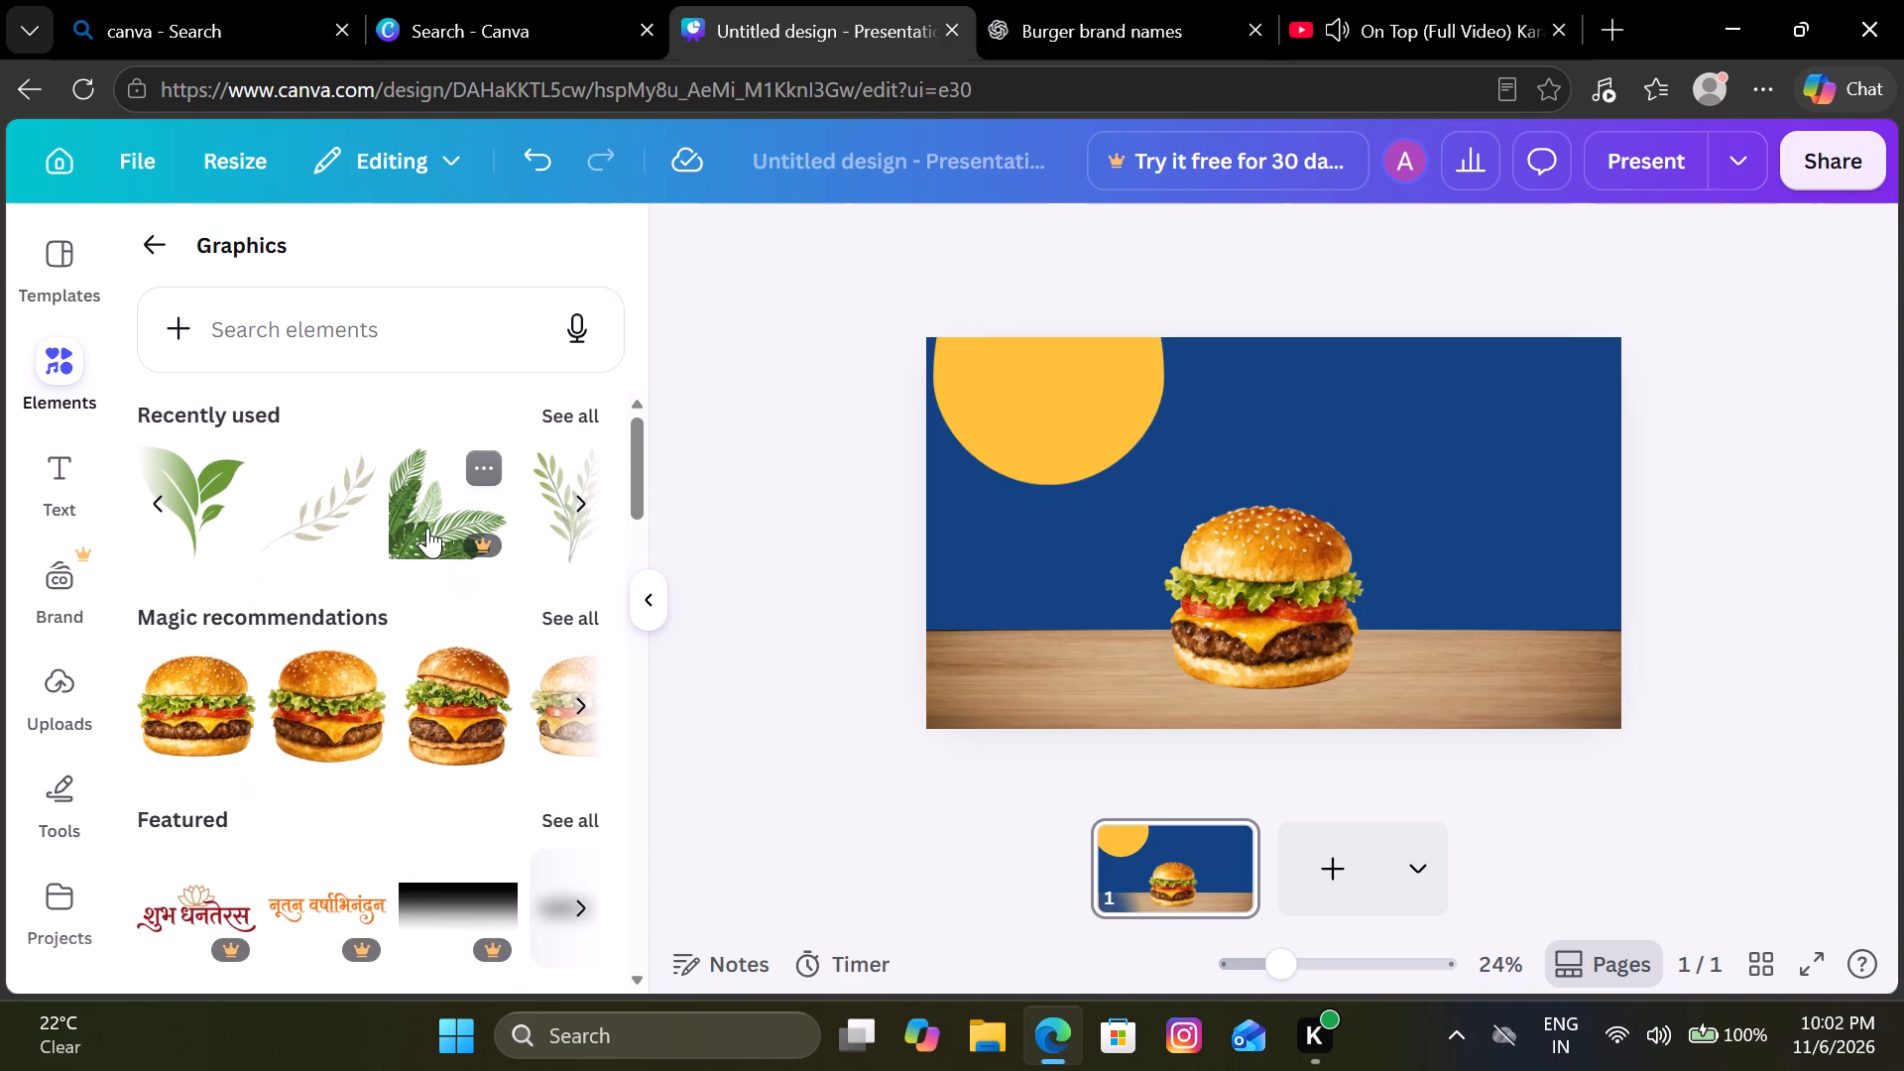
scroll(427, 528, left, 8)
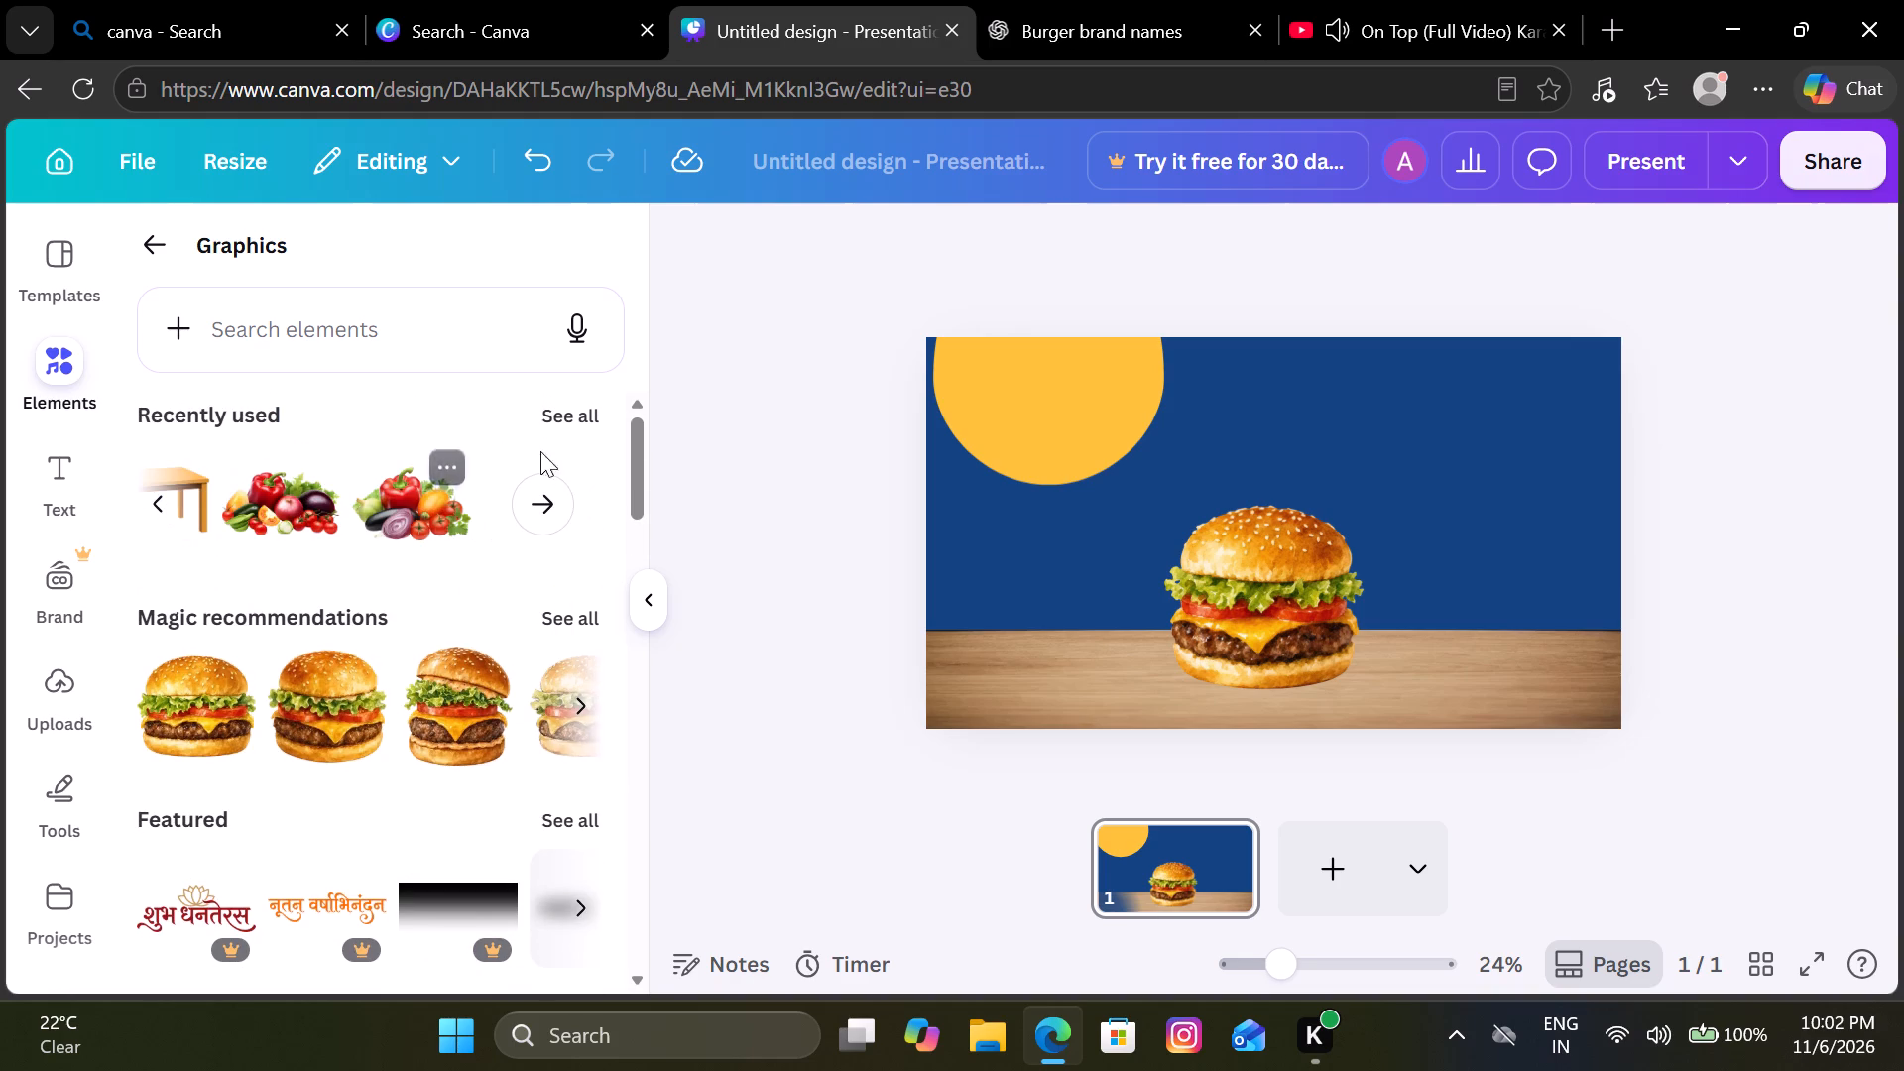
click(560, 496)
scroll(385, 697, down, 2)
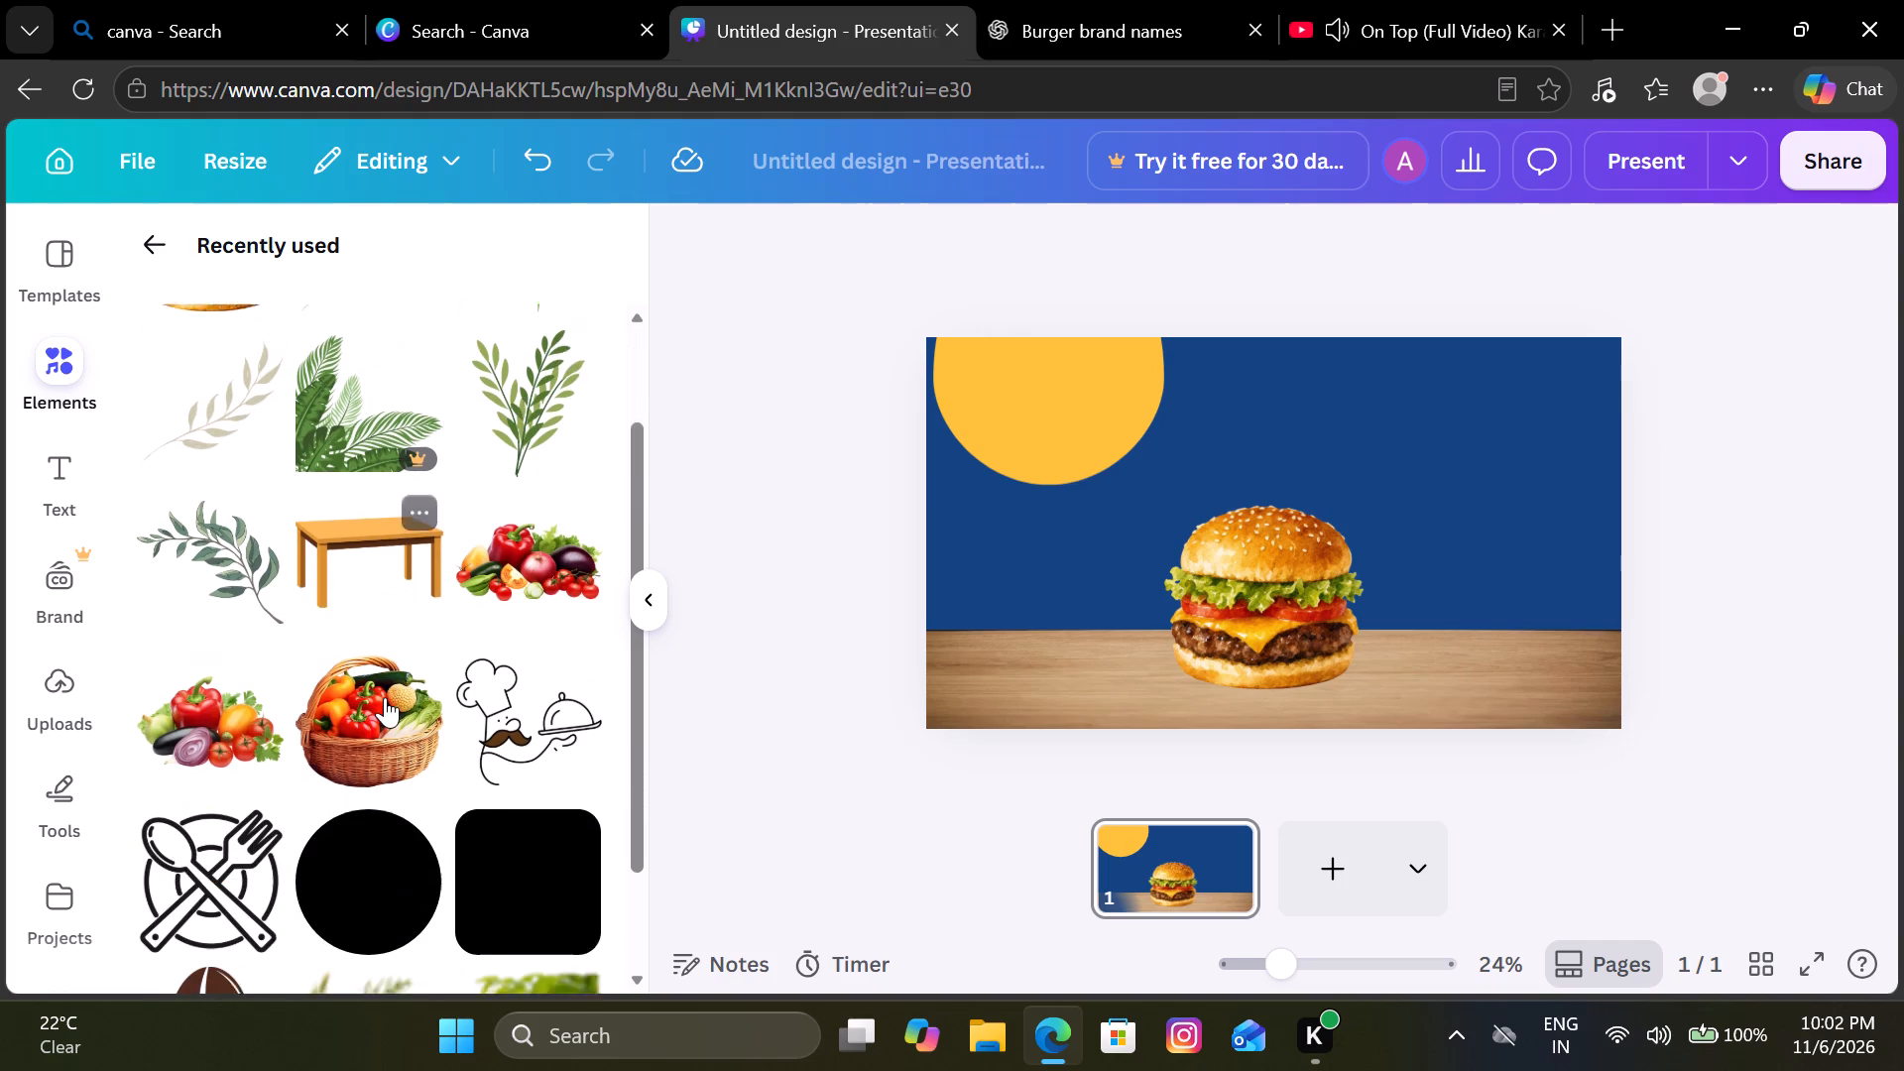
scroll(385, 697, down, 4)
scroll(385, 697, up, 3)
scroll(385, 697, down, 2)
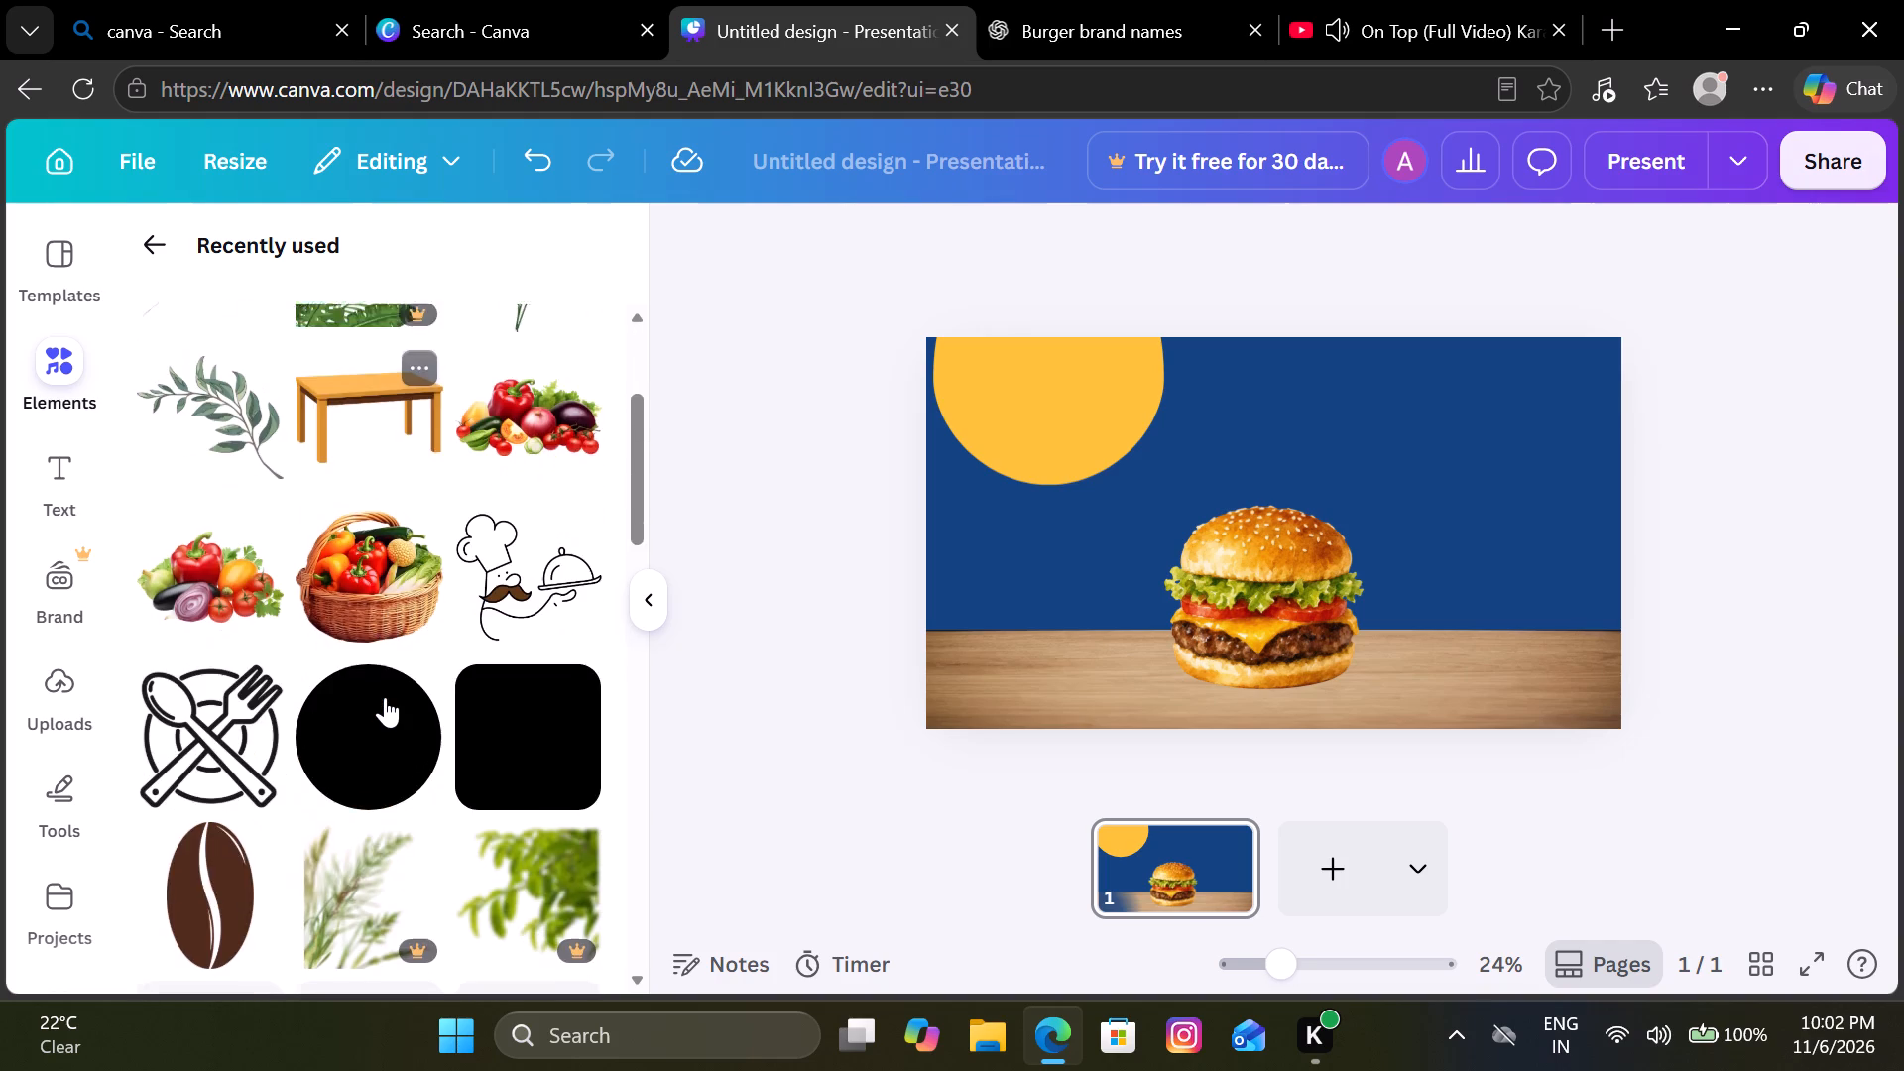
scroll(385, 697, down, 2)
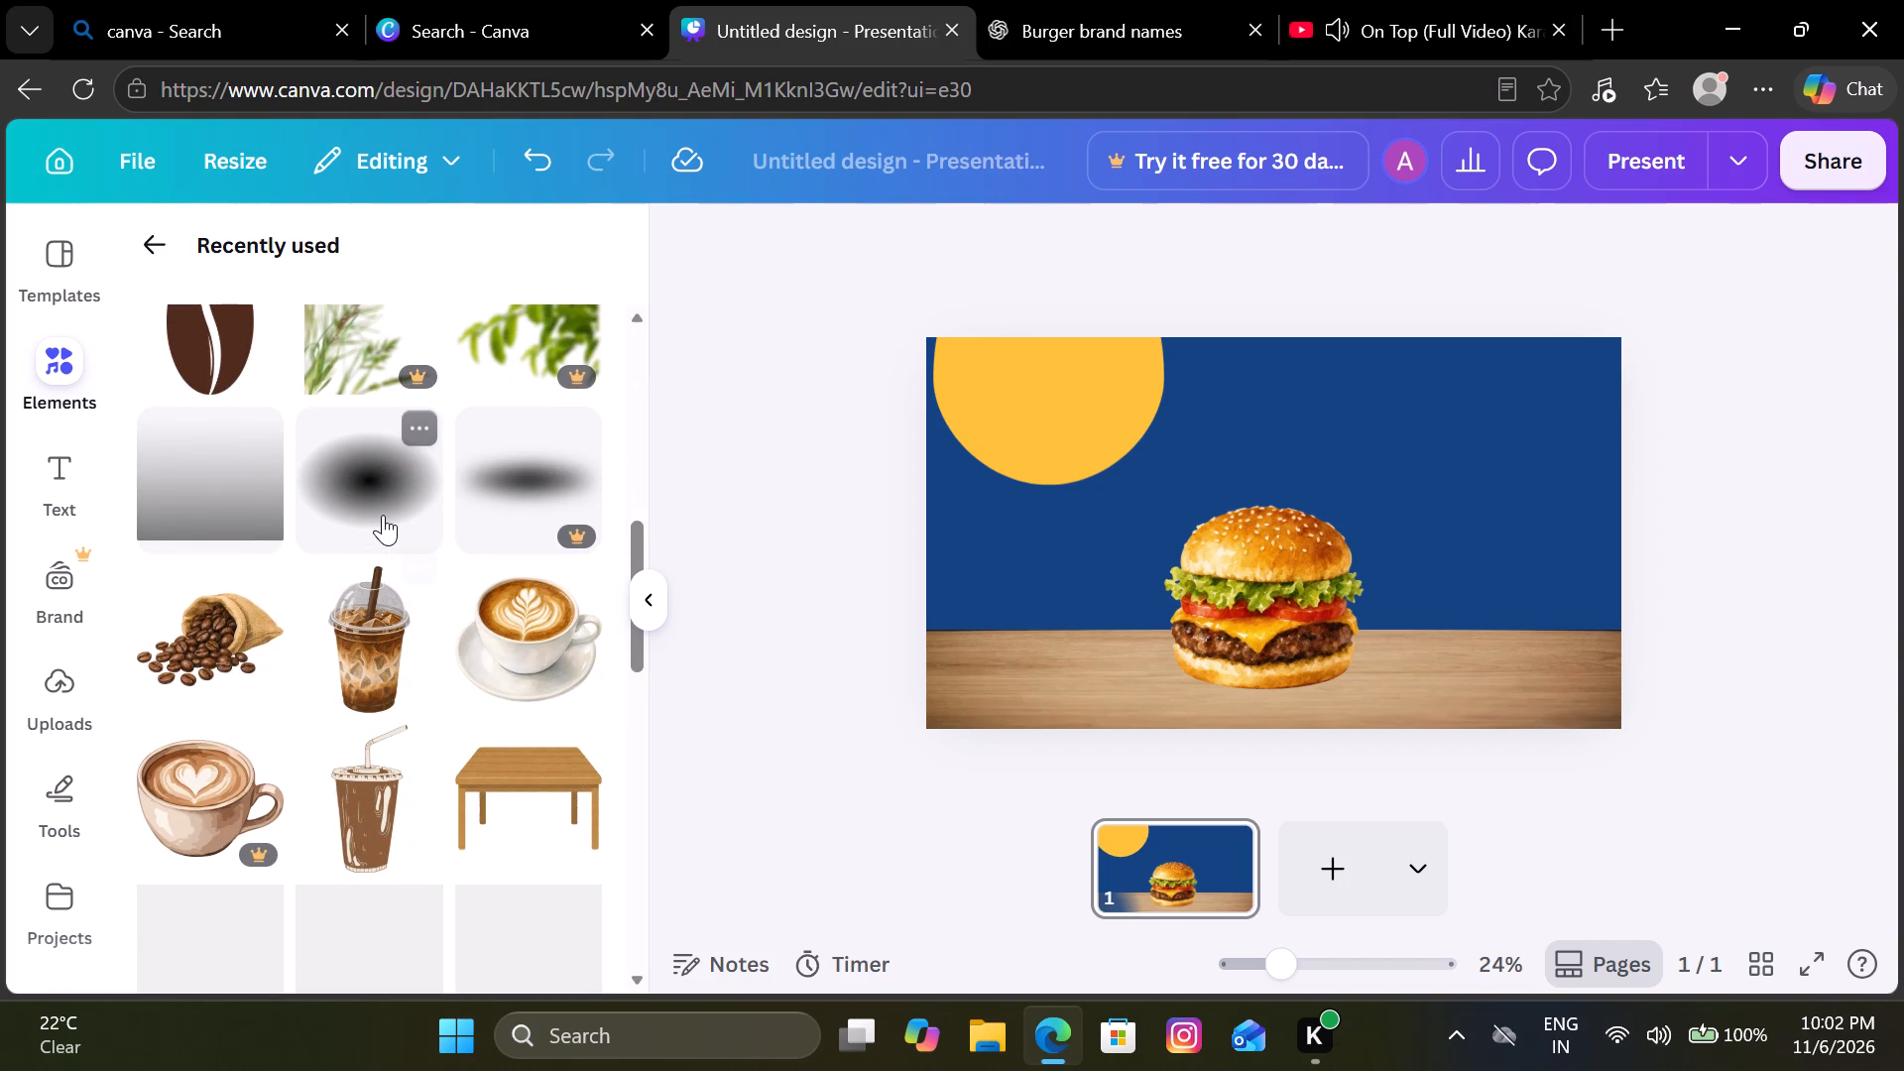
click(383, 515)
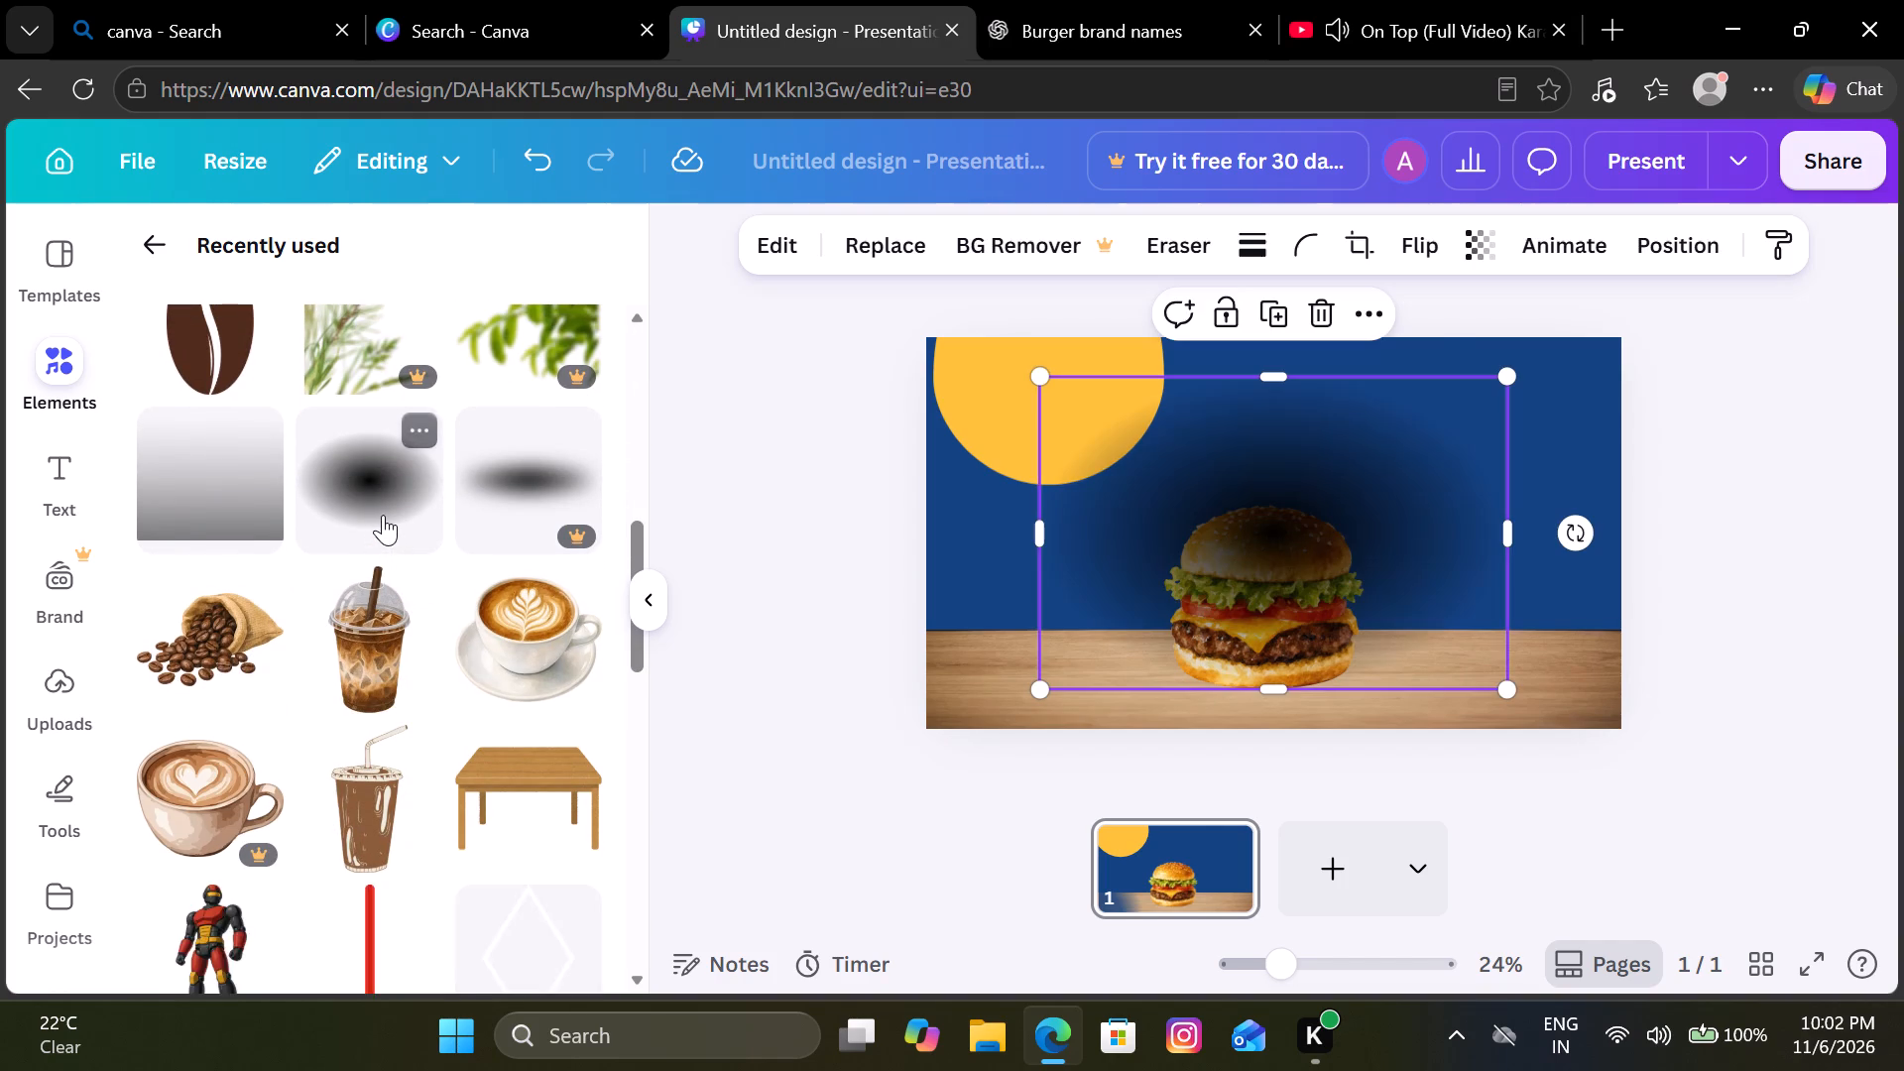
Shrink the blurred black shadow to about 742 high and centre it over the burger.
drag(1268, 537, 1246, 623)
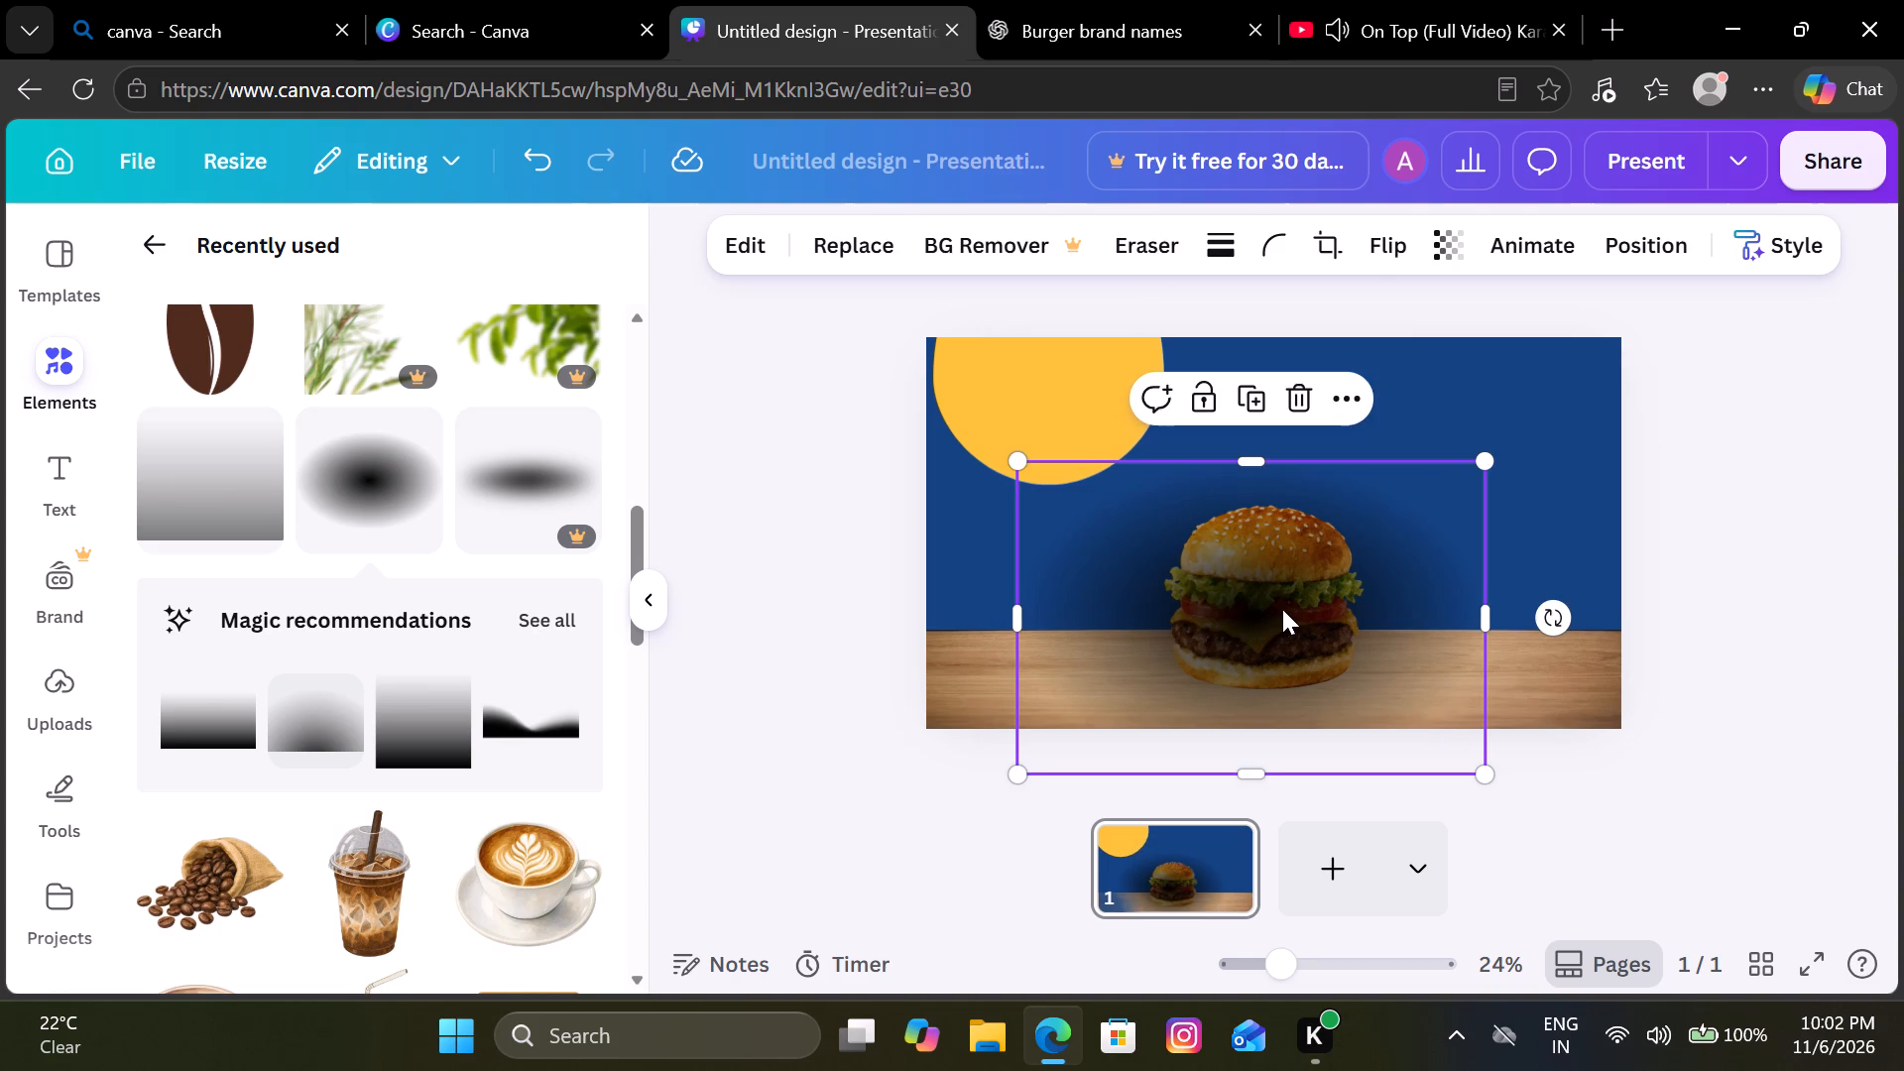
drag(1288, 578, 1291, 562)
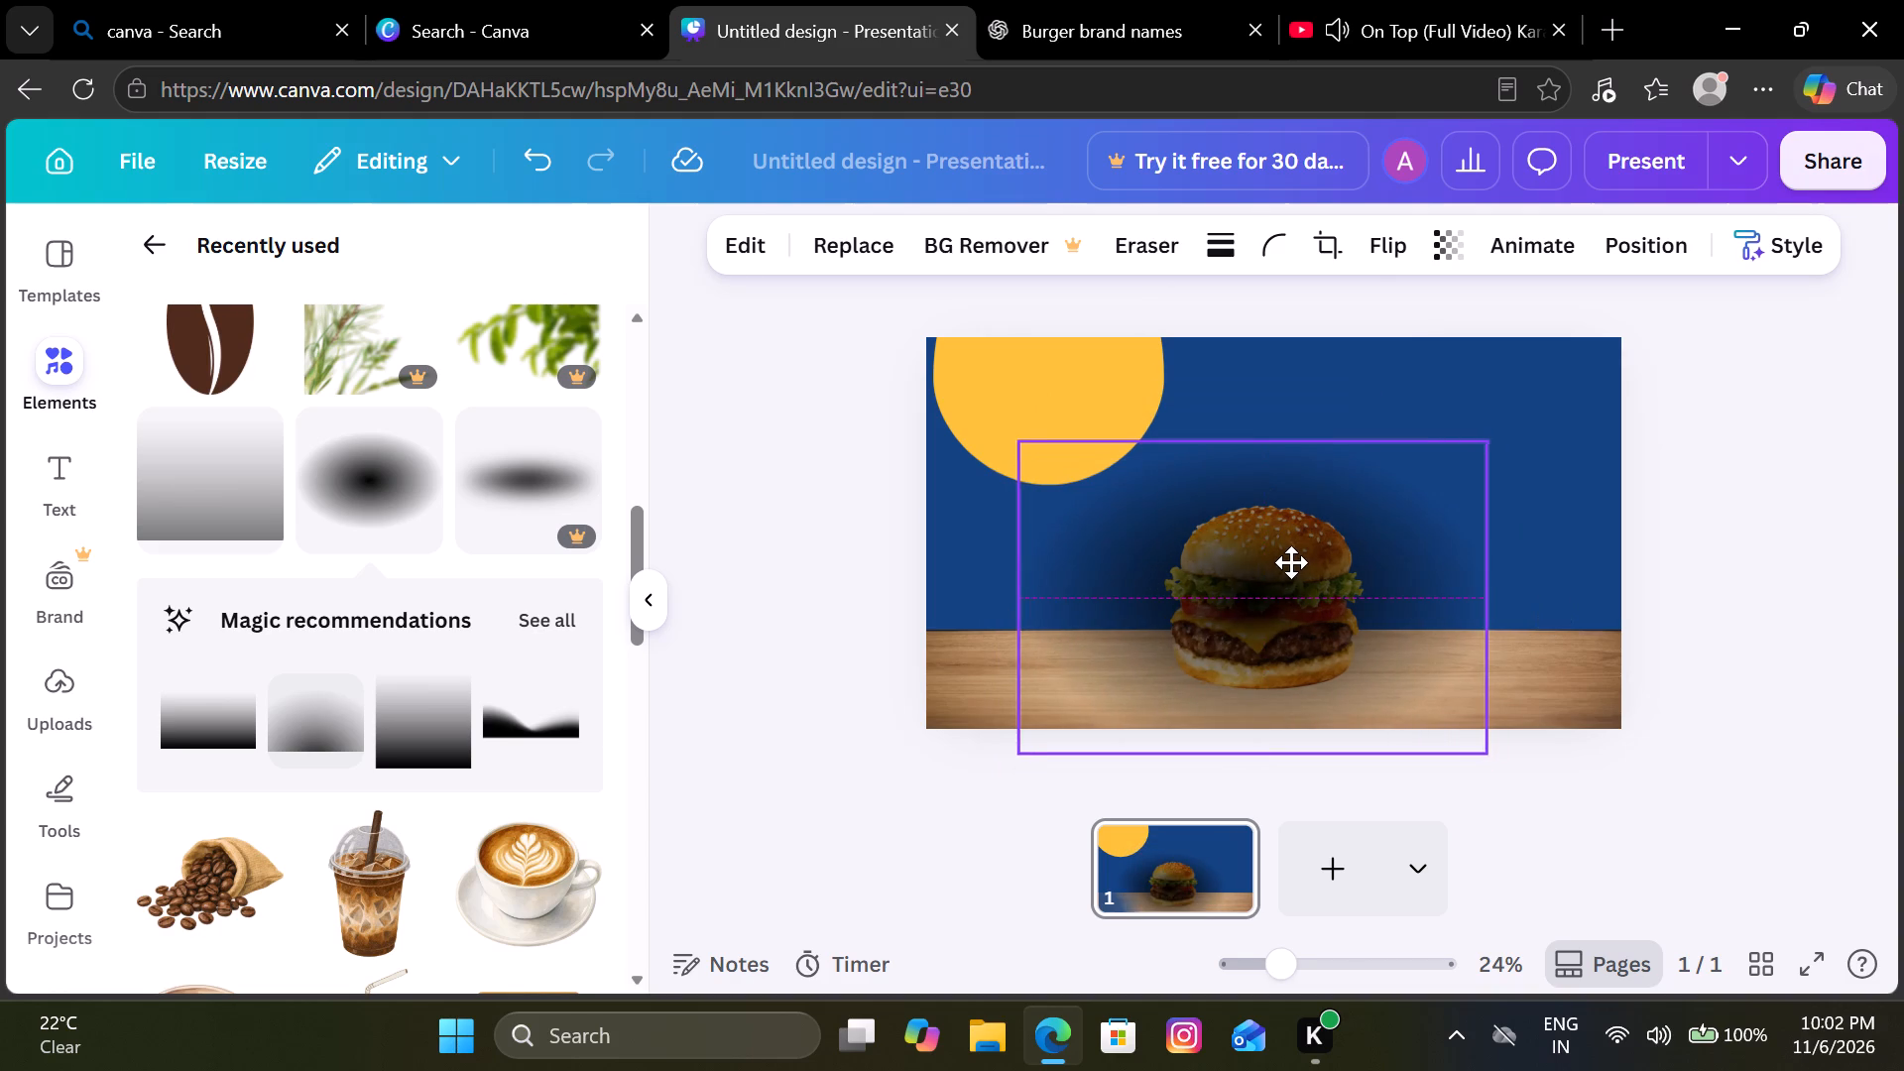
drag(1291, 562, 1300, 560)
drag(1492, 450, 1432, 496)
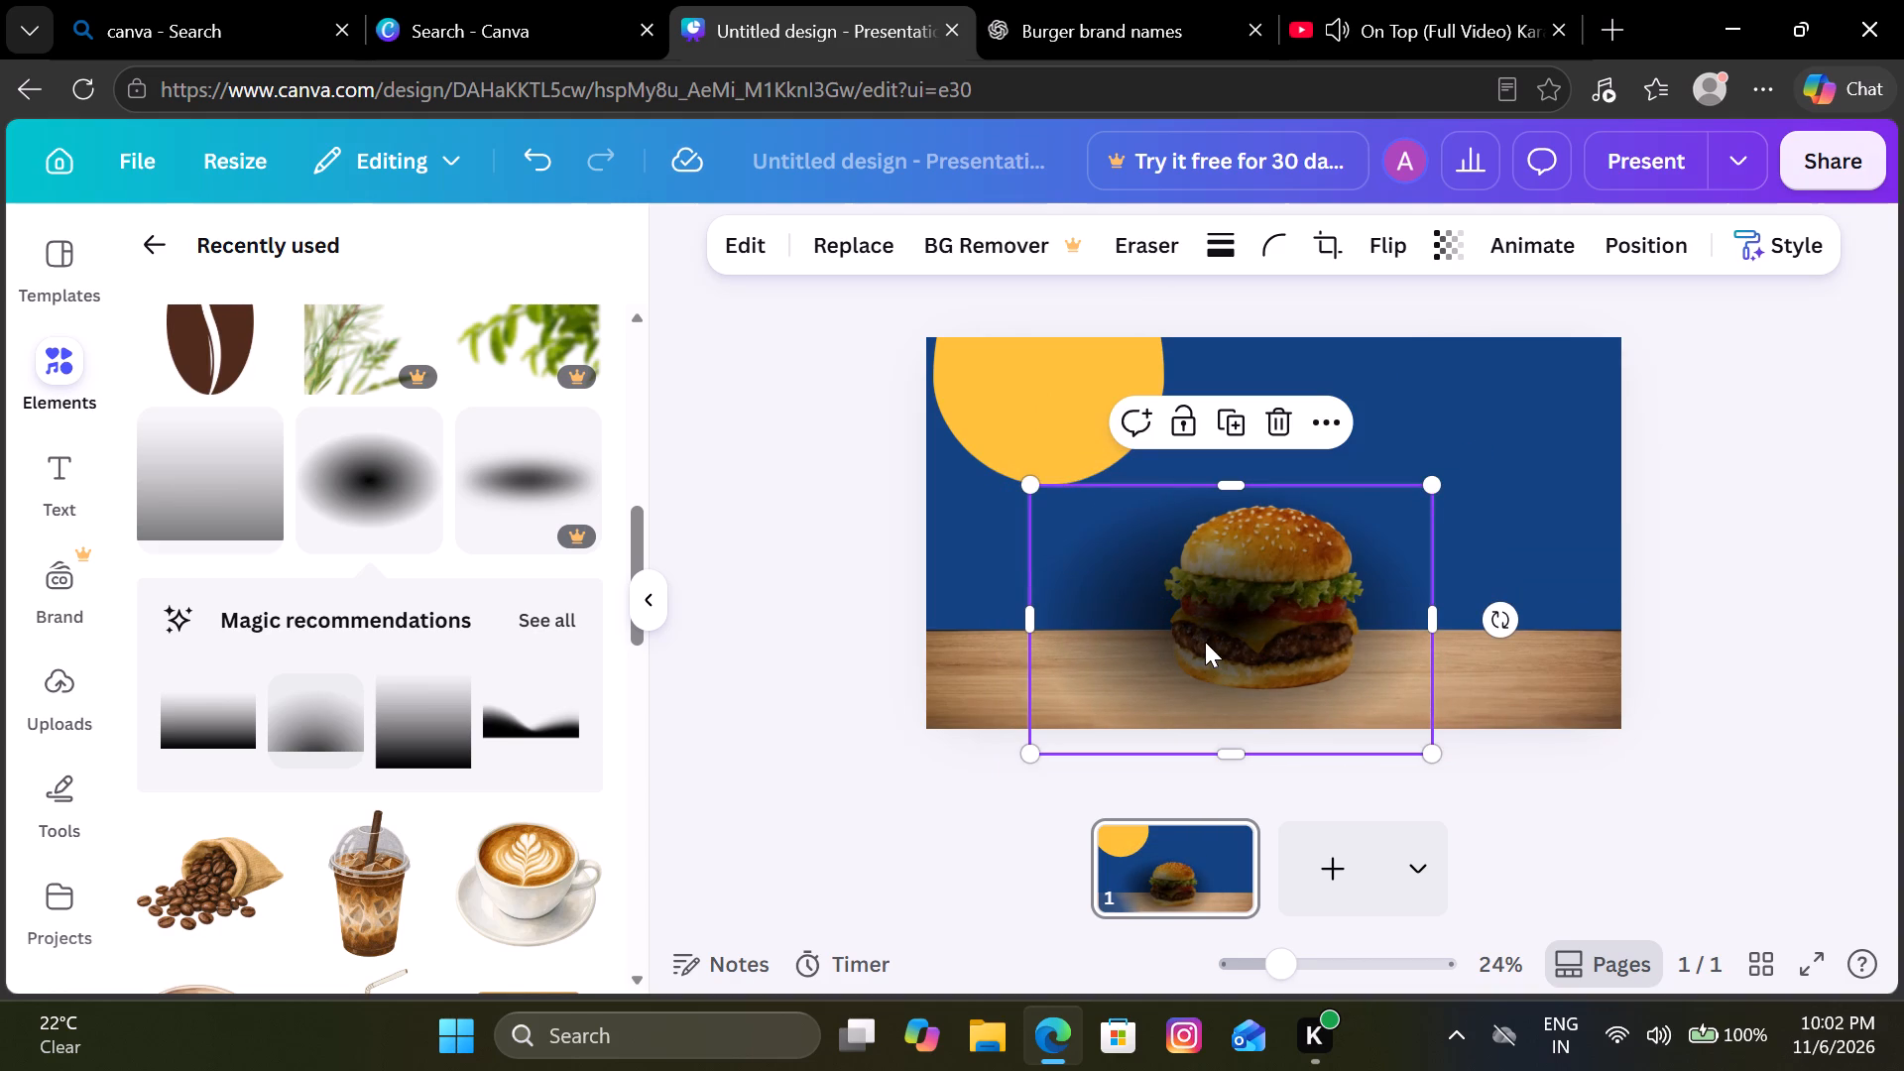
drag(1205, 642, 1242, 627)
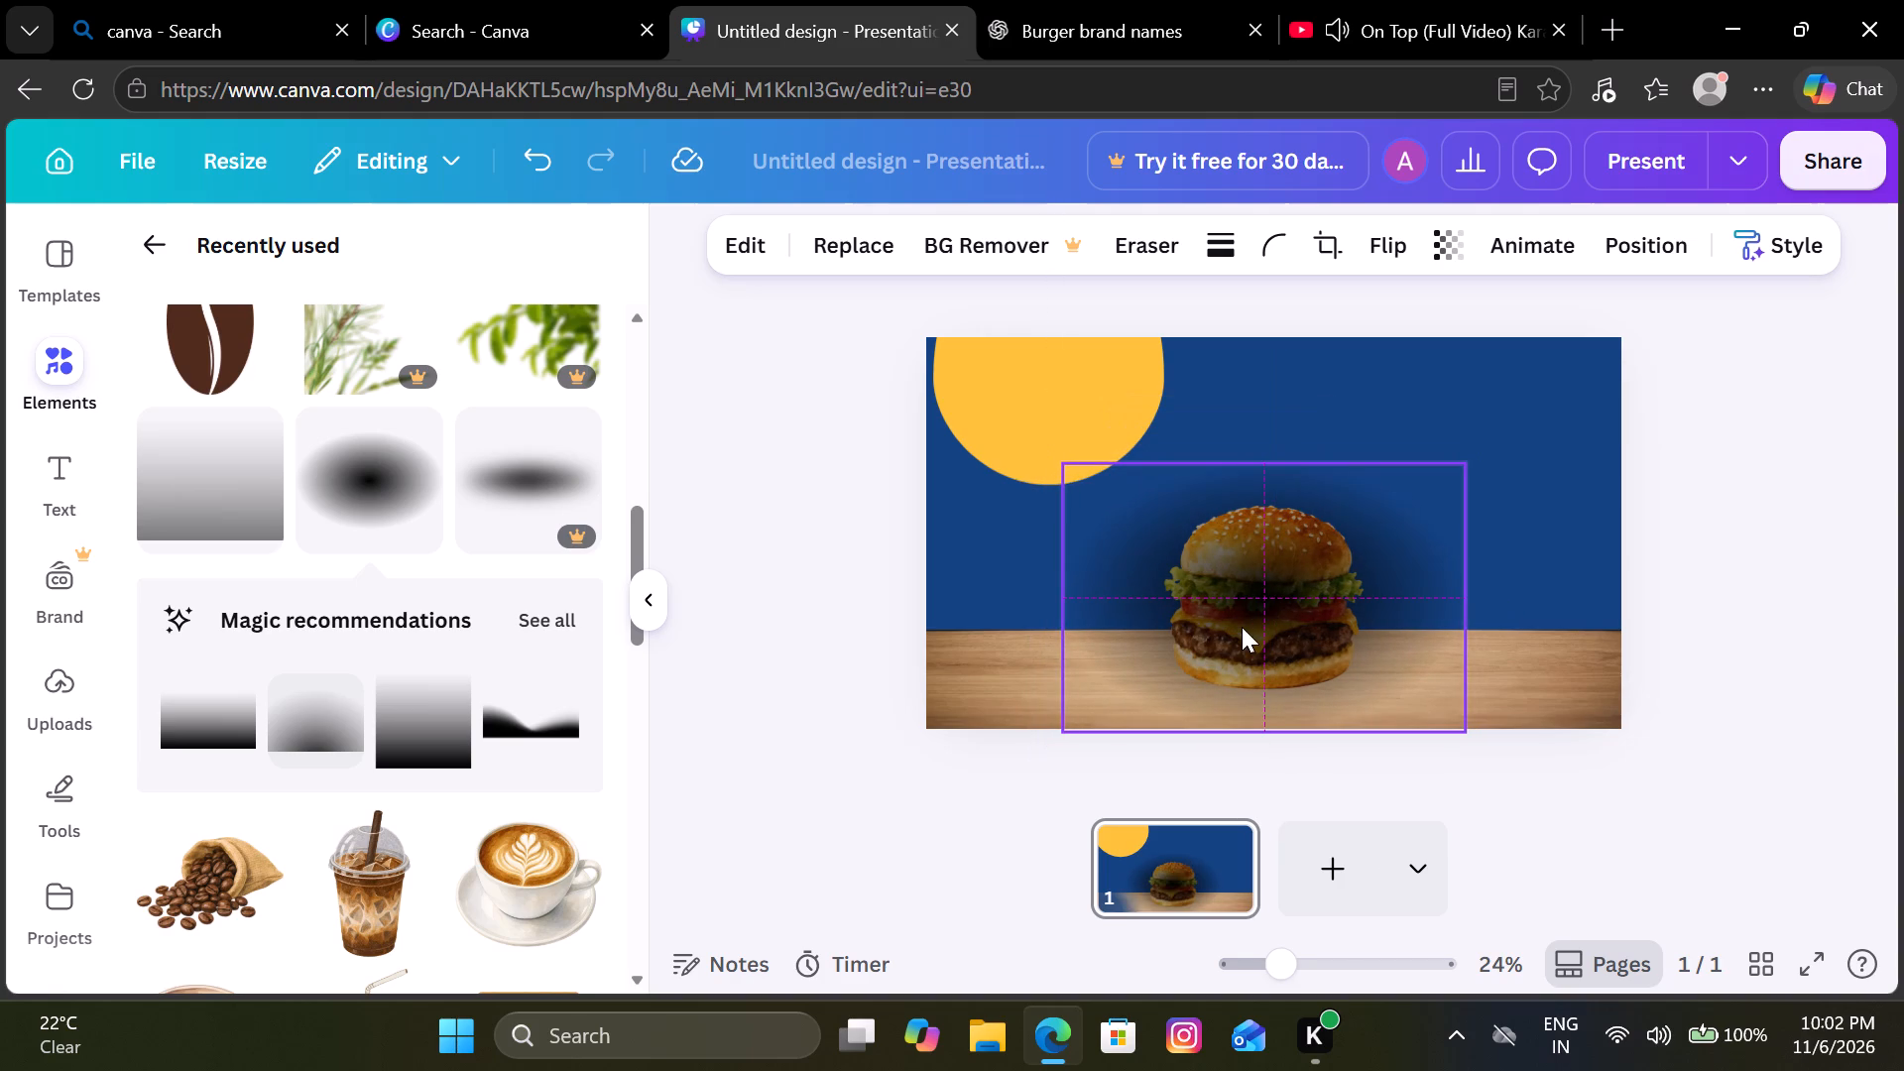
Send the black shadow one layer backward so it sits behind the burger.
click(1372, 392)
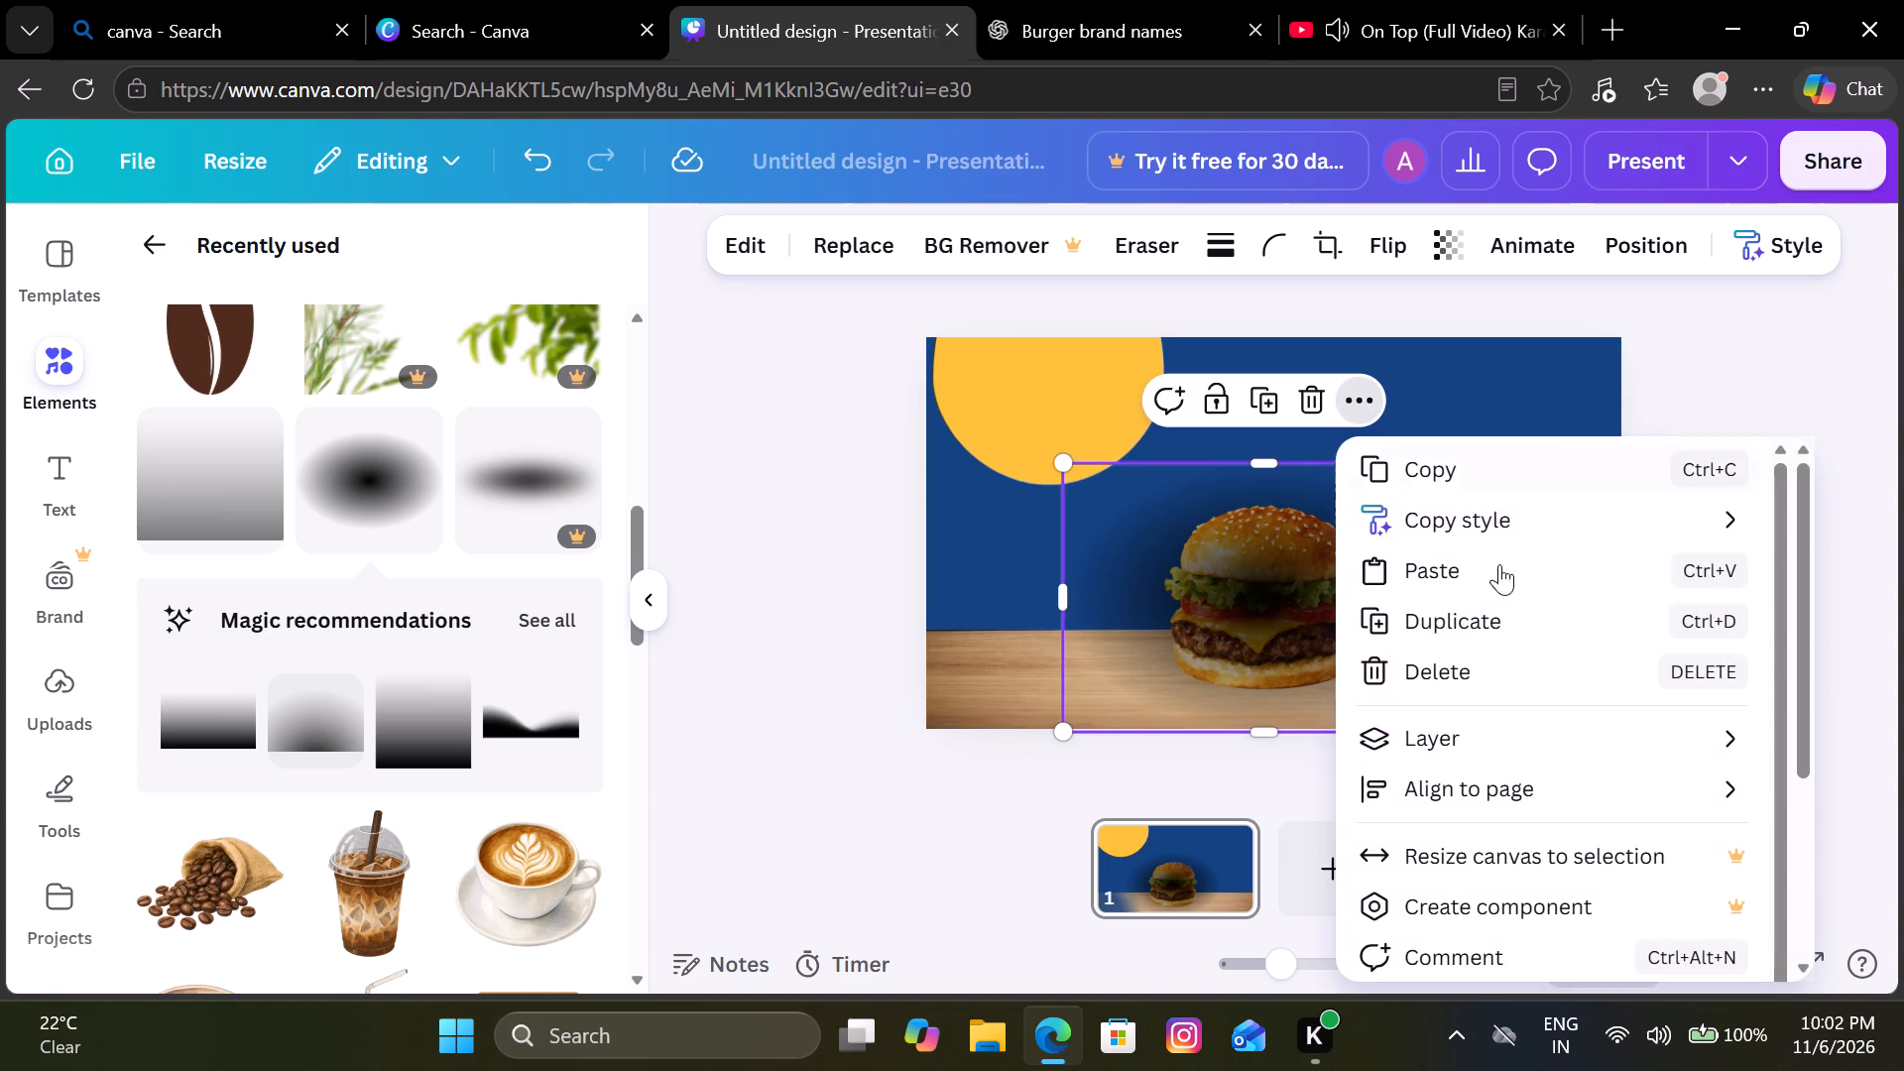
click(1416, 716)
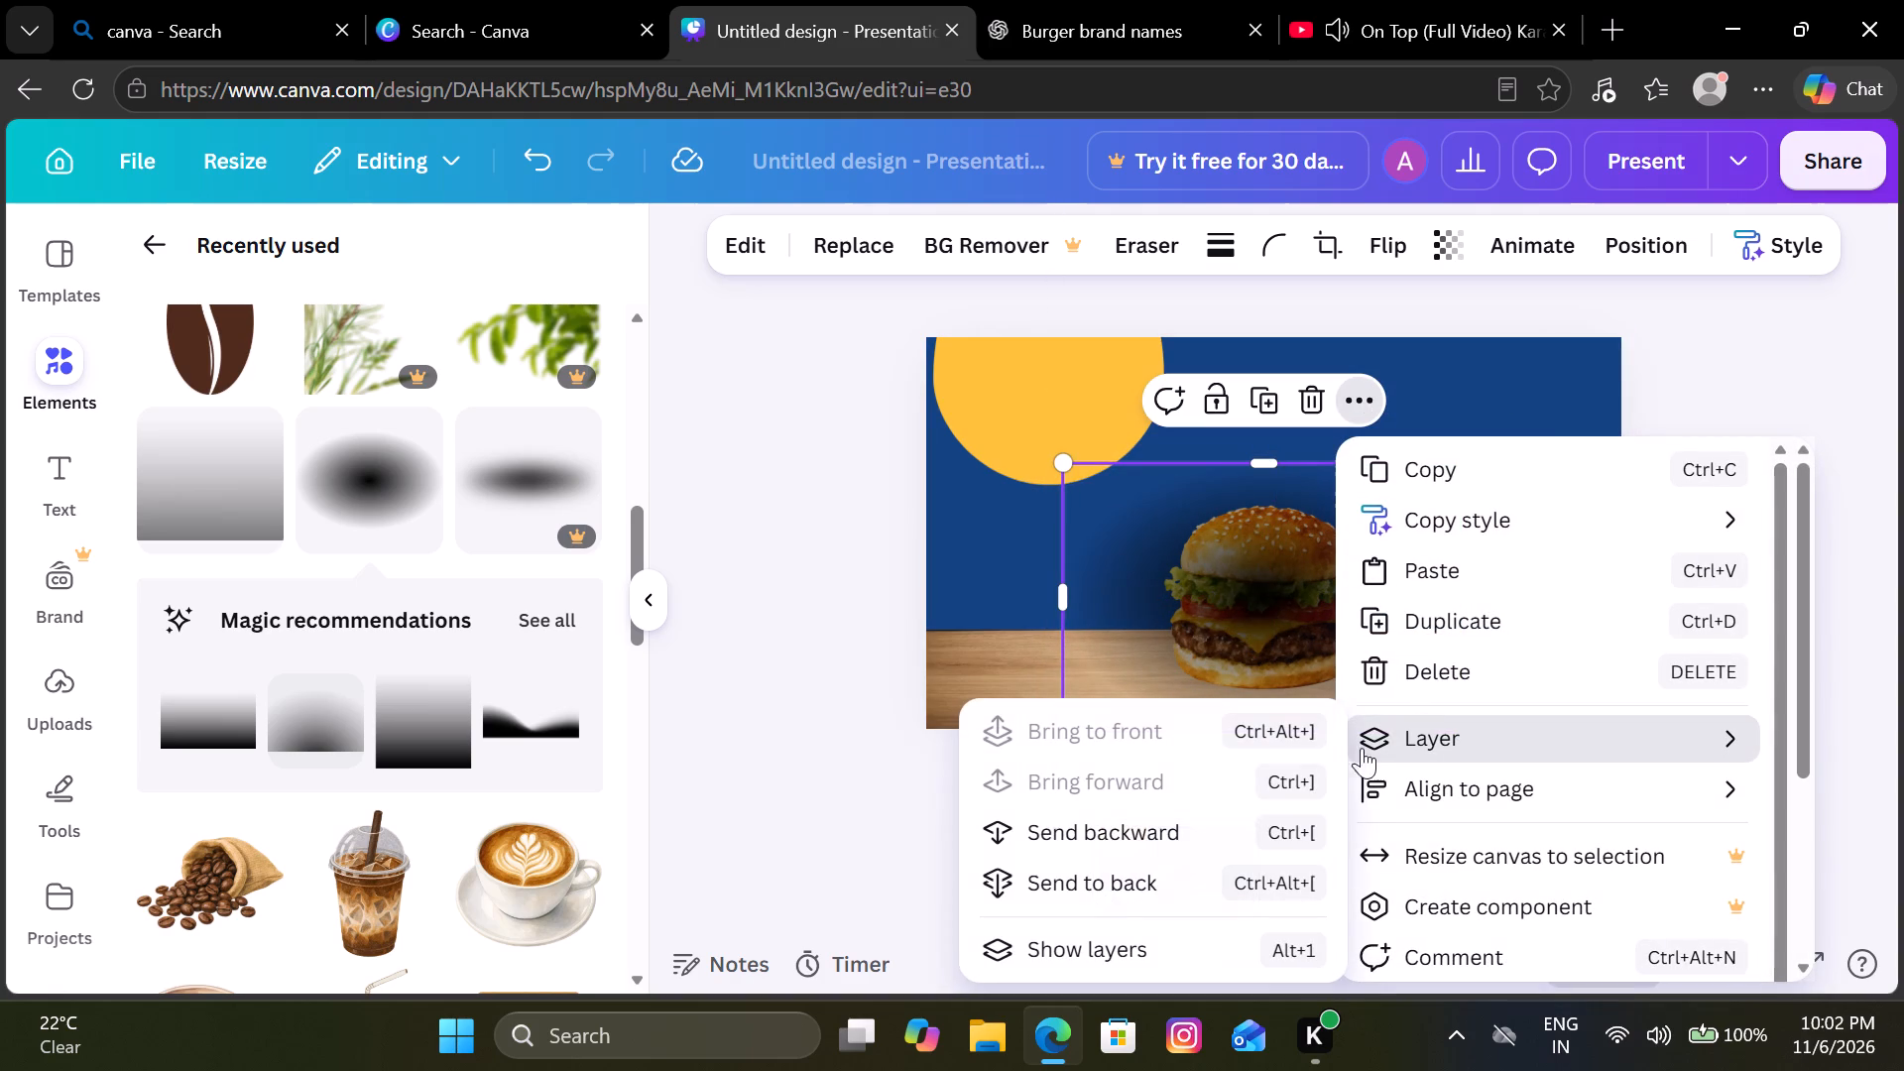
click(1180, 847)
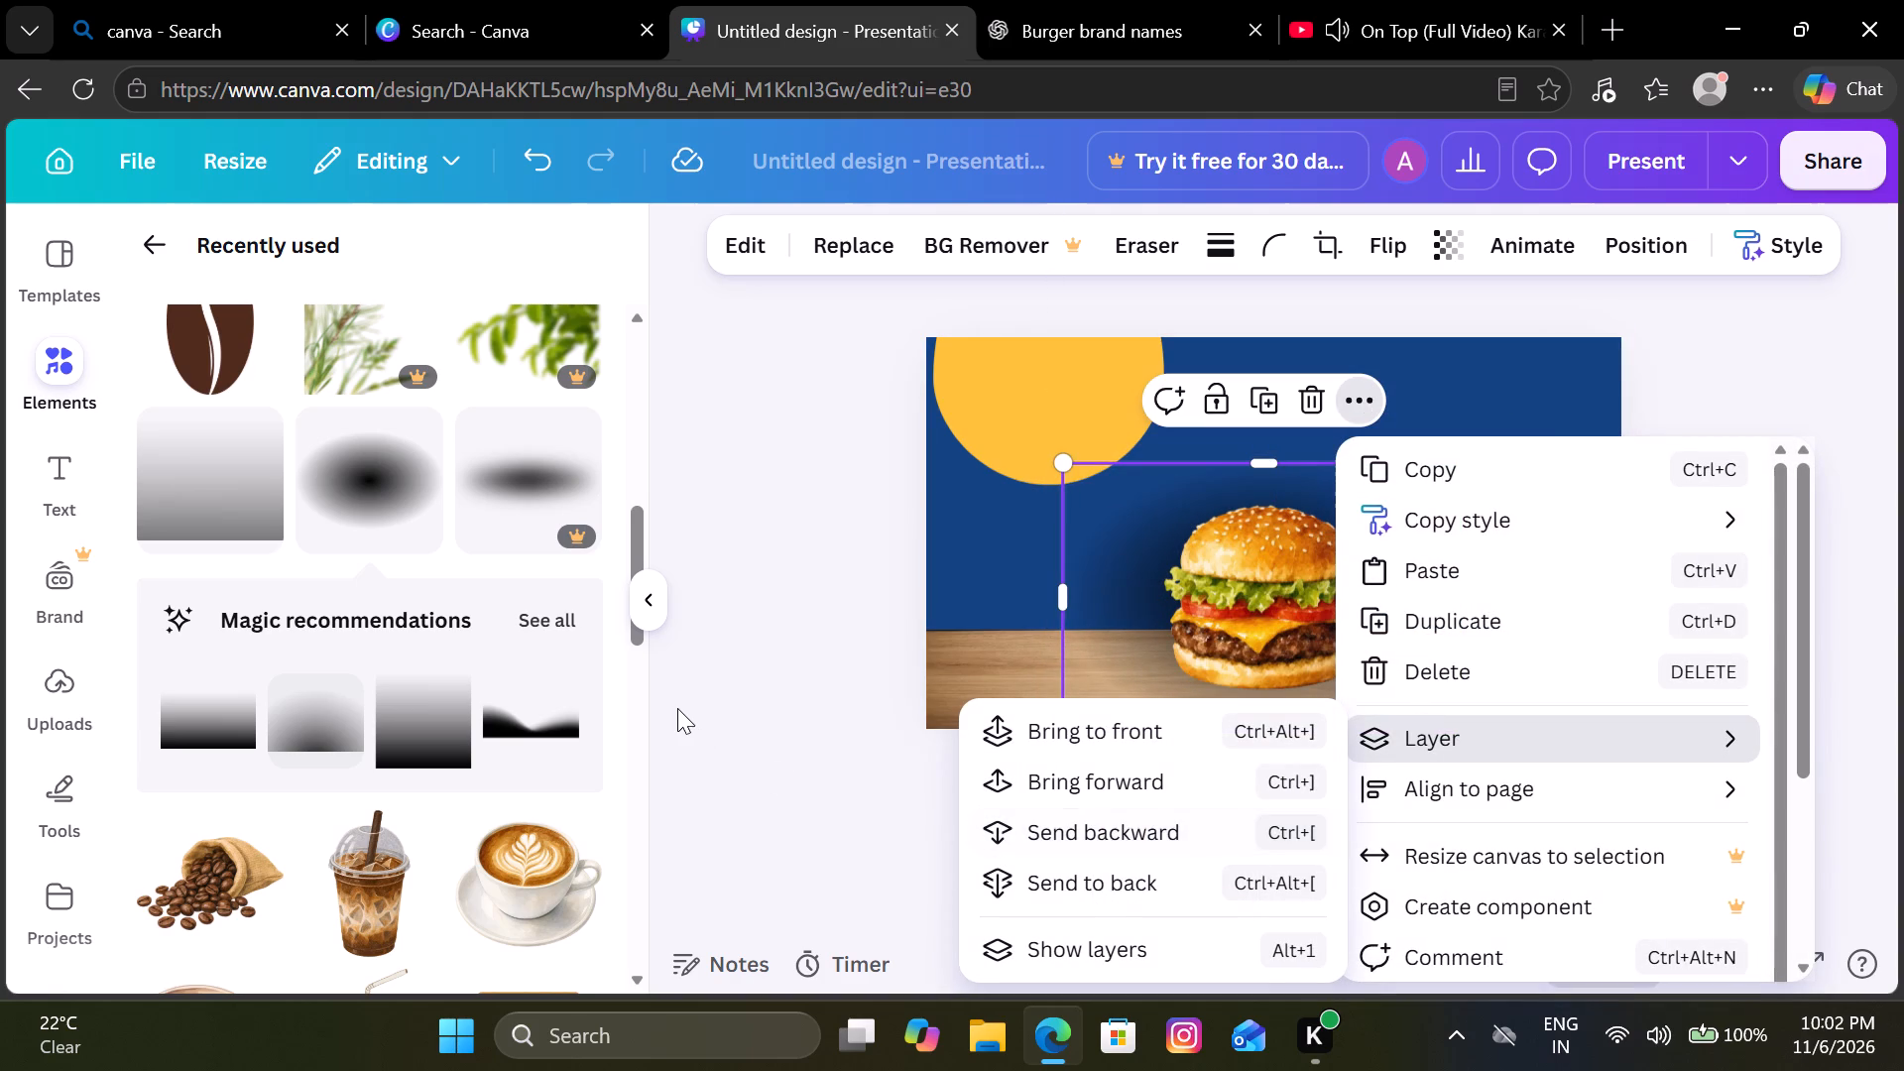
click(677, 708)
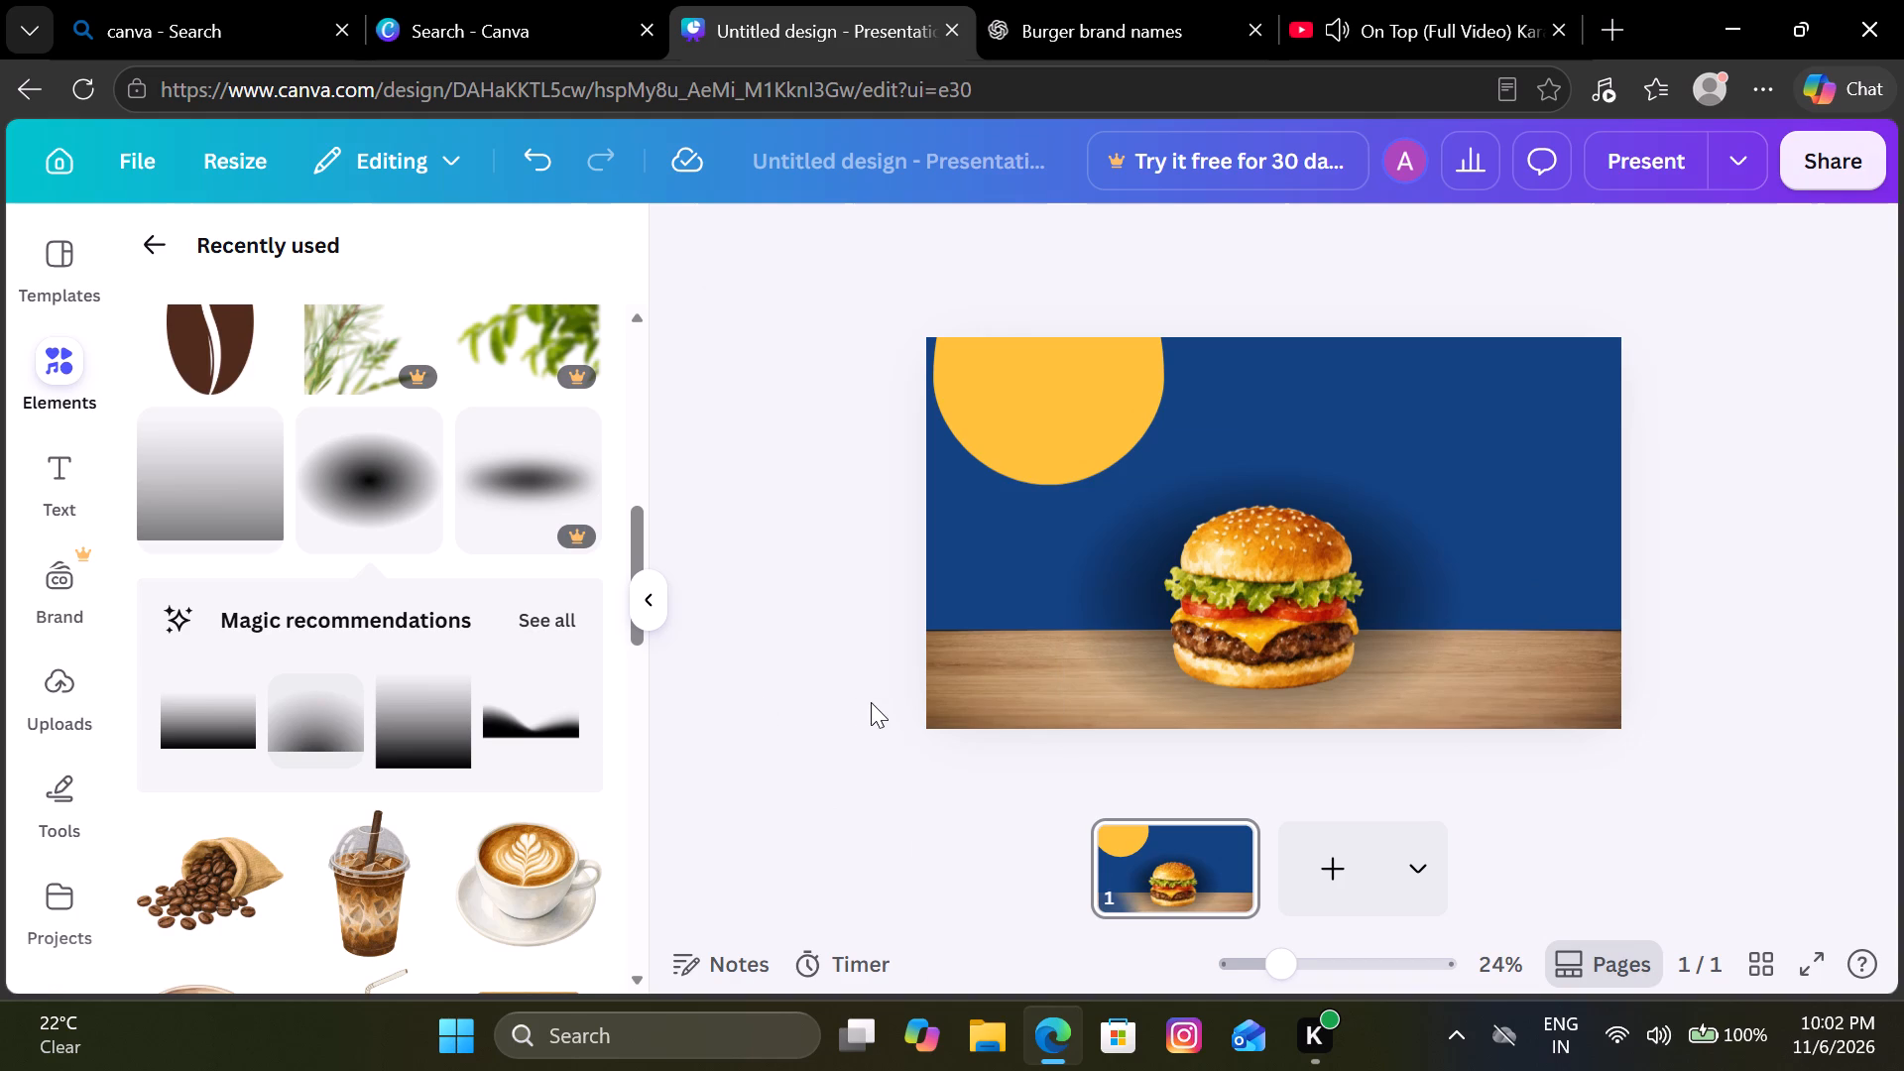
Fine-tune the shadow's width by moving its left edge inward and back out beside the burger.
click(1132, 575)
drag(1061, 599, 1067, 597)
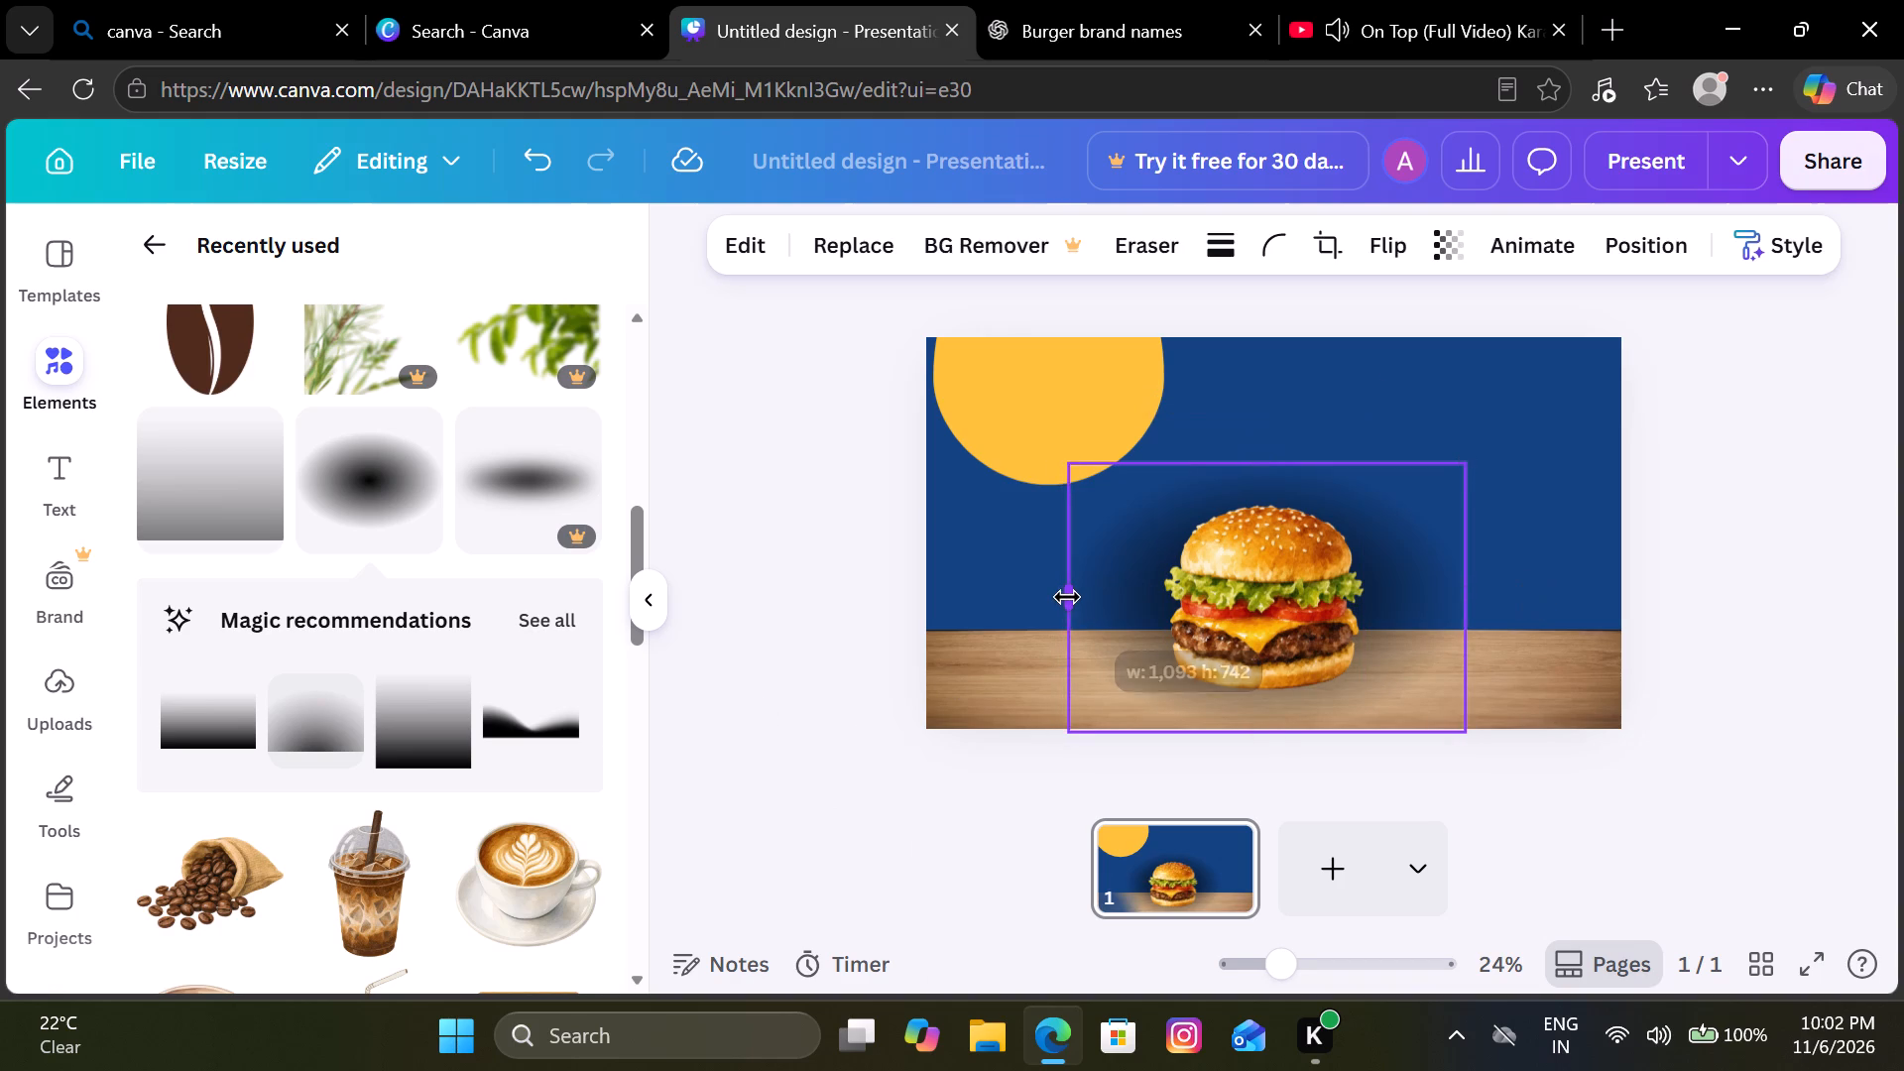
drag(1067, 597, 1078, 603)
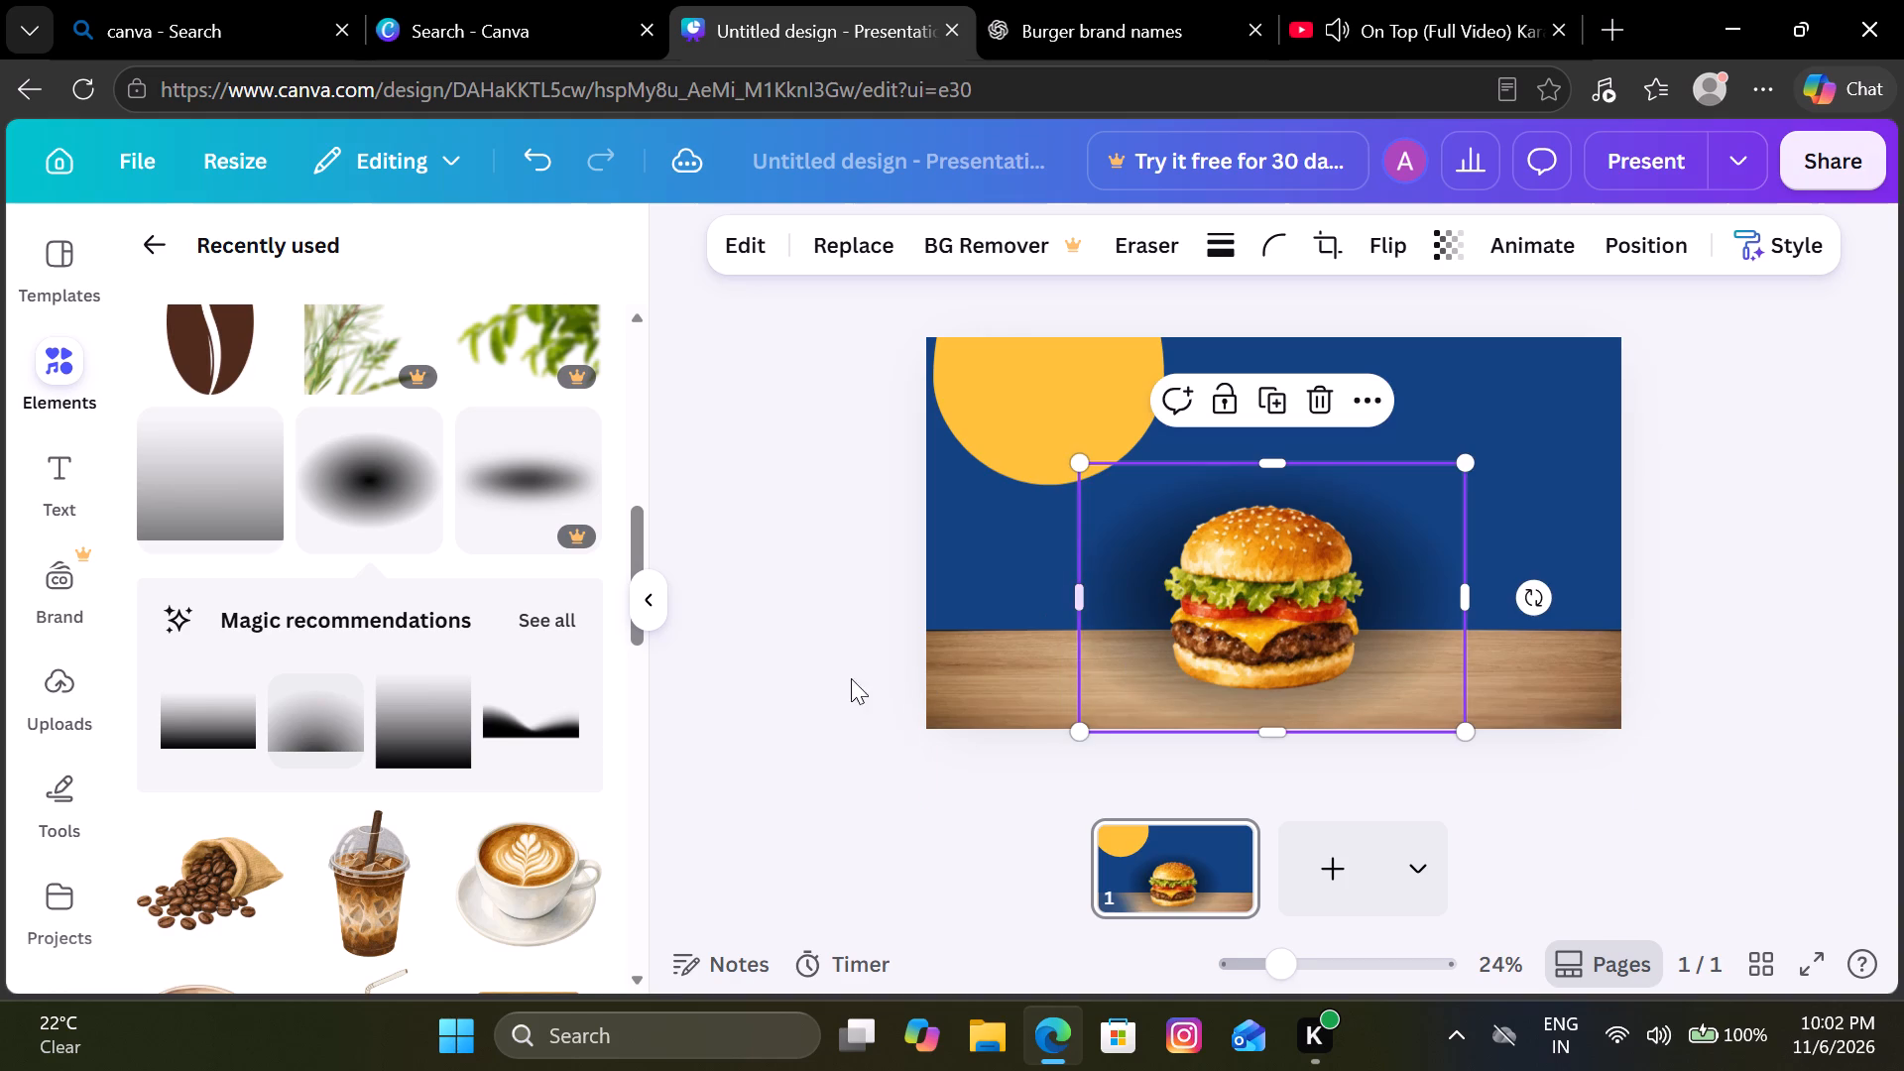
click(826, 650)
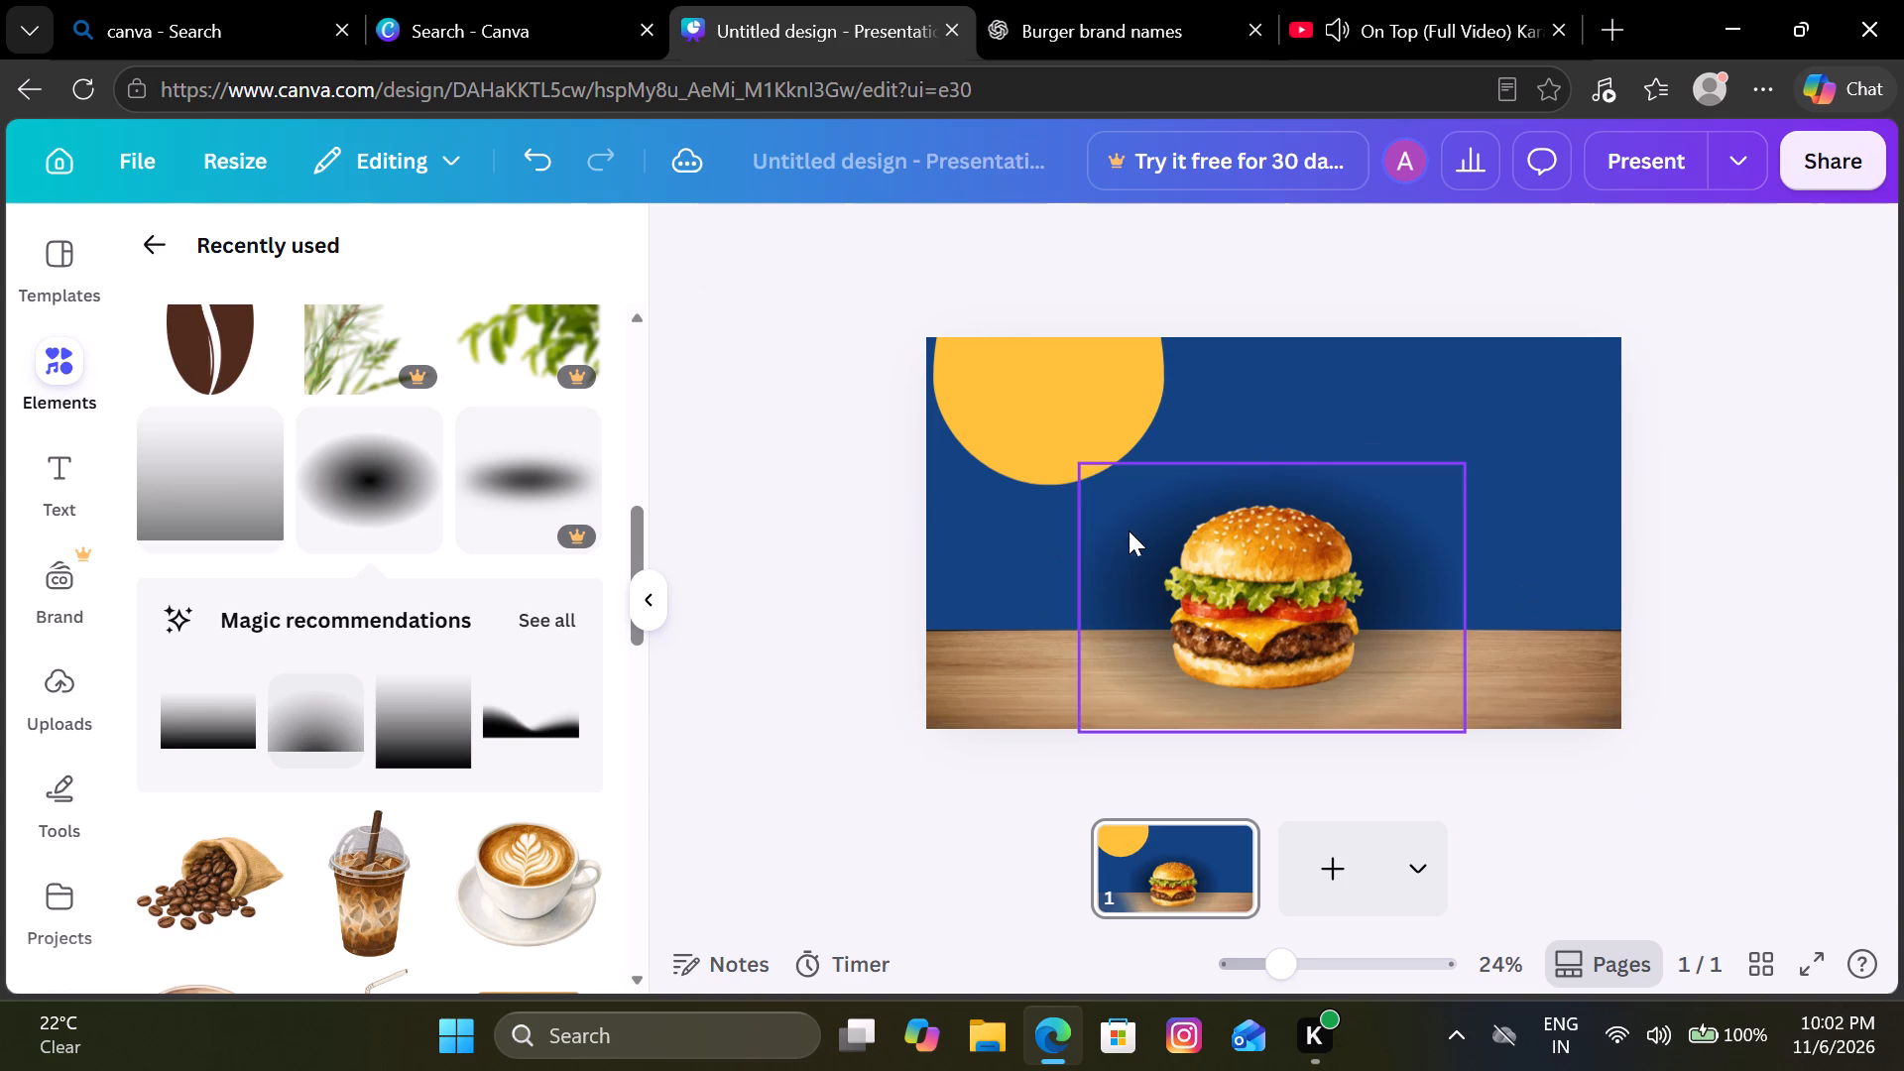
click(1130, 566)
drag(1084, 595, 1062, 597)
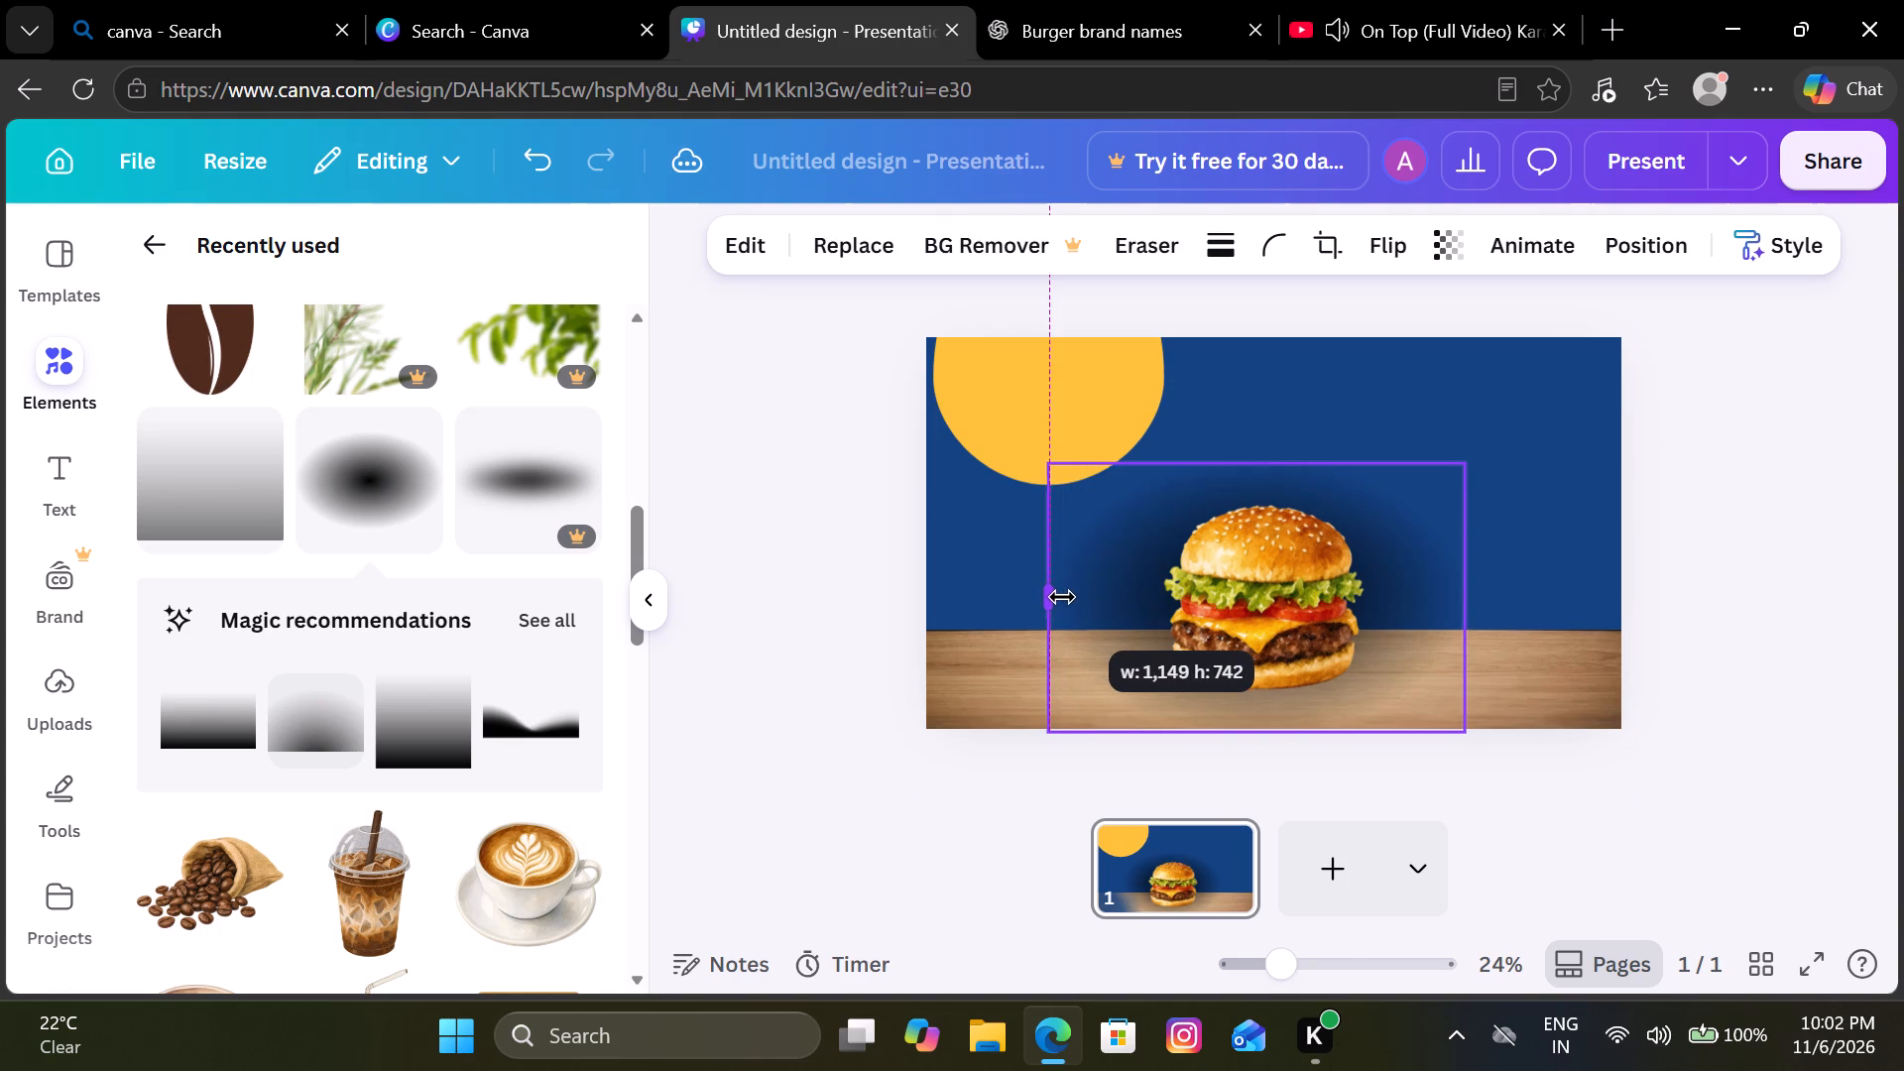
drag(1062, 597, 1066, 598)
click(798, 635)
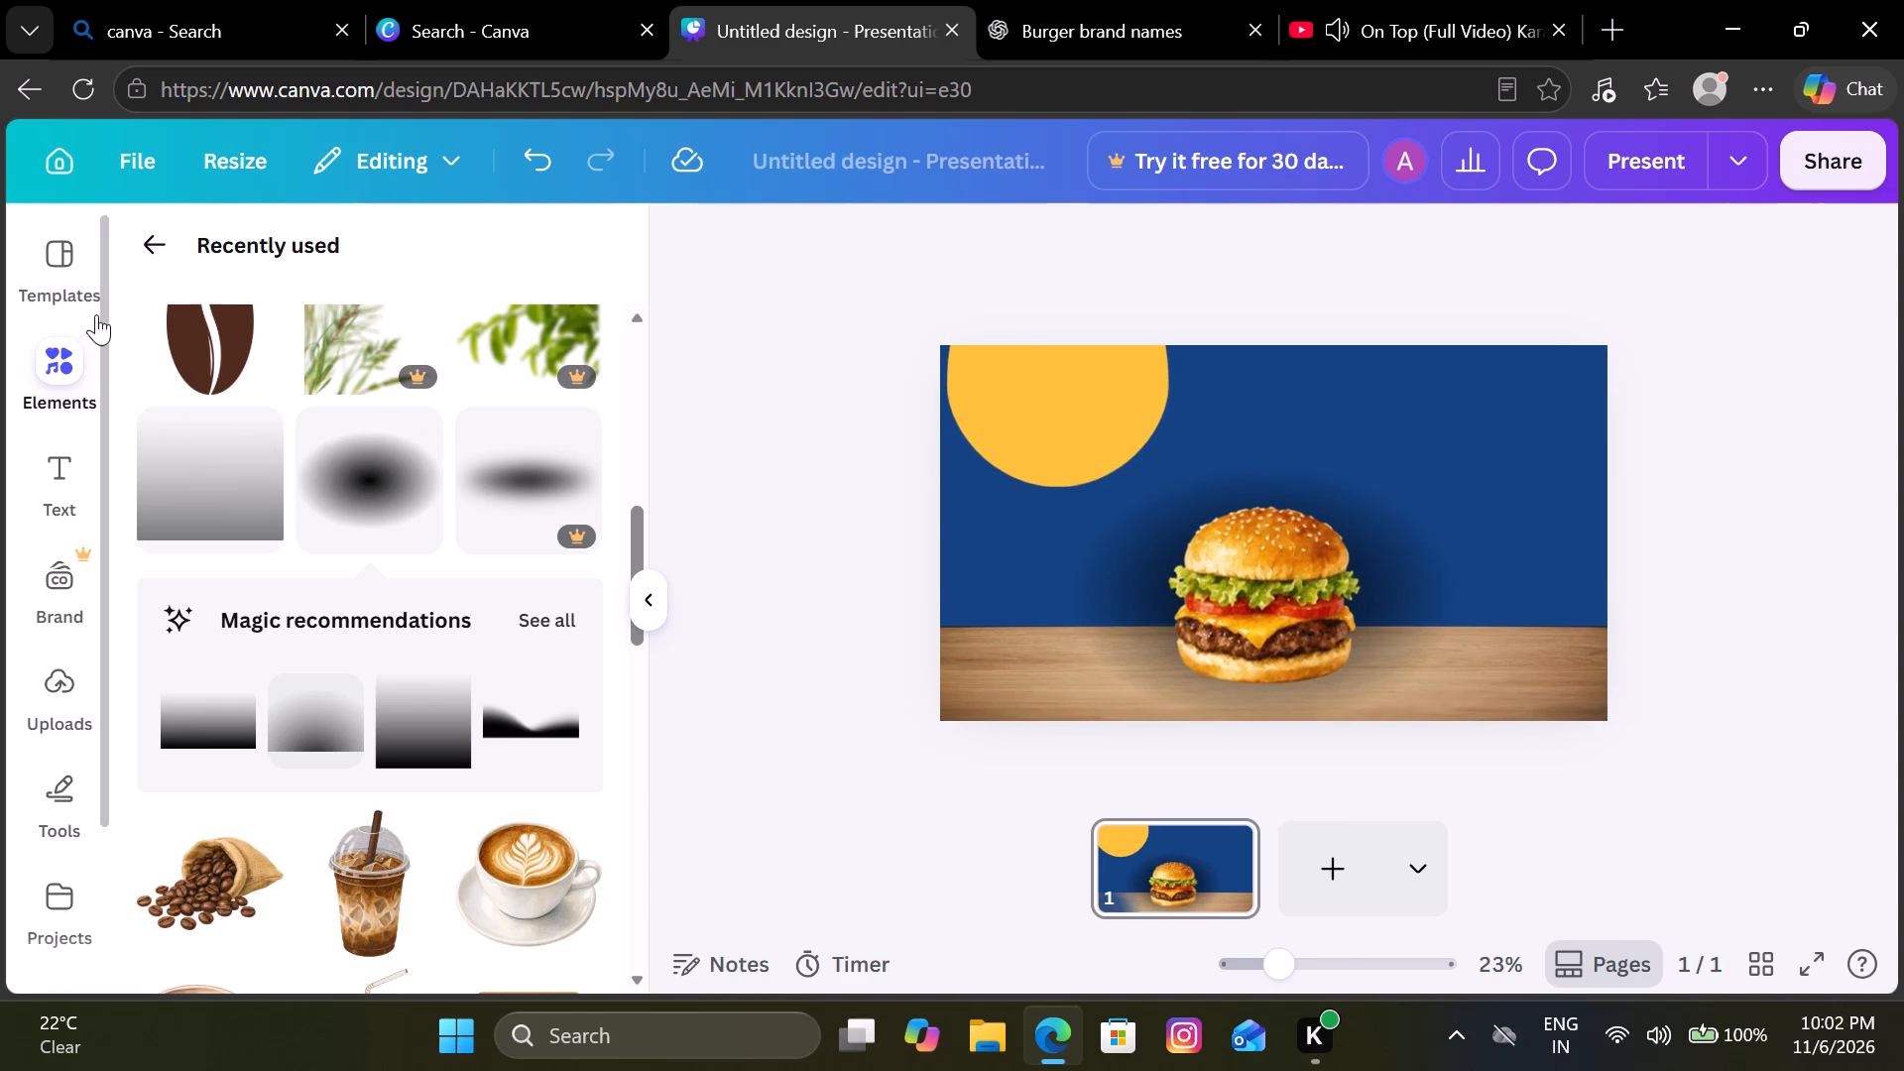
click(56, 466)
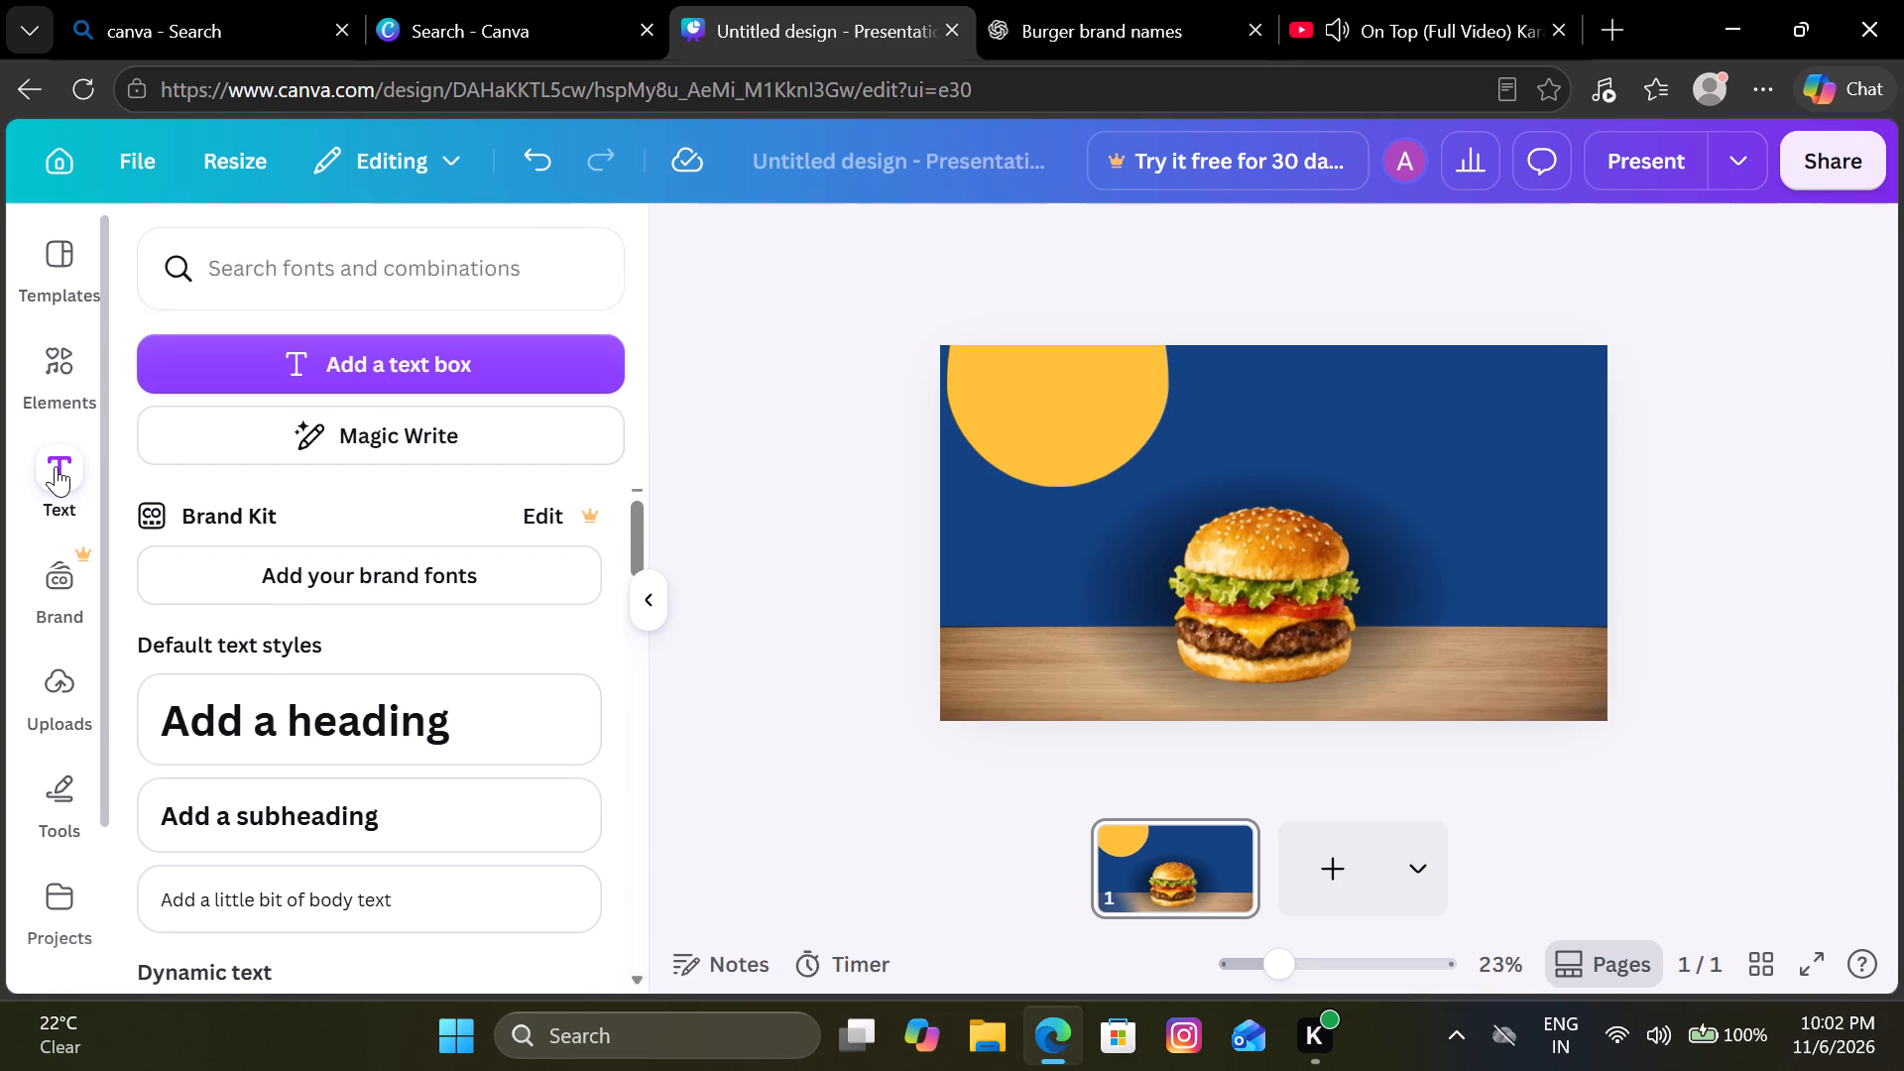
scroll(373, 565, down, 8)
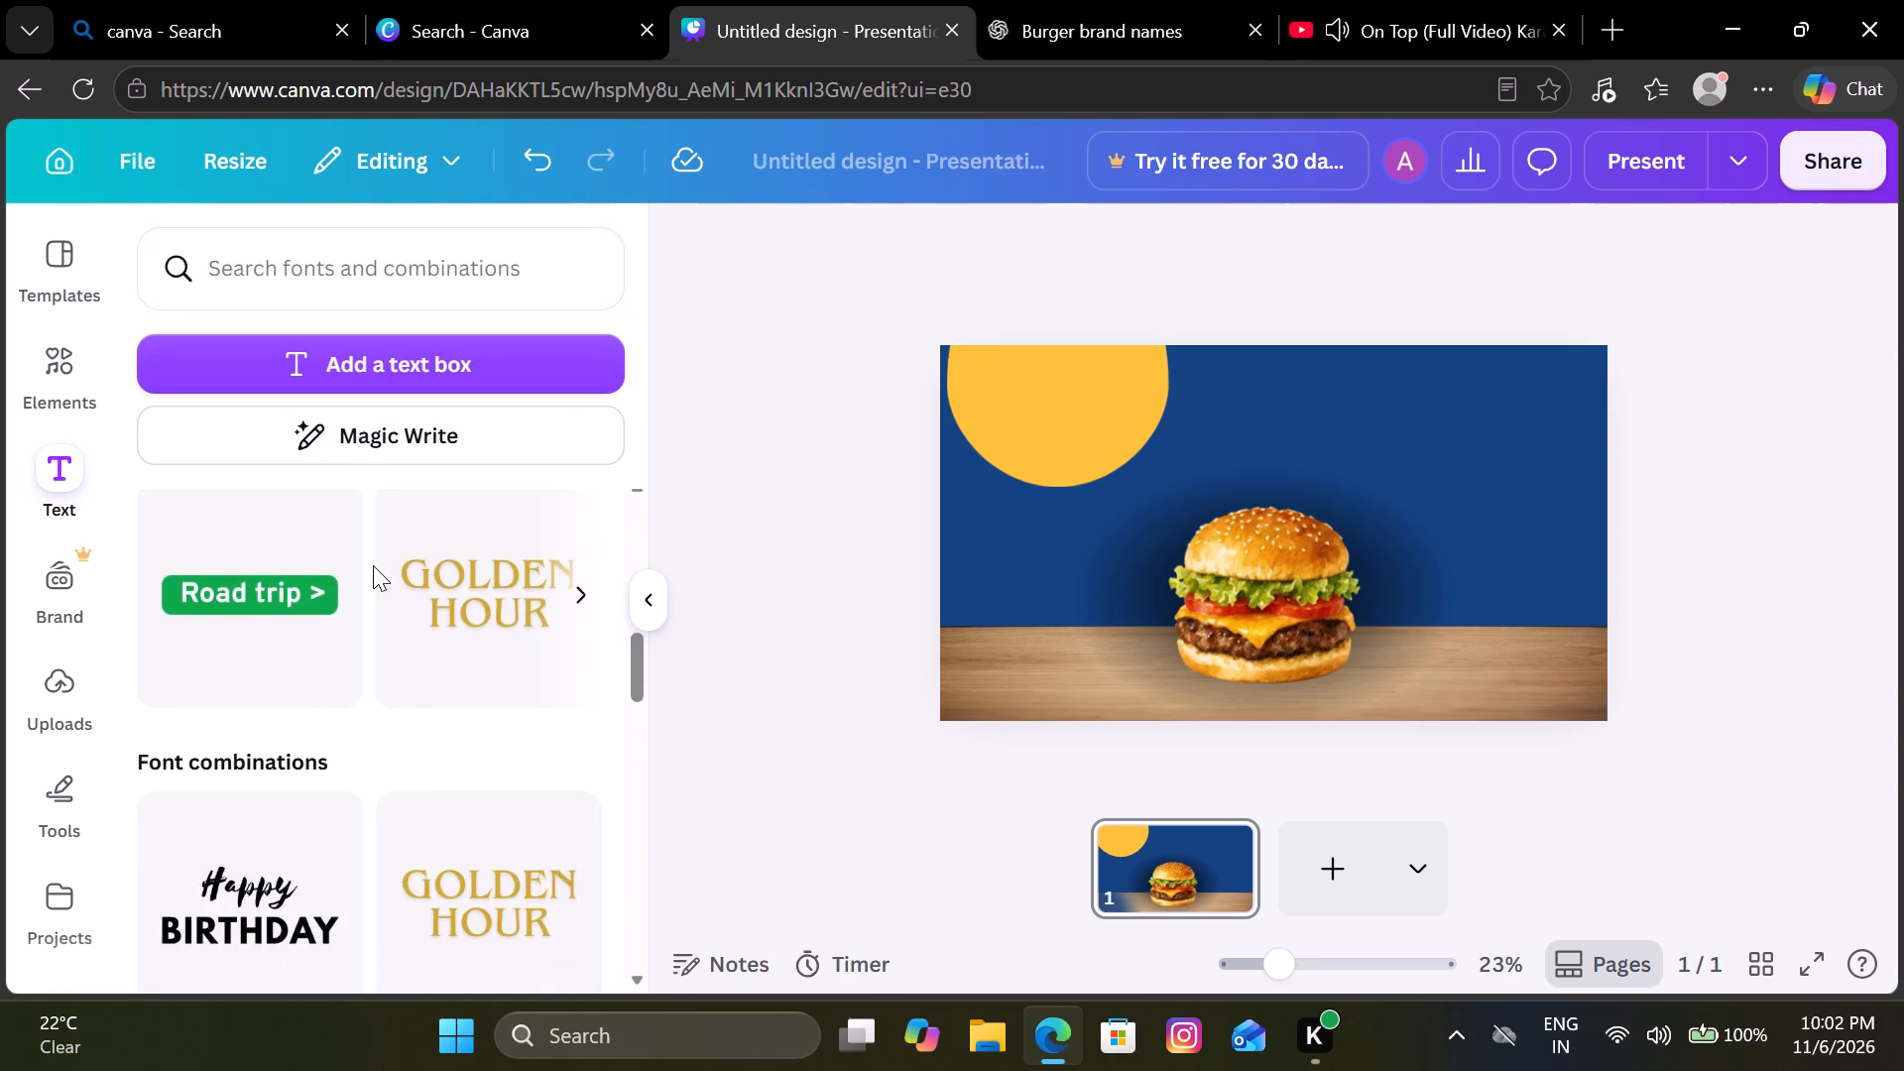
scroll(373, 565, down, 2)
scroll(373, 565, up, 1)
scroll(373, 565, down, 1)
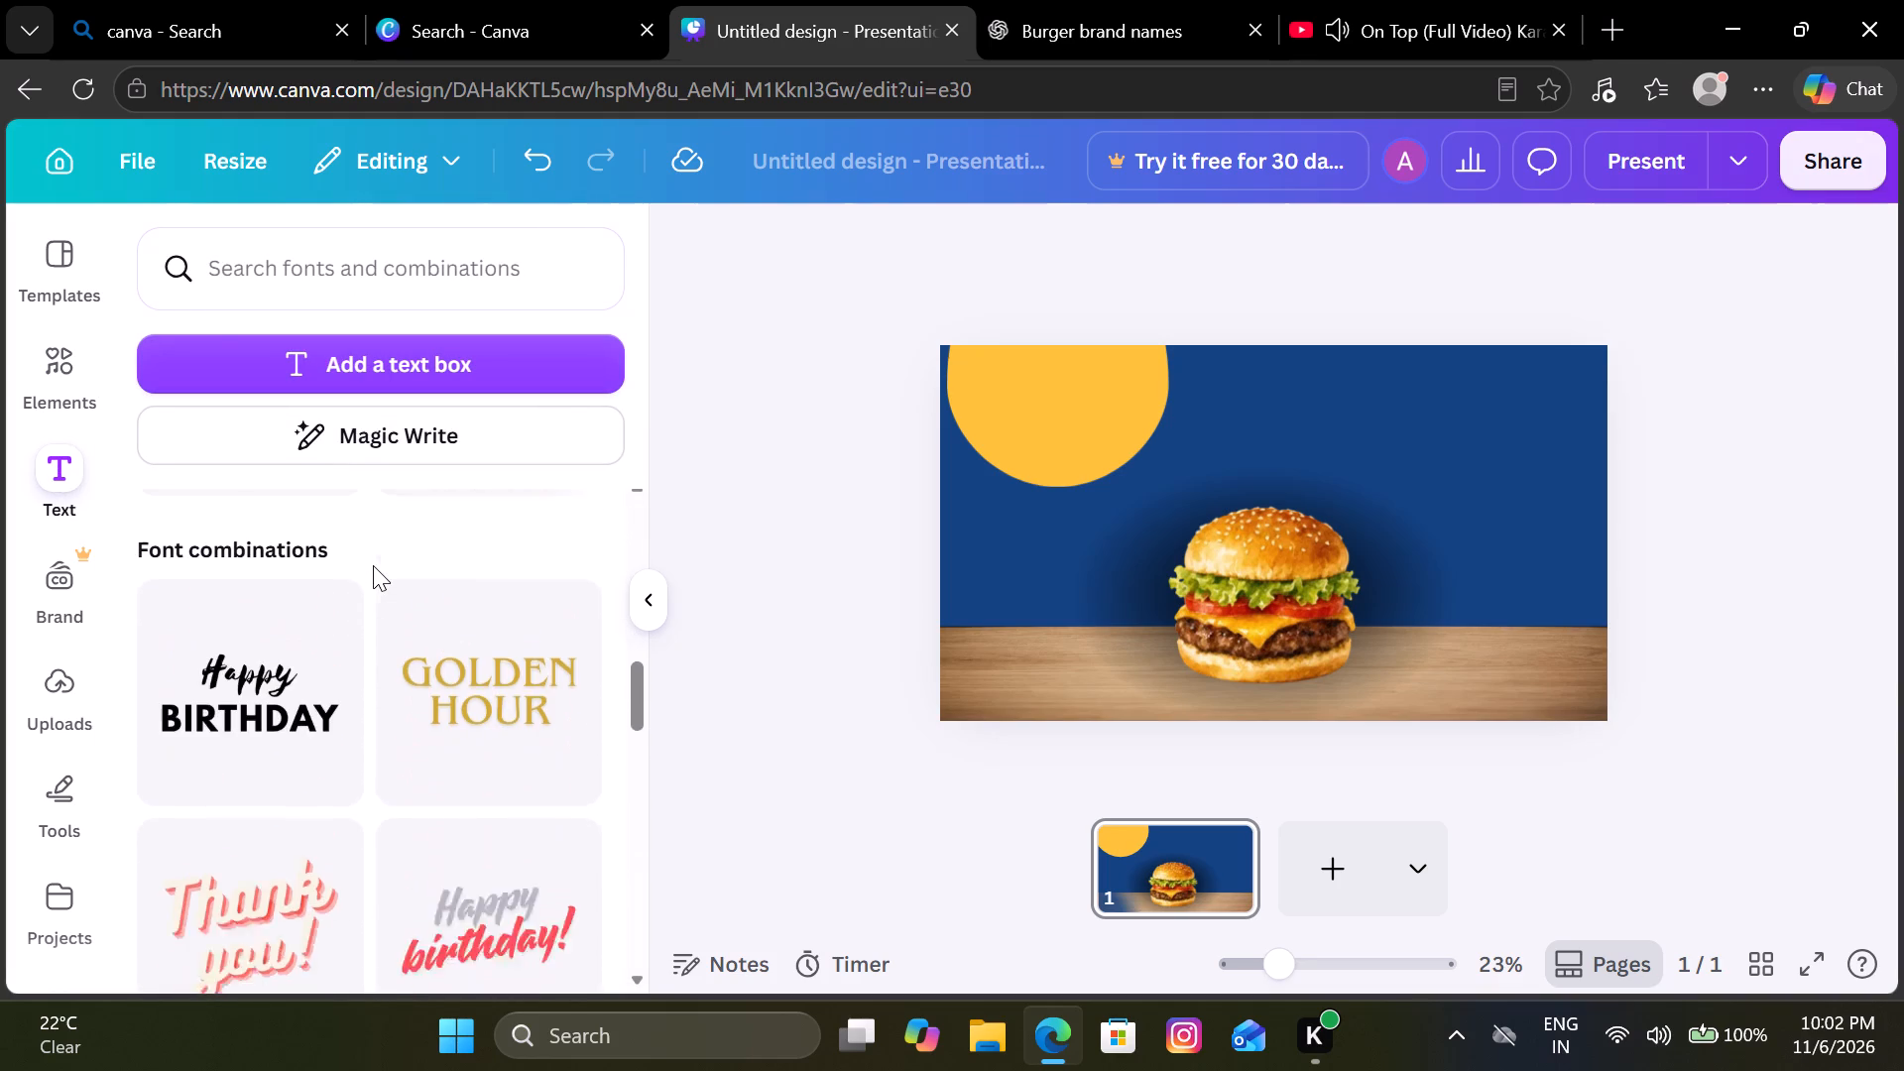
scroll(373, 565, down, 4)
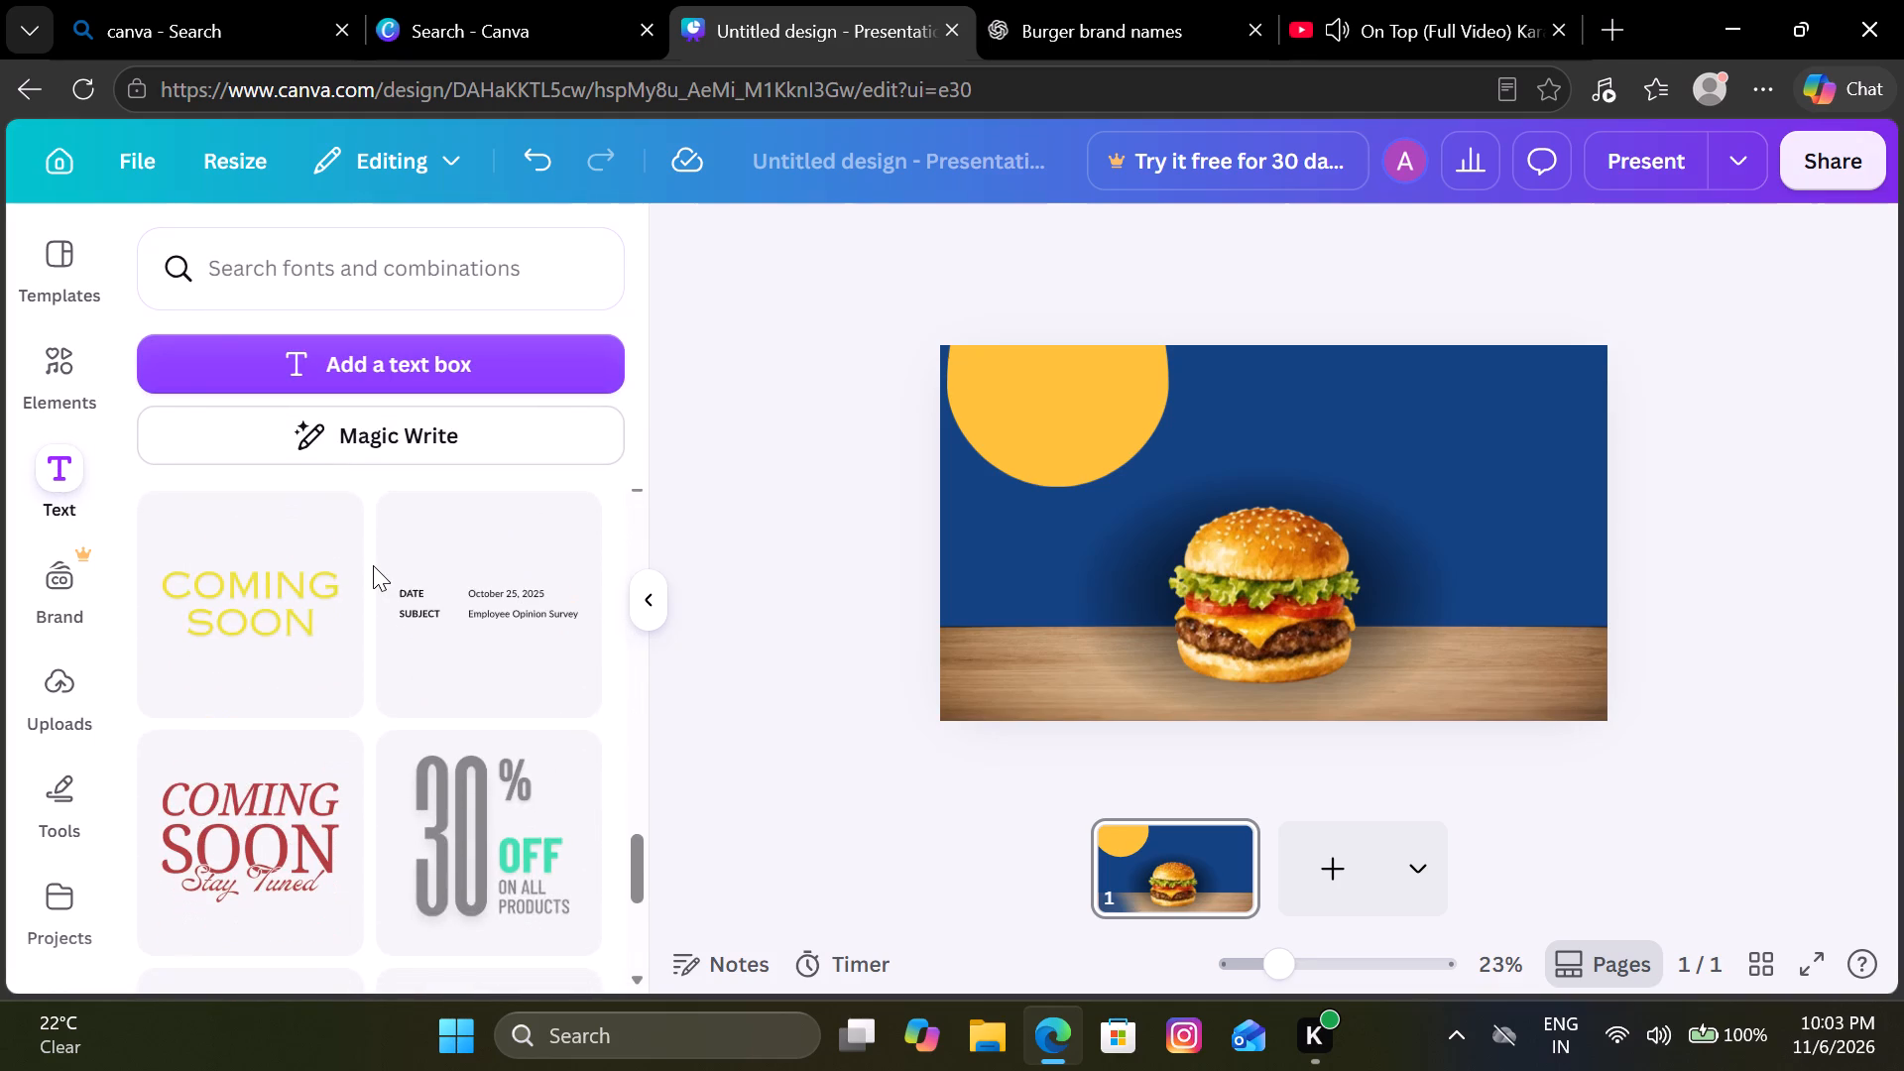
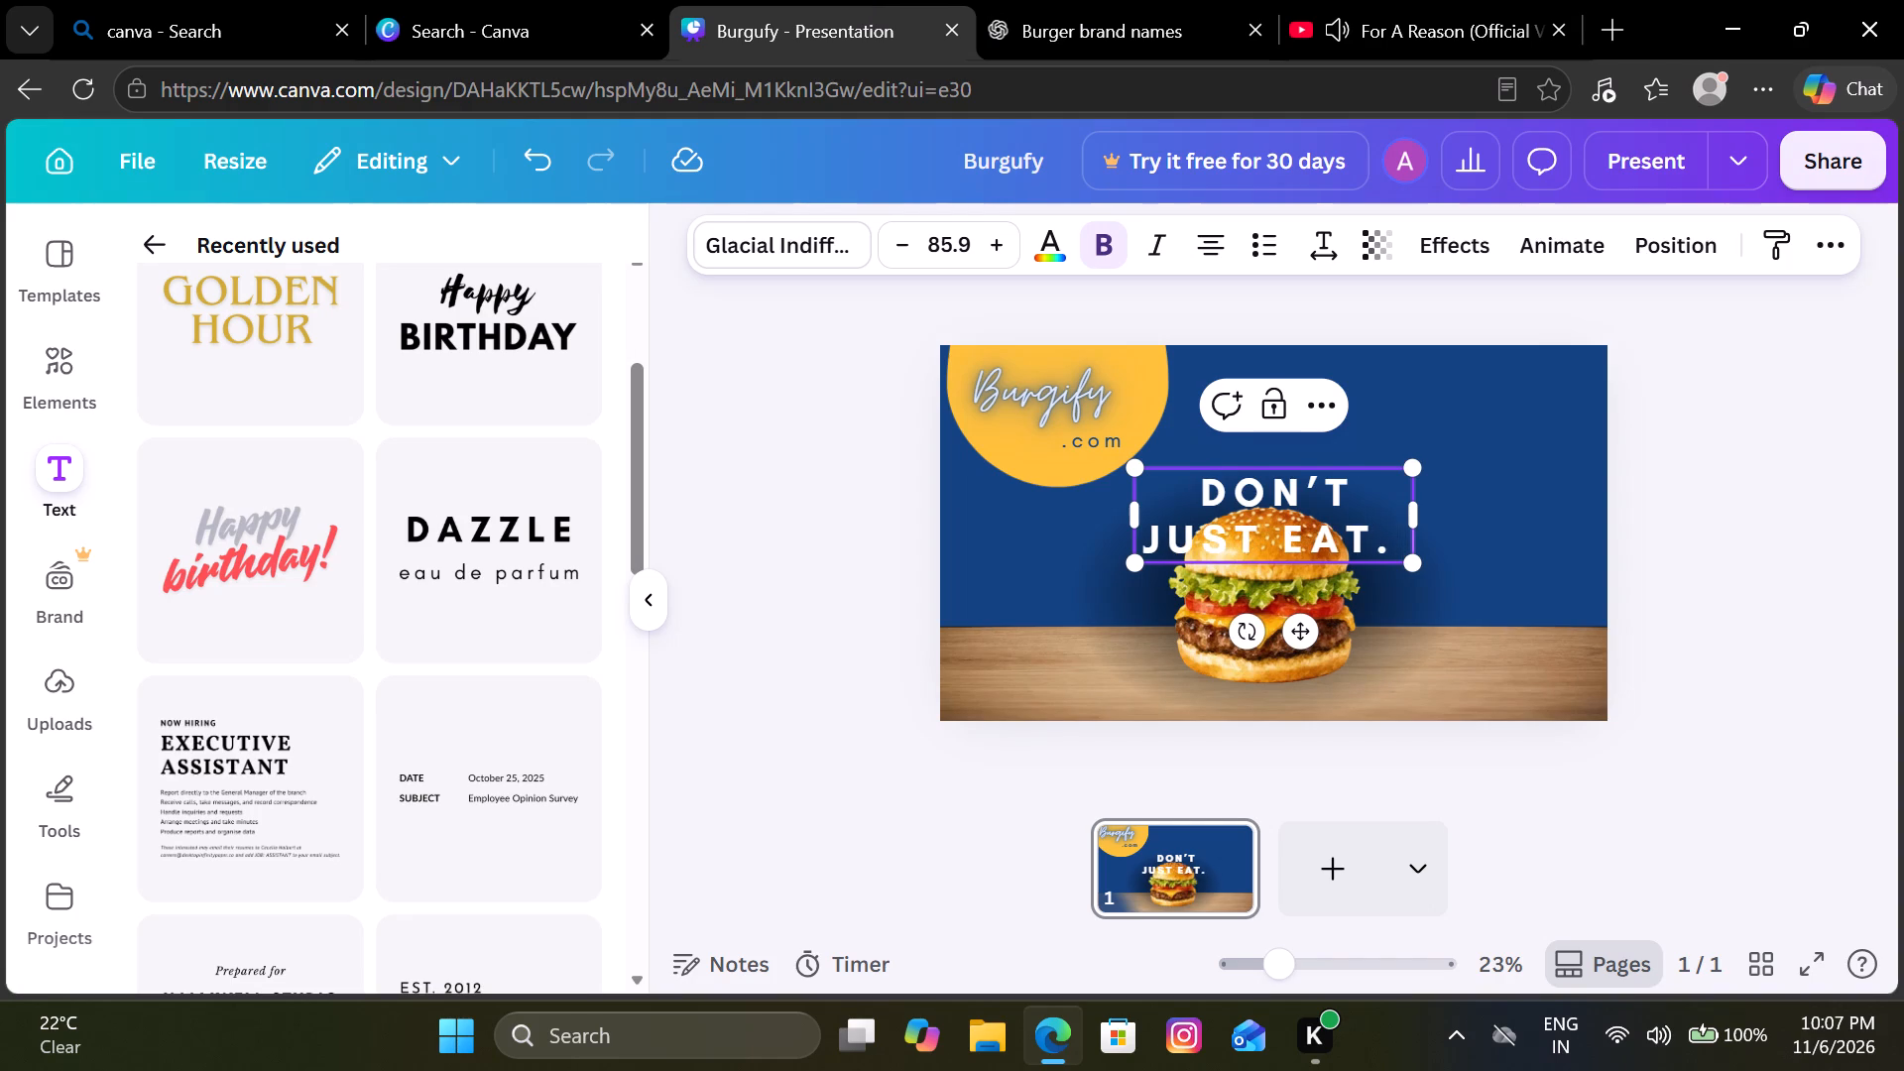
text(bu)
text(rgify)
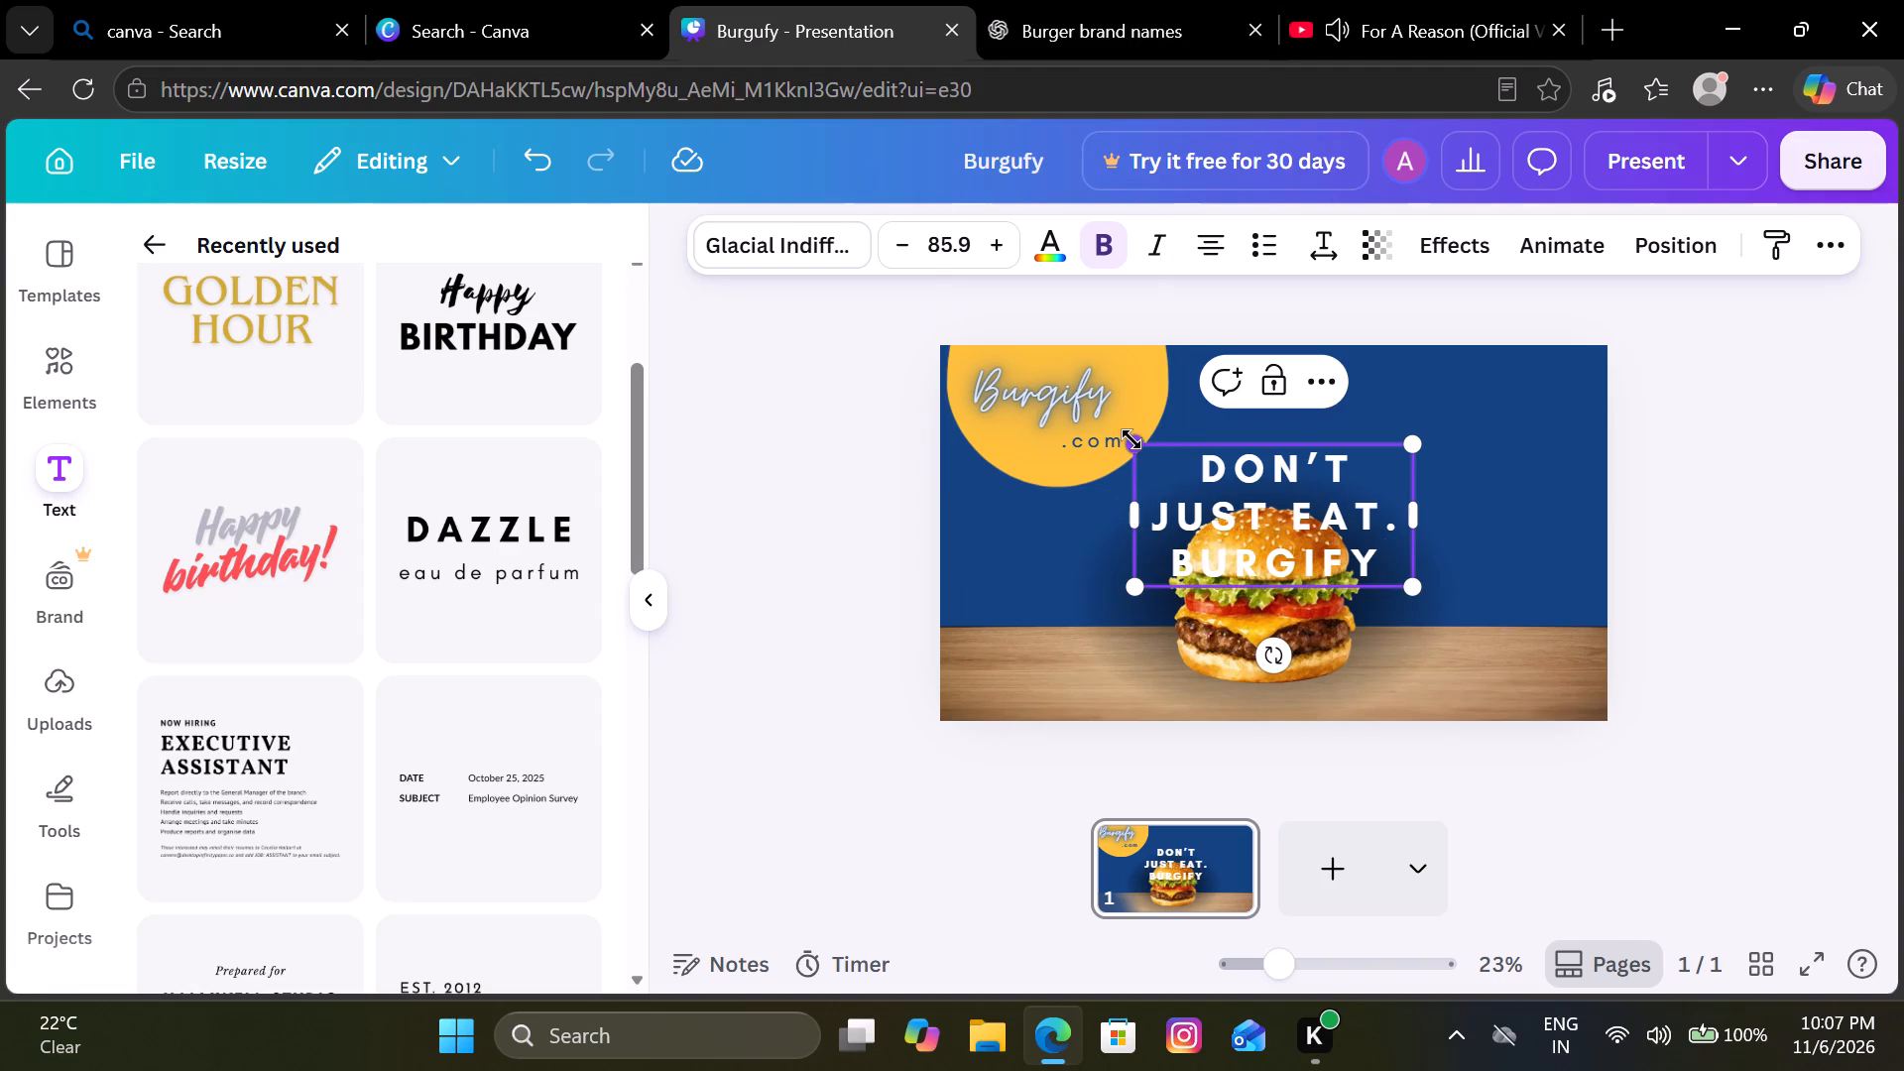
Resize the slogan's text box so "DON'T JUST EAT." fits on one line with "BURGIFY" beneath it, just below the yellow shape.
drag(1131, 439, 996, 440)
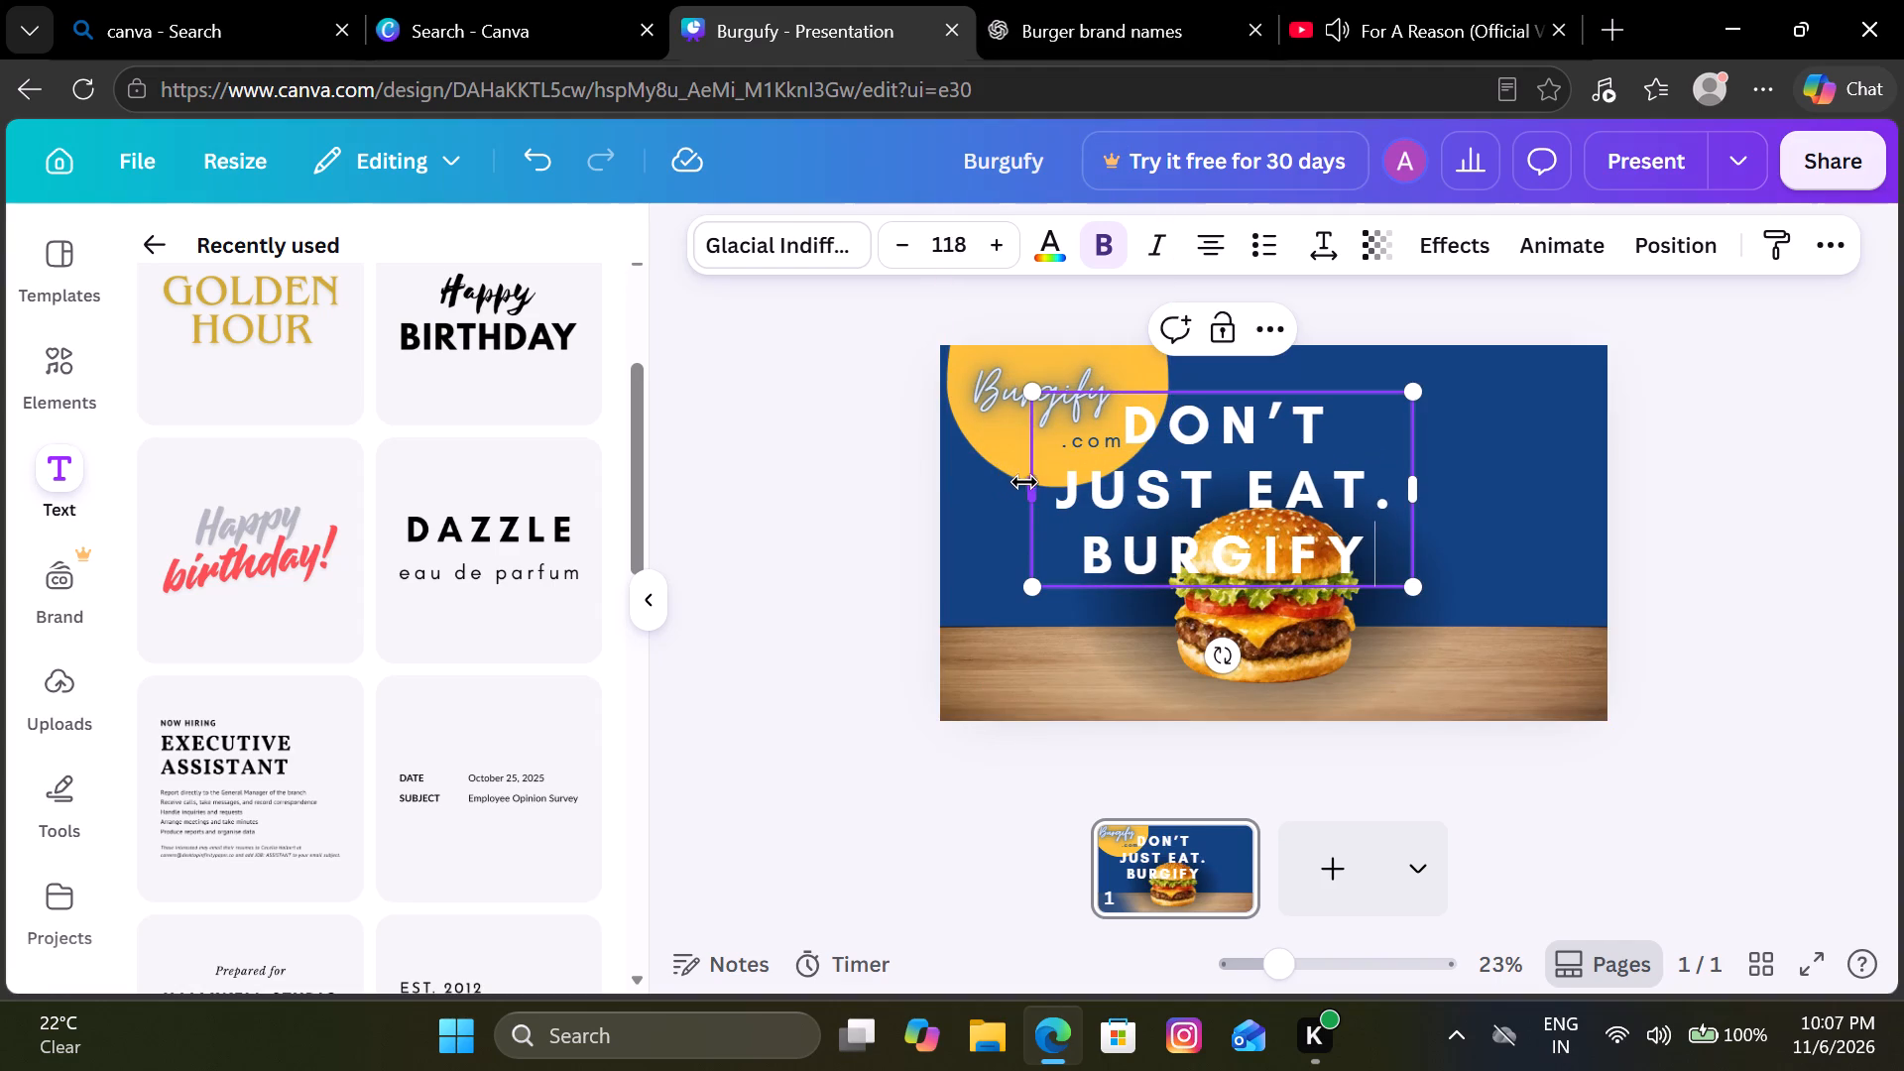
drag(1031, 487, 945, 477)
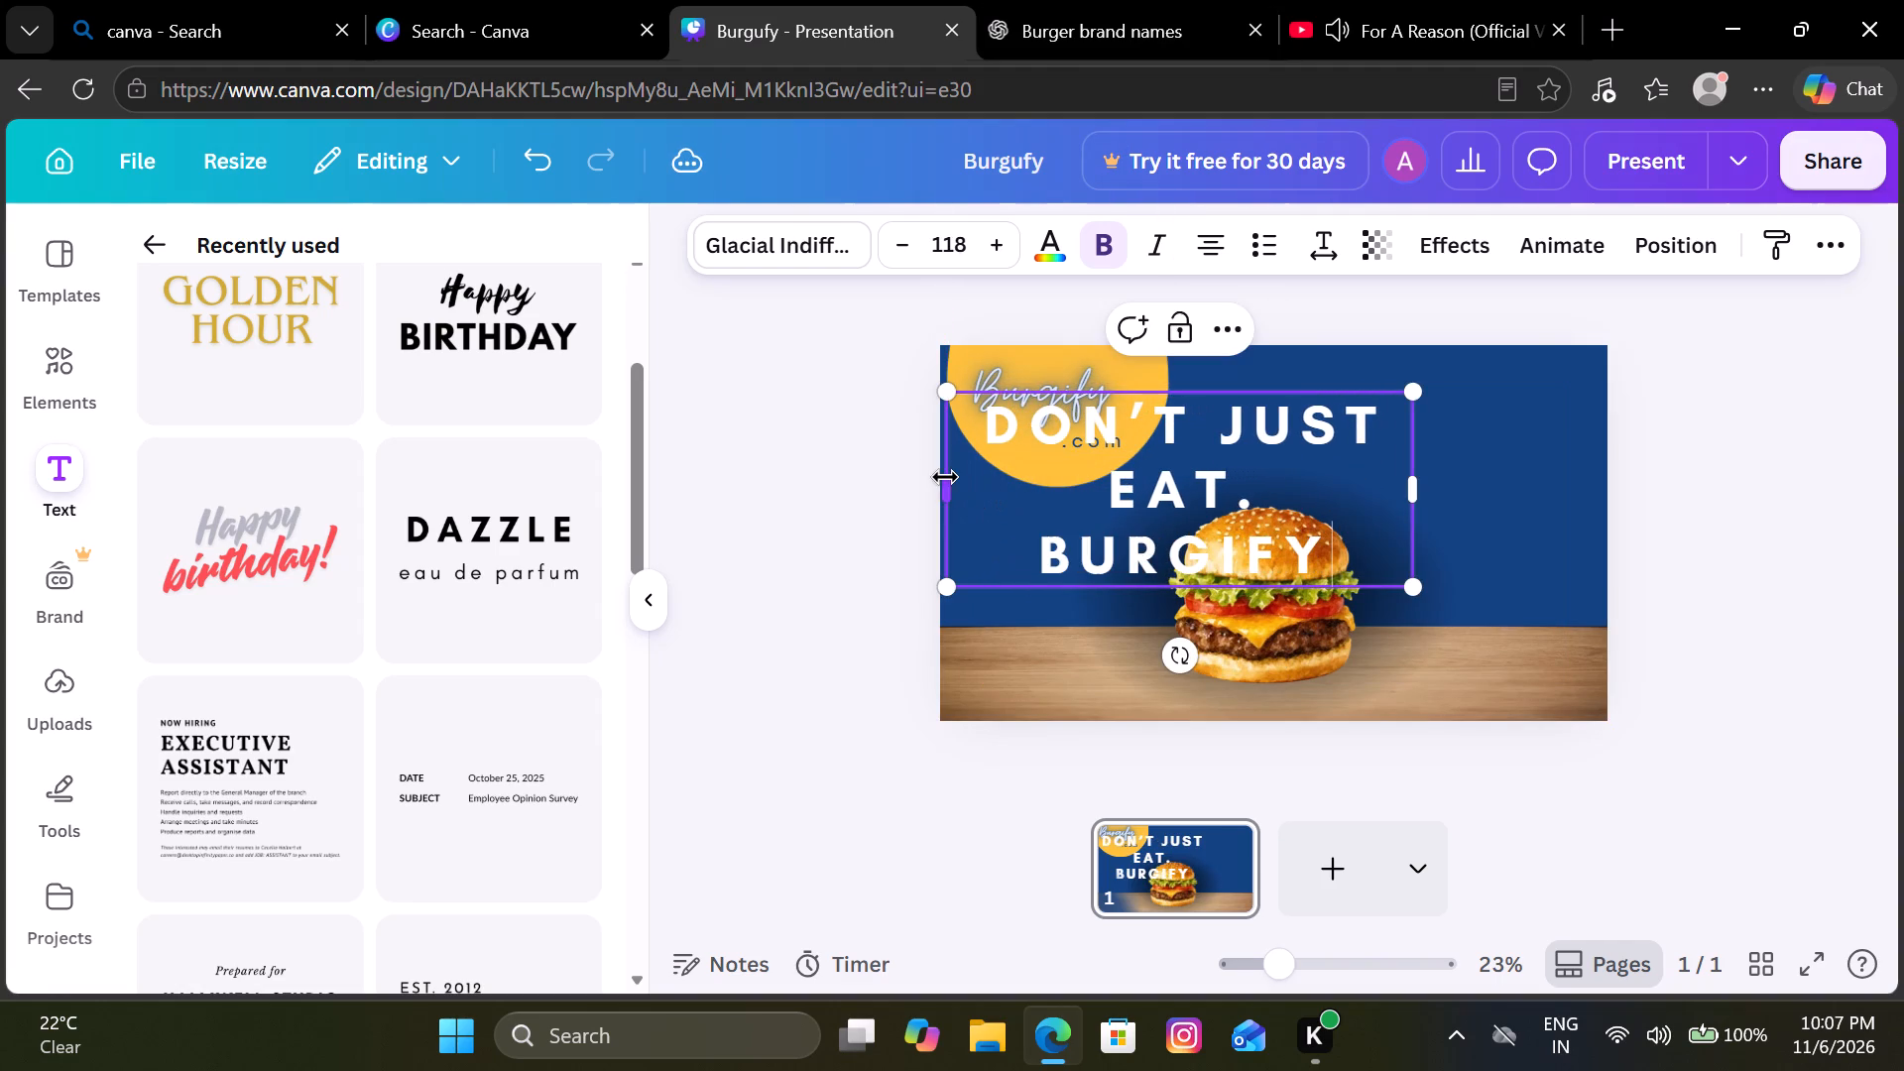
drag(1420, 498, 1504, 484)
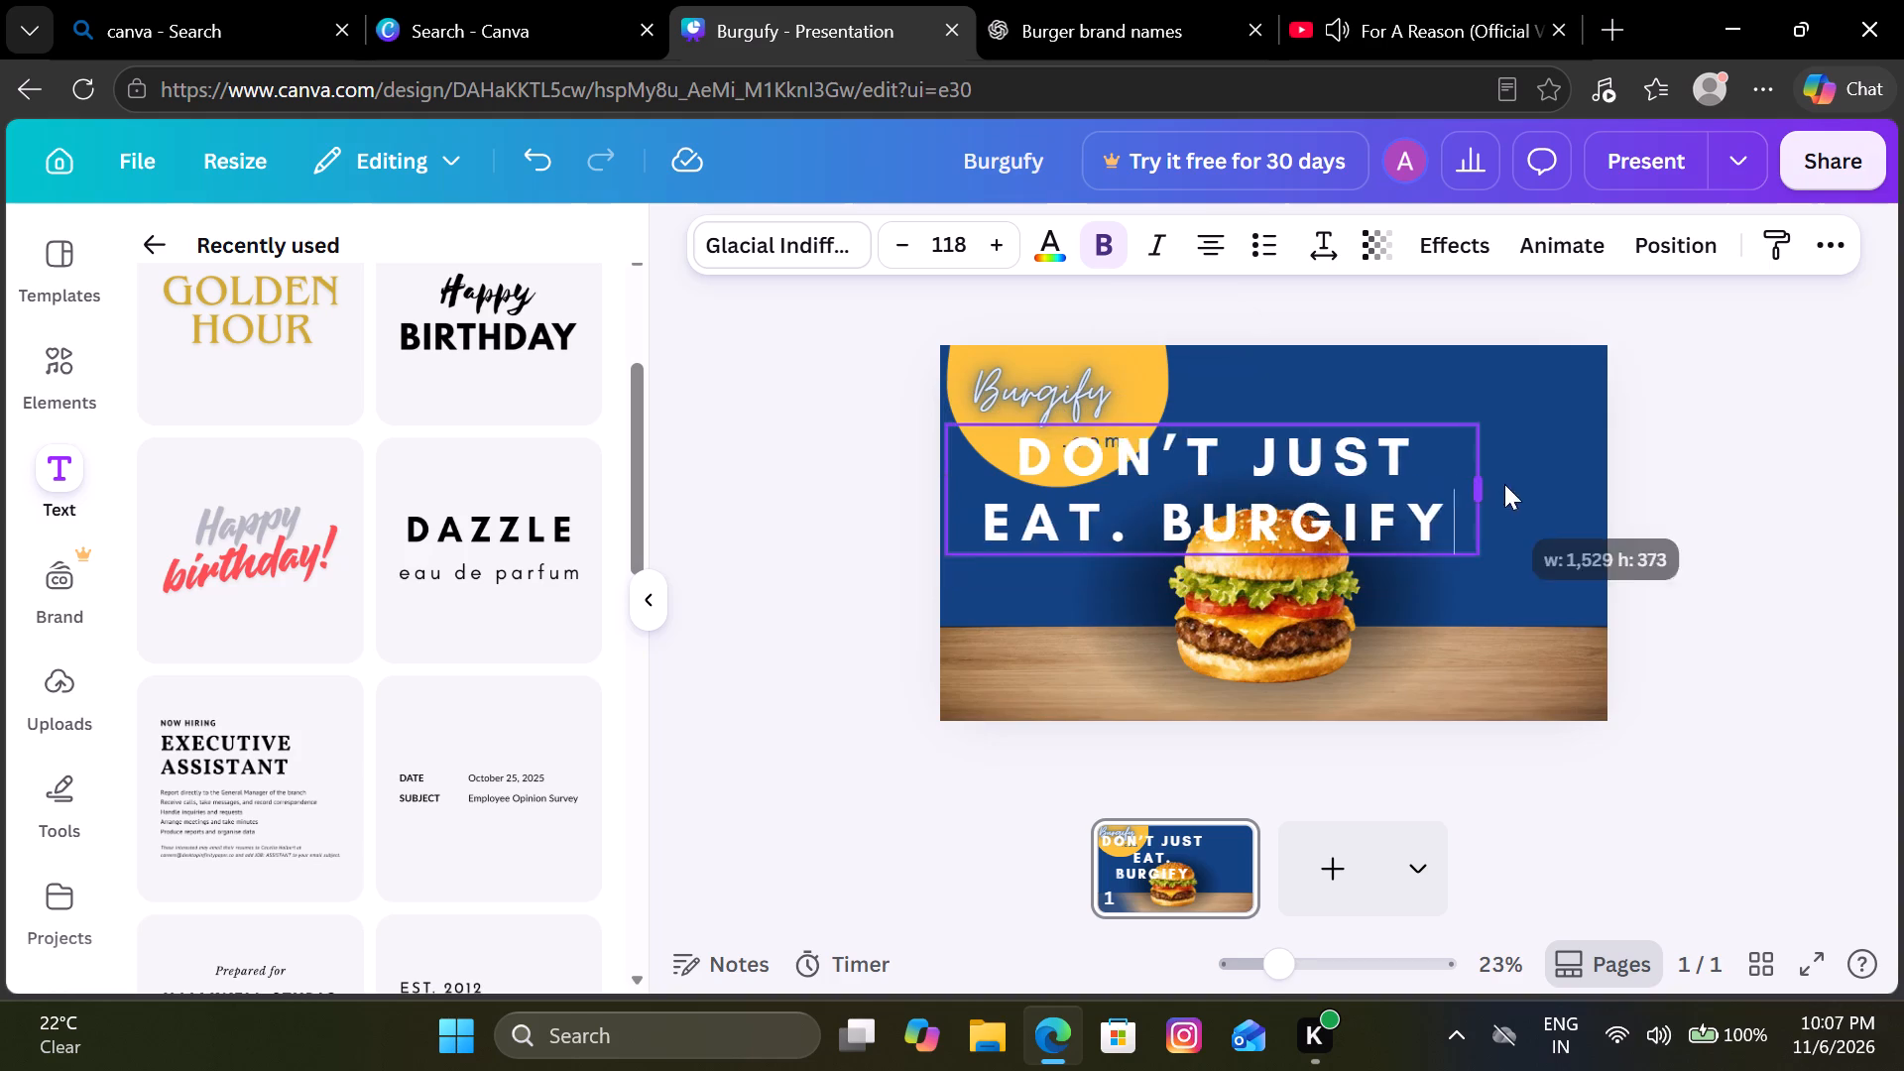
drag(1504, 484, 1659, 465)
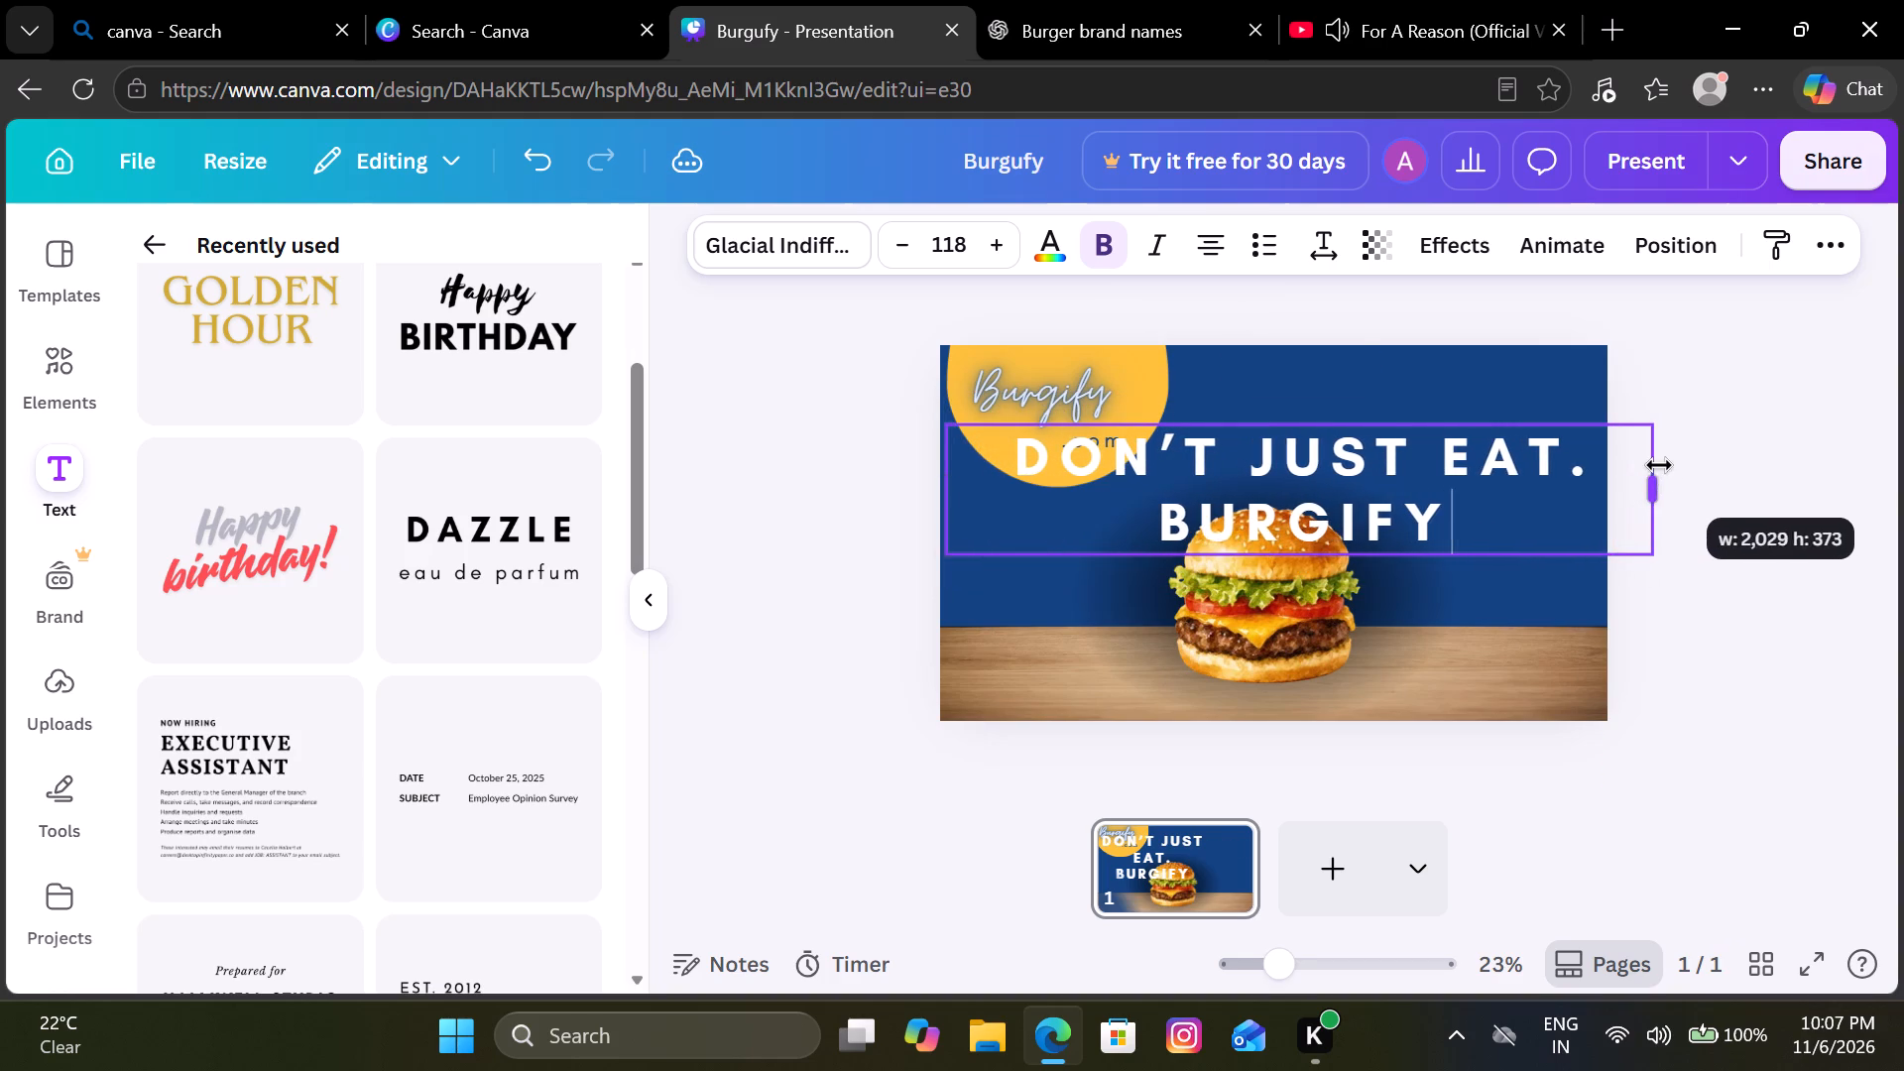
drag(1649, 440, 1649, 430)
drag(1649, 430, 1403, 537)
click(1676, 466)
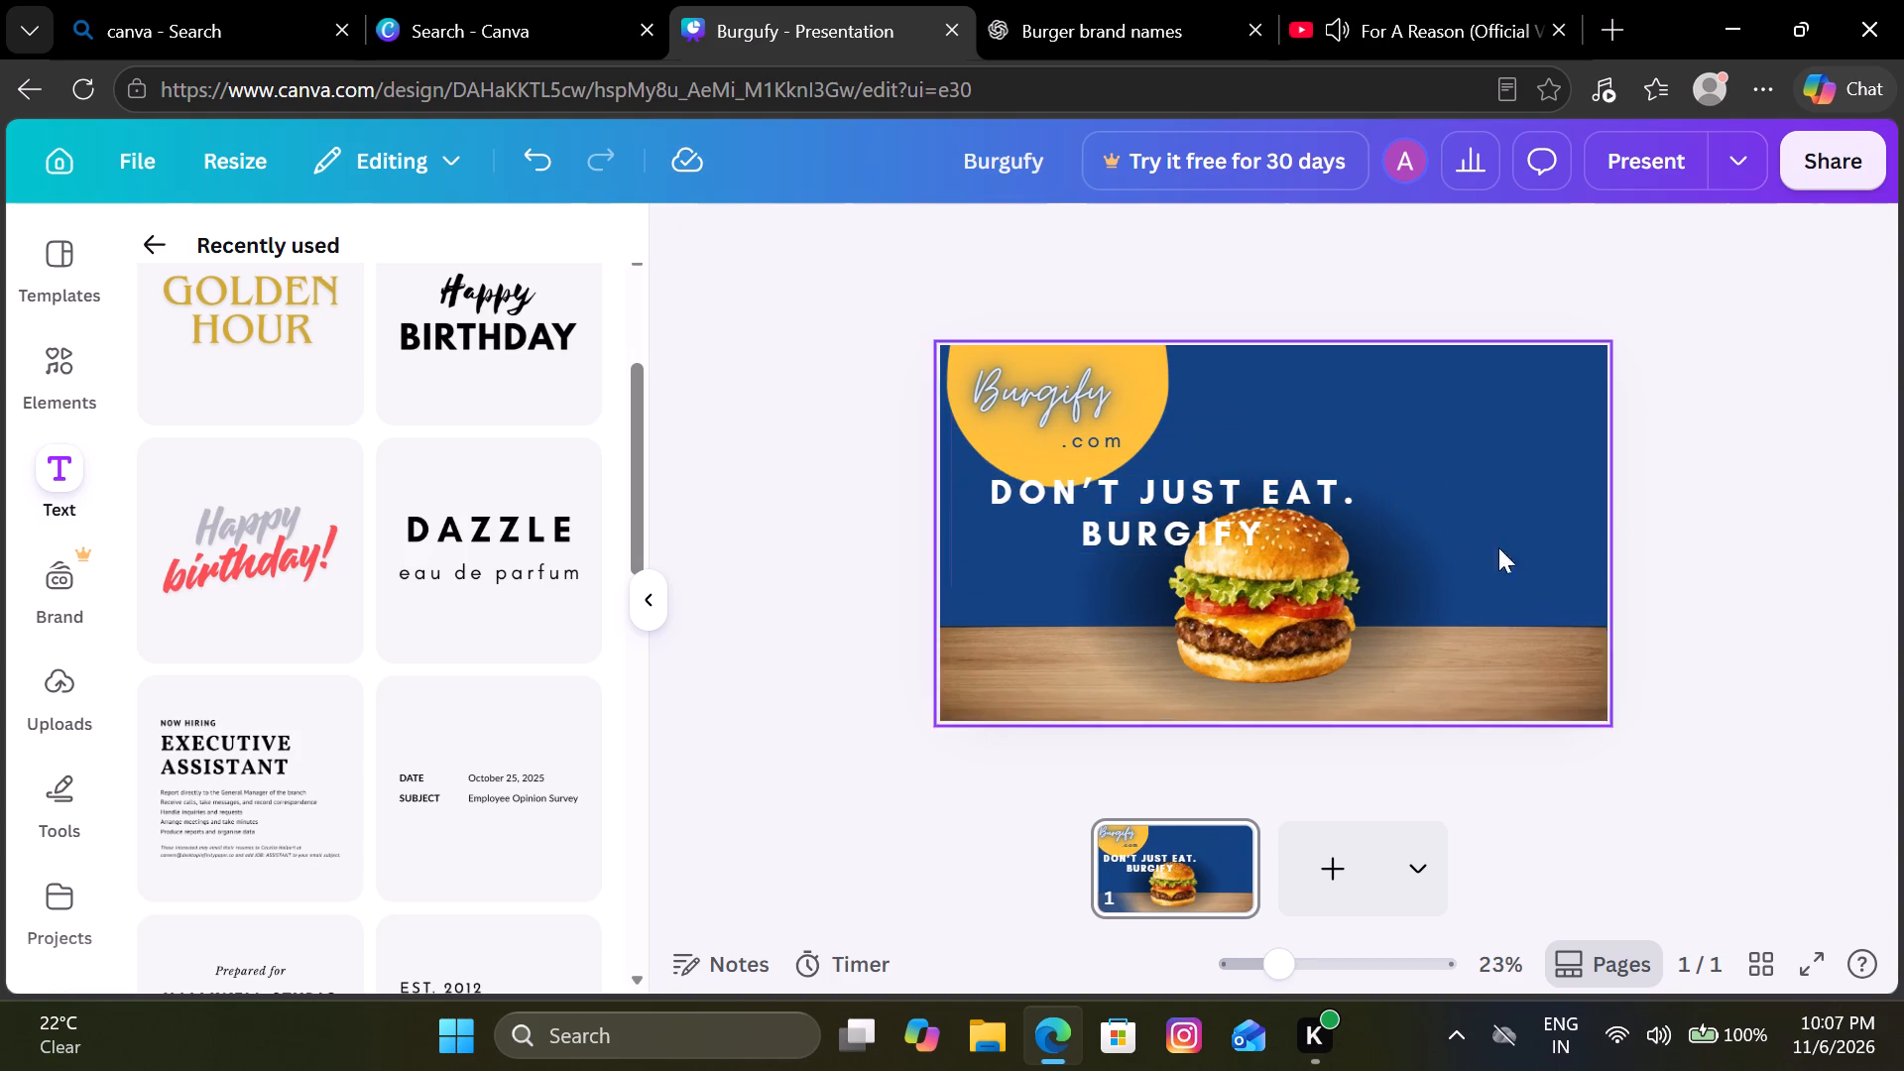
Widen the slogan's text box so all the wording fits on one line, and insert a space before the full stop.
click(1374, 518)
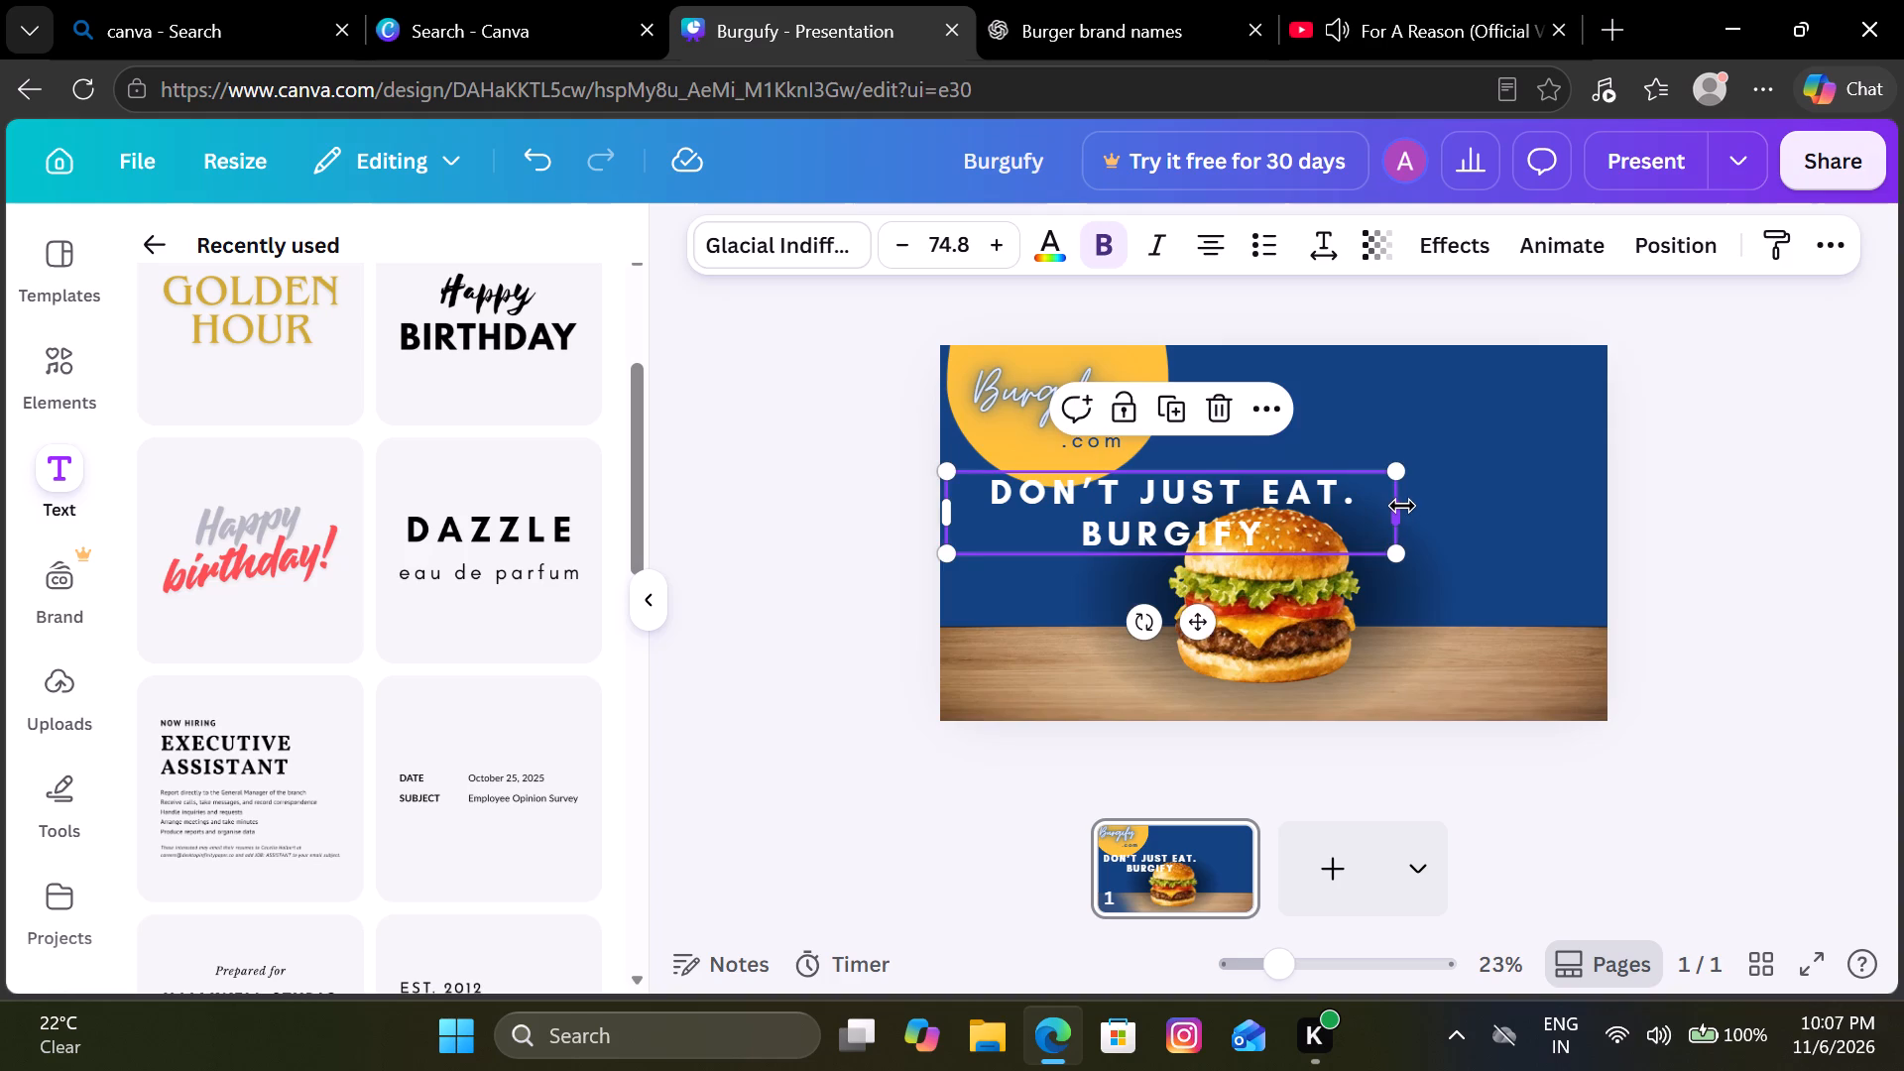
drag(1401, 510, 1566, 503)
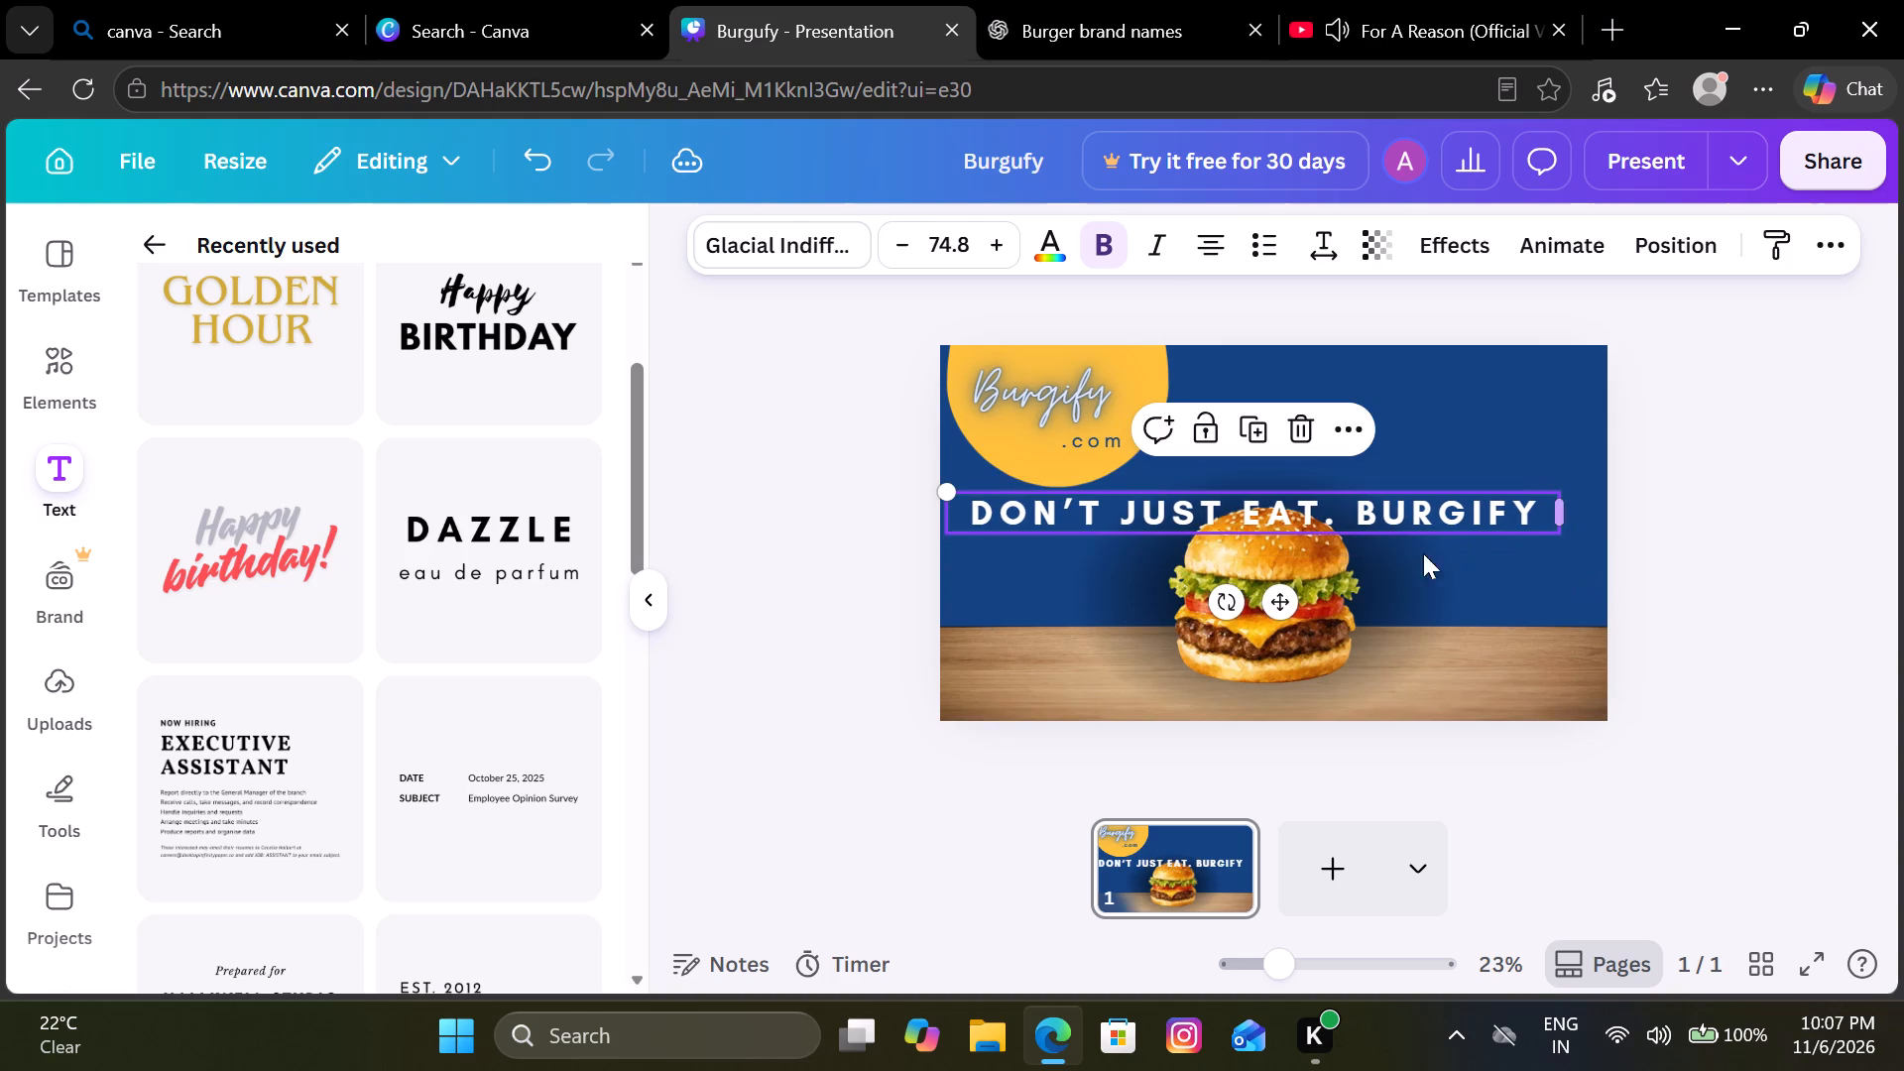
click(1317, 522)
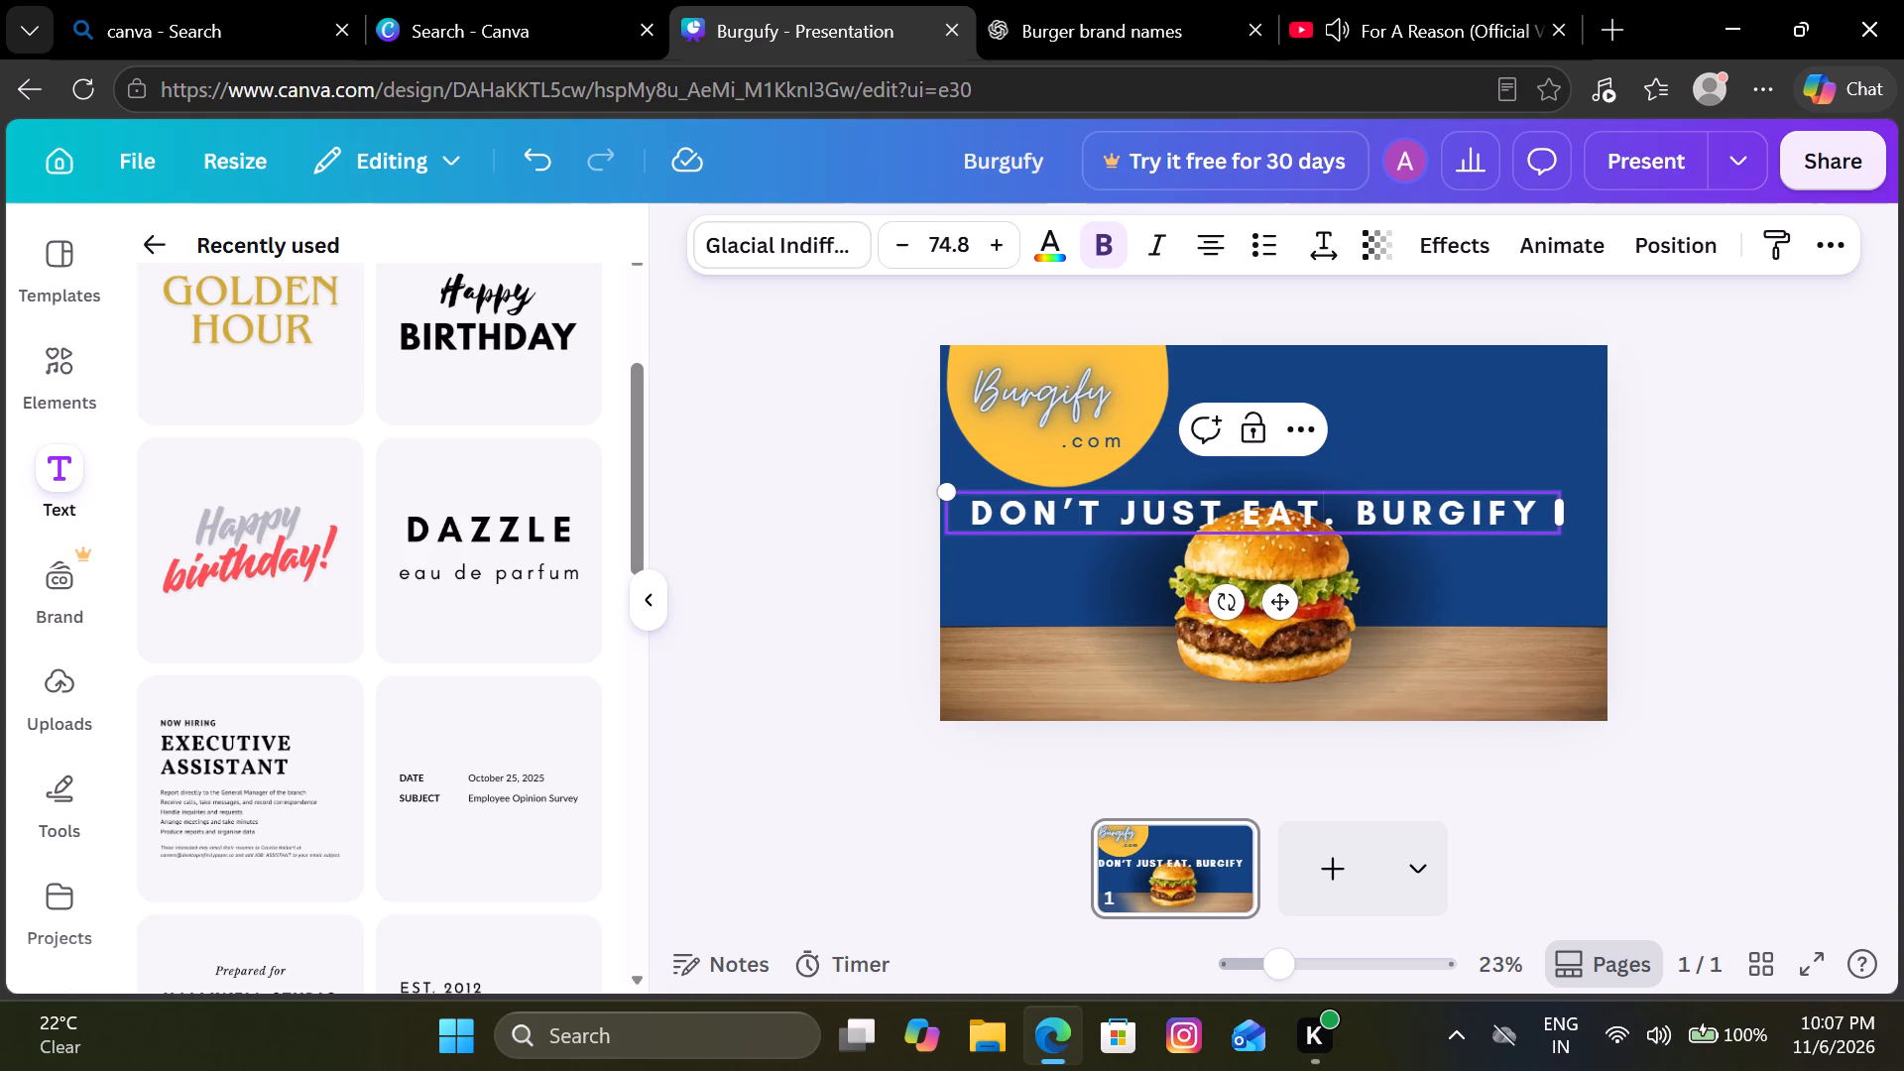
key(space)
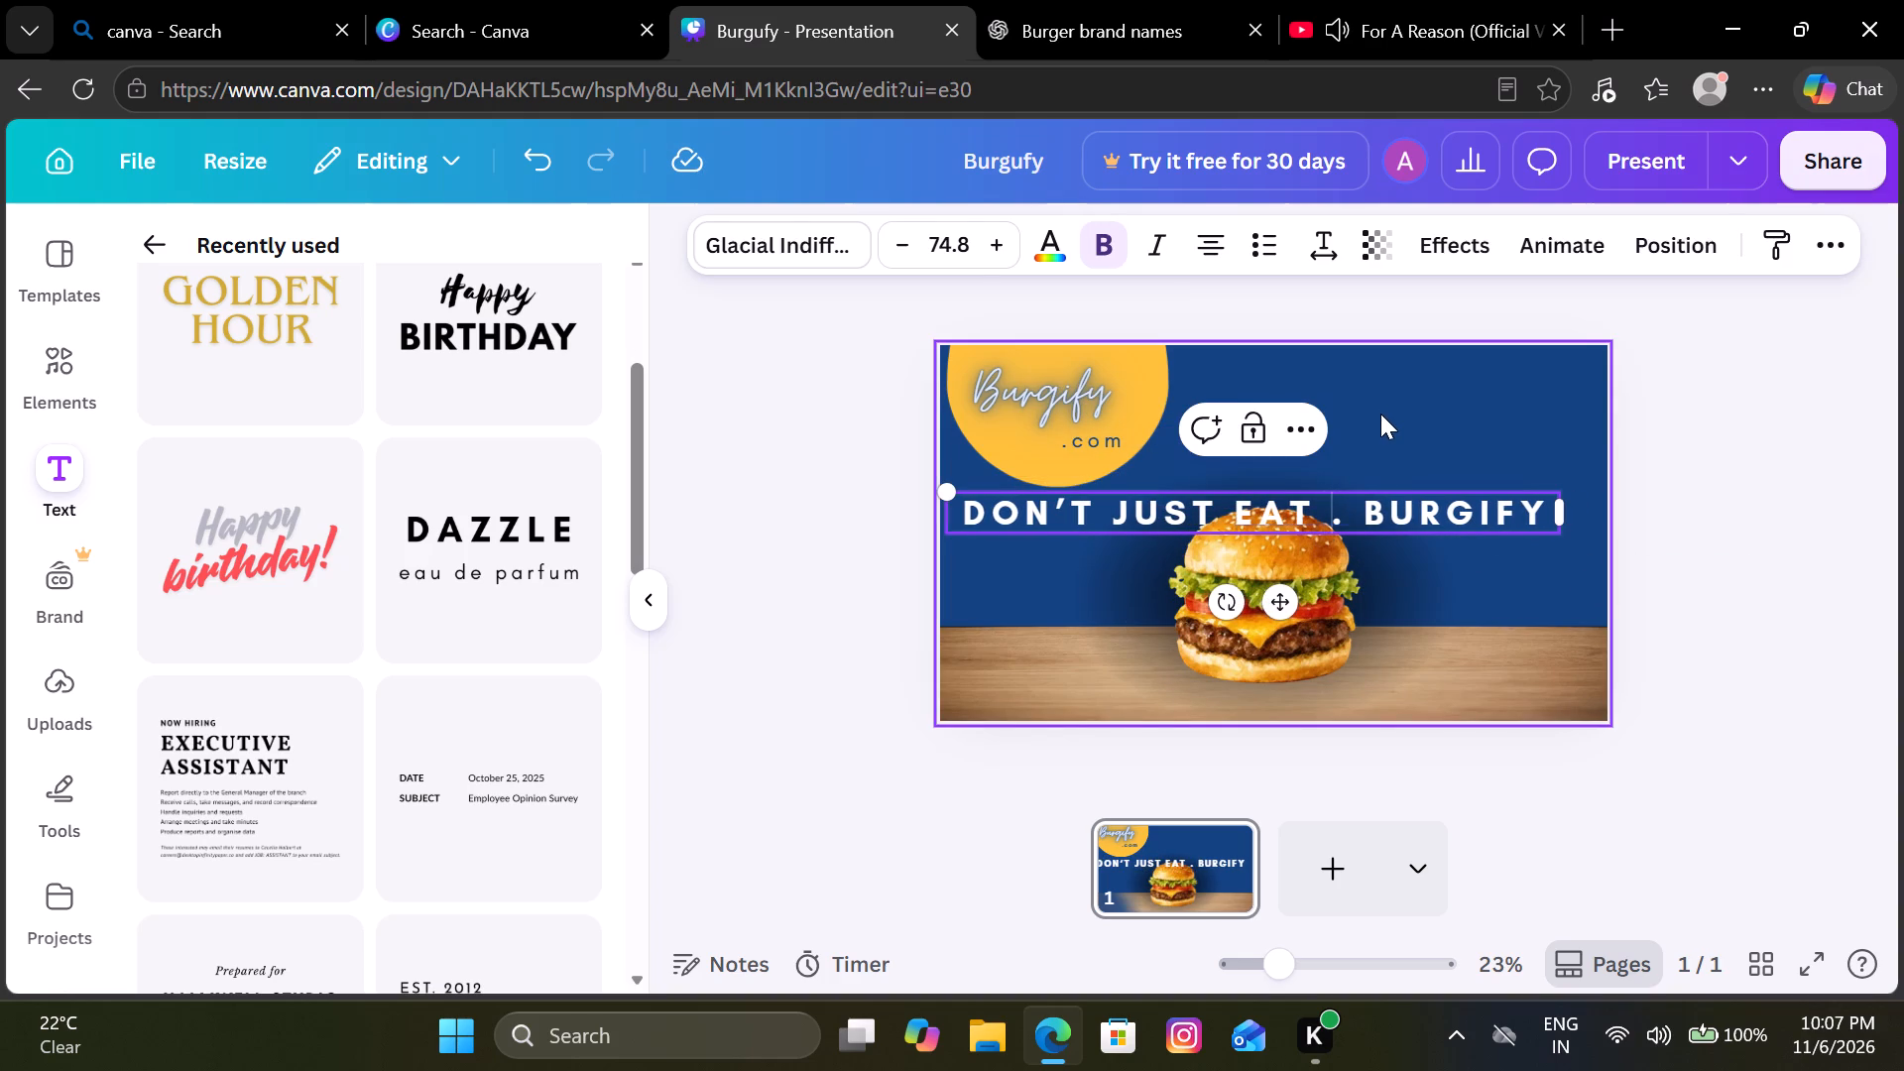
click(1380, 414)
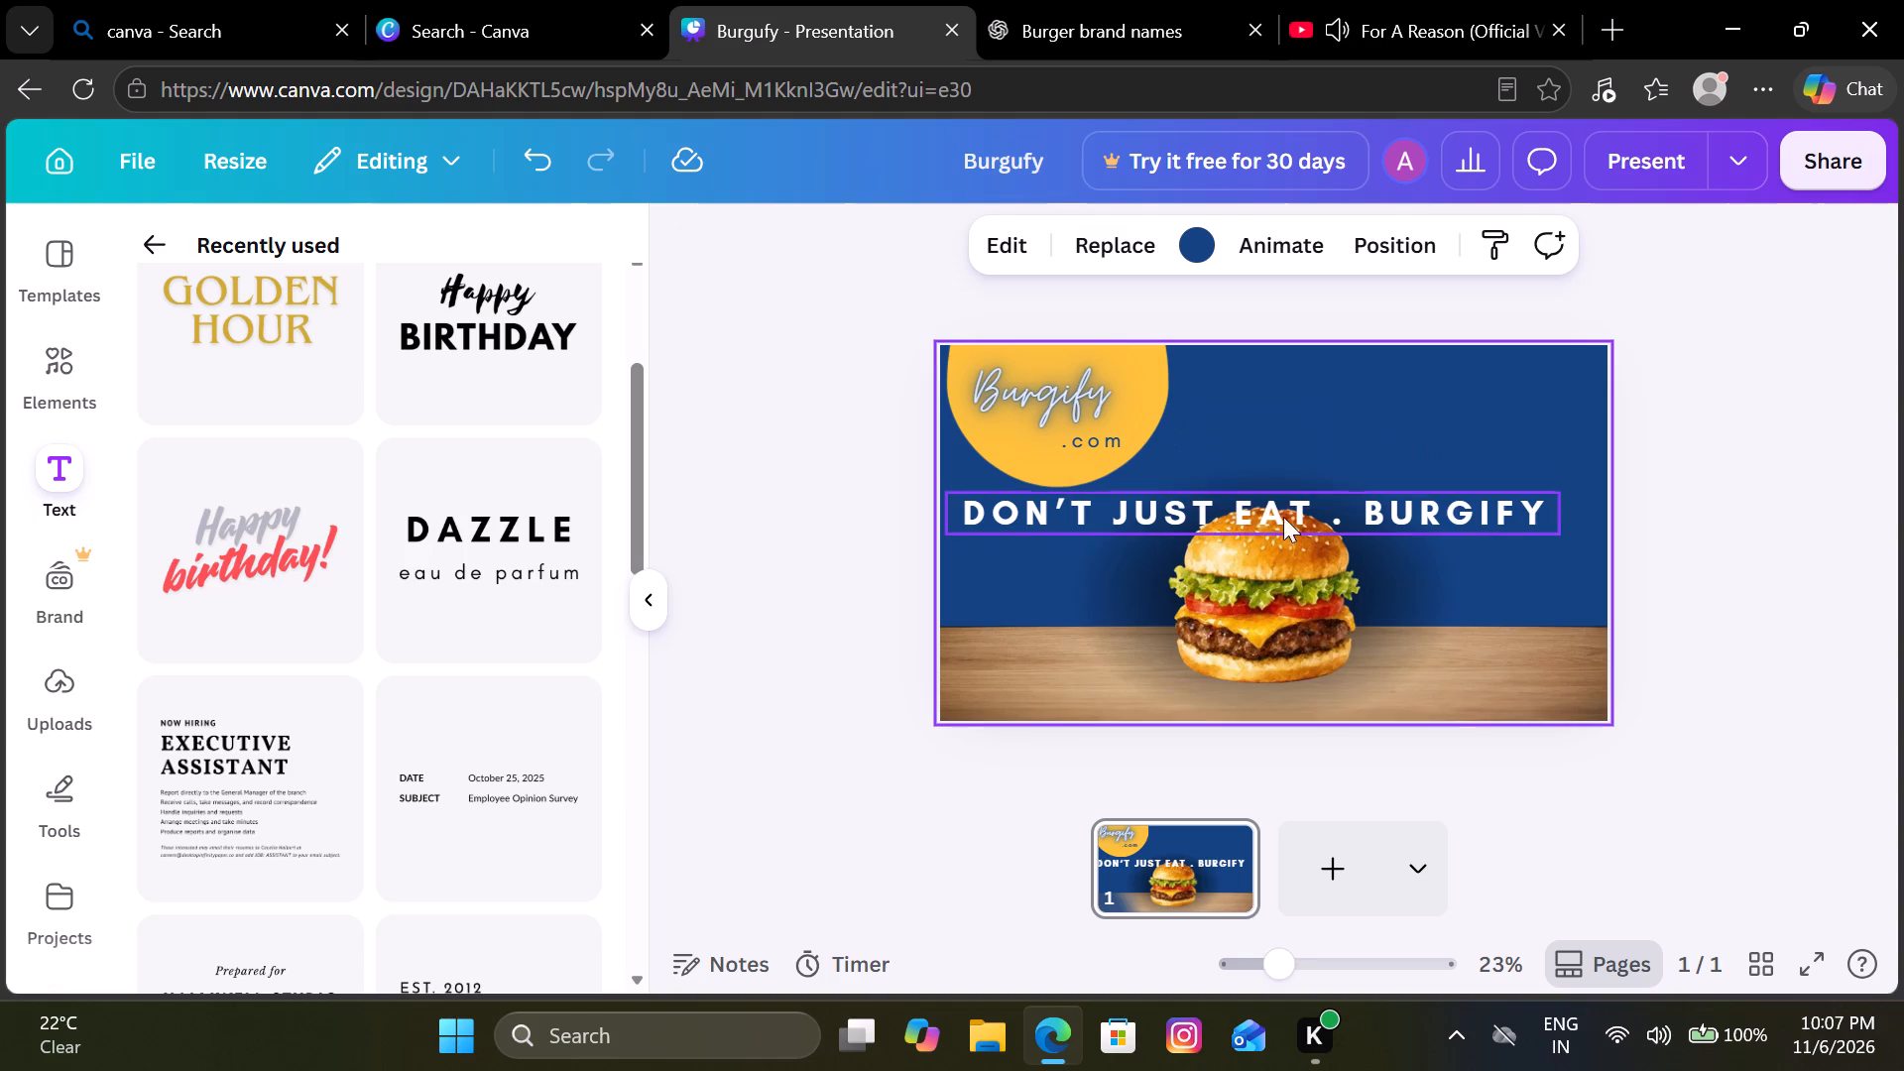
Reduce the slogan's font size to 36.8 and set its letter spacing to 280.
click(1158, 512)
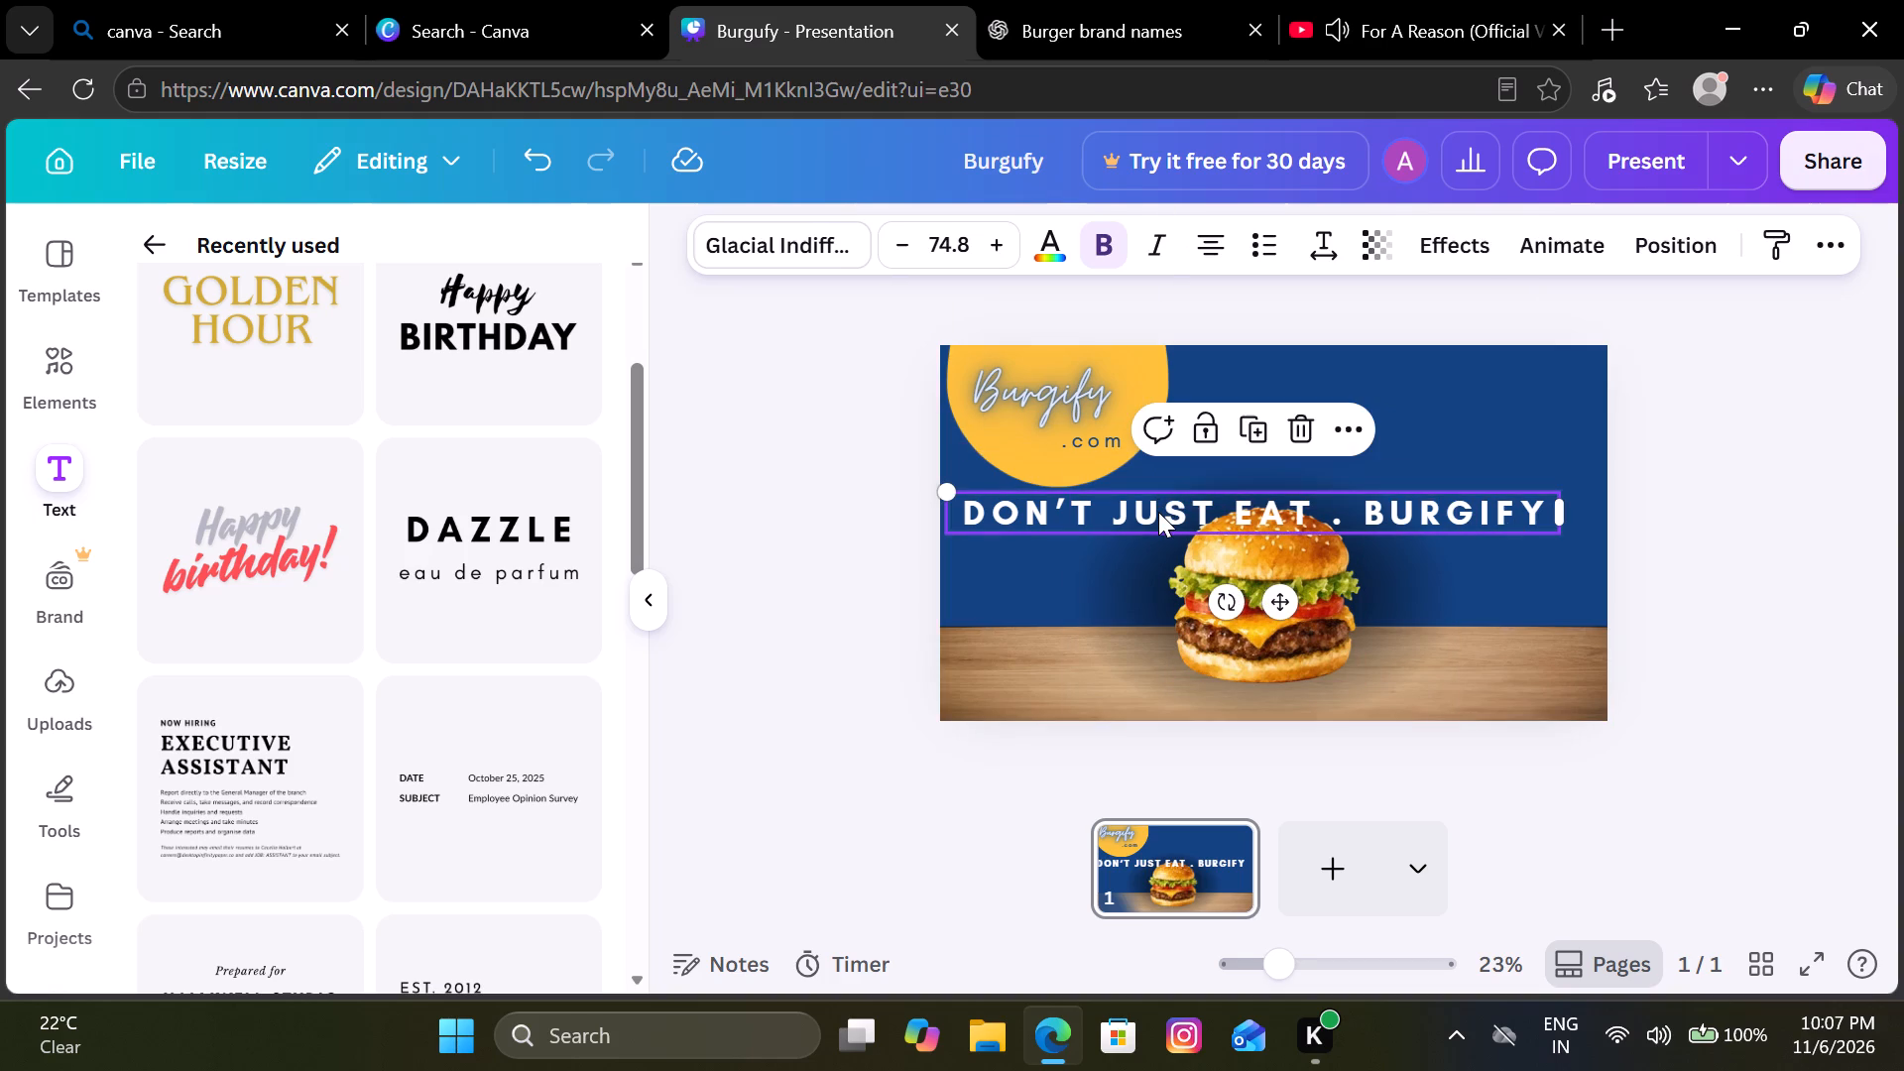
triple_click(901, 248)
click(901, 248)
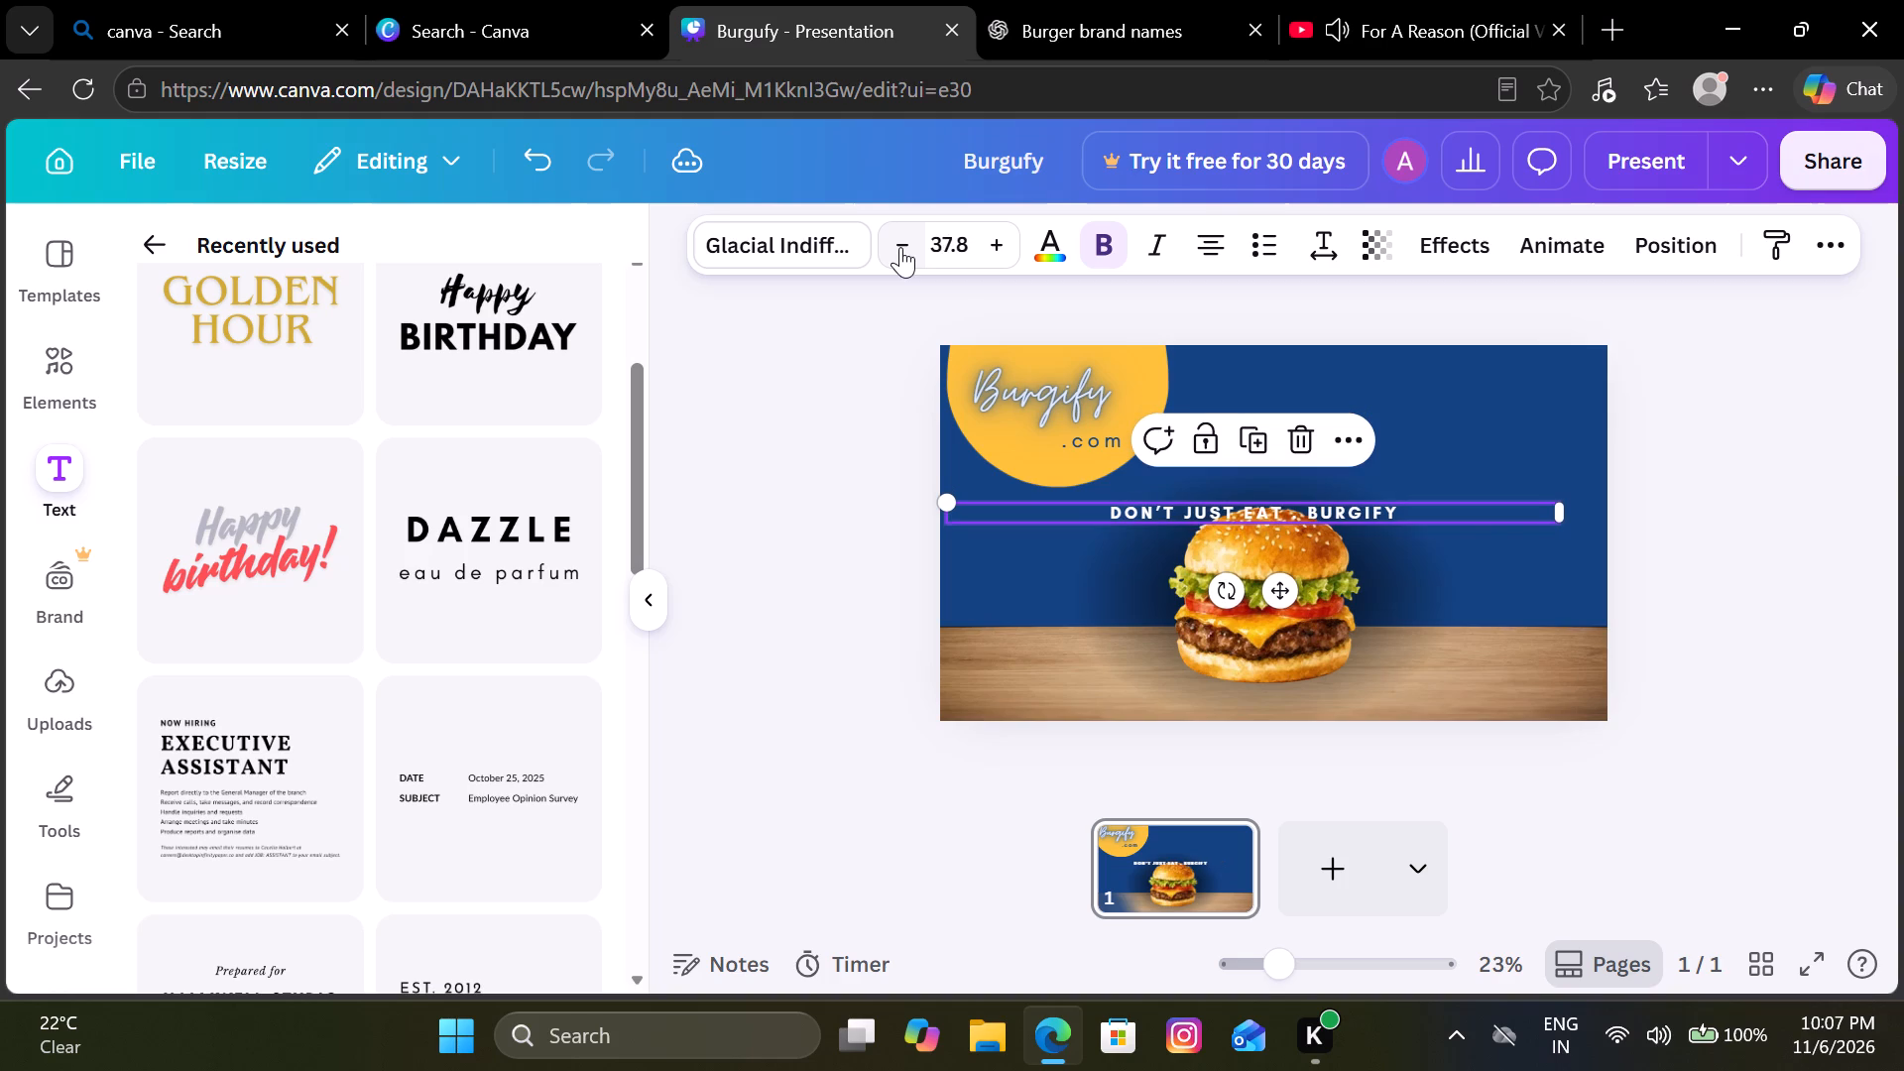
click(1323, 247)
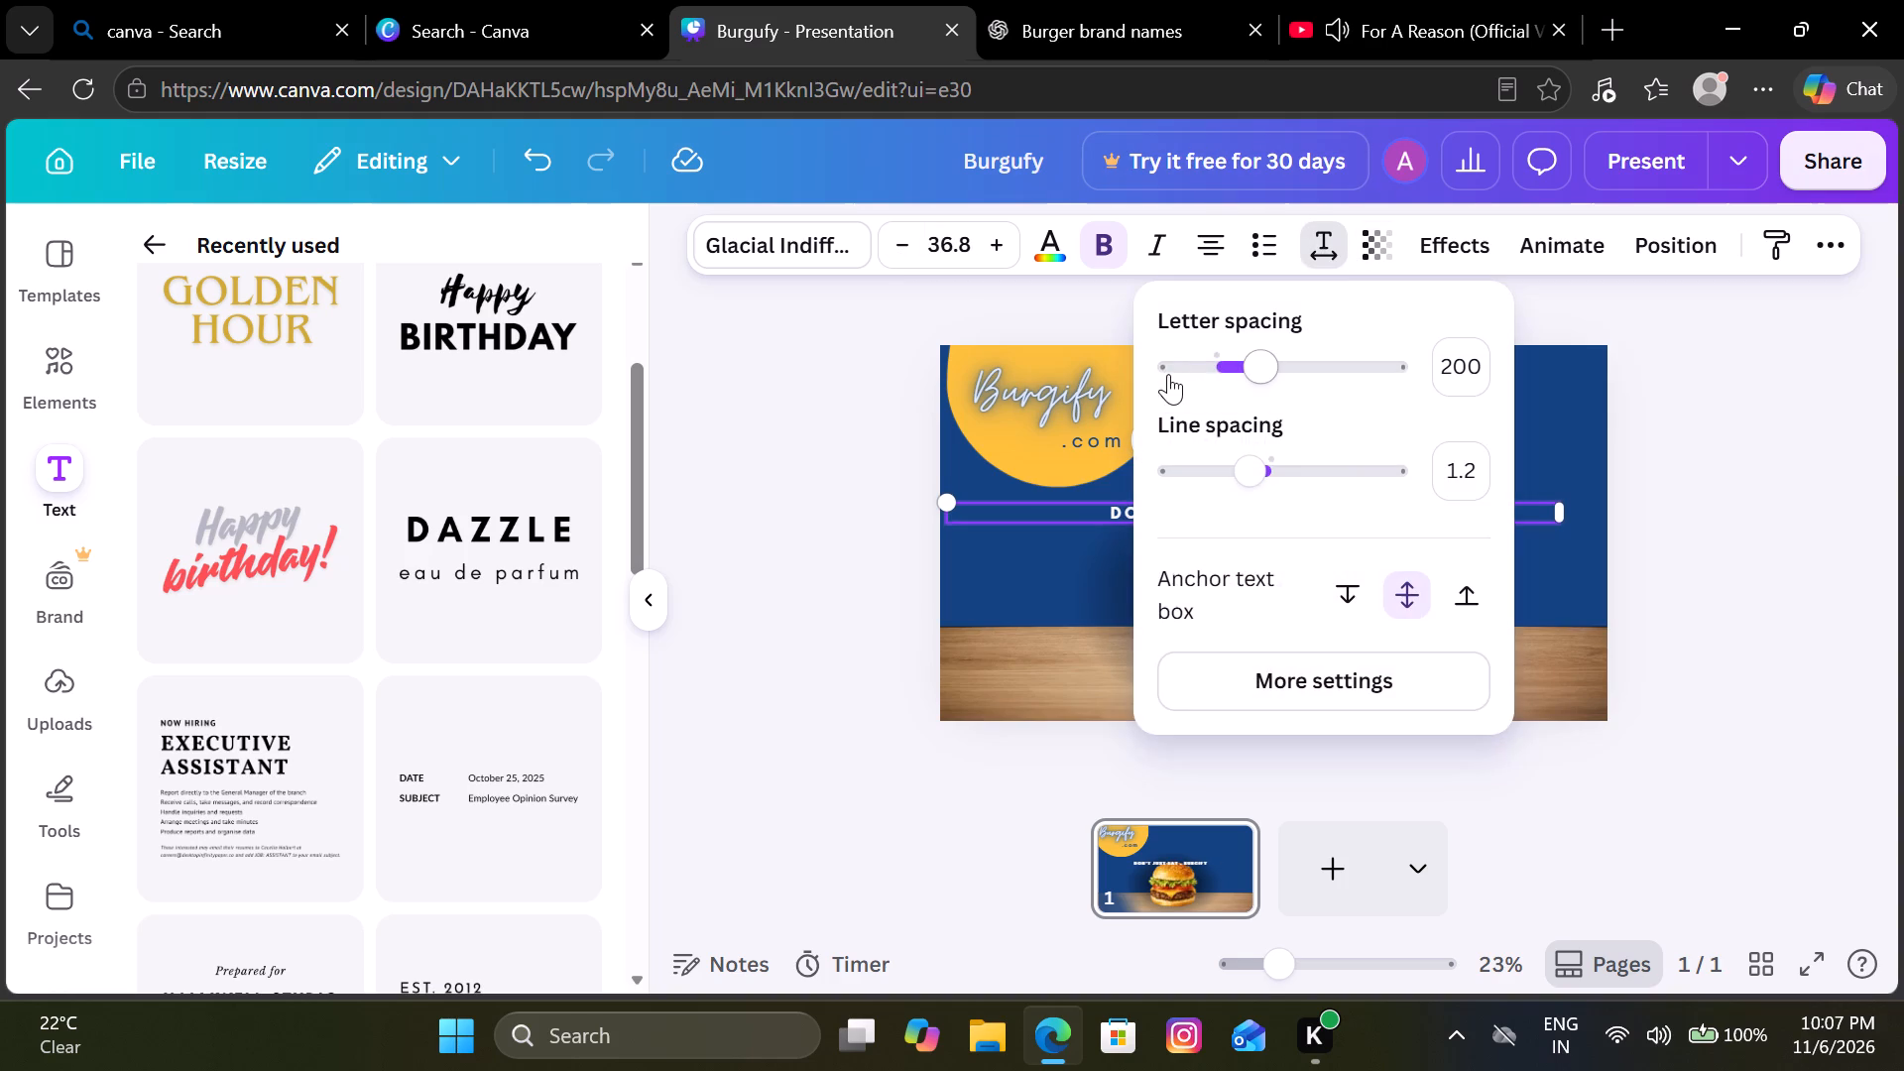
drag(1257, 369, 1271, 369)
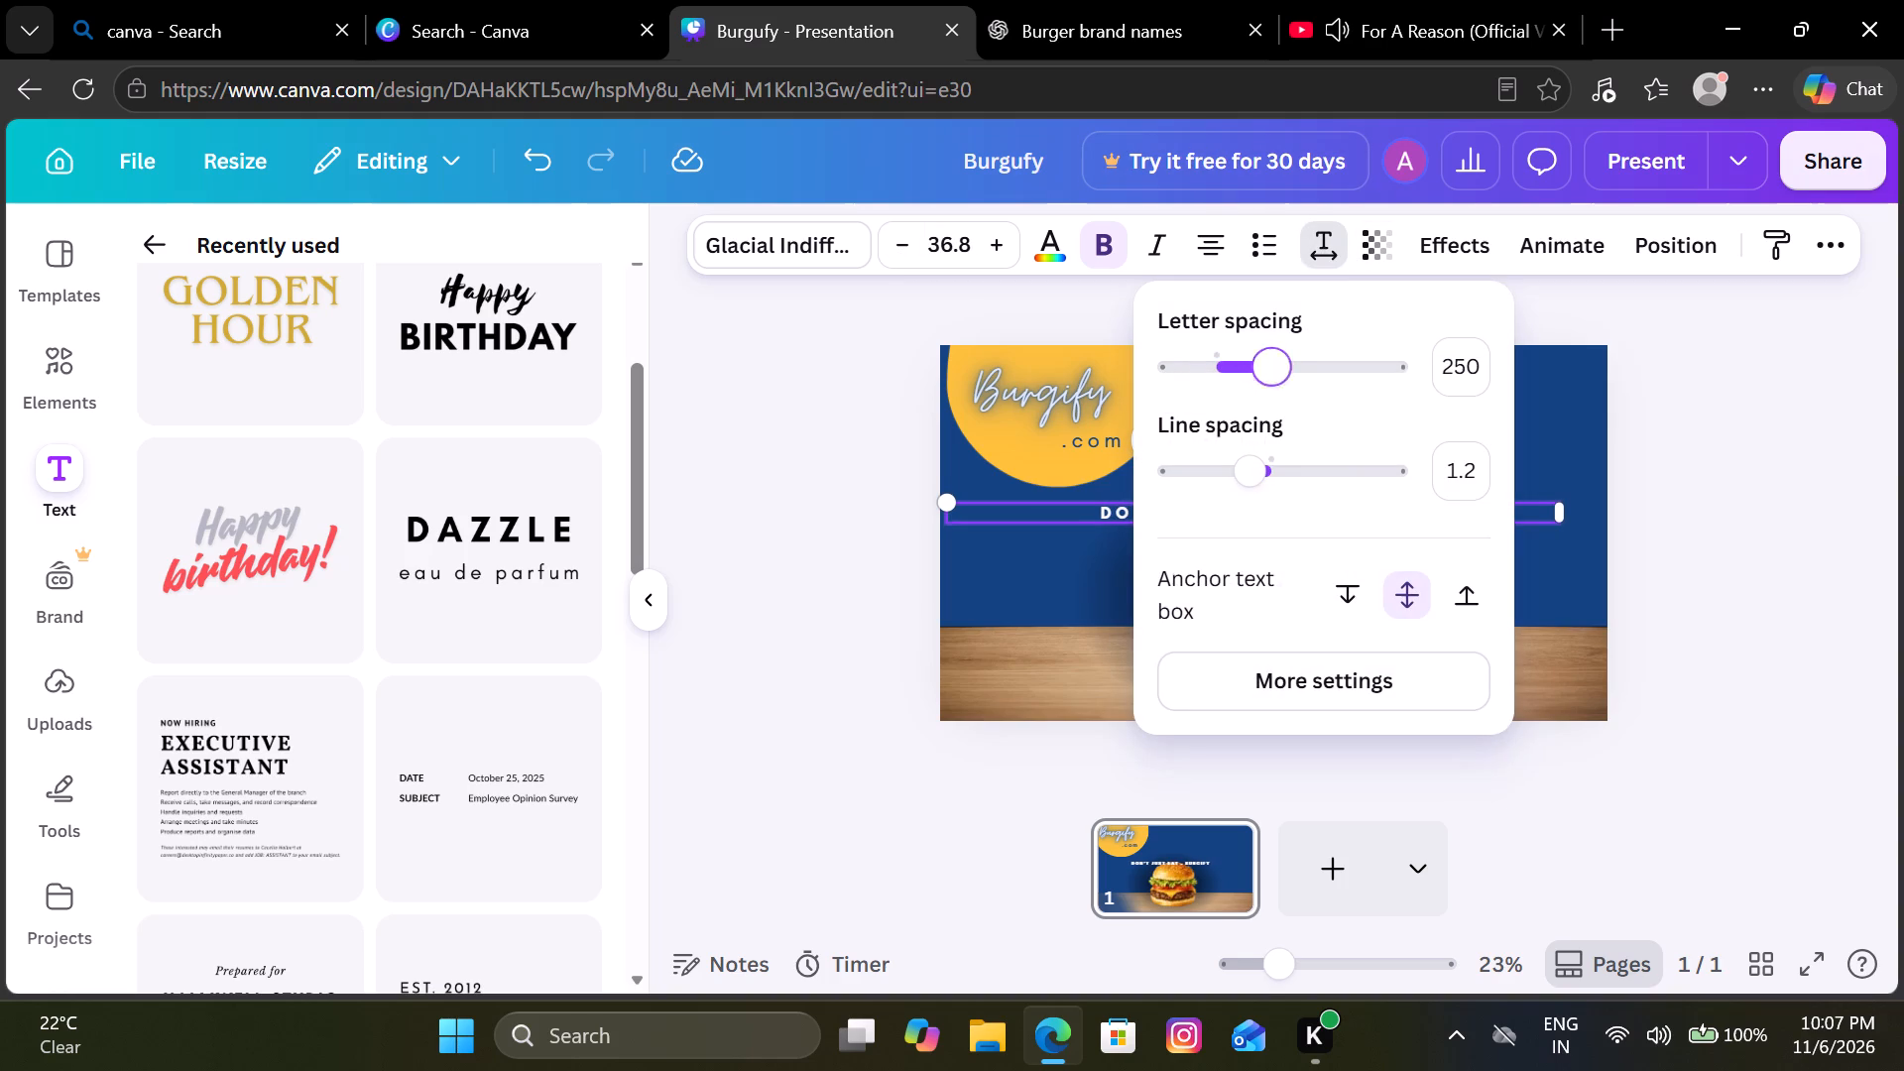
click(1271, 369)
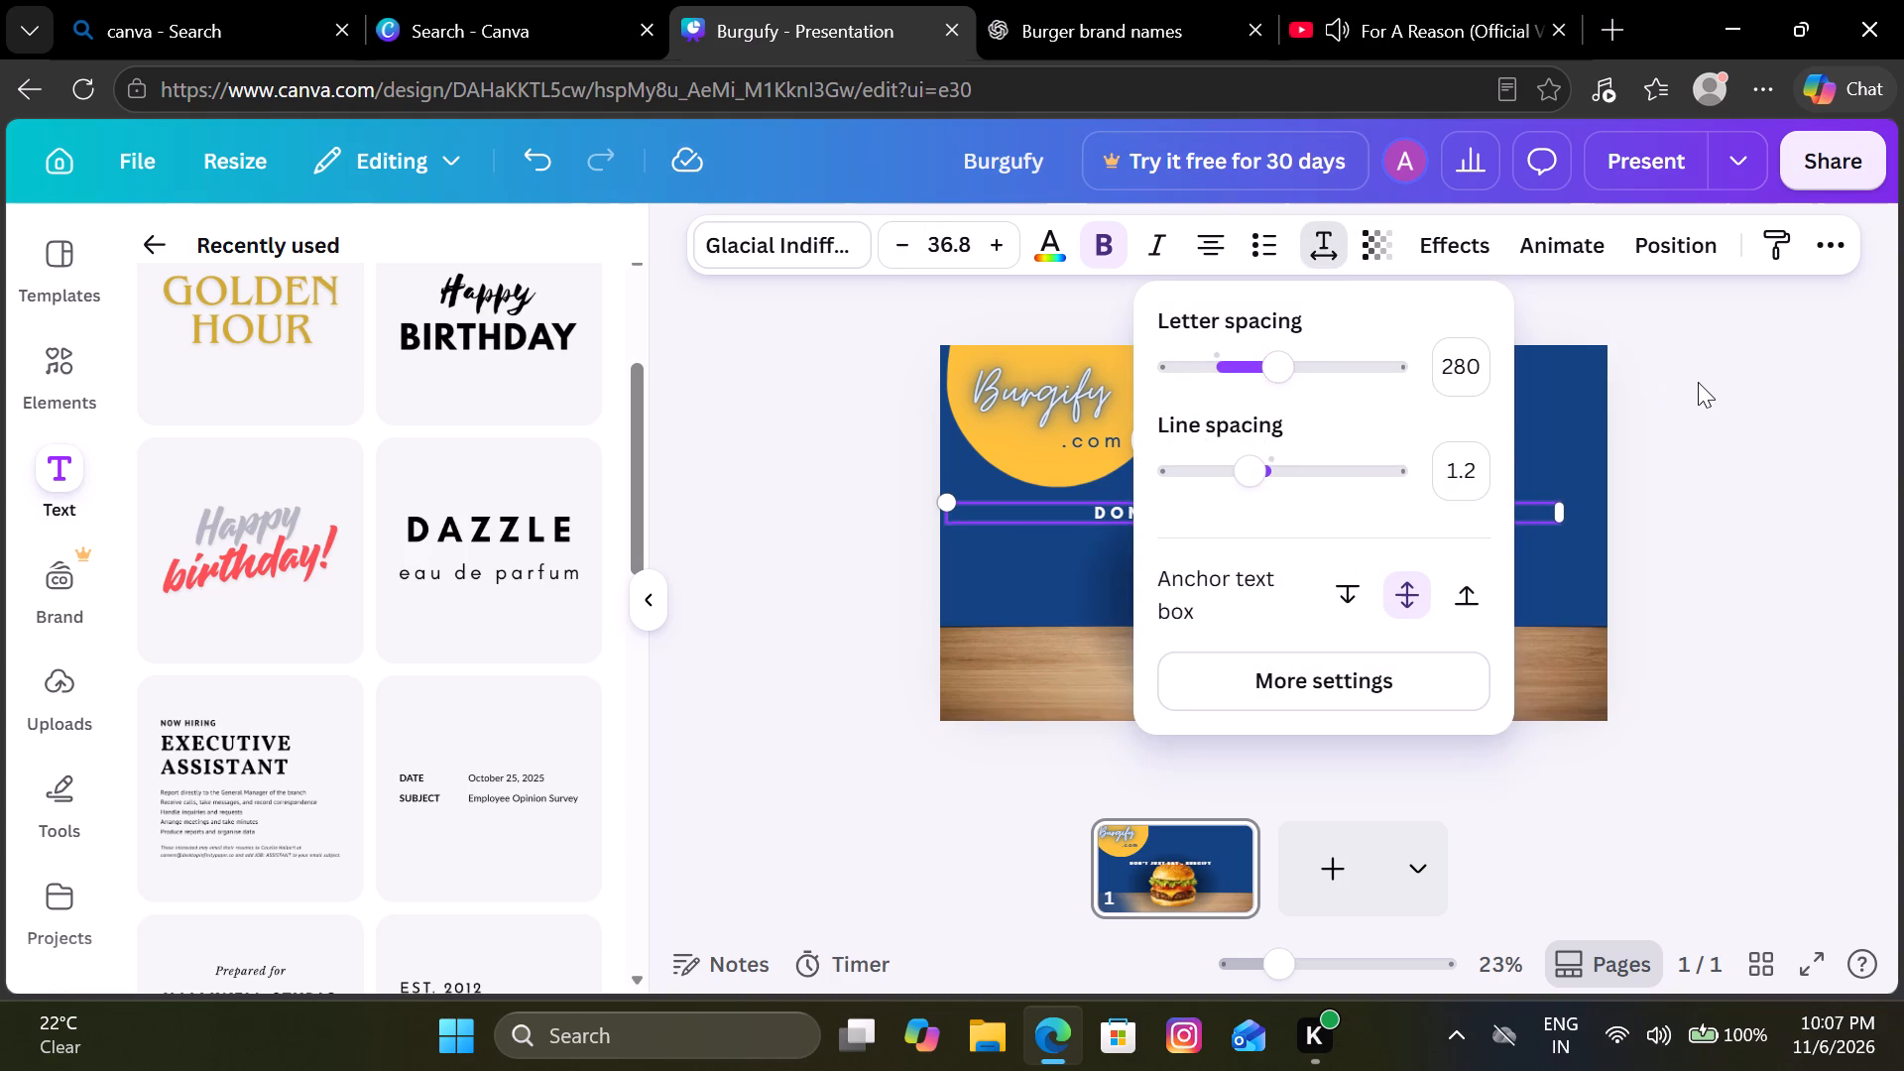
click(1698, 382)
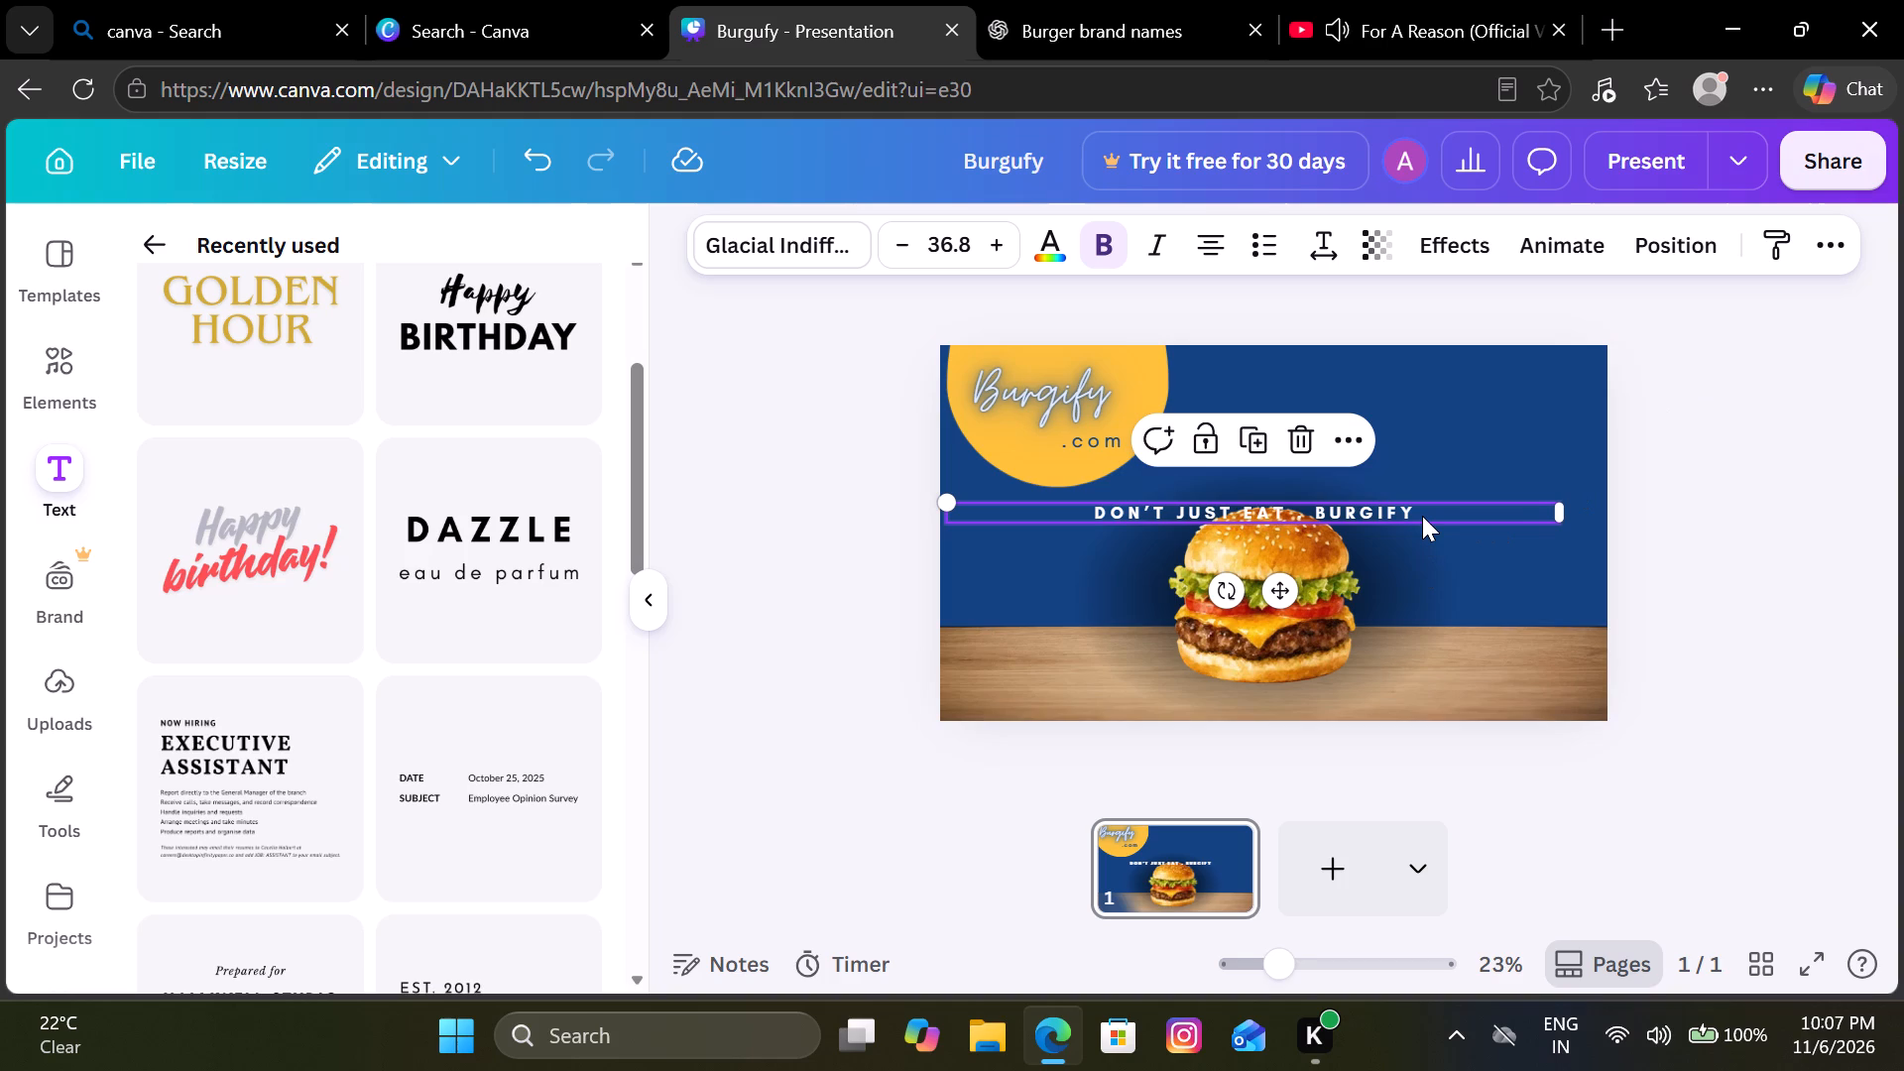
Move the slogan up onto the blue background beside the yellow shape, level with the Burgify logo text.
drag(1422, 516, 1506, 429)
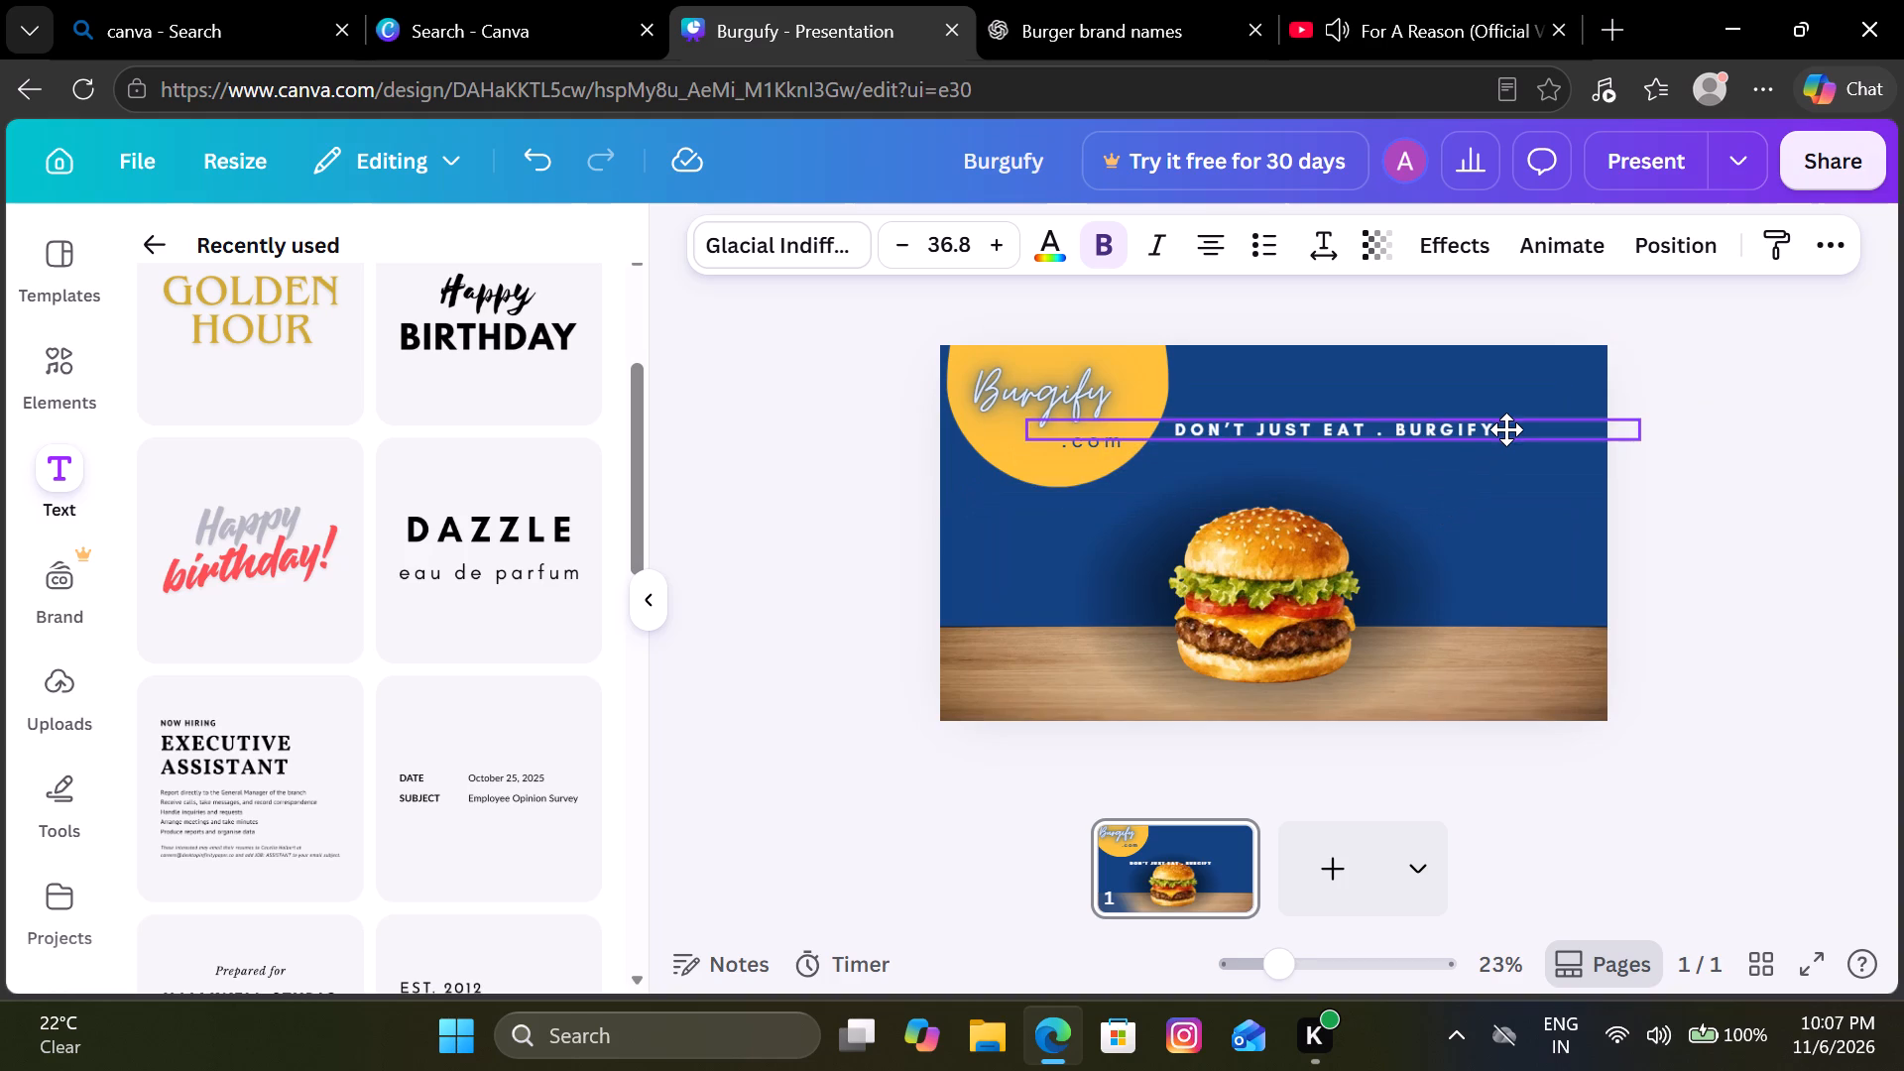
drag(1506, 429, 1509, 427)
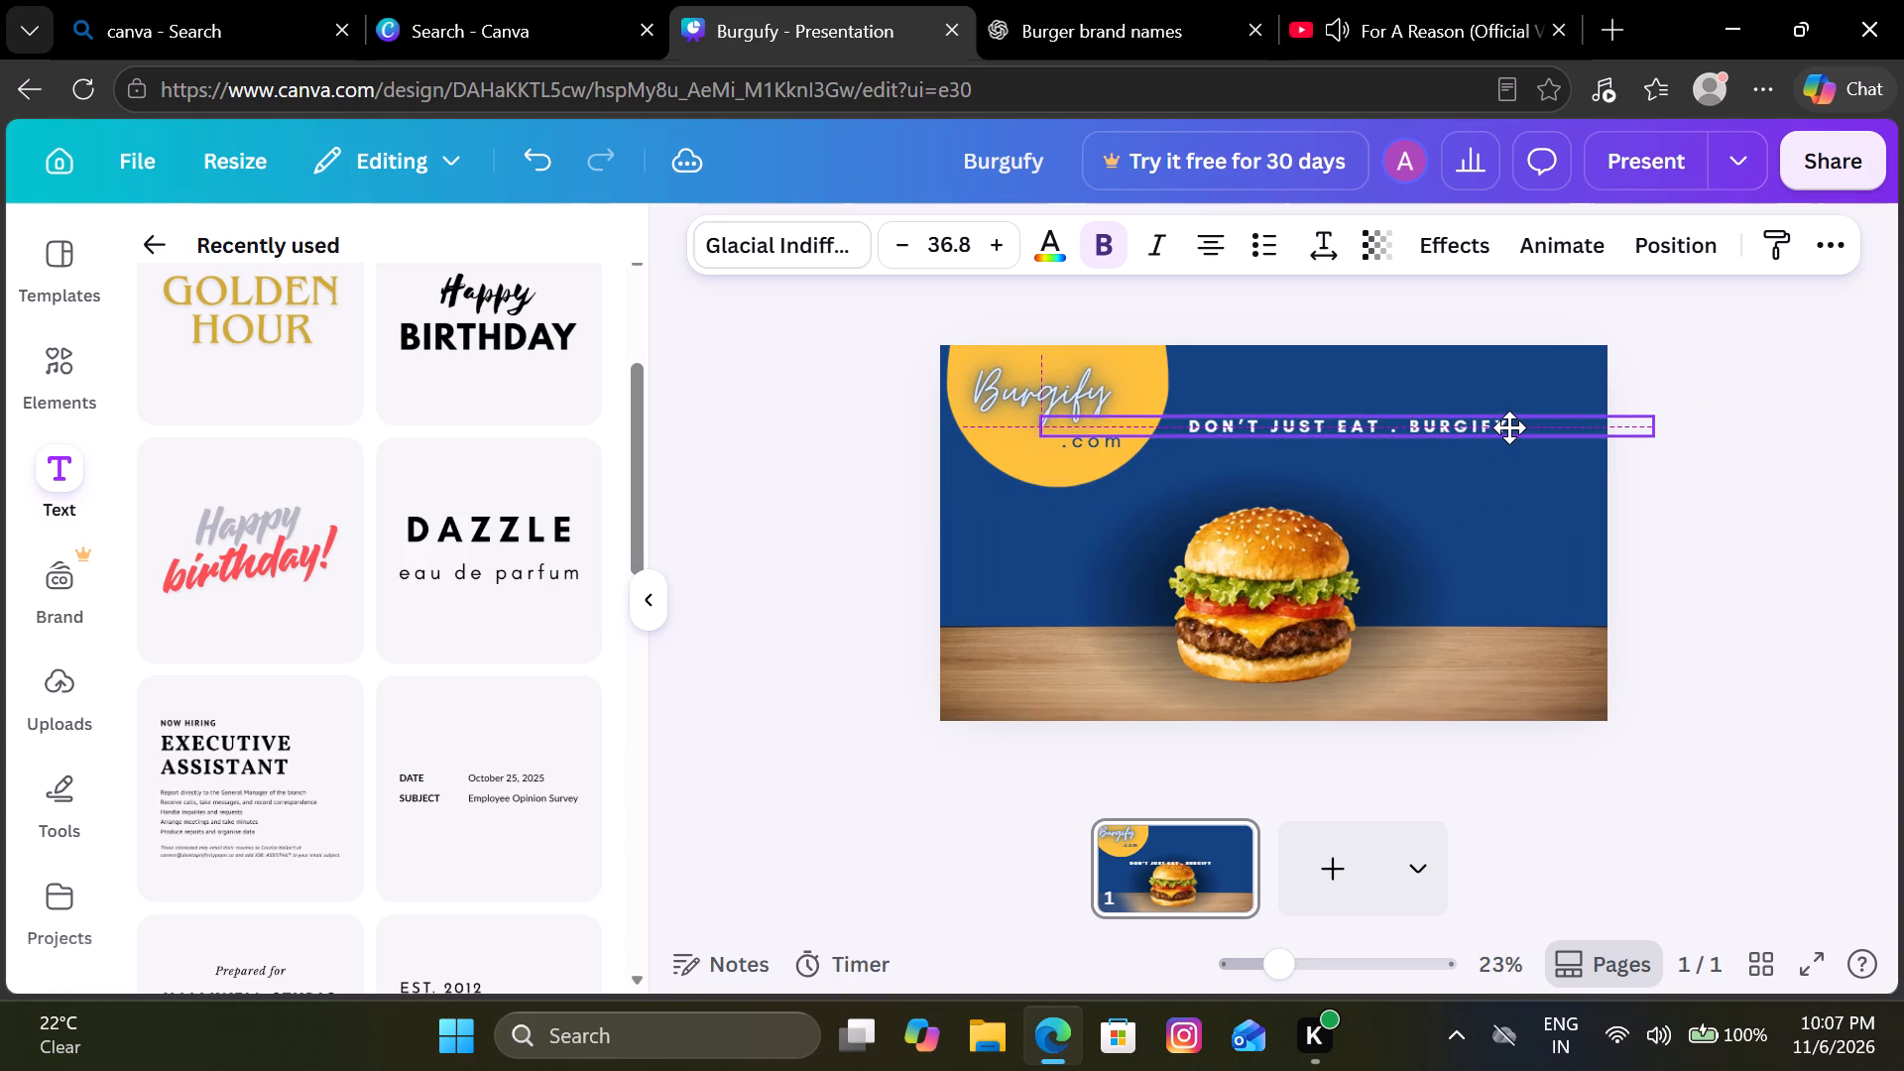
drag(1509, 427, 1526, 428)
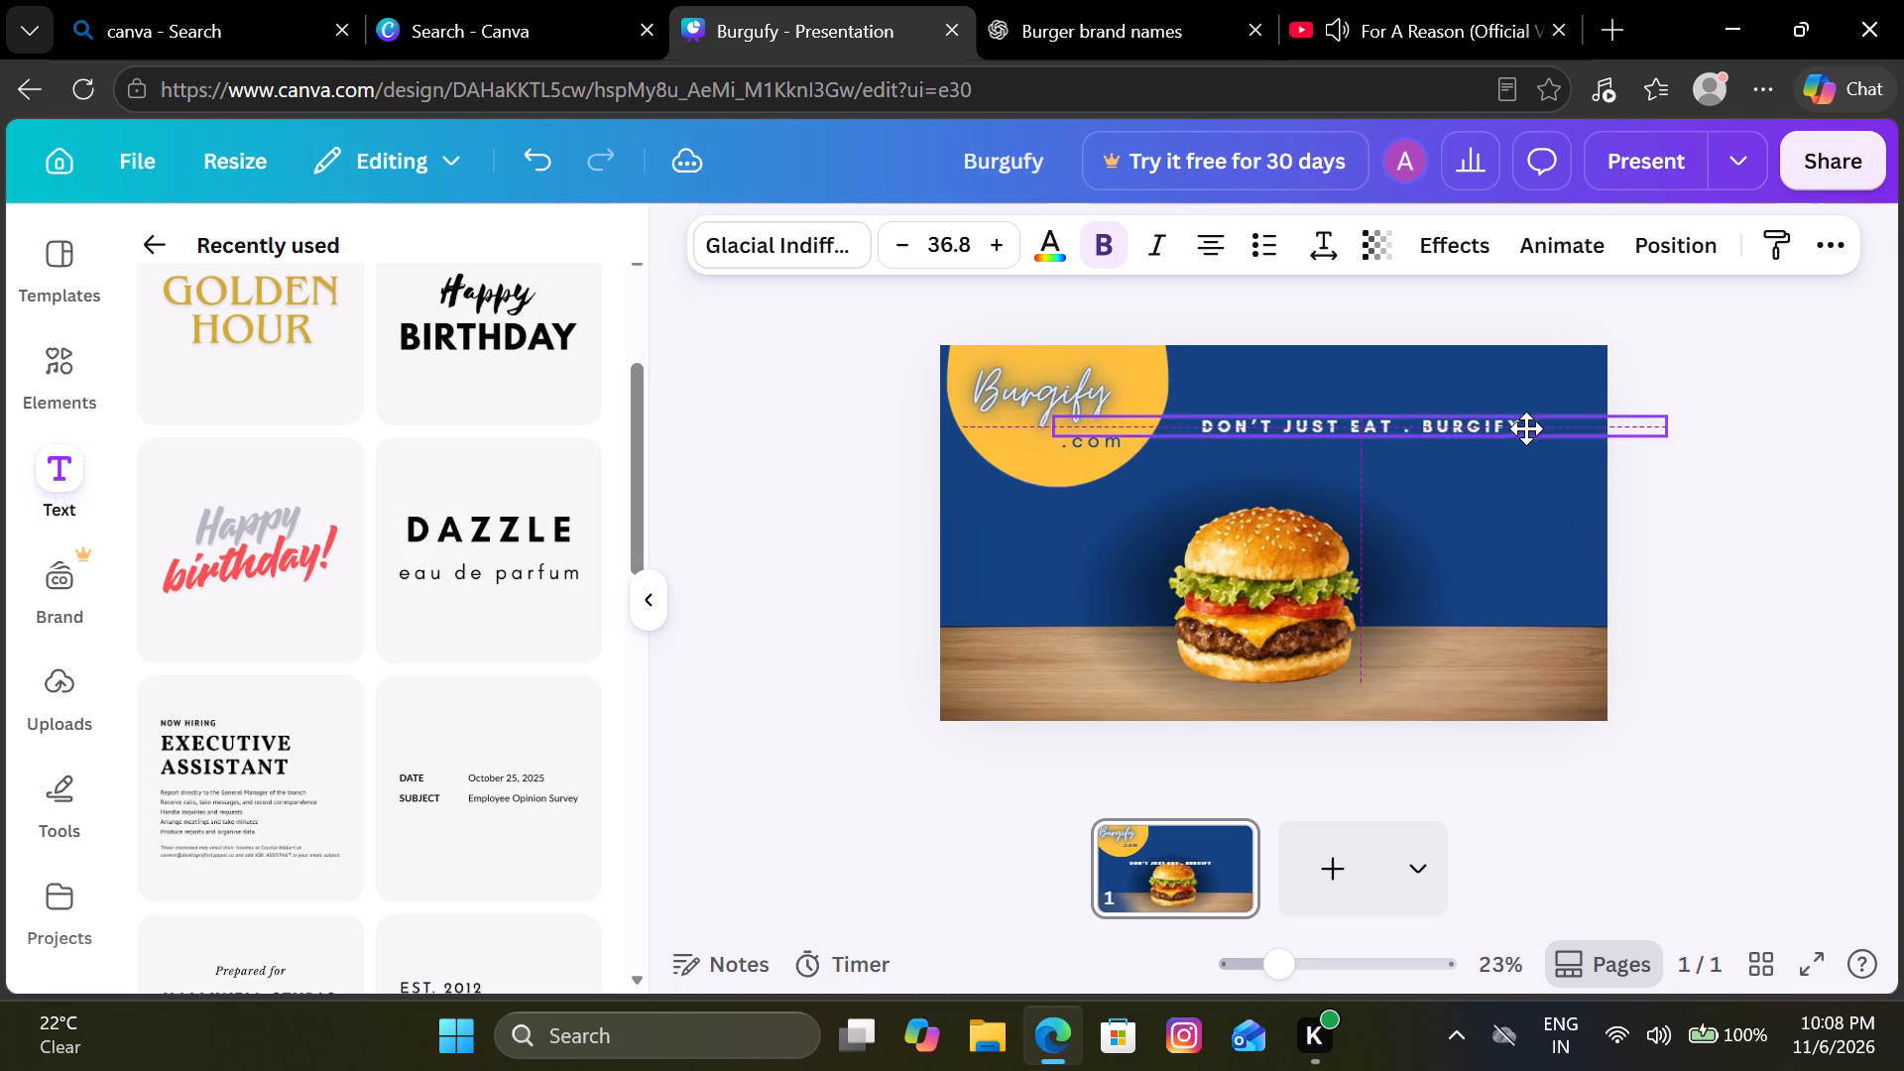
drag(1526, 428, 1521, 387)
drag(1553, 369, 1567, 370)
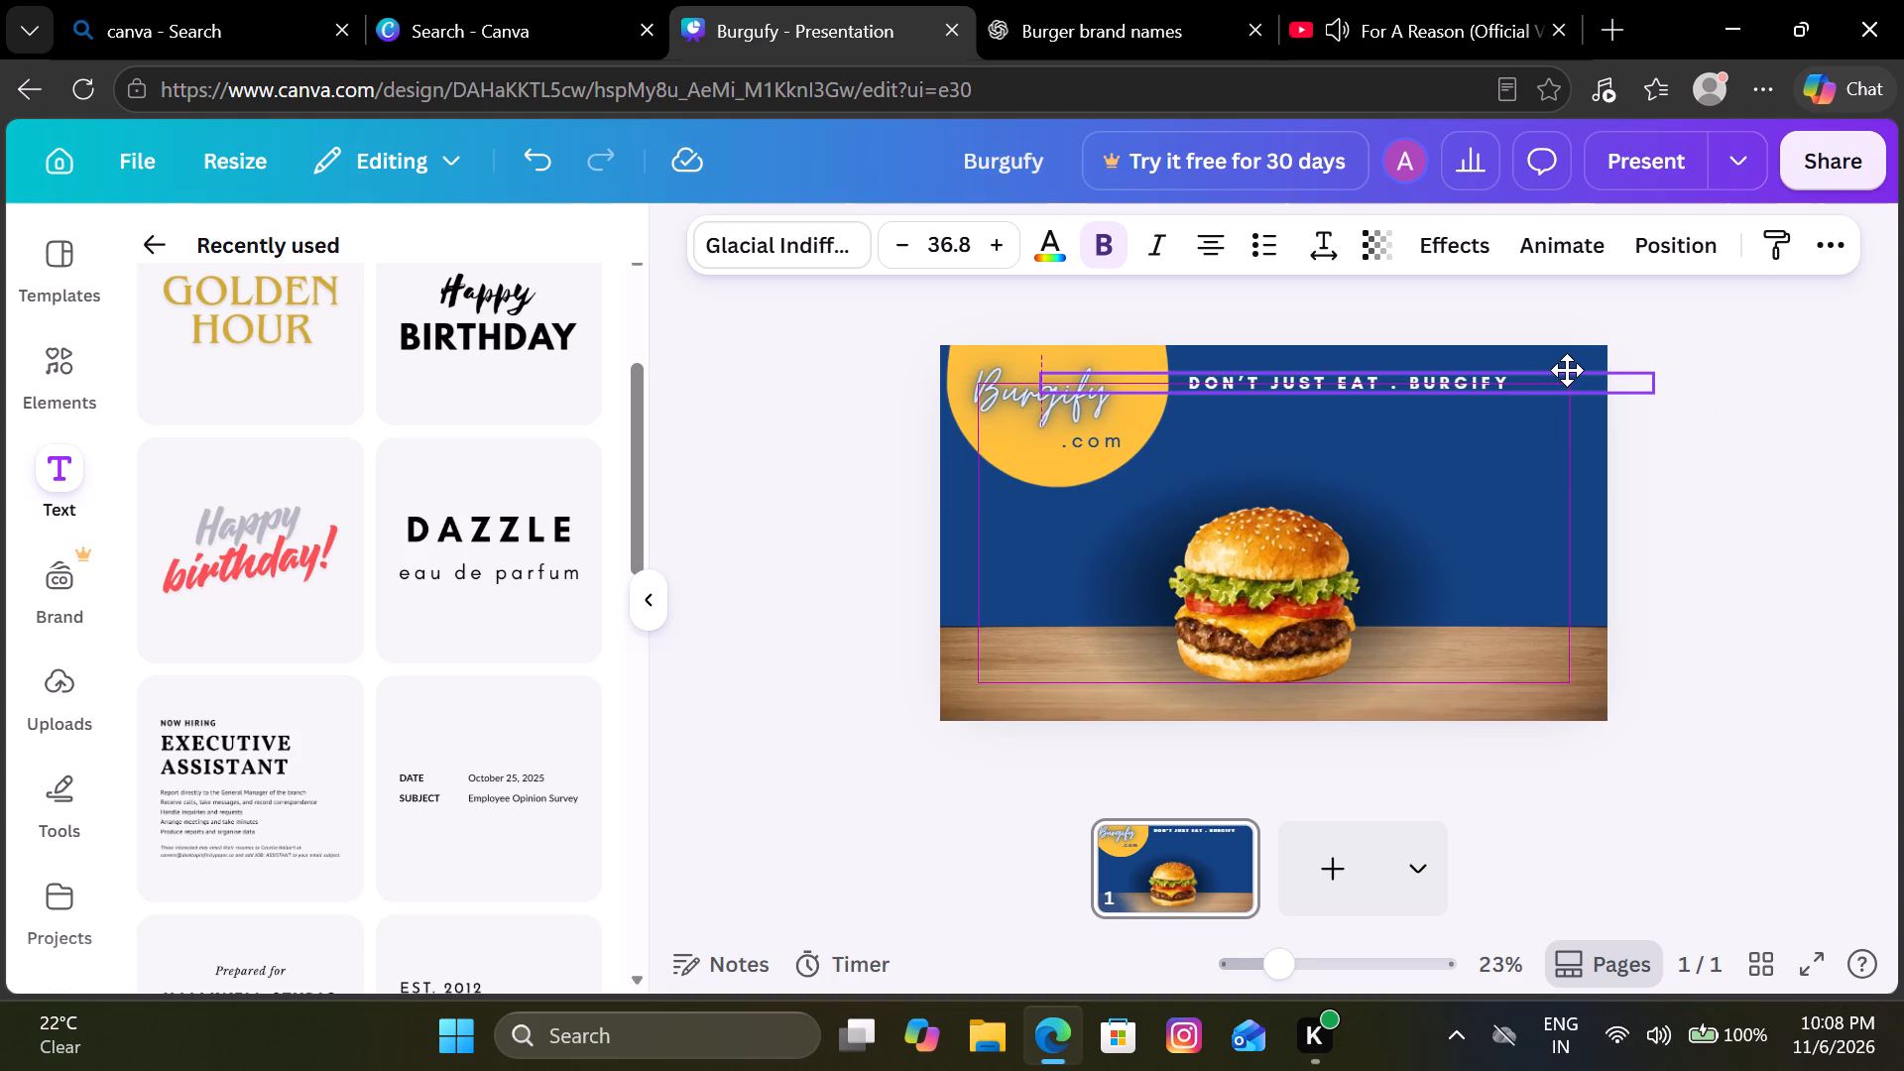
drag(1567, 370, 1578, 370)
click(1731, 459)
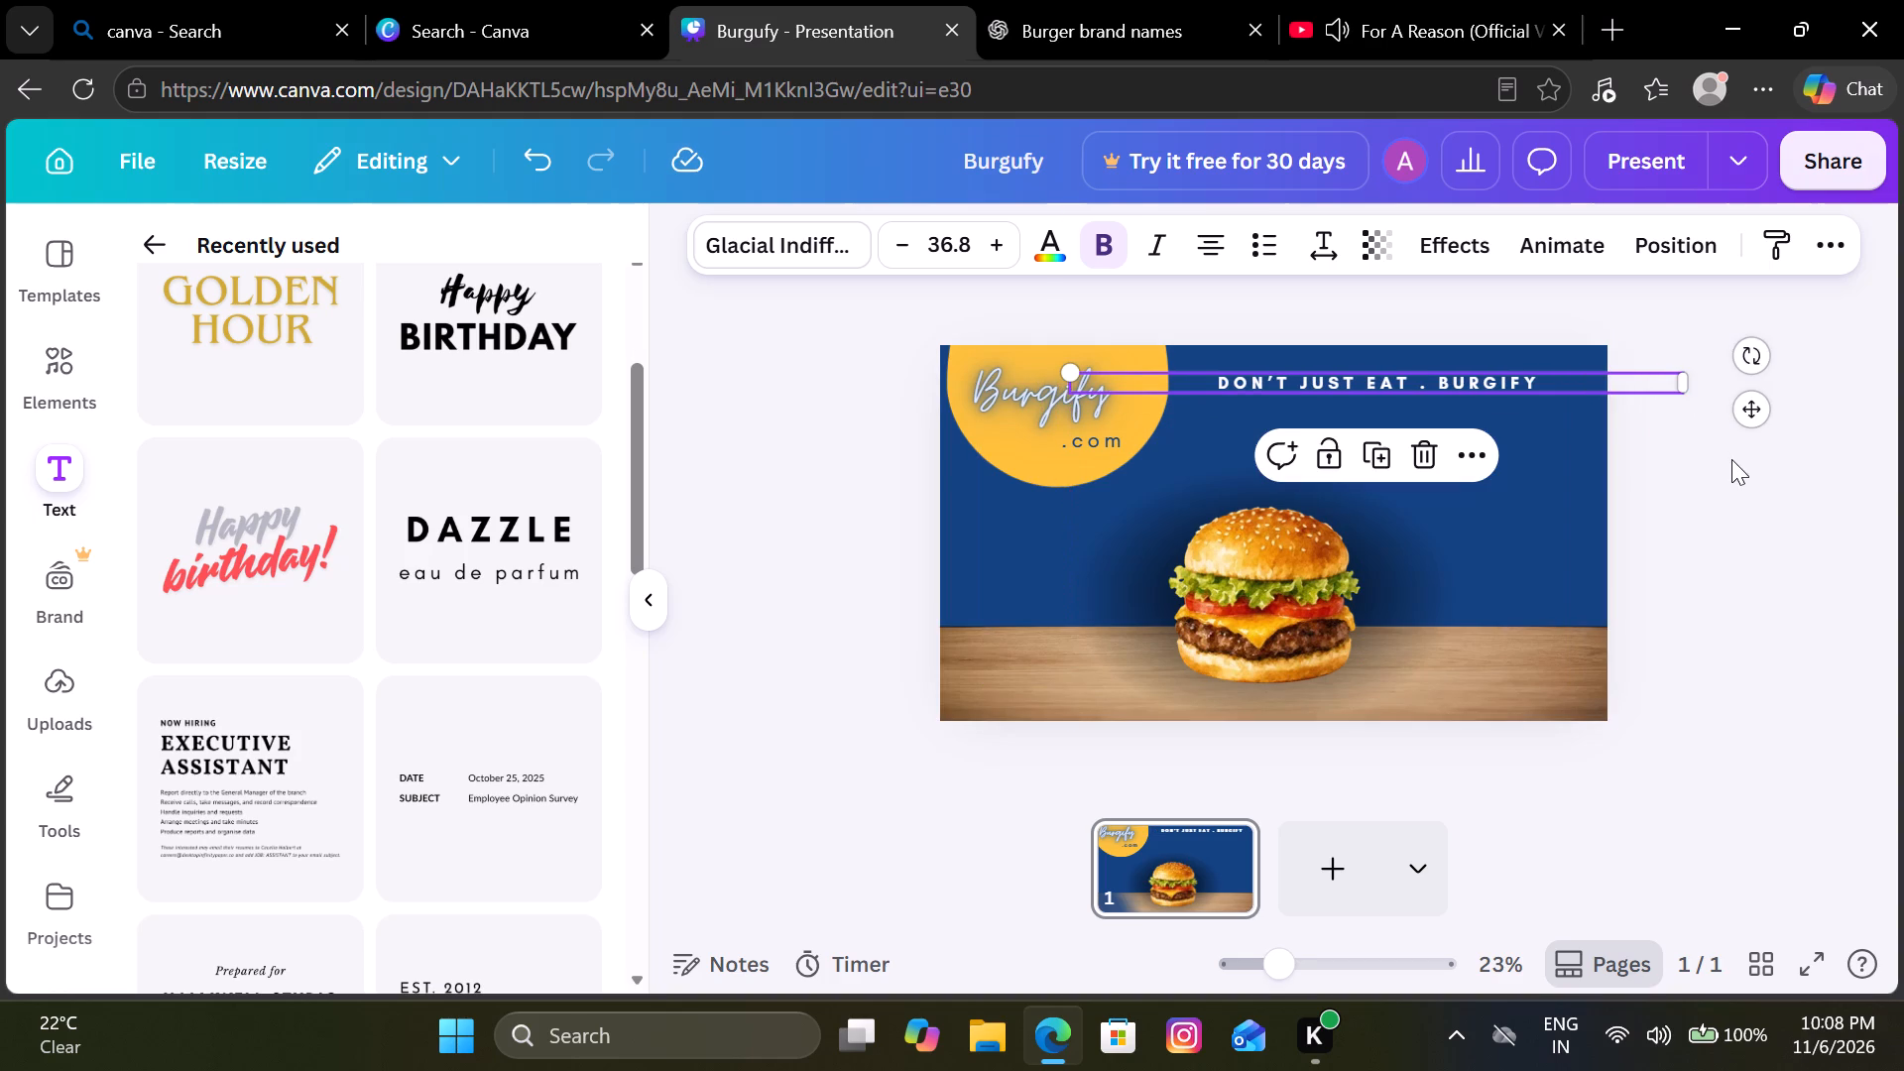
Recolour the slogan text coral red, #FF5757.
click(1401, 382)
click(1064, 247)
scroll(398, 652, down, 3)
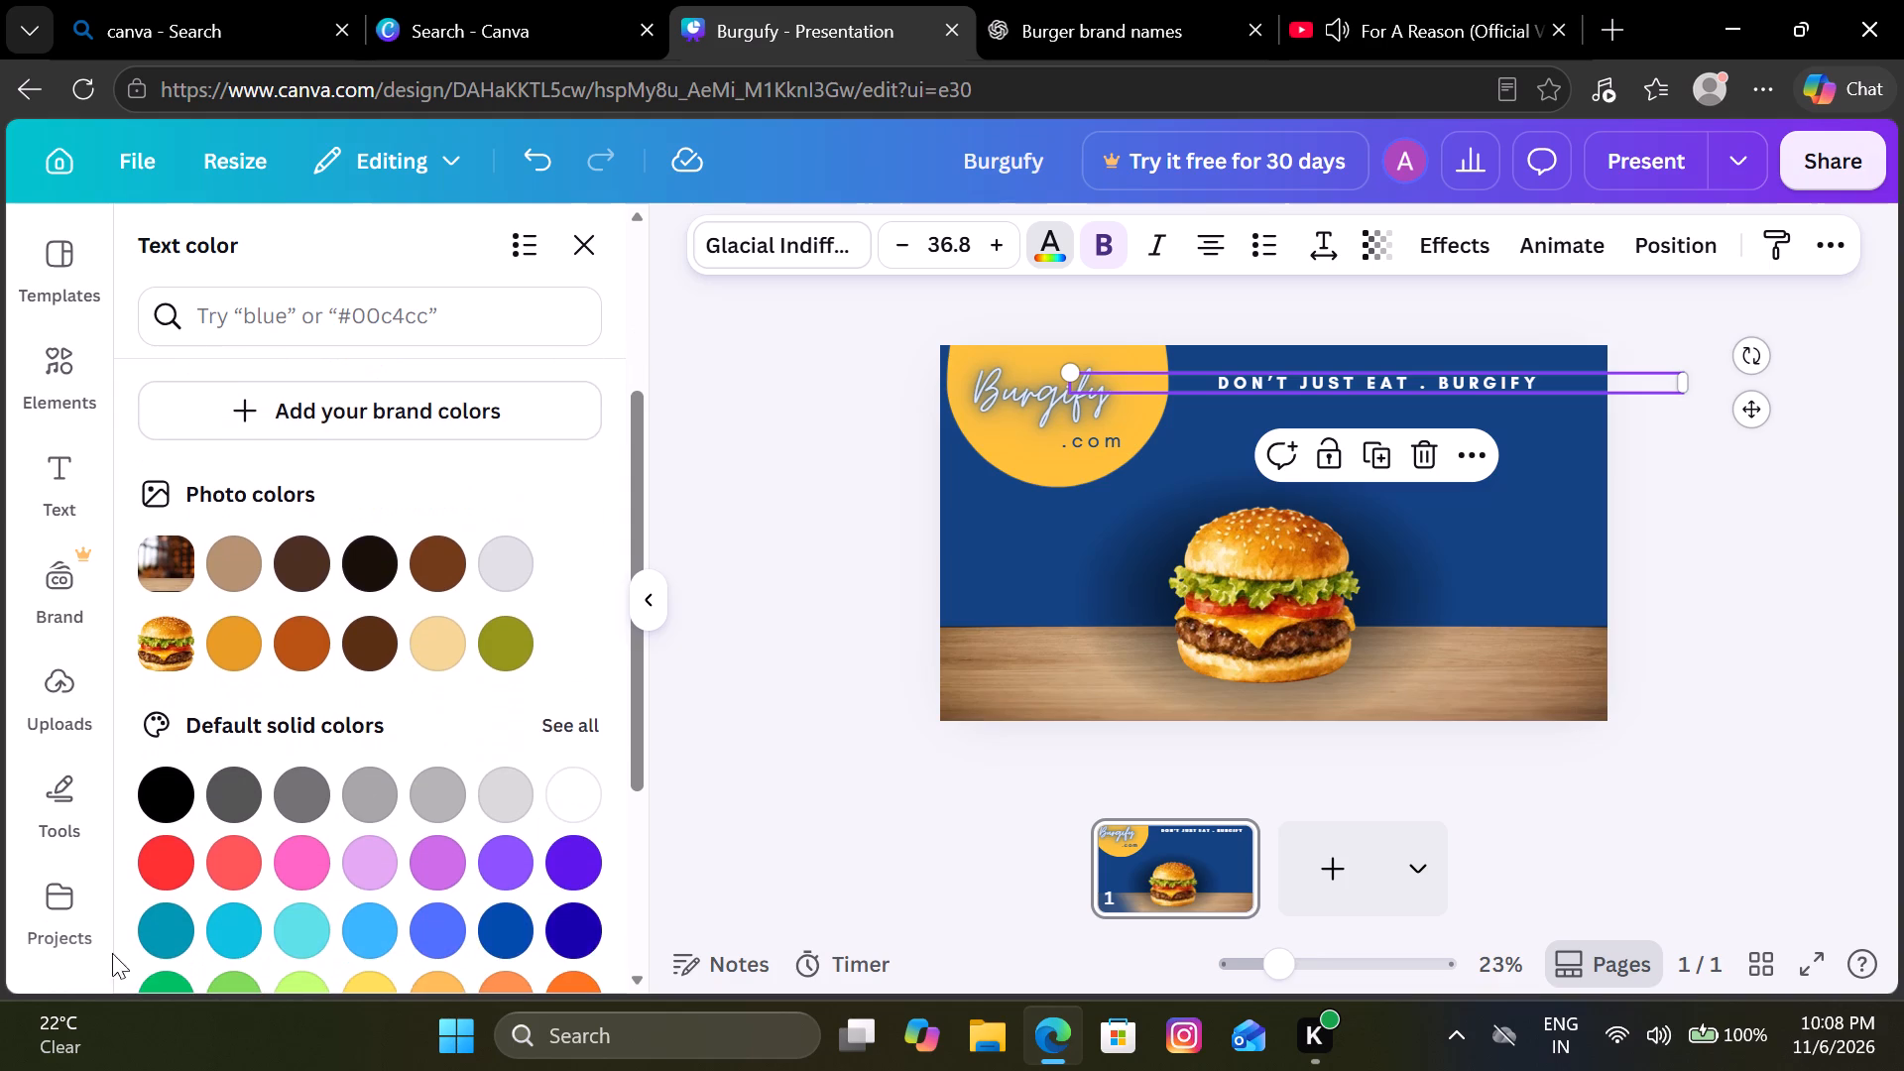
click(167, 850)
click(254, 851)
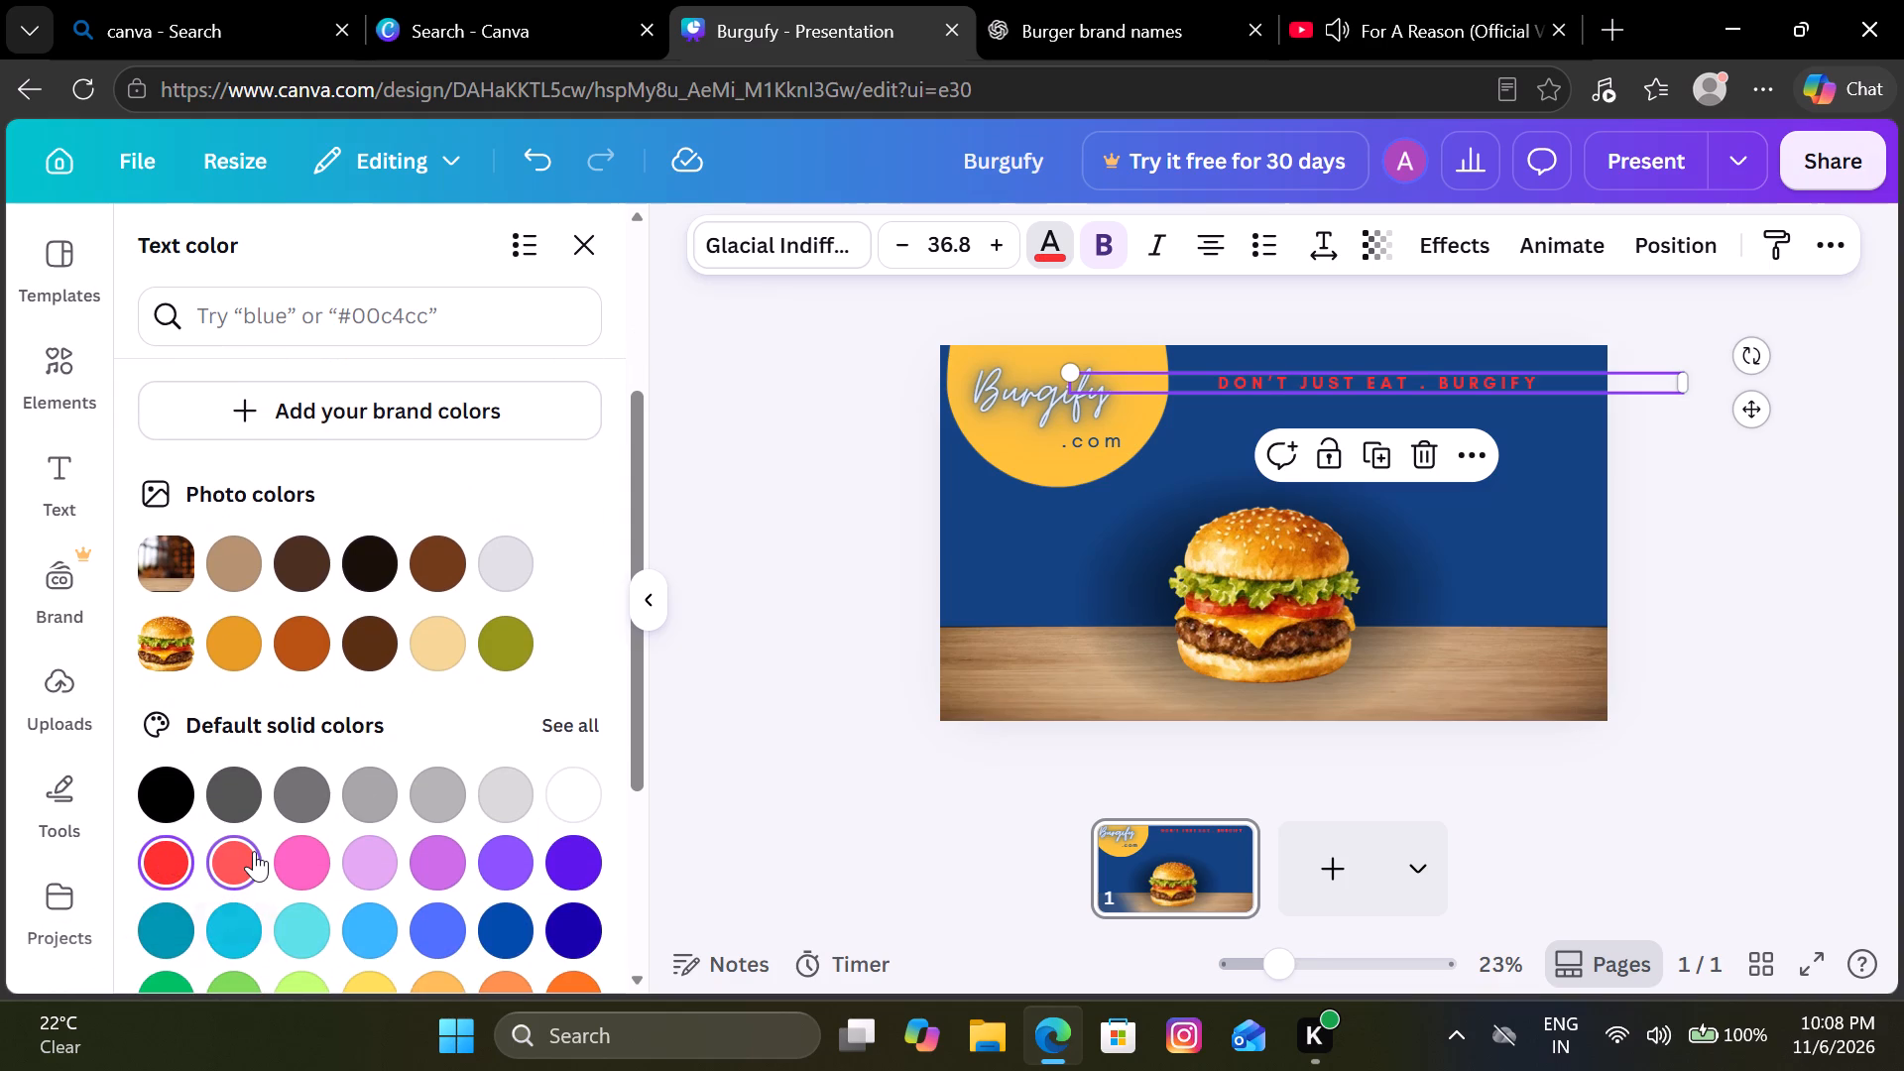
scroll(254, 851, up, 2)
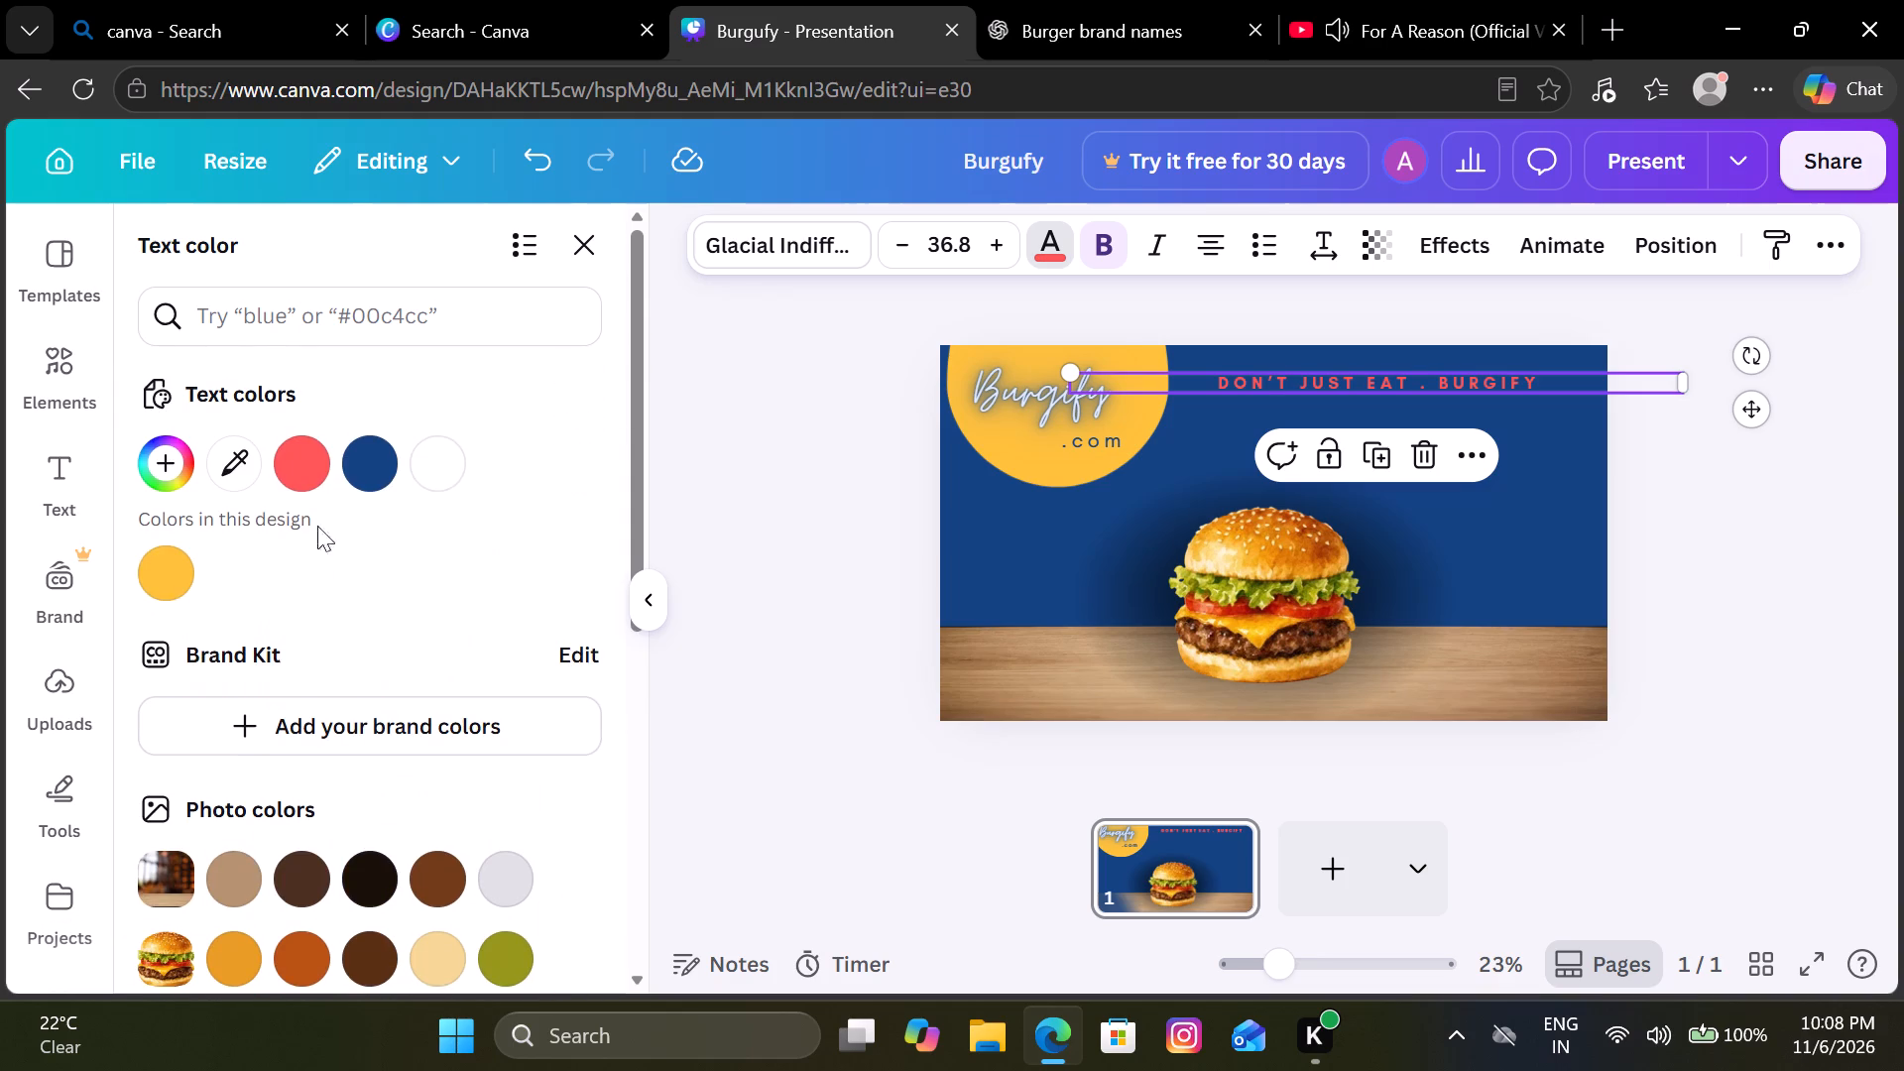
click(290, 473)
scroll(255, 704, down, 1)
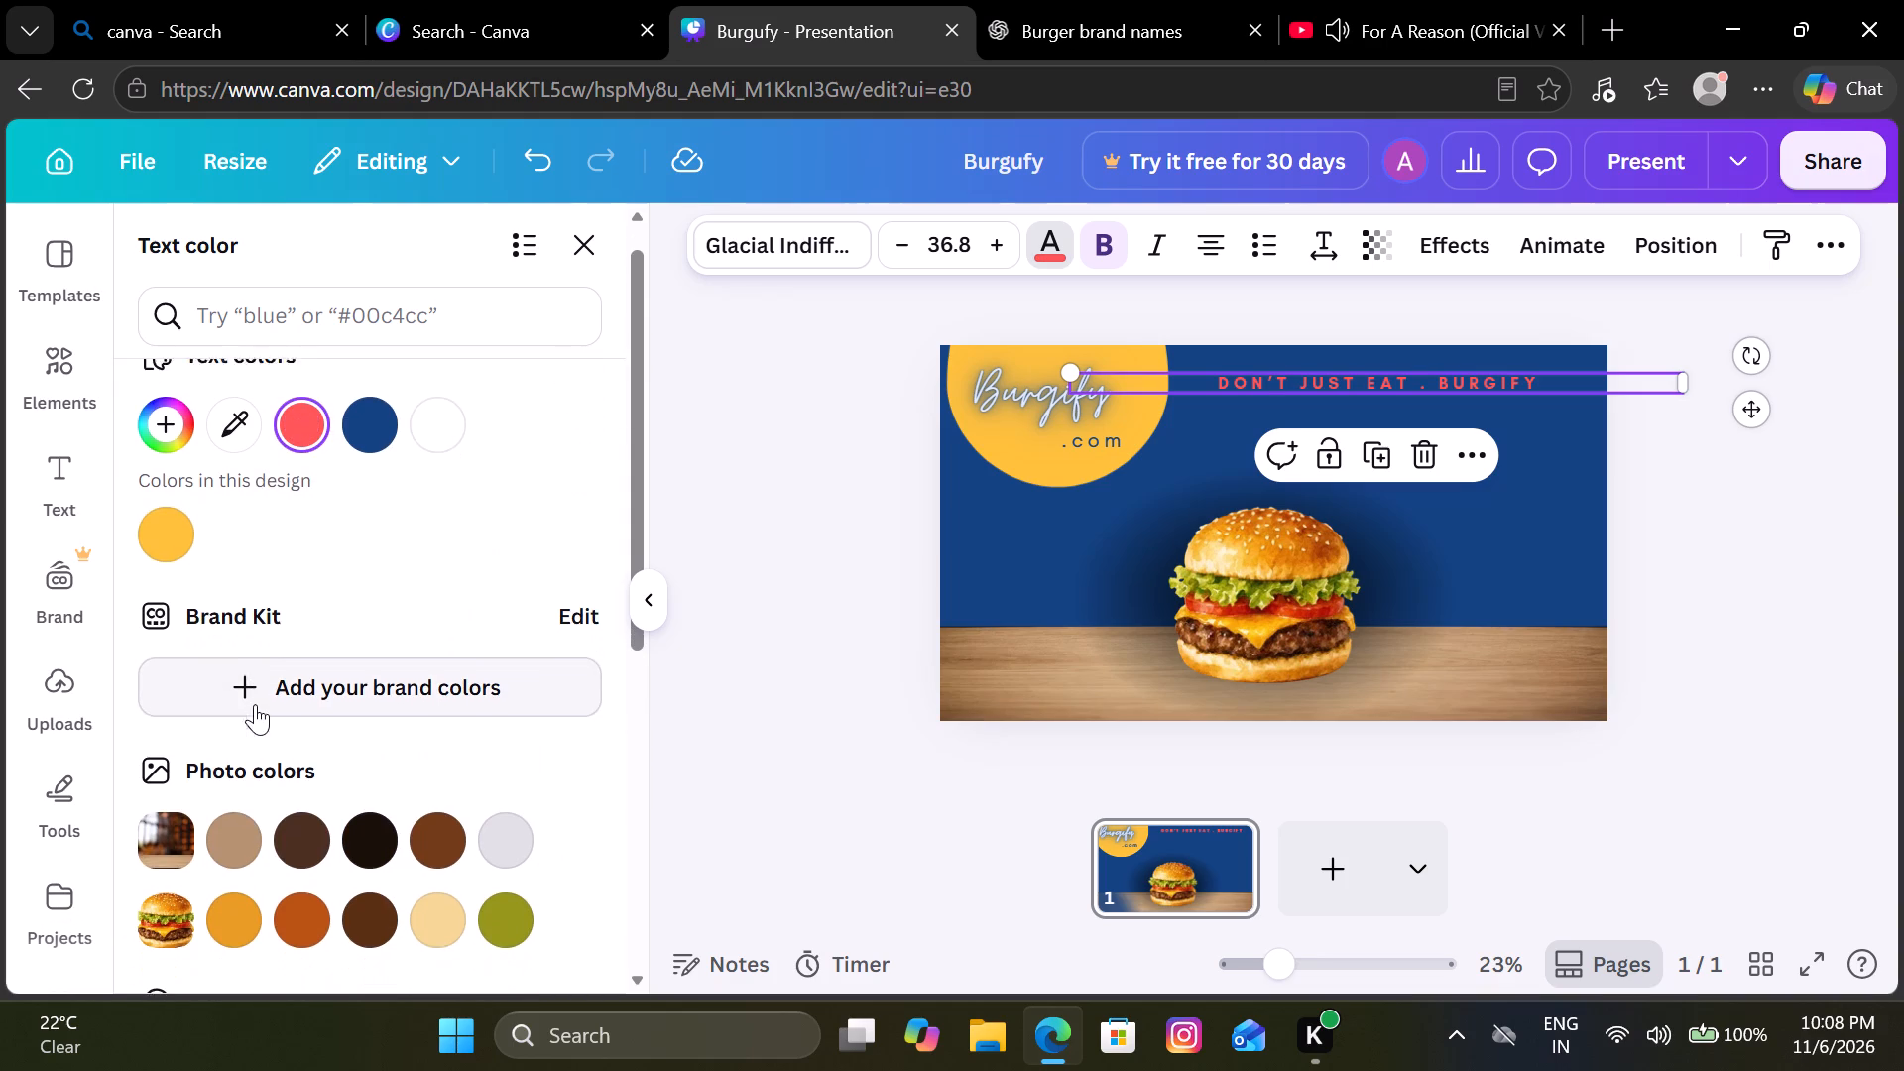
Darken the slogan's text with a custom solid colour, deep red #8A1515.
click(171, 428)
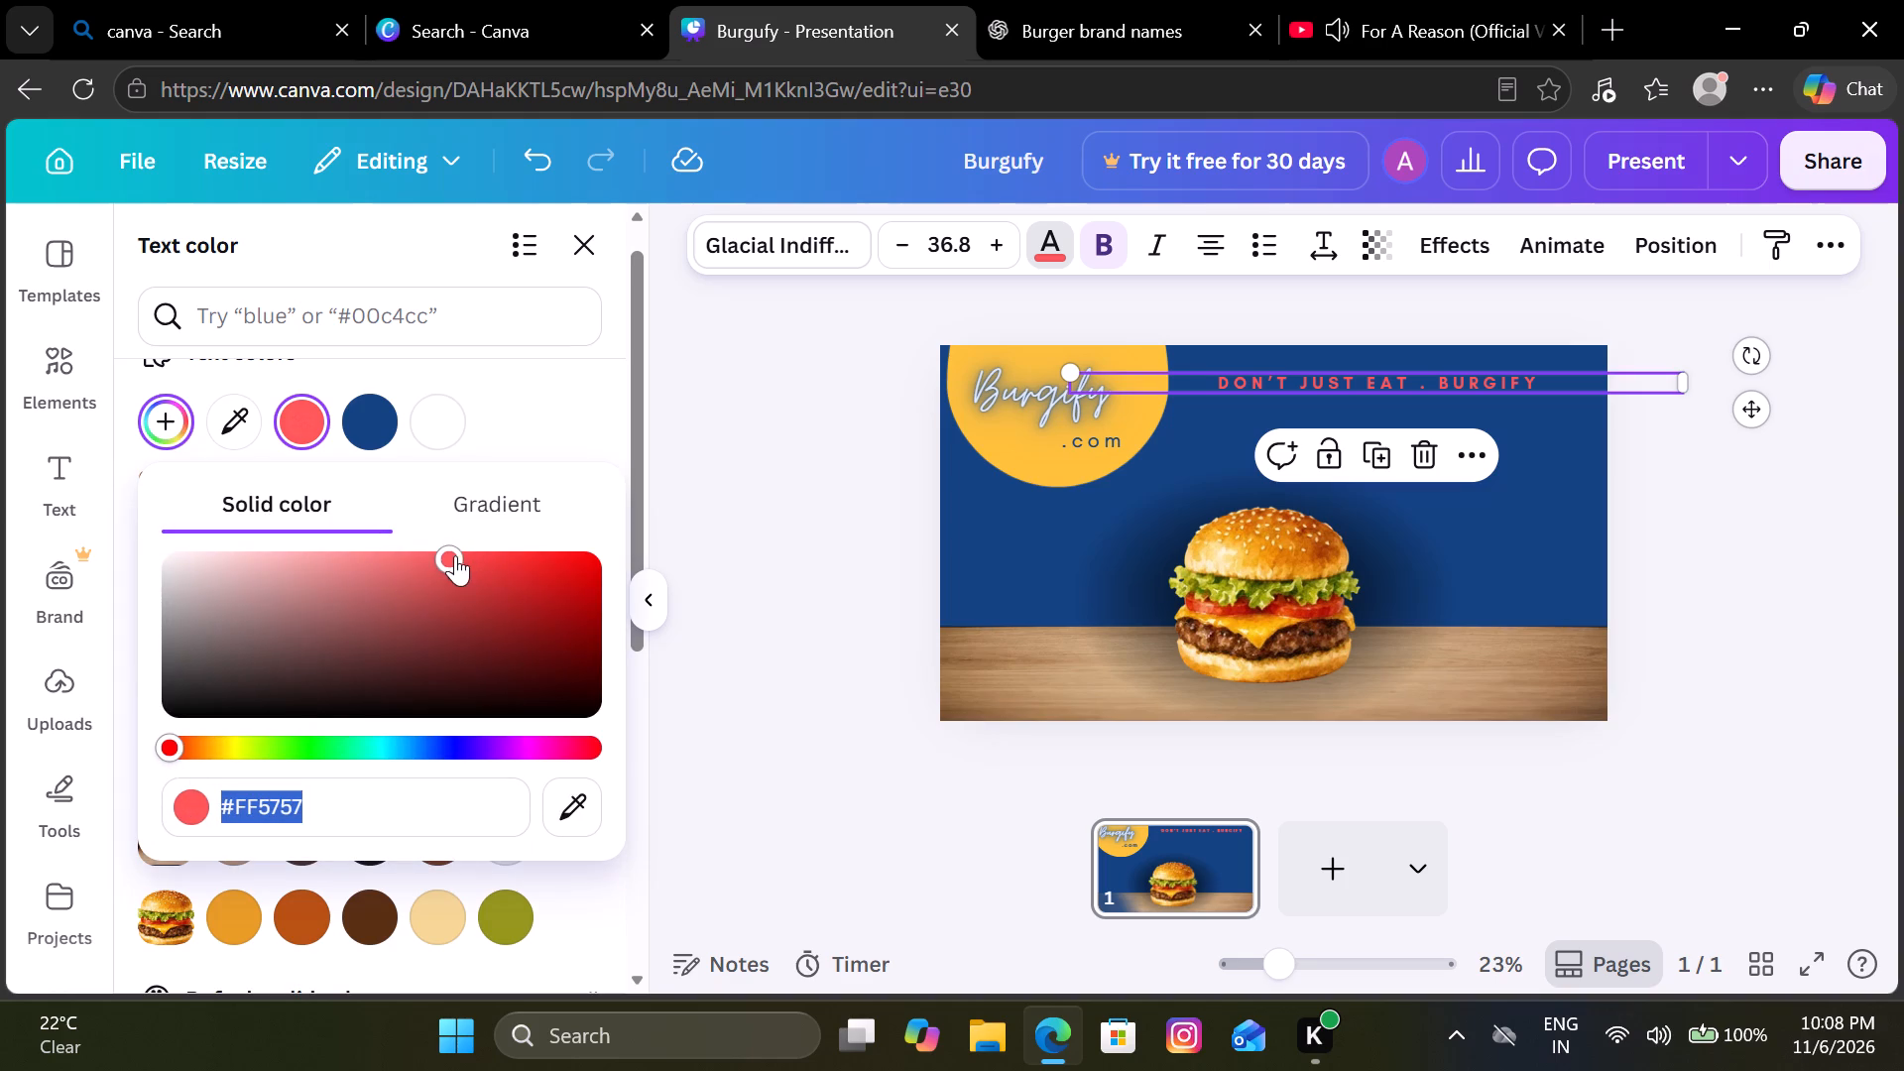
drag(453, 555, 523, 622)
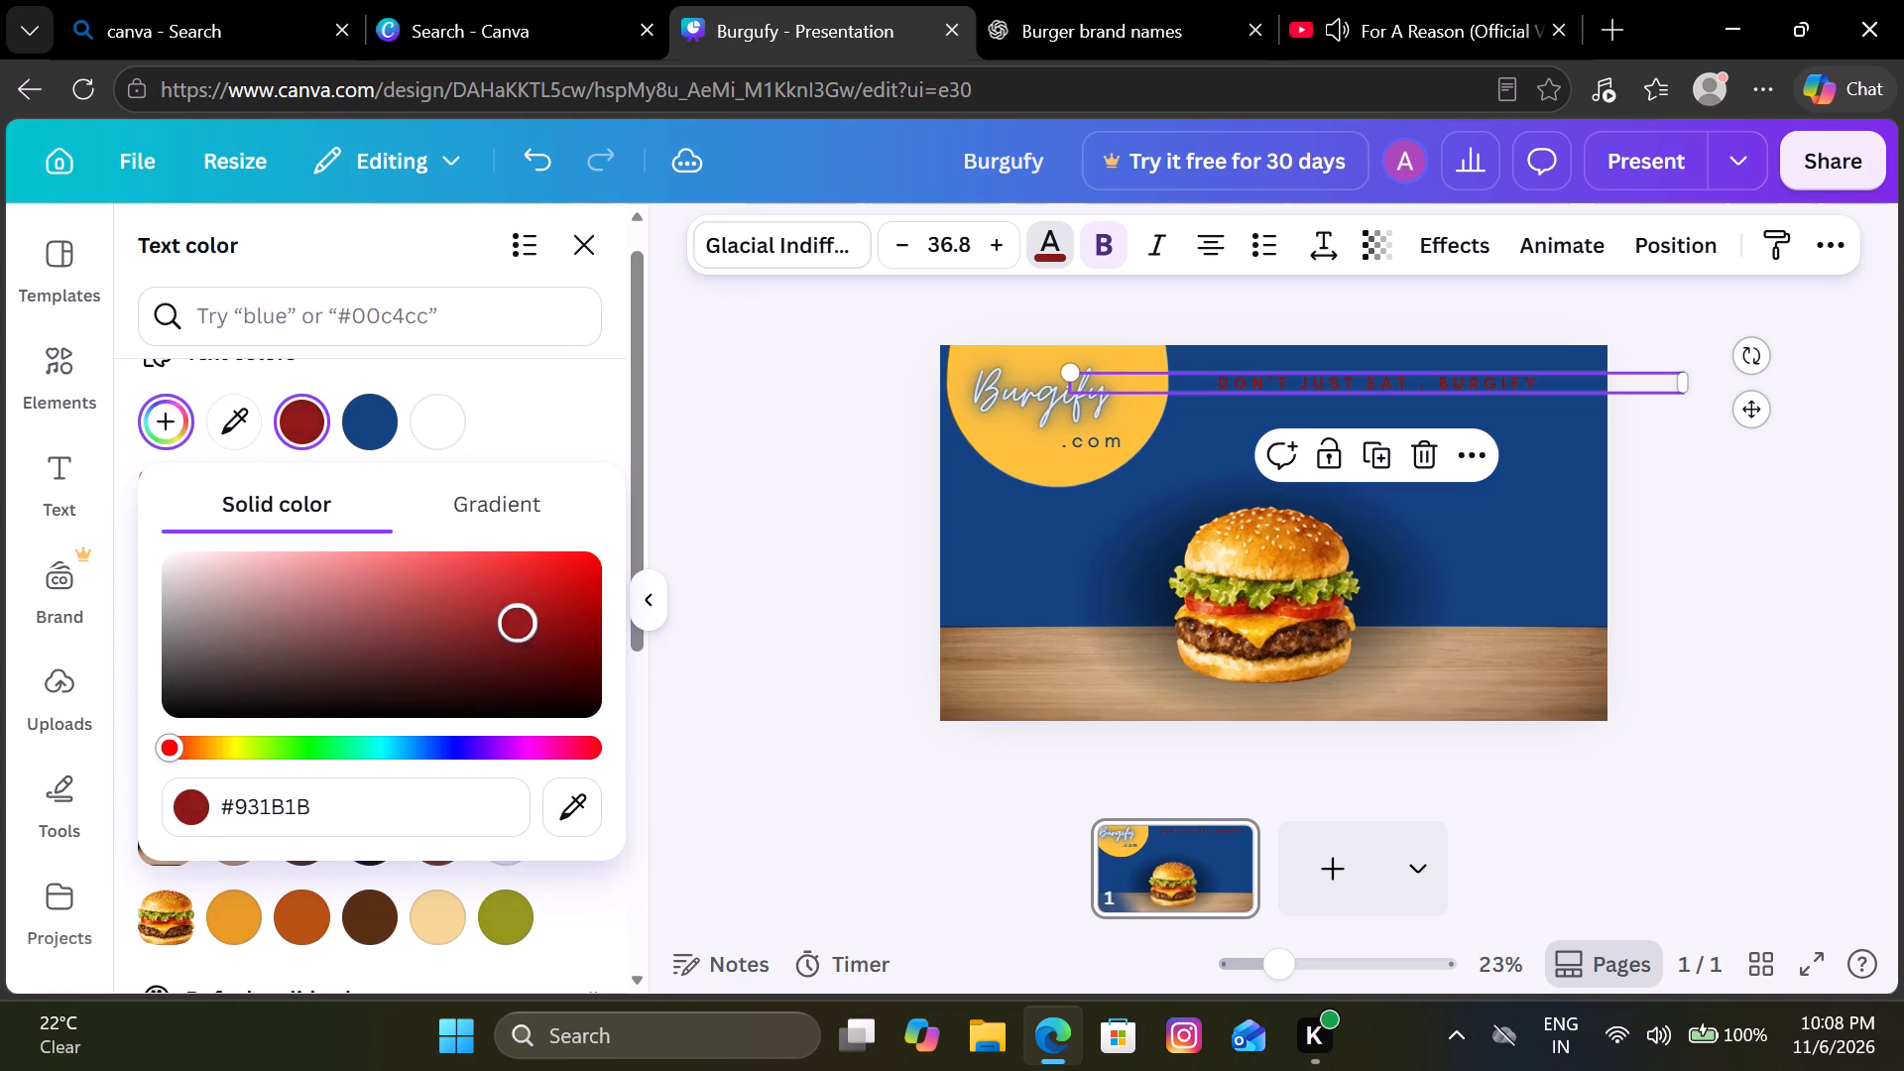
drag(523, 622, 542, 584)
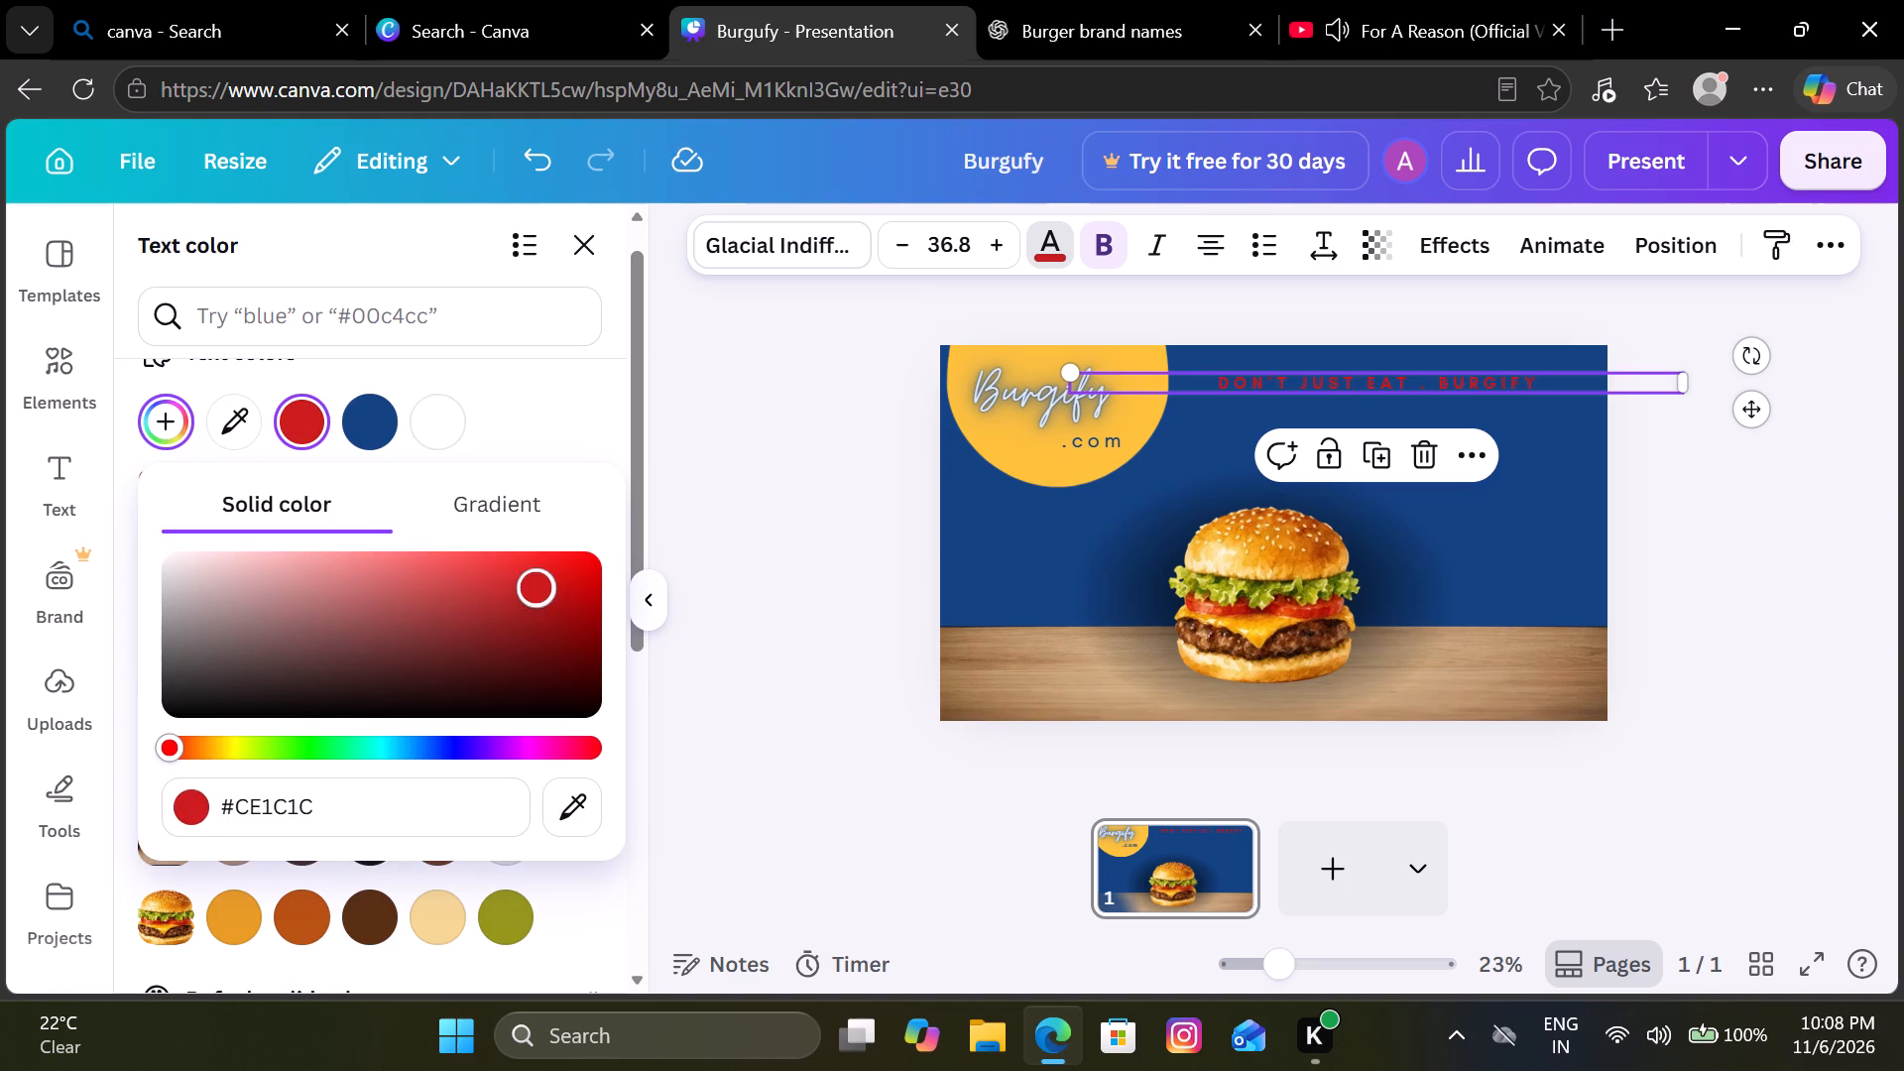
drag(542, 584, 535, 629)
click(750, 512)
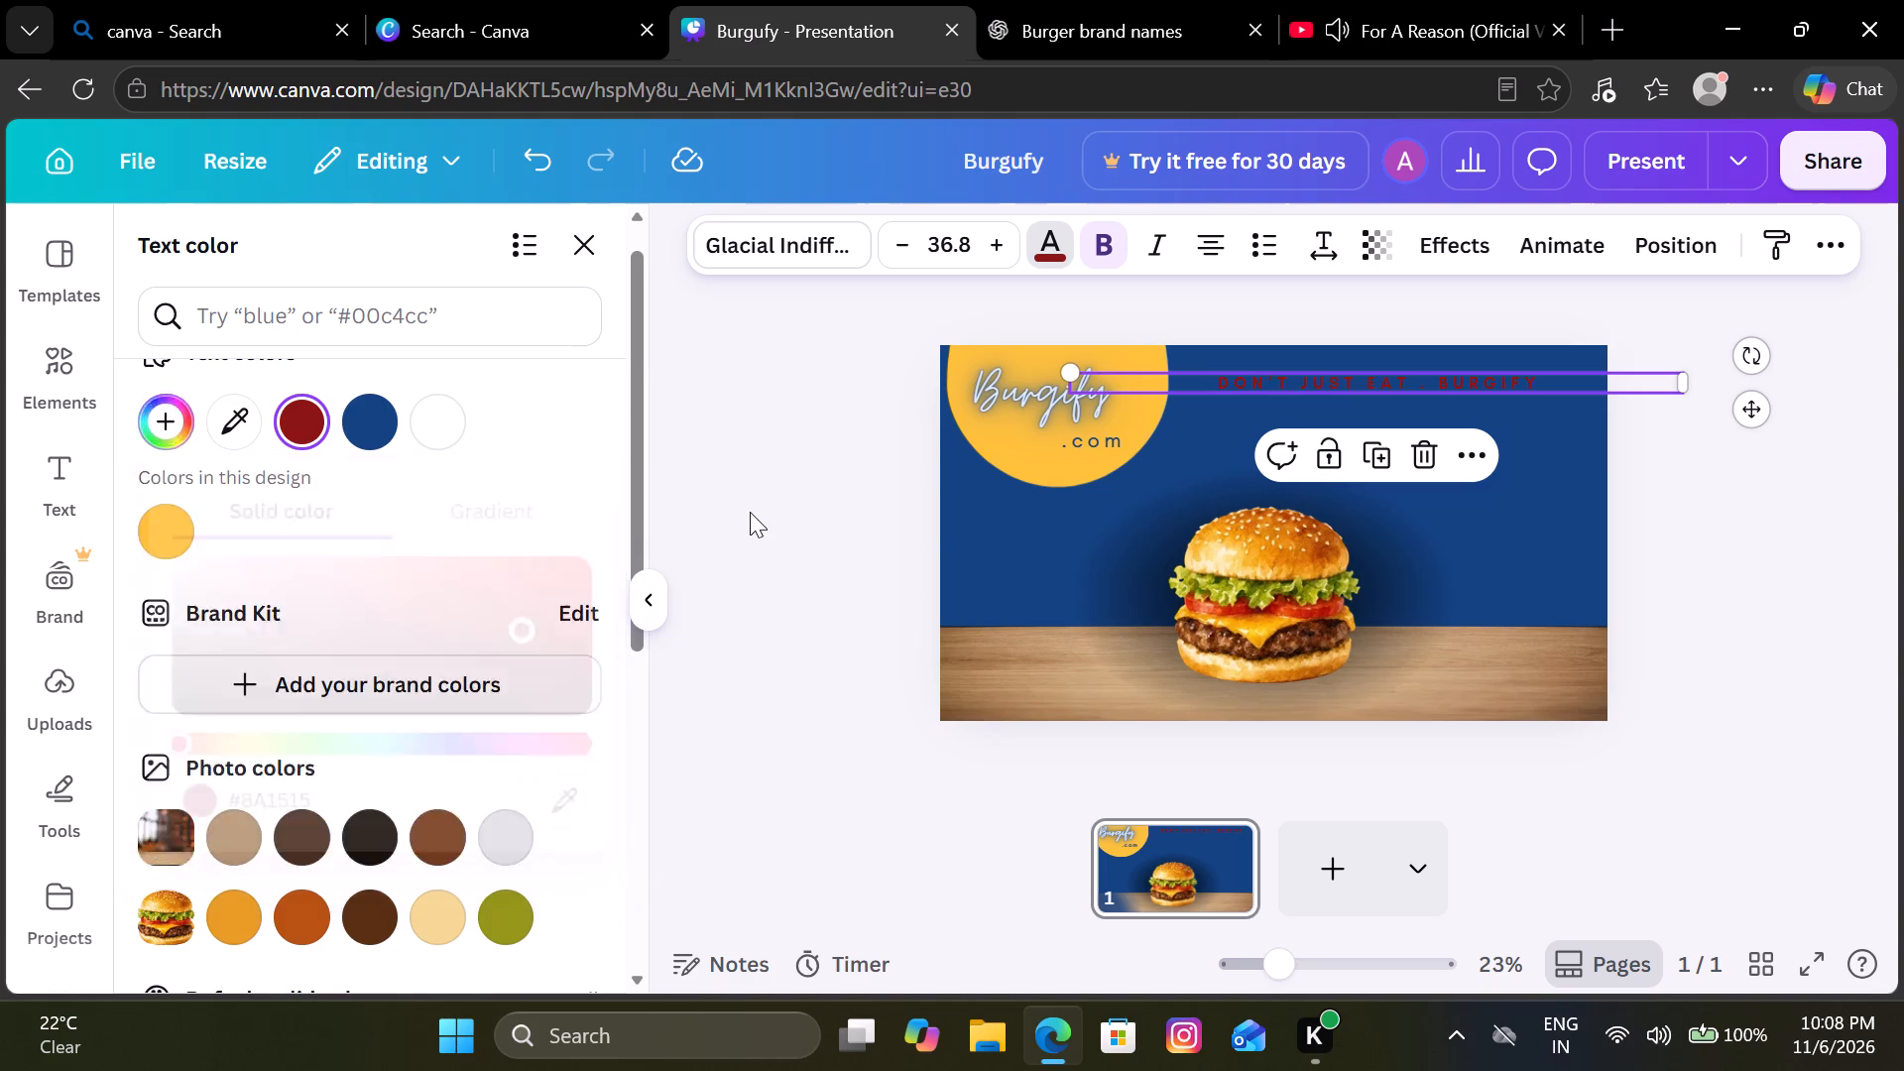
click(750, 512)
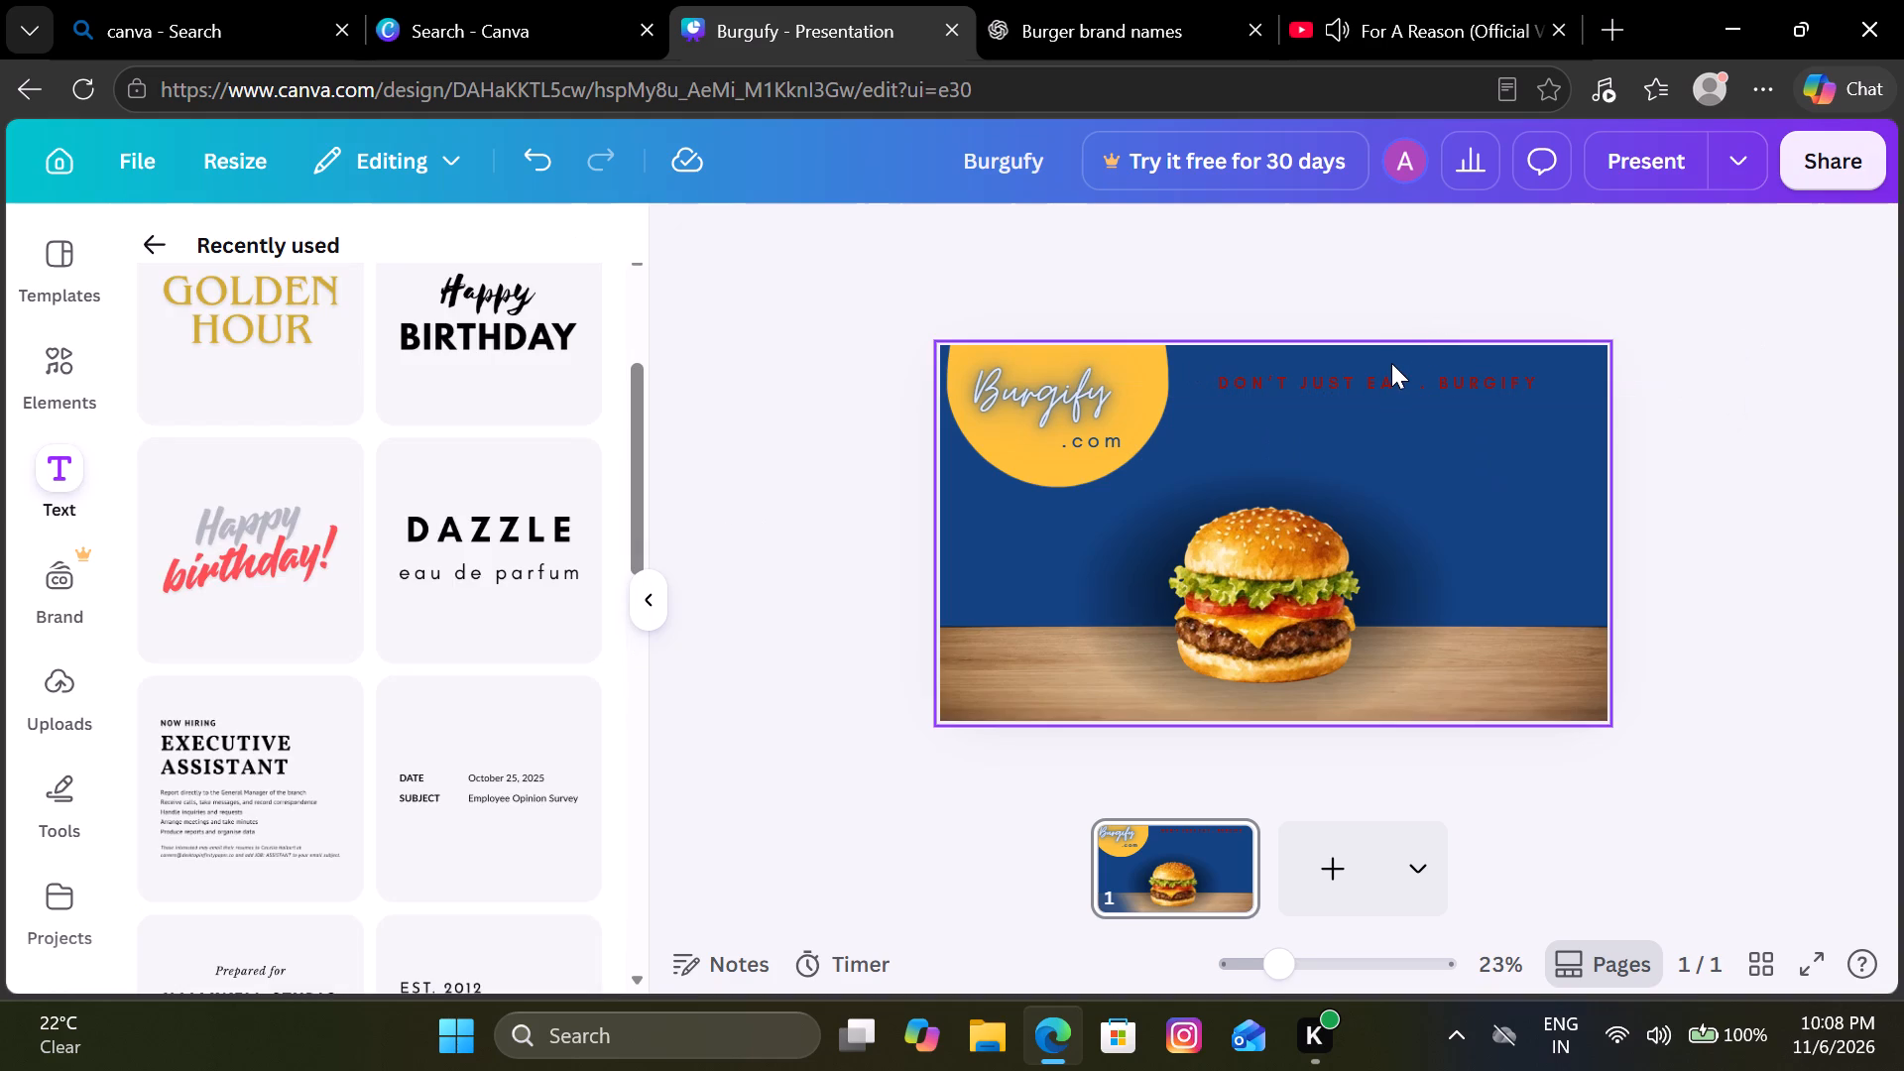
click(1391, 372)
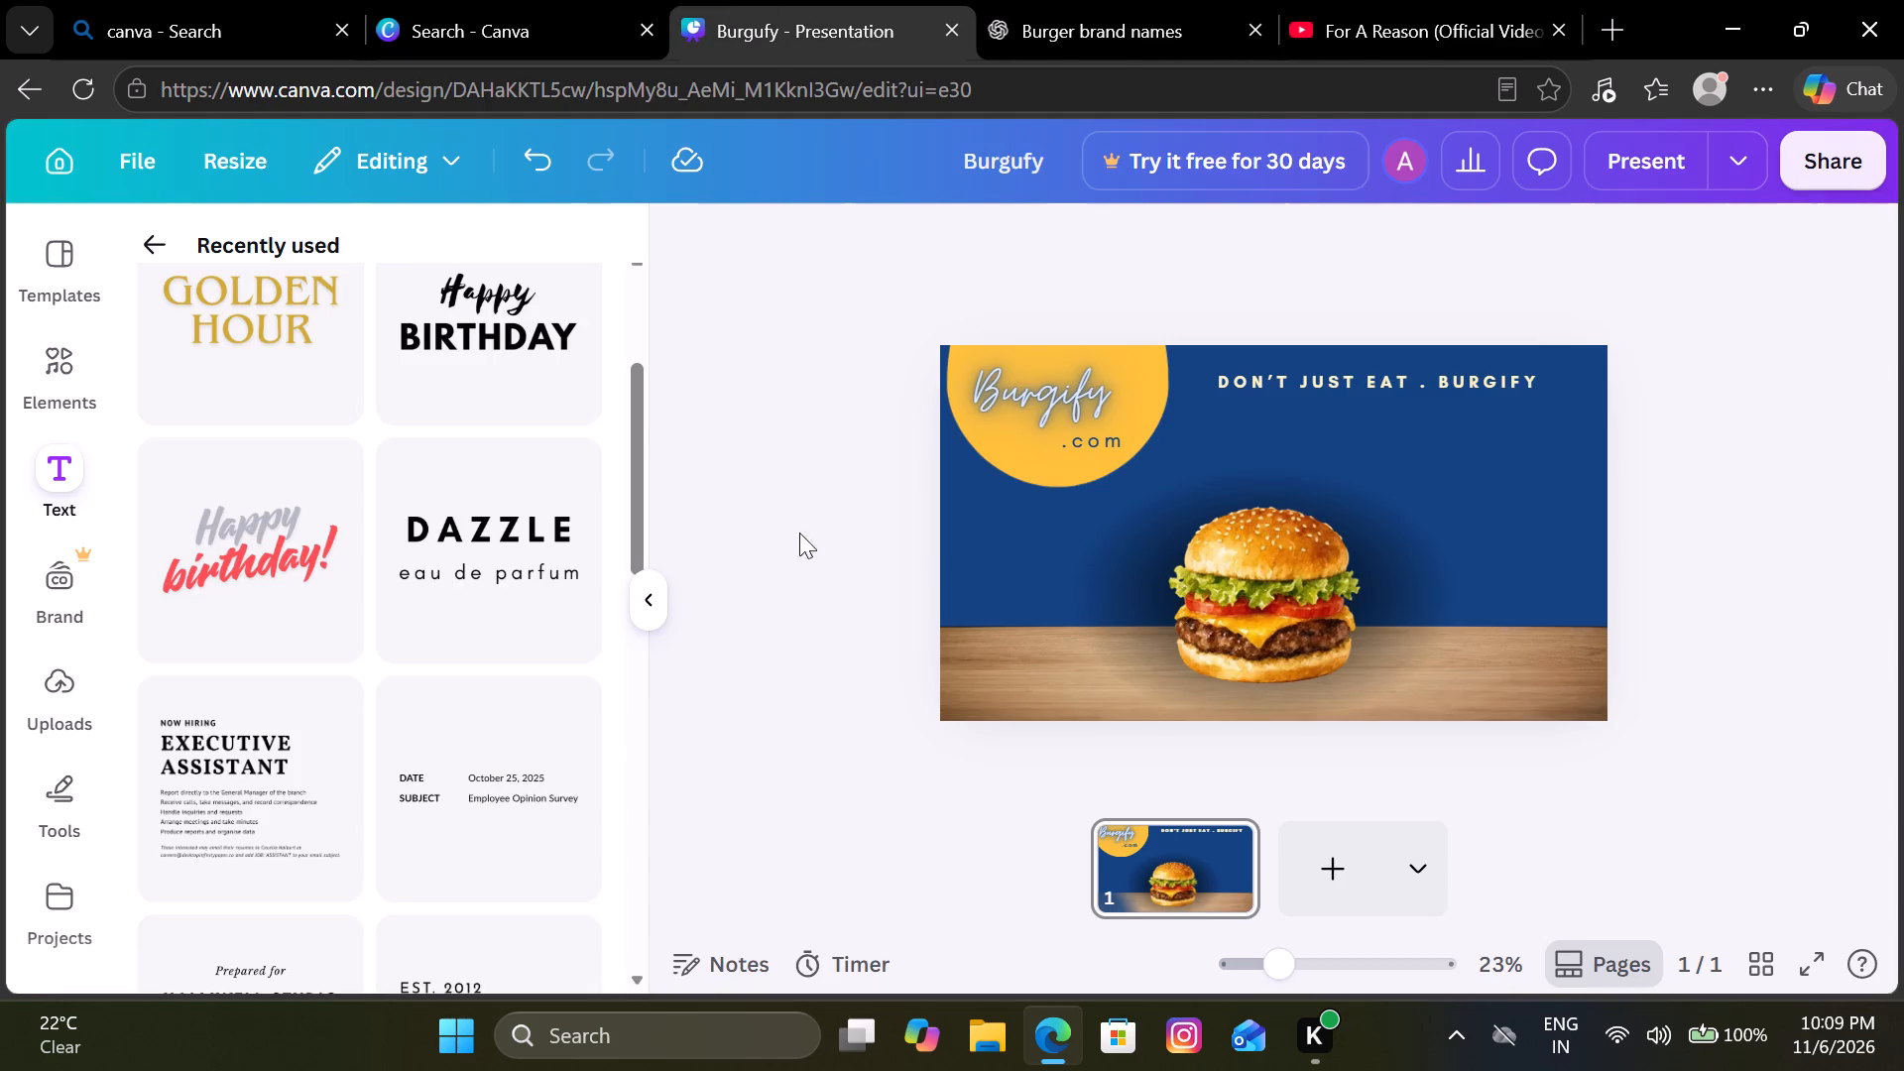
Delete the ".com" text below the Burgify logo.
click(1091, 437)
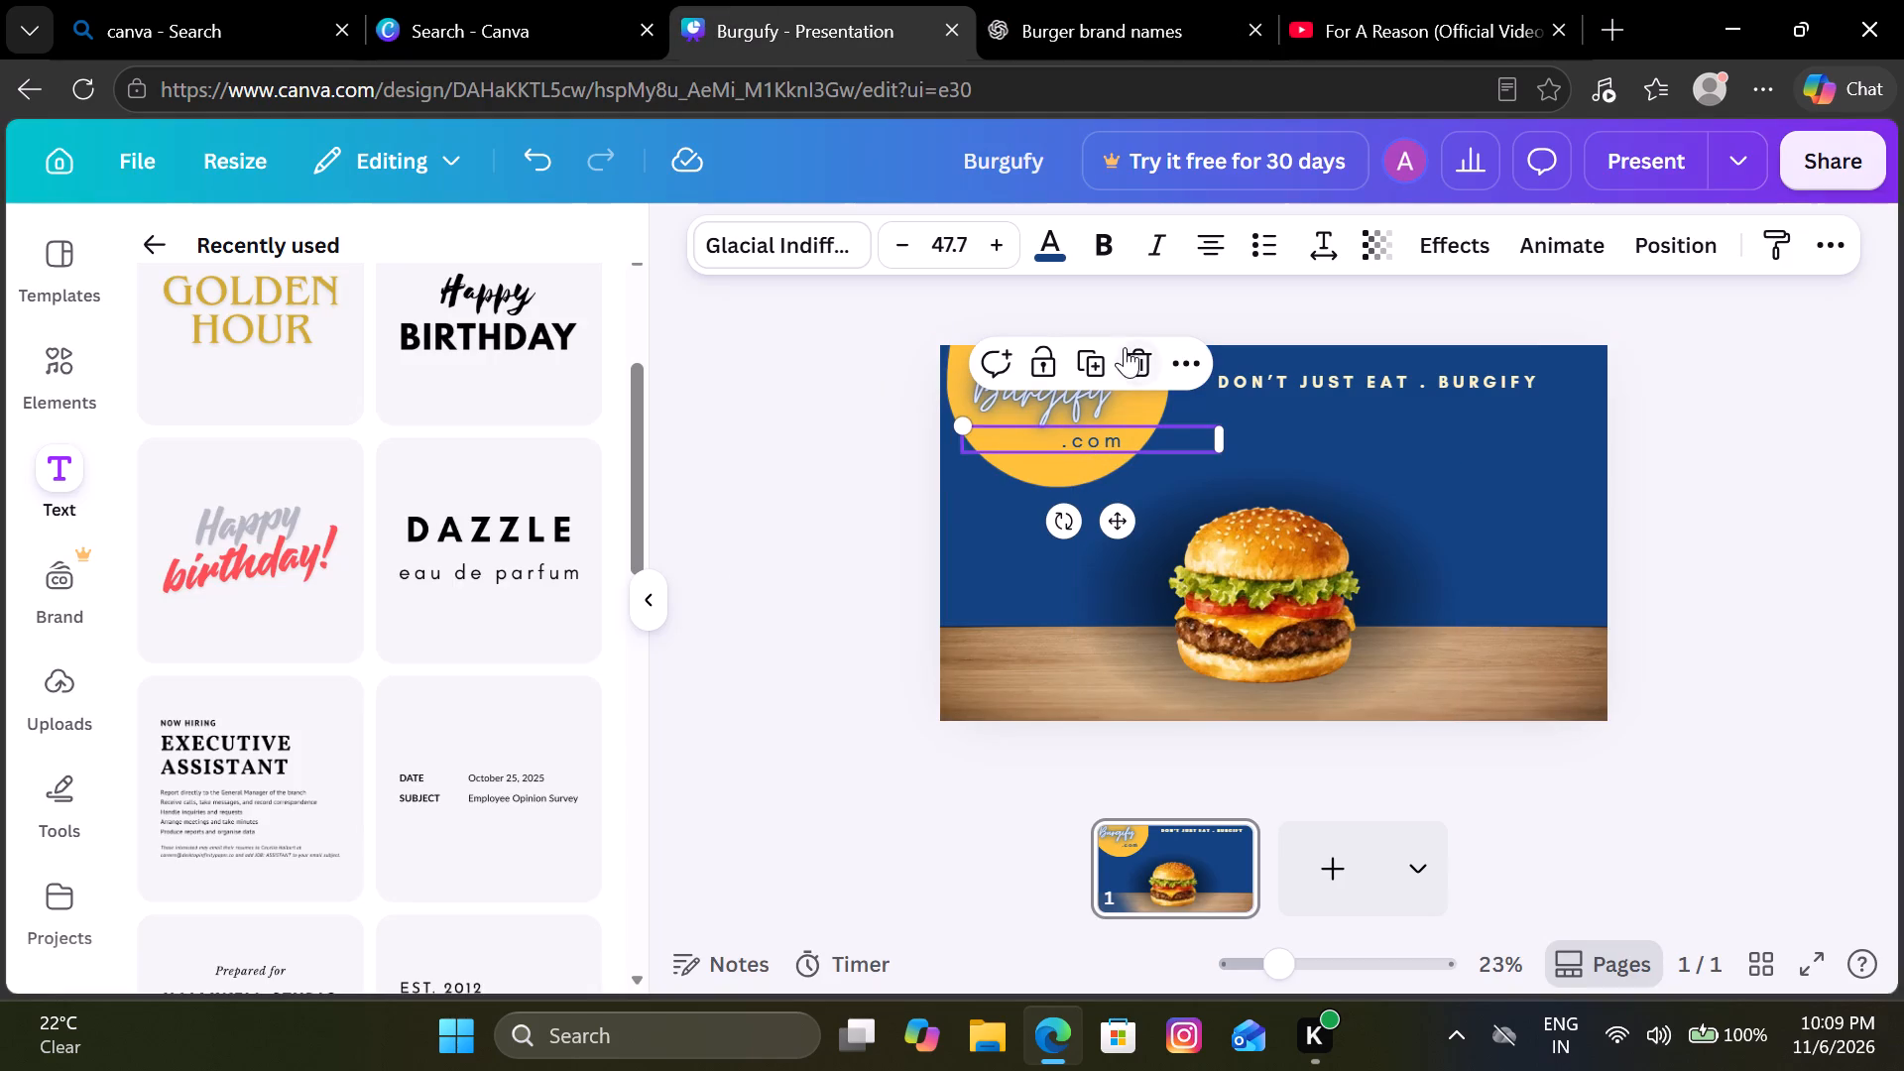
click(1142, 346)
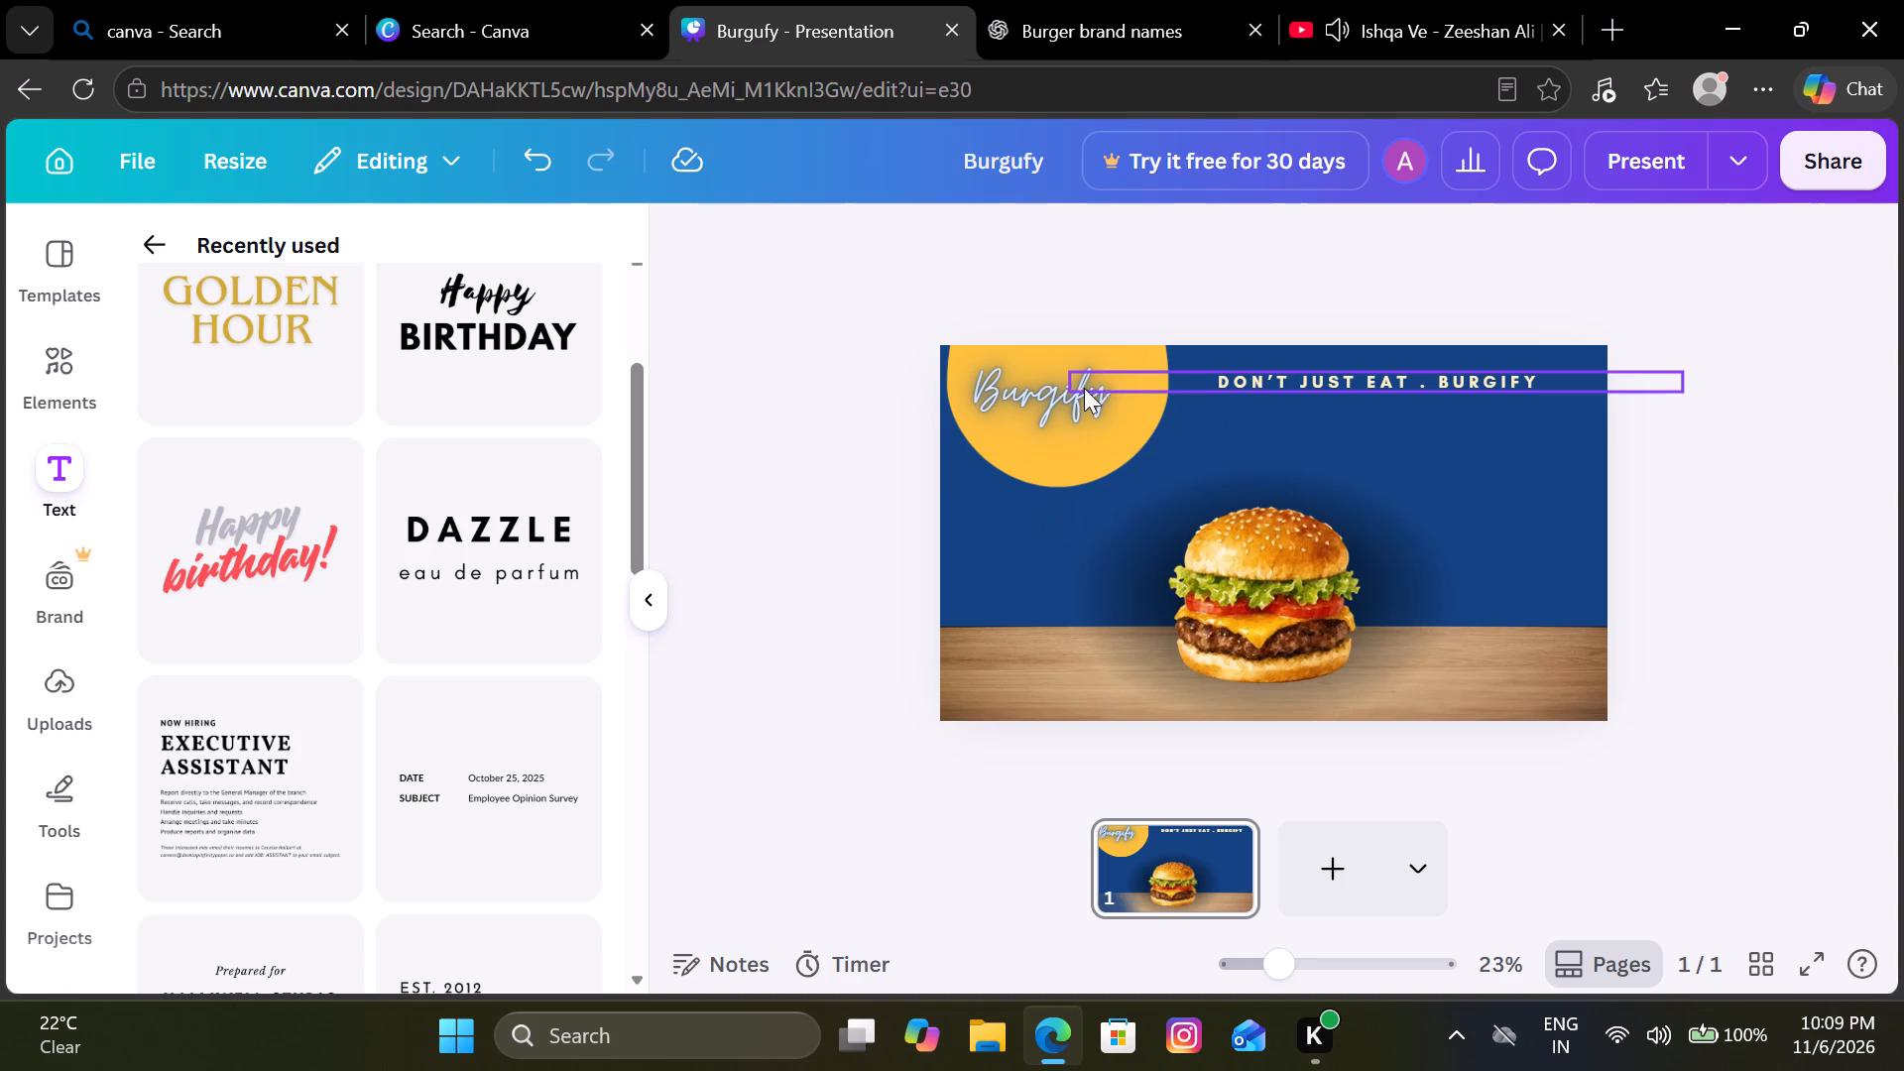
Enlarge the yellow shape behind the Burgify logo to about 734 wide by 1,007 high.
click(1369, 382)
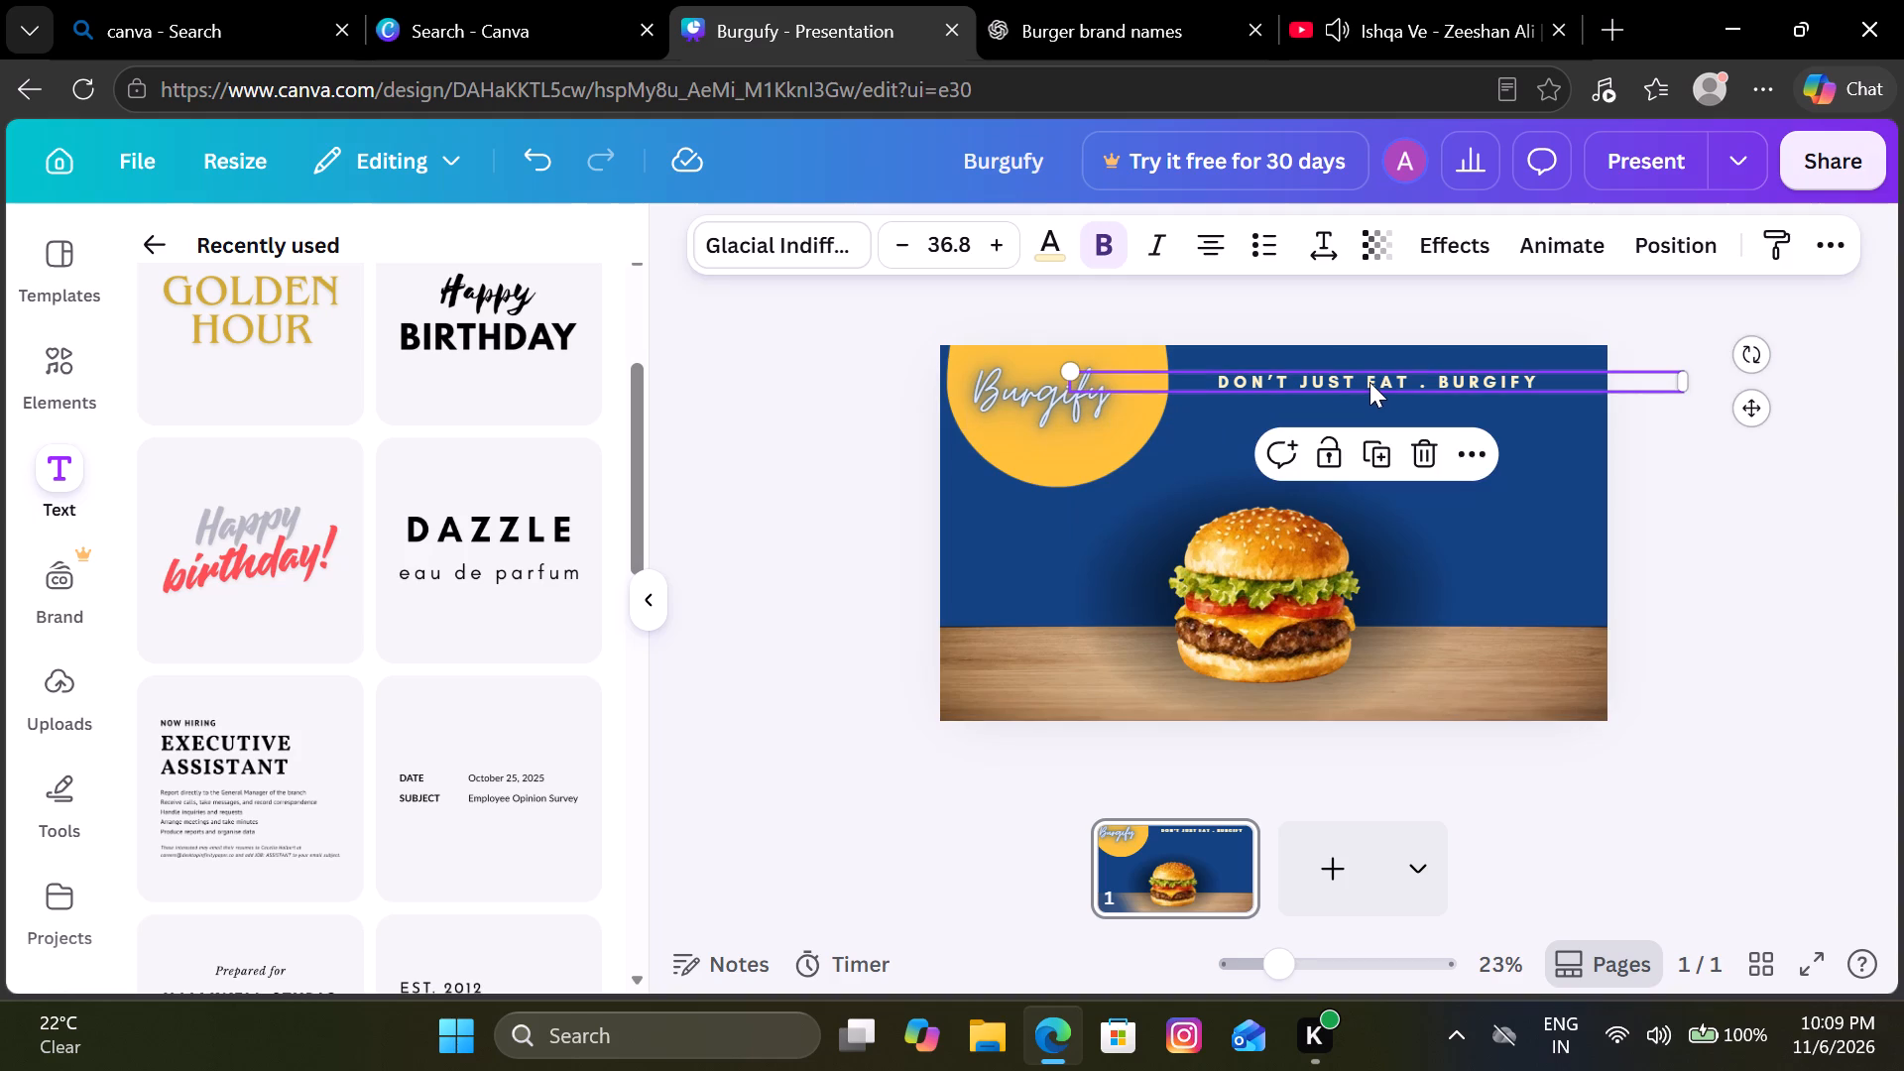
click(1118, 435)
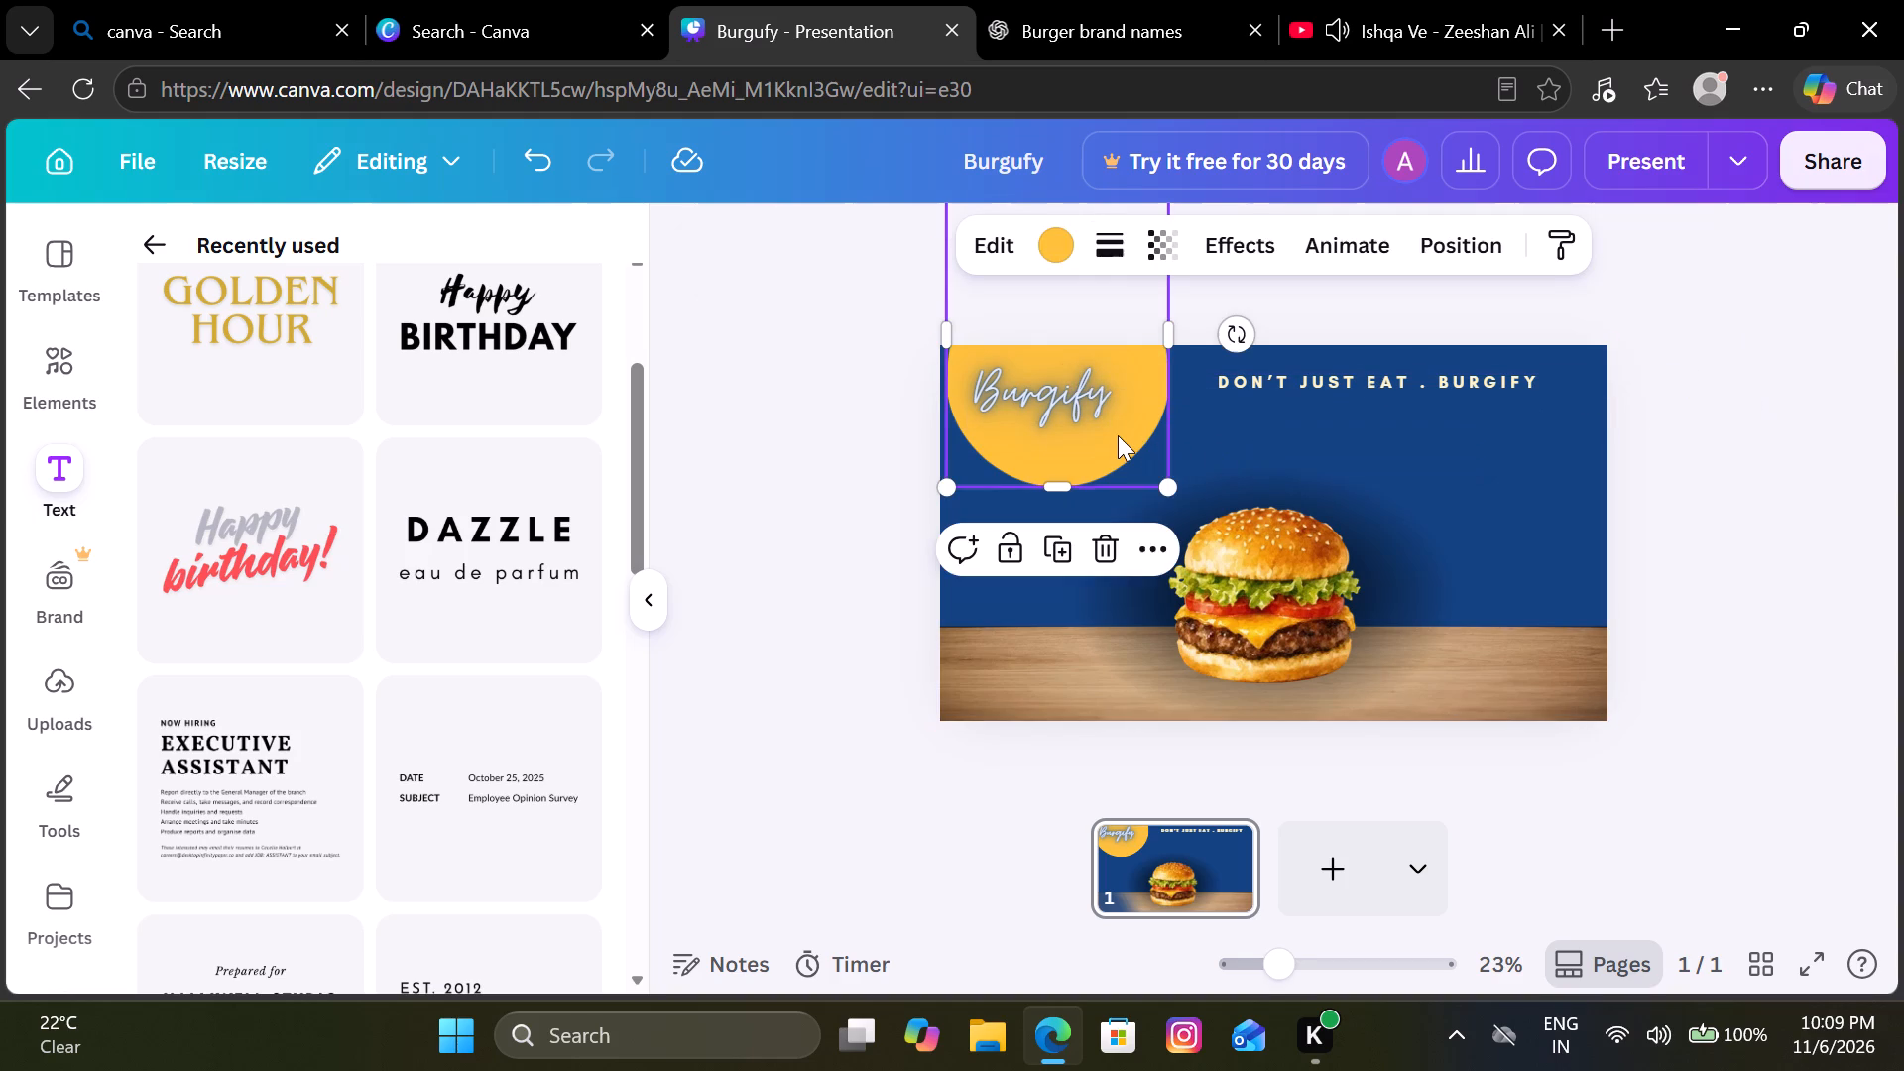
drag(1171, 498, 1235, 525)
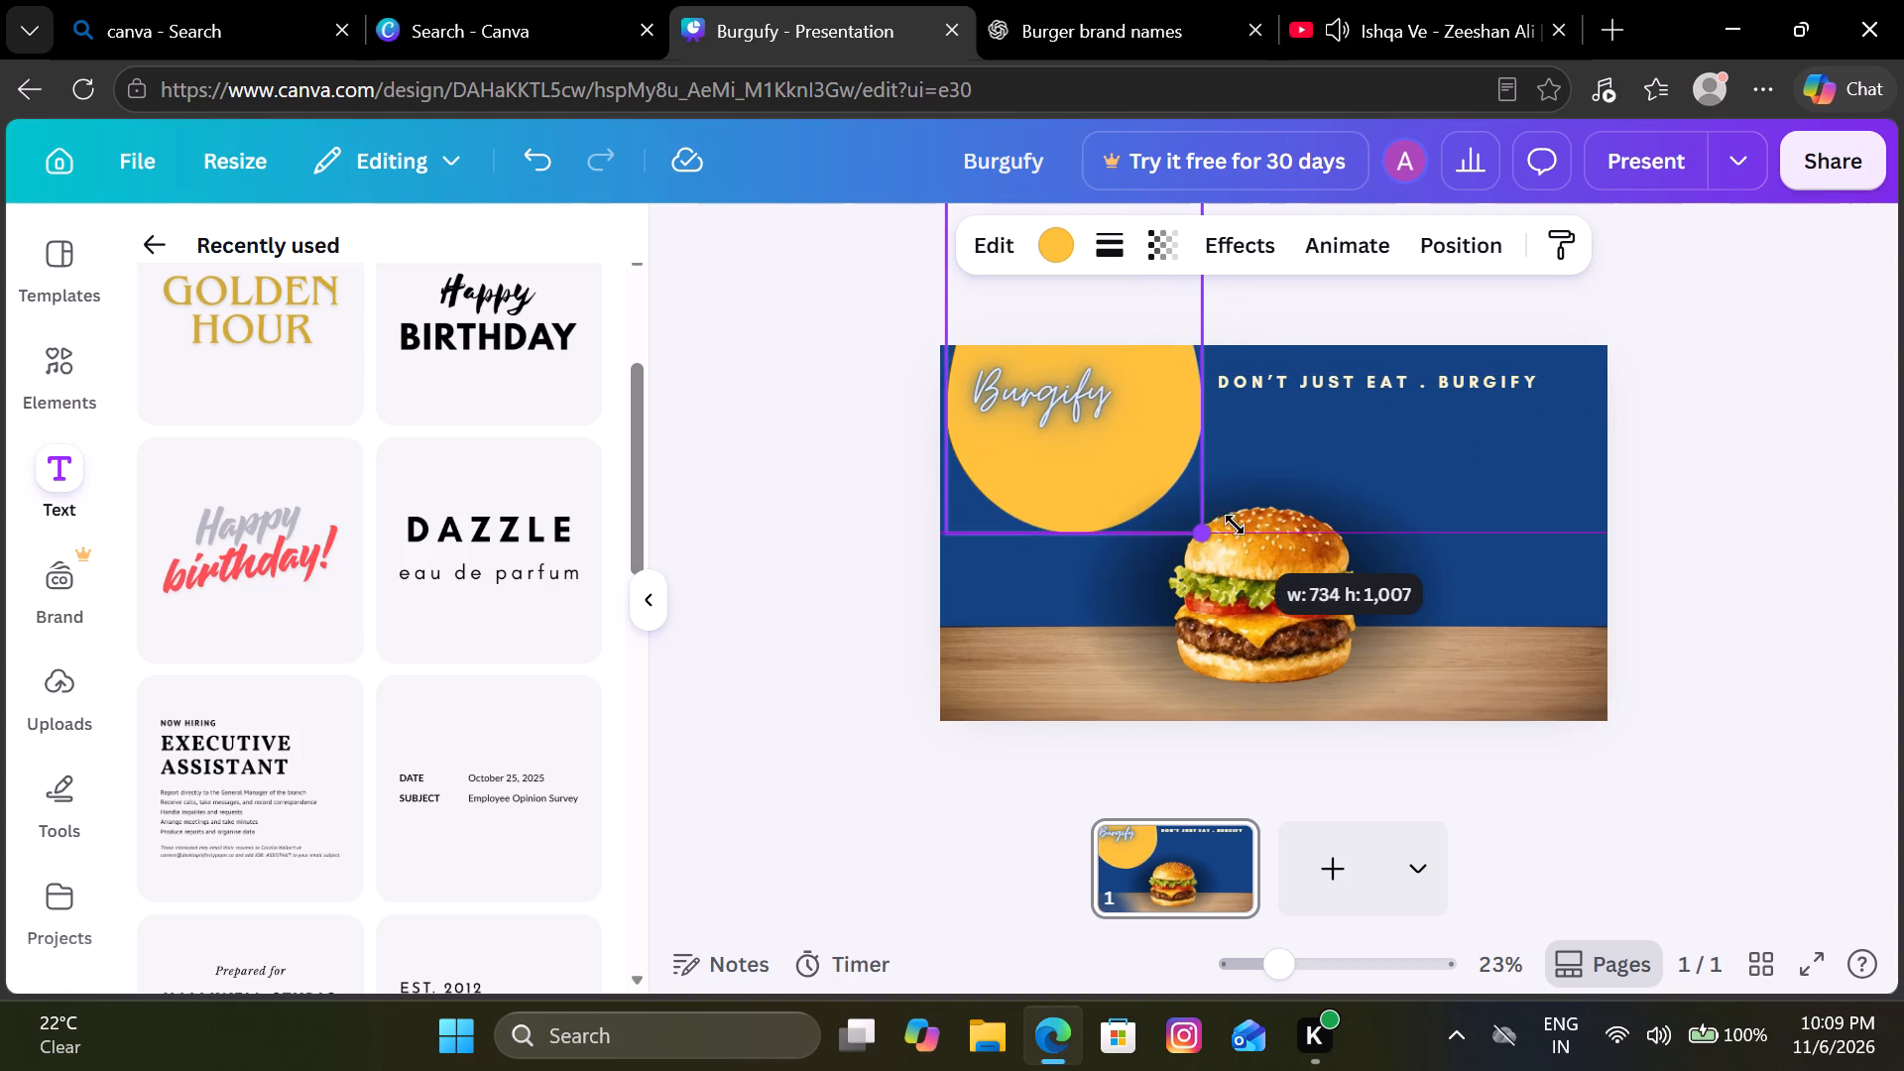
drag(1235, 525, 1237, 526)
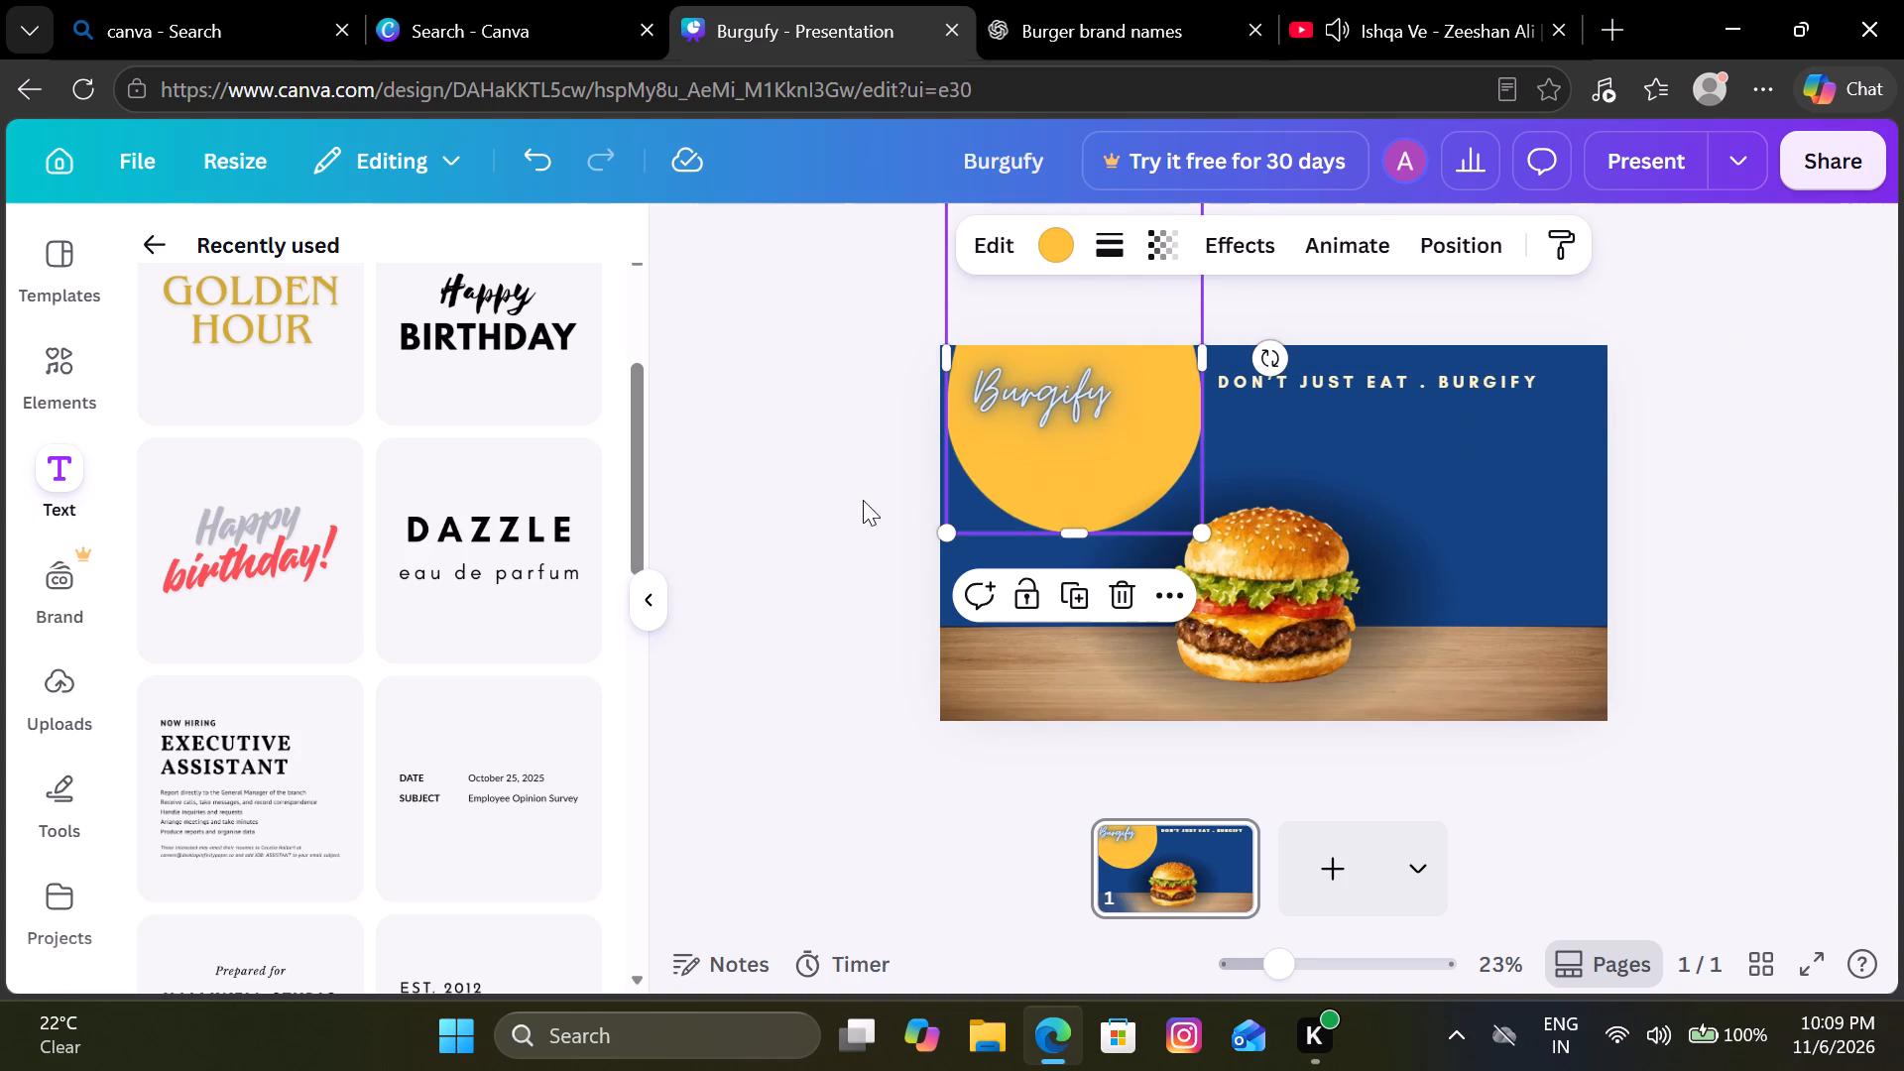
click(803, 486)
click(803, 486)
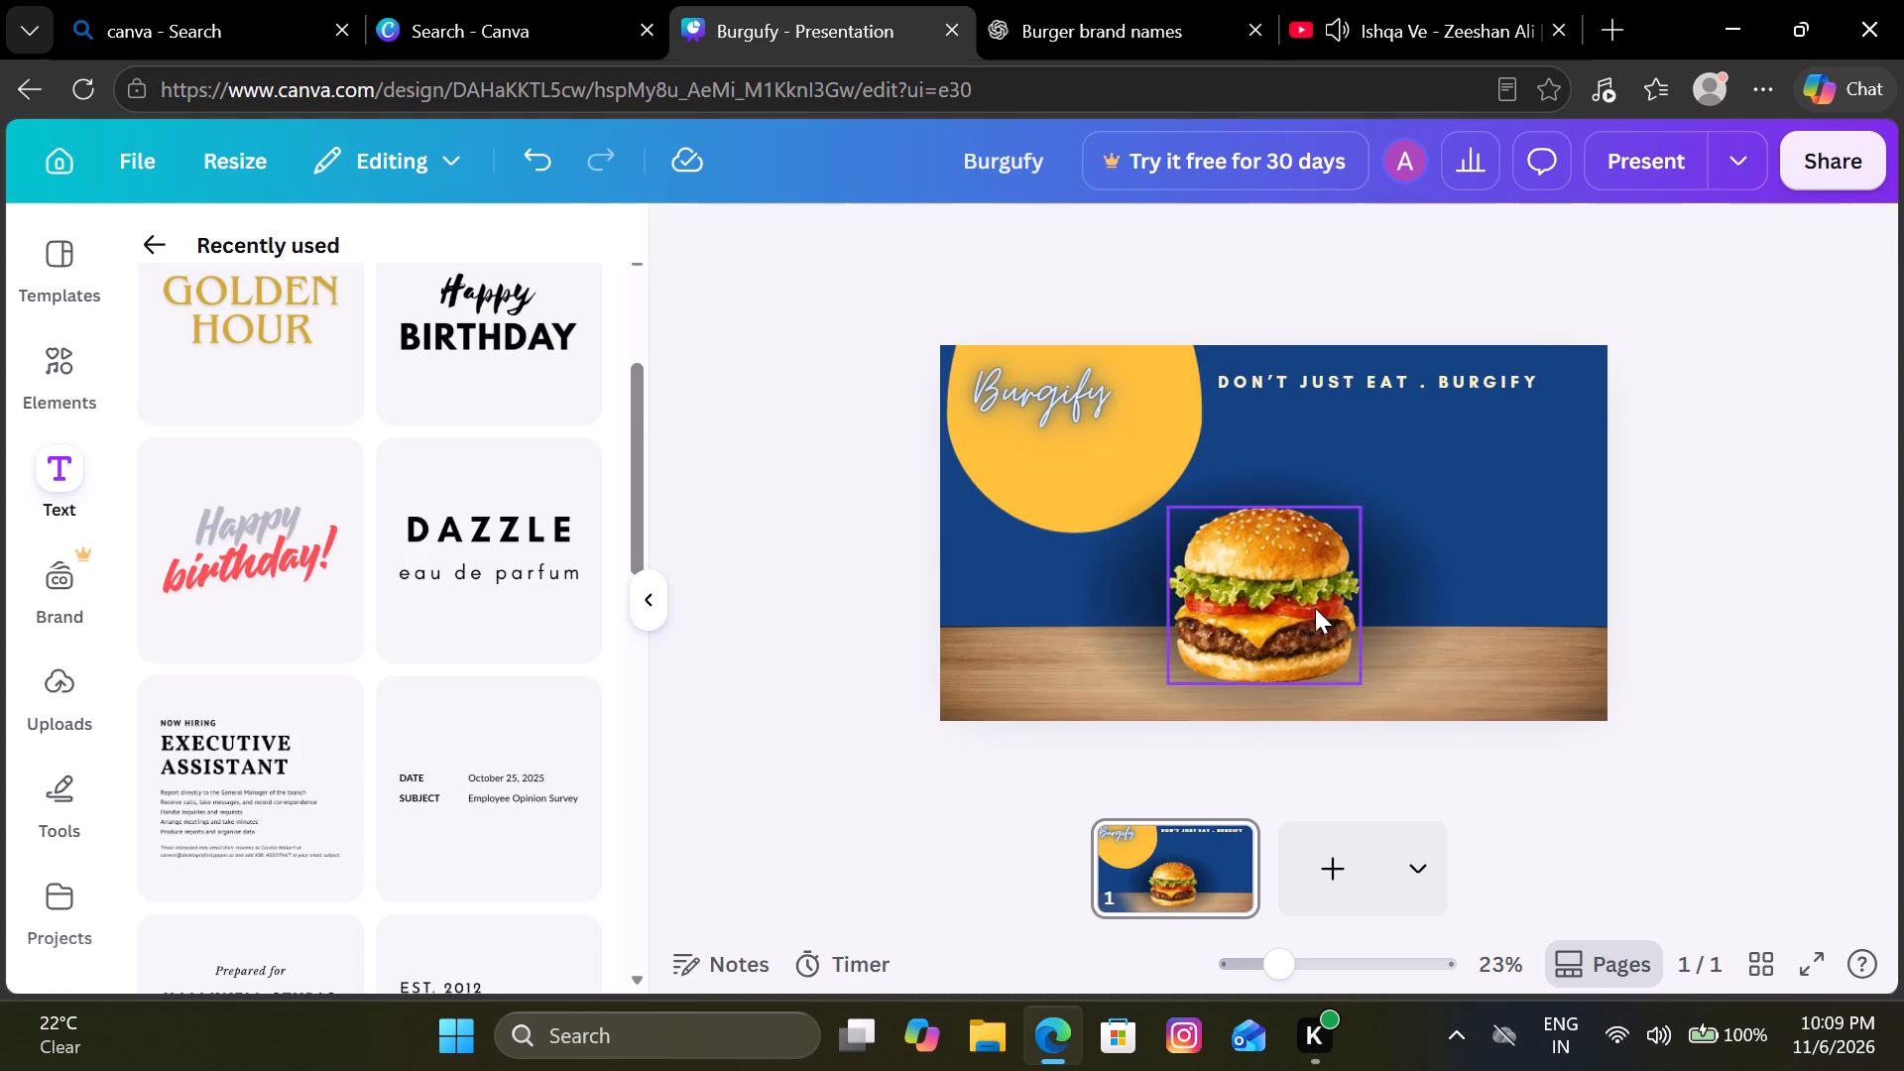
Move the shadow and the burger to the right along the tabletop, keeping the shadow behind the burger.
drag(1409, 562, 1507, 559)
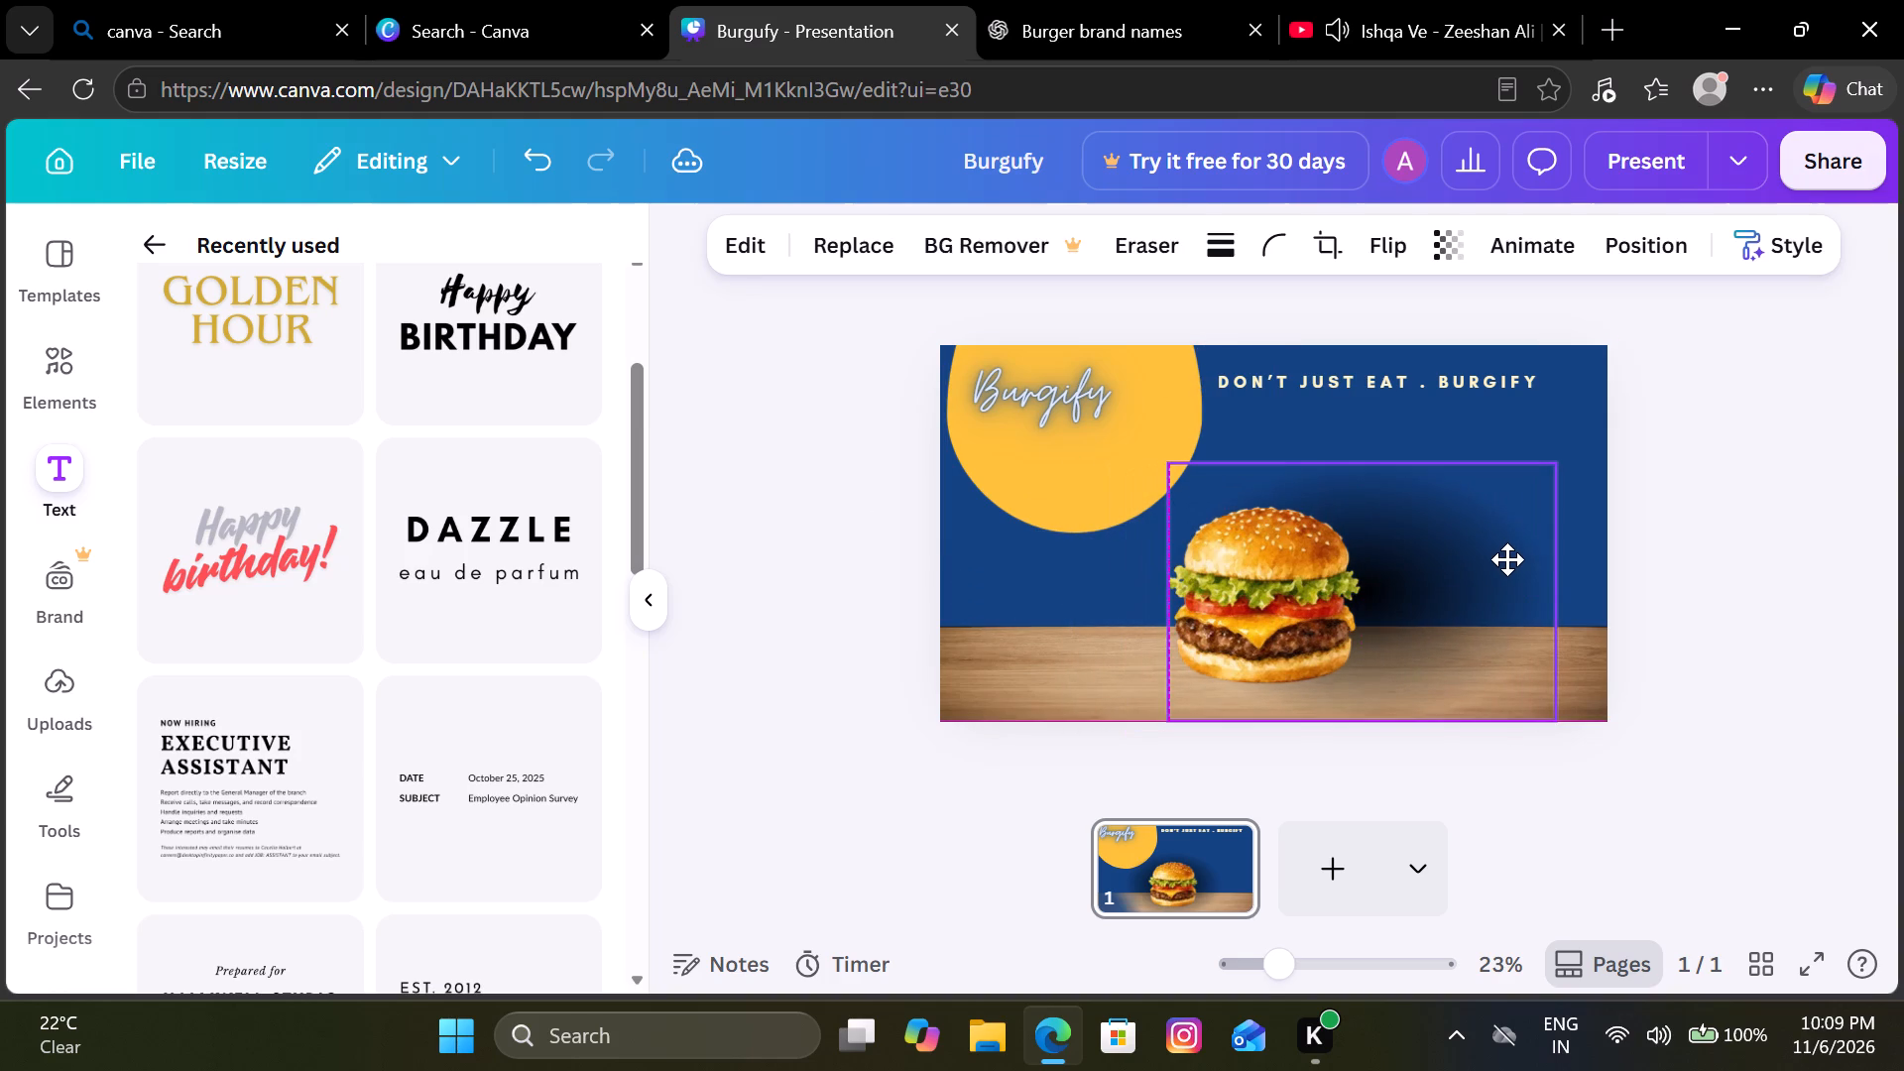
drag(1507, 559, 1494, 559)
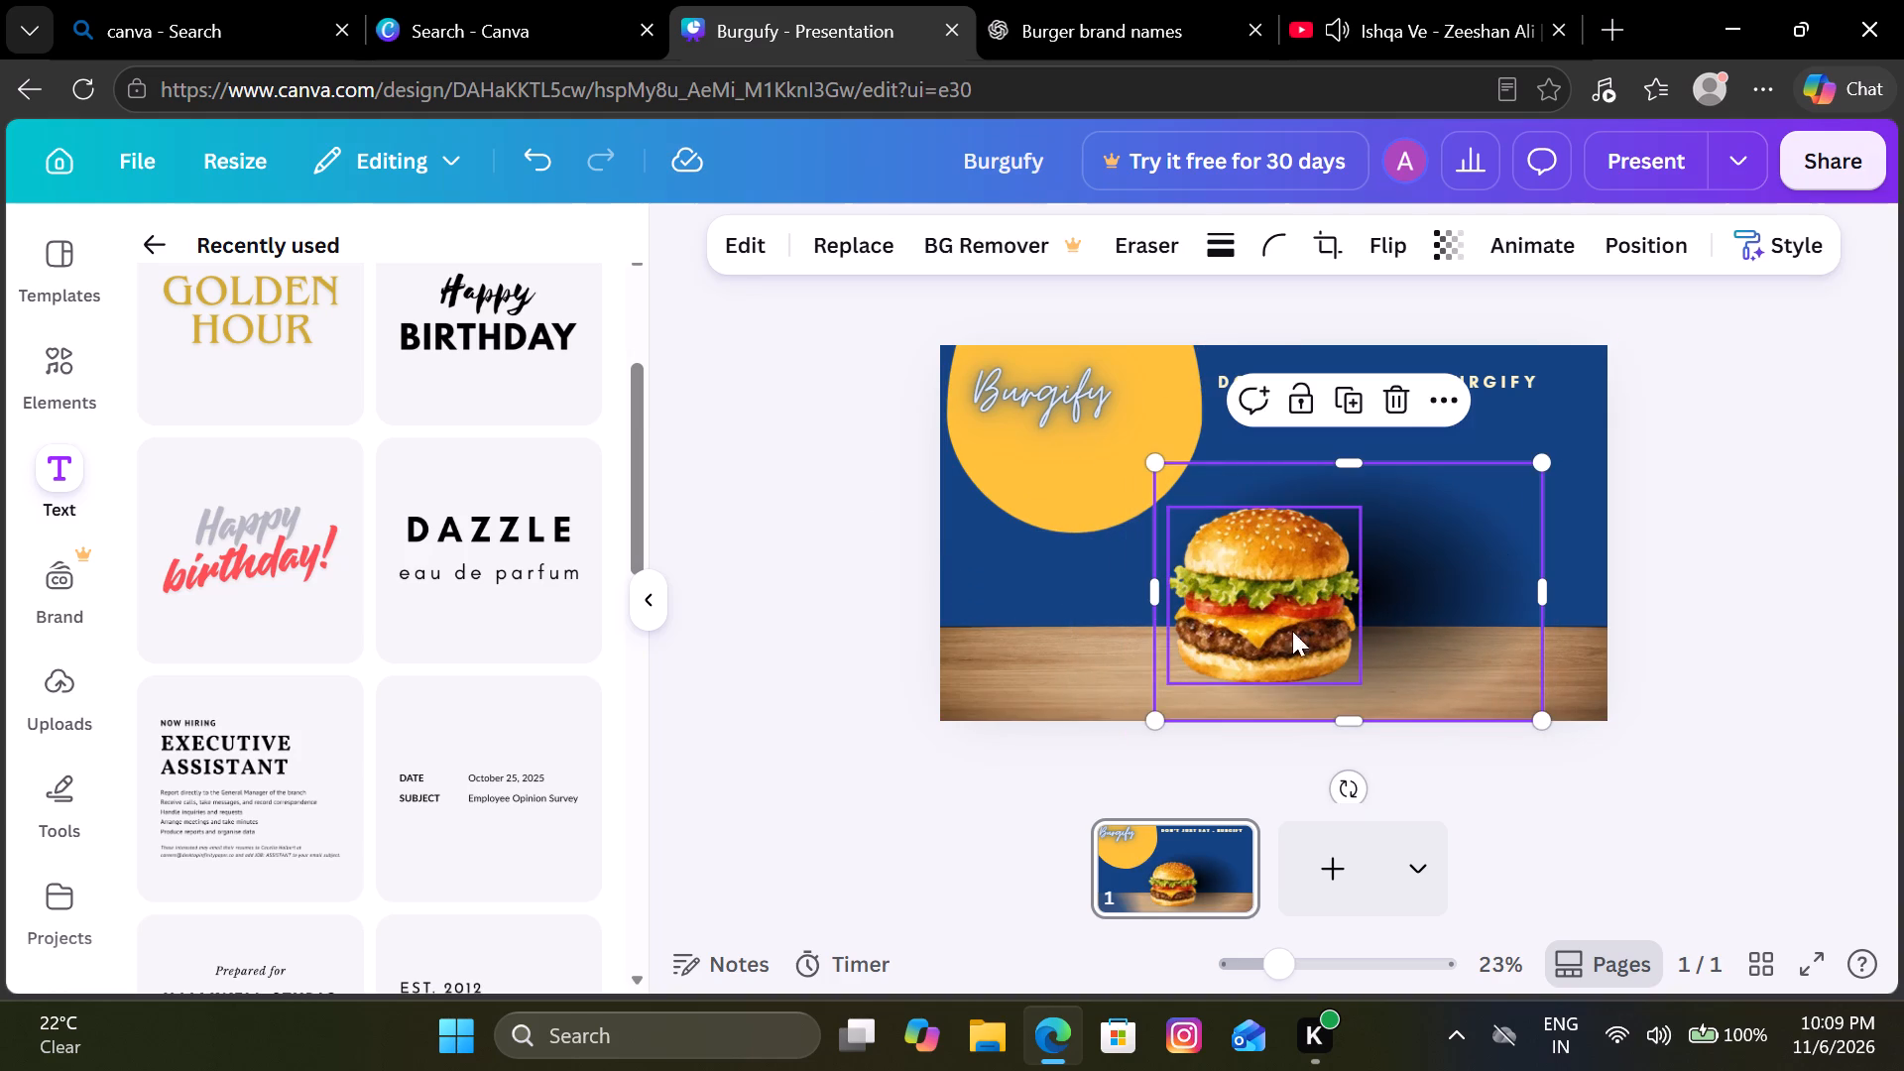
drag(1256, 612, 1360, 613)
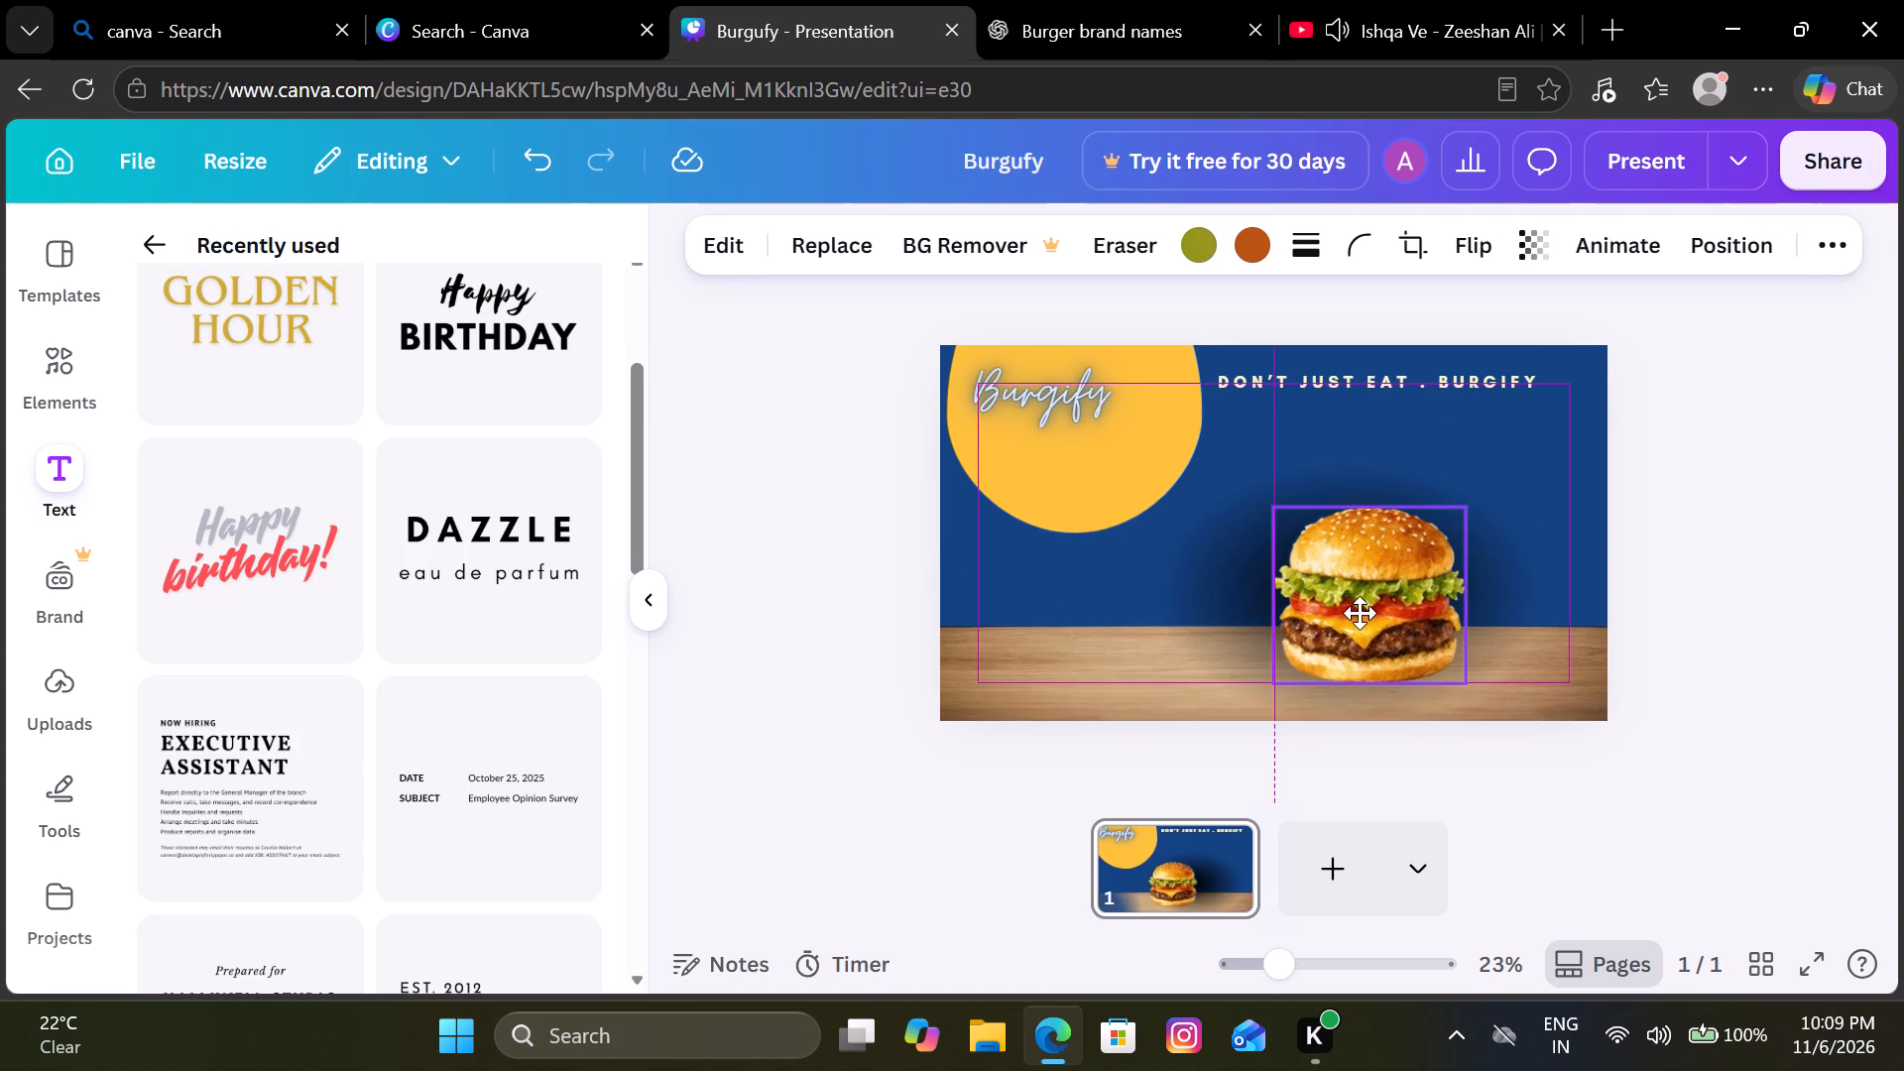
drag(1360, 613, 1360, 612)
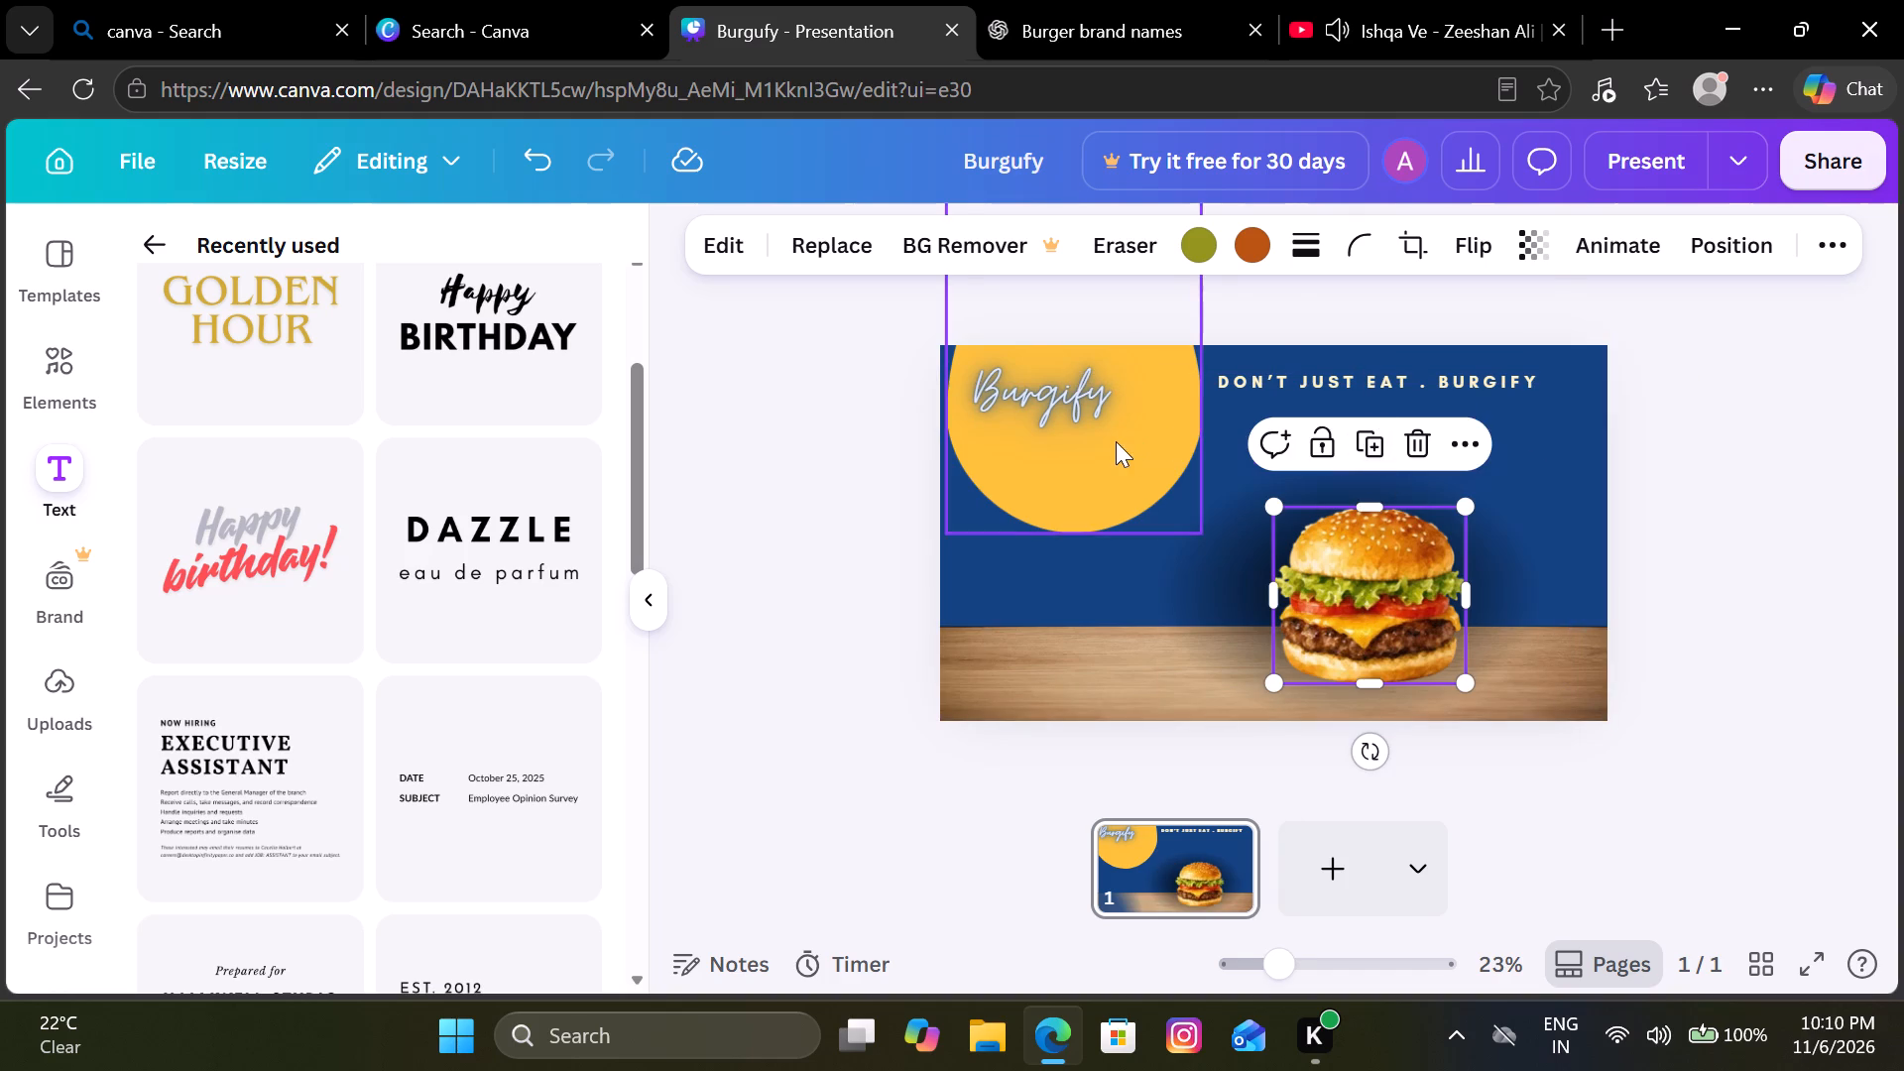
Shift the yellow shape slightly down and left so it meets the design's left edge.
drag(1116, 441, 1115, 457)
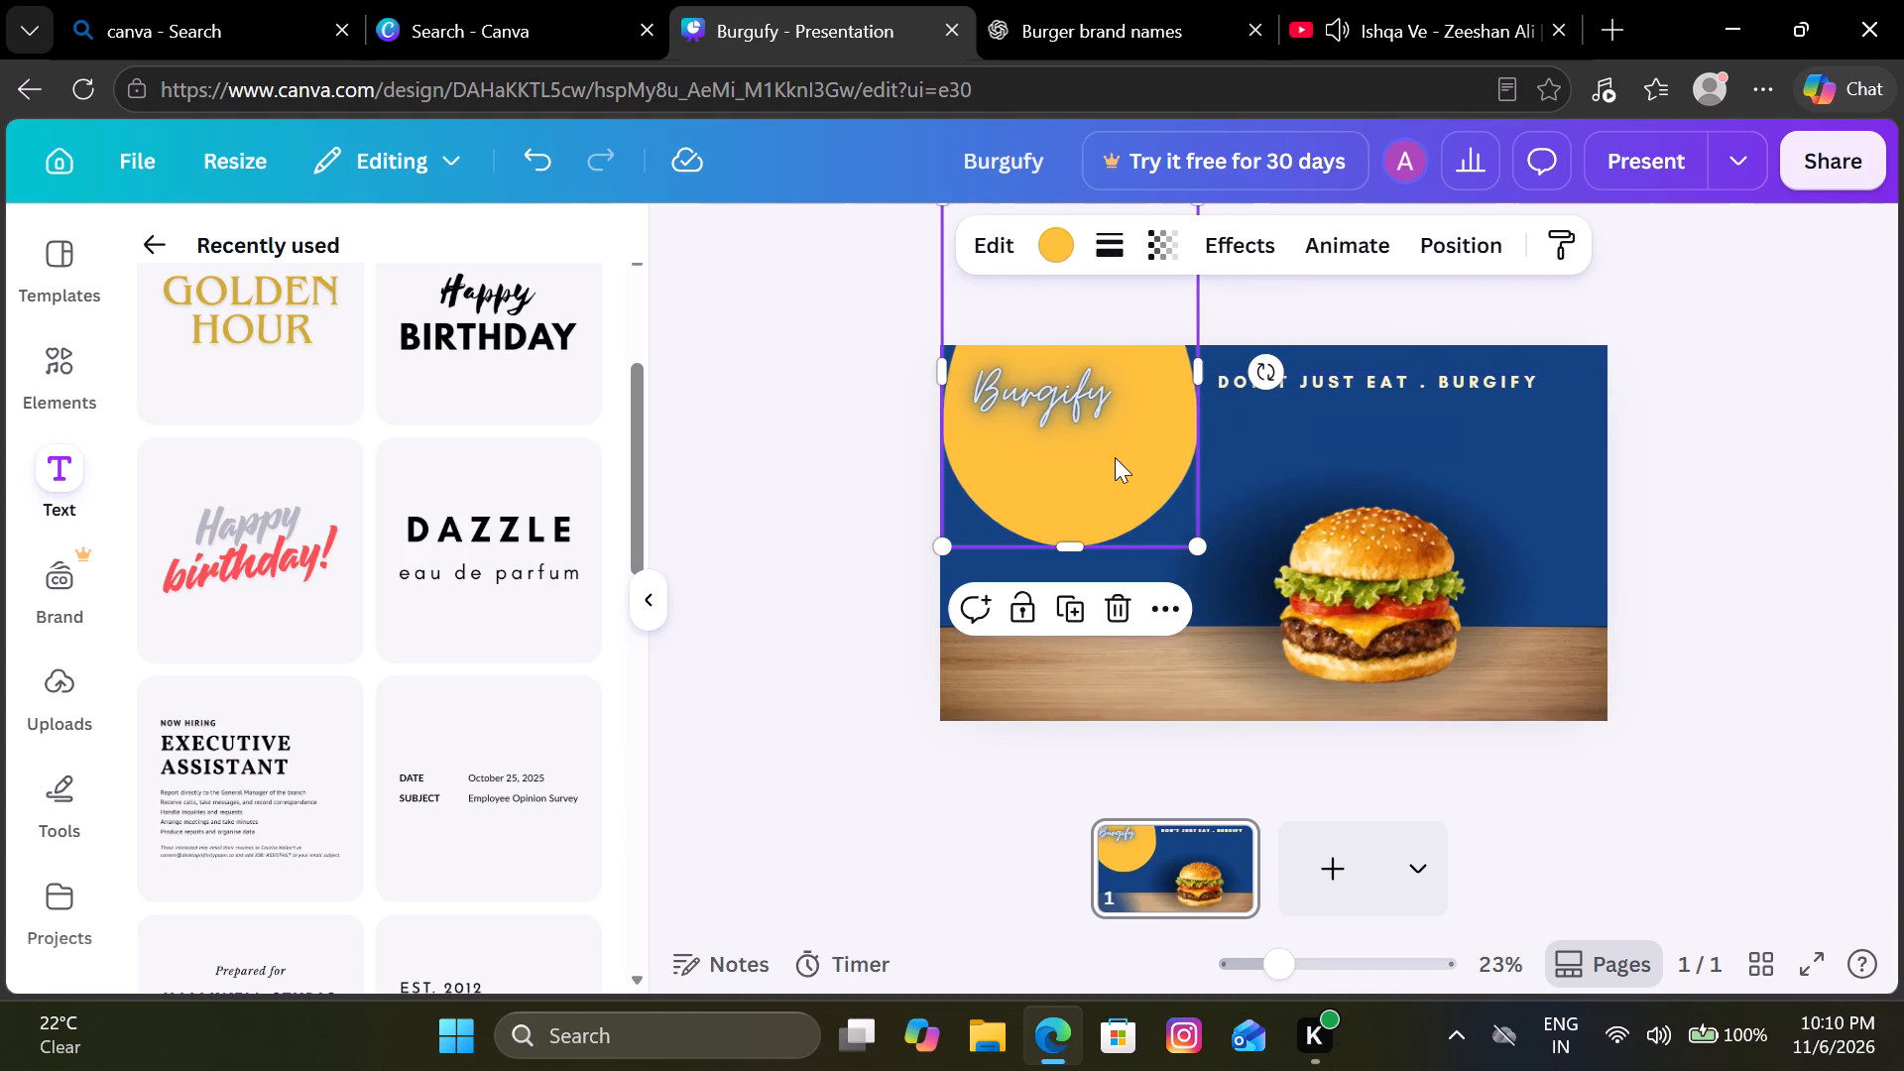
click(737, 509)
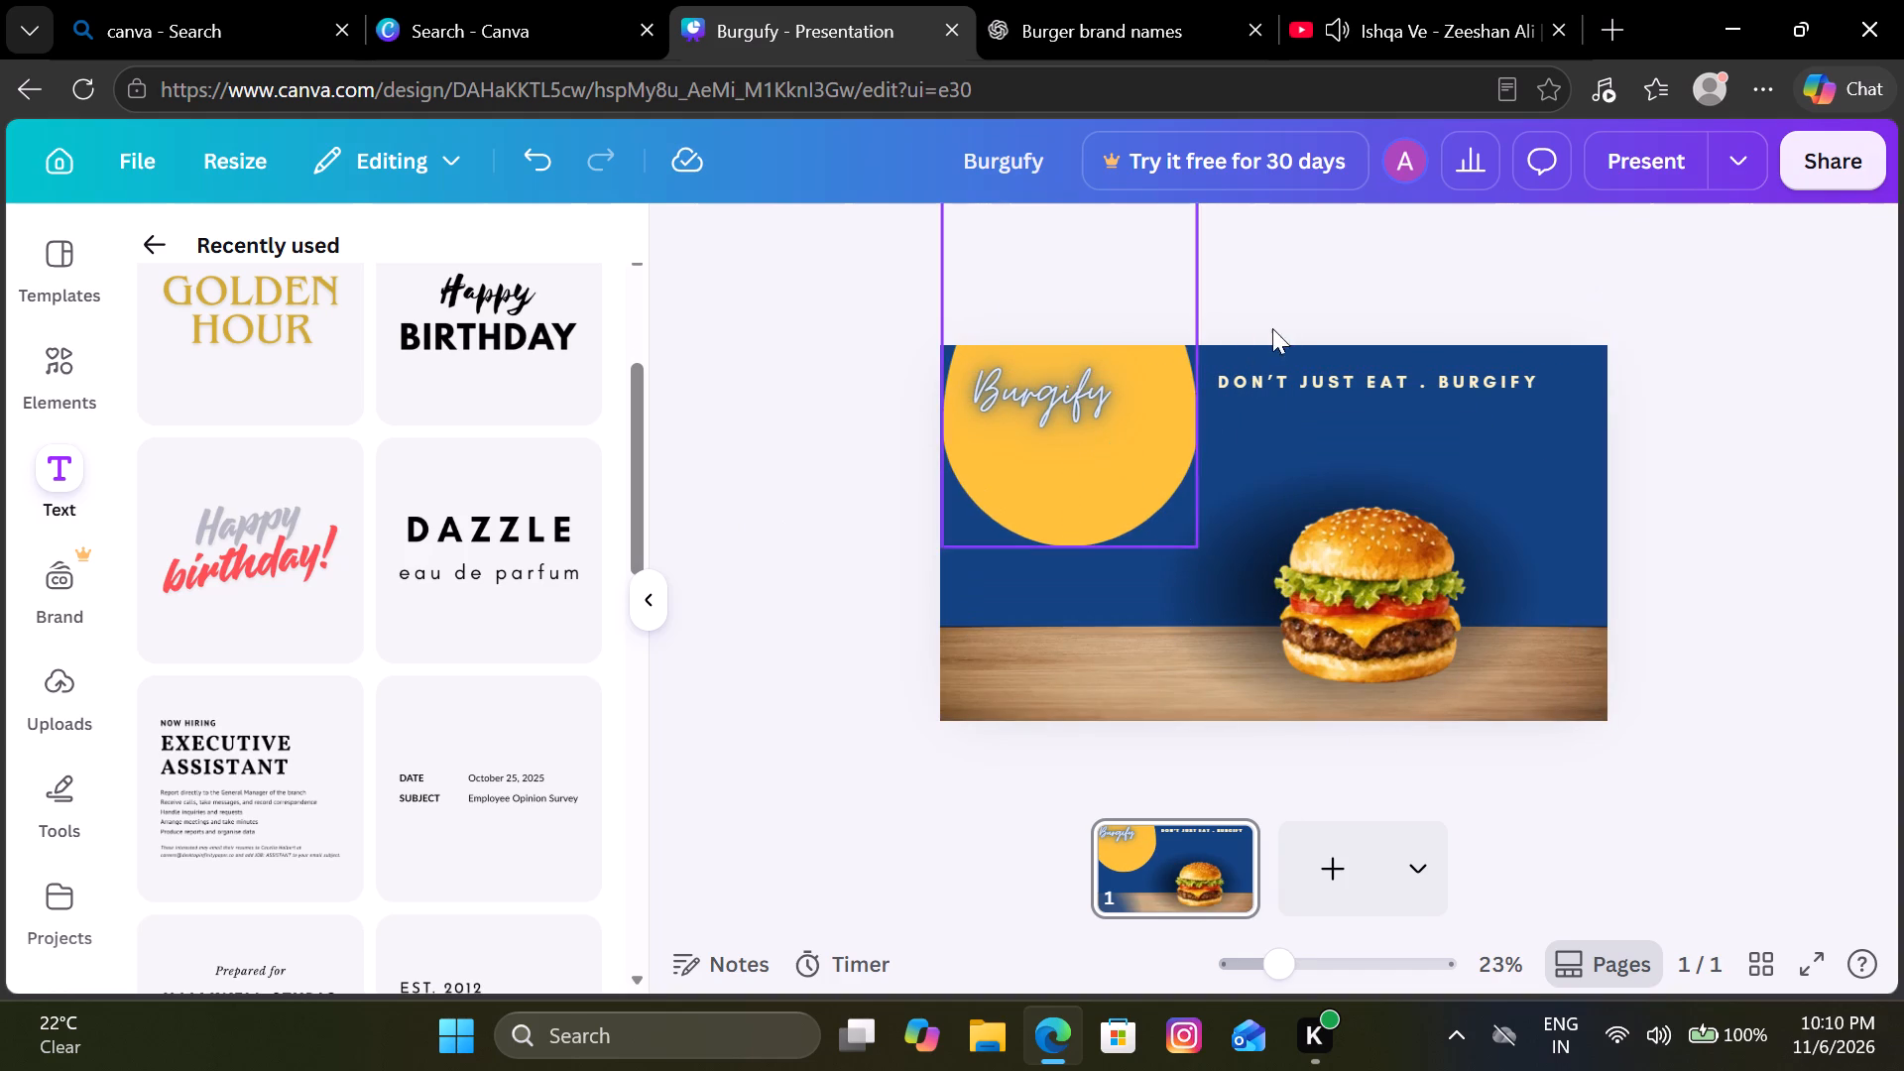
Move the slogan below the Burgify logo, across the lower part of the yellow shape and towards the burger.
drag(1364, 377, 1182, 444)
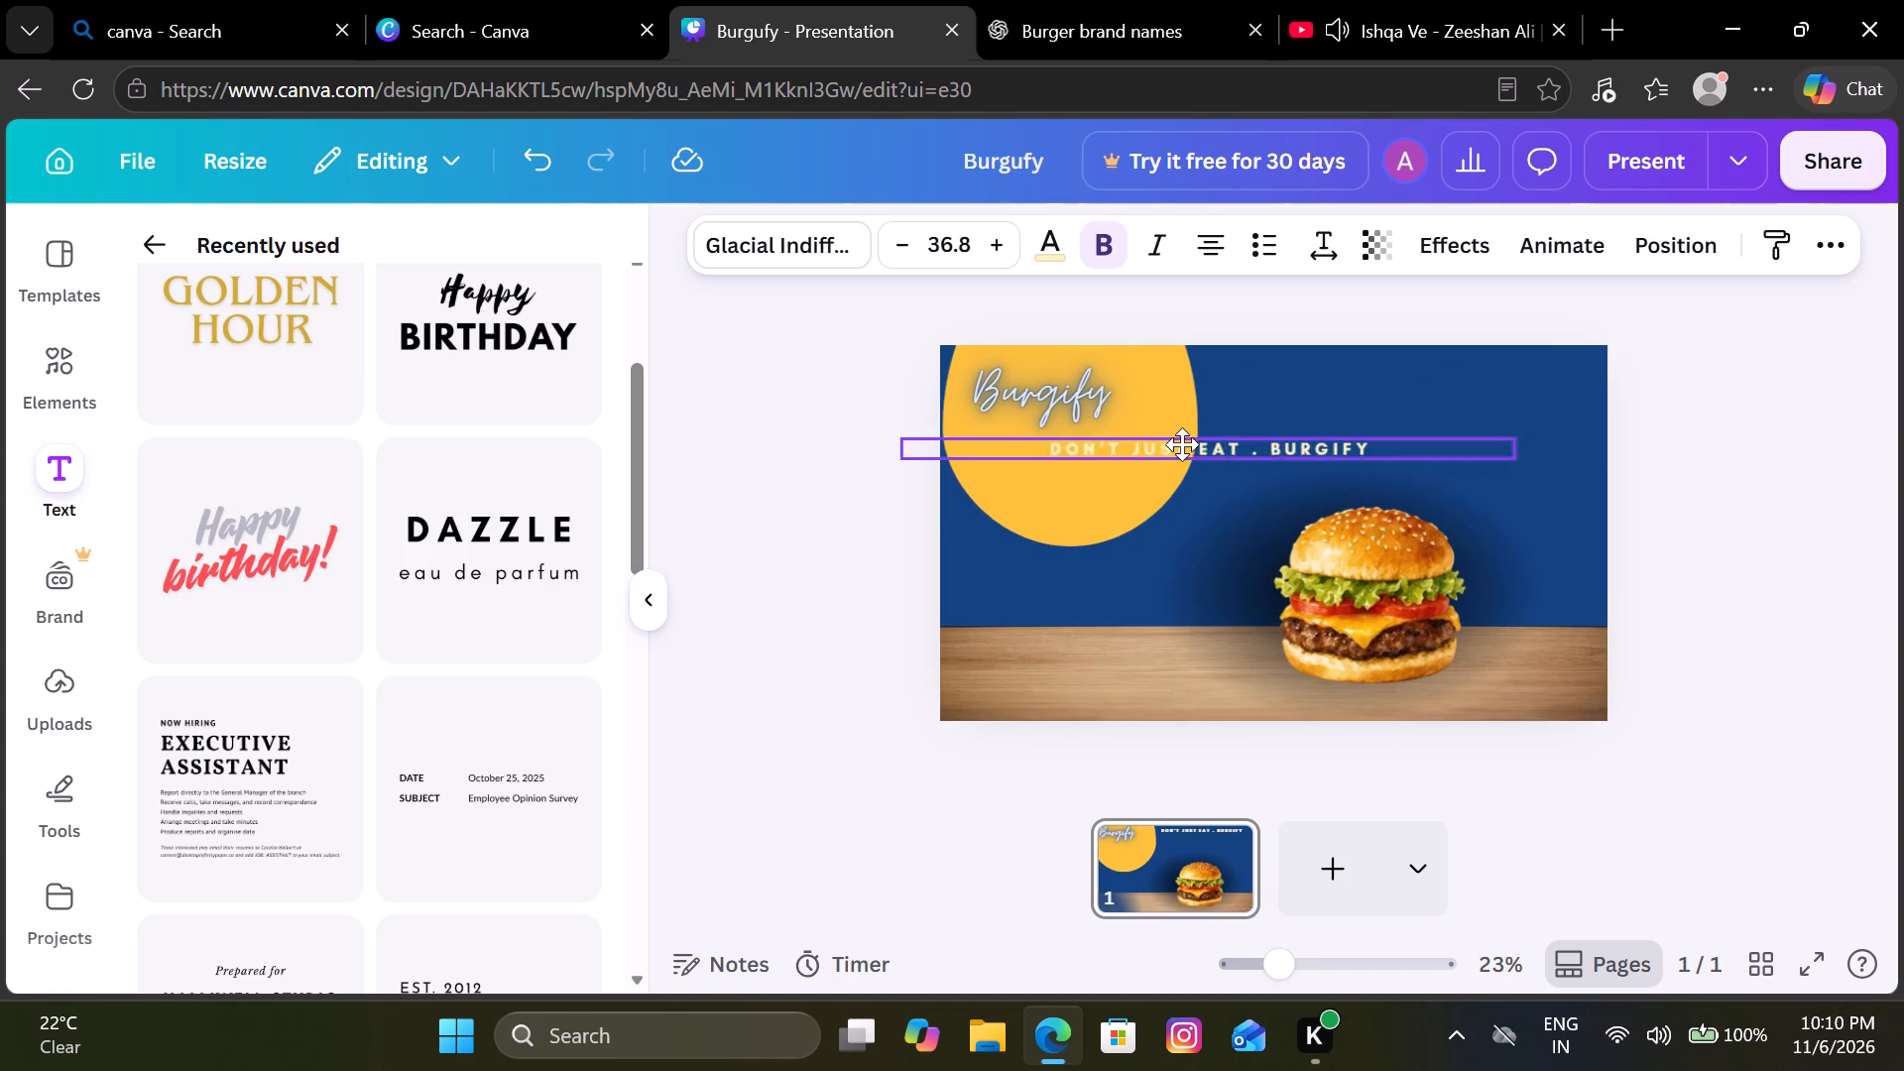
drag(1182, 444, 1185, 513)
Enlarge the Burgify logo text to a font size of about 167 and nudge it up within the yellow shape.
click(1055, 406)
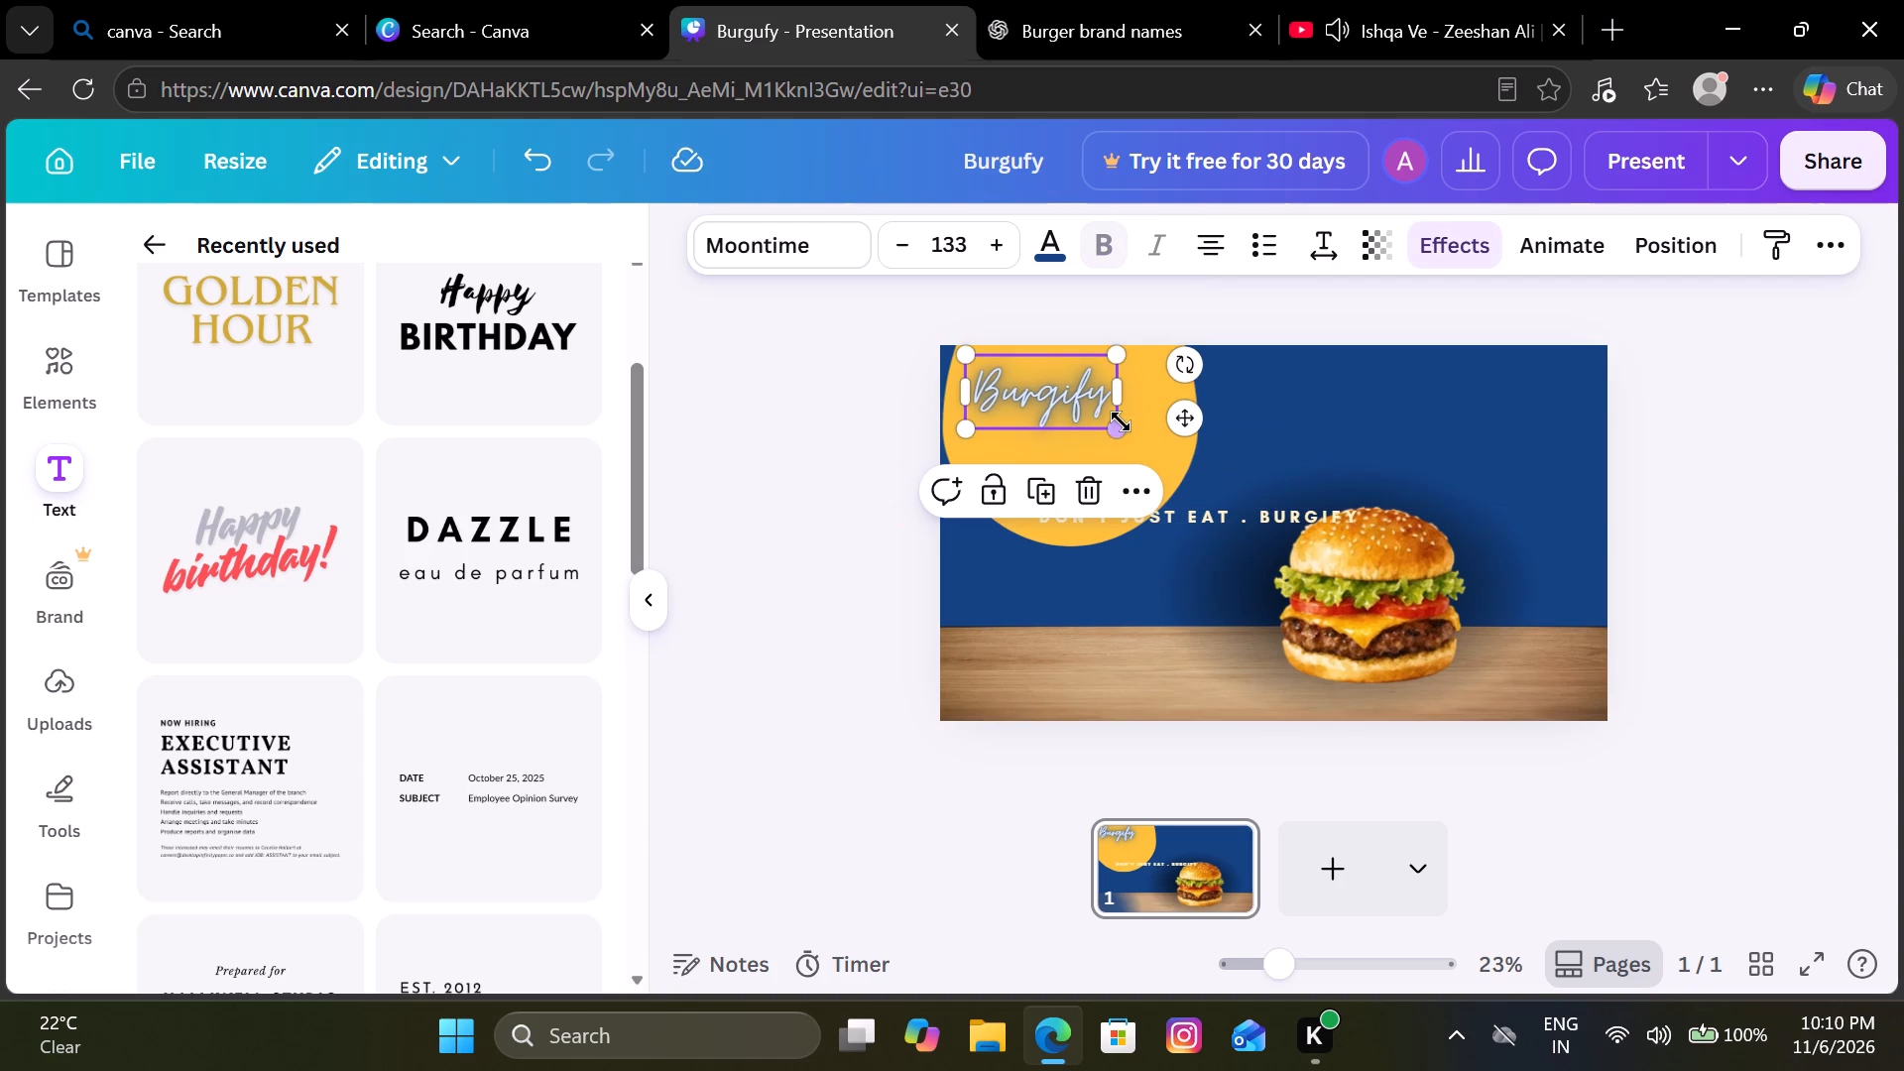
drag(1117, 429, 1168, 471)
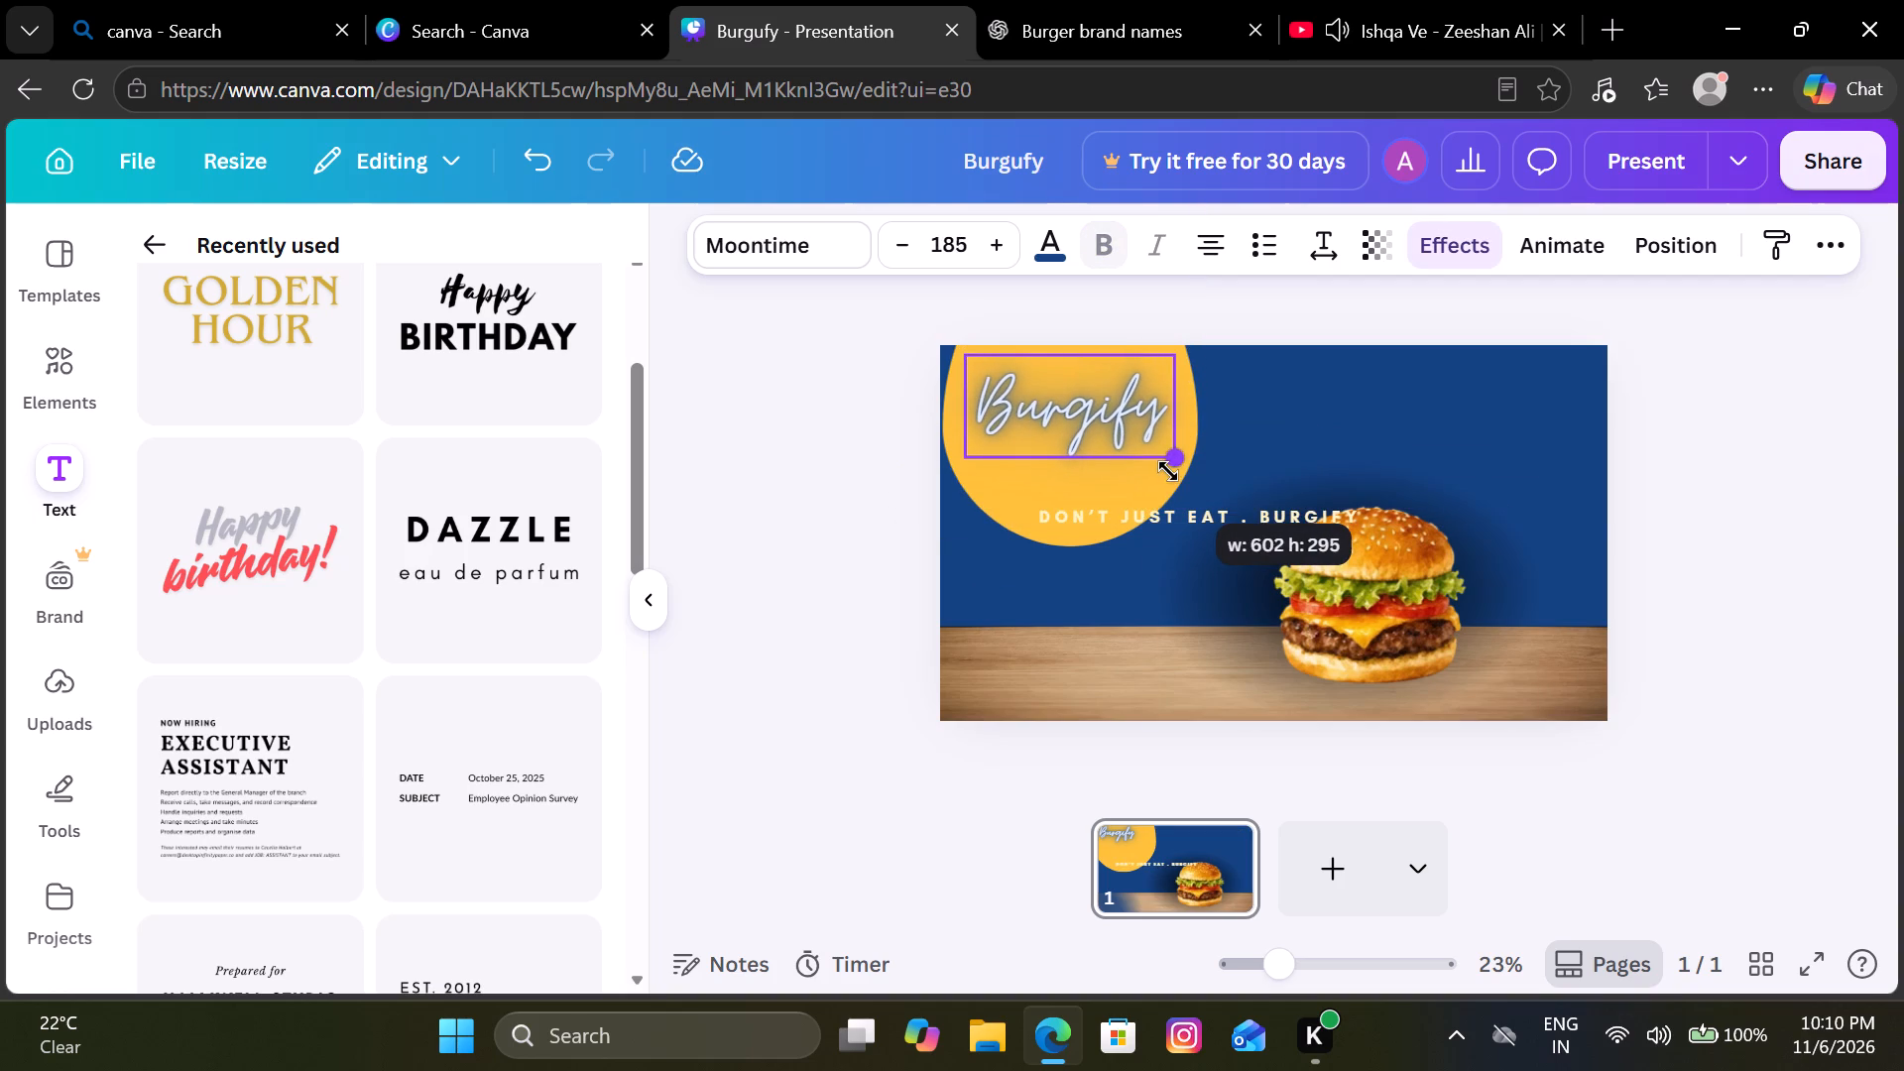
drag(1168, 471, 1149, 454)
drag(1078, 411, 1078, 395)
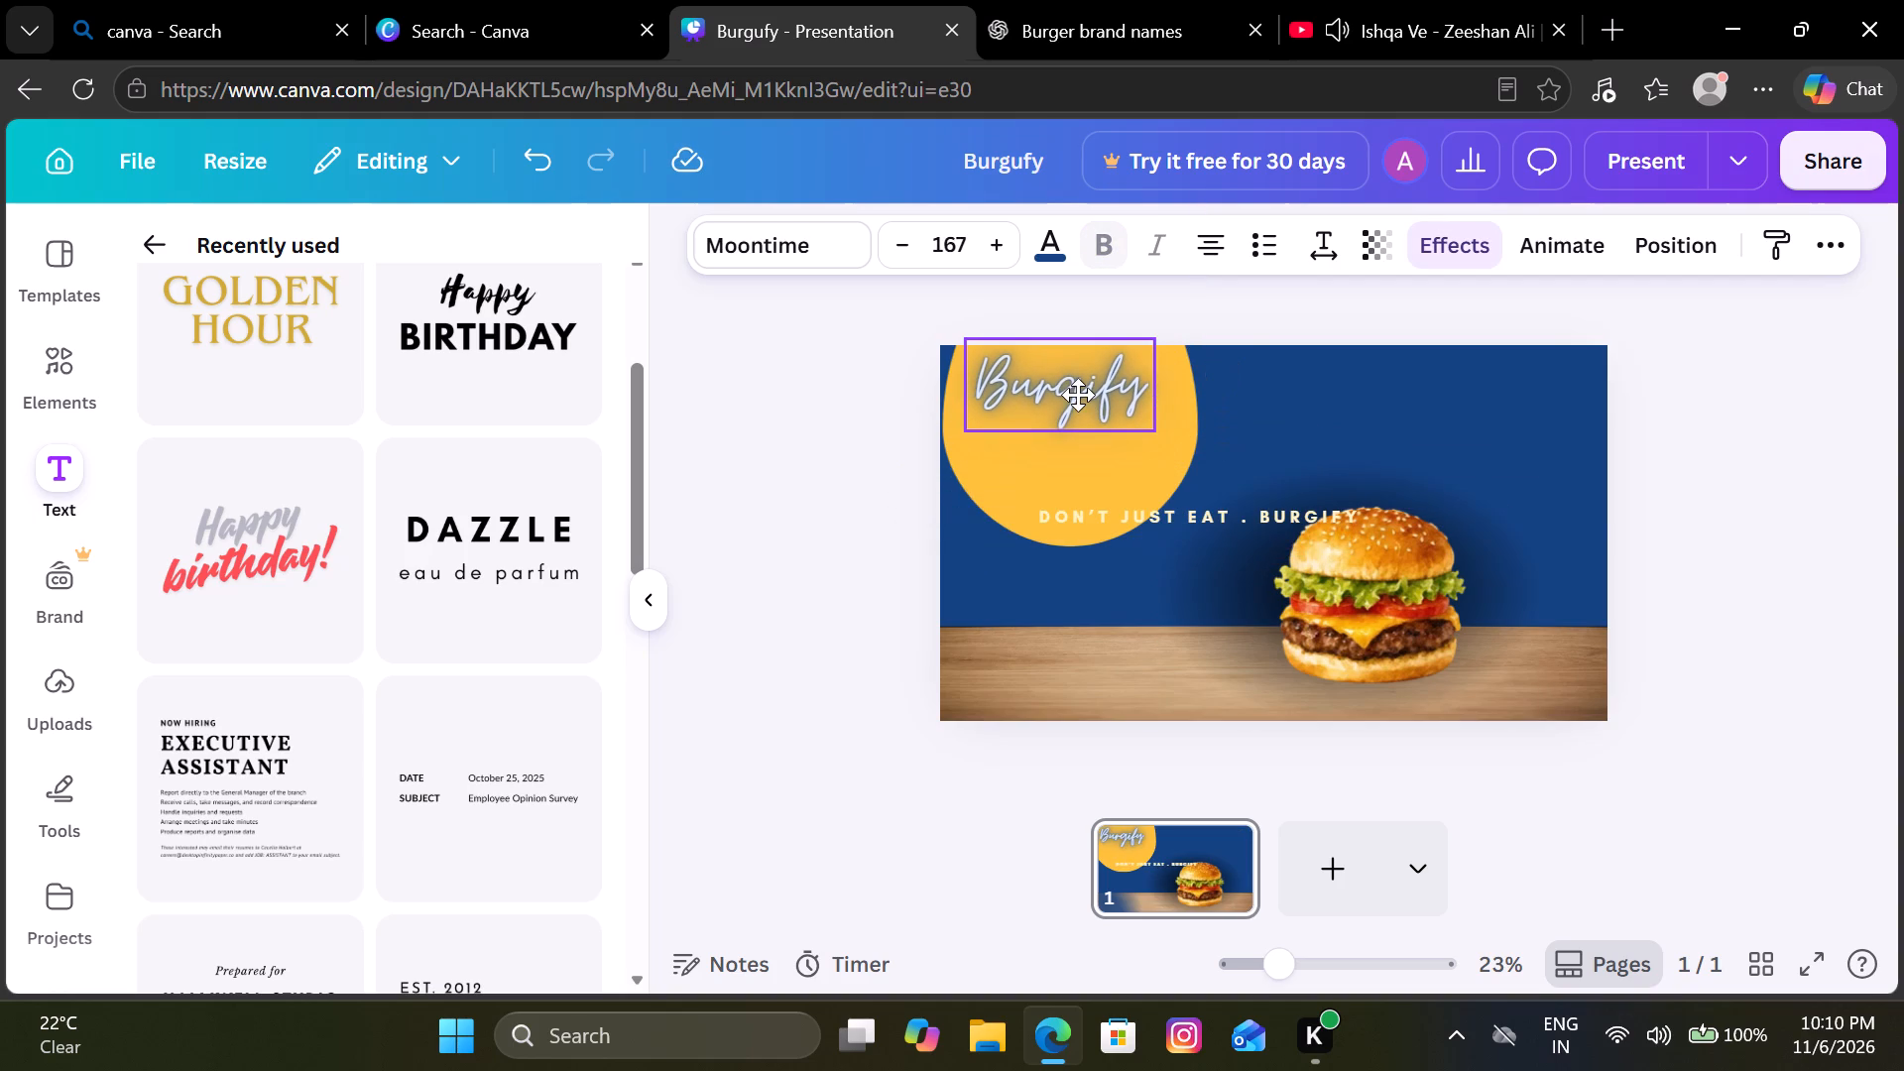
drag(1078, 395, 1080, 401)
click(836, 459)
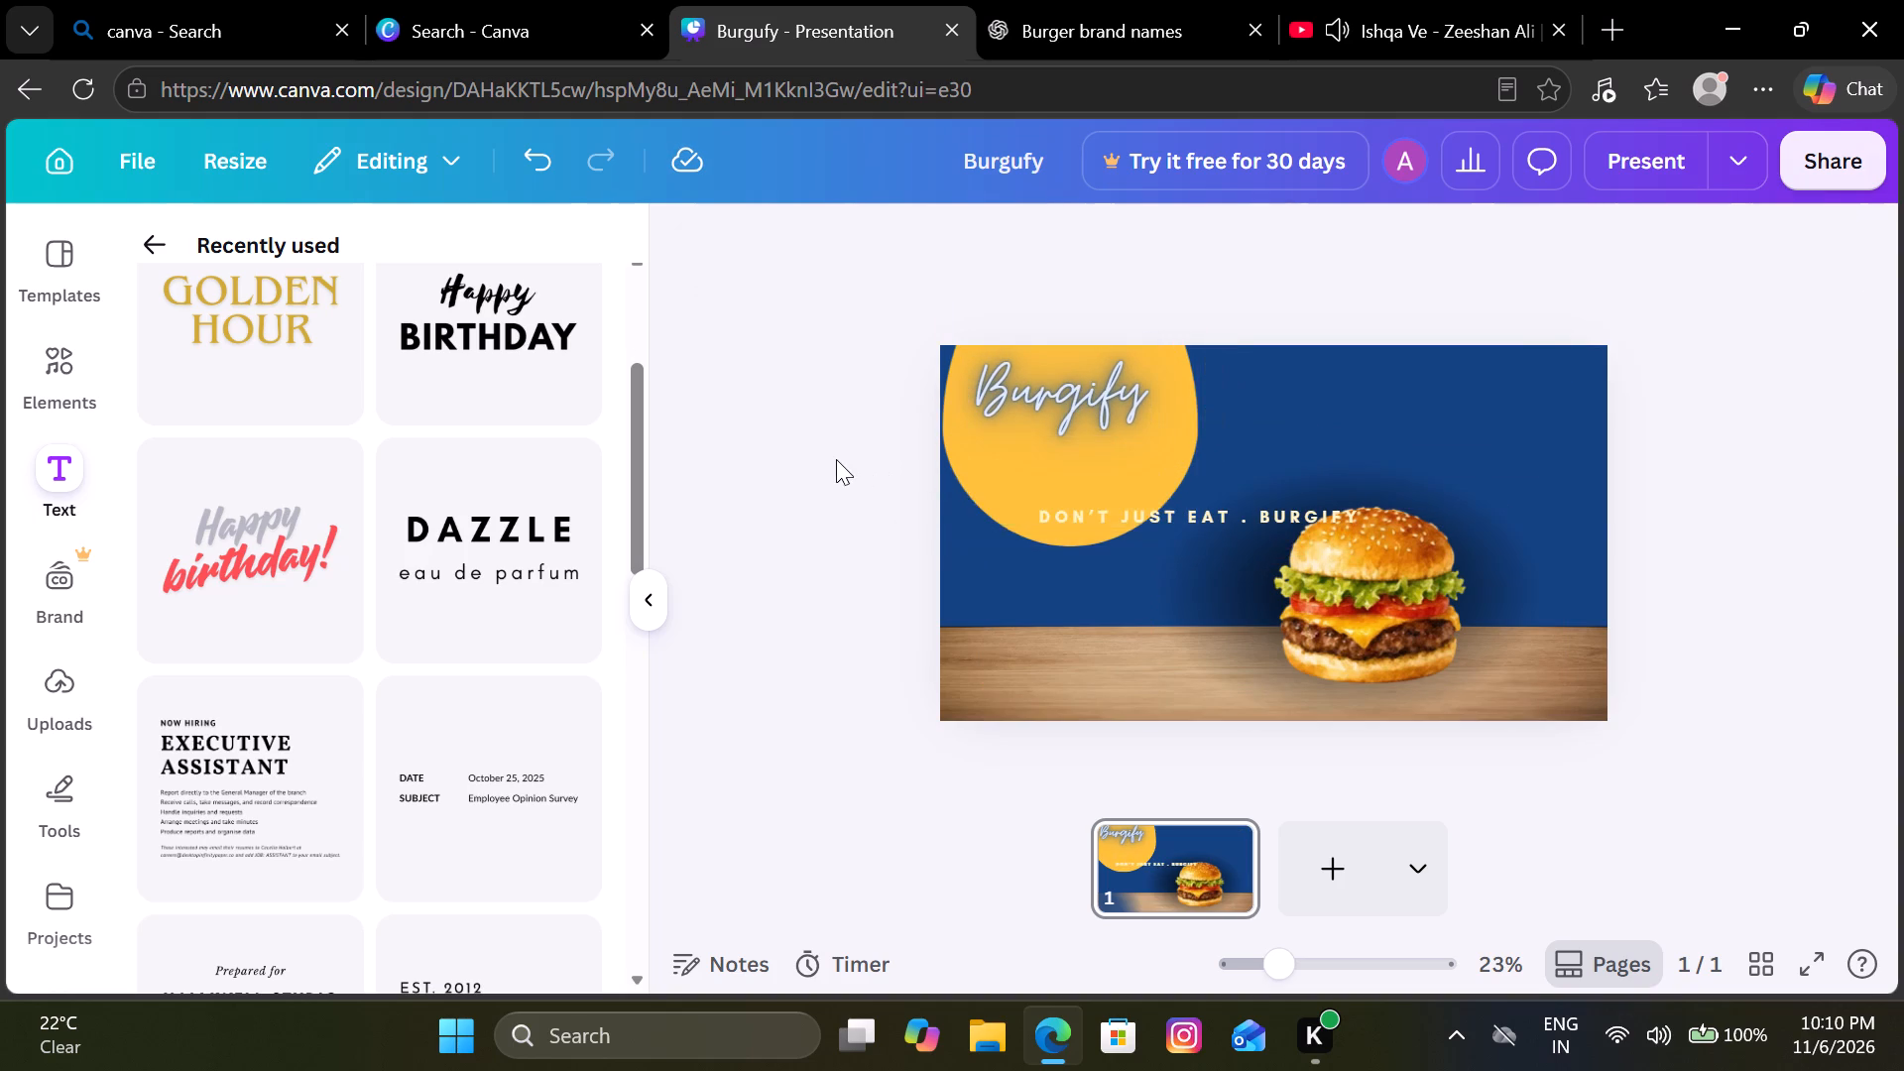
Recolour the slogan text to the dark blue already used in the design.
click(1233, 522)
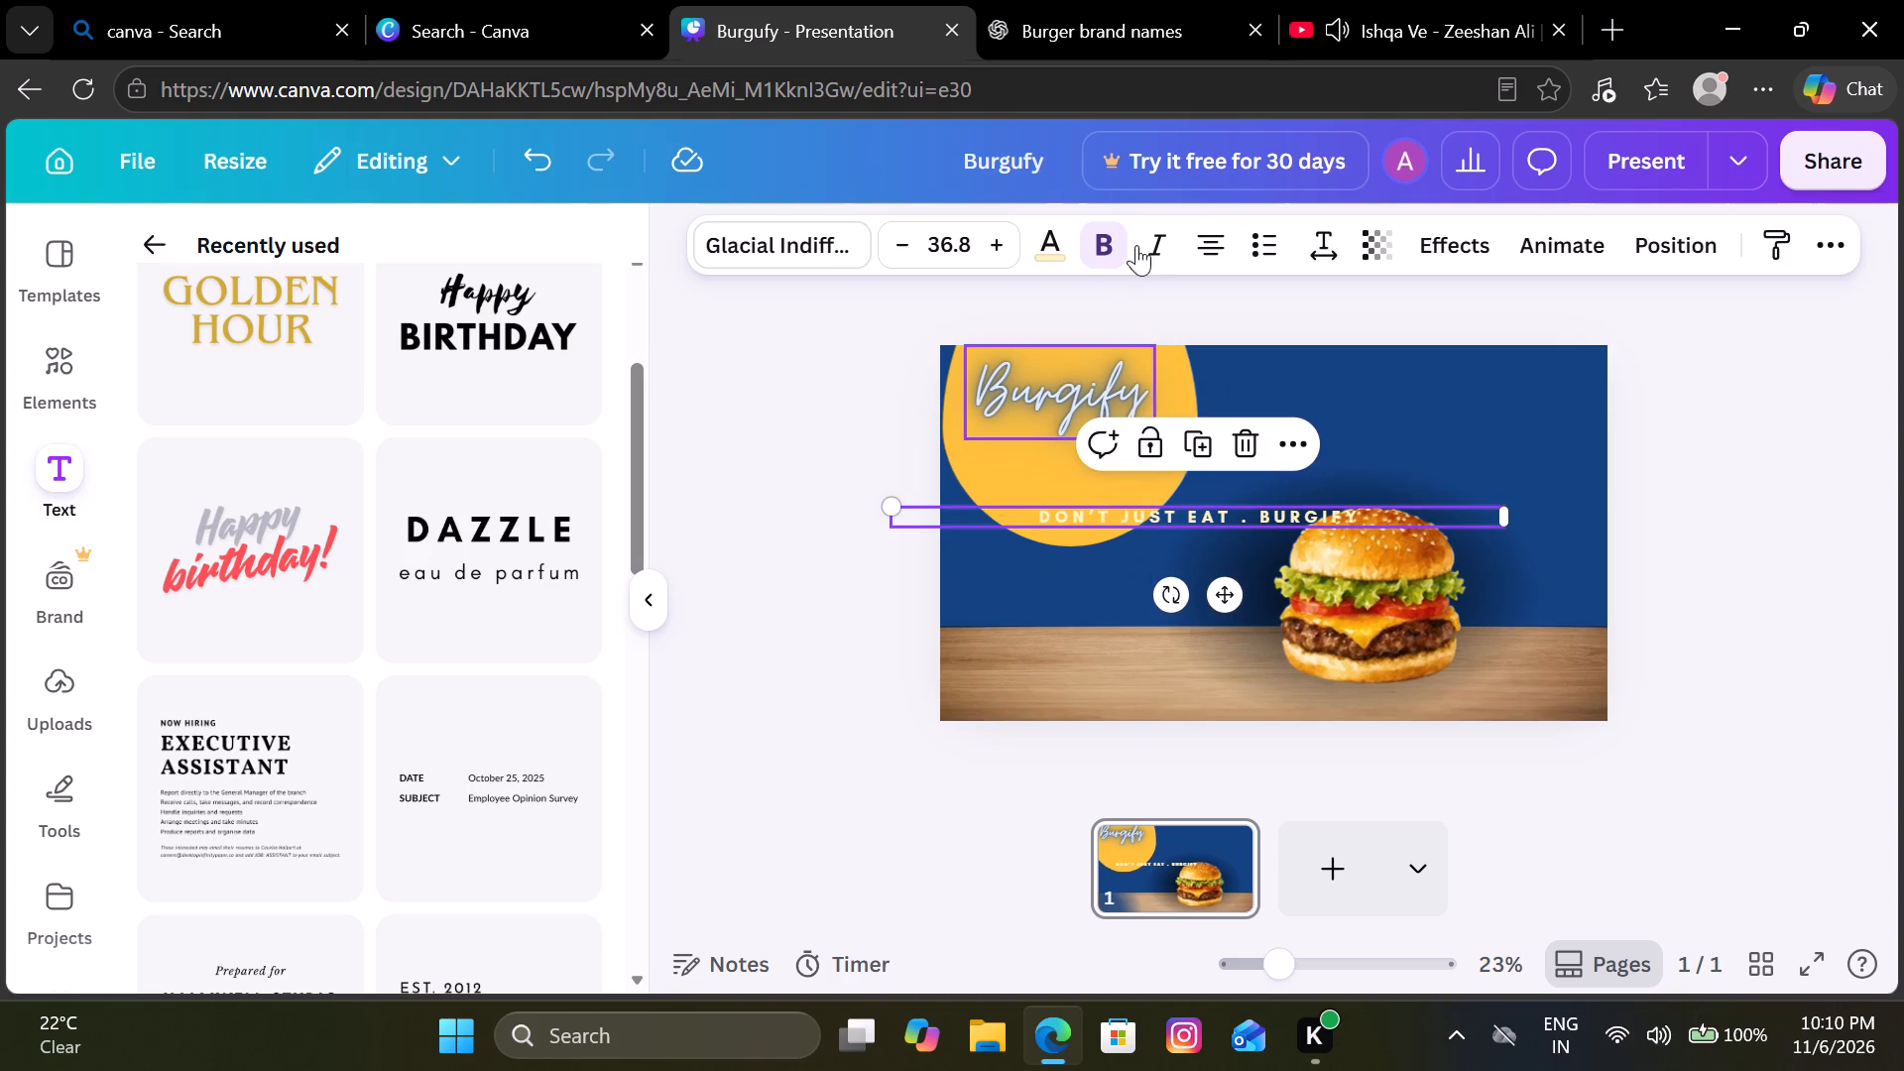
click(1052, 243)
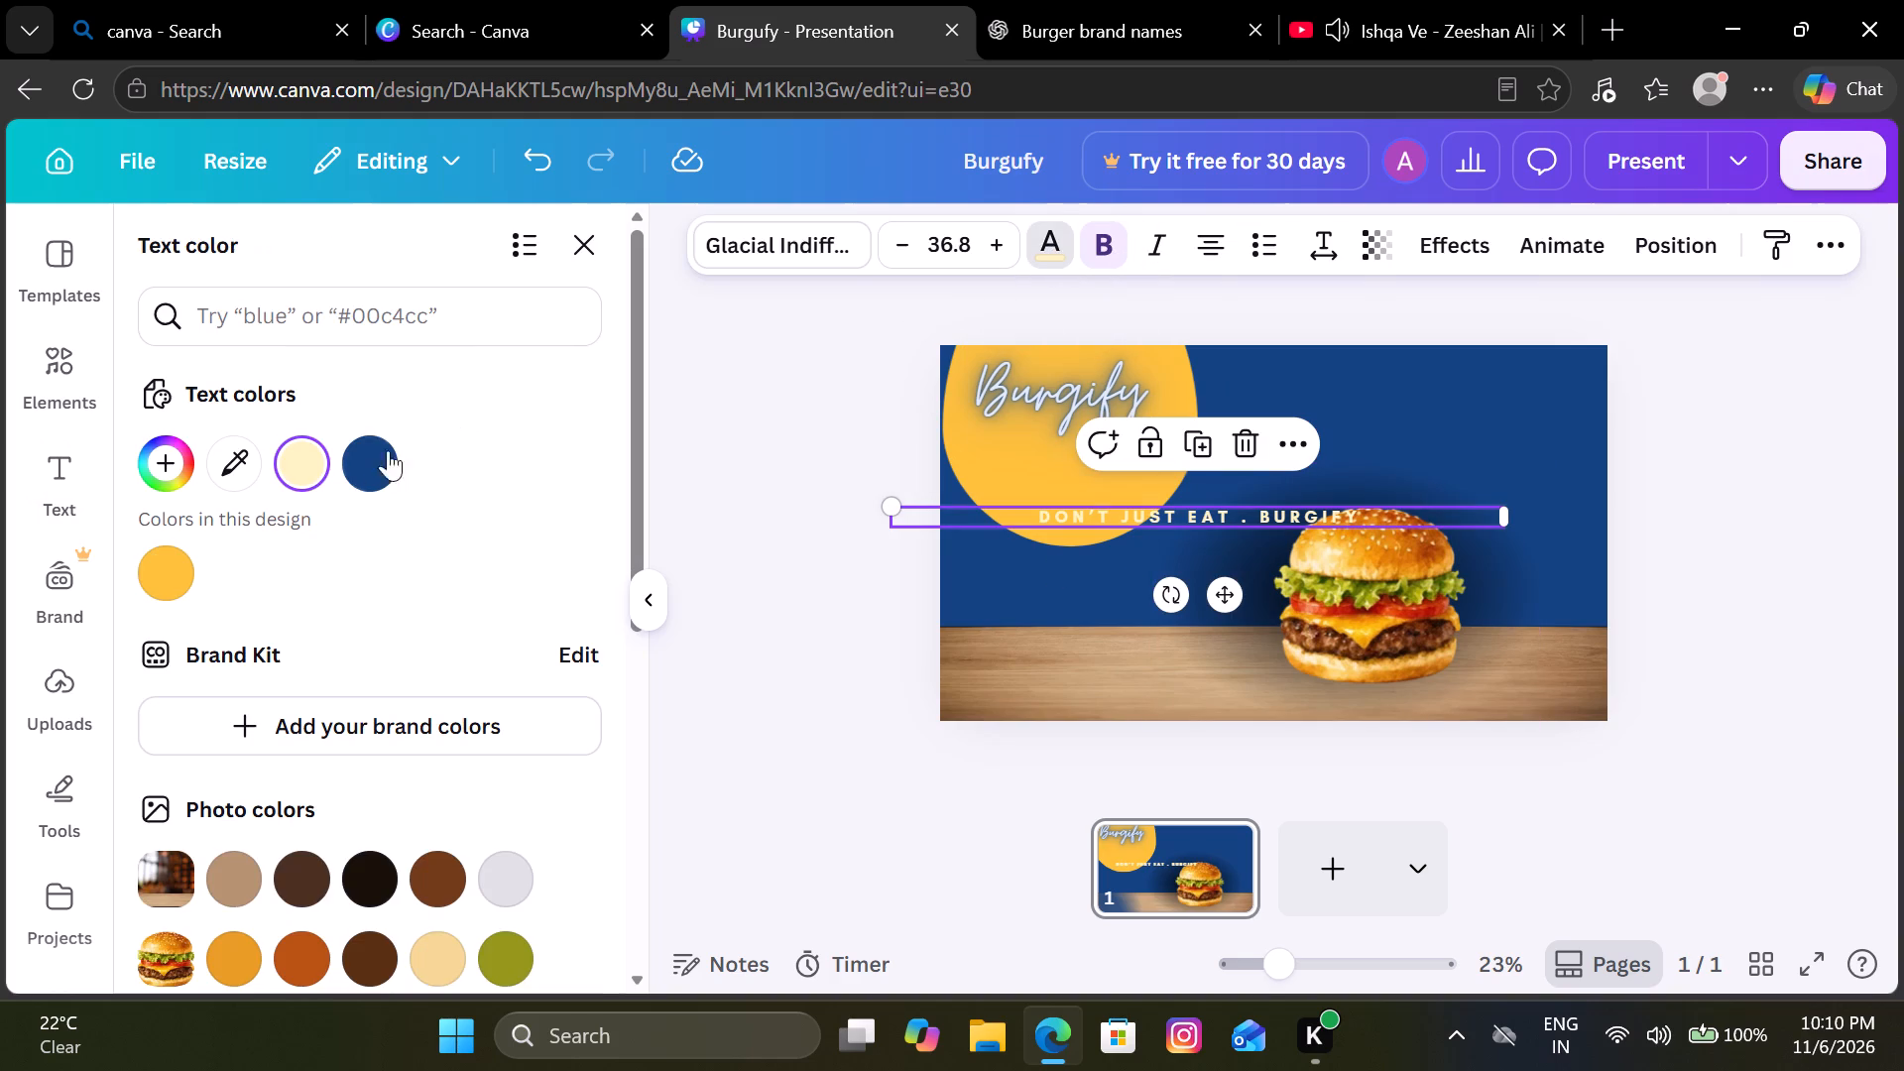
click(369, 477)
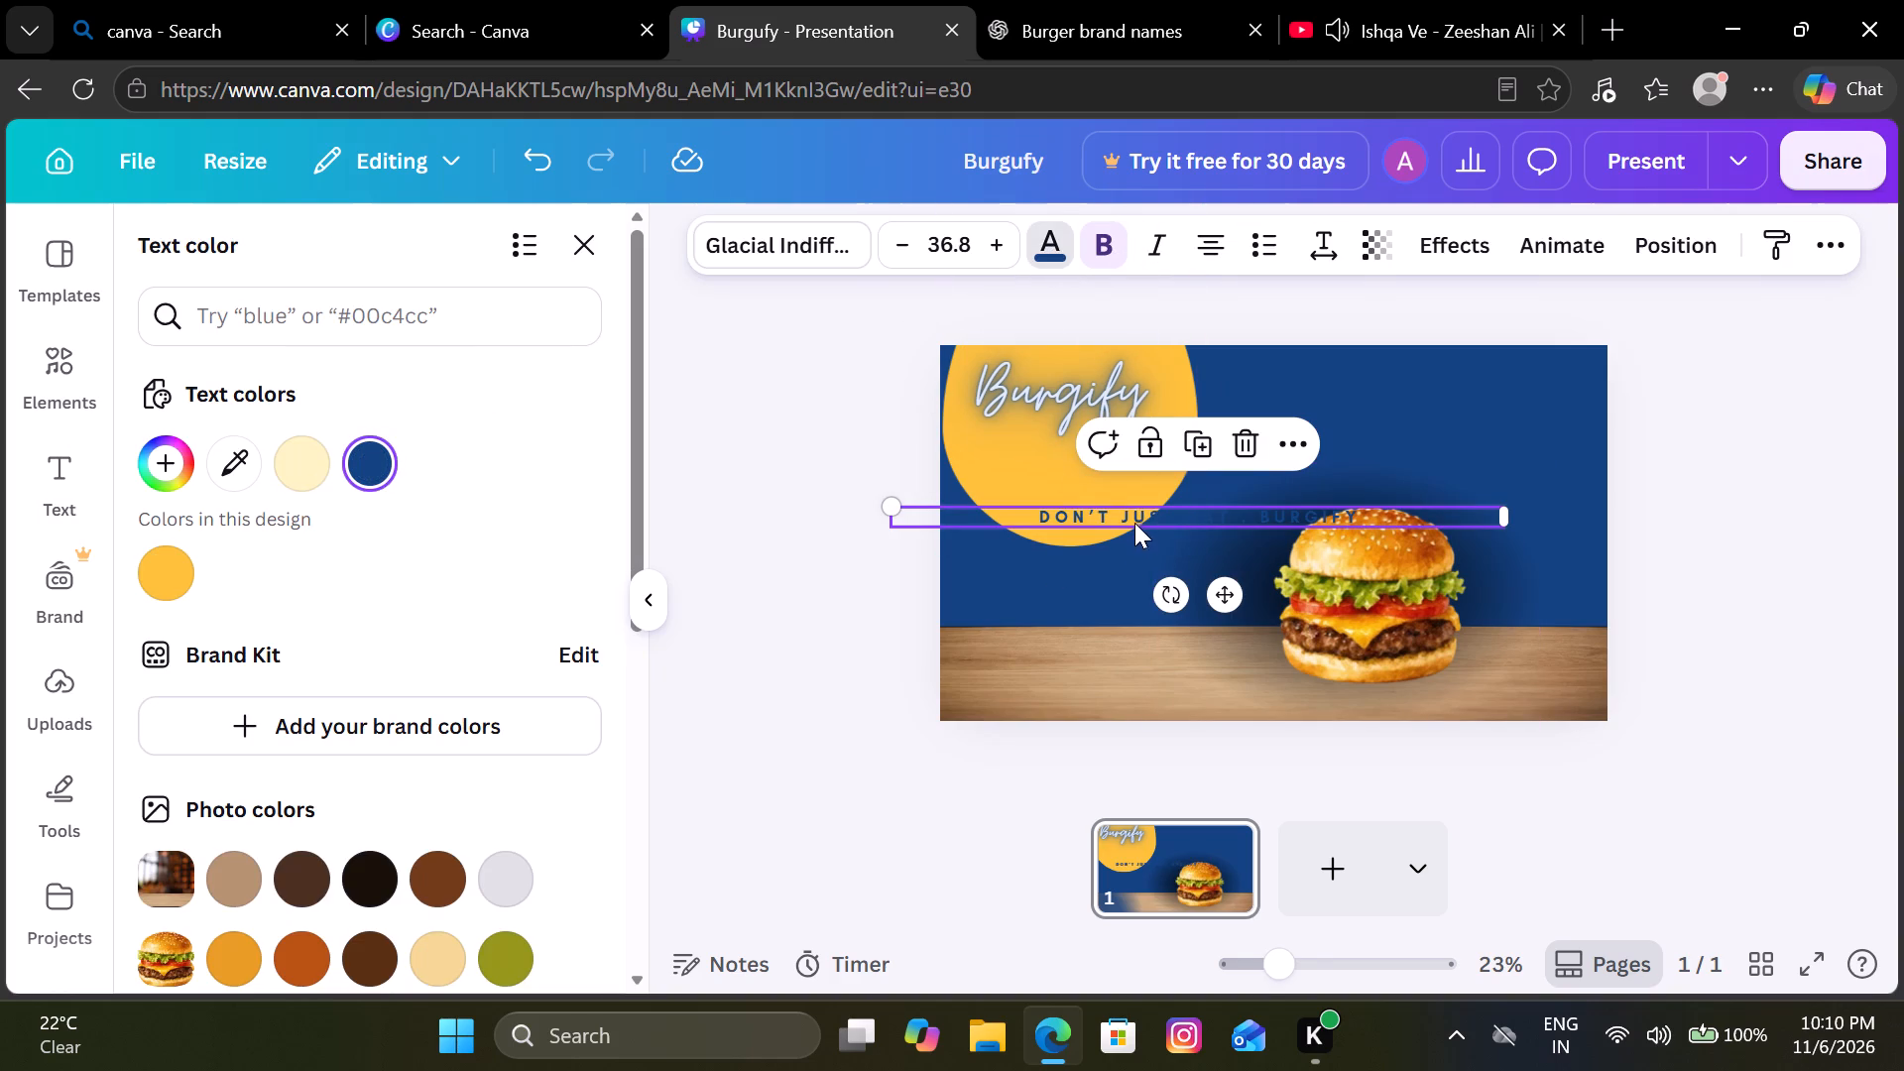
Reduce the slogan to font size 26.8 and place it directly beneath the Burgify logo, within the yellow shape.
drag(1133, 514, 1054, 461)
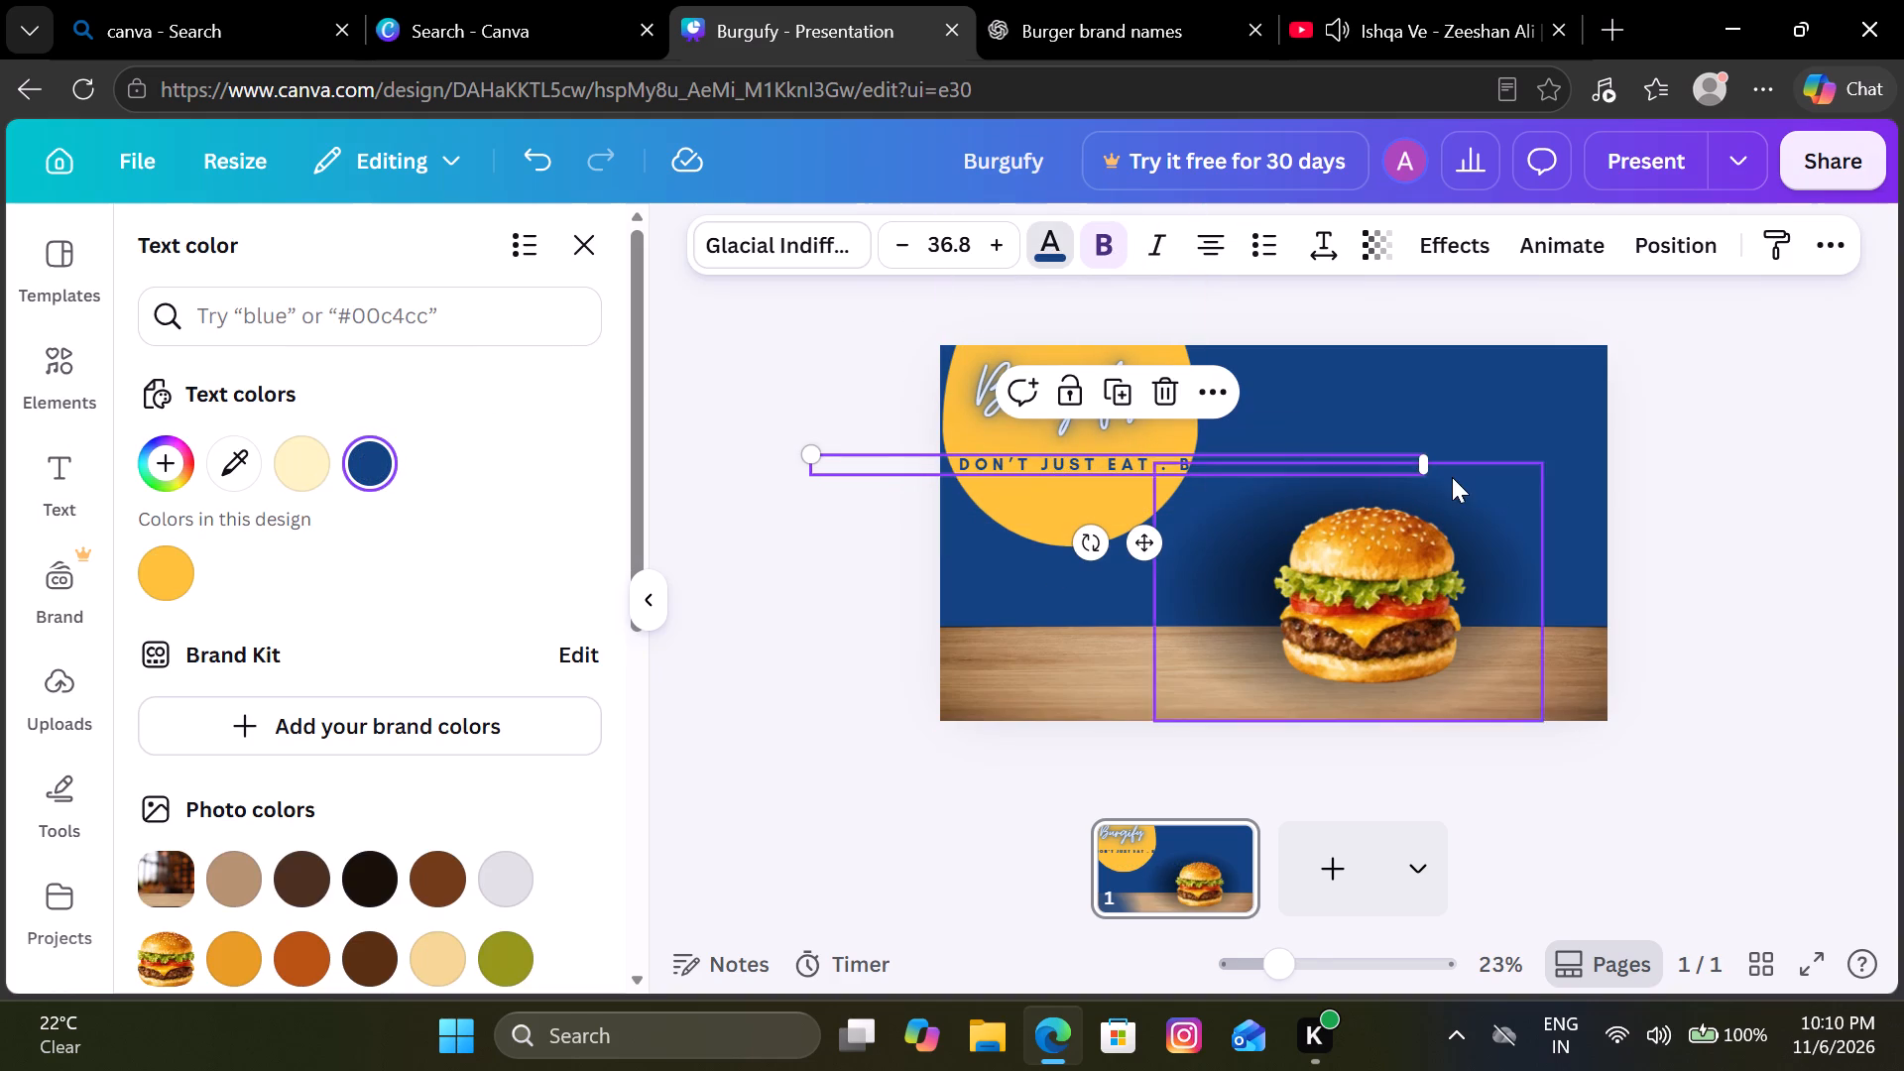
click(900, 240)
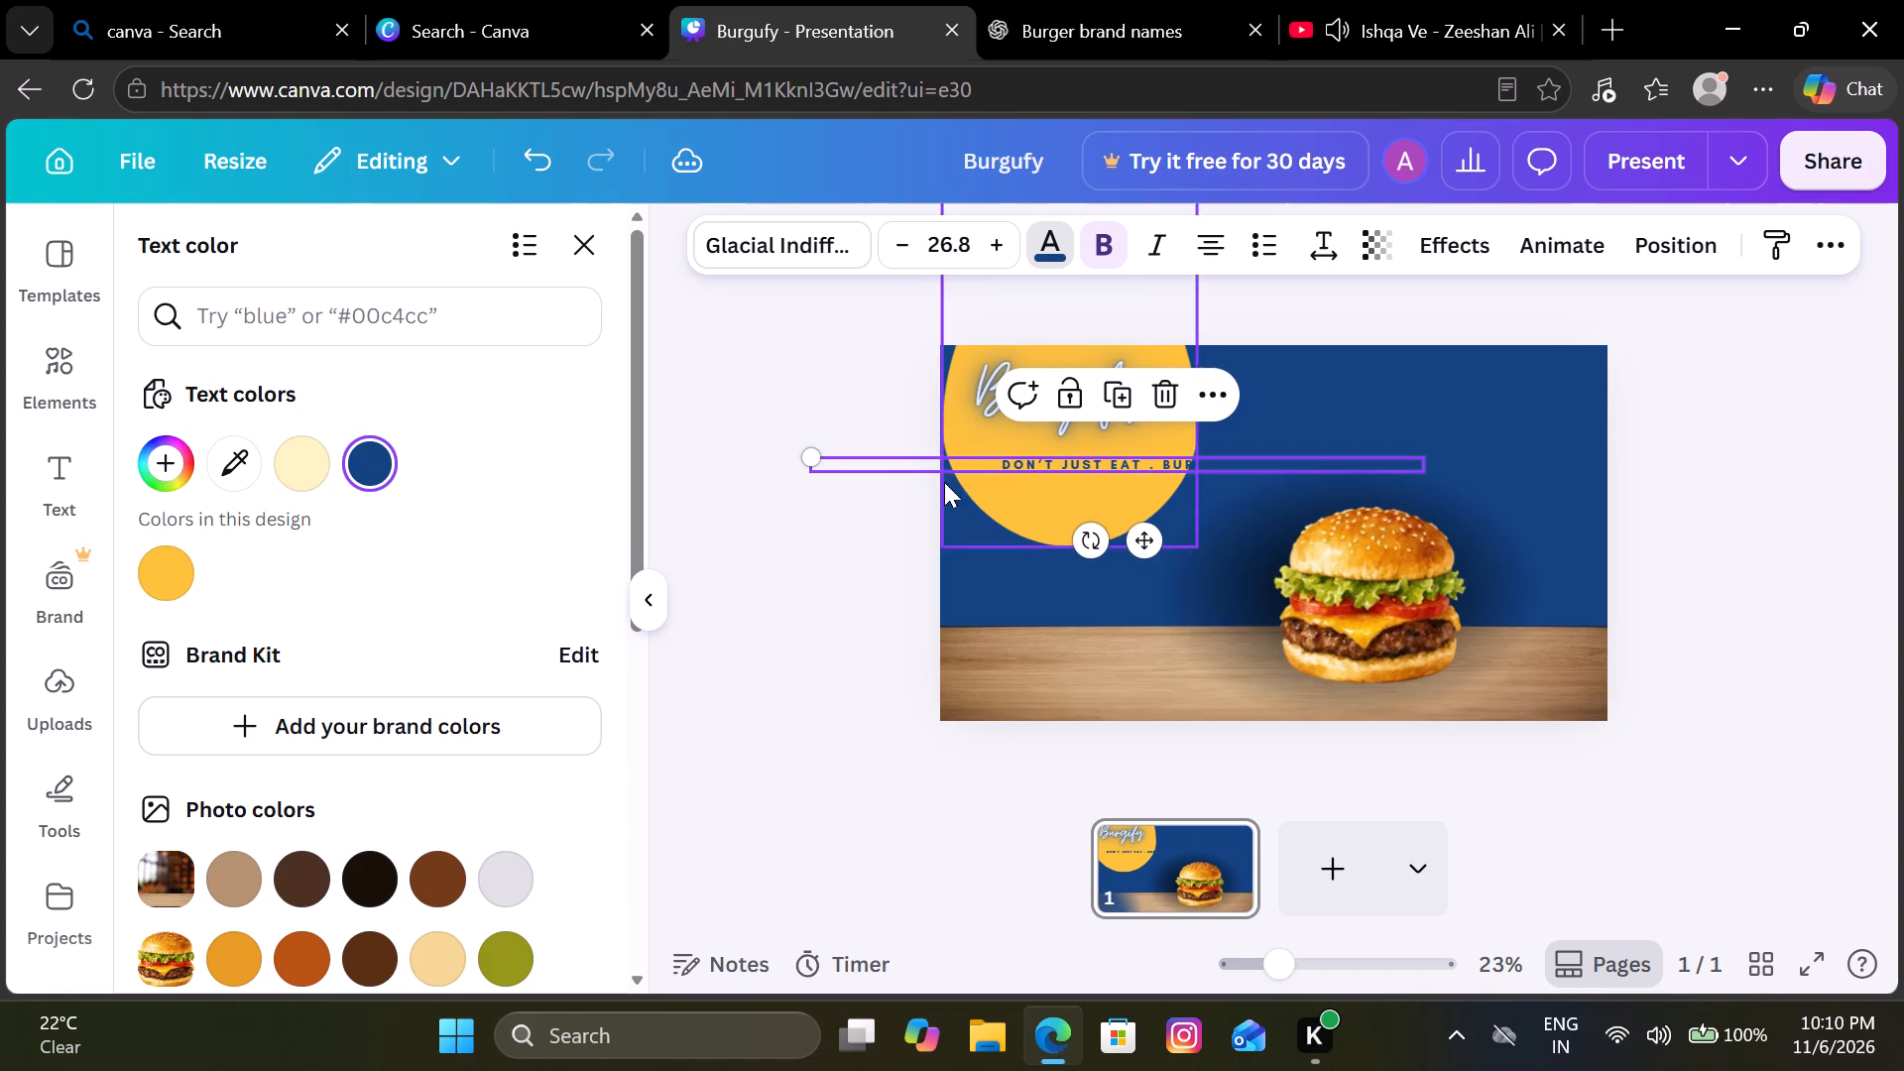
drag(927, 464, 874, 446)
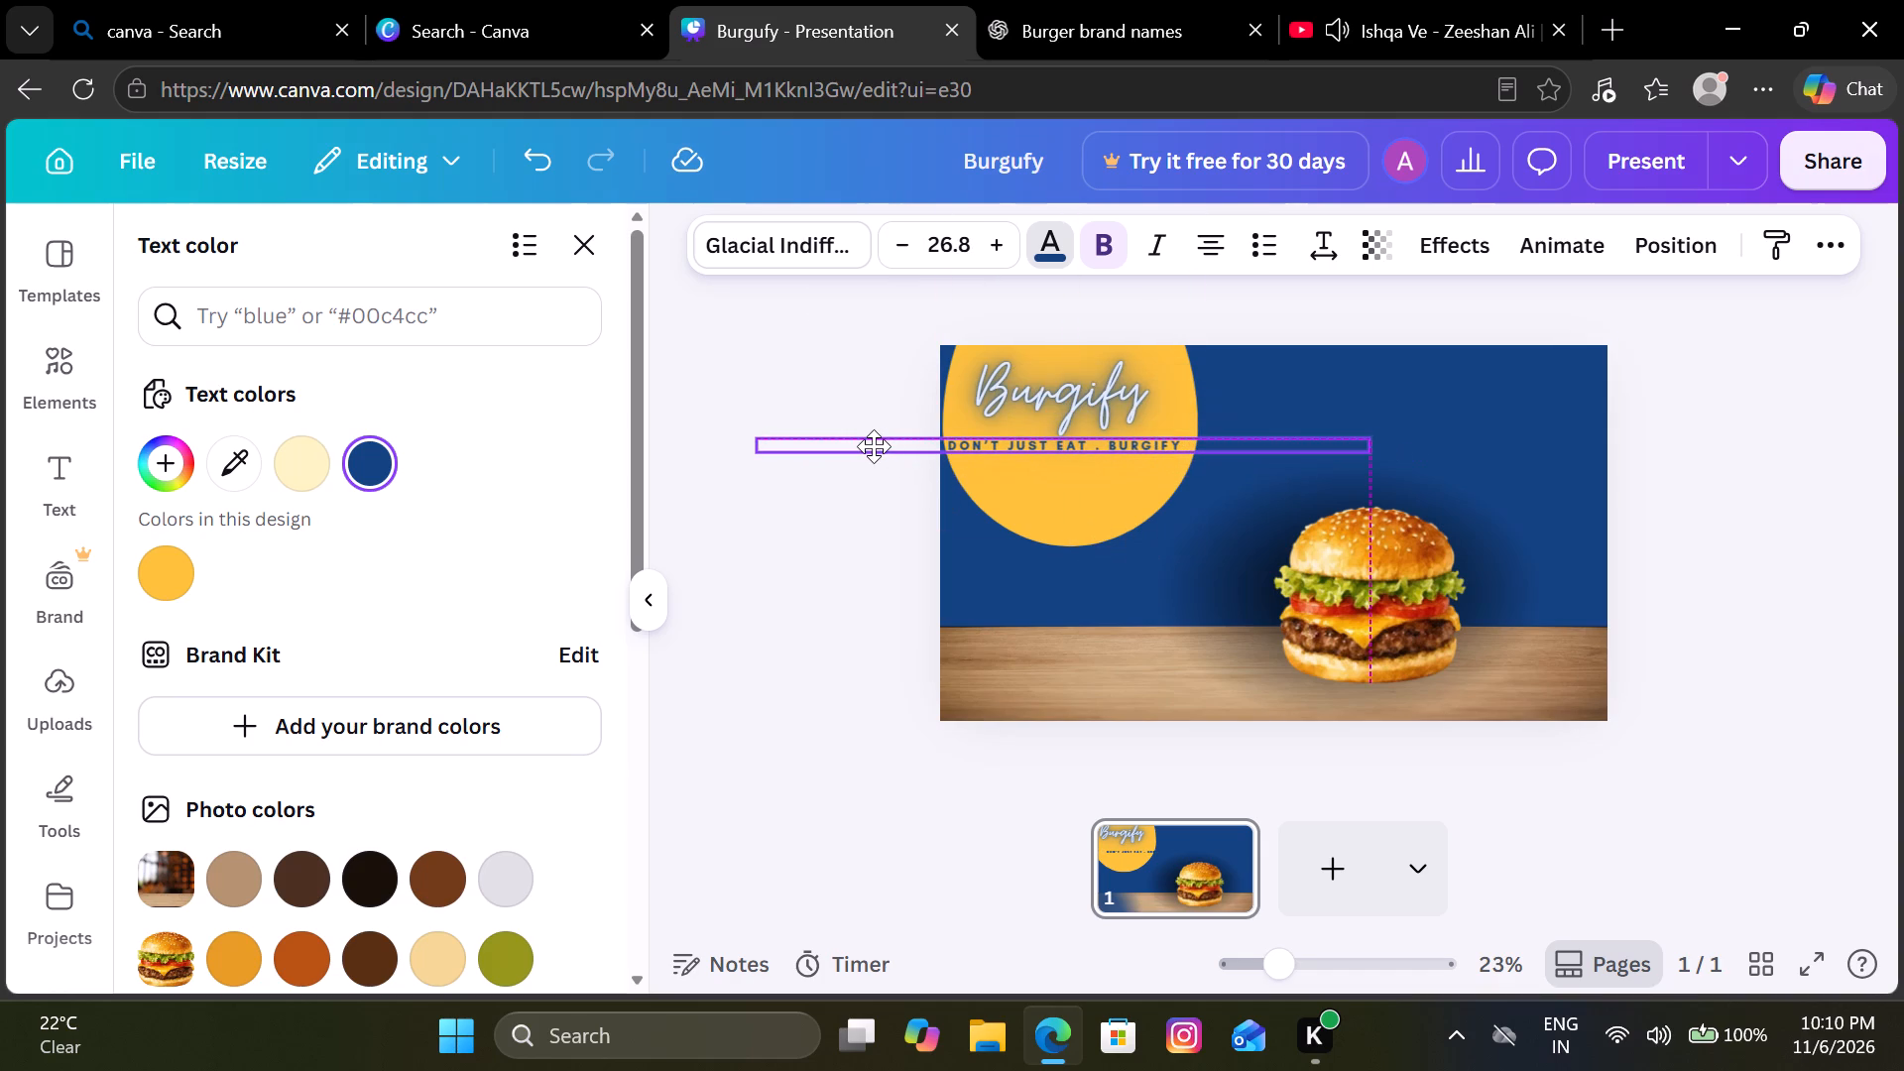
drag(874, 446, 872, 452)
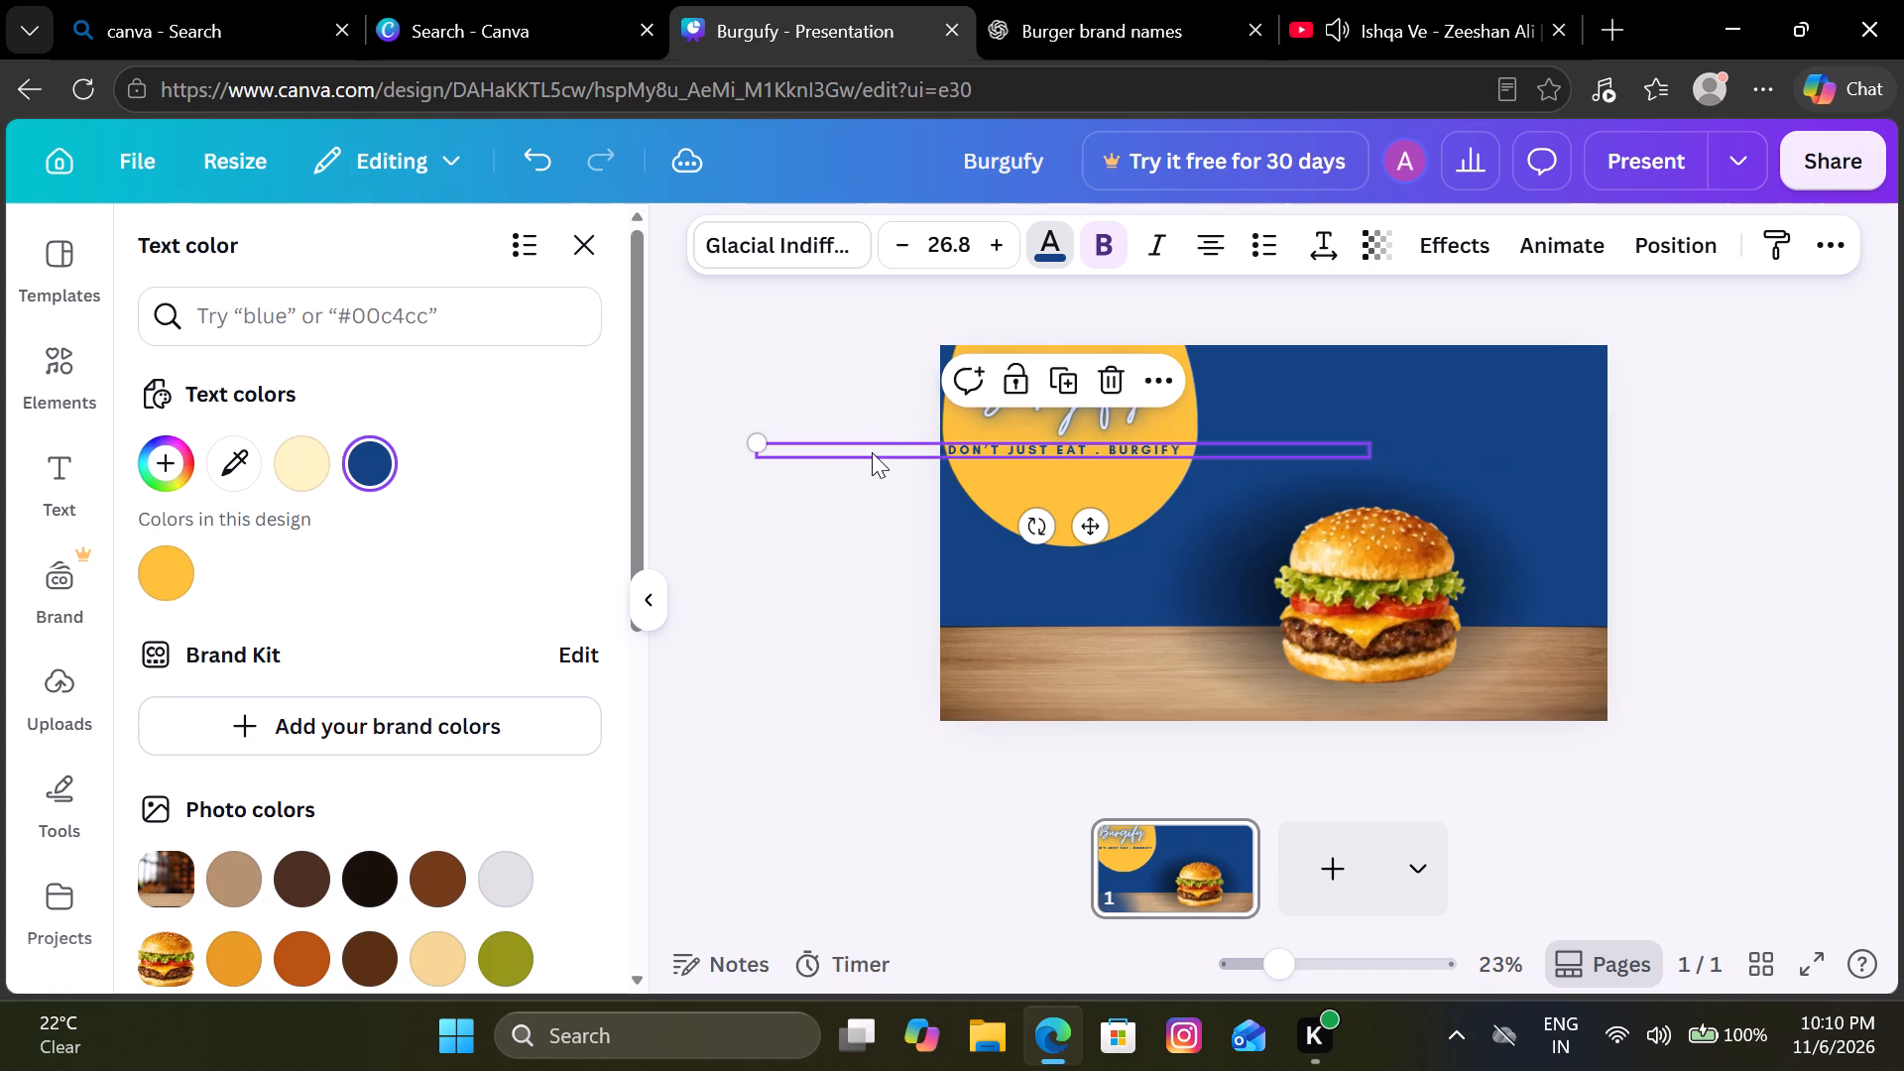
click(789, 377)
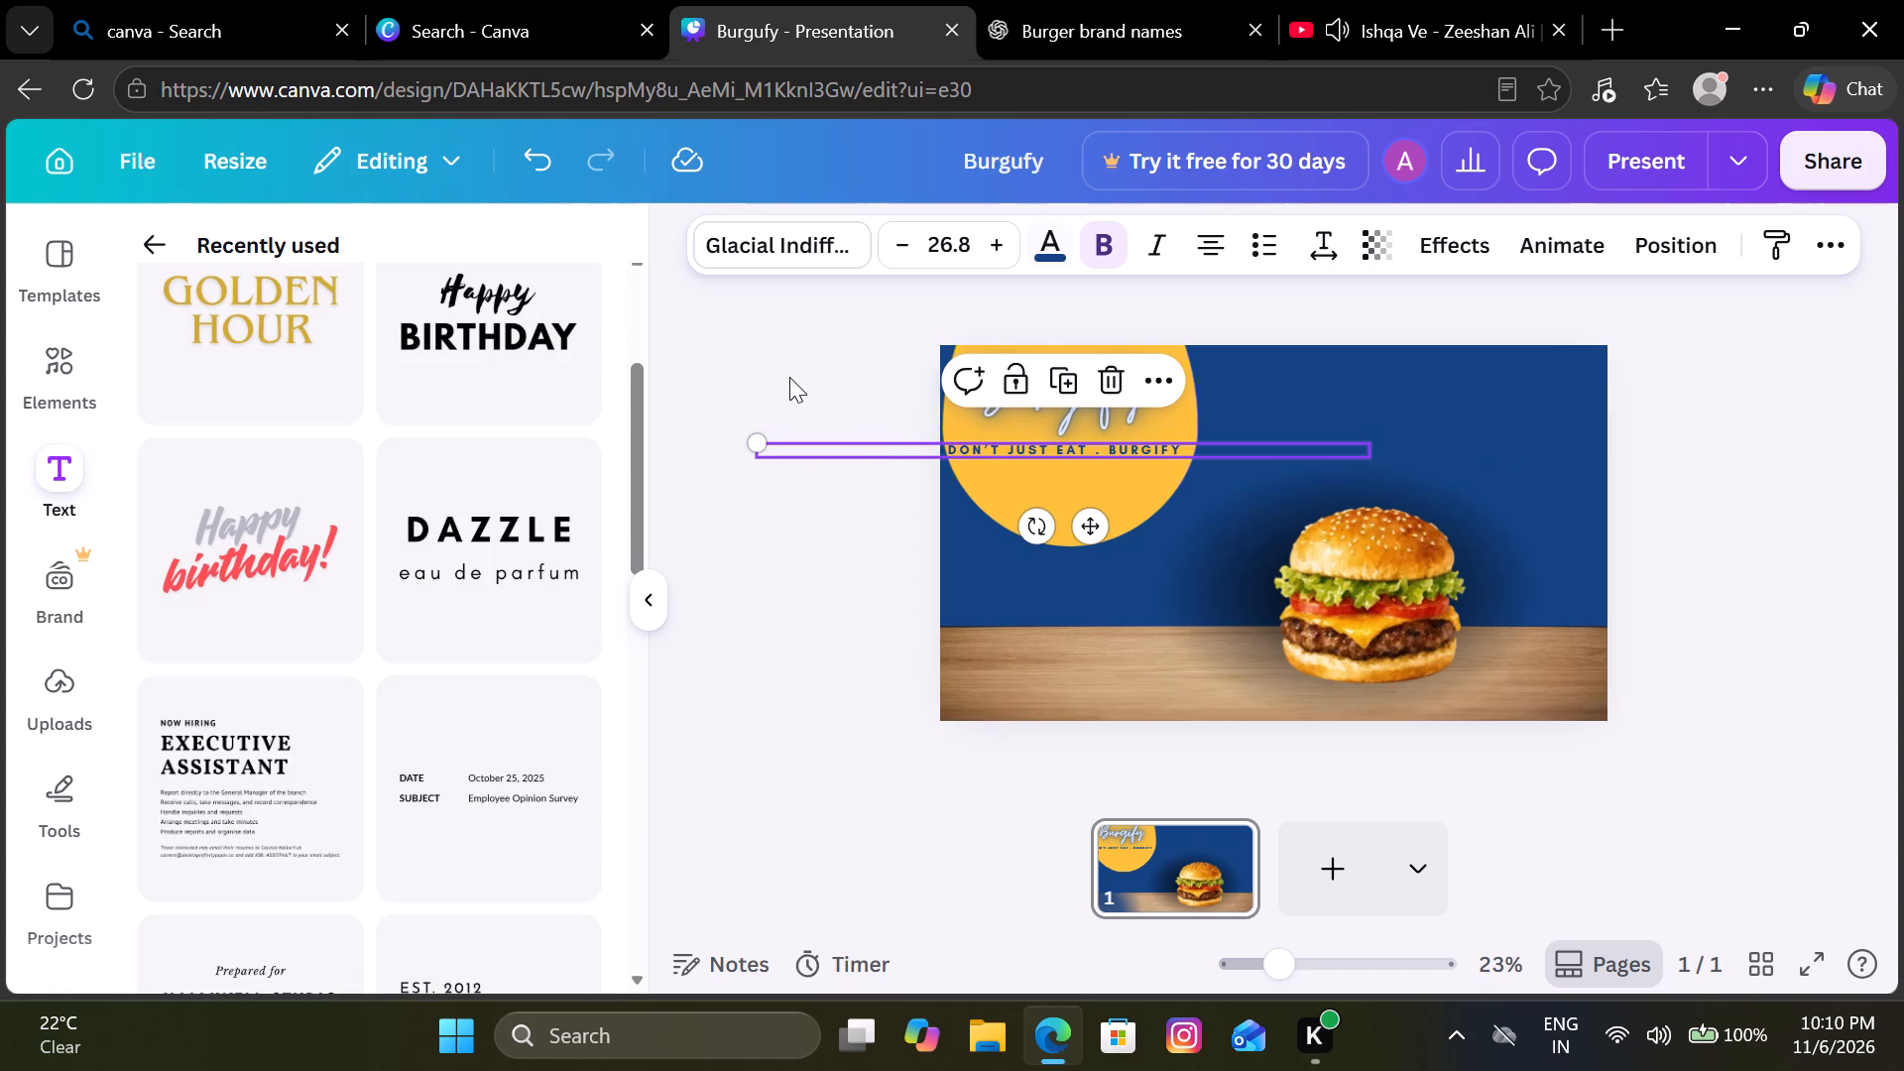
click(789, 377)
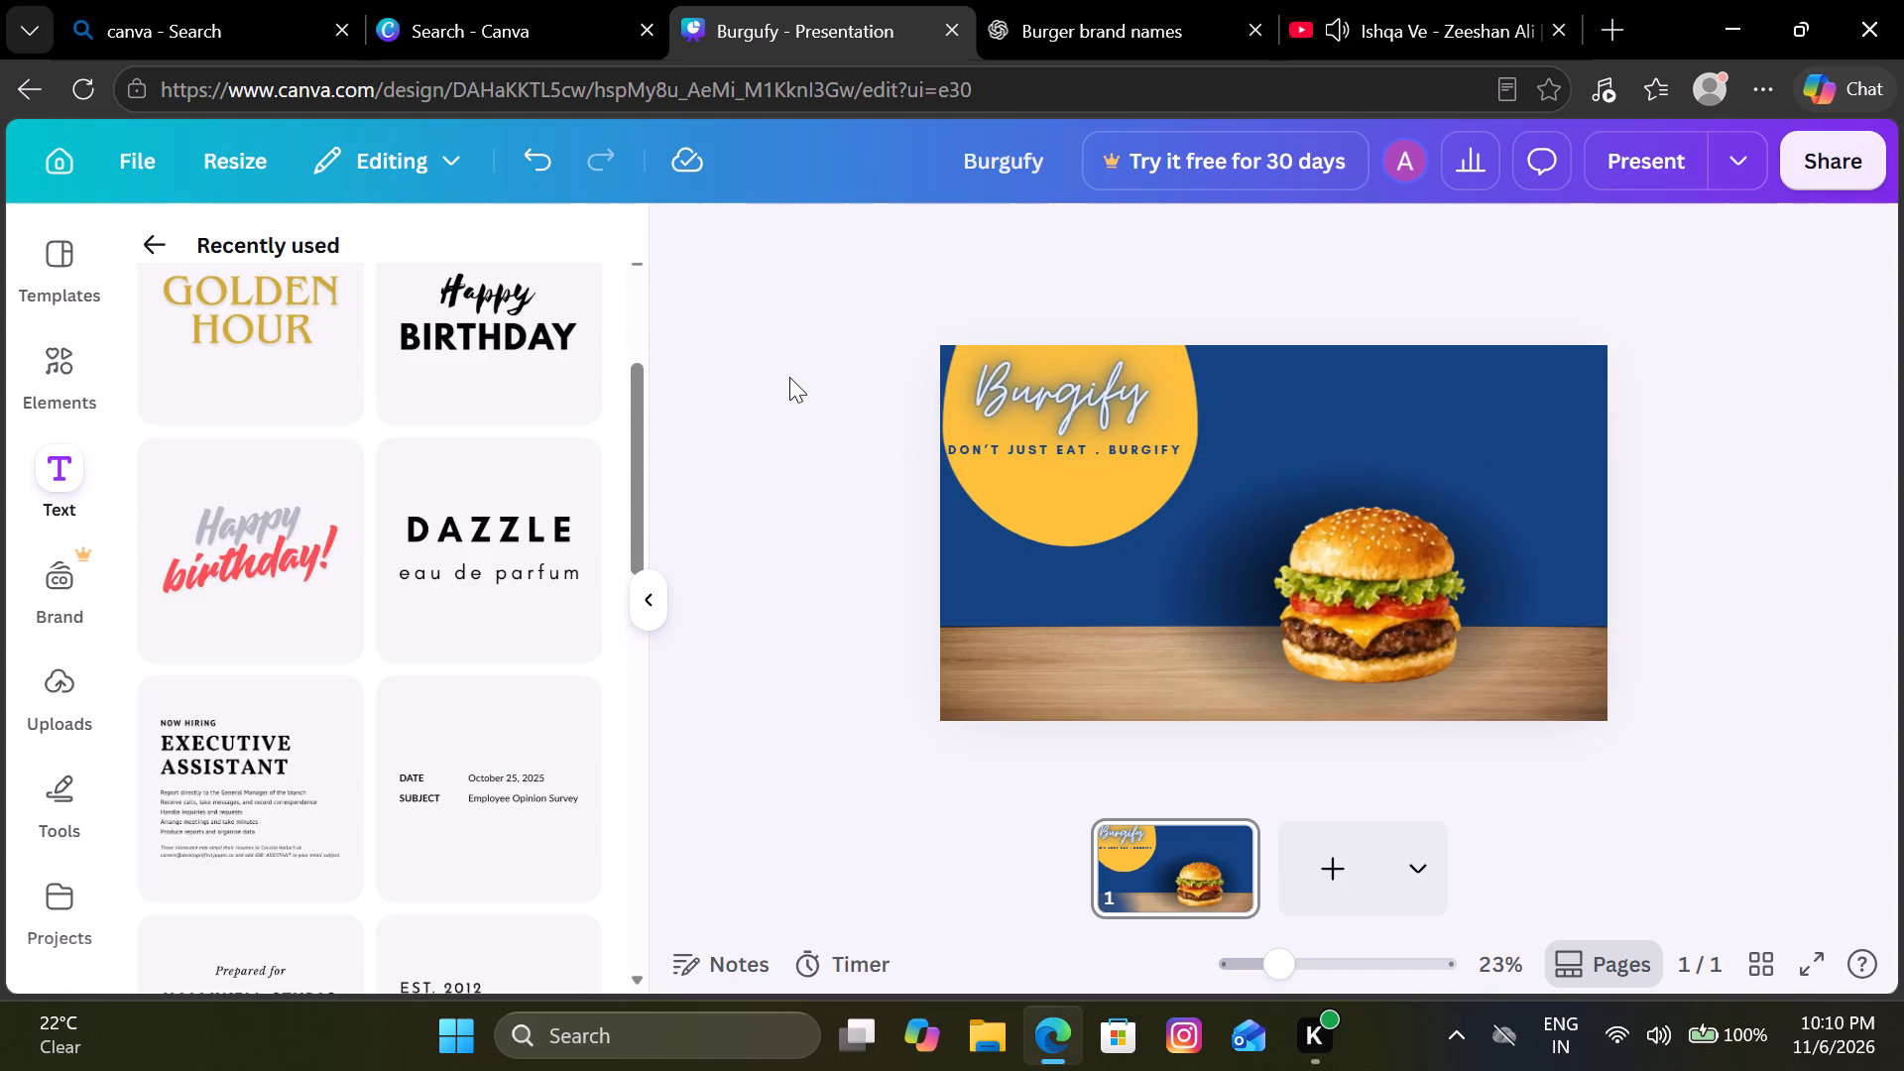
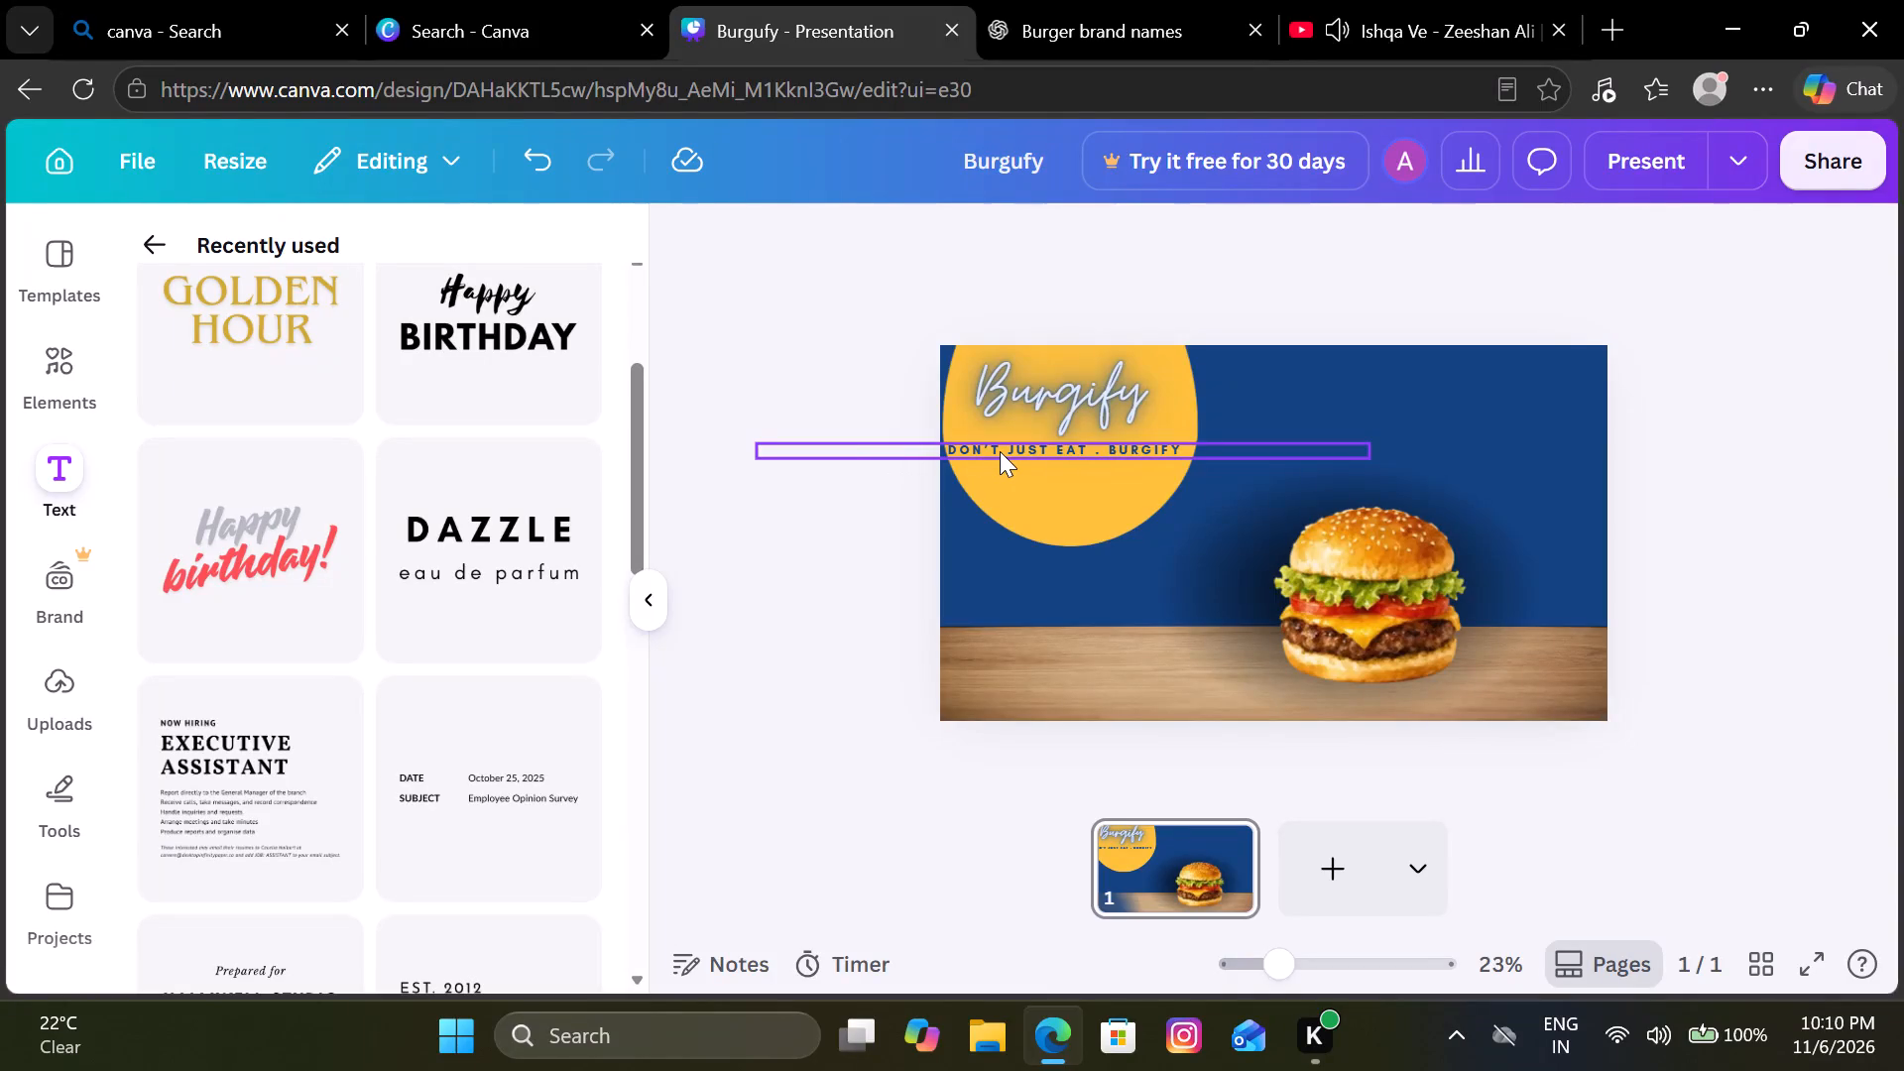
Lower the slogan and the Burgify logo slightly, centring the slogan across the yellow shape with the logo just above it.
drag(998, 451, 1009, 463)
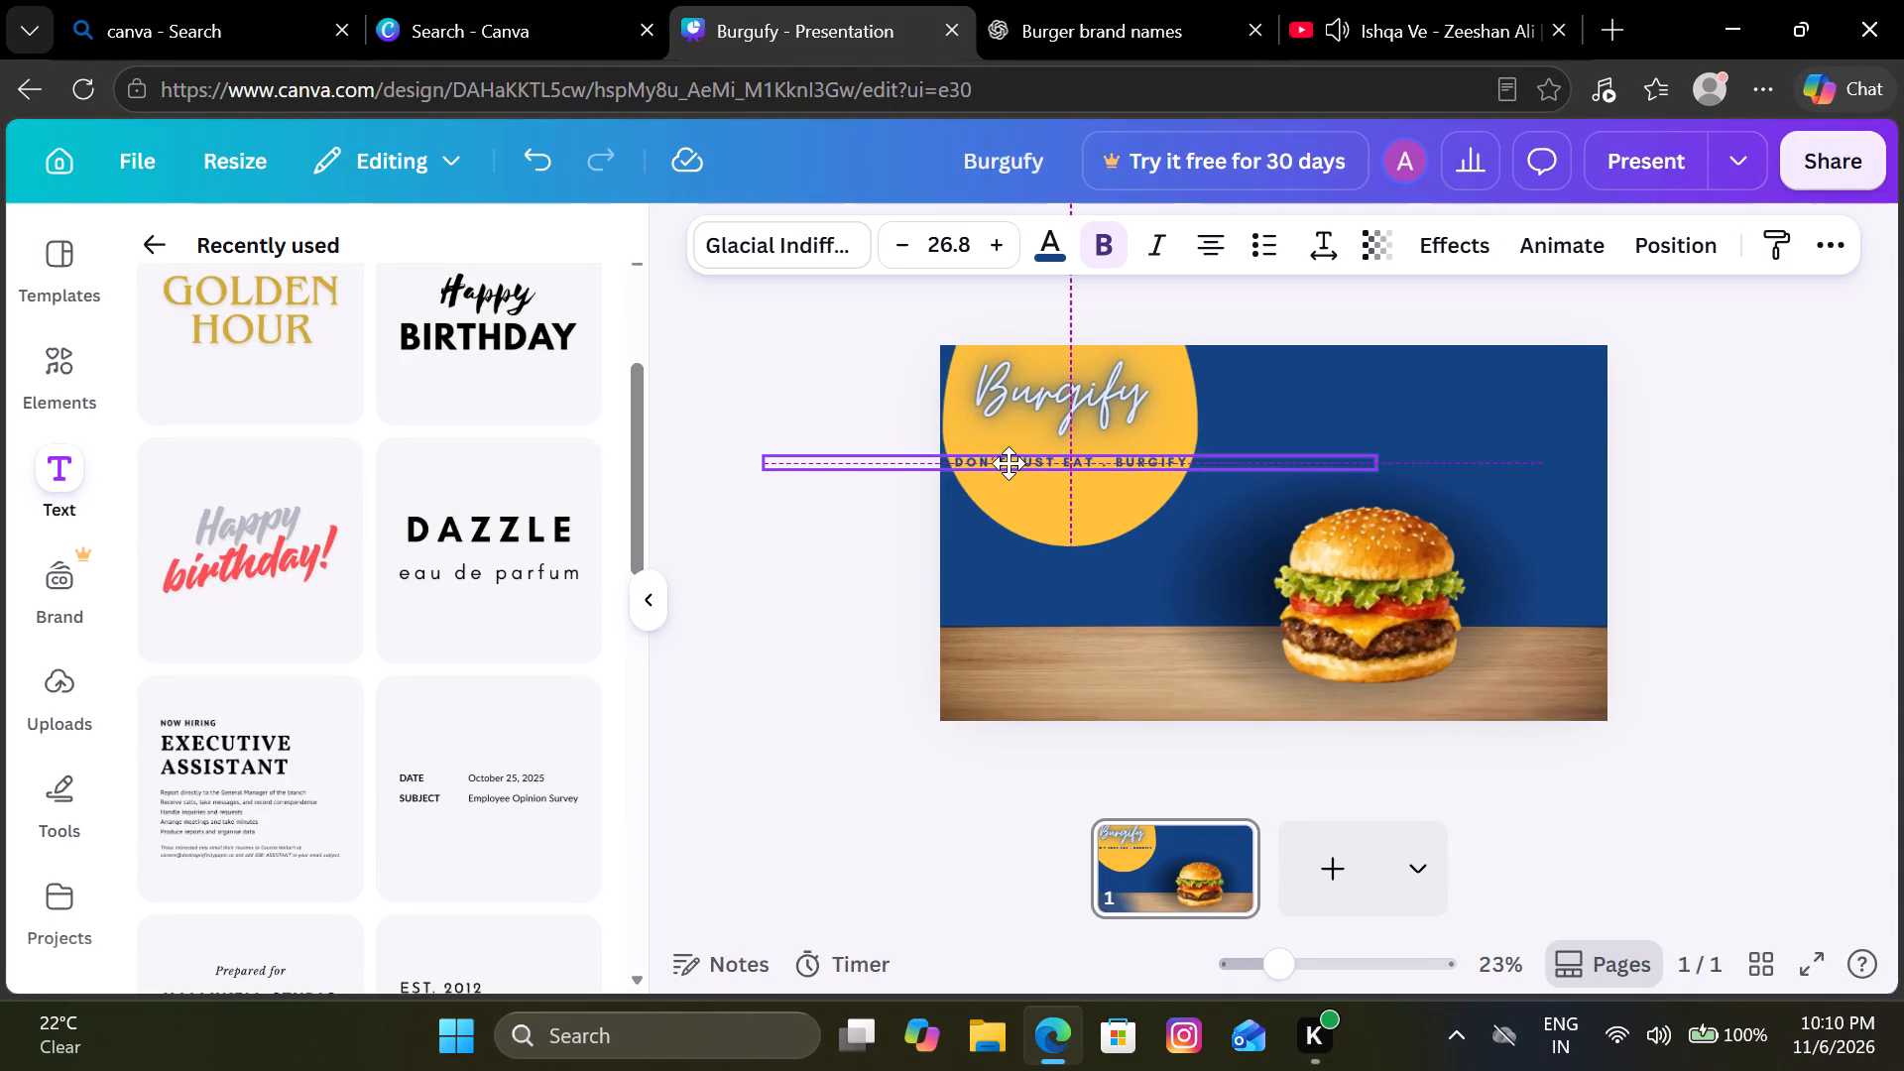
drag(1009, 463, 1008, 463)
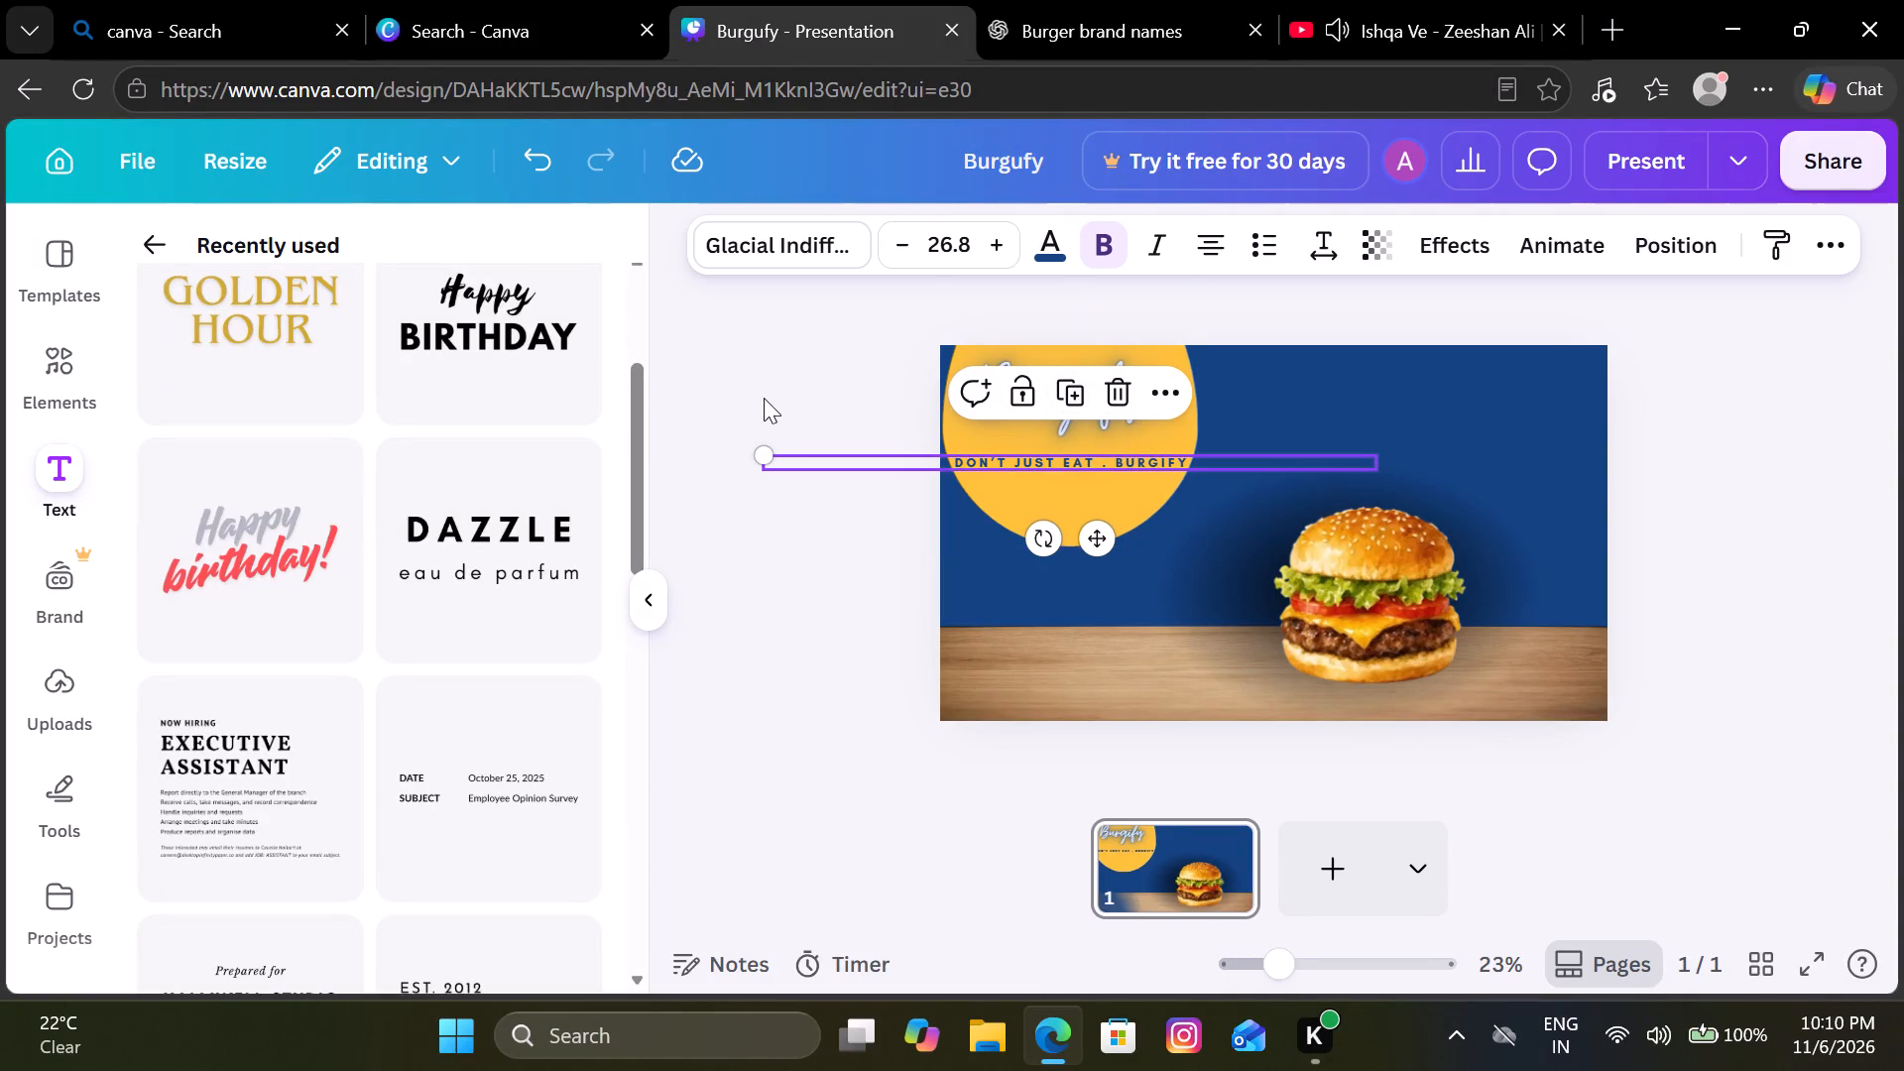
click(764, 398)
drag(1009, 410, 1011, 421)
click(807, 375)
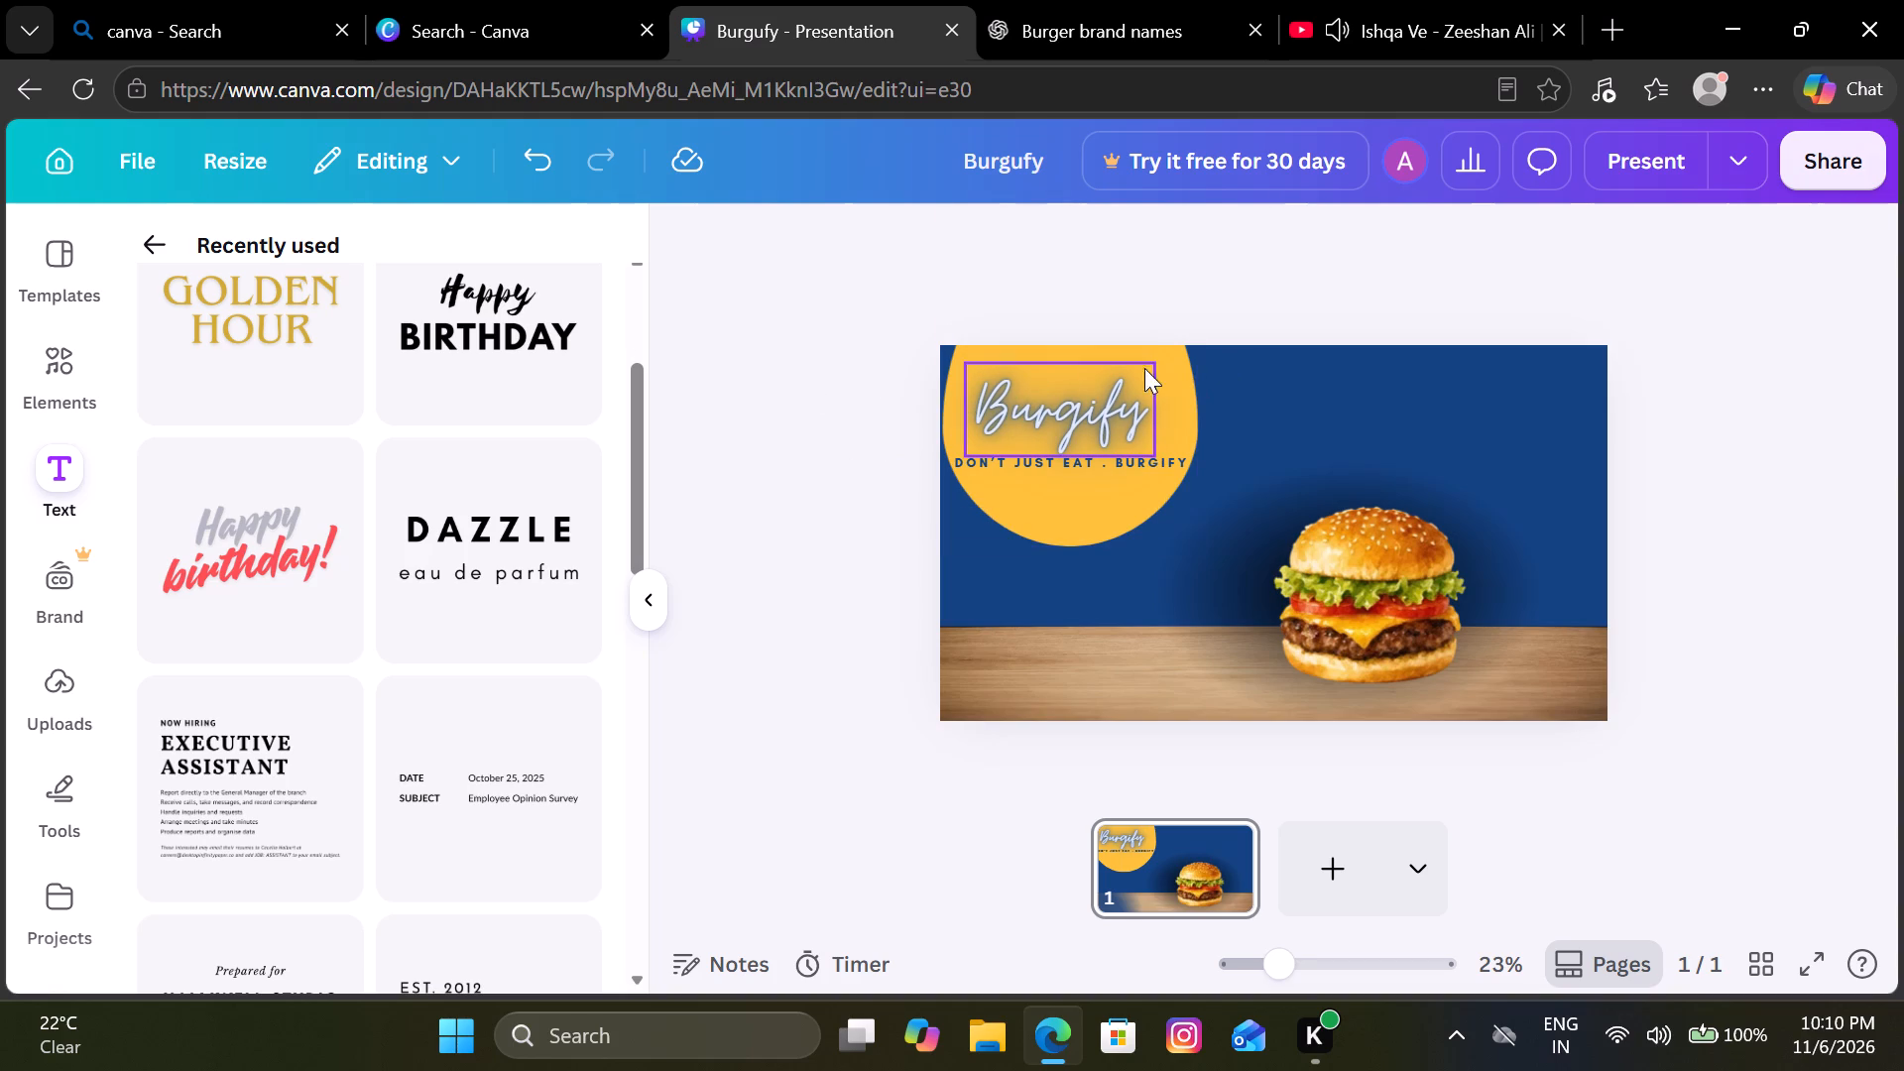
Shift the yellow shape up against the page's left edge, and raise the Burgify logo and slogan to match, with the slogan just below the logo.
drag(1187, 399, 1184, 373)
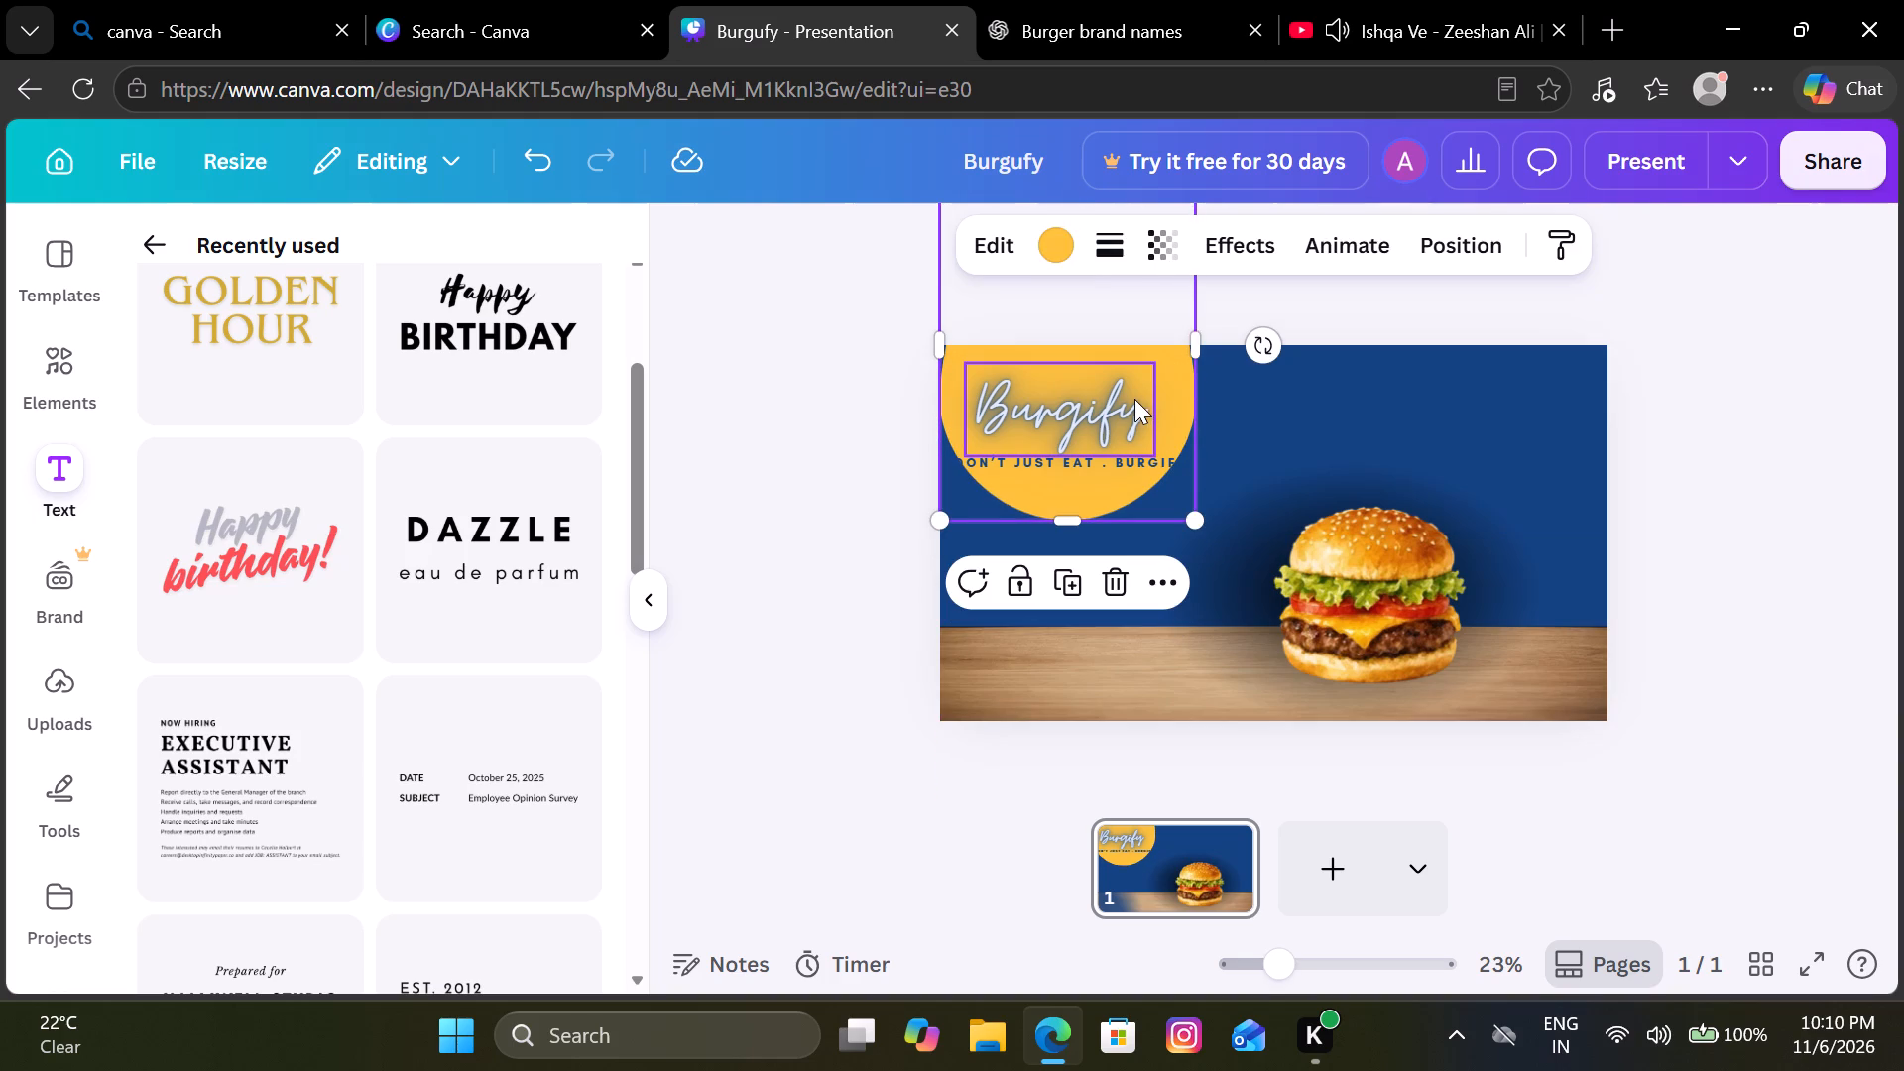
drag(1134, 399, 1134, 383)
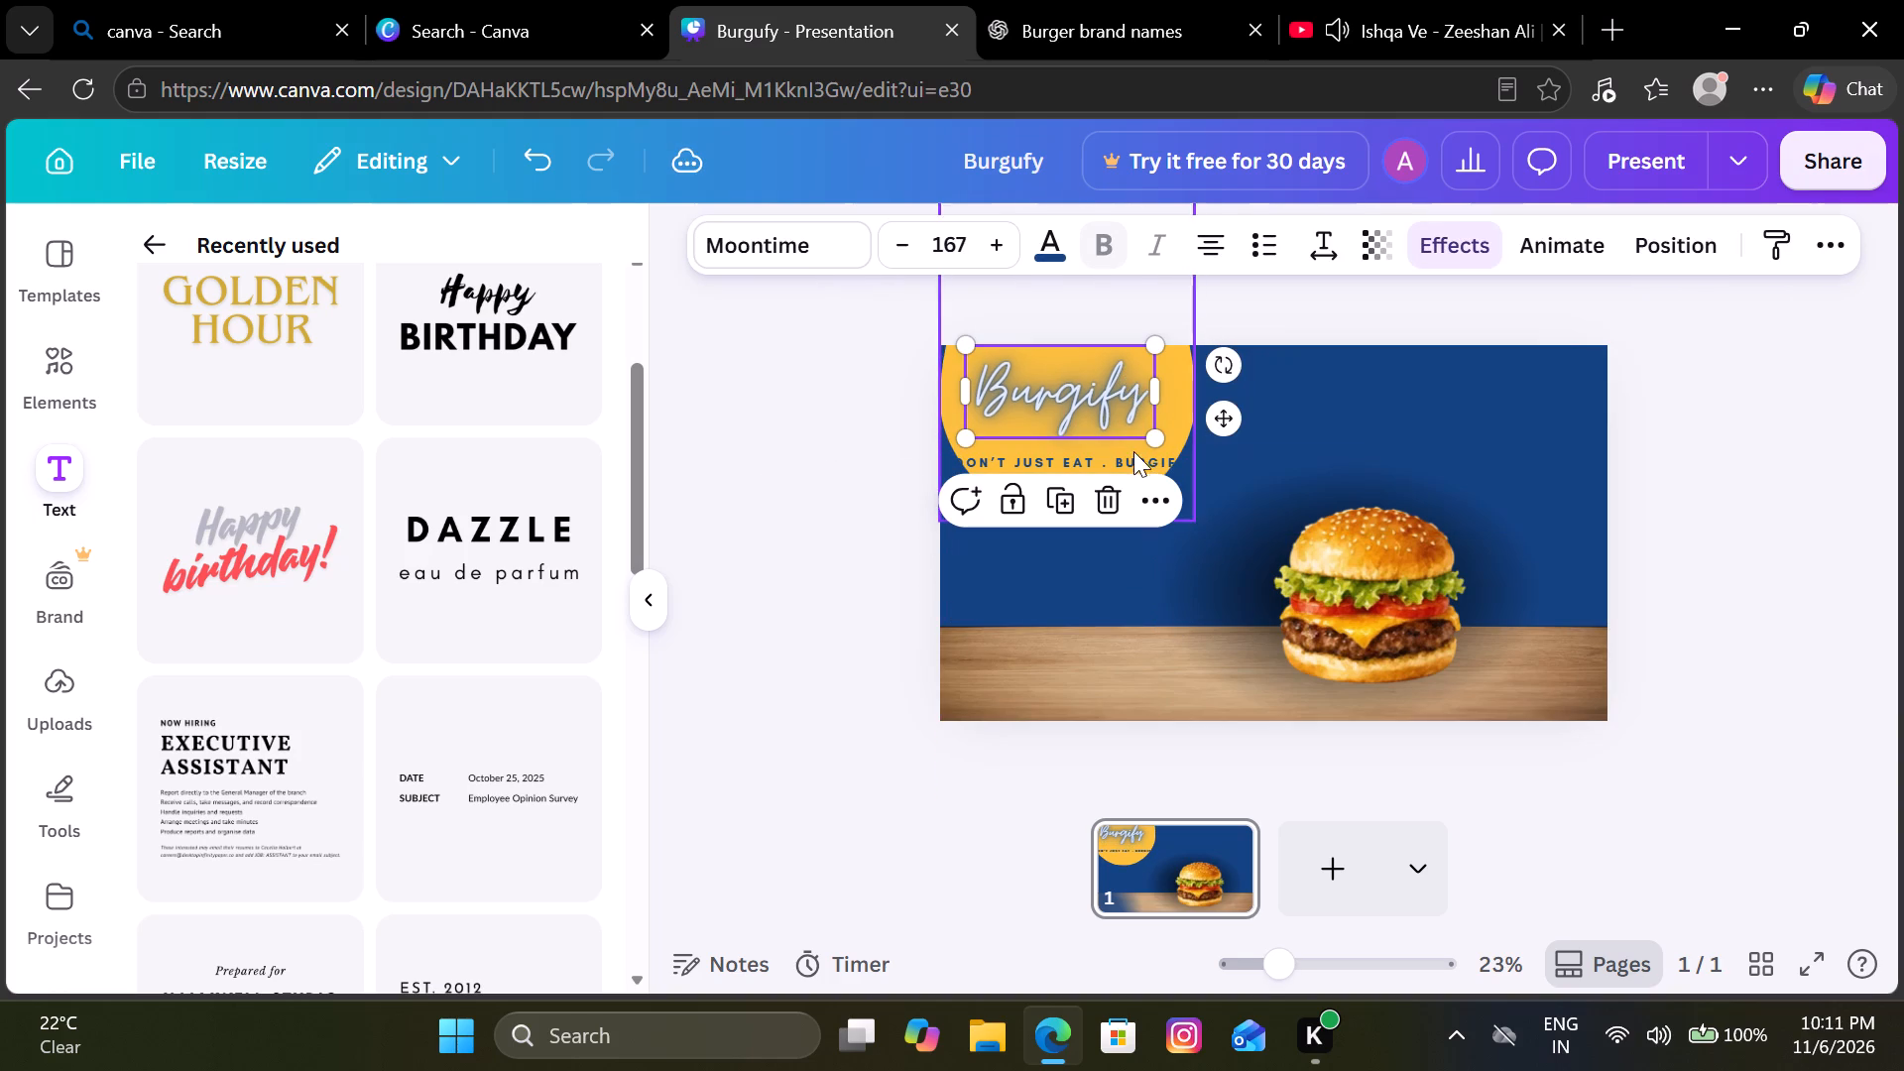
drag(1149, 461, 1152, 446)
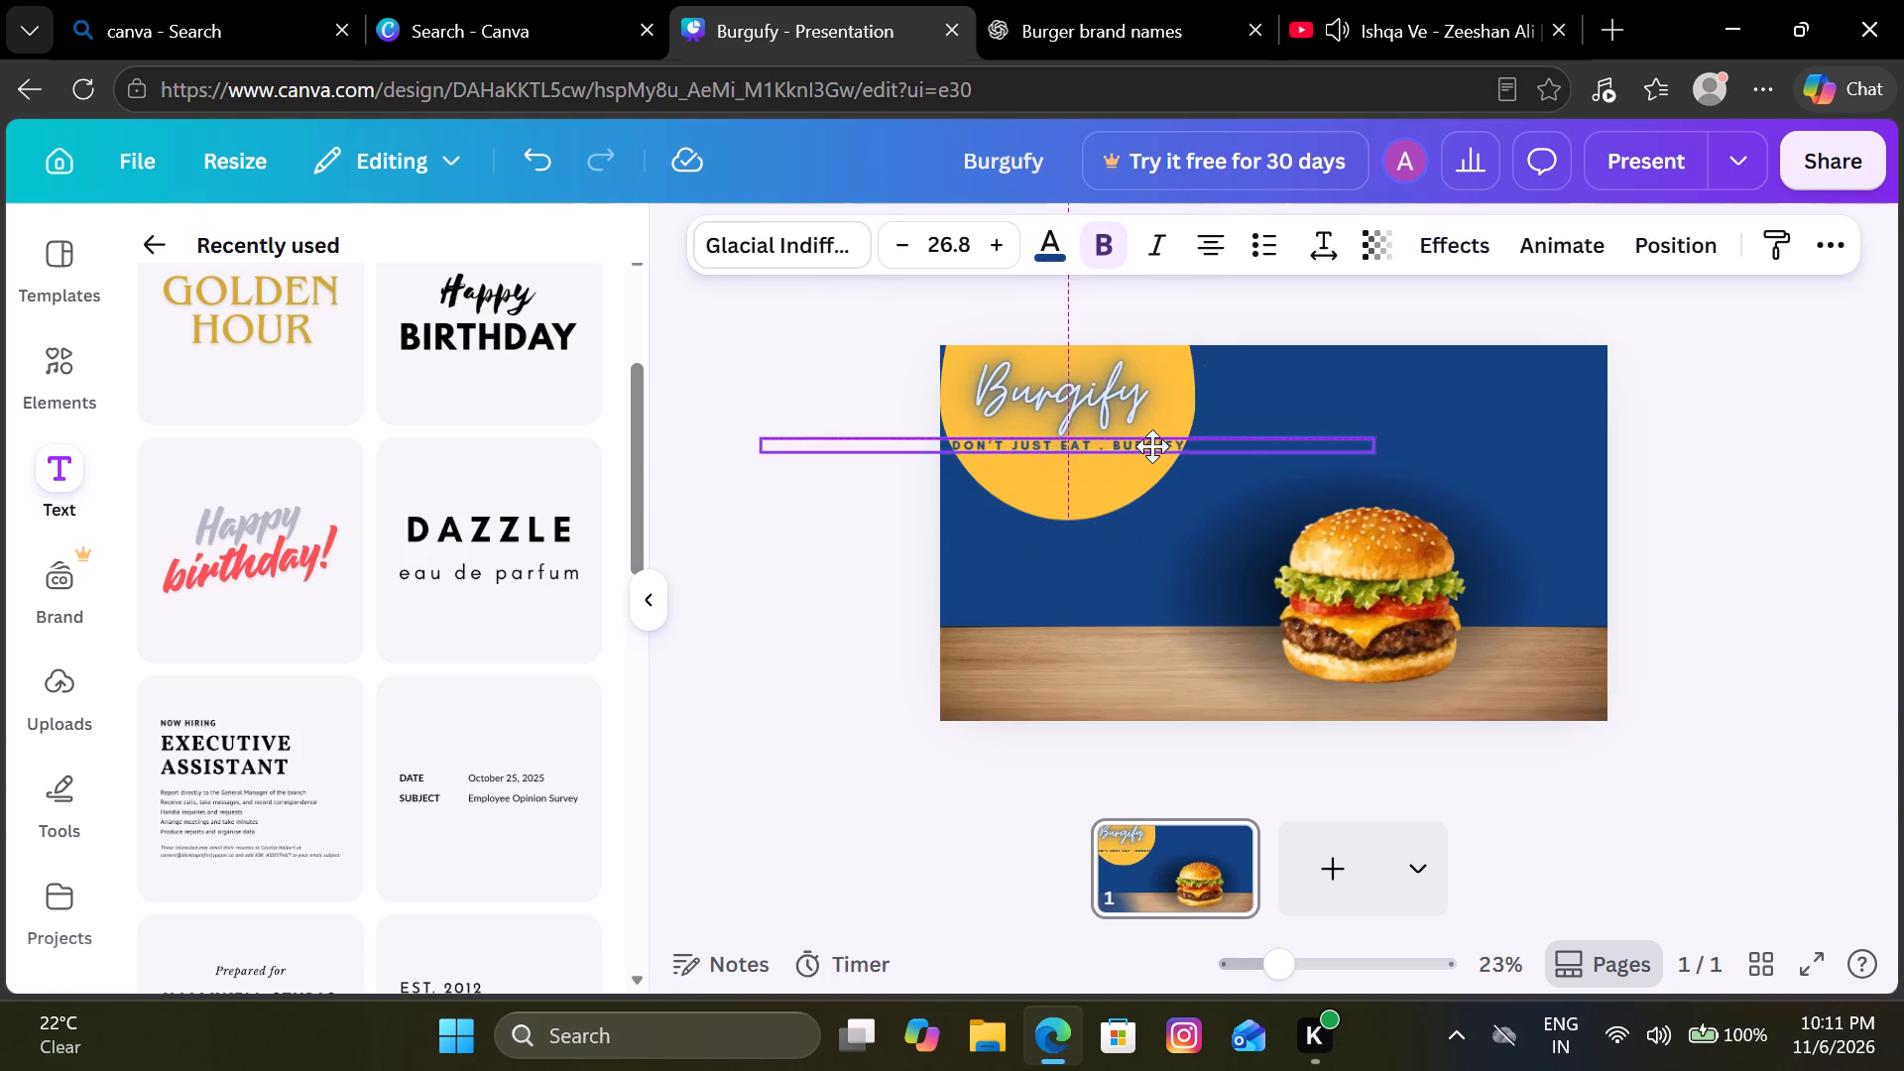
drag(1152, 446, 1152, 448)
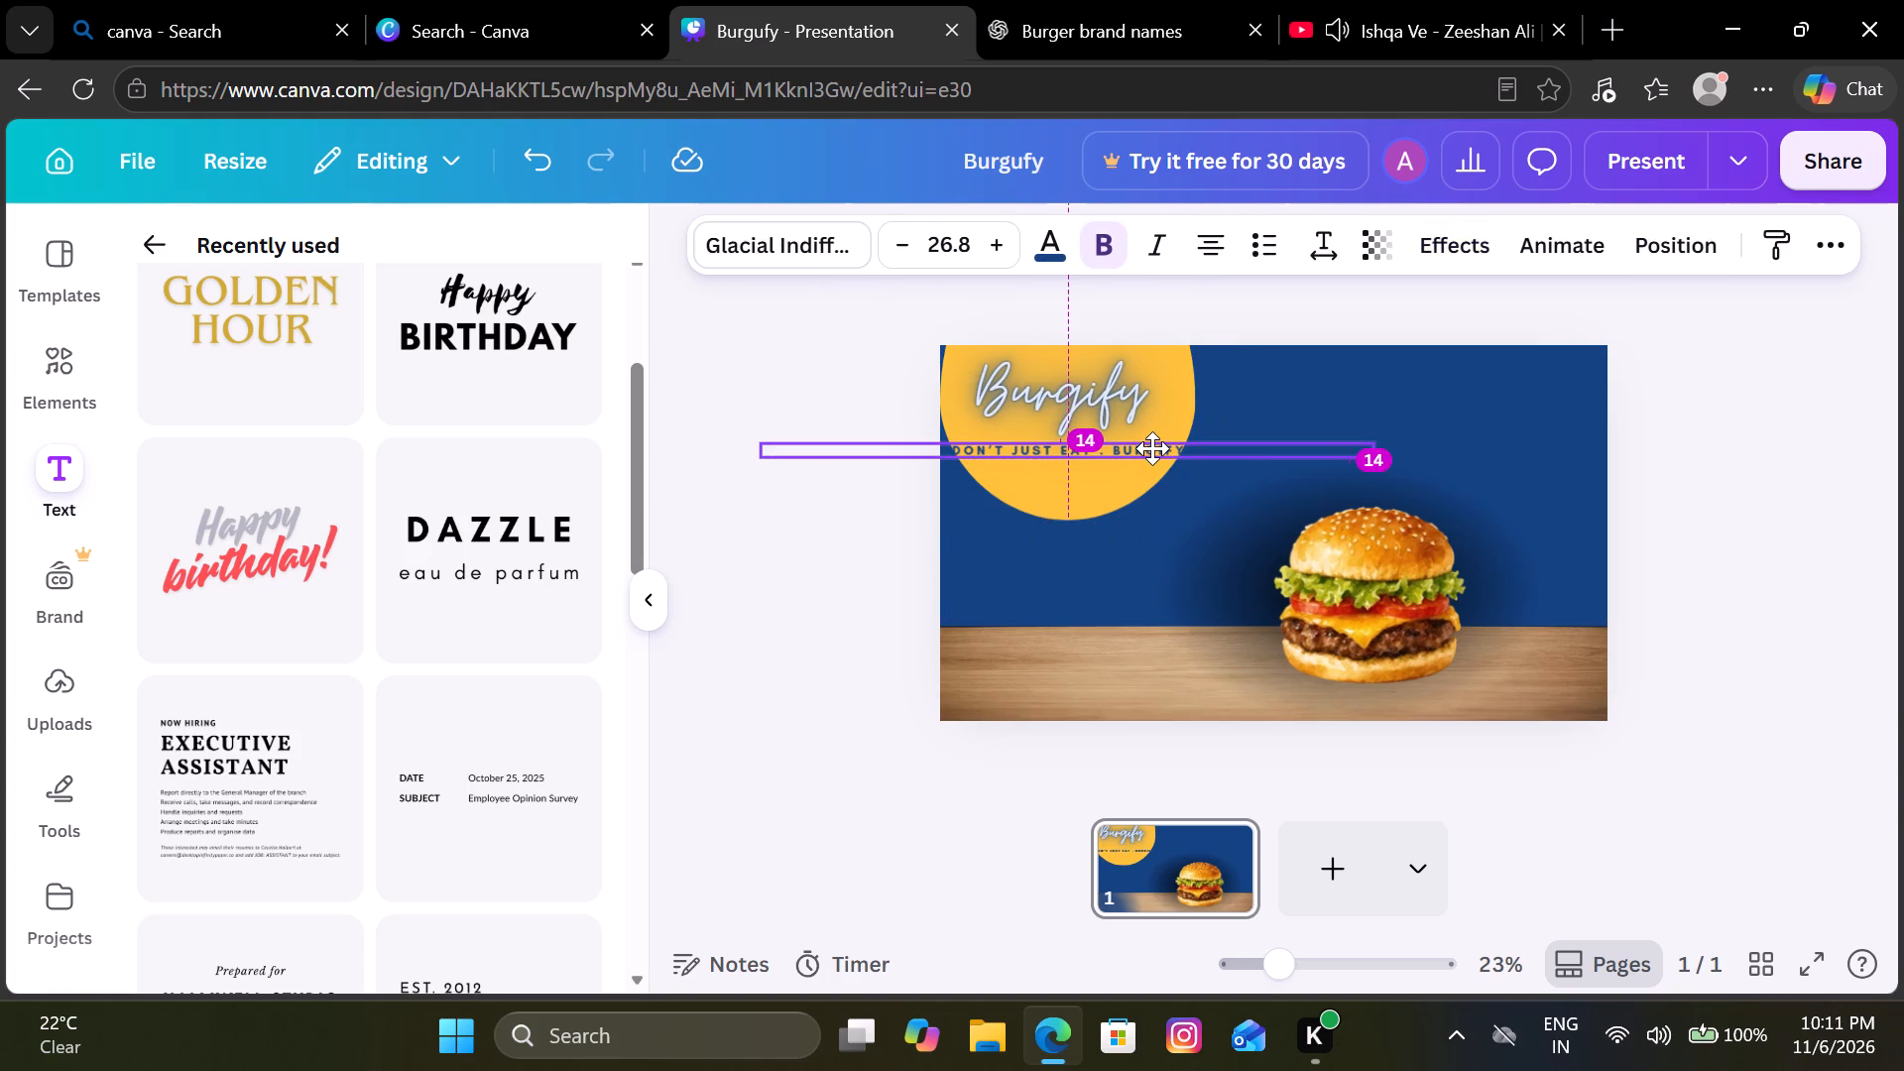
drag(1152, 448, 1152, 442)
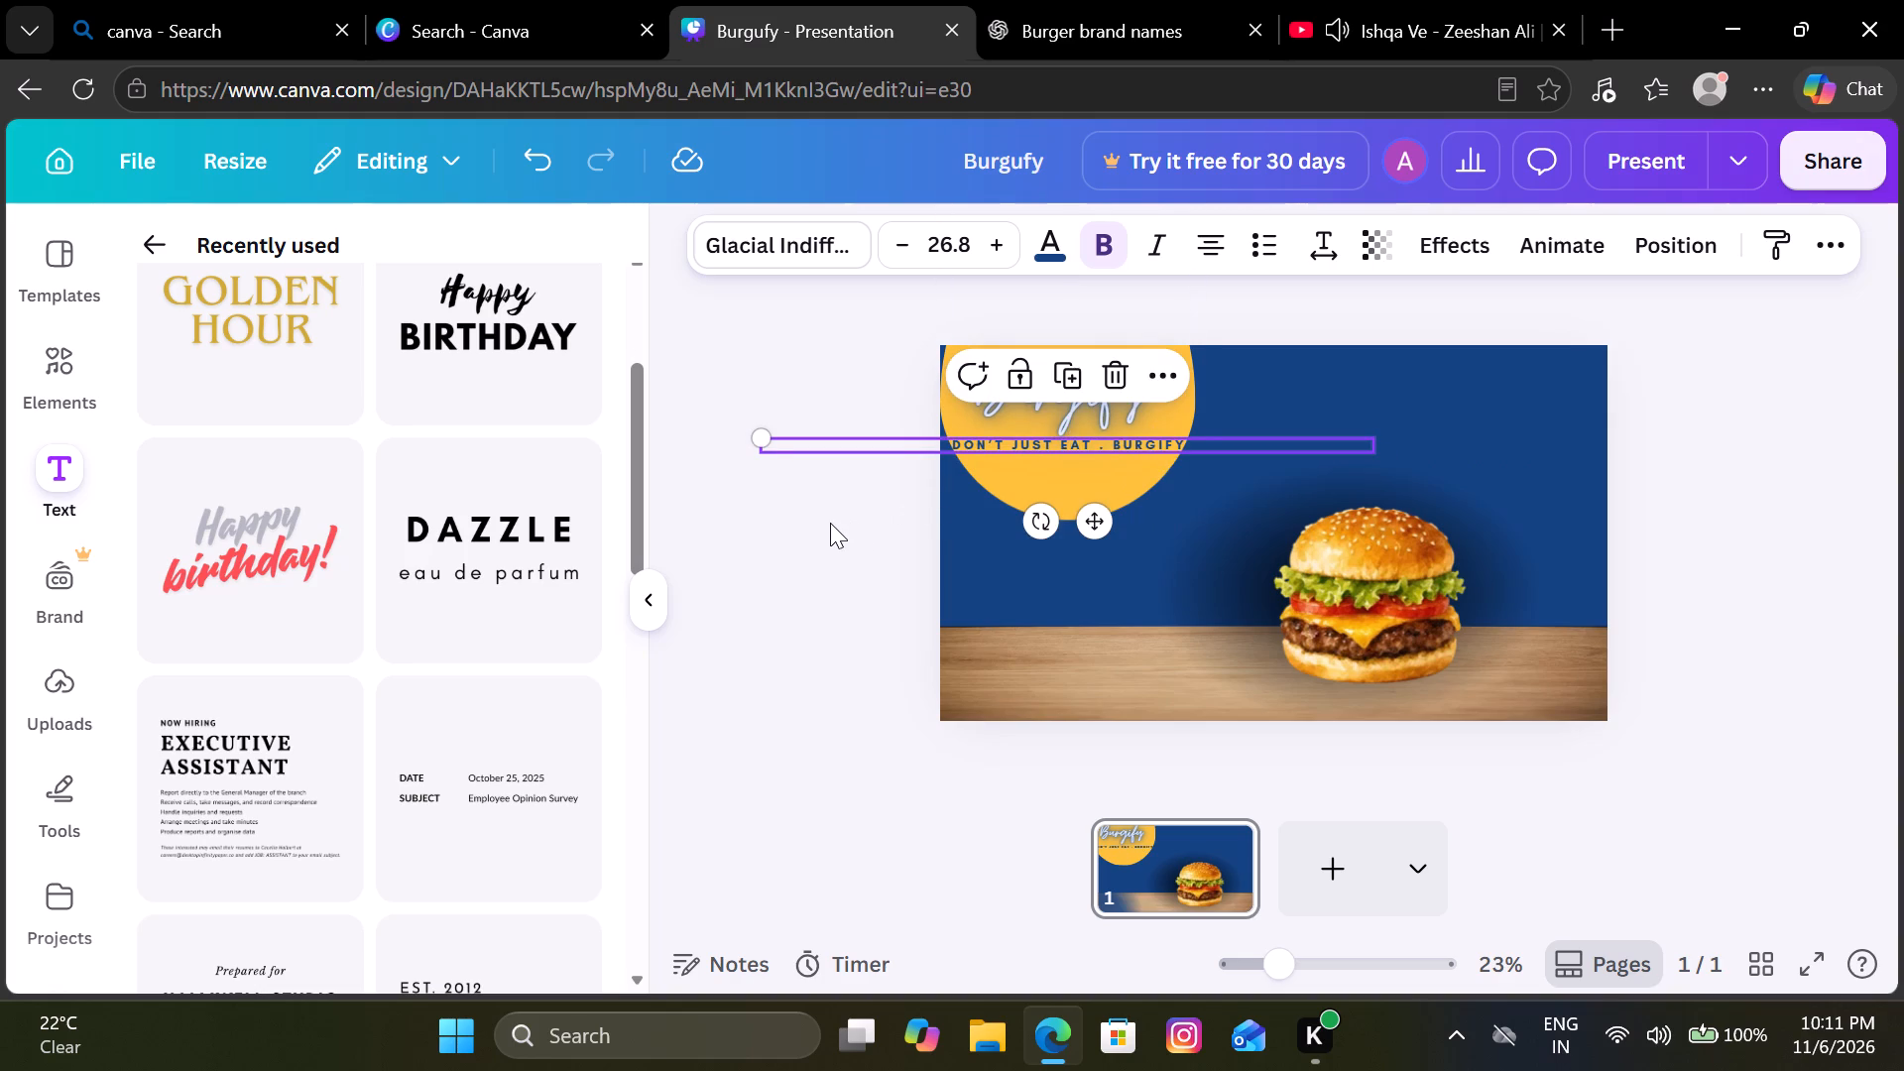
click(830, 523)
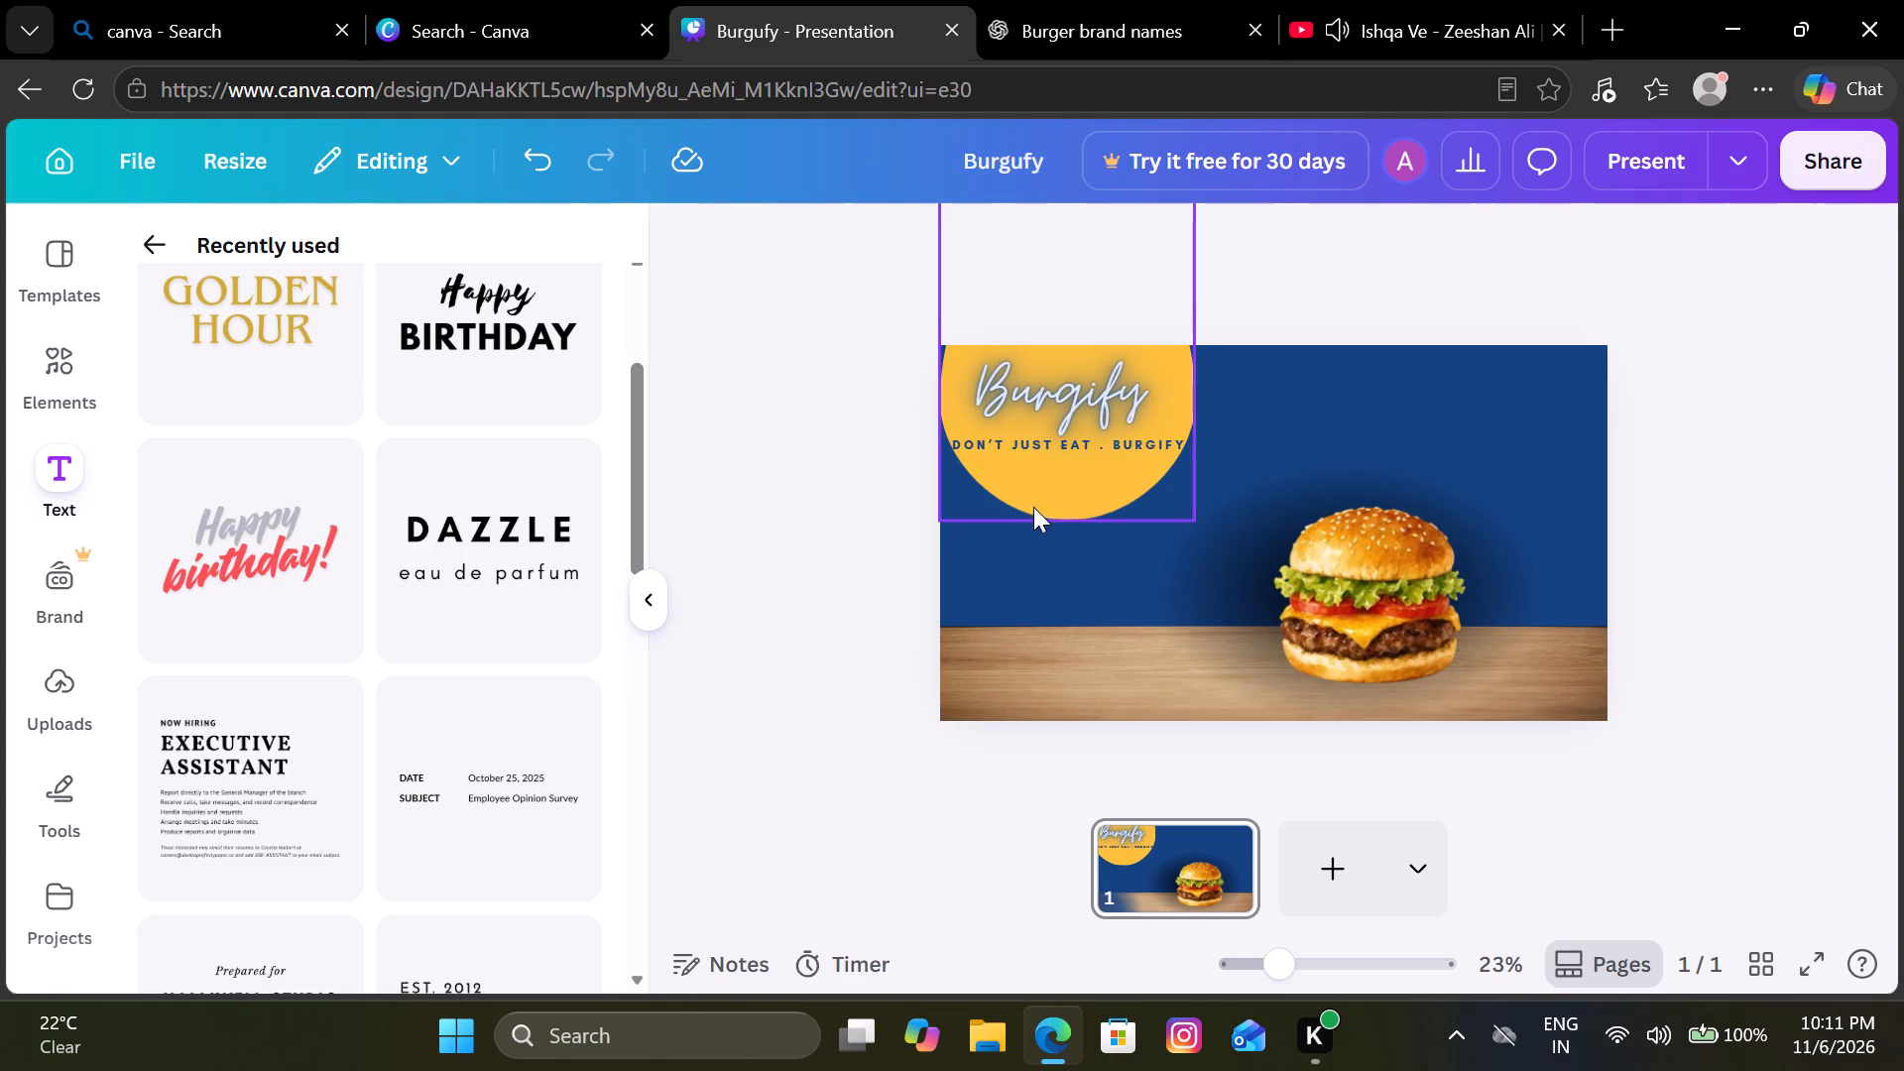
click(1068, 416)
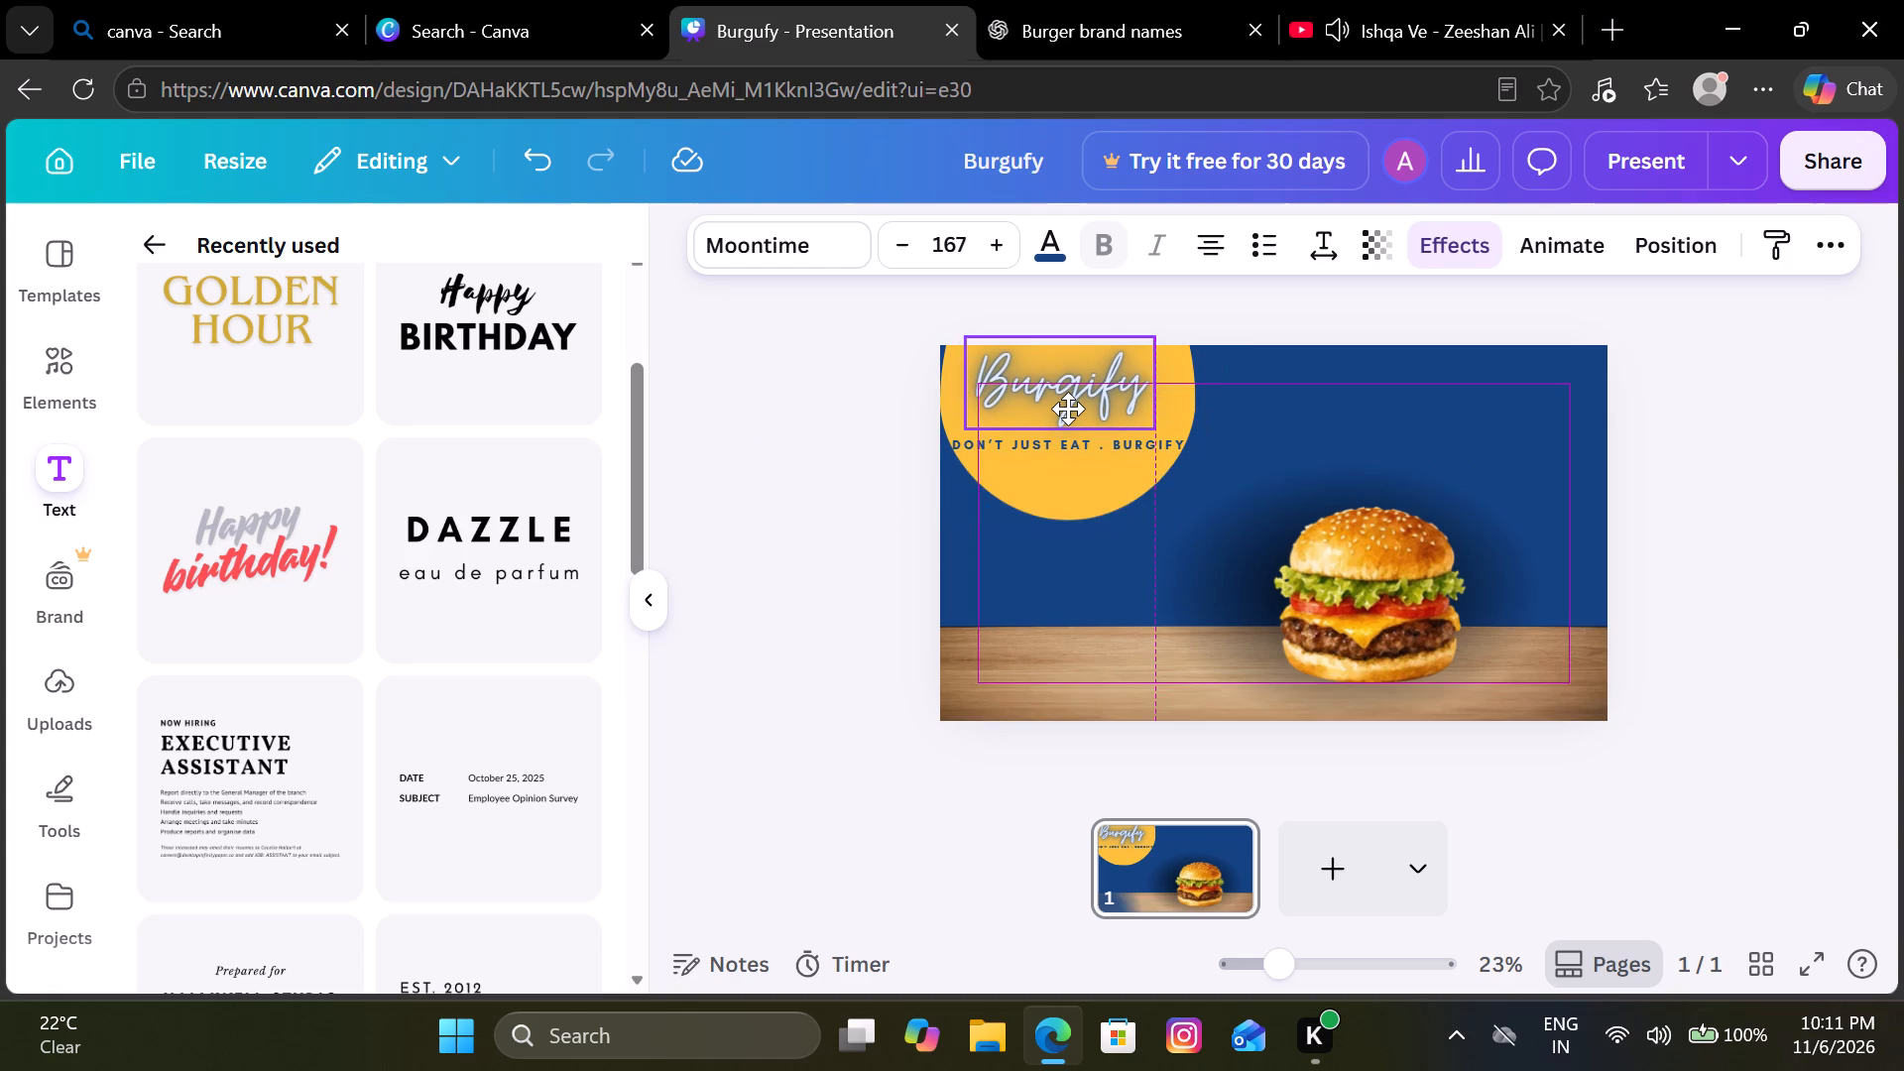
click(835, 377)
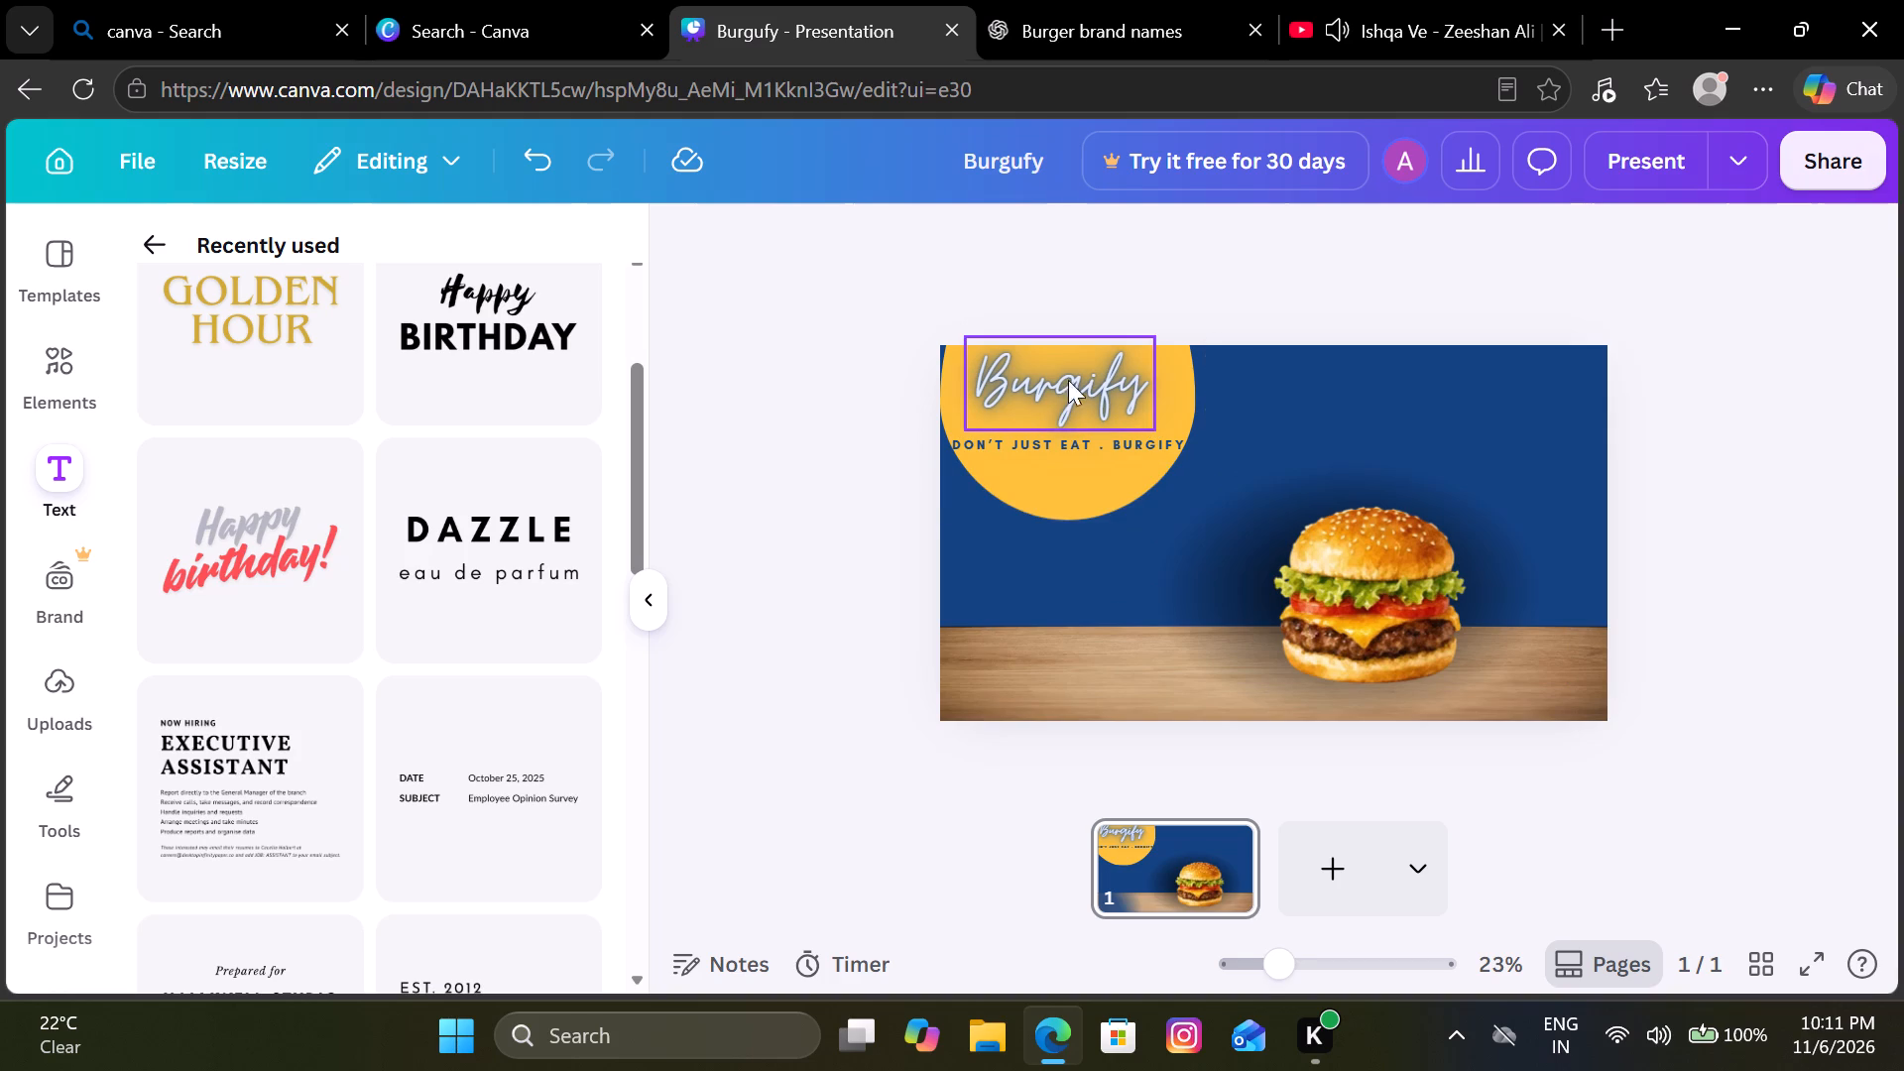
Break the slogan onto two lines with "BURGIFY" on the second line, and move it lower within the yellow shape.
click(1102, 440)
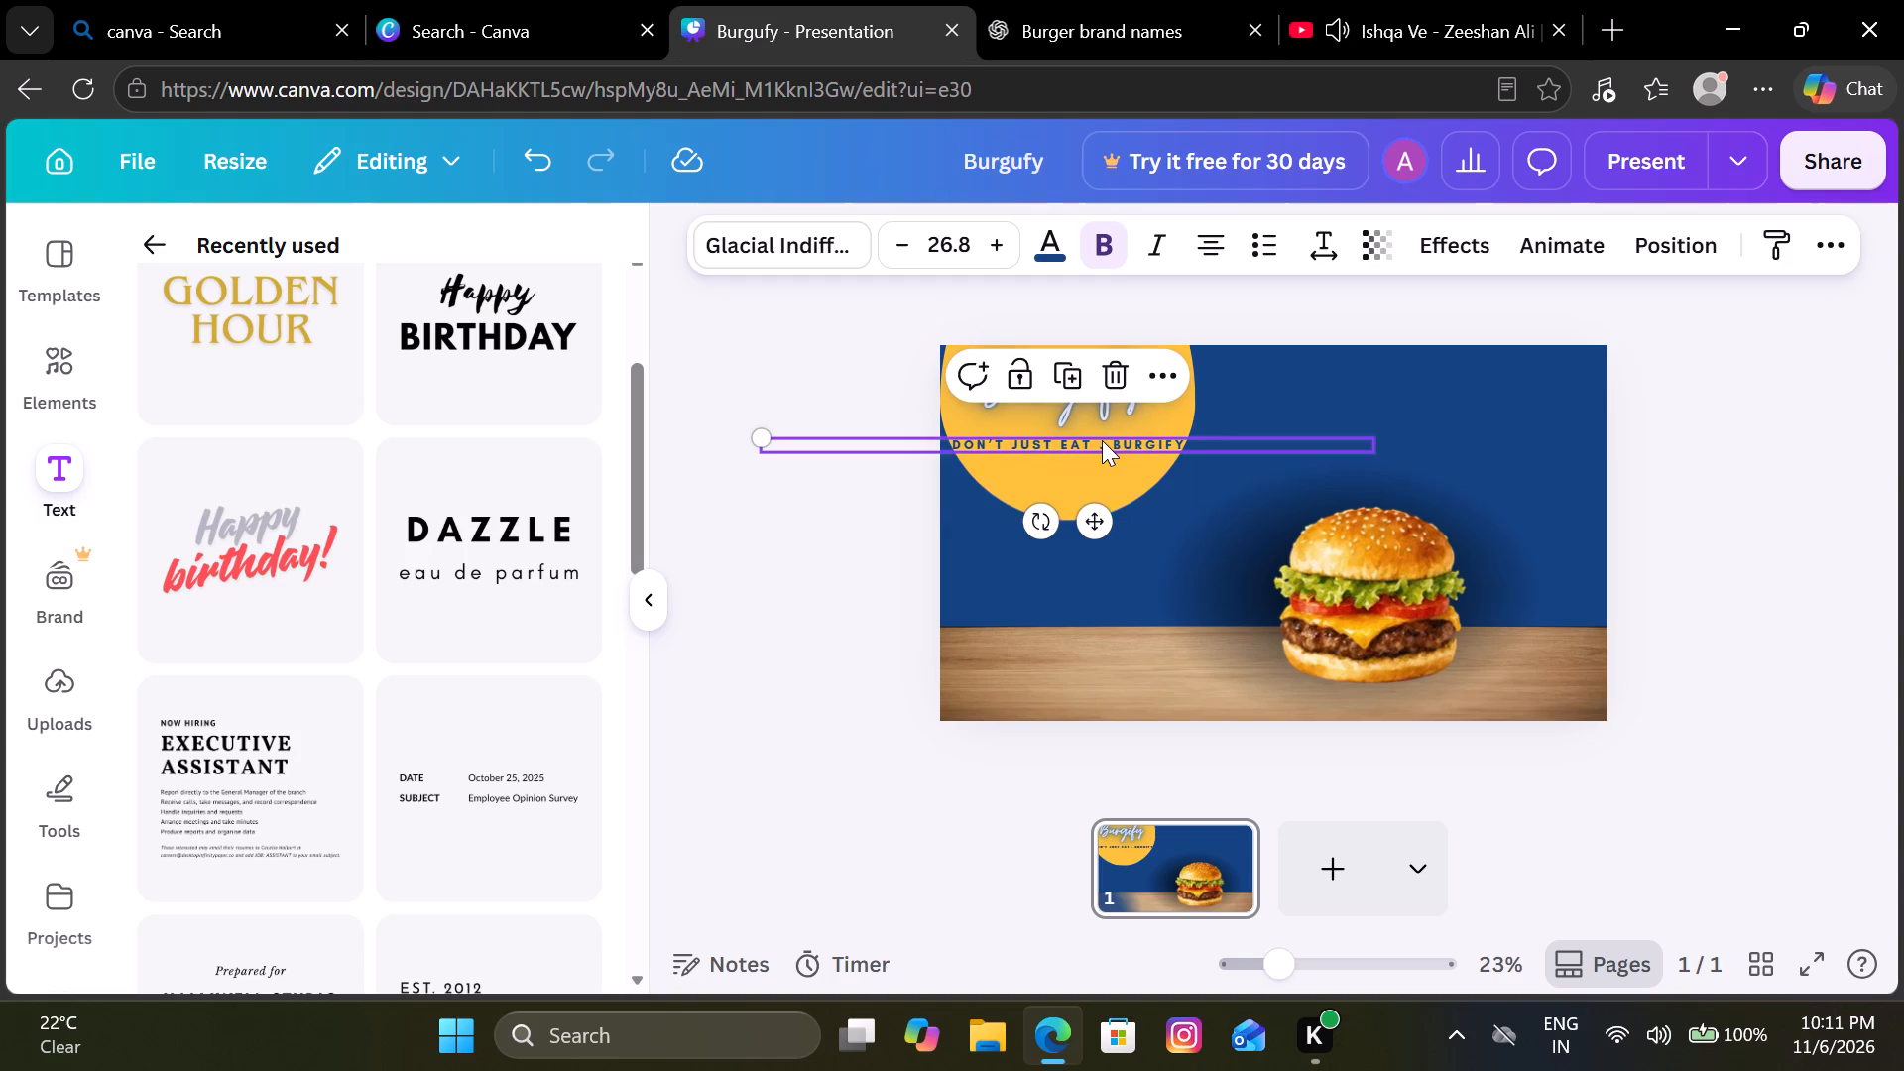
key(Return)
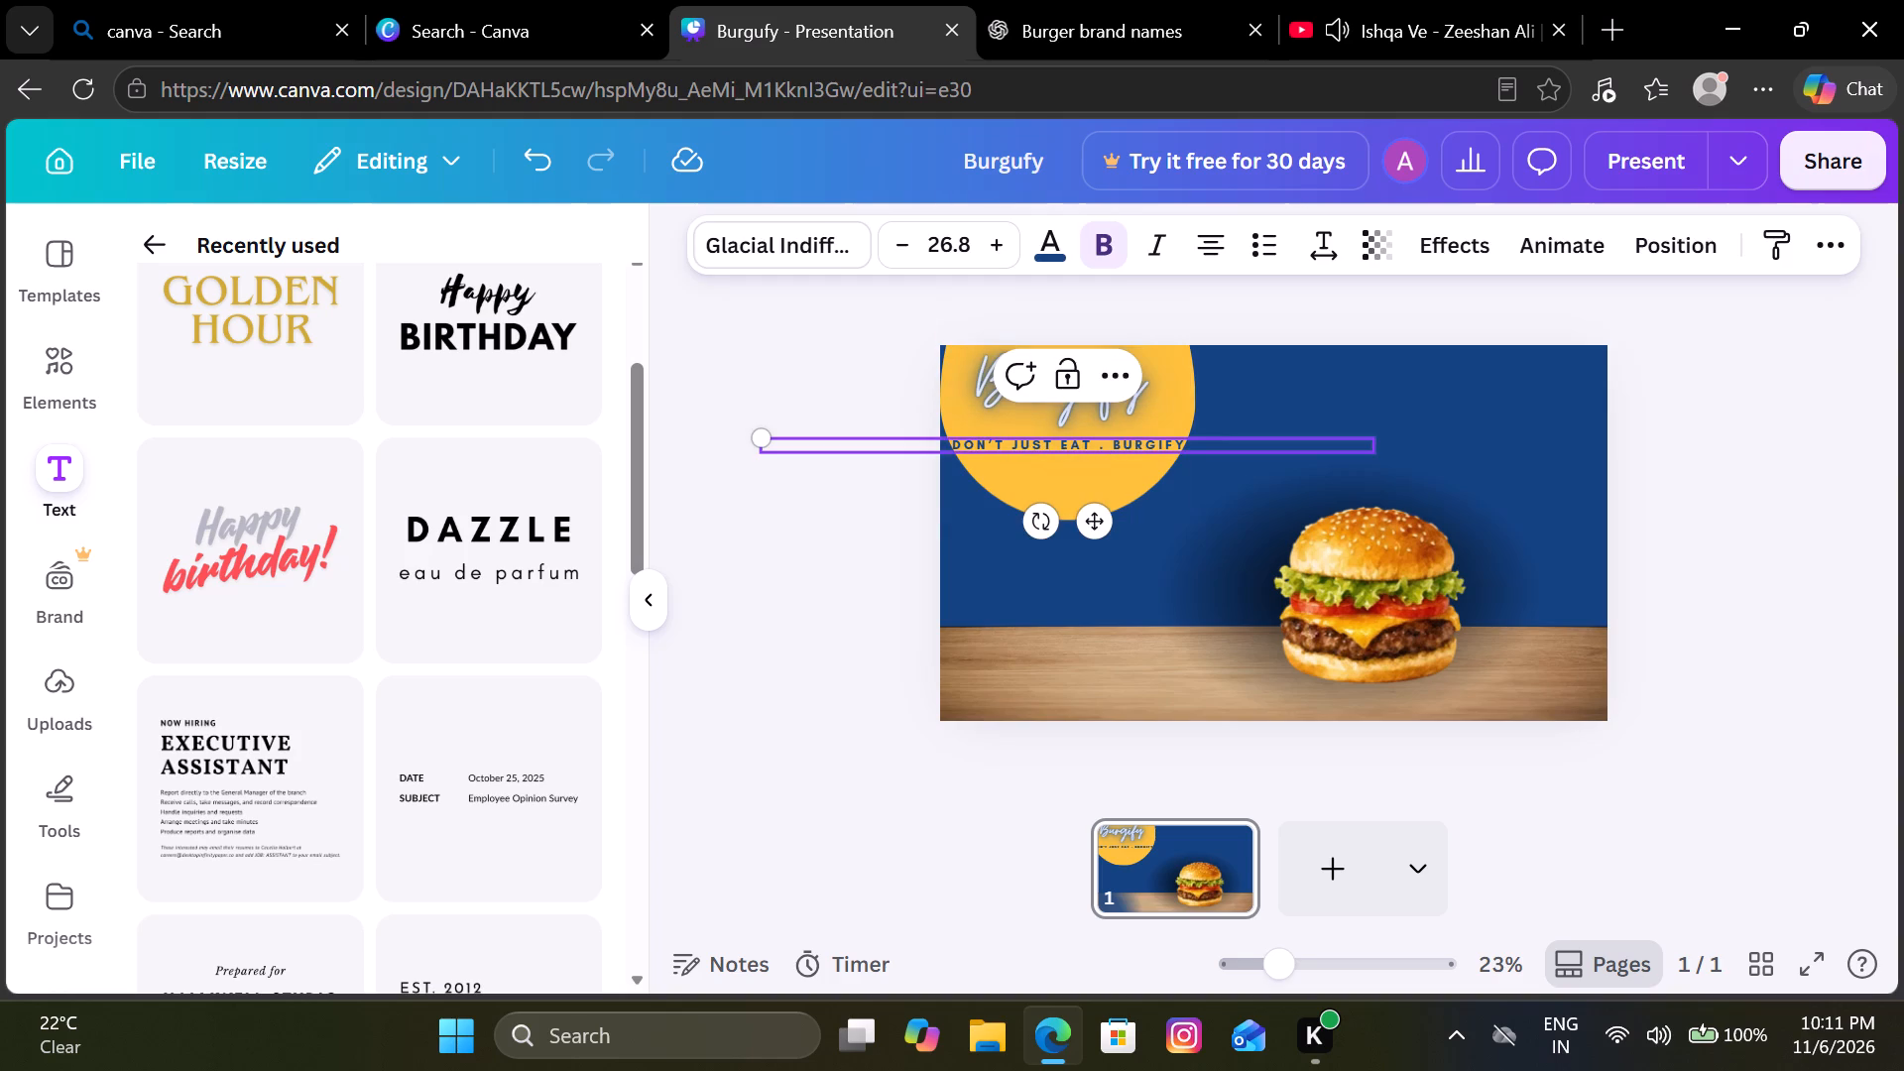
click(841, 568)
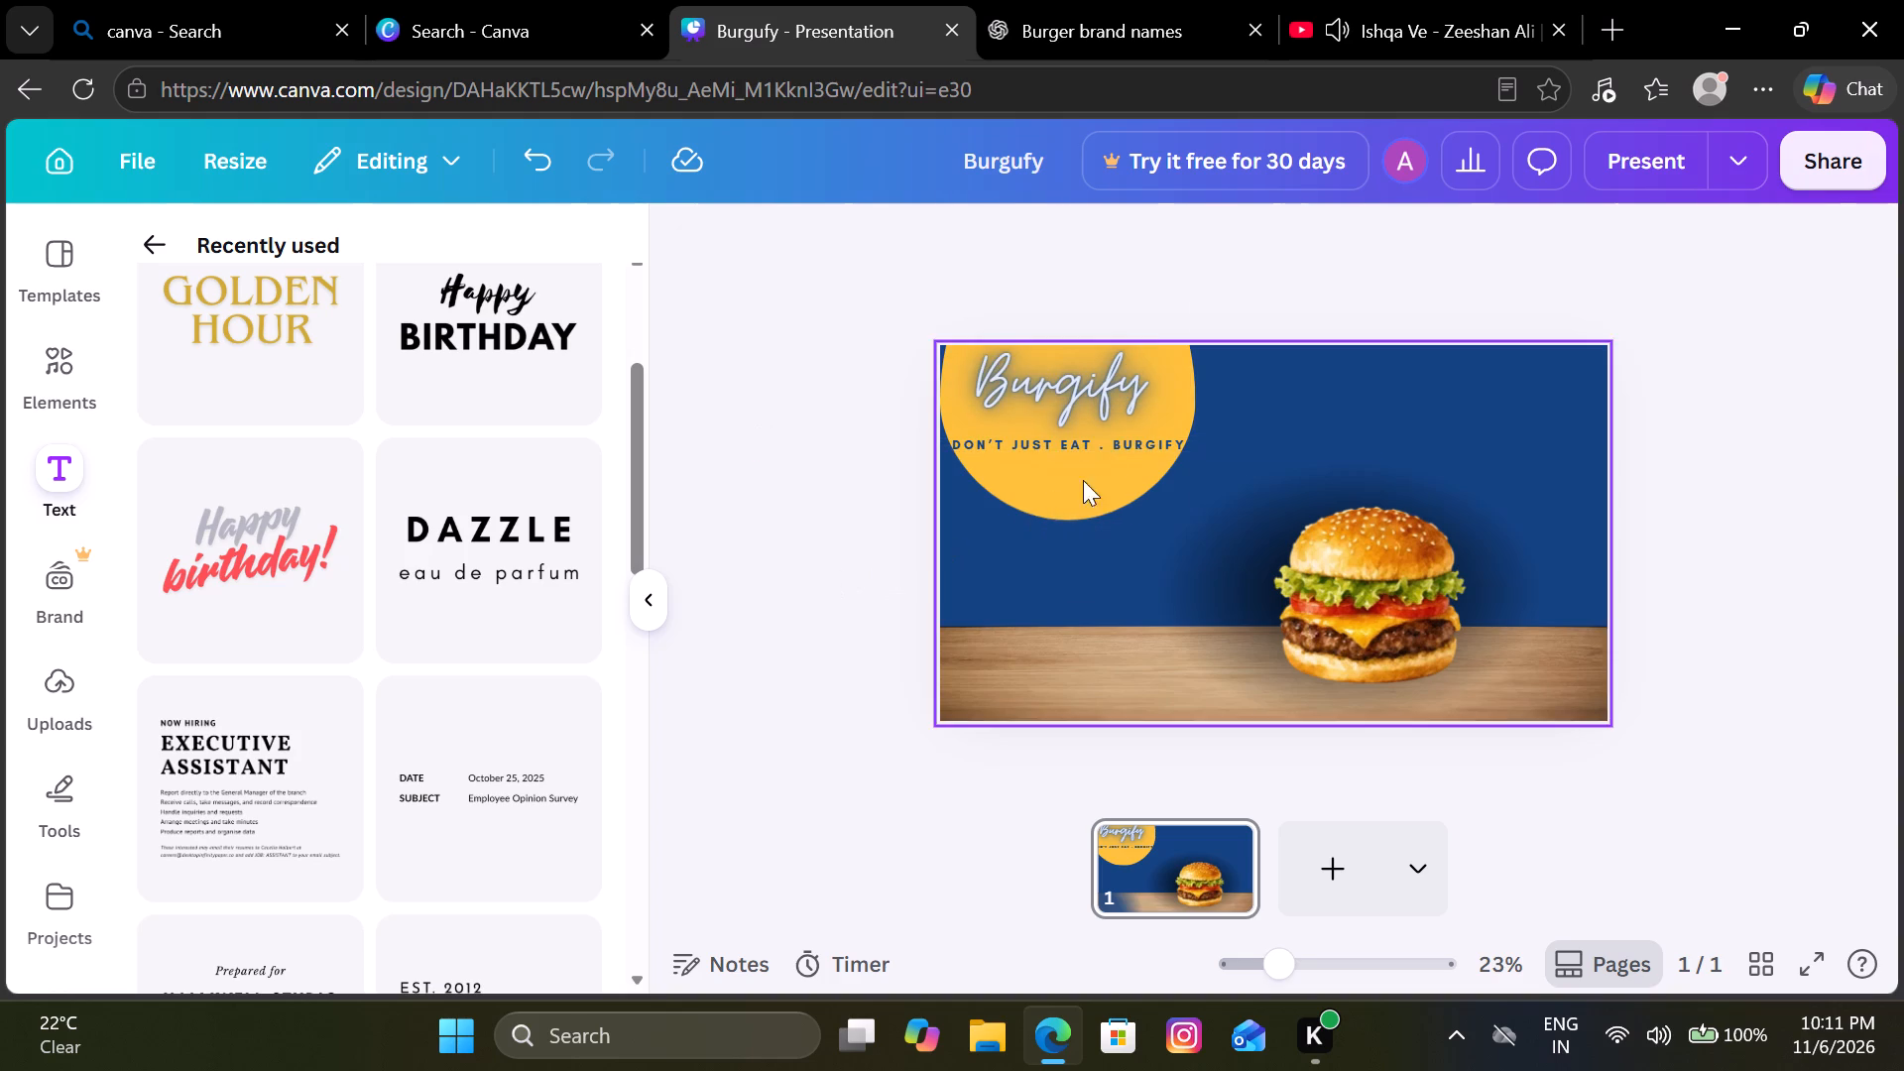
click(1105, 444)
click(1105, 444)
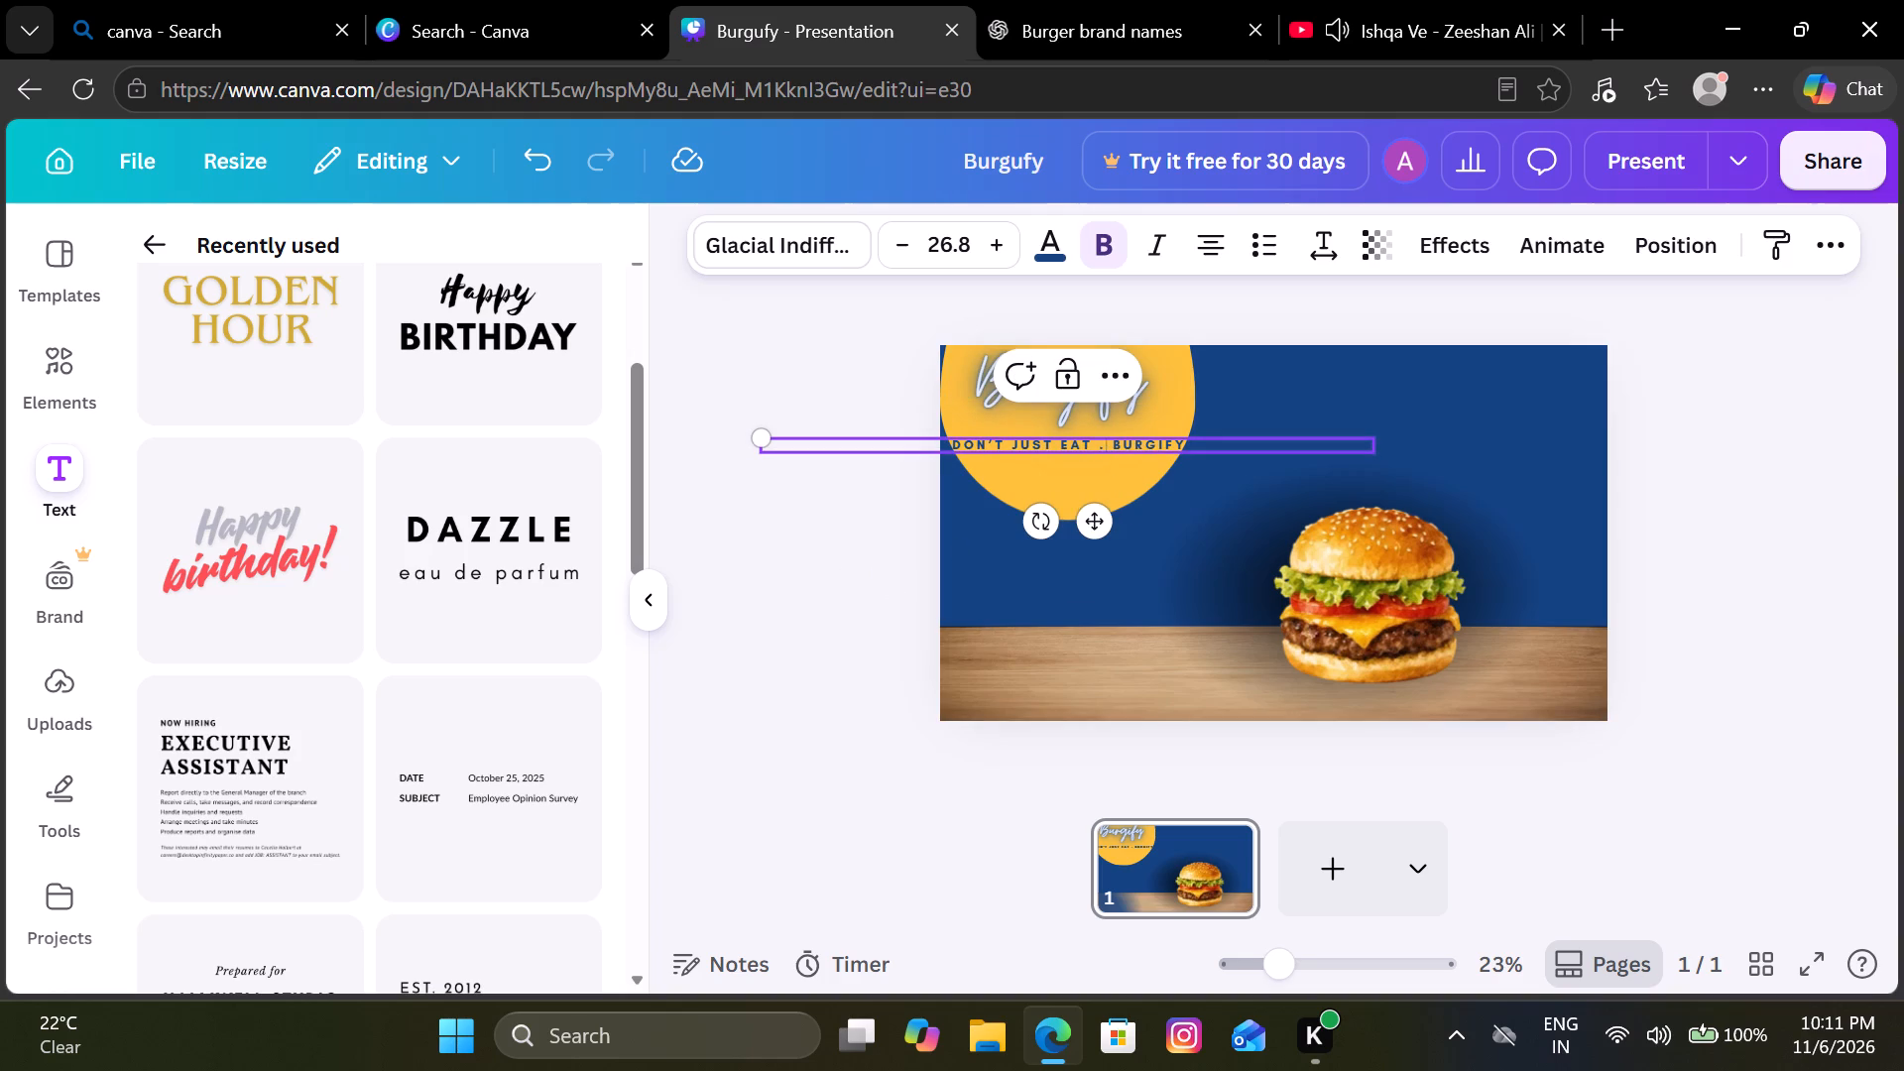
key(Return)
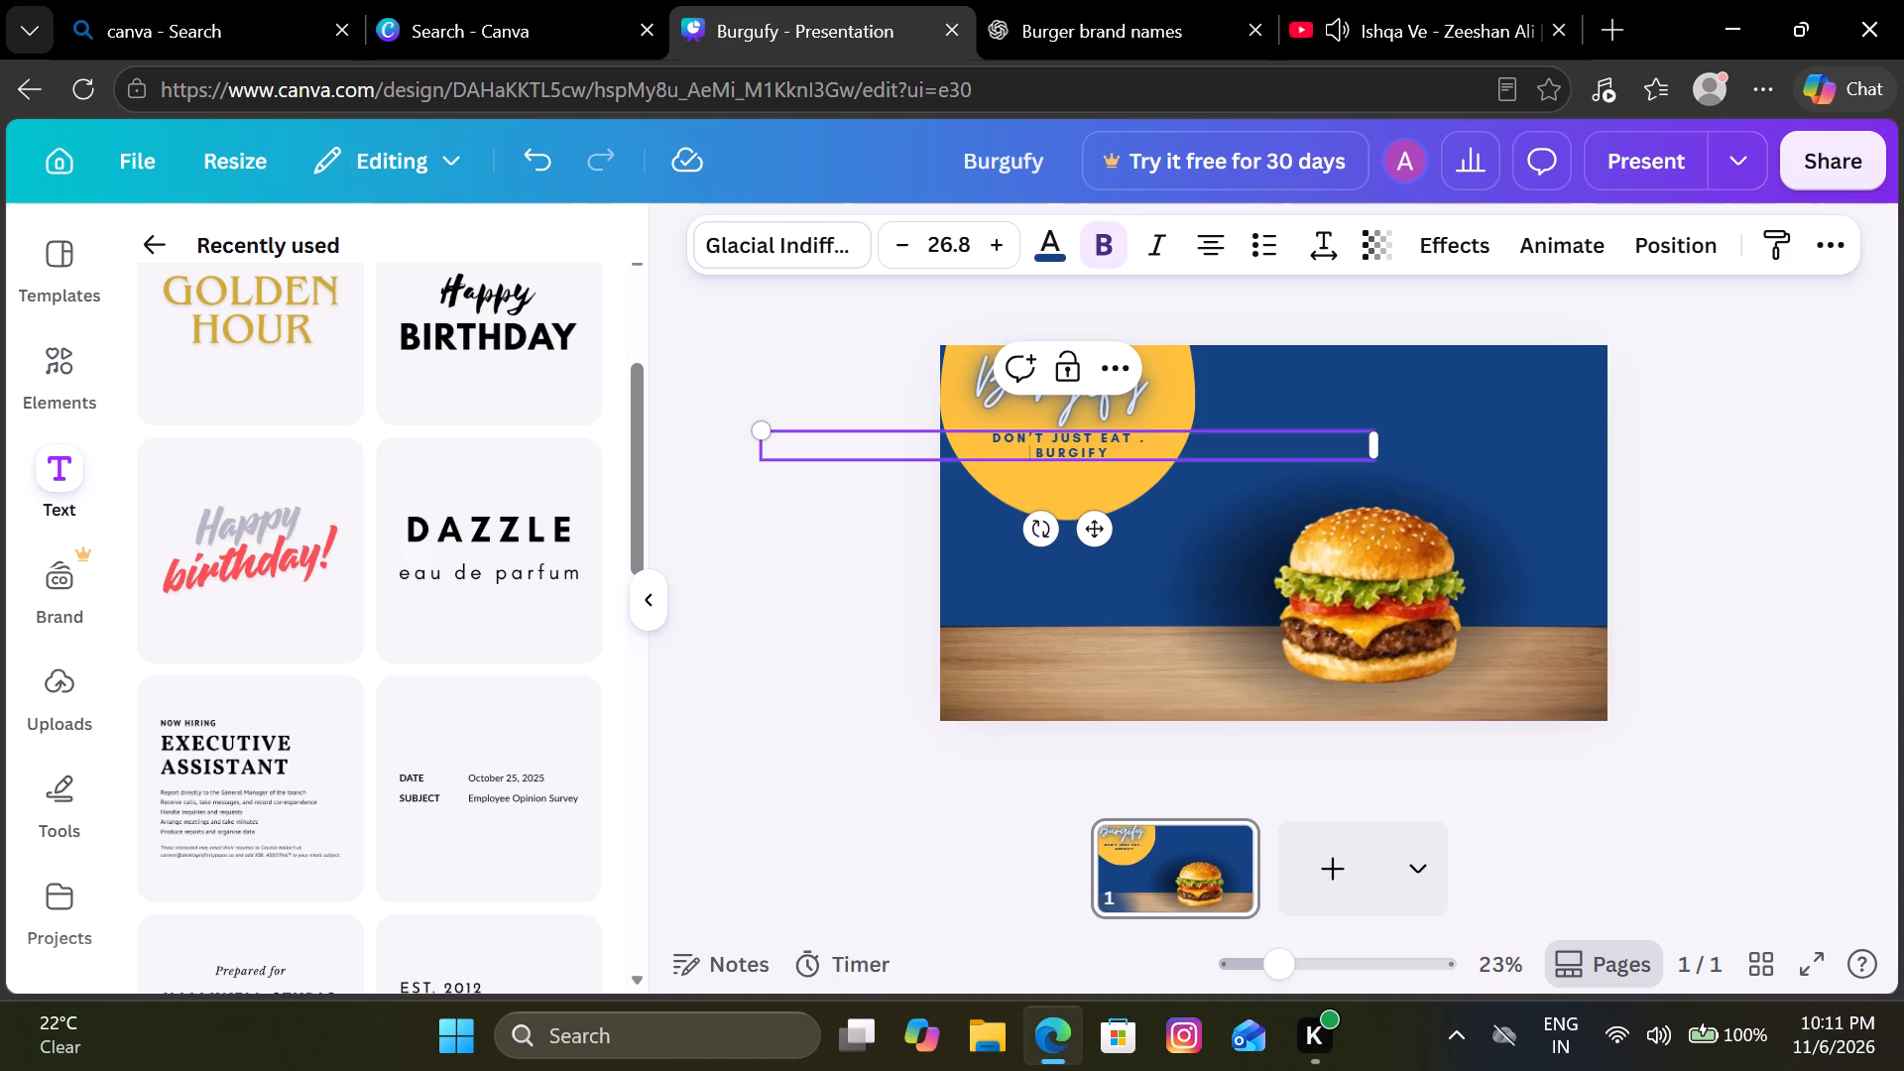
click(767, 556)
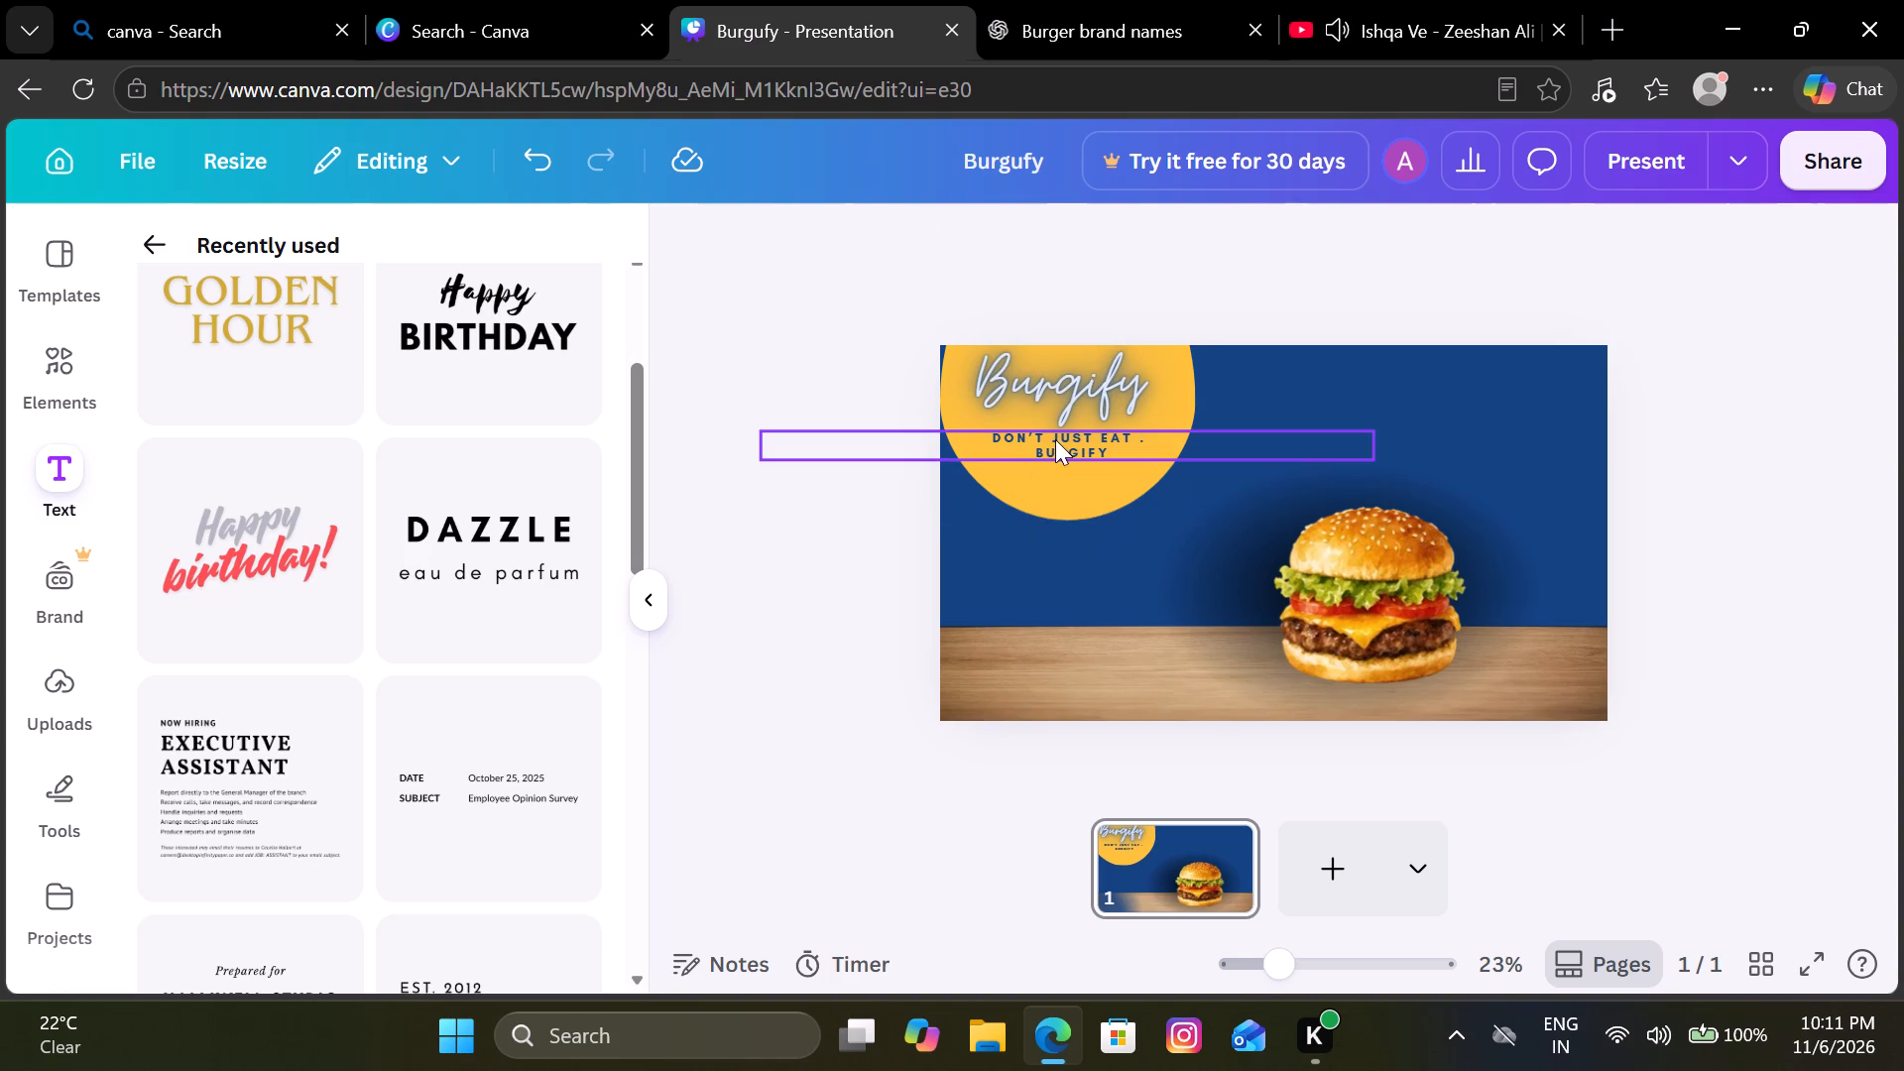
drag(1055, 439, 1052, 463)
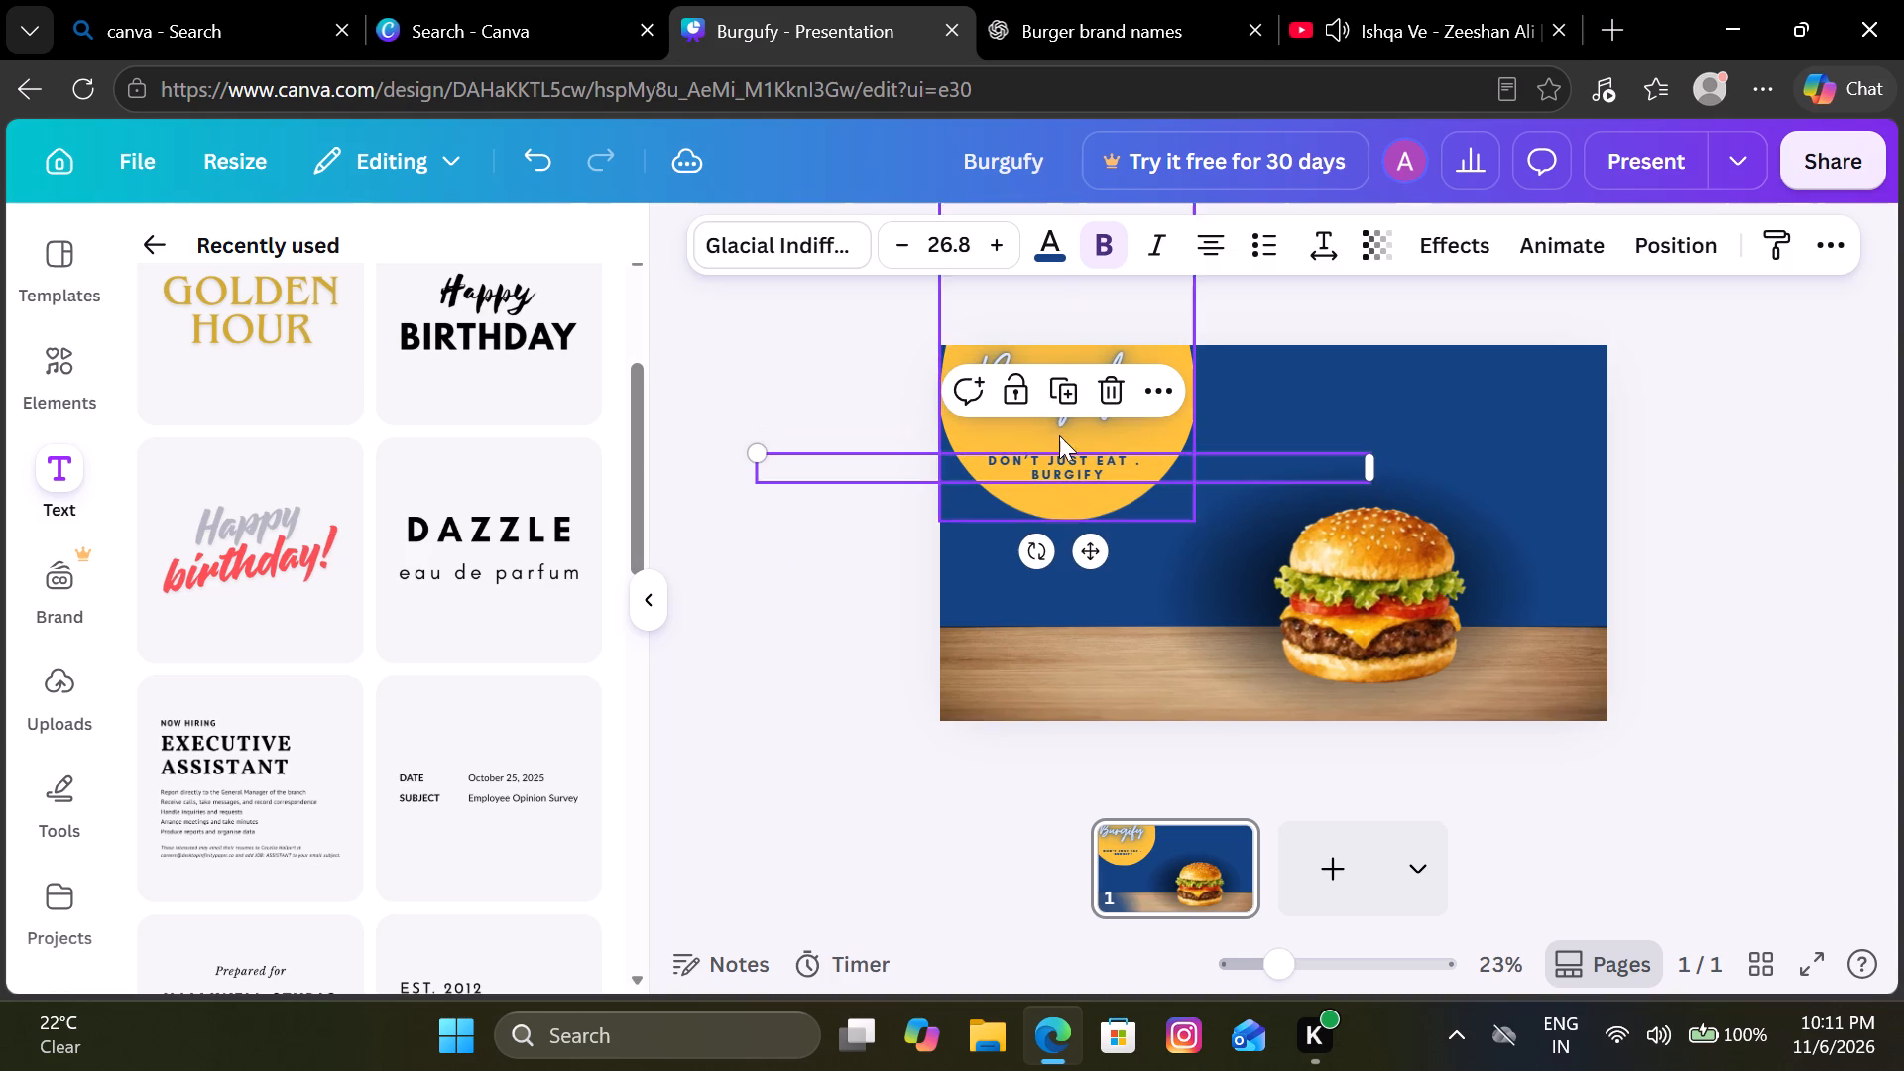
click(805, 385)
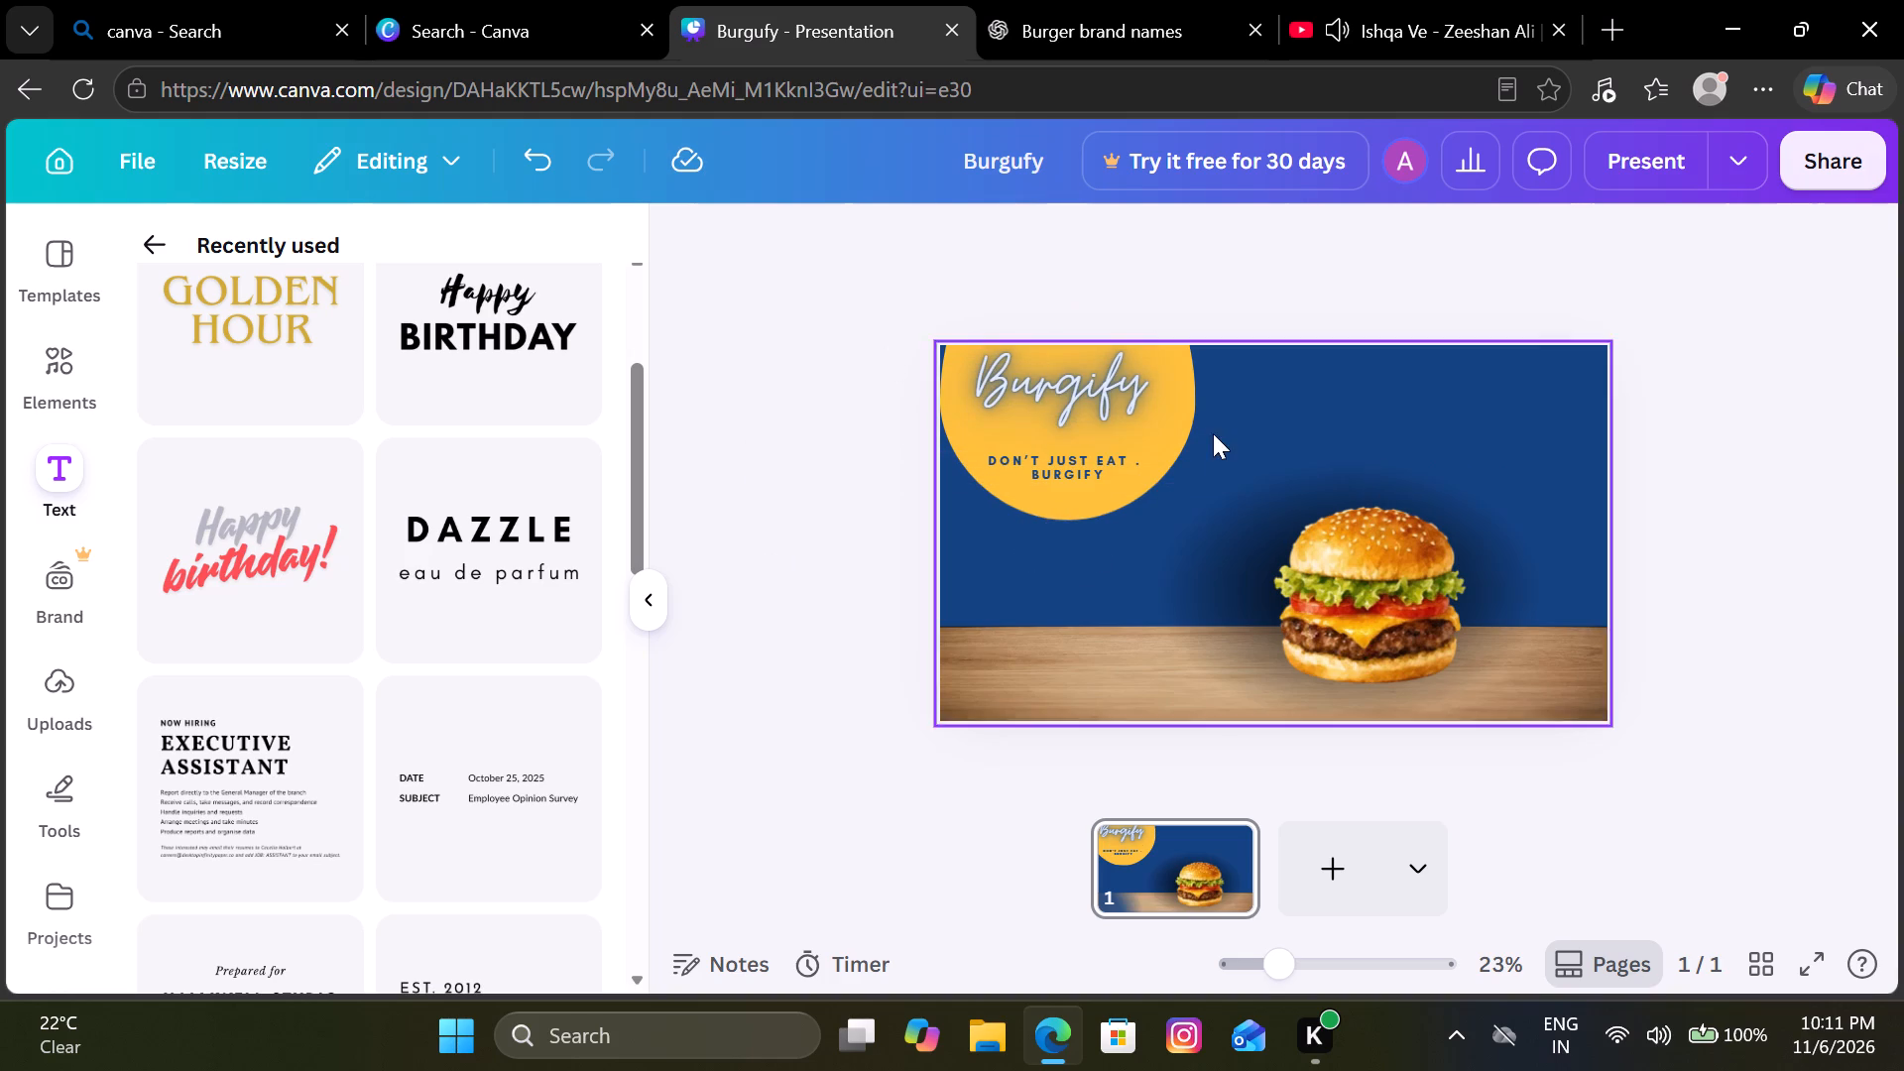
Shrink the yellow shape proportionally from its lower corner so it sits closer around the Burgify logo and slogan.
click(1184, 436)
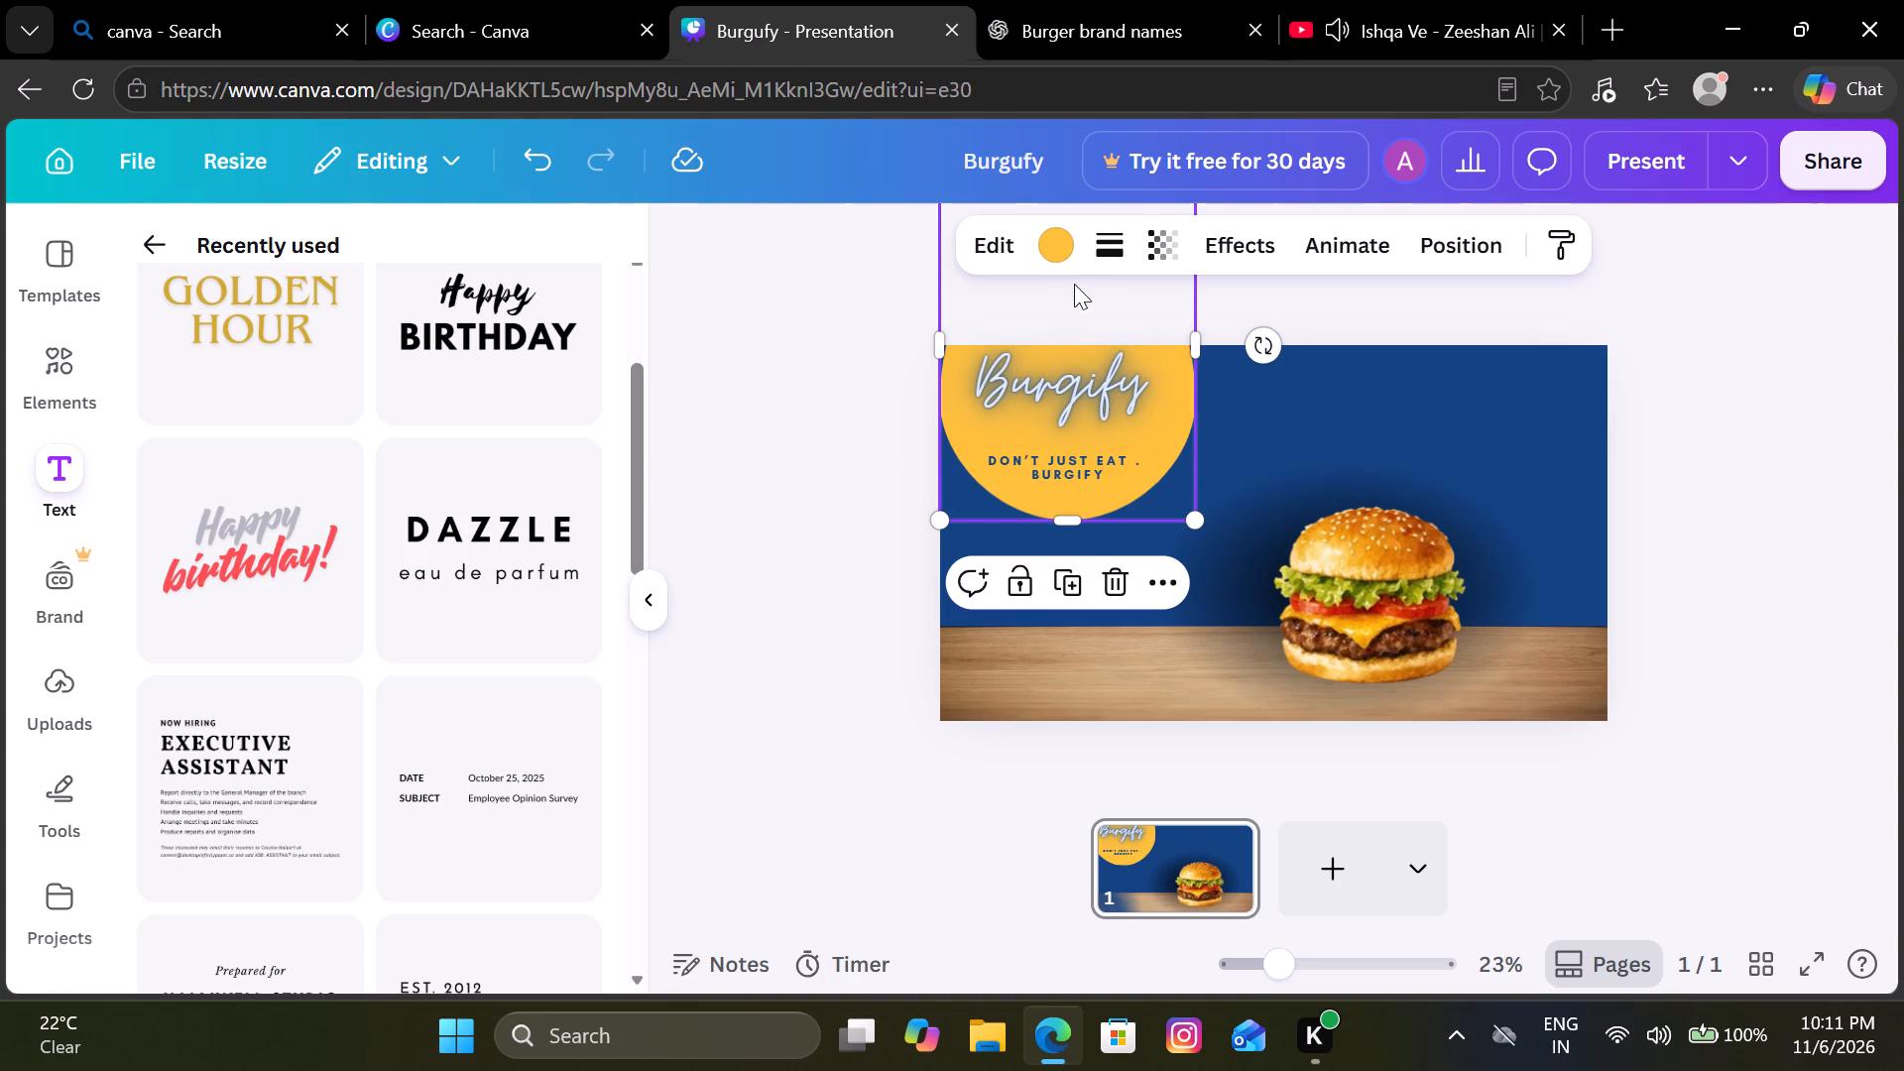
drag(1192, 524, 1167, 505)
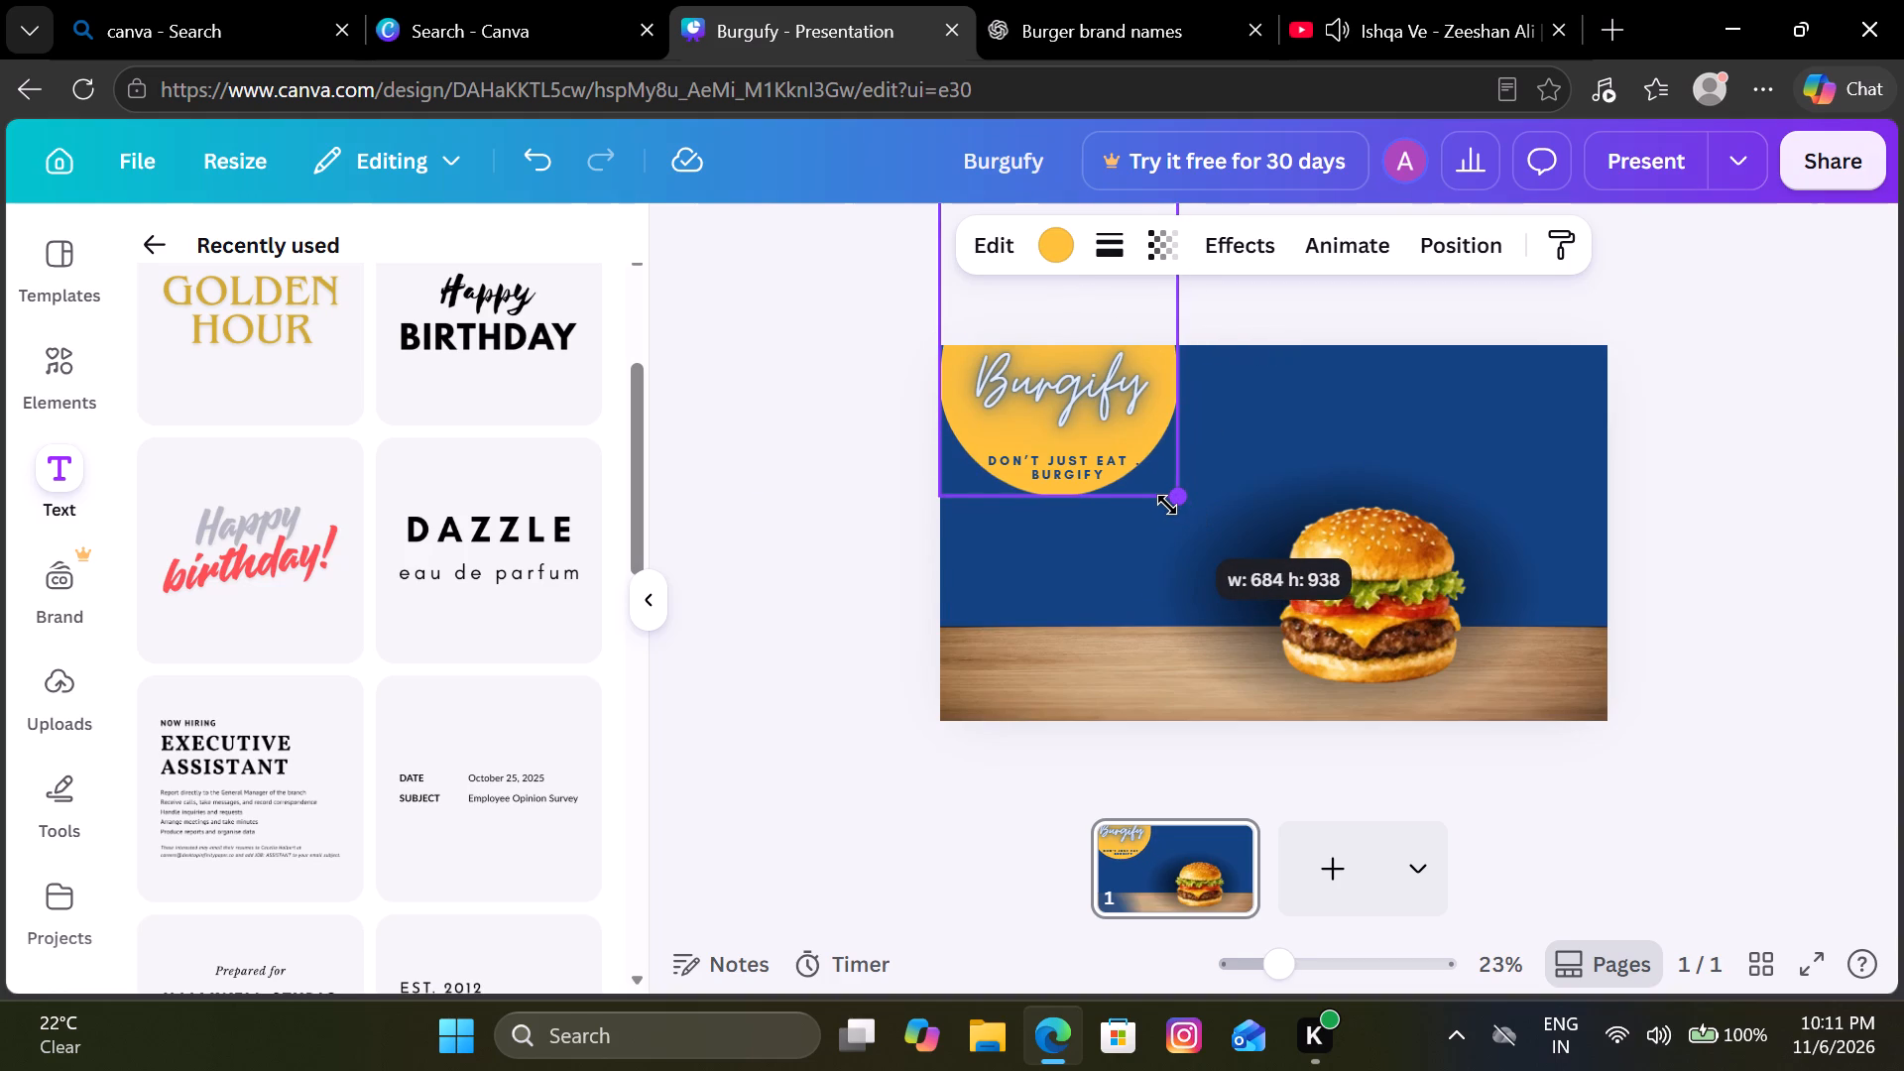
drag(1167, 505, 1161, 499)
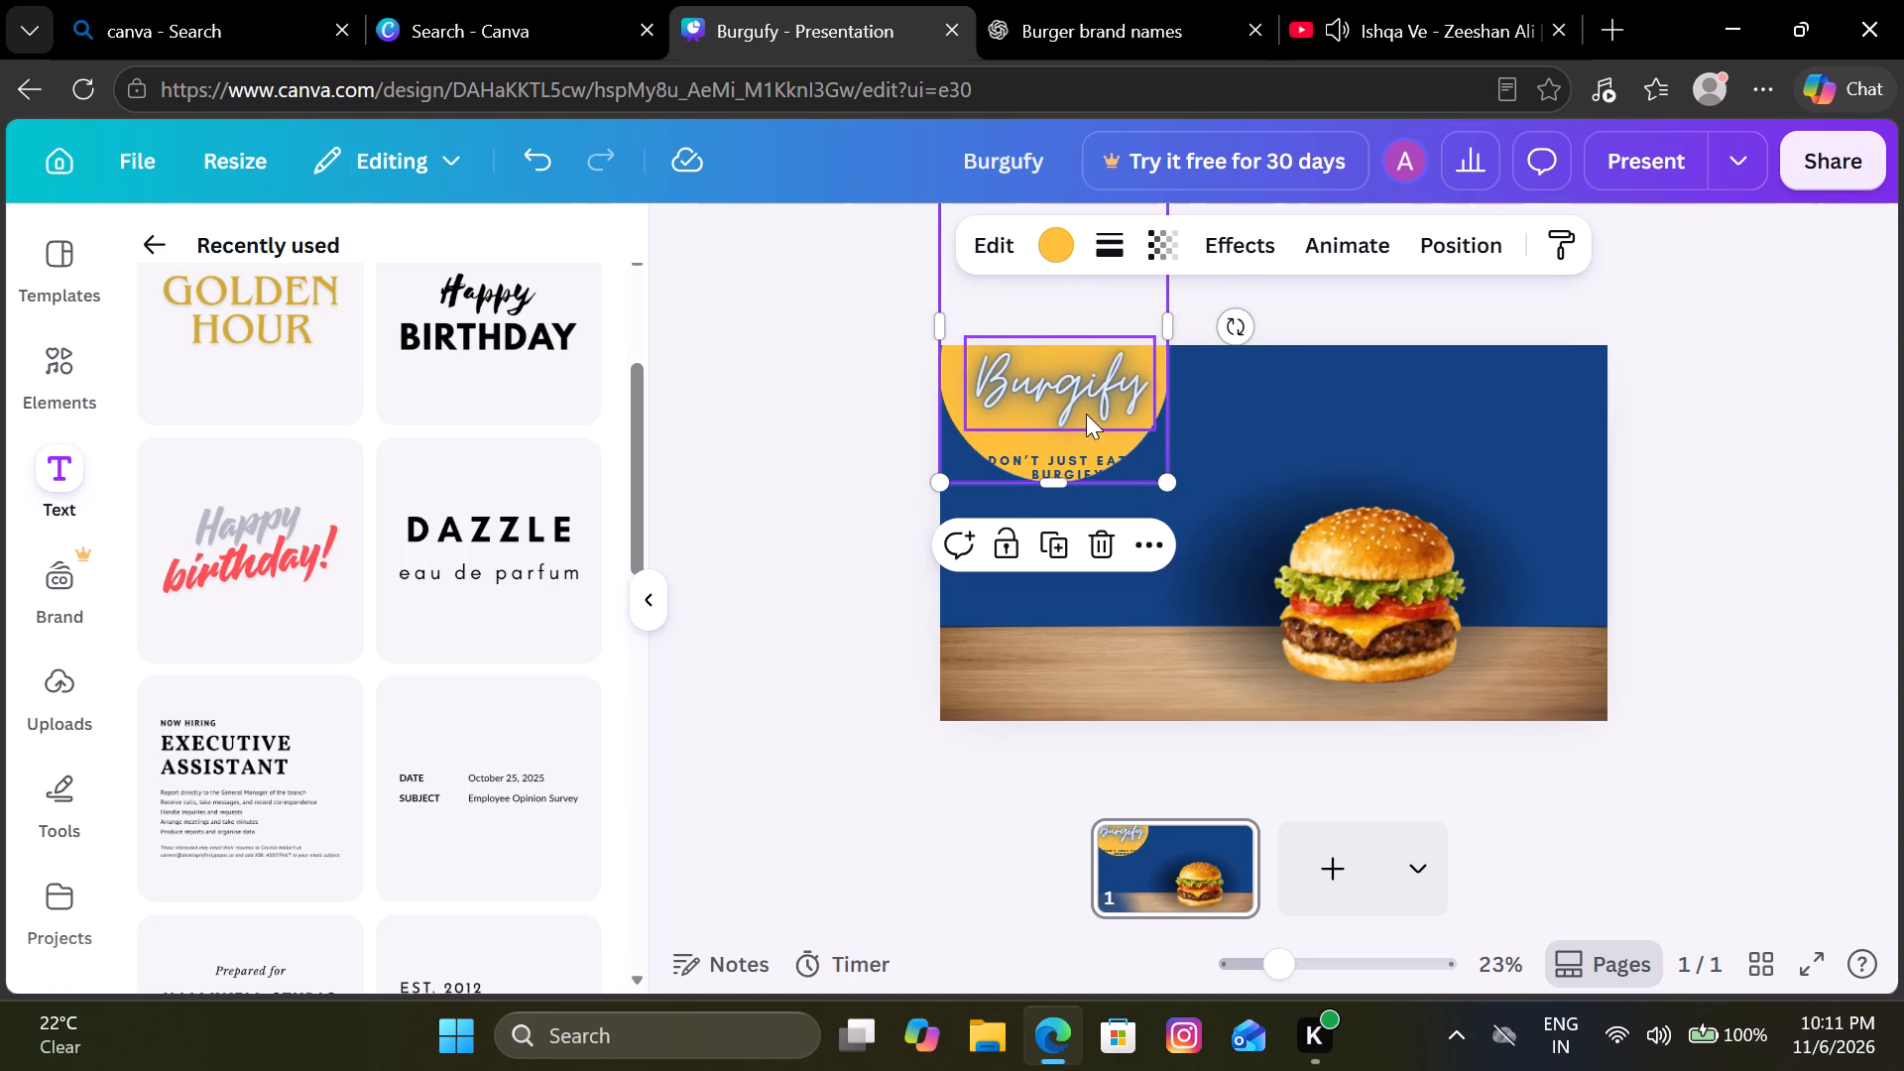
Reposition the Burgify logo and the two-line slogan so both fit centred within the smaller yellow shape.
drag(1086, 414, 1077, 416)
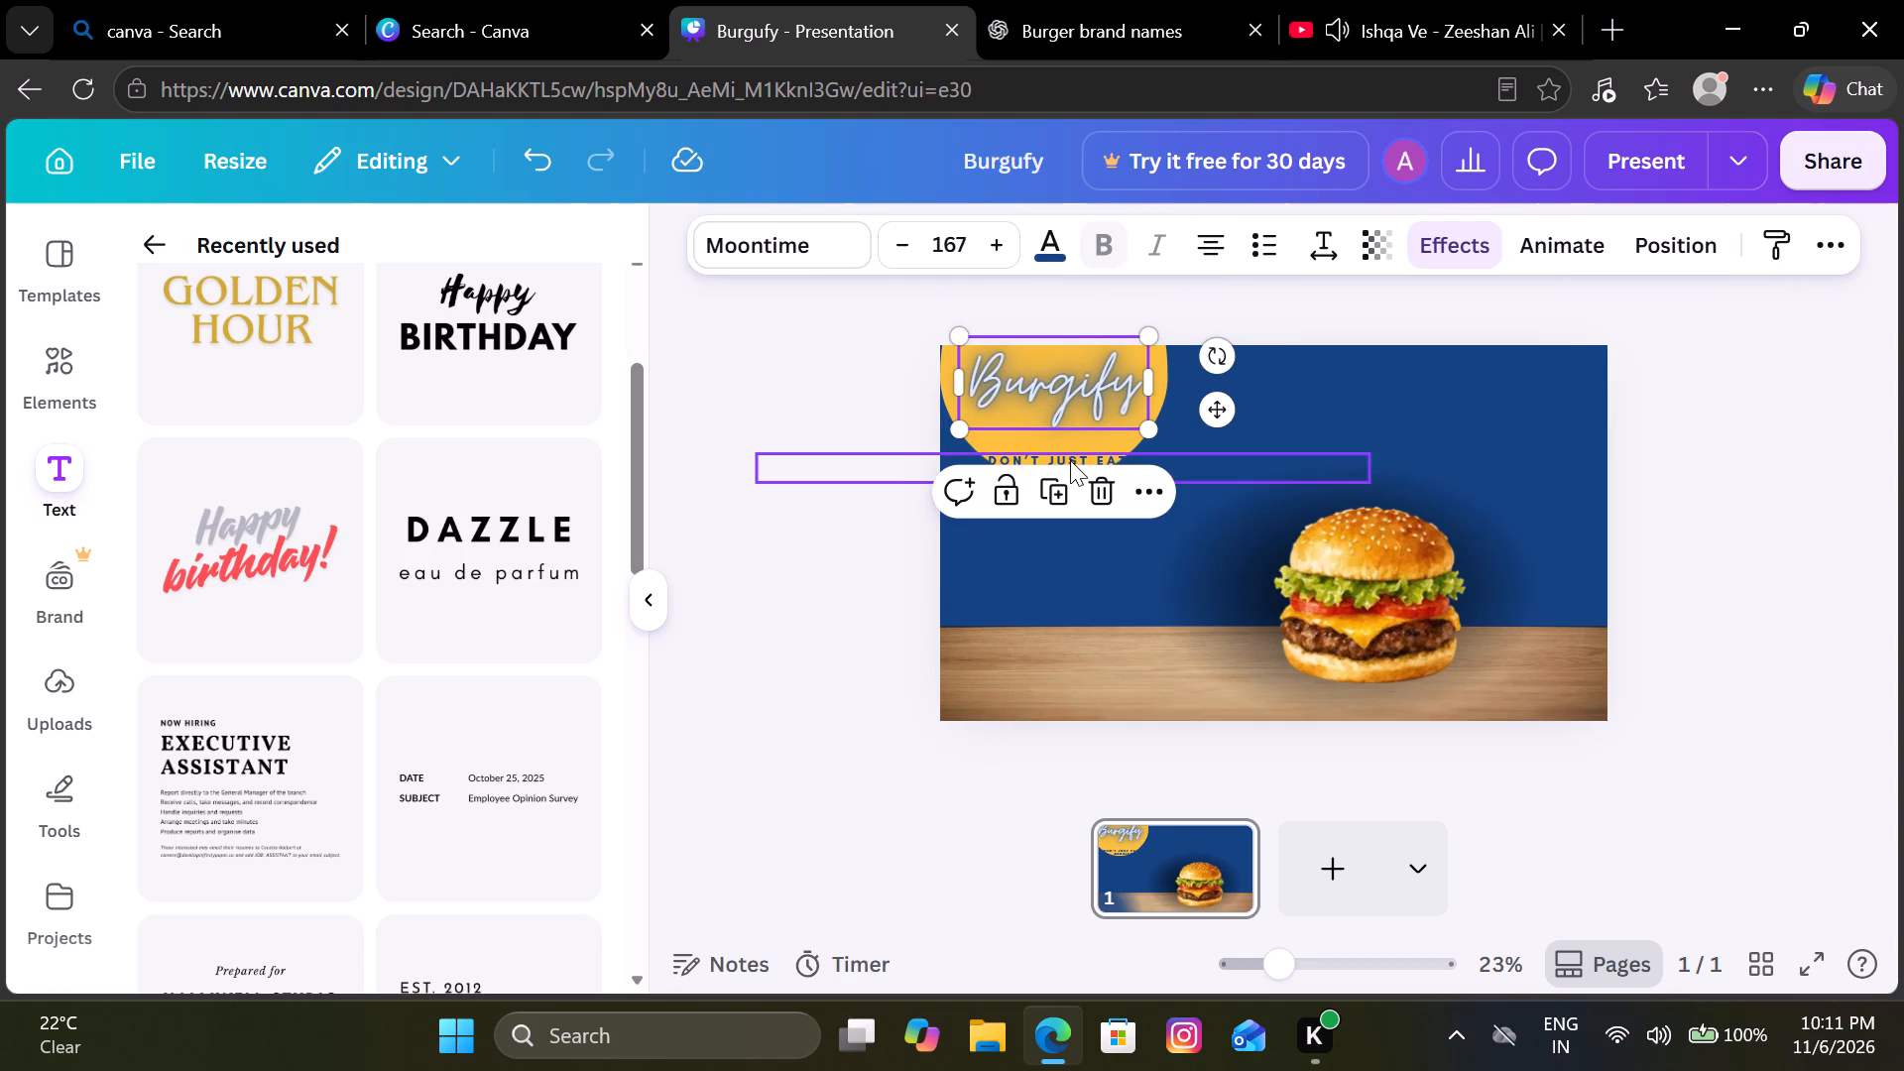
drag(1069, 461, 1063, 444)
click(854, 562)
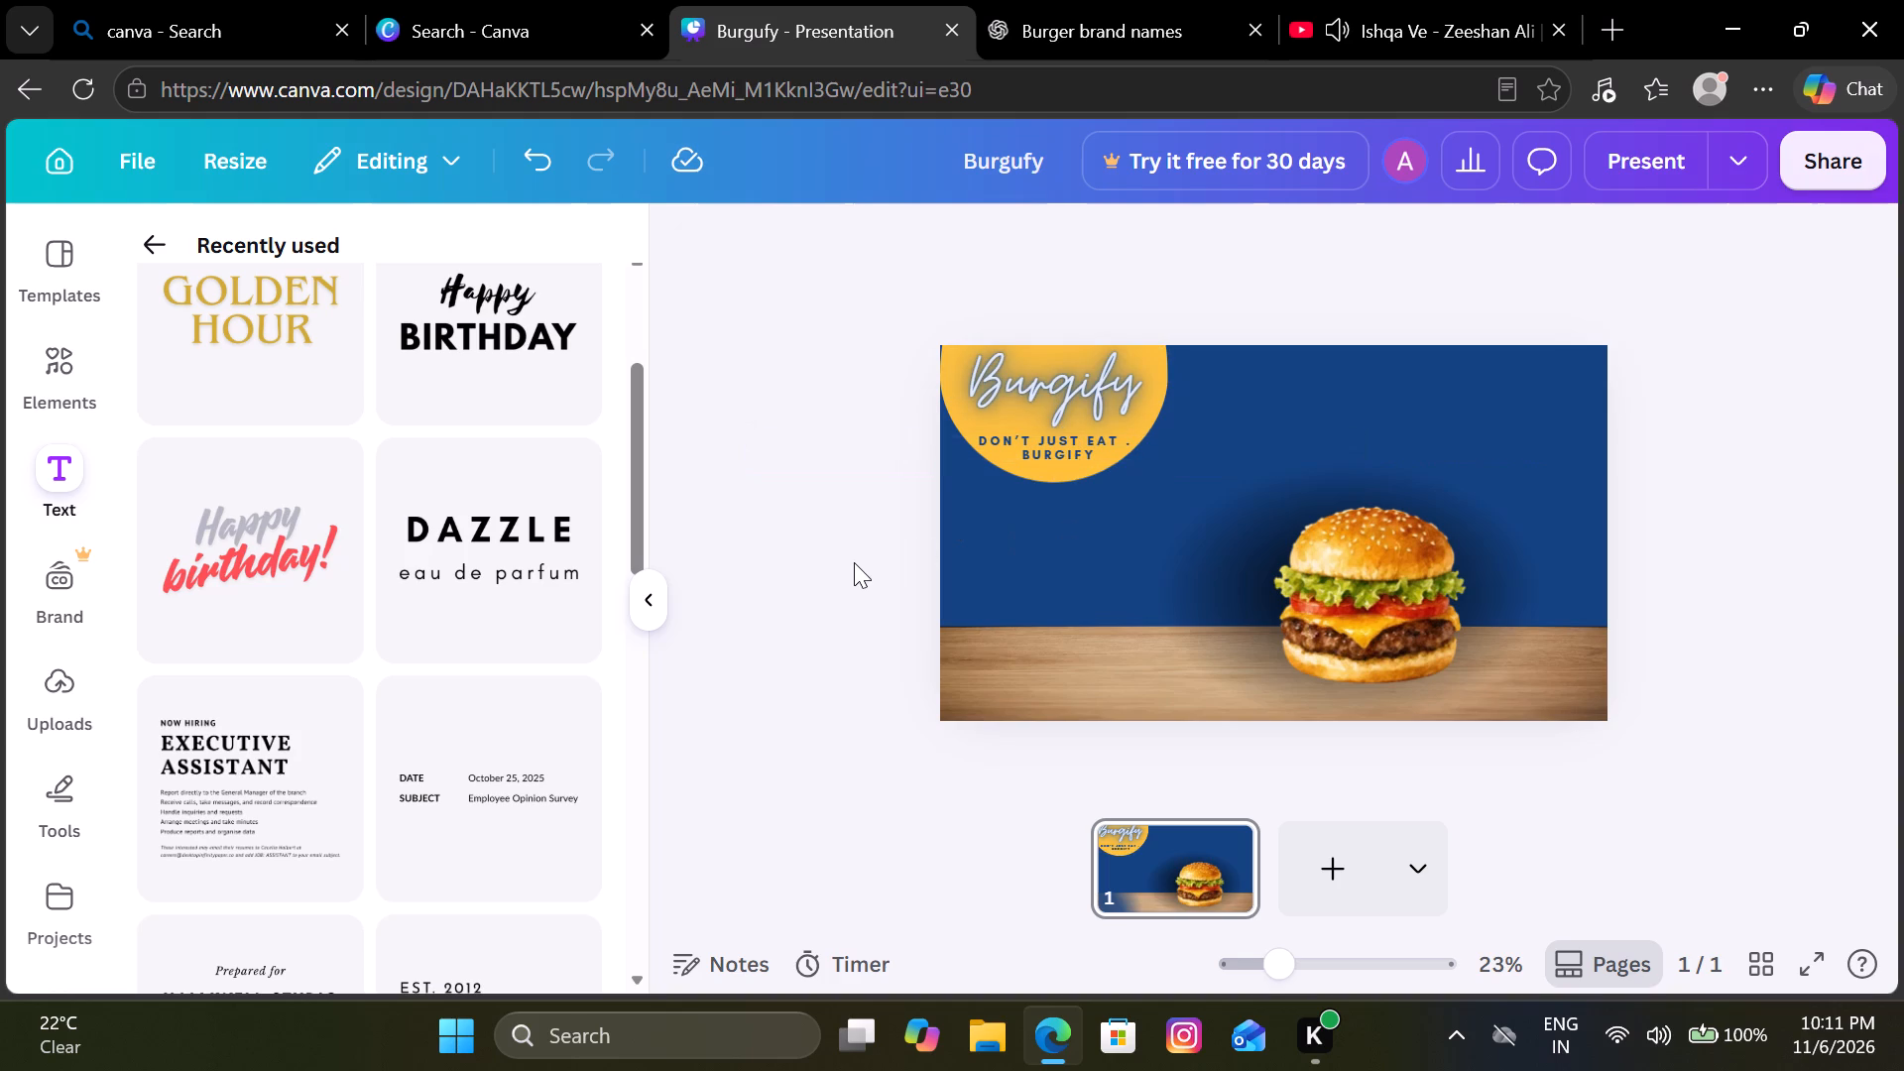
click(1024, 372)
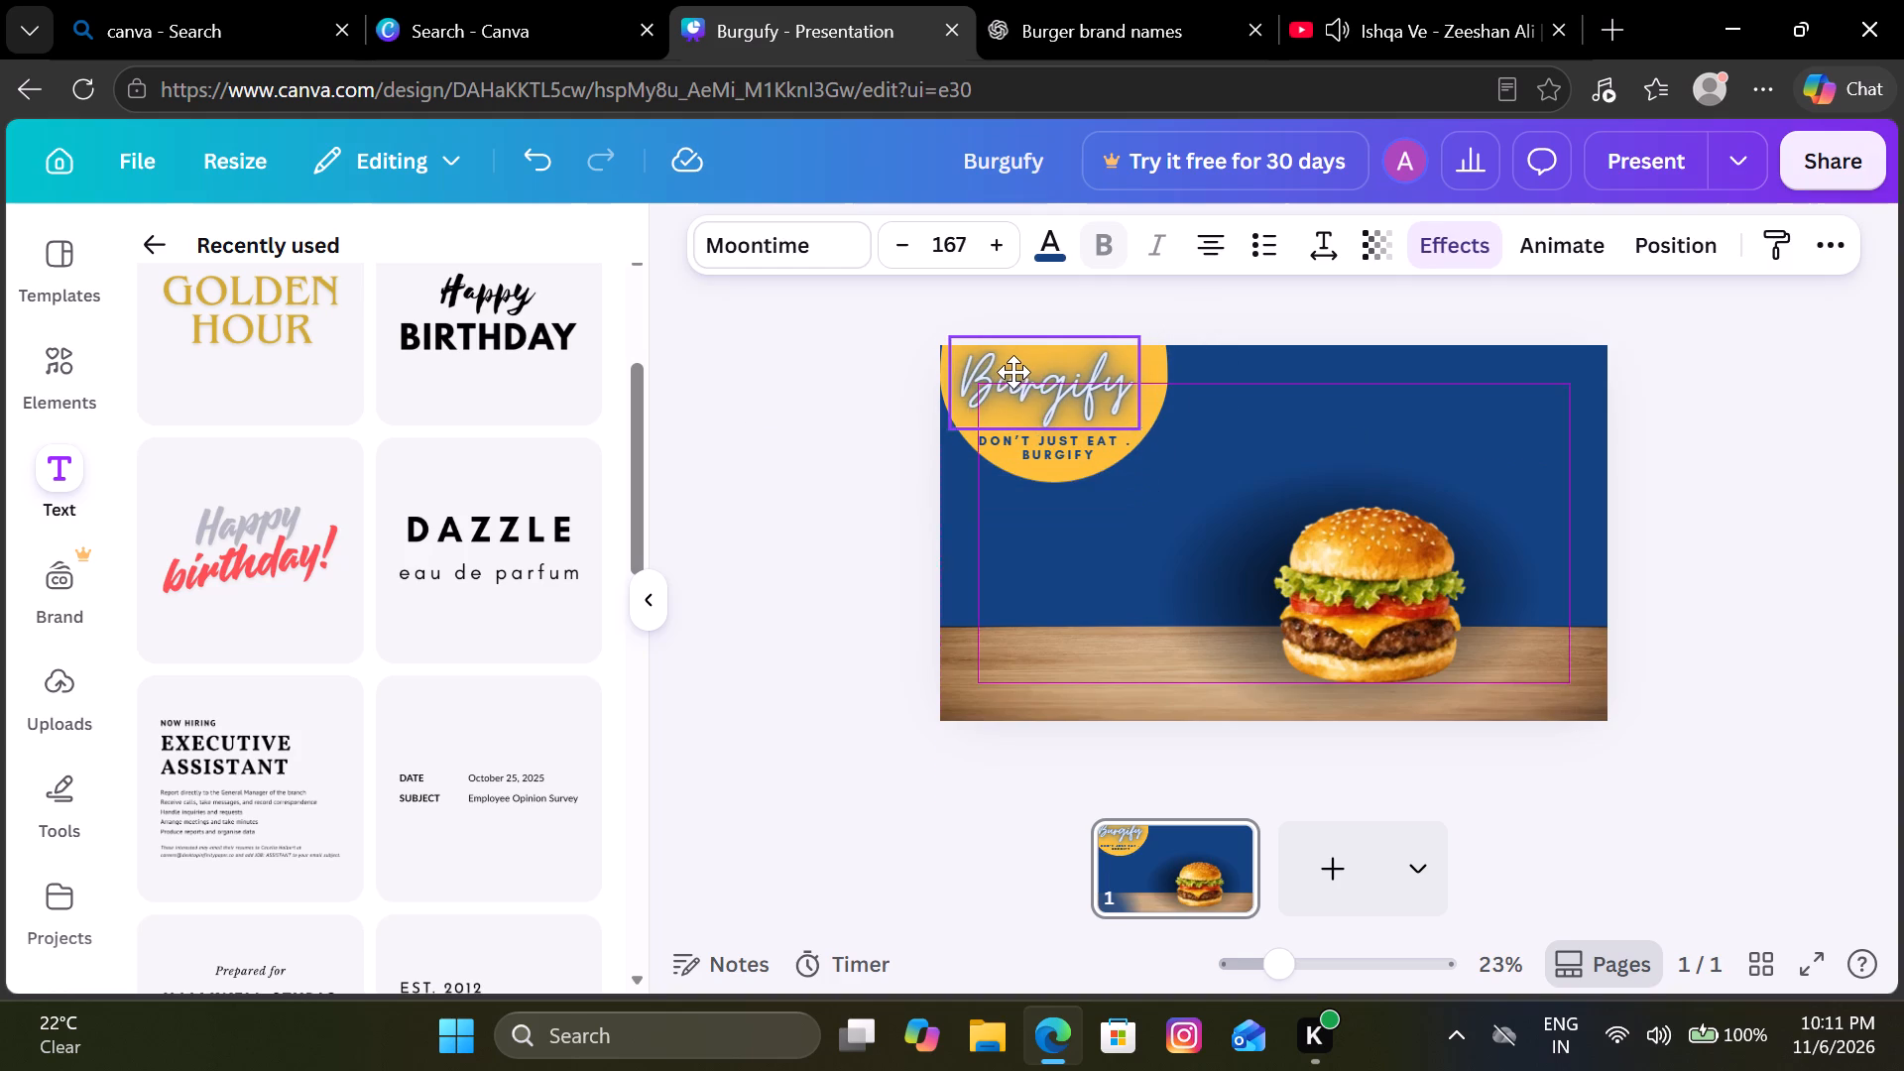
click(857, 489)
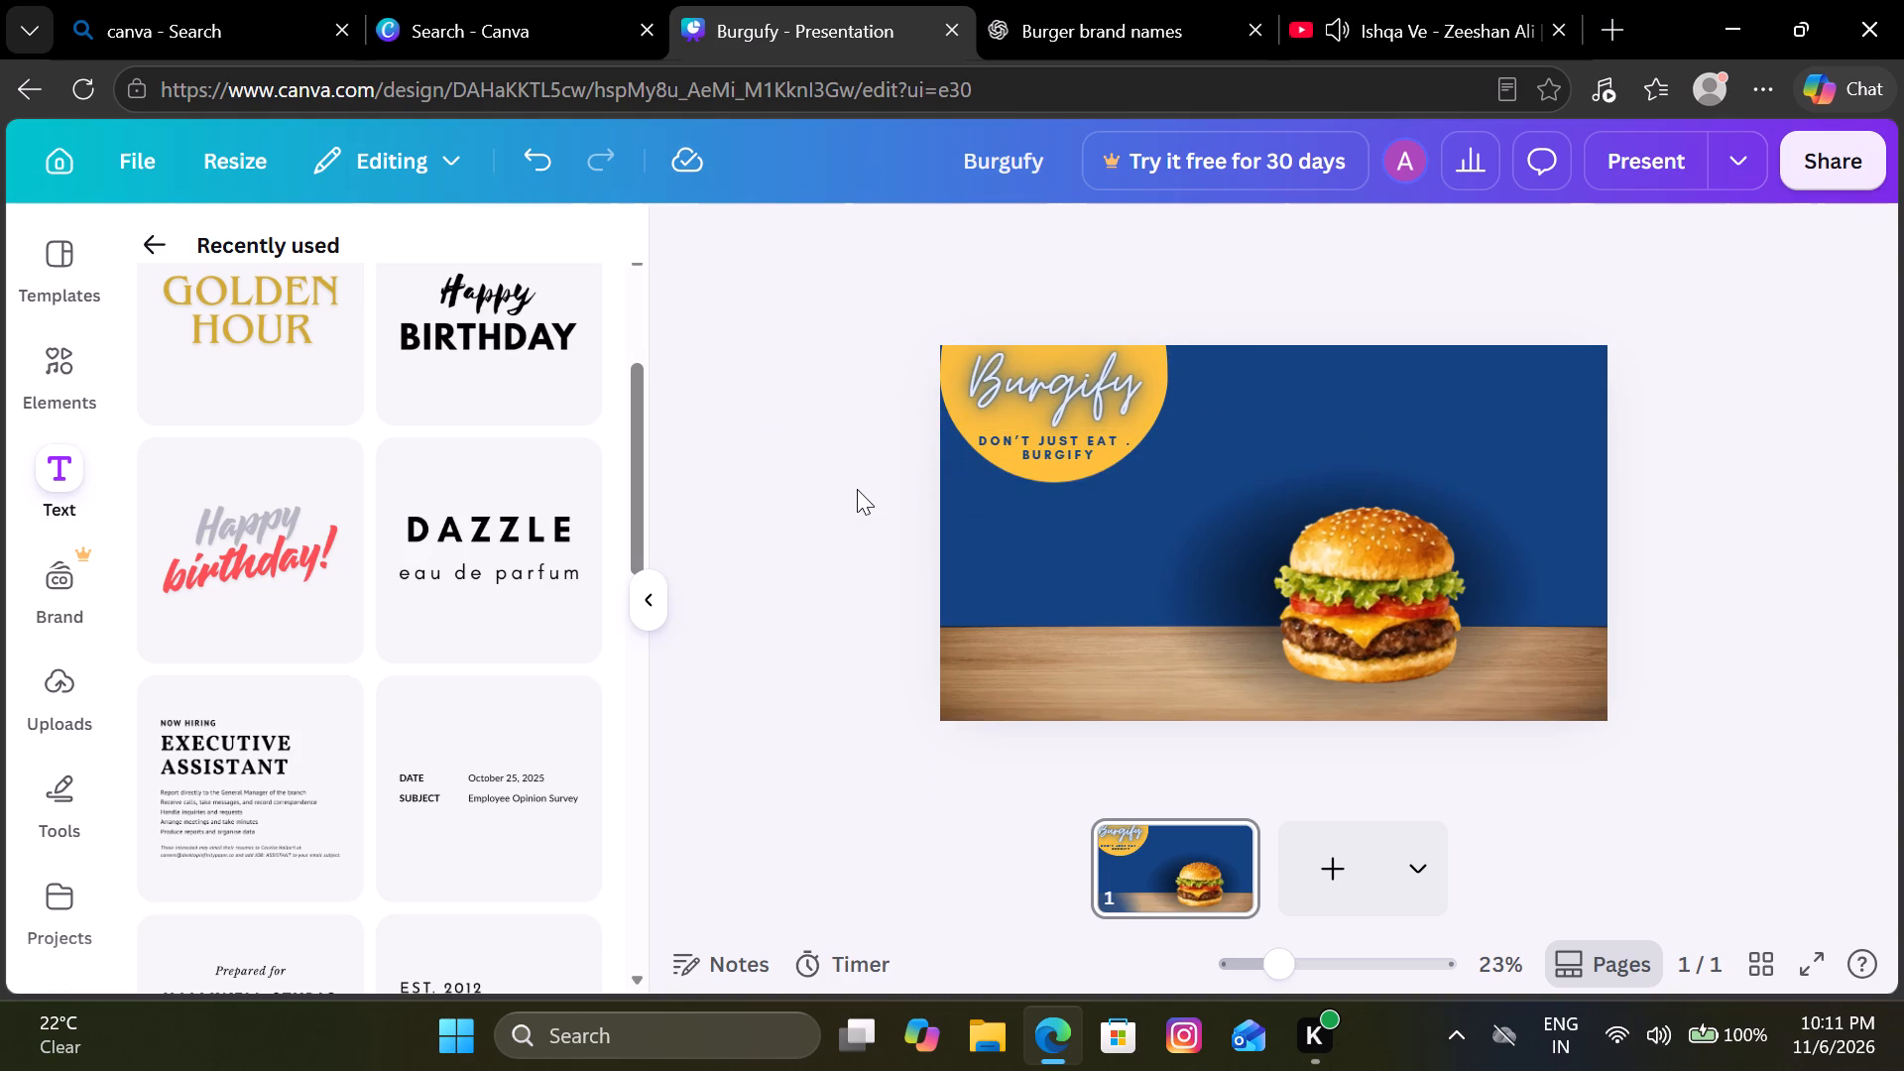
Remove the space before the full stop in the slogan so it reads "DON'T JUST EAT. BURGIFY".
click(1121, 439)
click(1121, 439)
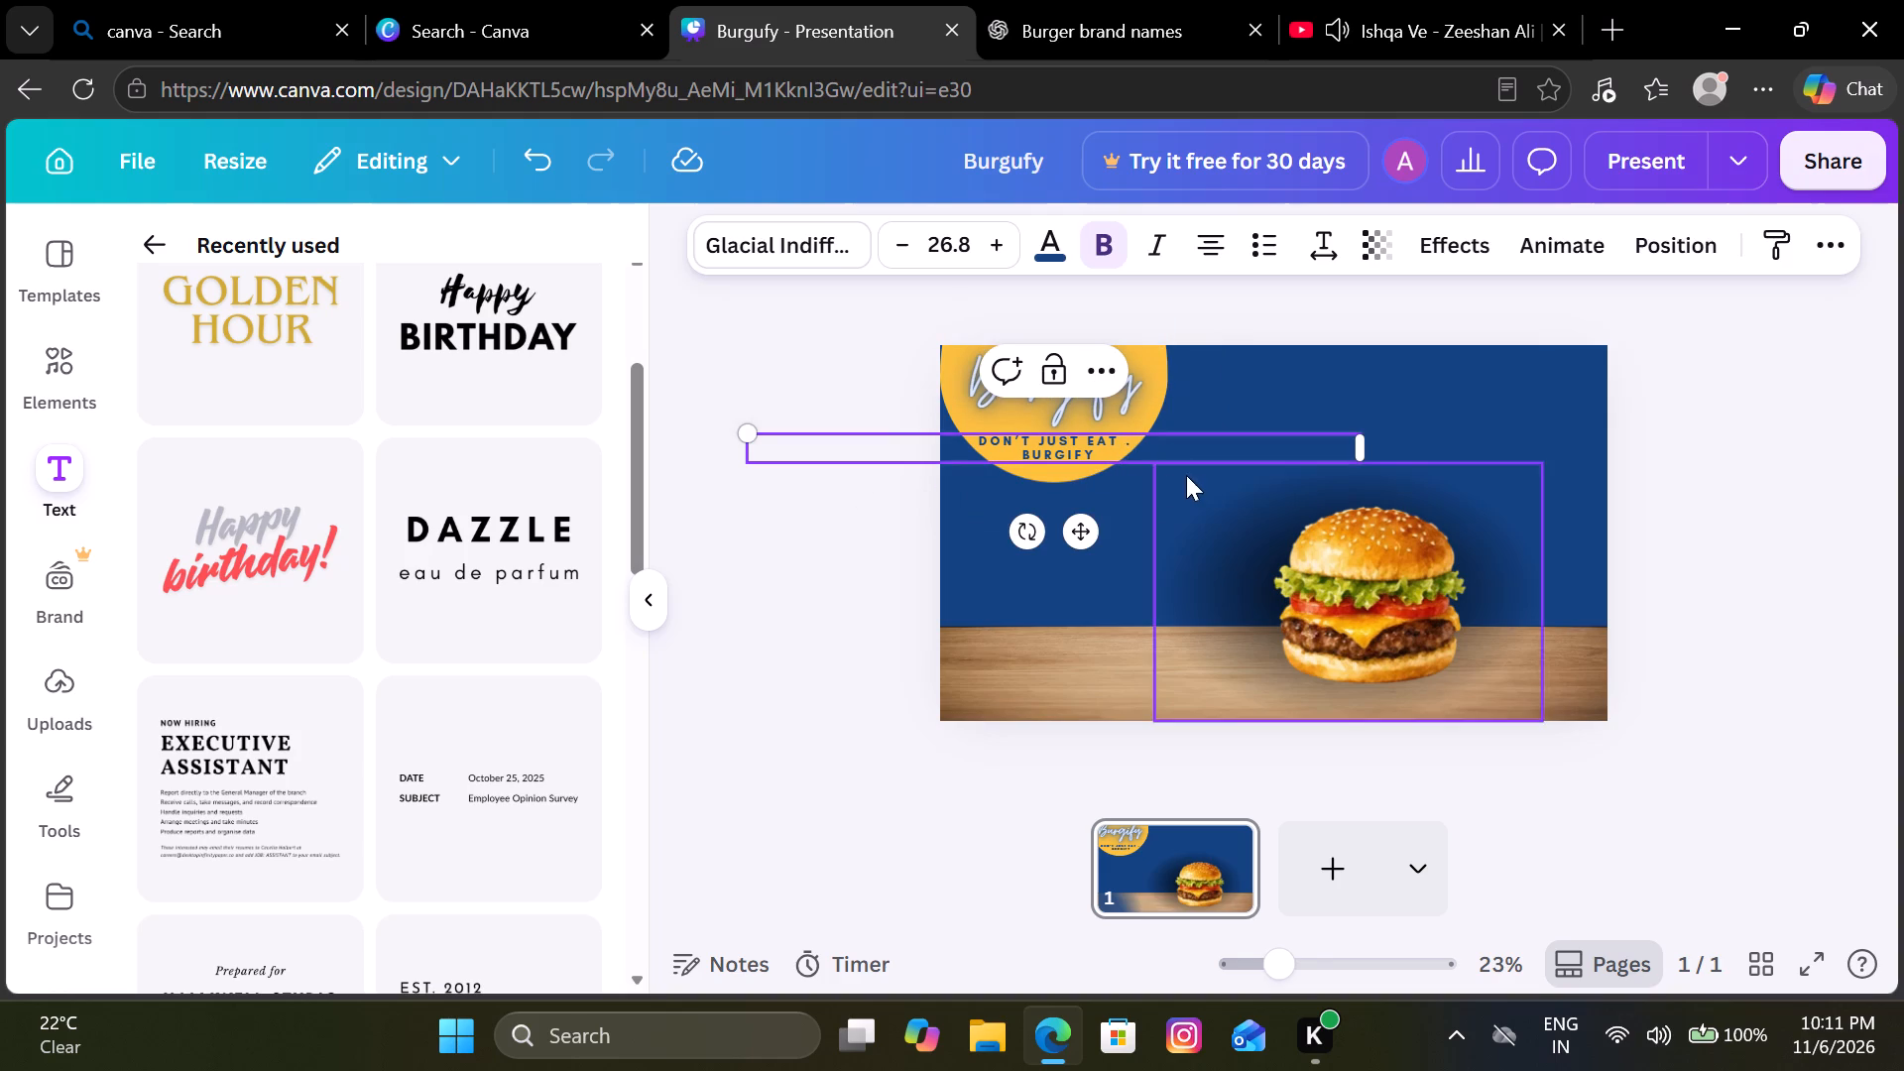
key(Right)
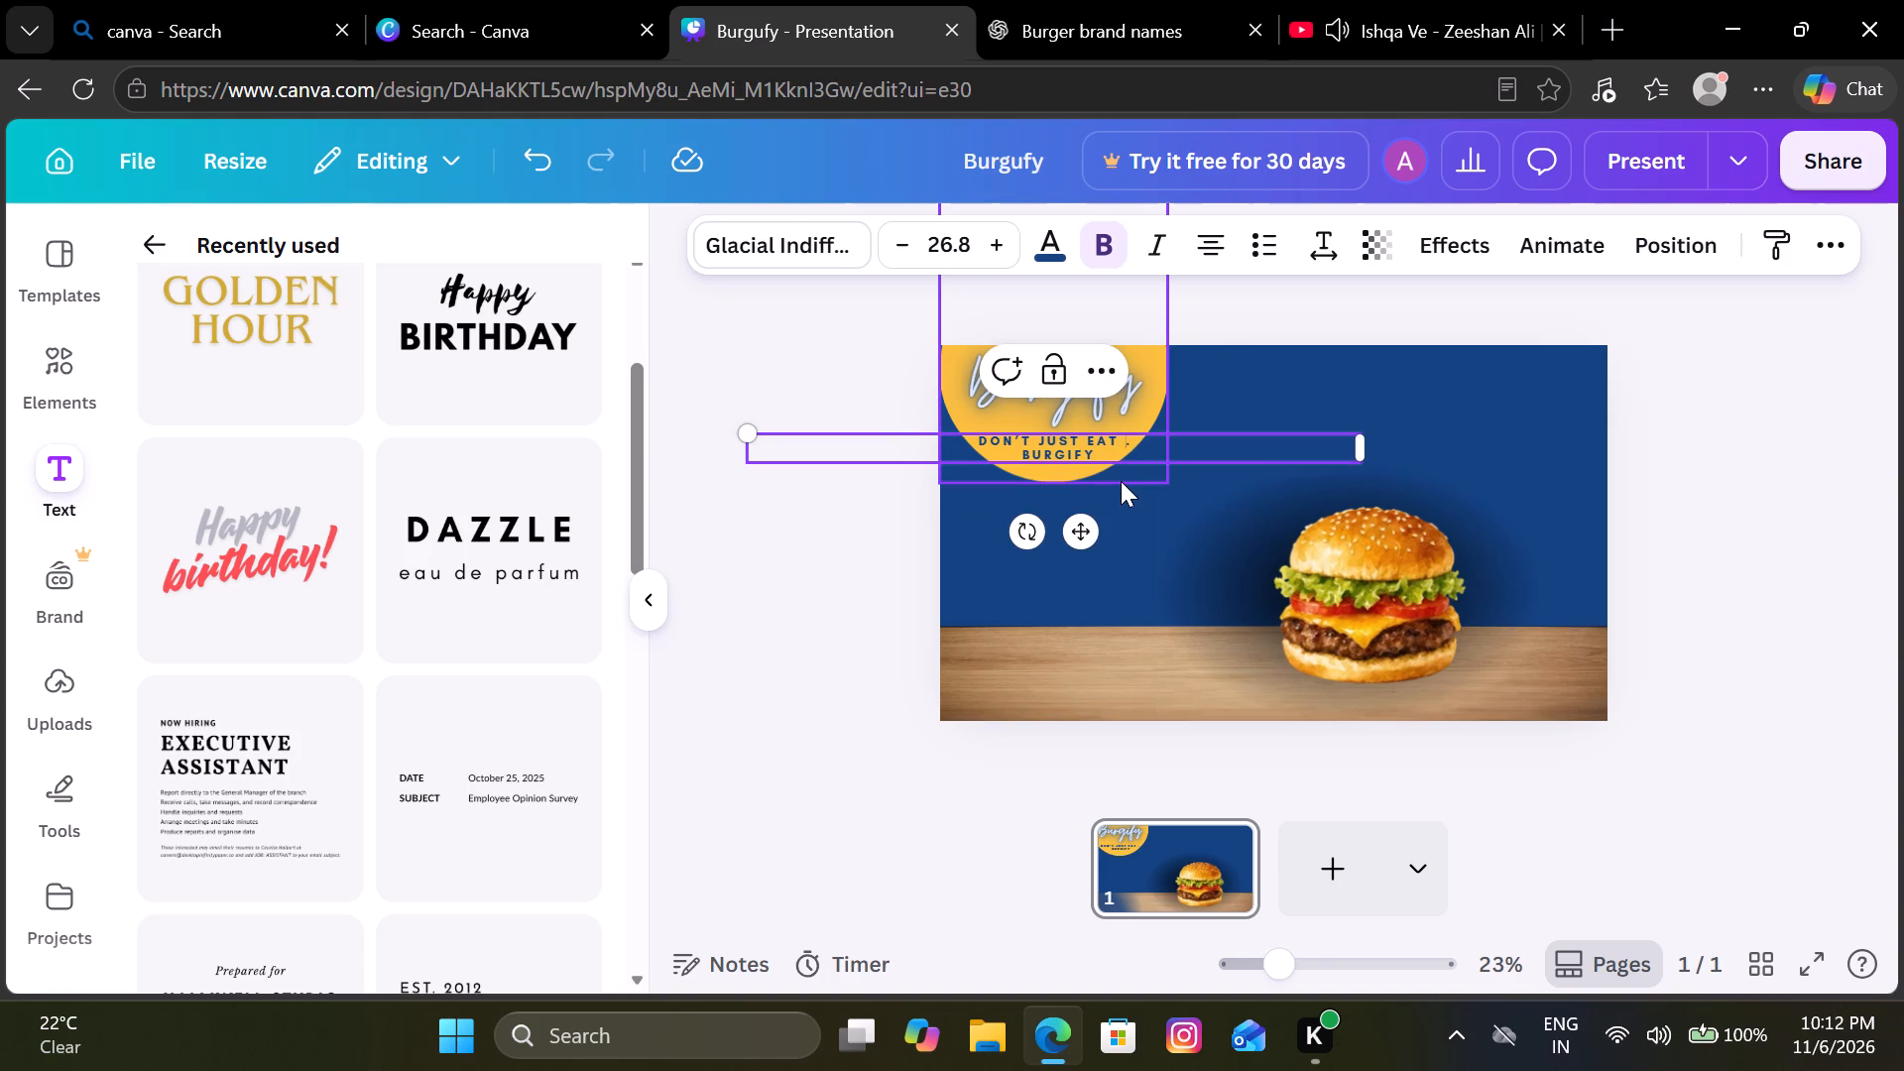
key(BackSpace)
click(733, 642)
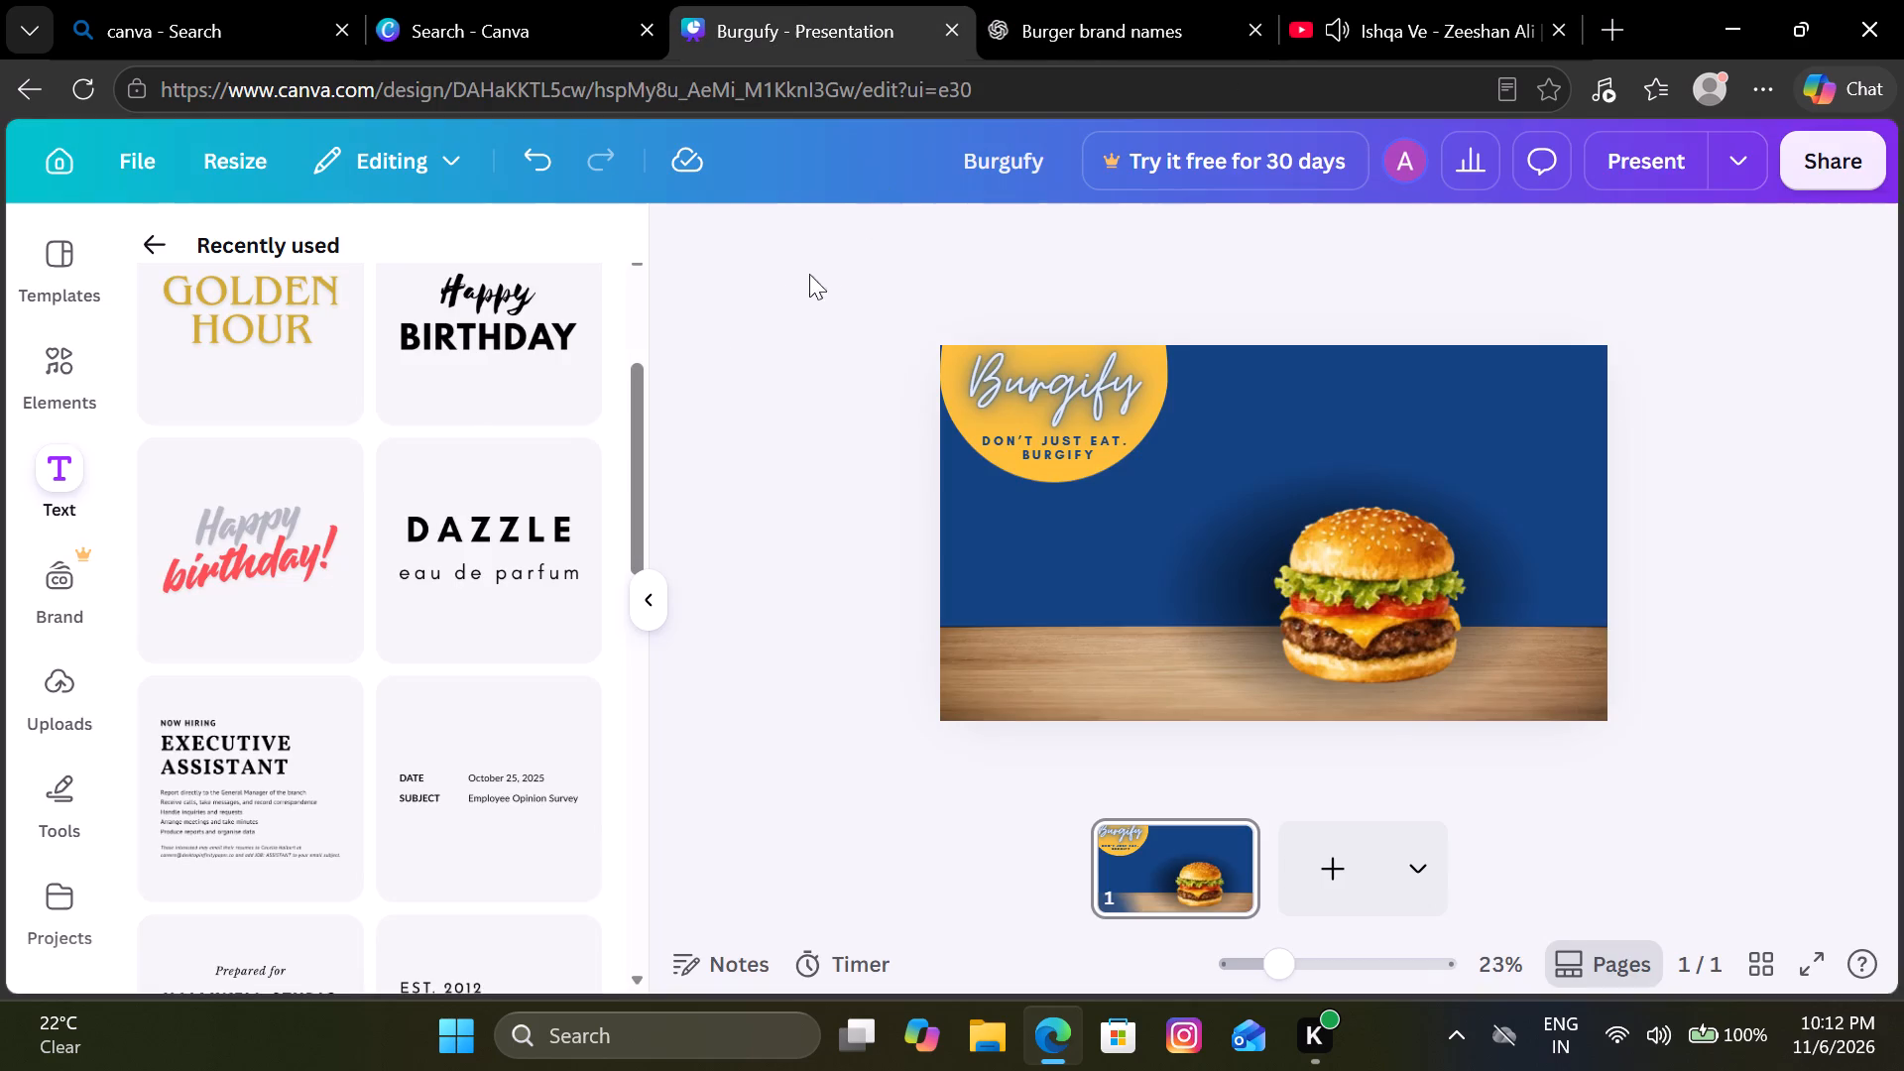
scroll(461, 405, up, 1)
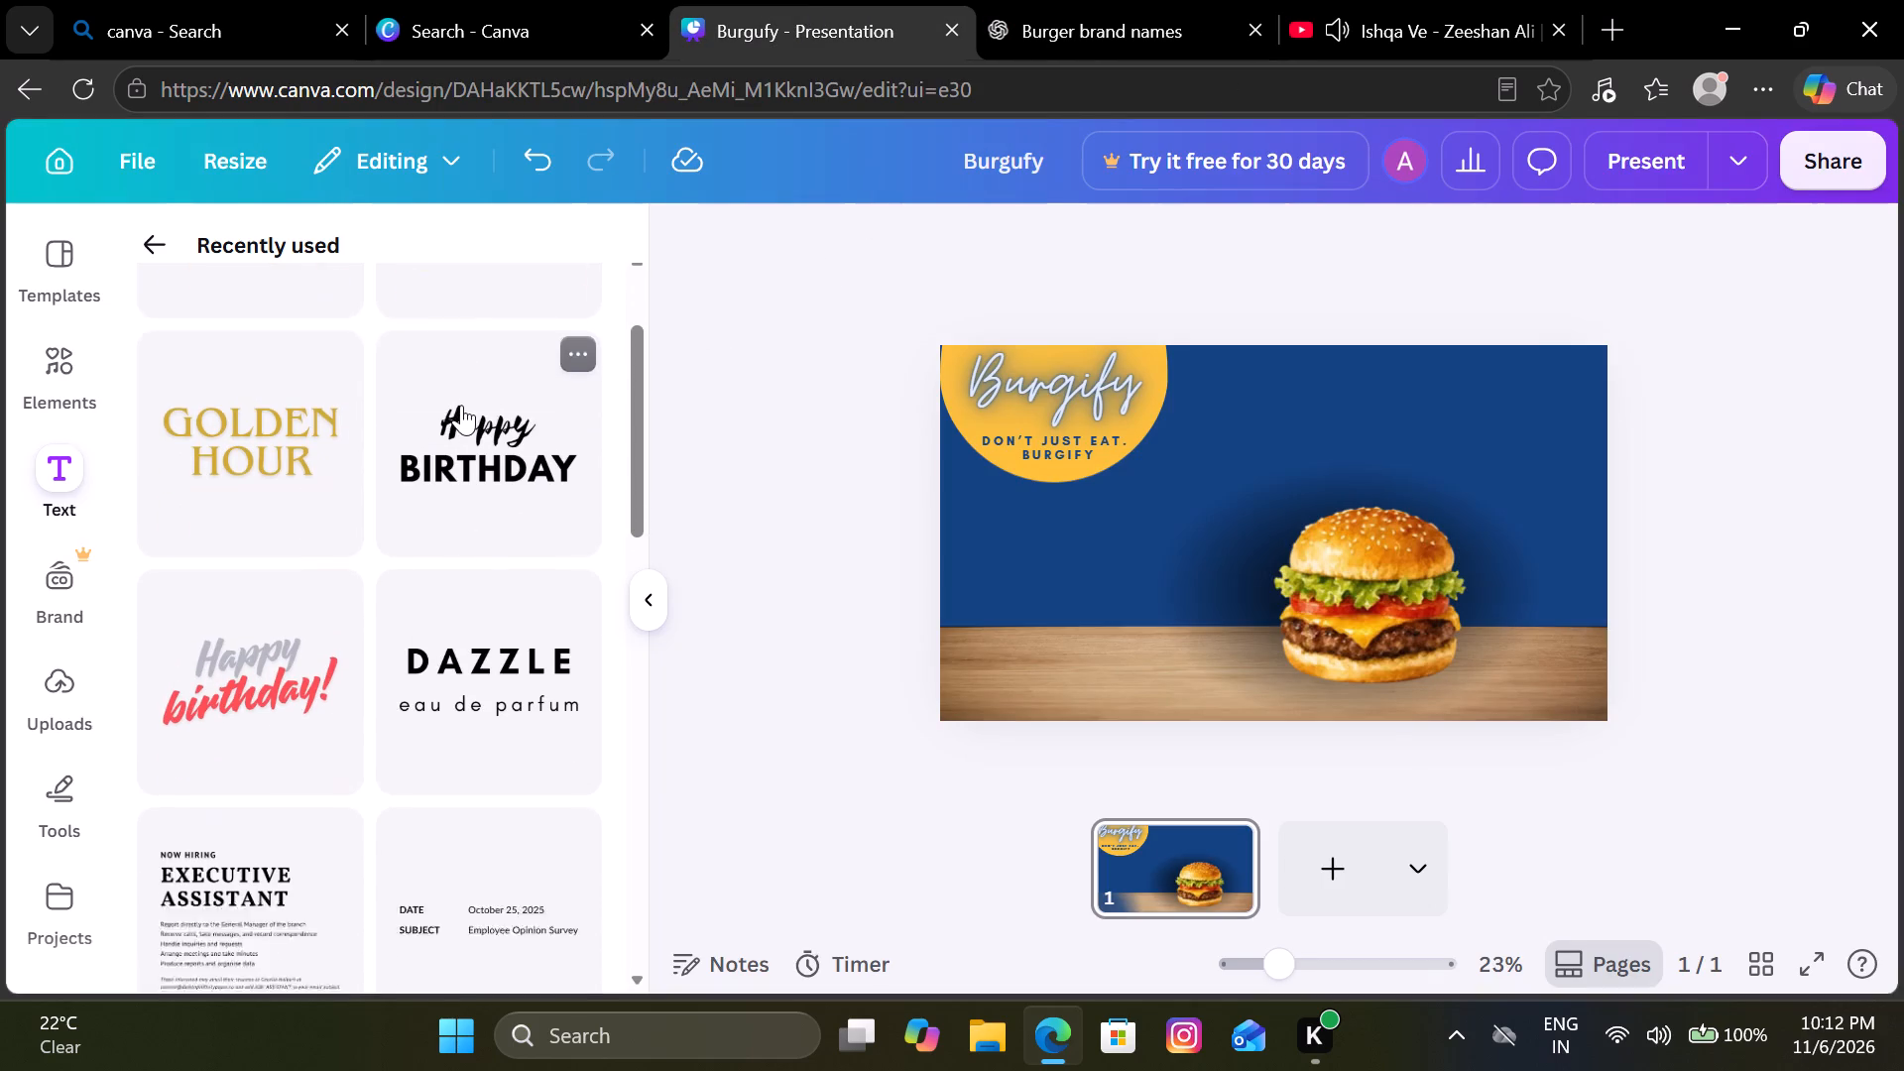
click(255, 789)
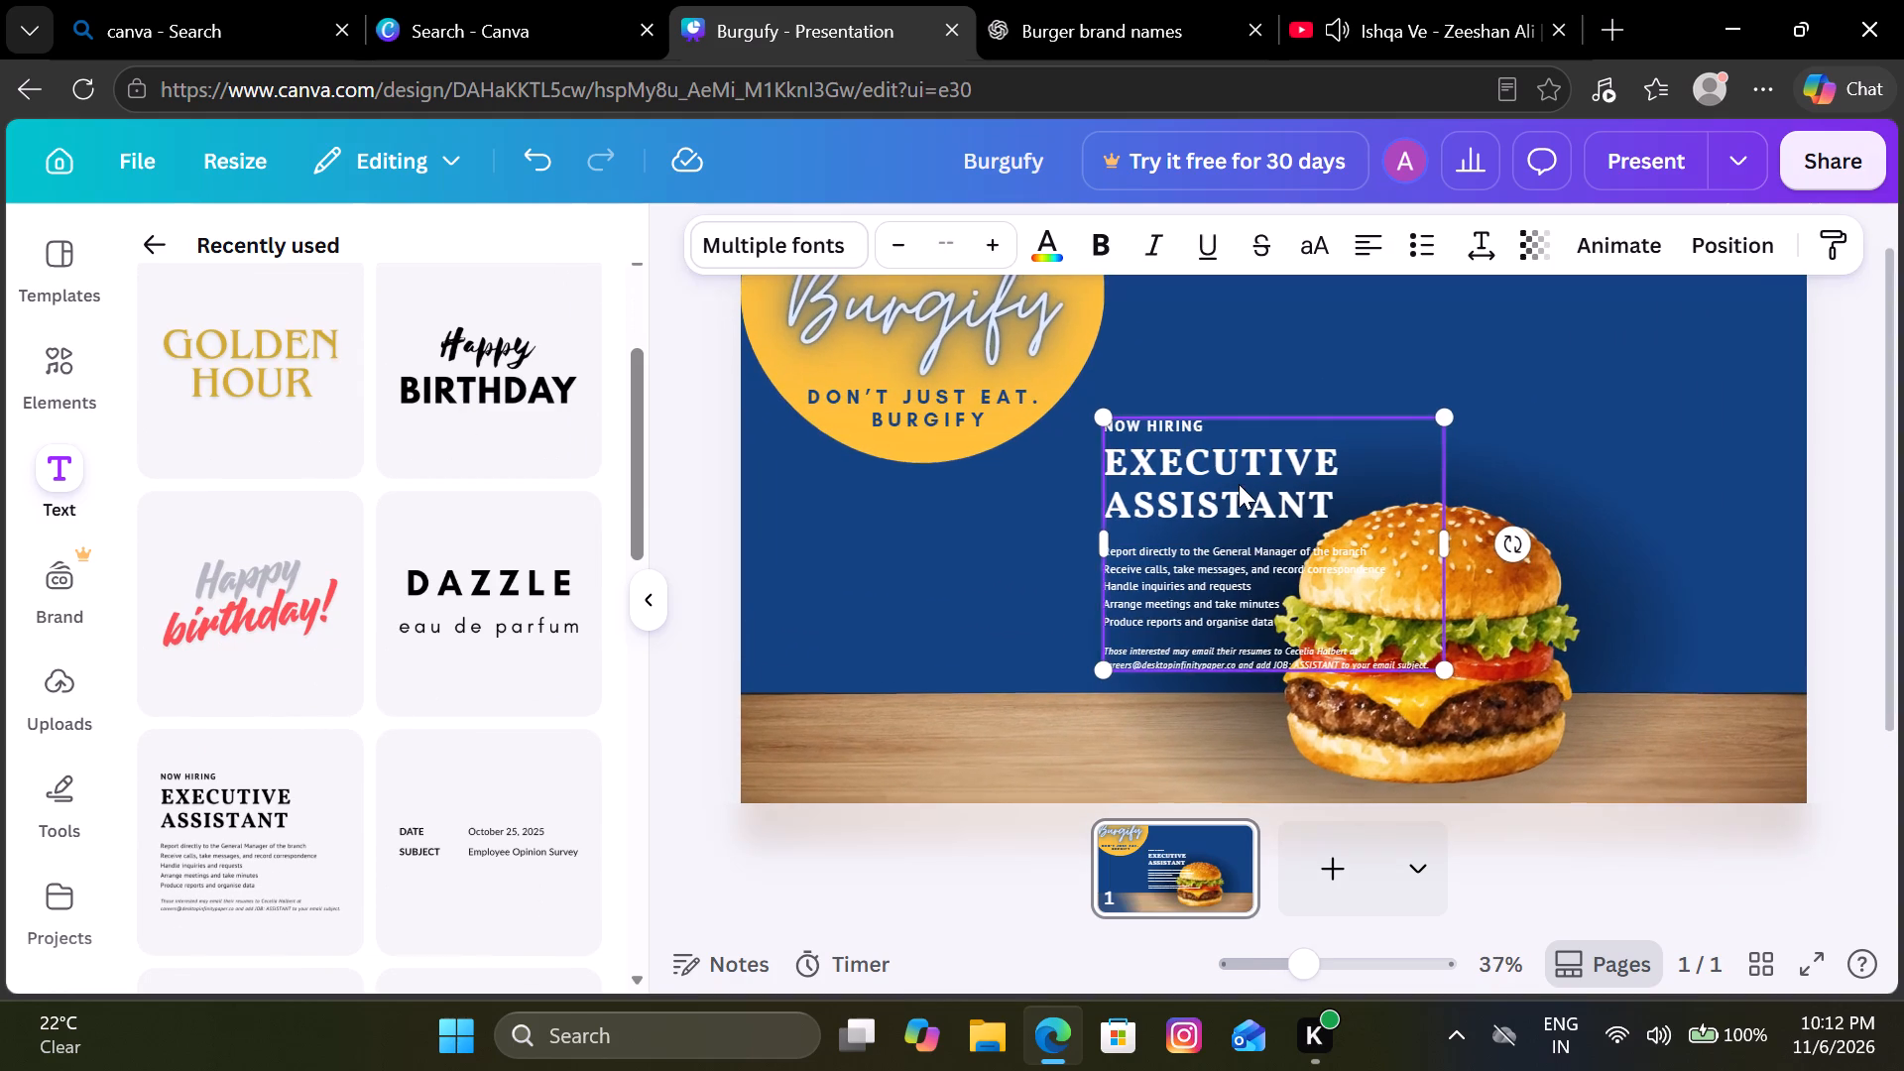
click(1239, 484)
click(1353, 378)
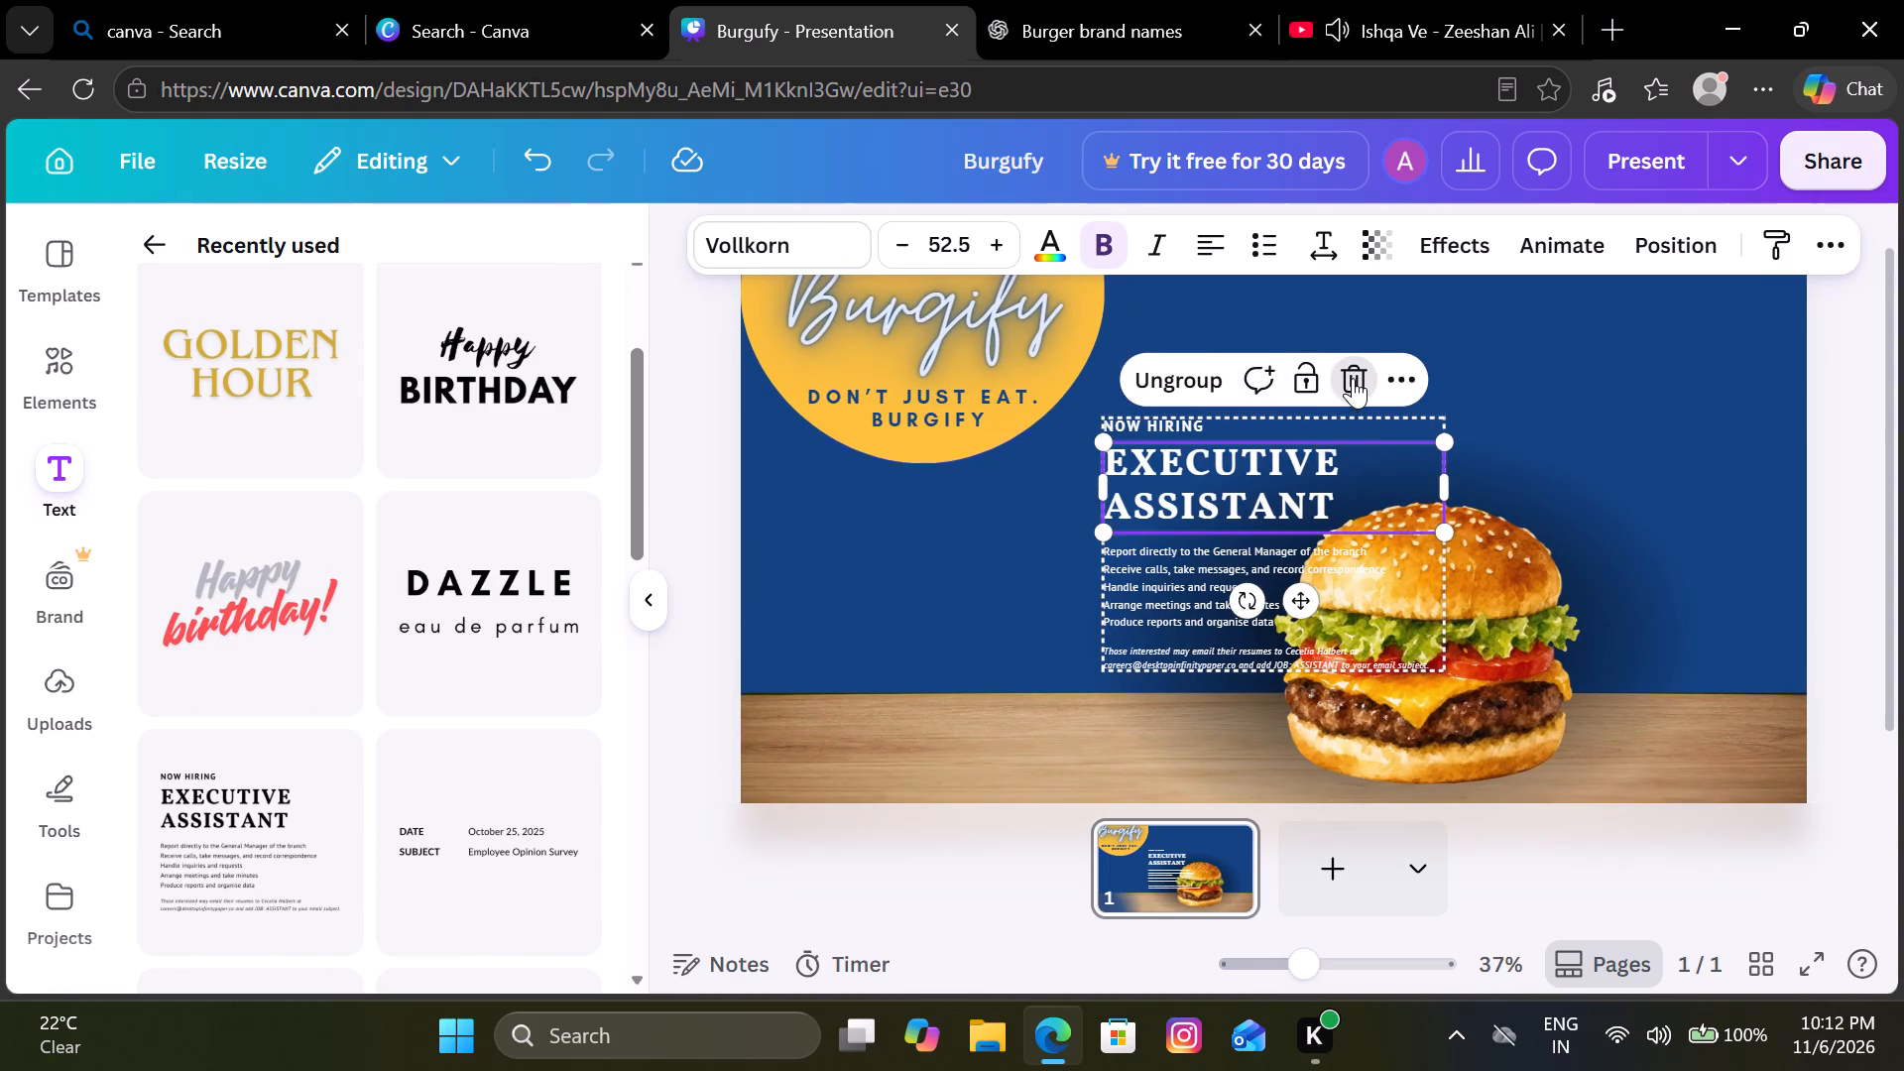
click(1191, 563)
click(1335, 479)
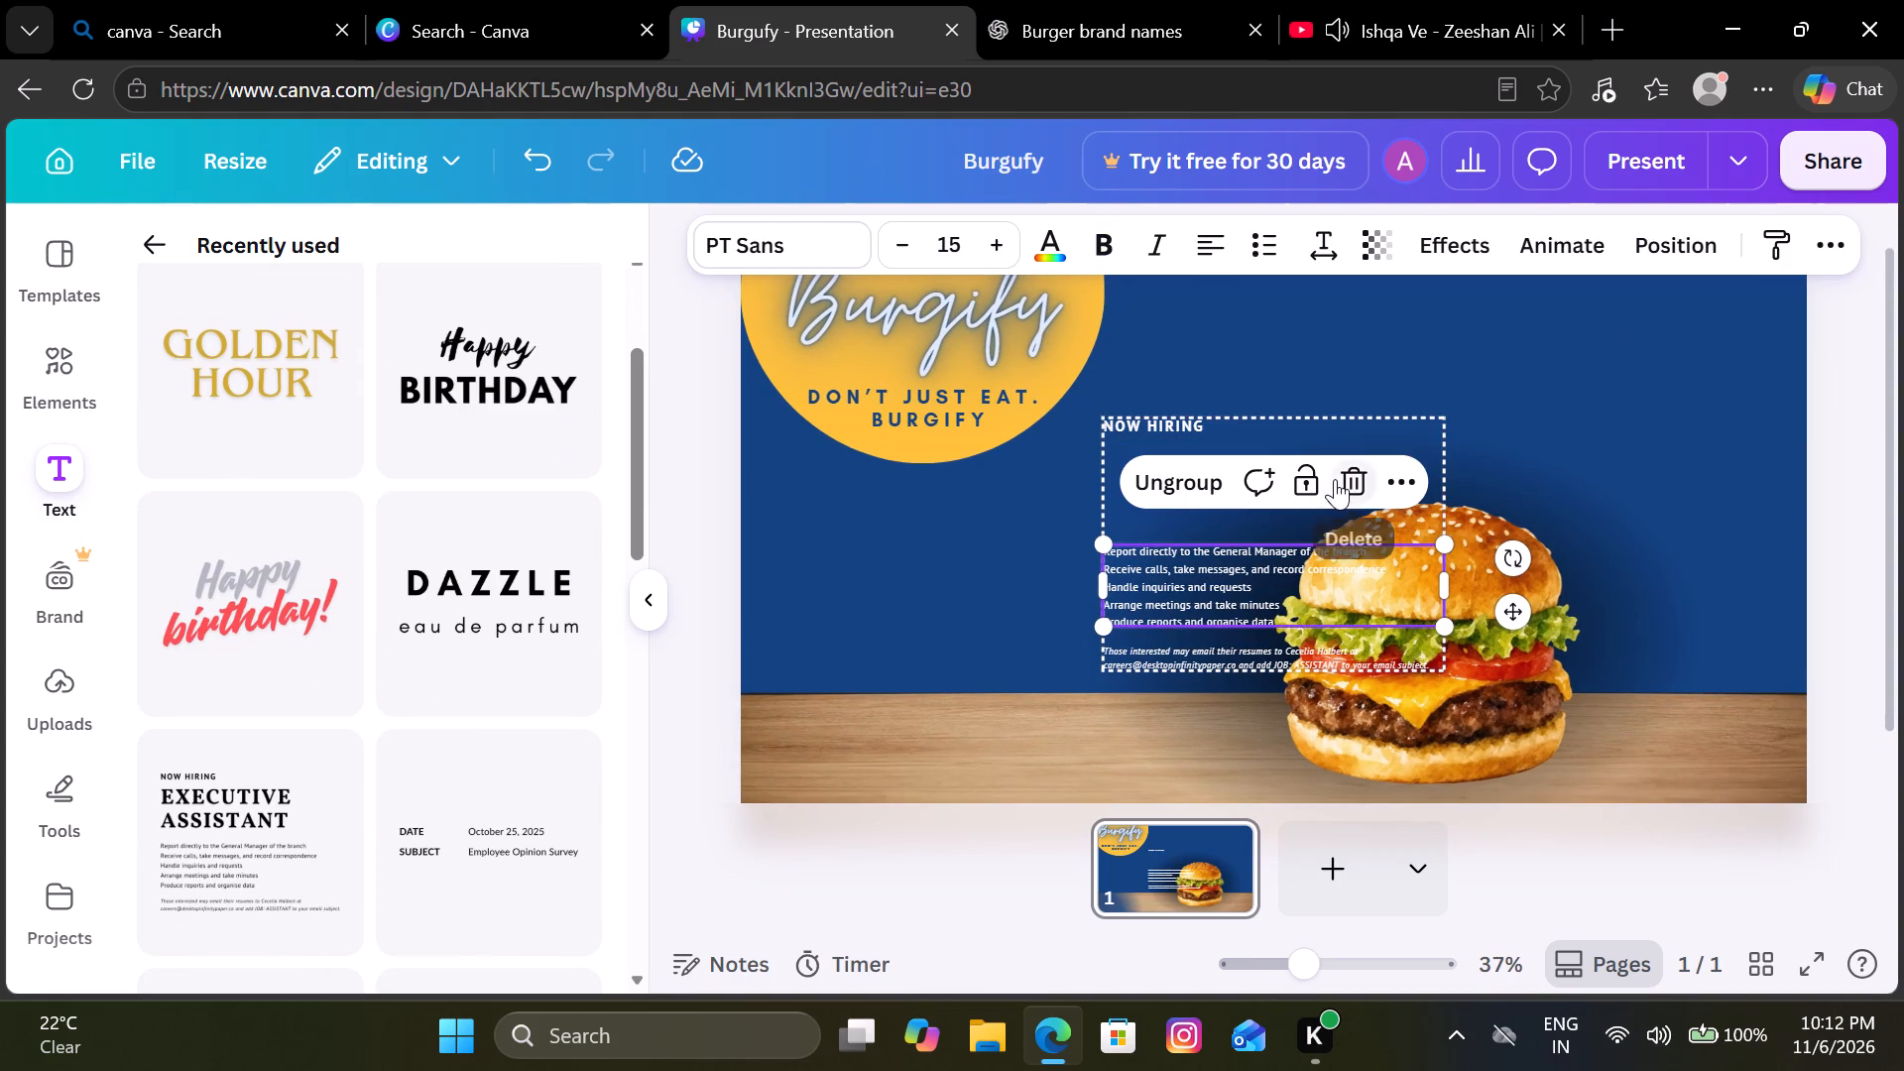
click(1198, 662)
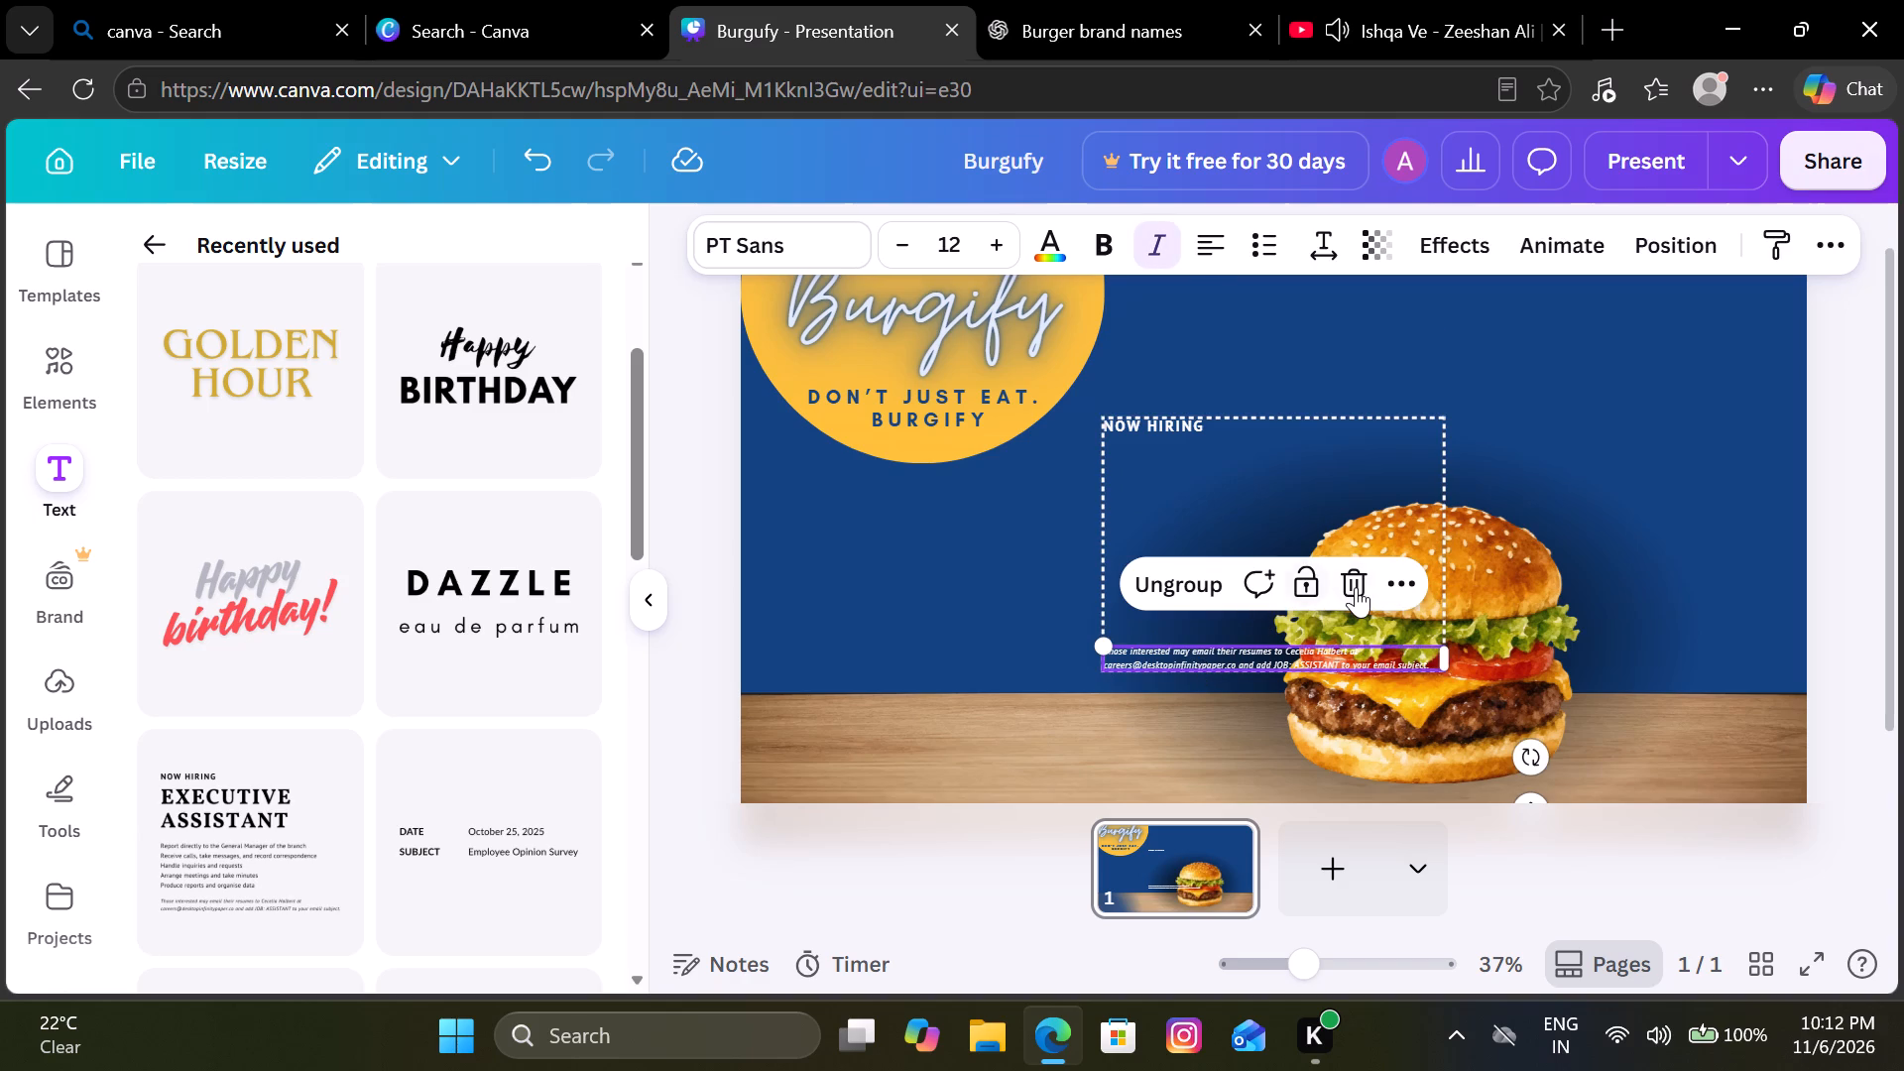
click(1356, 587)
Replace the "NOW HIRING" text with "BITE INTO HAPPINESS.", breaking it so "HAPPINESS." sits on the second line.
click(1143, 422)
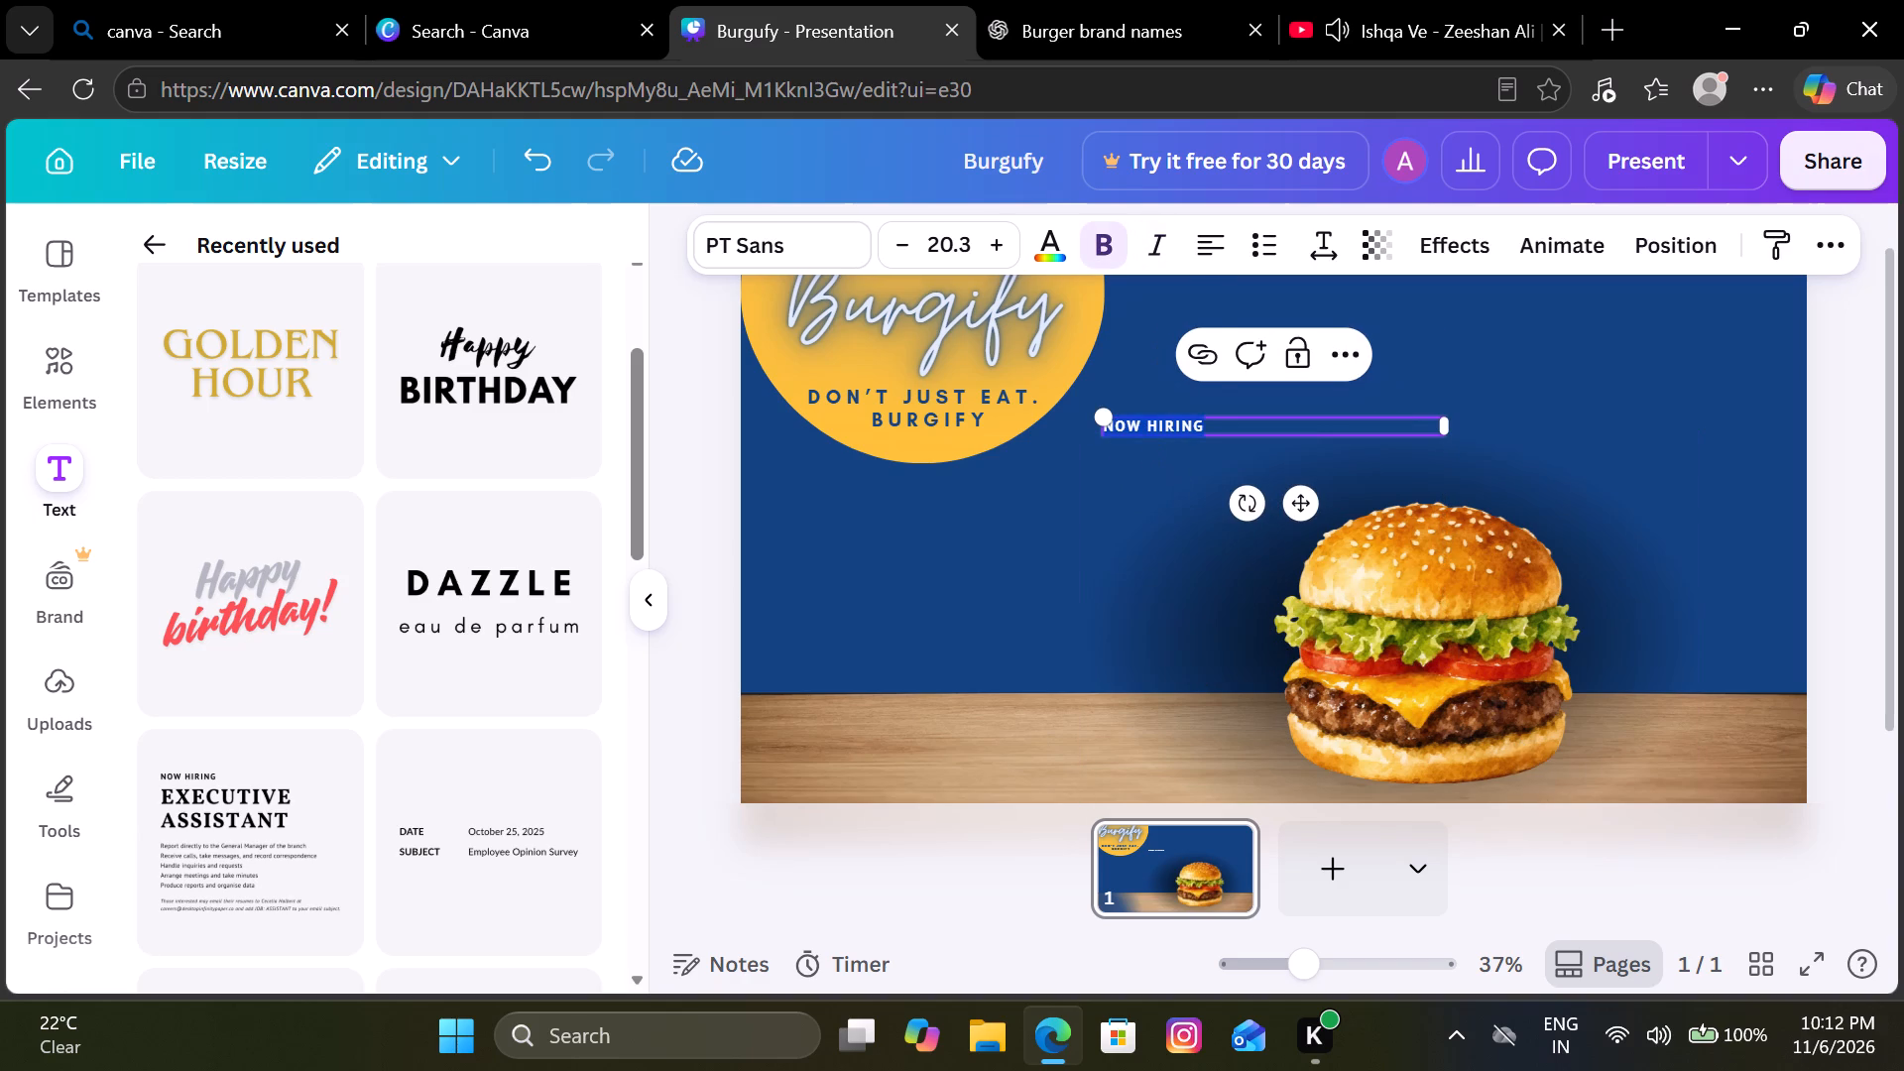
text(bi)
text(te)
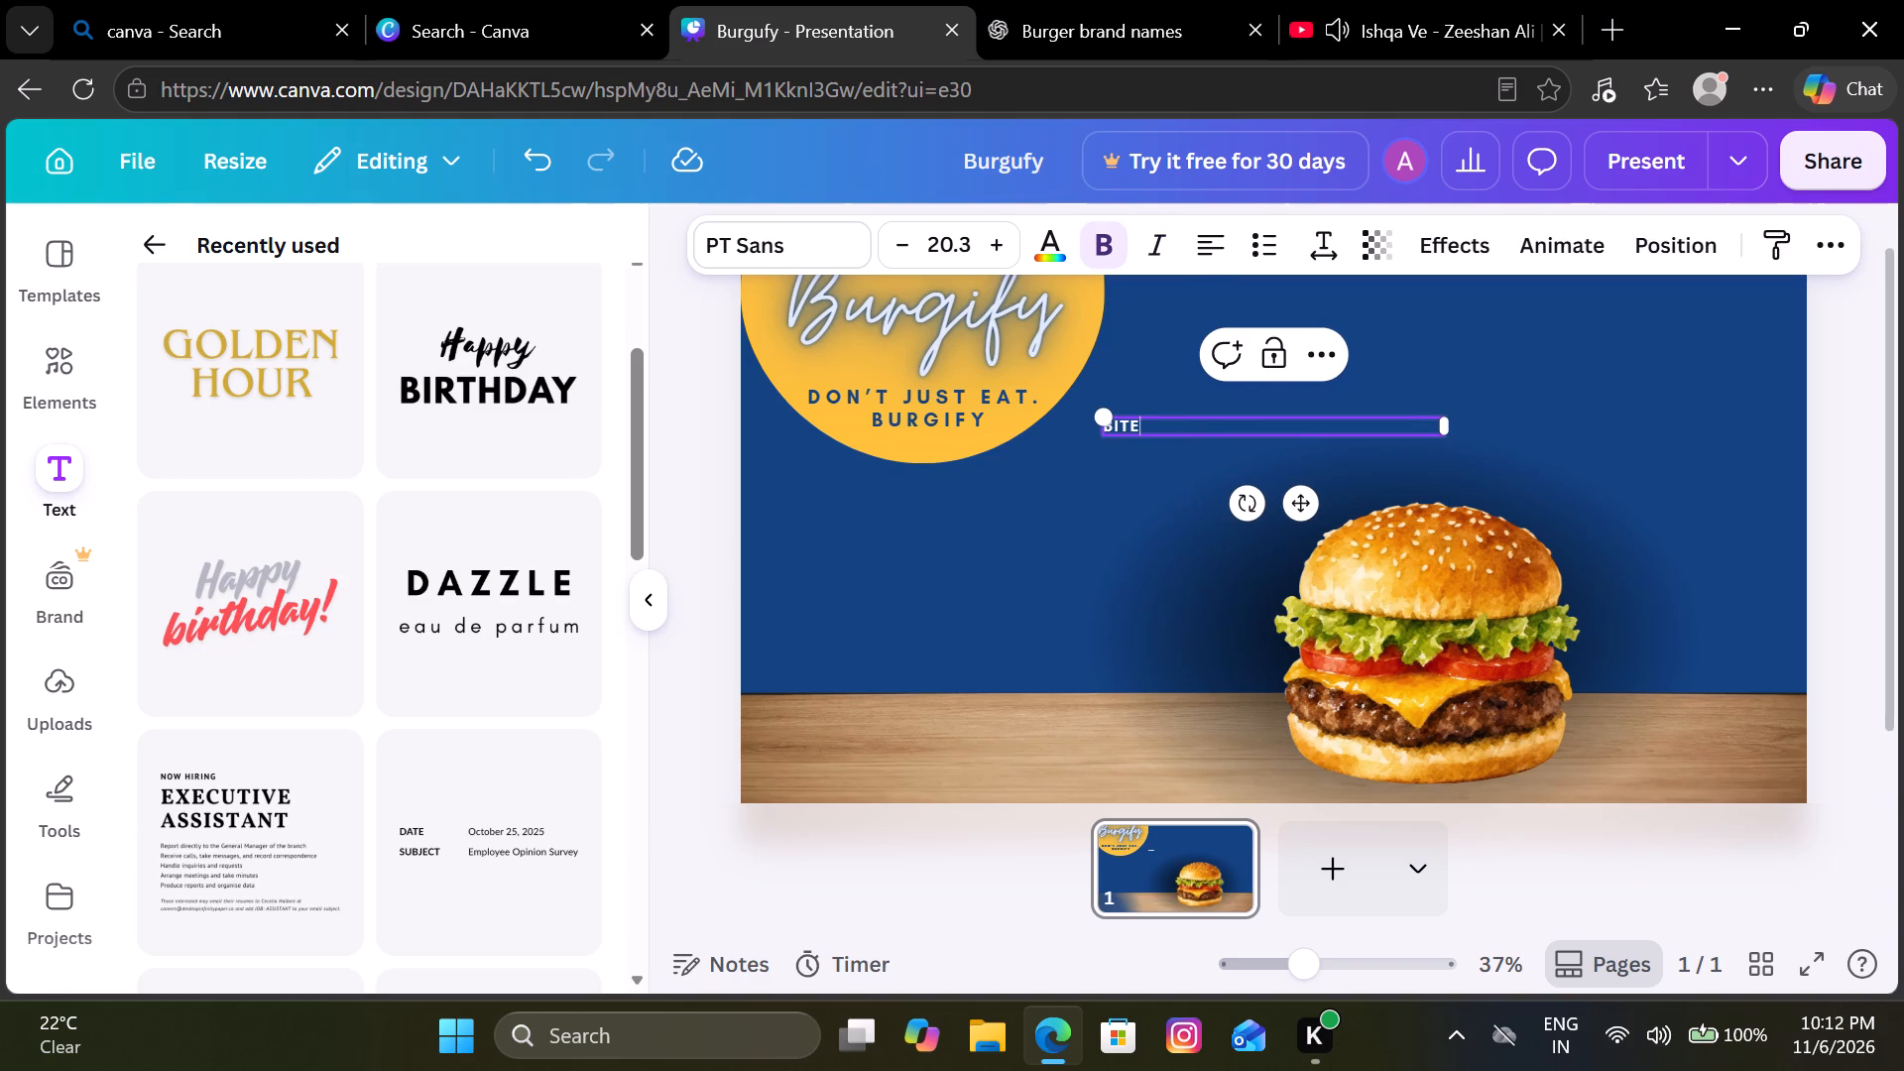
key(space)
text(into)
key(space)
key(BackSpace)
key(Return)
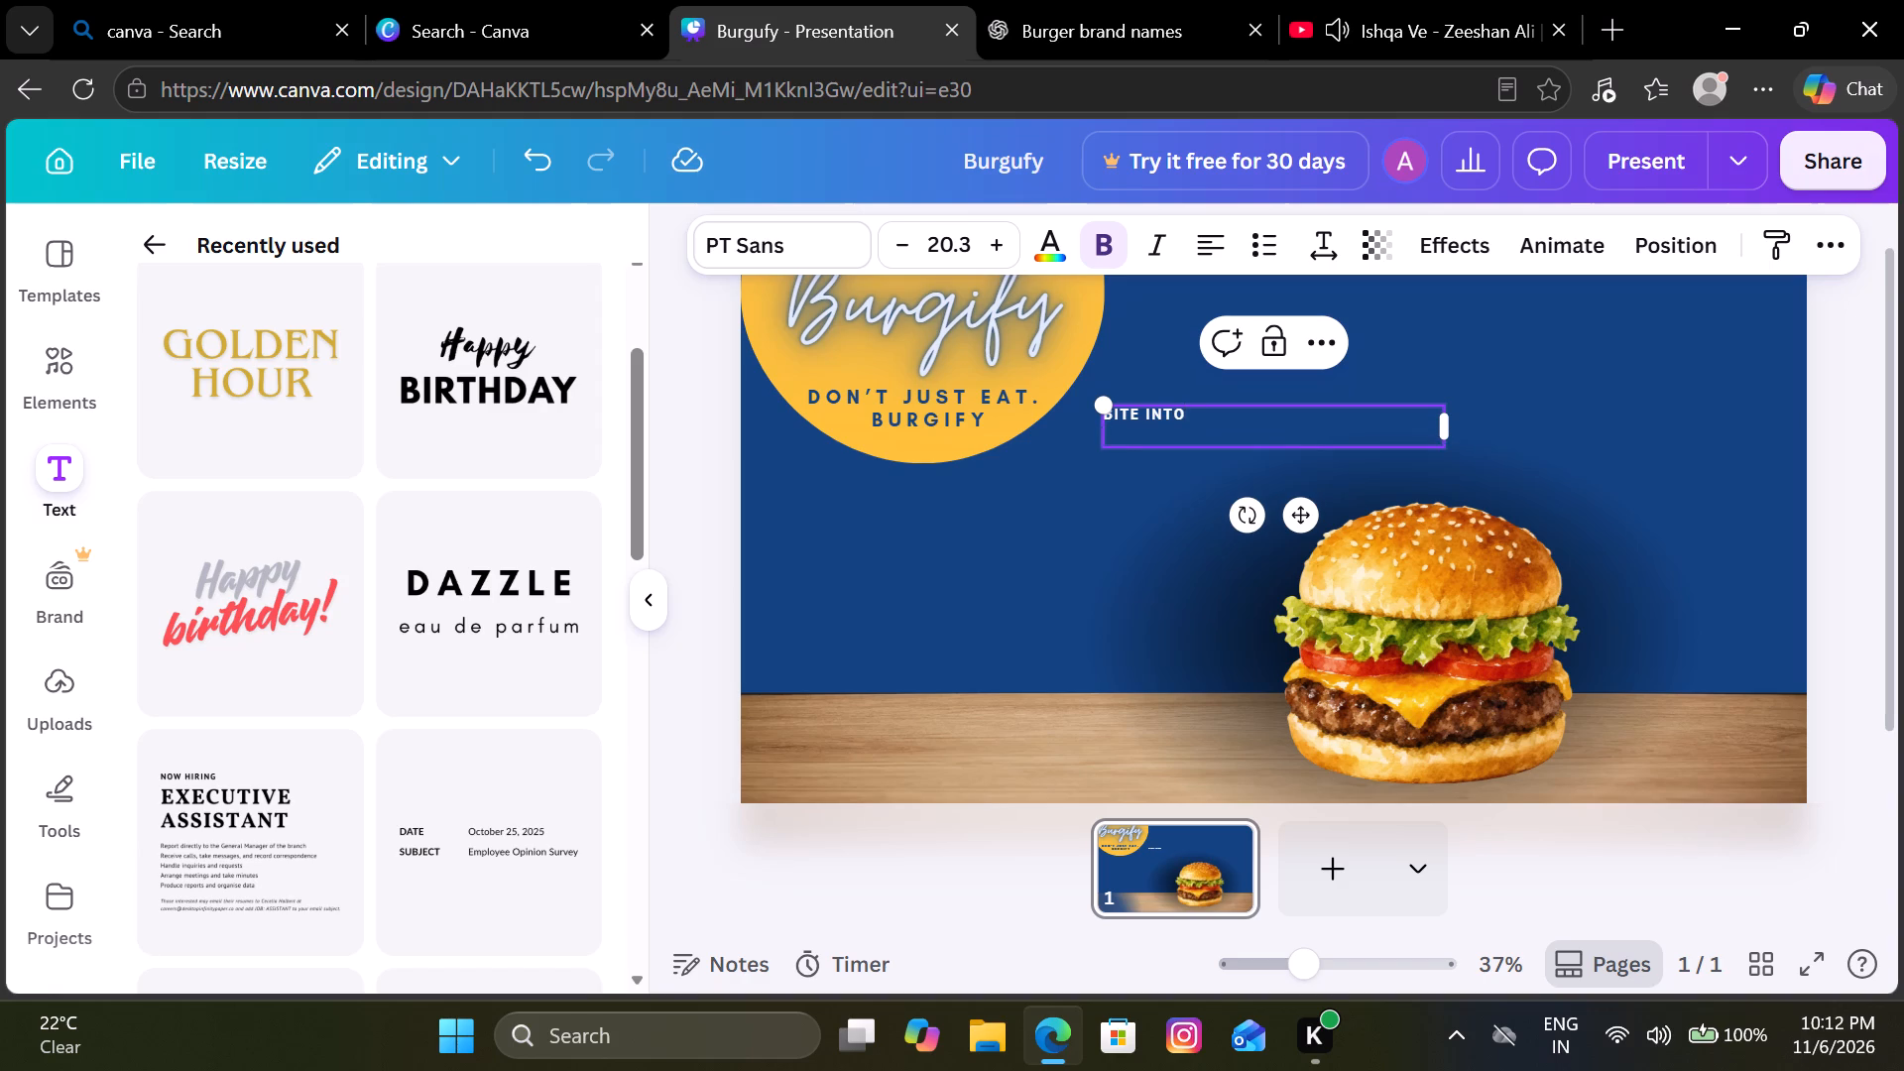
text(happiness)
key(period)
Right-align the two-line "BITE INTO HAPPINESS." text within its text box.
click(1221, 248)
click(1221, 248)
click(1221, 248)
click(1027, 554)
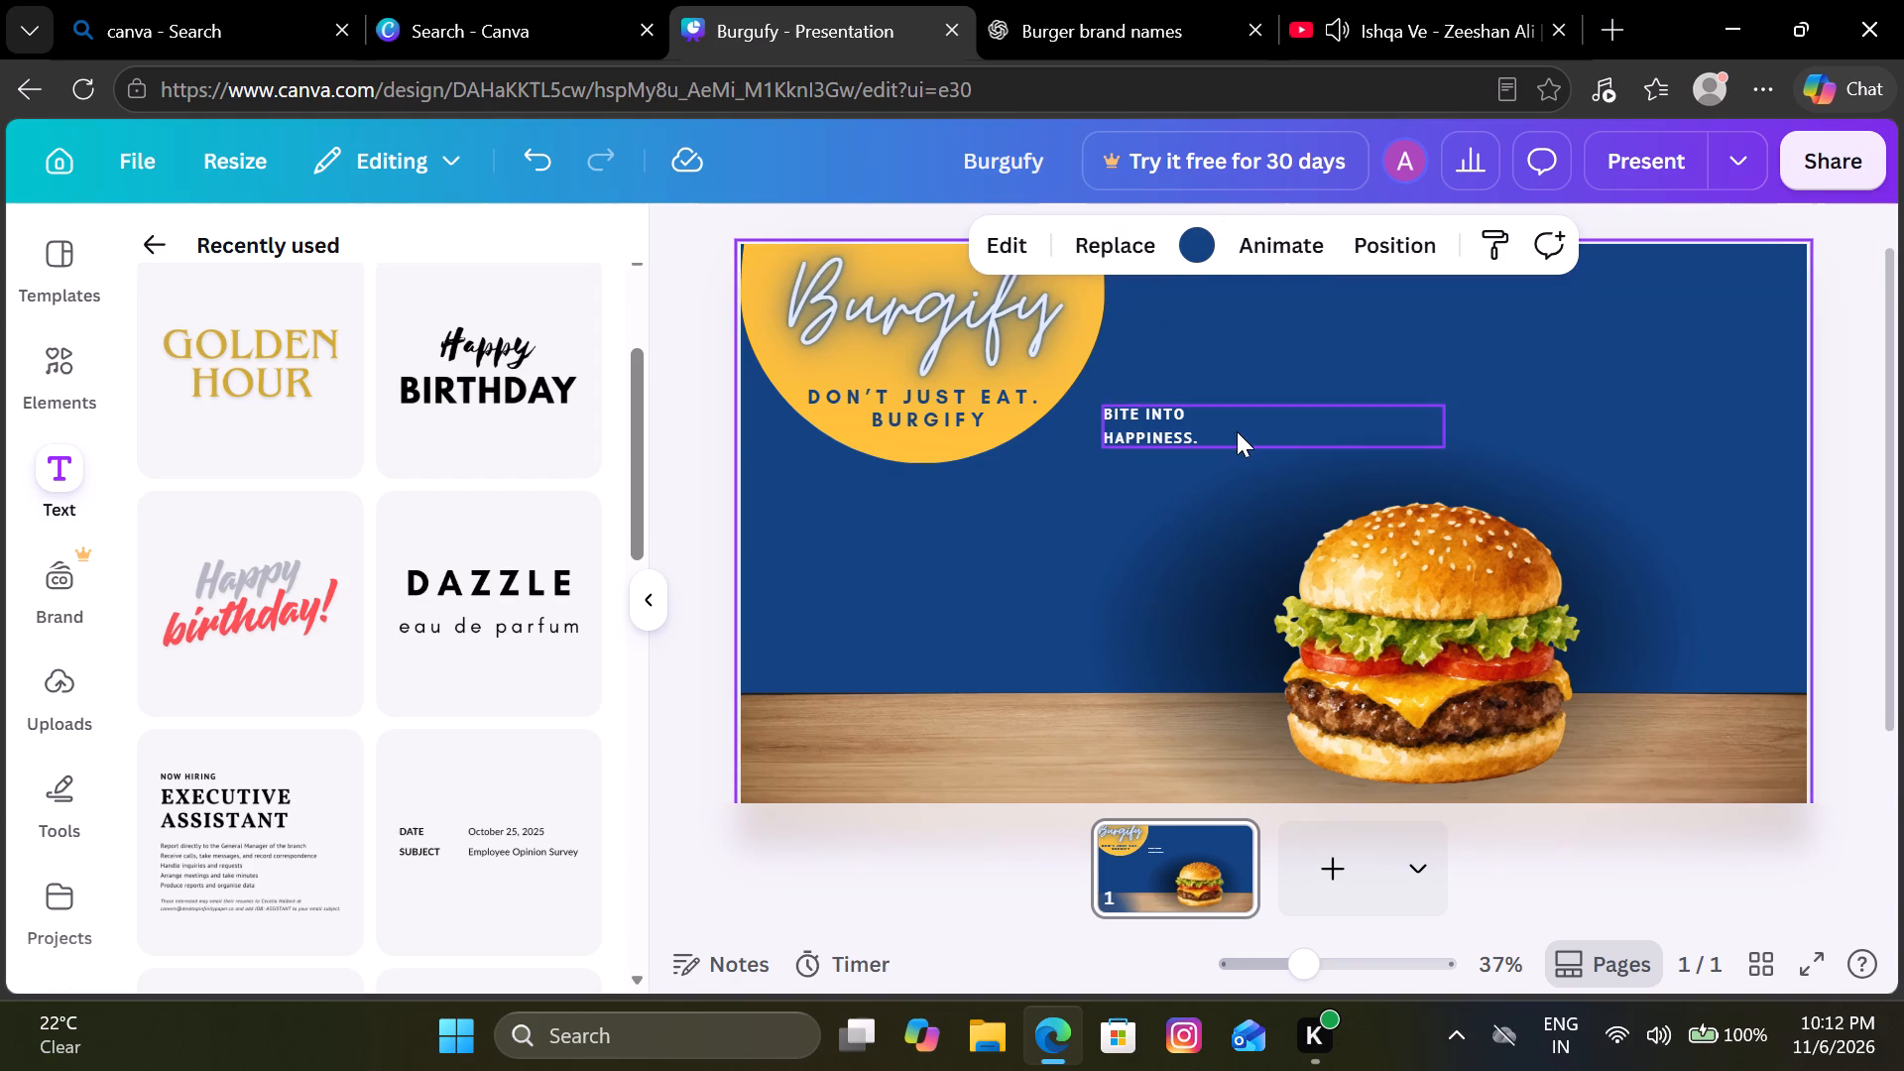
click(1236, 430)
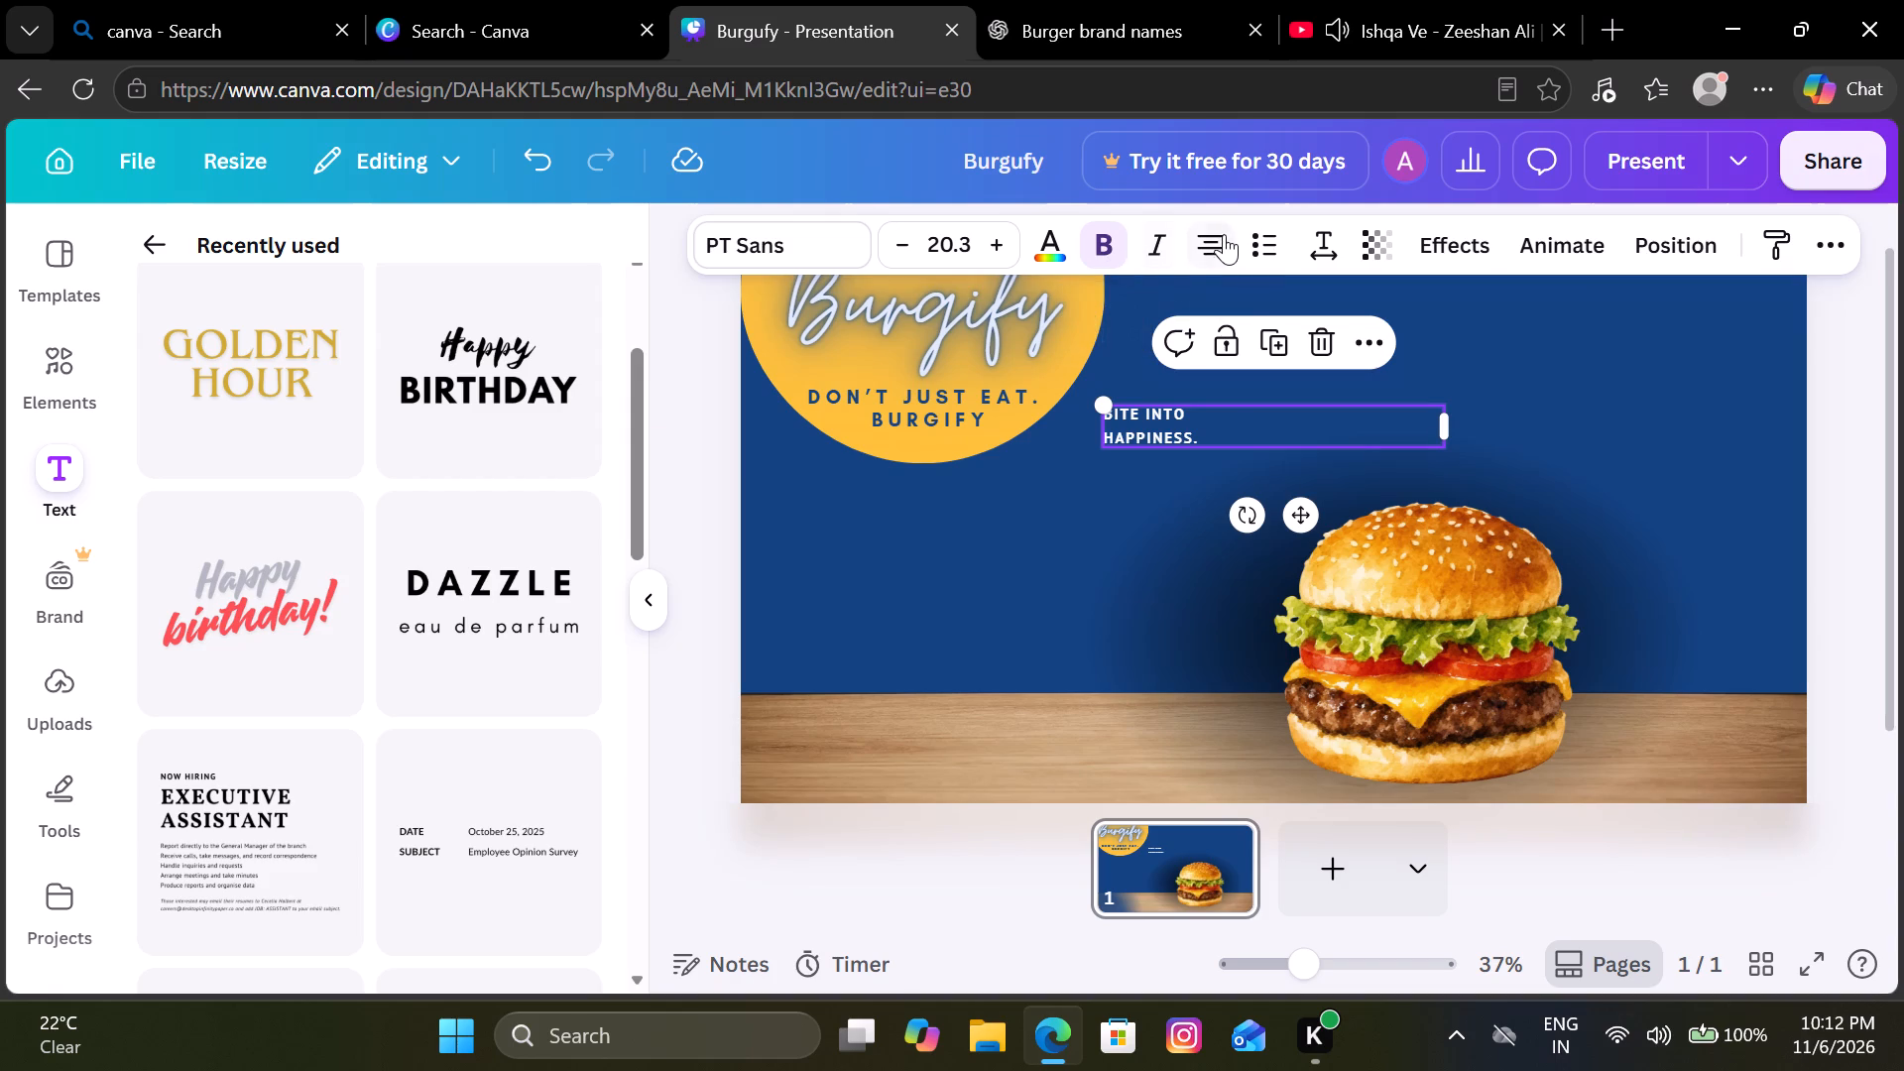
click(1221, 236)
click(1221, 236)
click(1221, 236)
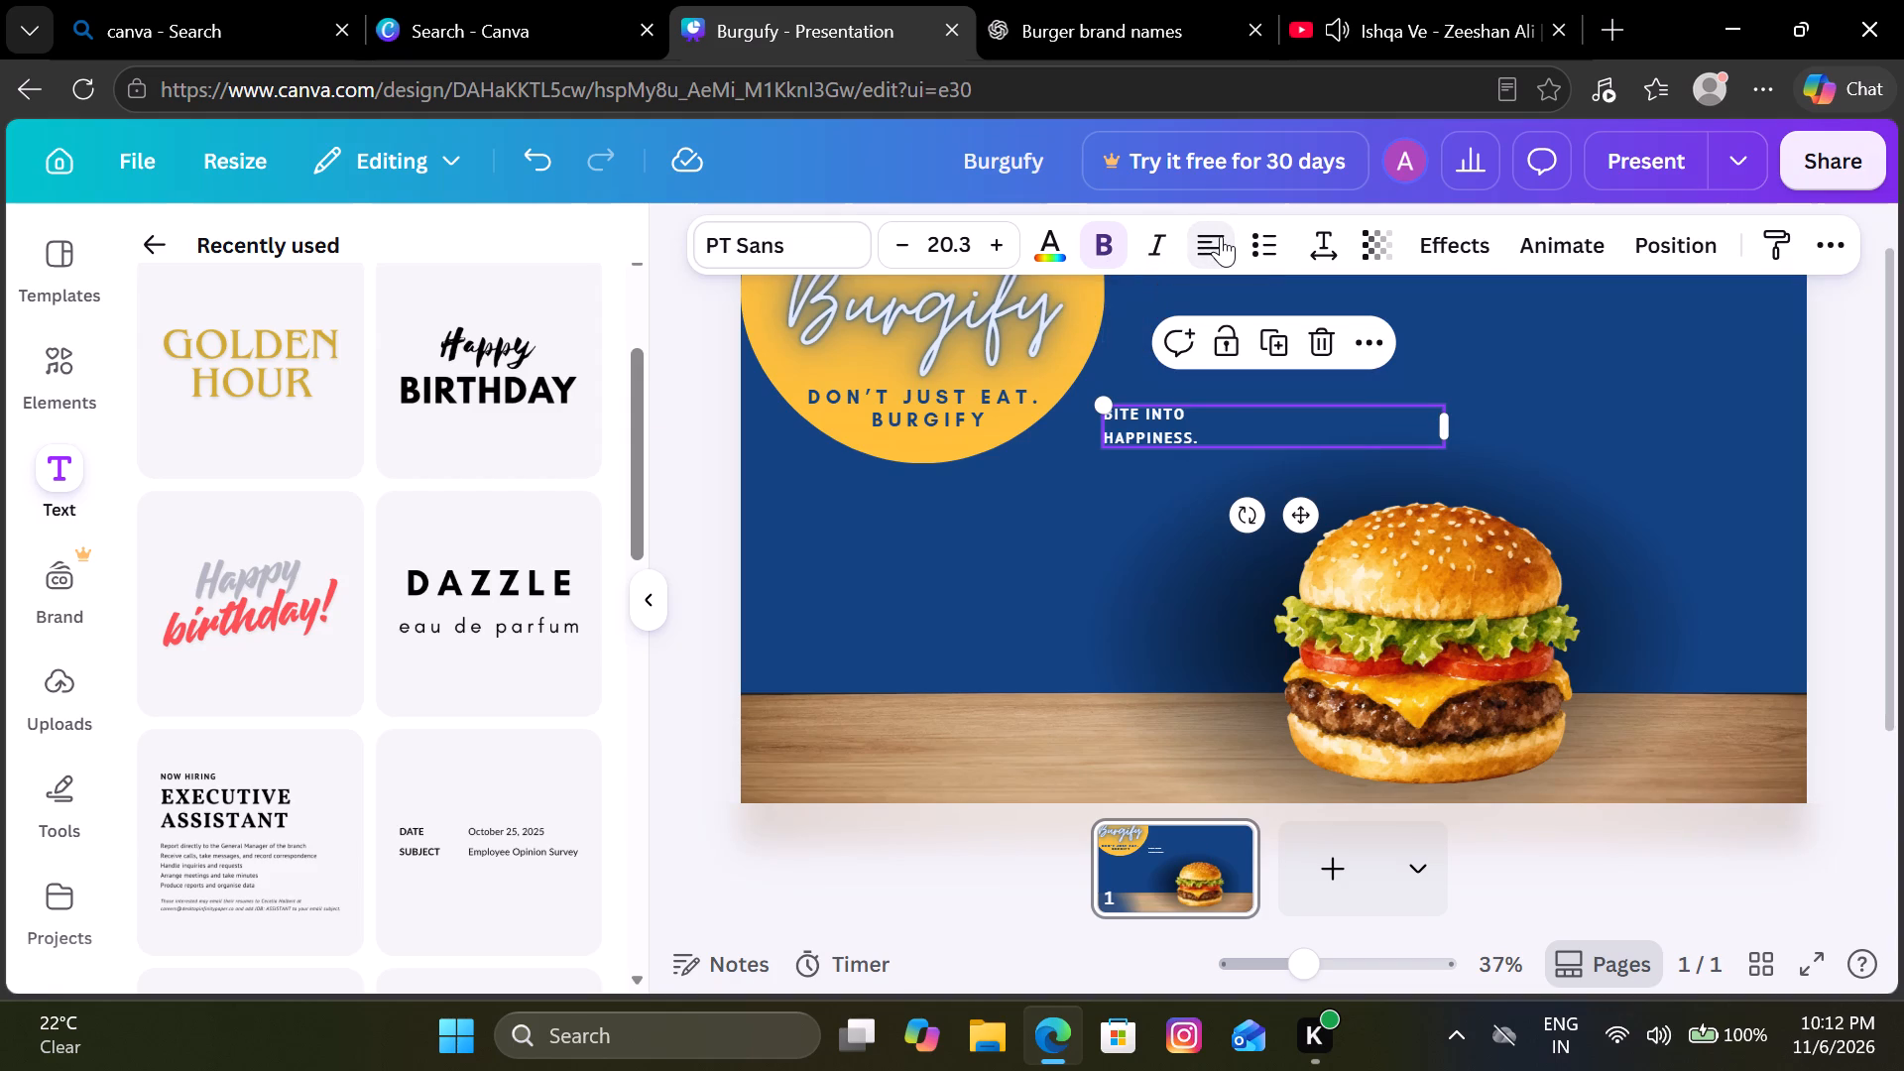
click(1221, 236)
click(1221, 236)
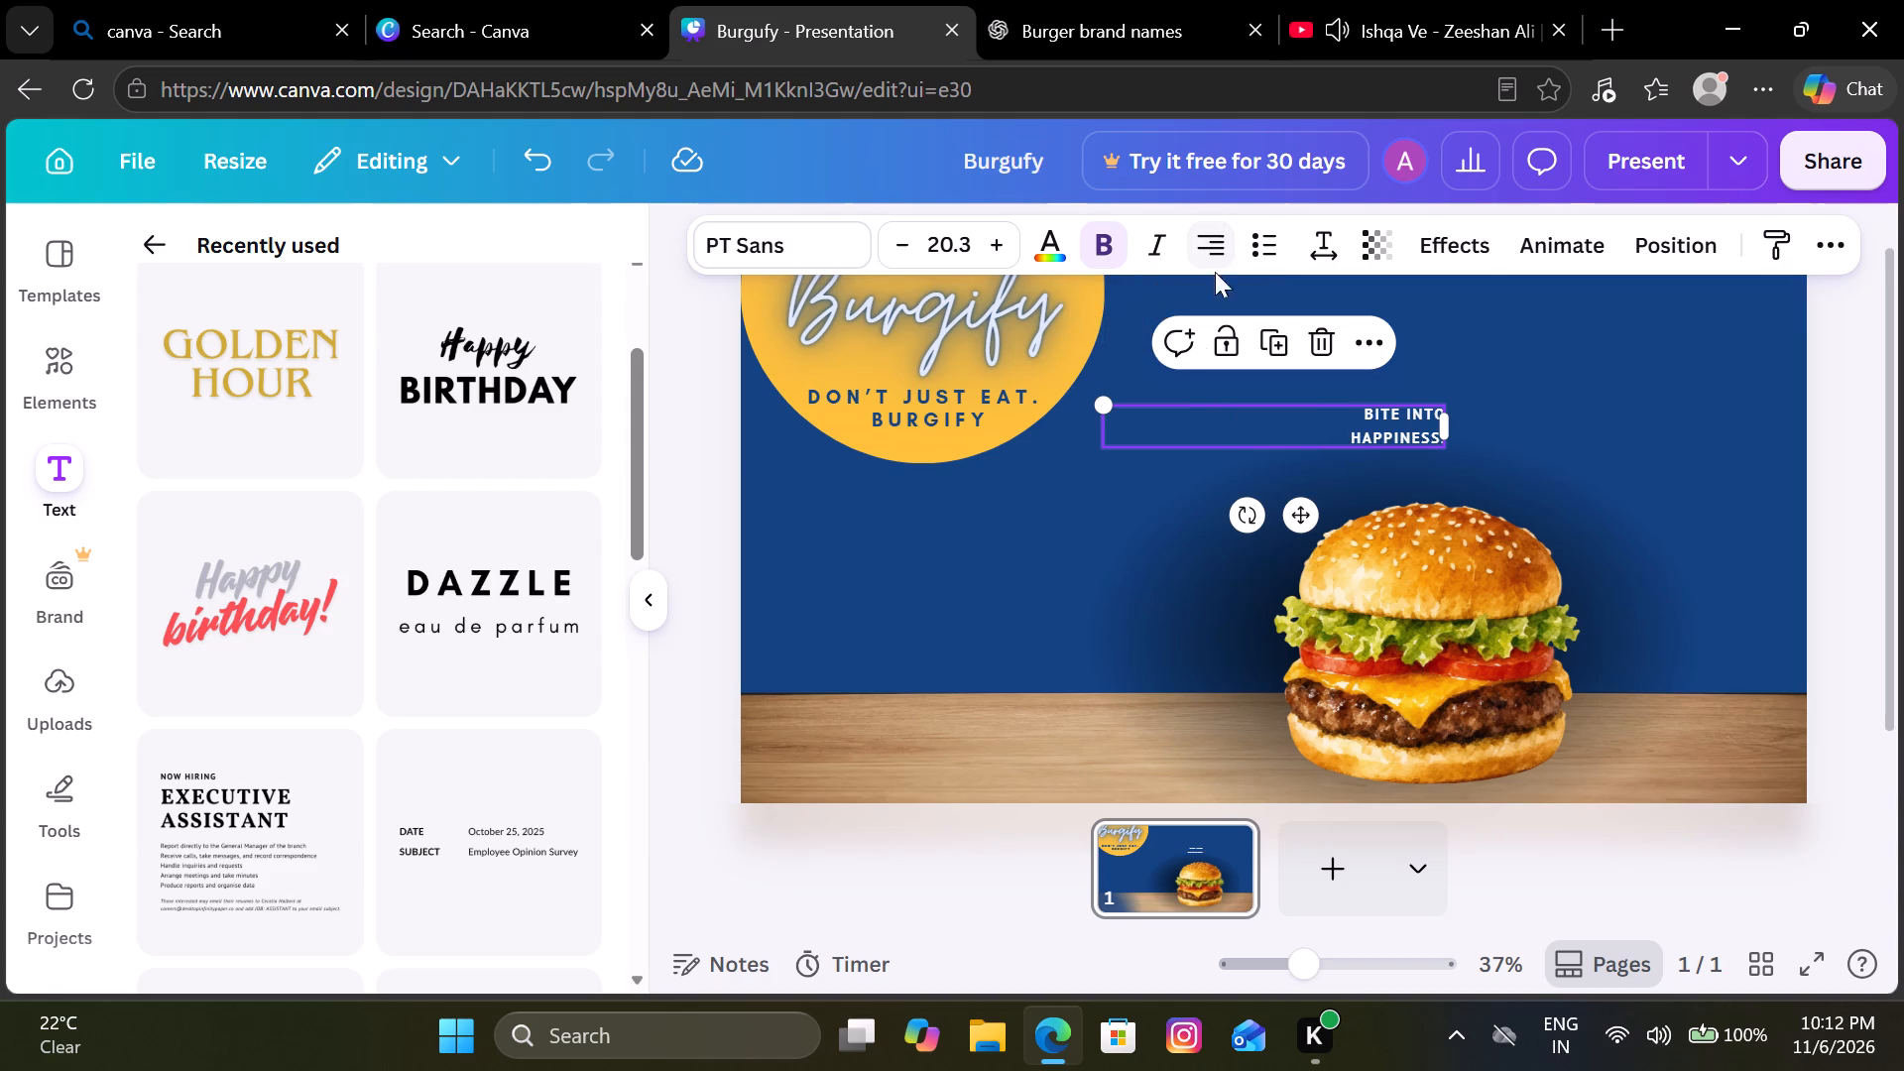
click(991, 556)
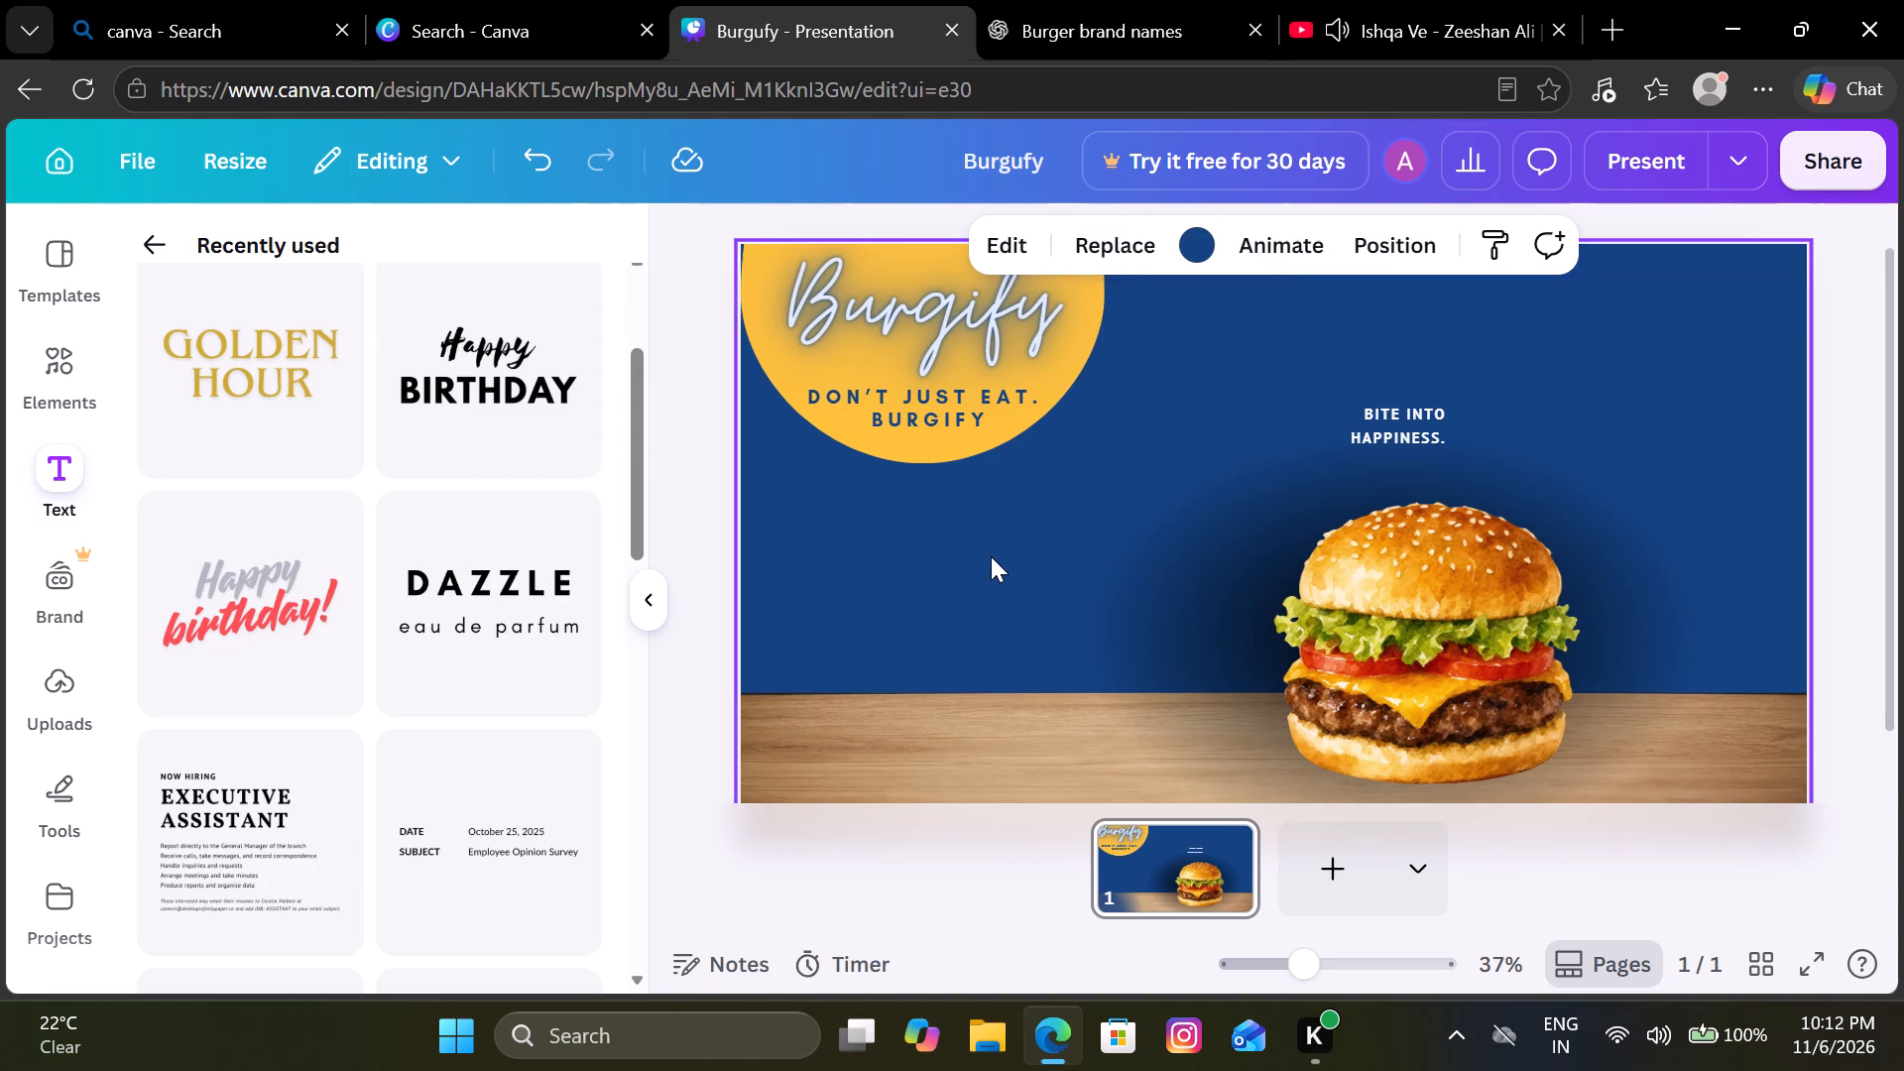
Change the font of the "BITE INTO HAPPINESS." text to Agrandir.
click(1436, 437)
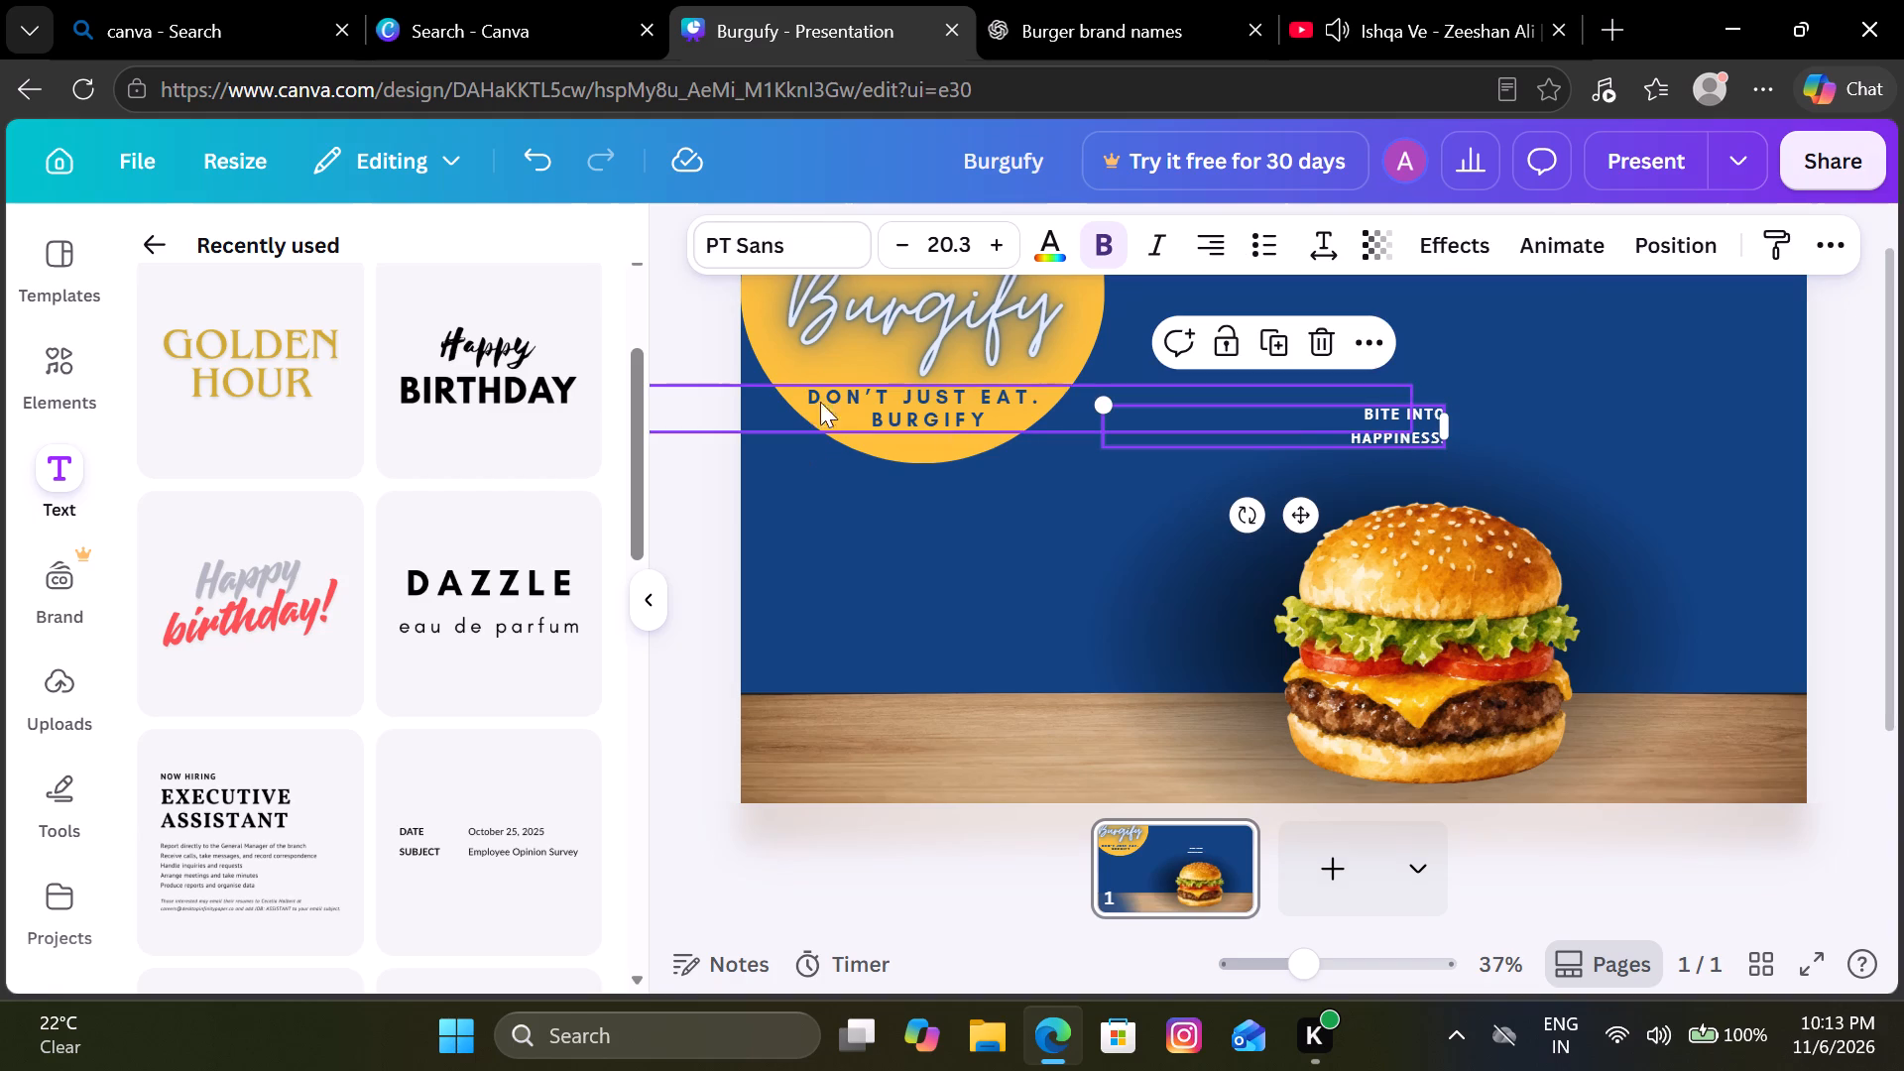
click(799, 239)
scroll(299, 653, down, 1)
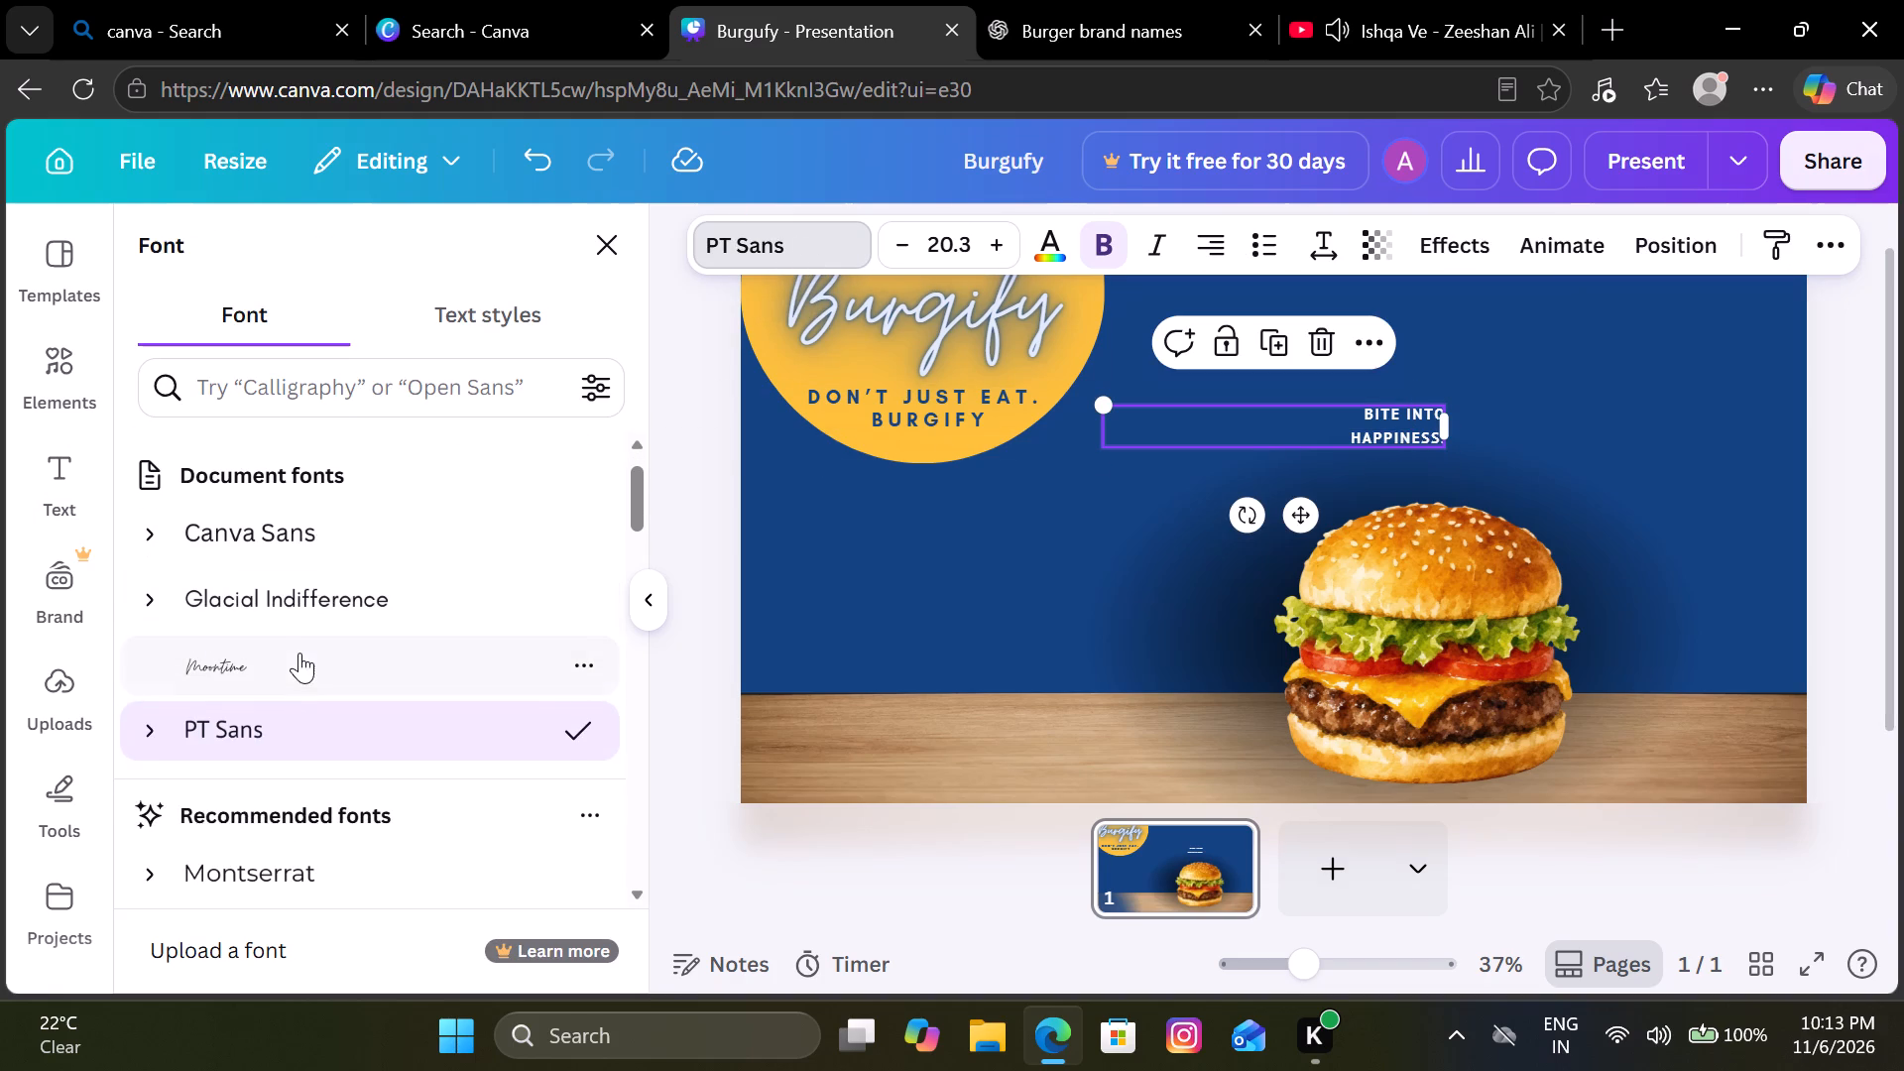
scroll(299, 653, down, 3)
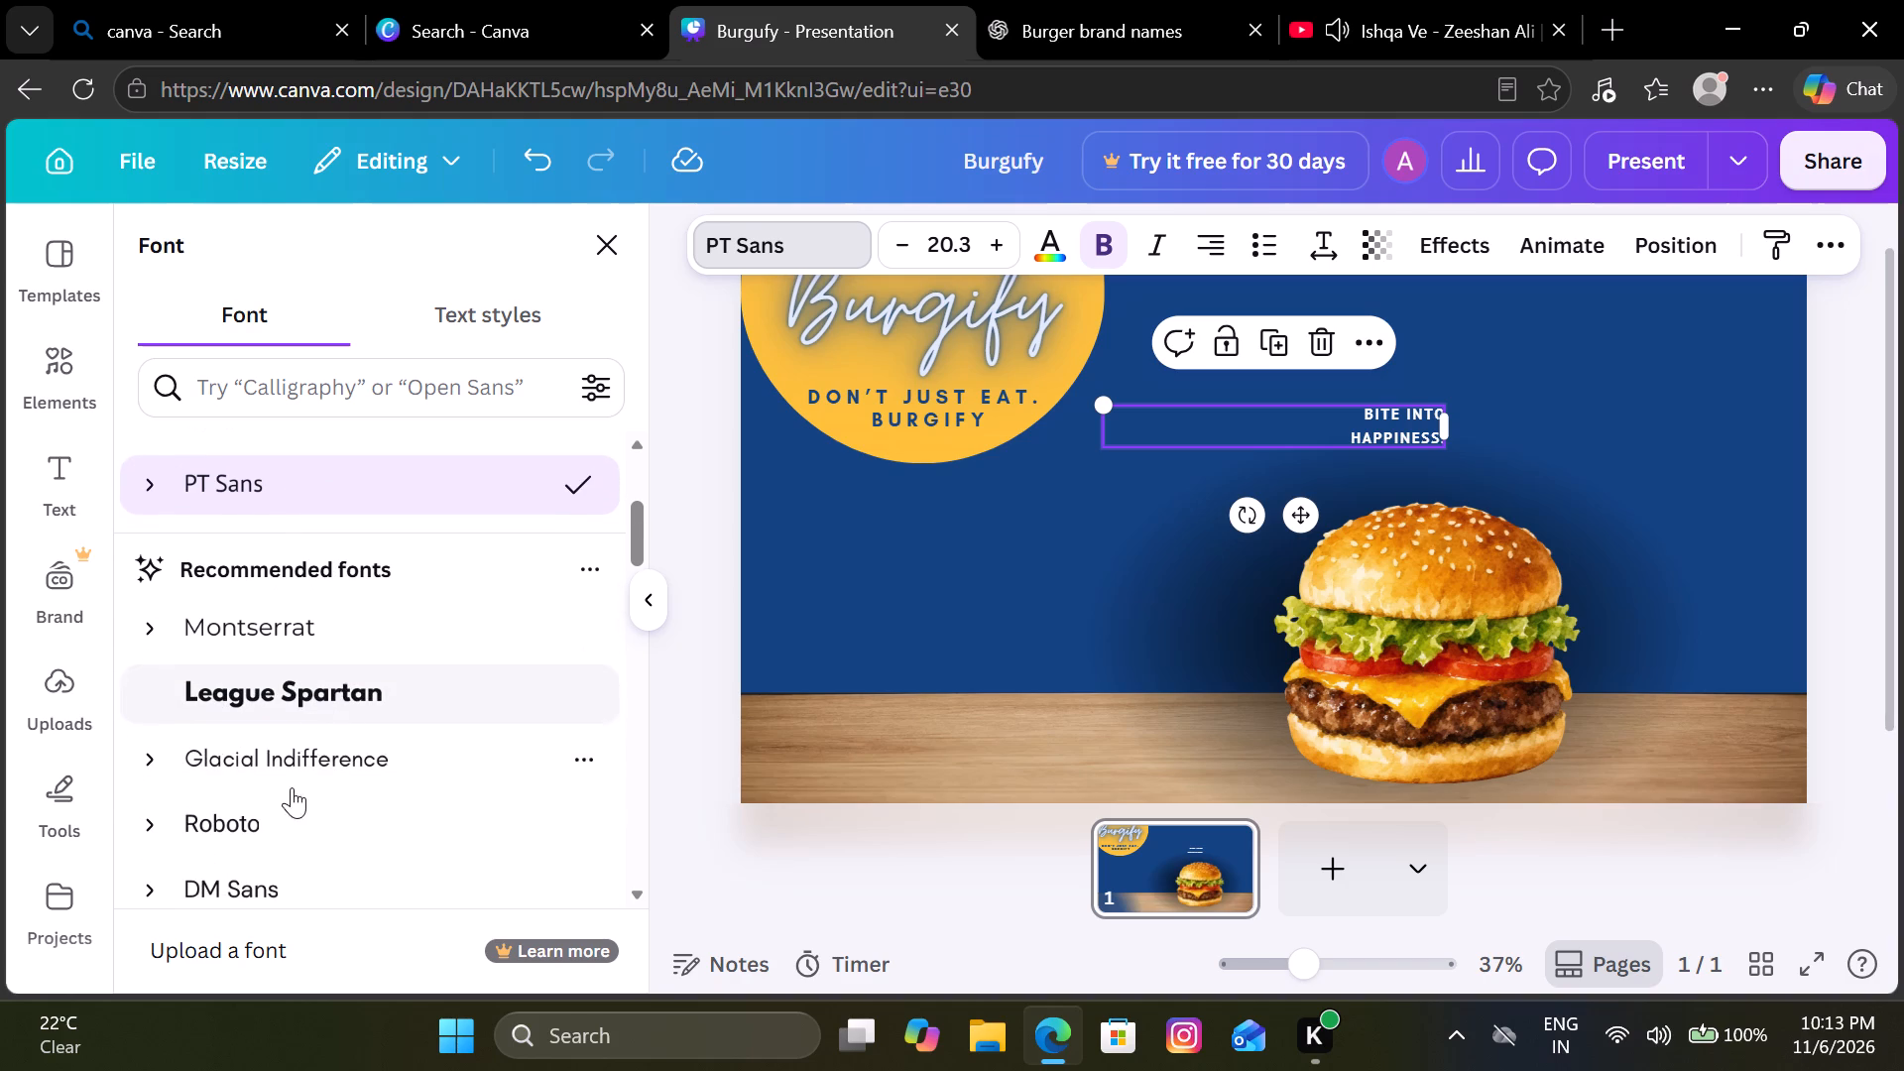
scroll(287, 831, down, 2)
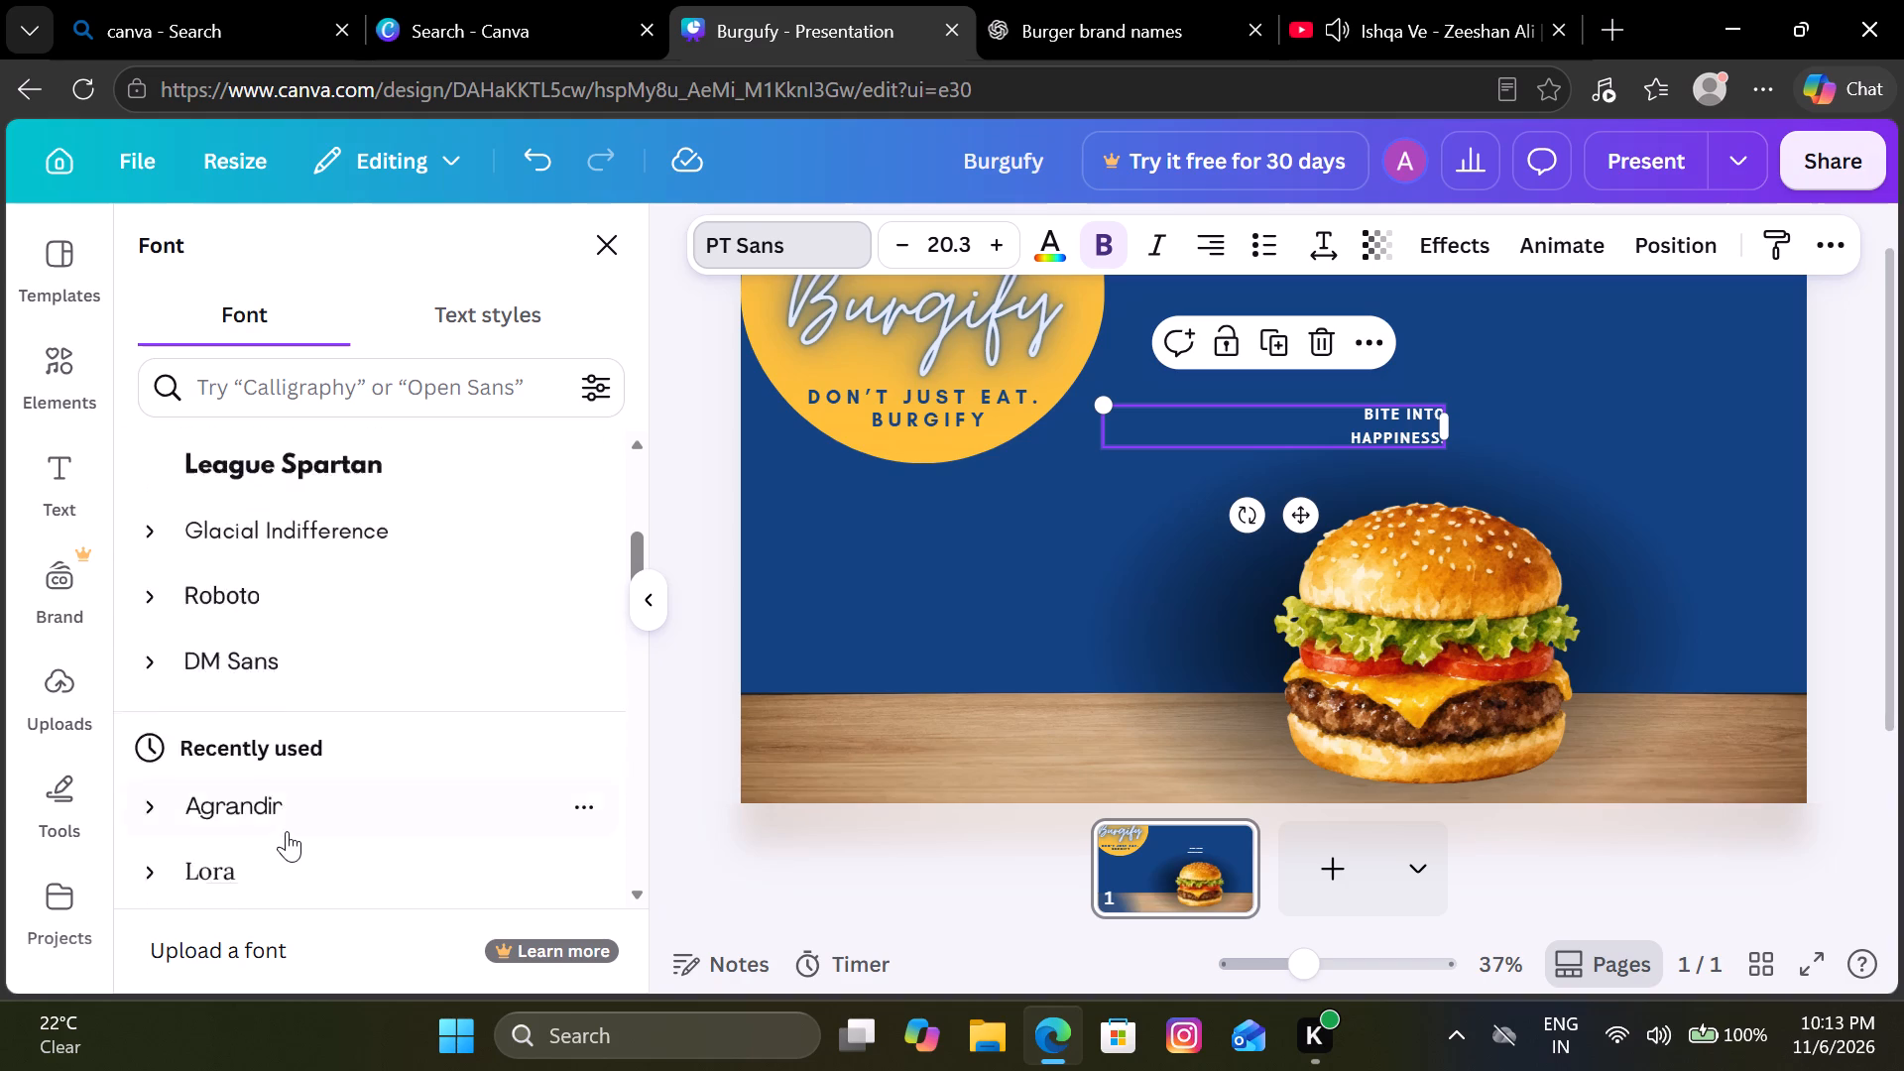
scroll(287, 831, down, 1)
scroll(287, 831, up, 1)
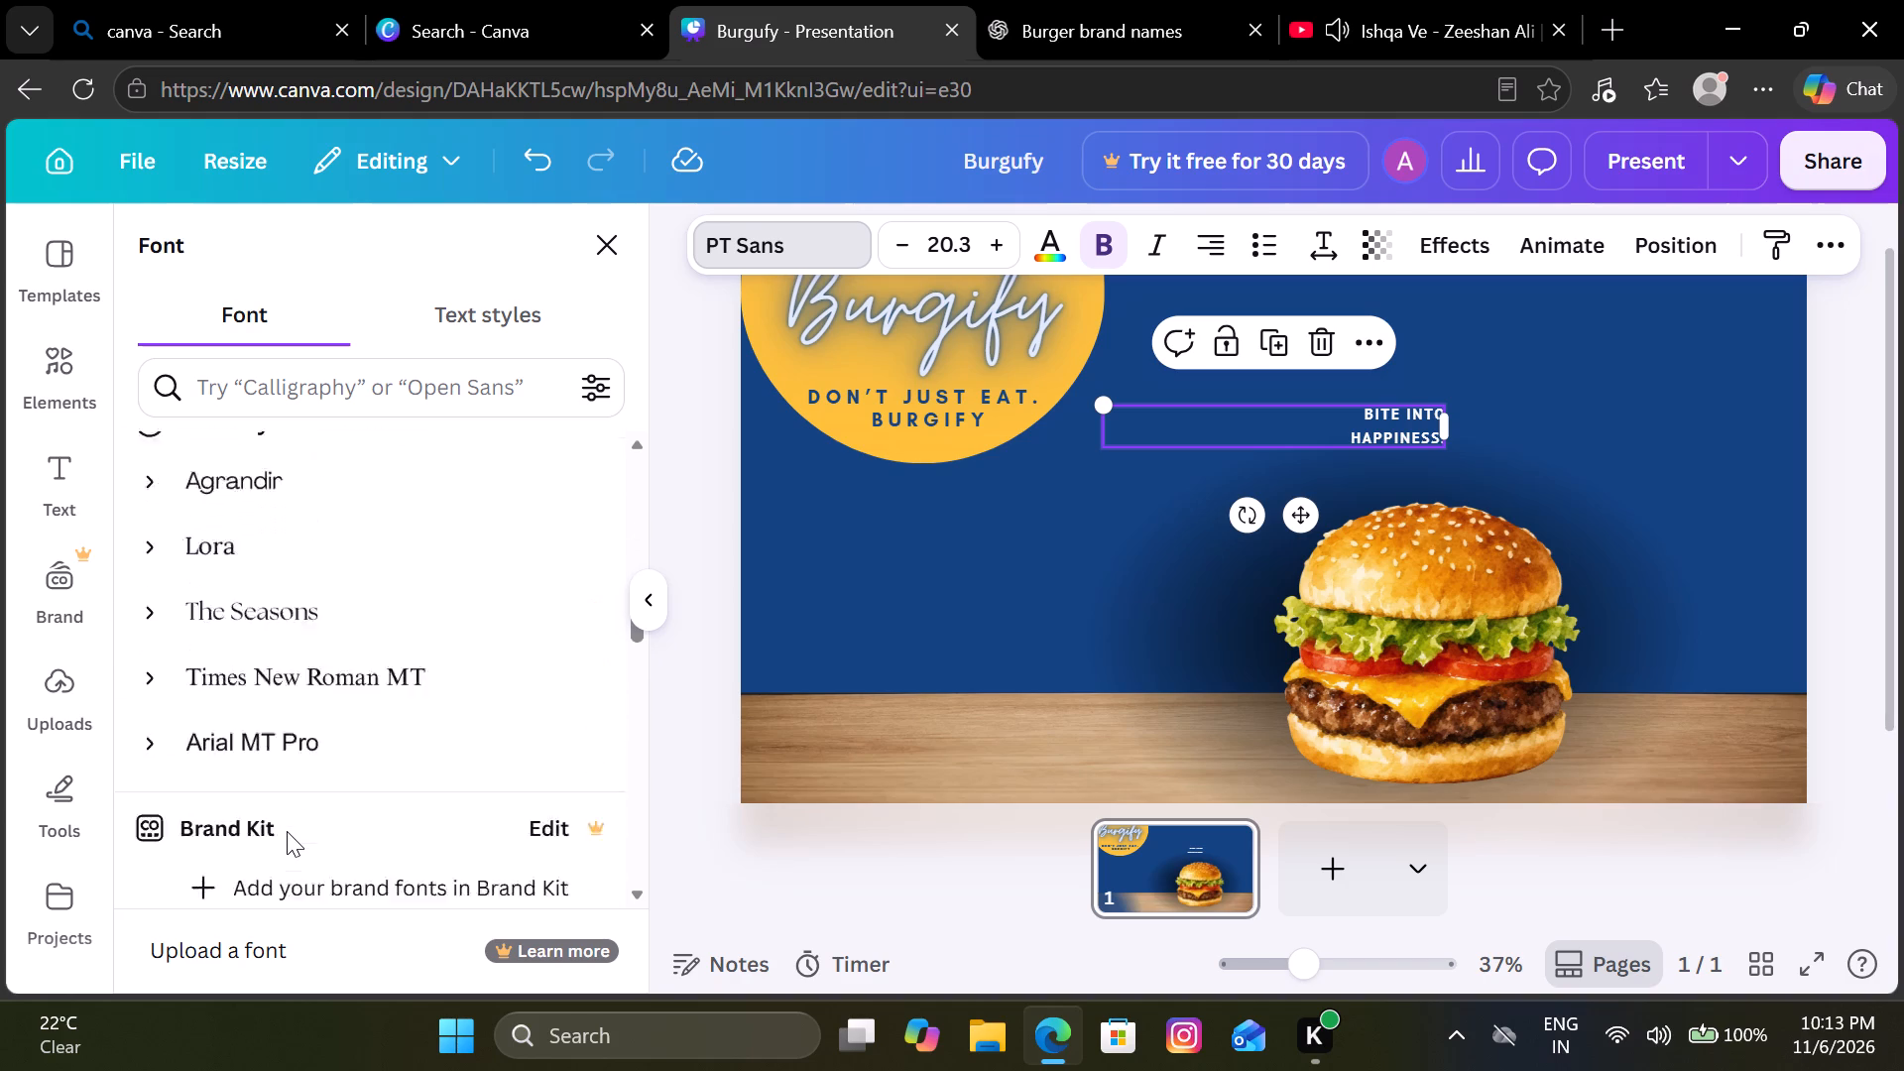
scroll(287, 831, up, 1)
click(293, 636)
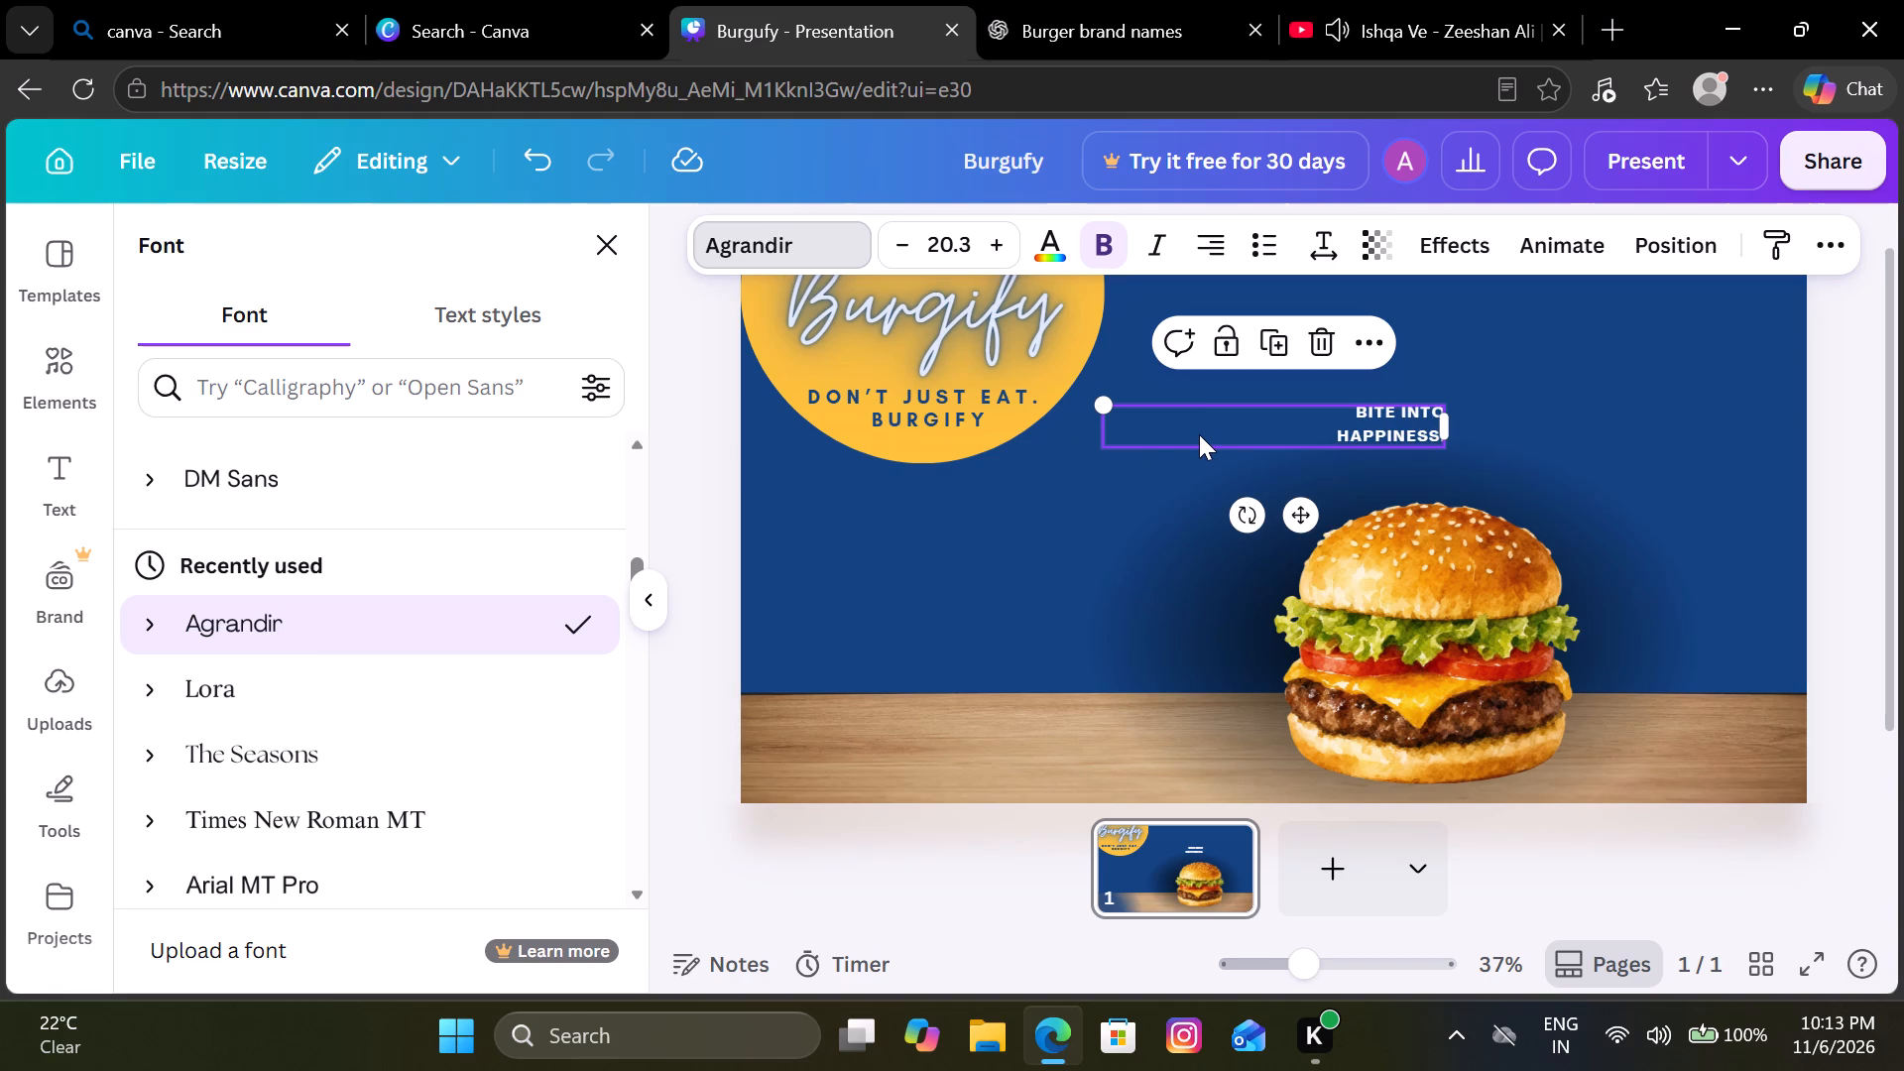
Move the "BITE INTO HAPPINESS." text into the upper-right corner of the blue page.
drag(1199, 434, 1548, 318)
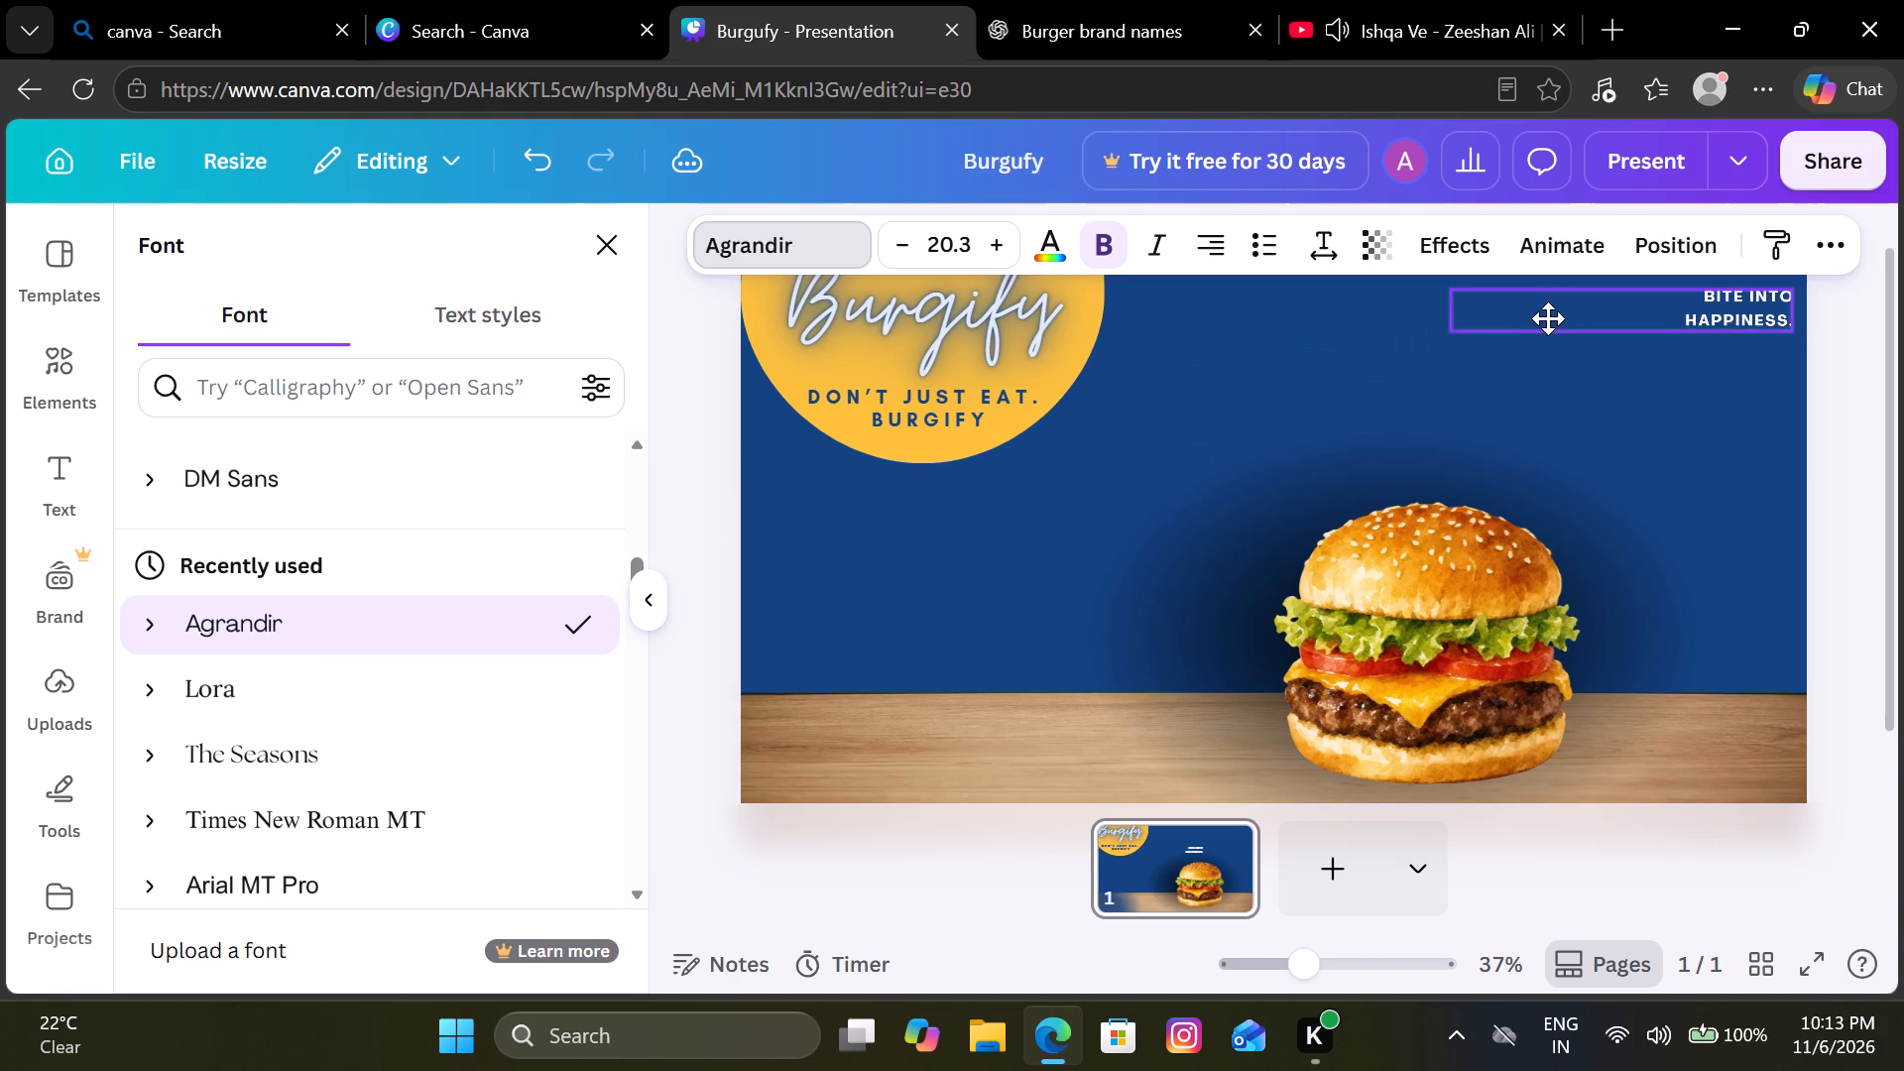
drag(1548, 318, 1545, 320)
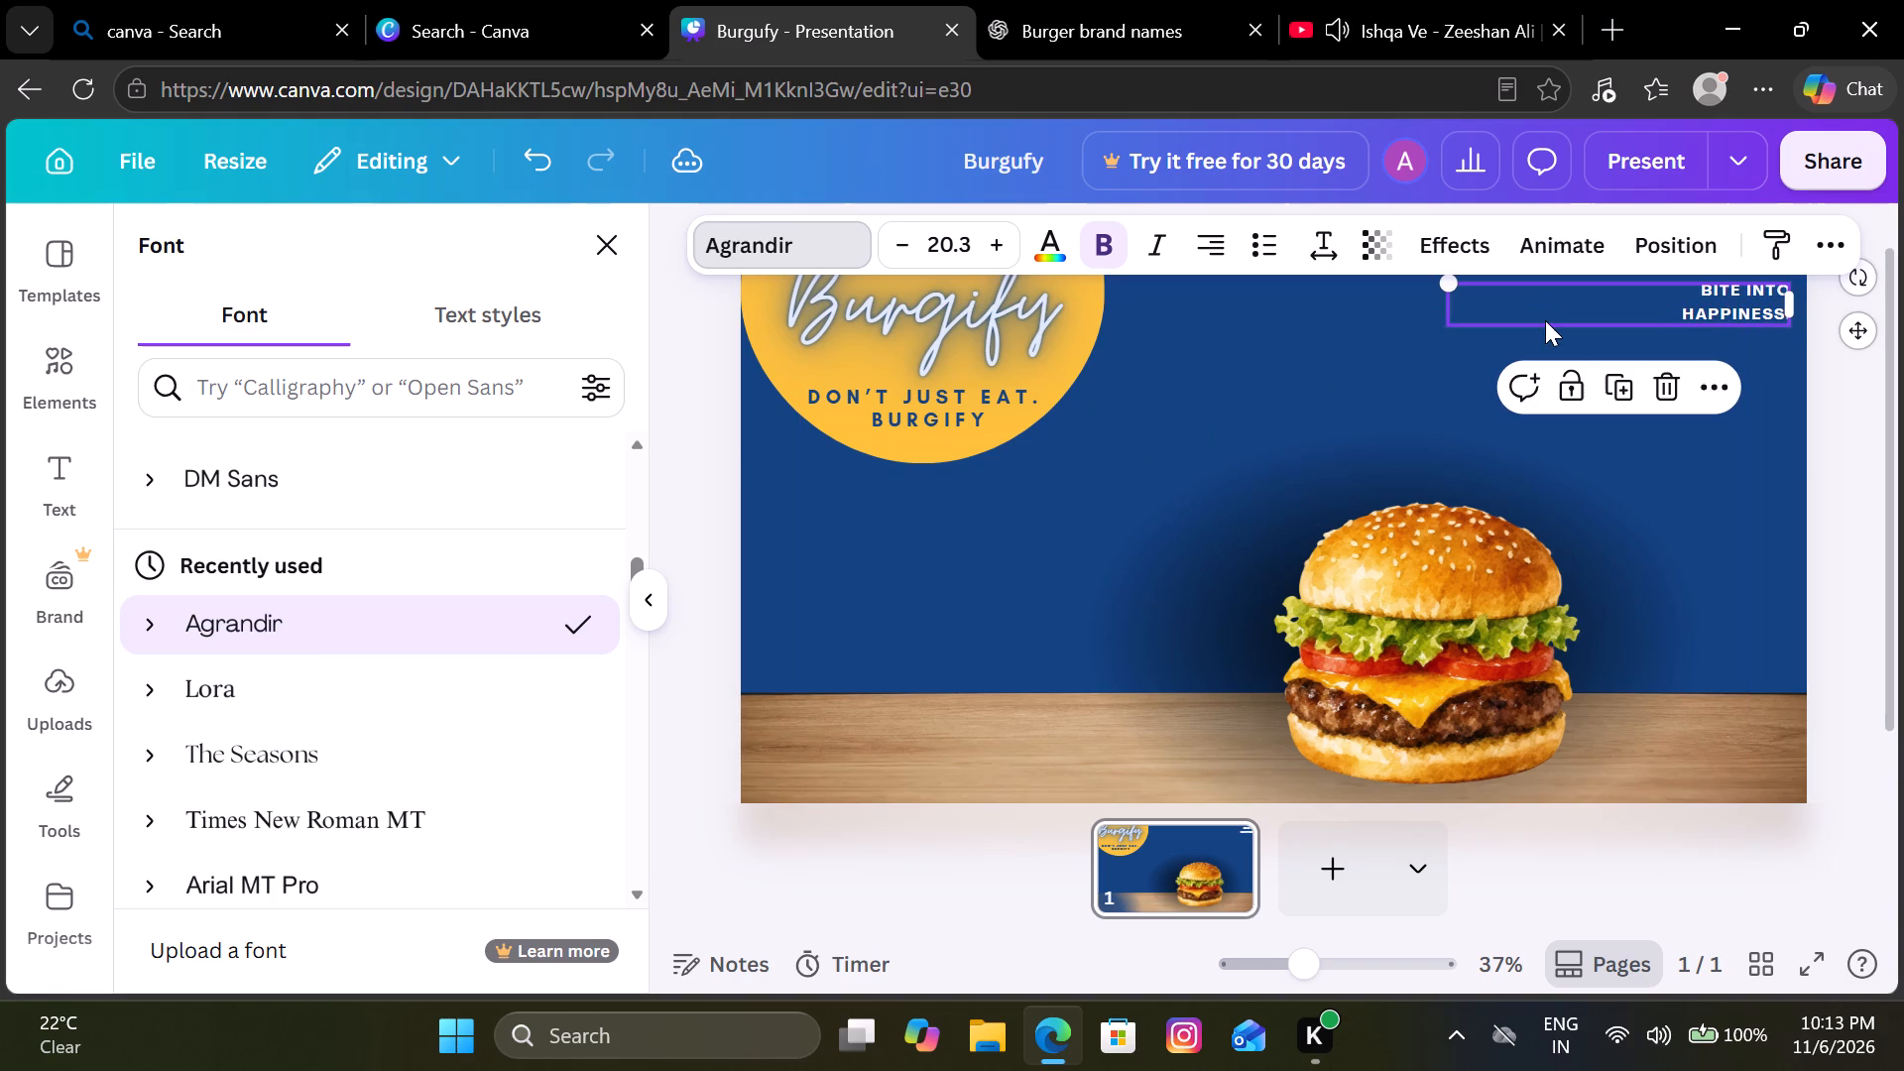
click(1845, 422)
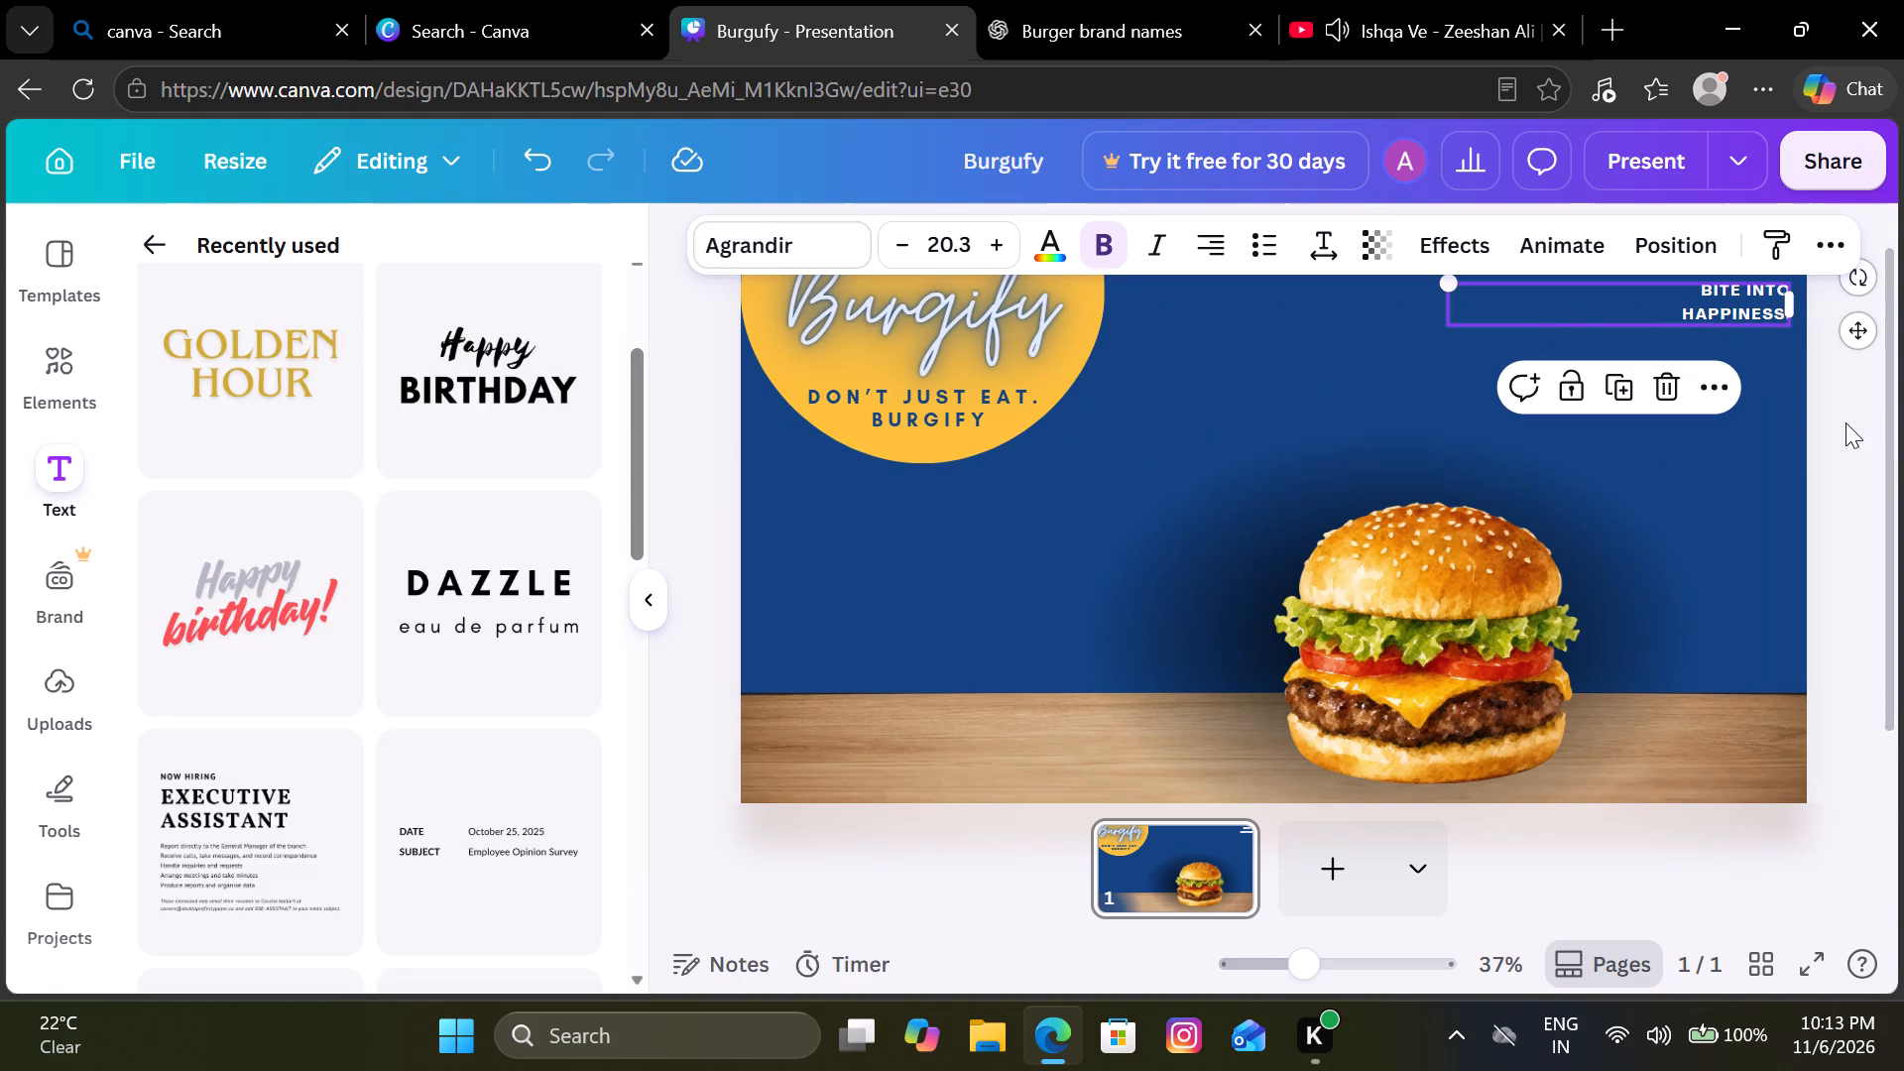
click(1845, 422)
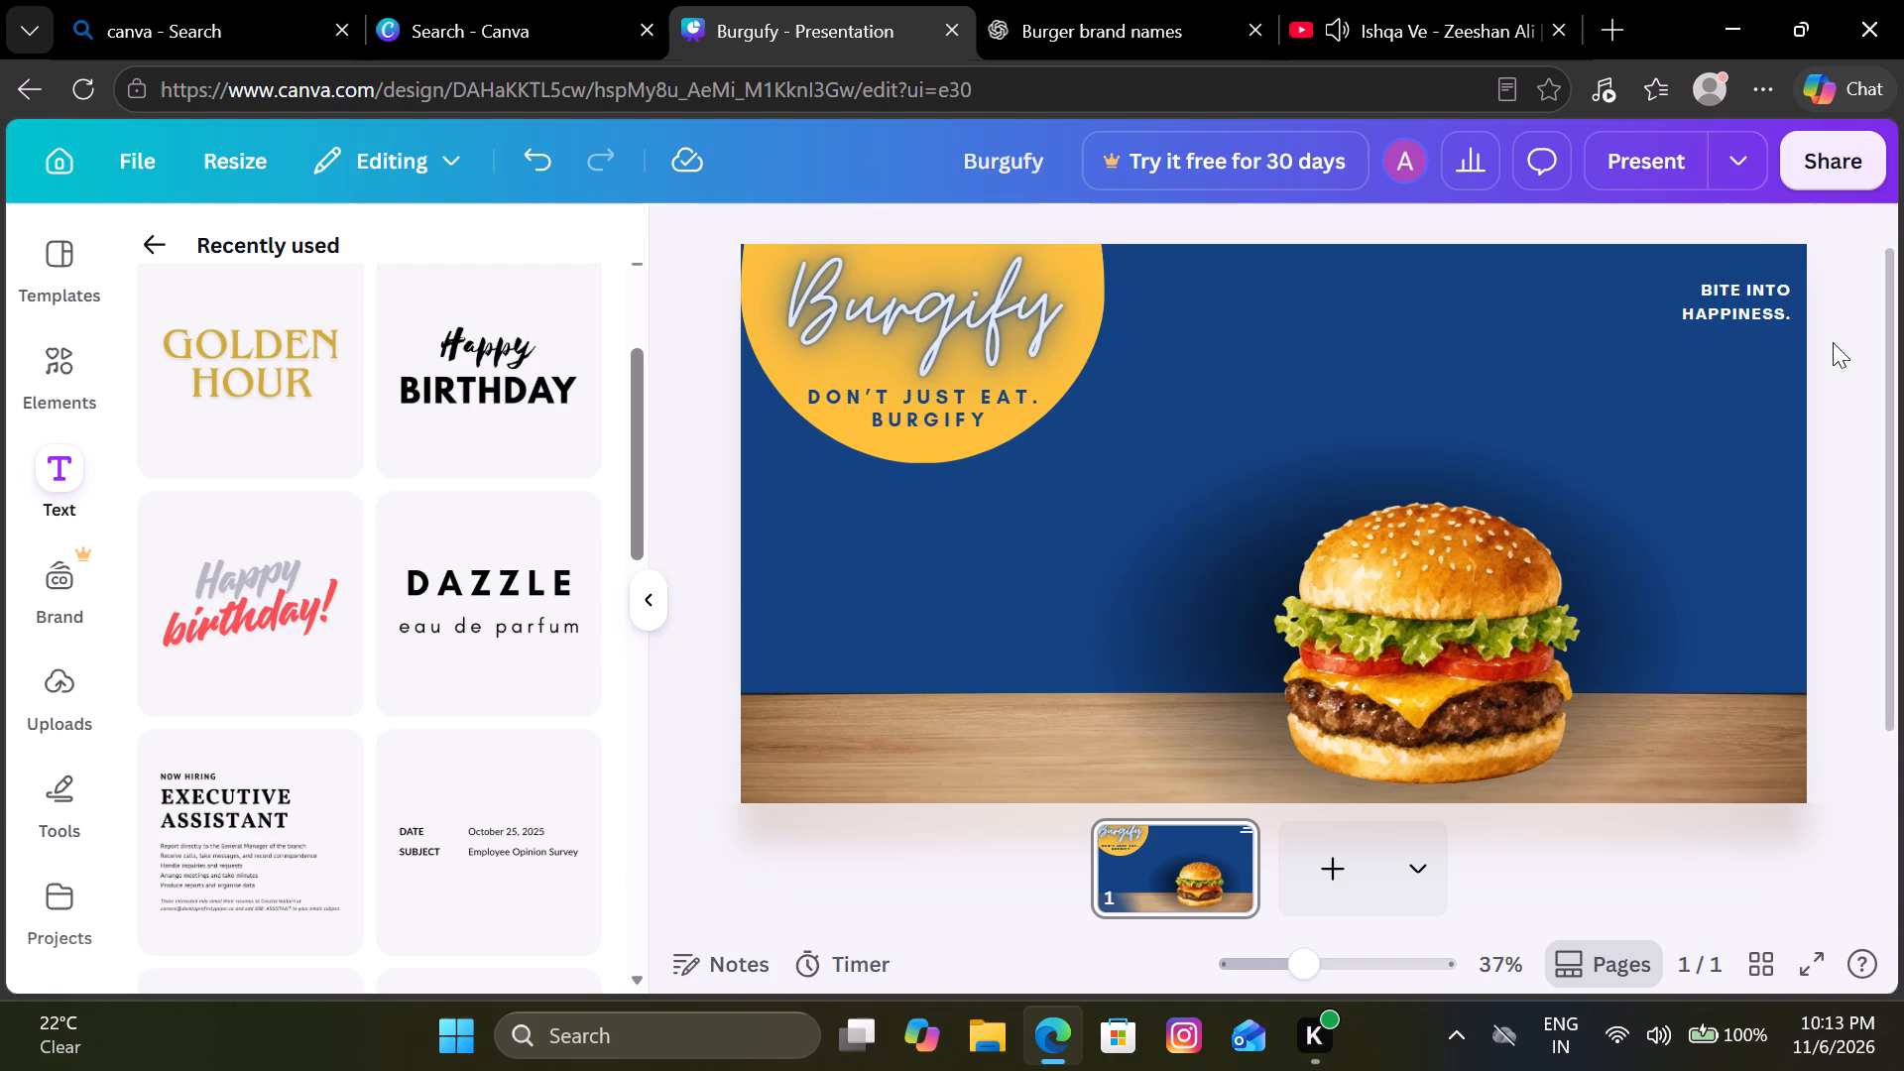
Add a trailing space after "BITE INTO" to shift the first line slightly left over "HAPPINESS.".
click(1786, 293)
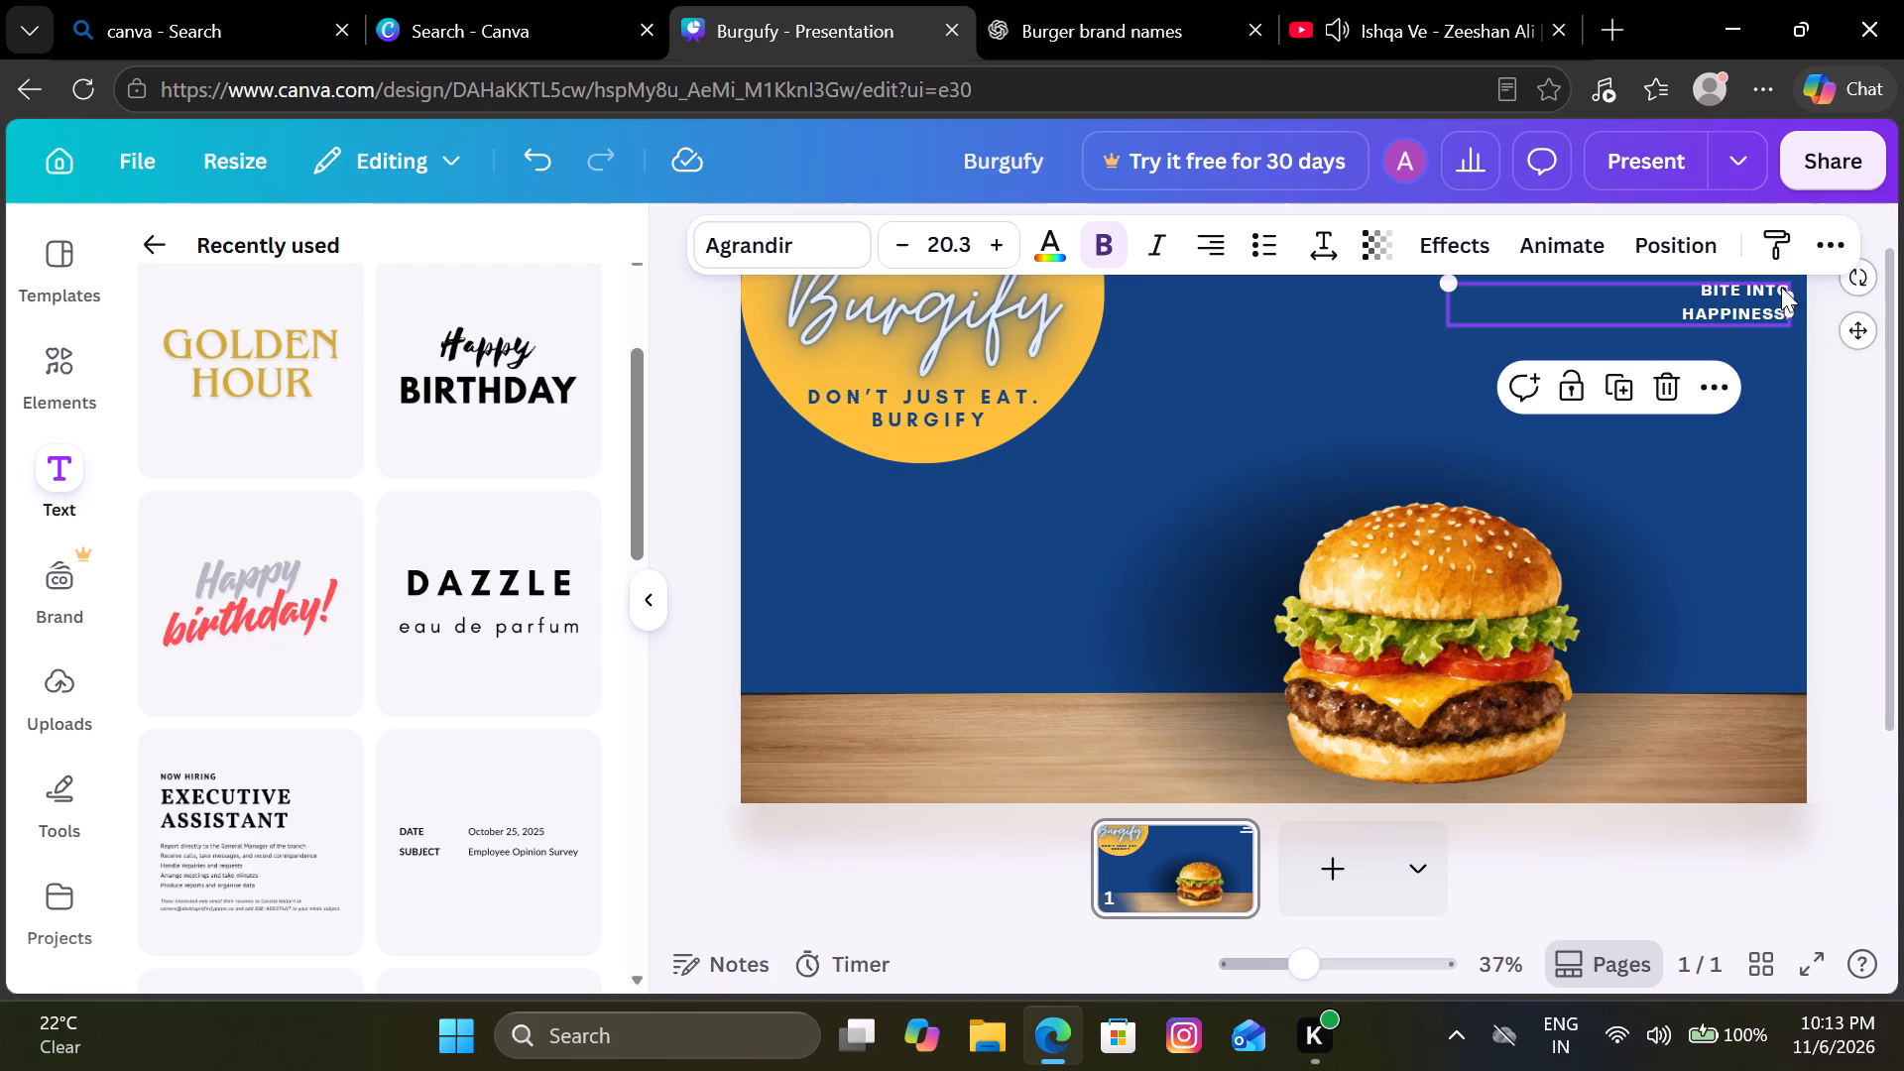
click(1781, 287)
key(Right)
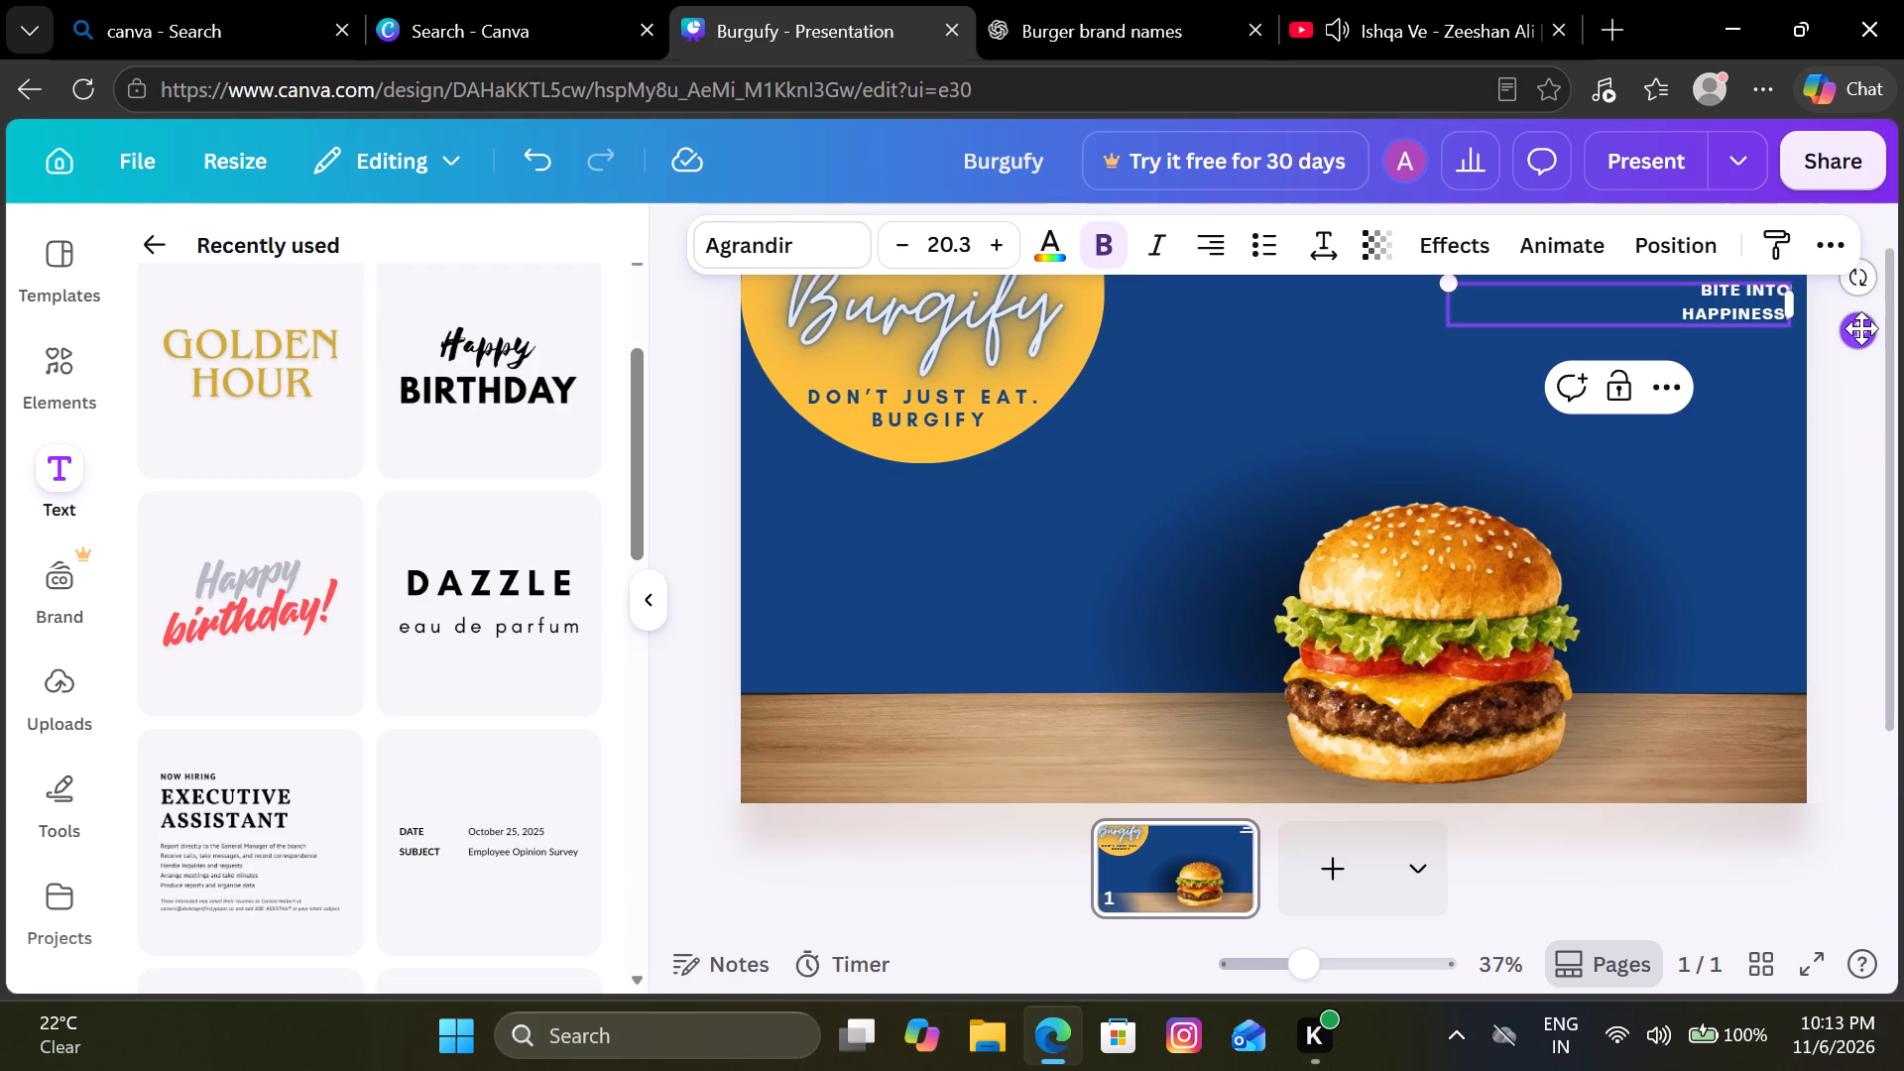
key(space)
click(1841, 401)
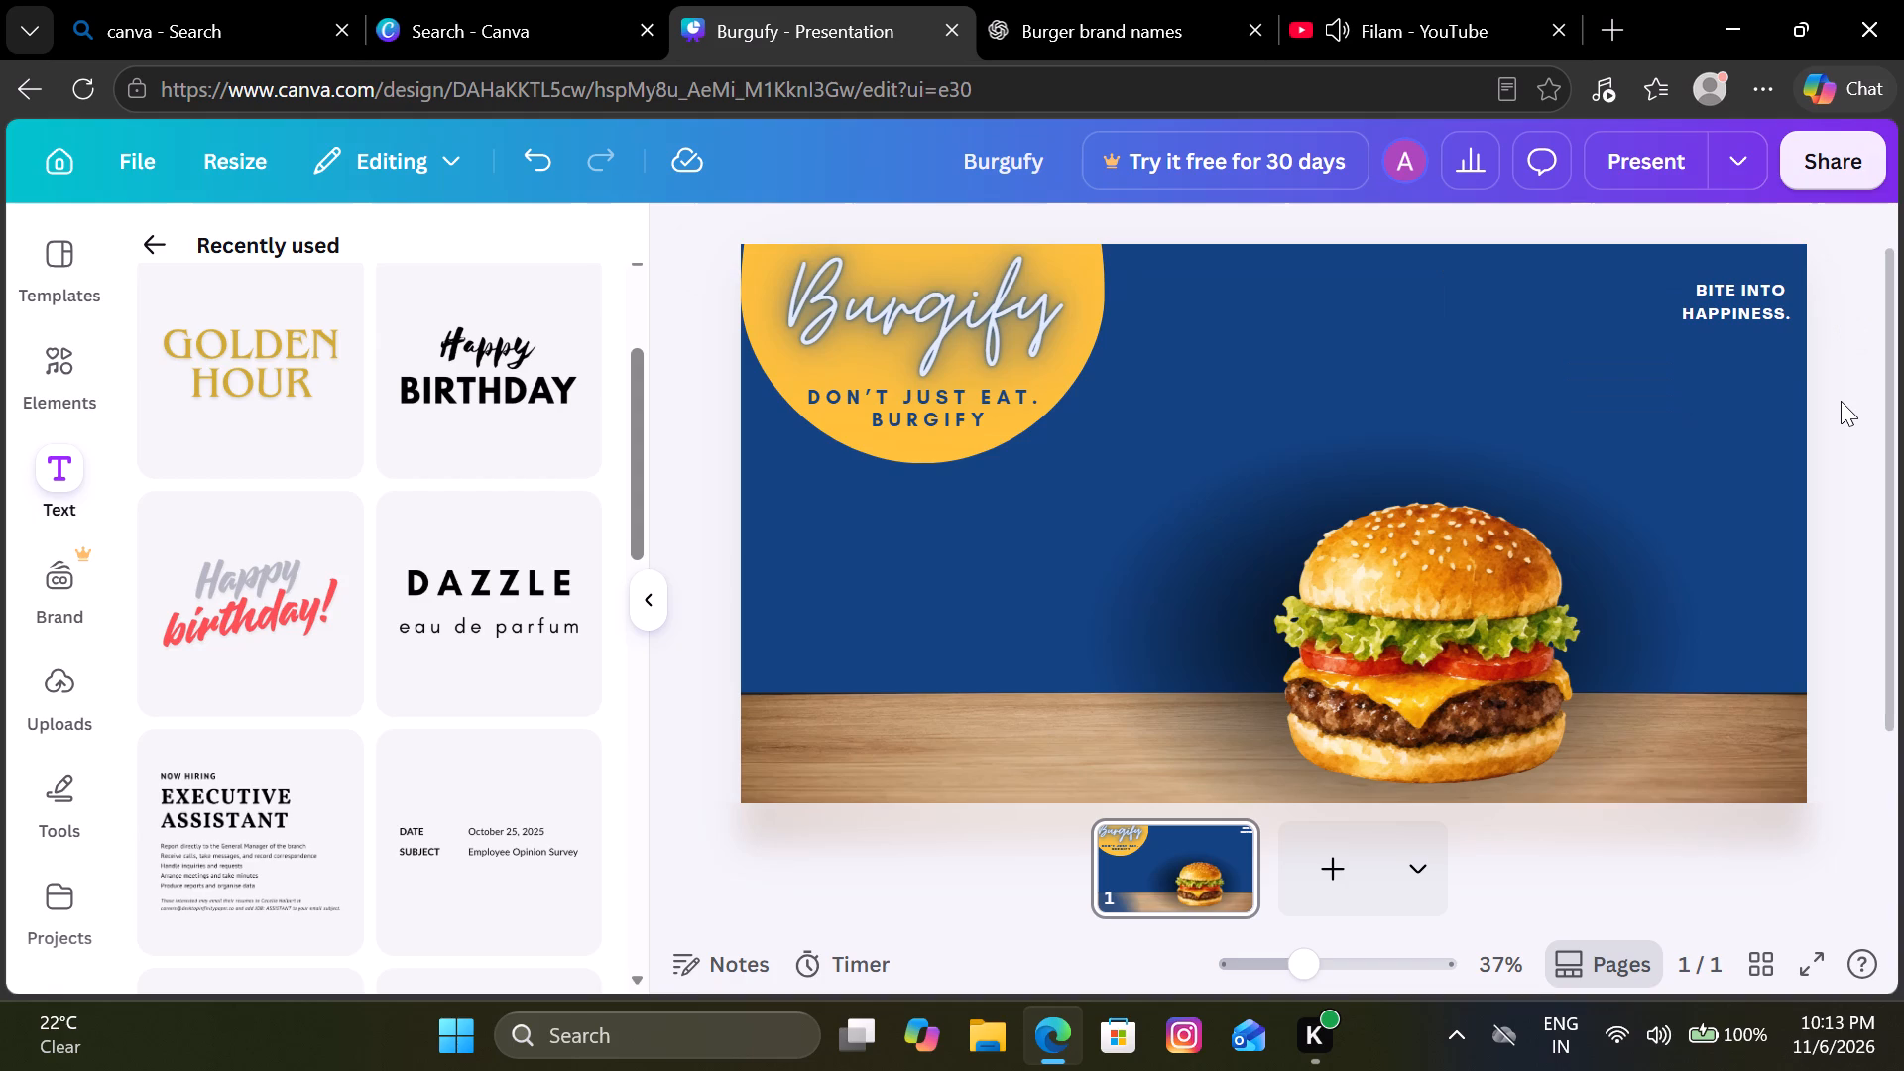
click(1717, 305)
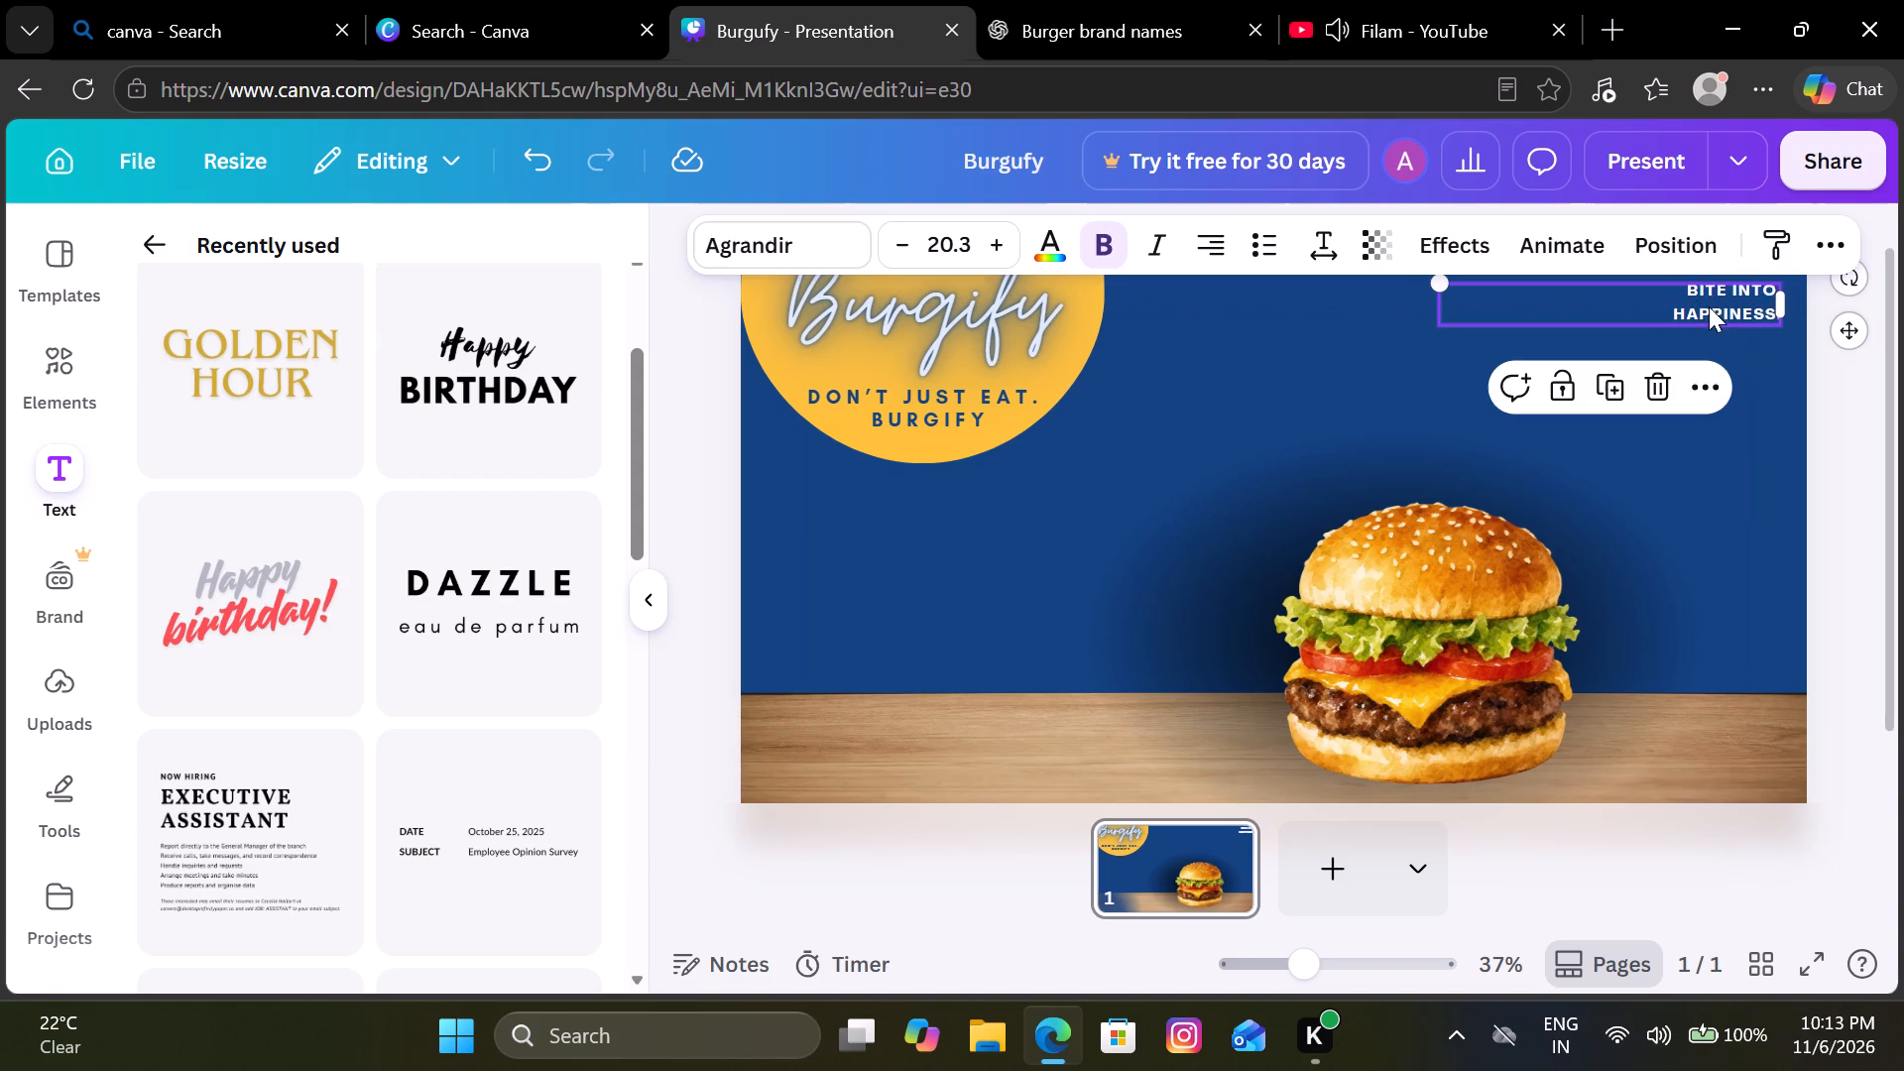
click(1852, 410)
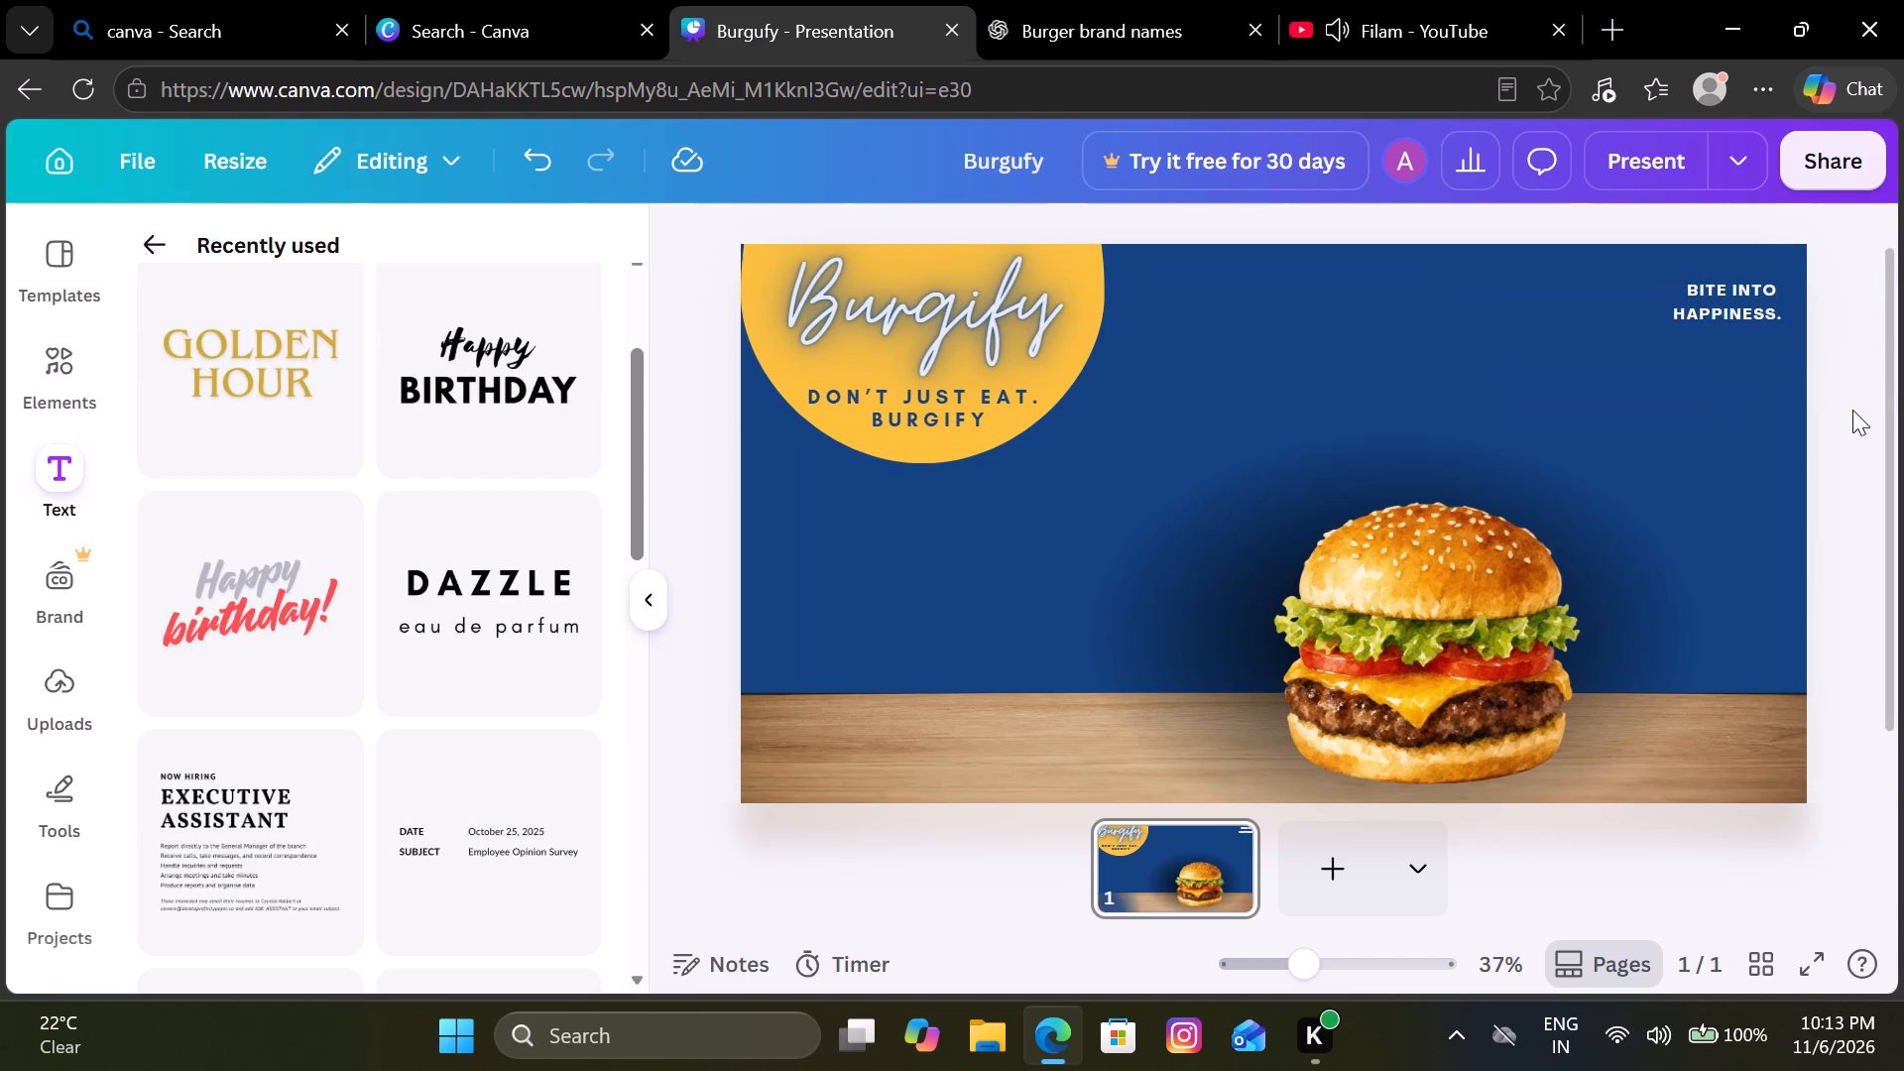
drag(1708, 305, 1690, 305)
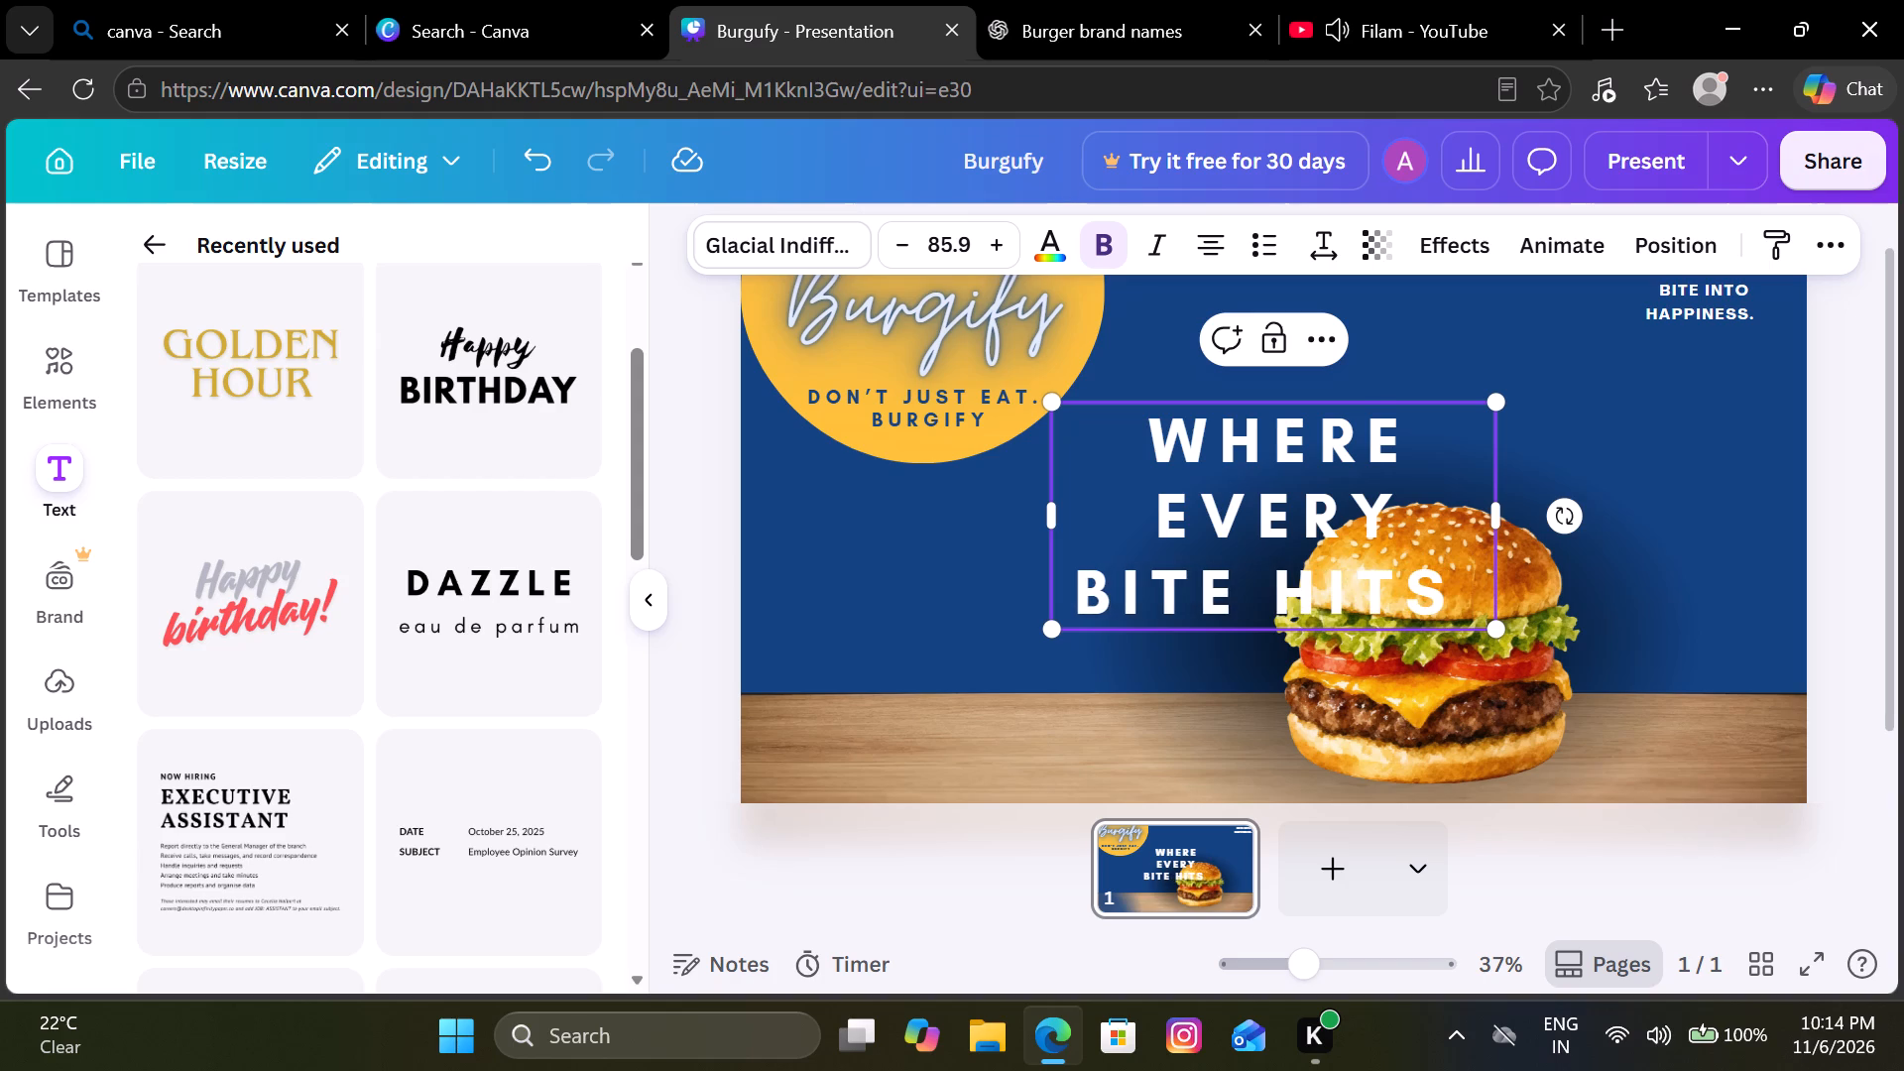
text(different)
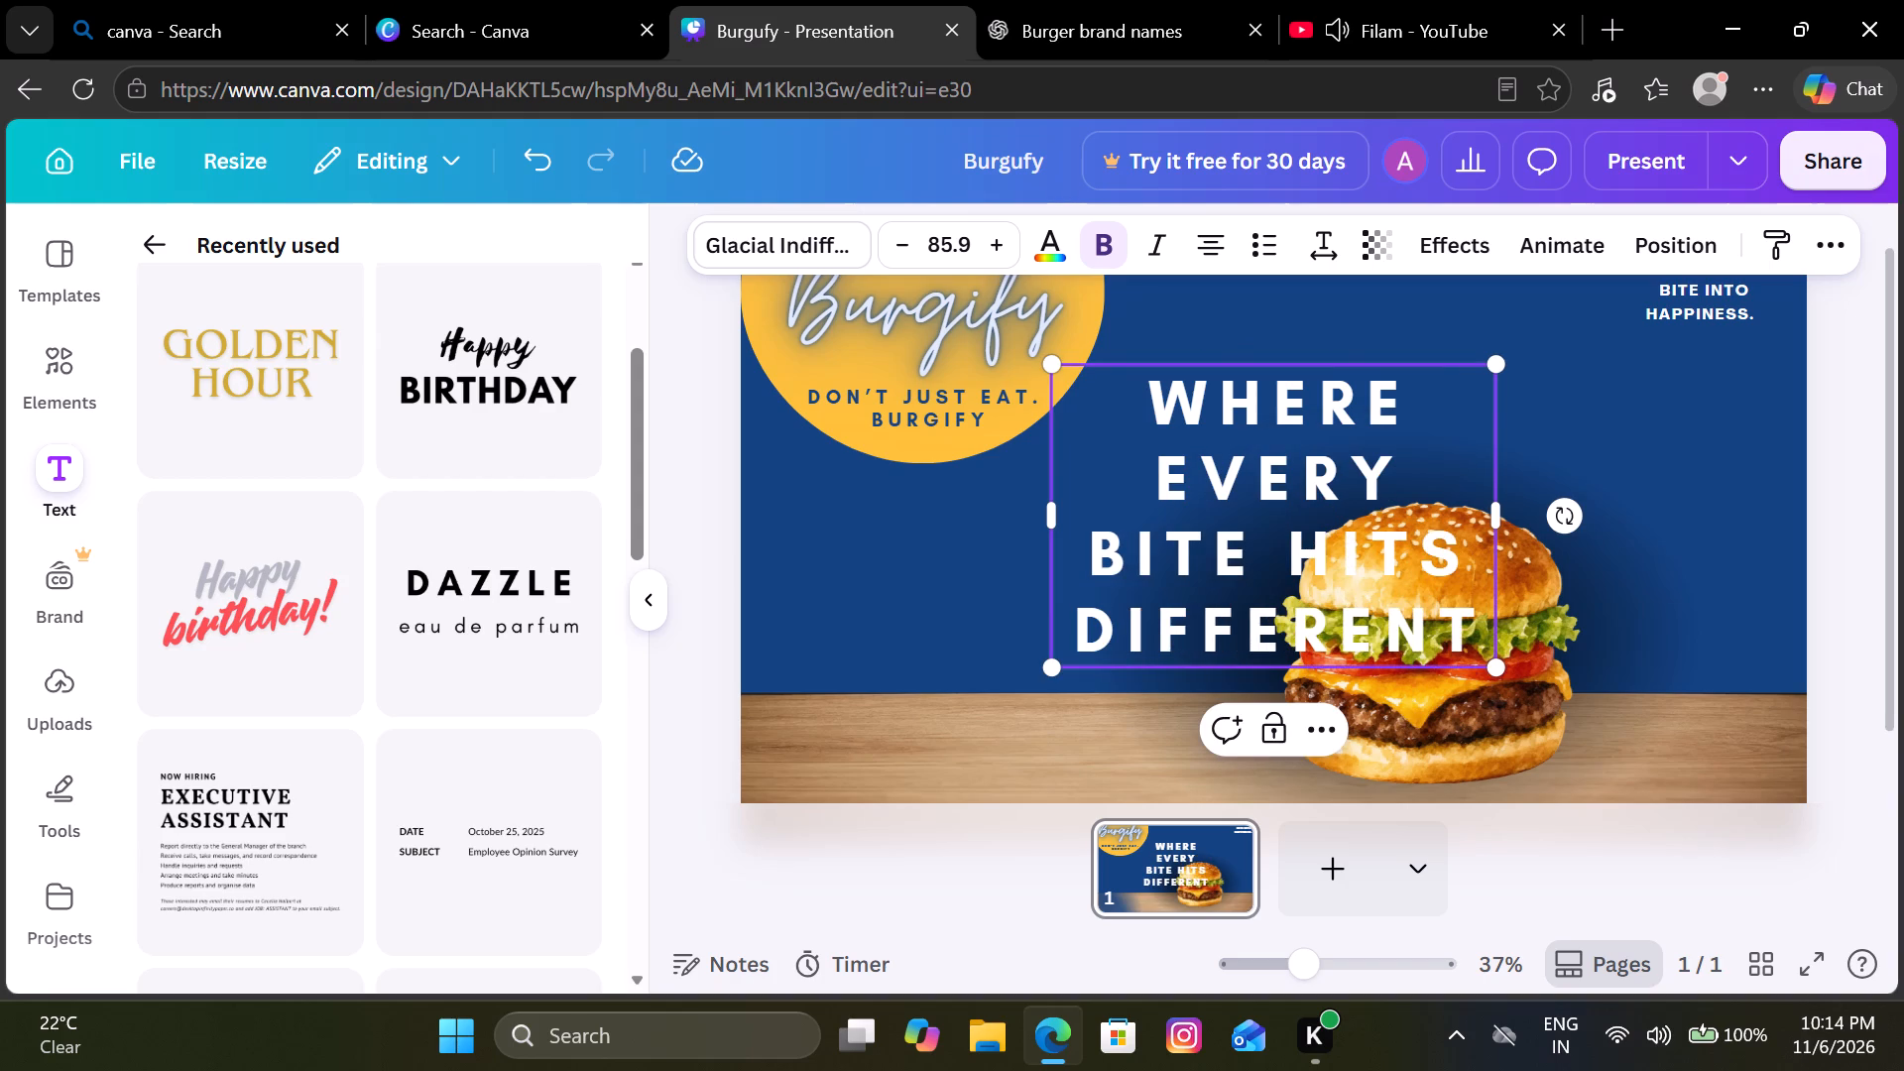
Widen the "WHERE EVERY BITE HITS DIFFERENT" text box to the full page width, with only "DIFFERENT" on the second line.
drag(1501, 516, 1551, 500)
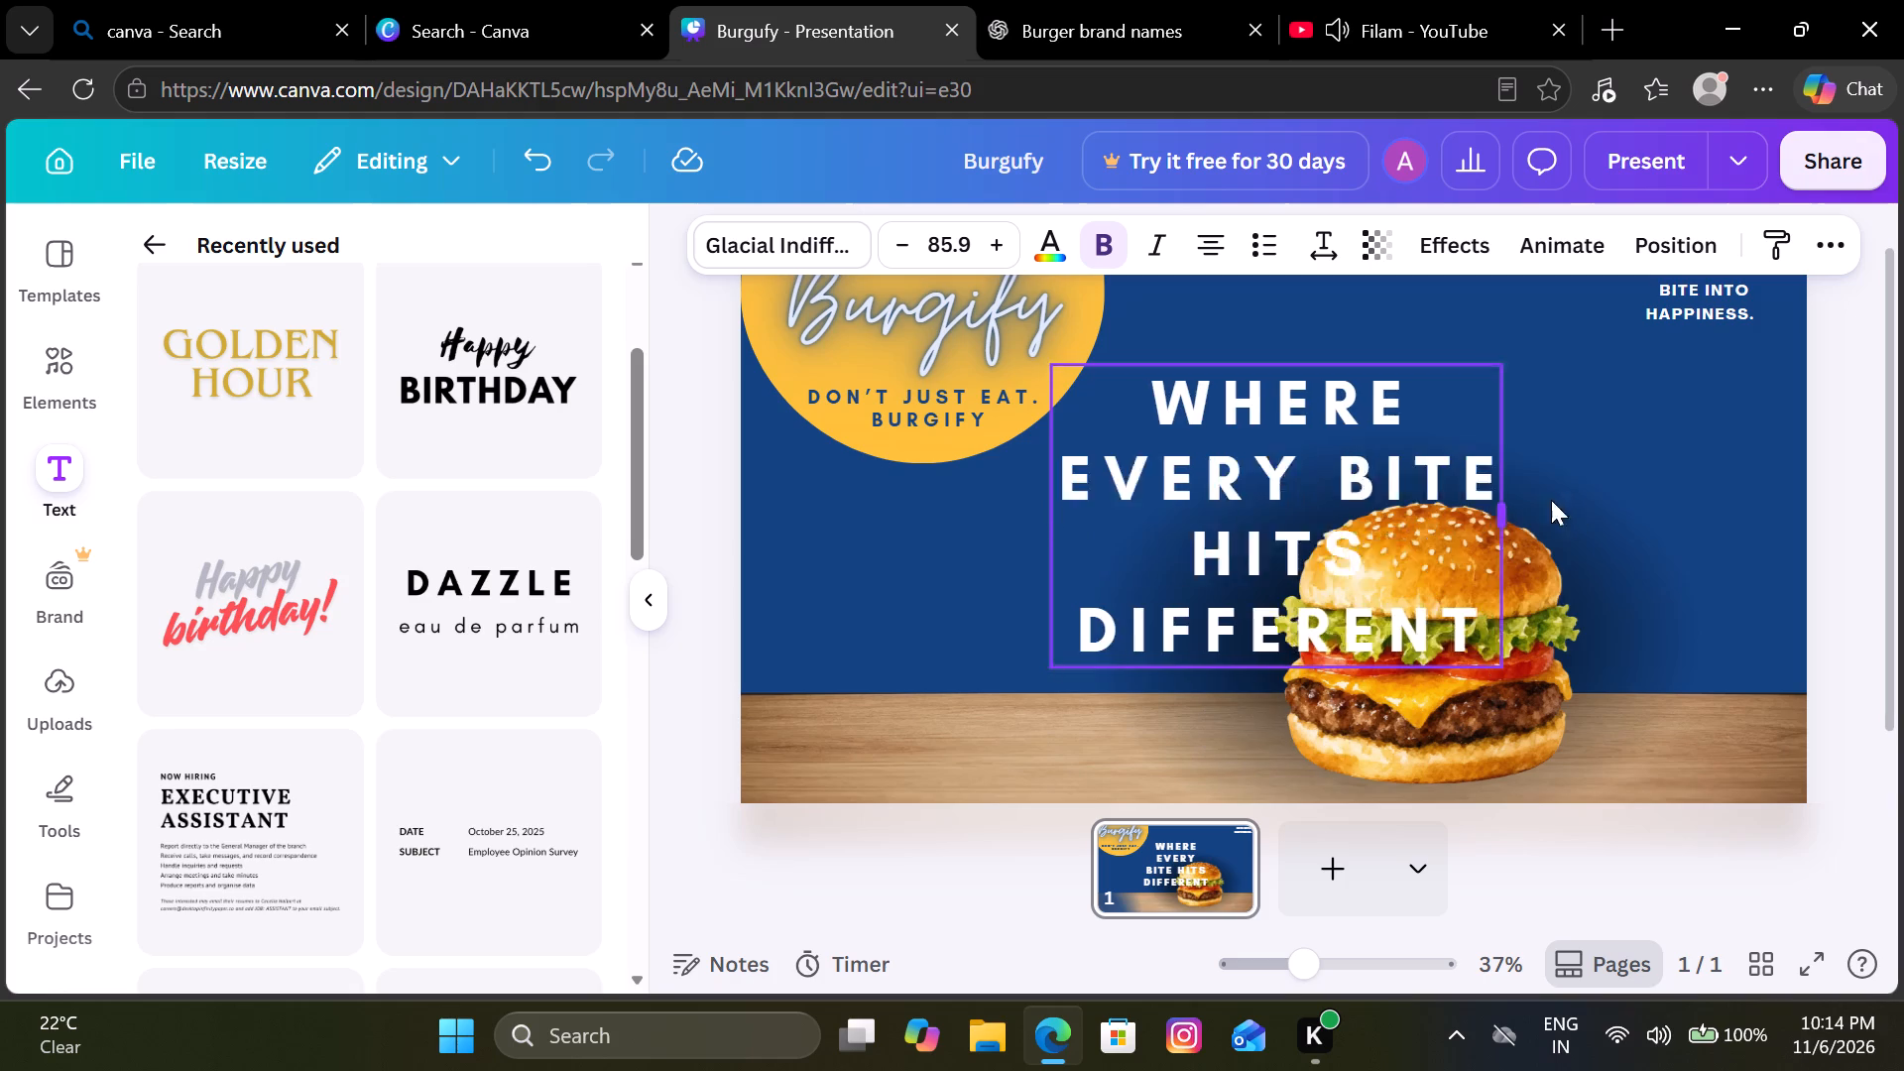
drag(1551, 500, 1821, 495)
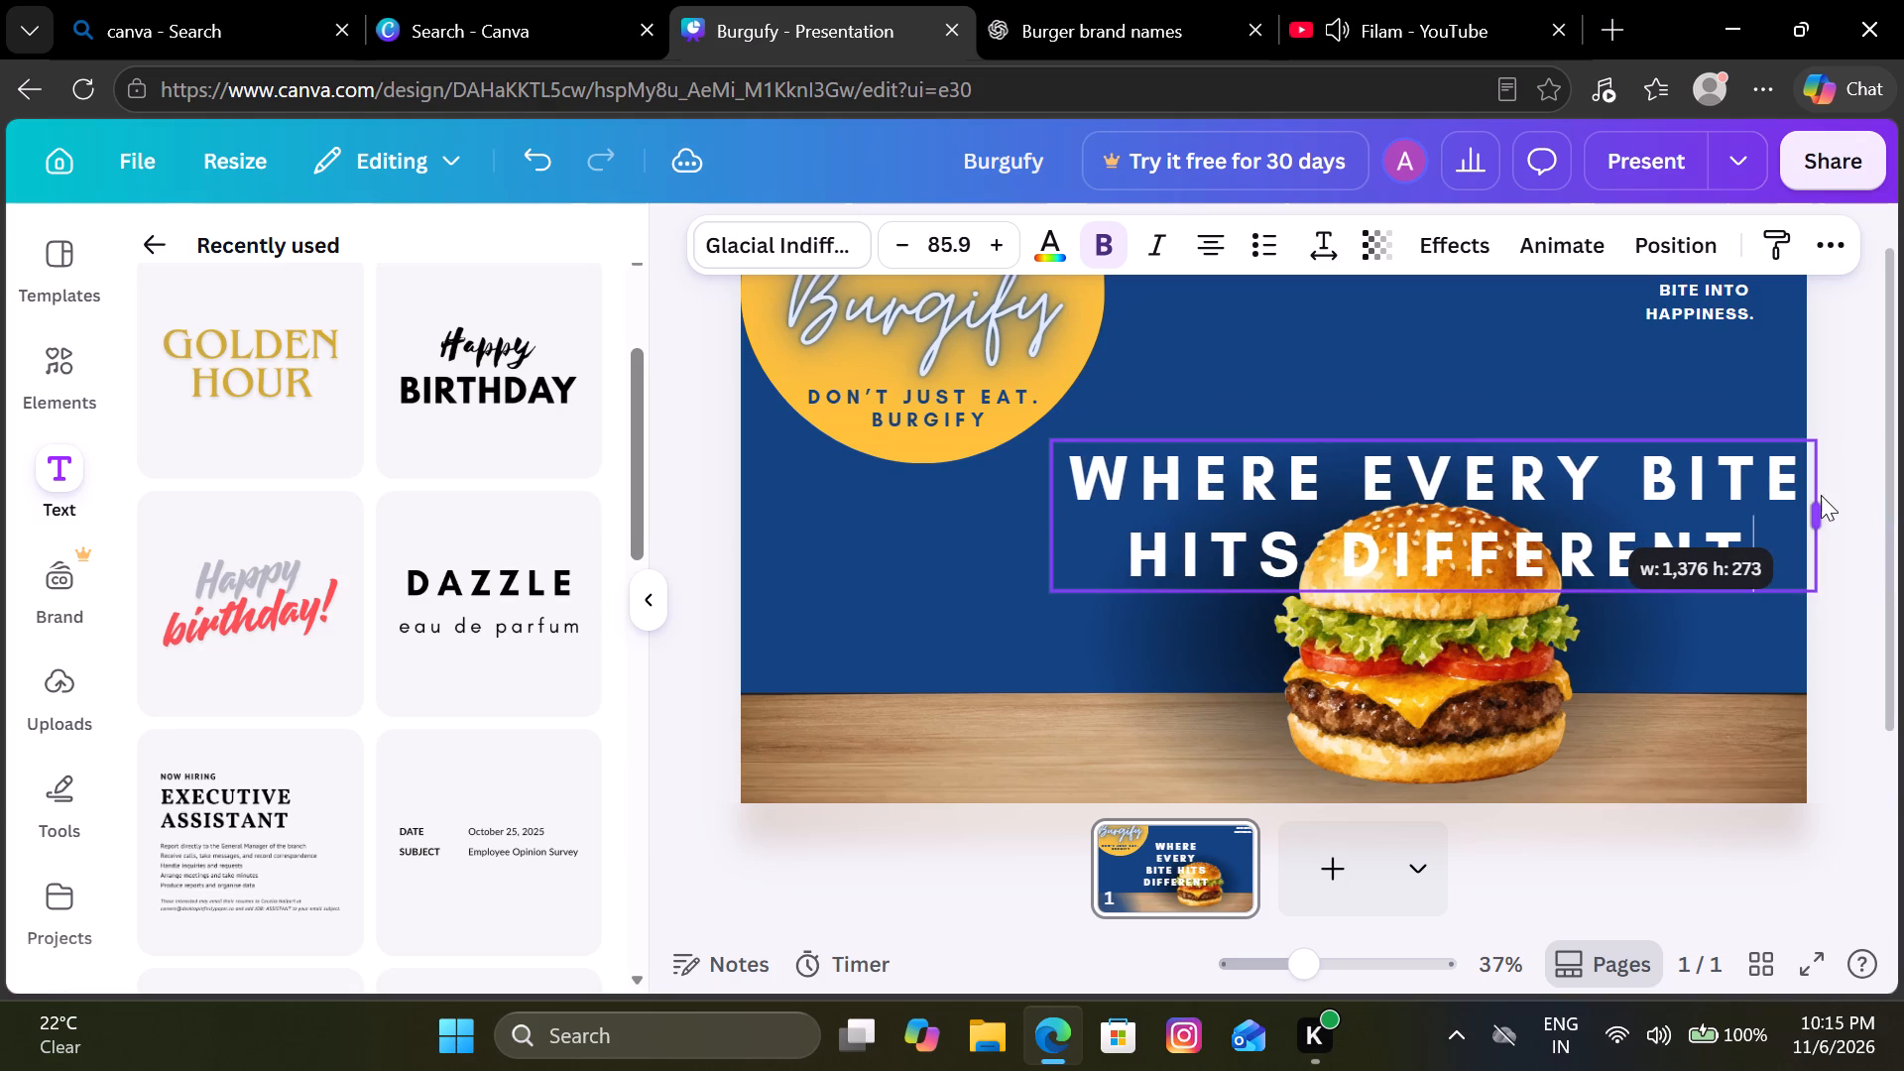
drag(1821, 495, 1812, 497)
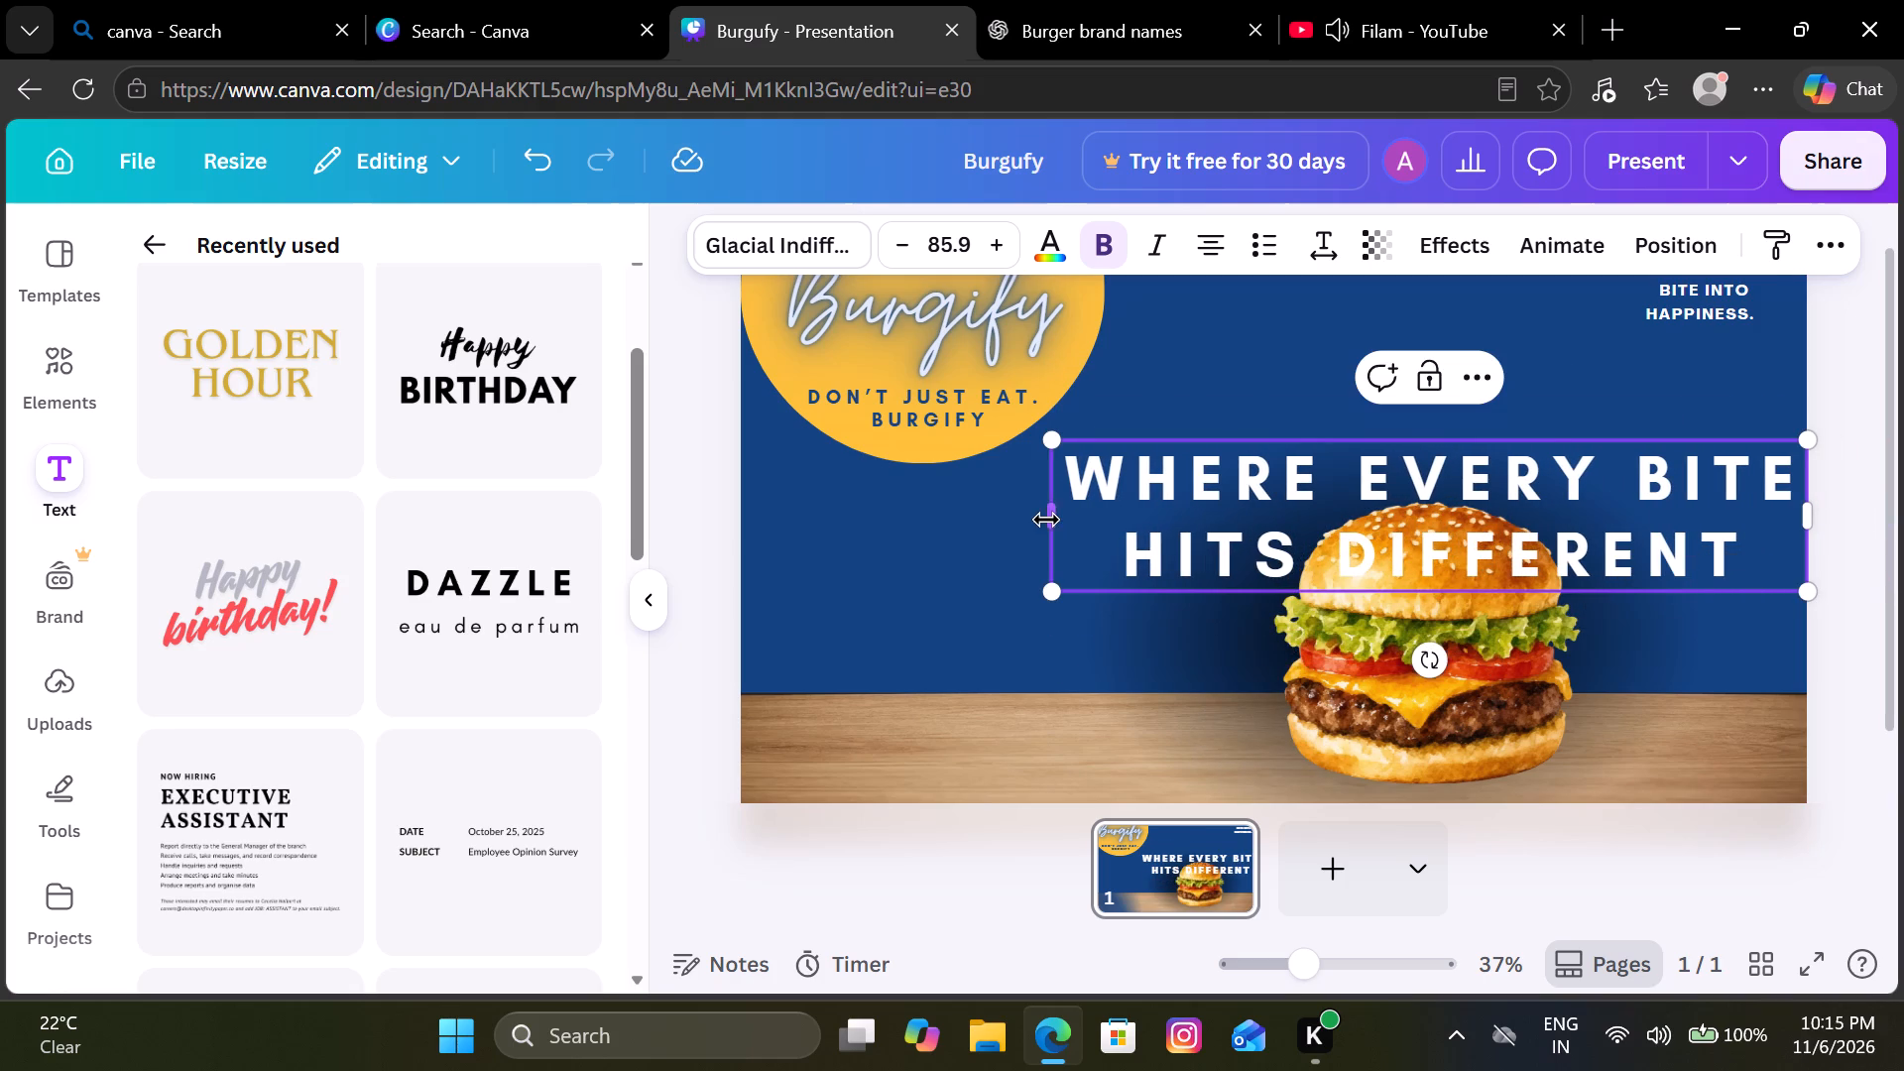
drag(1043, 518, 791, 486)
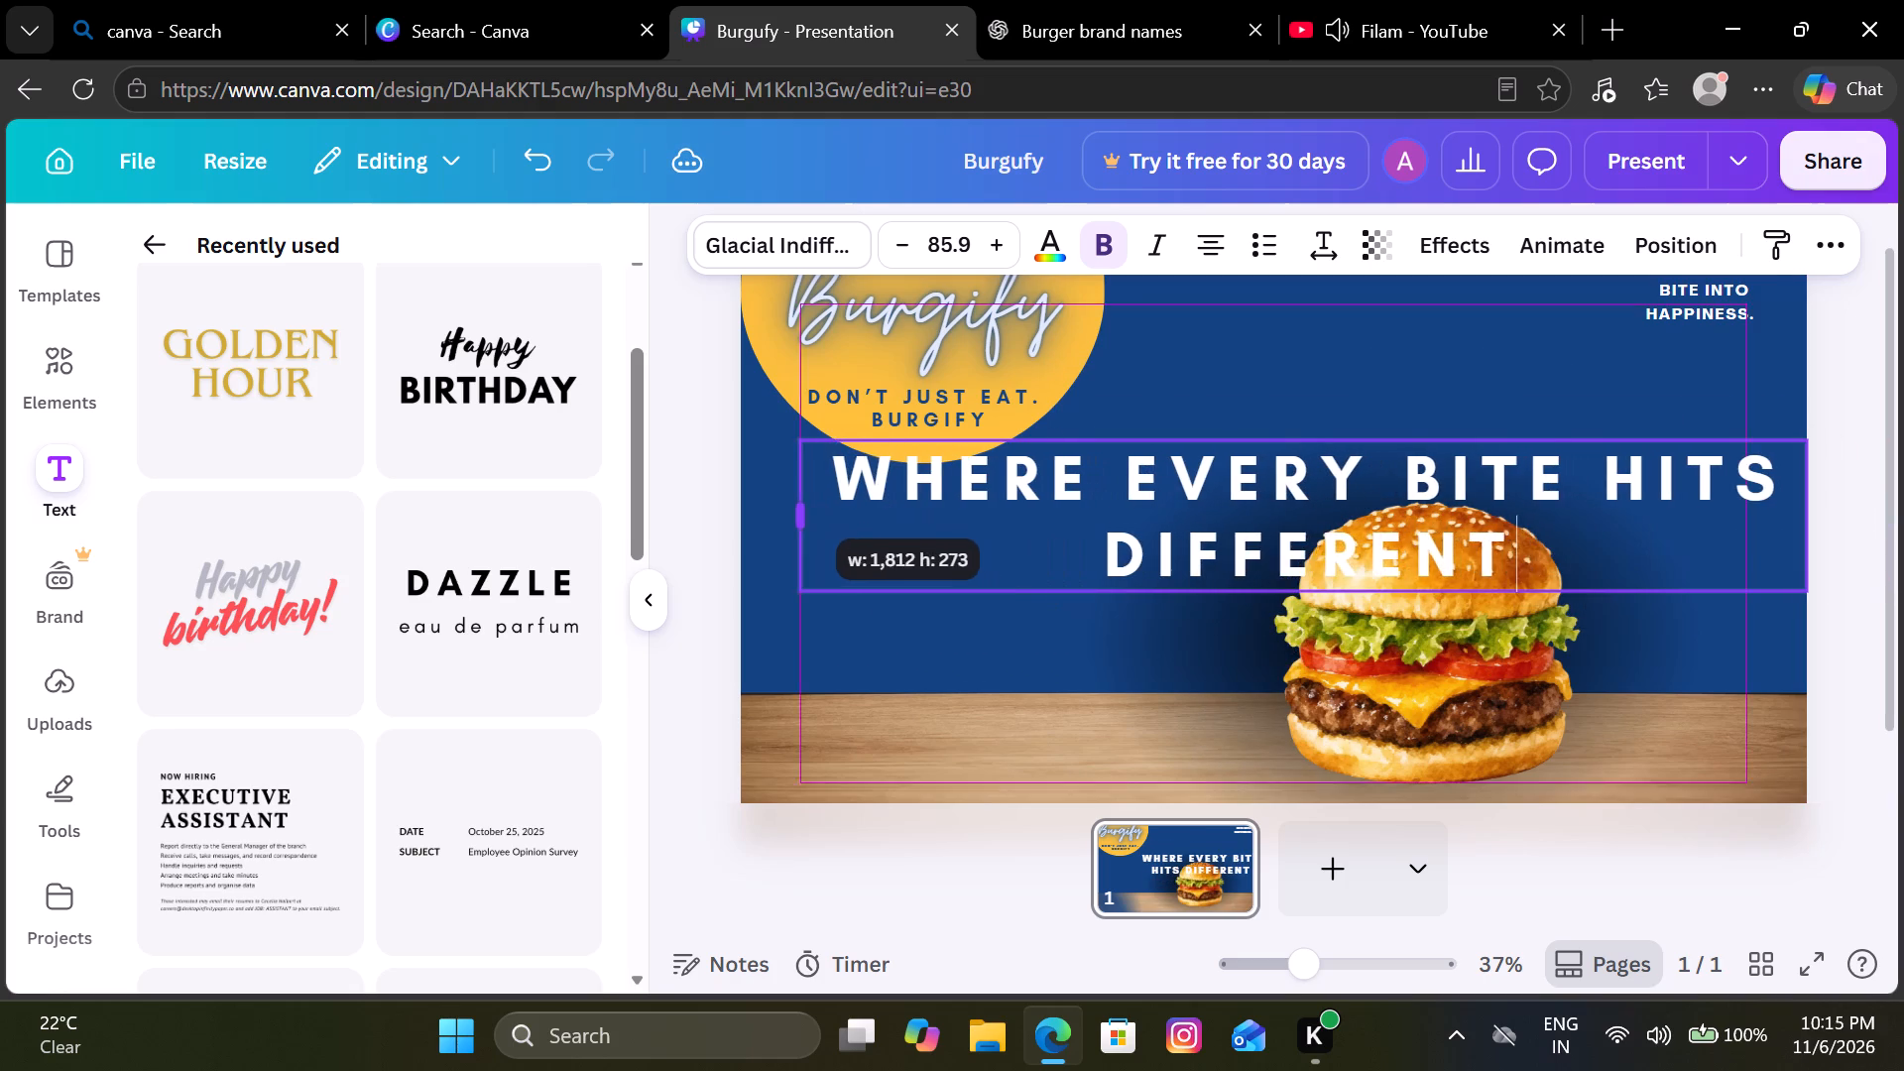
drag(791, 486, 883, 500)
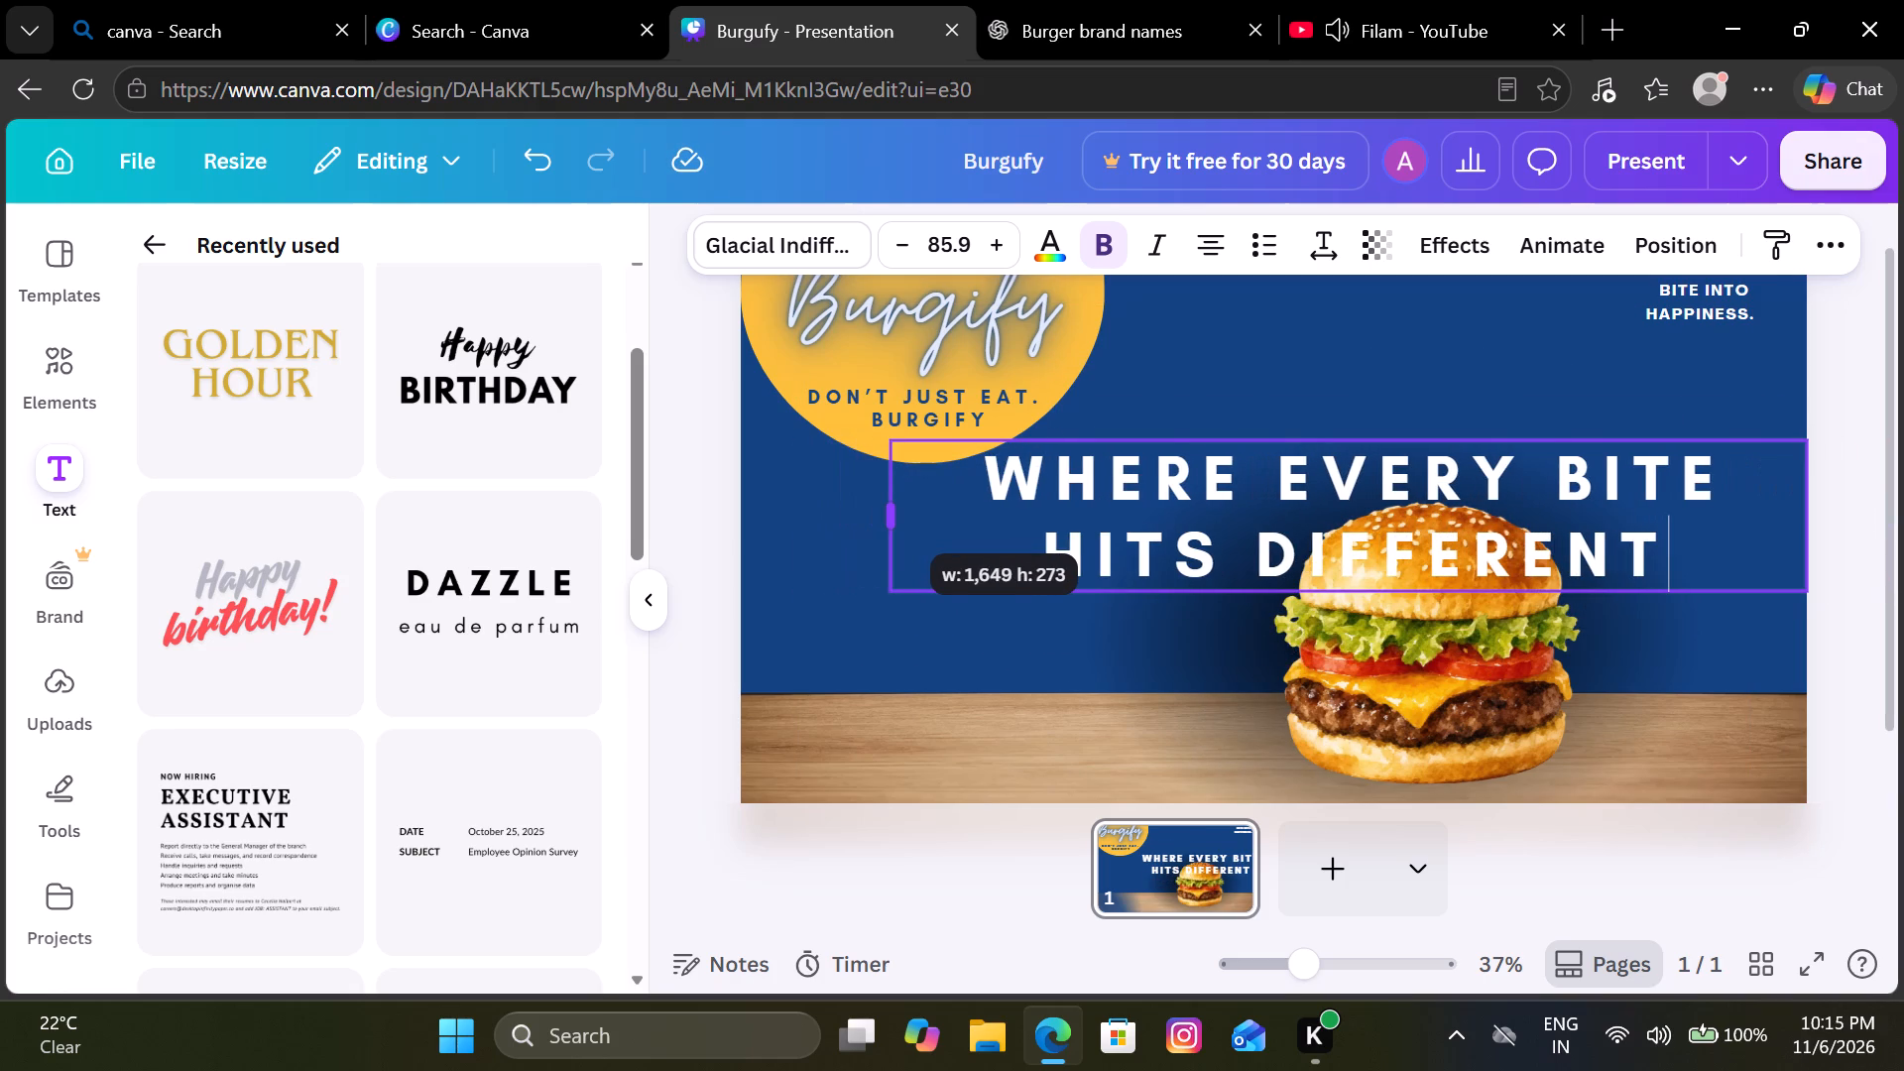
drag(883, 500, 720, 476)
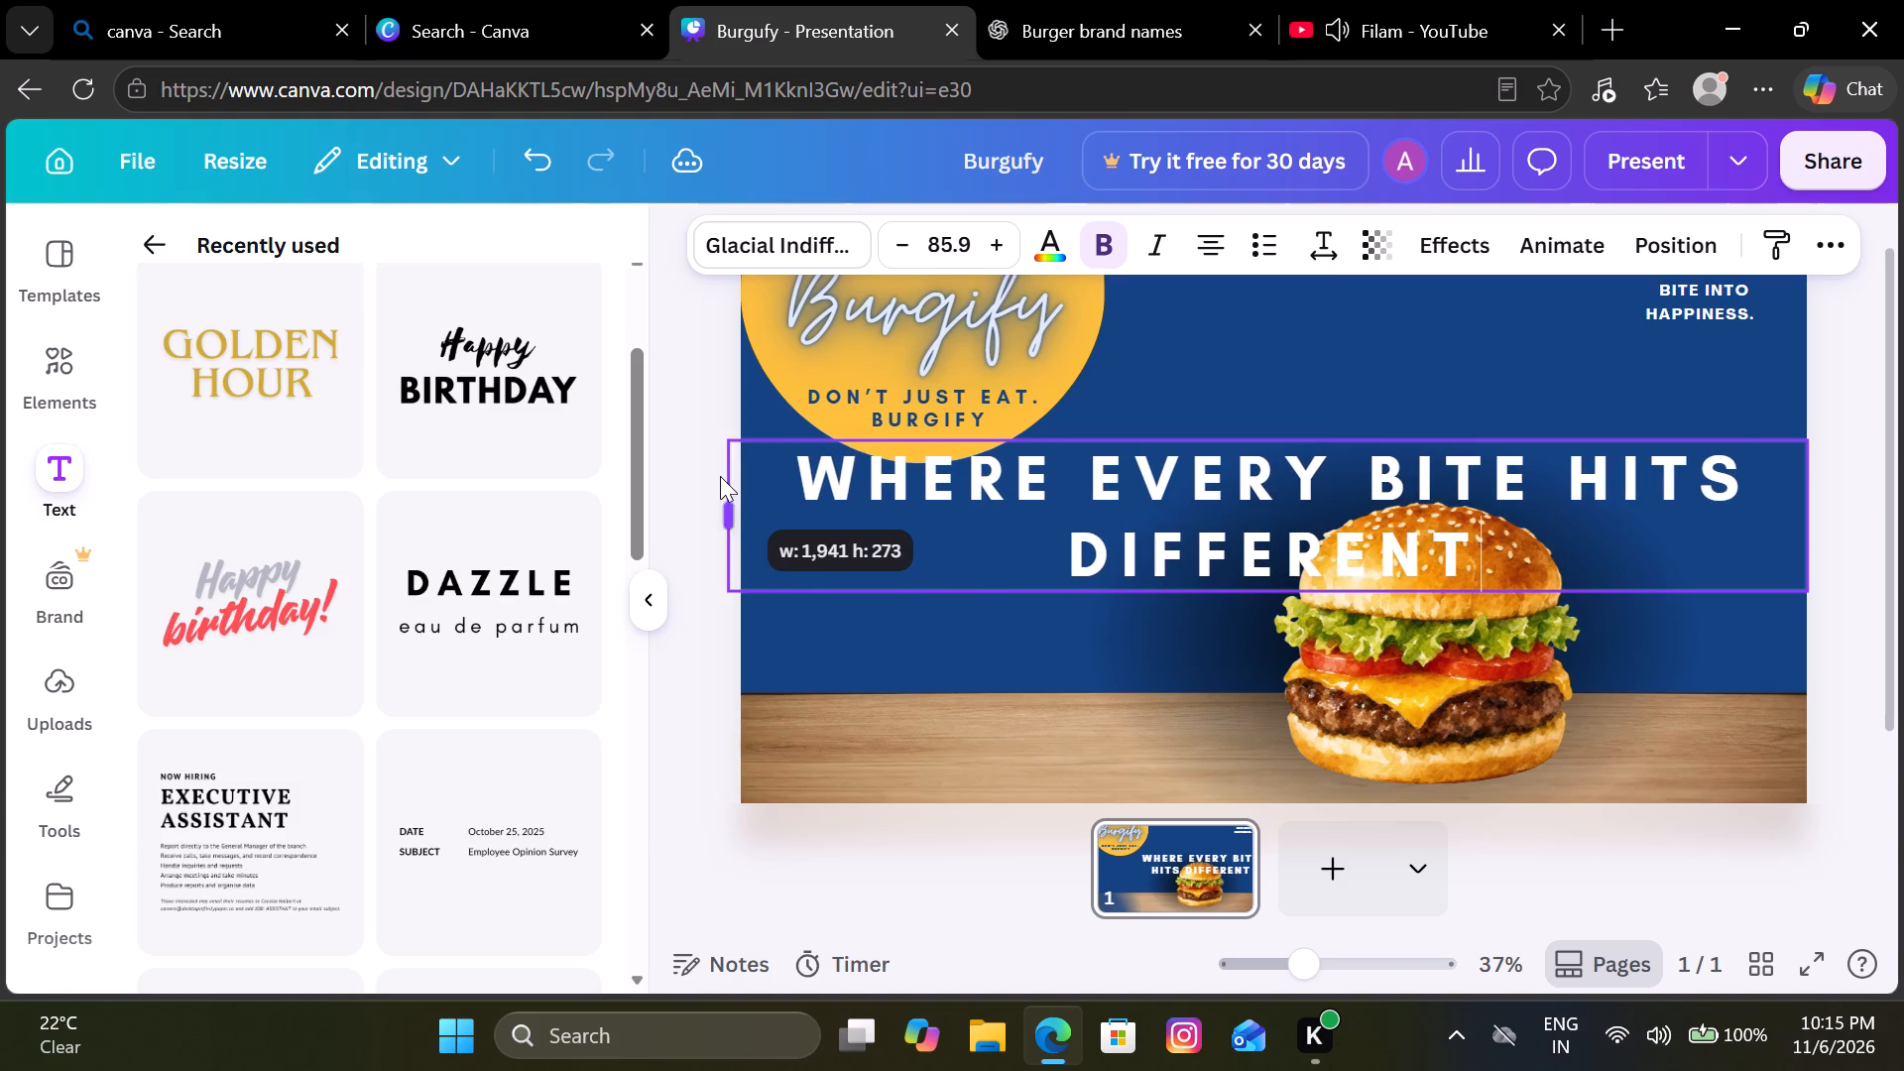
drag(720, 476, 740, 480)
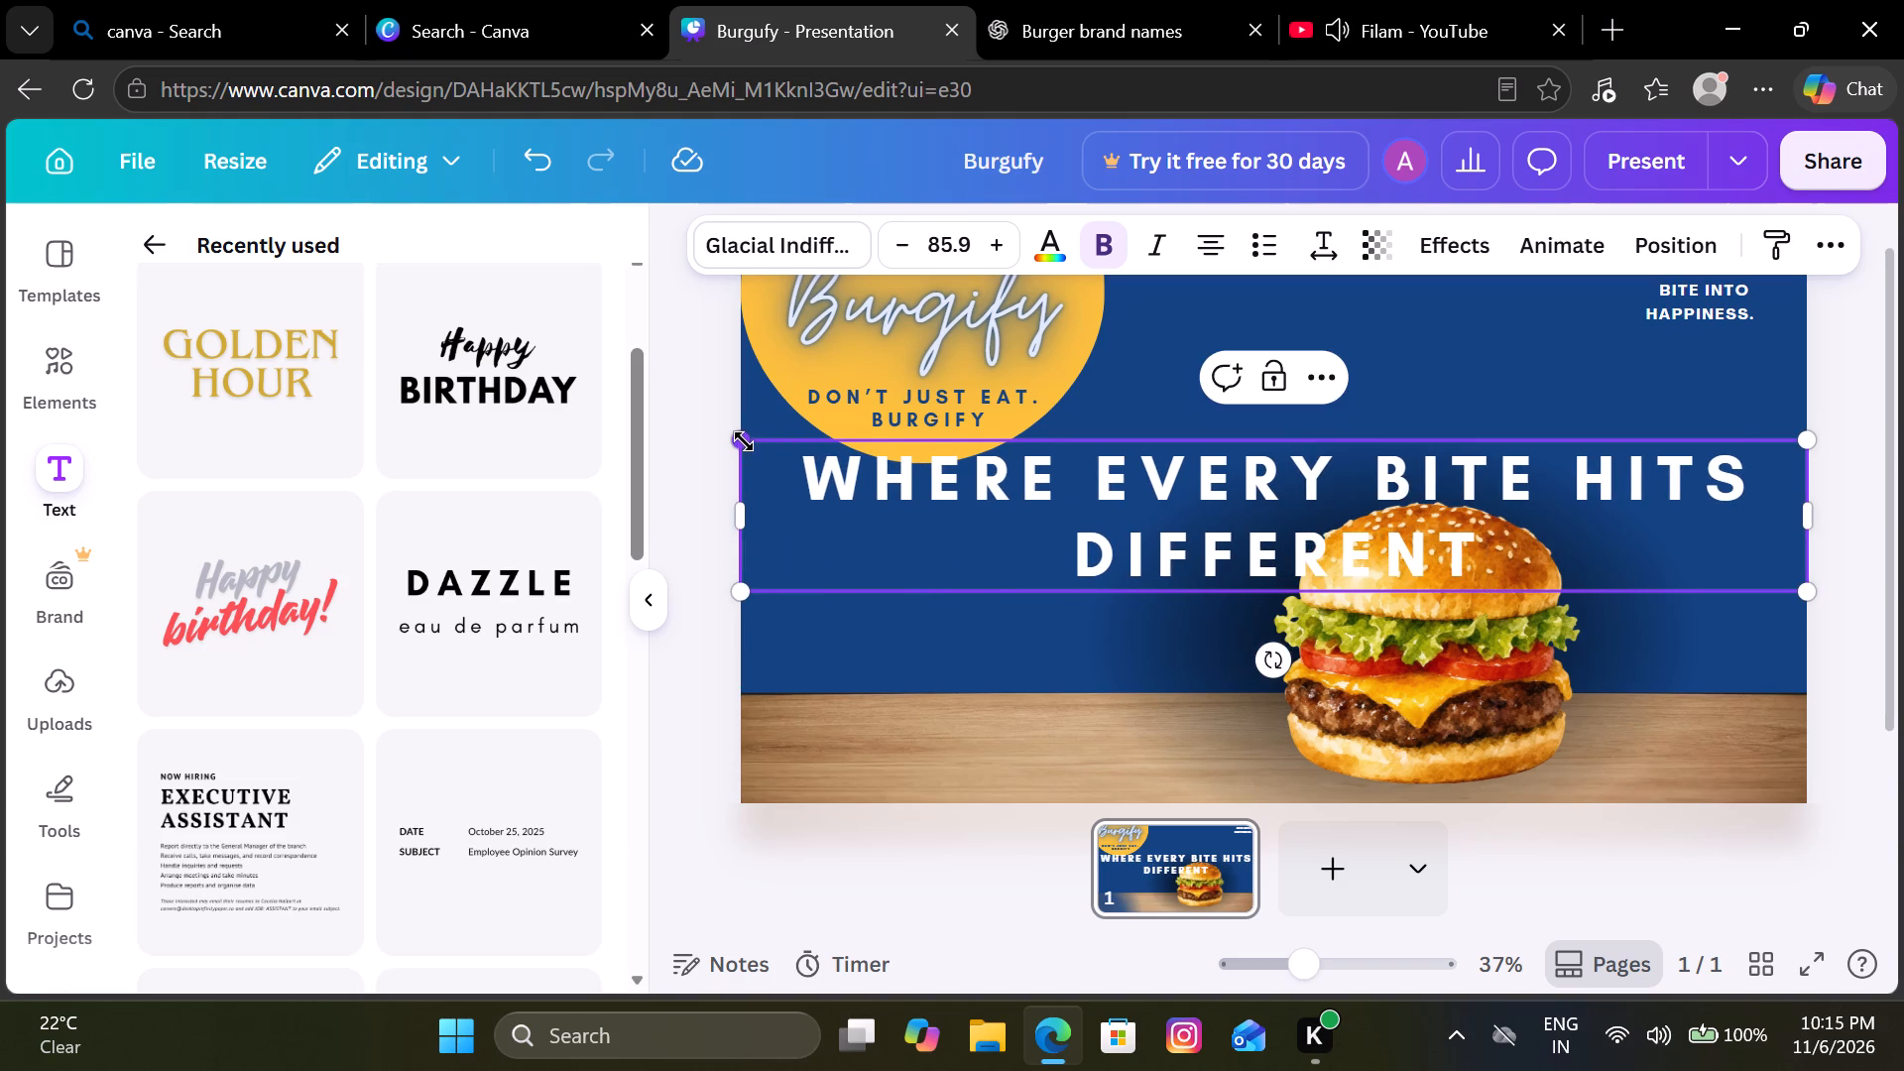
Scale the "WHERE EVERY BITE HITS DIFFERENT" heading down to font size 50.8 and place it above the burger, beside the yellow logo shape.
drag(744, 441, 1182, 453)
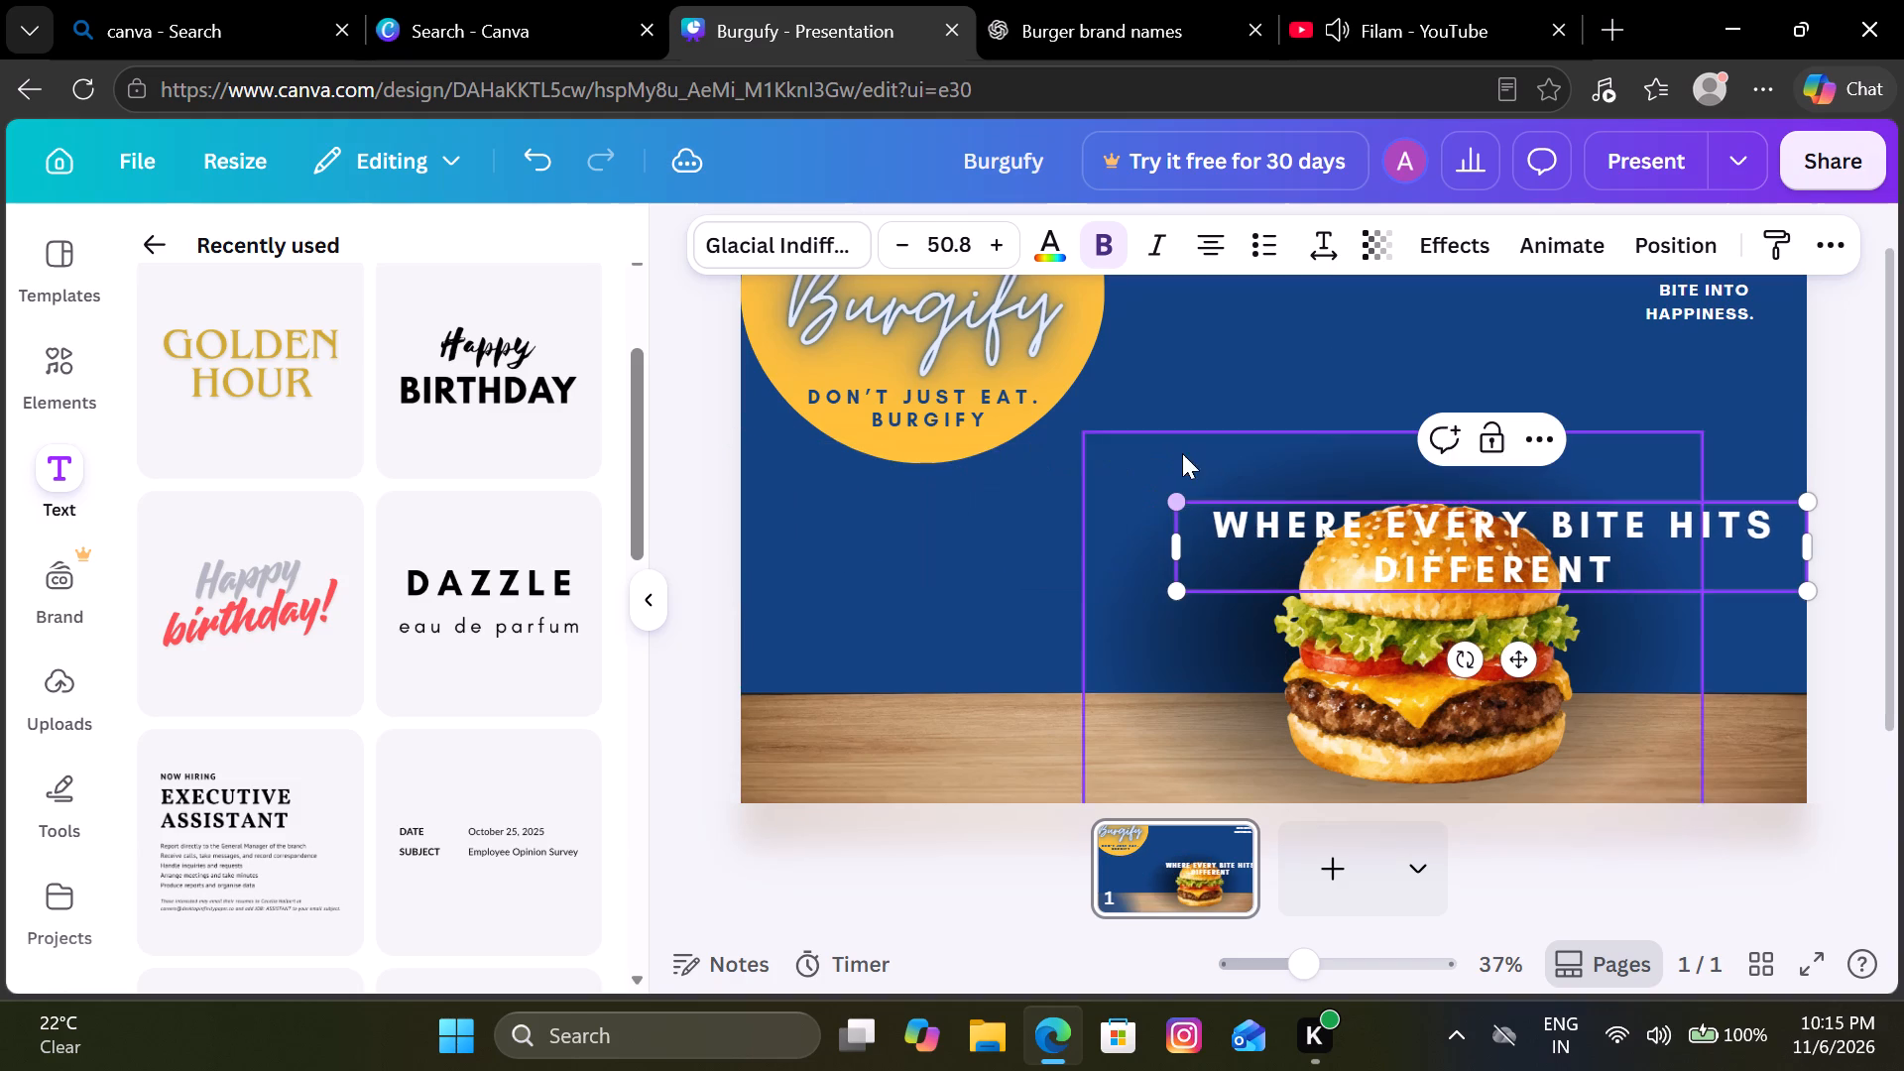
drag(1344, 598, 1296, 545)
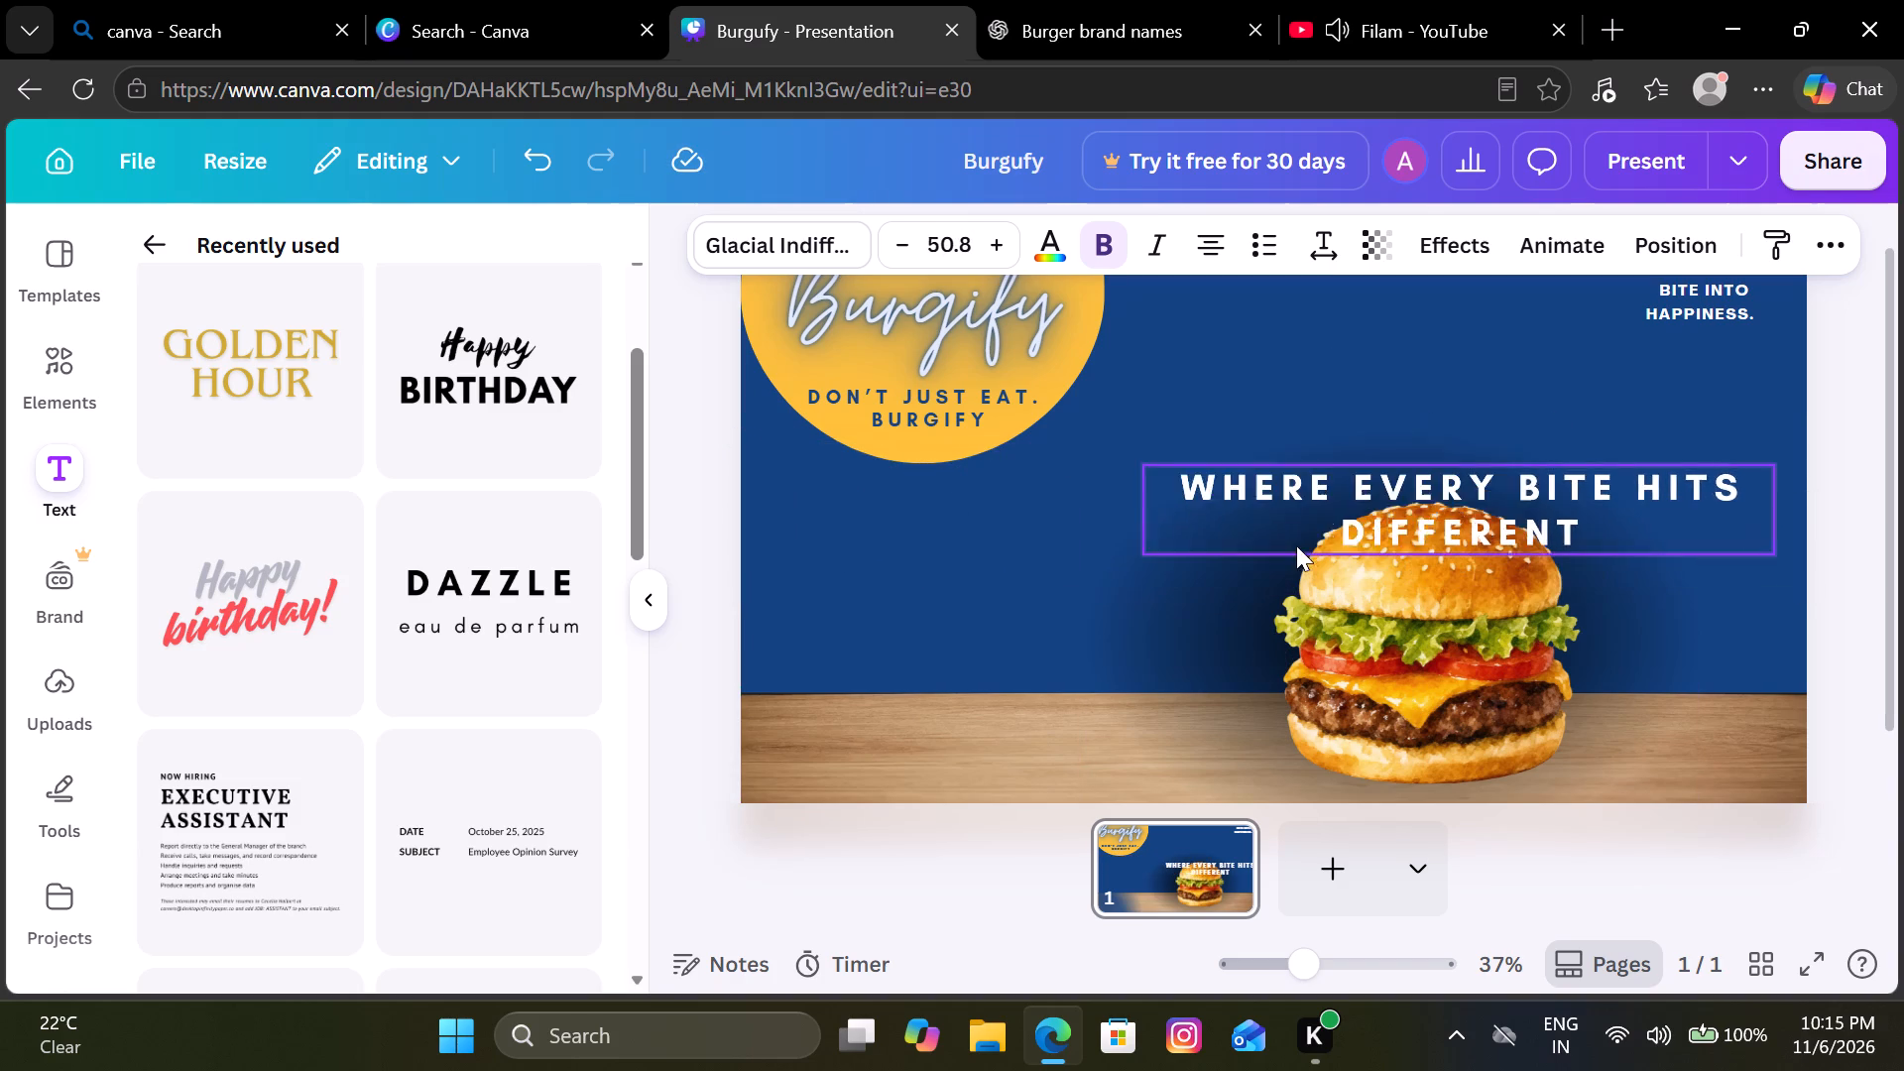
drag(1296, 545, 1280, 462)
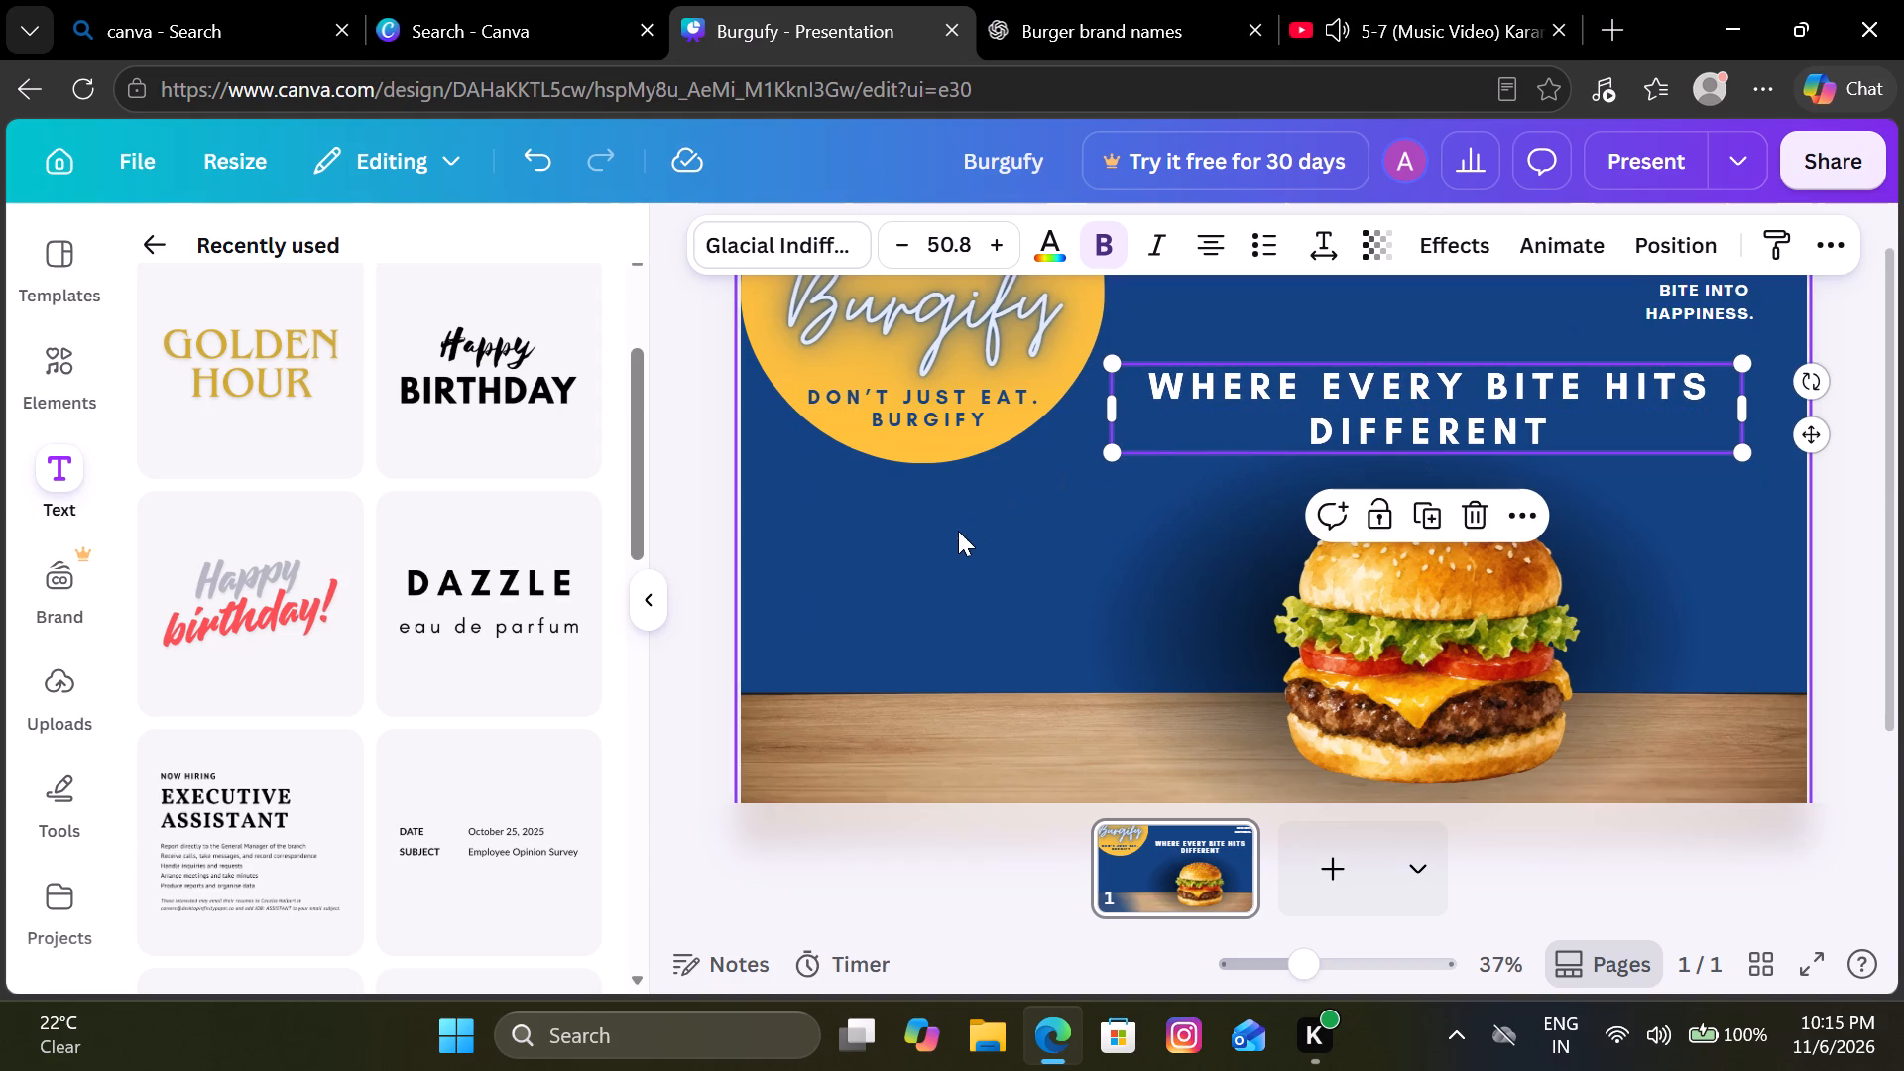
click(929, 551)
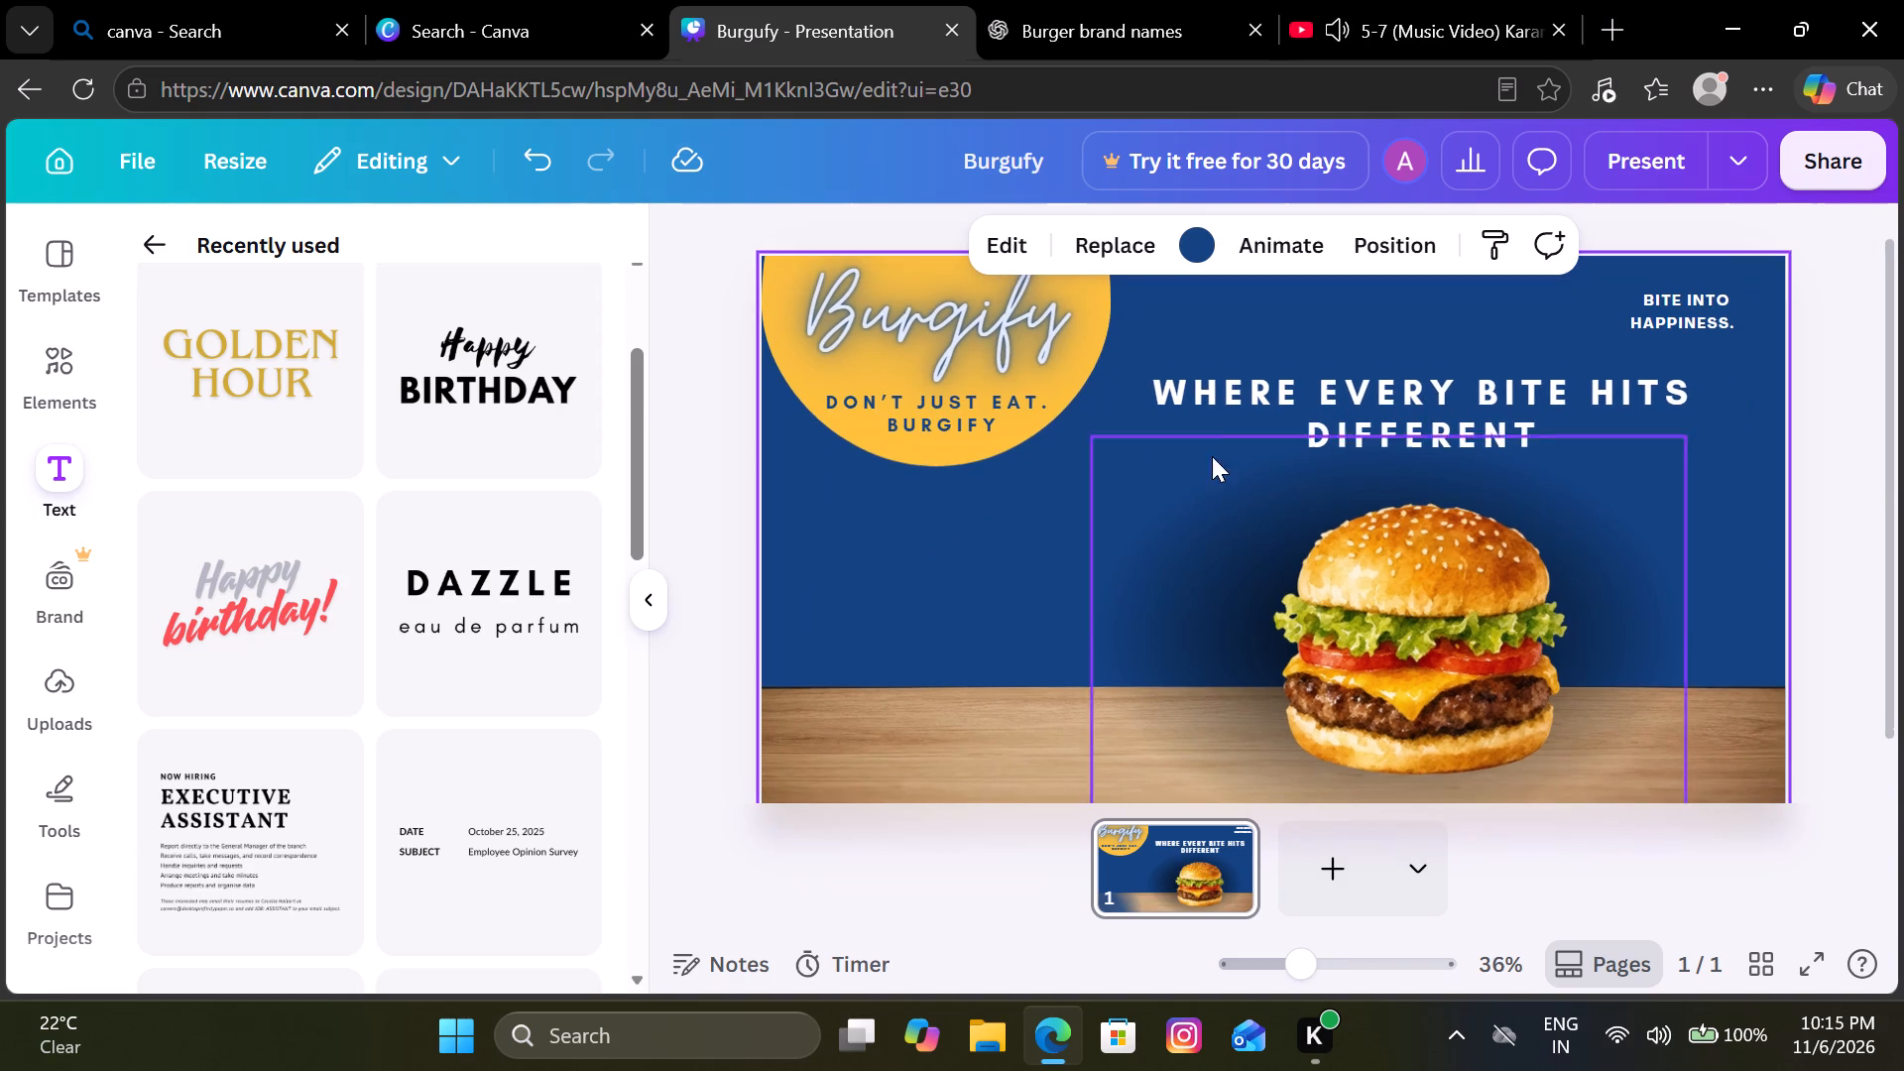
drag(1227, 449, 1331, 409)
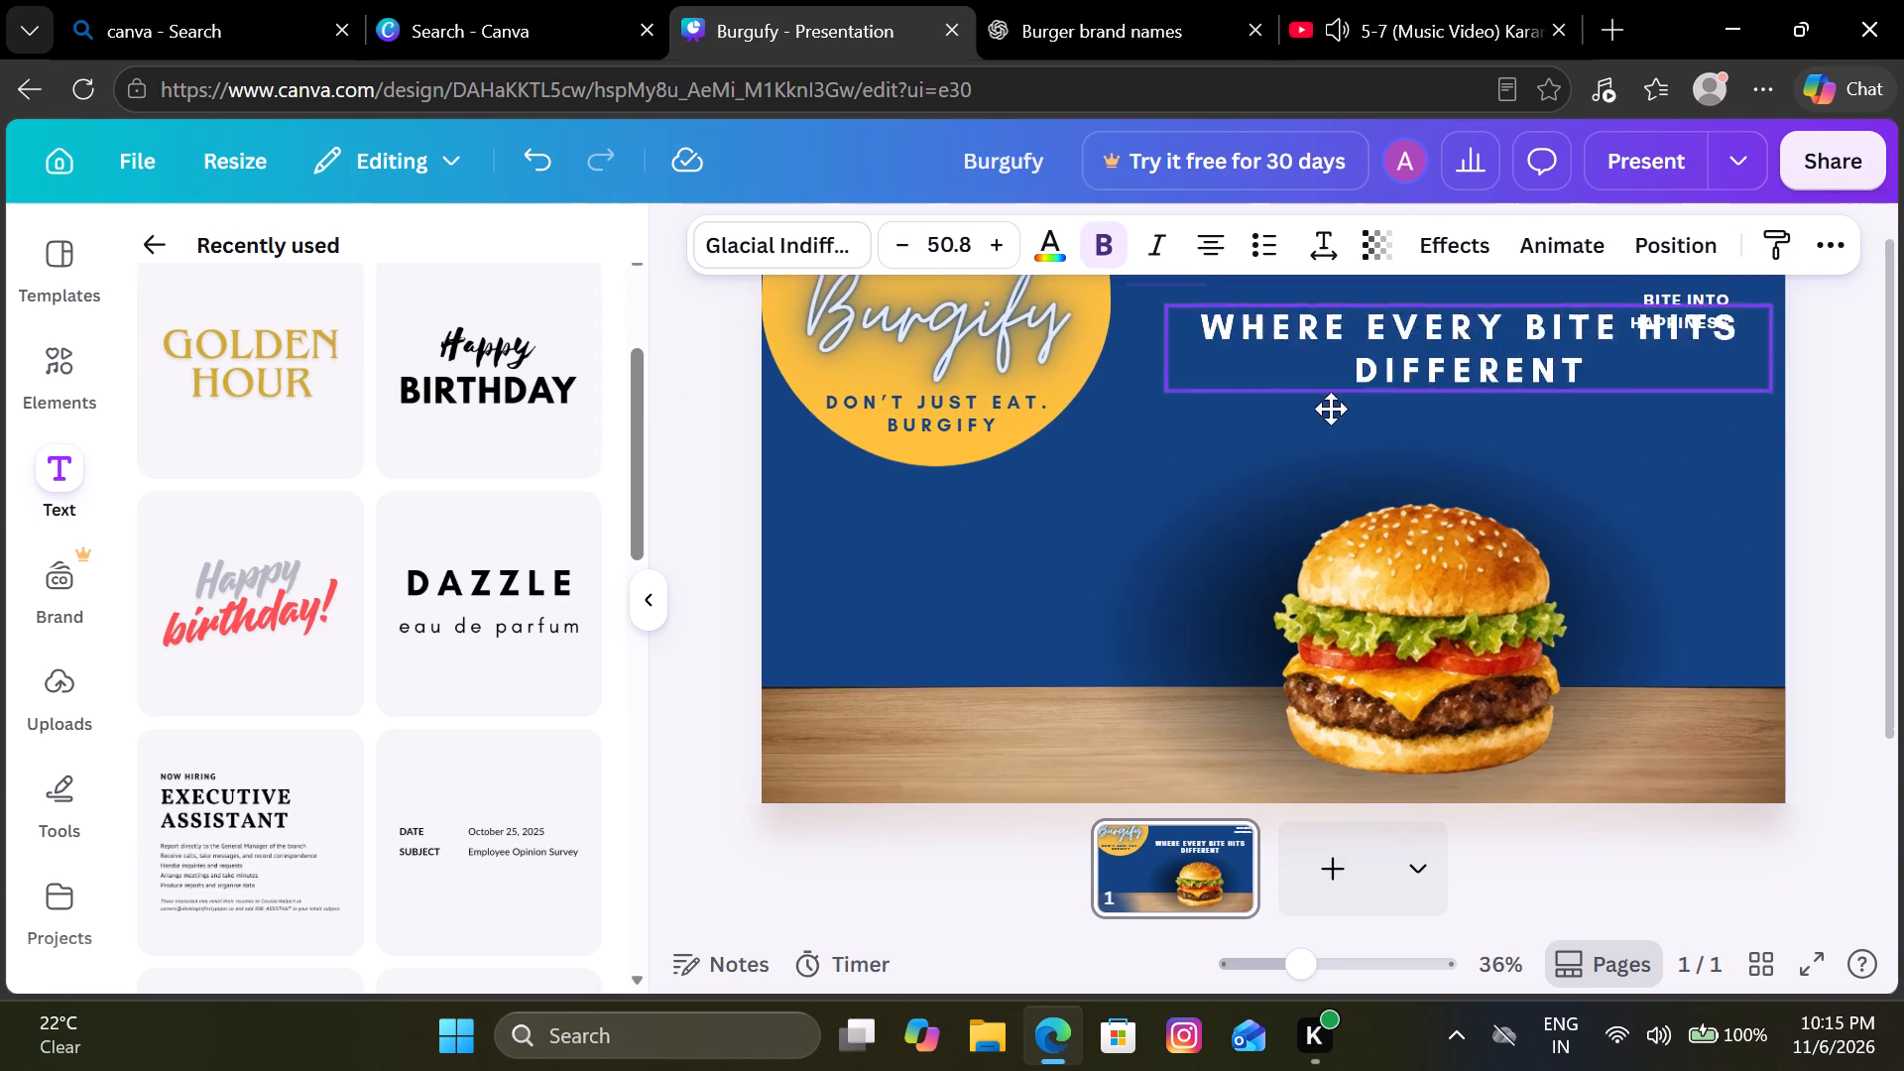
drag(1331, 409, 1247, 449)
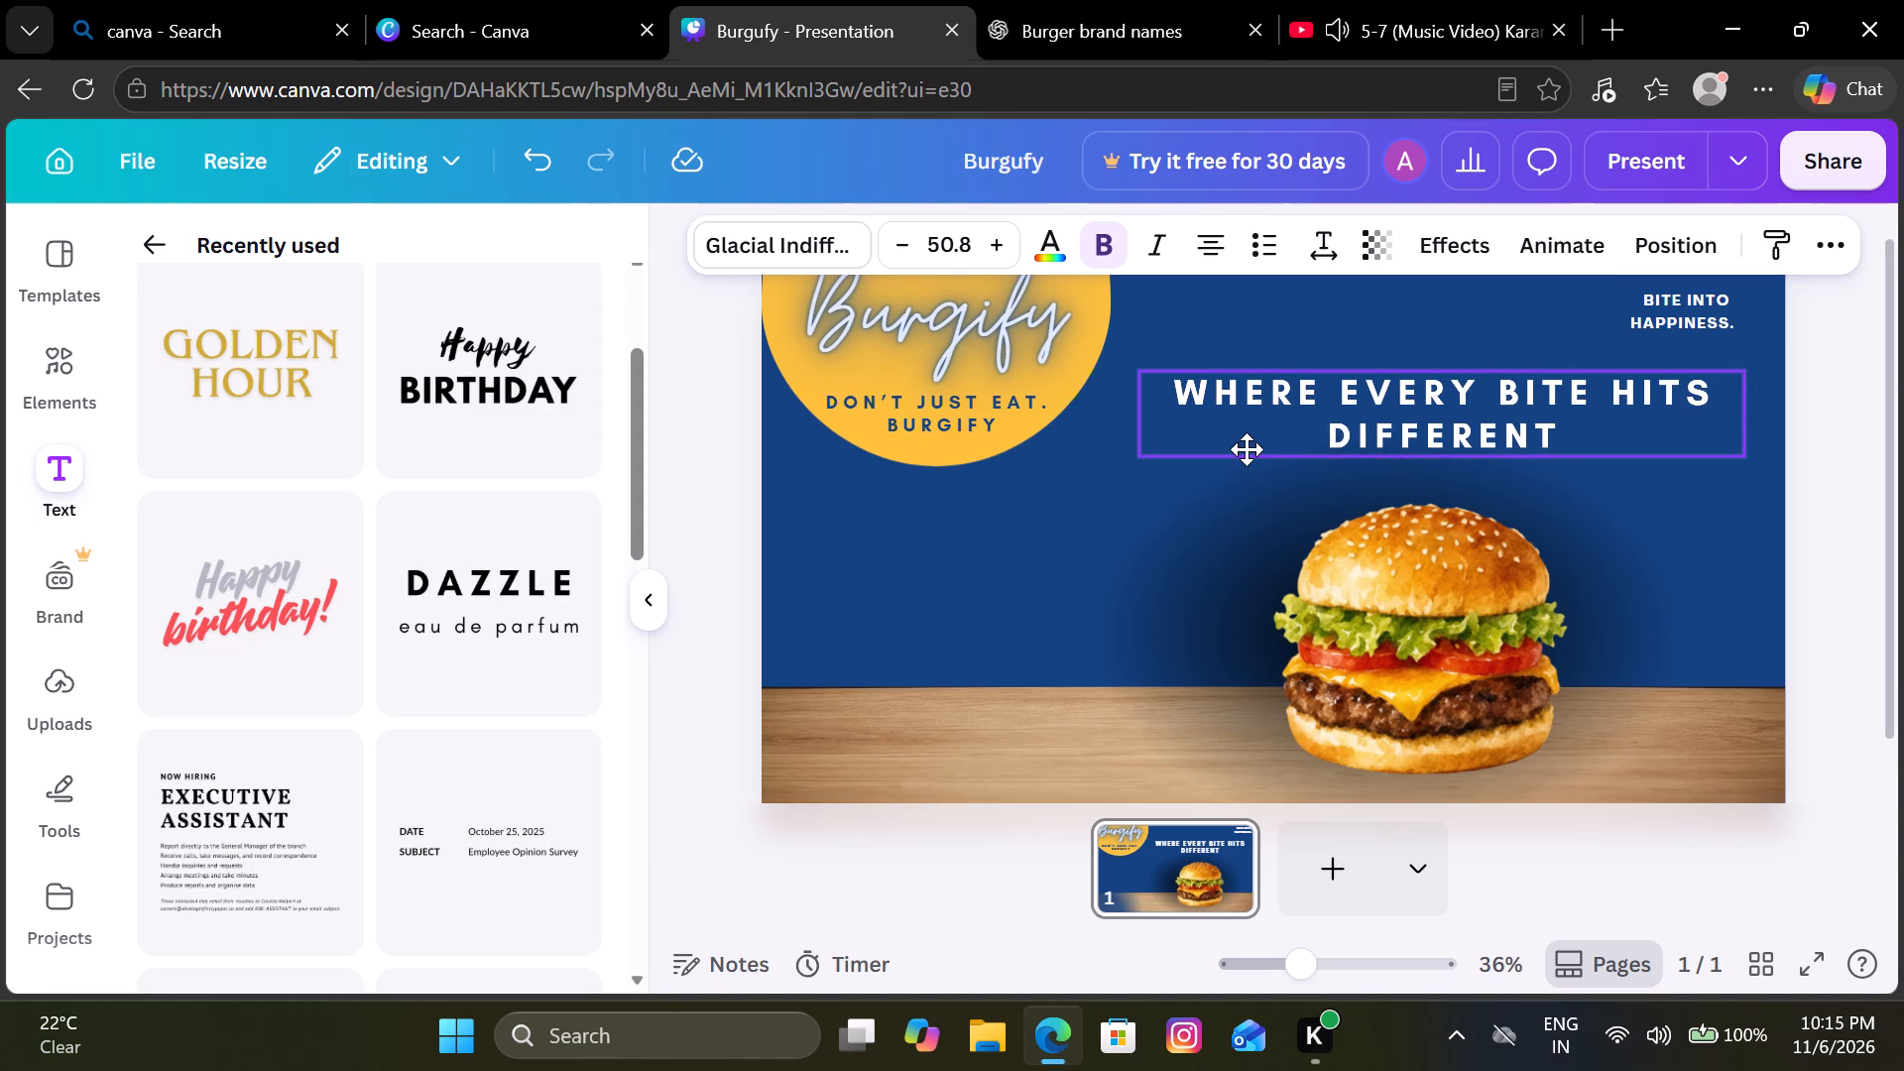
drag(1247, 449, 1246, 450)
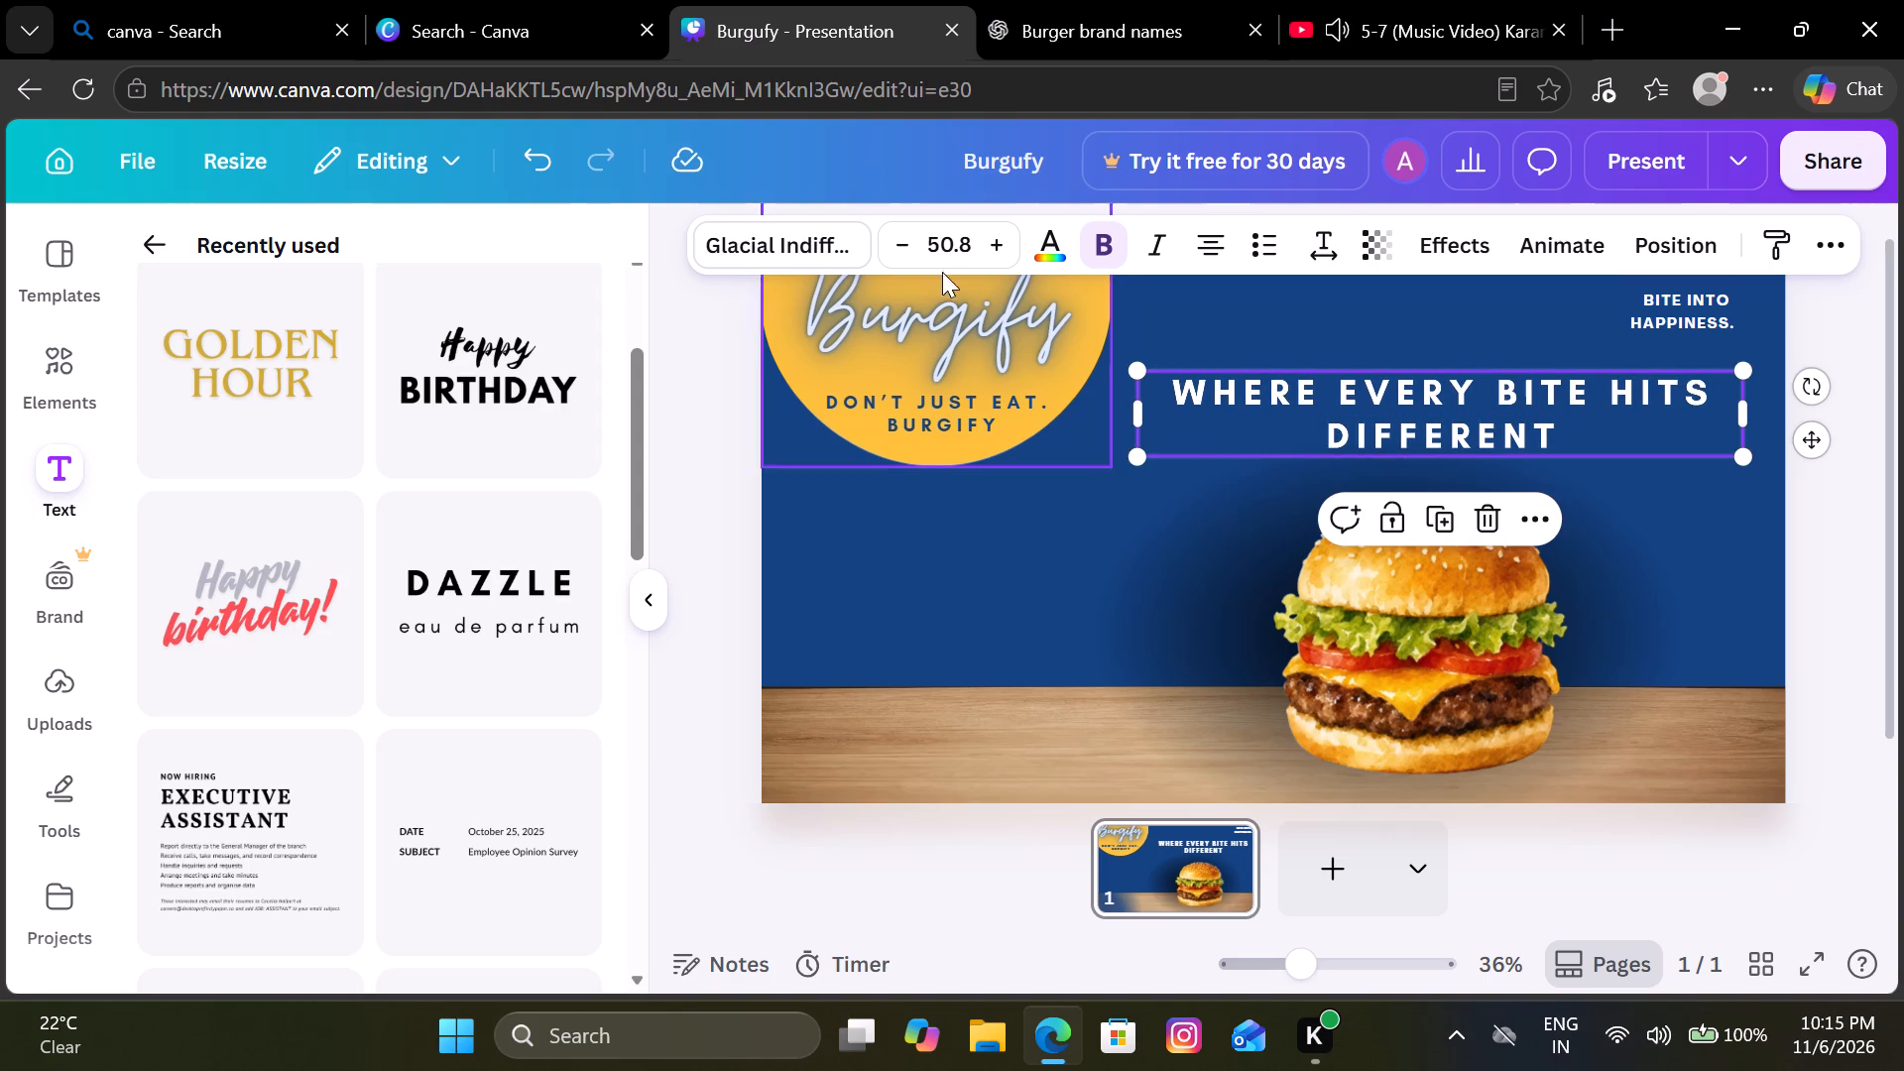
Reduce the "WHERE EVERY BITE HITS DIFFERENT" heading's font size to 46.8.
triple_click(904, 253)
click(904, 253)
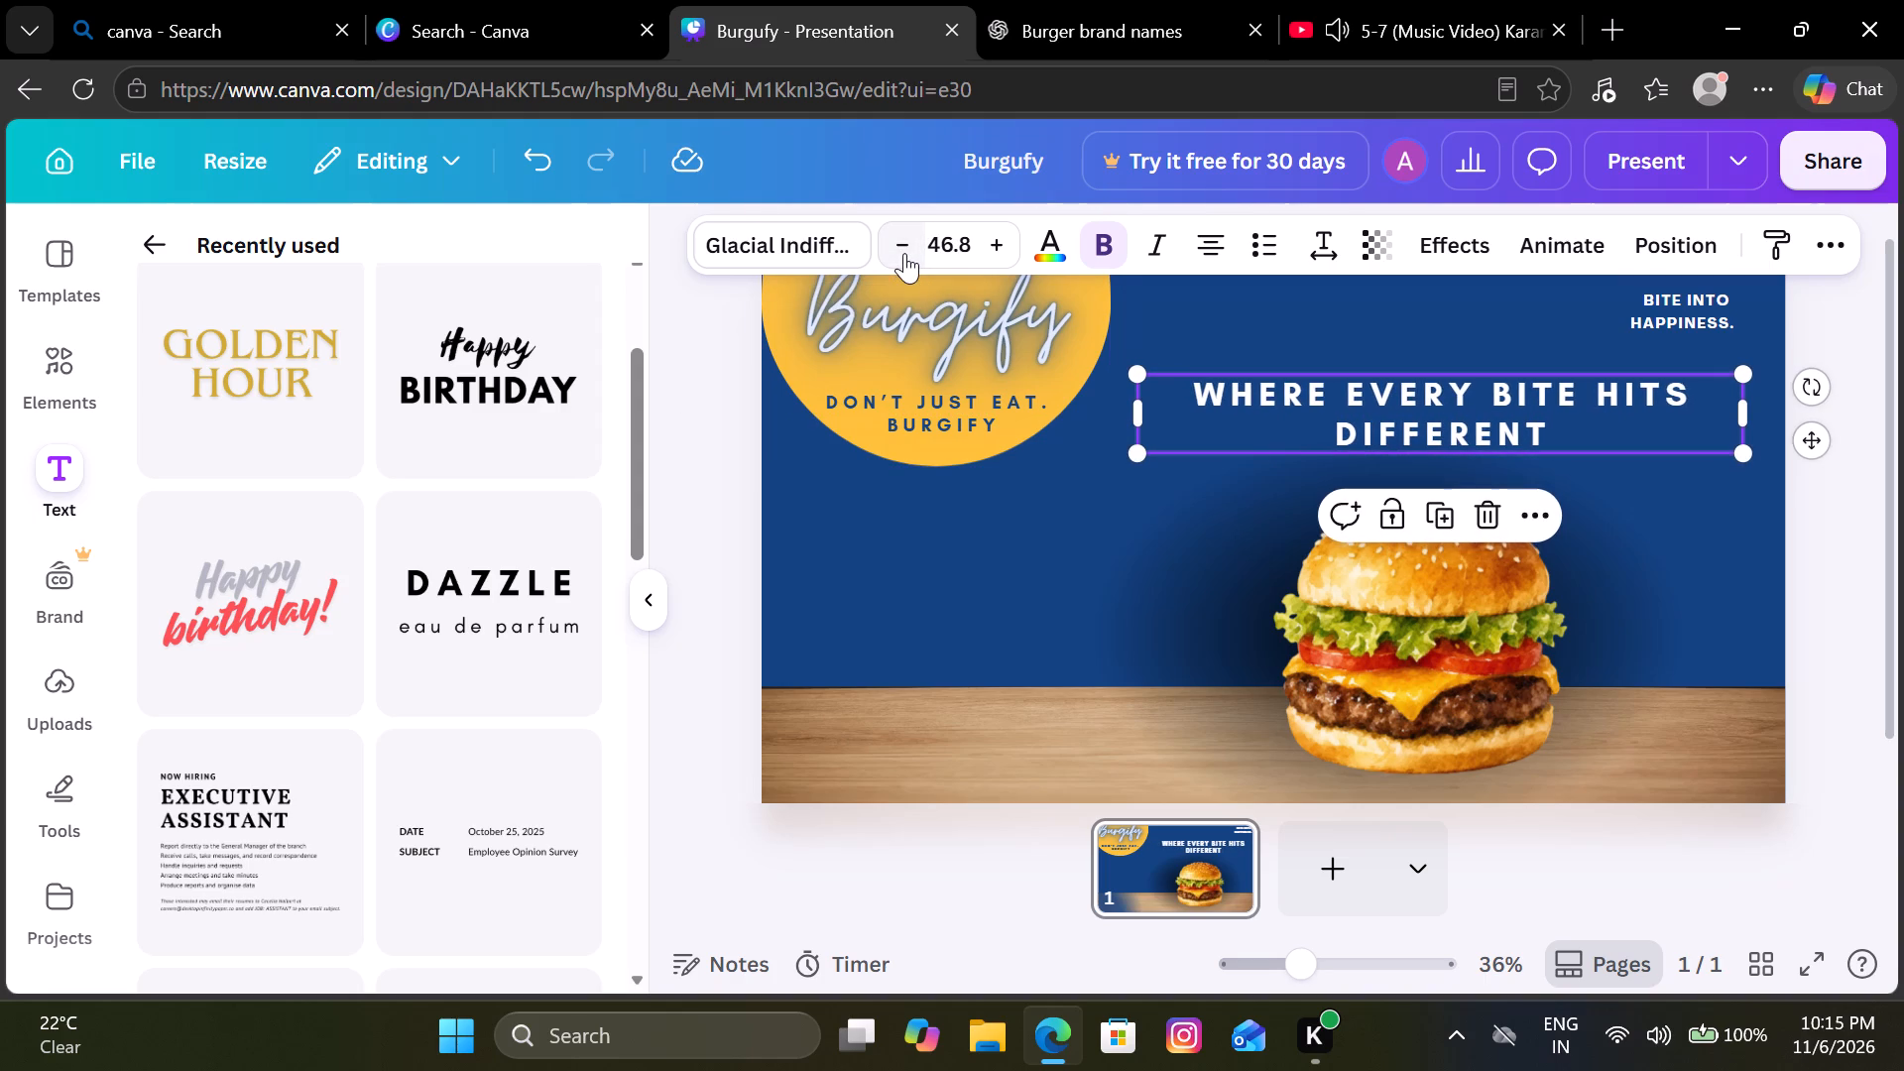
Reduce the "WHERE EVERY BITE HITS DIFFERENT" heading to font size 41.8 and change its font to The Seasons.
triple_click(904, 253)
double_click(904, 253)
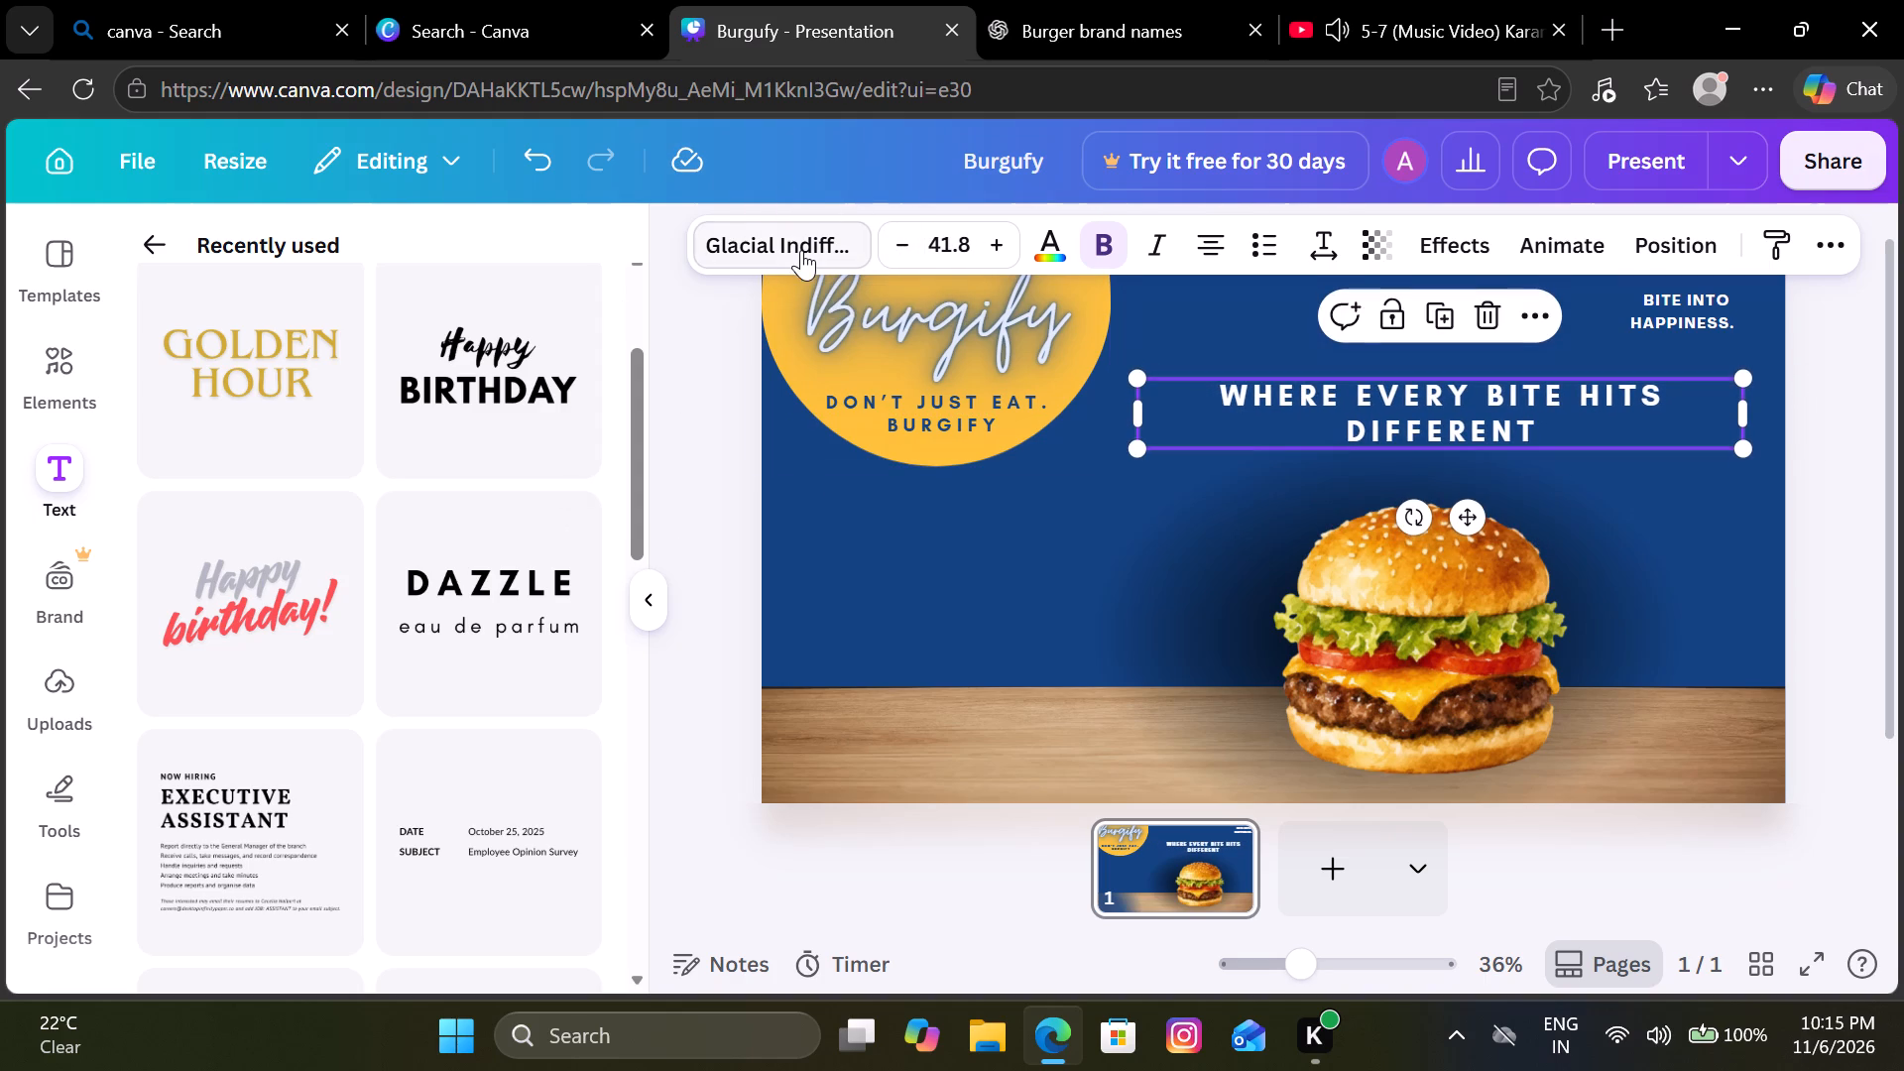
click(801, 250)
scroll(434, 649, down, 1)
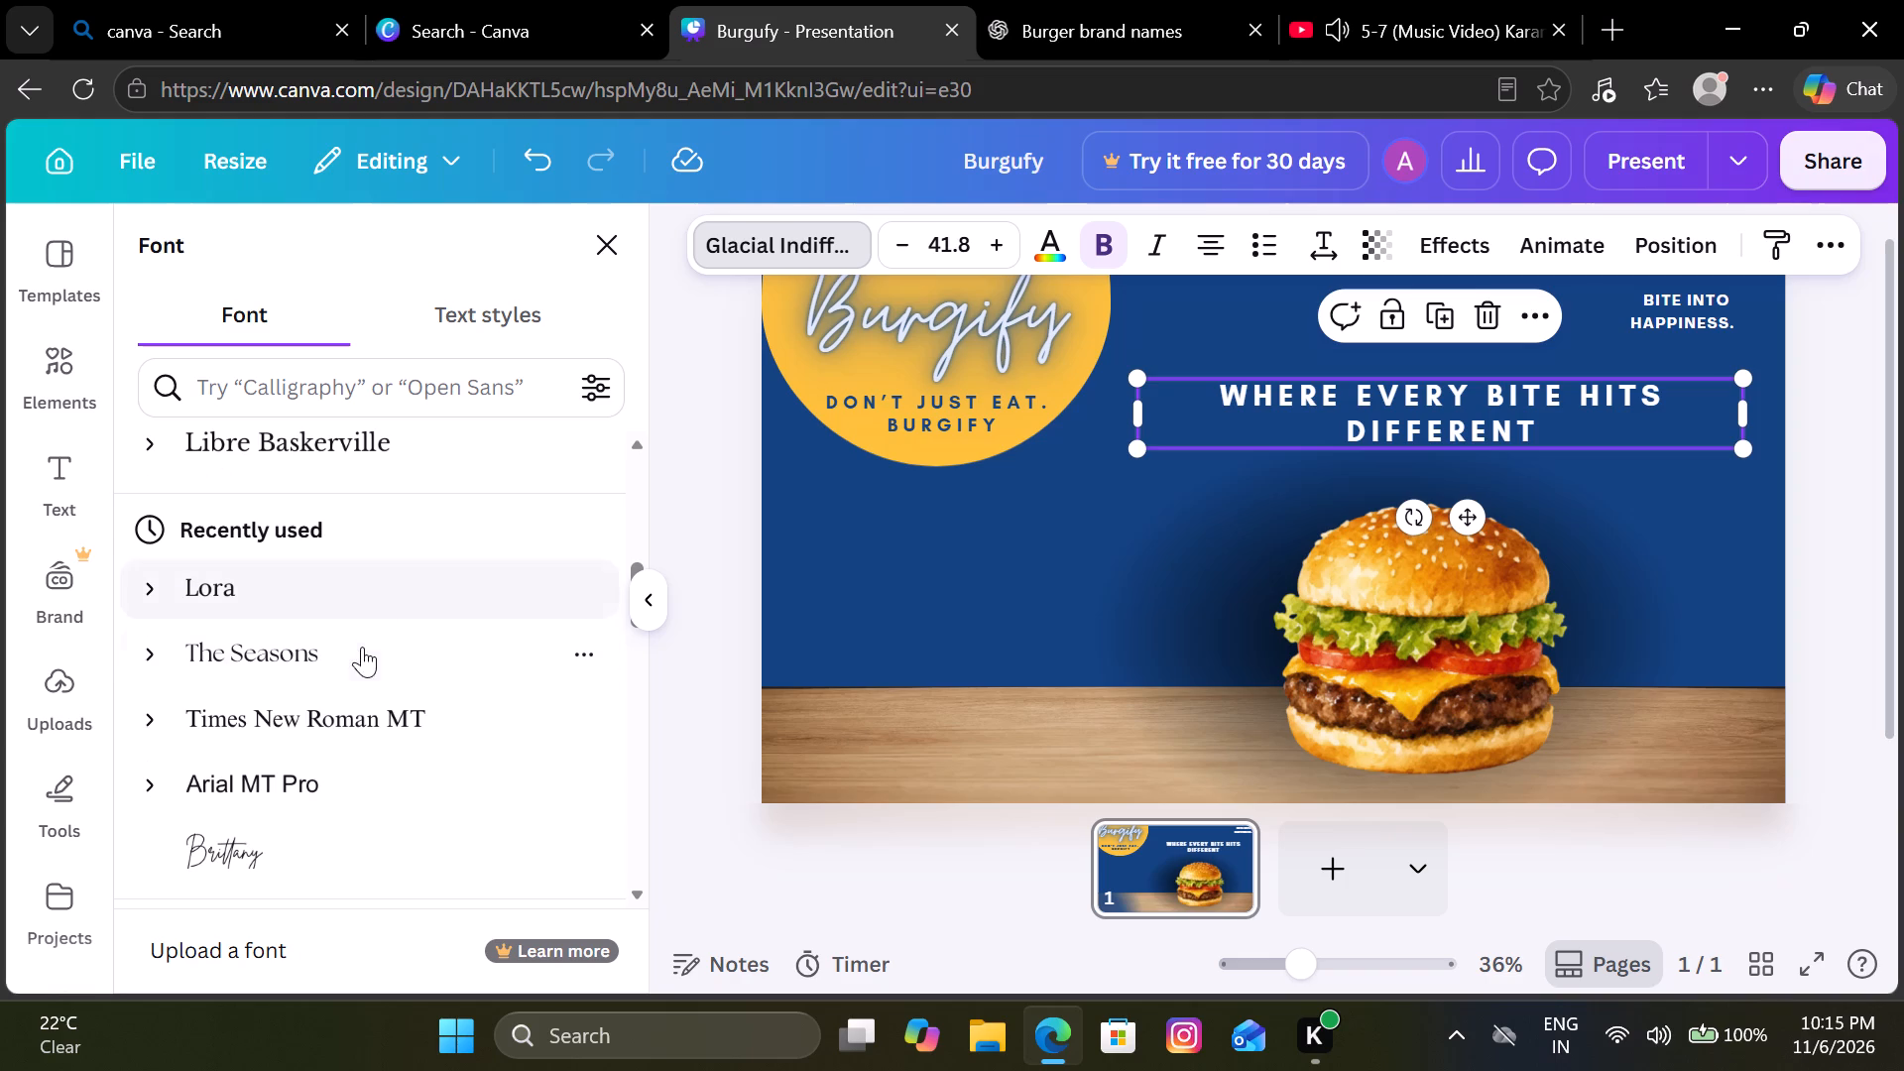
click(362, 657)
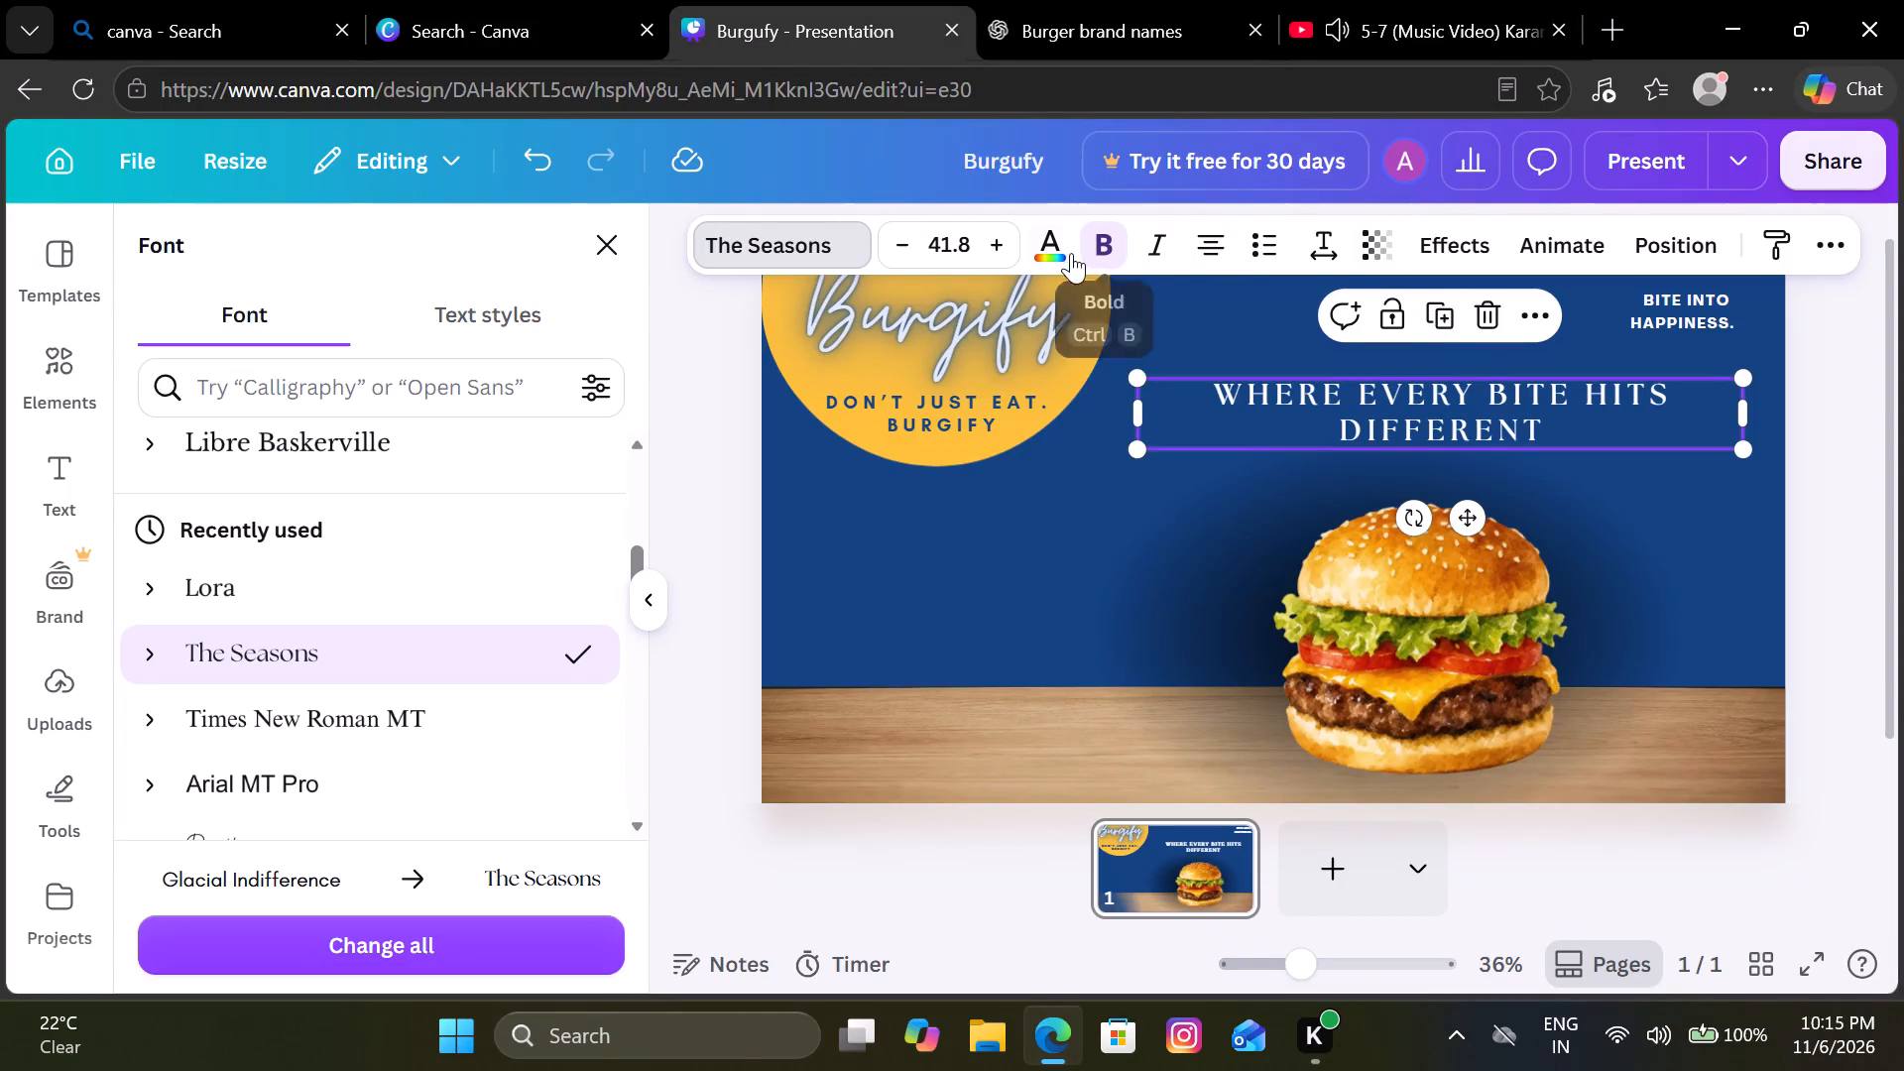
Increase the heading's letter spacing to 285 and shift the heading slightly left above the burger.
click(1313, 239)
drag(1262, 384, 1270, 384)
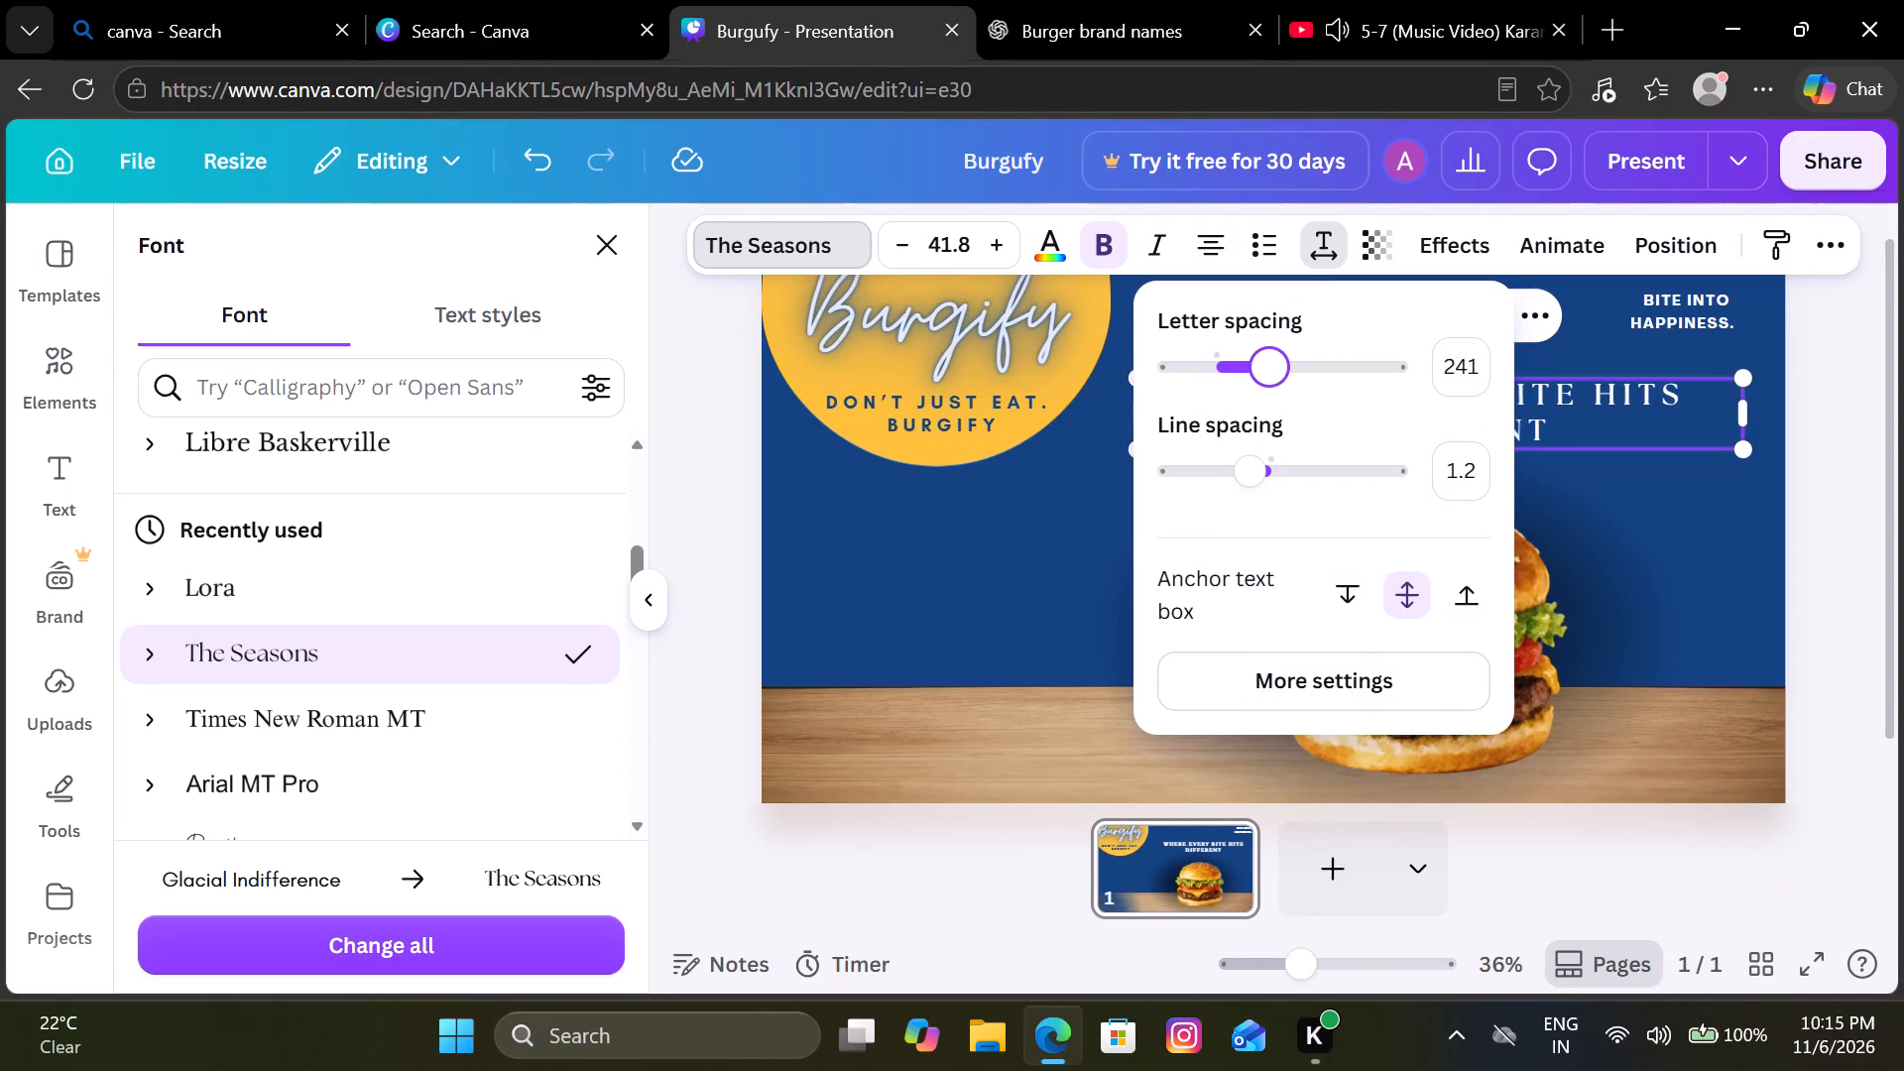
drag(1270, 384, 1279, 384)
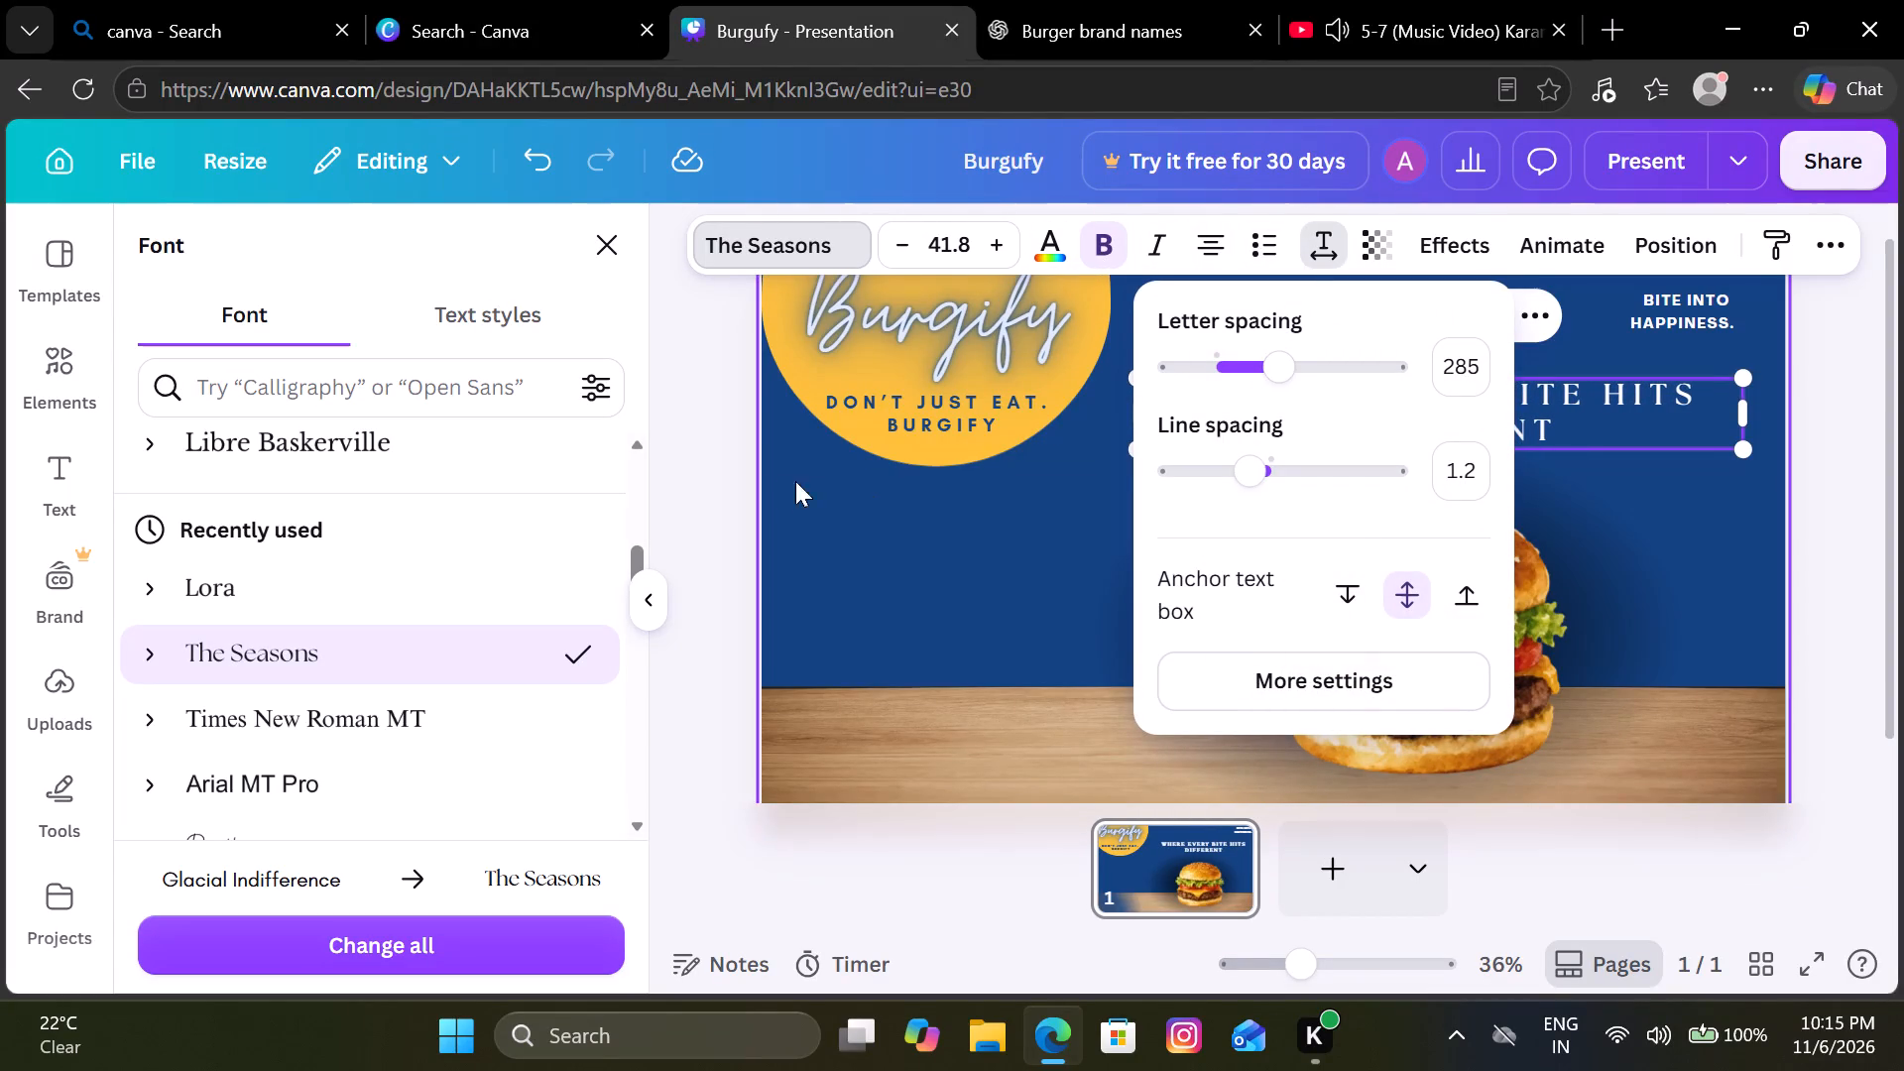
click(699, 464)
click(699, 464)
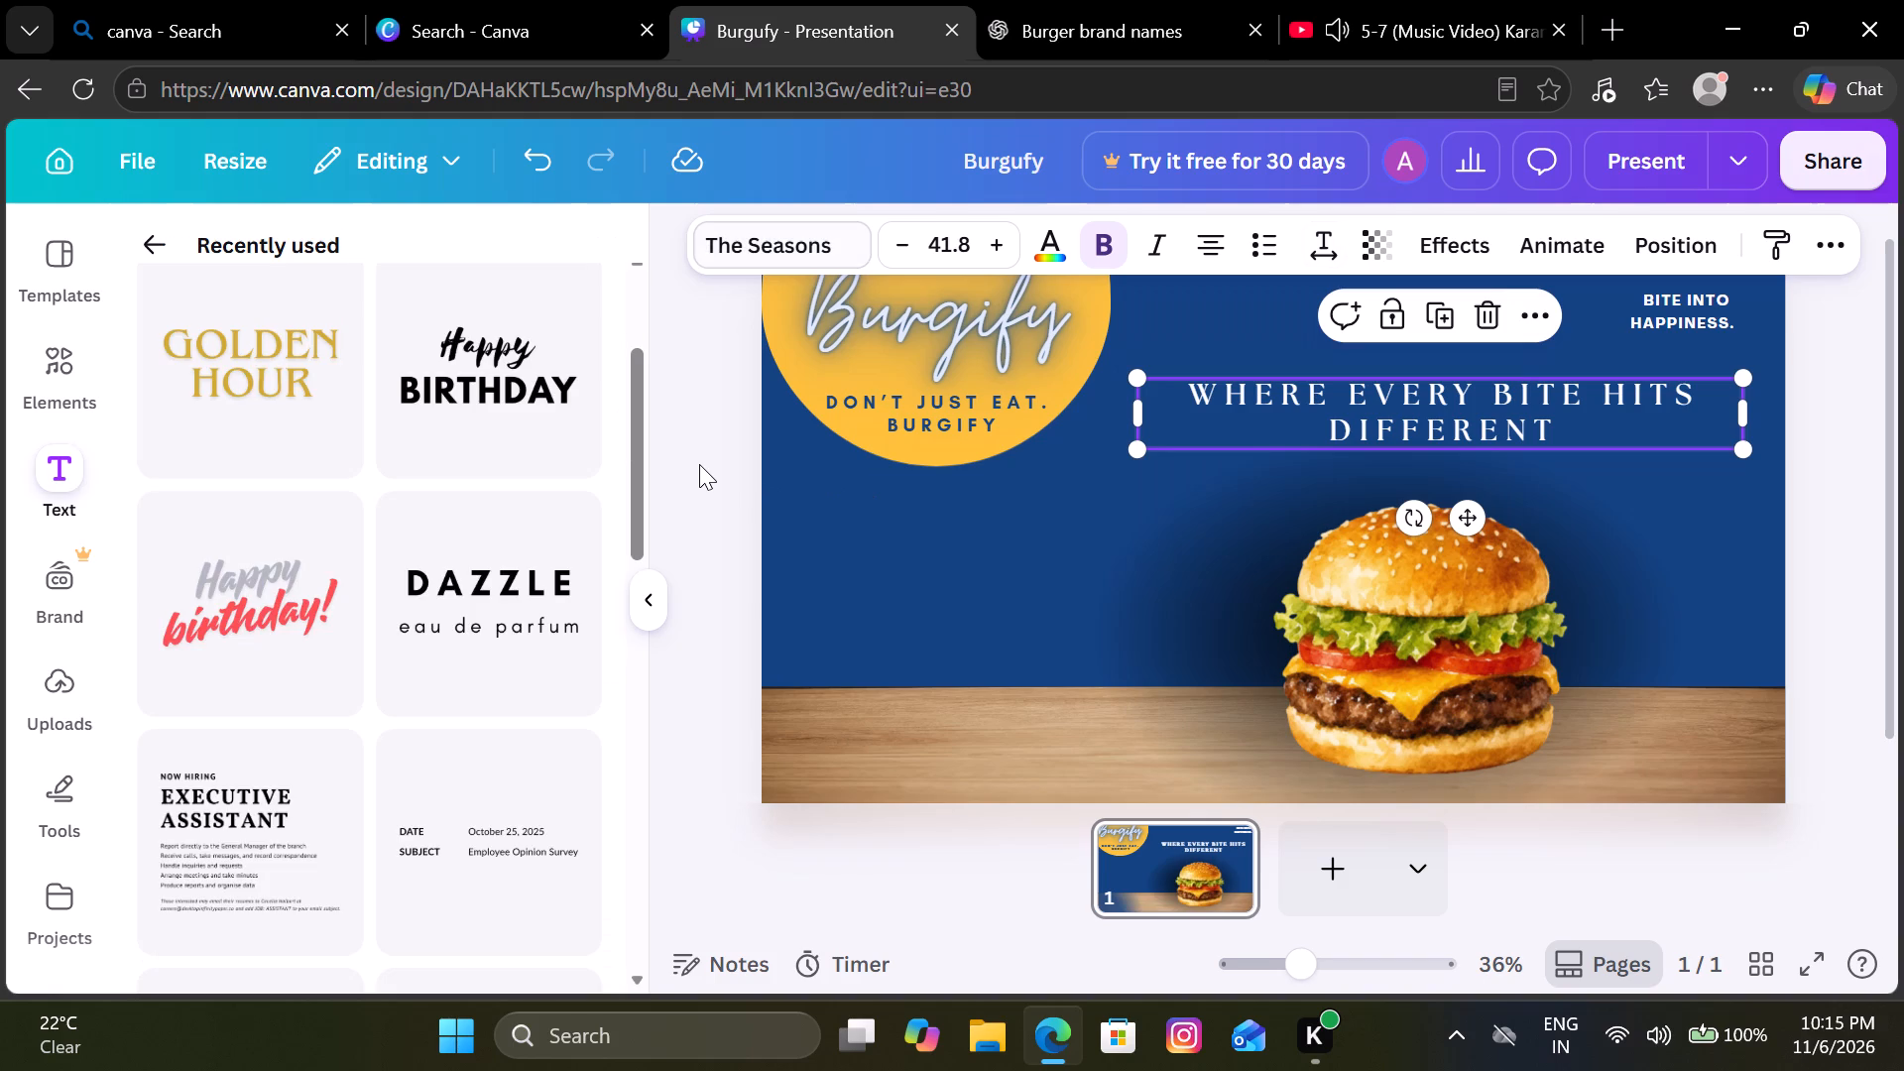
click(699, 464)
drag(1277, 391, 1263, 390)
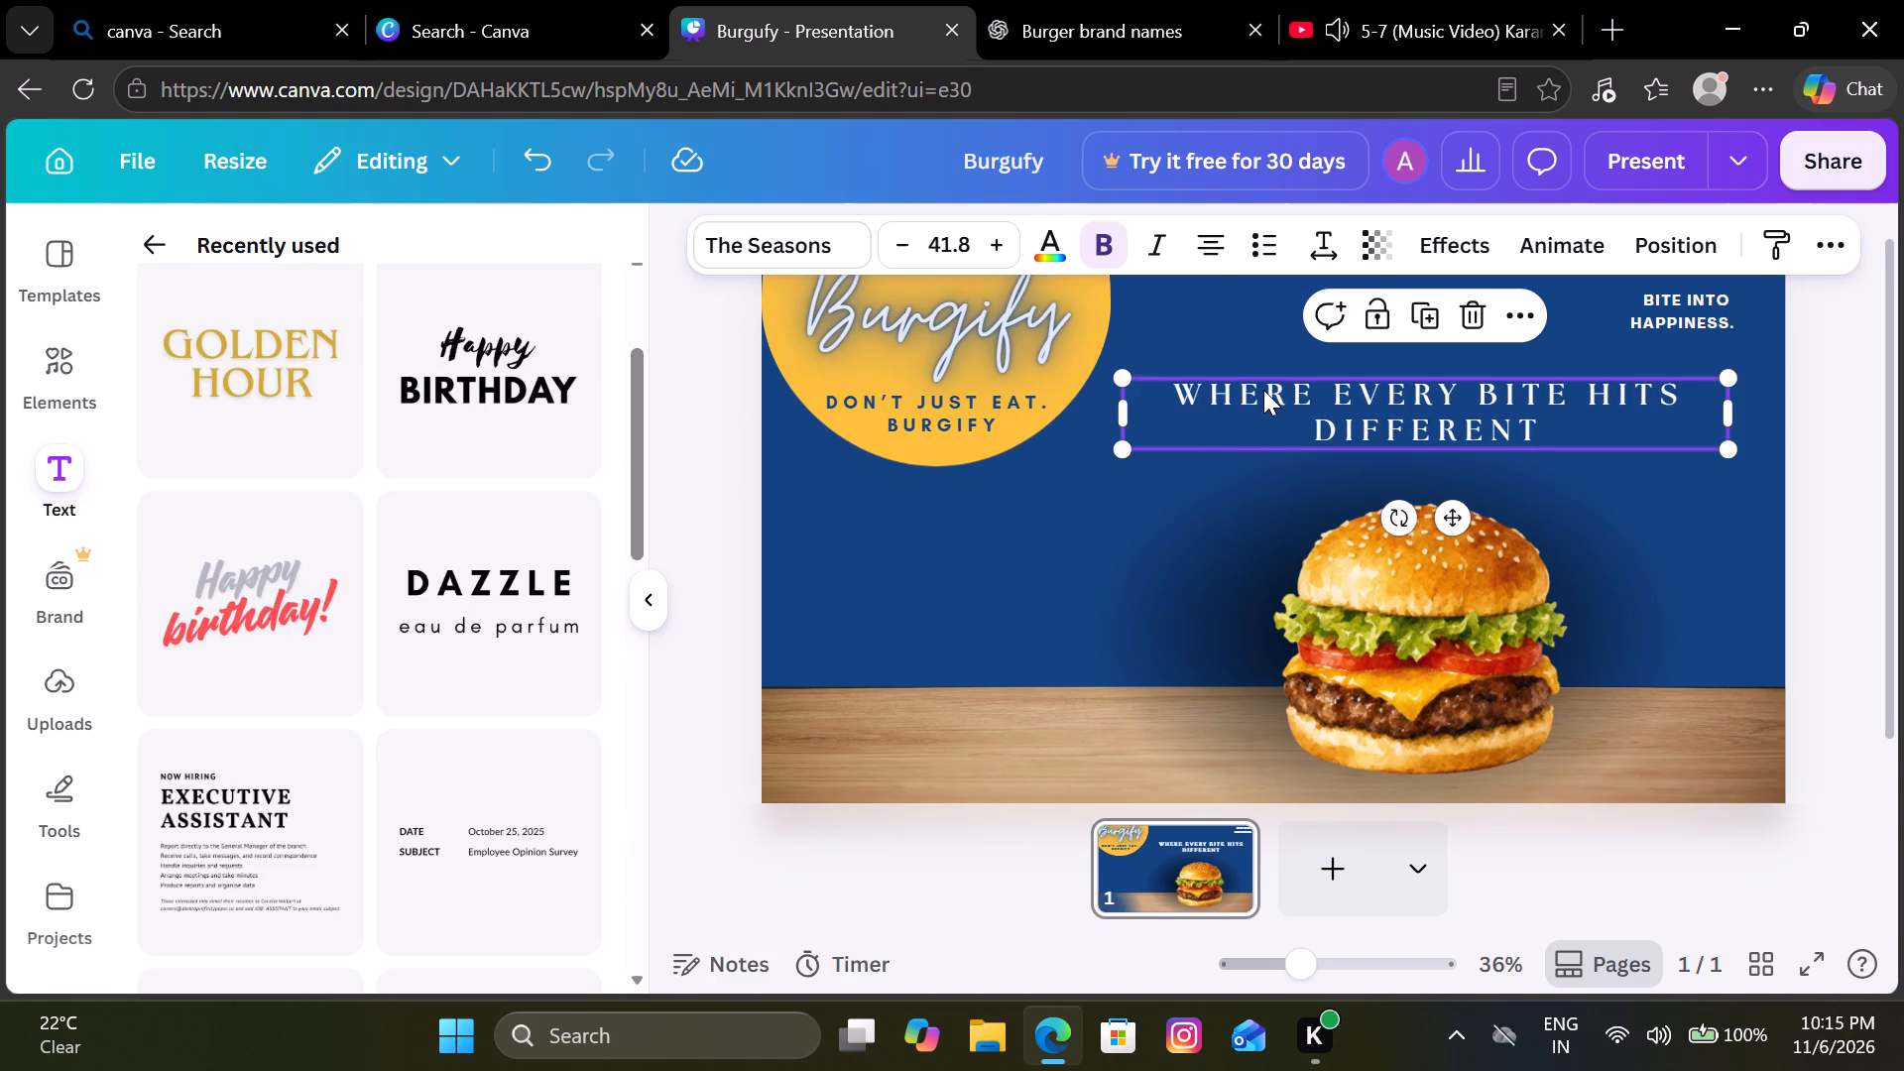
Recolour the "BITE INTO HAPPINESS." tagline and the "WHERE EVERY BITE HITS DIFFERENT" heading to pale cream #fff3c2.
click(1699, 293)
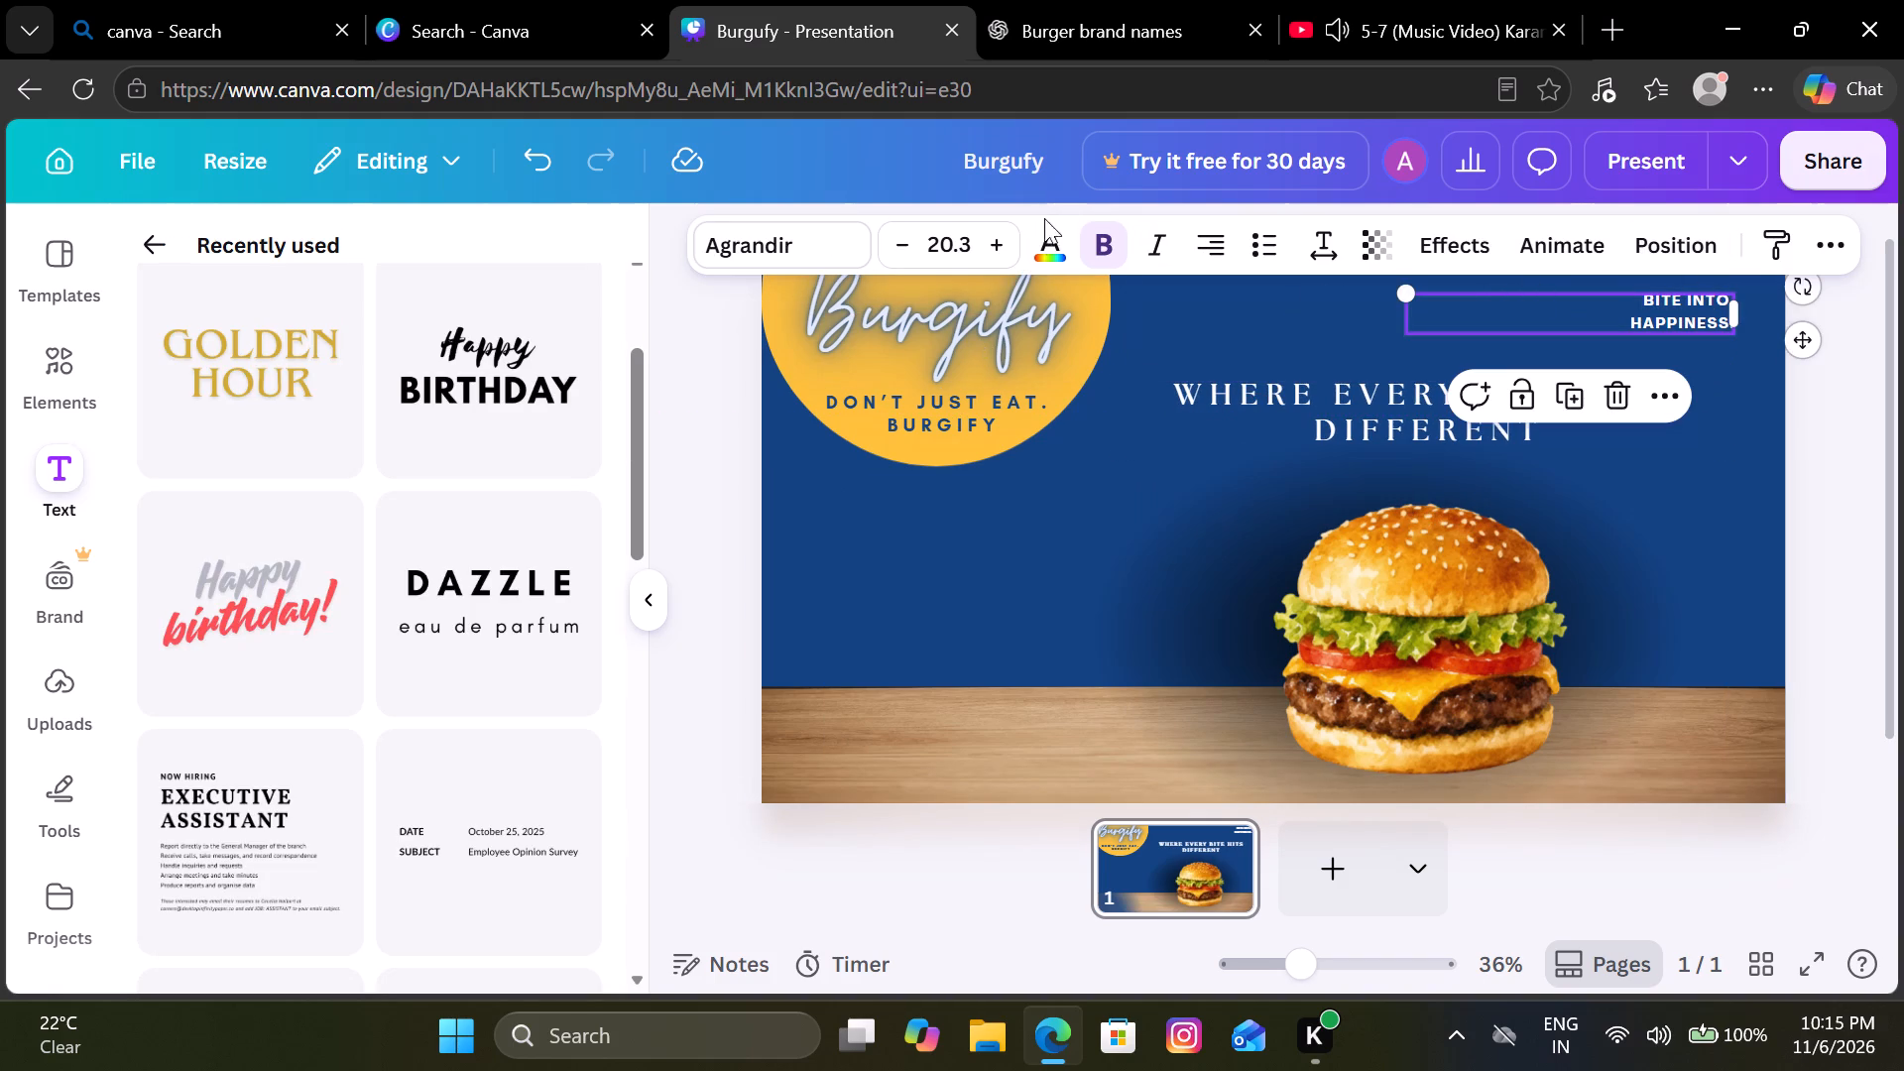
click(1053, 233)
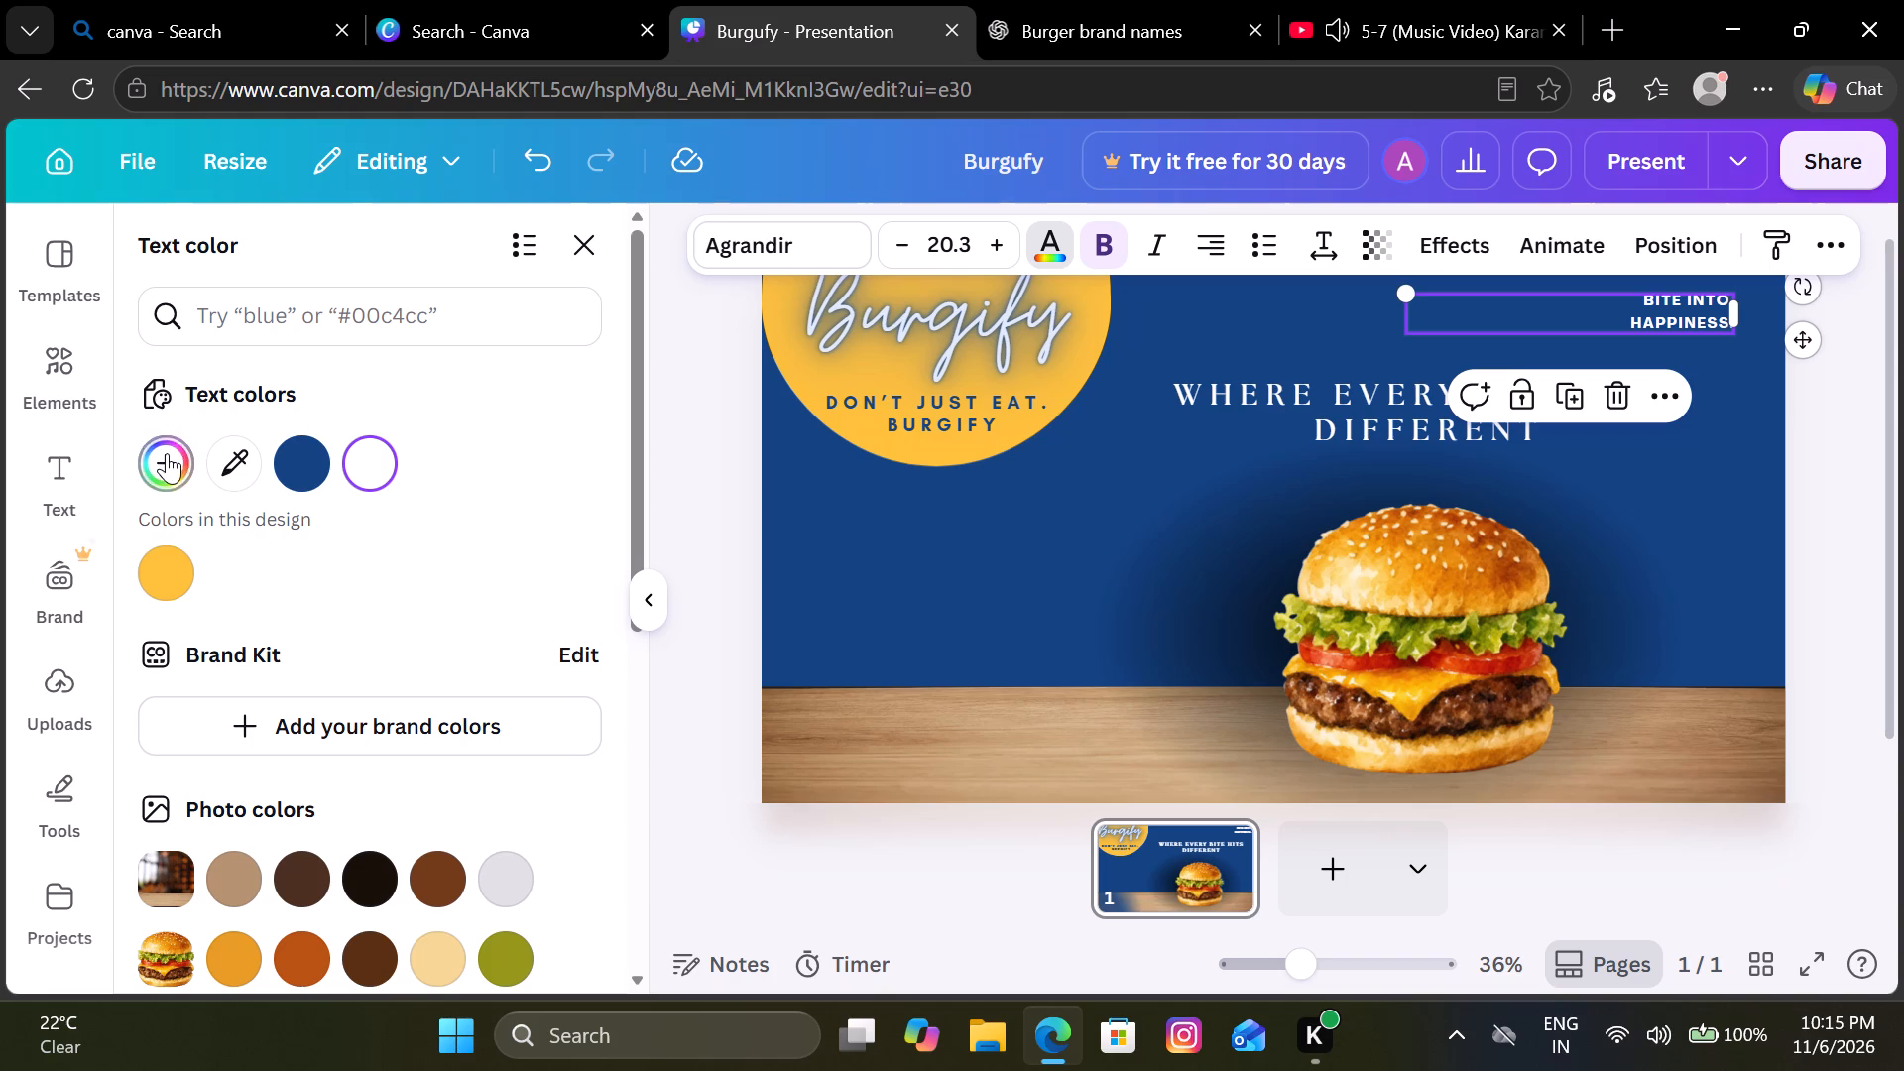
click(167, 453)
click(499, 414)
scroll(369, 597, down, 1)
scroll(499, 752, down, 1)
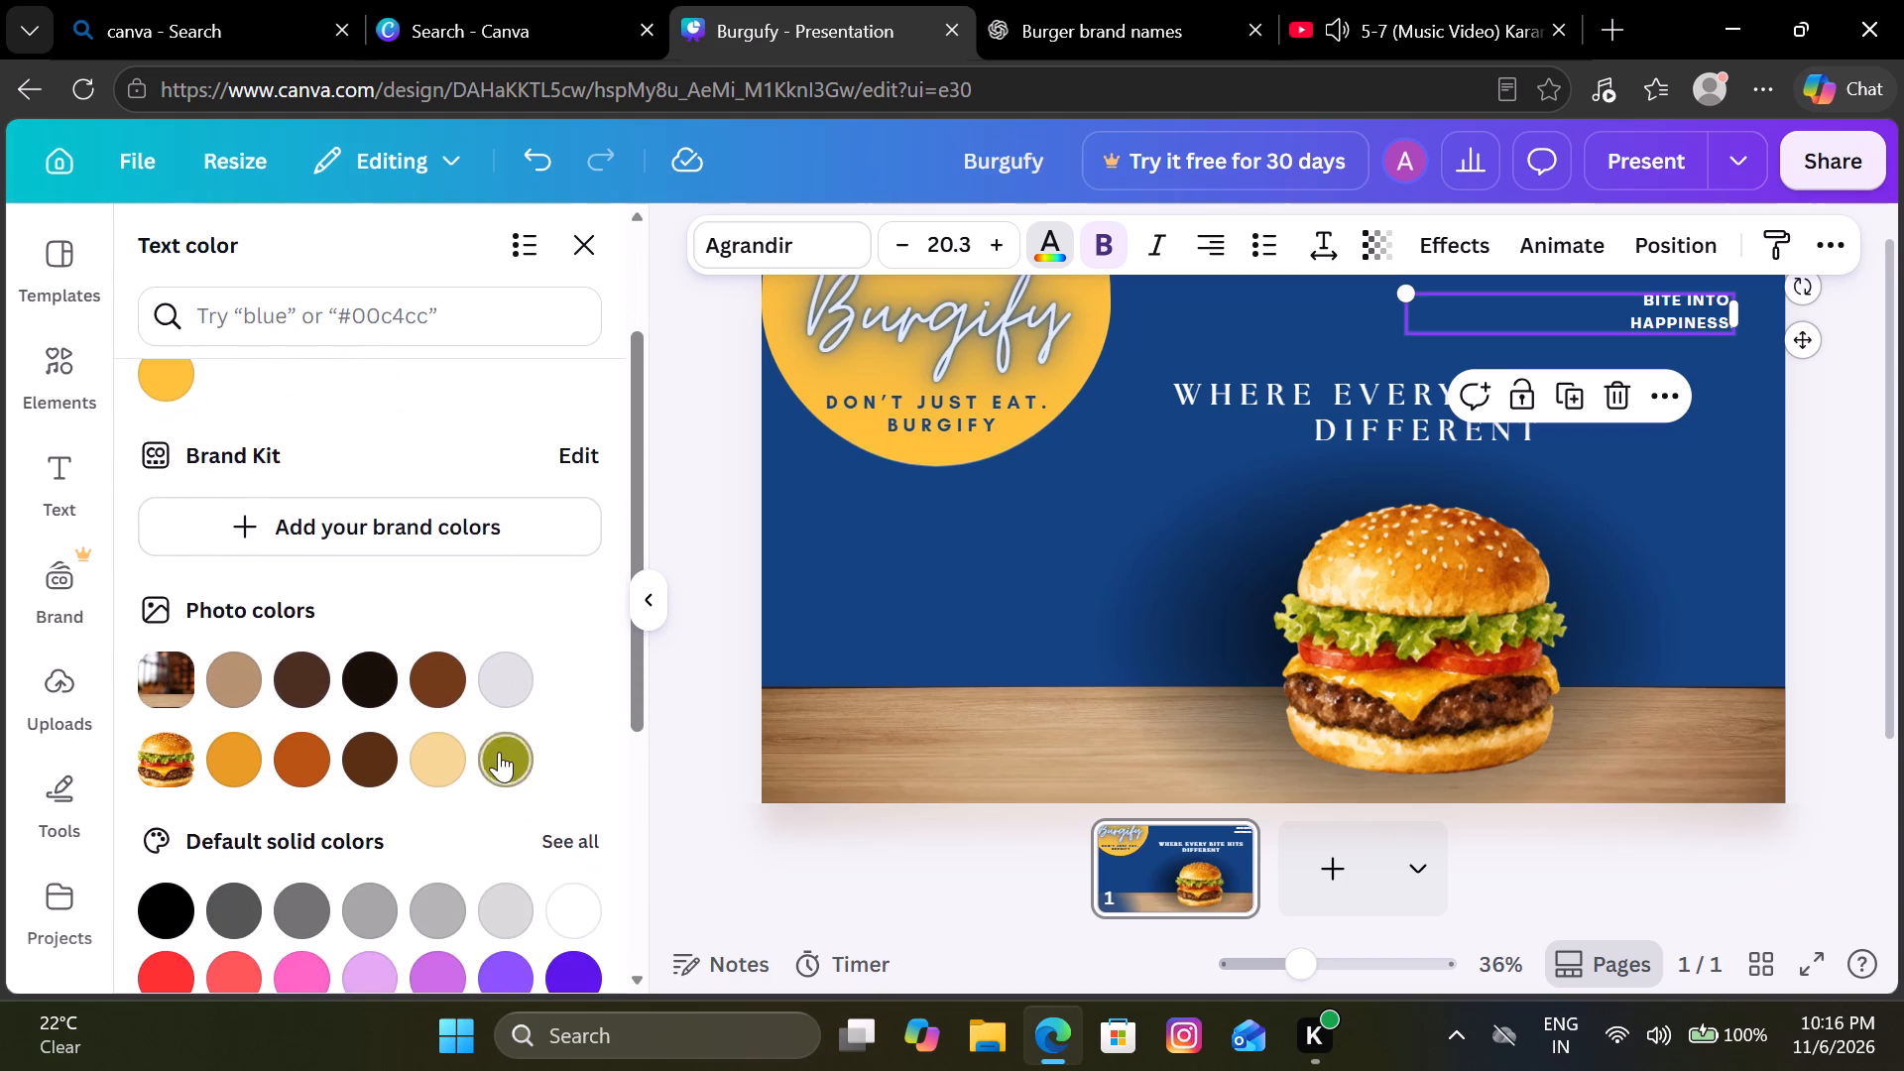
click(573, 849)
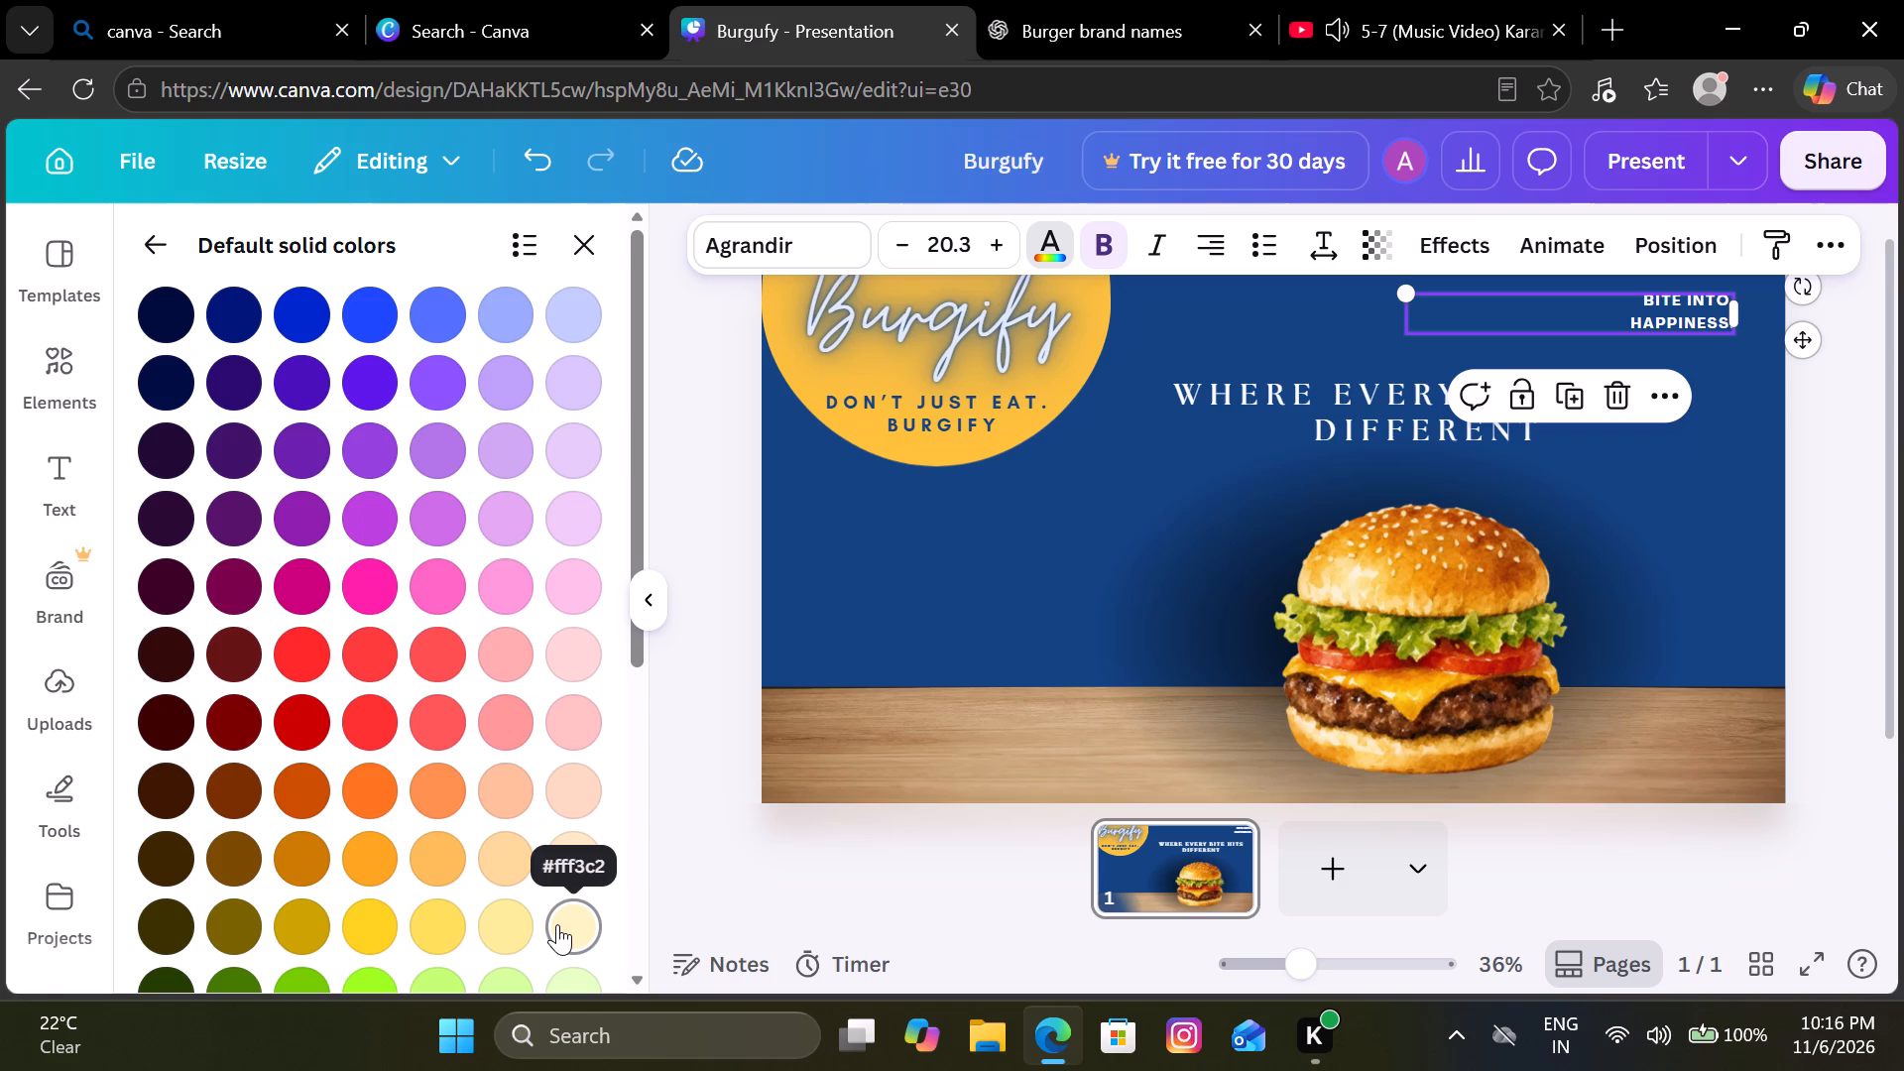
click(557, 924)
click(557, 924)
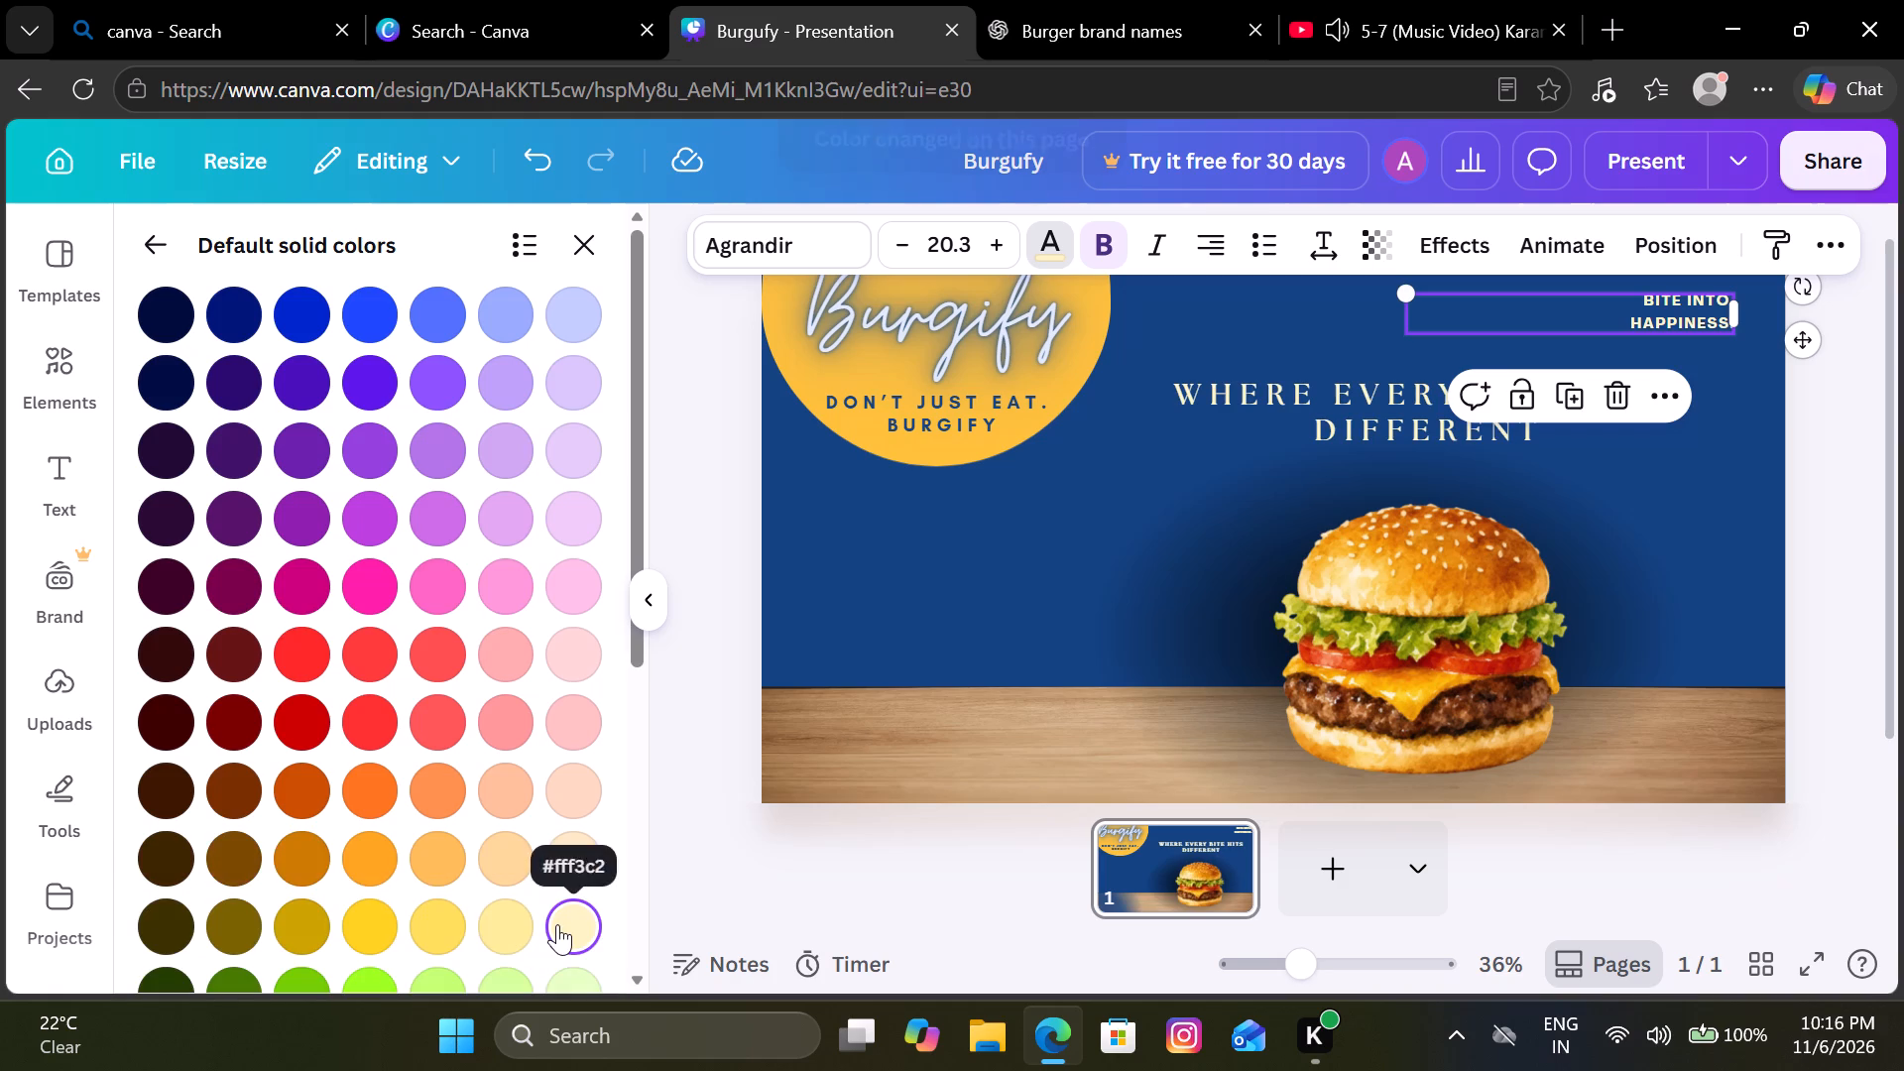
click(1328, 393)
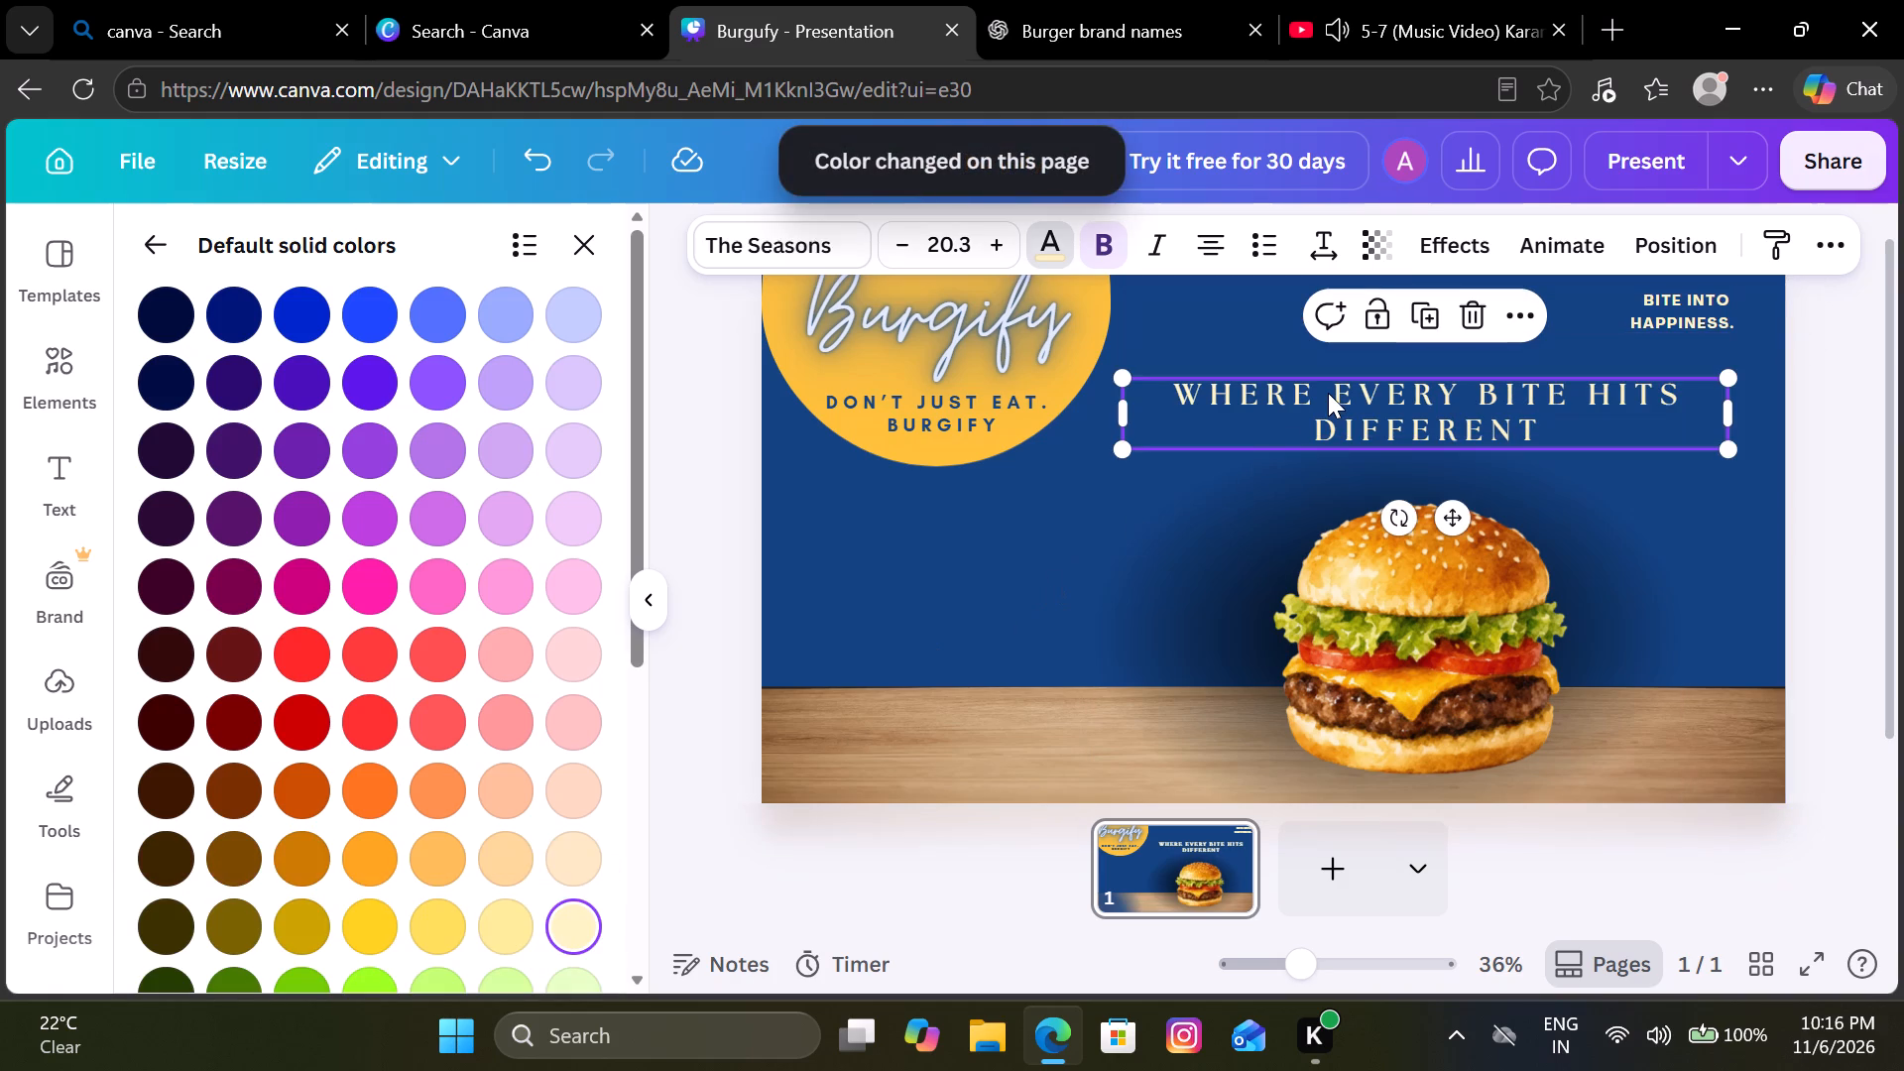
click(570, 932)
scroll(526, 896, down, 1)
click(694, 821)
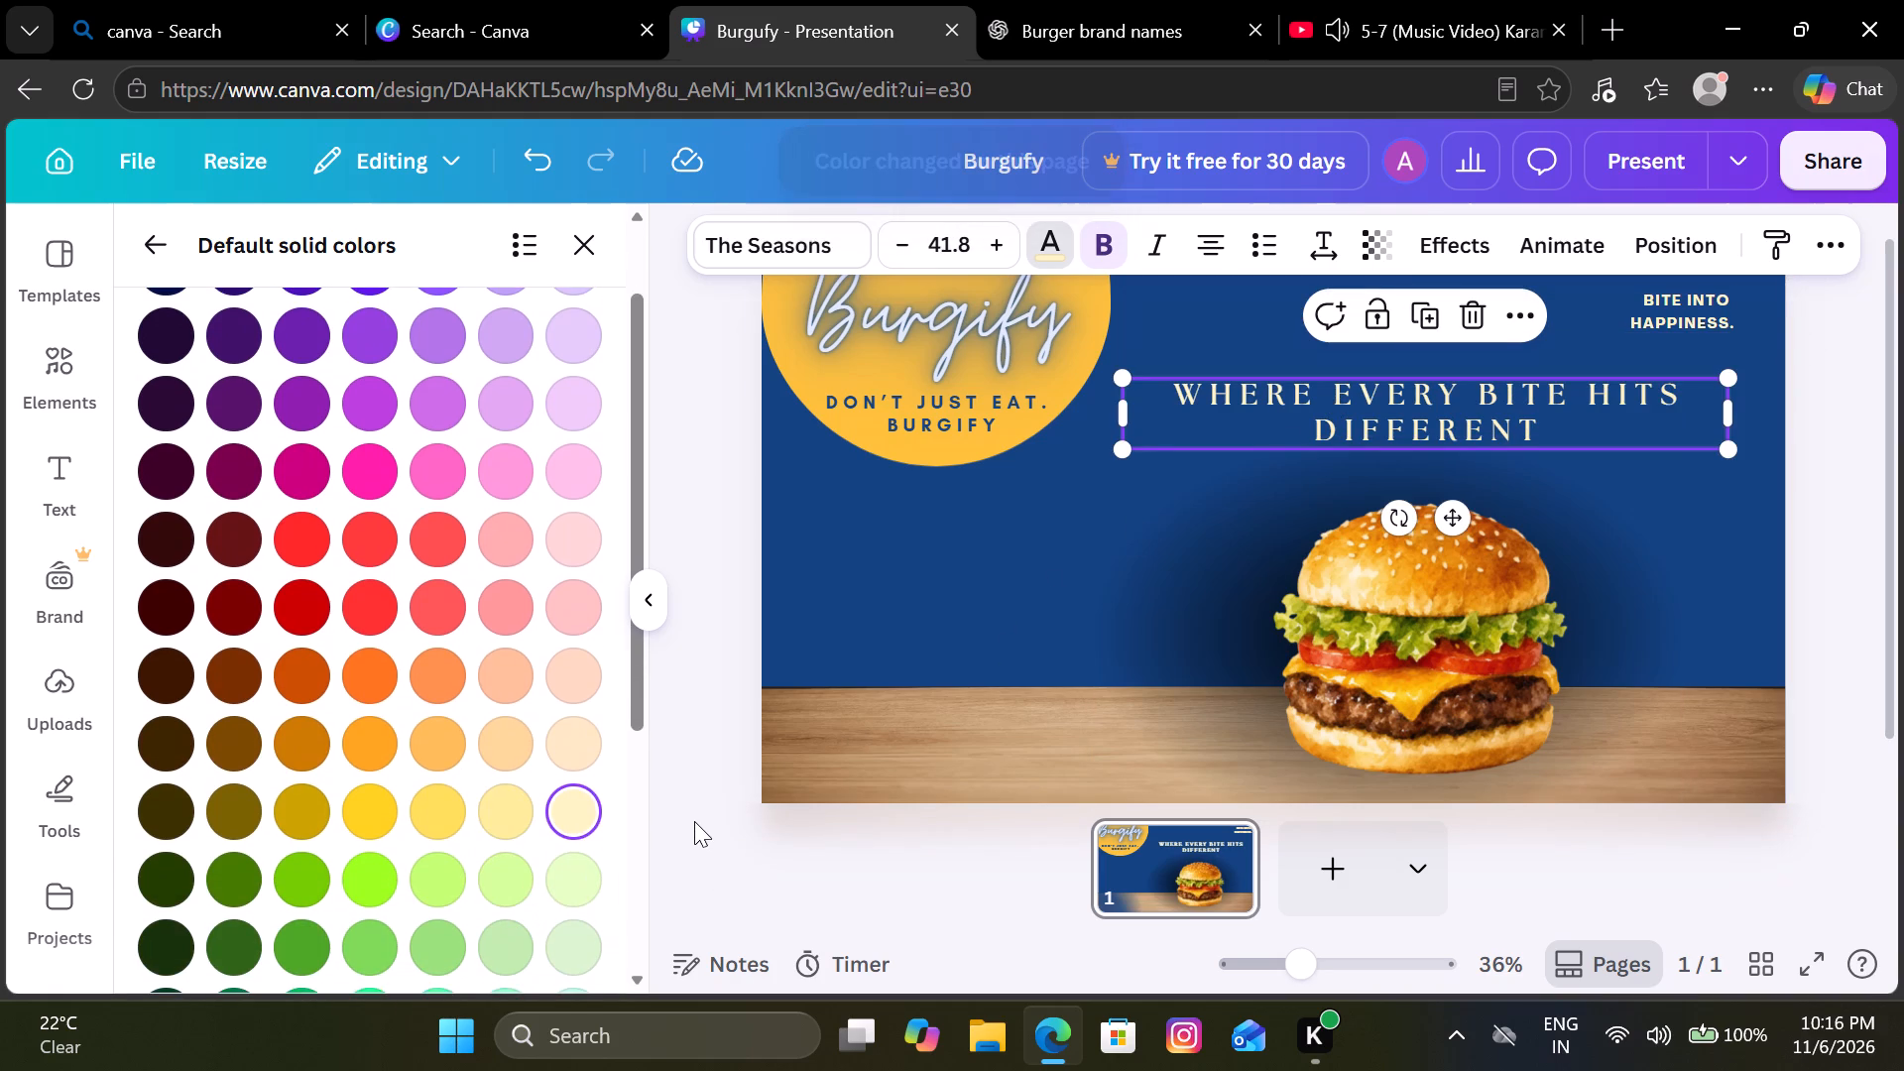
click(593, 236)
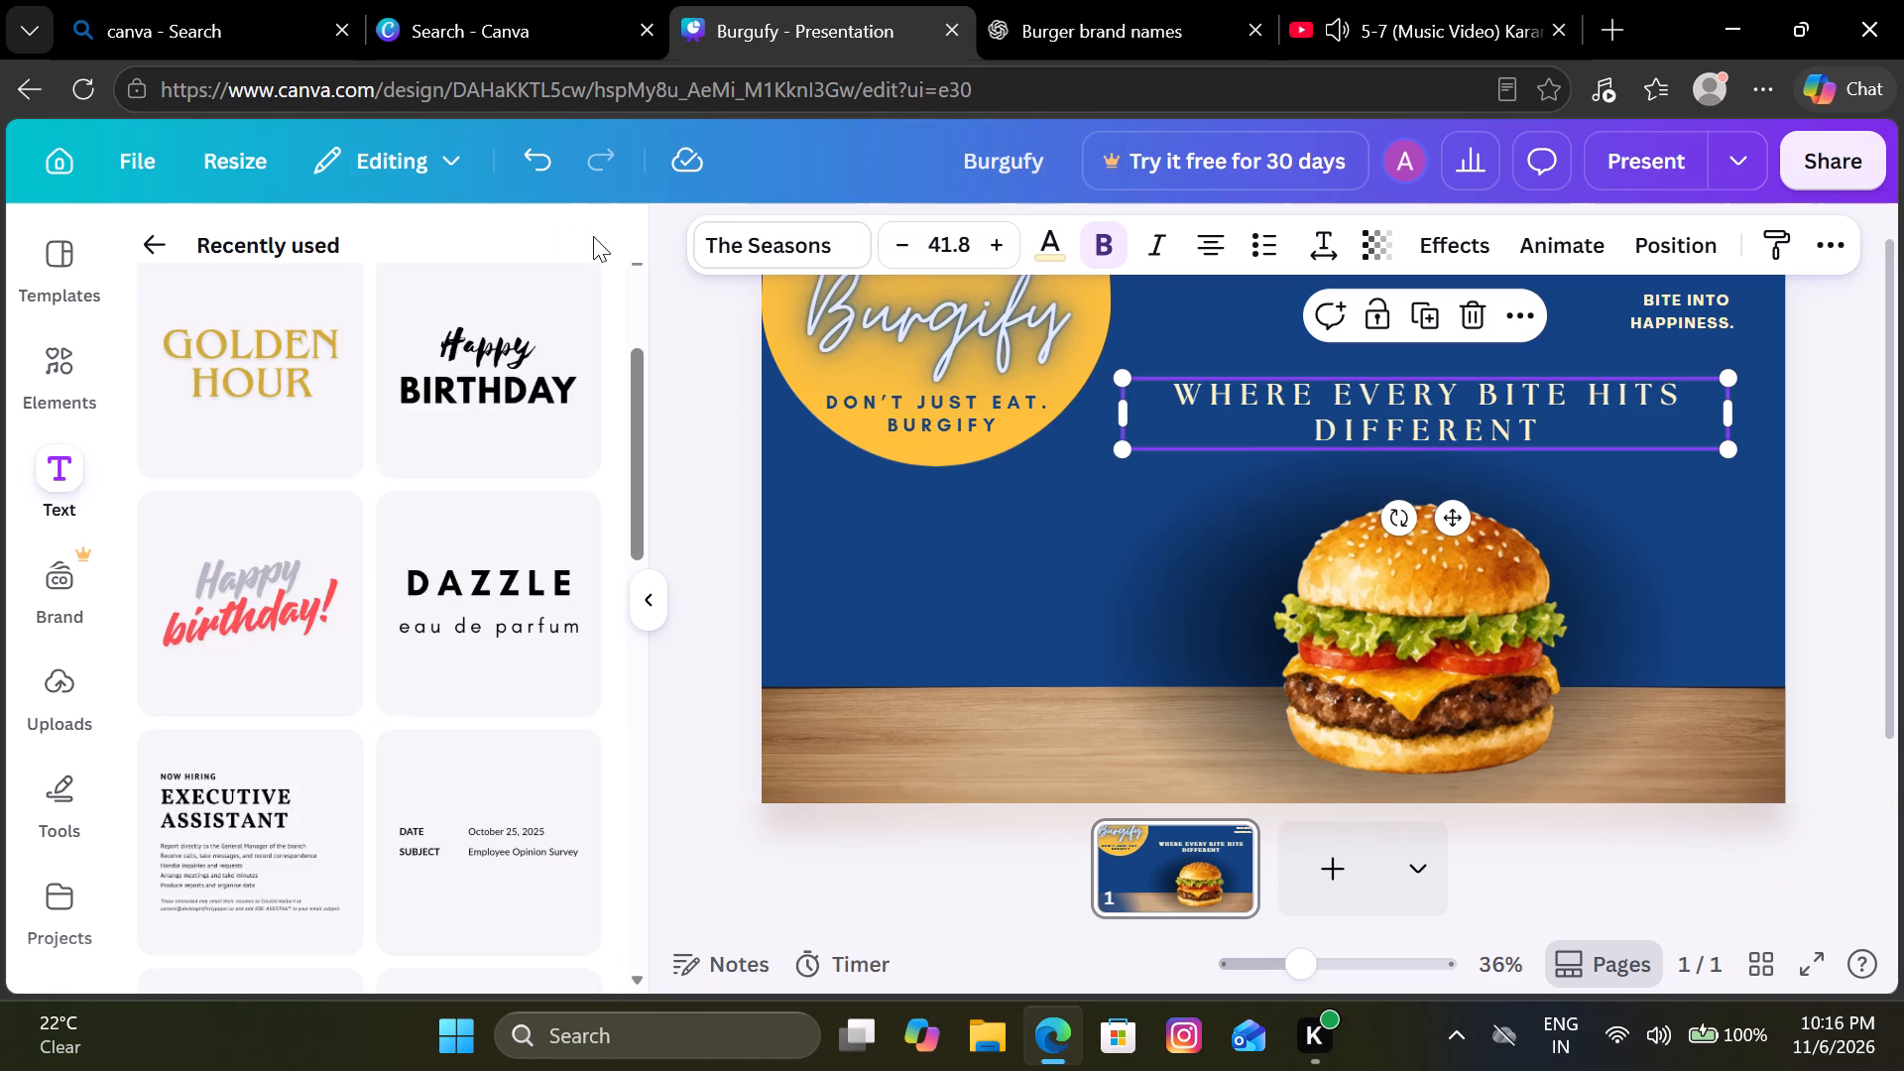
click(757, 557)
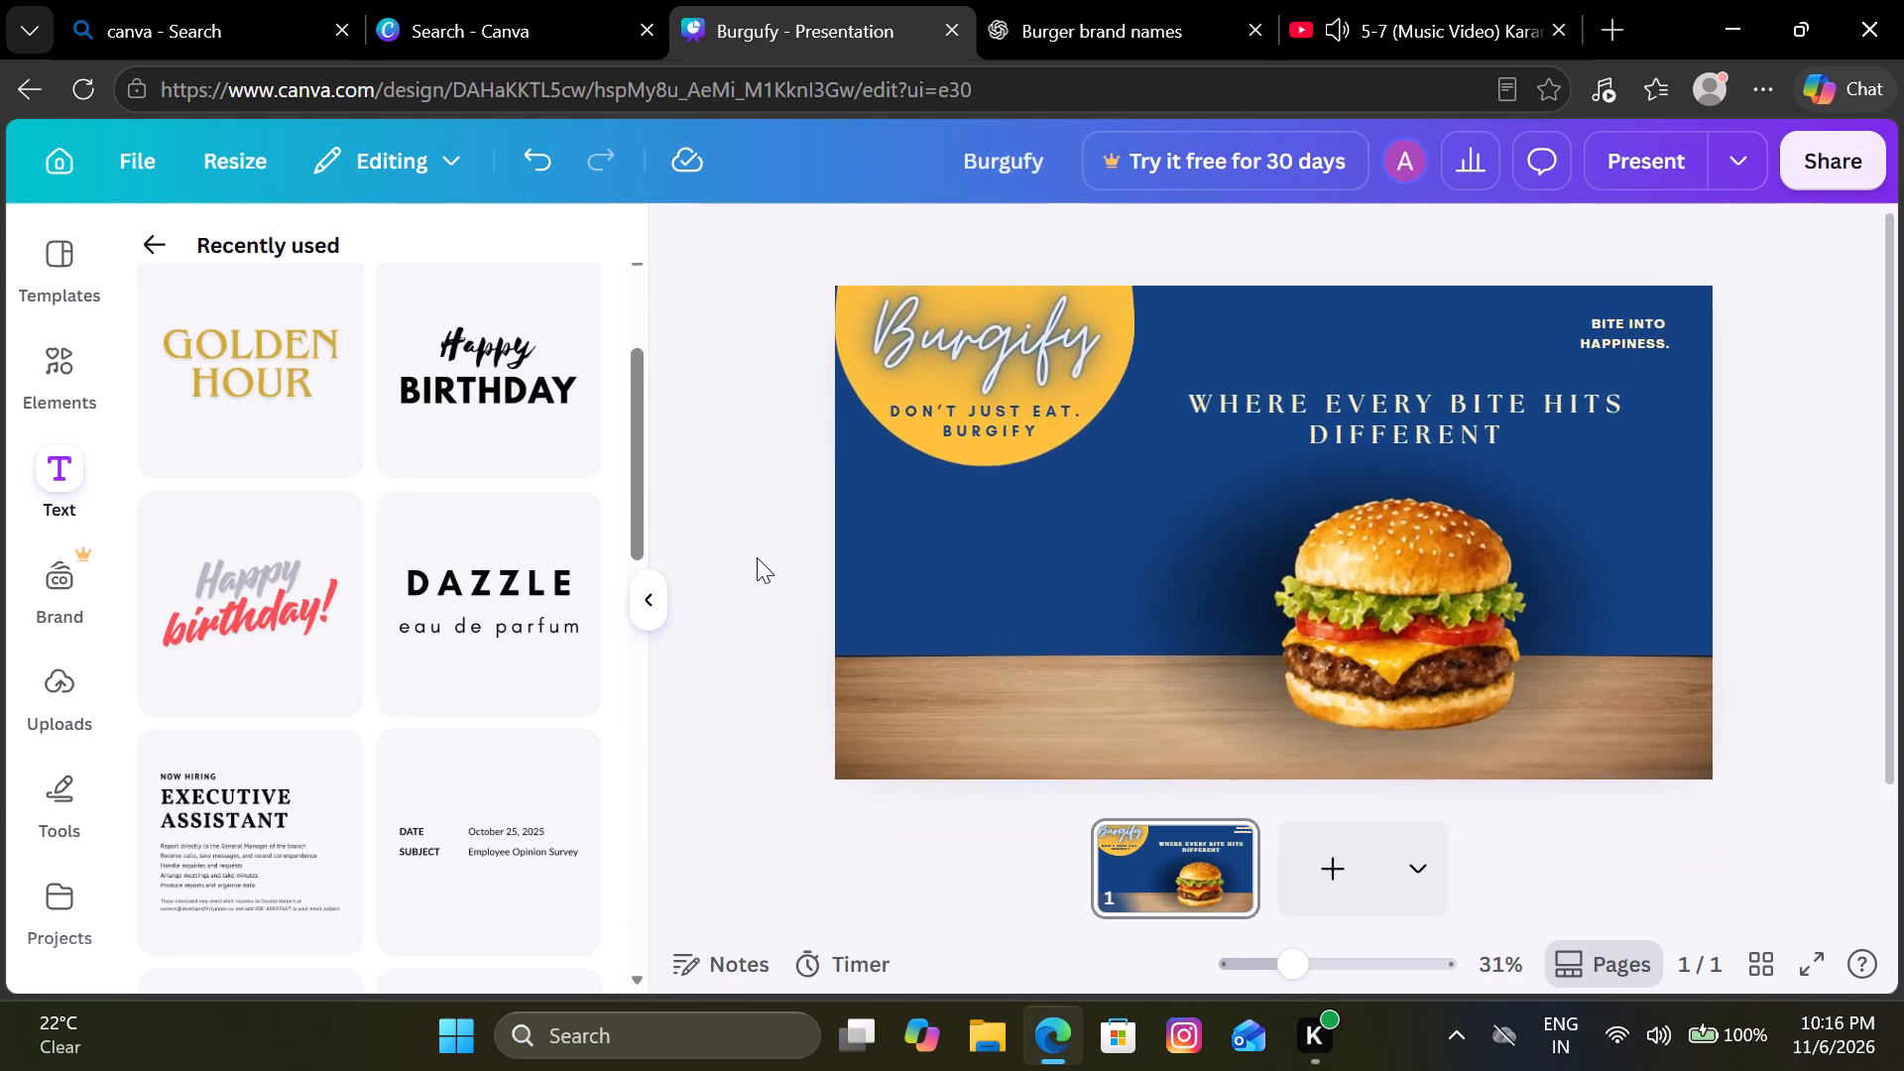
drag(1411, 591, 1404, 591)
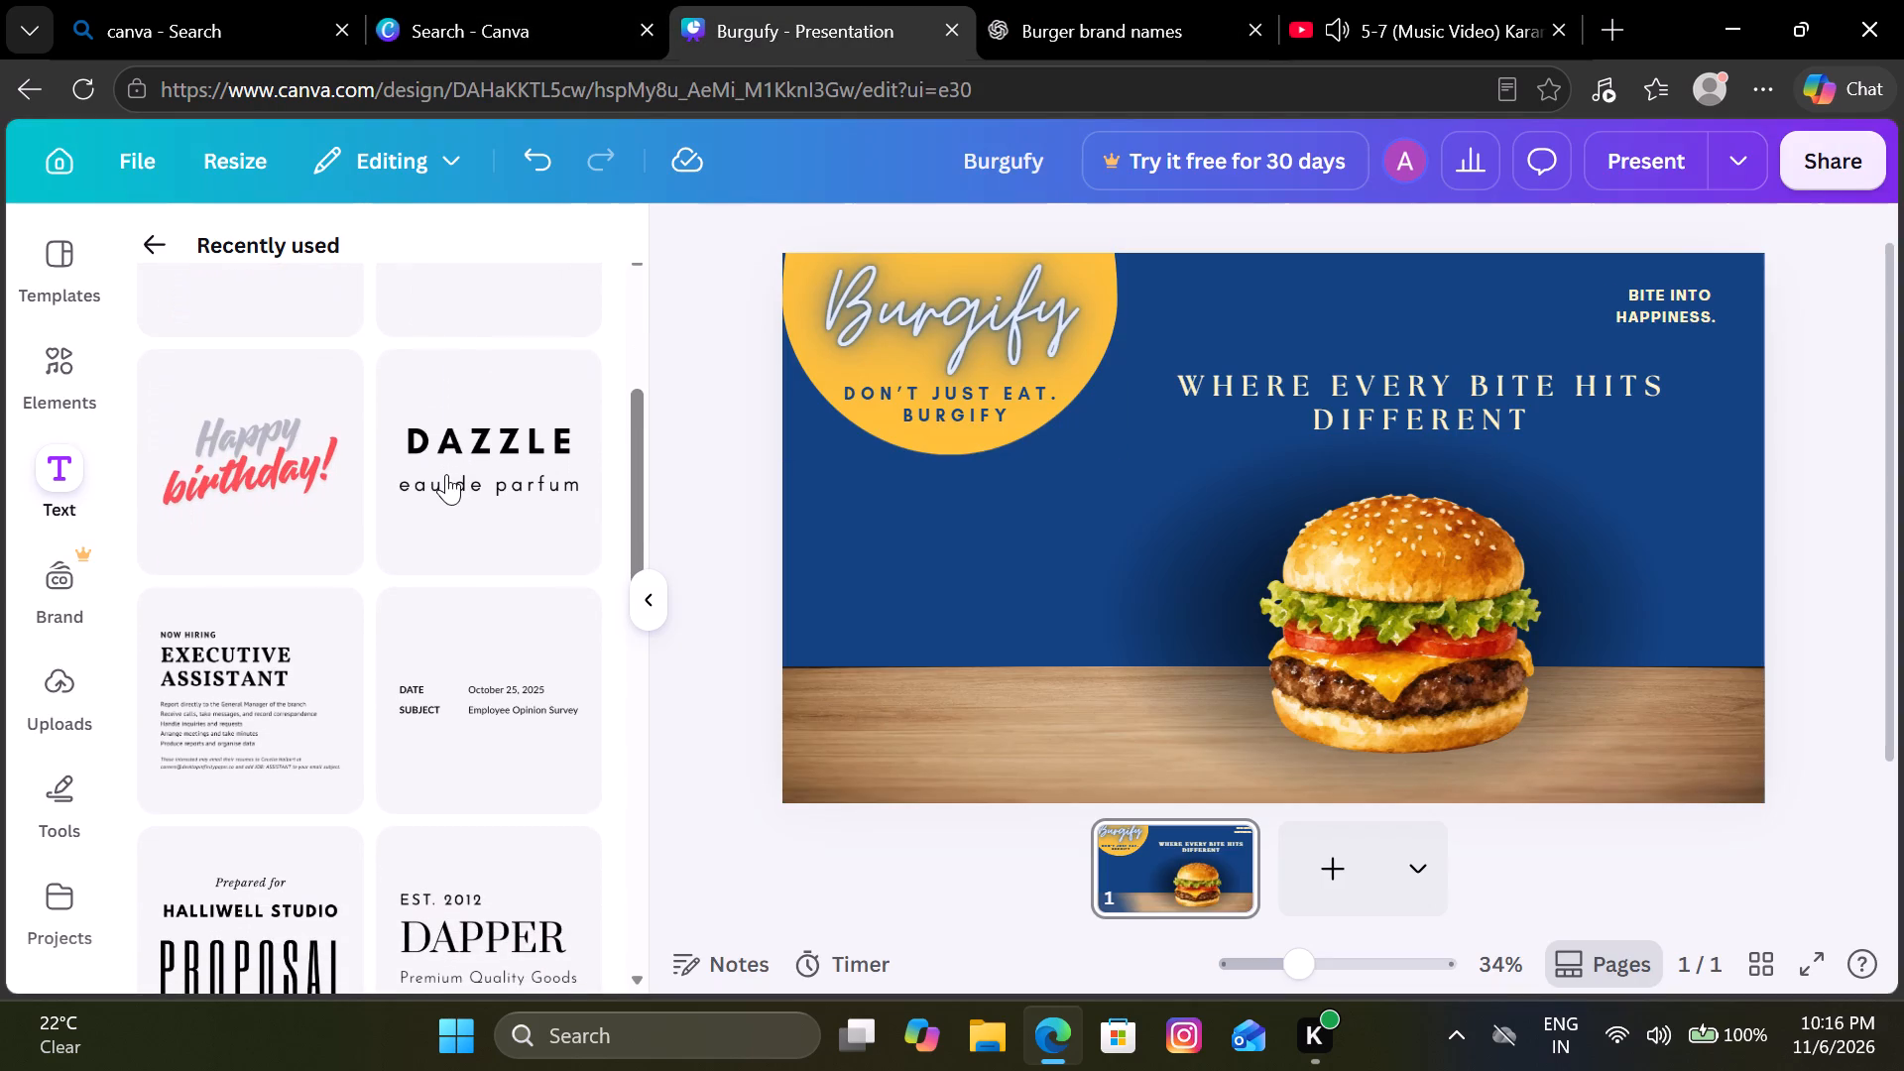
scroll(446, 474, down, 3)
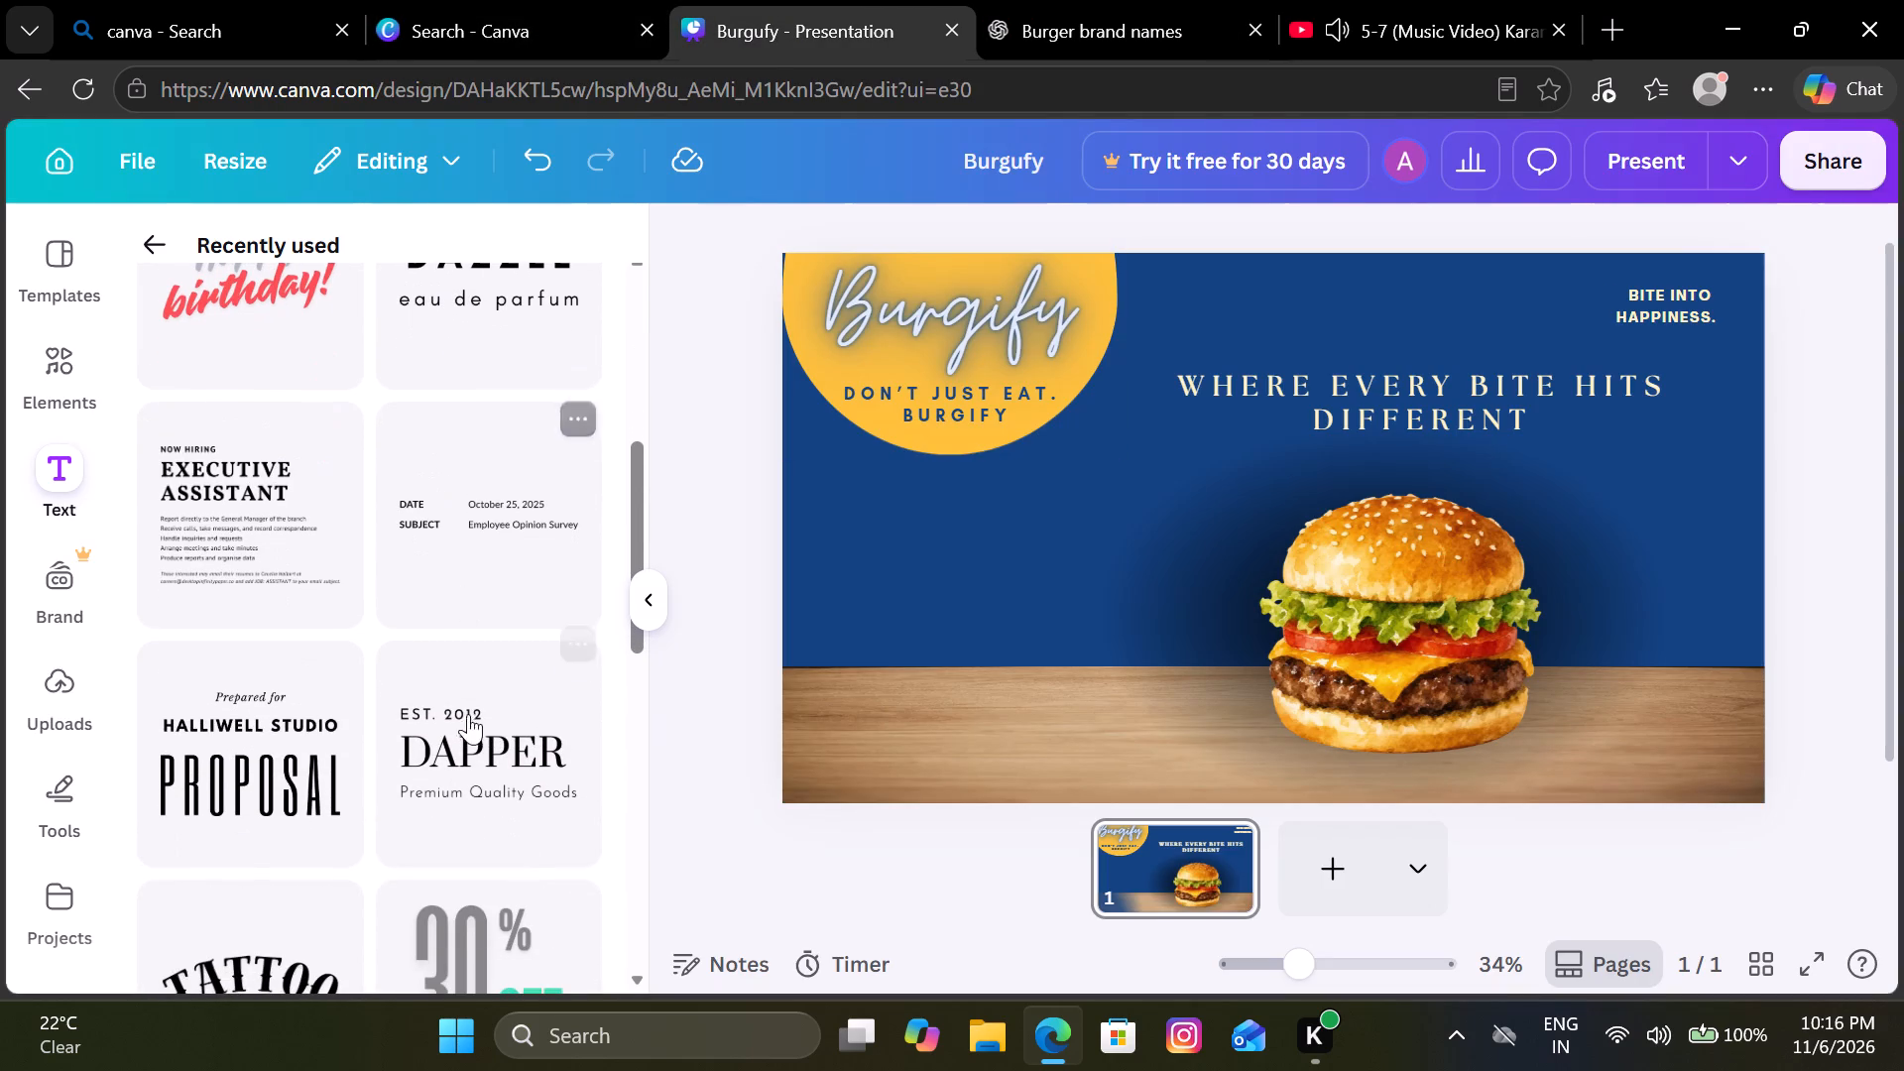
scroll(470, 729, up, 4)
click(502, 582)
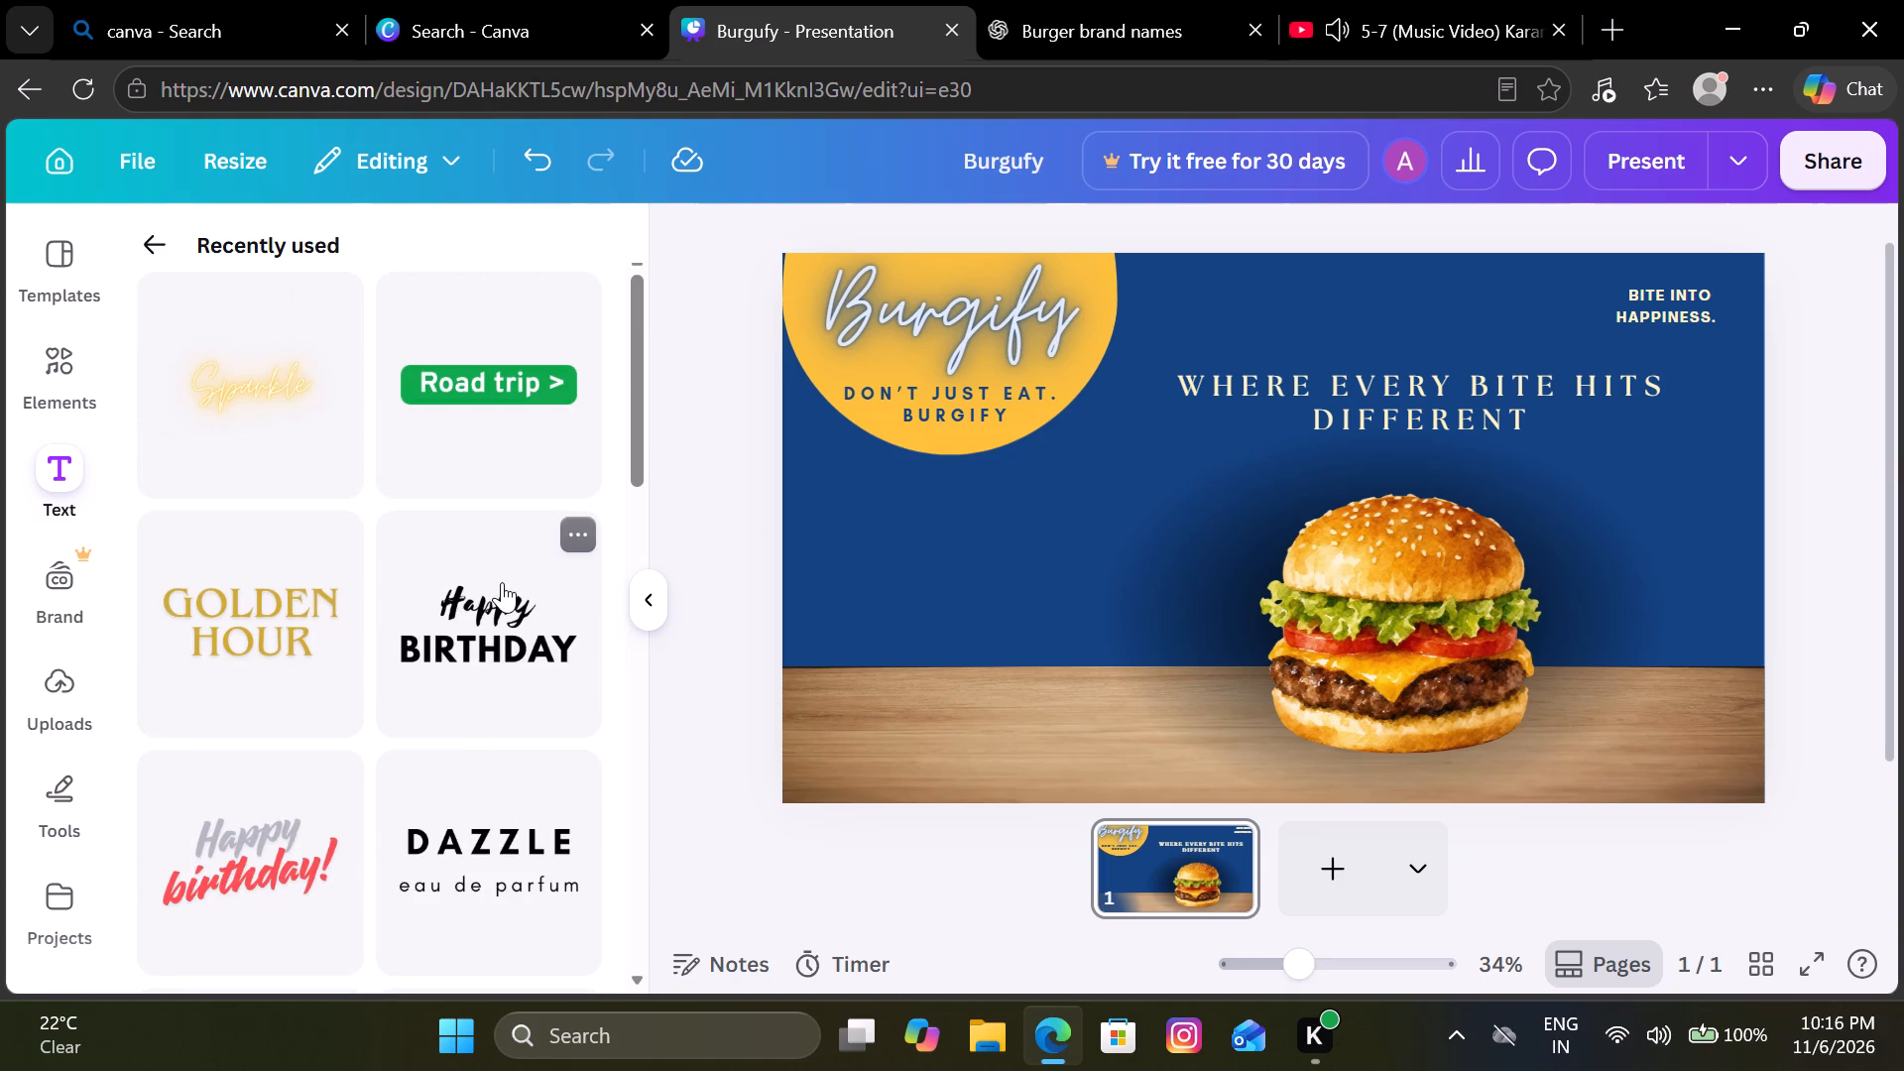
click(1310, 461)
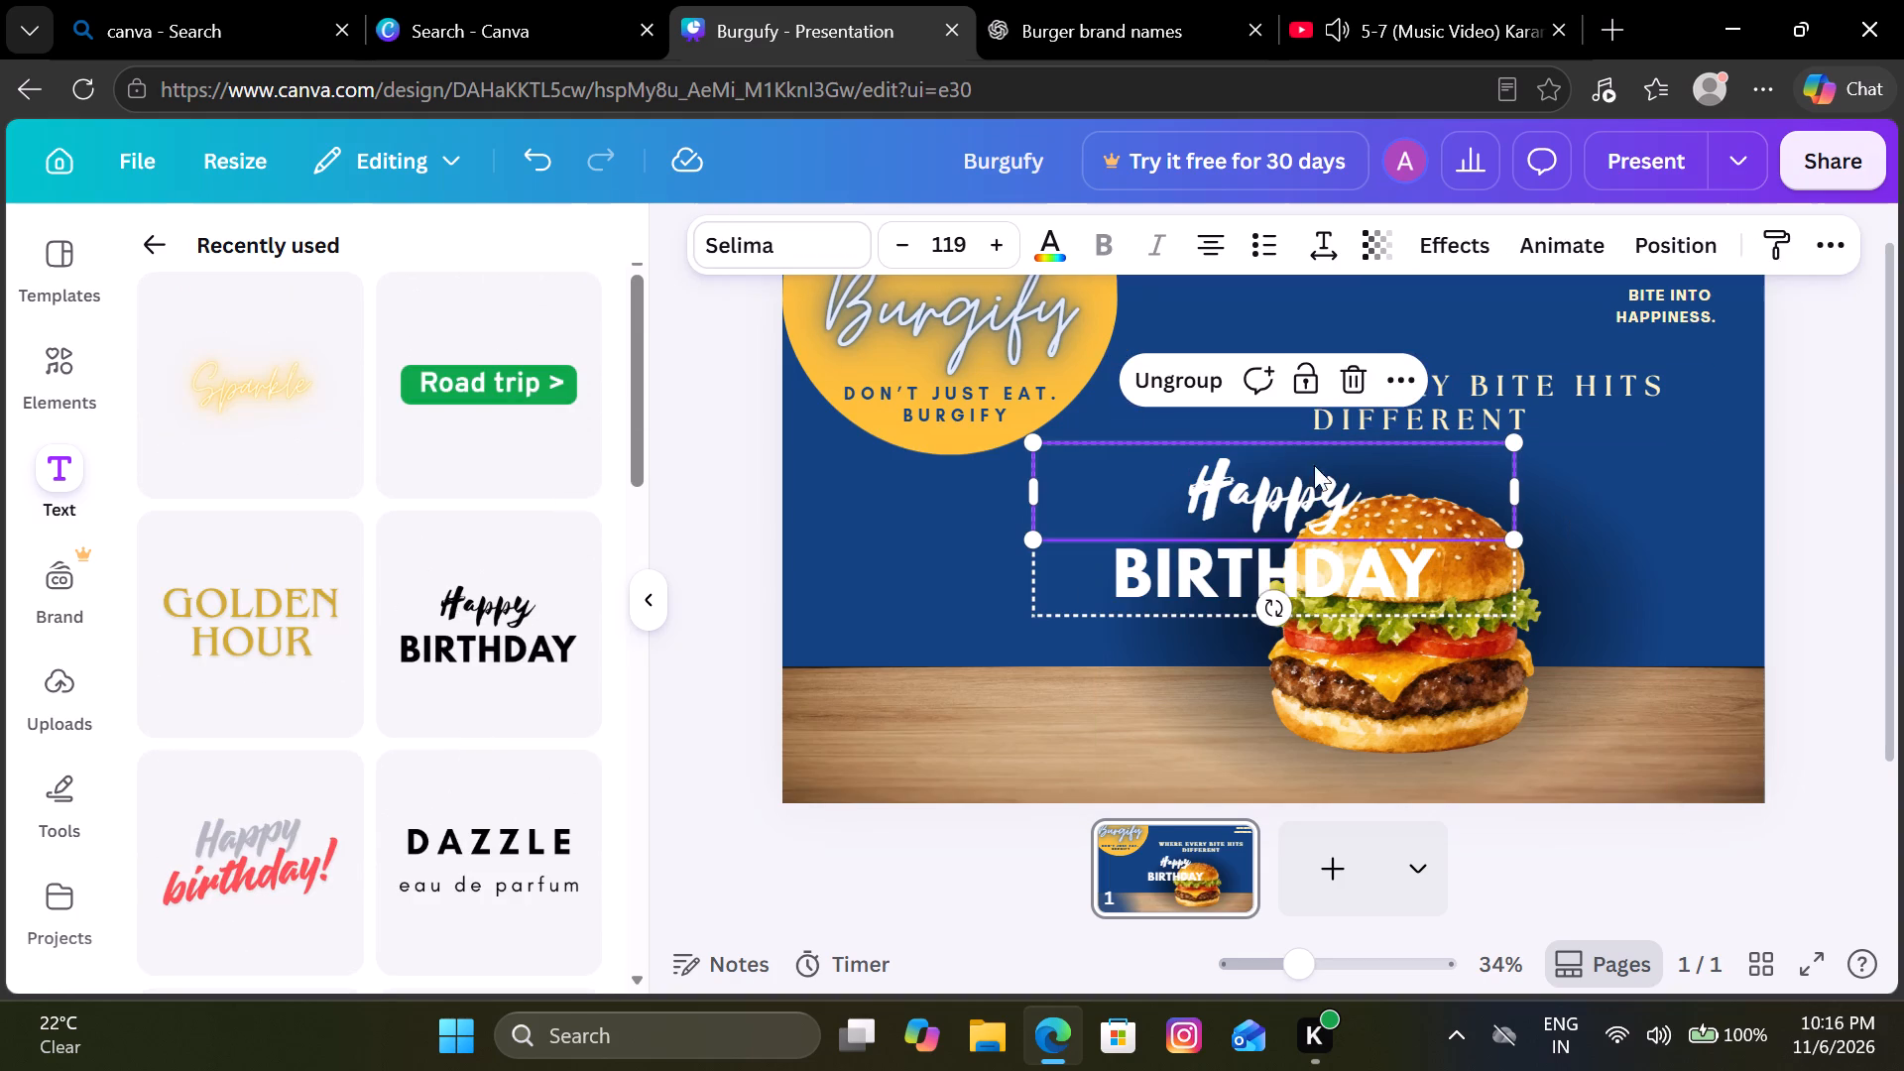
click(1347, 389)
click(1271, 587)
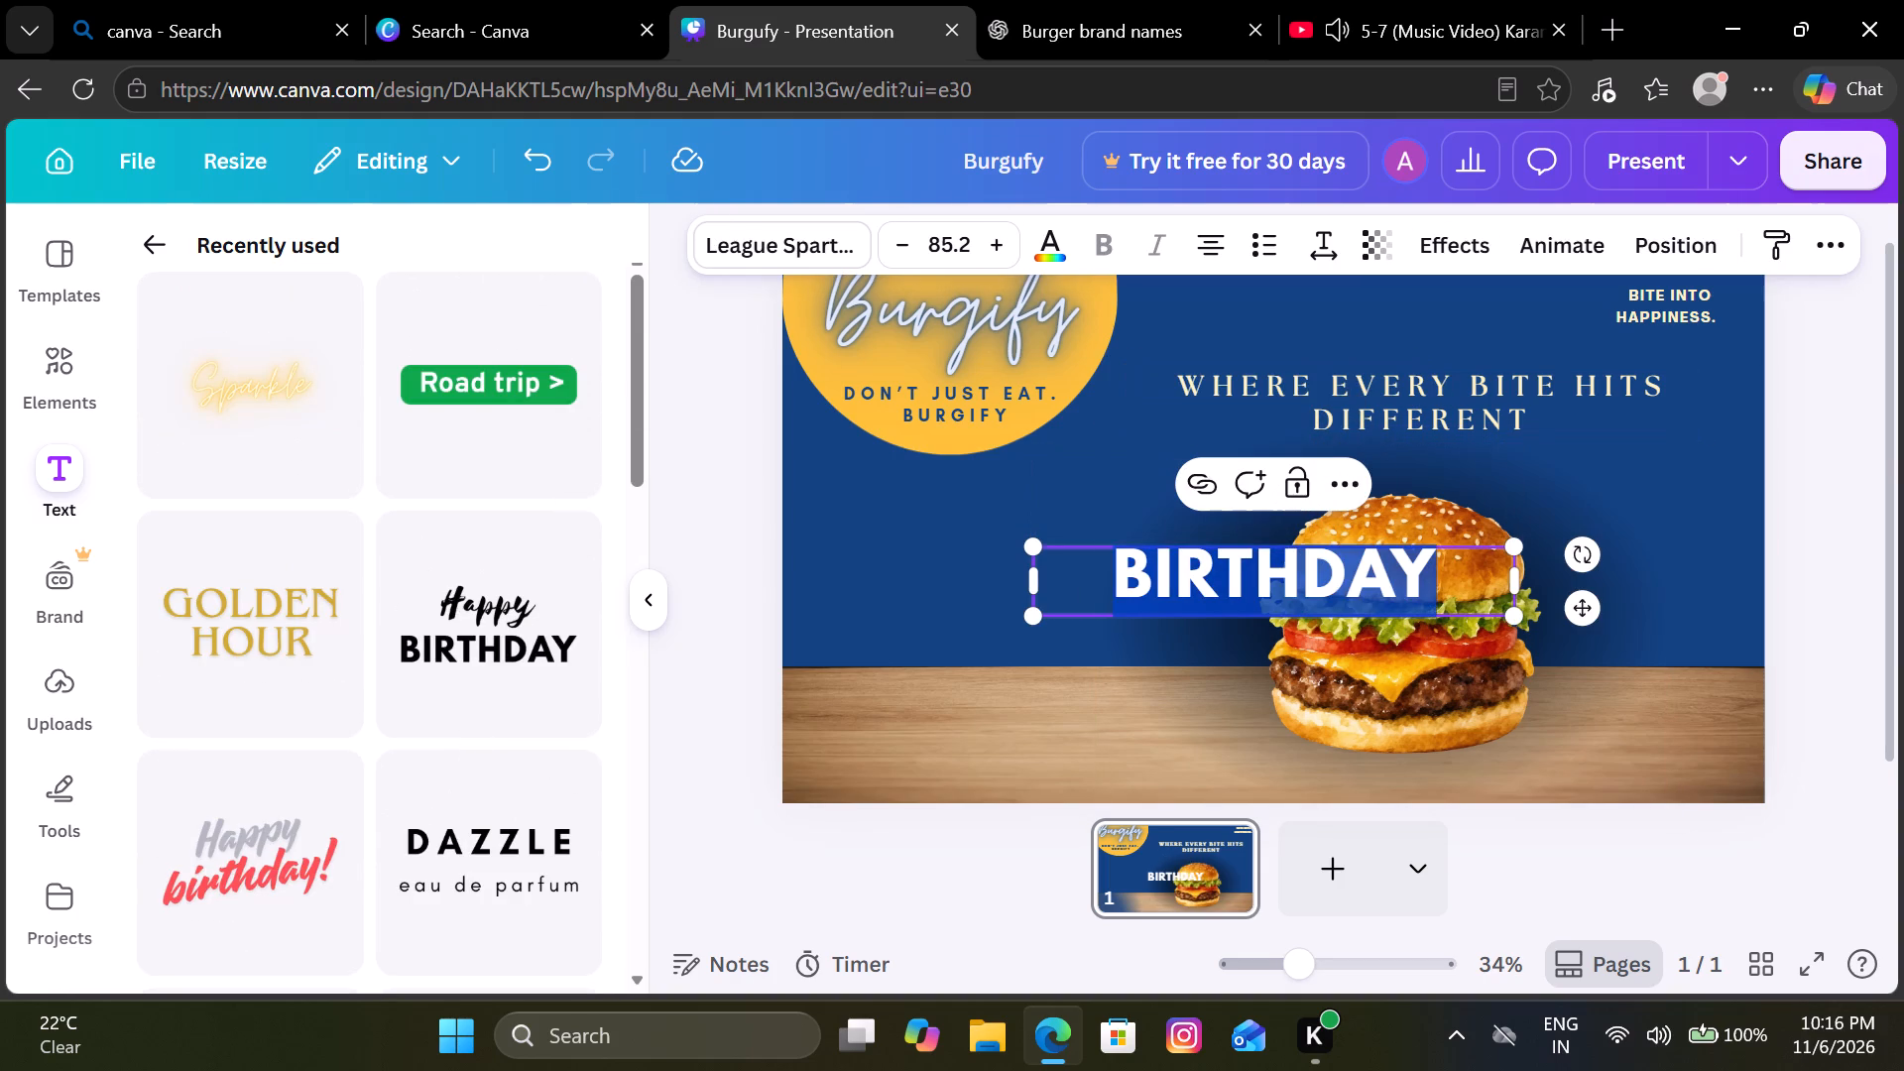
text(bol)
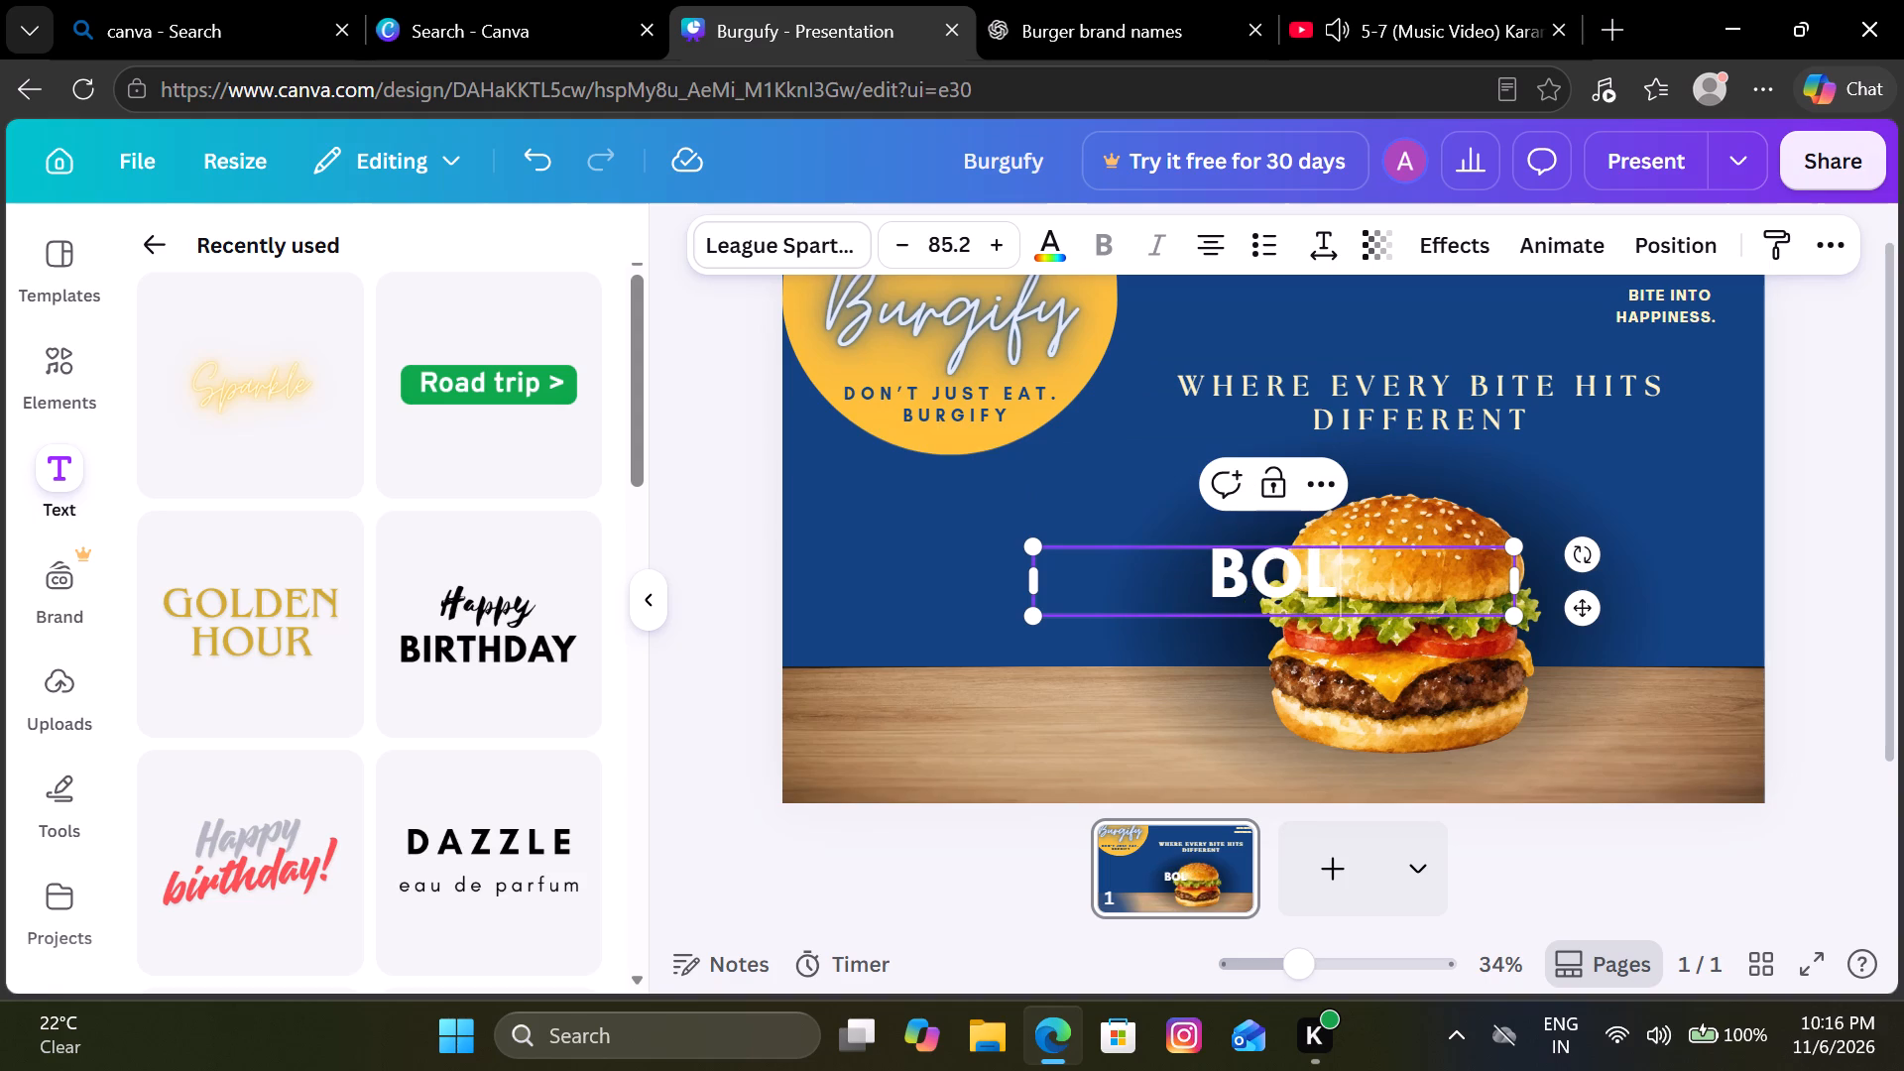
key(d)
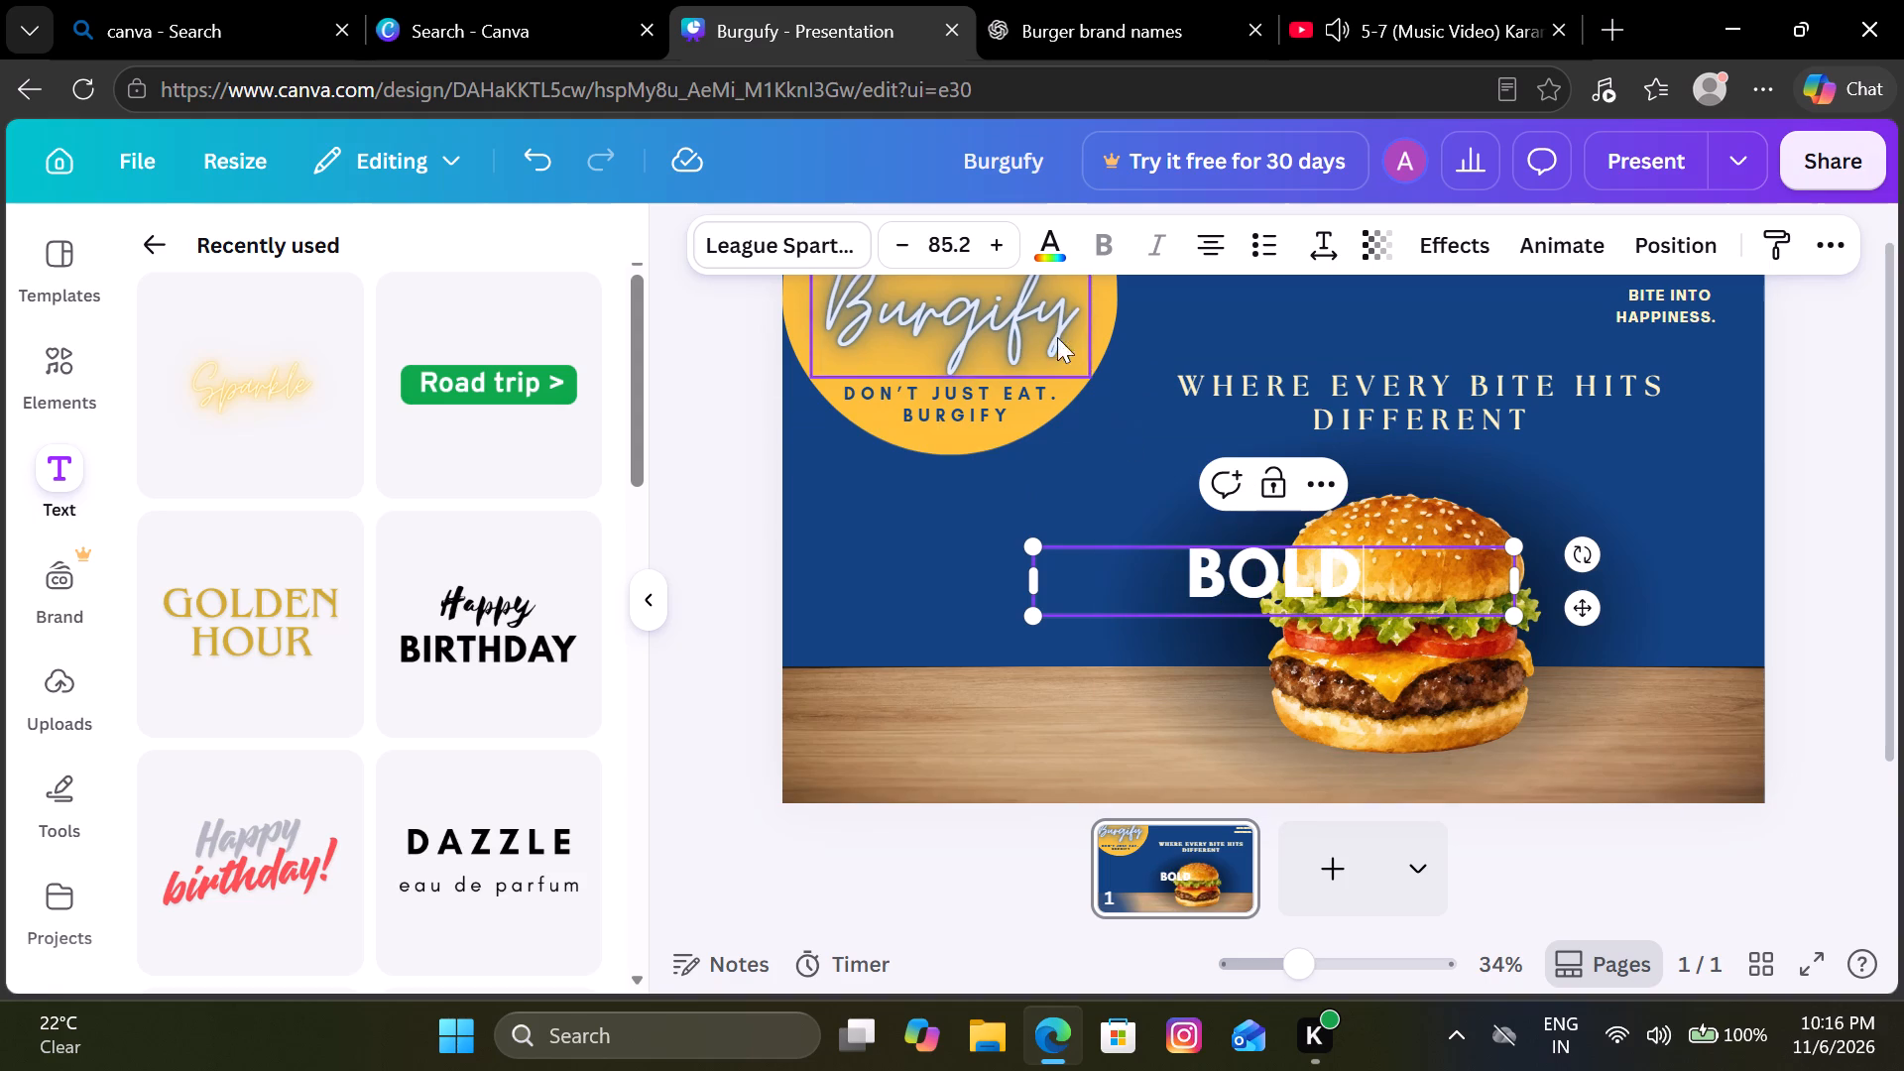
Try the Lora font on the "BOLD" text and settle on Alice.
click(817, 224)
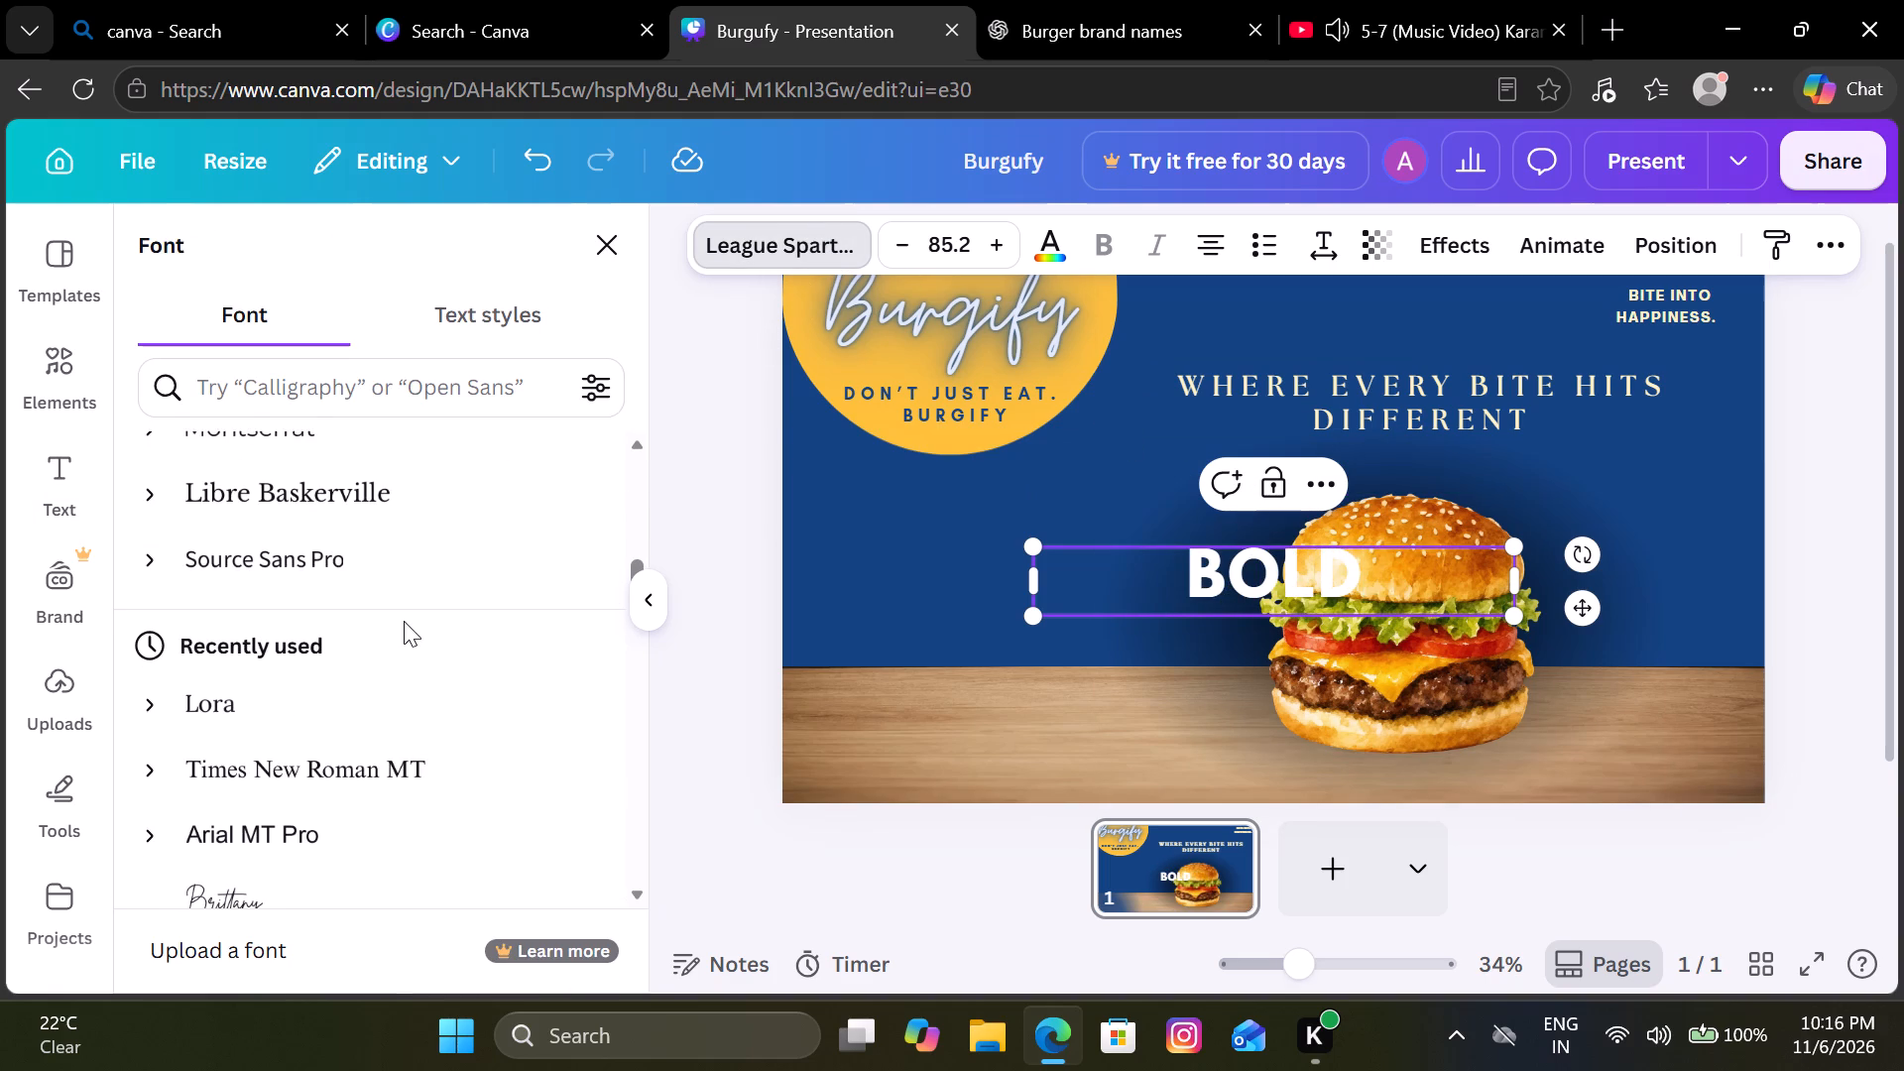
click(362, 696)
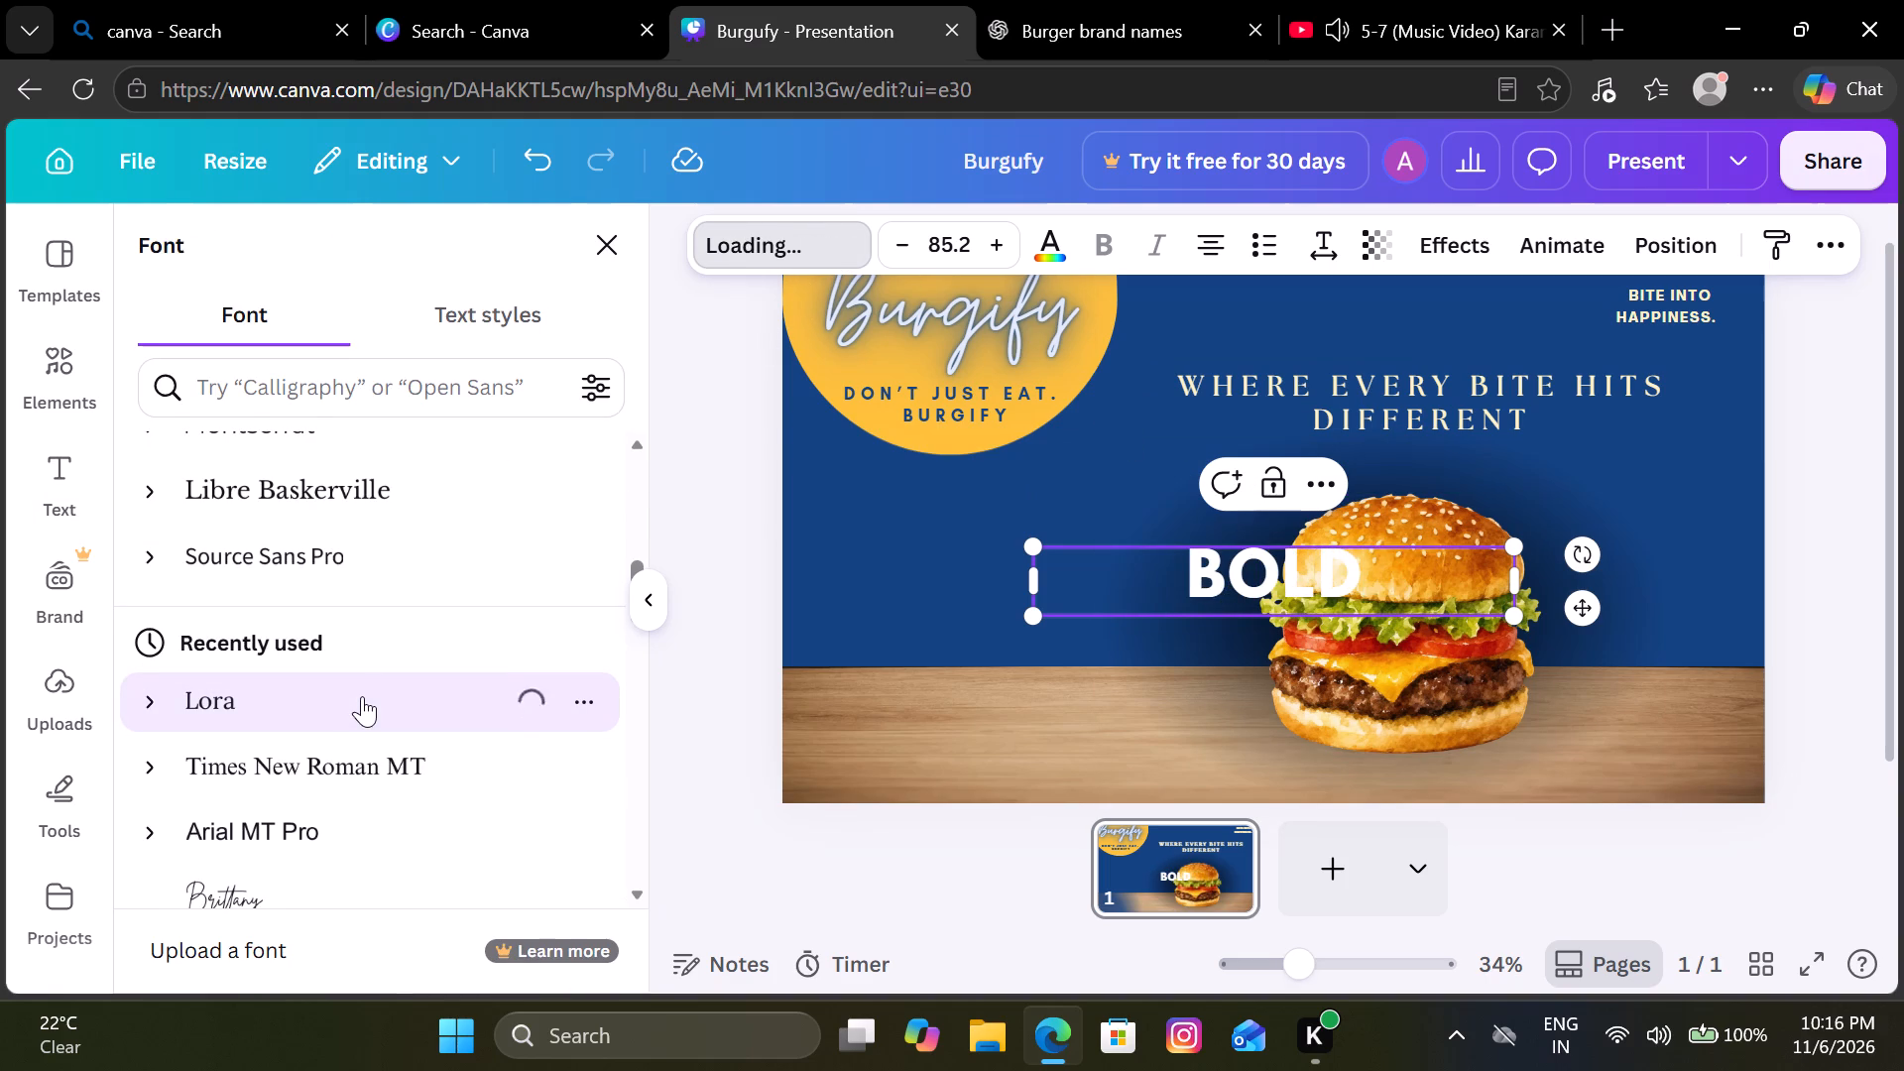
scroll(345, 866, down, 1)
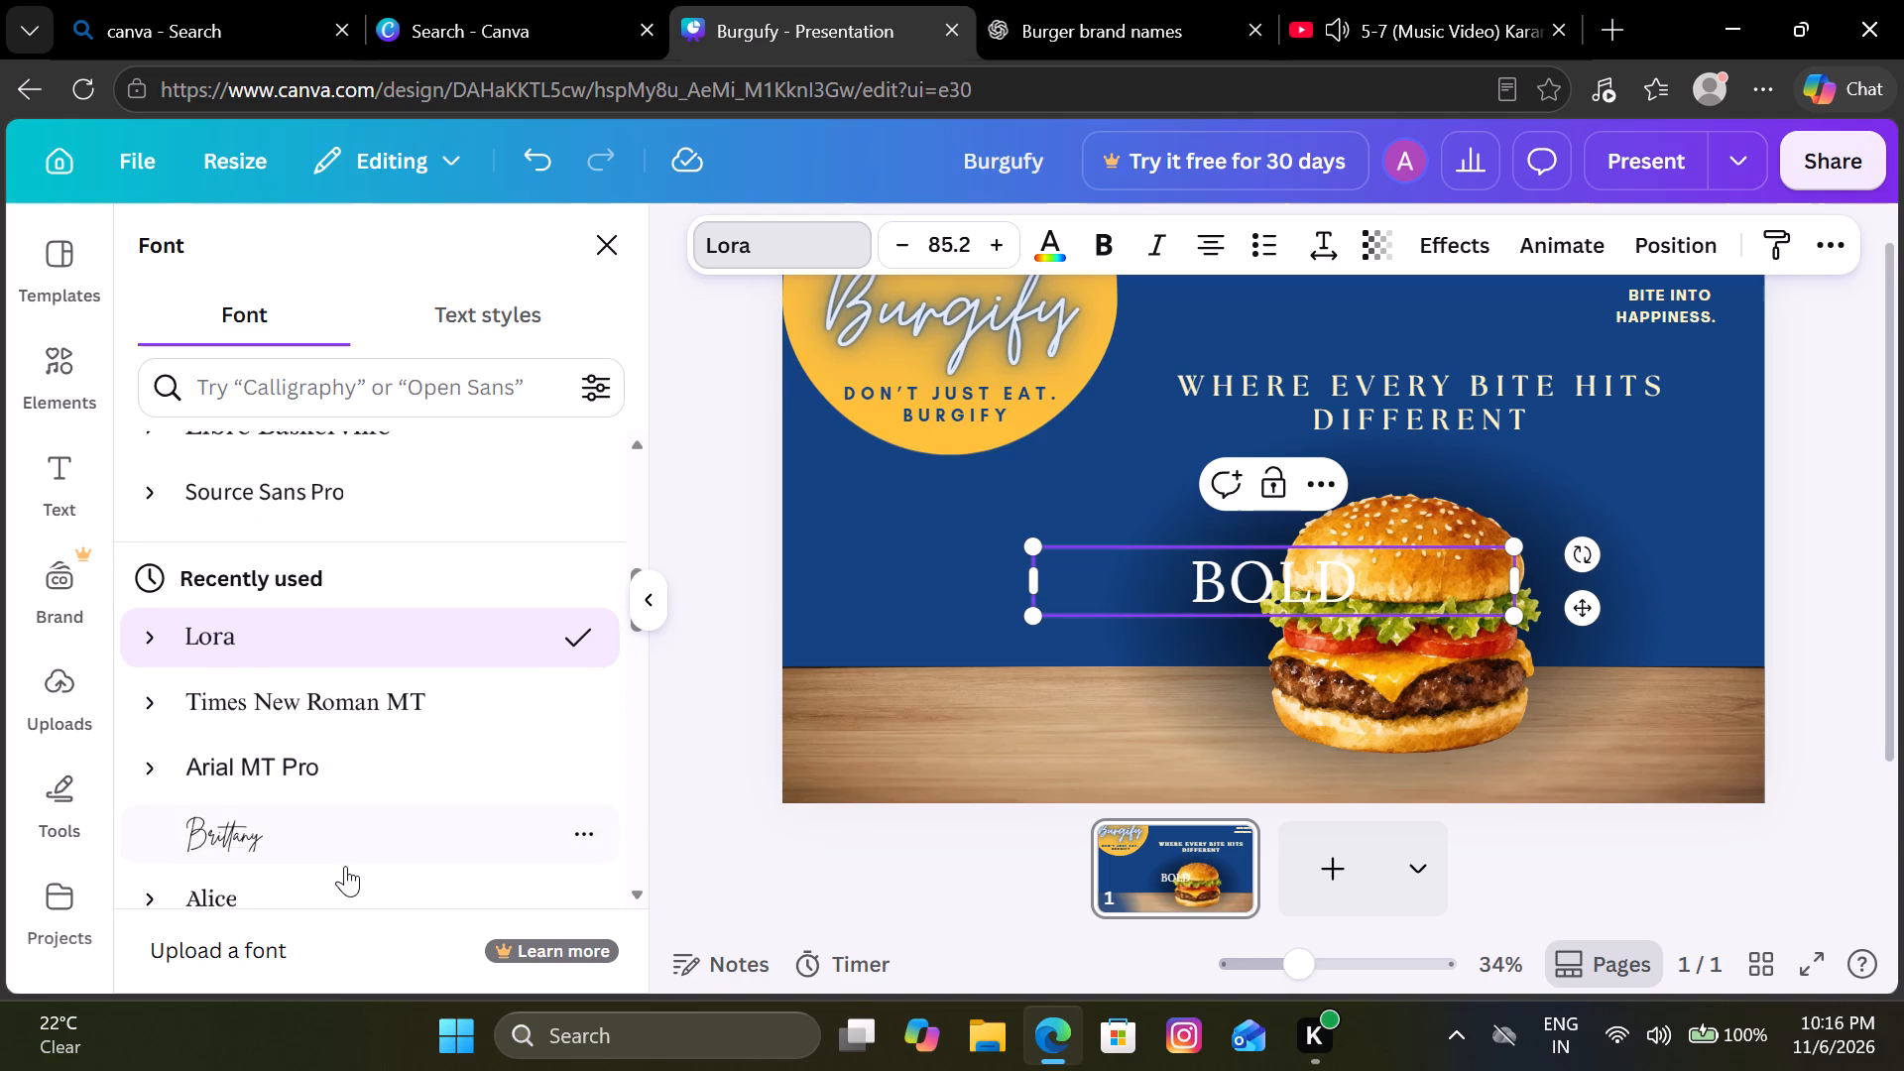
scroll(345, 866, down, 1)
click(293, 773)
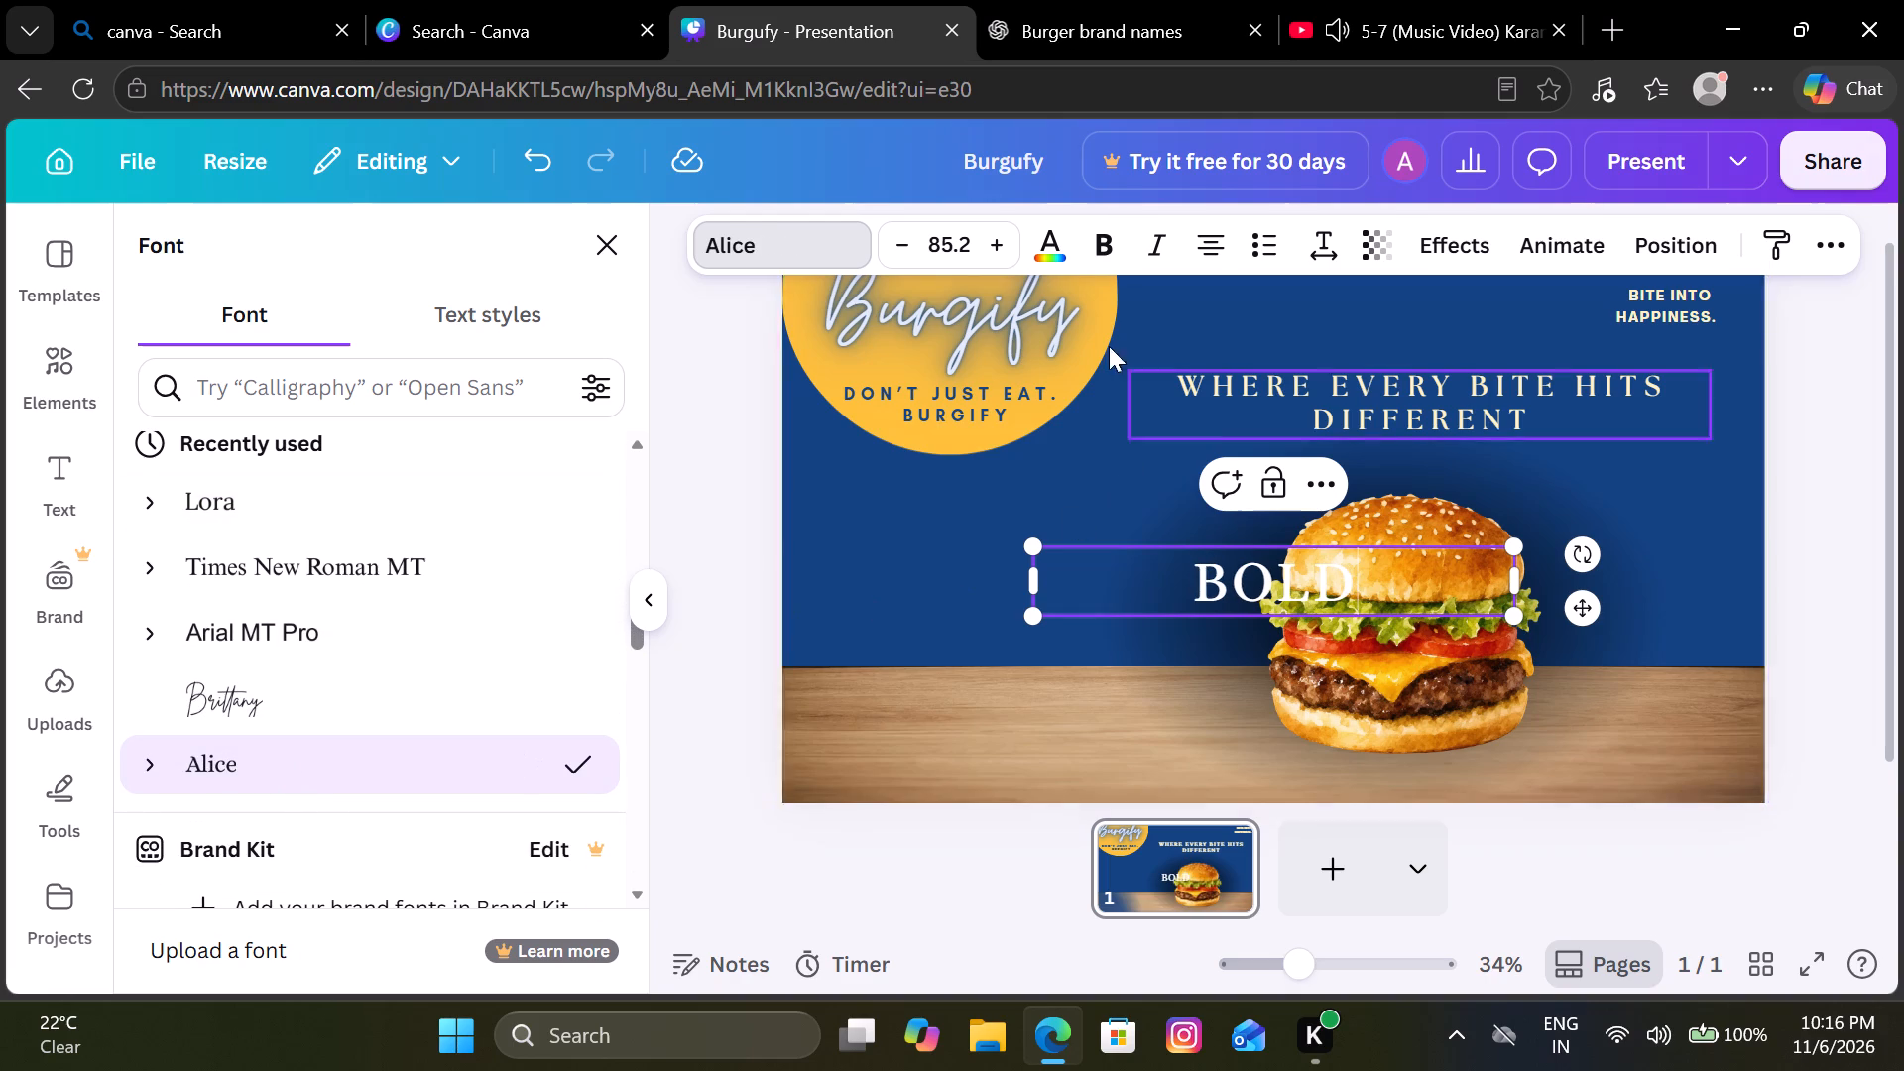
Try font size 24 on the "BOLD" text and settle on 36.
click(954, 256)
scroll(932, 567, down, 1)
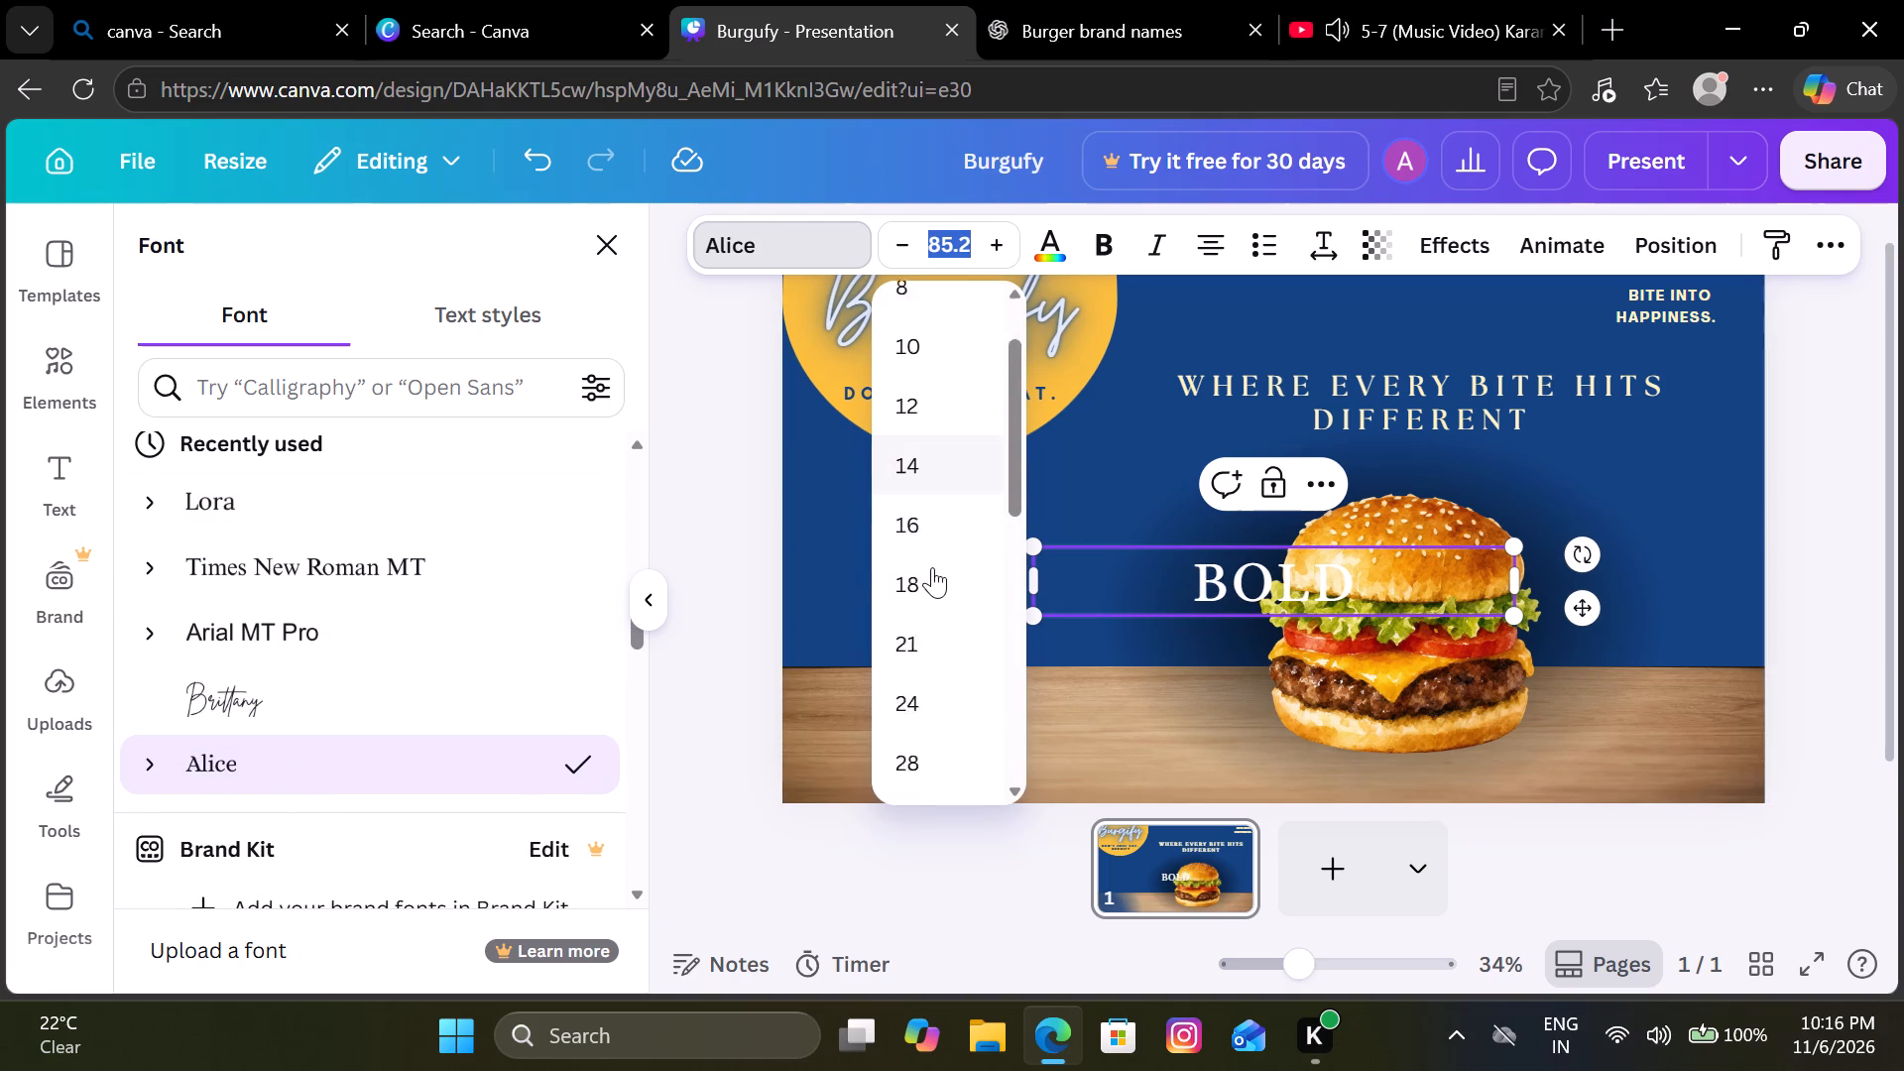
scroll(932, 567, down, 1)
click(935, 661)
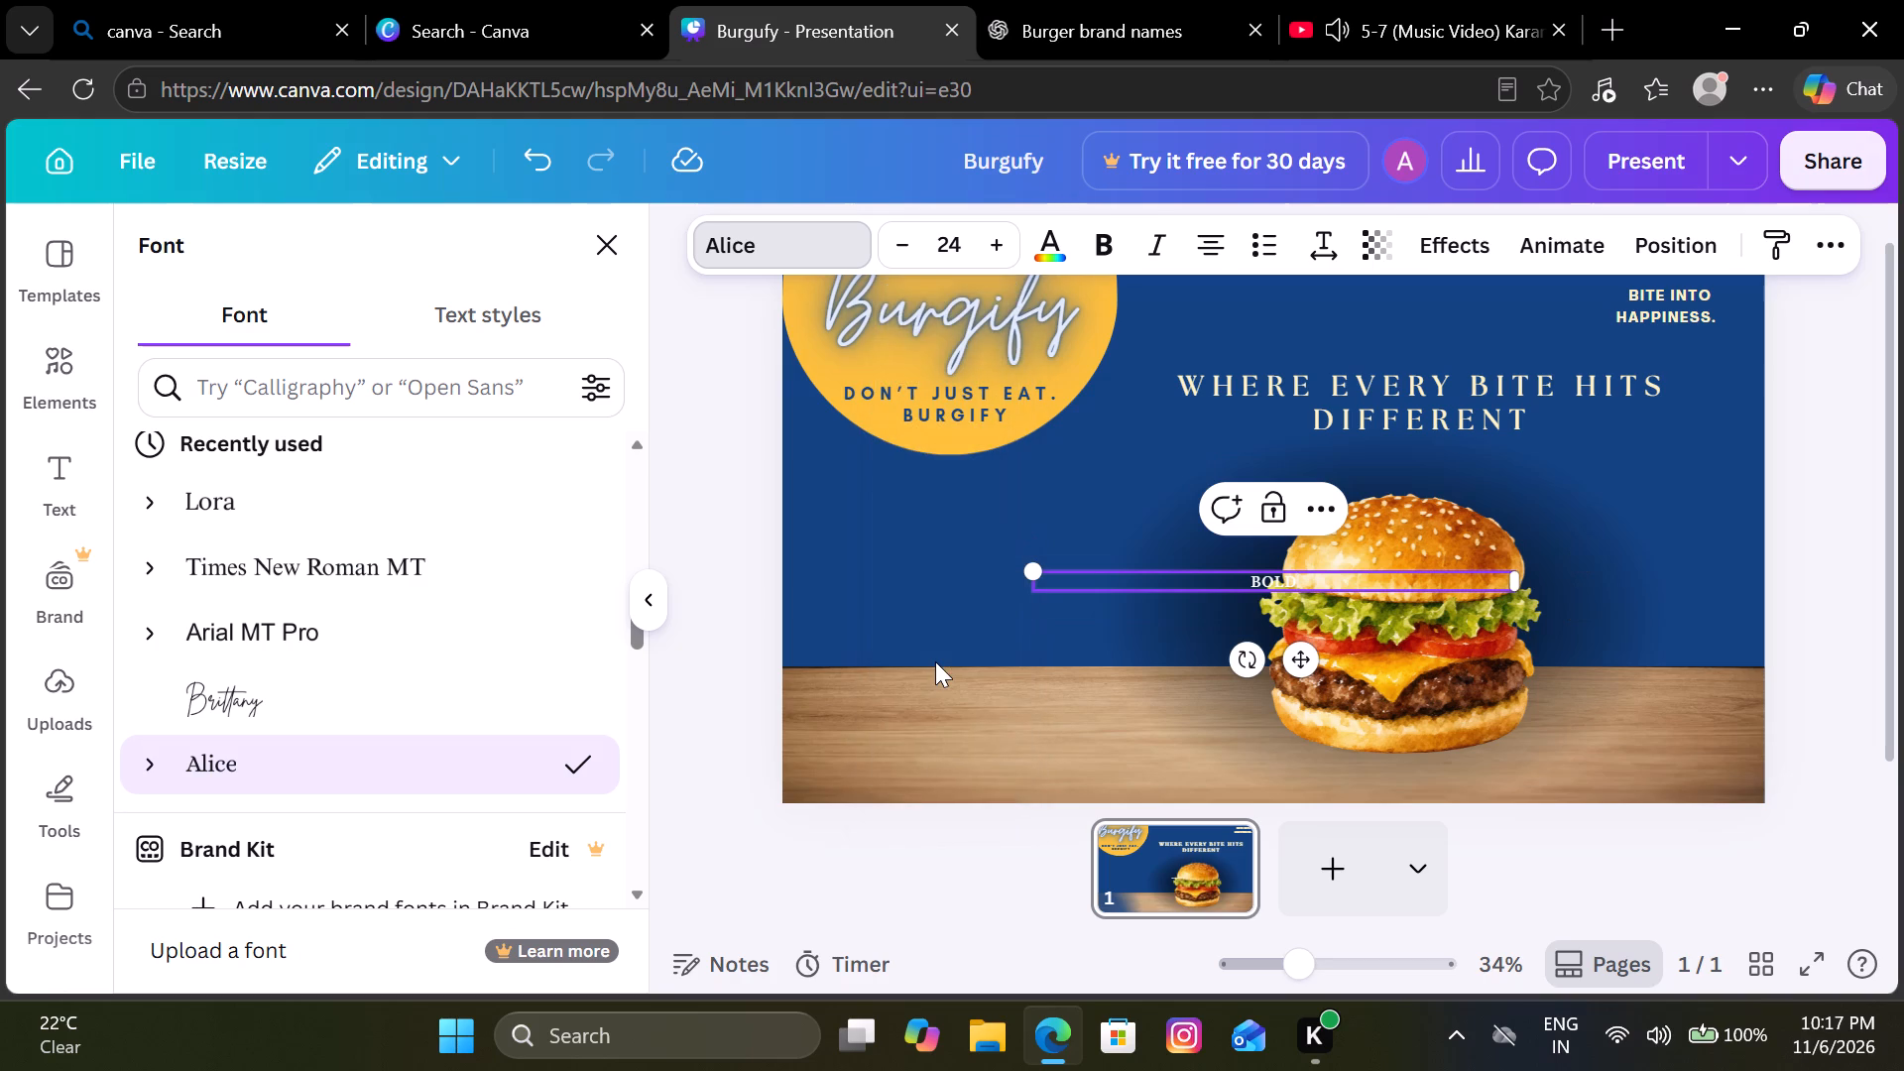
click(1060, 233)
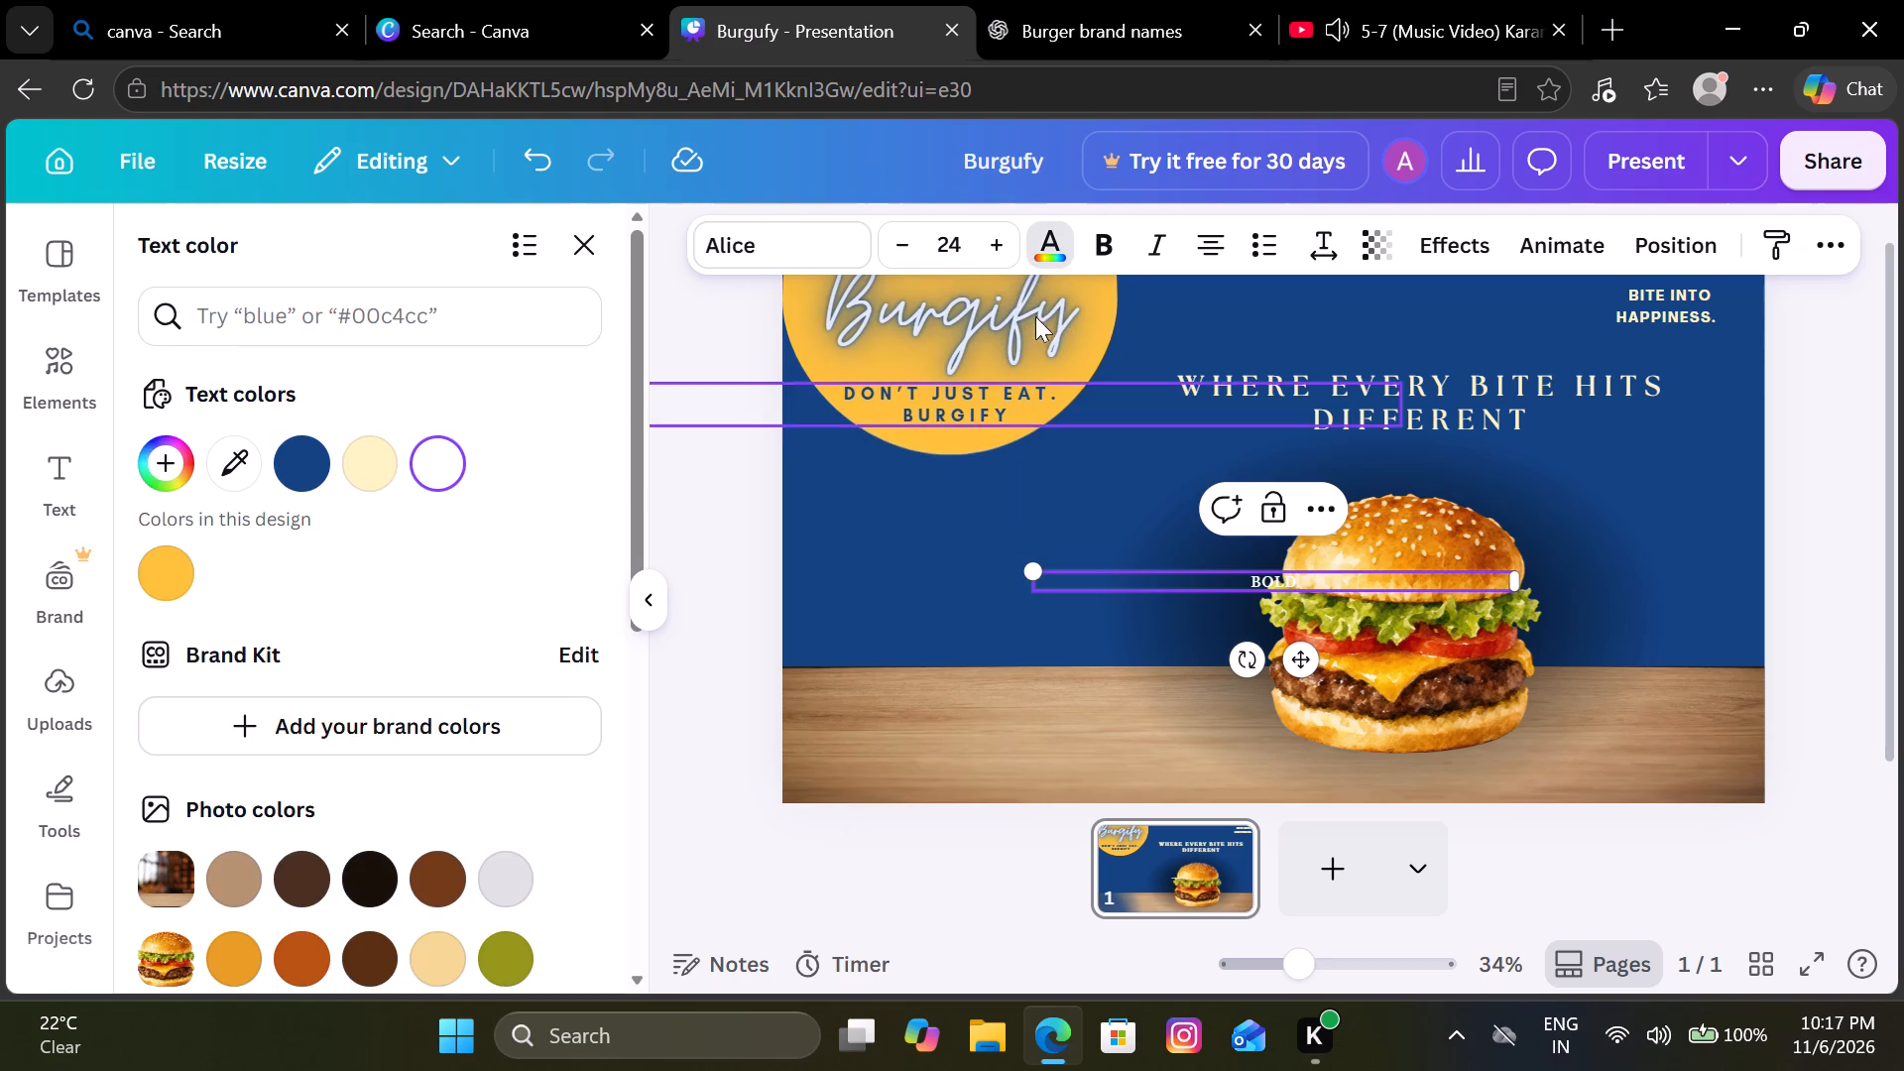
click(957, 250)
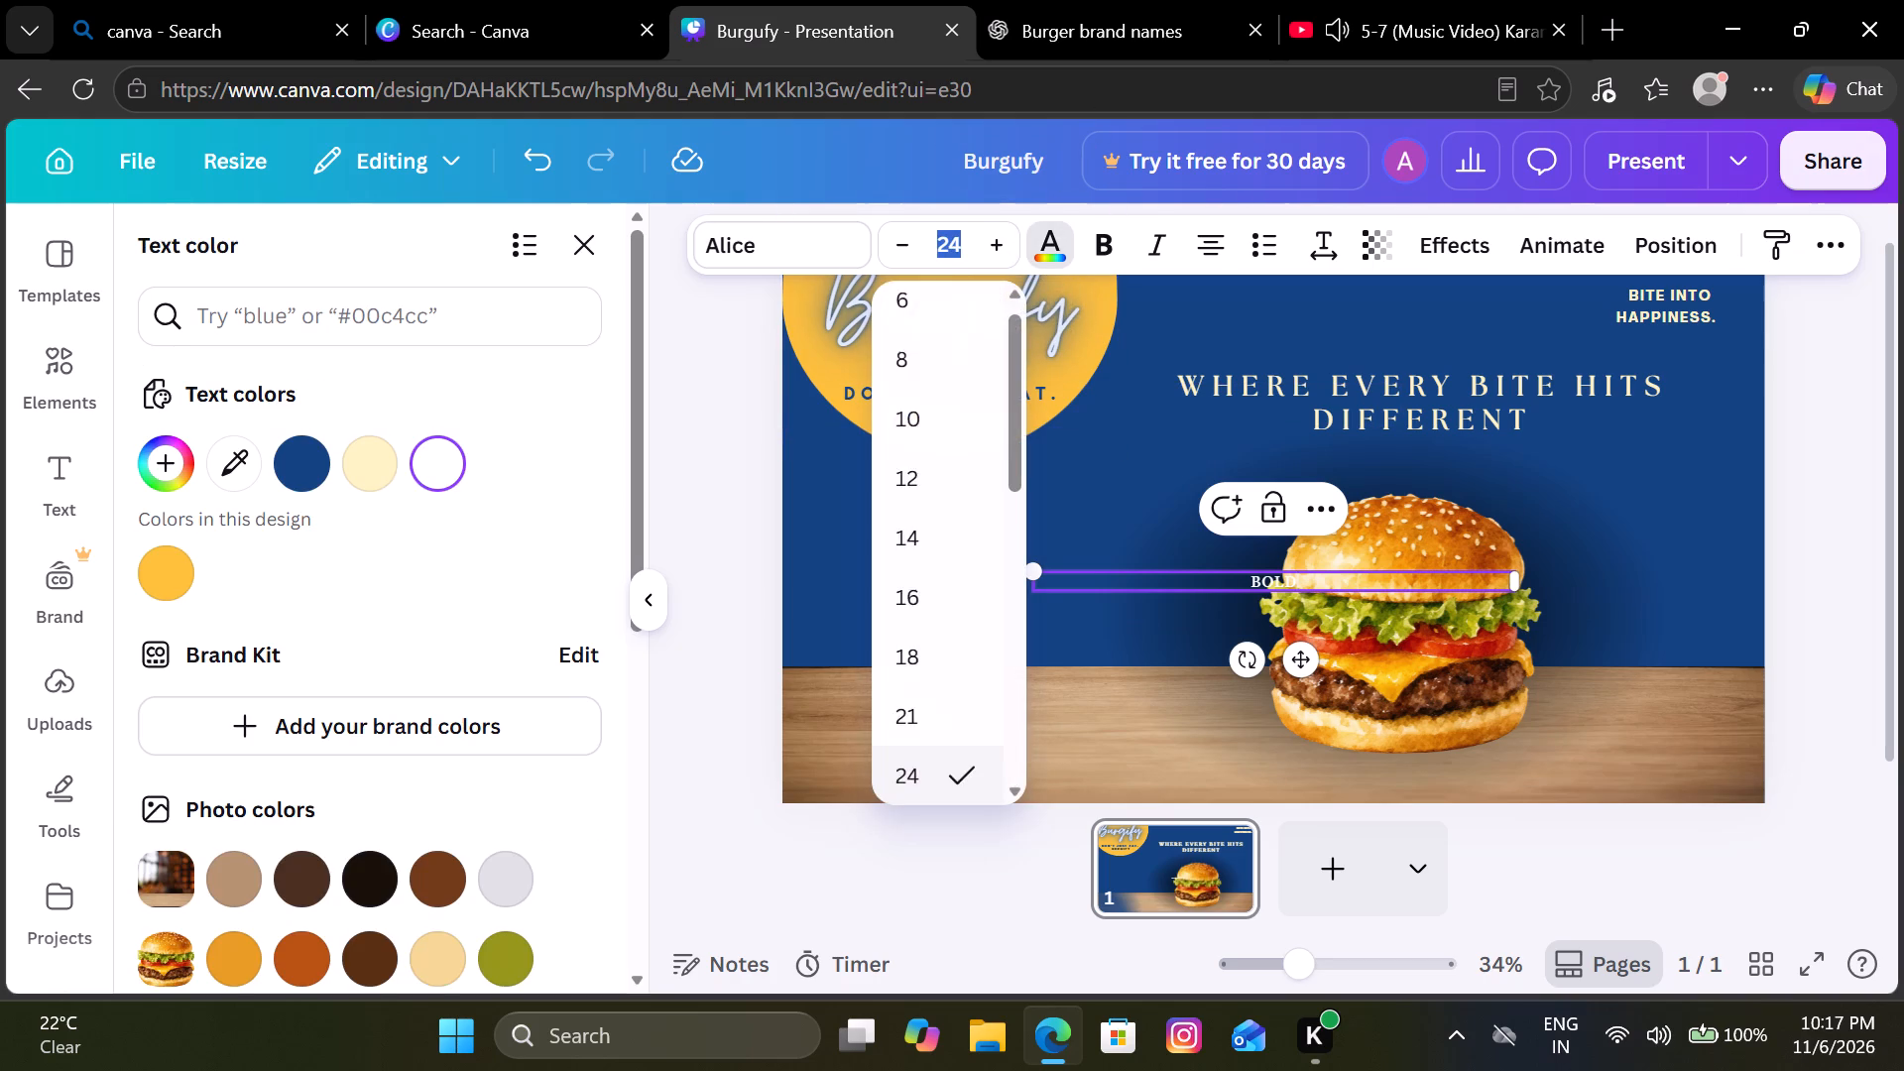
scroll(915, 583, down, 4)
click(914, 554)
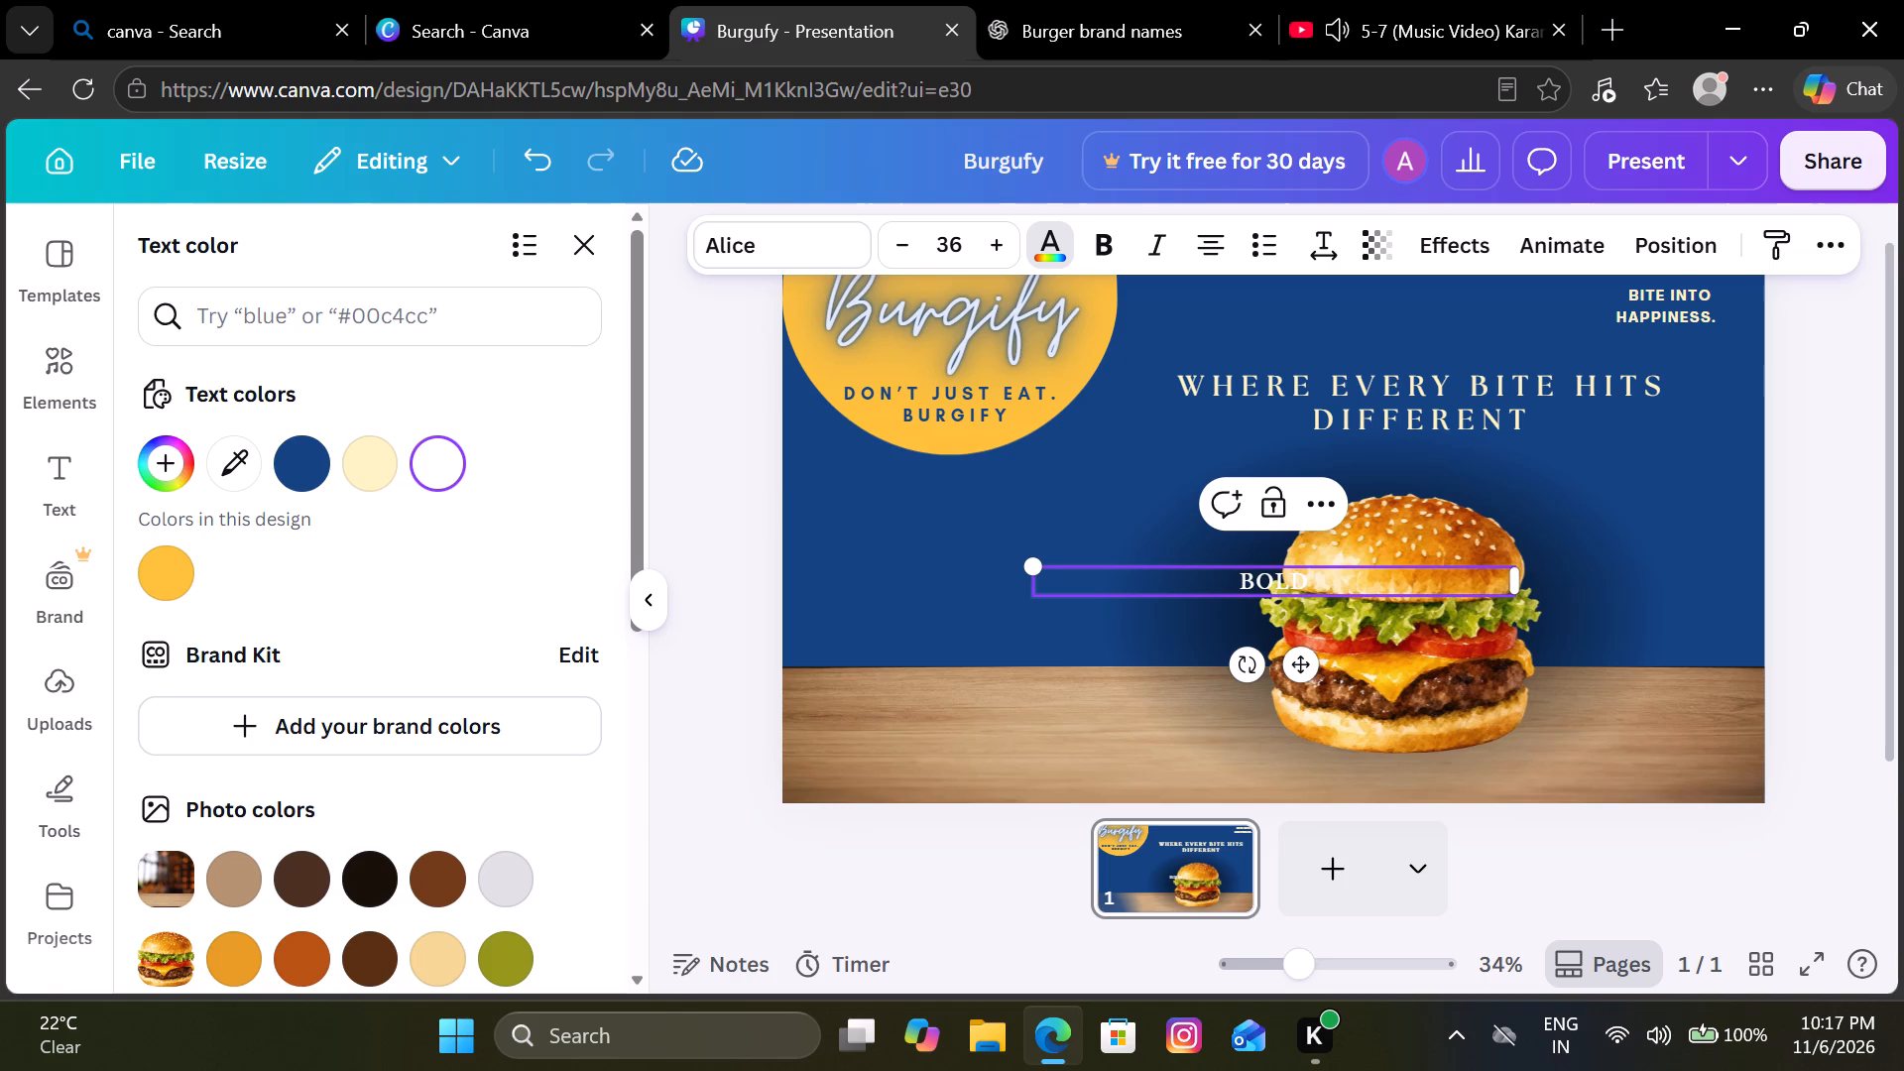
Move the "BOLD" text to the page's left edge, just above the tabletop and below the Burgify logo.
drag(1159, 563, 819, 568)
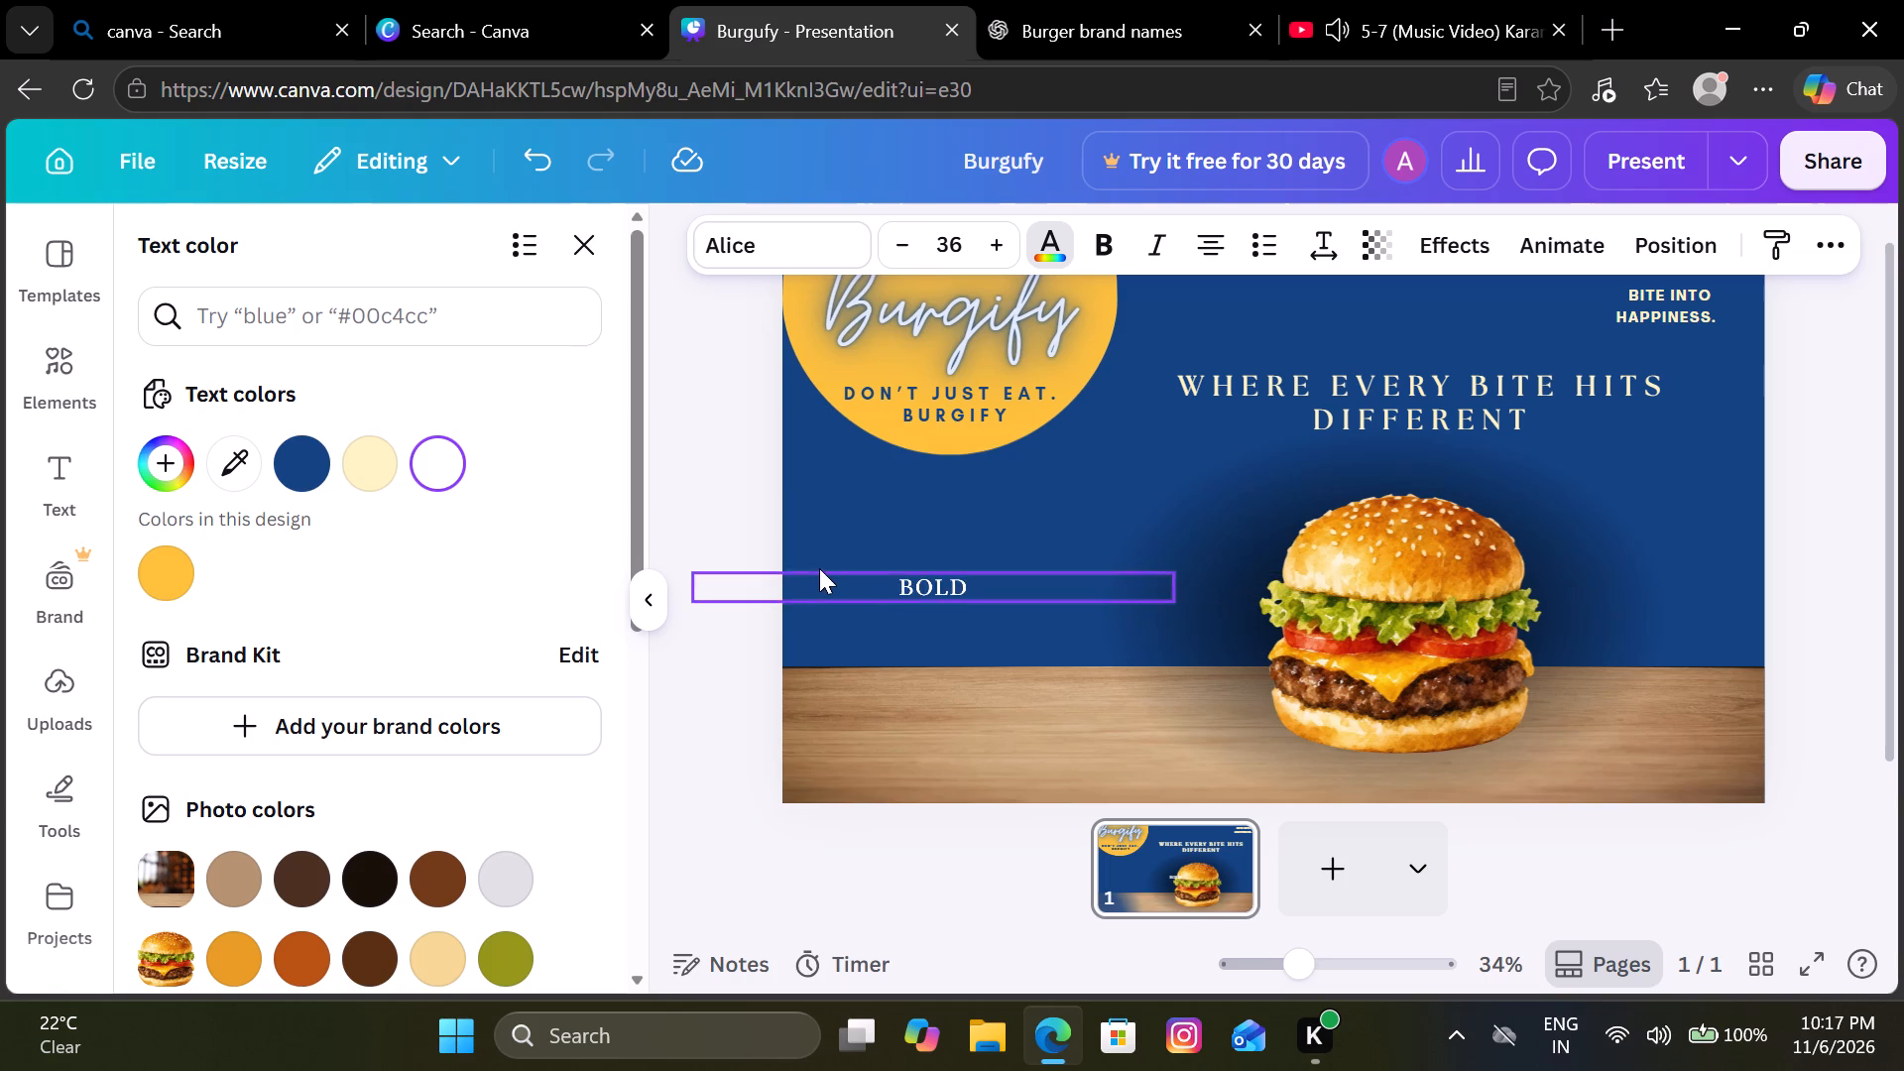
drag(819, 568, 727, 575)
click(693, 690)
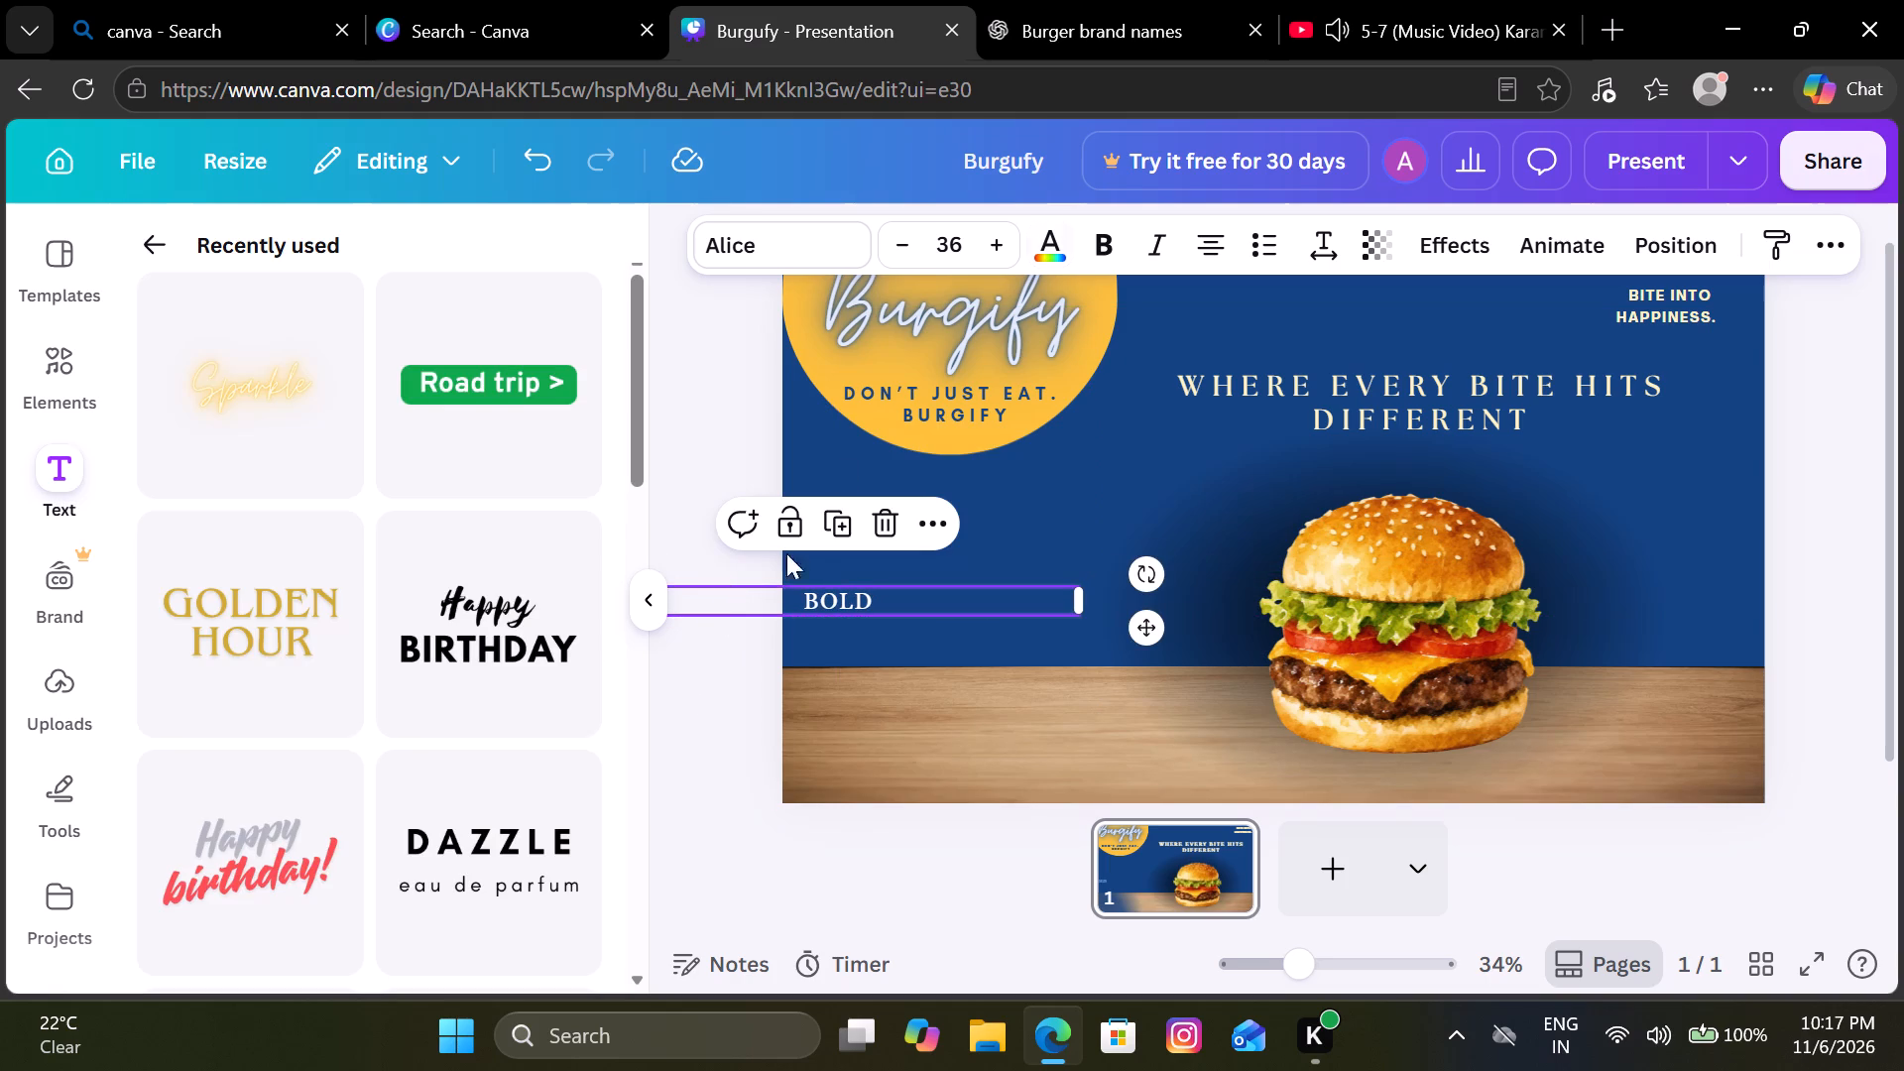
click(758, 355)
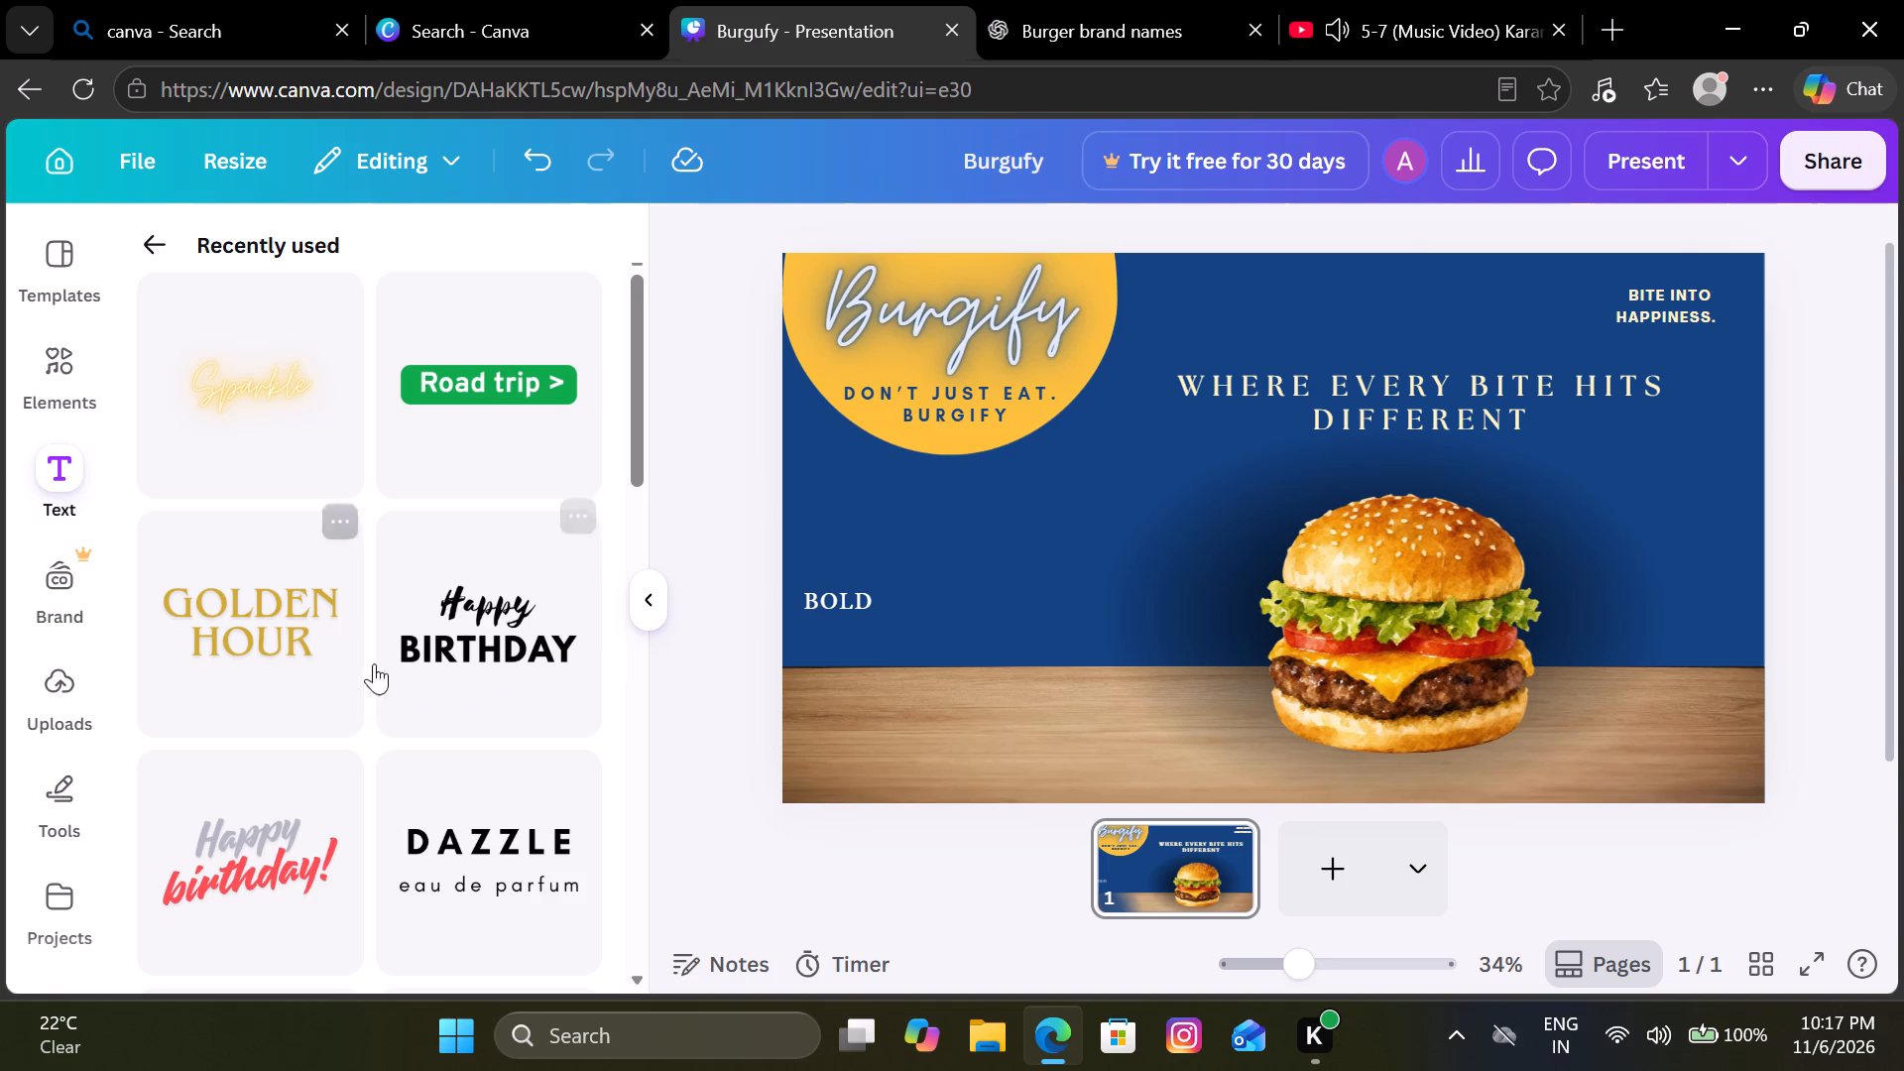
Add another "Happy BIRTHDAY" text combination, delete its "Happy" line, and reword the rest as "MODERN" after checking the descriptors in ChatGPT.
click(472, 612)
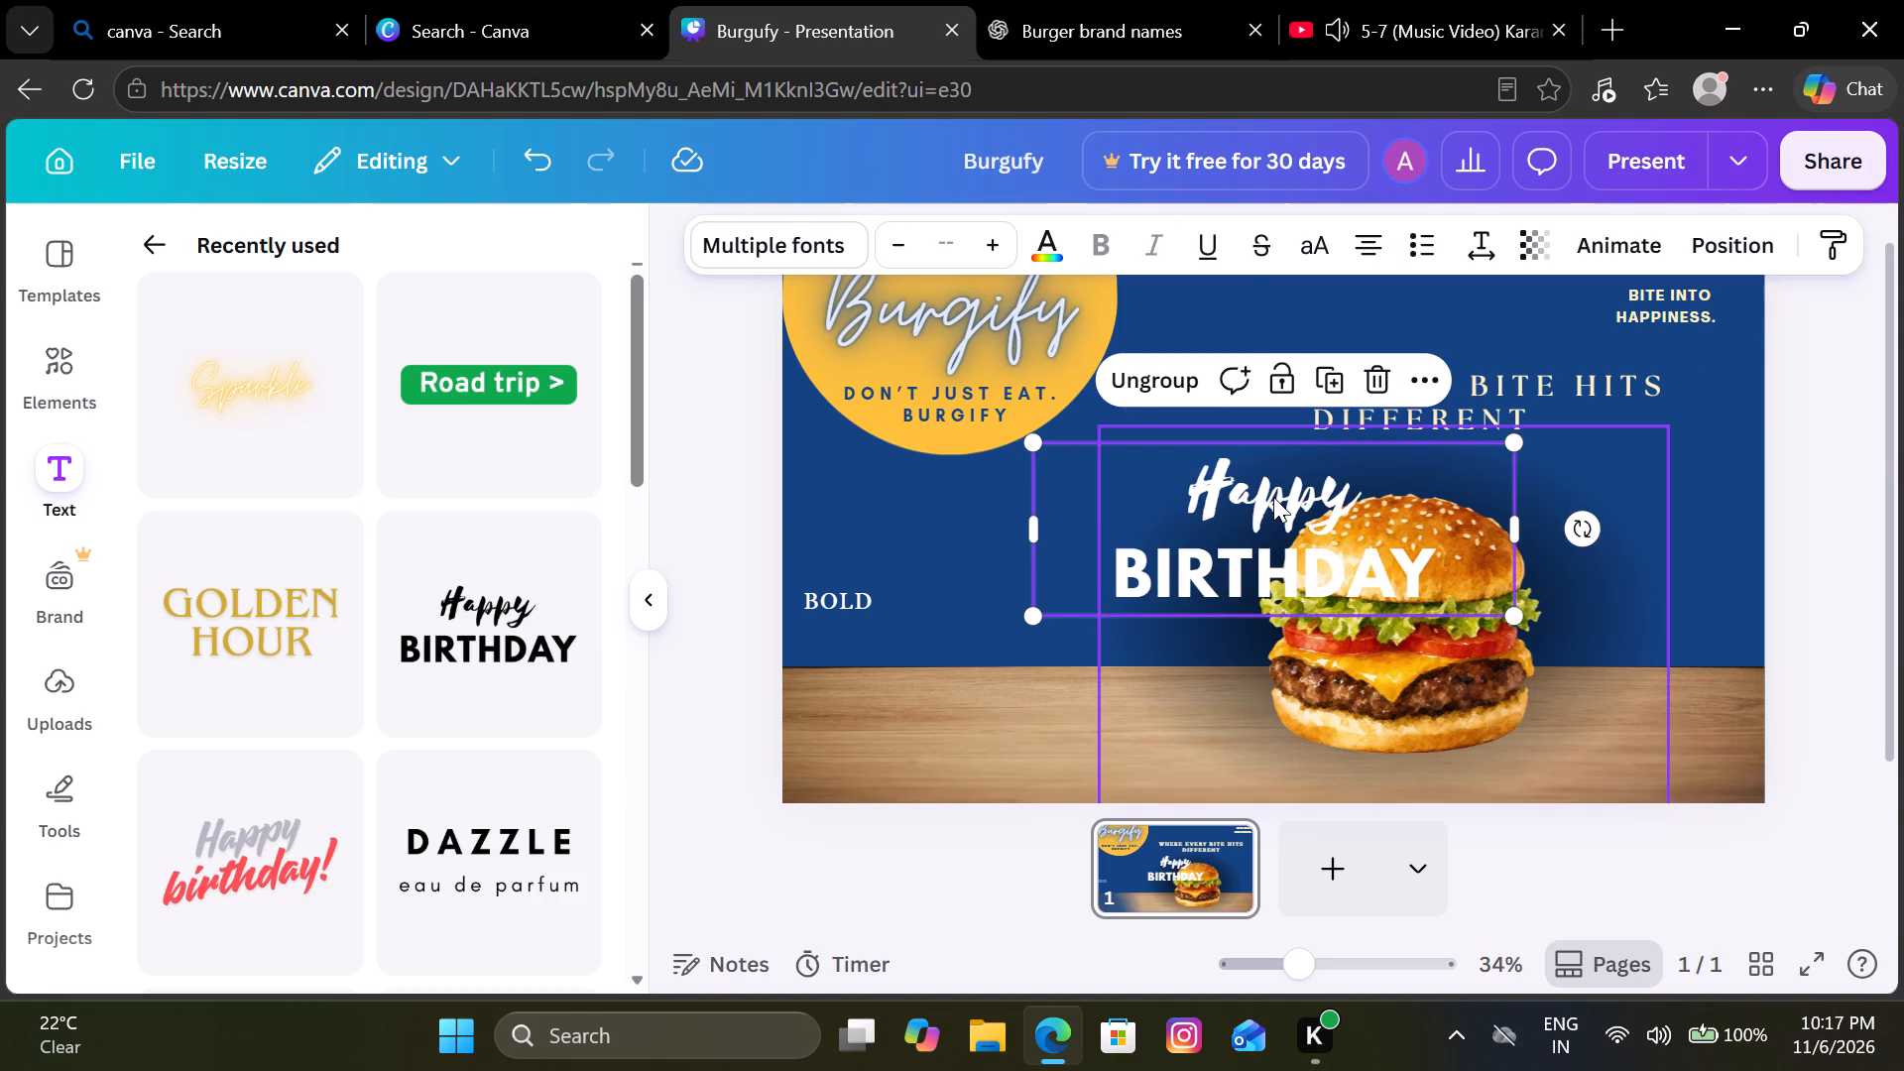
click(1273, 497)
click(1331, 378)
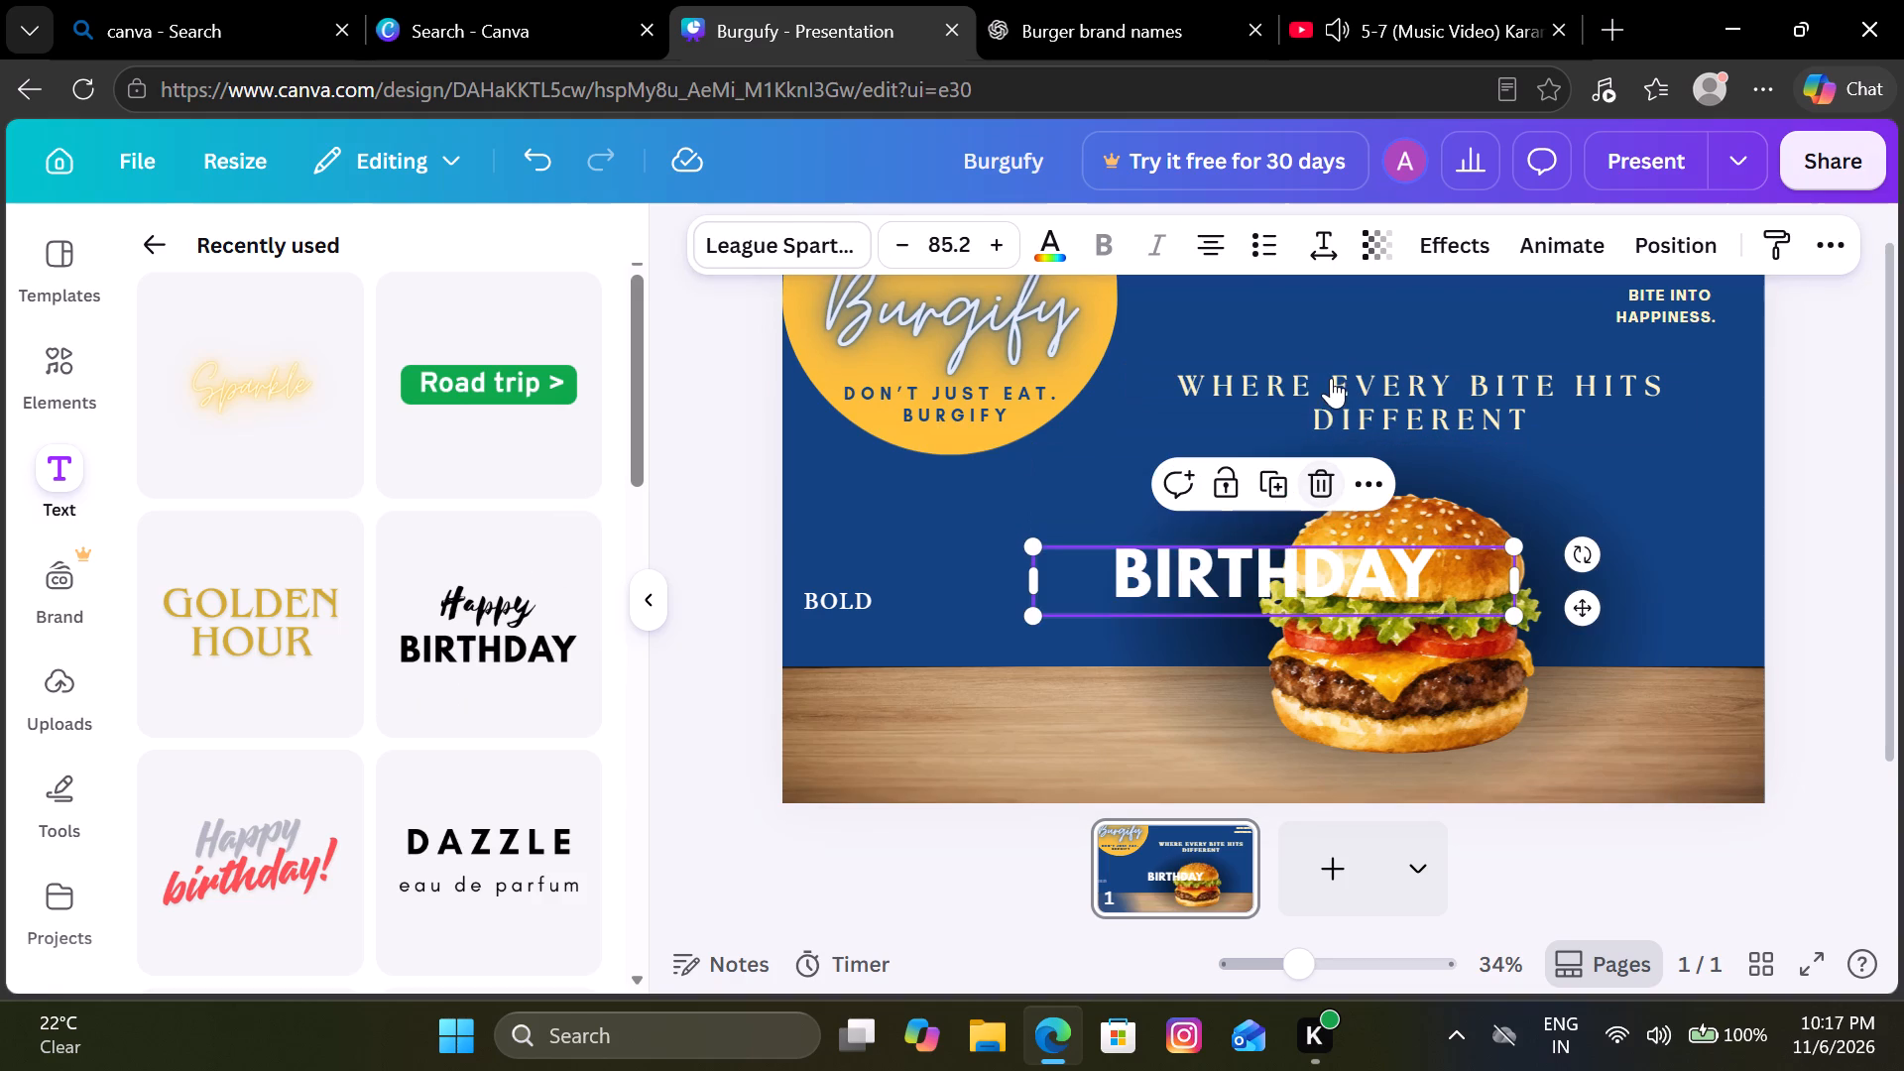
click(1248, 570)
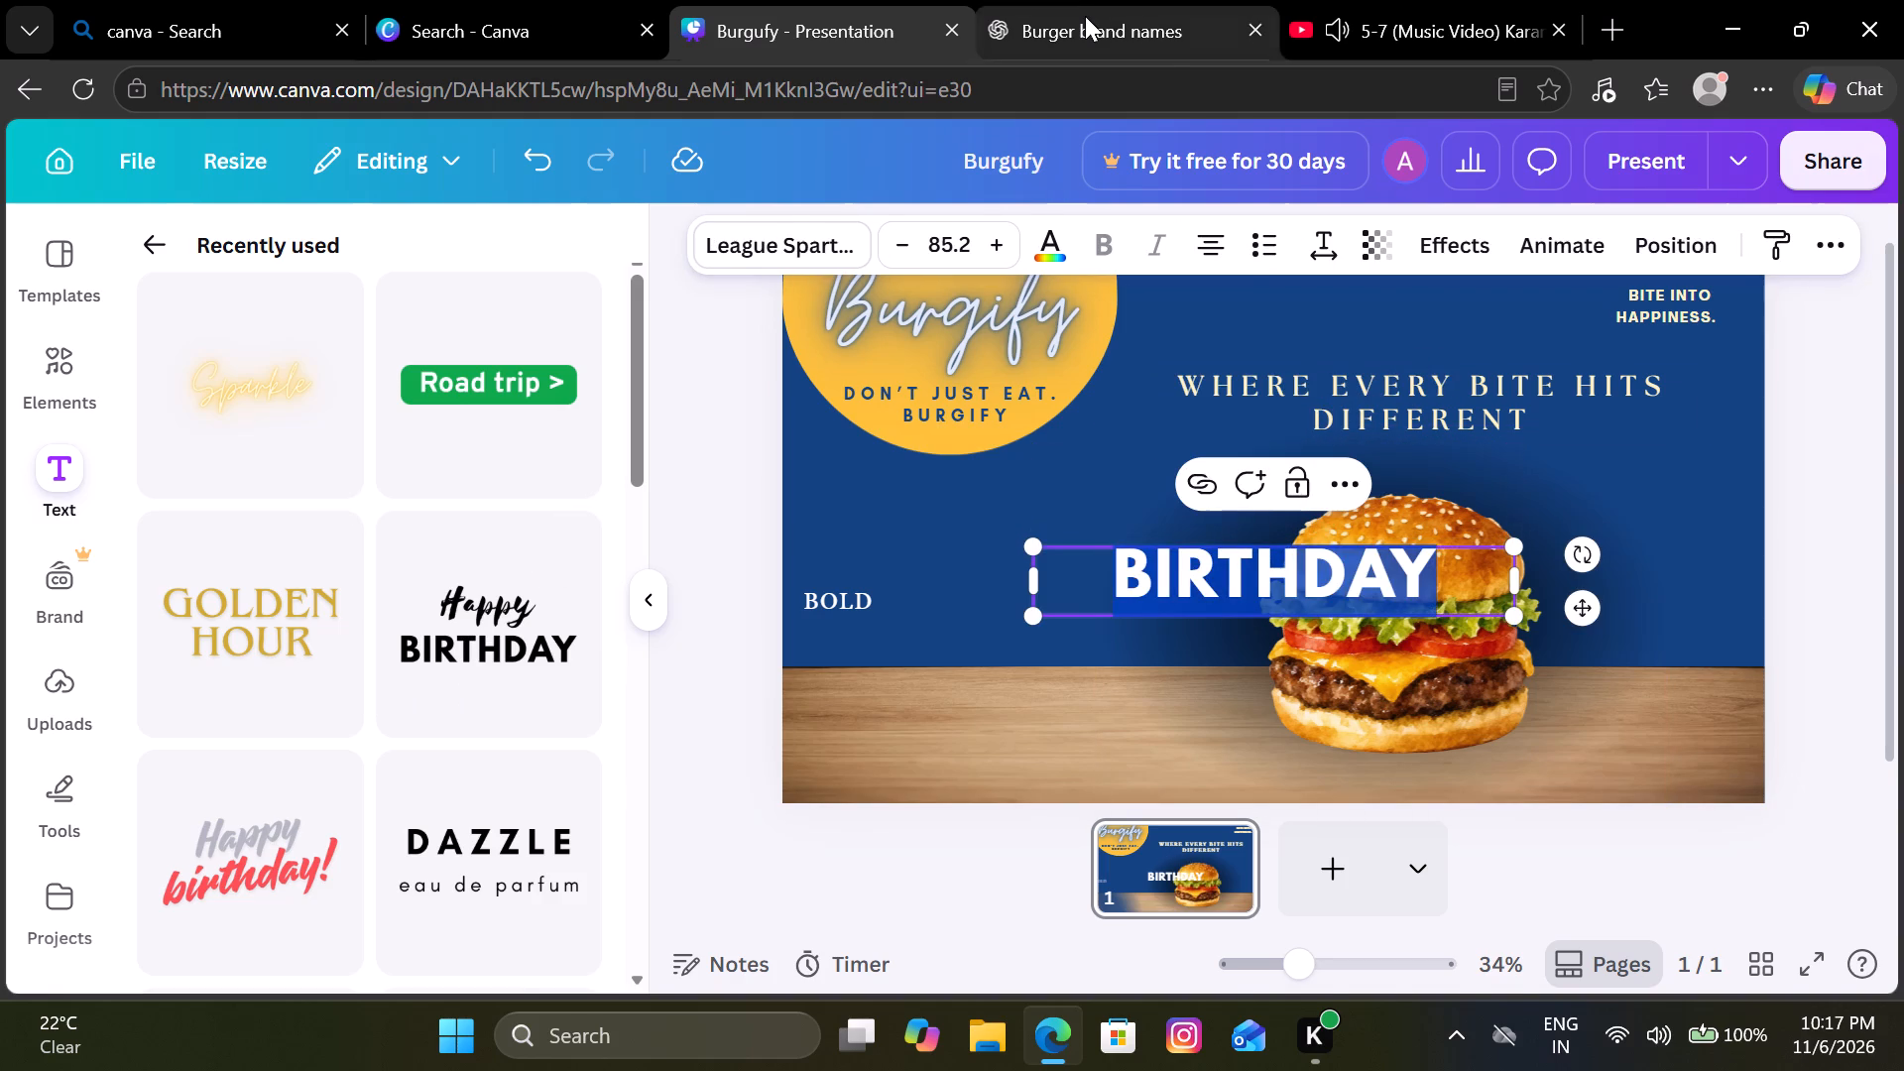
click(1085, 16)
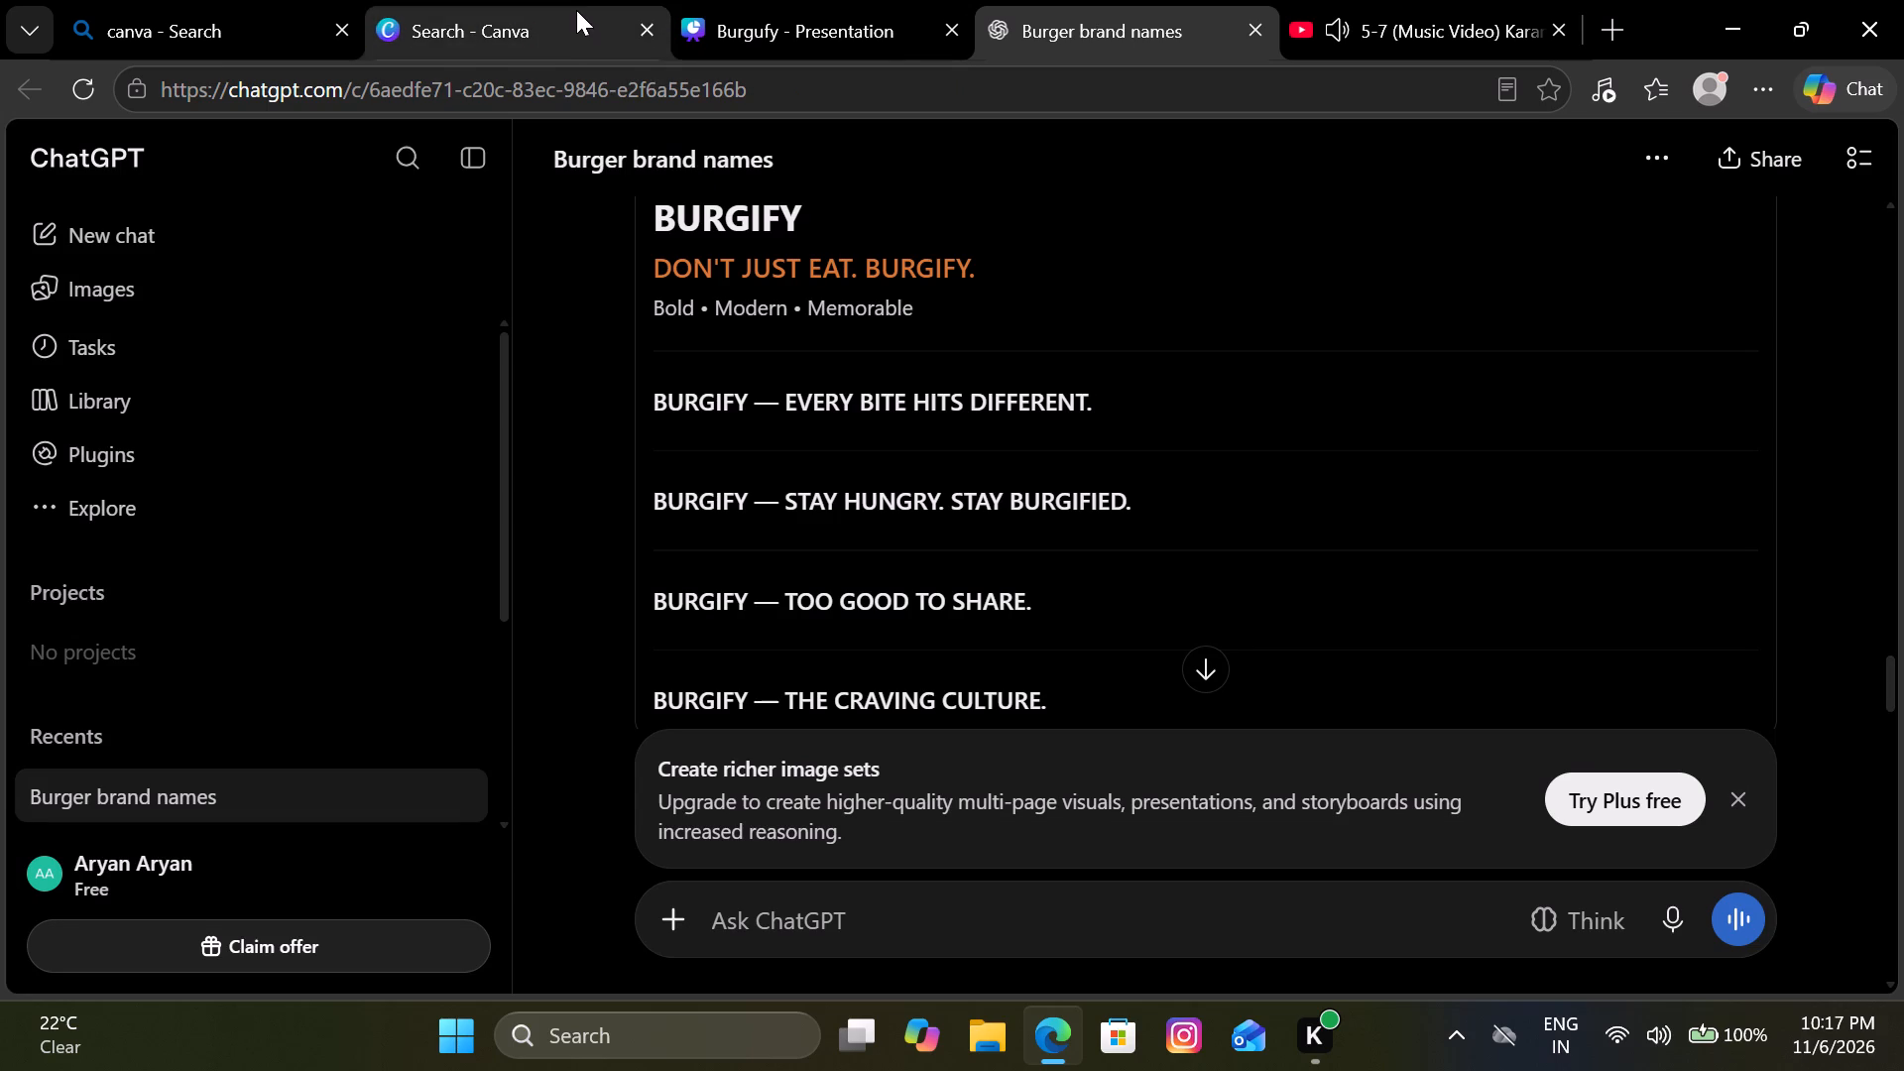
click(850, 4)
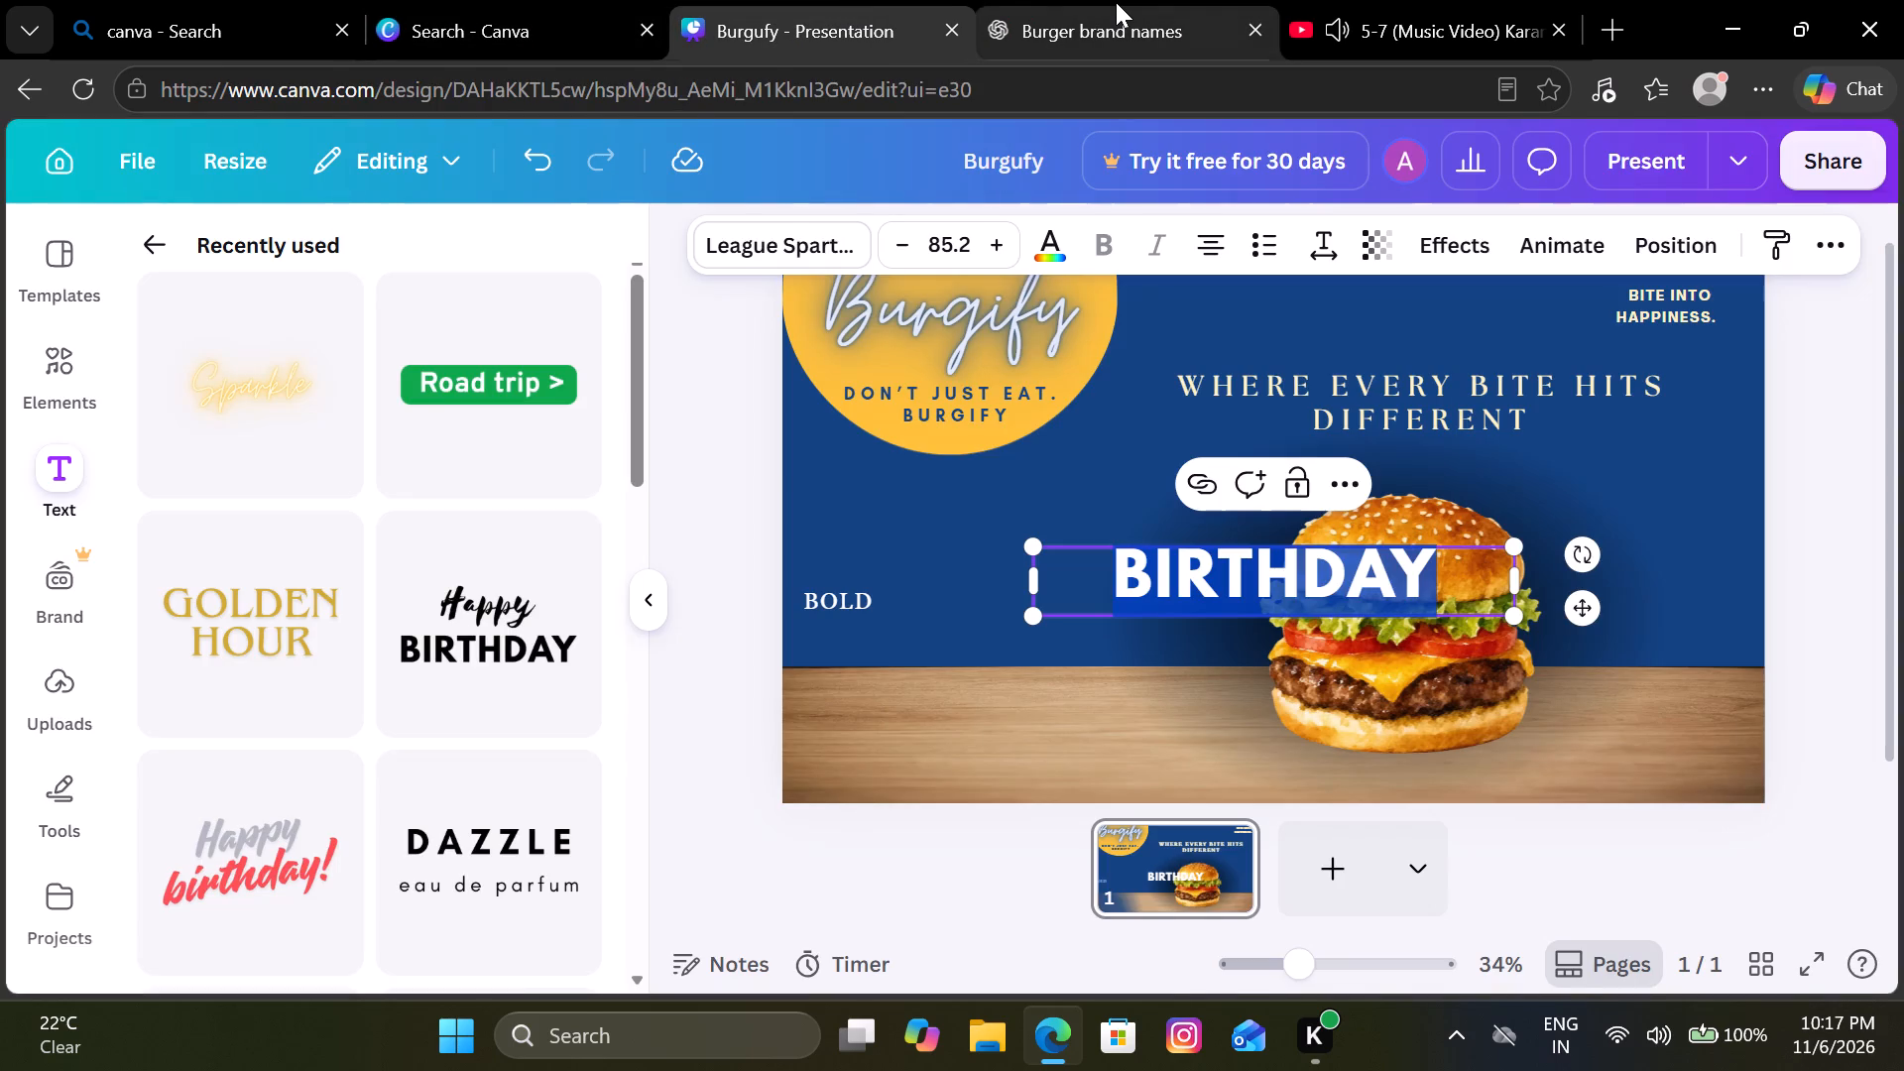
click(1116, 2)
click(829, 18)
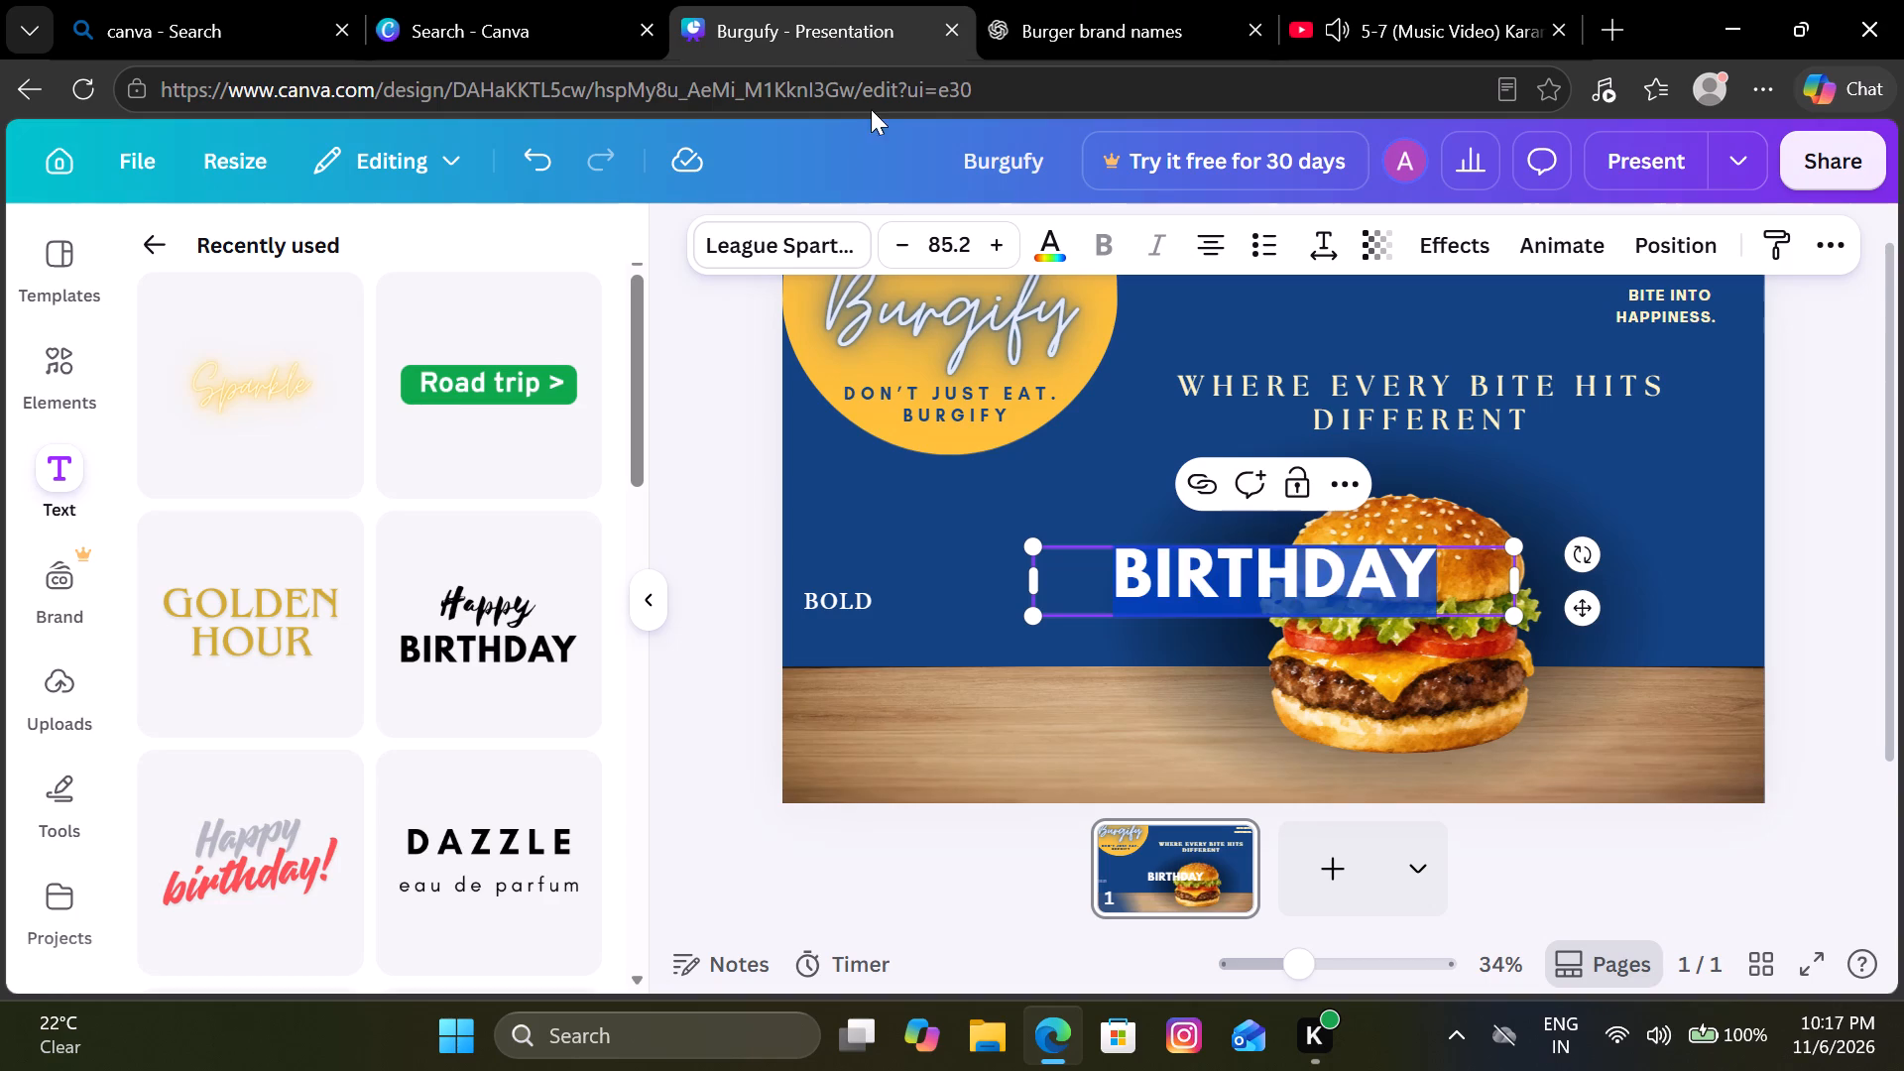
text(modern)
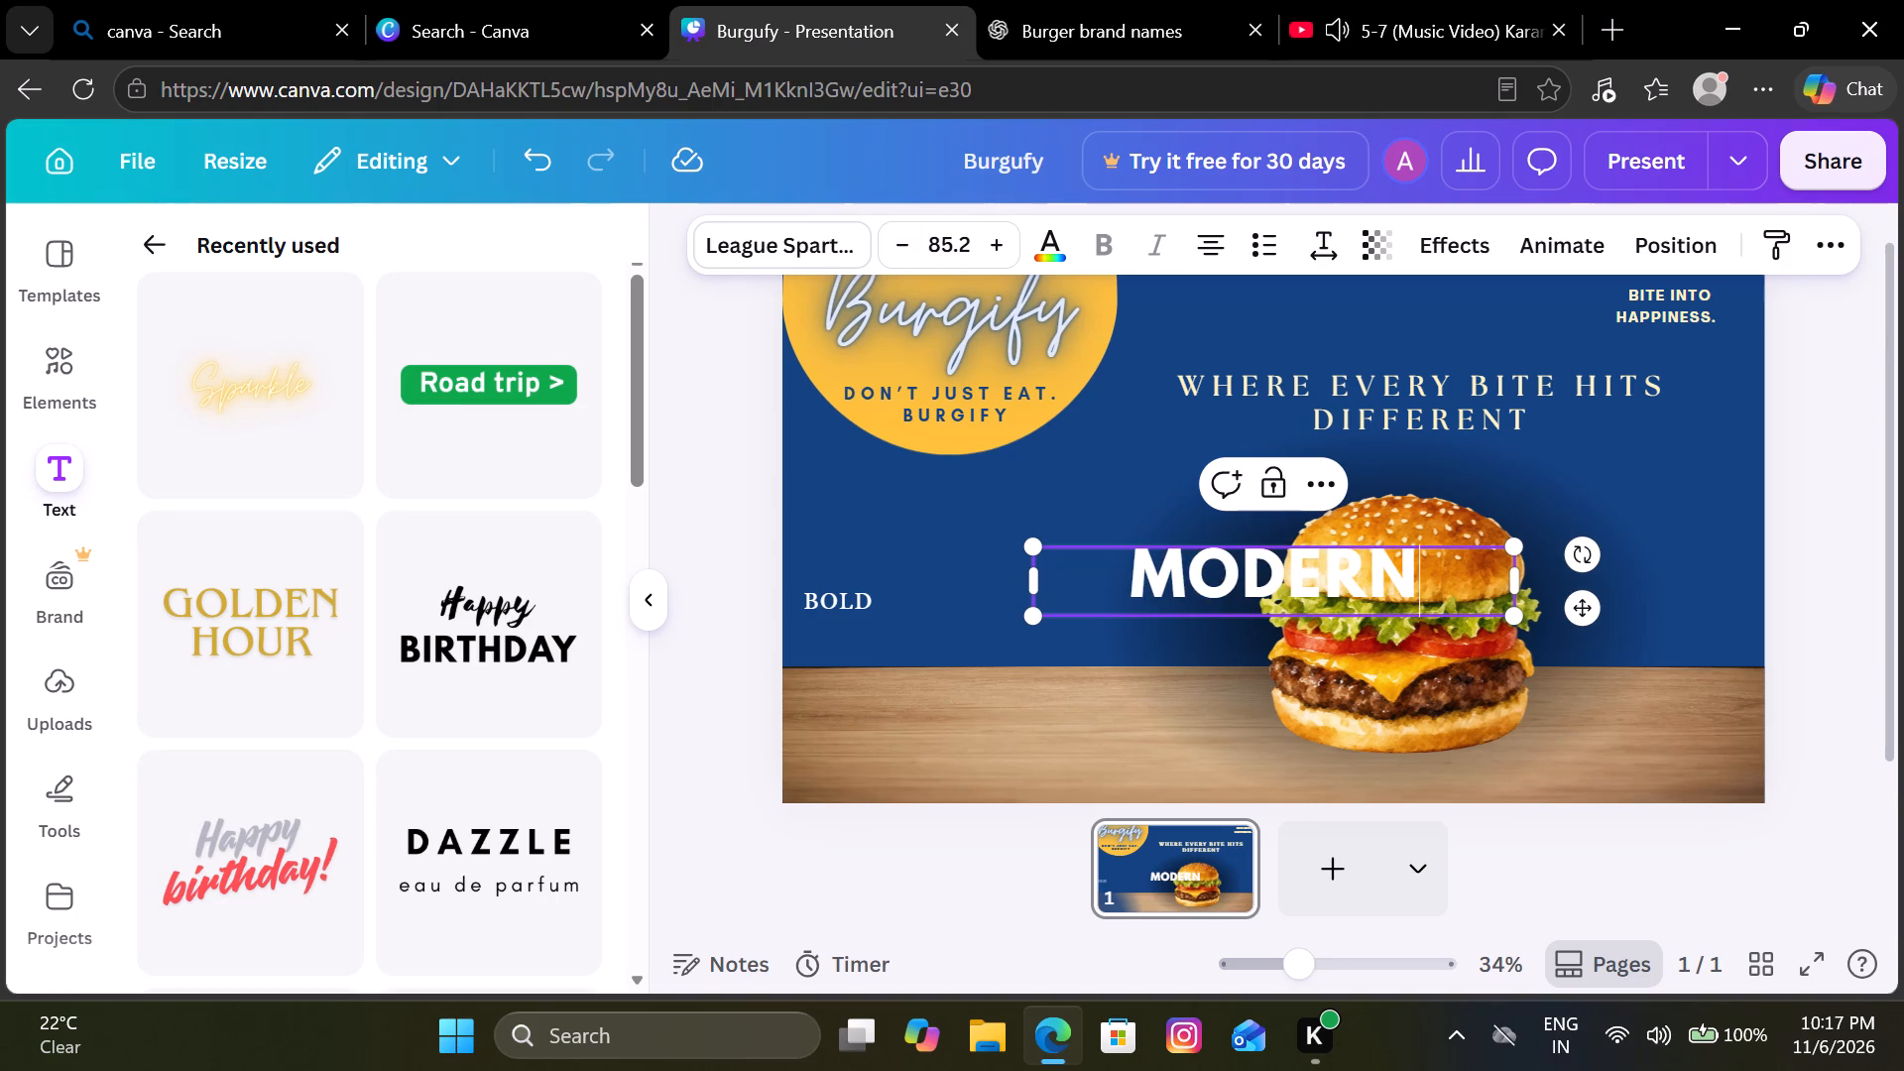
Check the "BOLD" text's formatting and set the "MODERN" text to font size 36.
click(845, 590)
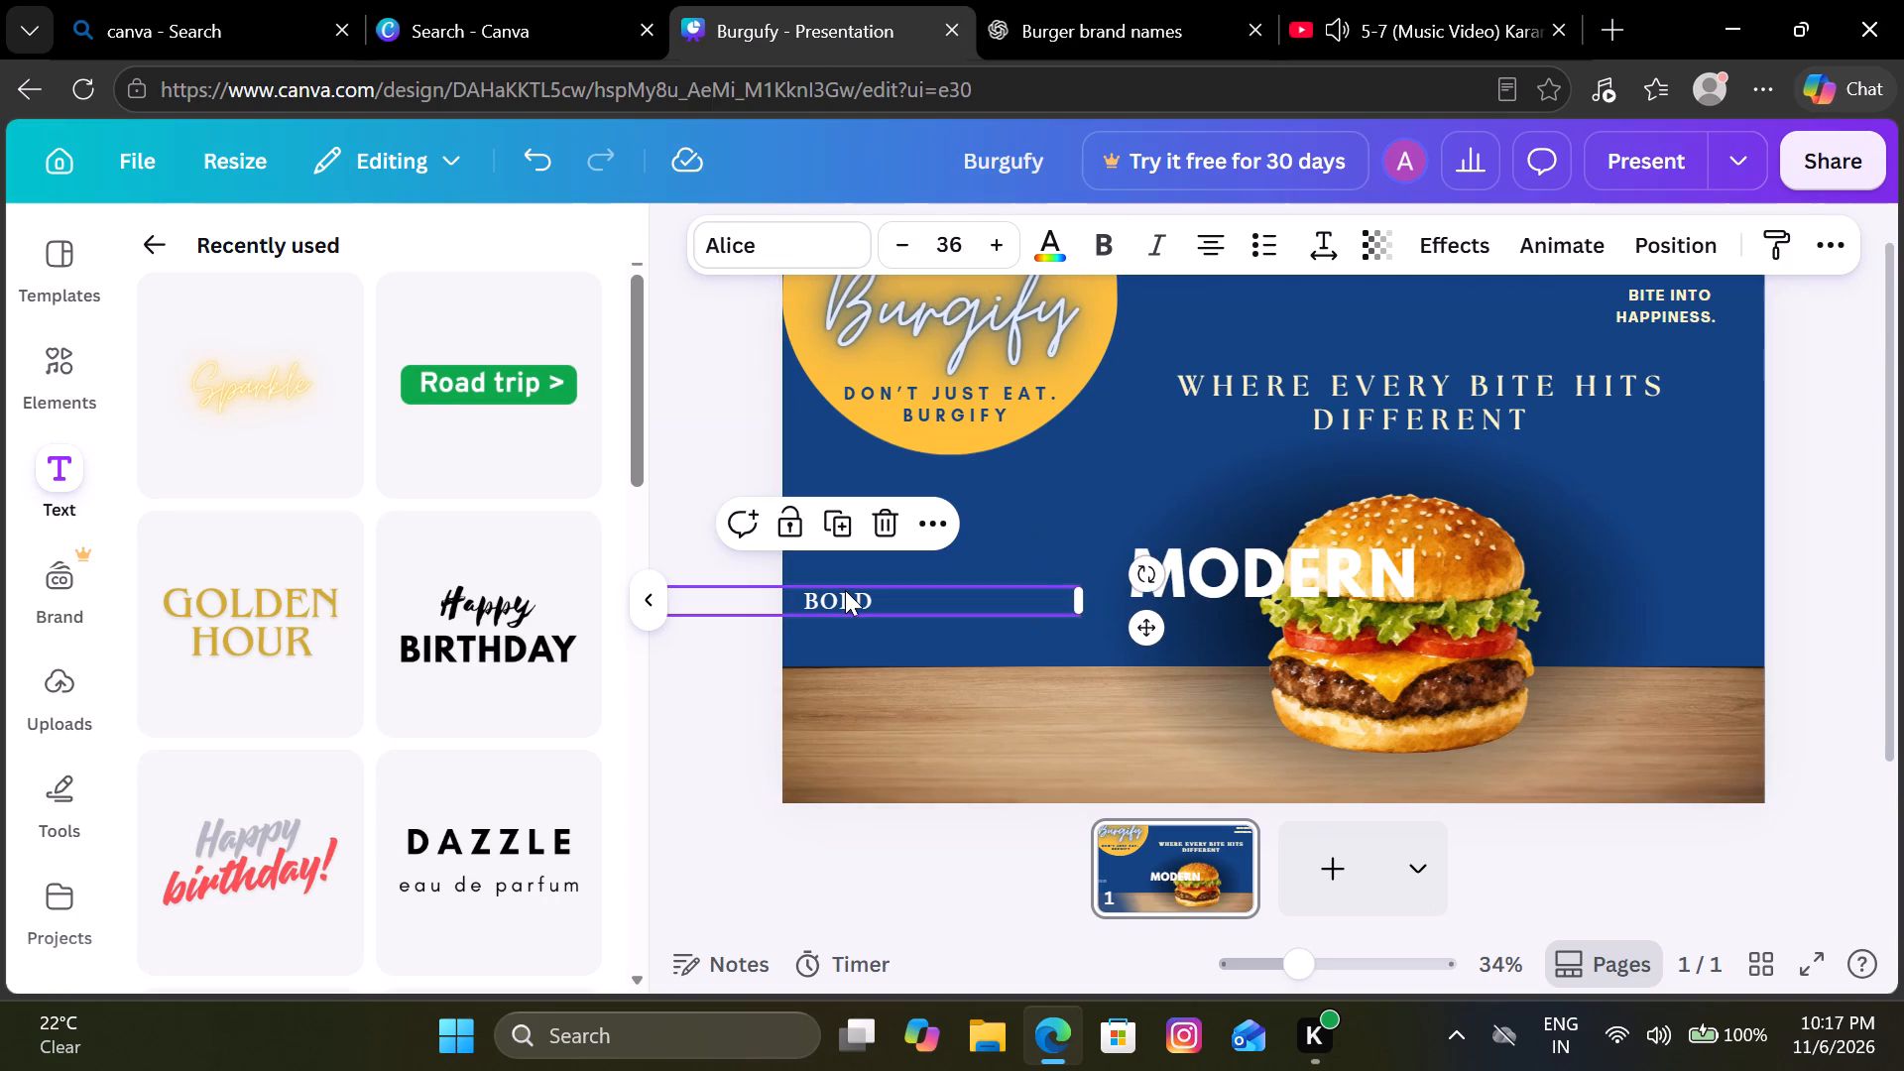
click(1212, 558)
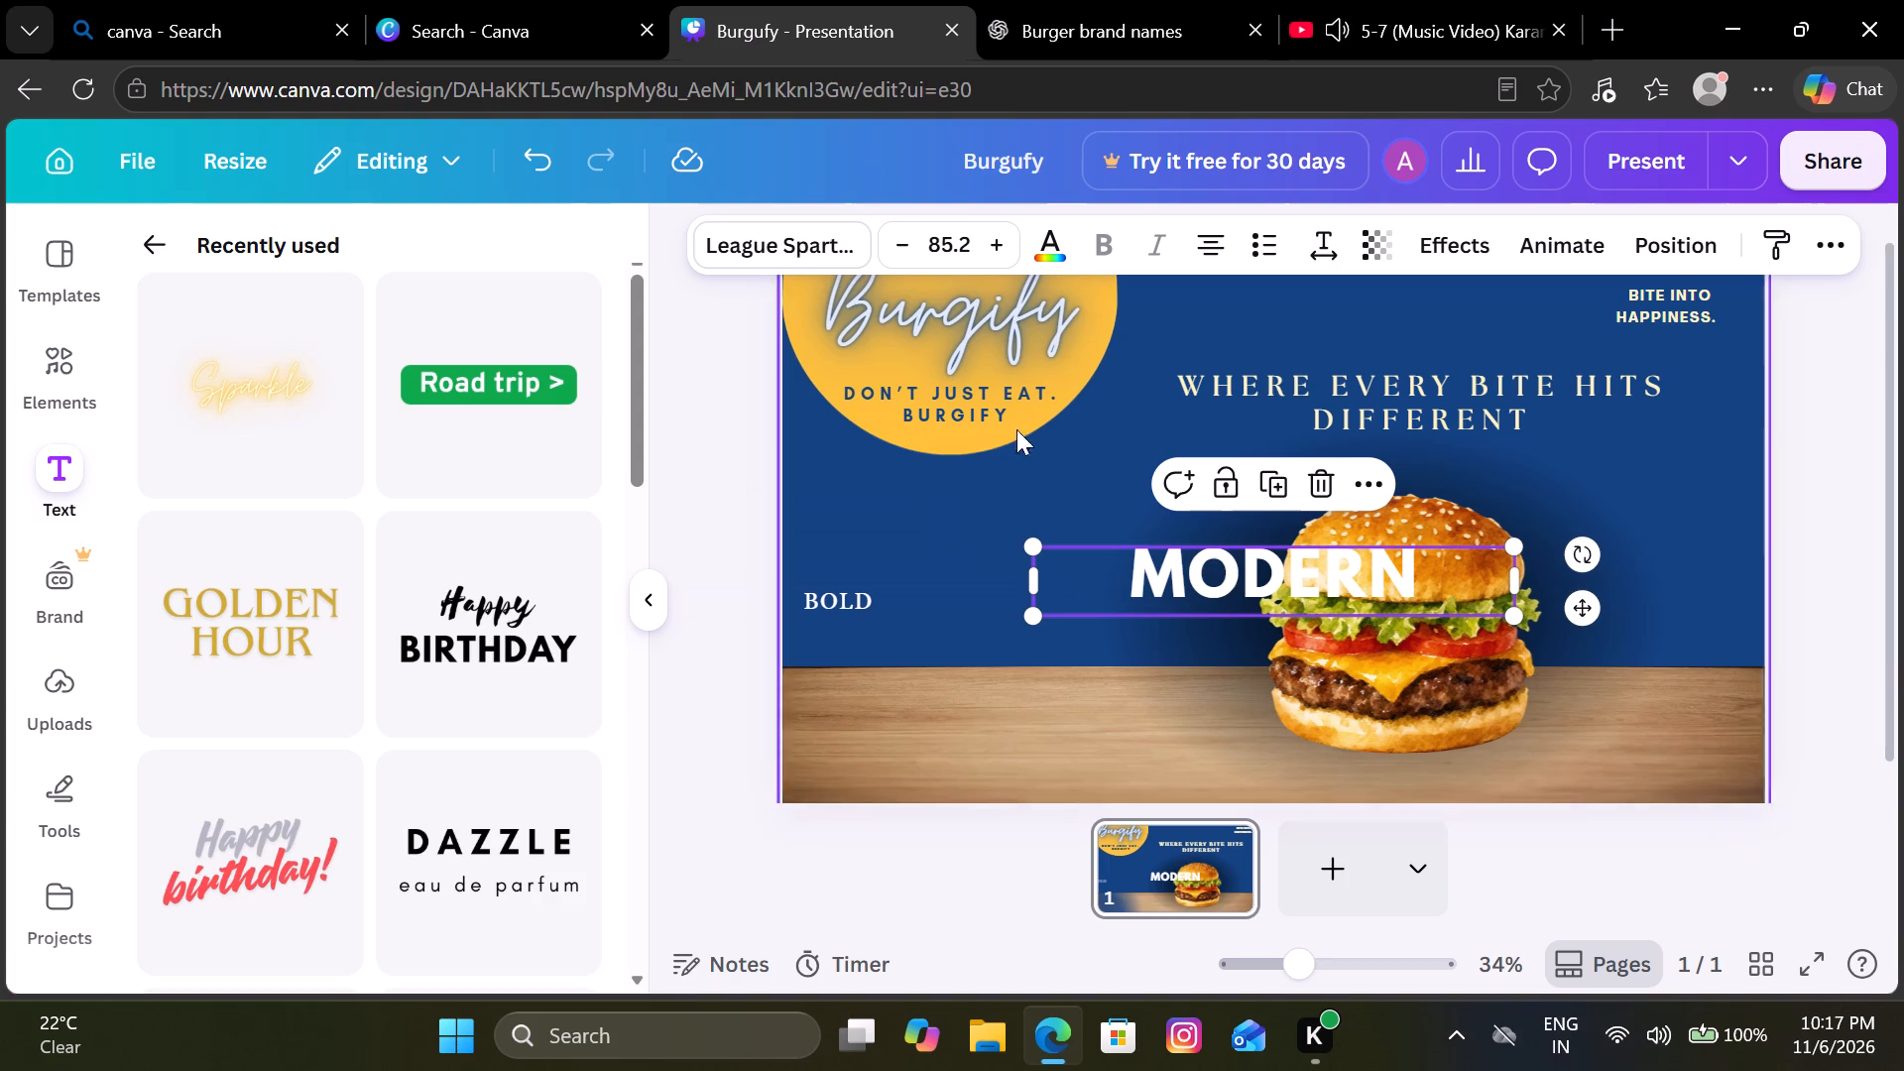
click(940, 243)
scroll(911, 672, down, 1)
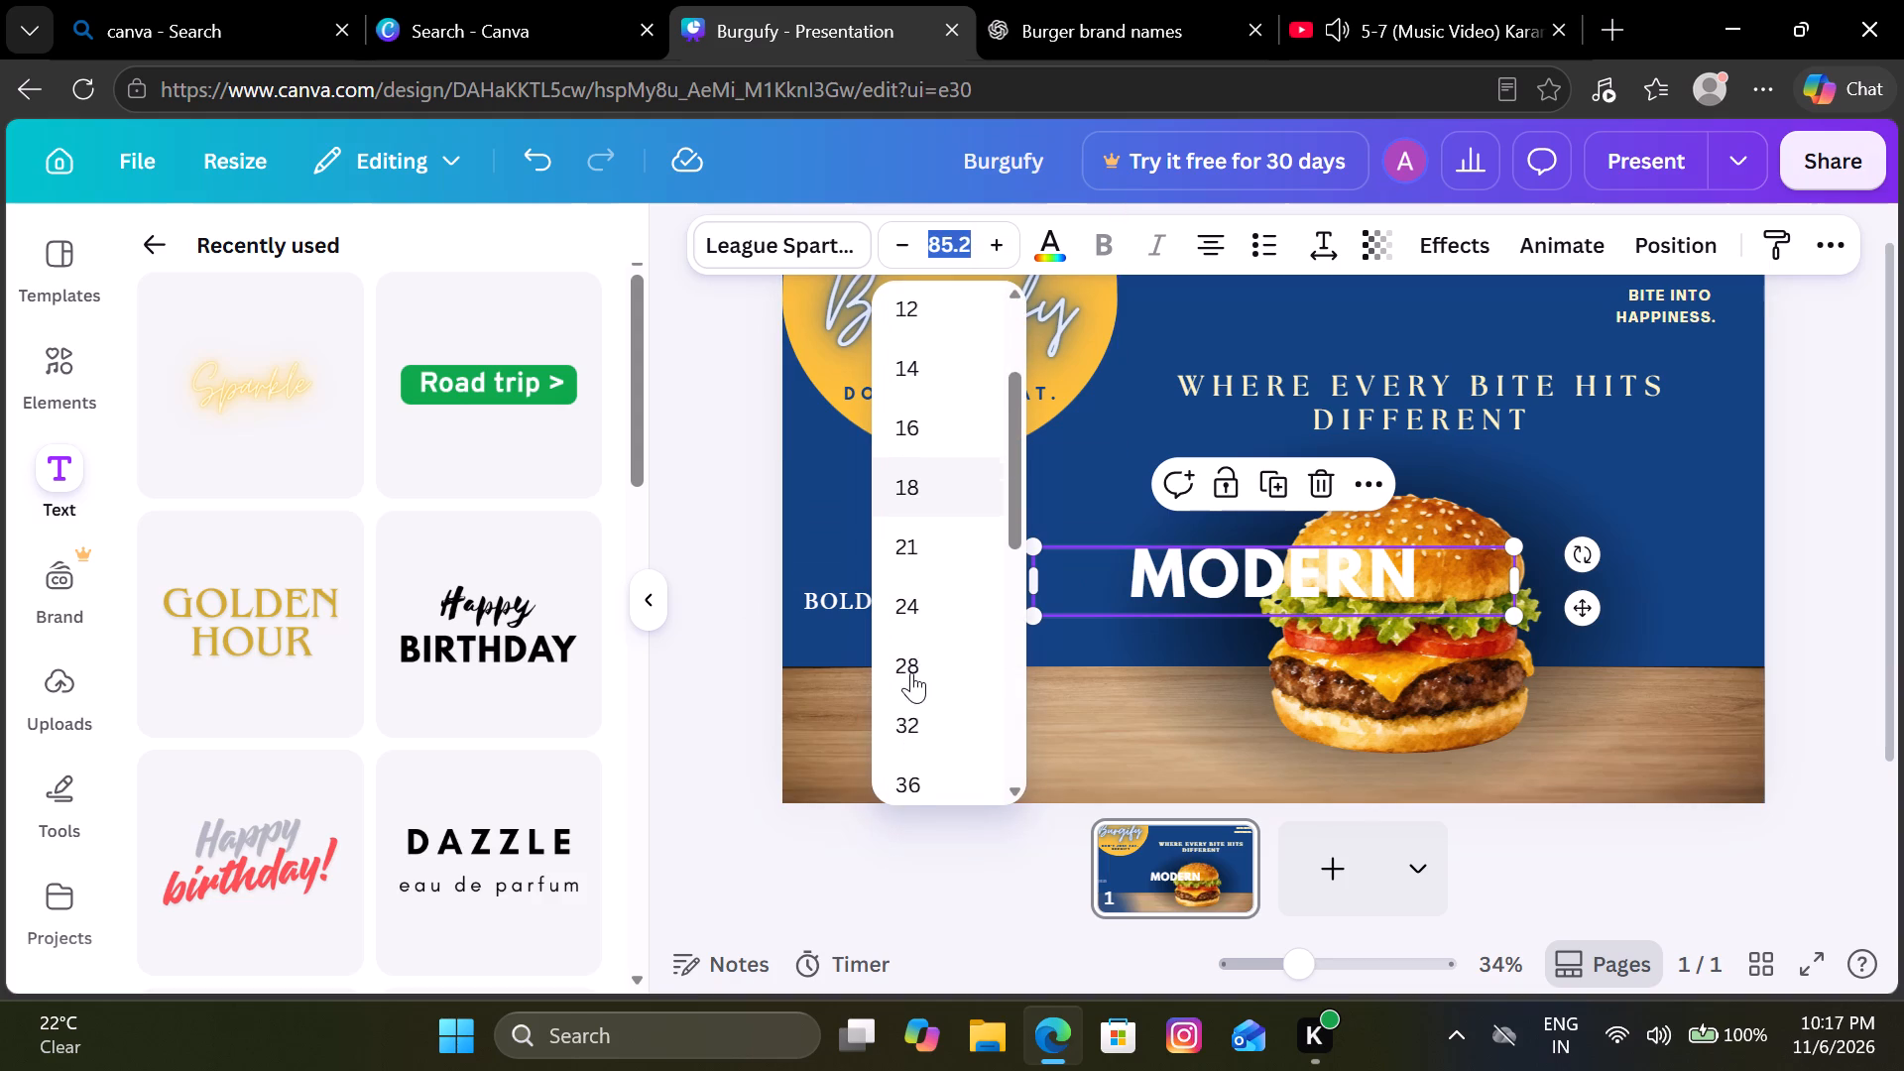
scroll(911, 672, down, 1)
click(920, 755)
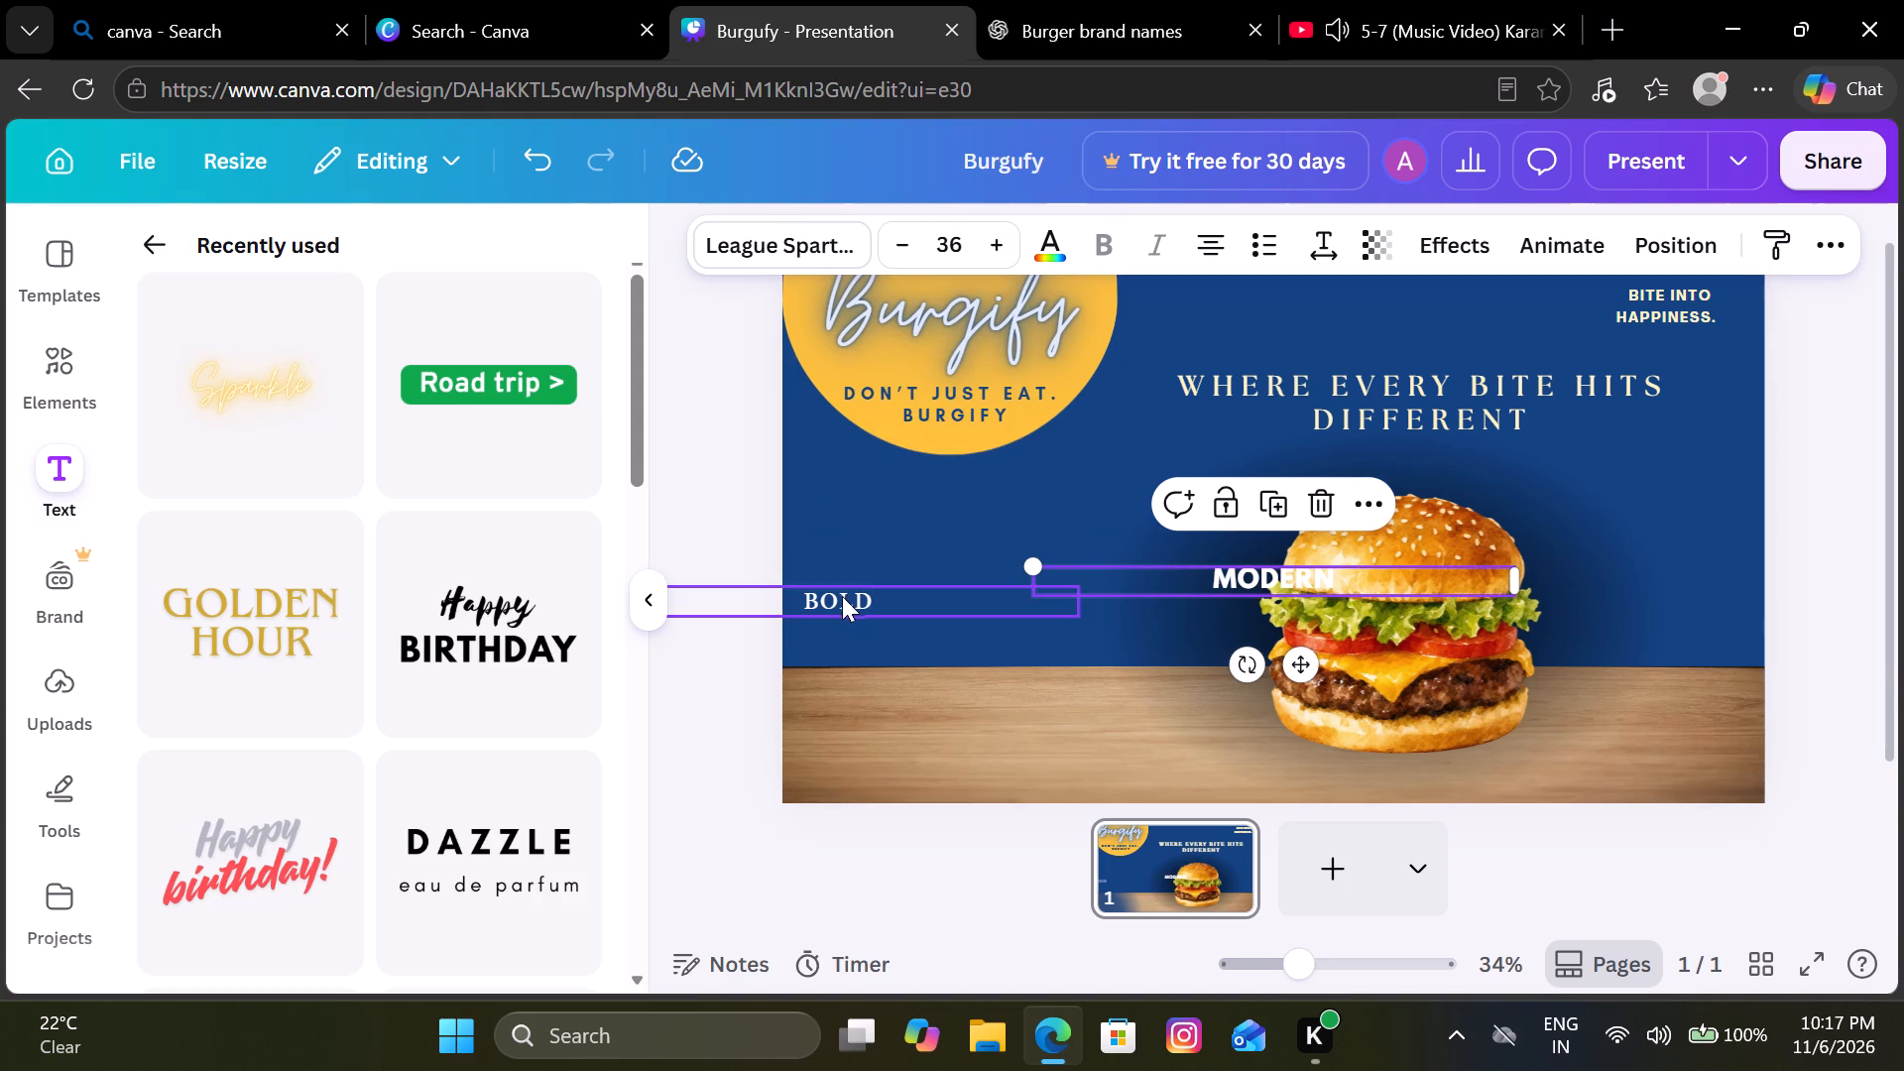
Set the letter spacing of the "BOLD" text to 230.
click(841, 595)
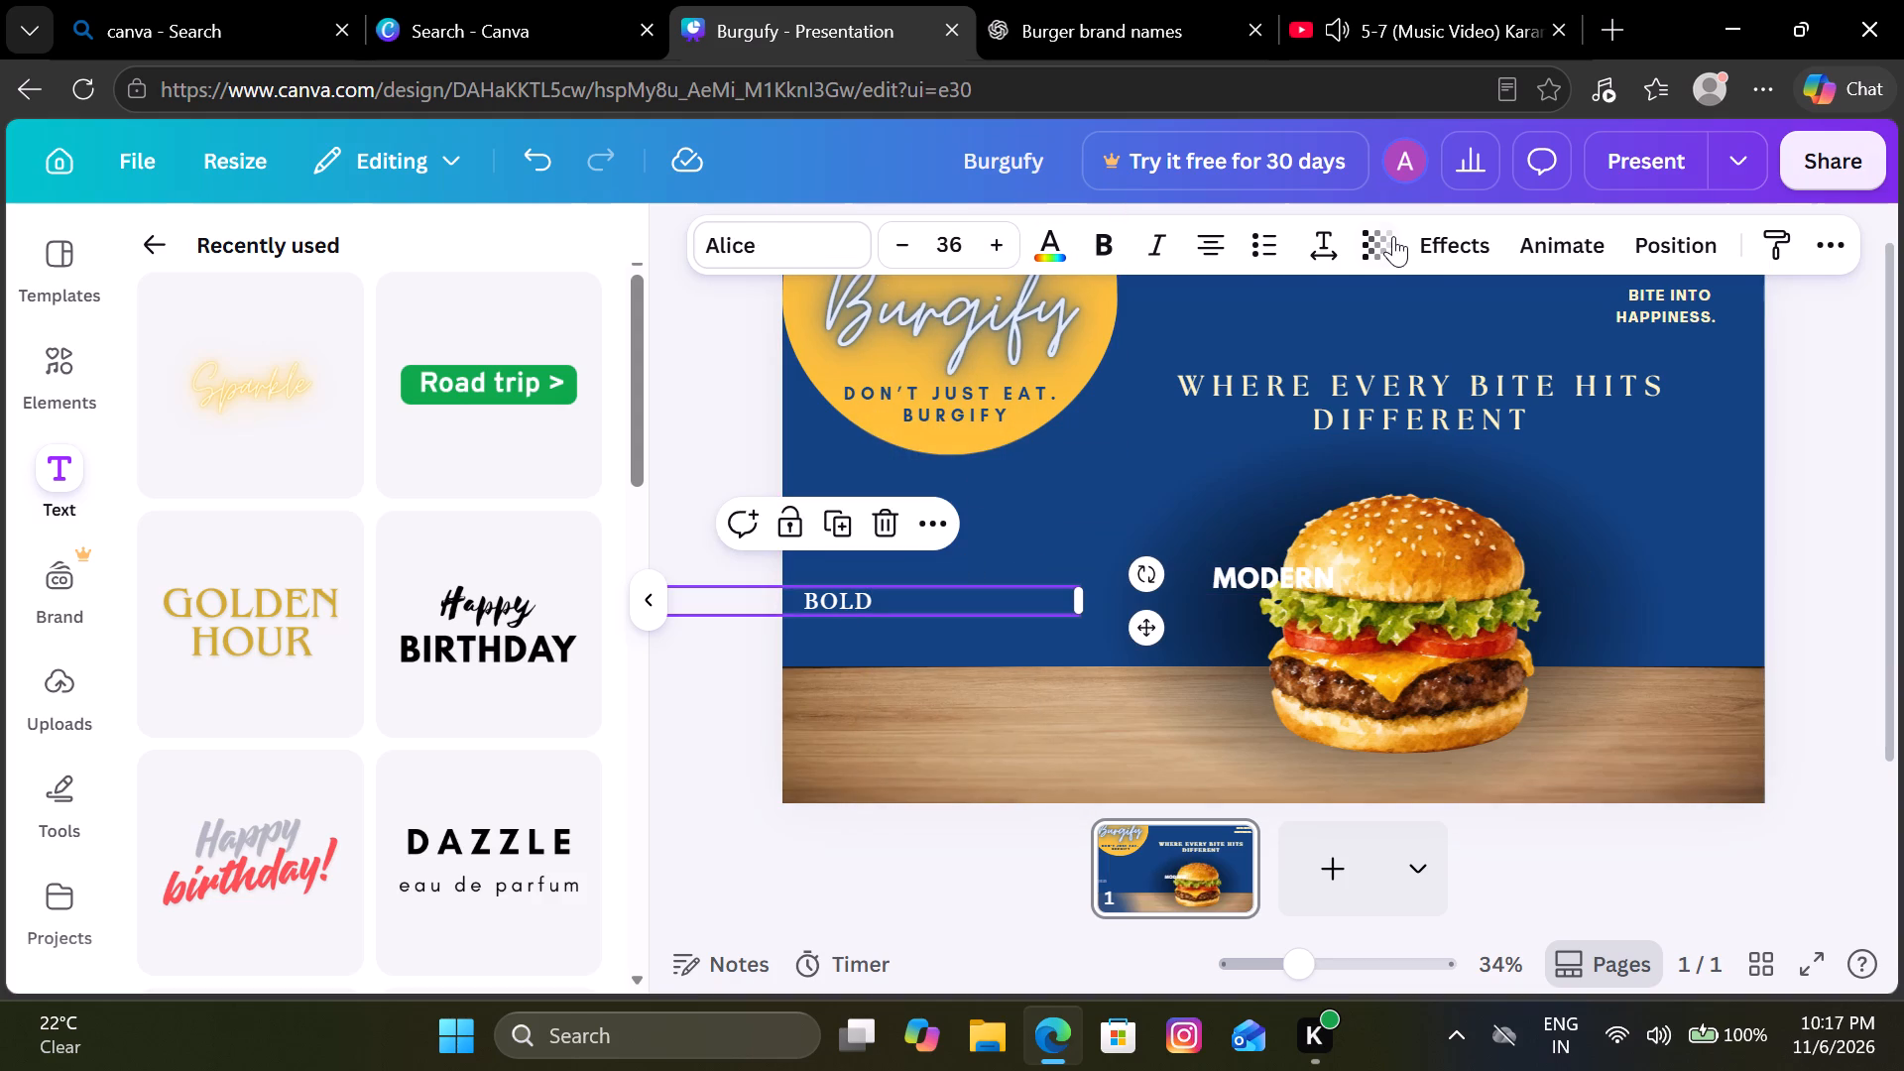
click(1313, 255)
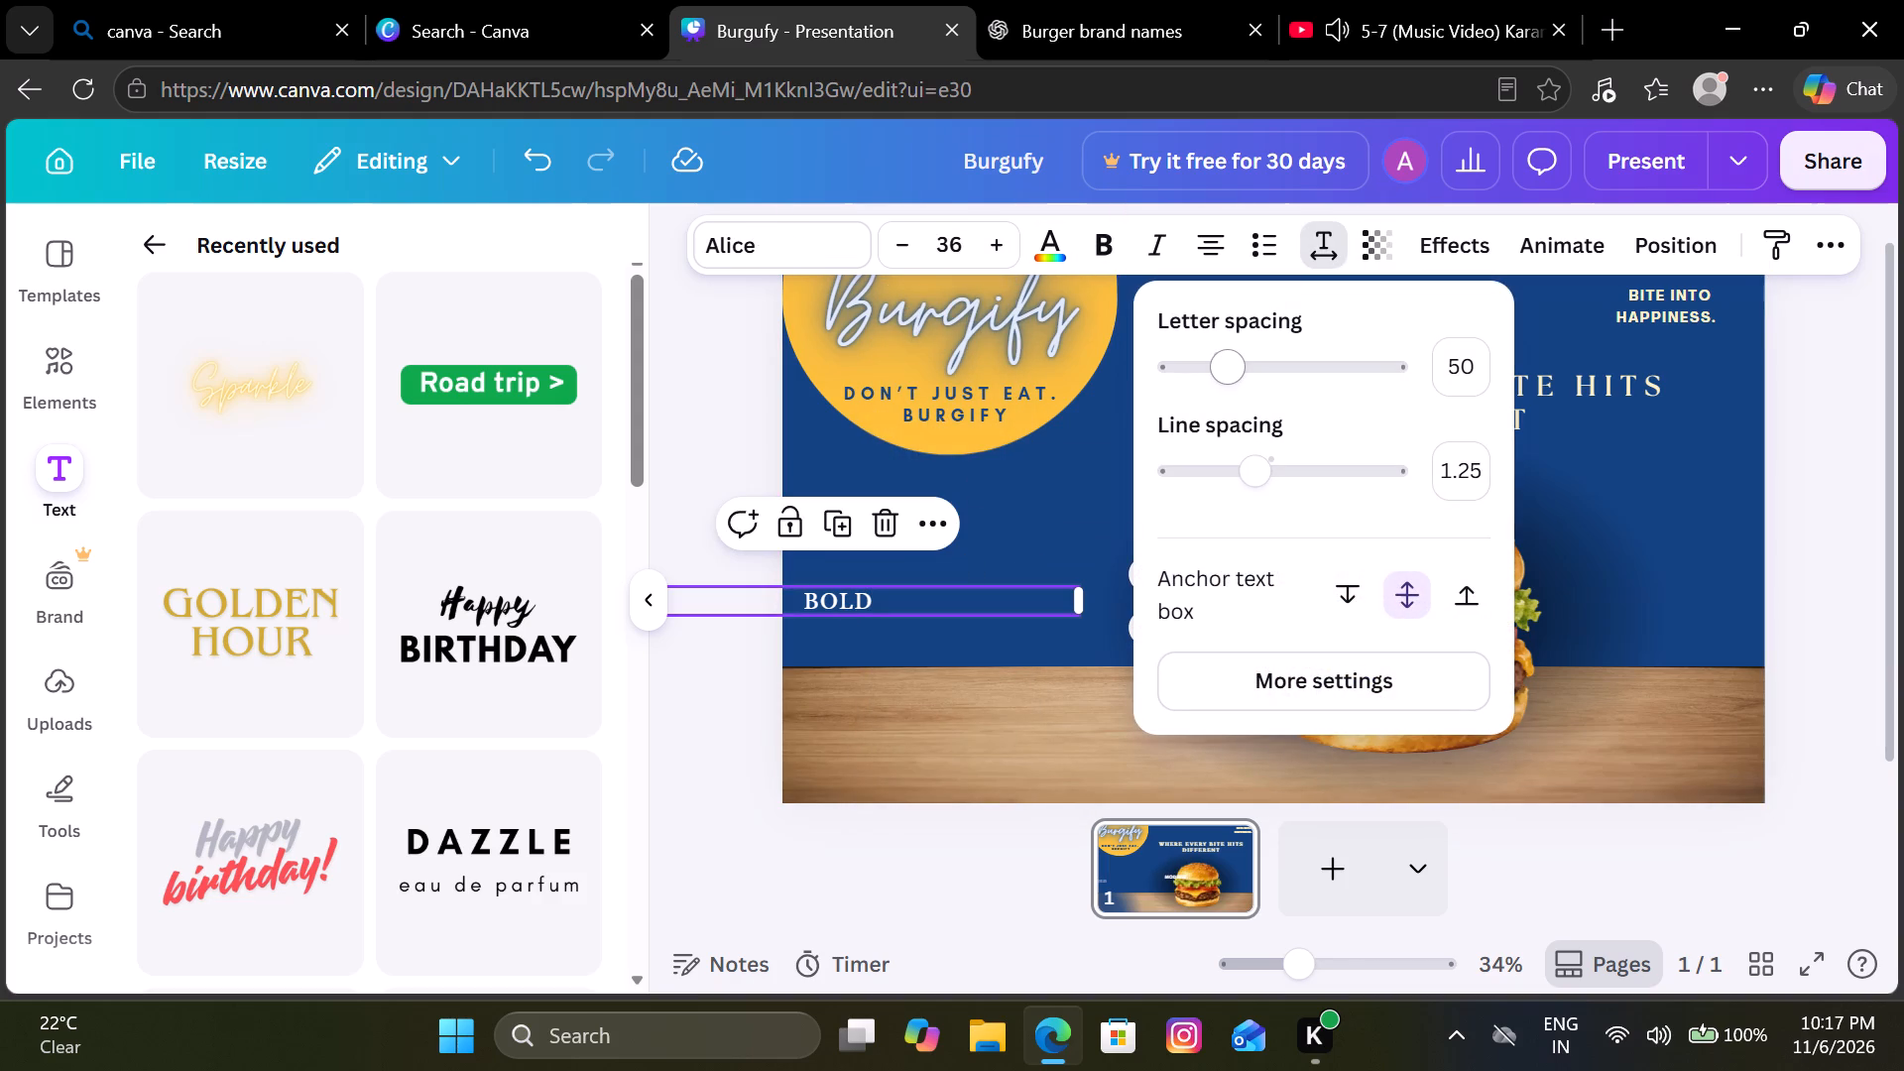
drag(1240, 375, 1266, 376)
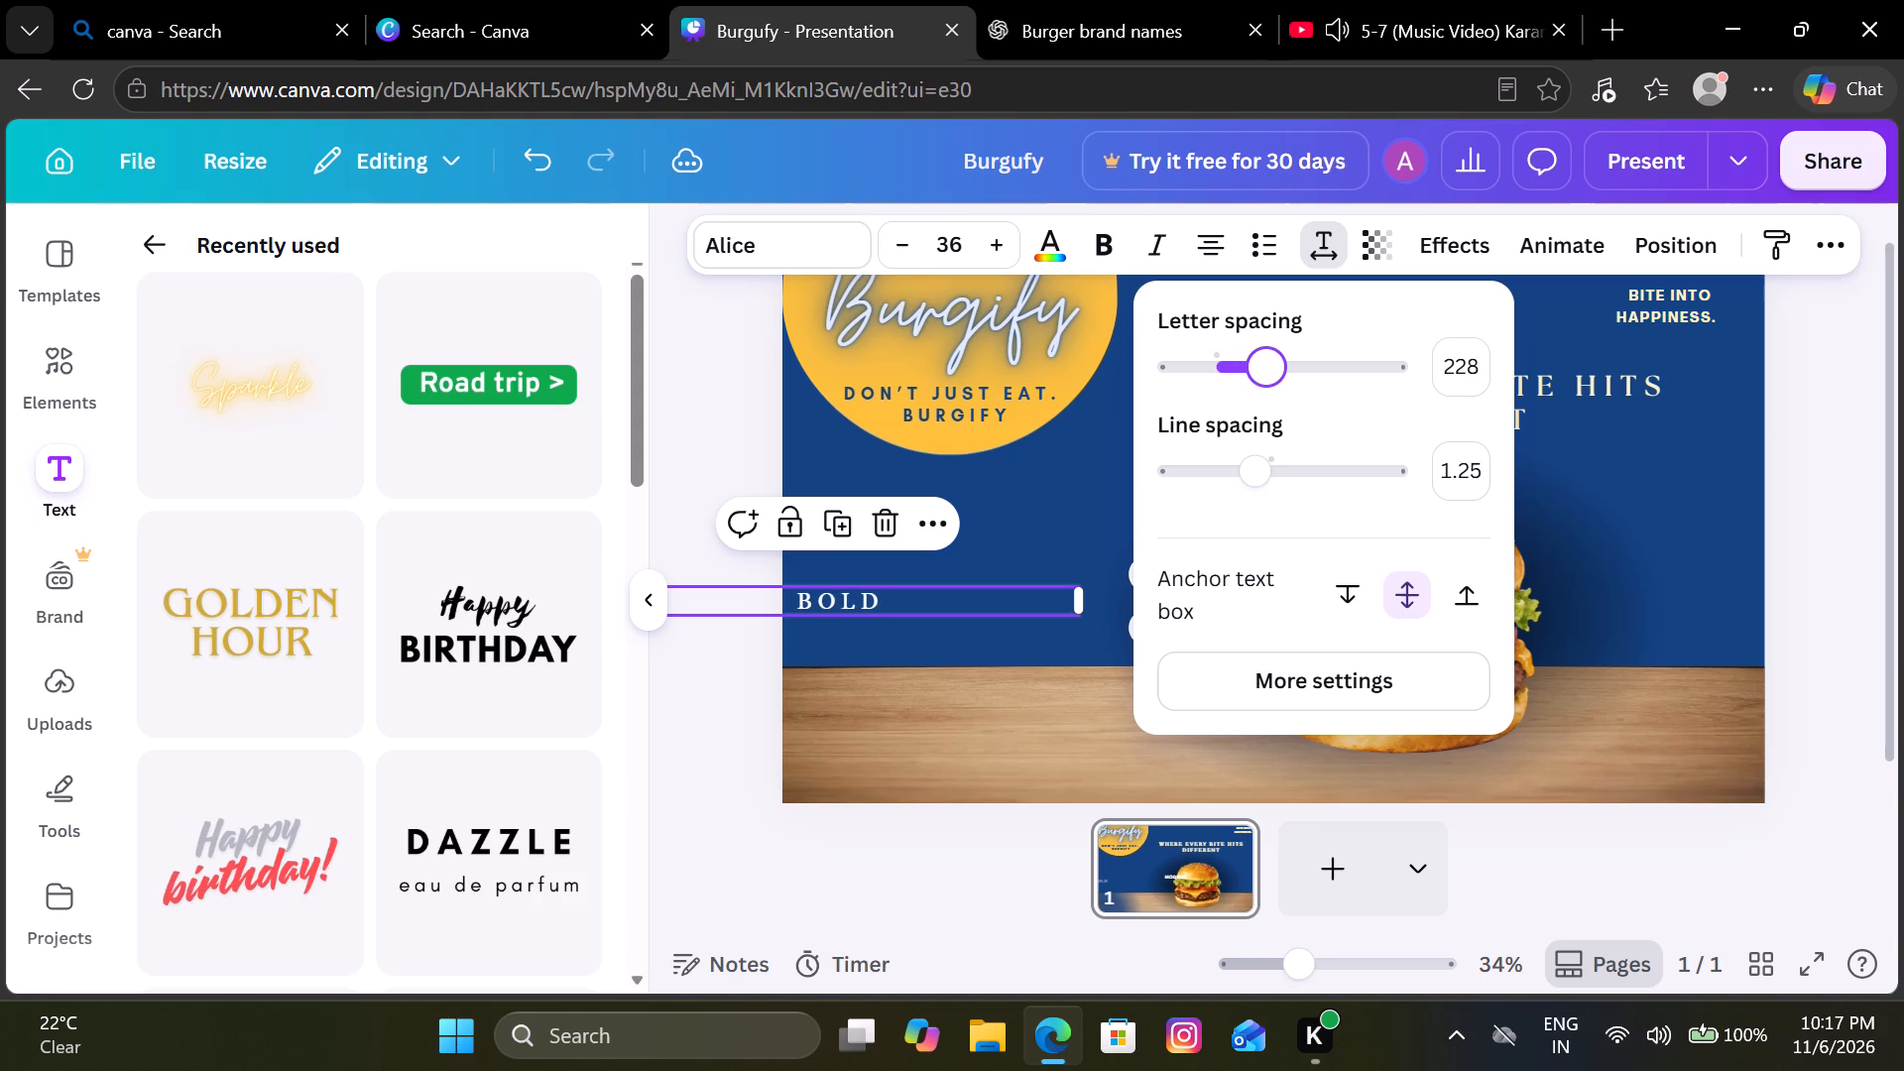
drag(1266, 376, 1267, 376)
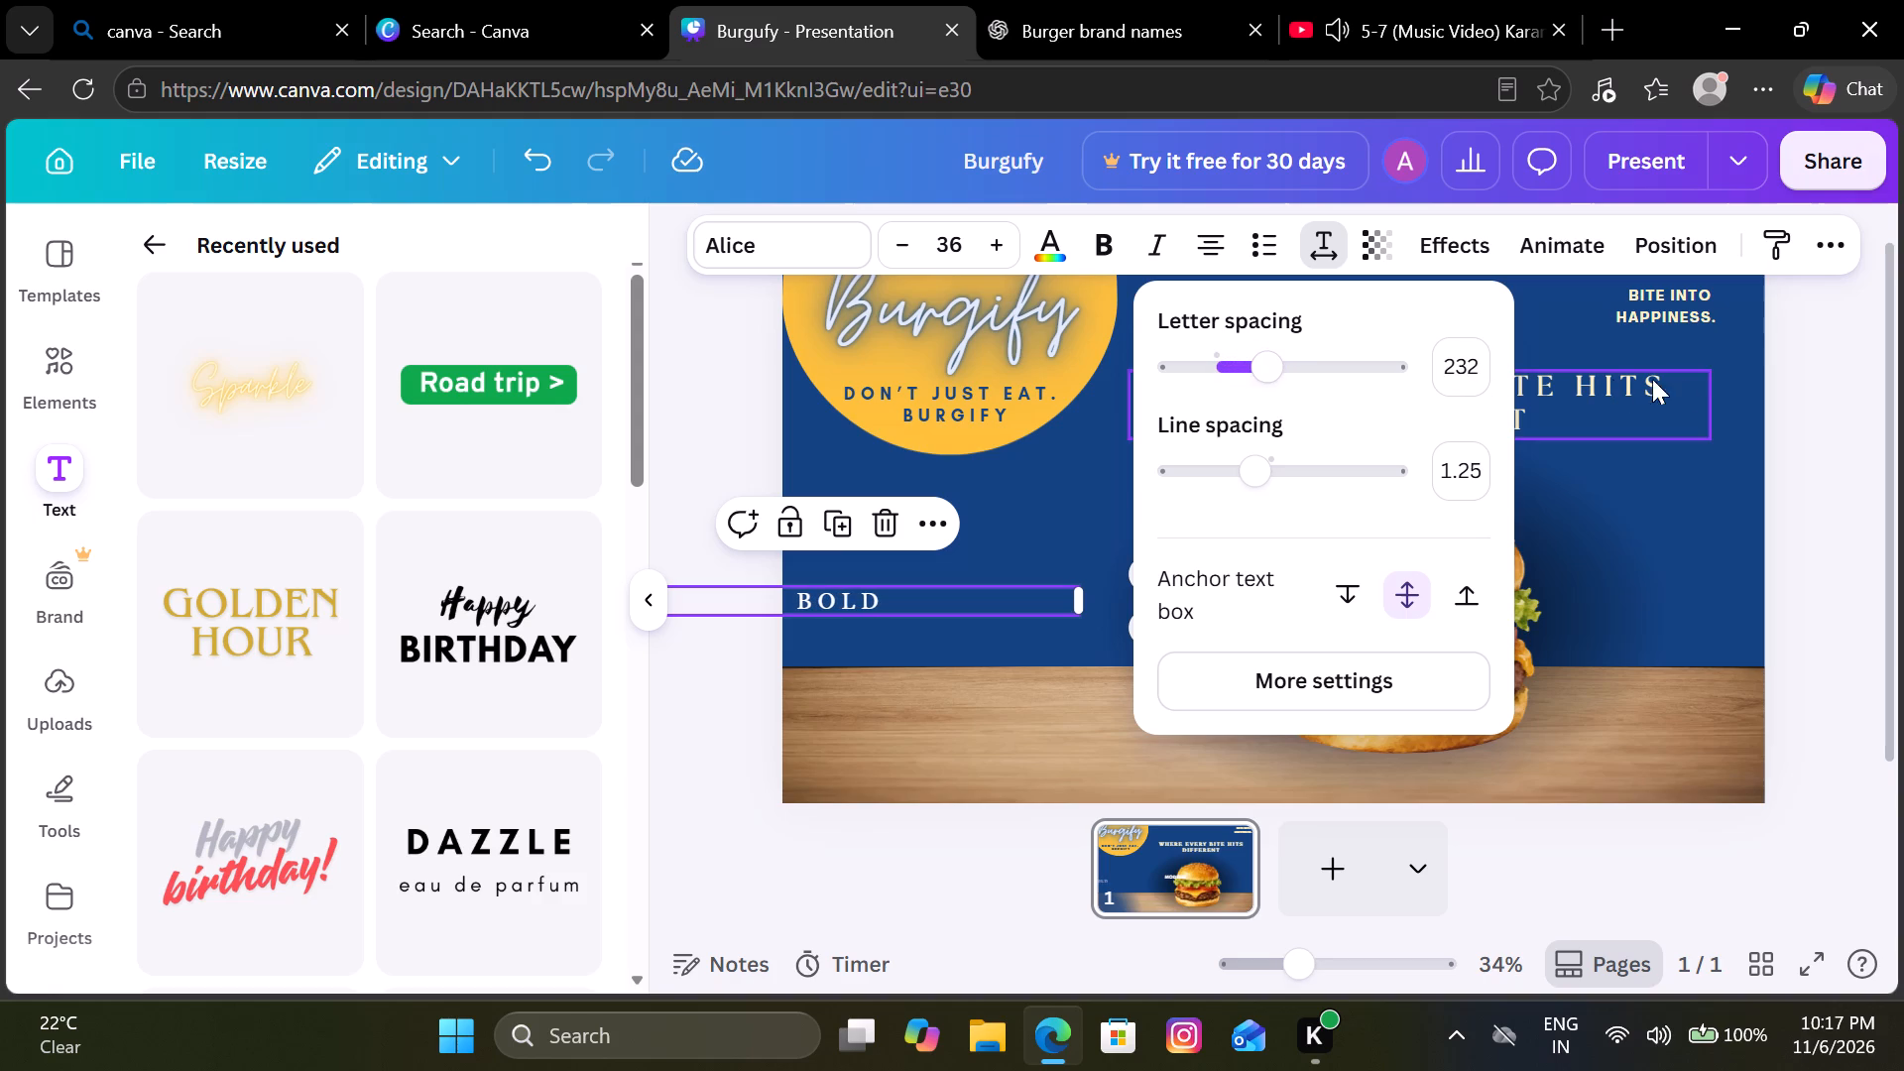
click(1477, 366)
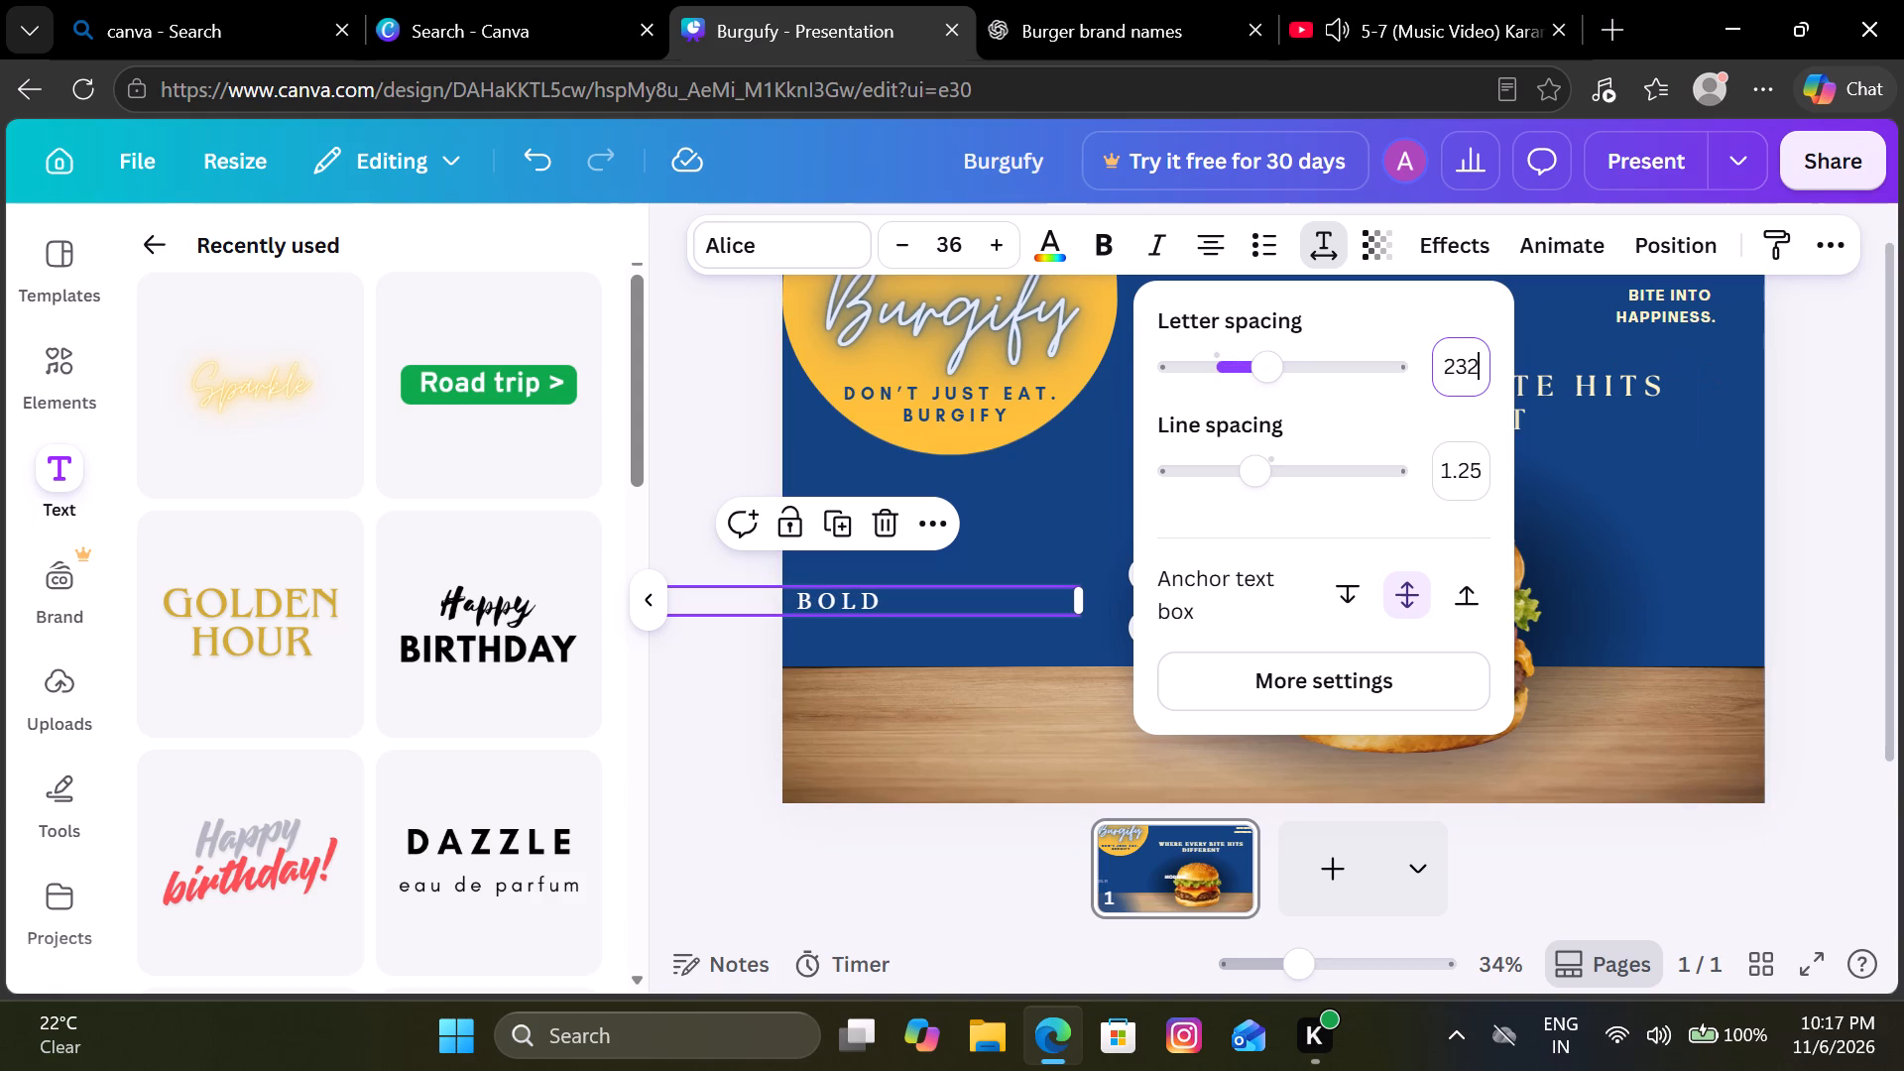
text(230)
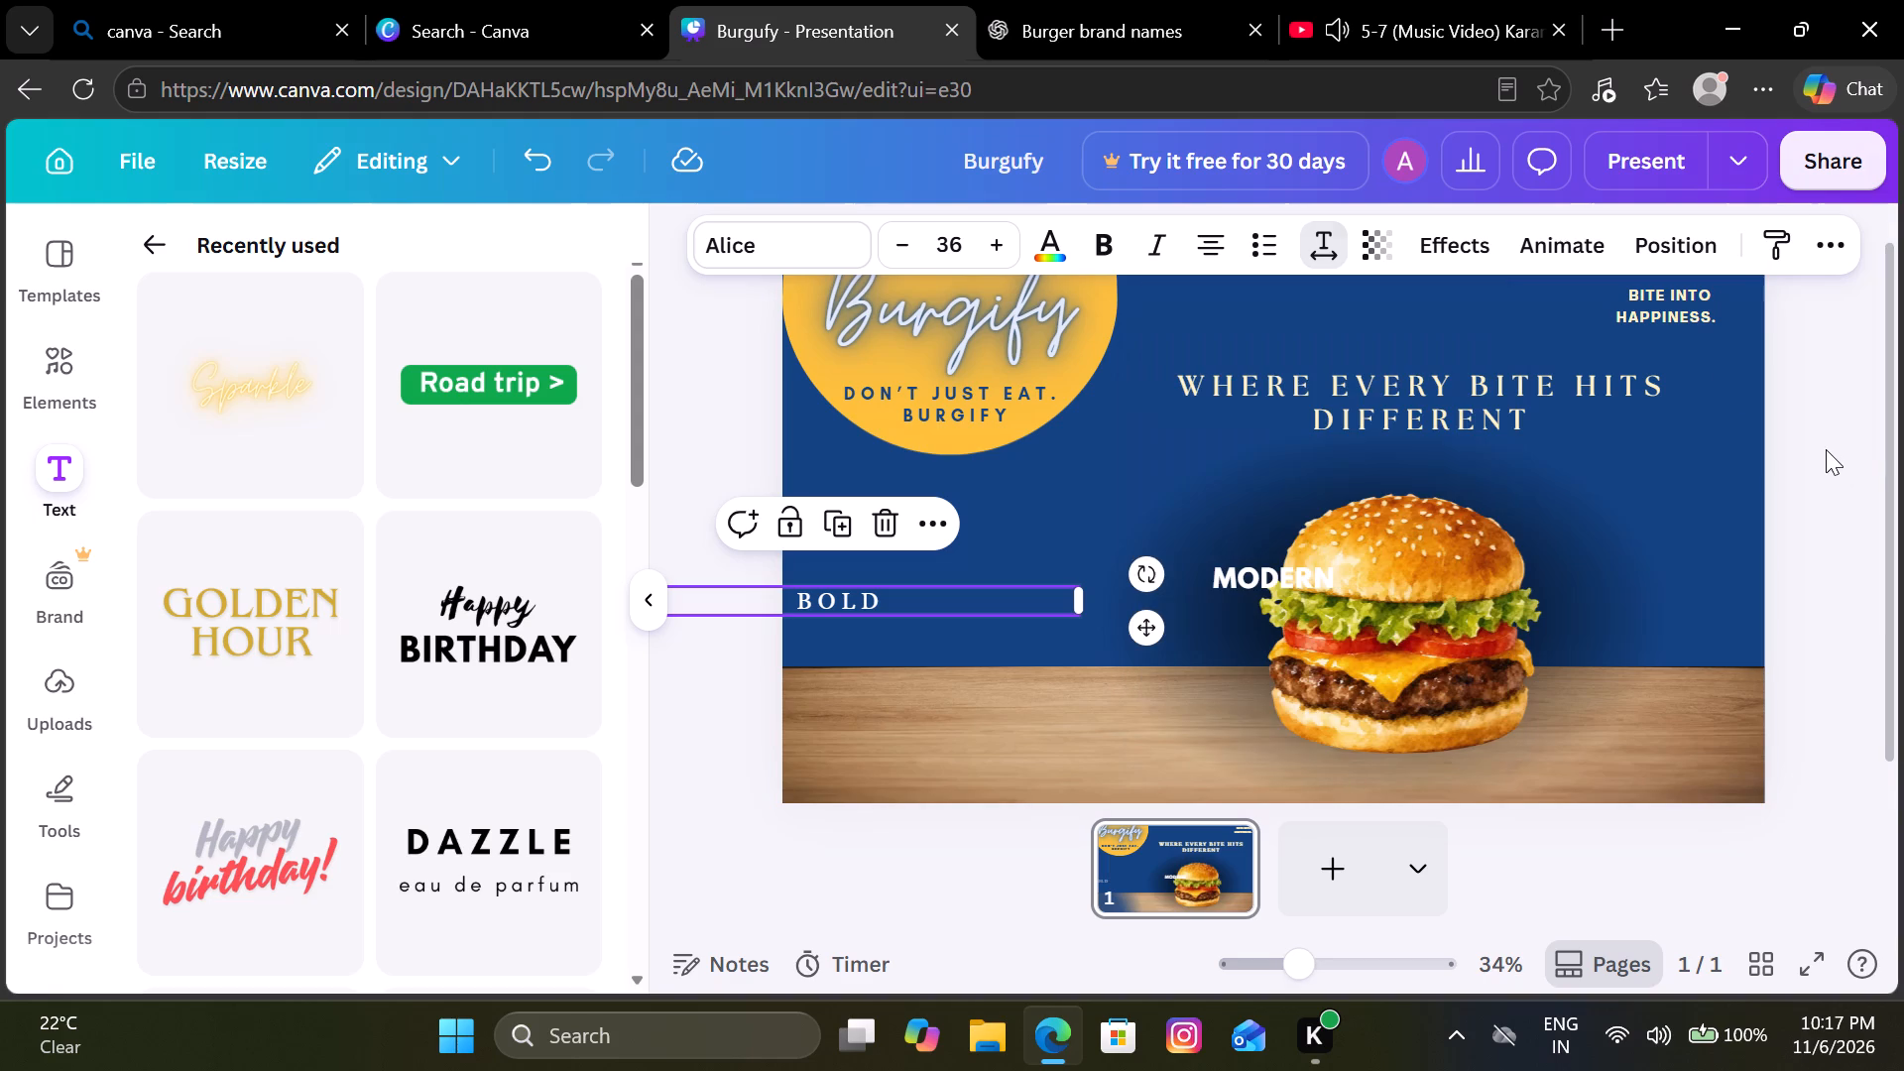
click(1826, 449)
Change the "MODERN" text's font to Lora and set its letter spacing to 230.
click(1313, 573)
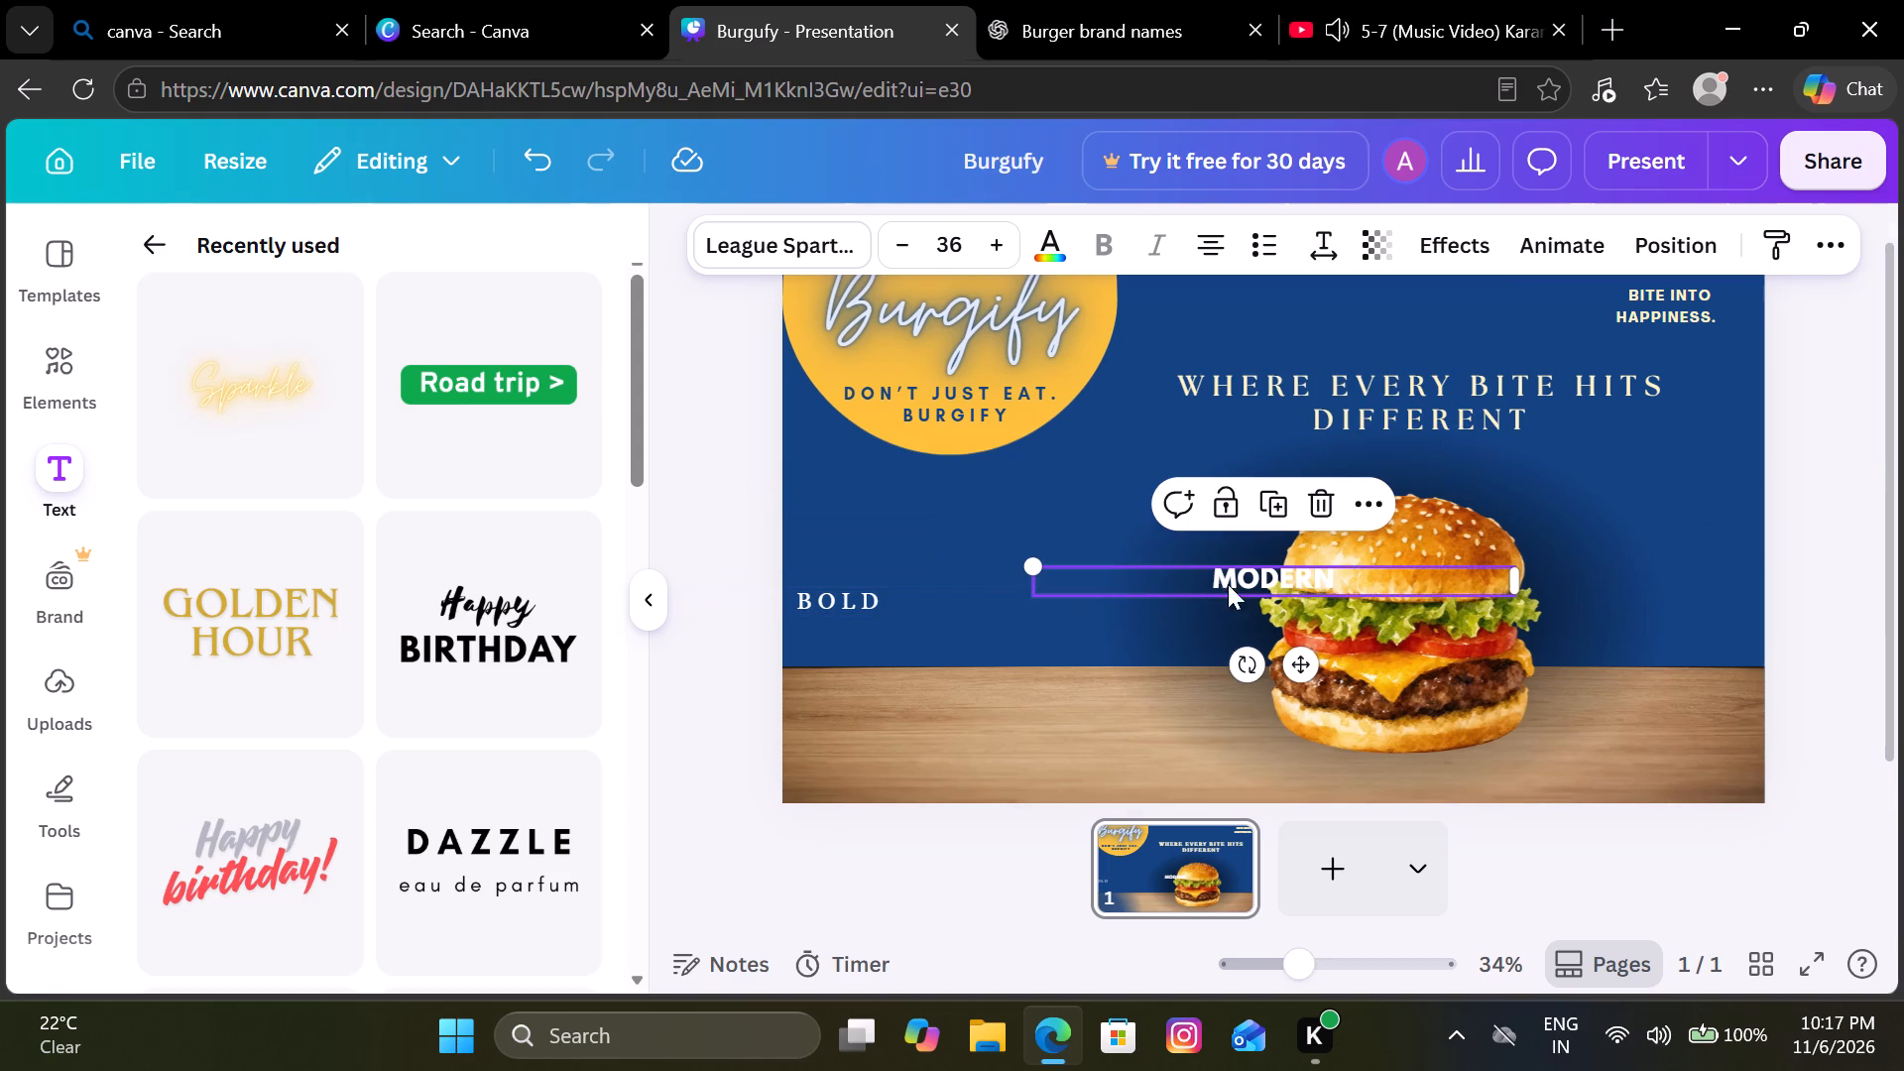
click(792, 231)
click(266, 573)
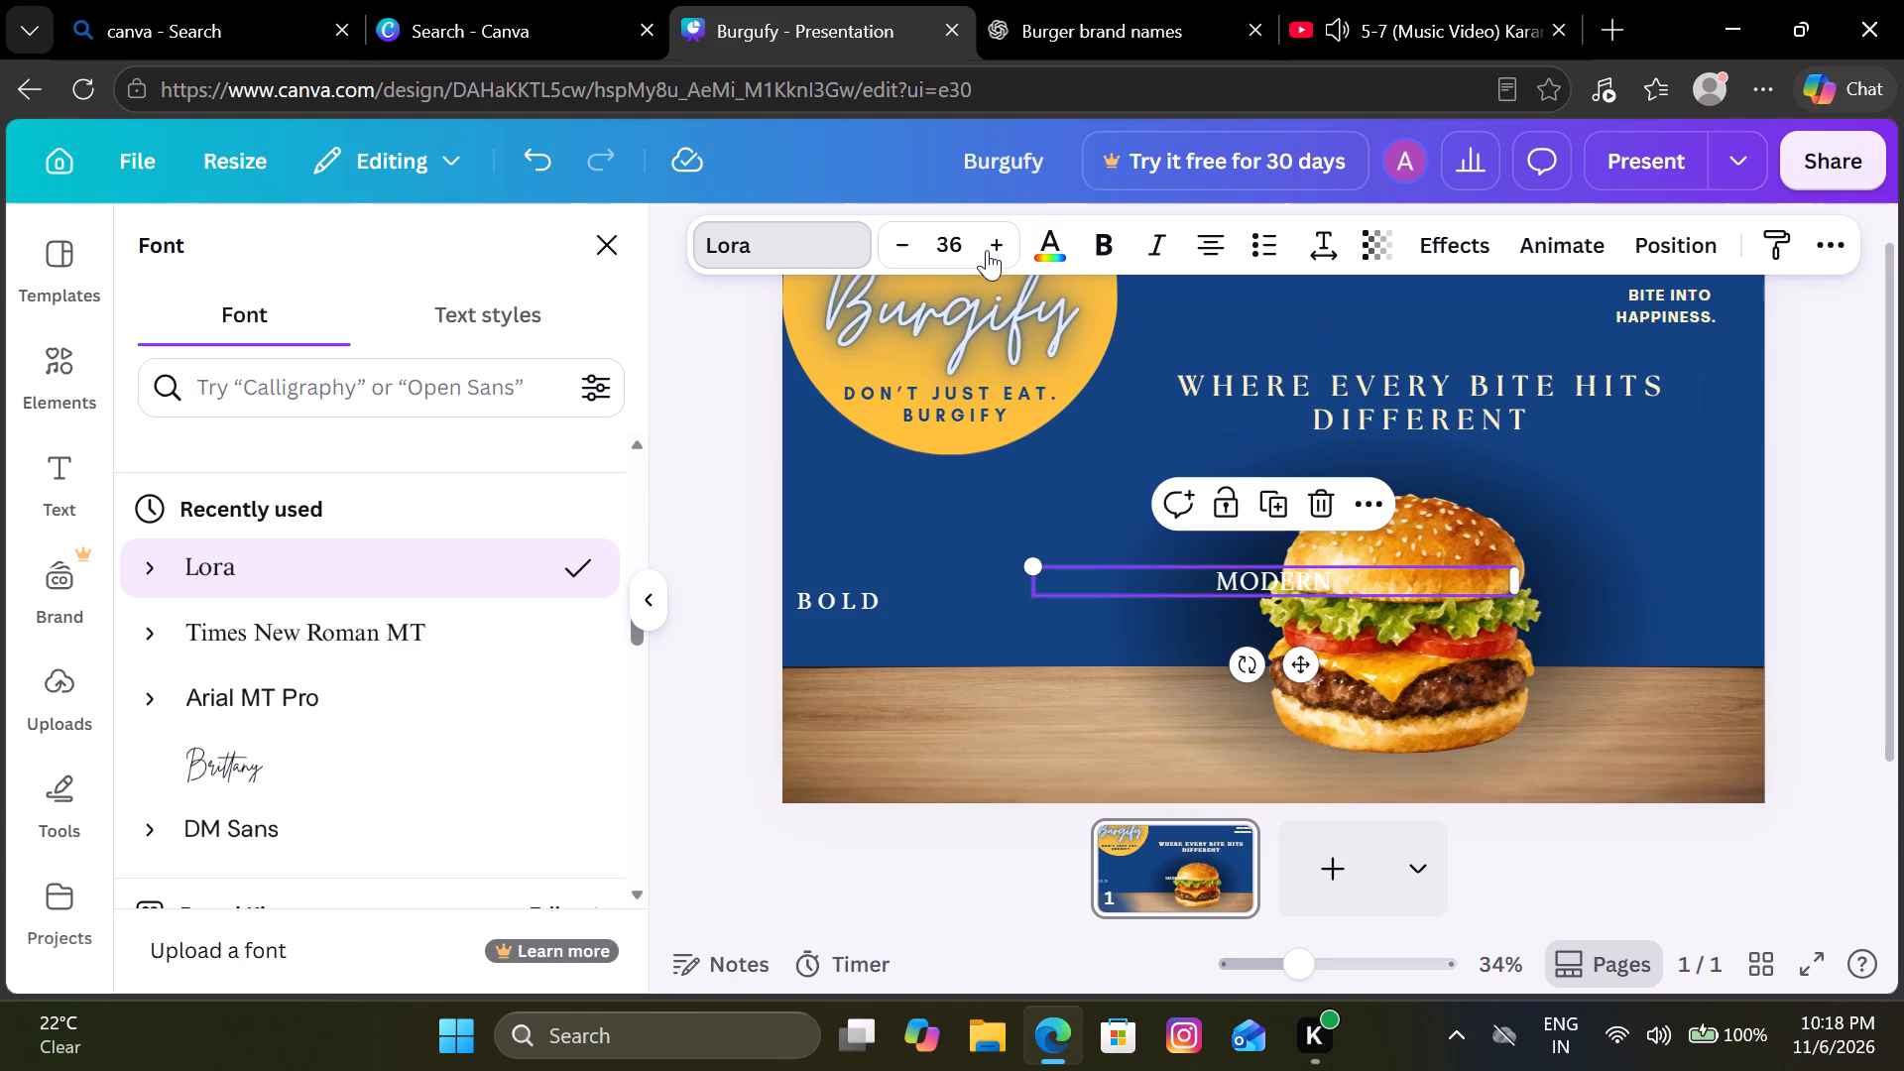
click(1322, 249)
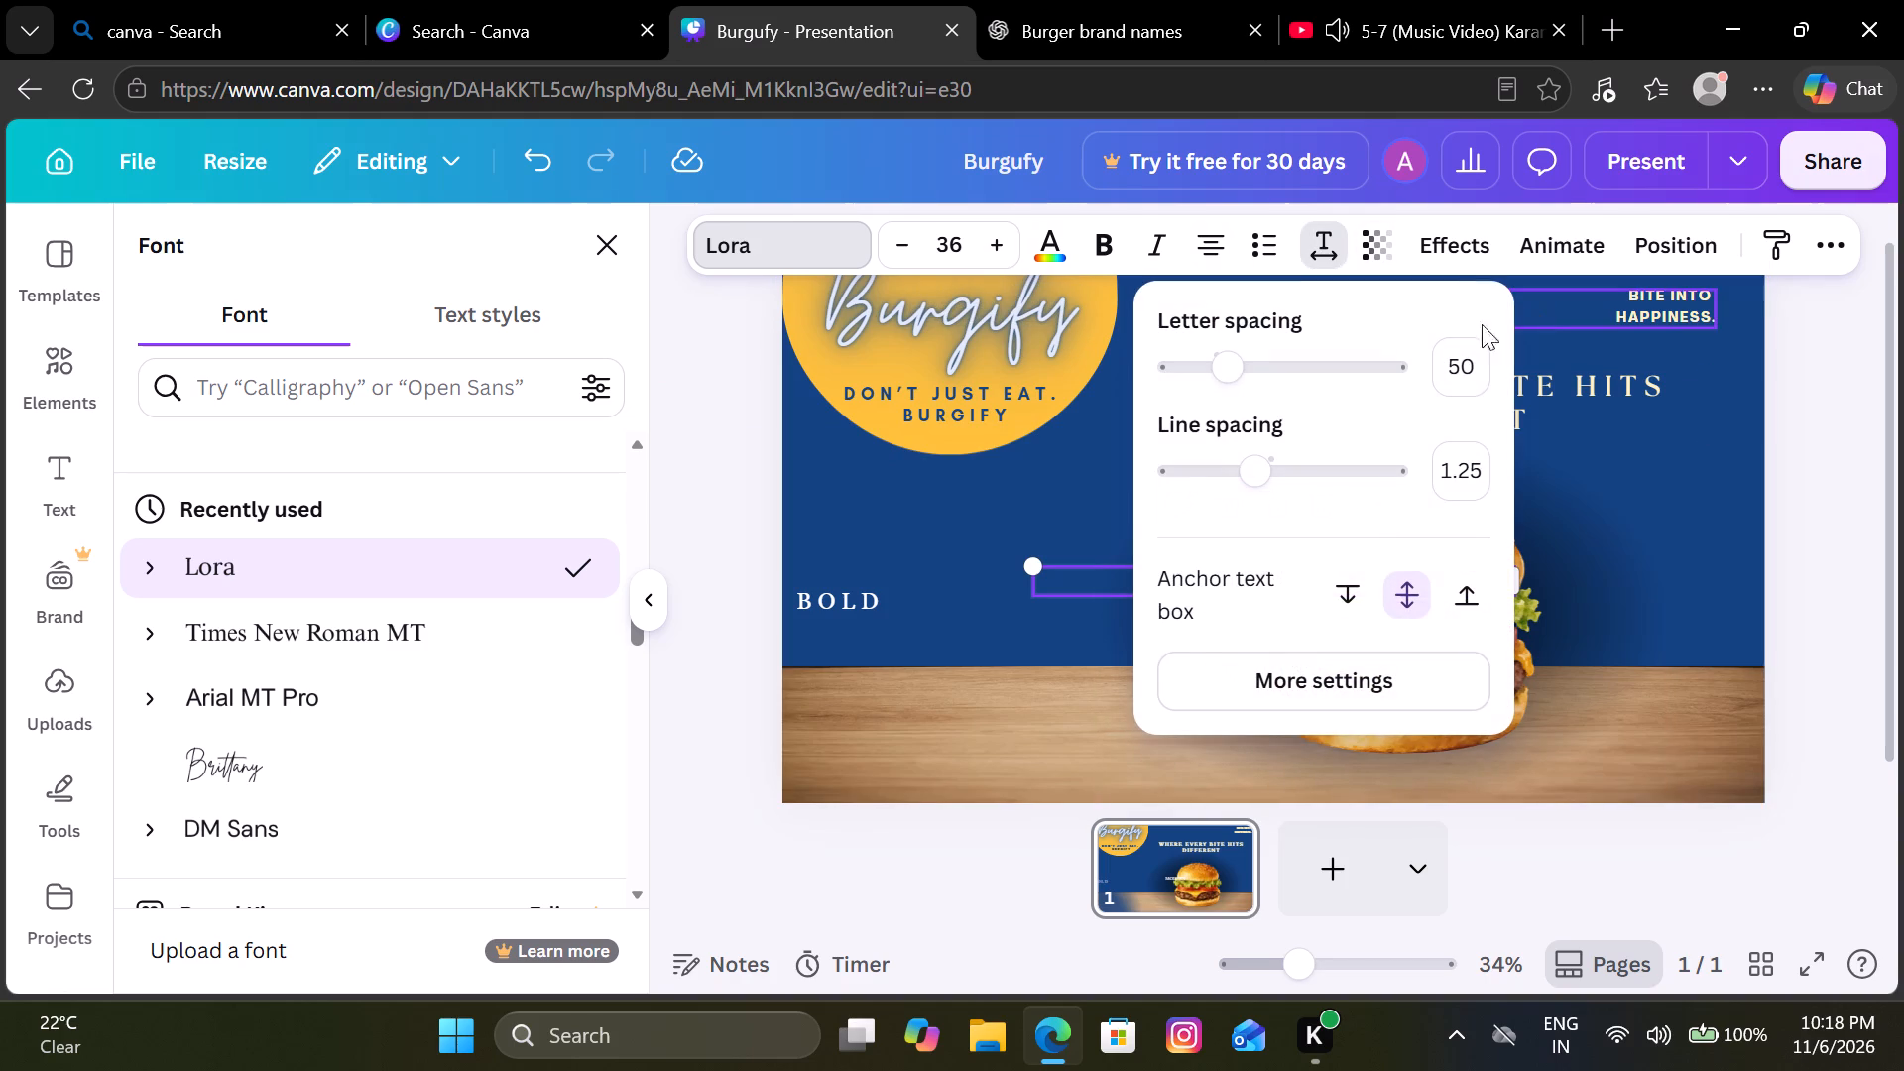
click(1456, 367)
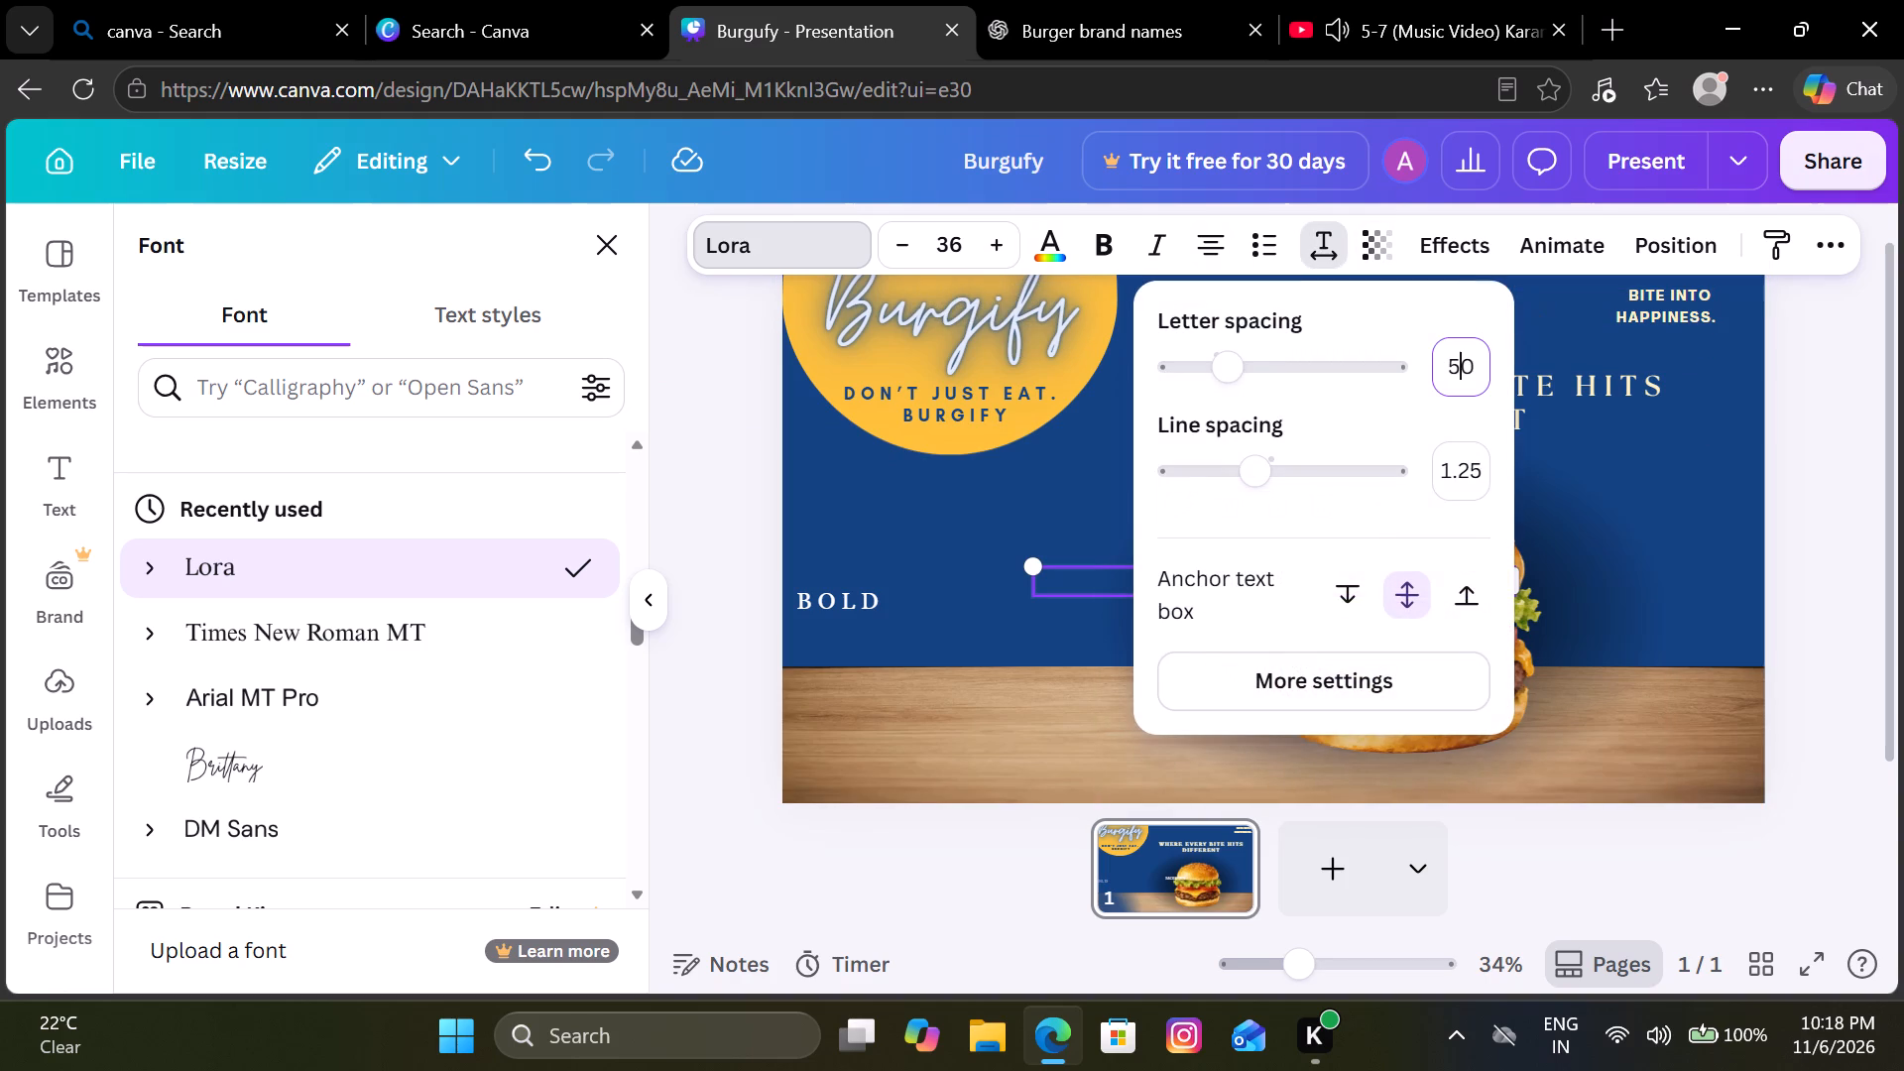
text(230)
key(Return)
click(1844, 448)
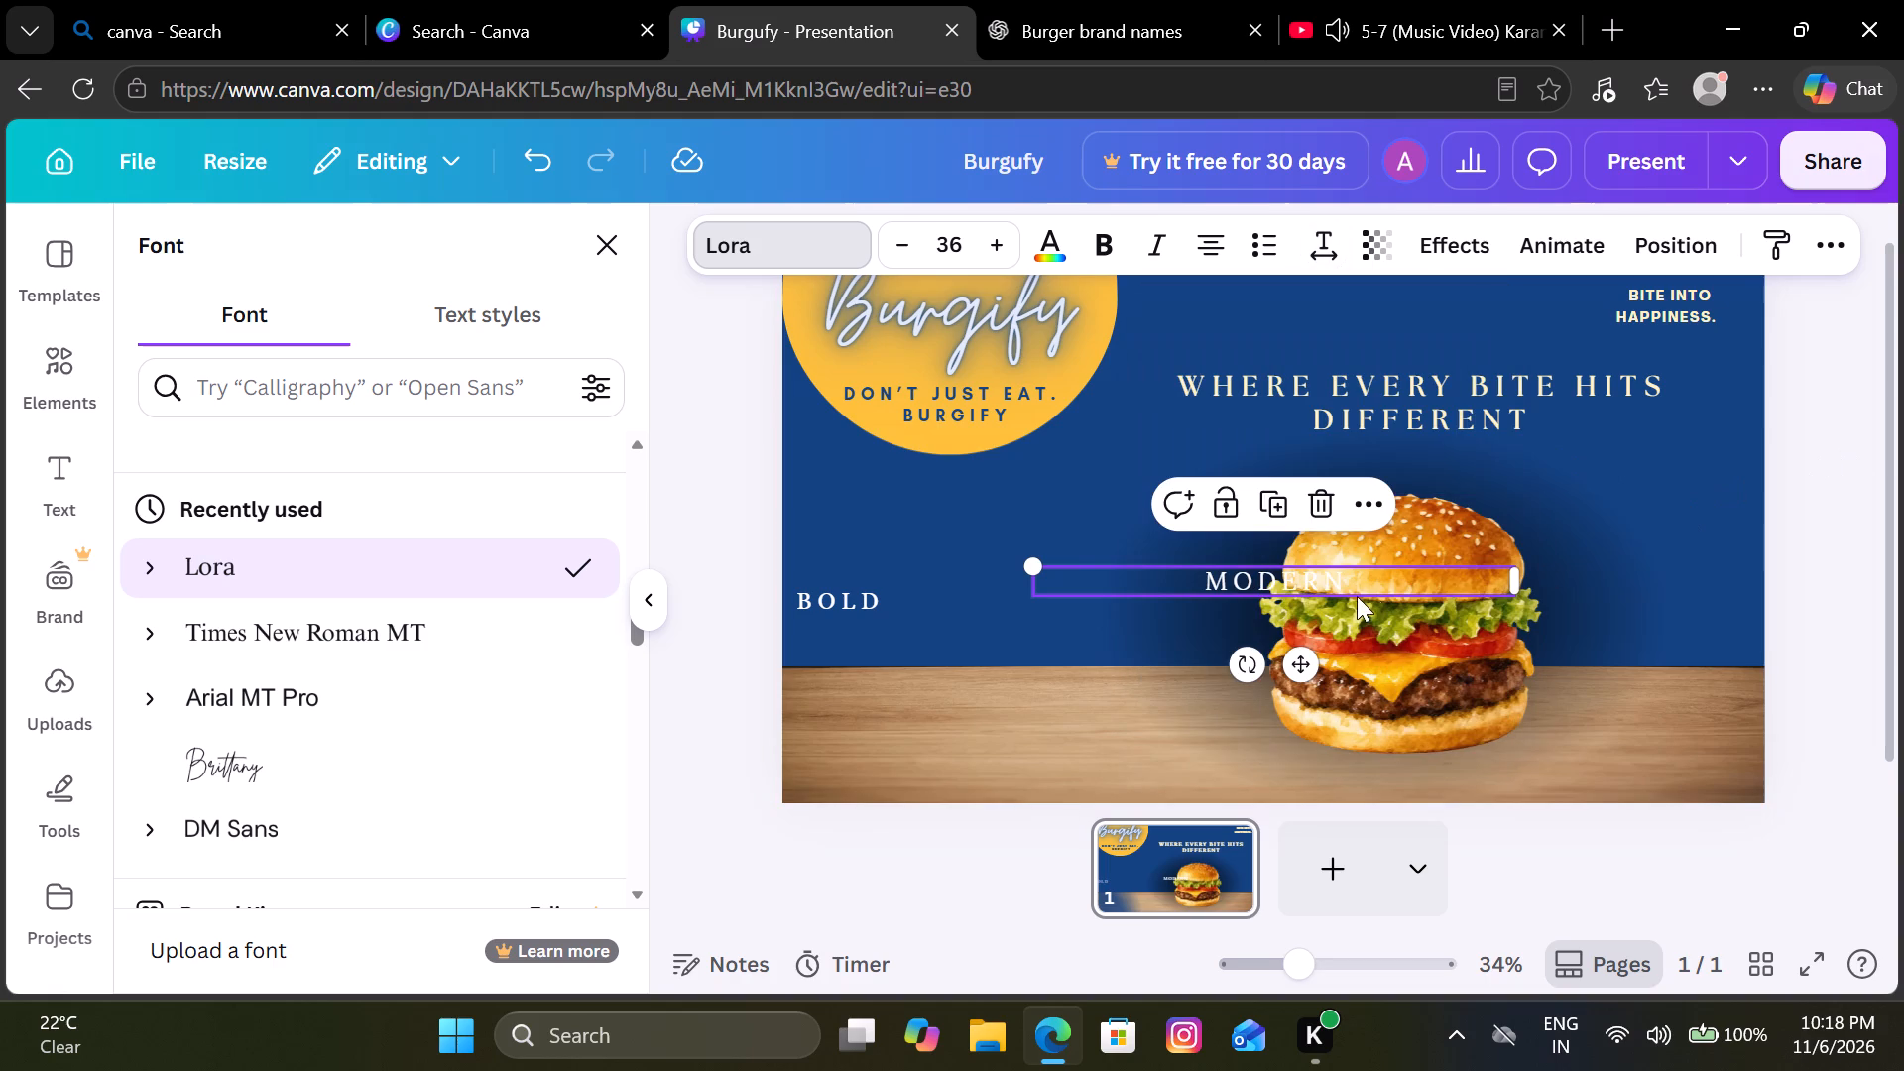
Move the "MODERN" text just to the right of "BOLD", aligned on the same line.
drag(1357, 586, 1082, 617)
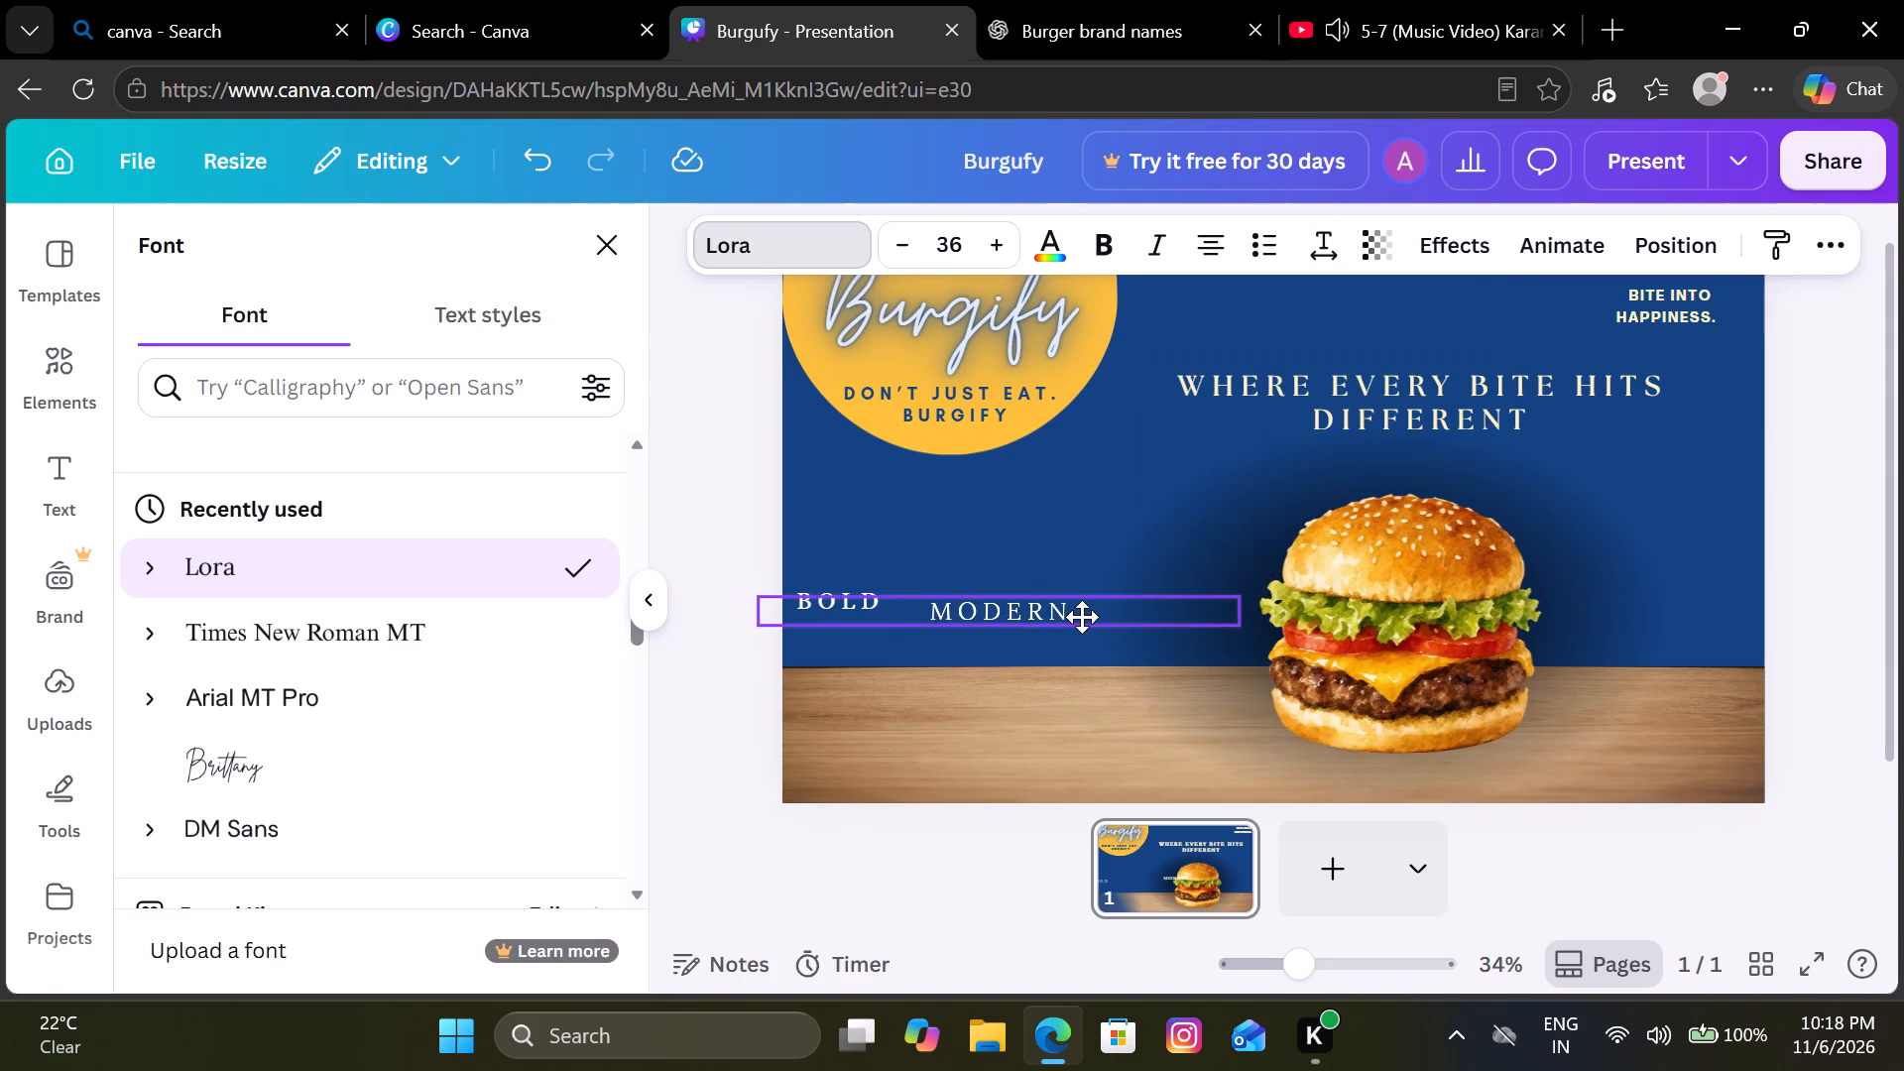
drag(1082, 617, 1072, 608)
click(646, 736)
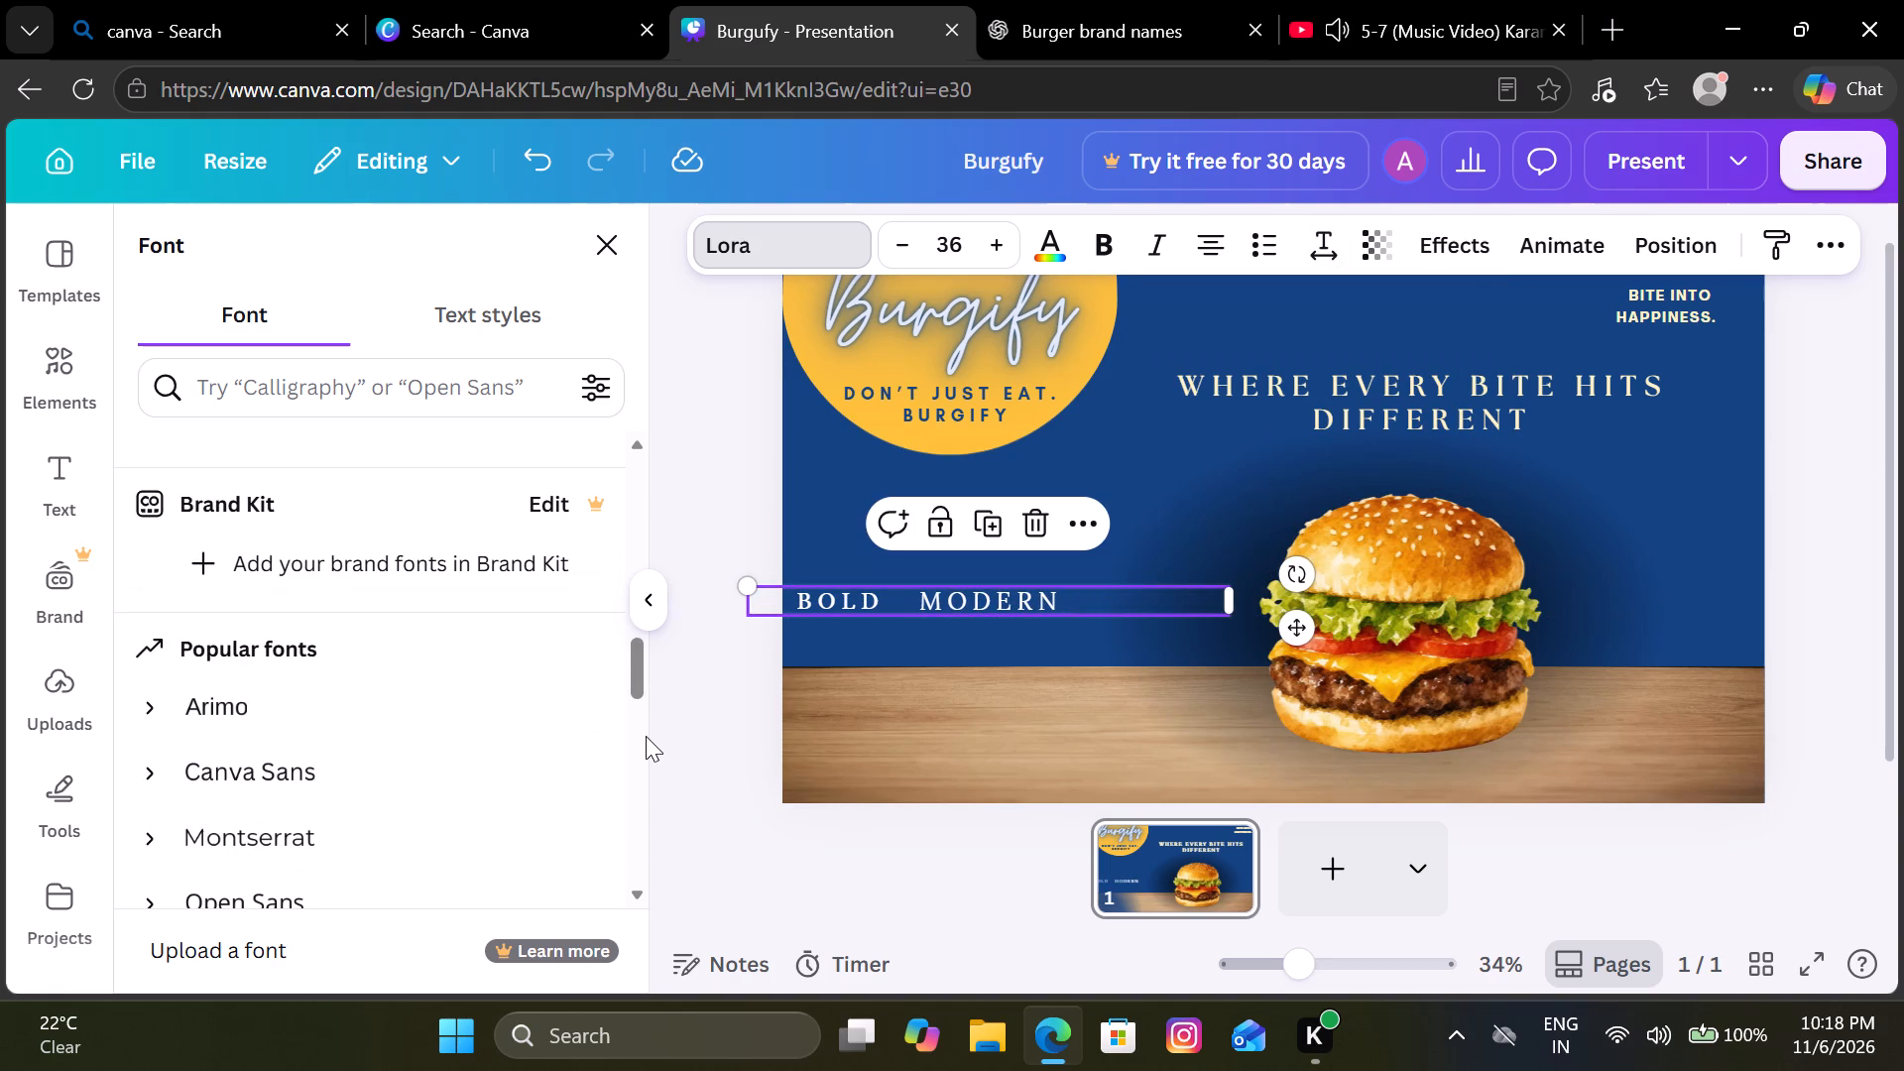
click(716, 737)
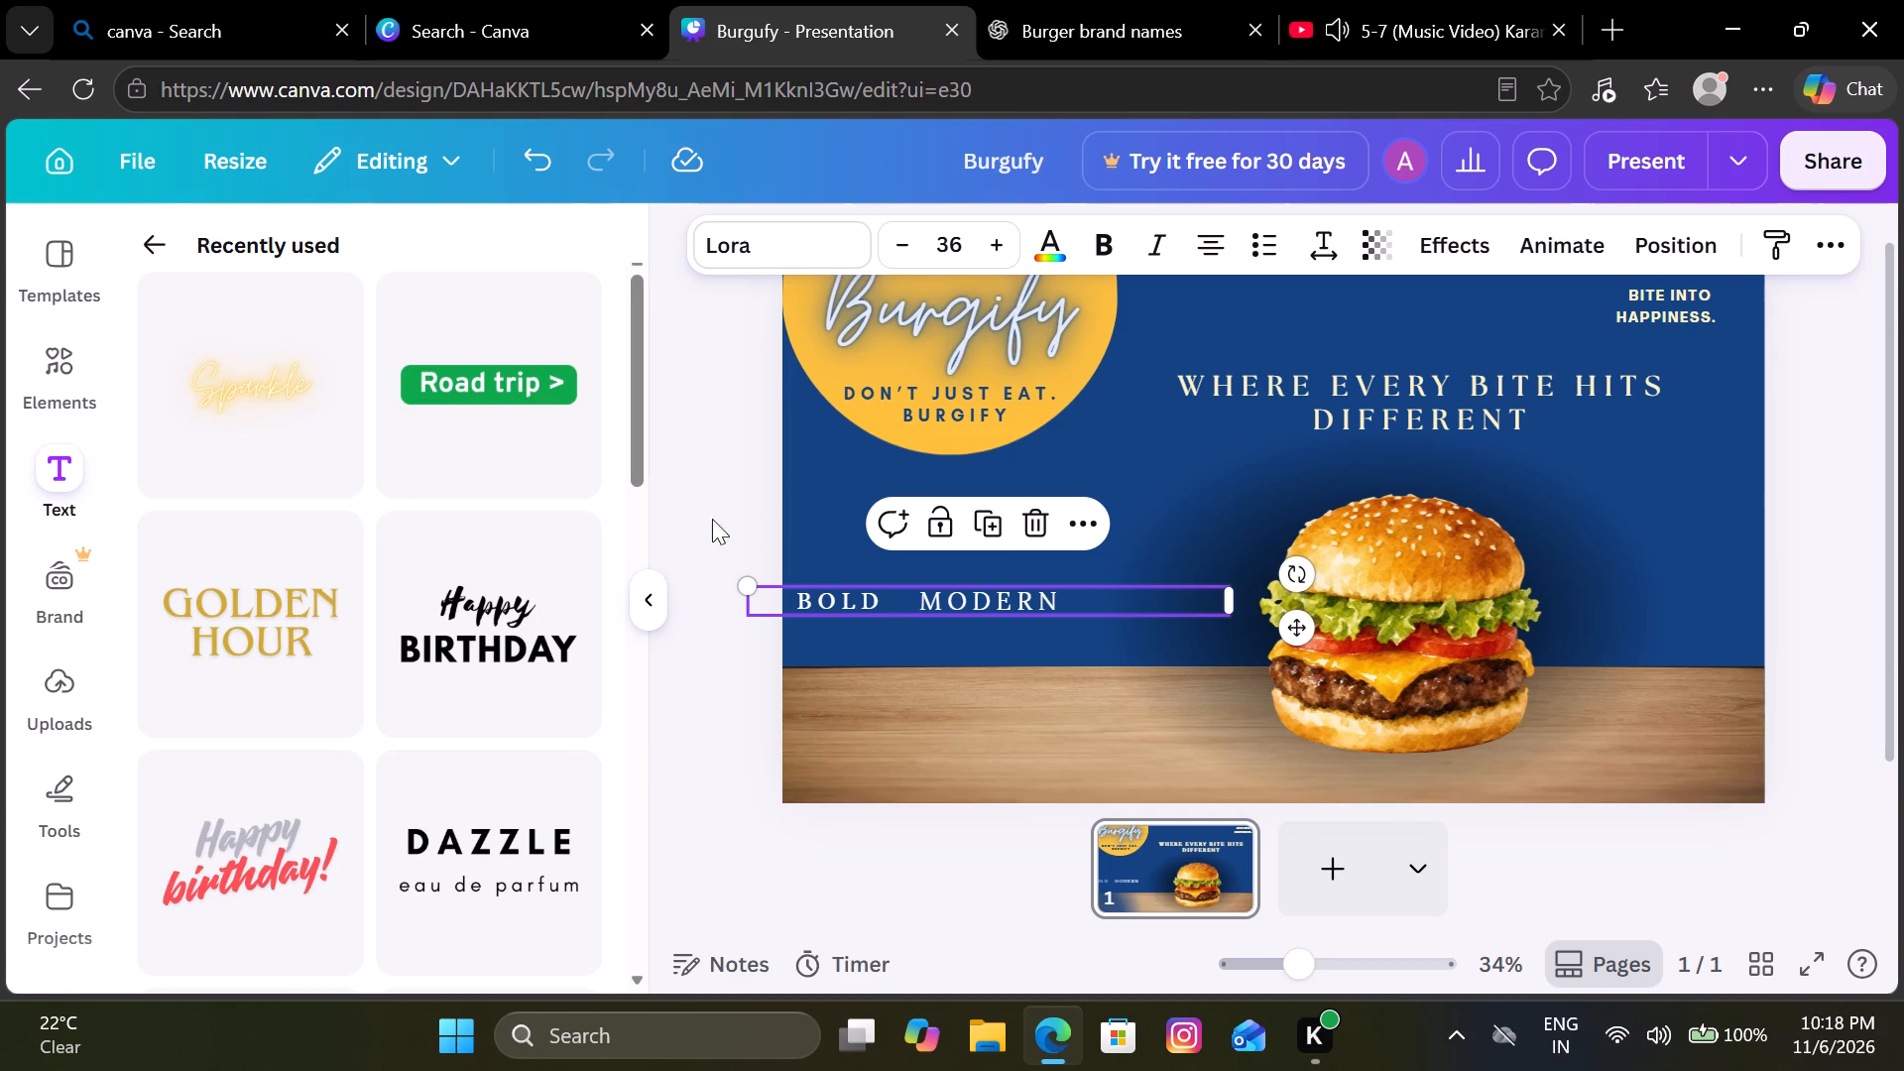
click(691, 486)
Add the "Happy BIRTHDAY" text combination, delete its "Happy" line and replace "BIRTHDAY" with "MEMORABLE".
click(479, 575)
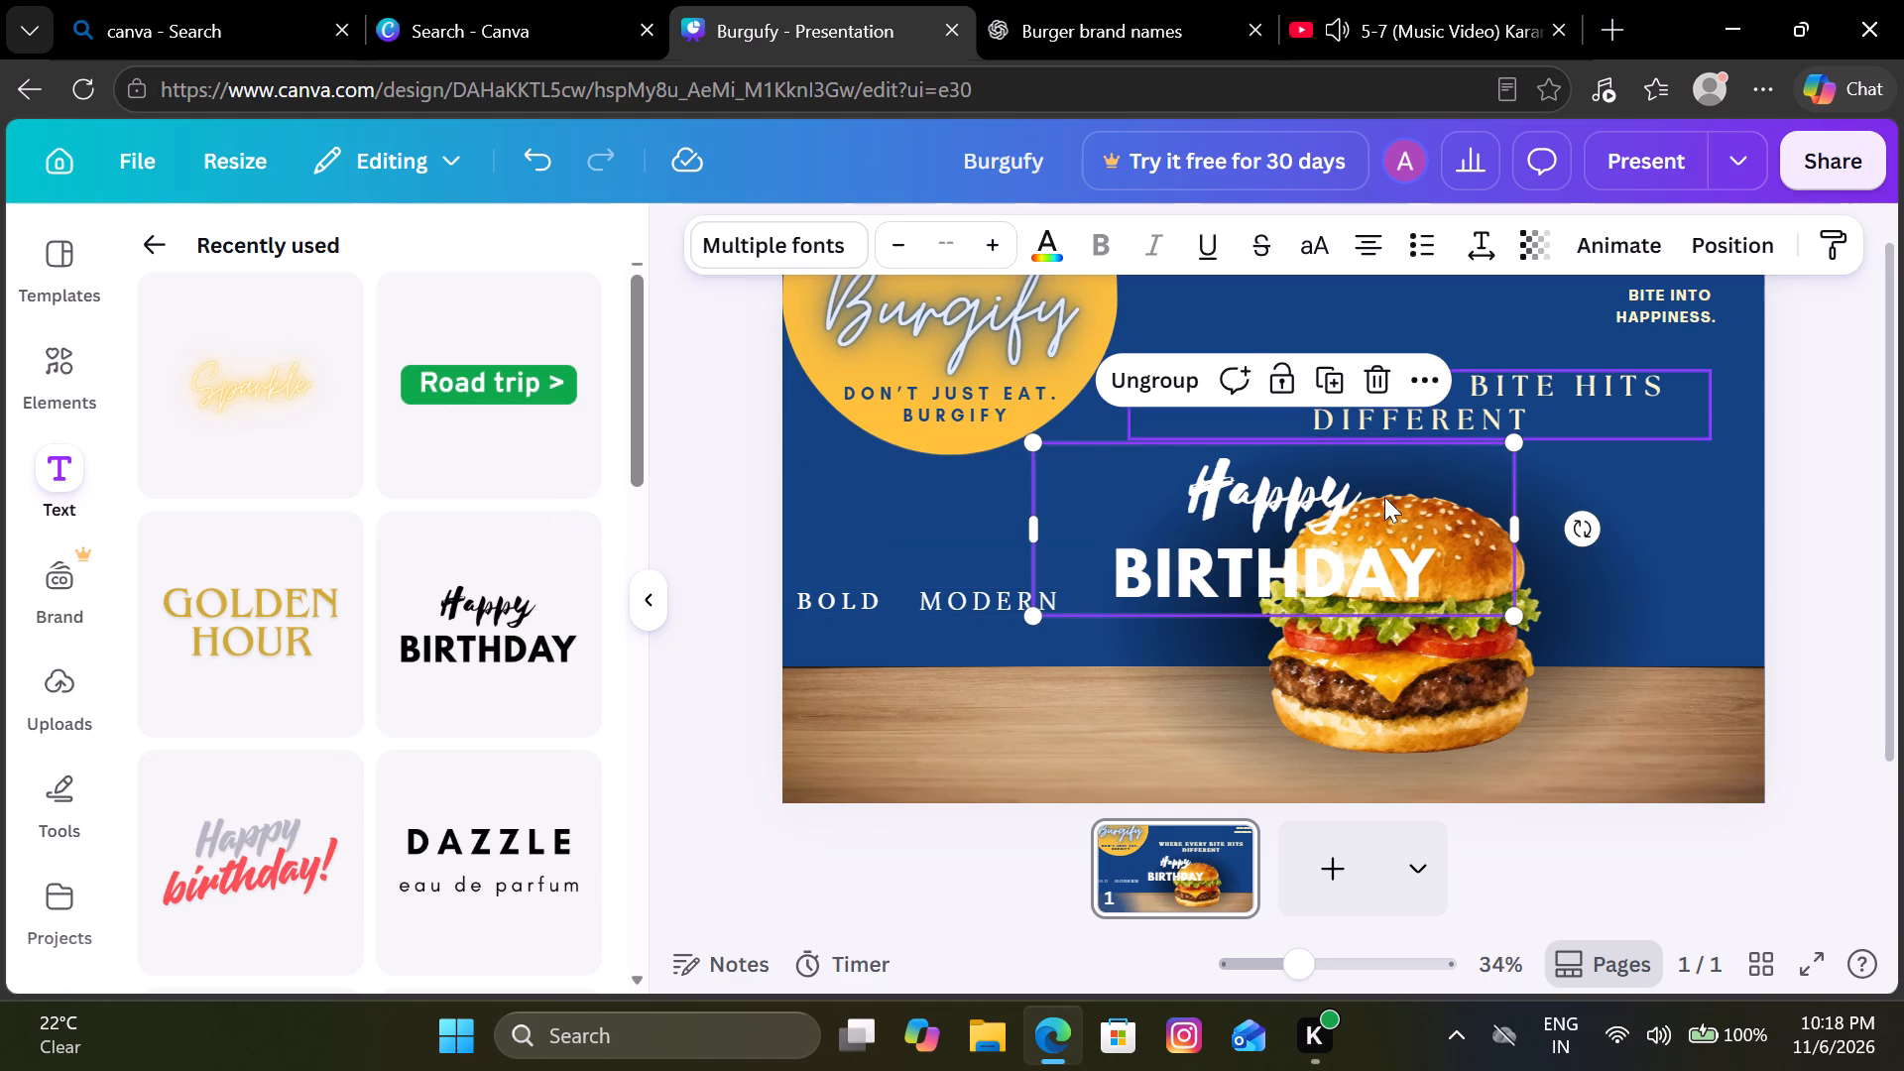
click(1330, 485)
click(1357, 382)
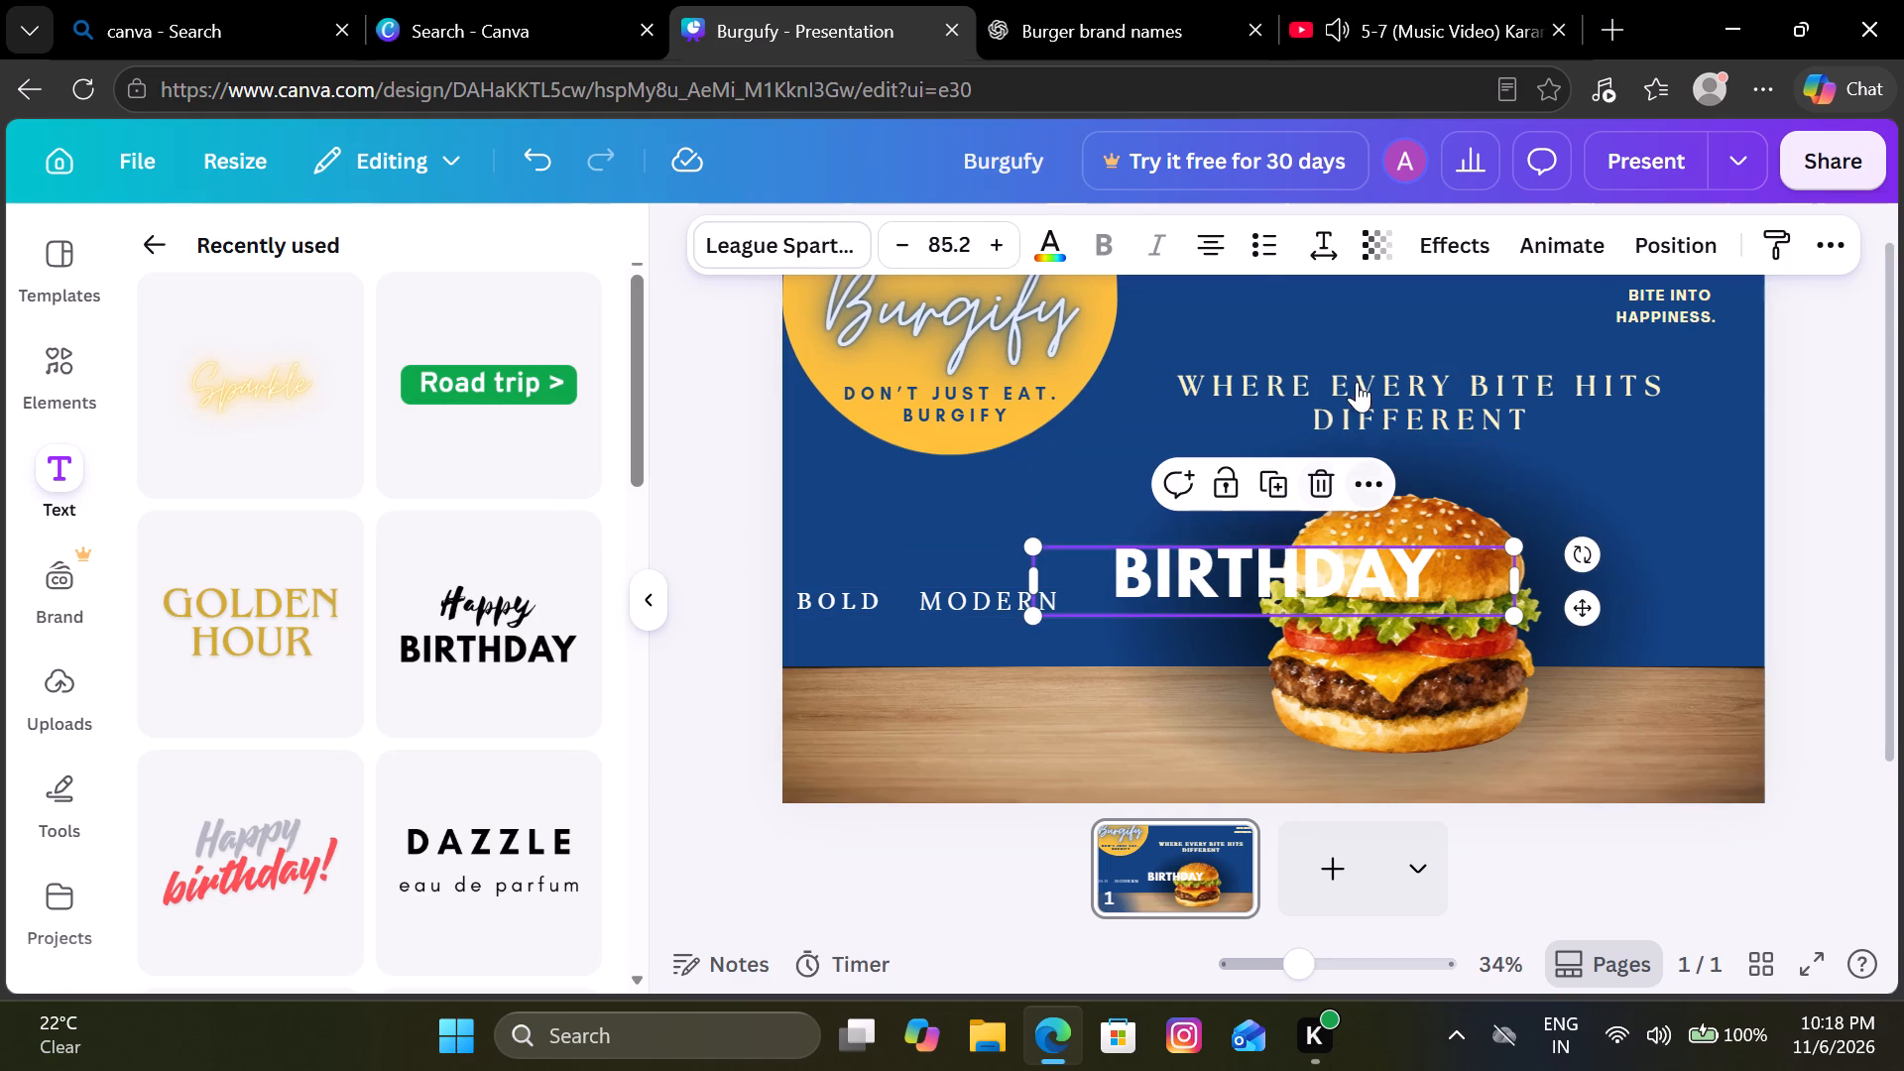
click(1274, 569)
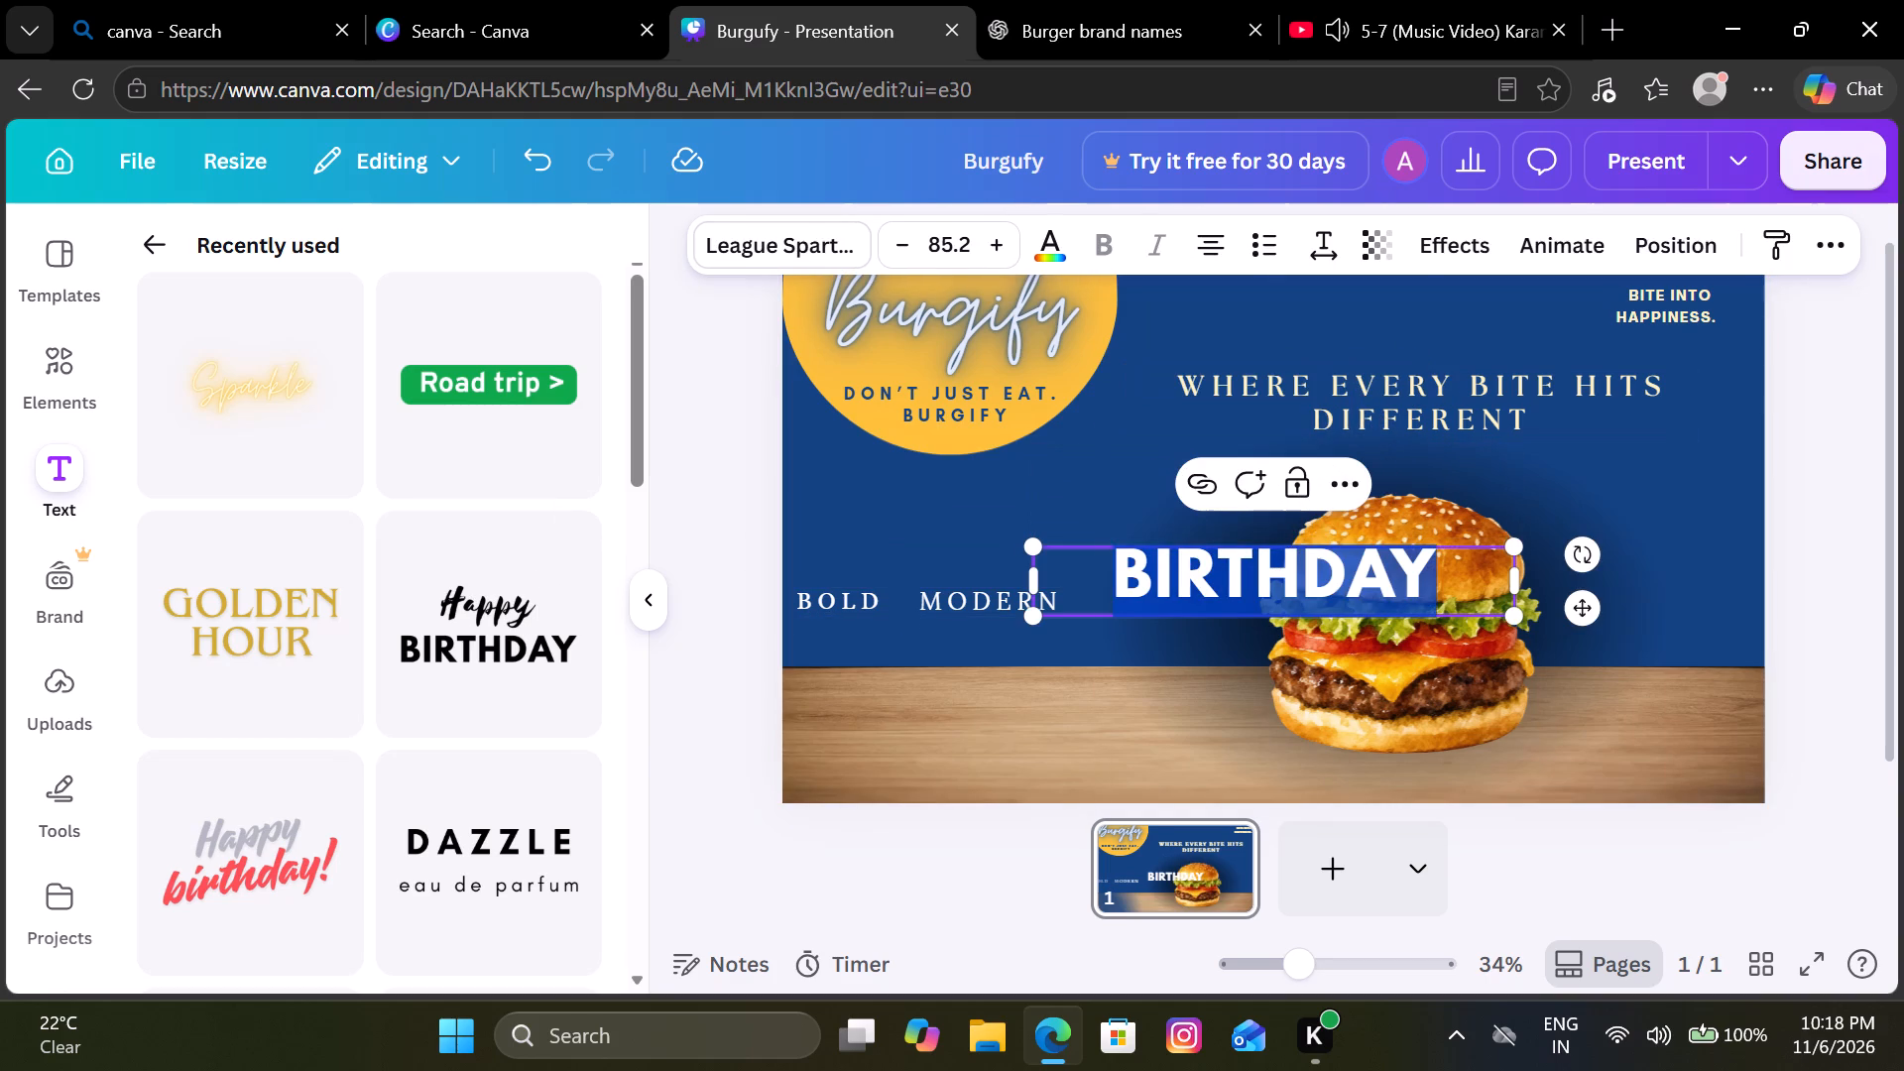
click(1086, 23)
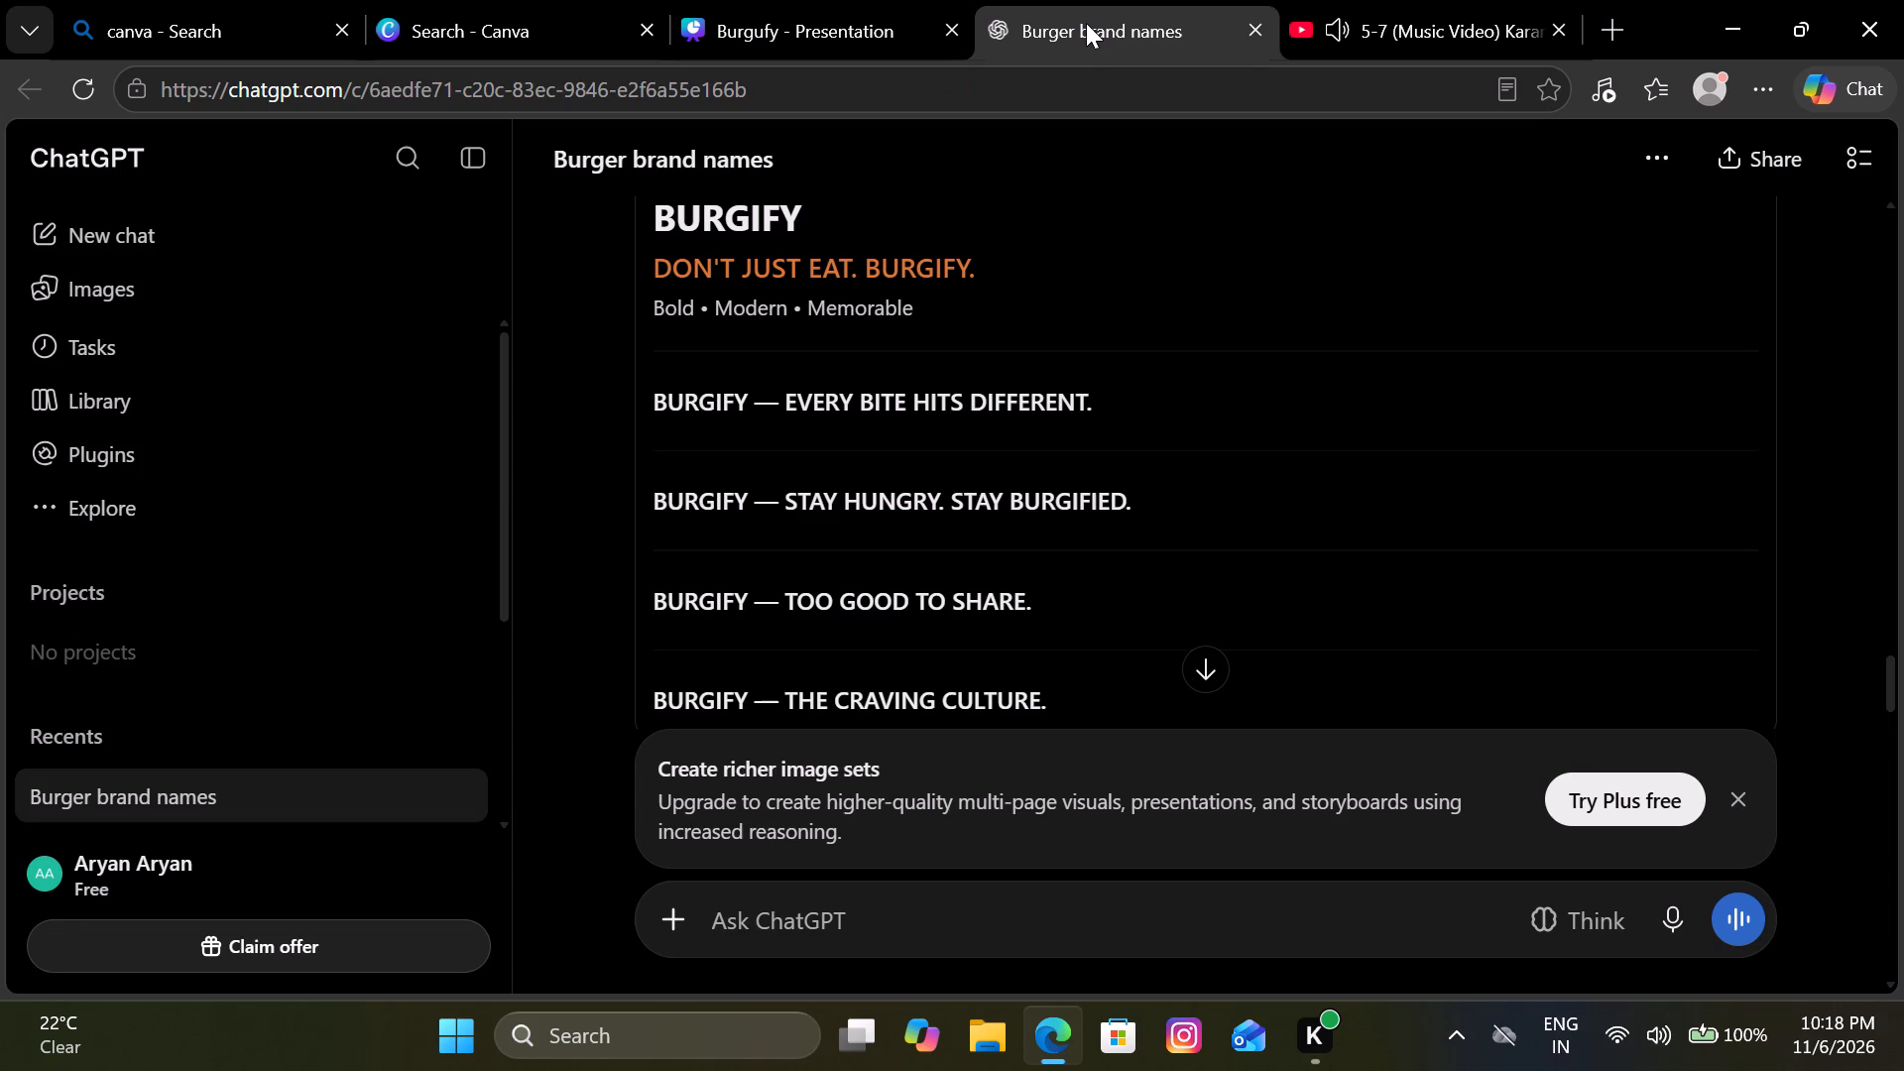
click(777, 0)
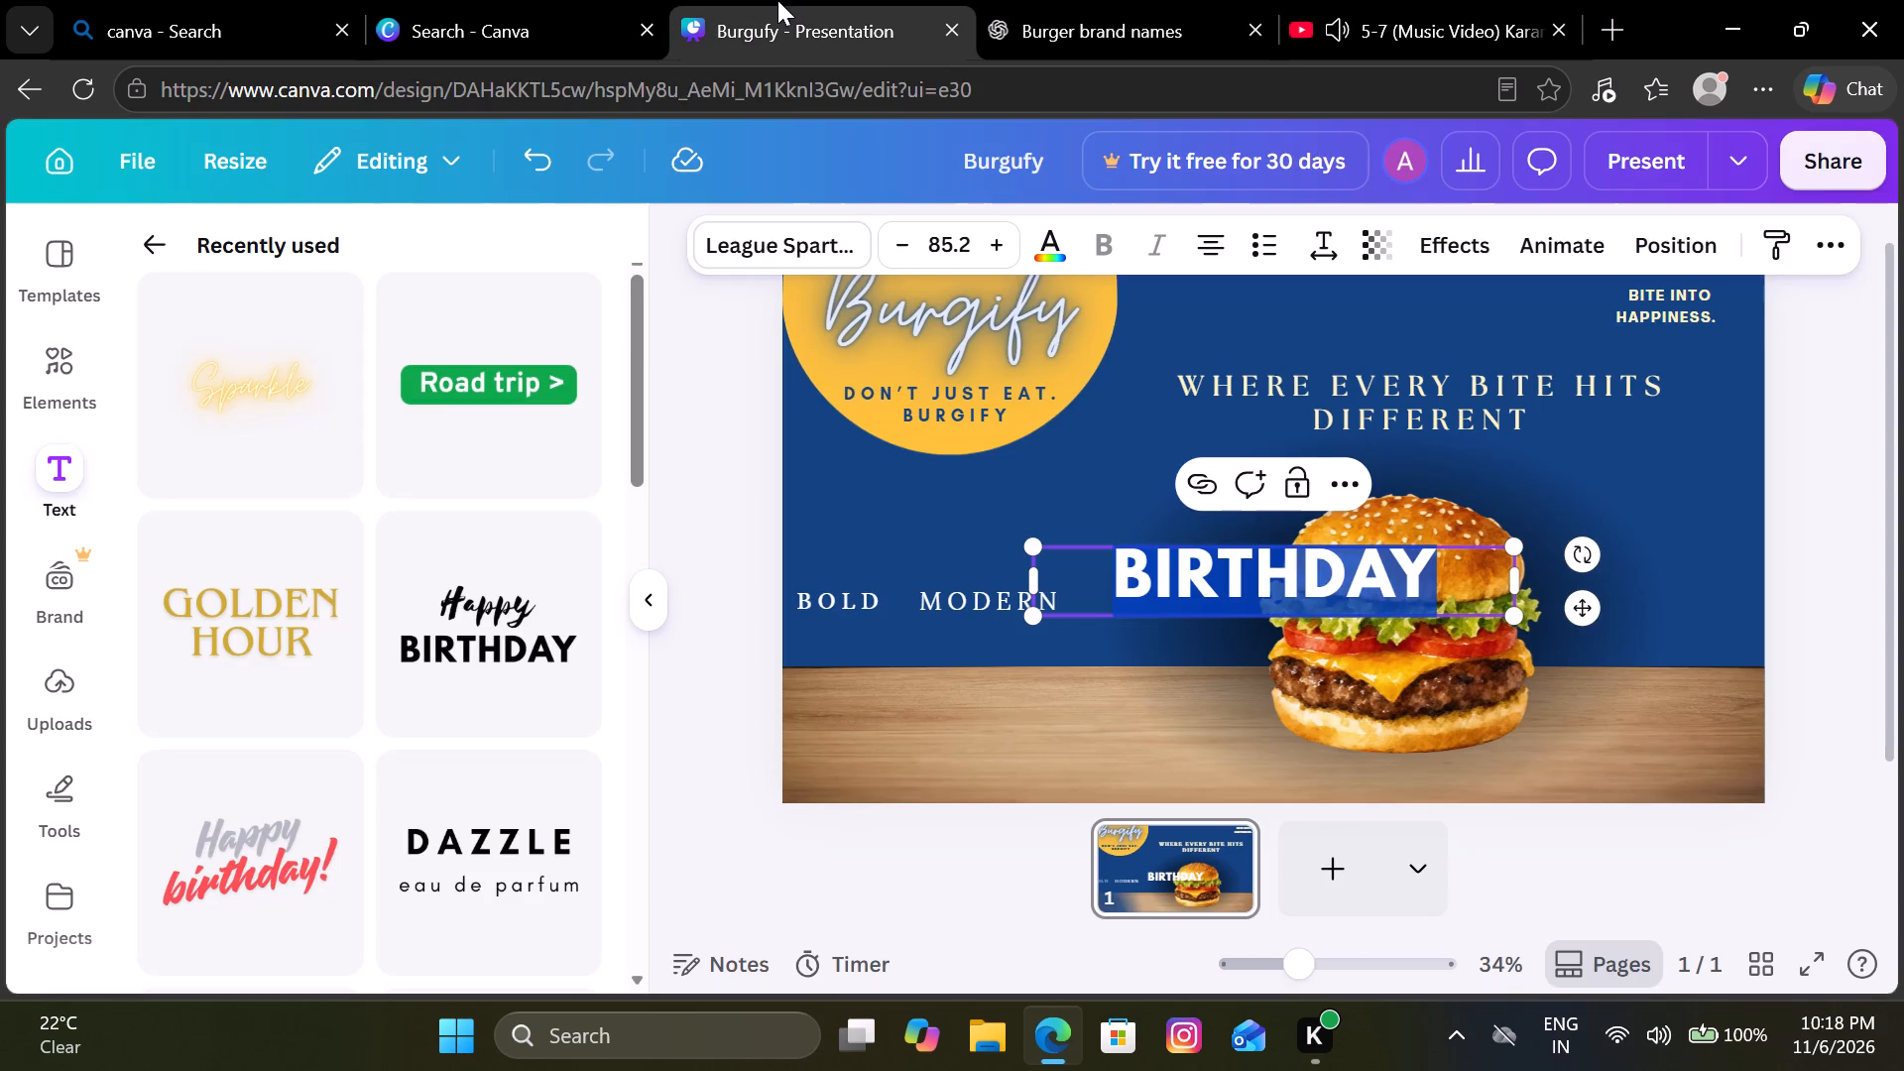
text(mo)
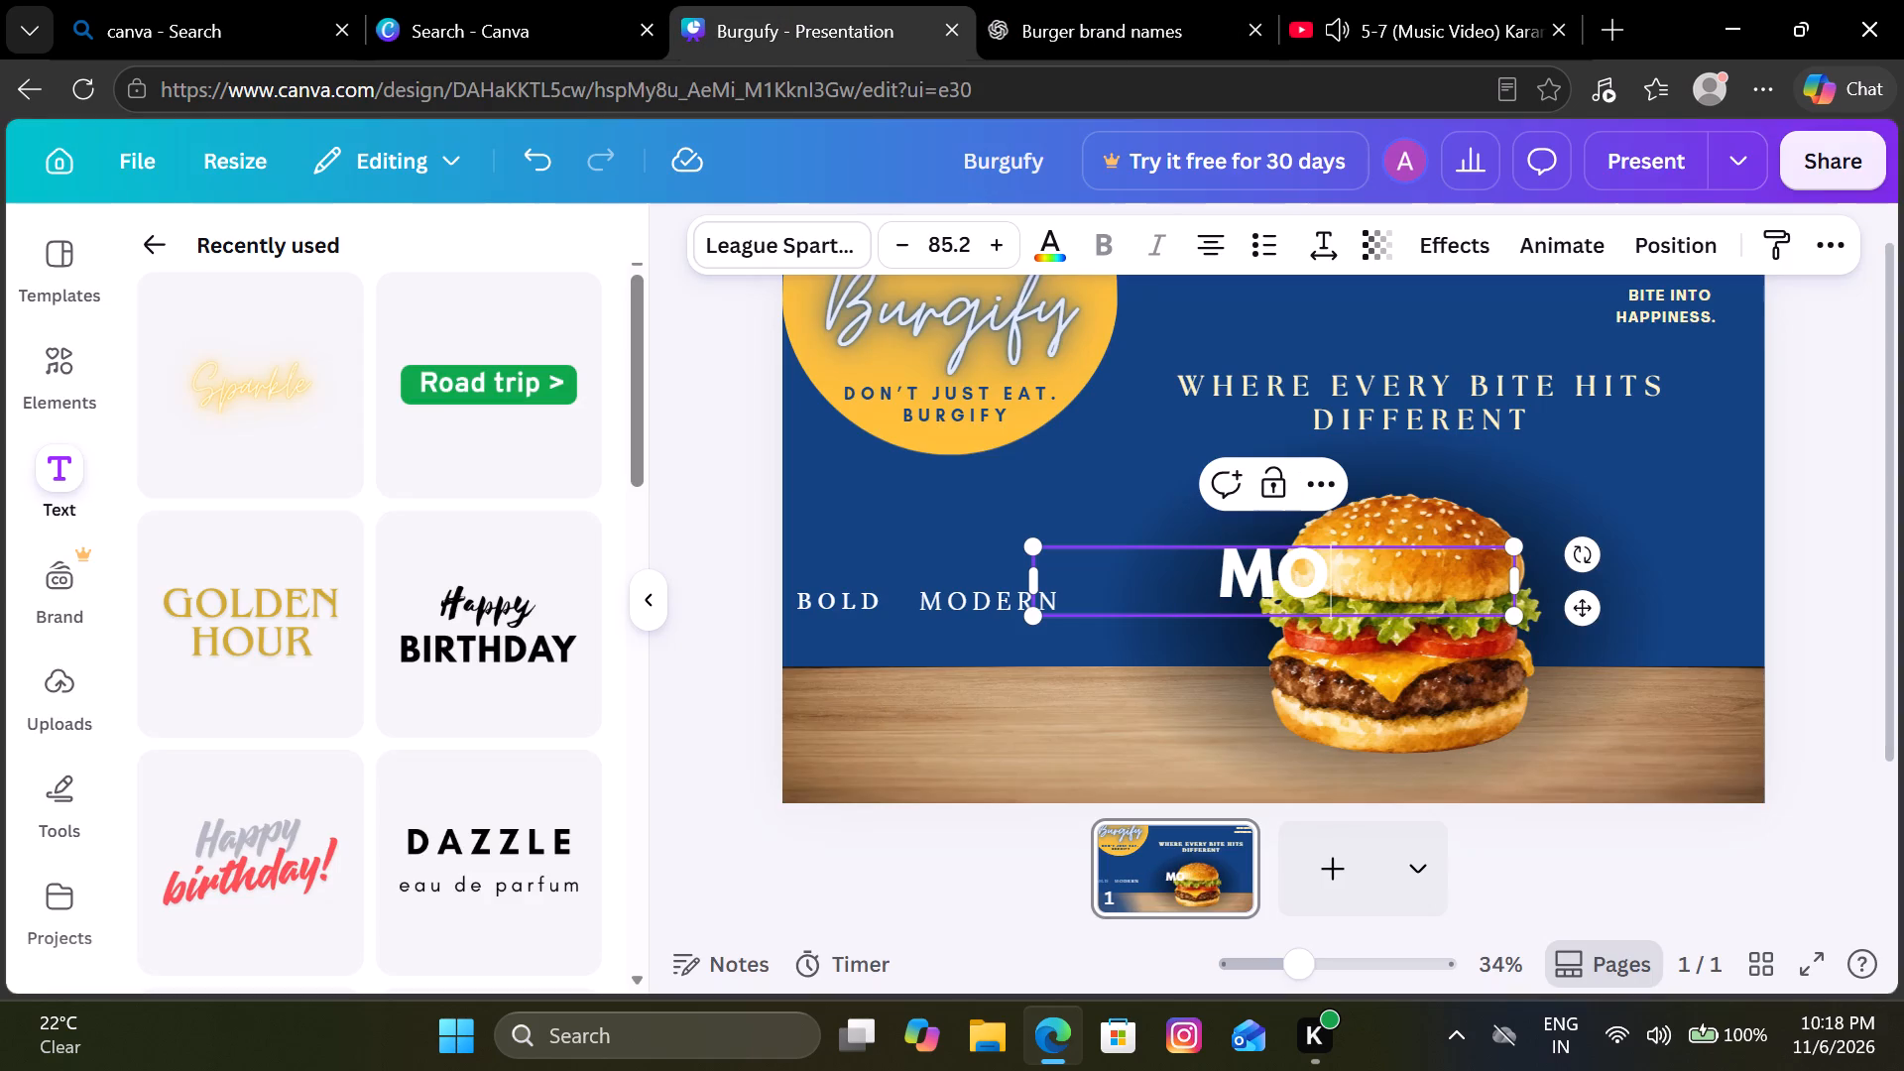
key(BackSpace)
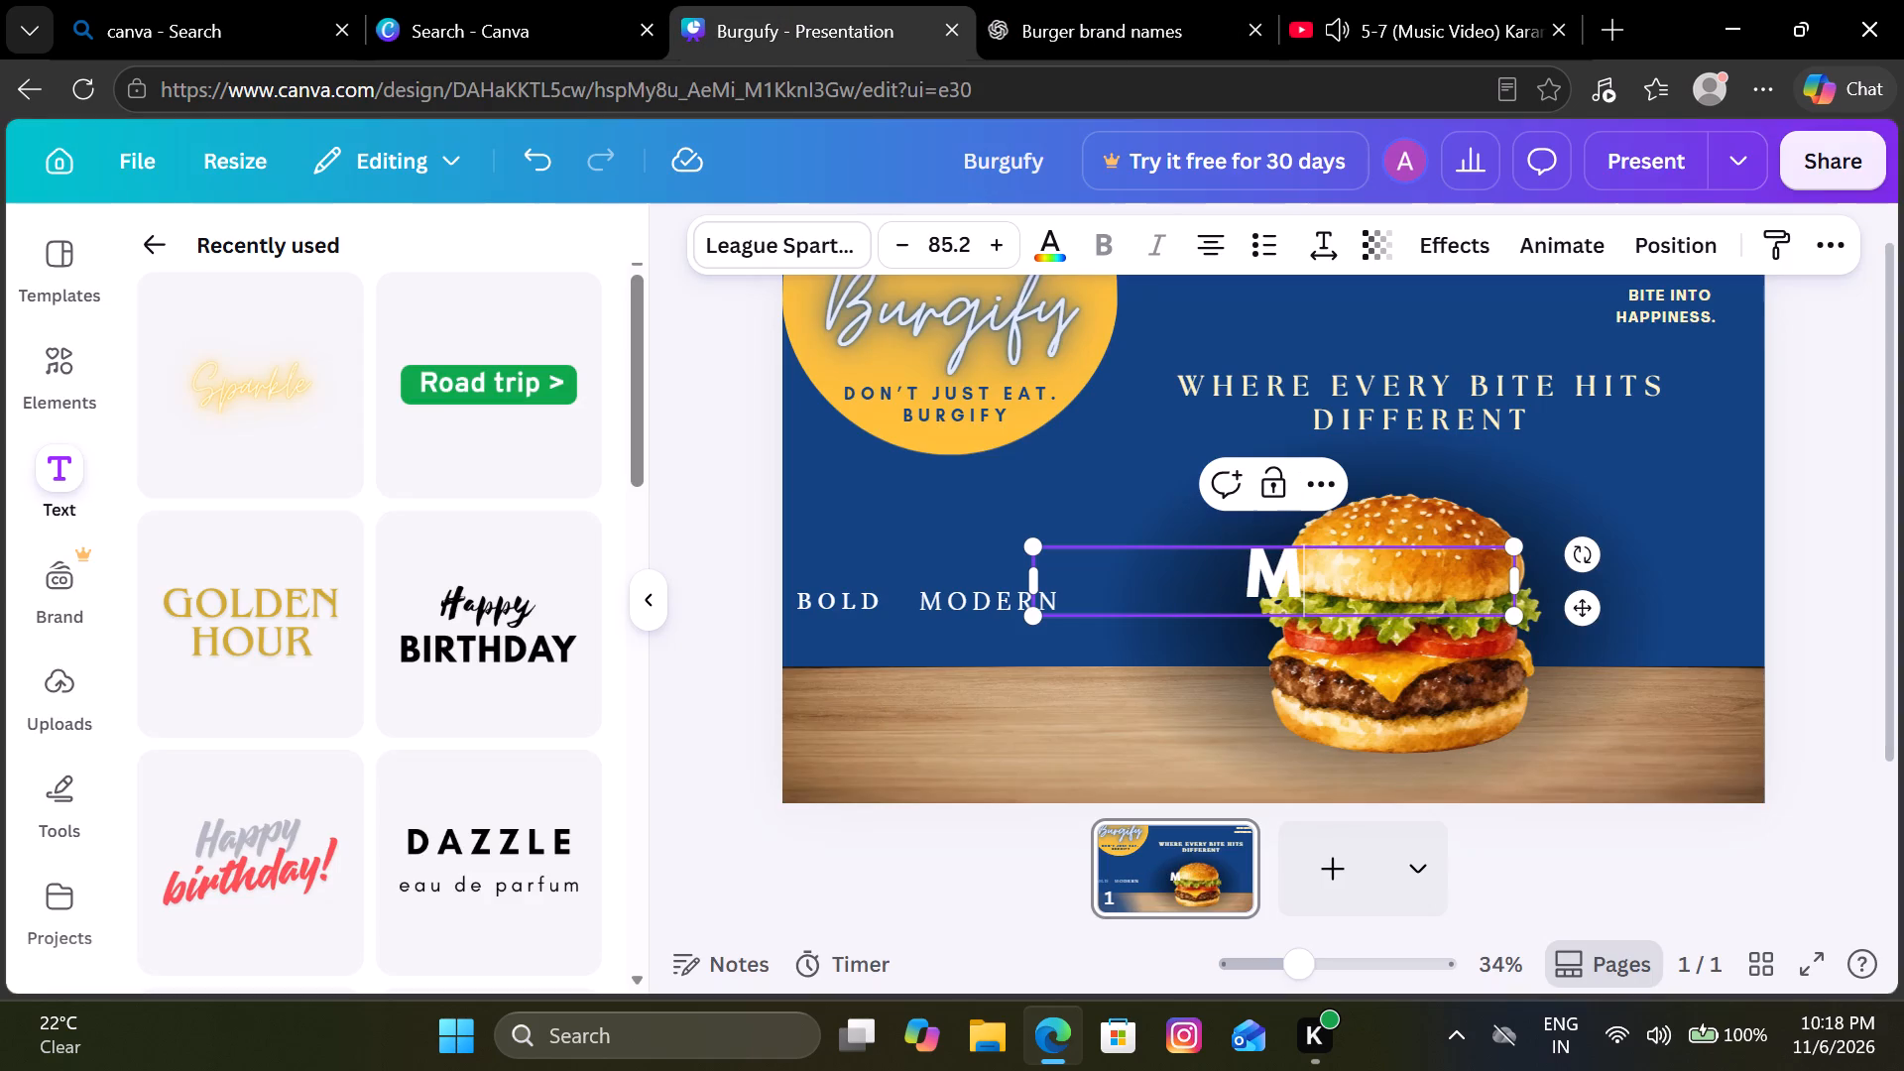
key(e)
text(morable)
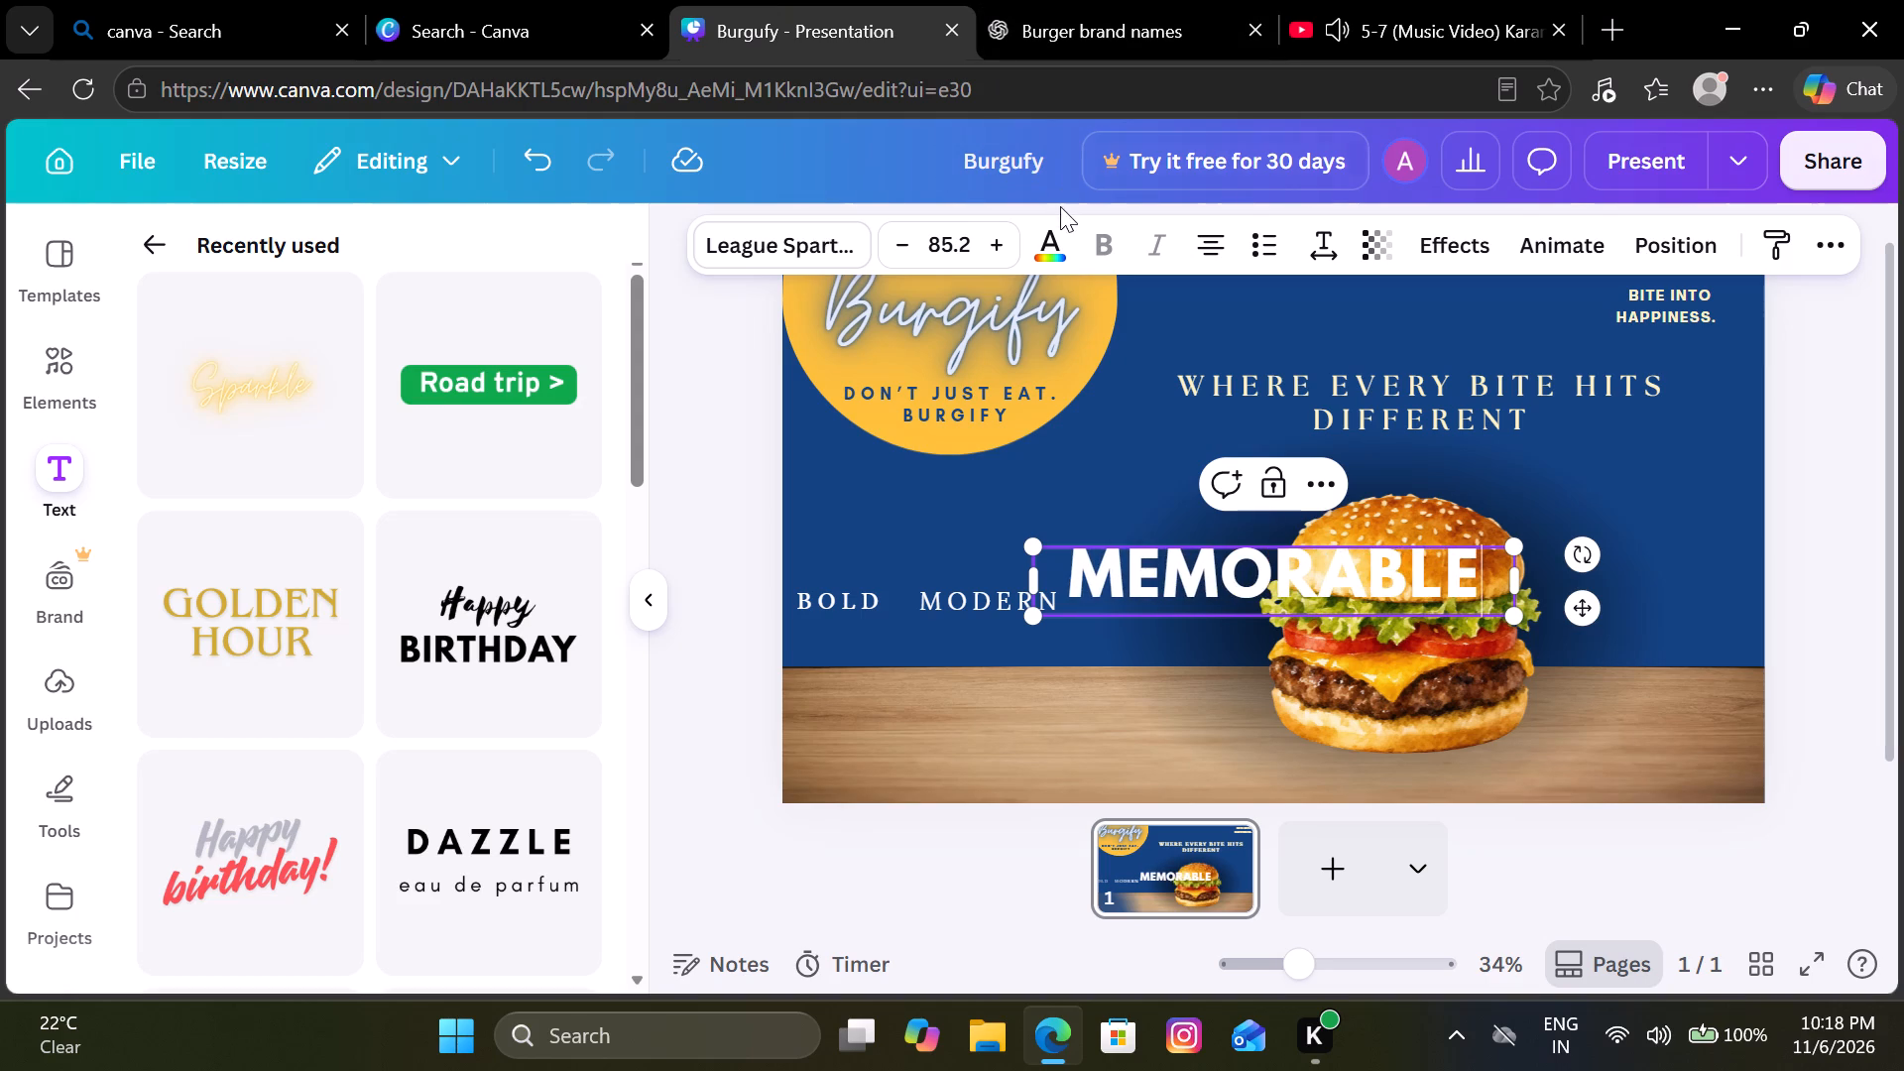
Change the "MEMORABLE" text's font to Lora.
click(813, 251)
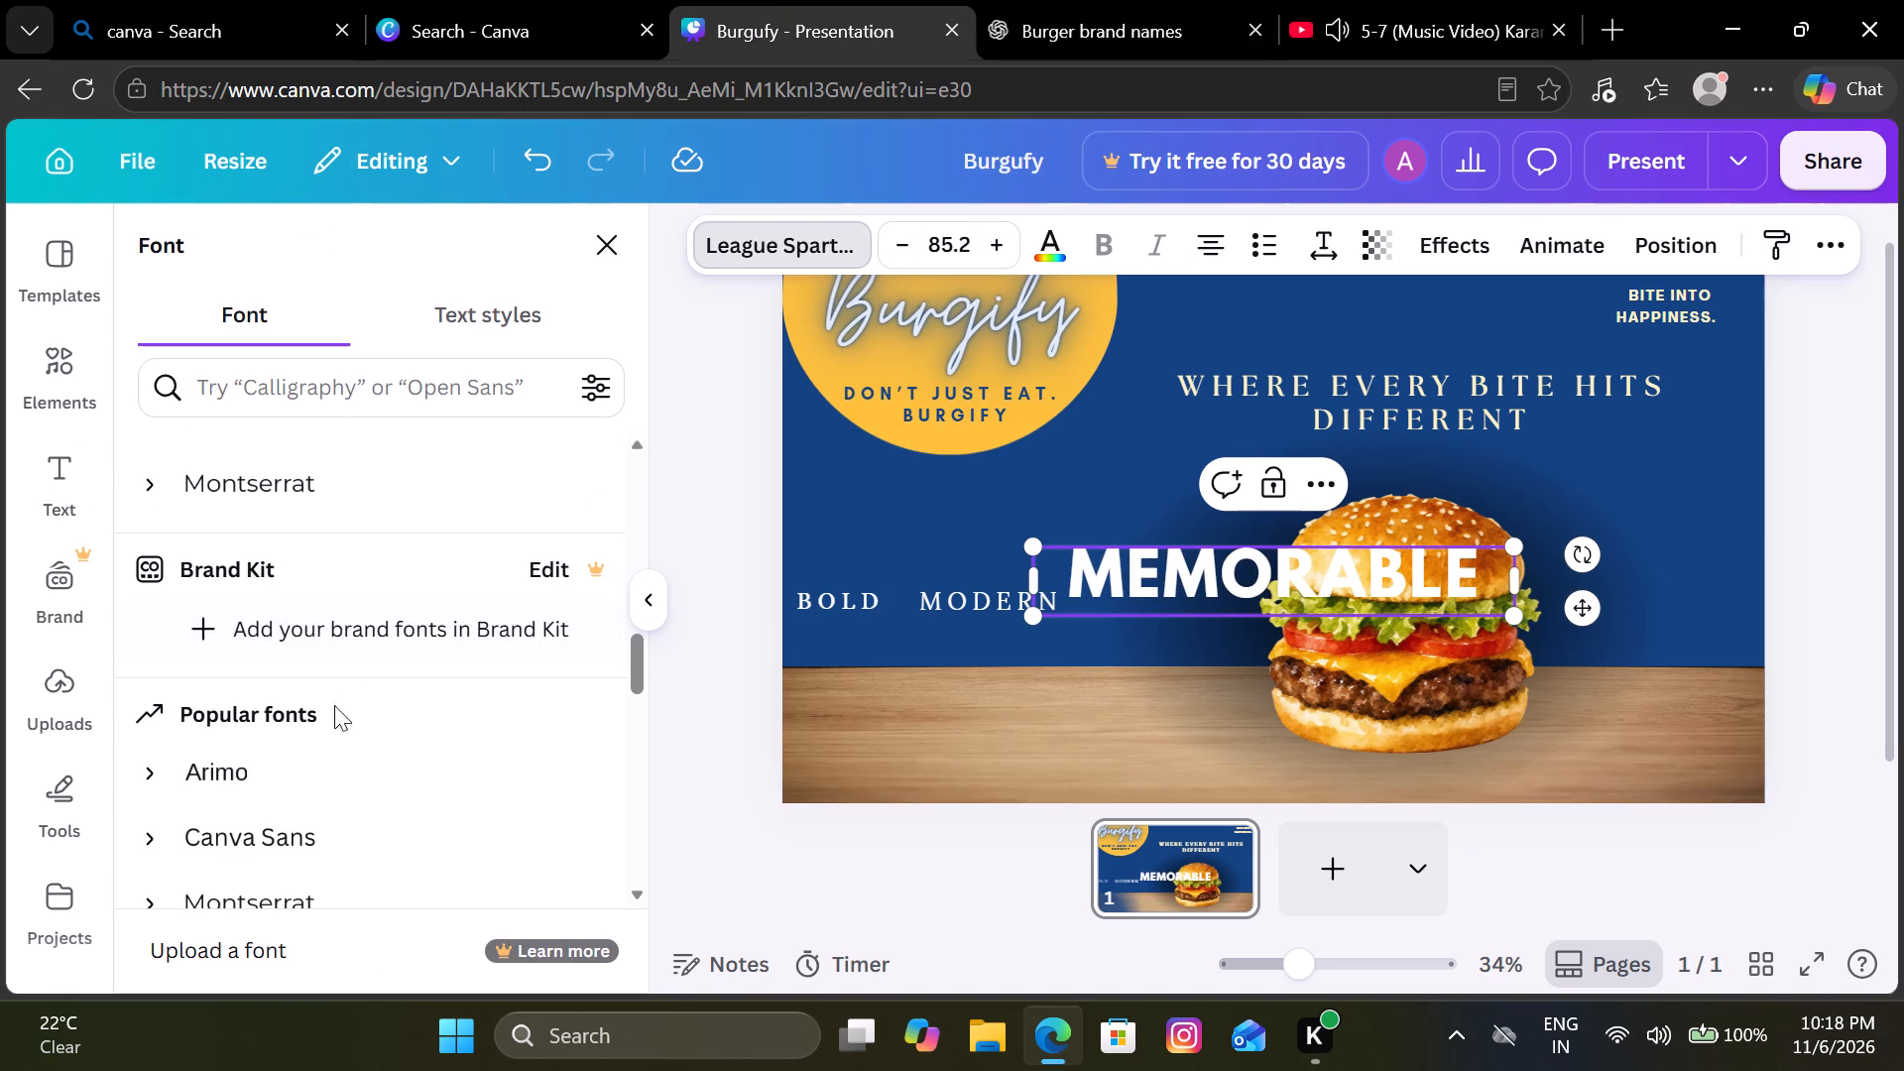
scroll(319, 796, down, 5)
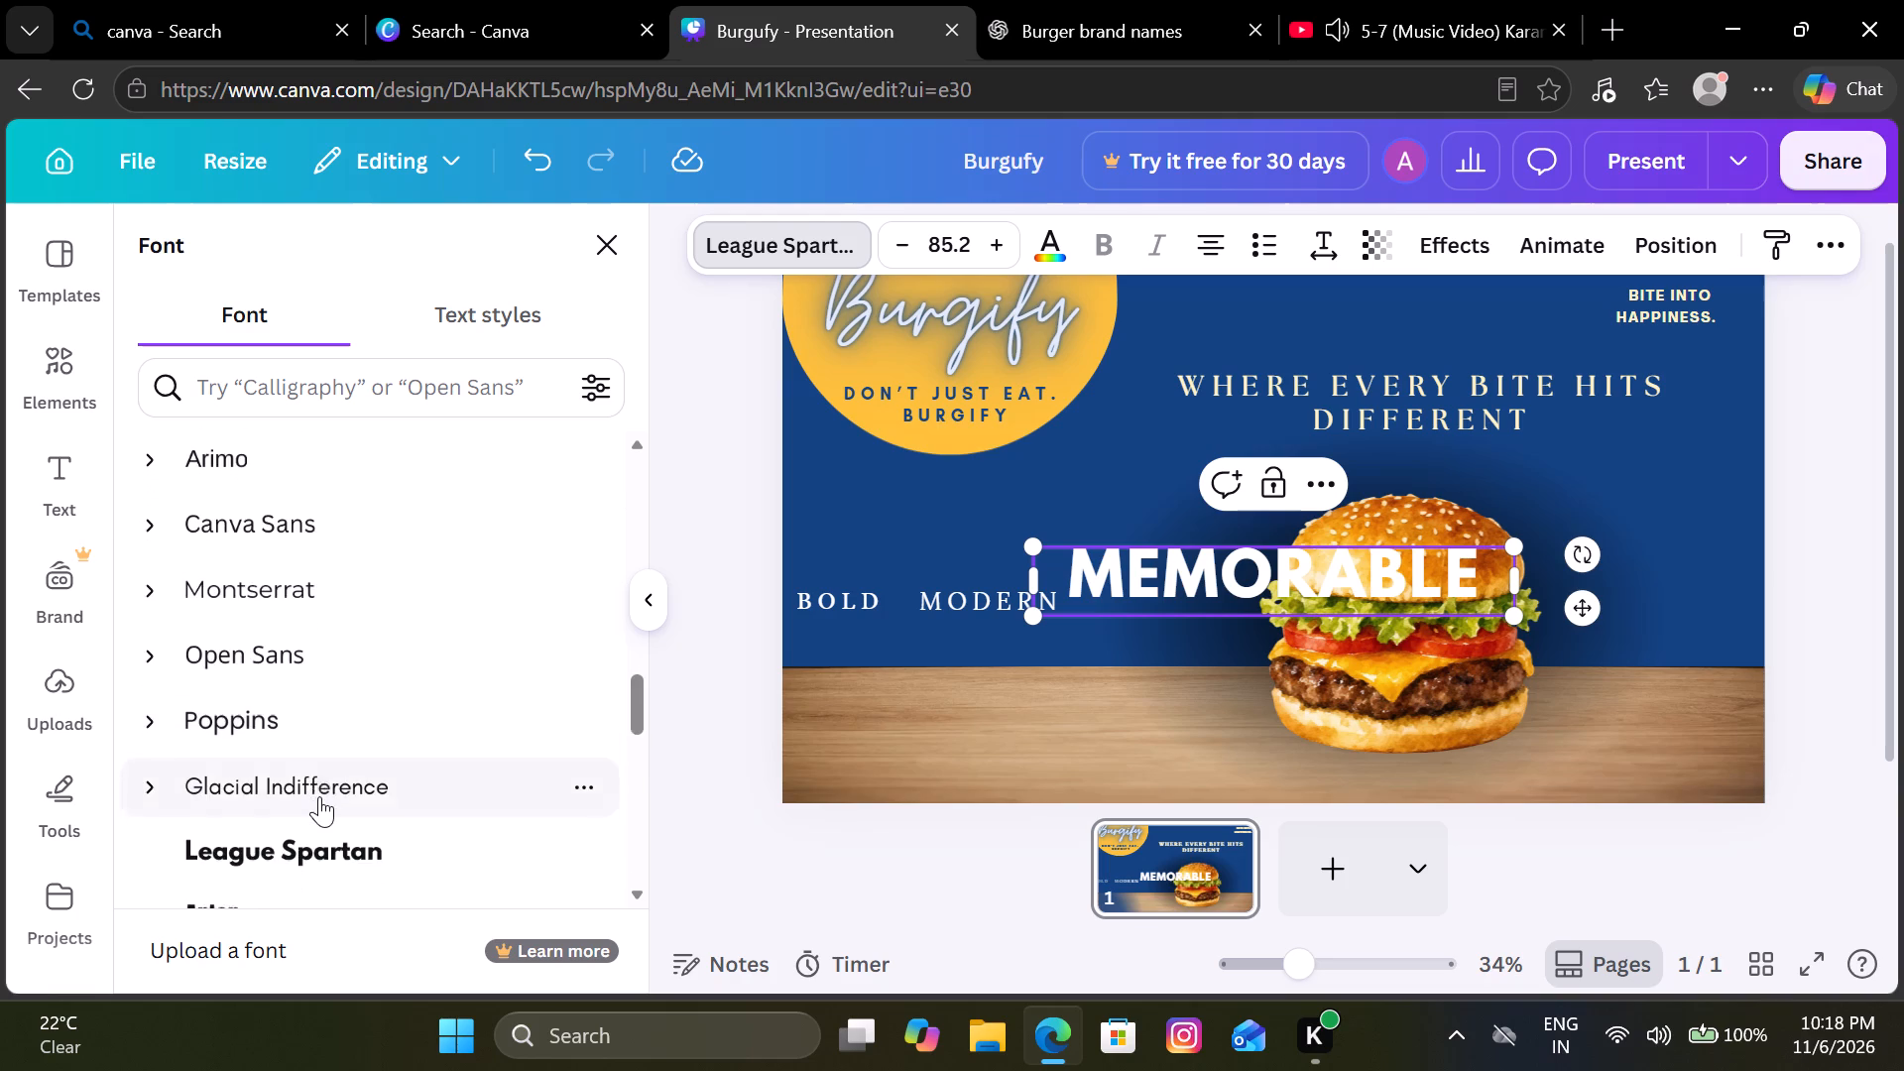
scroll(319, 796, down, 5)
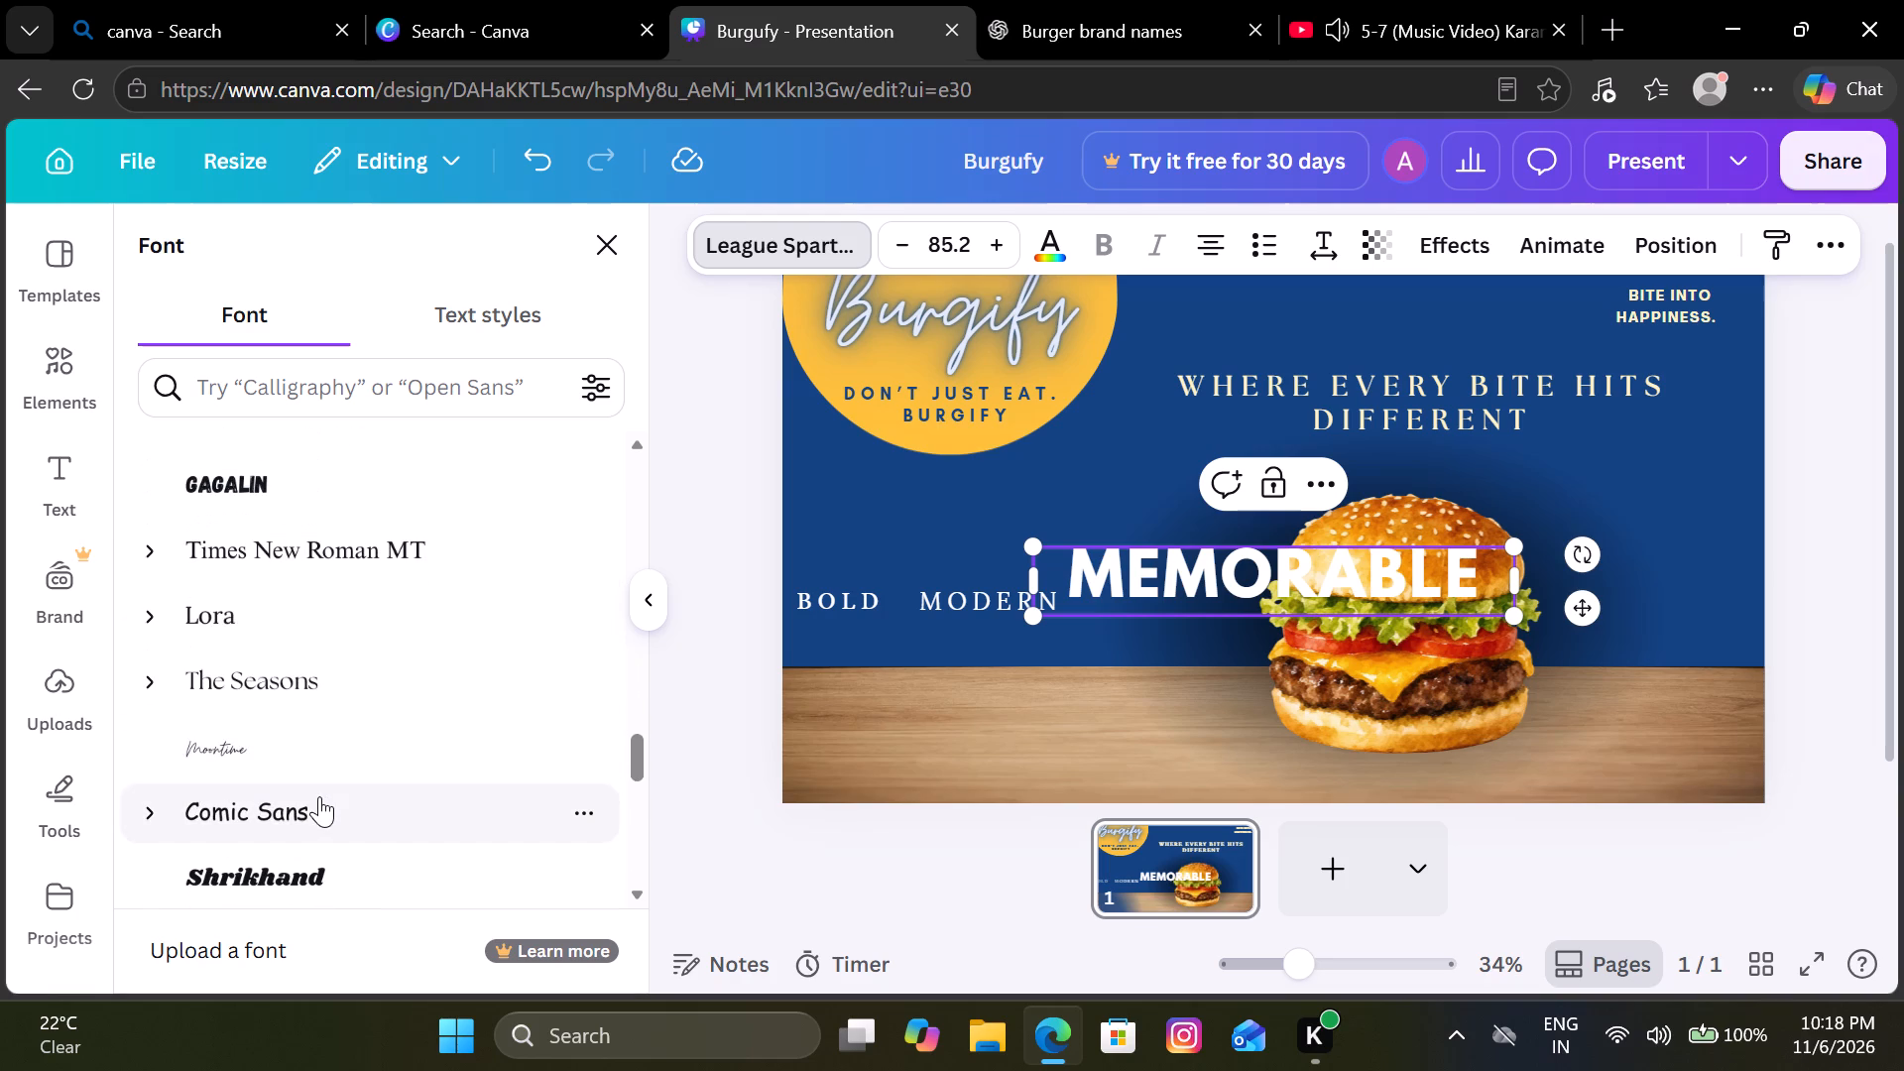
click(294, 613)
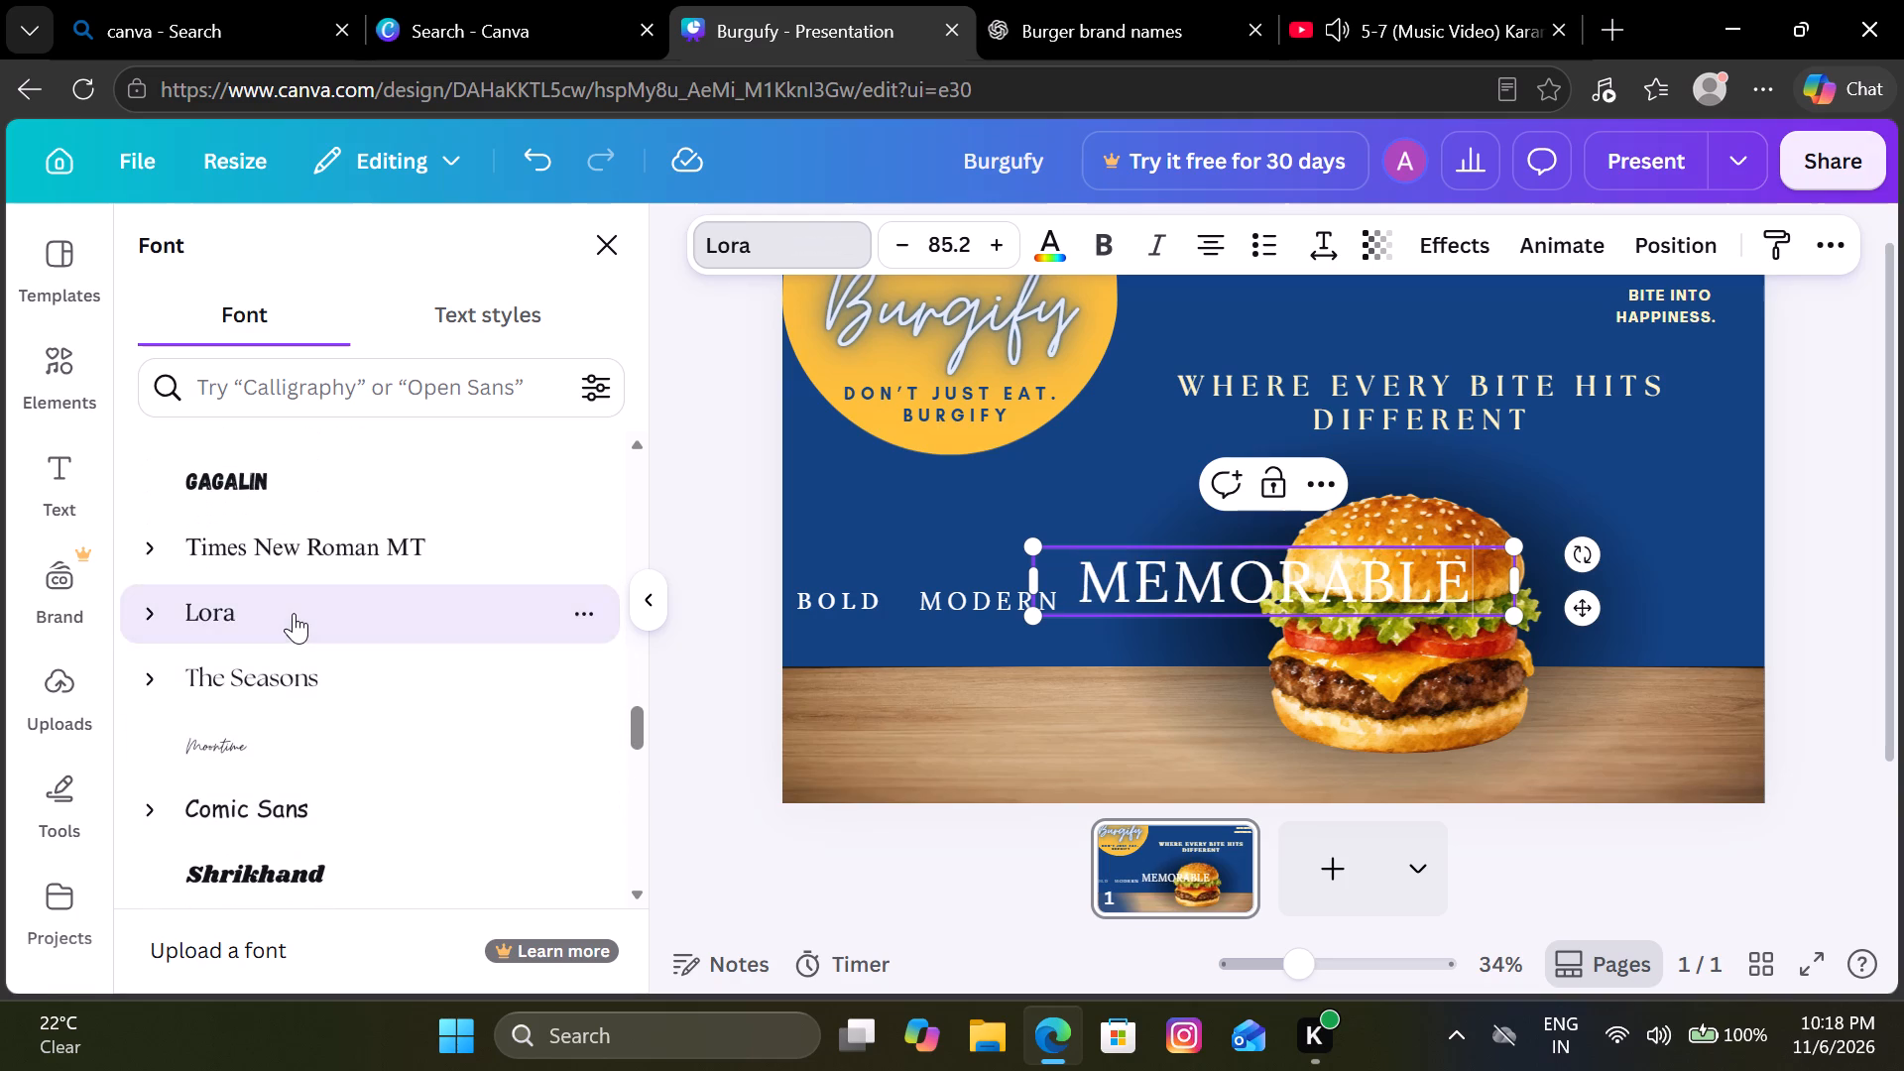
Look through the font list, including the popular, recently used, recommended and document fonts.
scroll(294, 613, up, 9)
scroll(294, 613, down, 2)
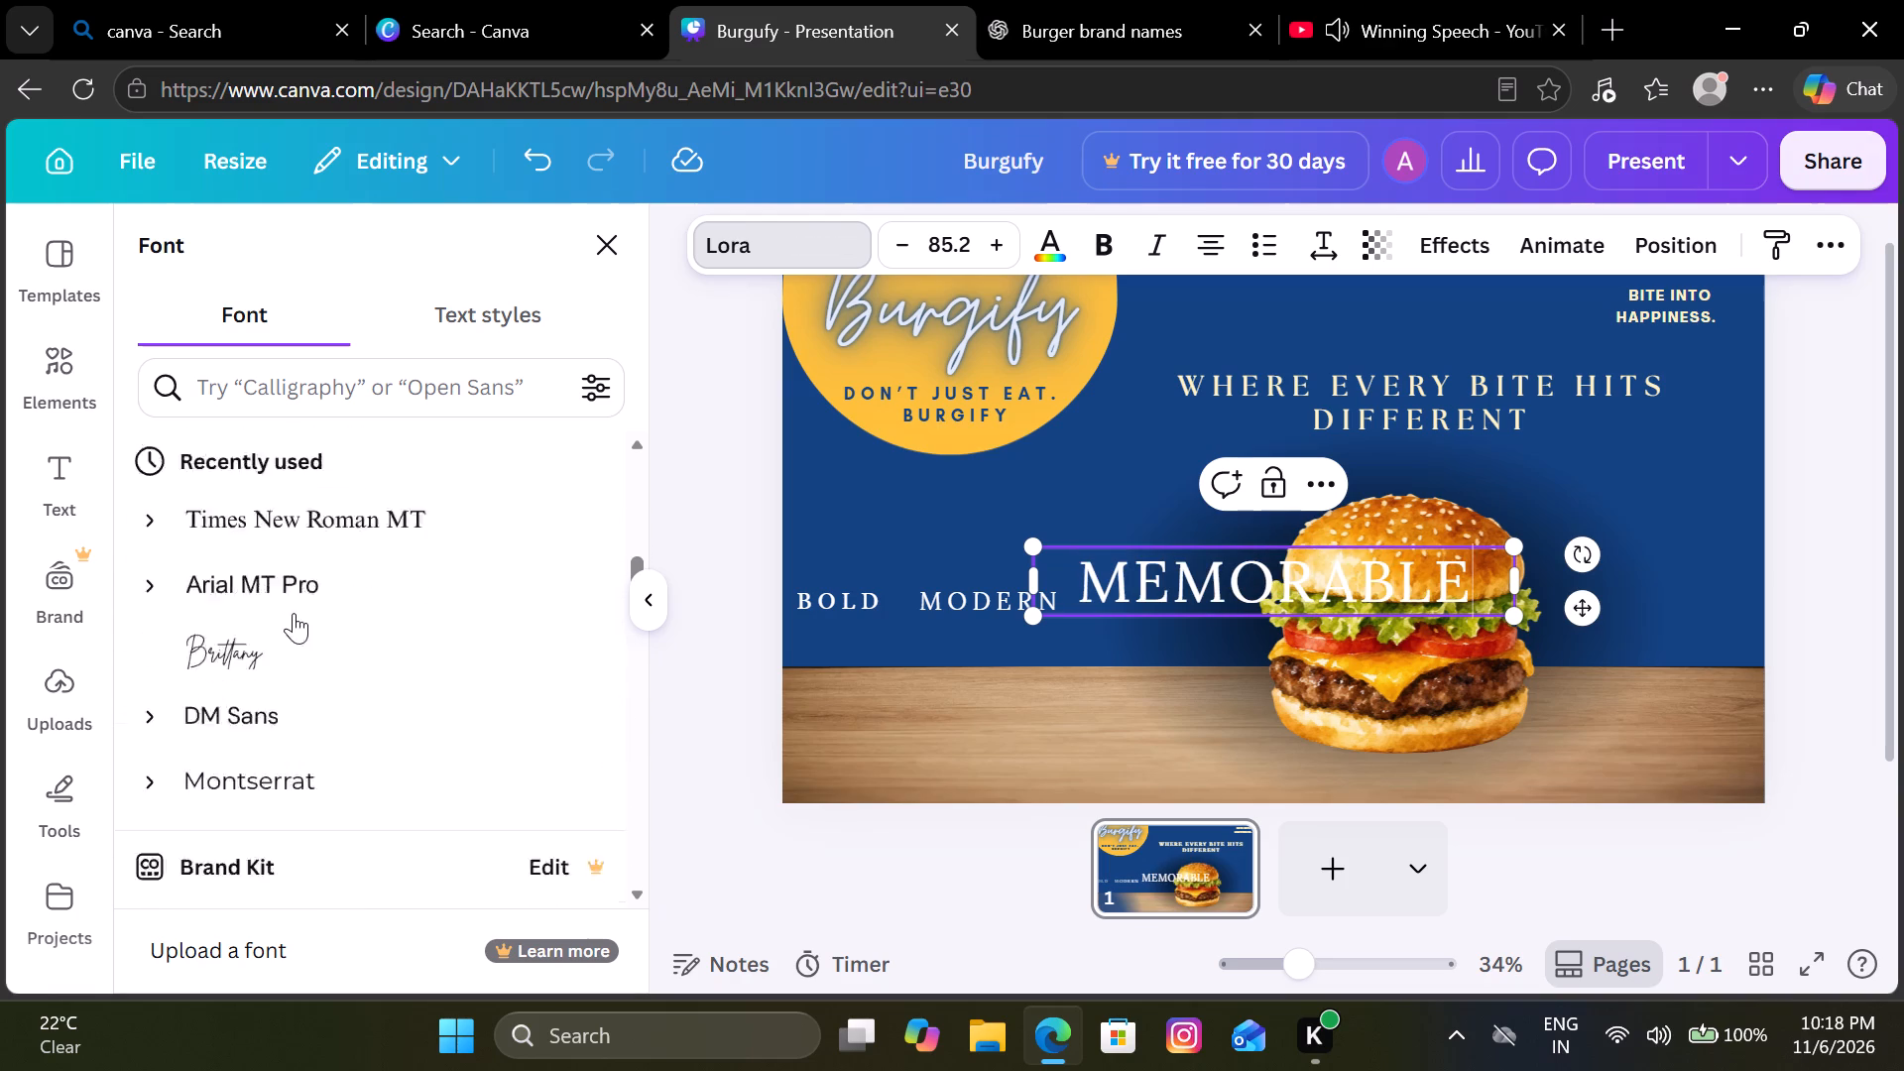
scroll(294, 613, down, 3)
scroll(294, 613, up, 2)
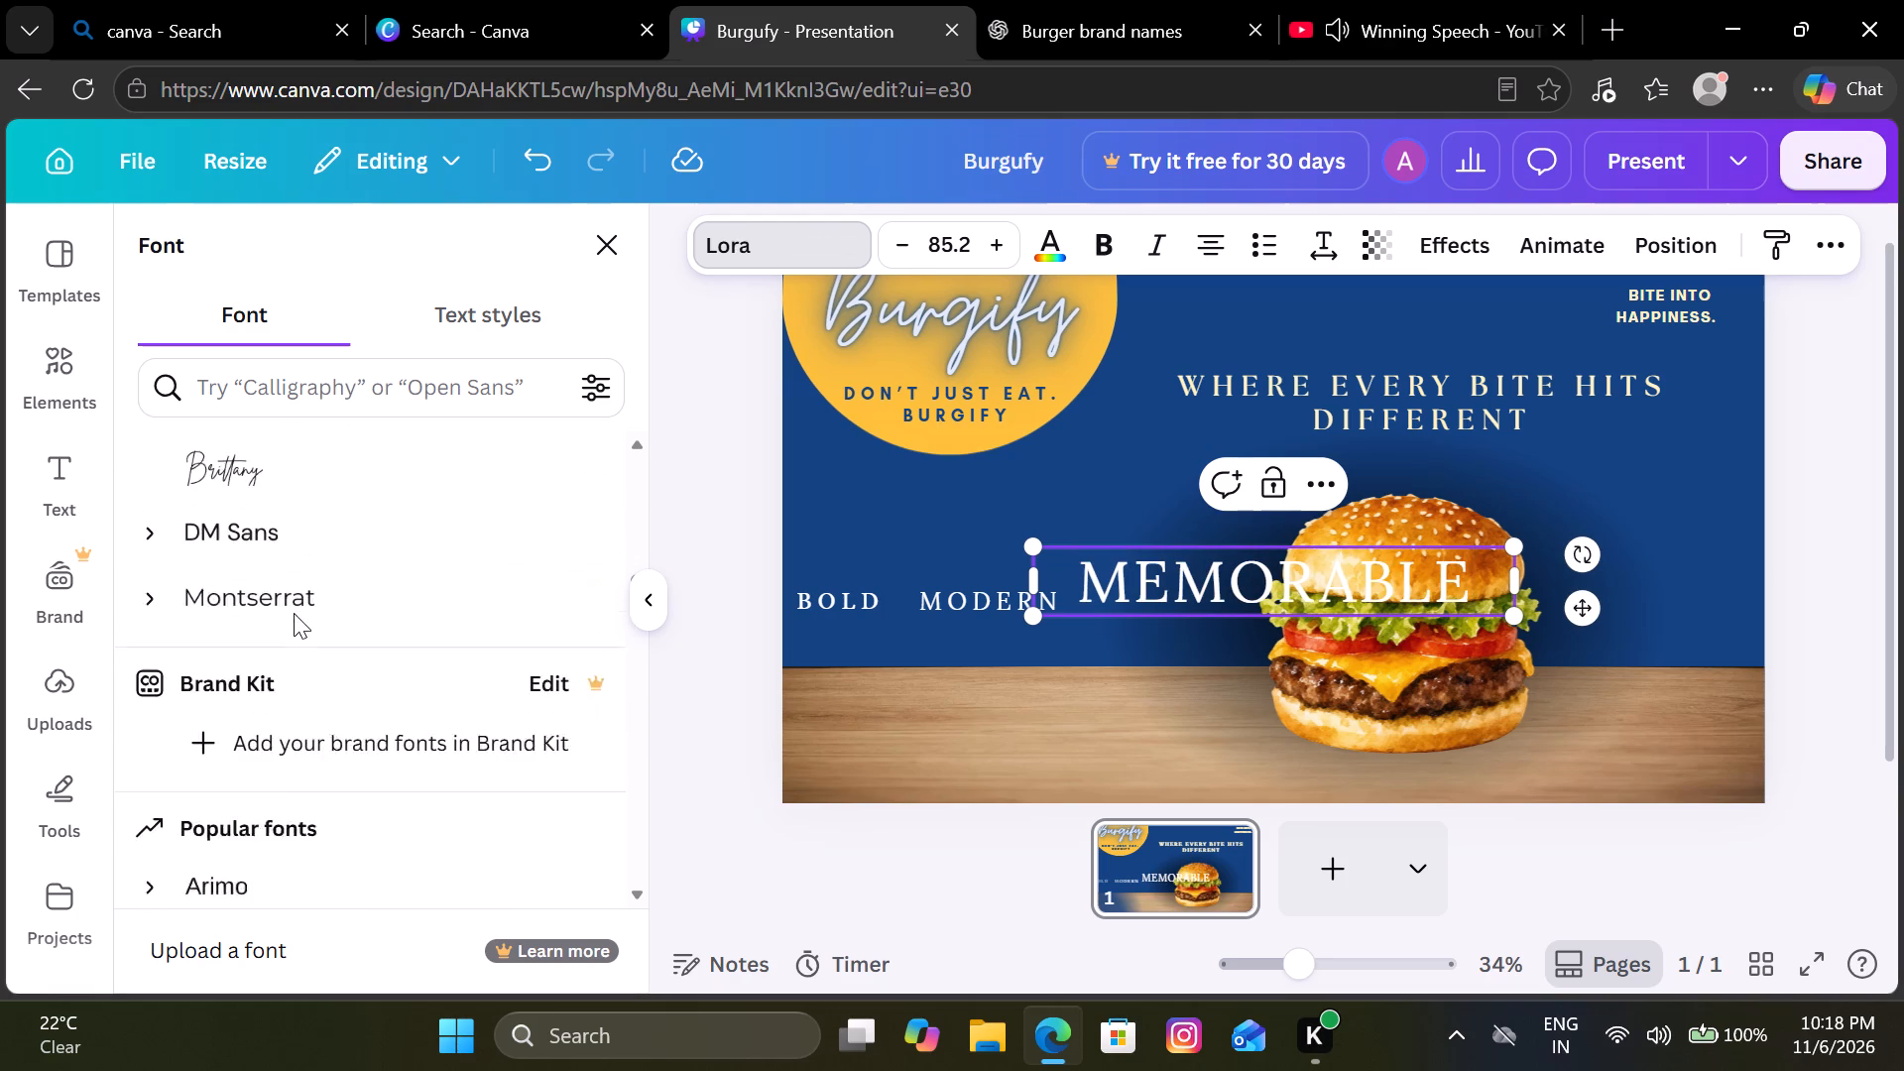
scroll(294, 613, up, 4)
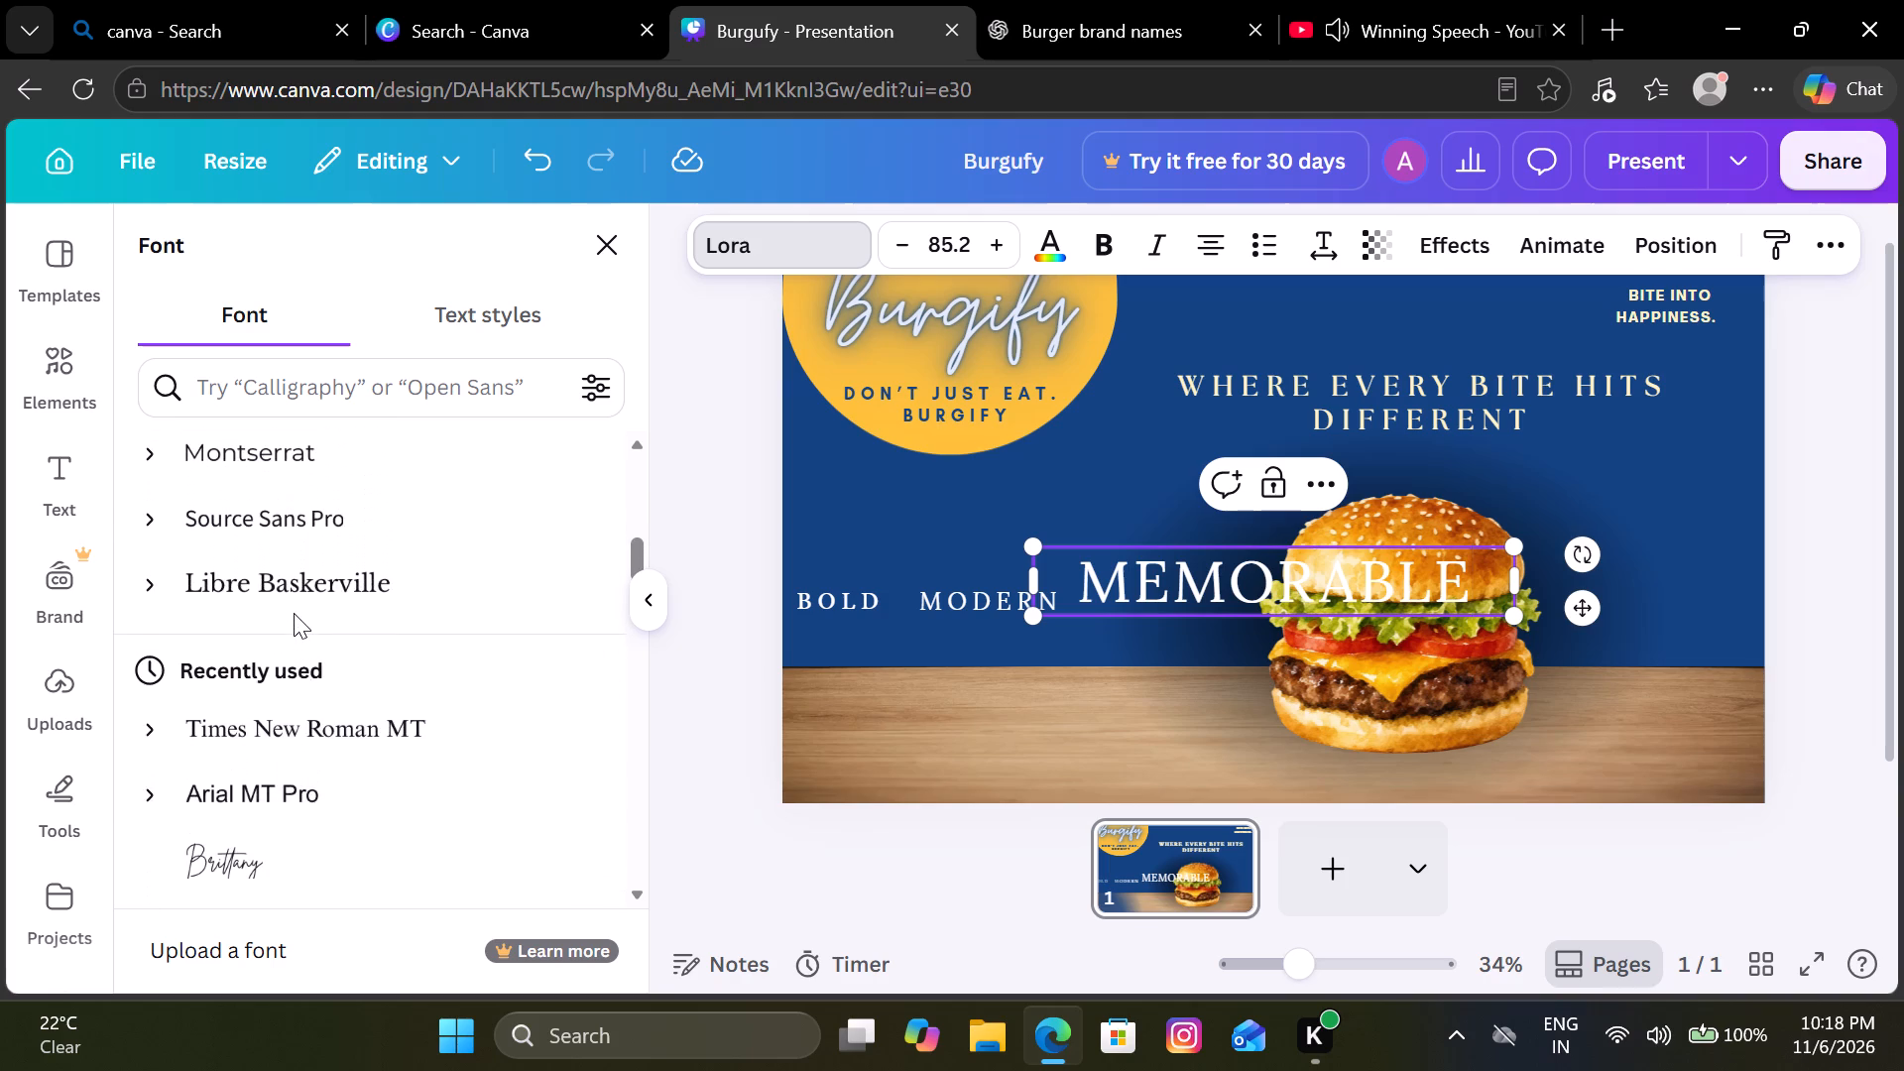
scroll(294, 613, up, 6)
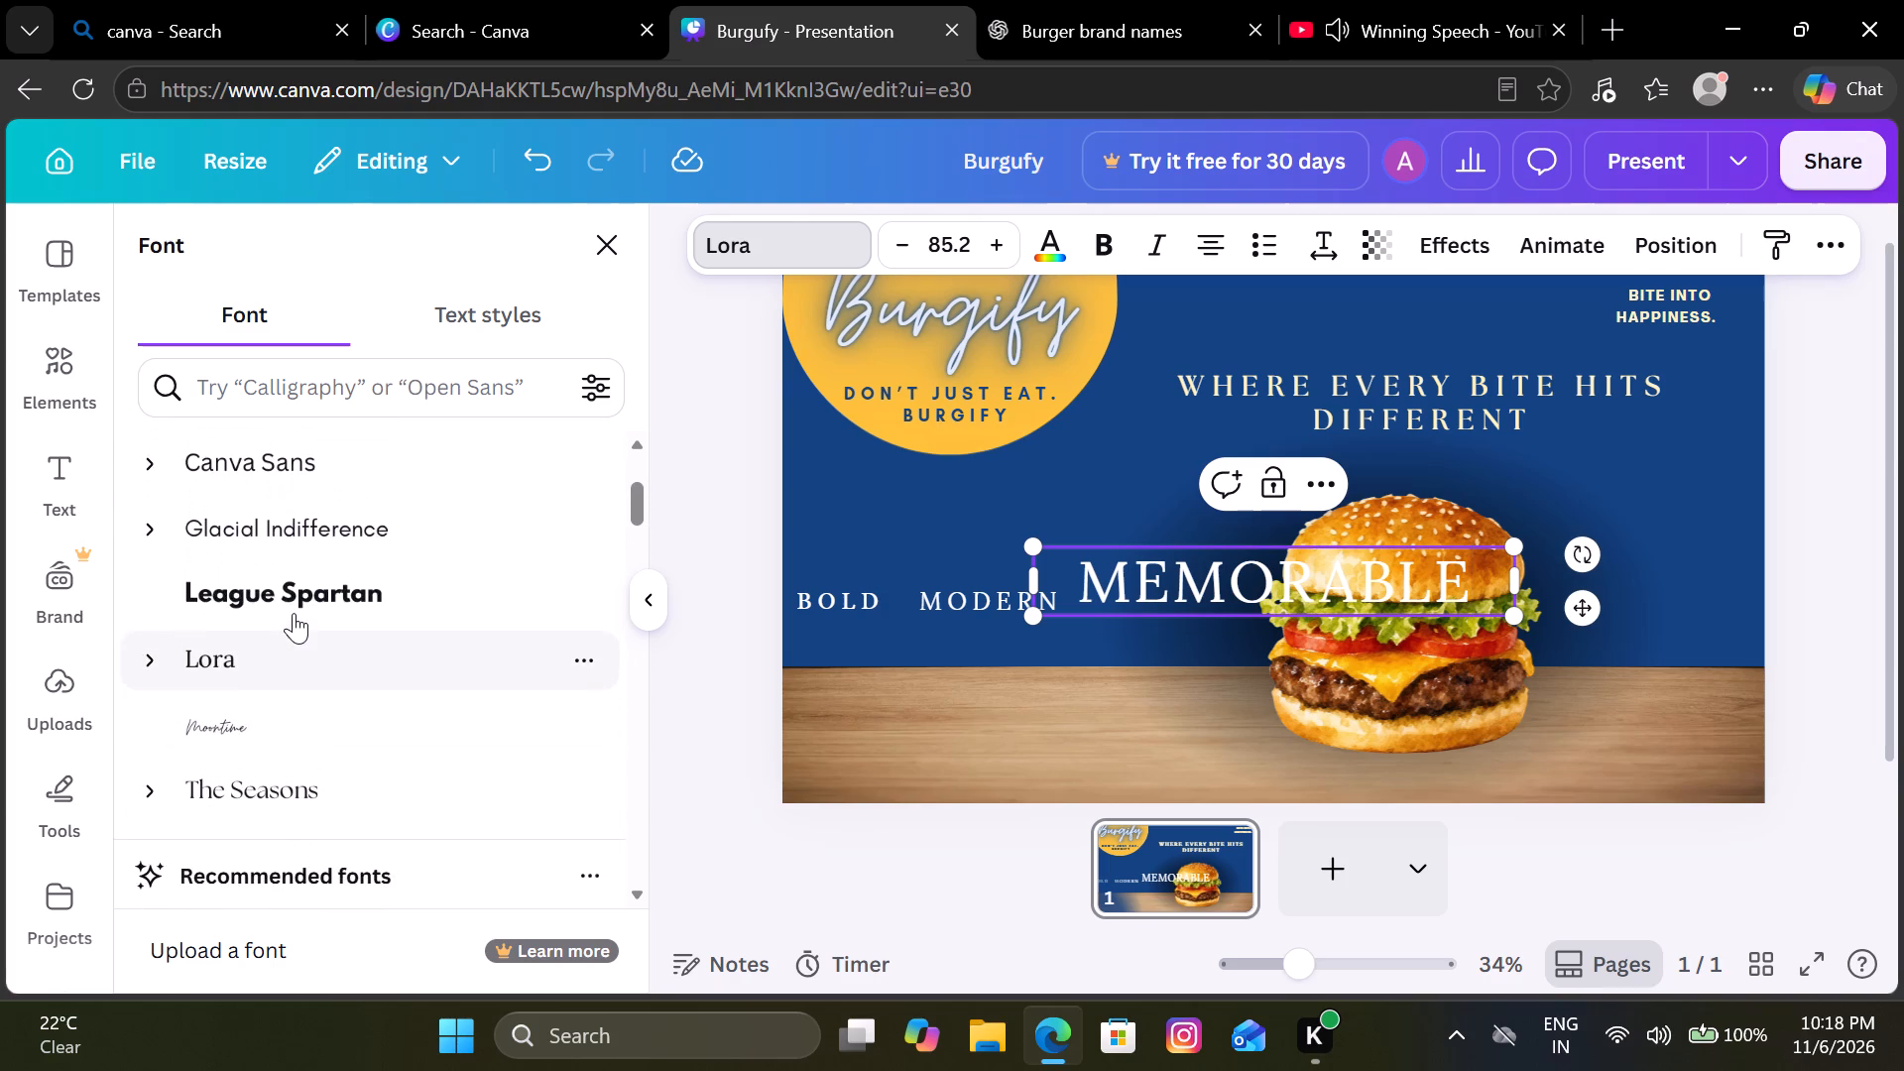
scroll(294, 613, up, 3)
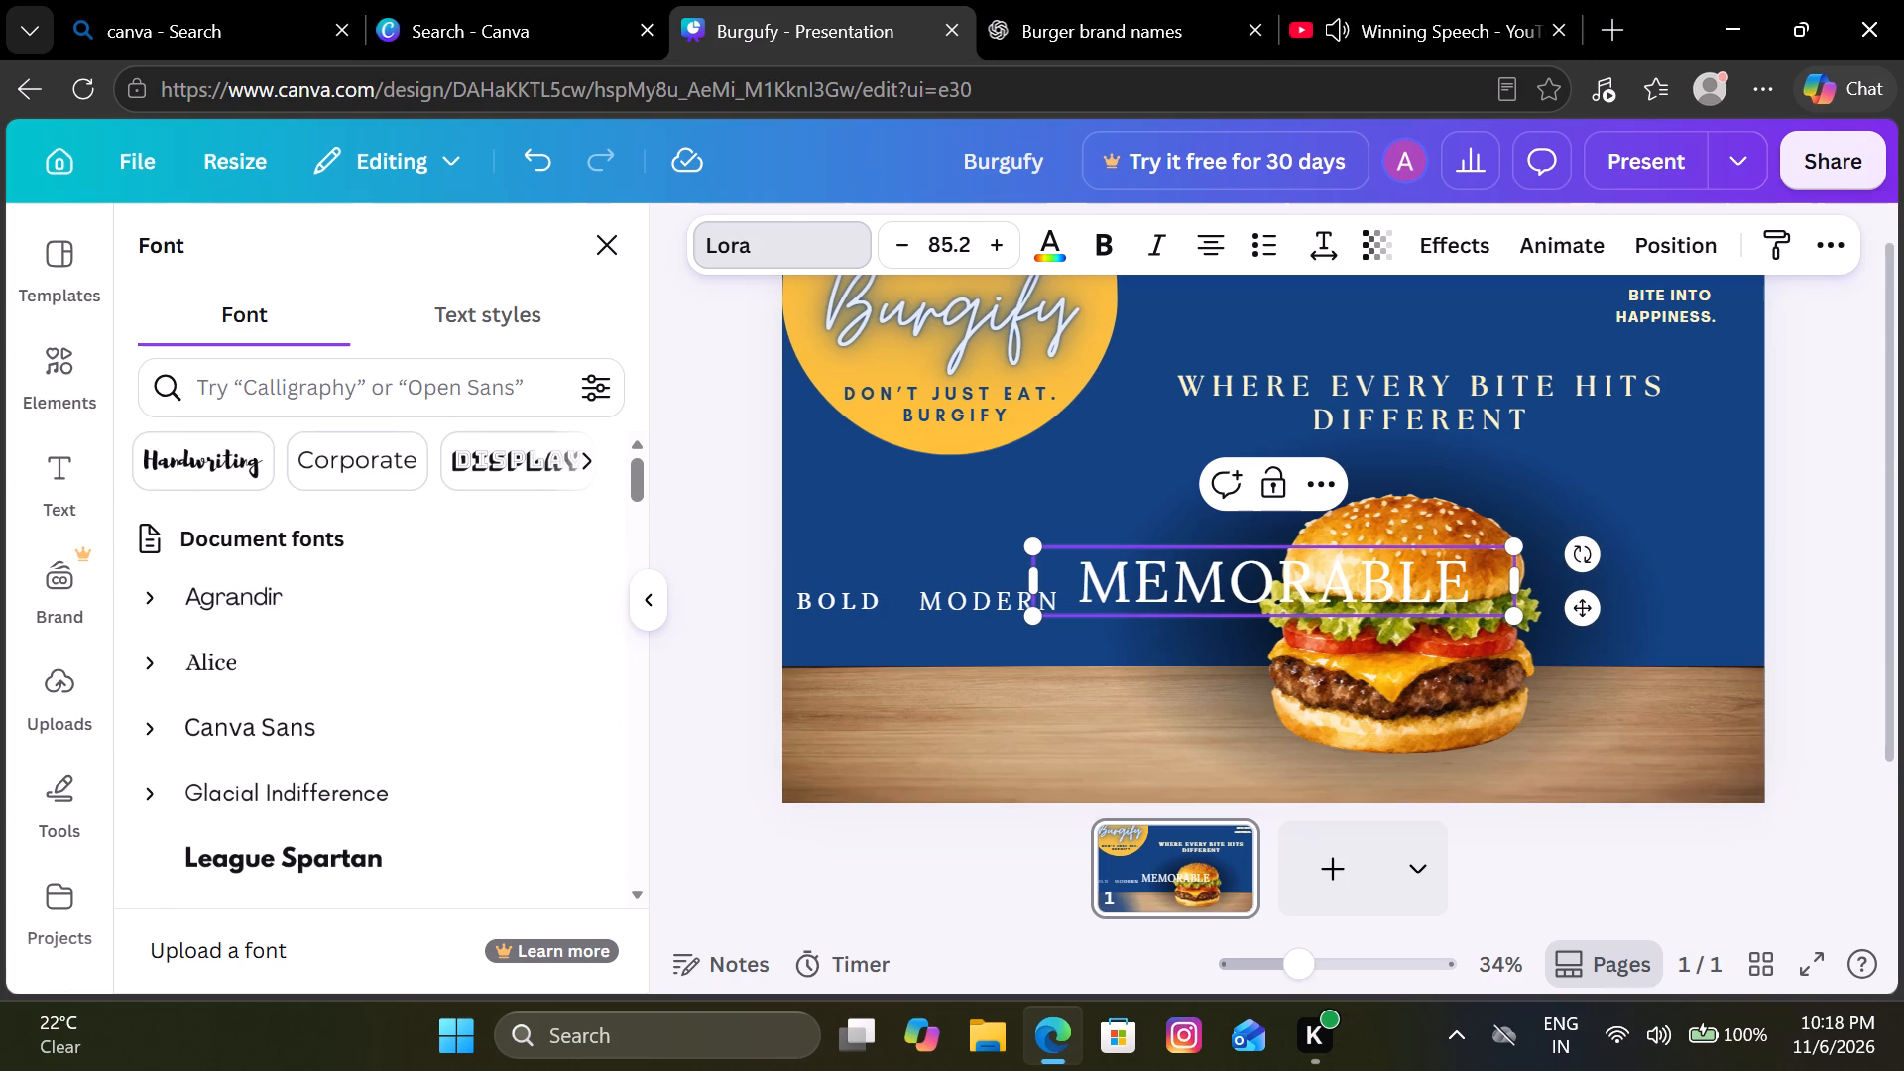
Check the "MODERN" text's formatting and set the "MEMORABLE" text to font size 36.
click(1002, 606)
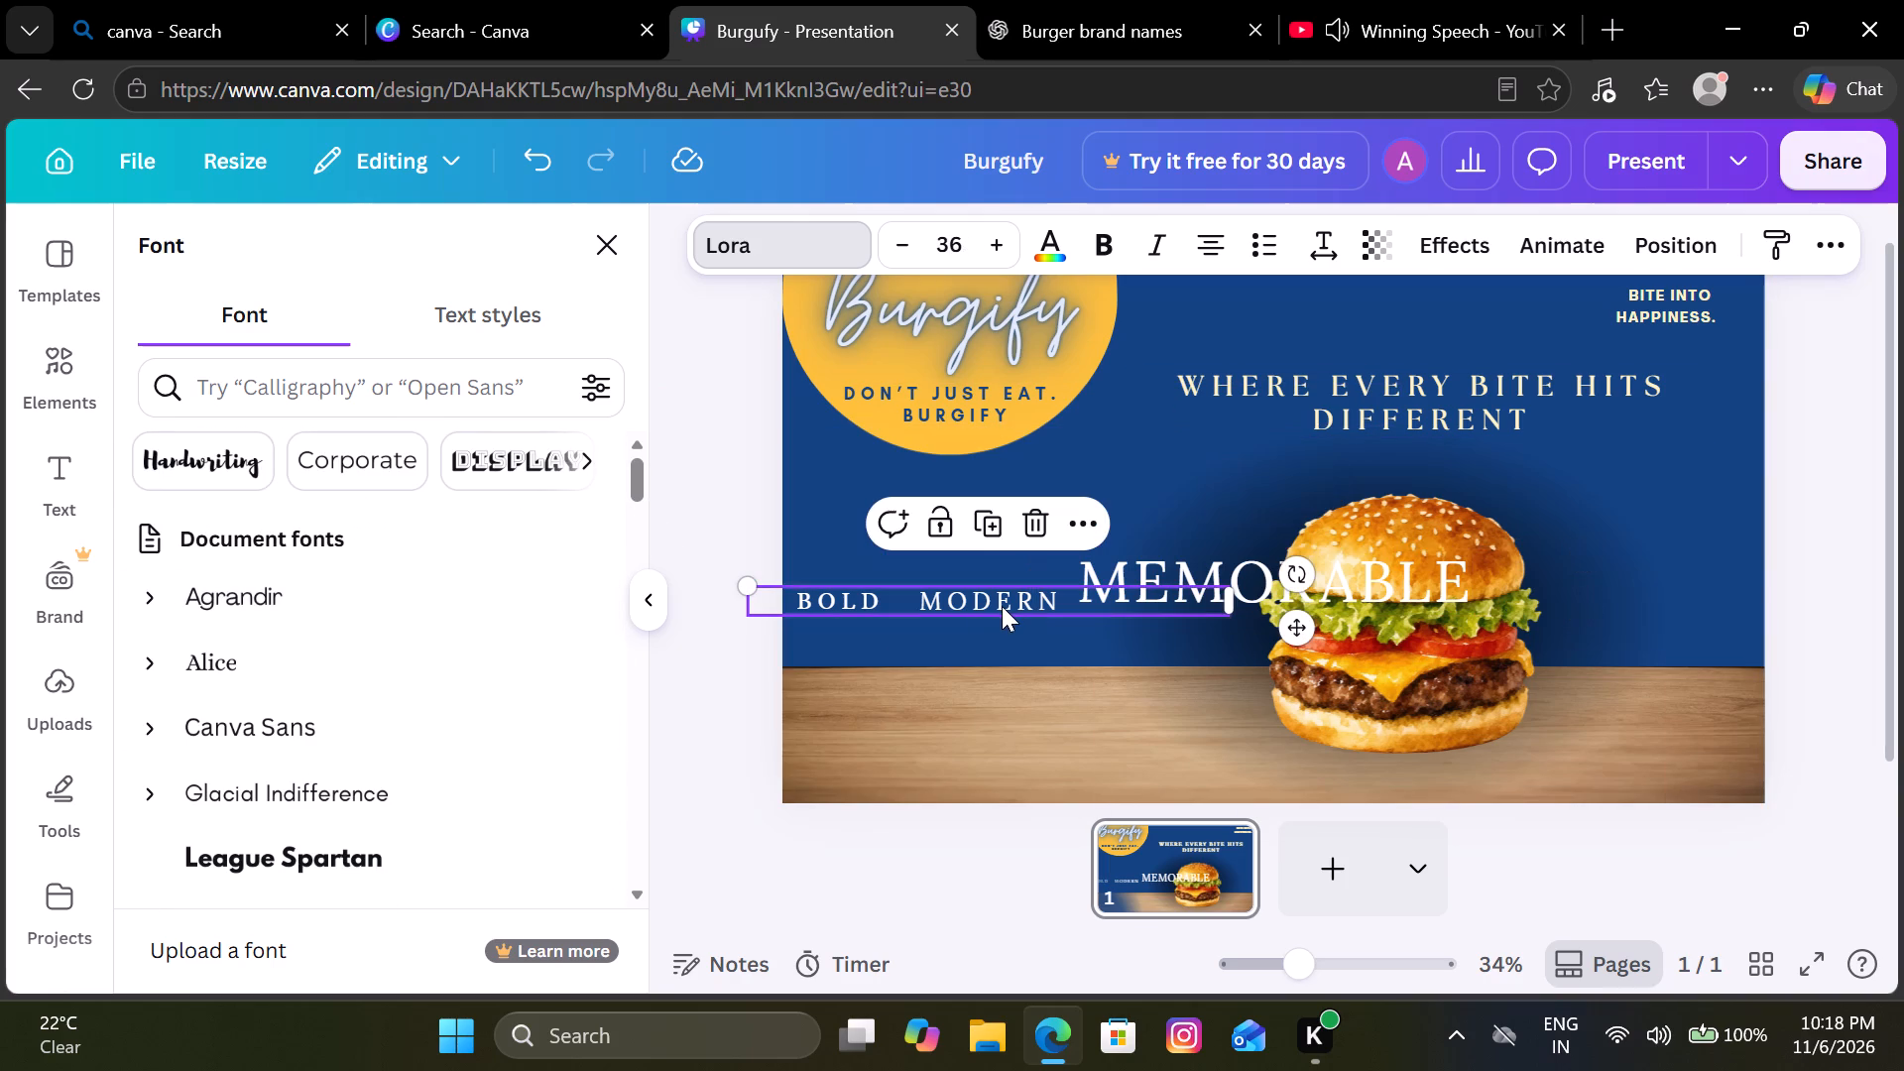
click(1145, 610)
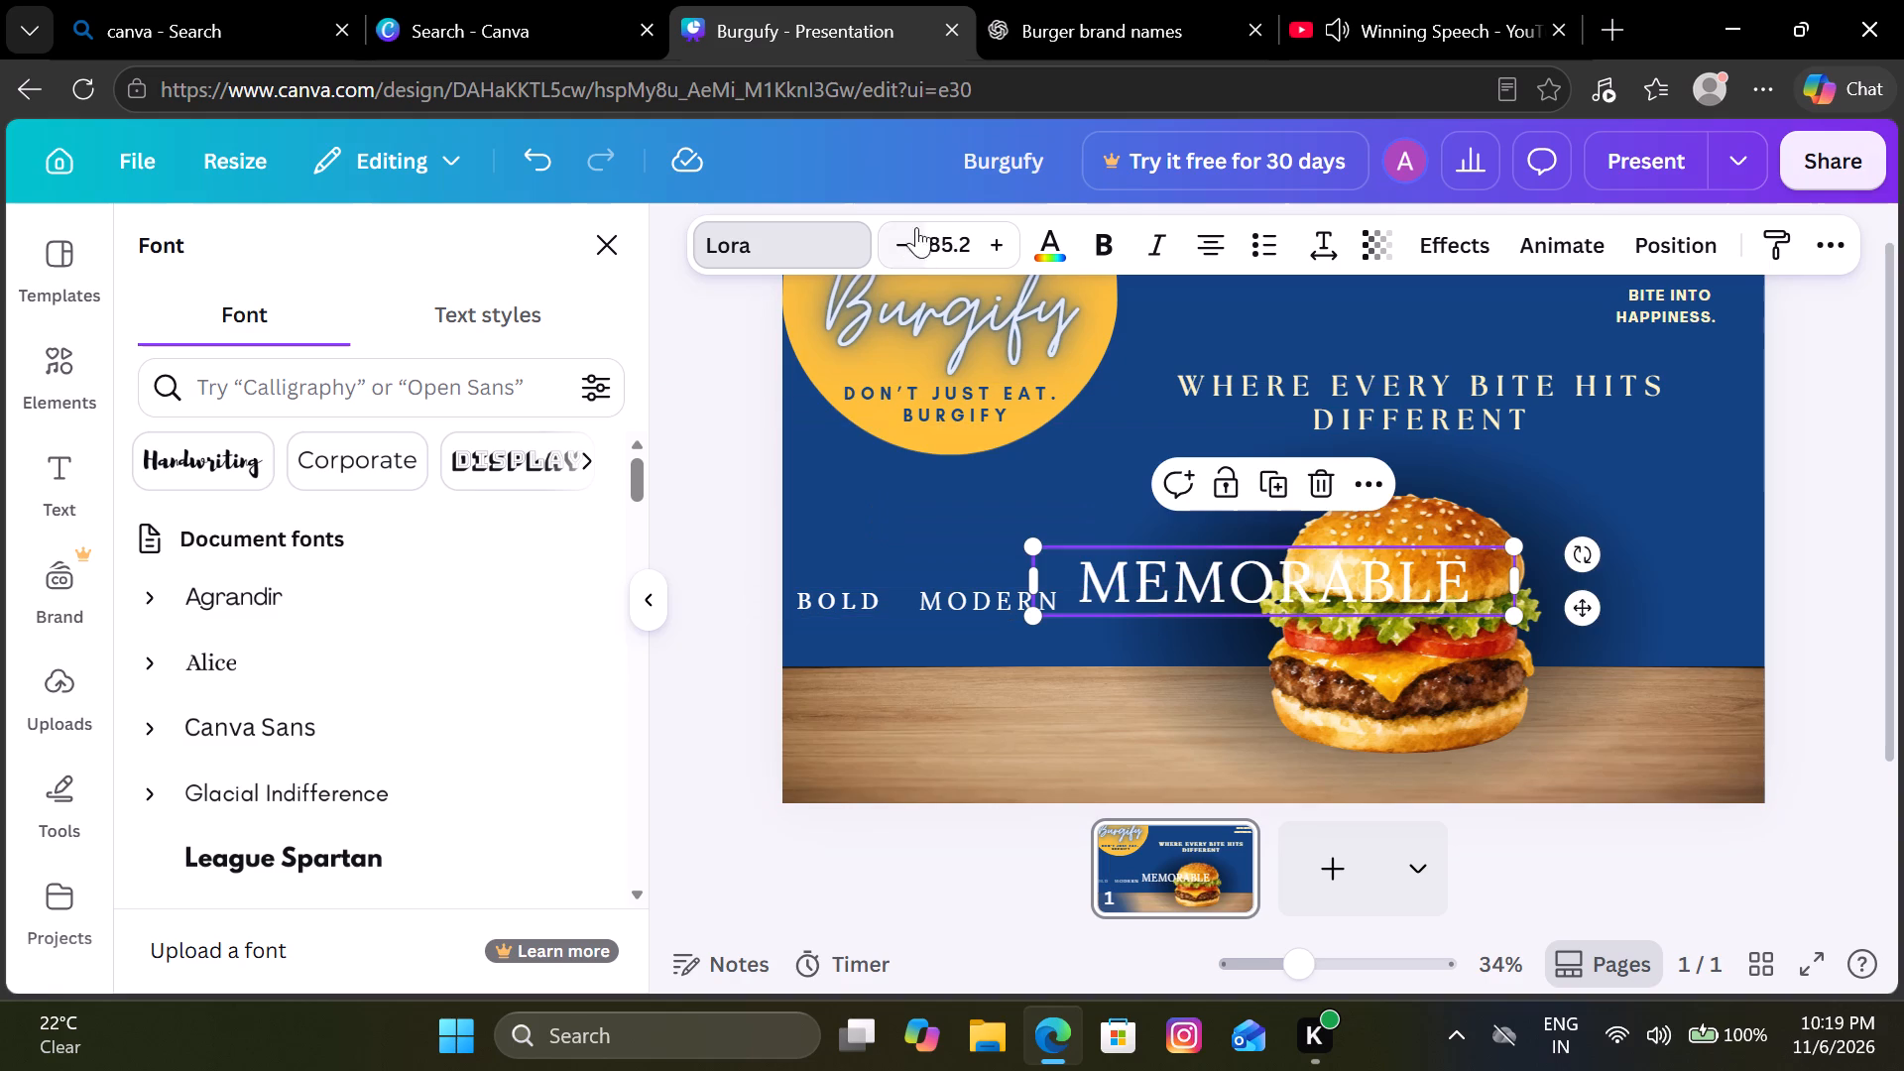
click(947, 246)
scroll(887, 691, down, 2)
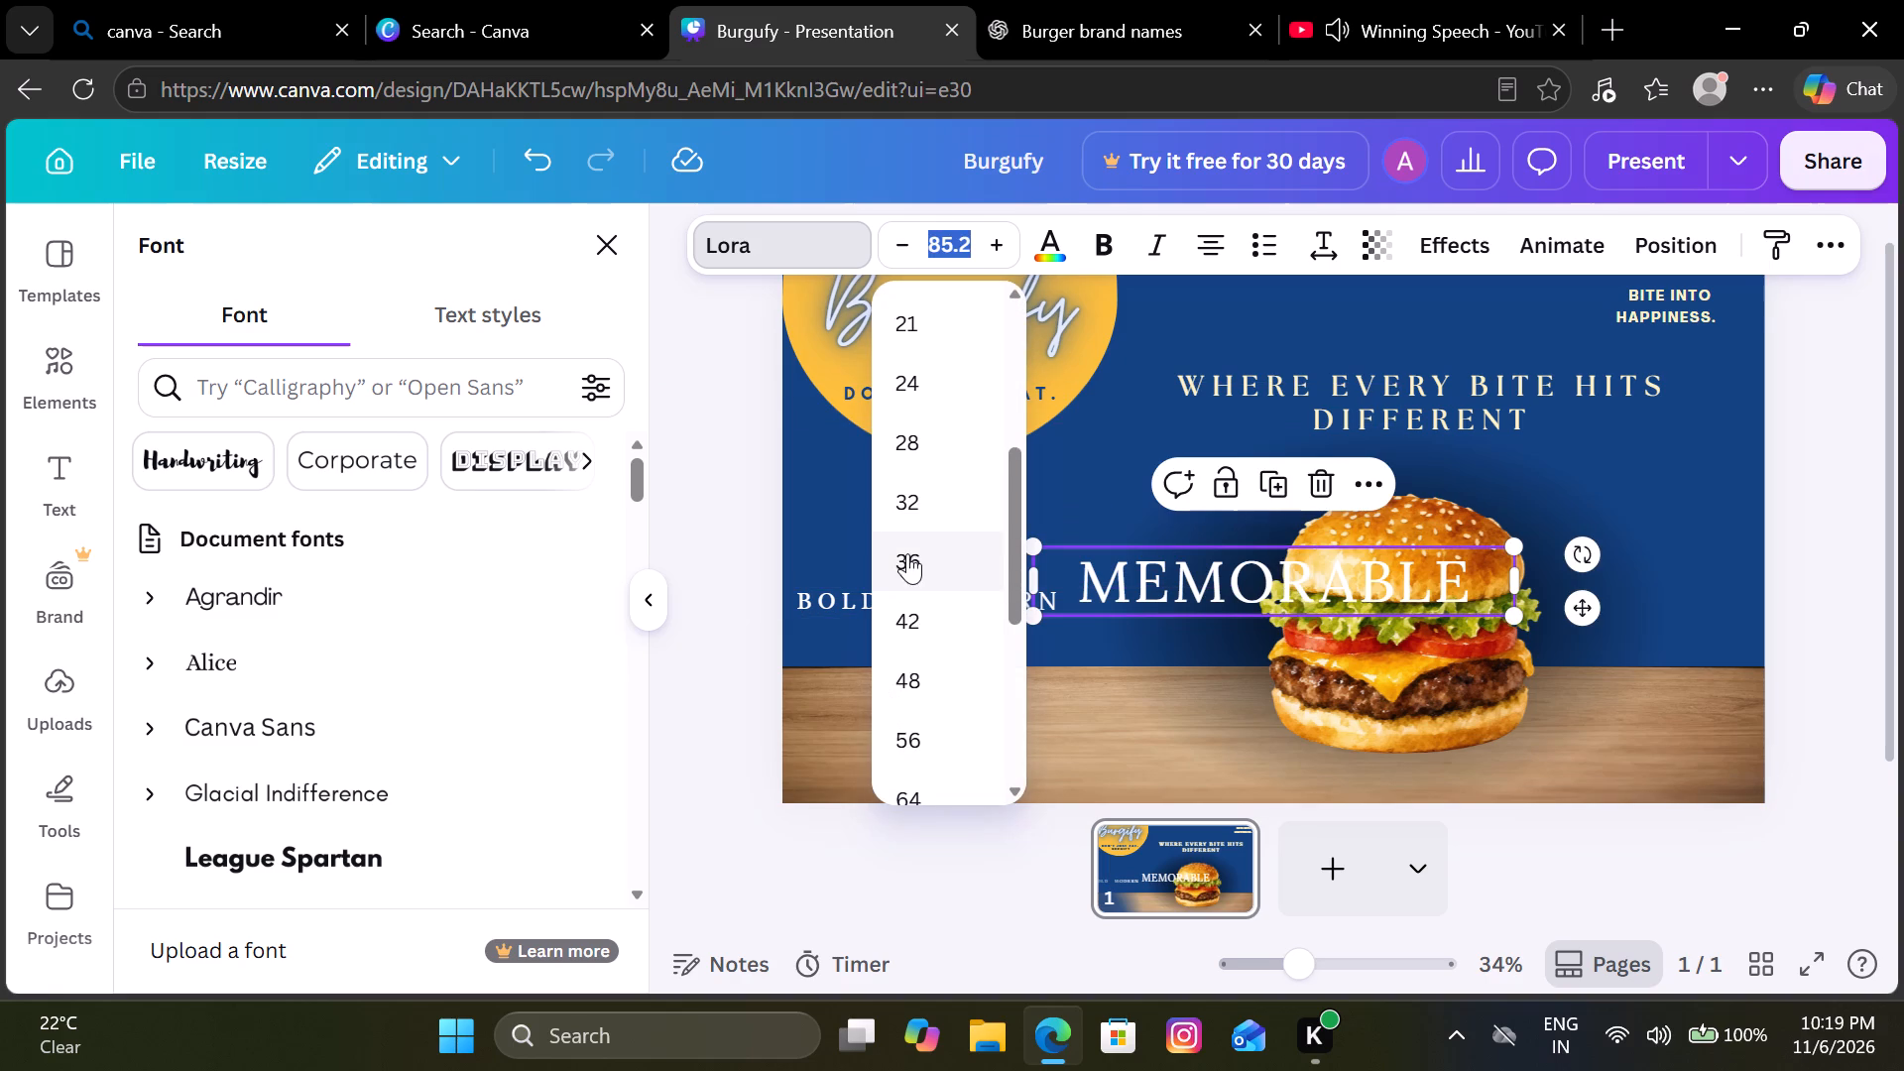
click(905, 552)
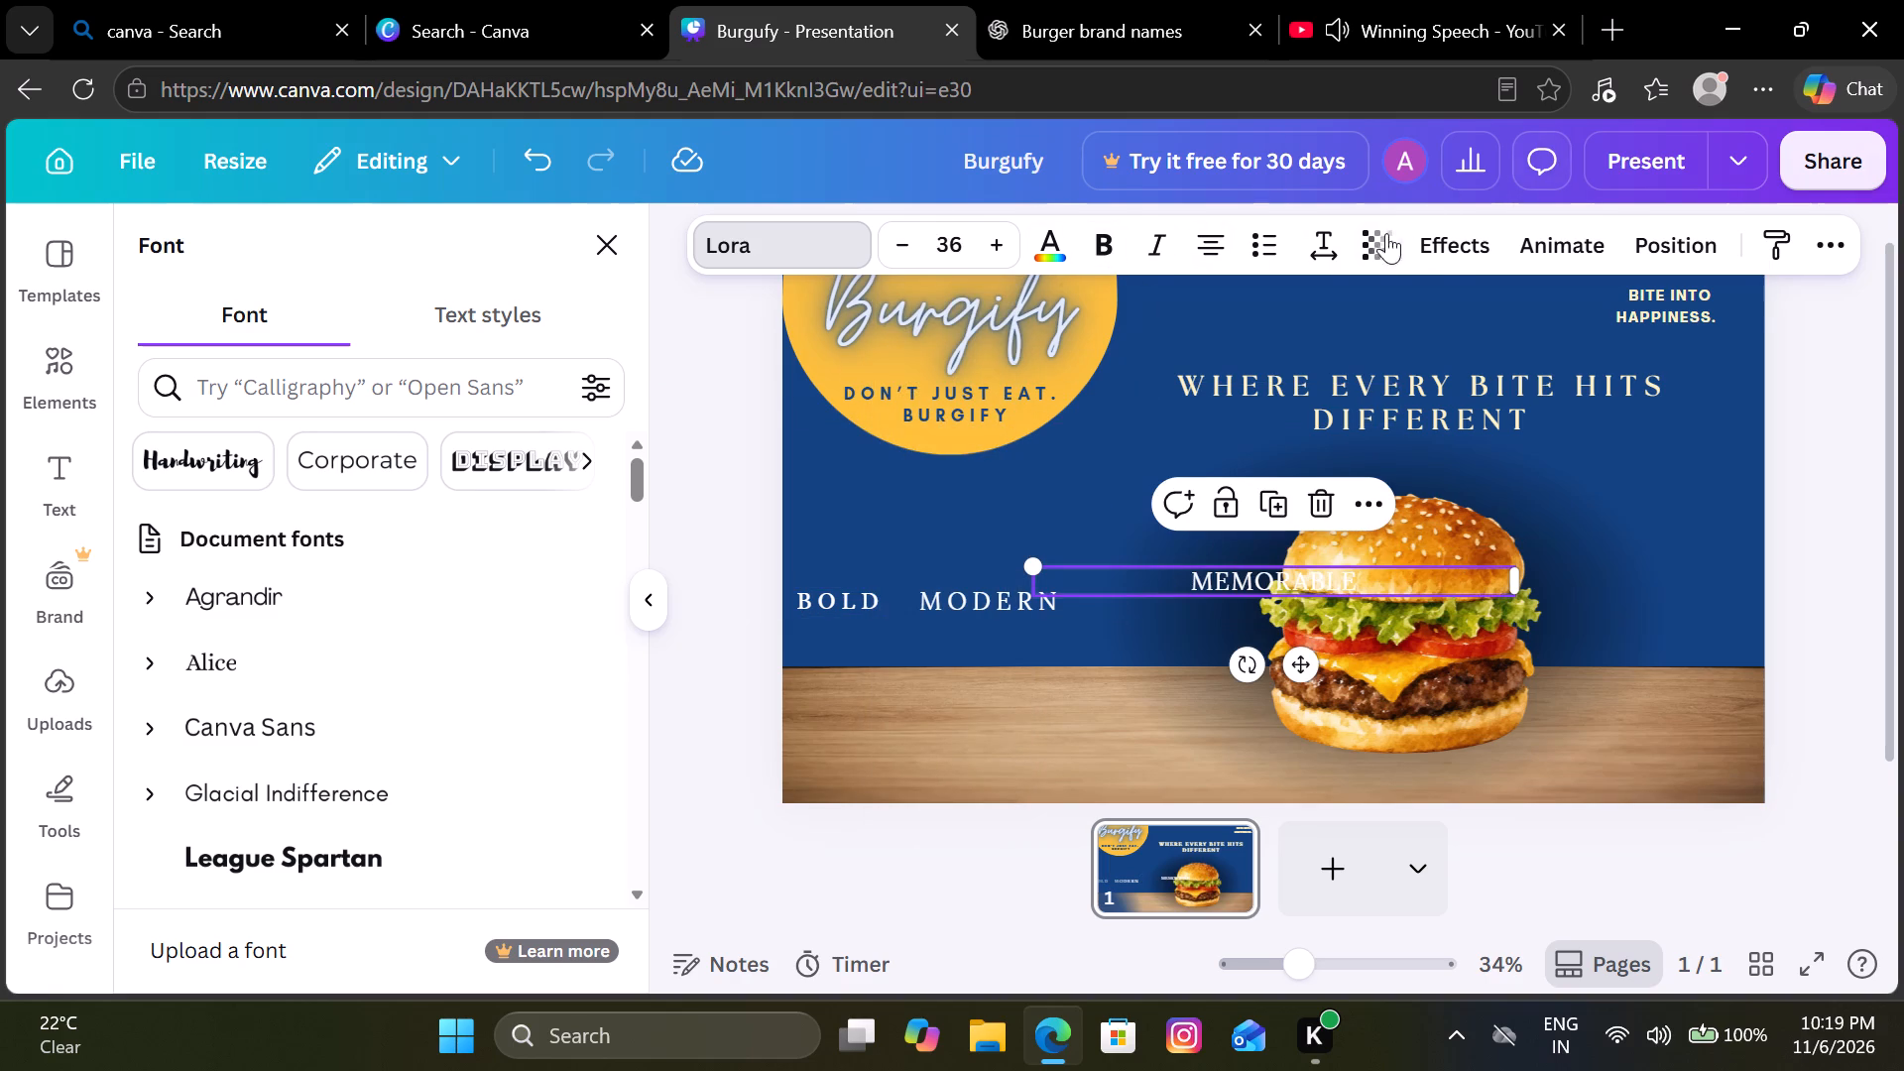
Set the letter spacing of the "MEMORABLE" text to 230.
click(1318, 253)
click(1455, 356)
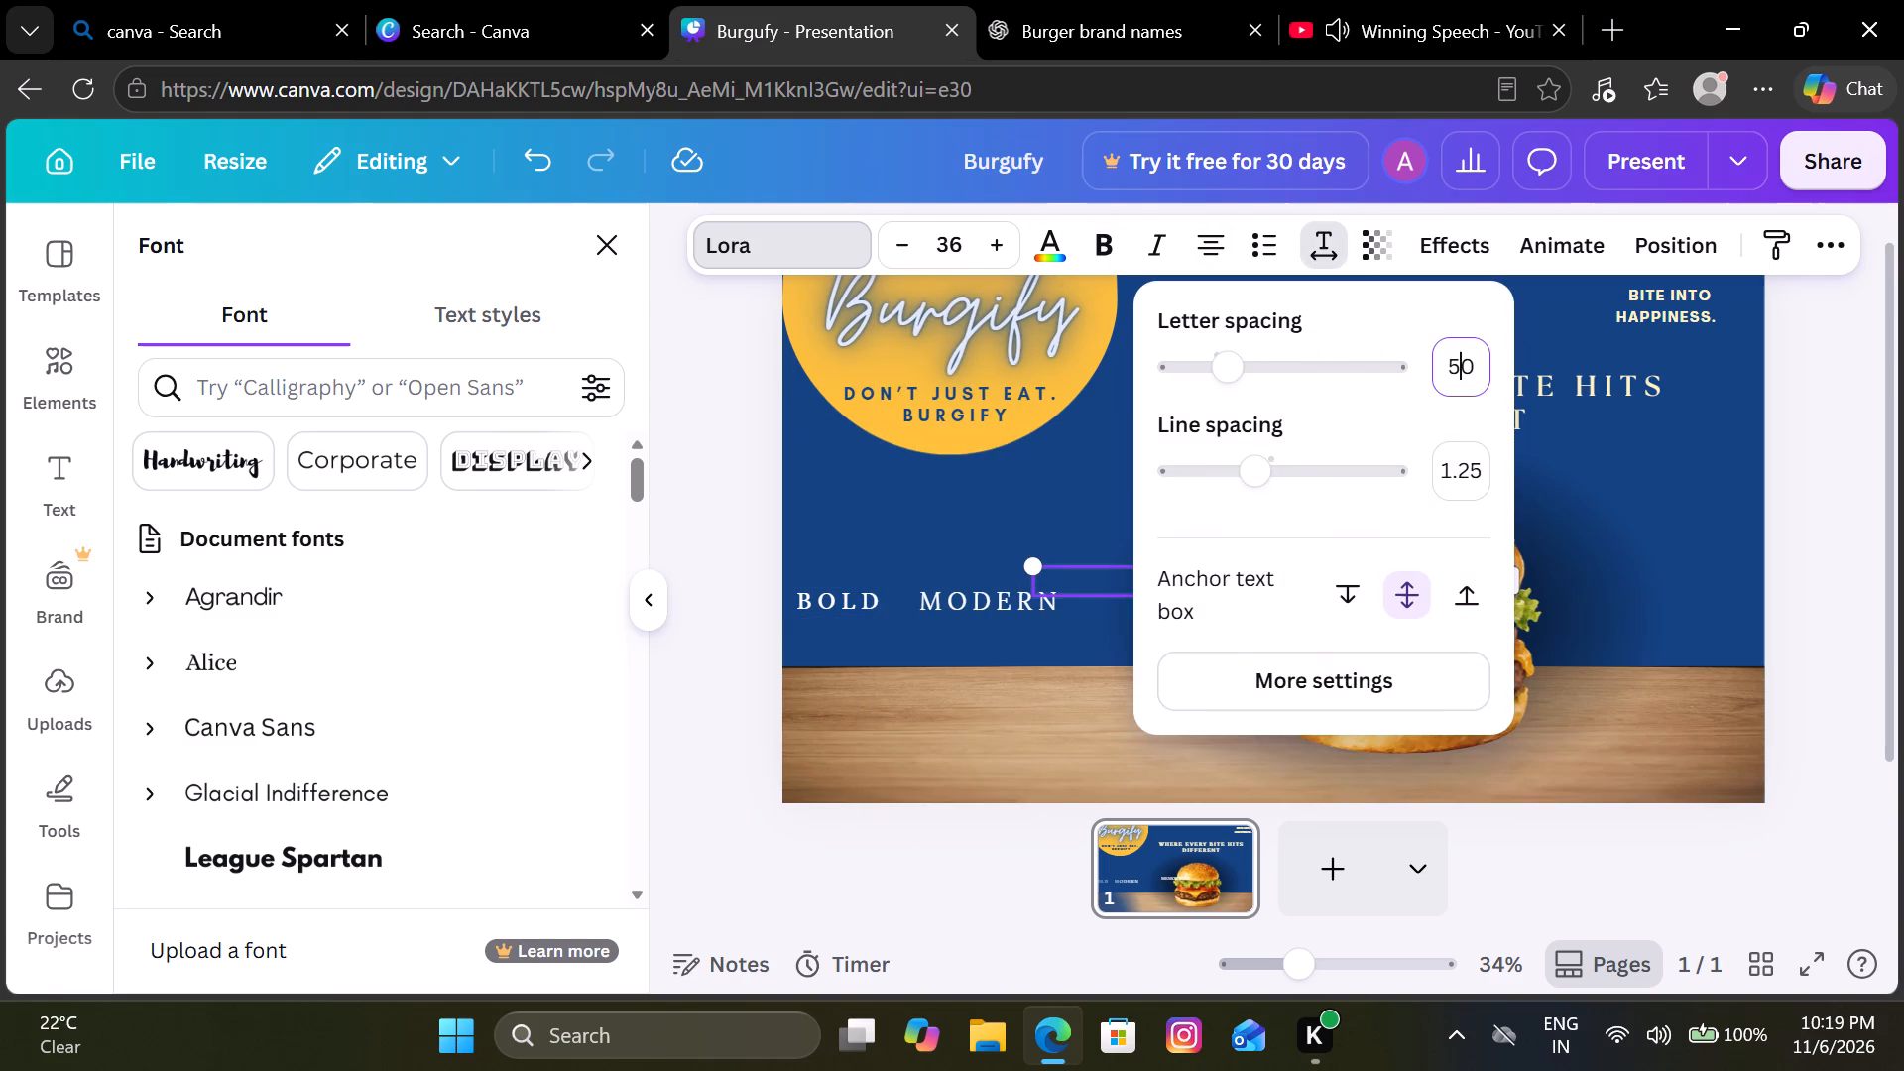
text(230)
key(Return)
click(1787, 514)
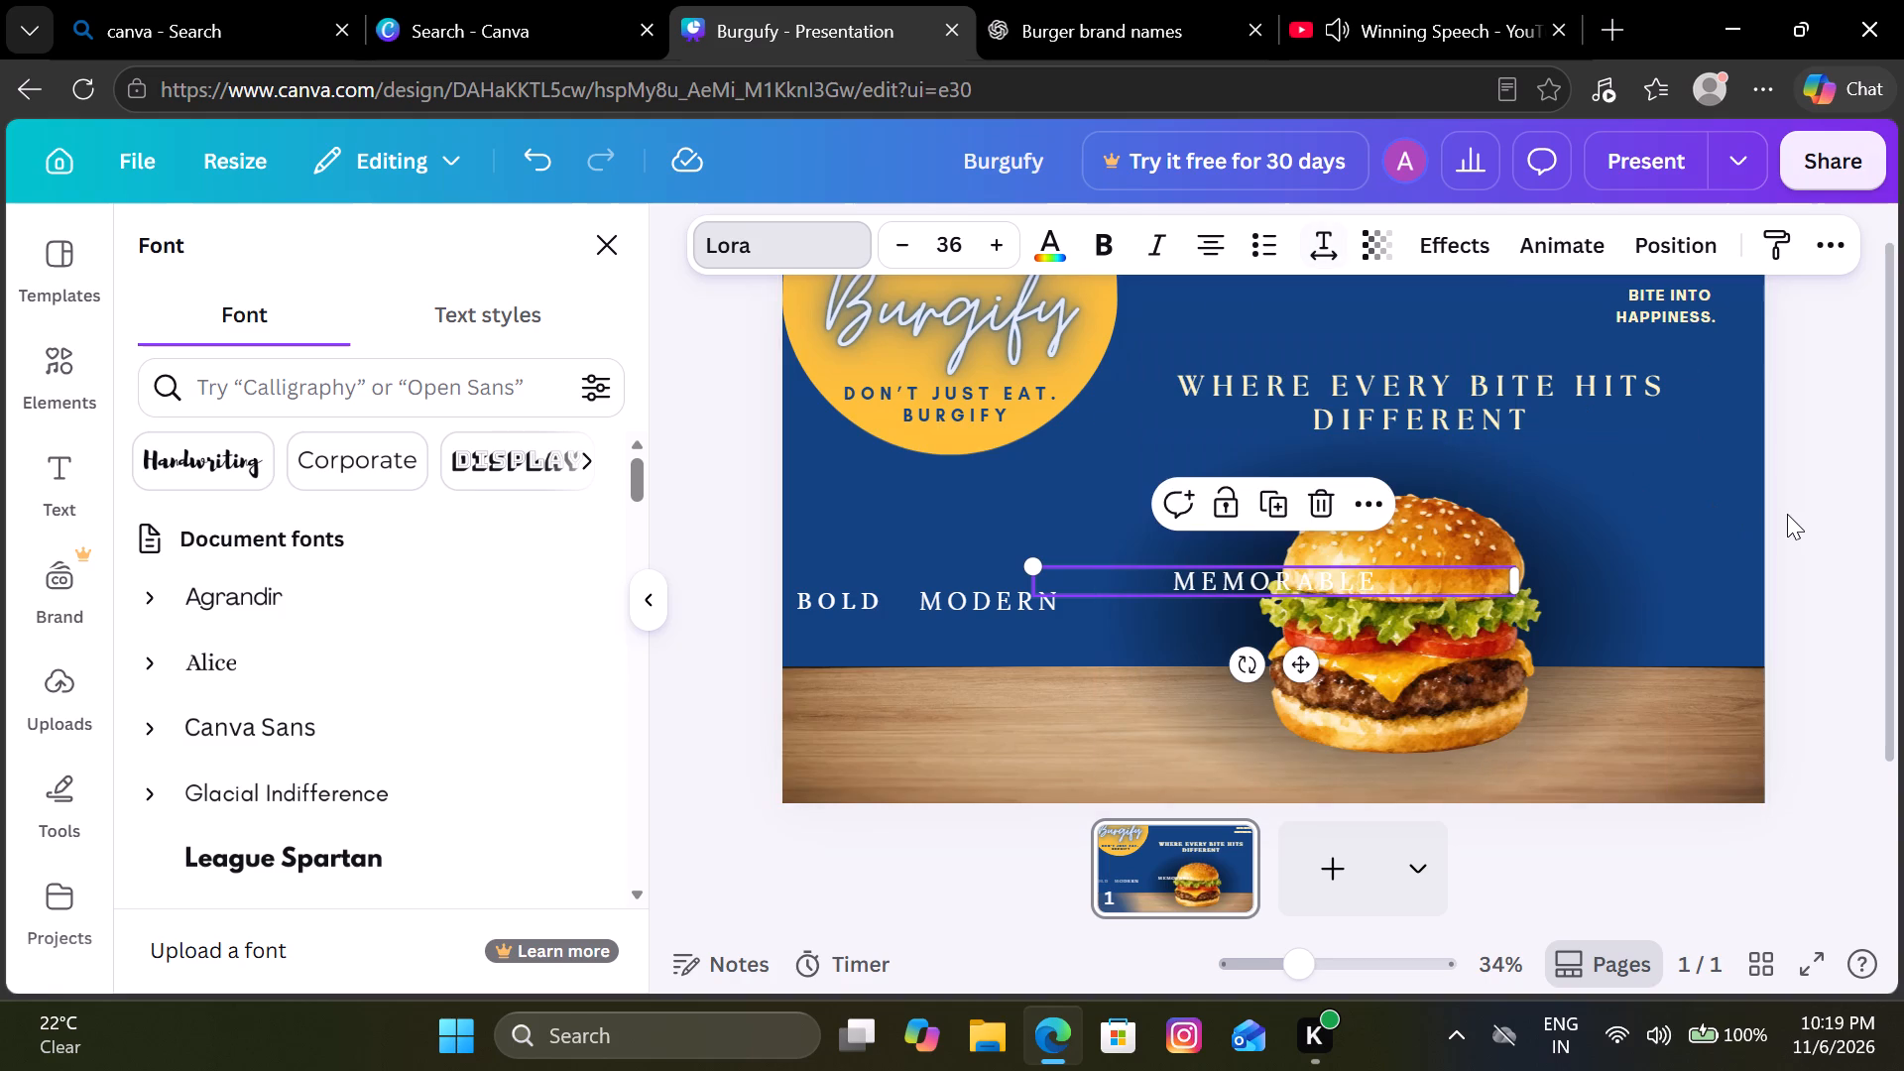
Move the "MEMORABLE" text just to the right of "MODERN", aligned on the same line.
drag(1373, 588, 1287, 611)
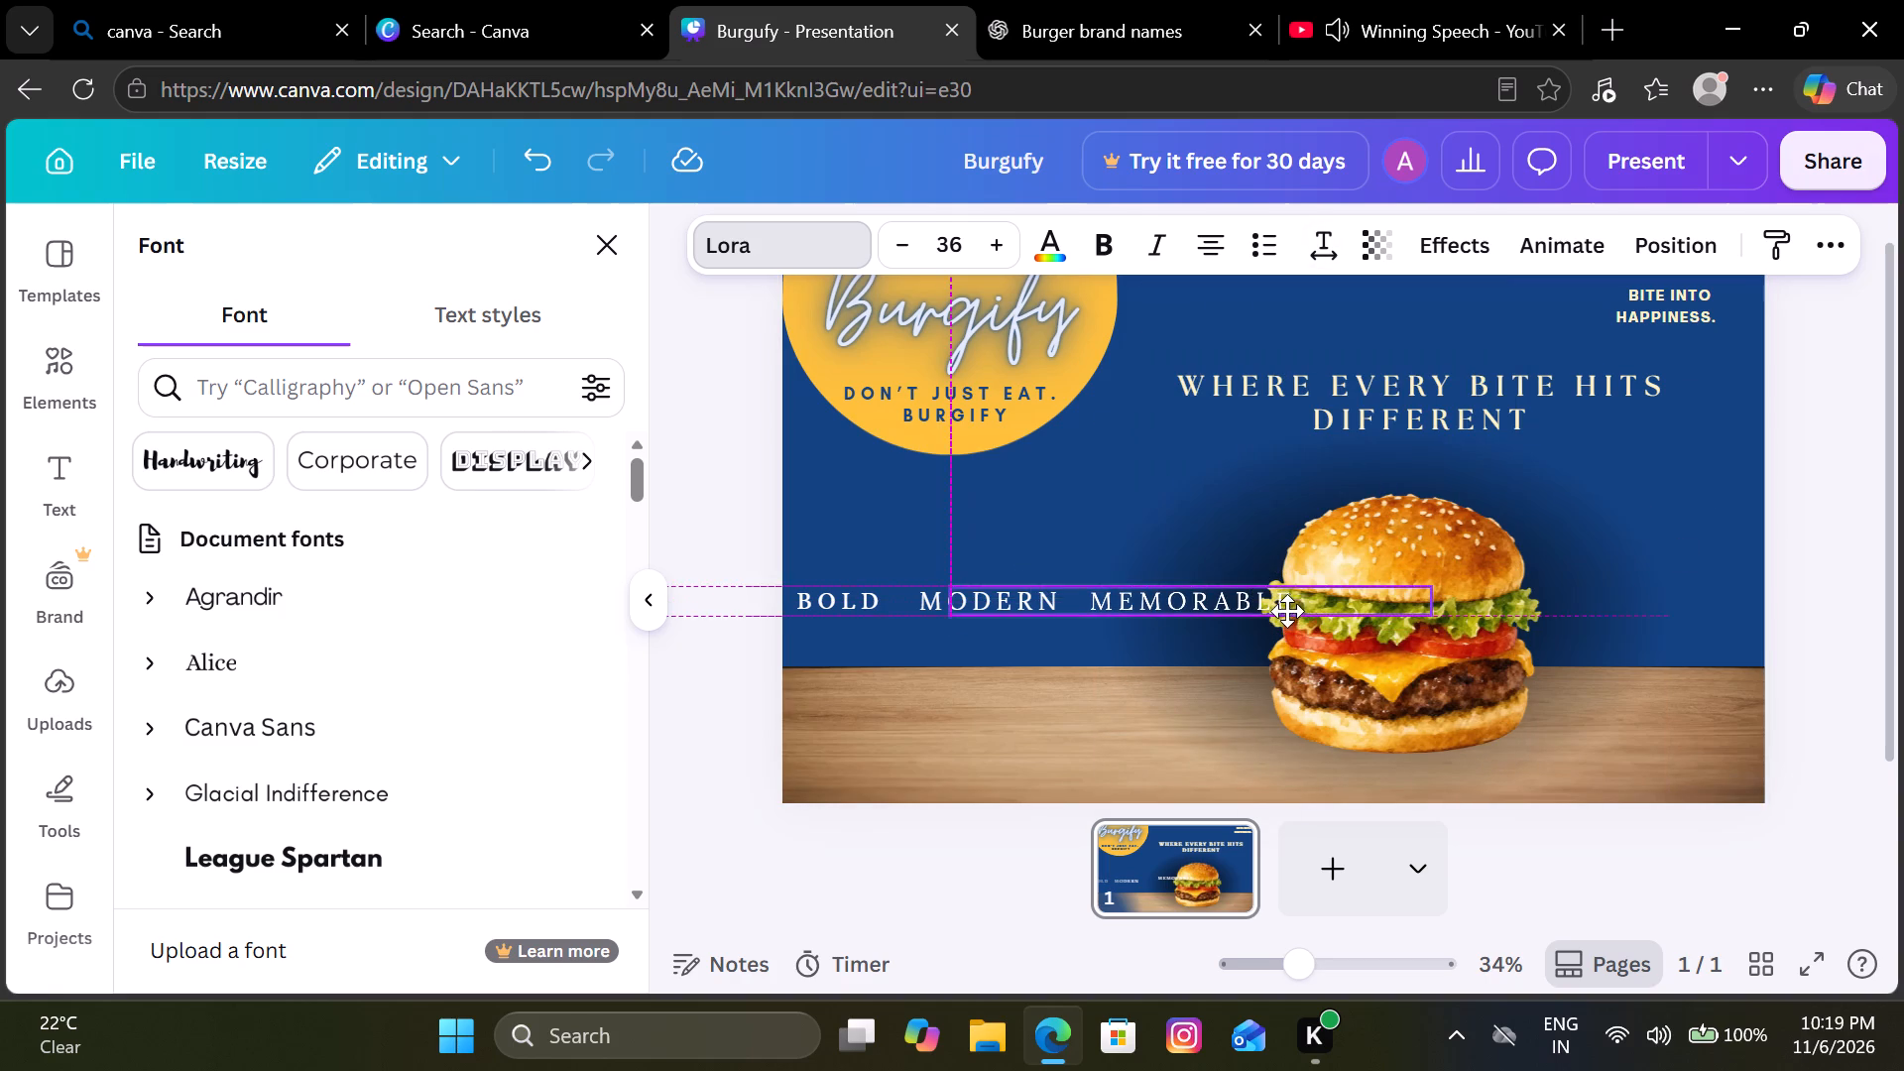
drag(1287, 611, 1296, 608)
Shift the burger and the dark shadow behind it to the right, clear of the "MEMORABLE" text.
drag(1597, 534, 1612, 528)
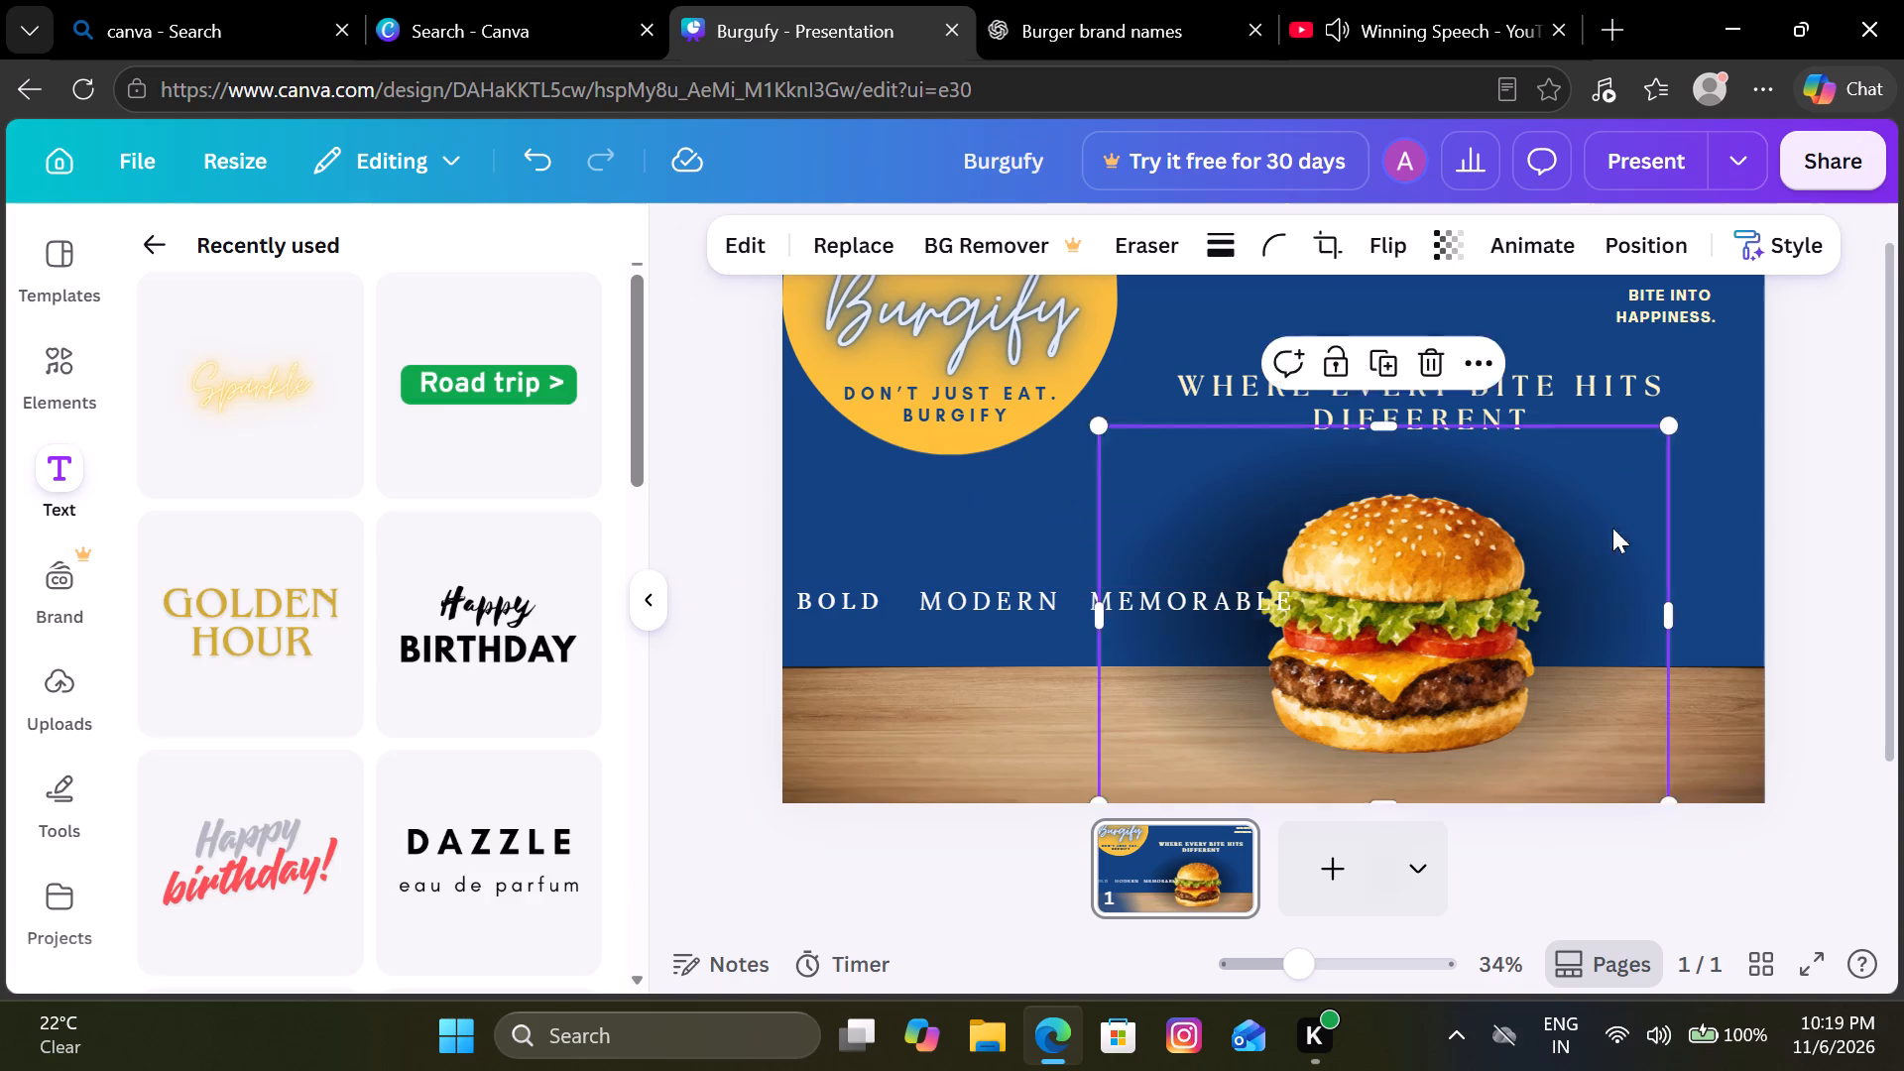
drag(1612, 528, 1721, 525)
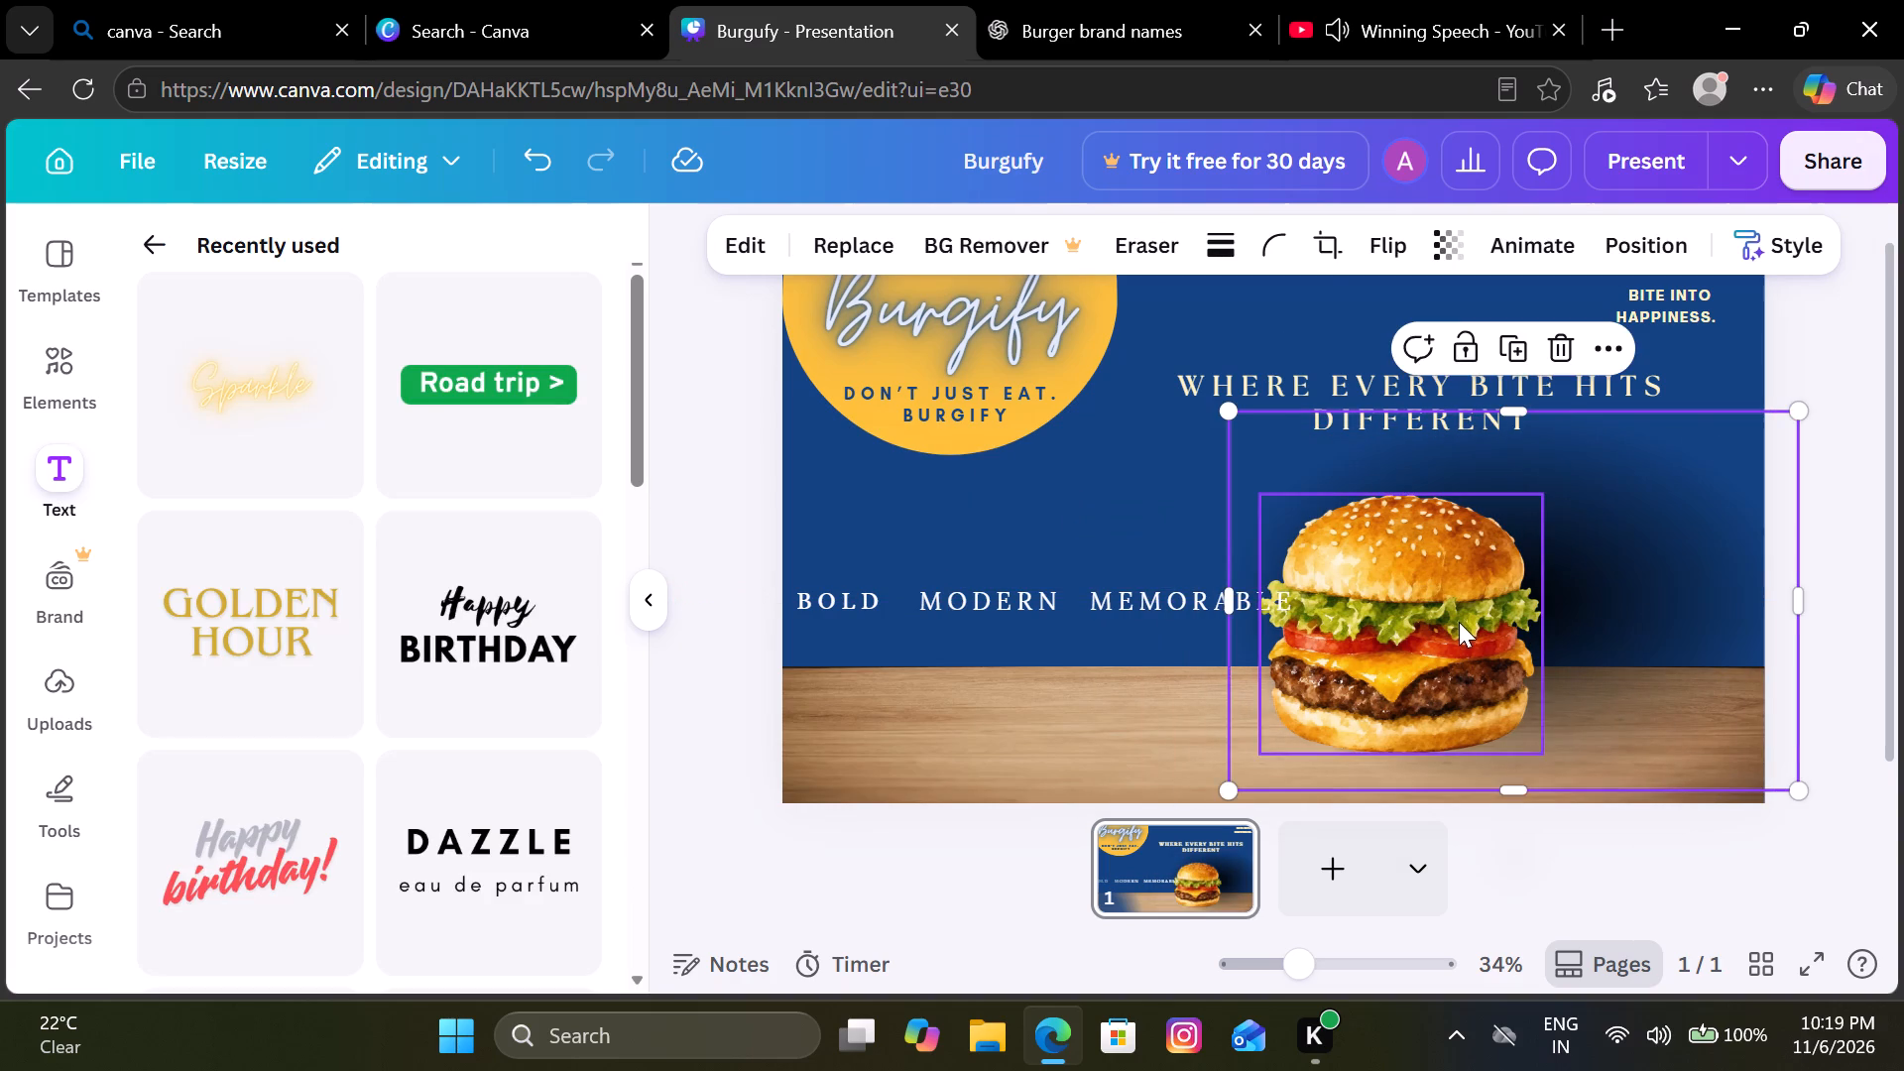
drag(1459, 620, 1585, 598)
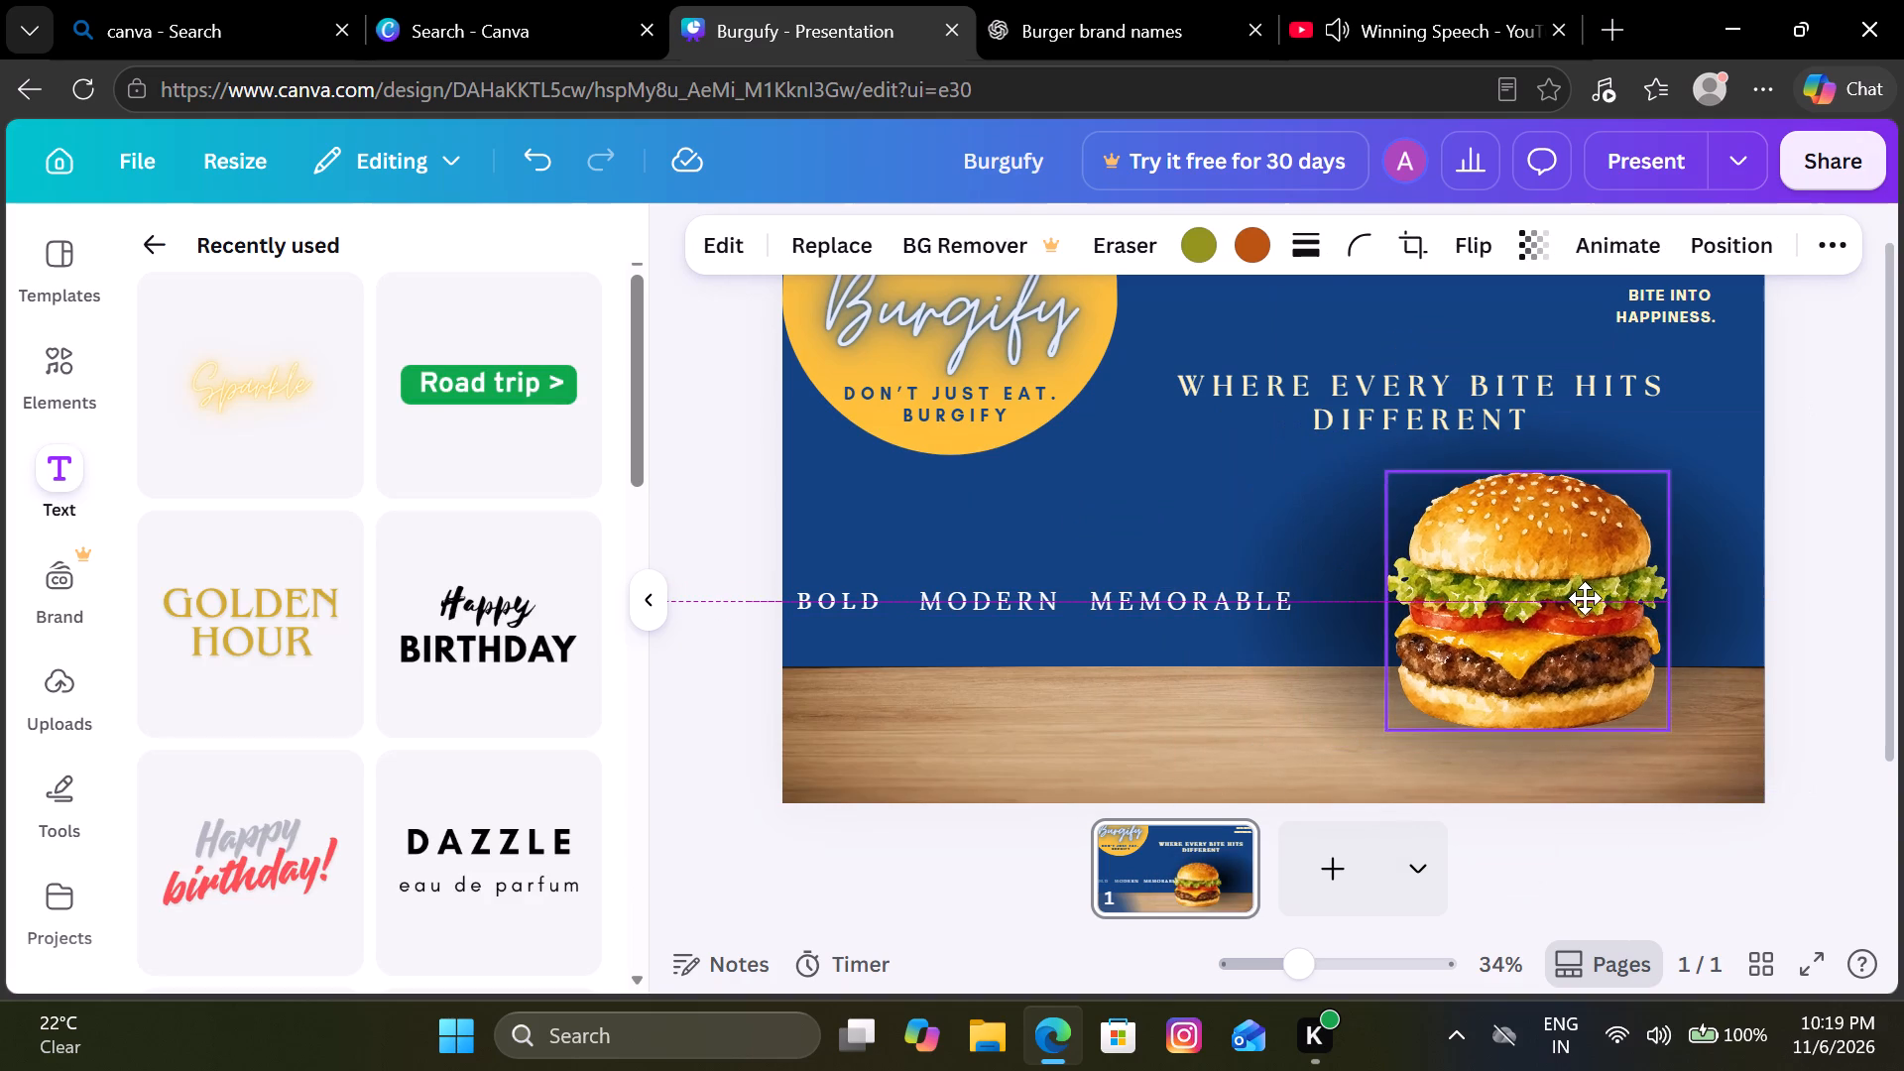
drag(1585, 598, 1579, 606)
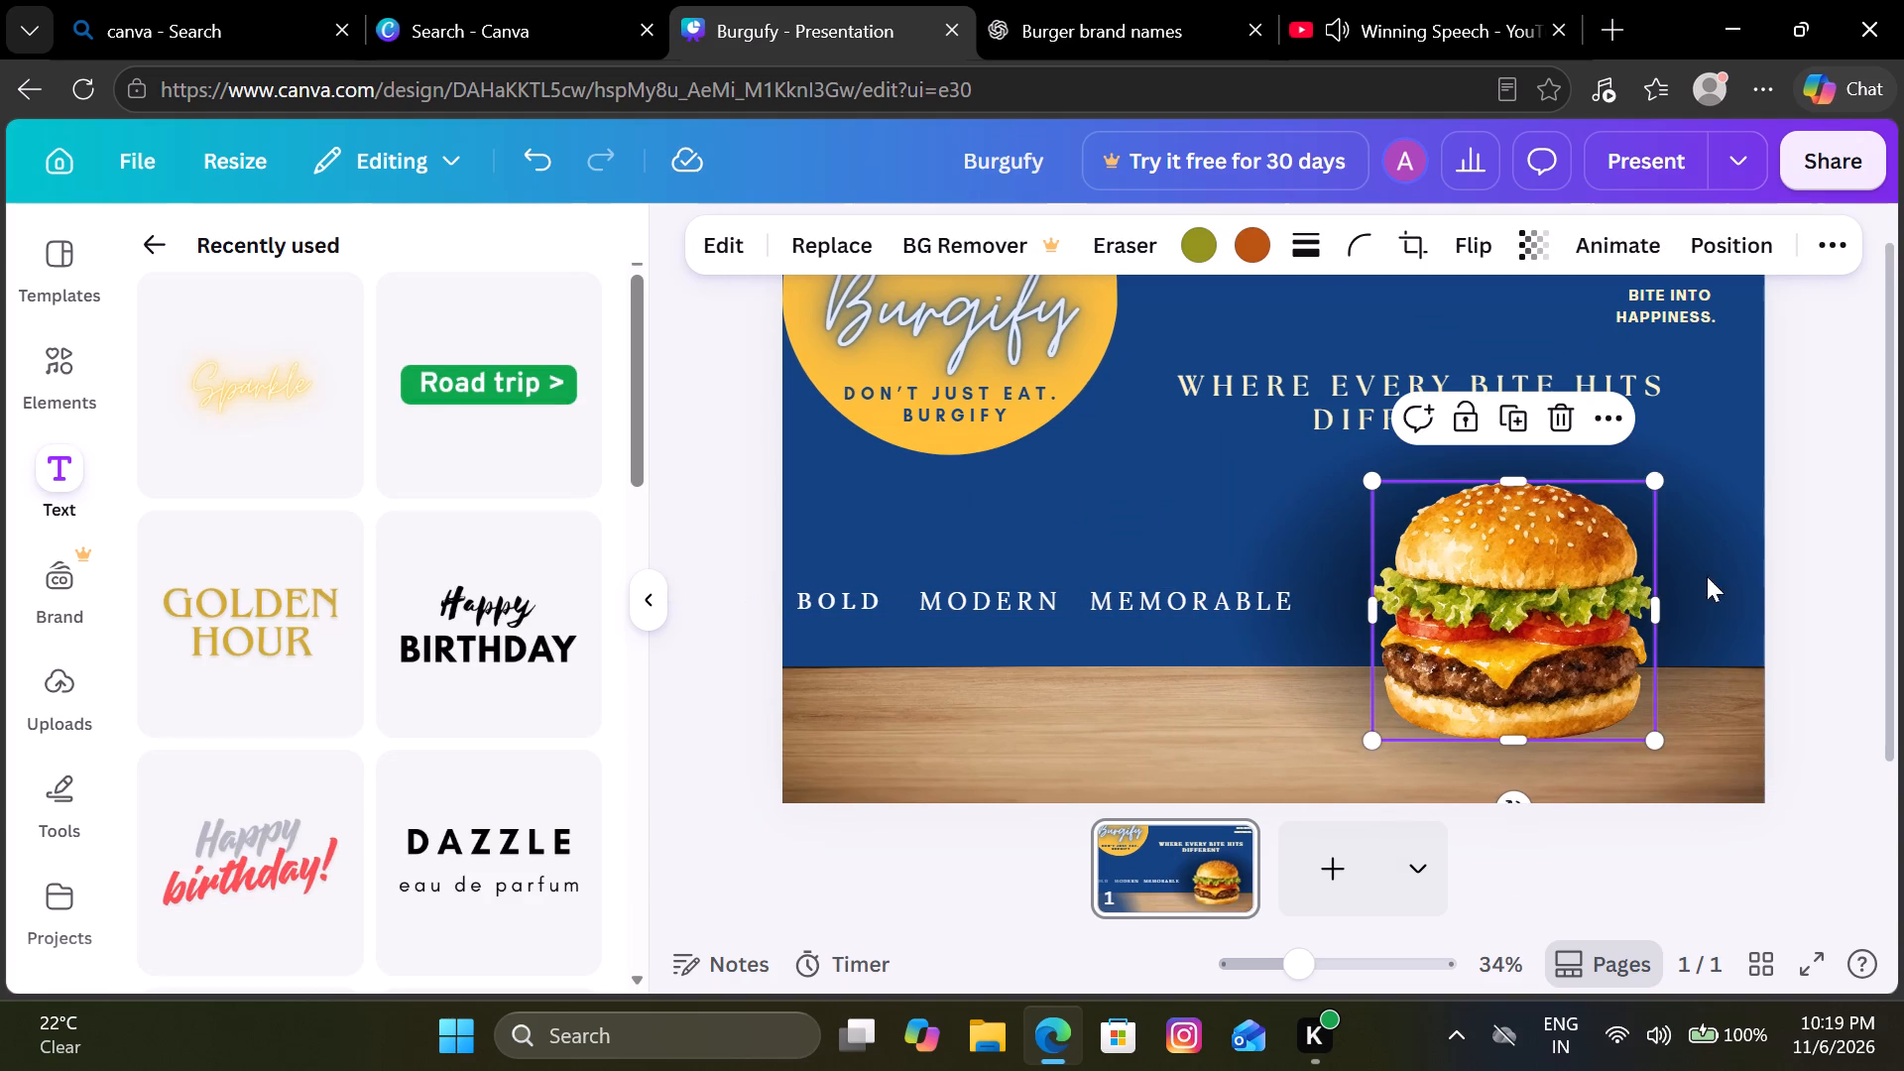
click(1820, 560)
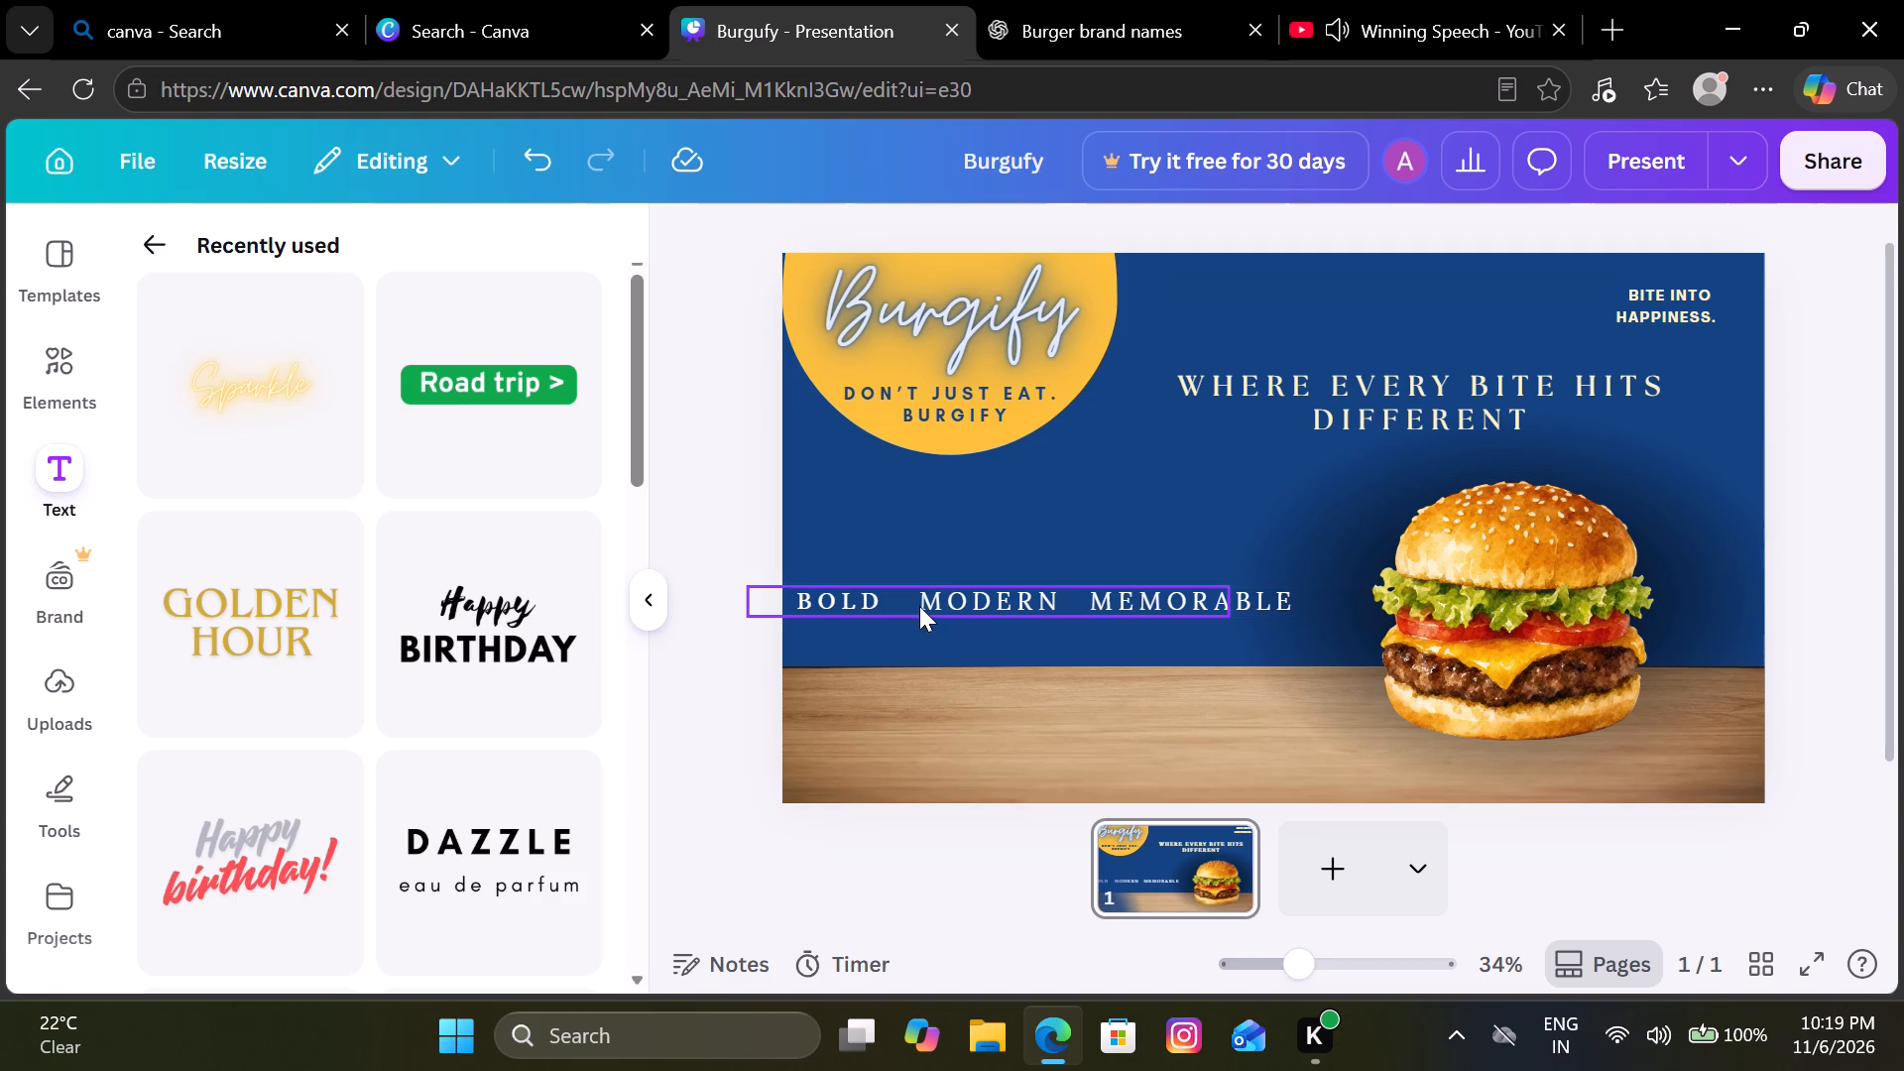
Nudge the "MEMORABLE" text slightly to the right to widen its gap from "MODERN", keeping it on the same line.
drag(1191, 602, 1196, 602)
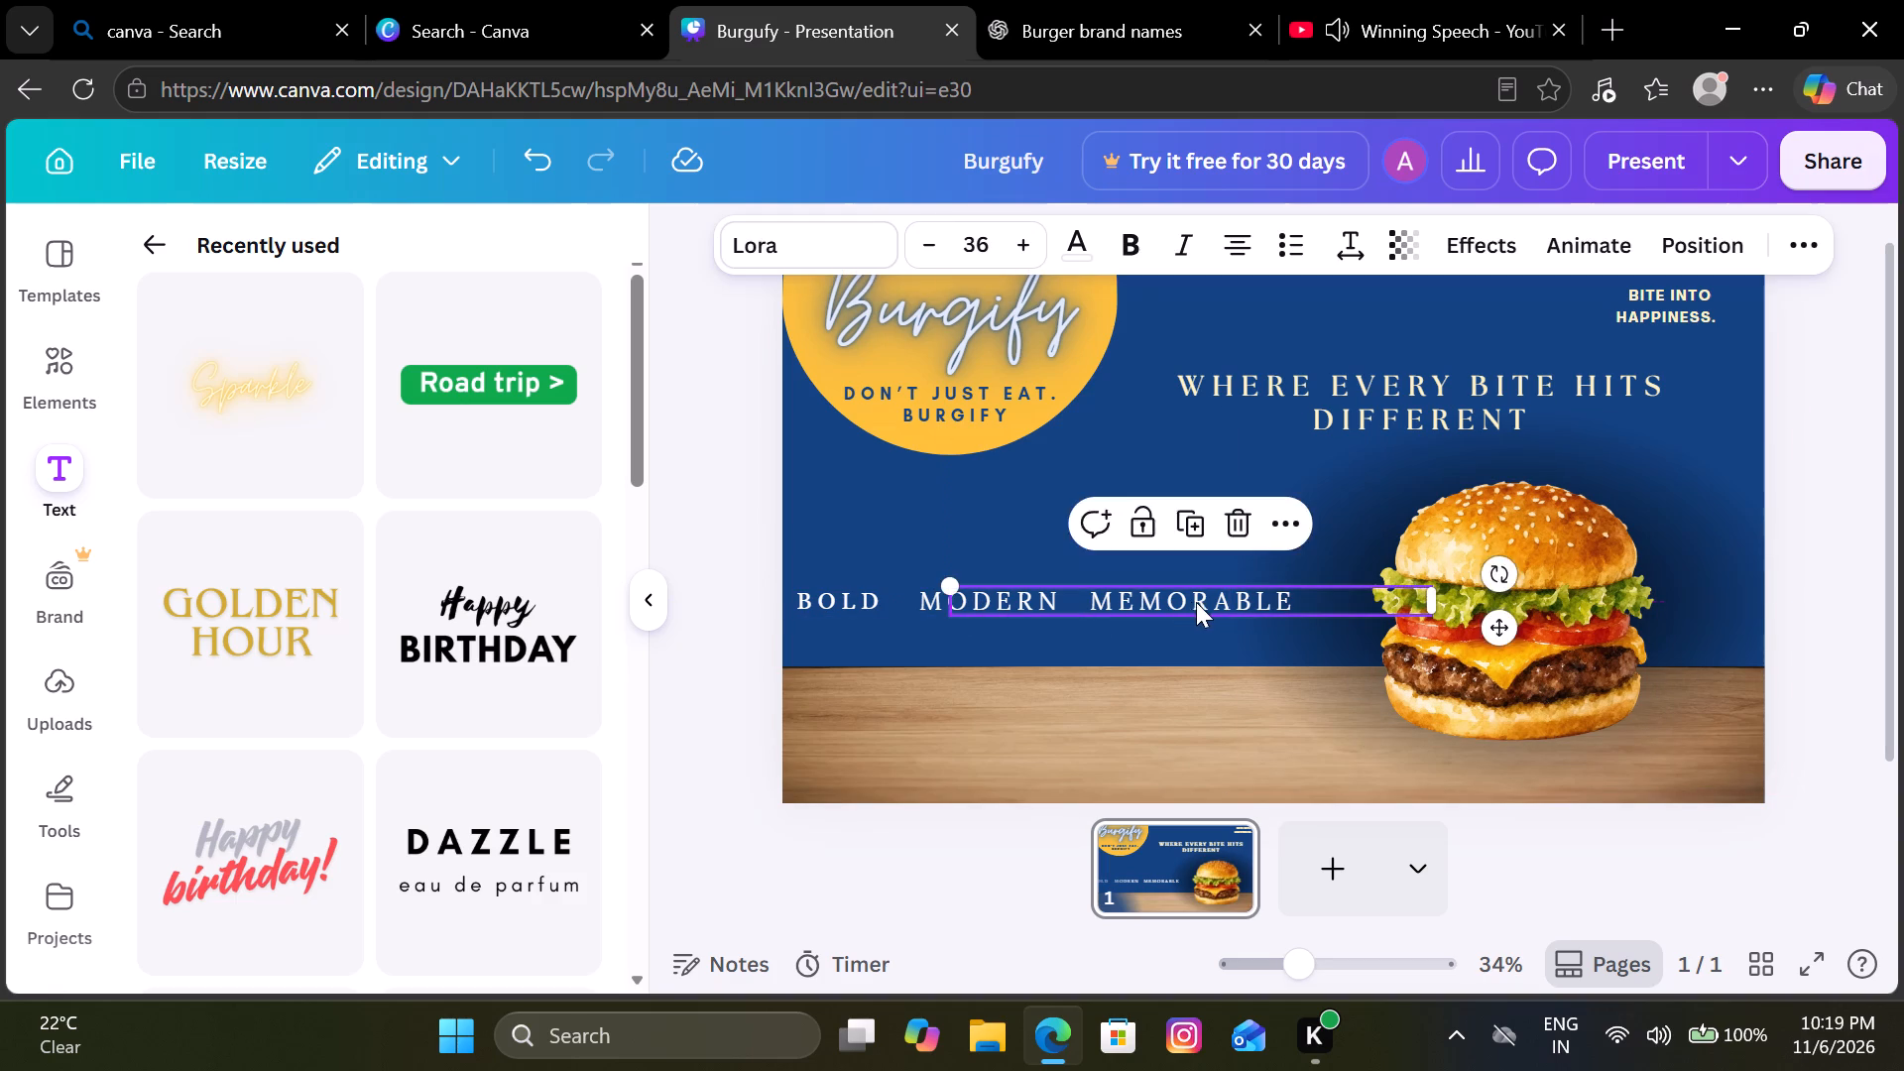
drag(1196, 602, 1206, 602)
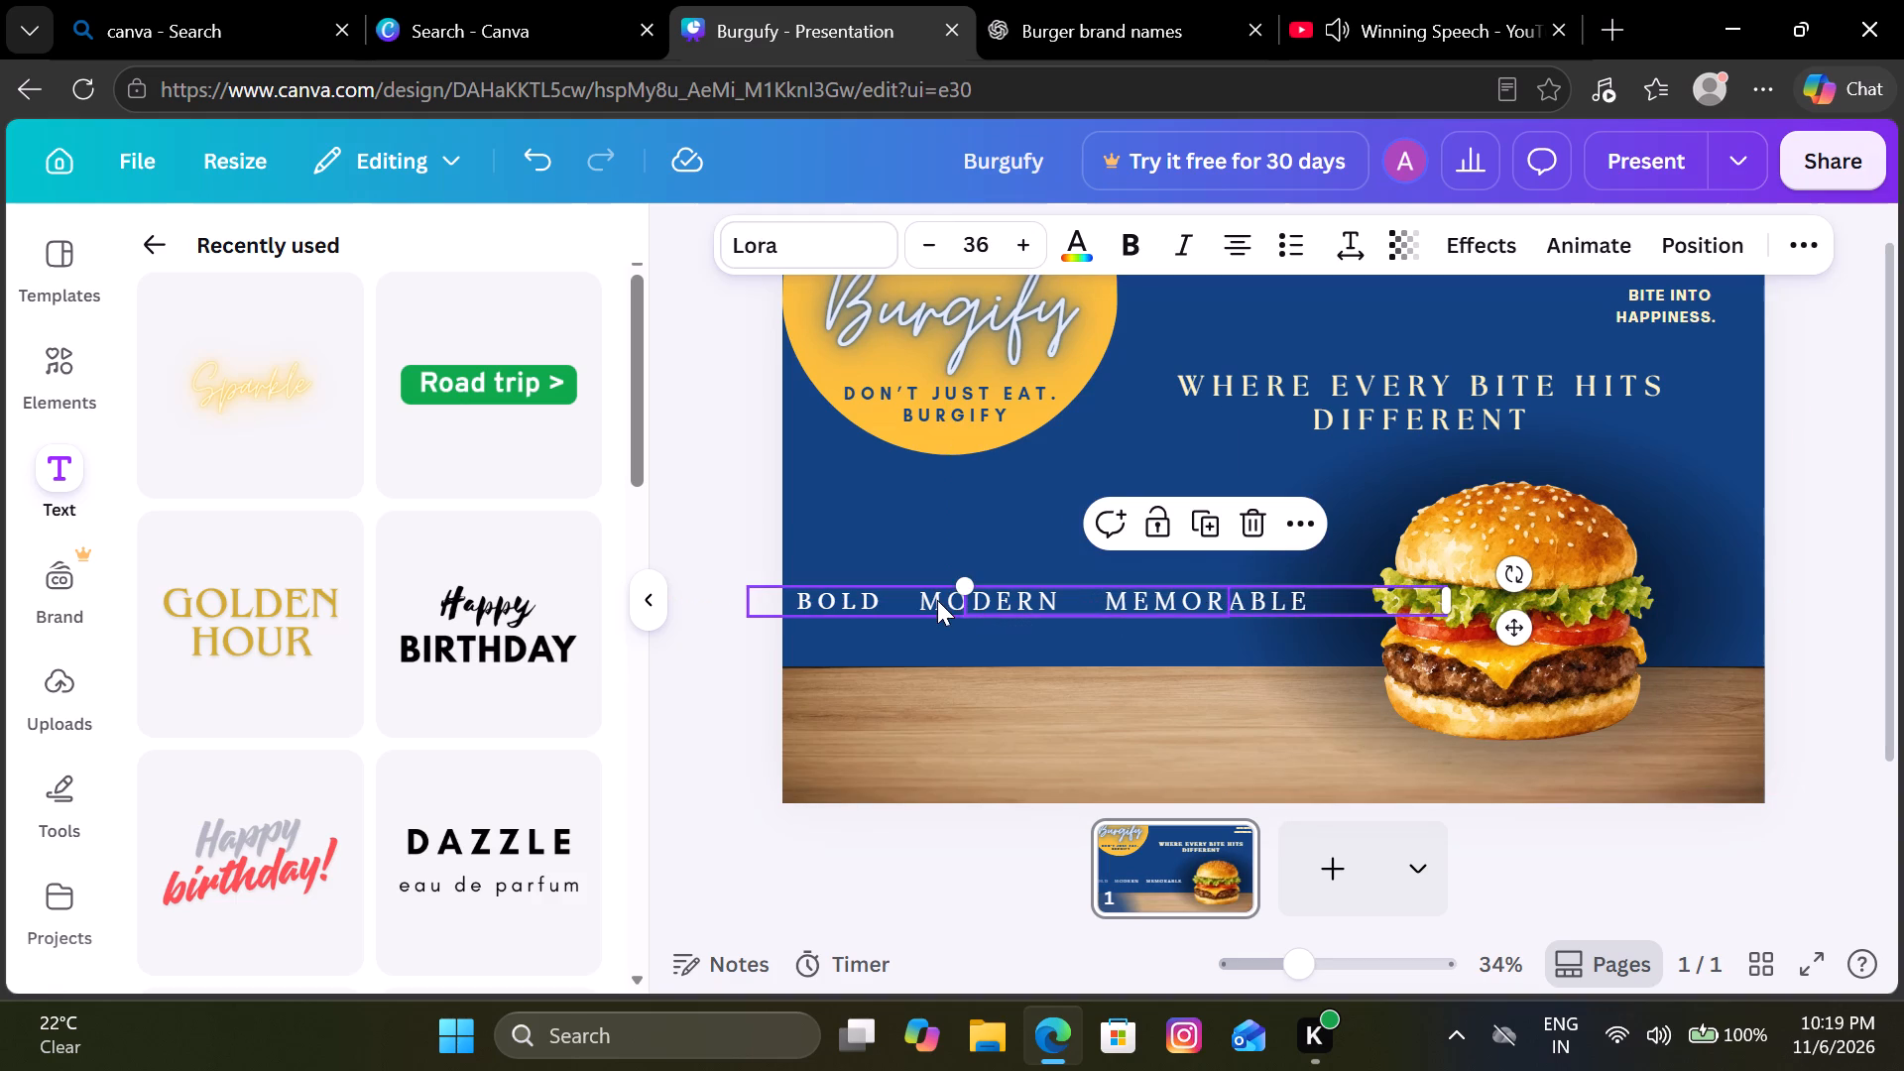
click(937, 599)
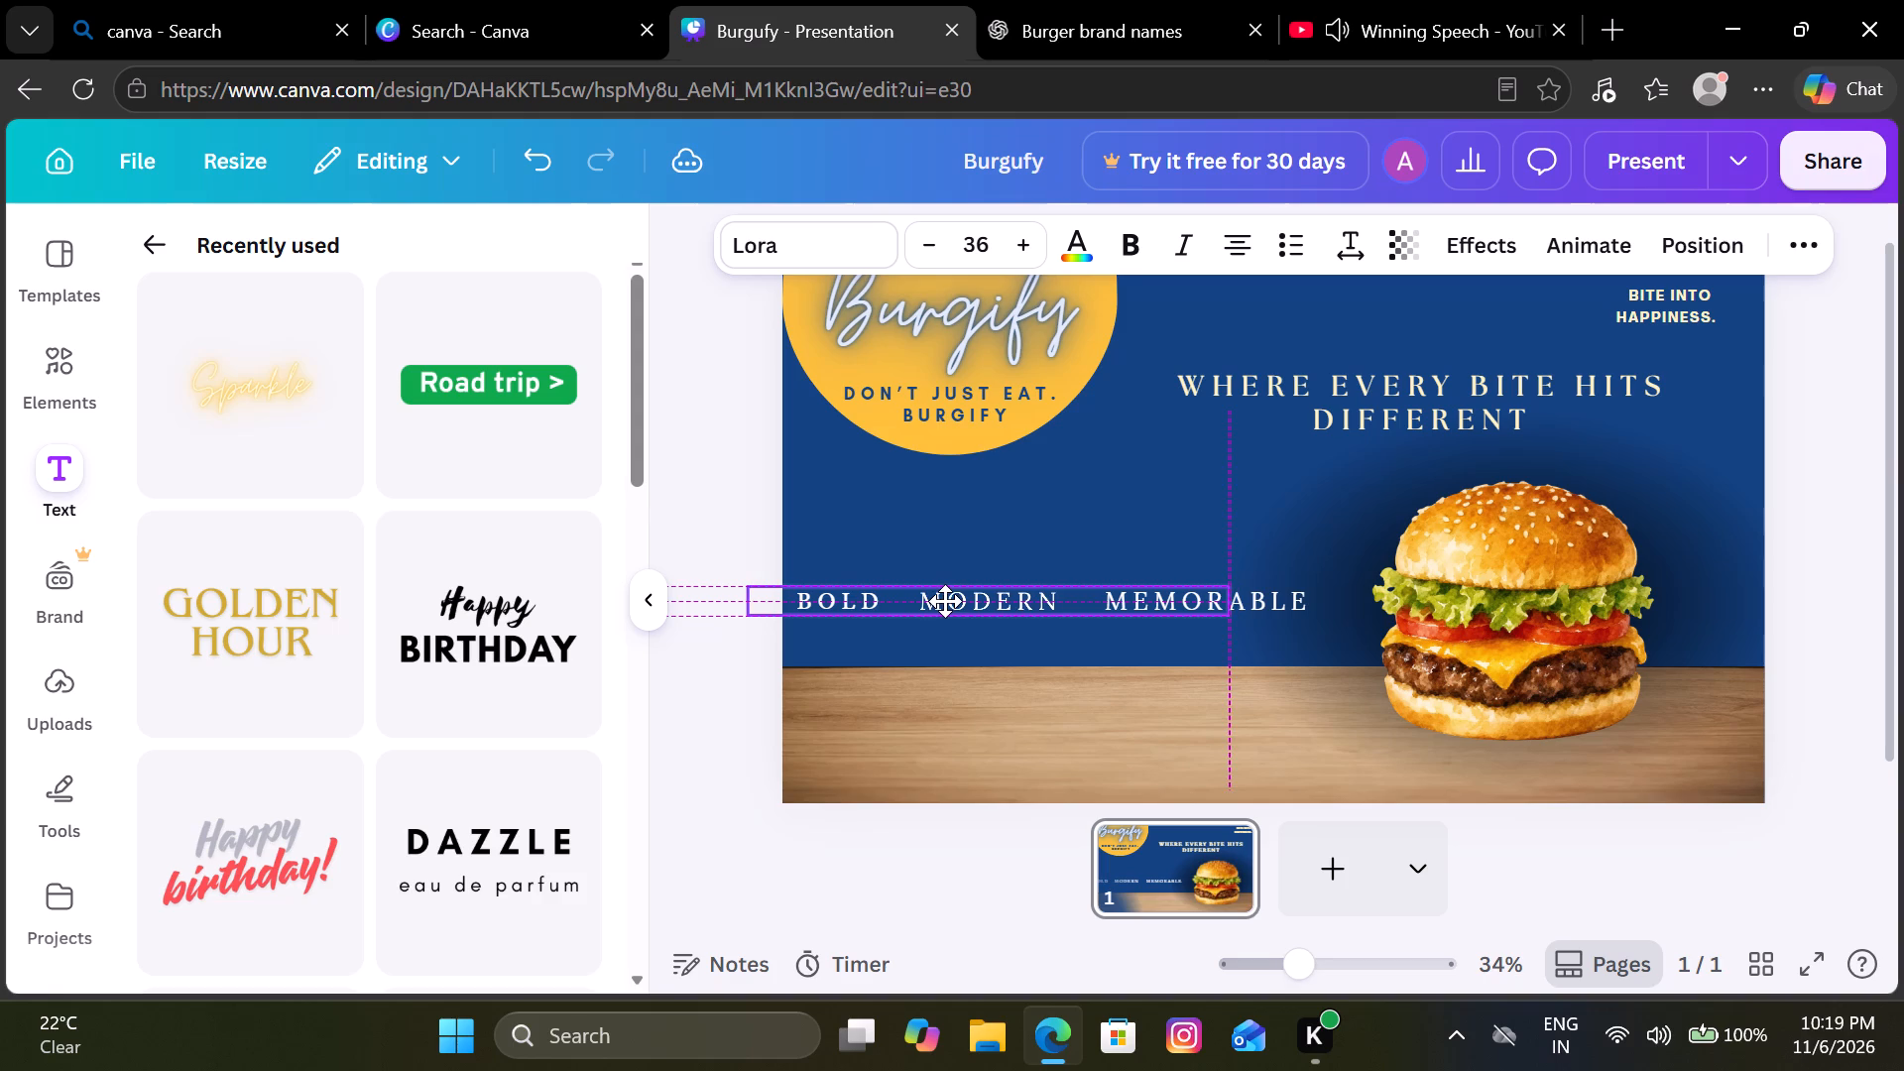
click(662, 714)
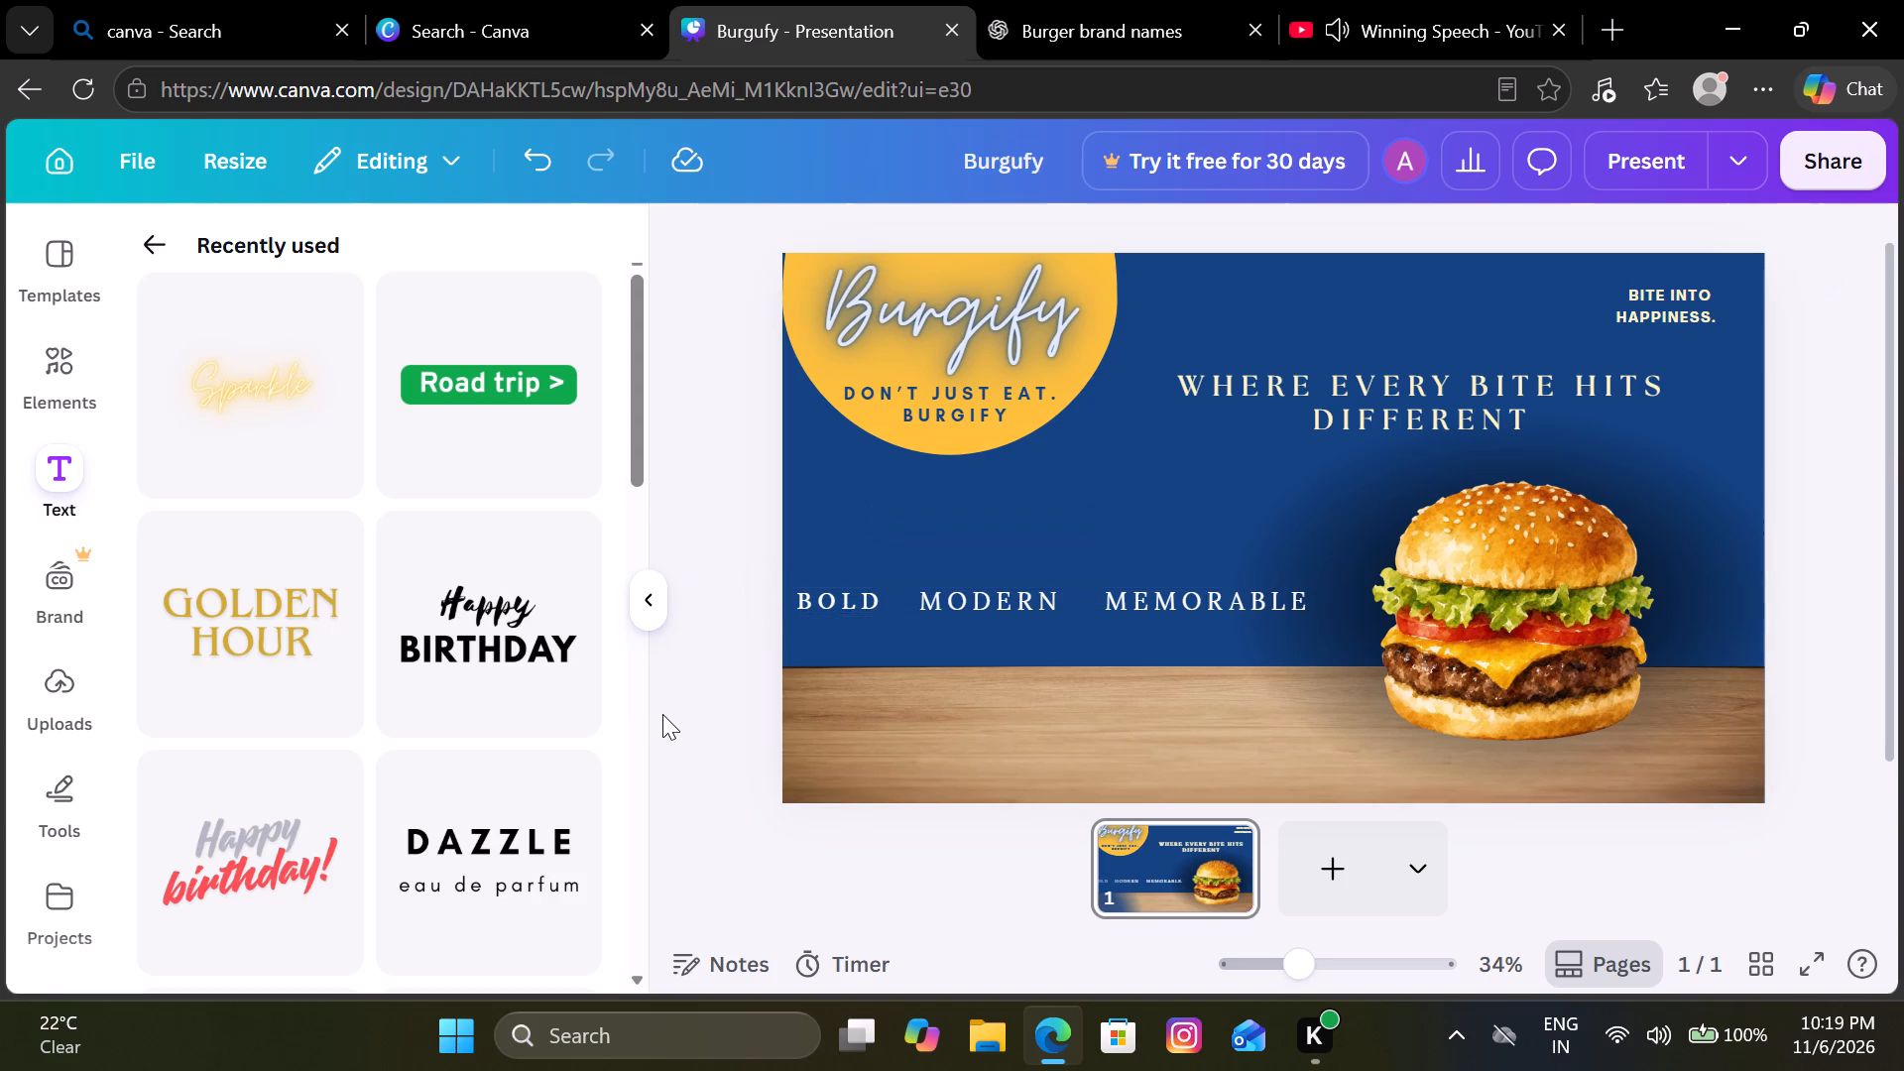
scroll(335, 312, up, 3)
Add the thin tapered diagonal line from the recently used elements to the design.
scroll(335, 312, up, 1)
click(65, 357)
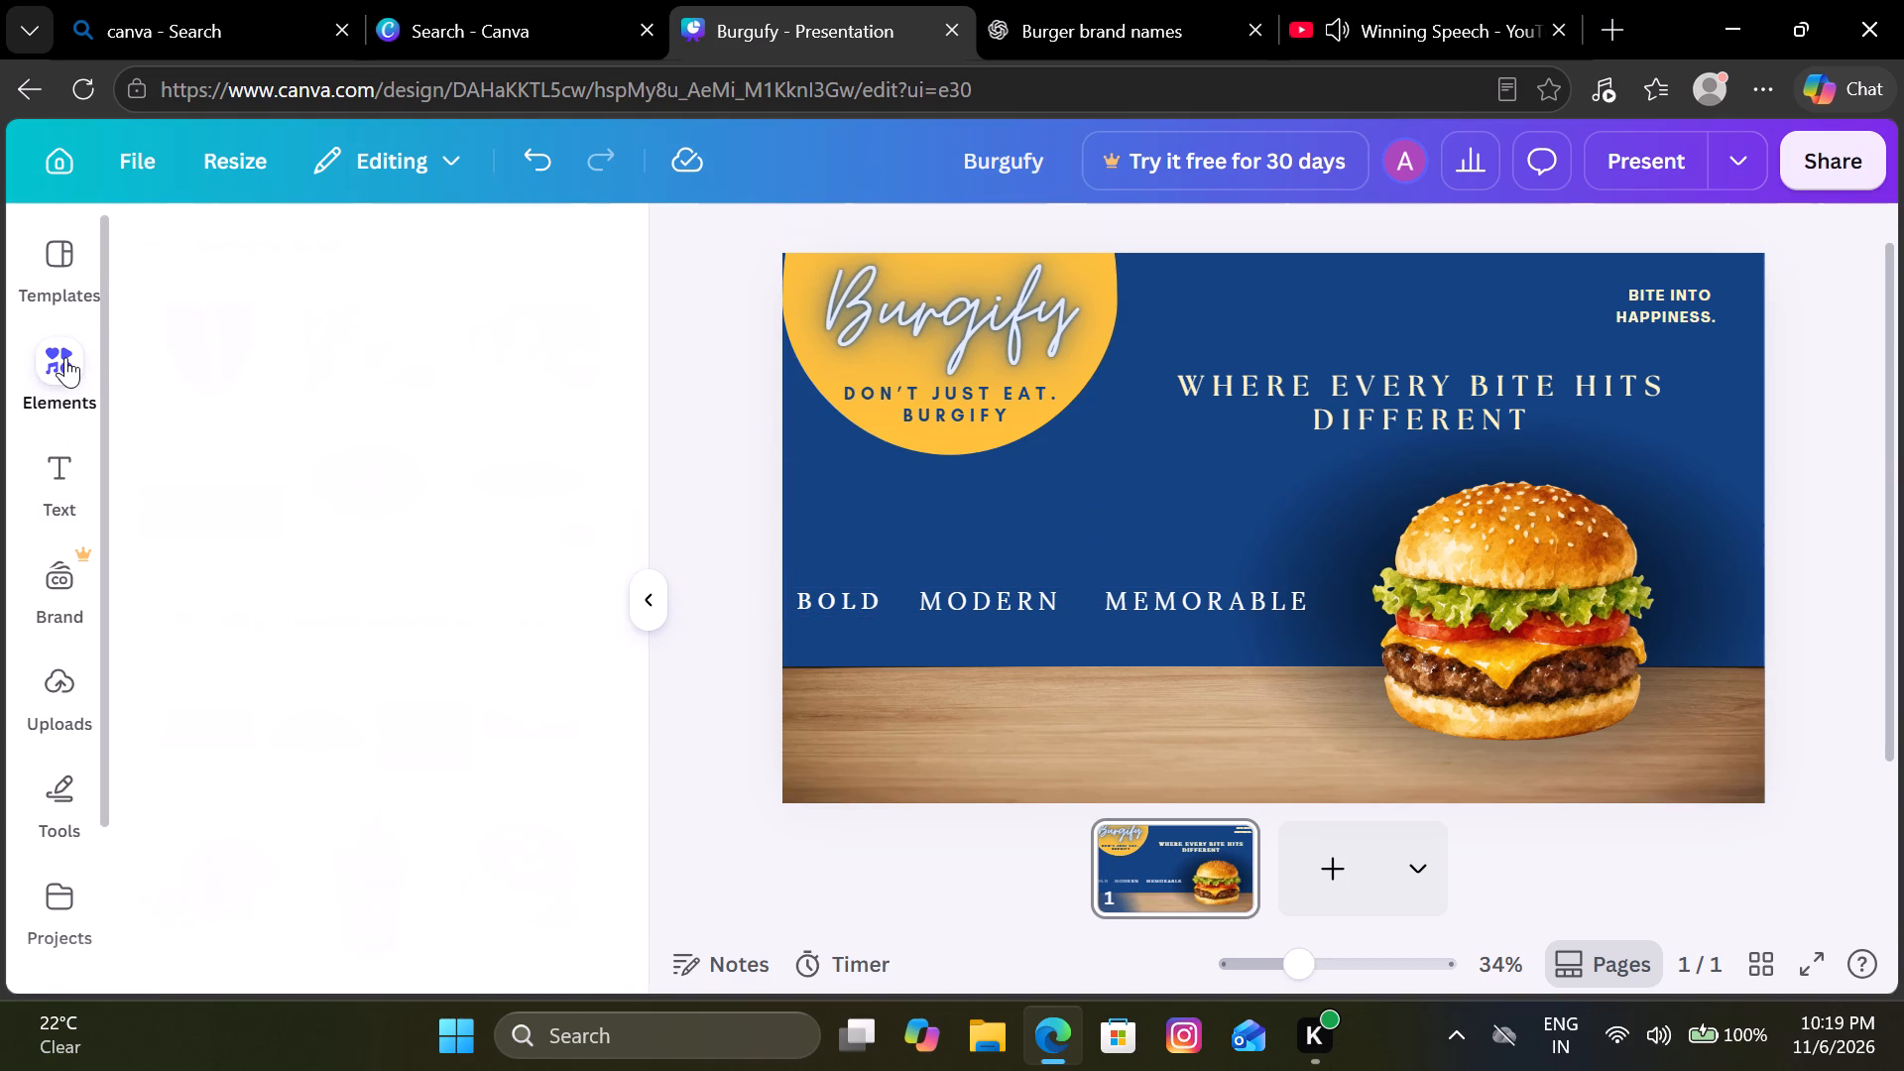
scroll(362, 588, up, 1)
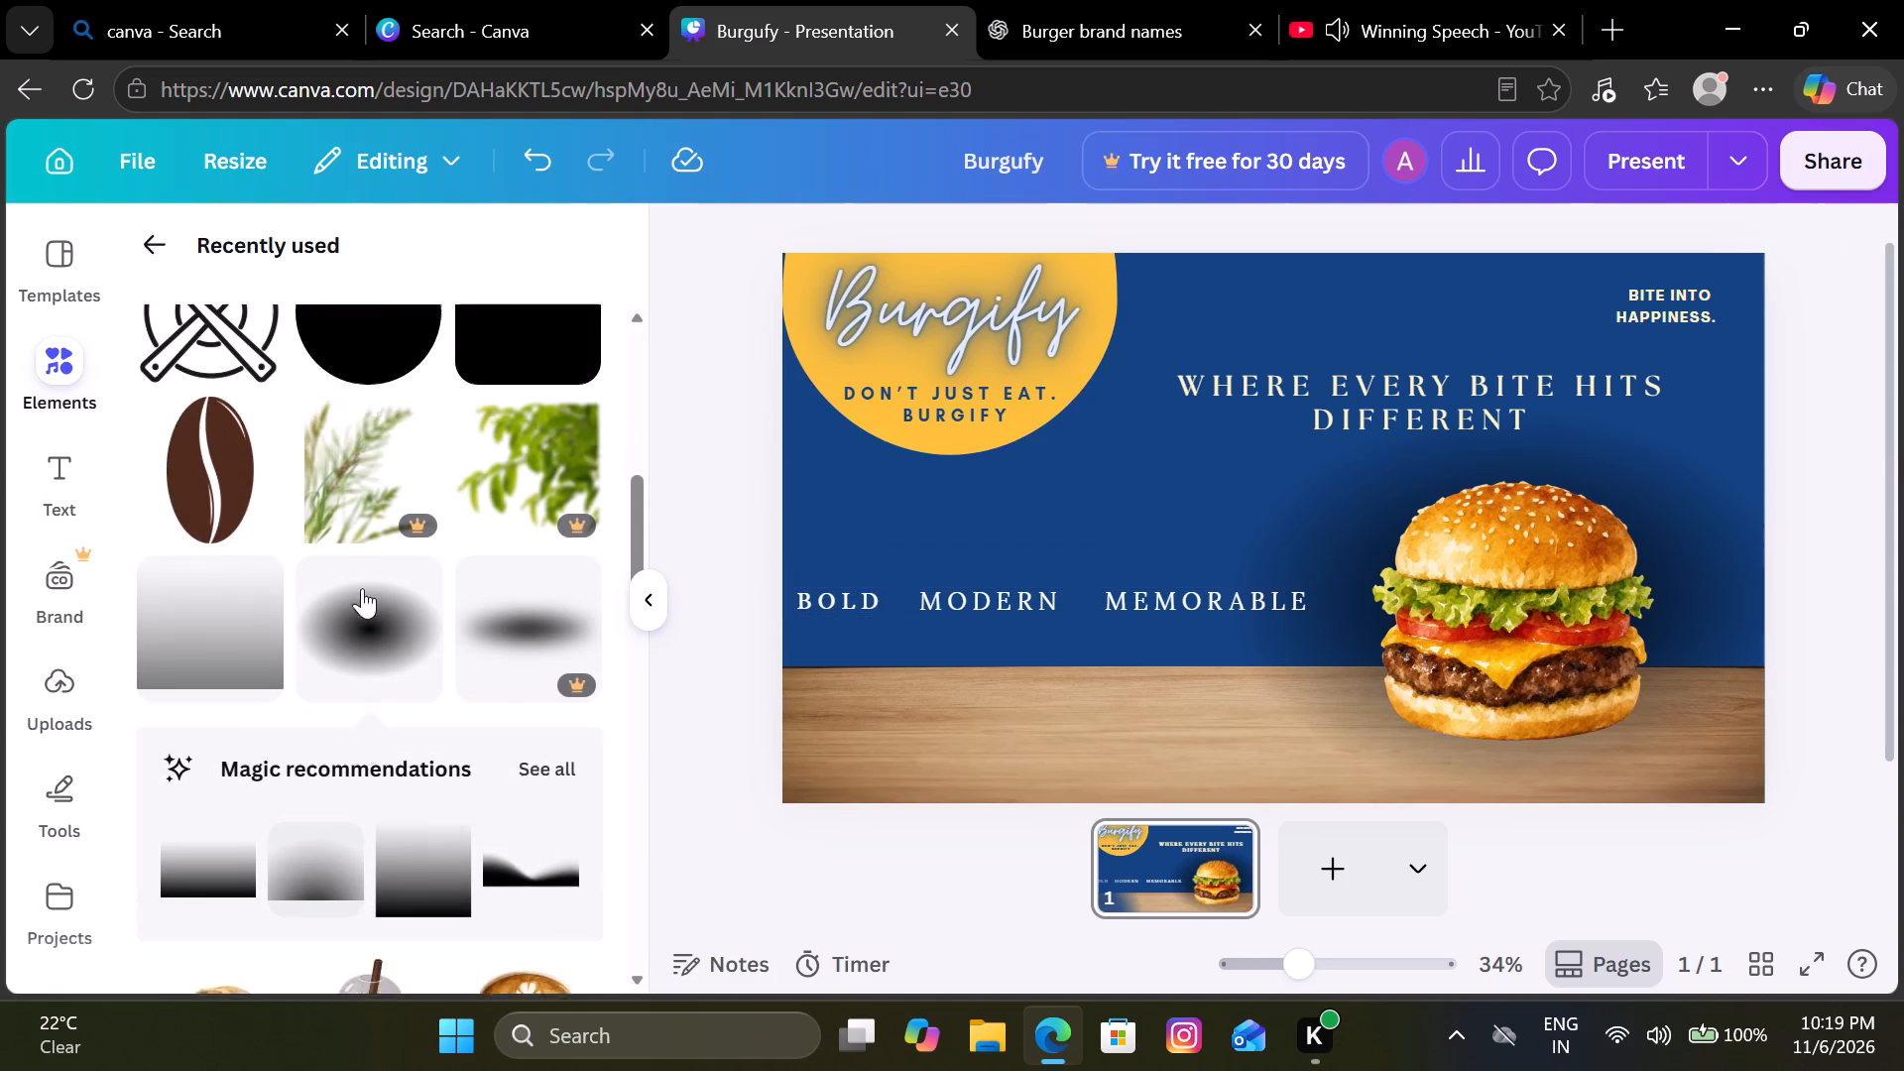
scroll(362, 588, up, 3)
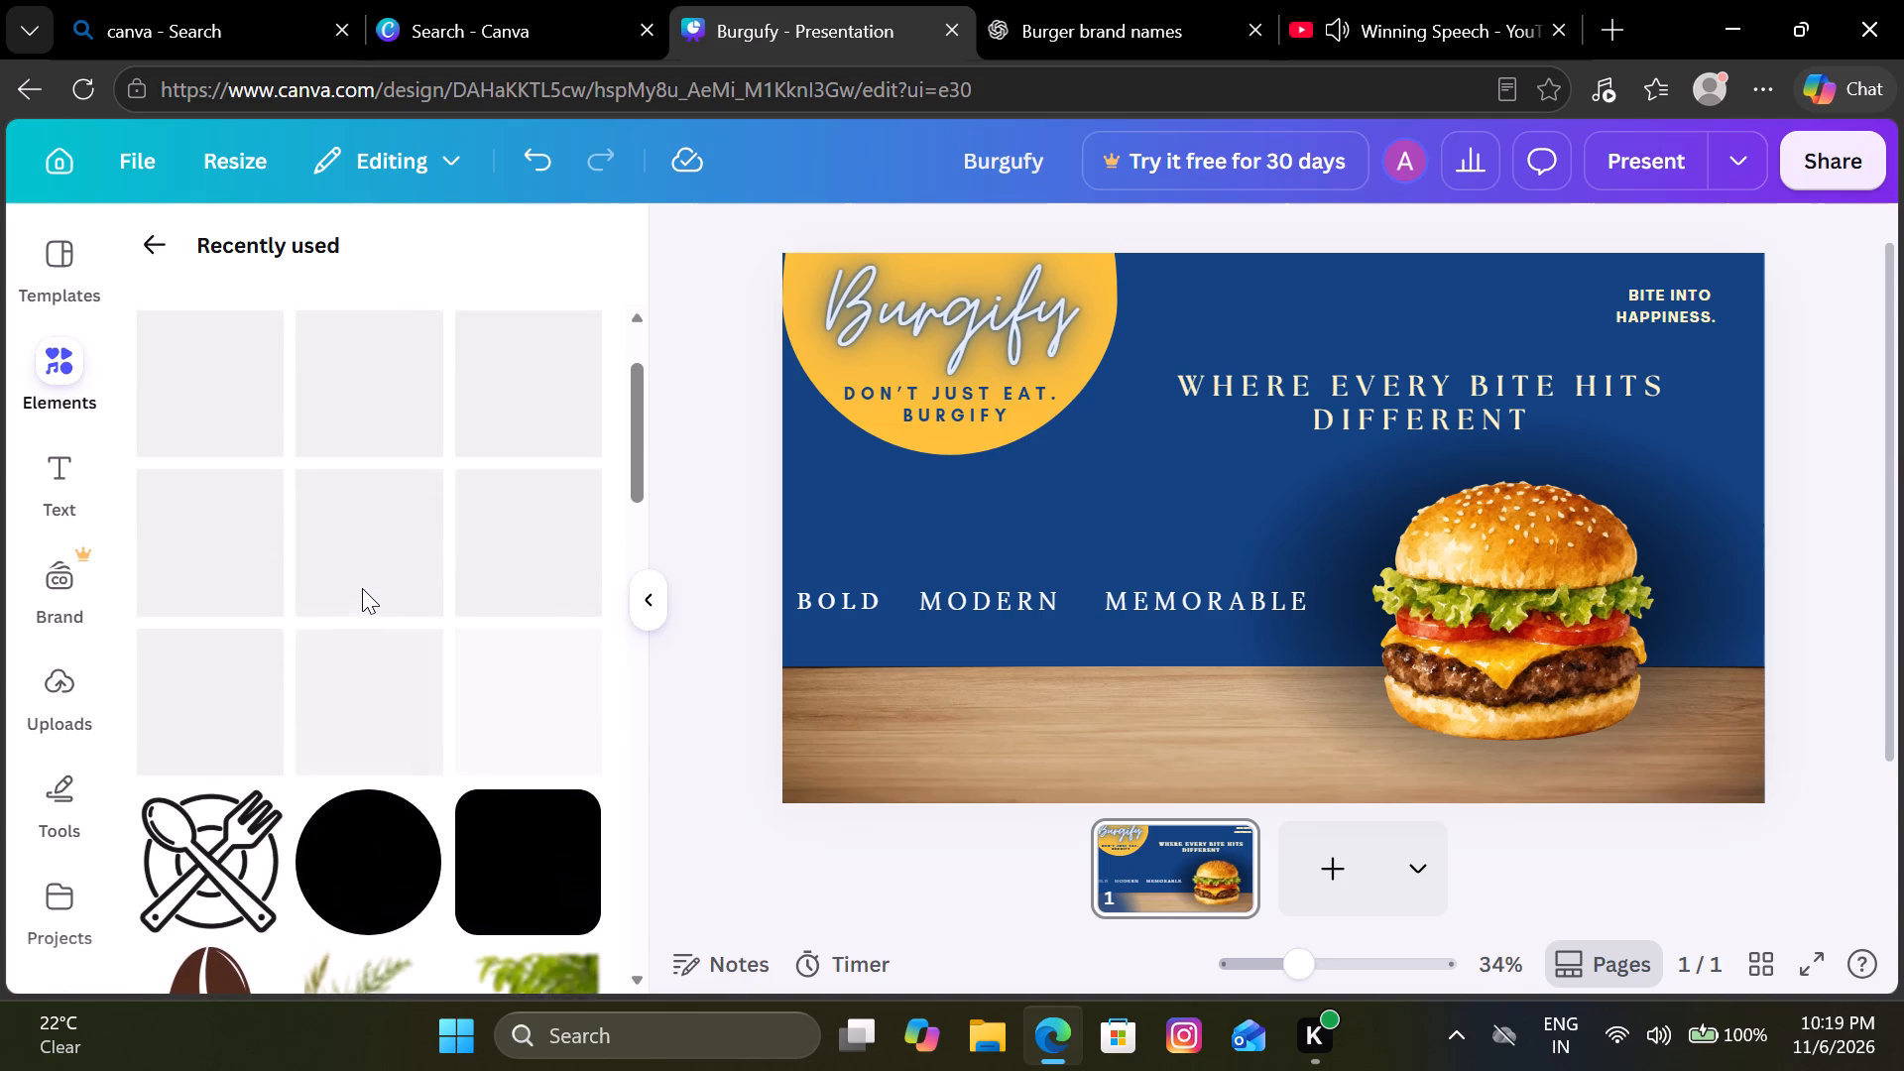
scroll(362, 588, up, 2)
click(365, 412)
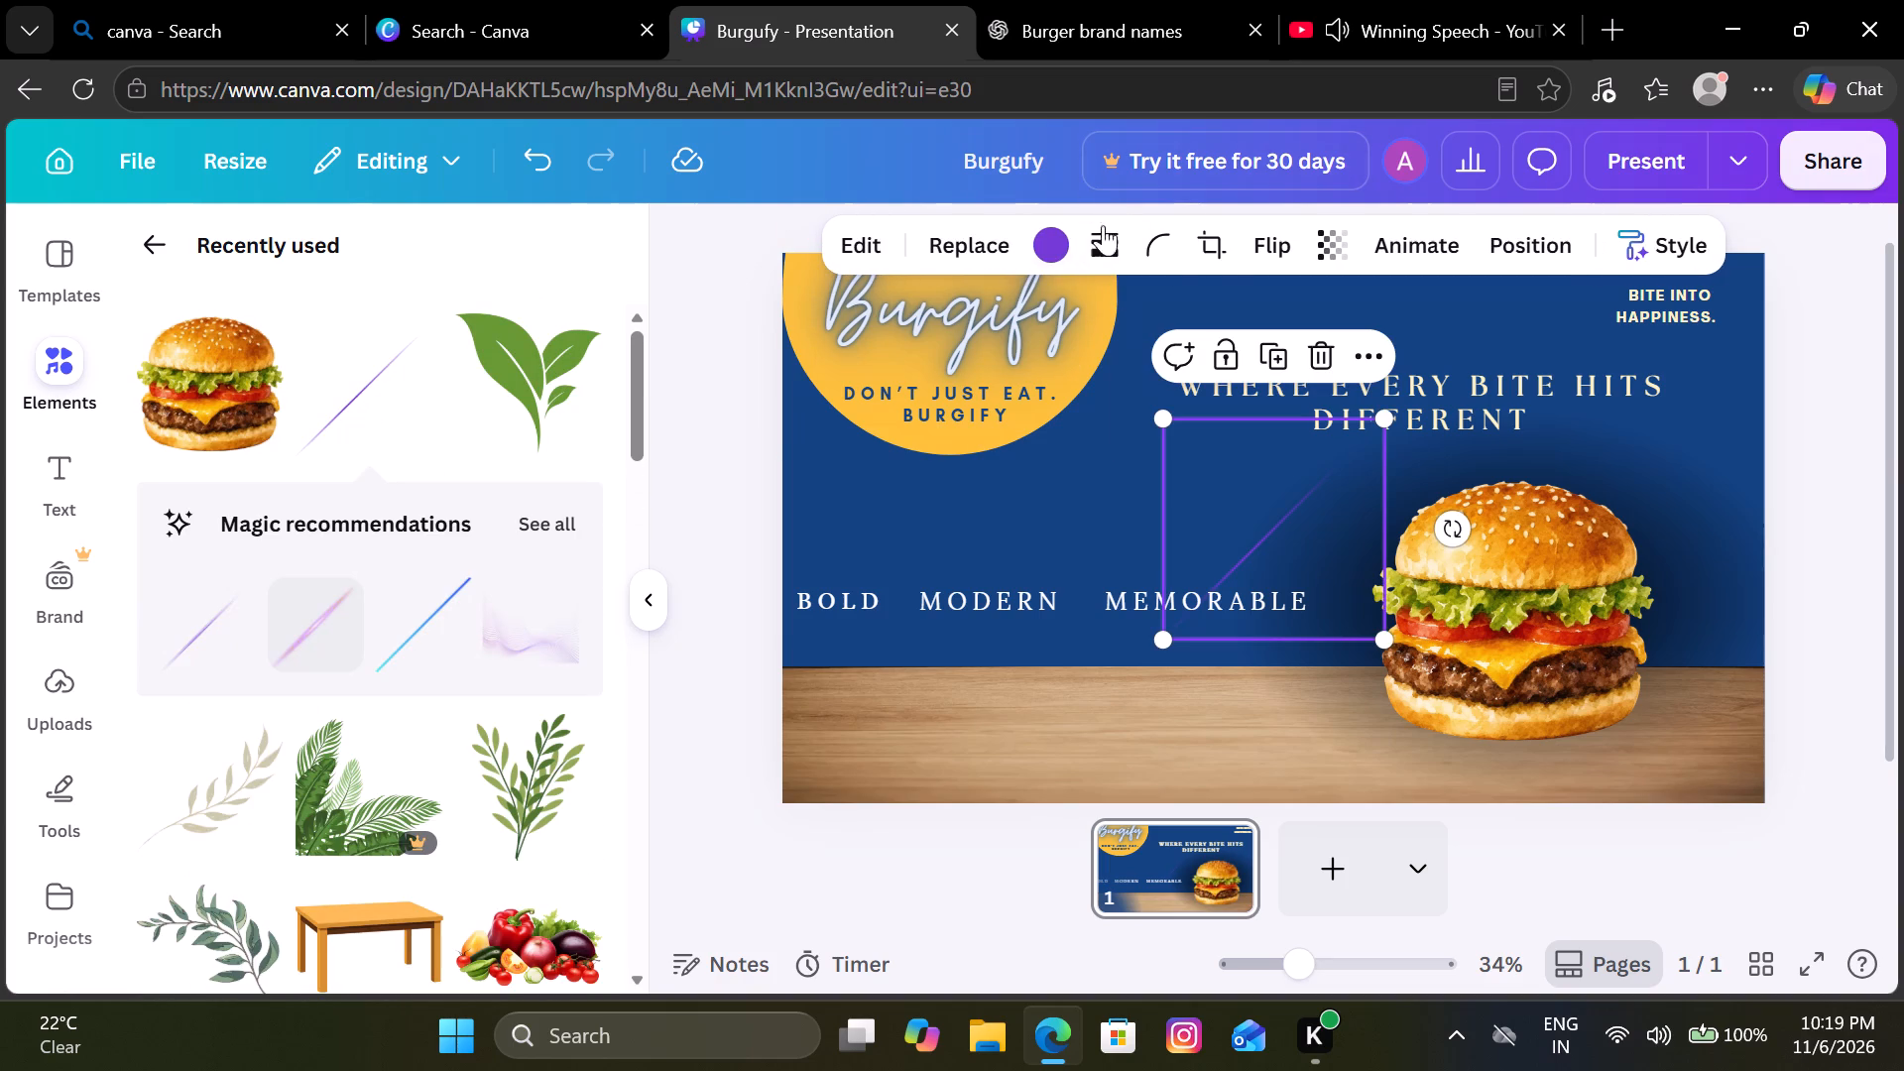
Colour the new line Light lemon (#fff3c2) from the design's colours.
click(1063, 233)
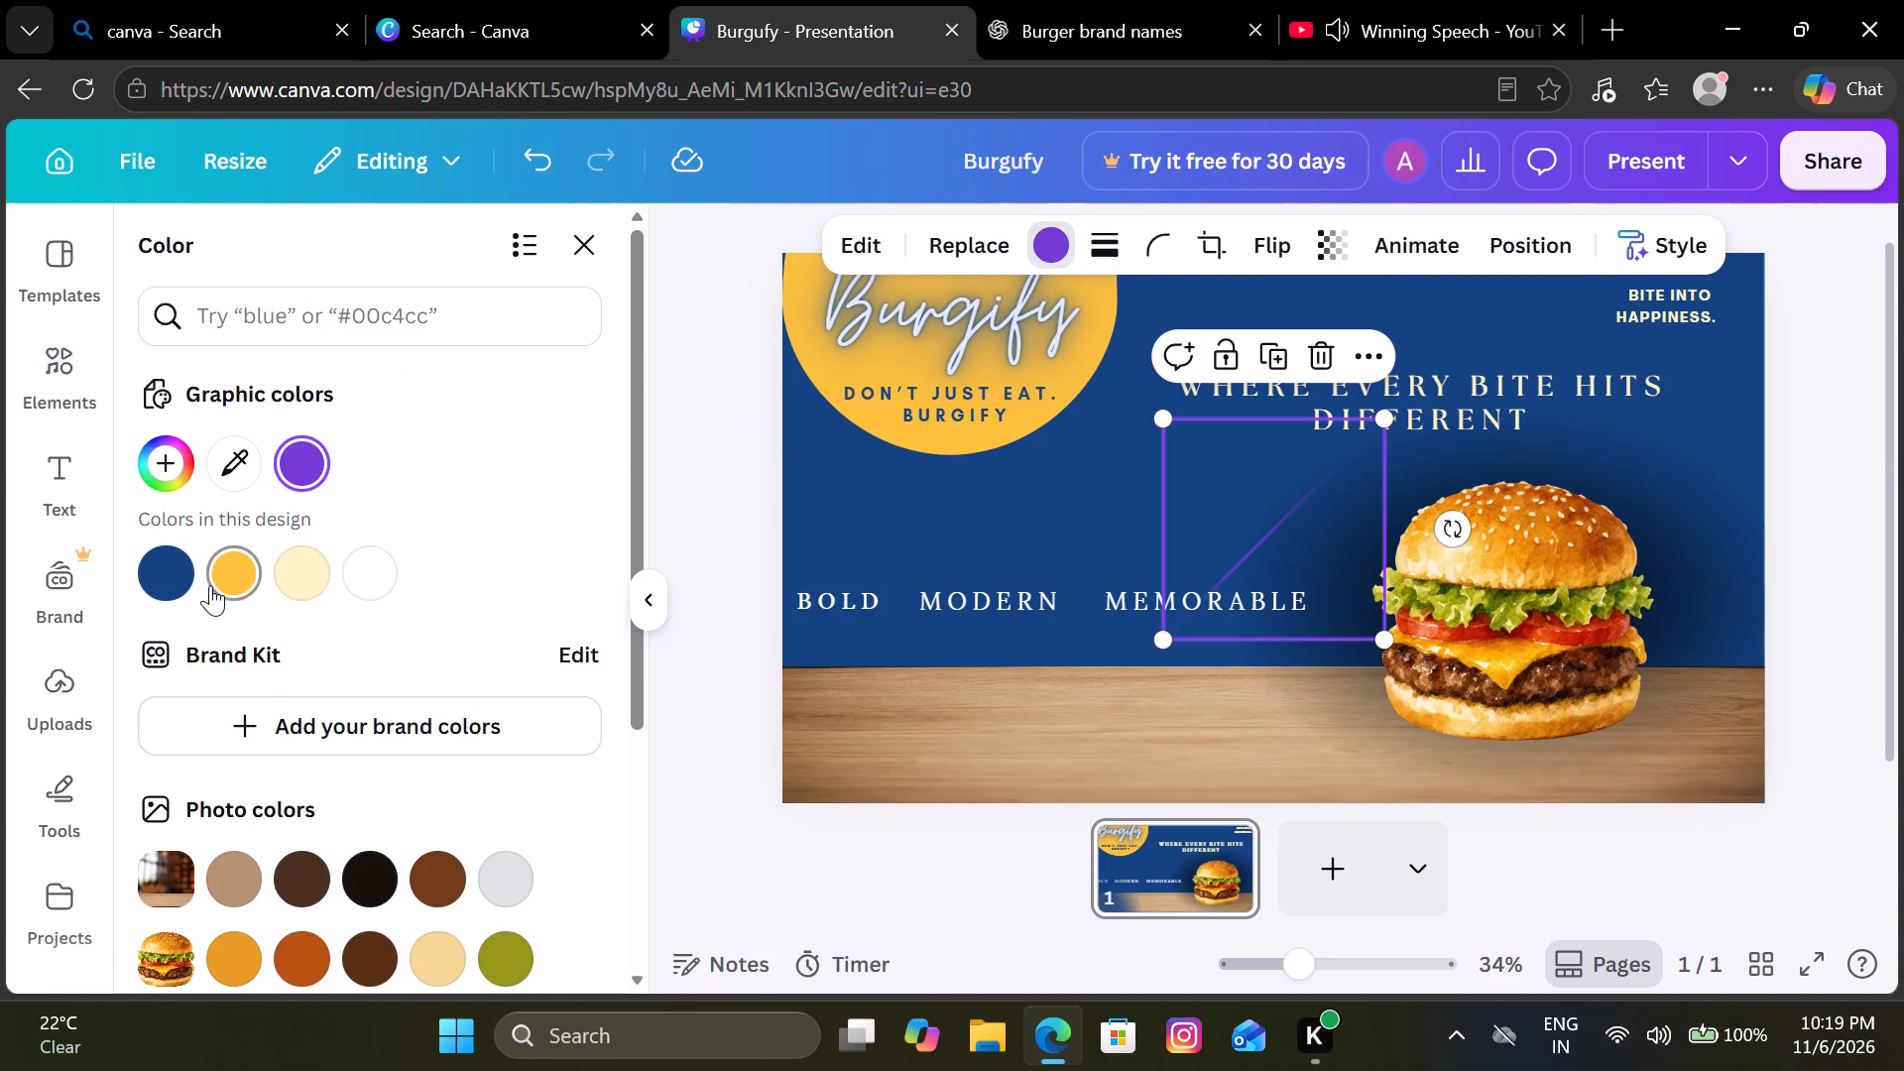
click(210, 584)
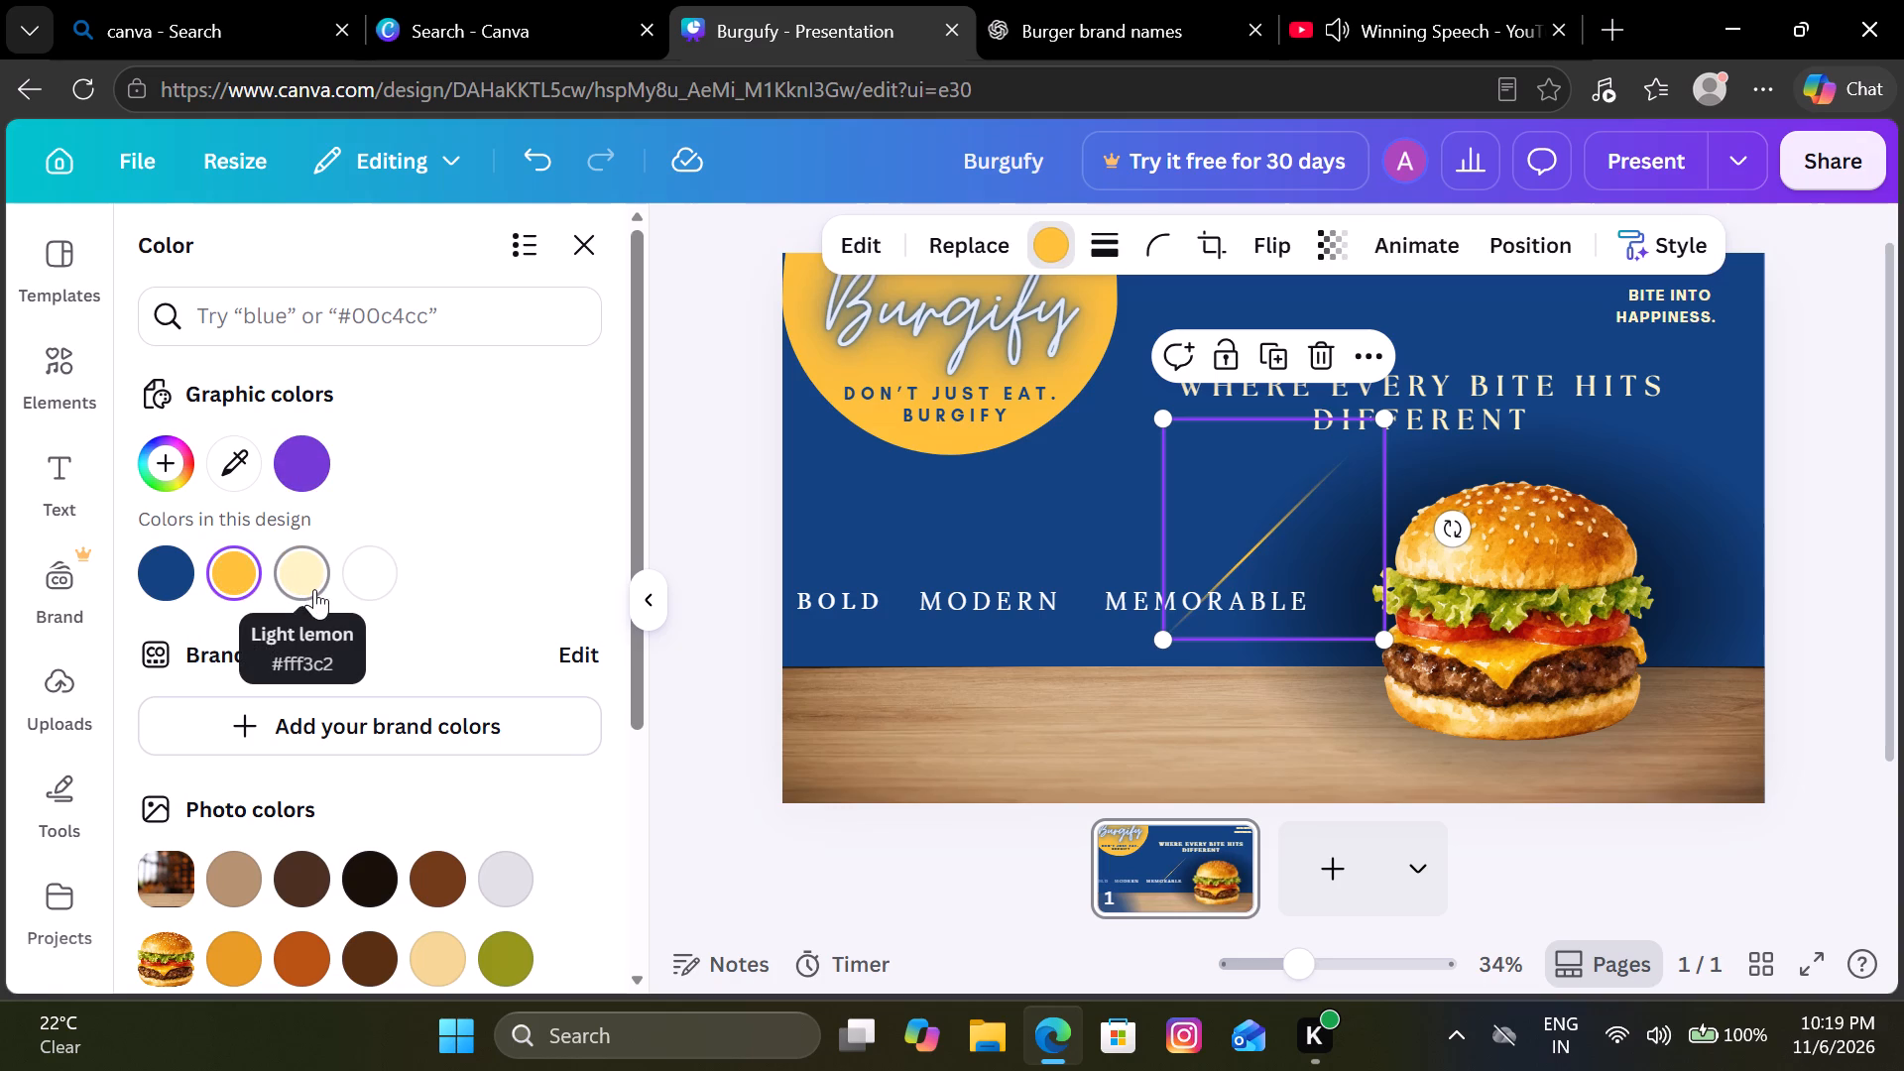
click(313, 589)
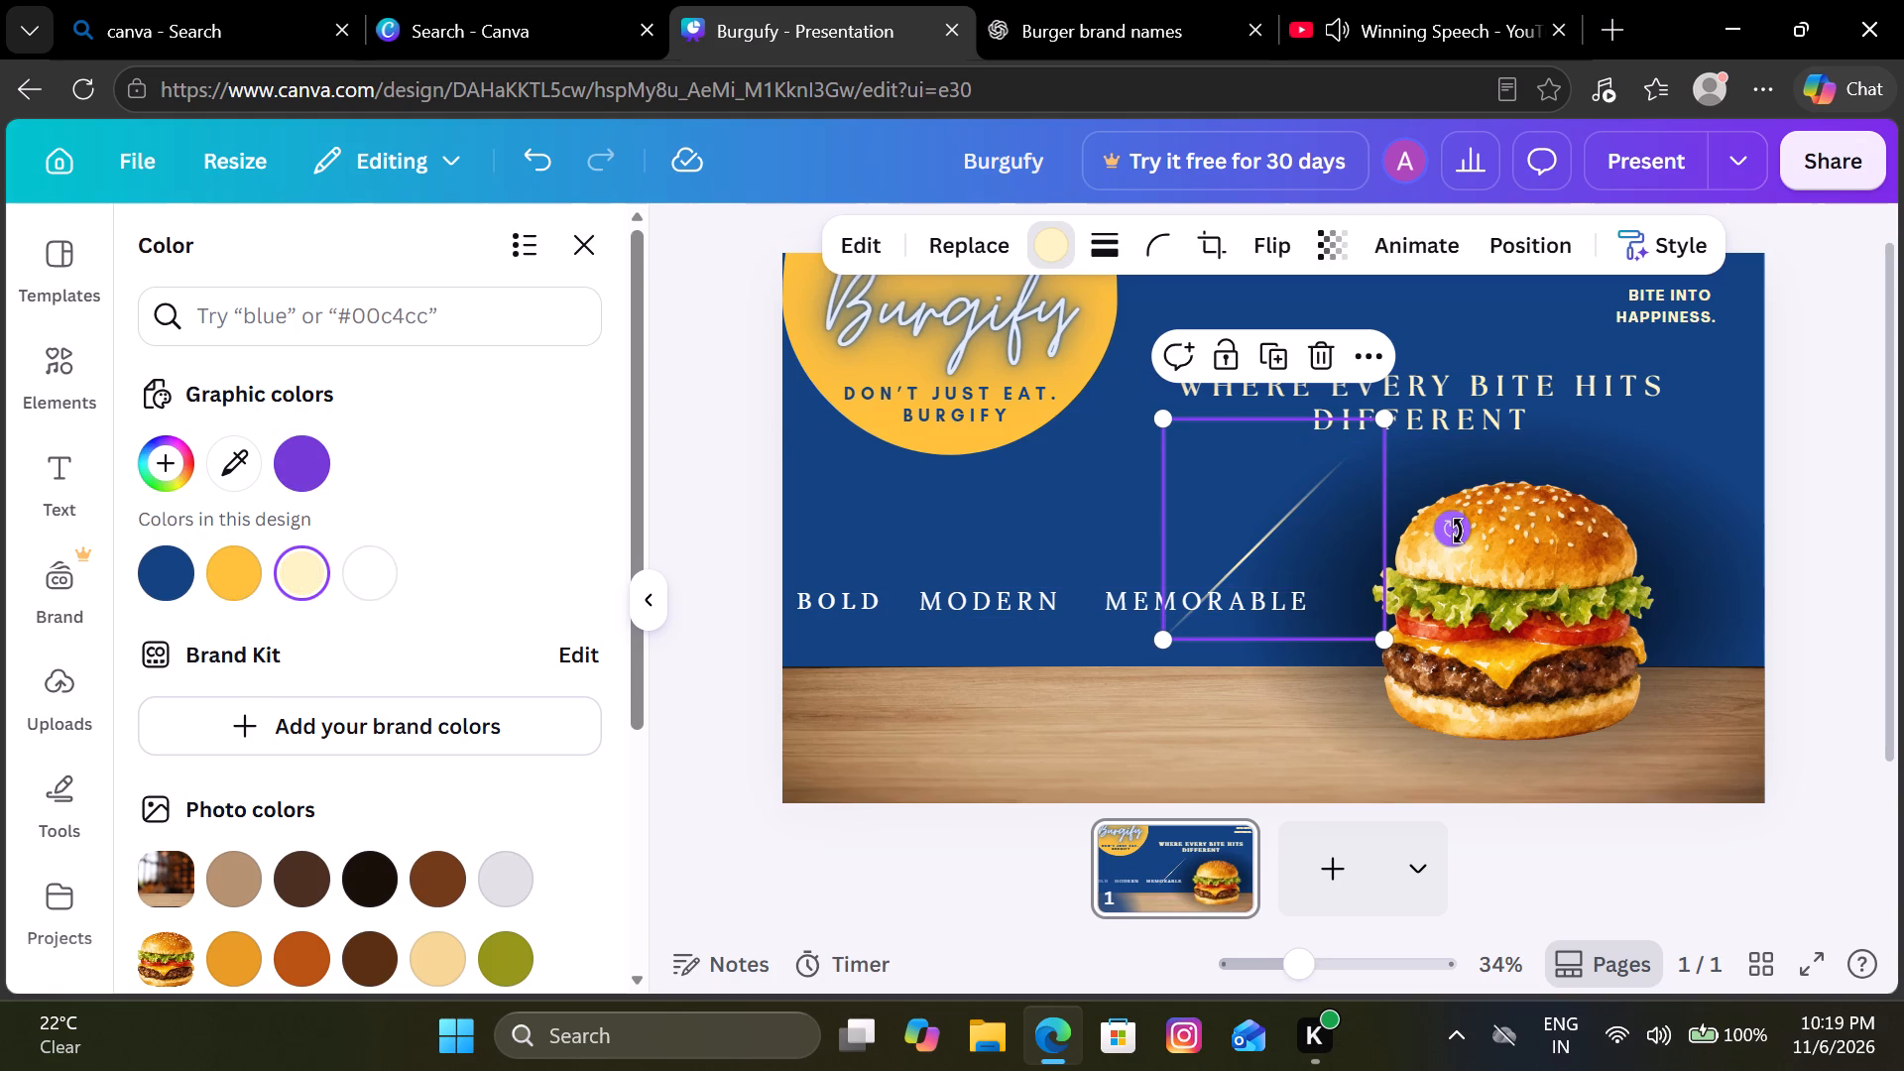
Rotate the line to -45° so that it stands vertical.
drag(1458, 532, 1270, 674)
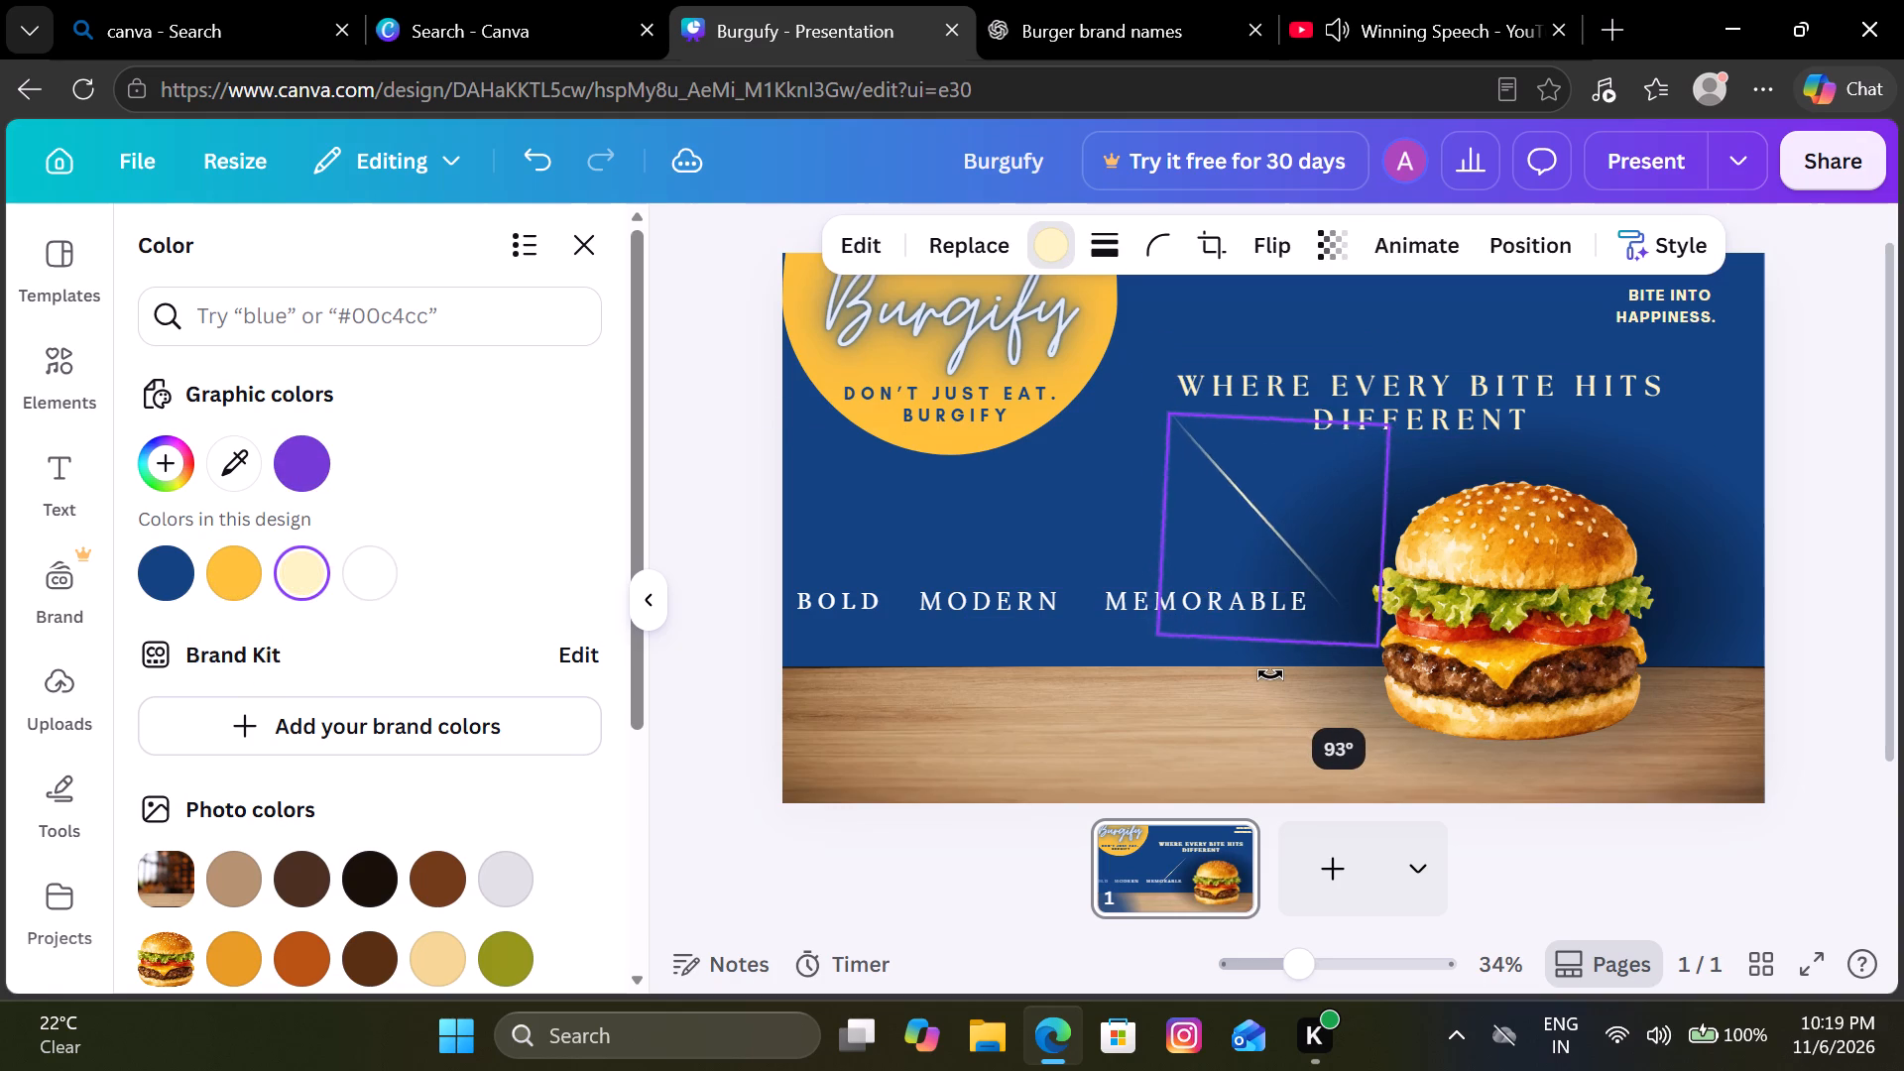
drag(1270, 674, 1160, 648)
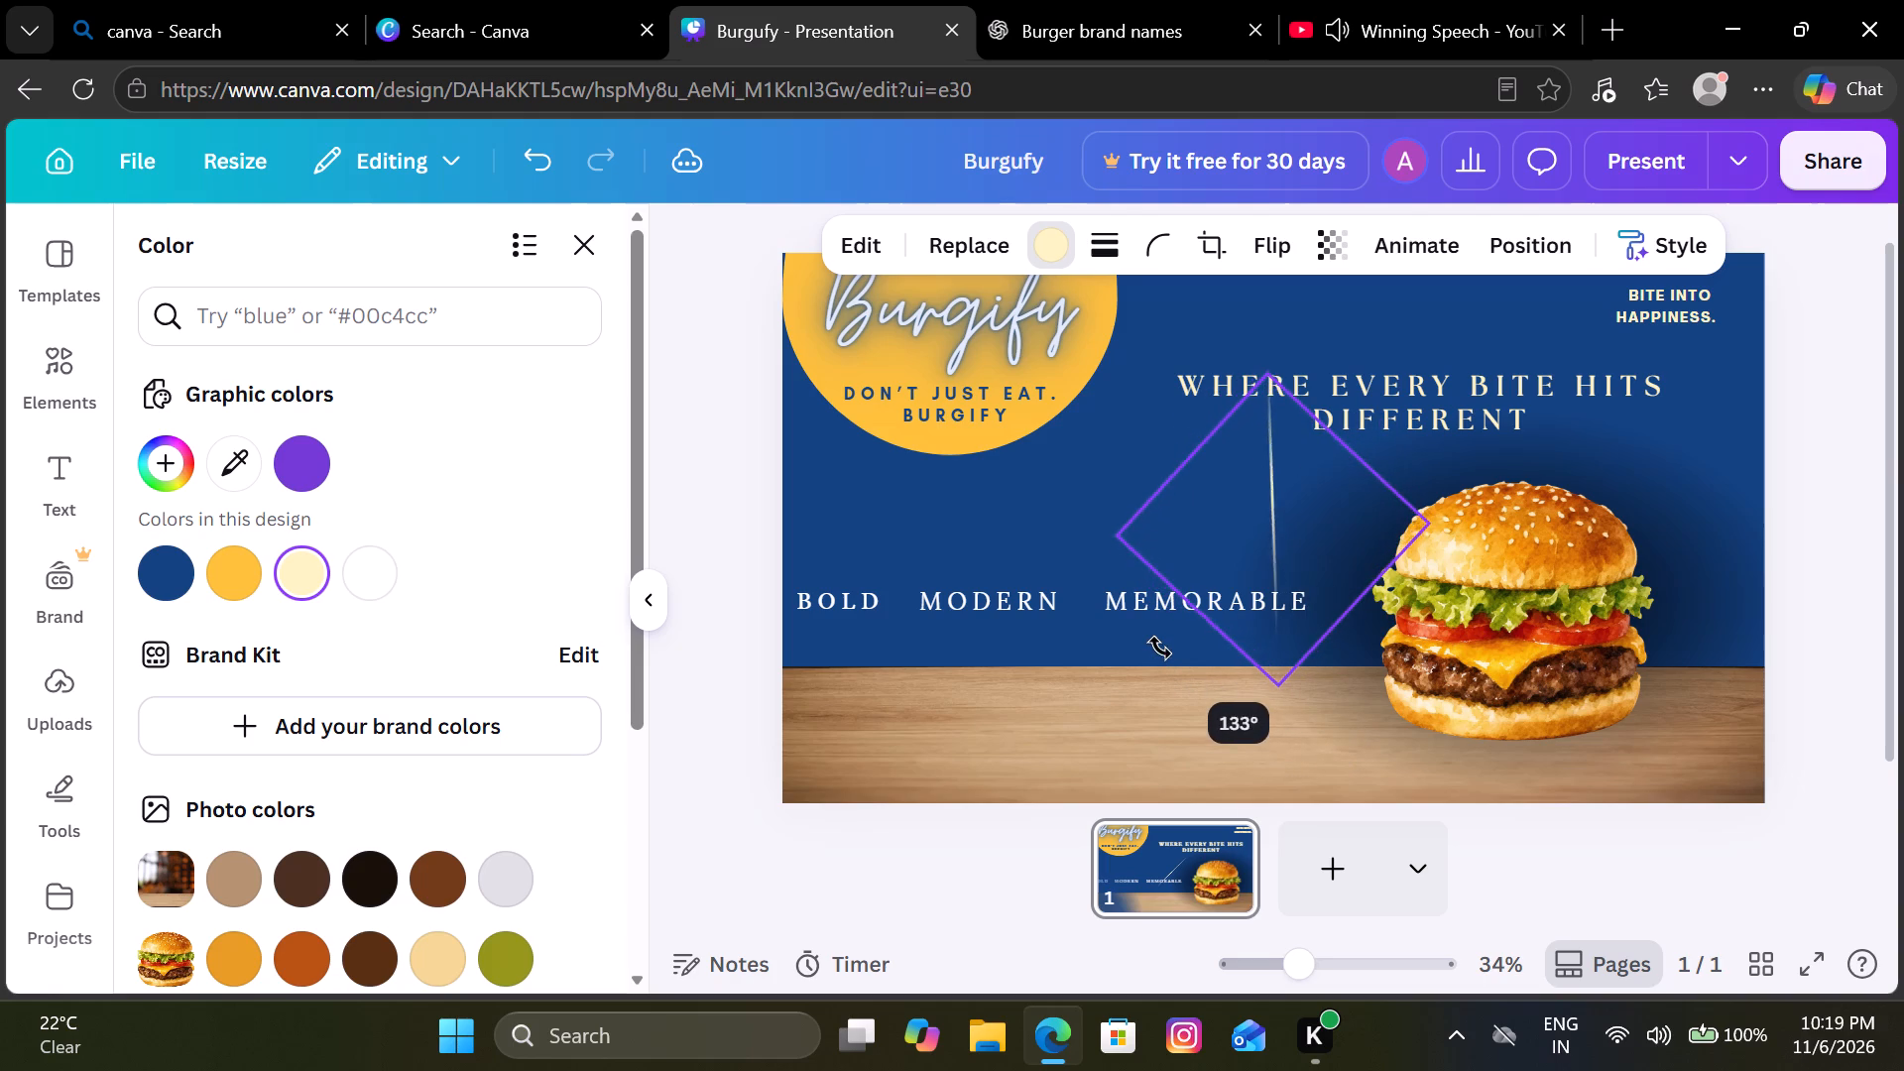
drag(1160, 648, 1392, 574)
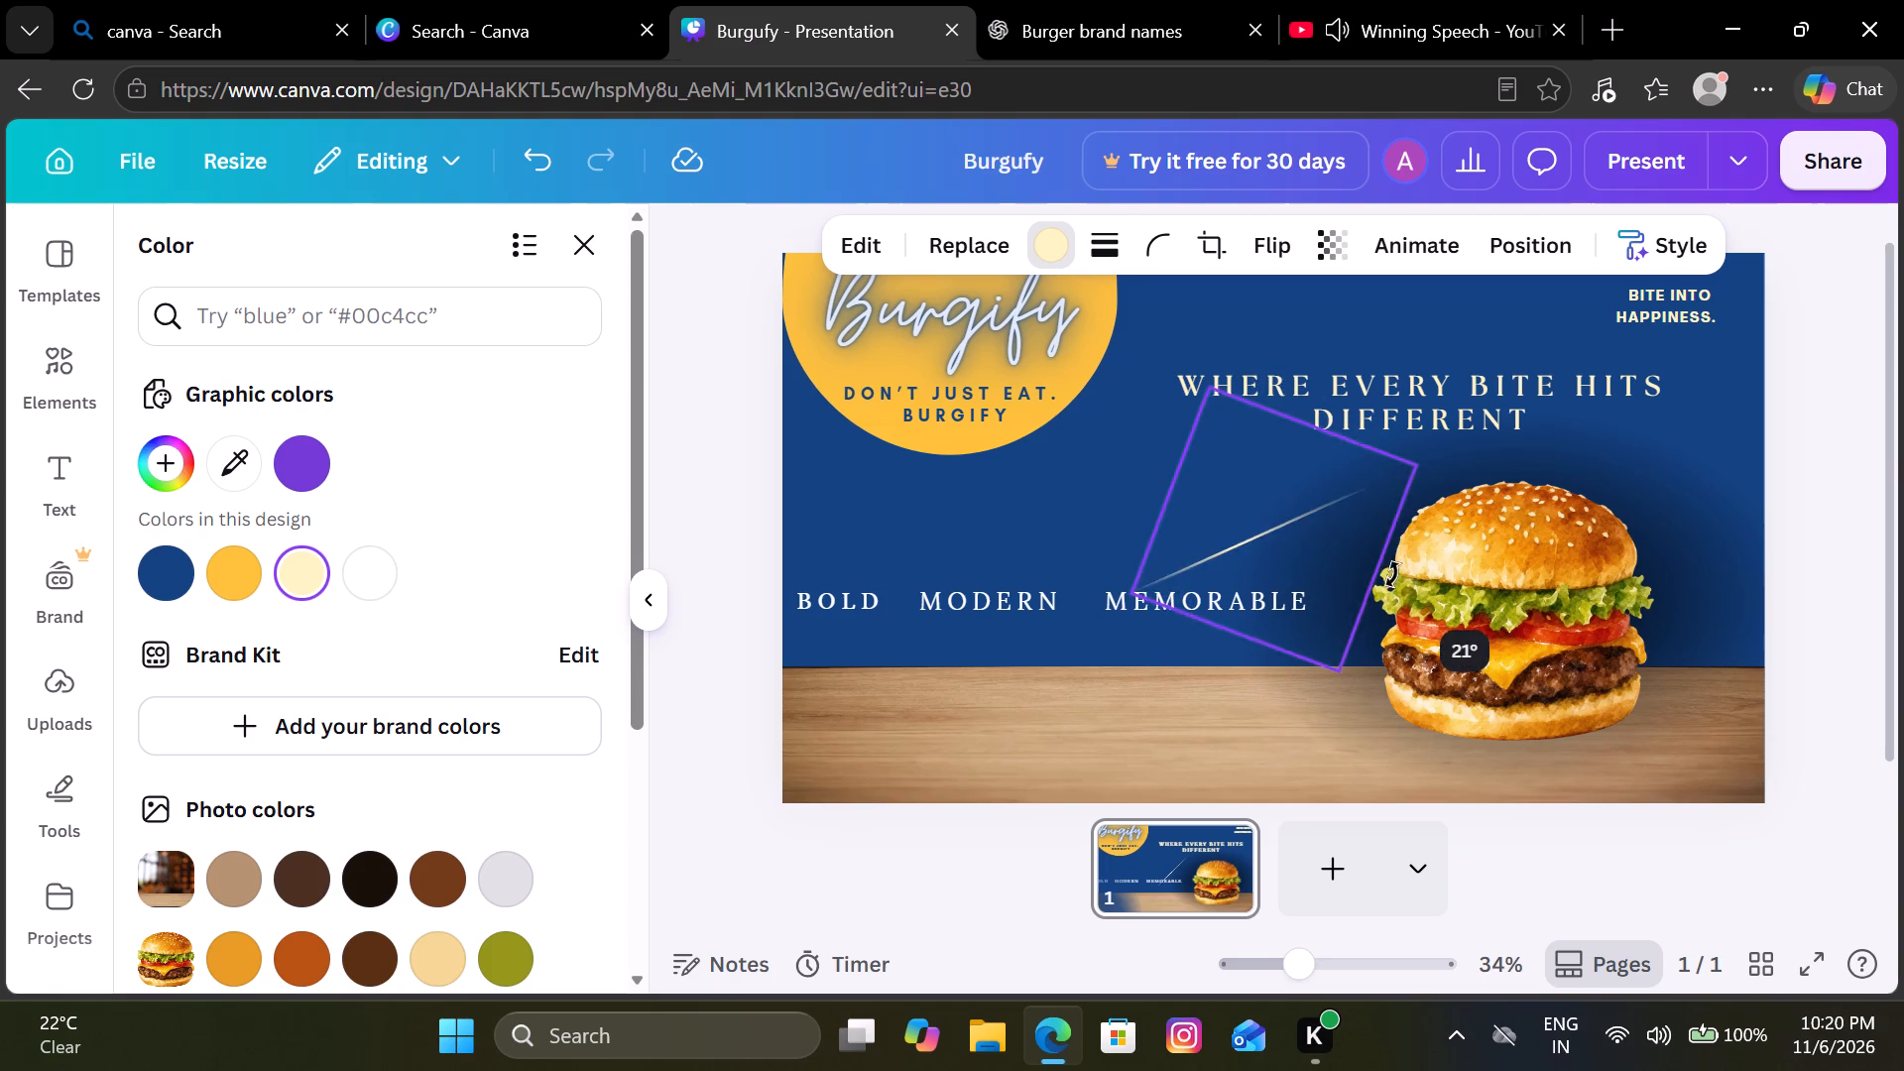
drag(1392, 574, 1403, 552)
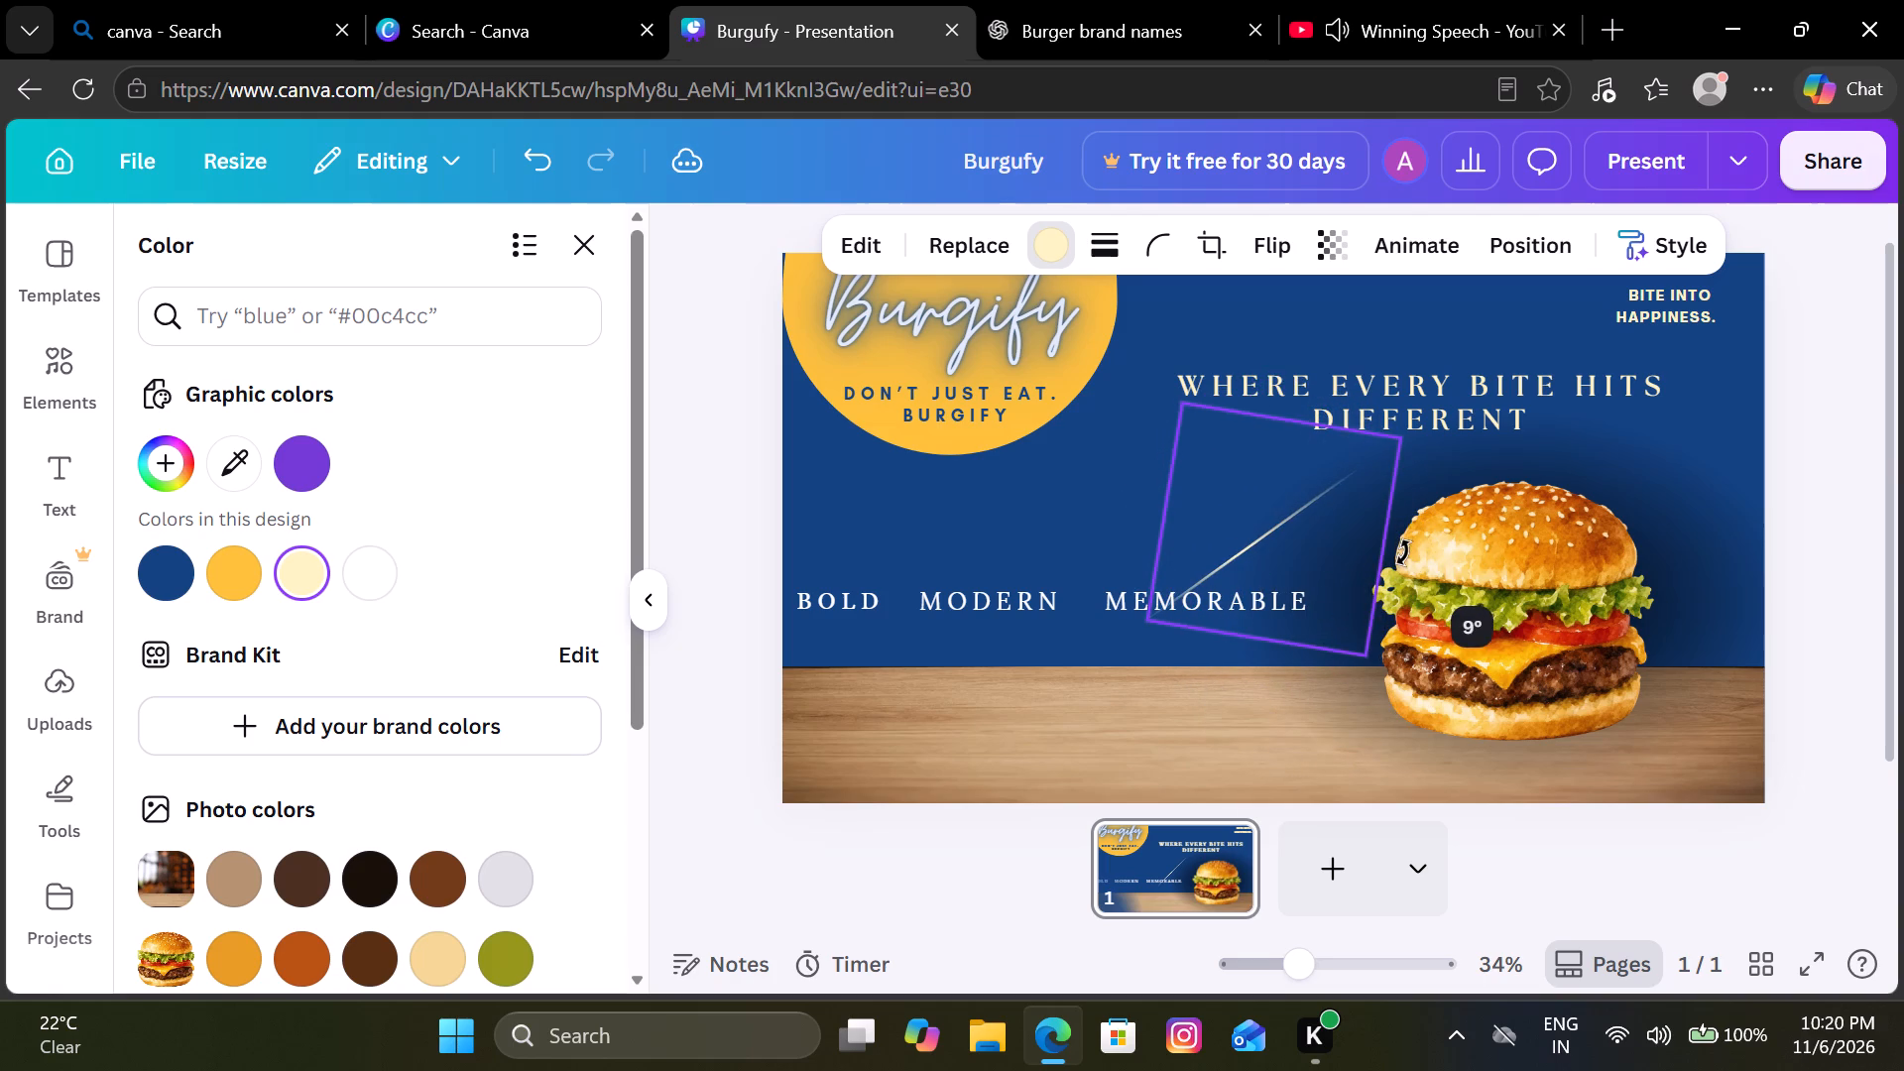
drag(1403, 552, 1397, 534)
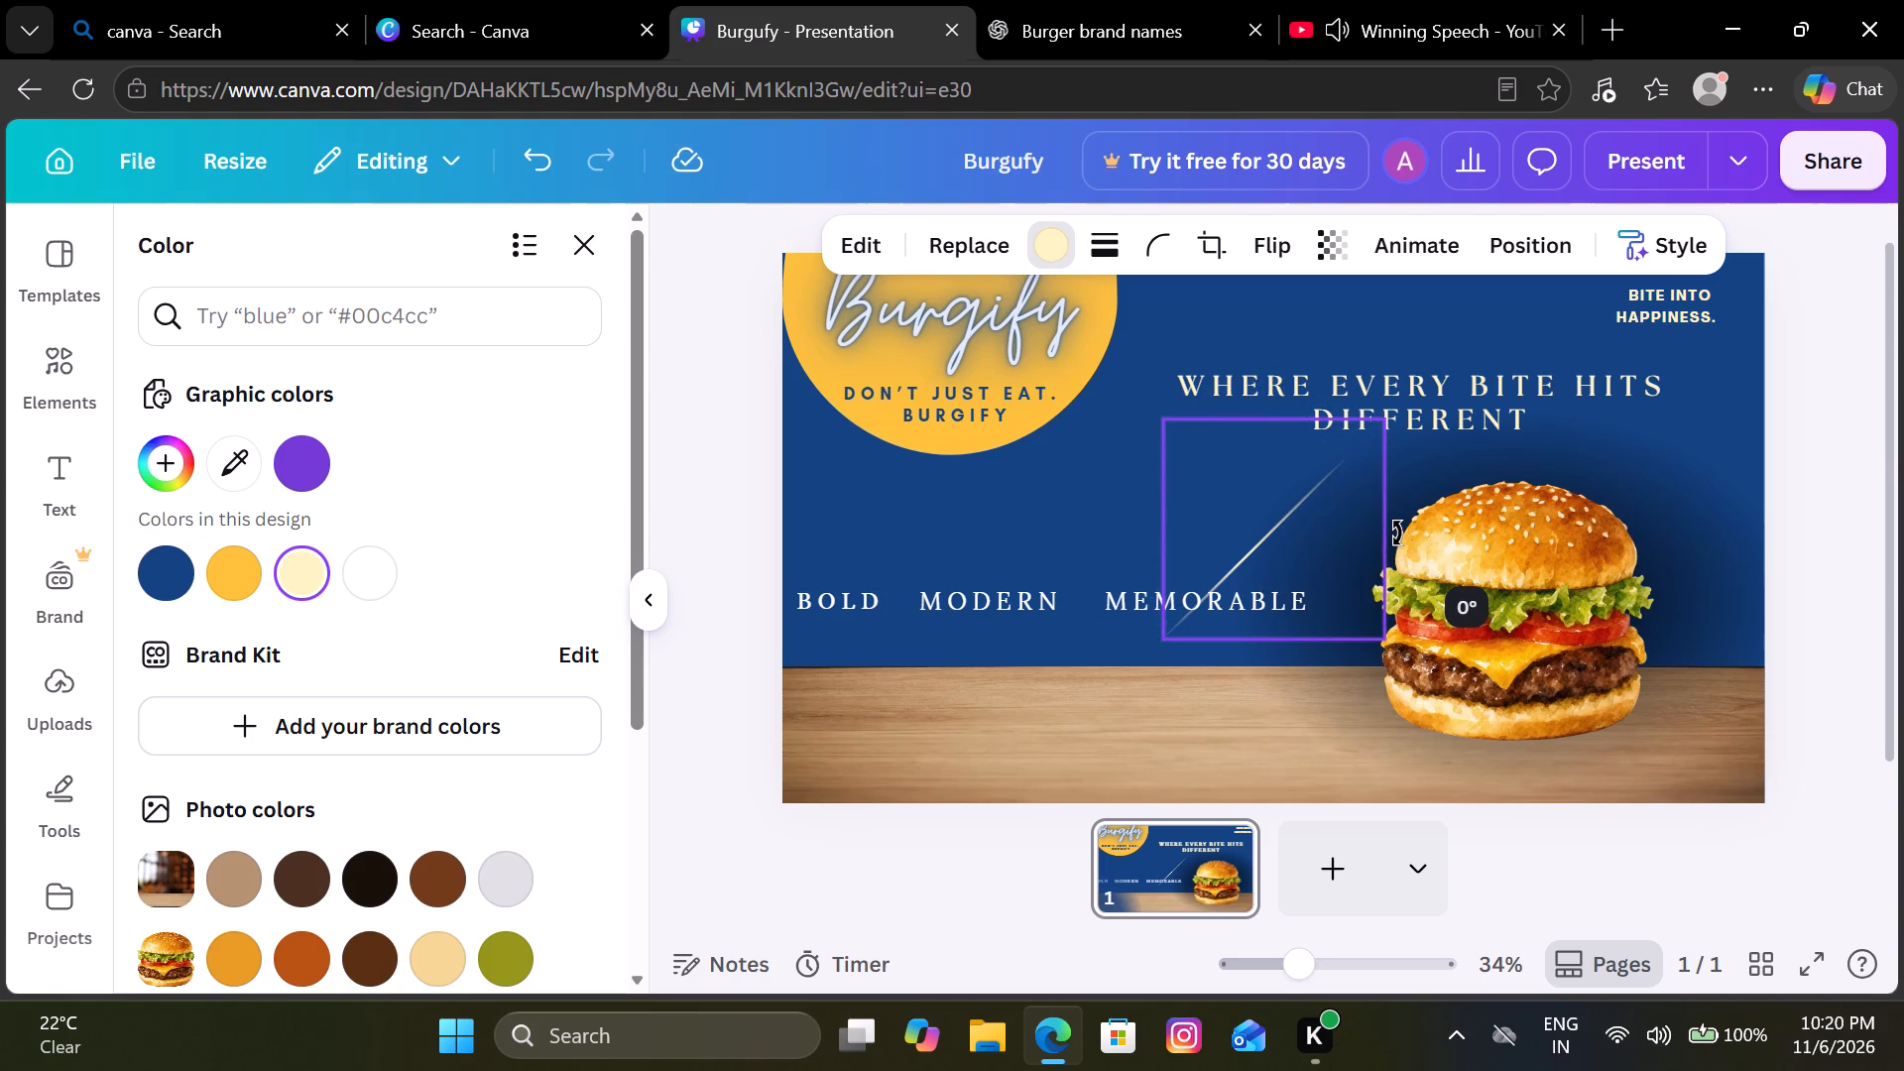
drag(1397, 534, 1352, 444)
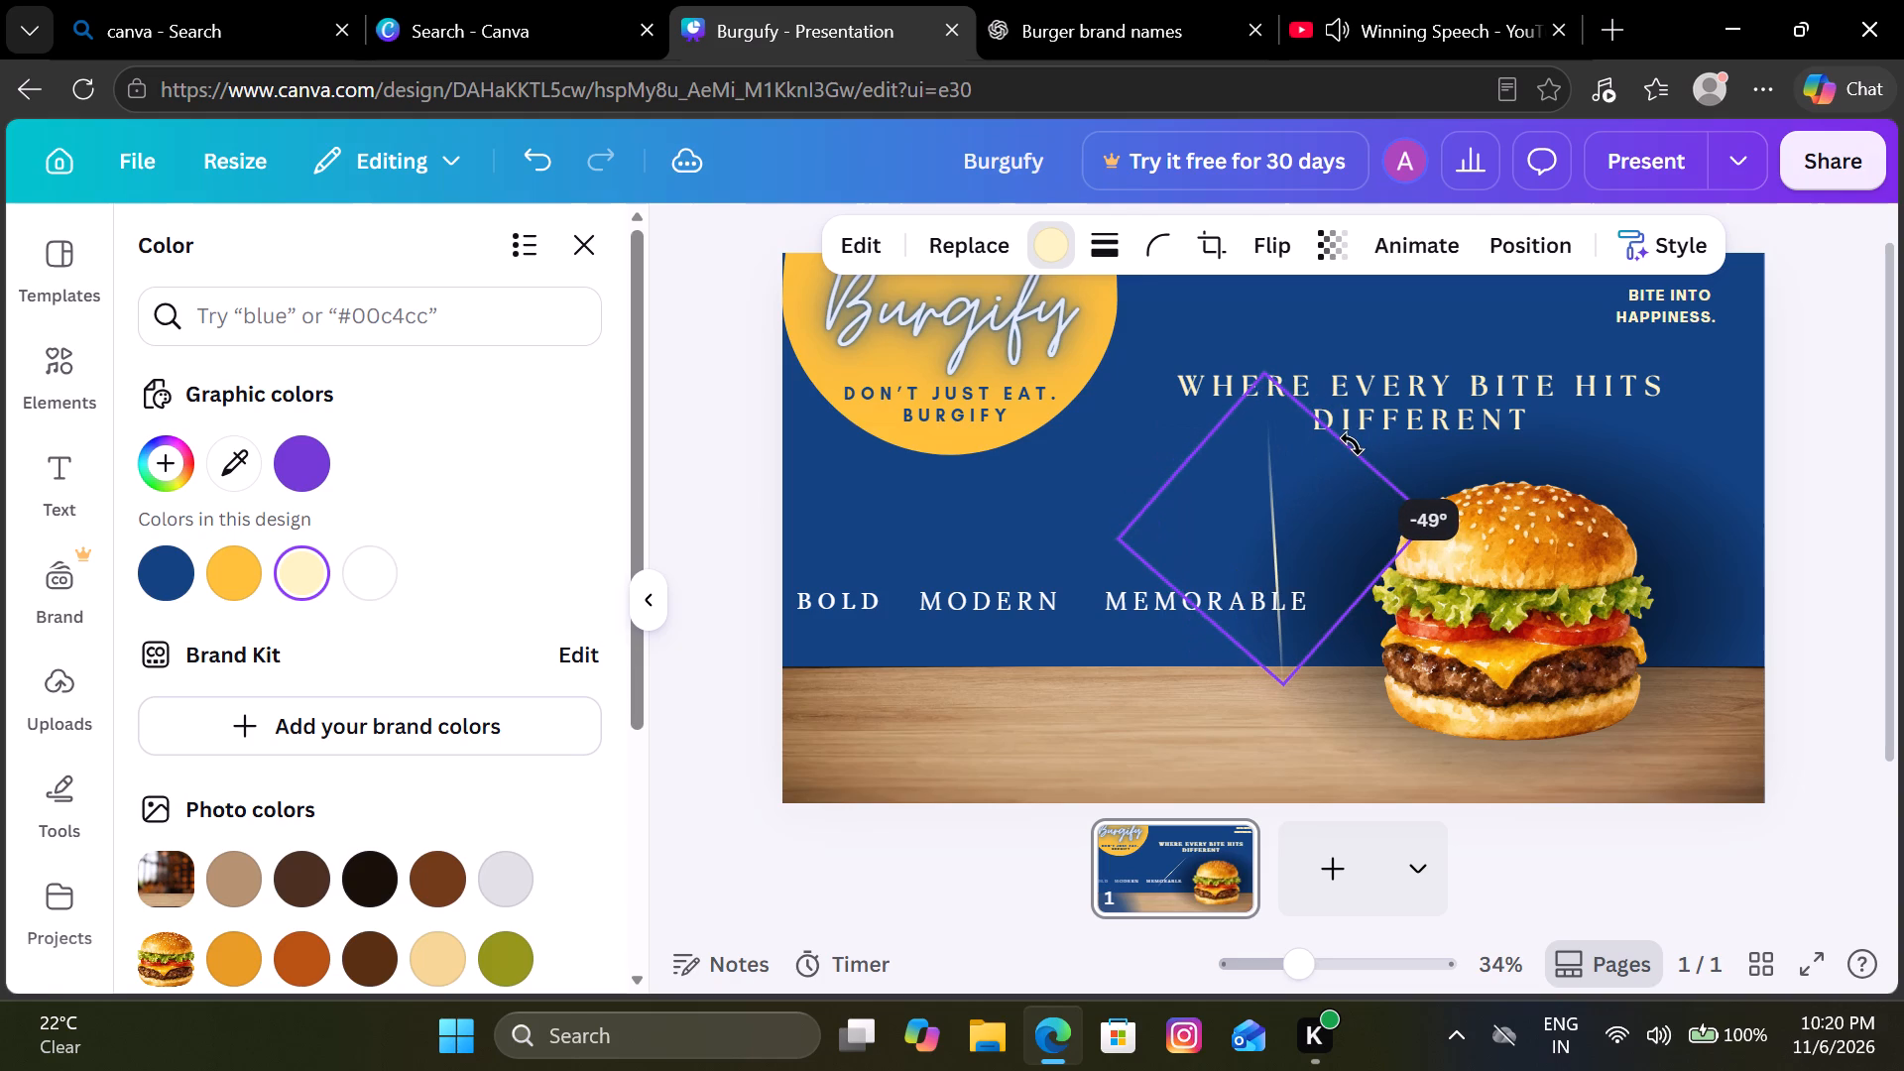
drag(1352, 444, 1354, 444)
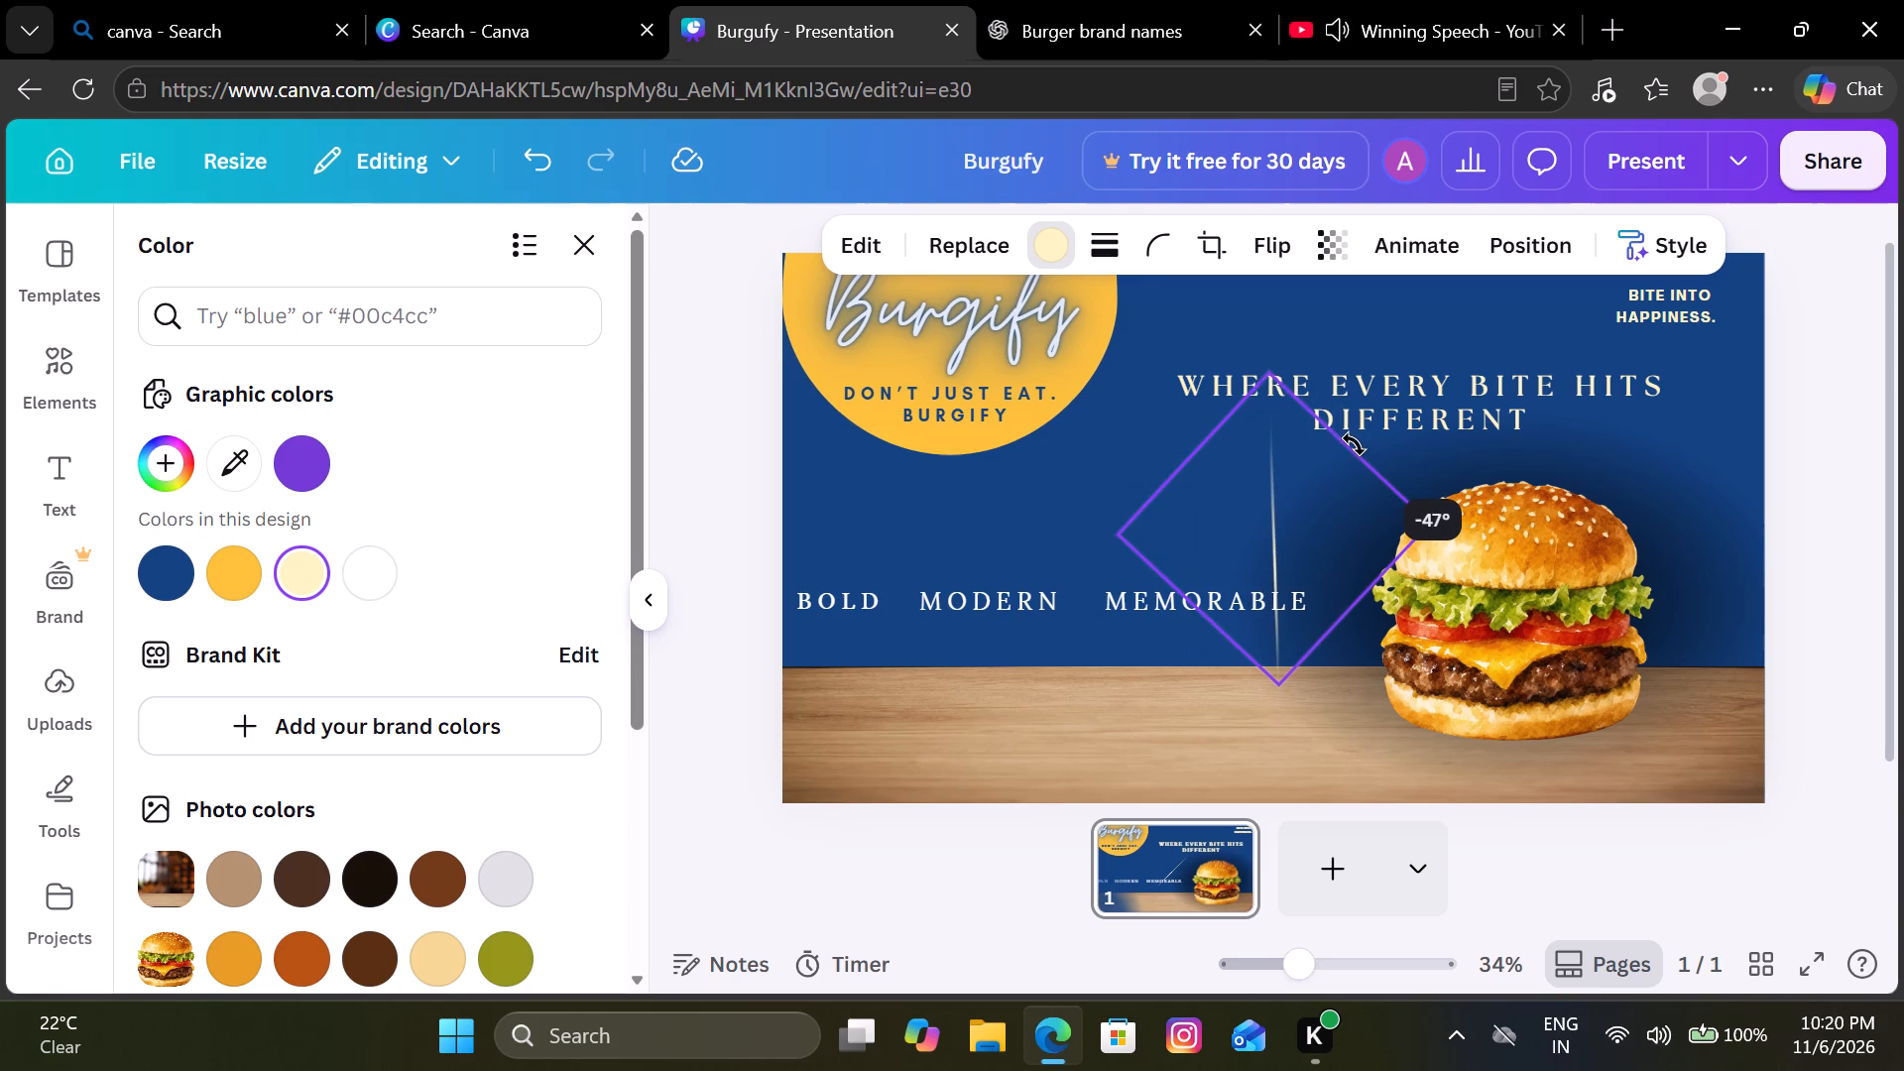
drag(1354, 444, 1355, 445)
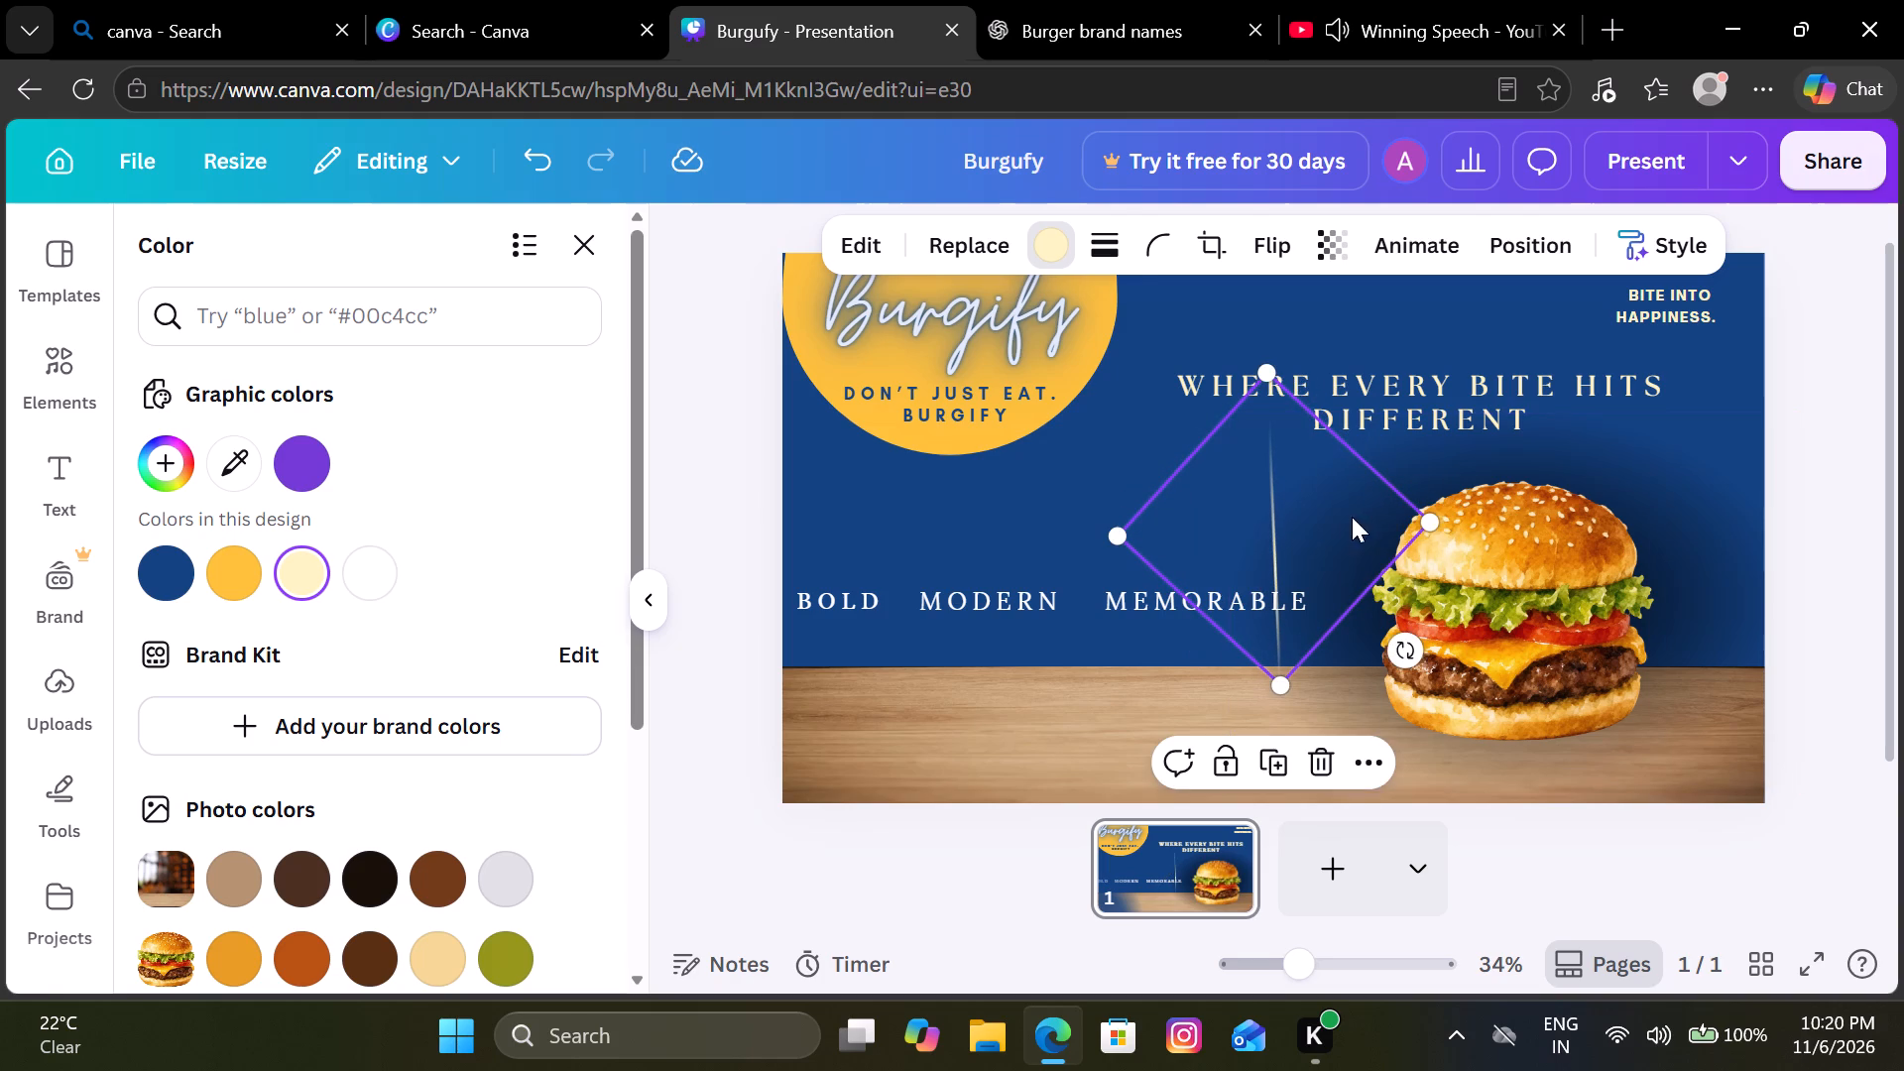
click(1402, 654)
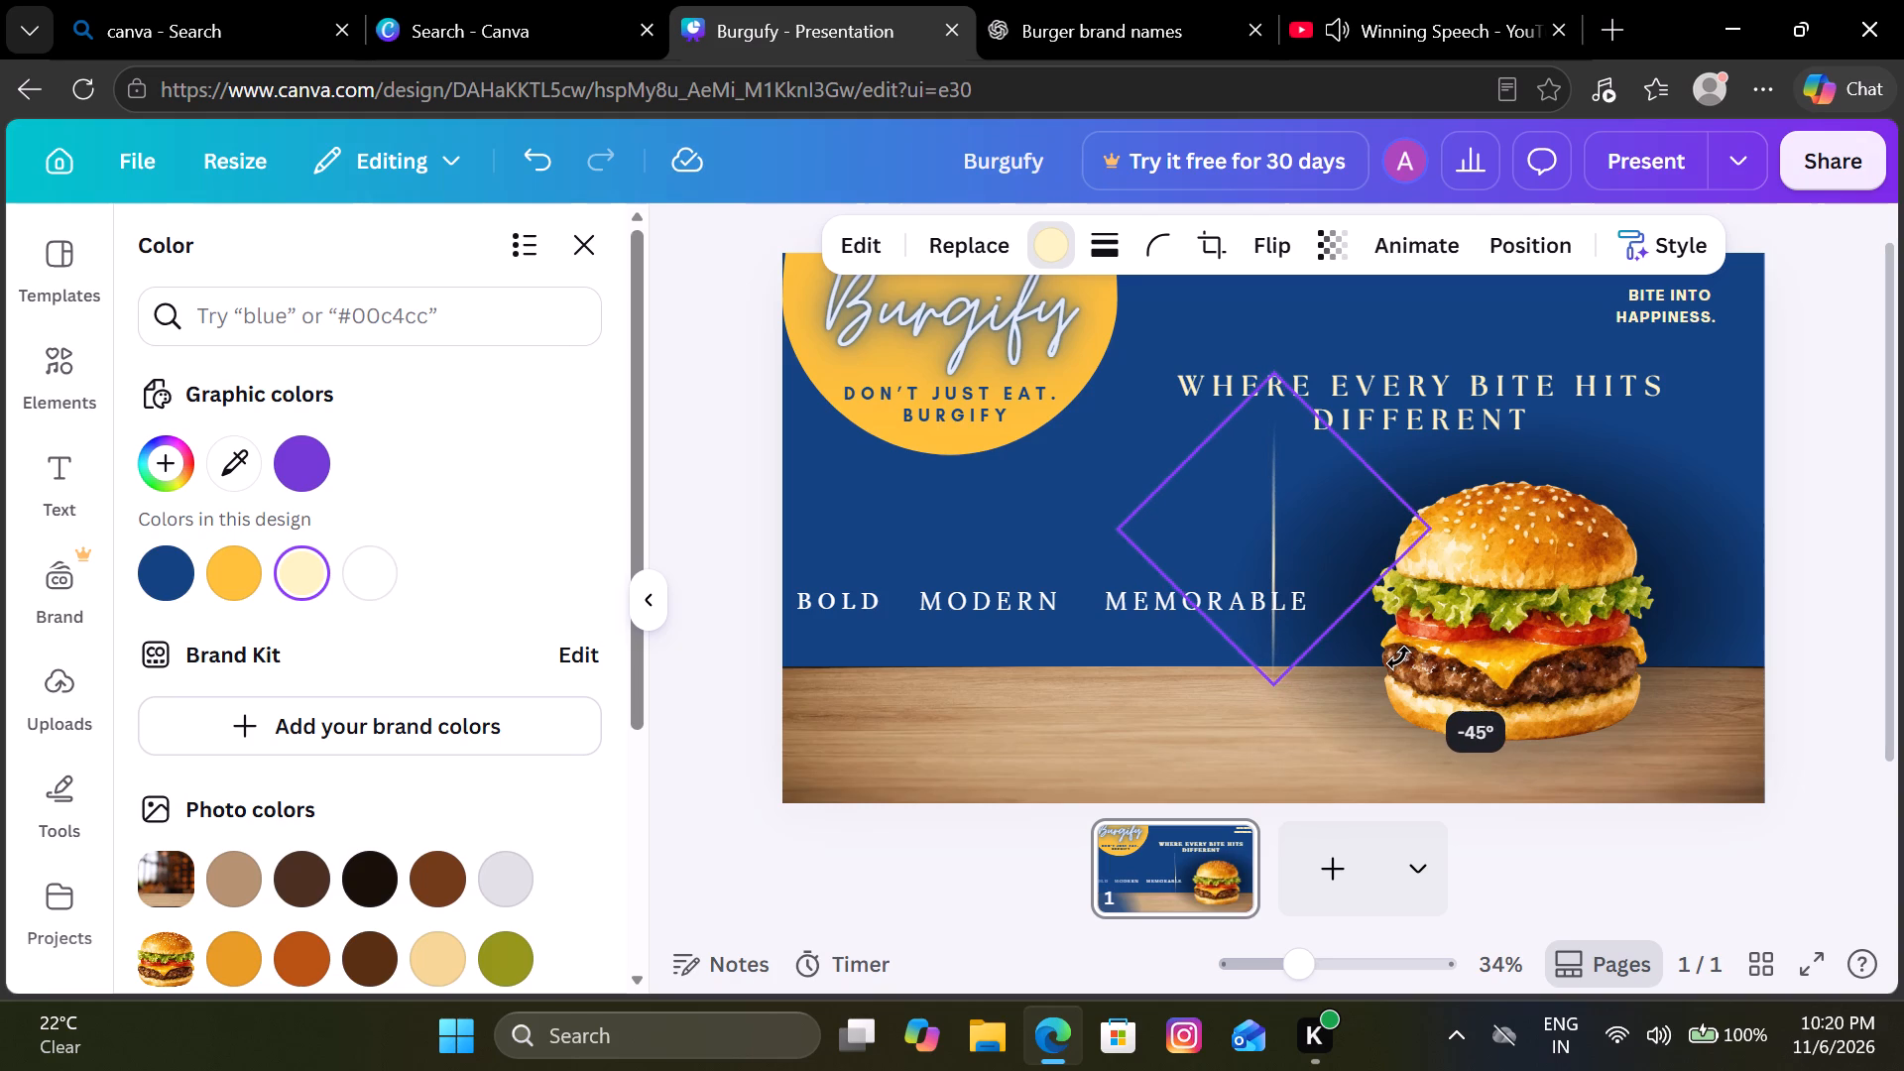
click(1398, 654)
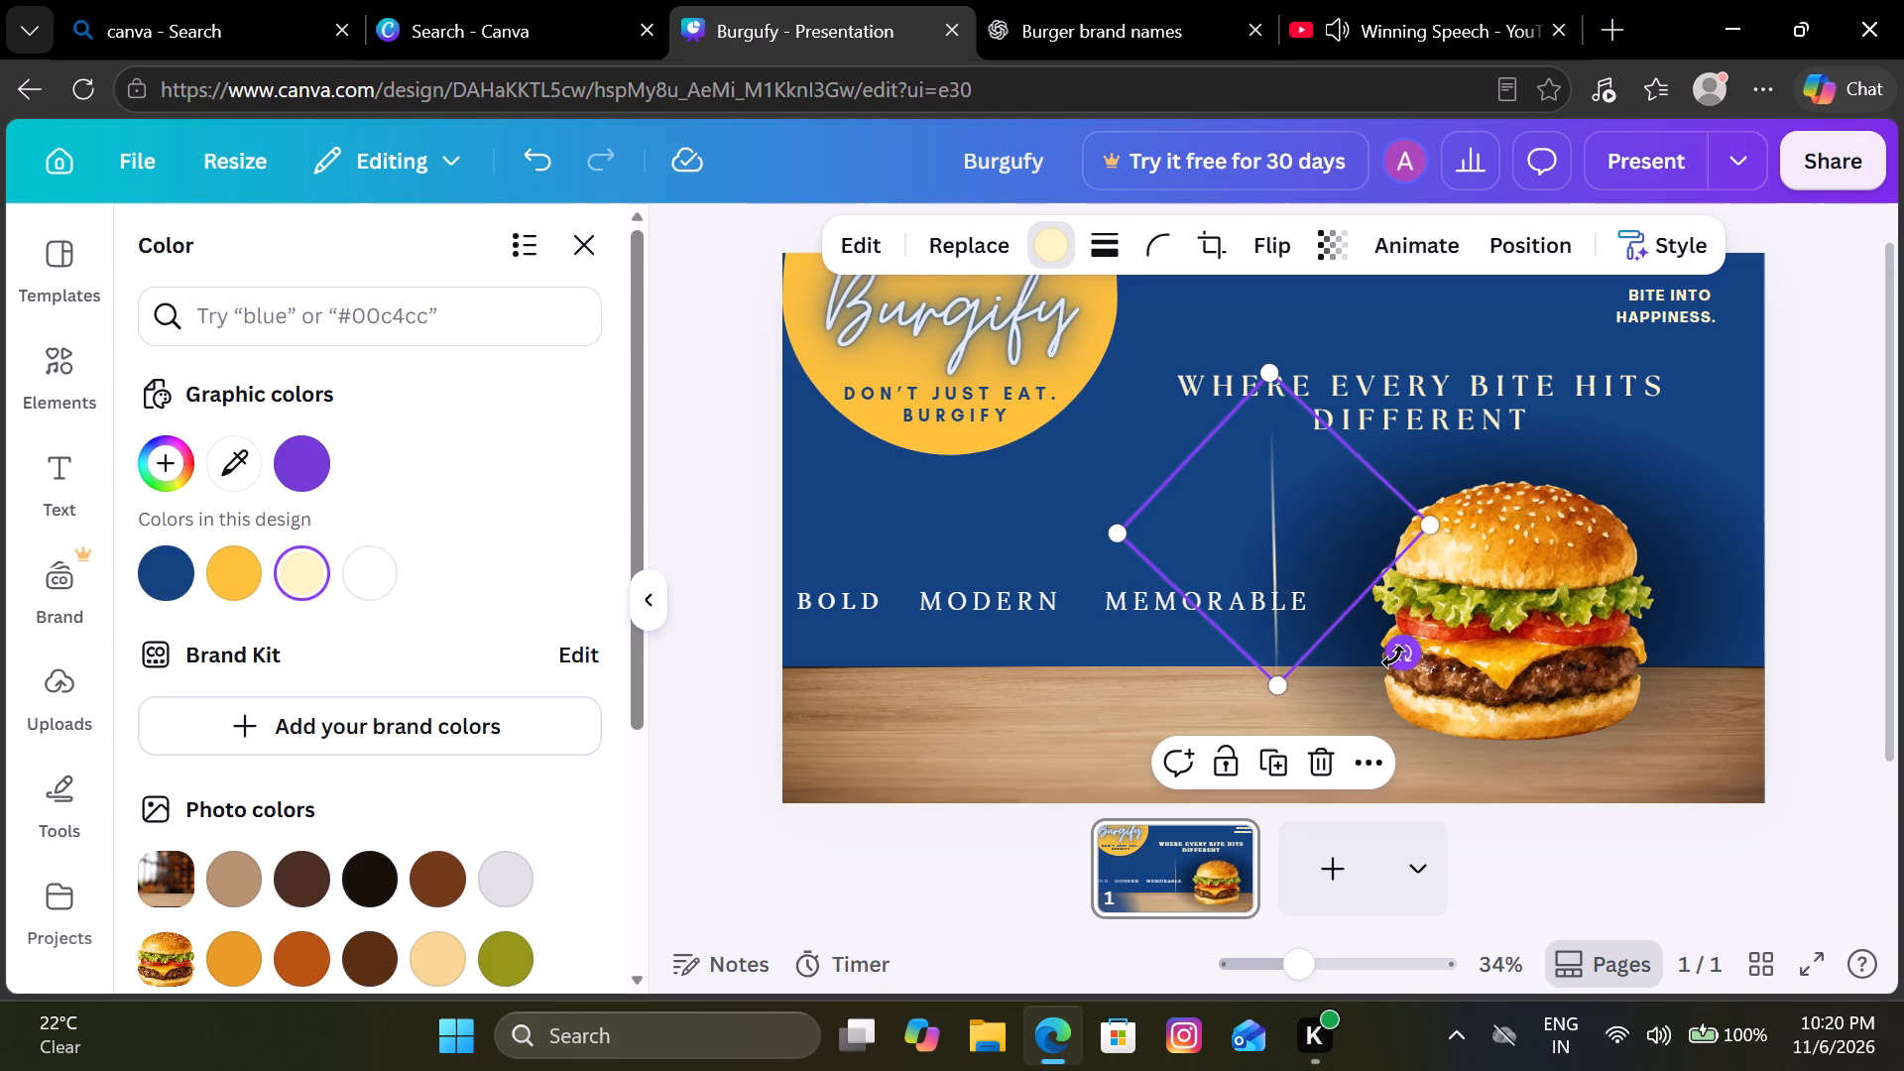
Shrink the vertical line to a short divider and place it between "BOLD" and "MODERN", roughly centred on the text row.
drag(1316, 548, 946, 596)
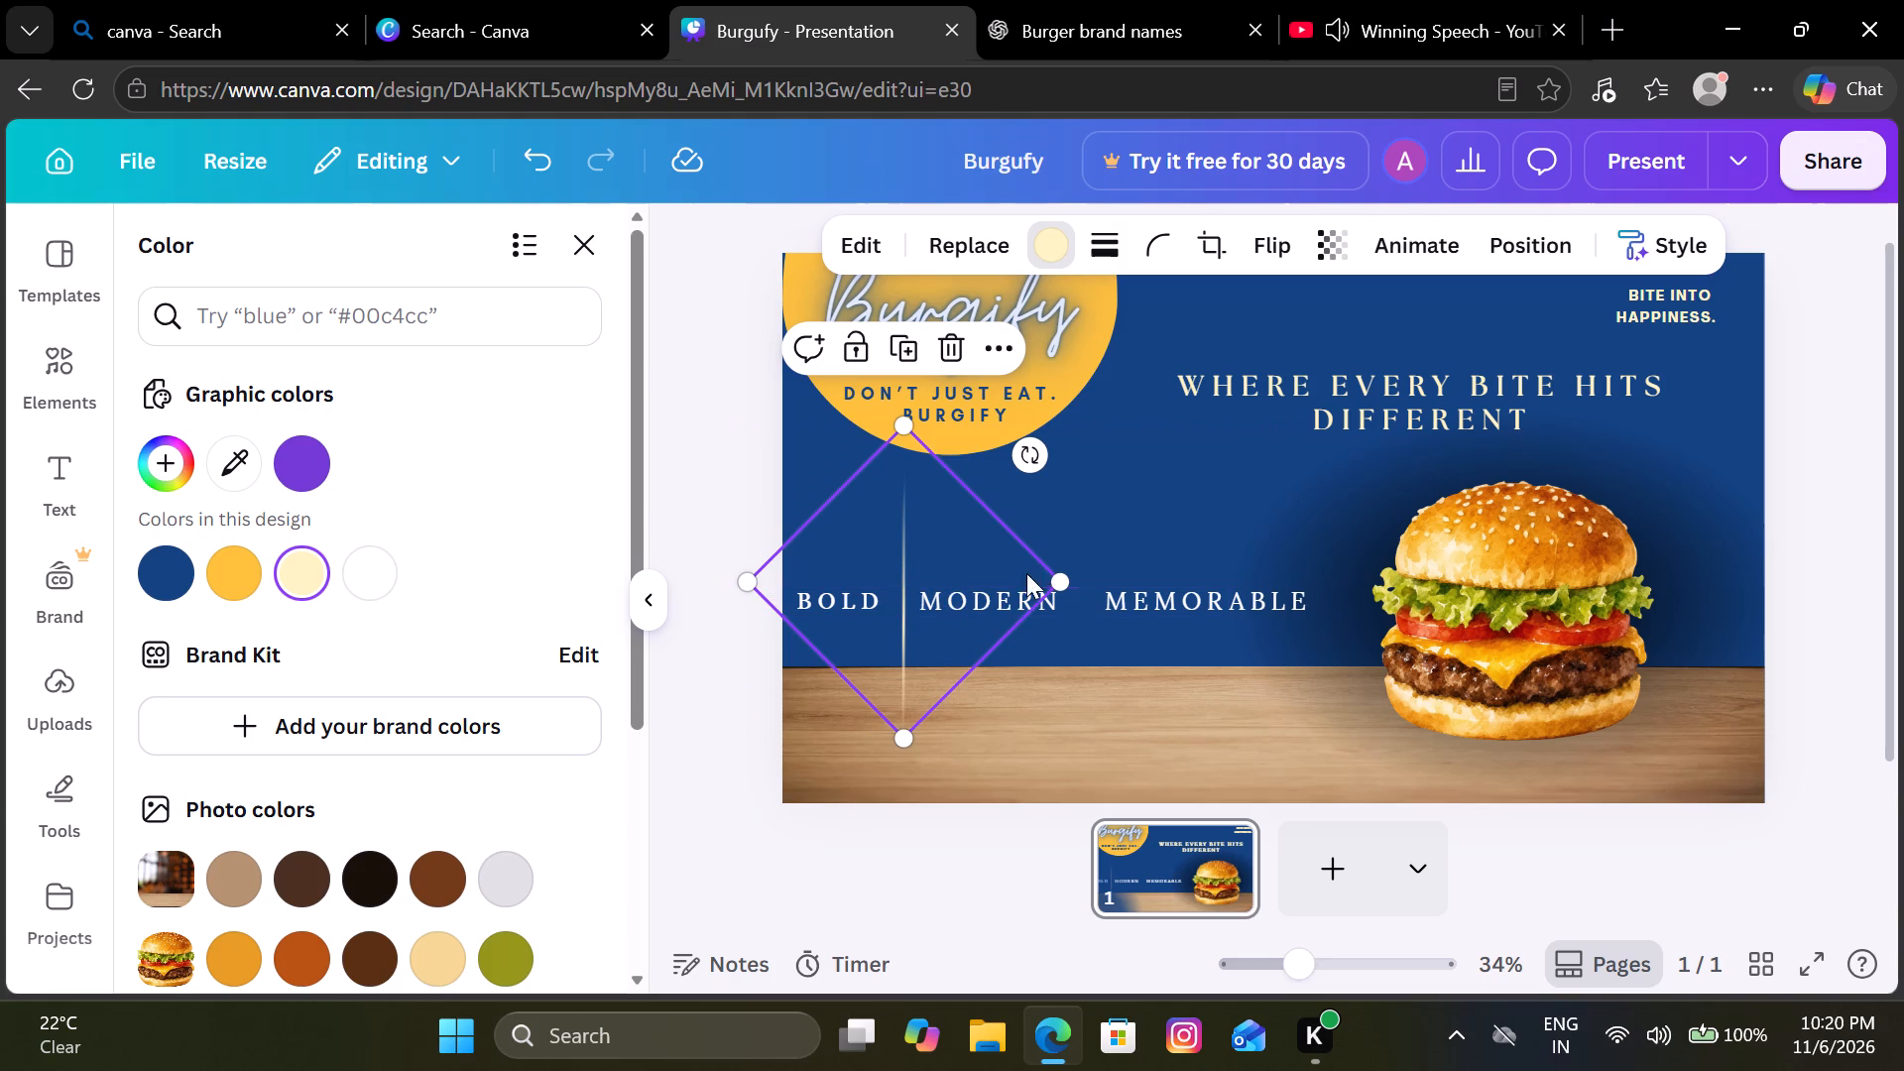
drag(903, 432, 892, 604)
drag(903, 668, 902, 639)
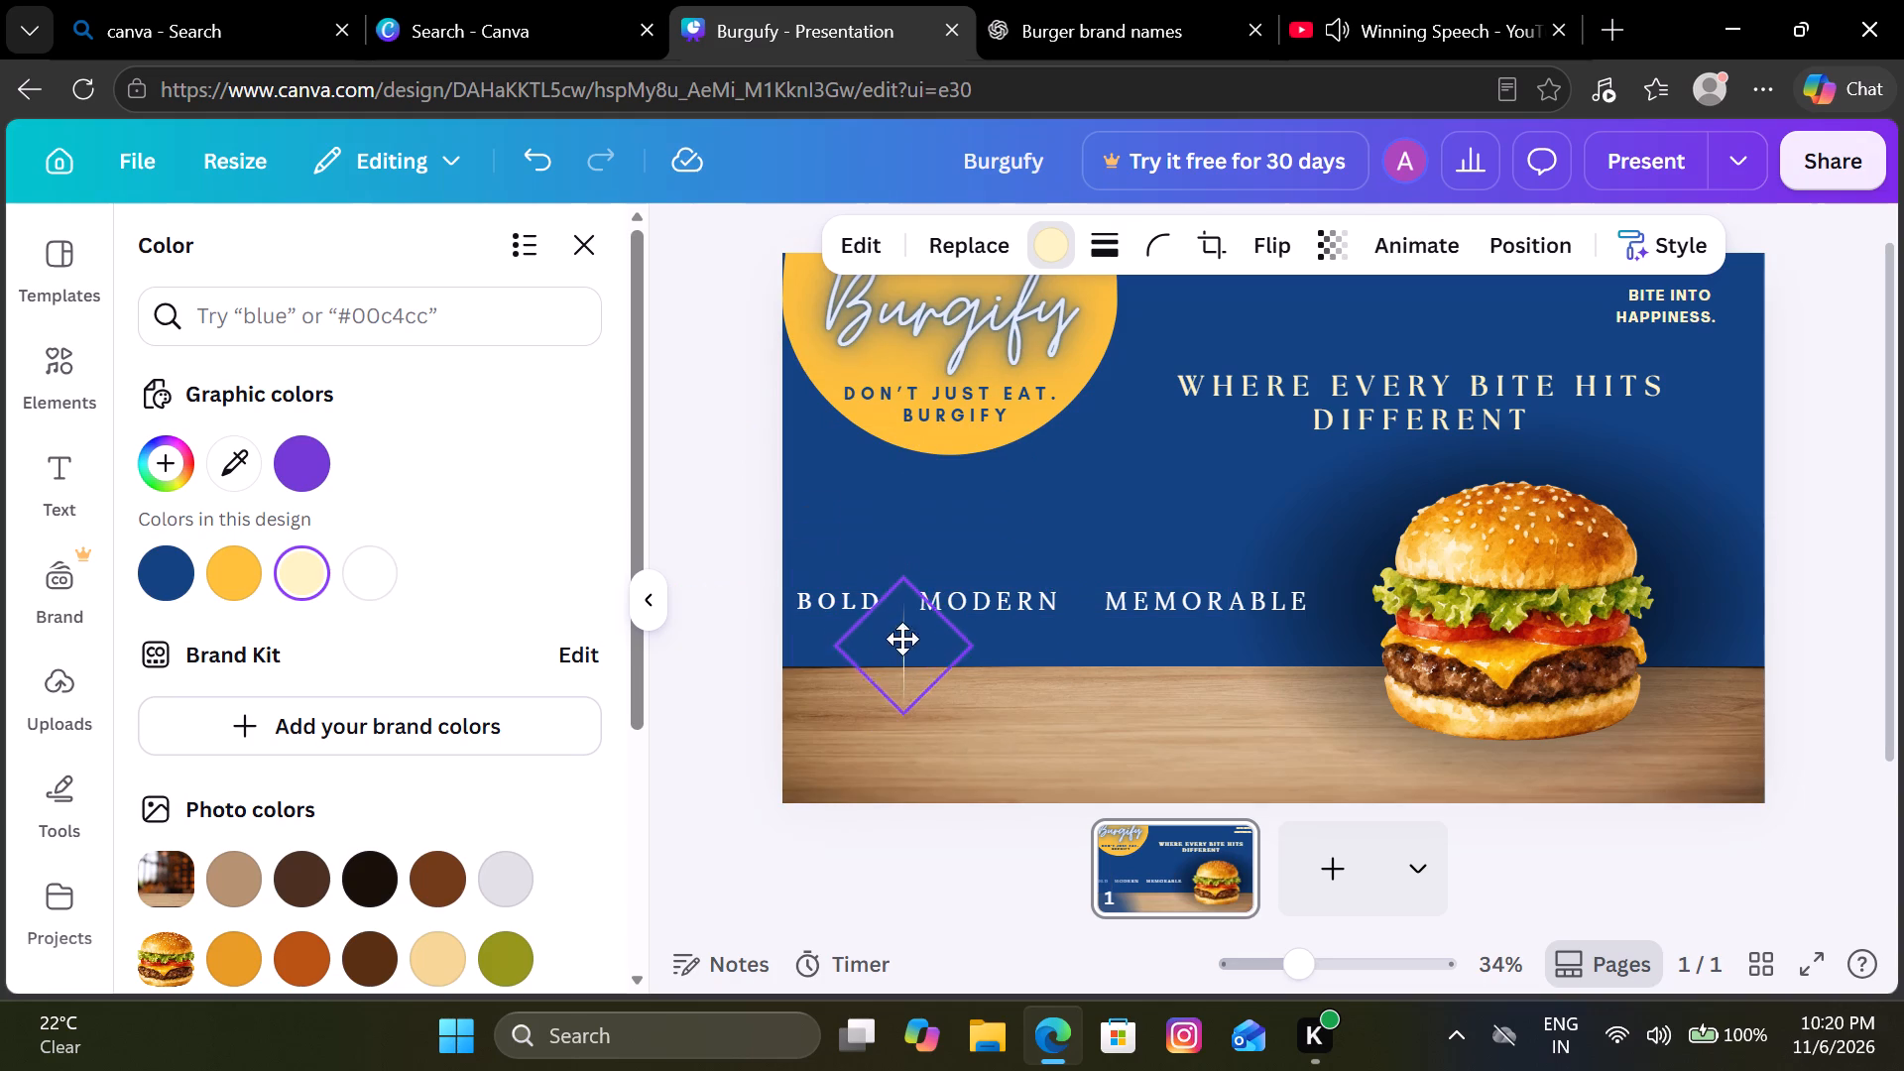
drag(902, 639, 899, 595)
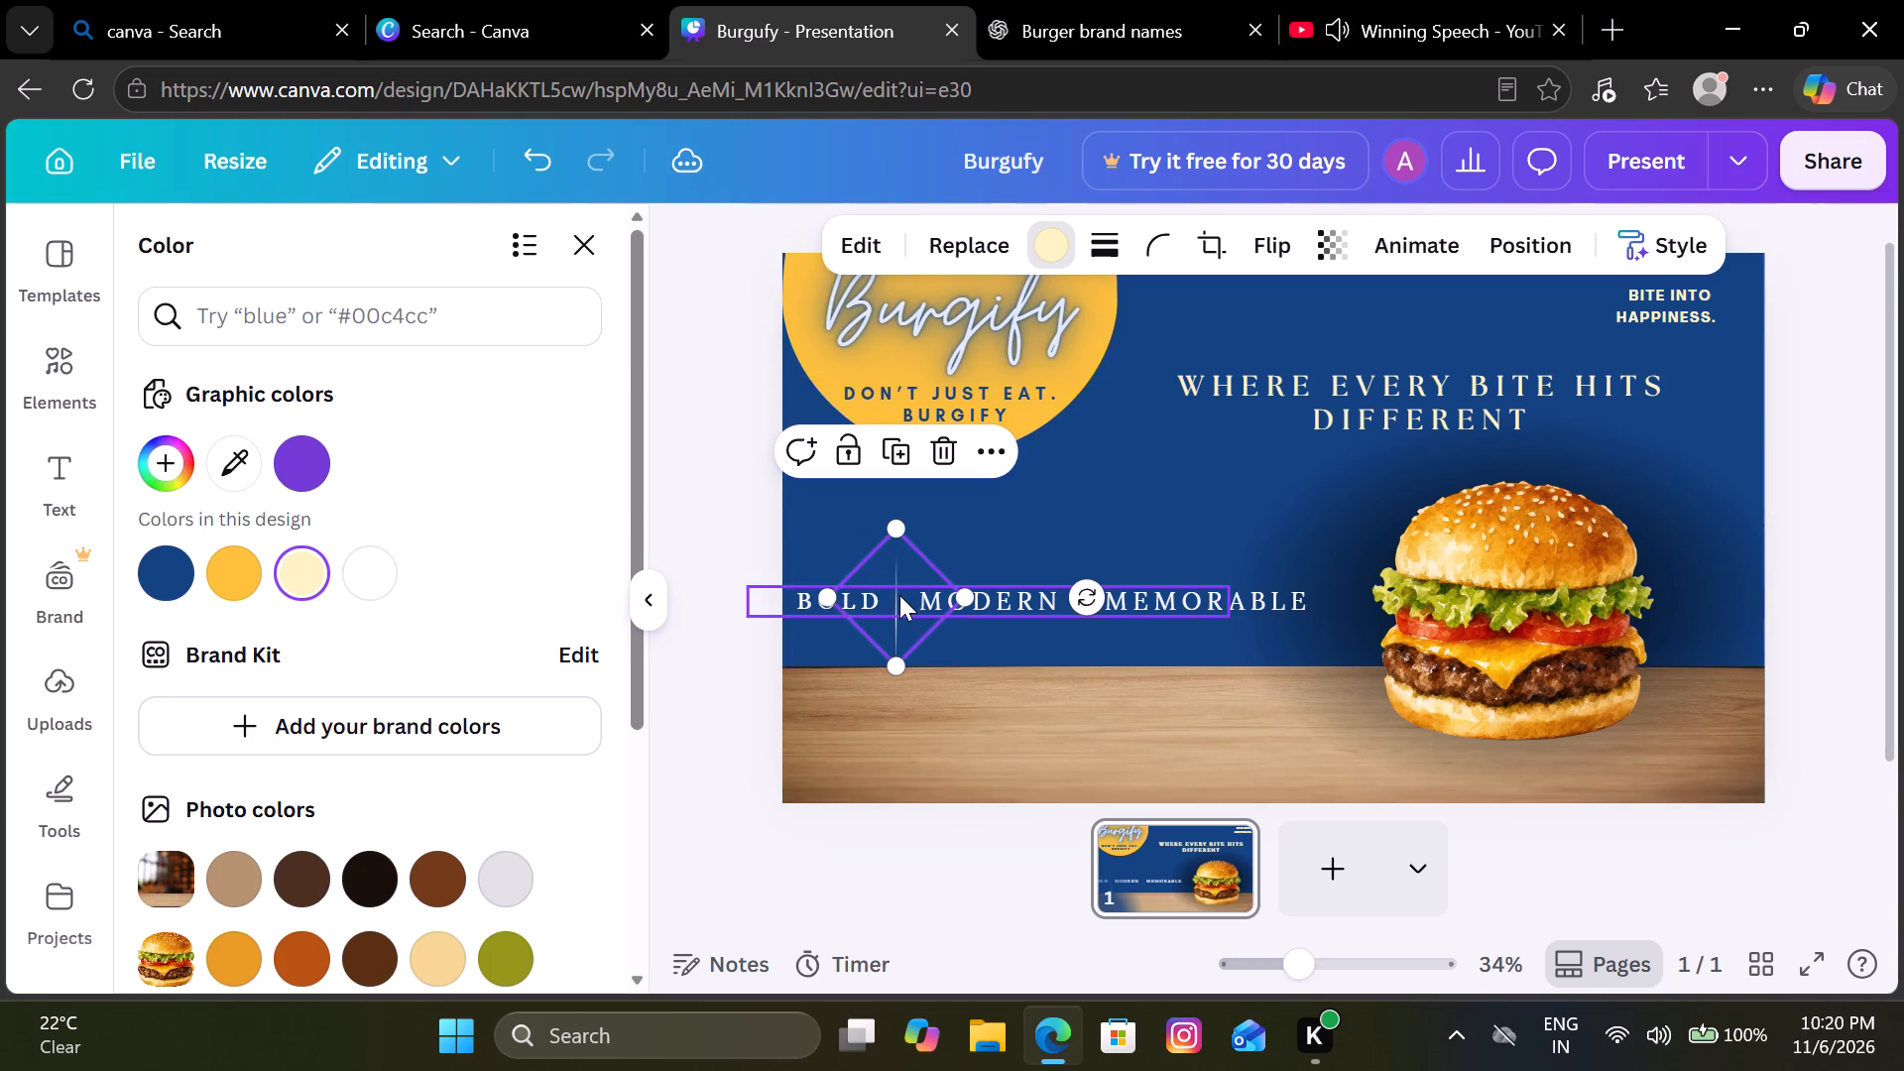
click(699, 701)
click(699, 701)
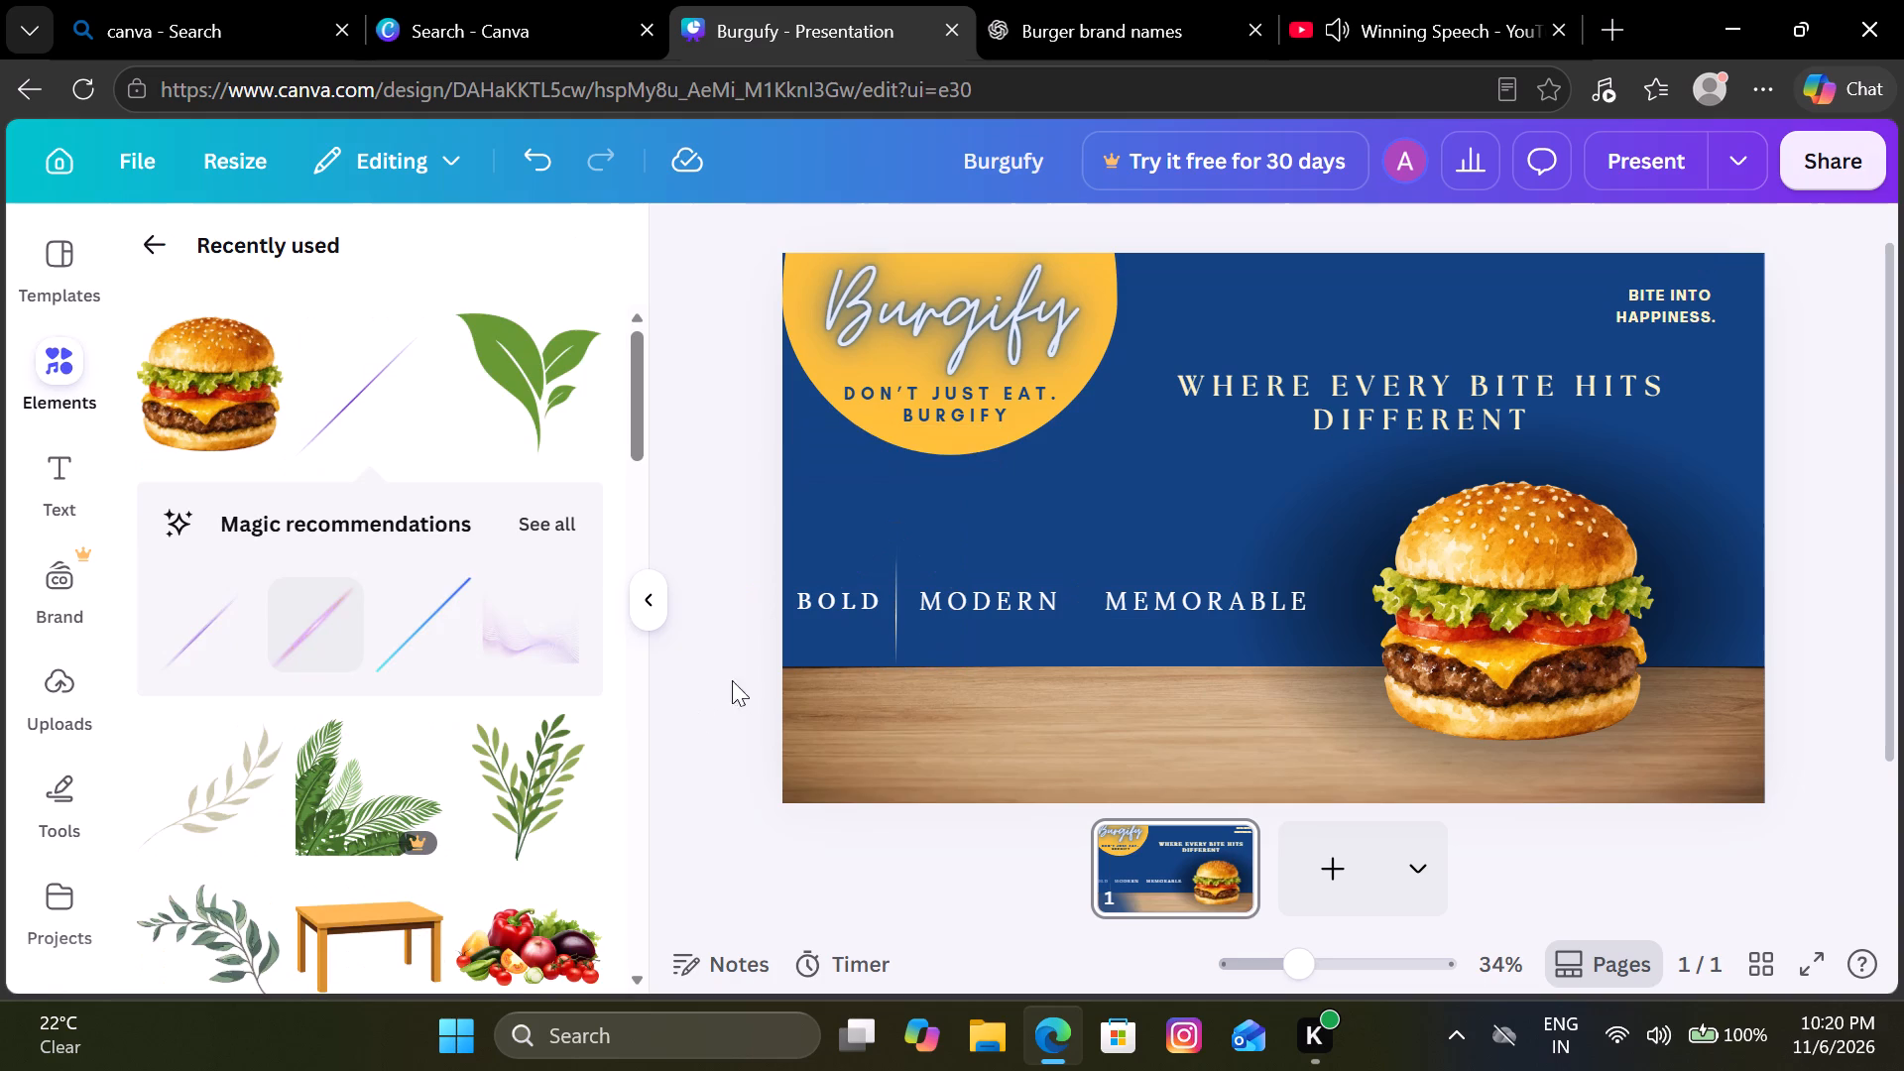
drag(901, 636, 903, 624)
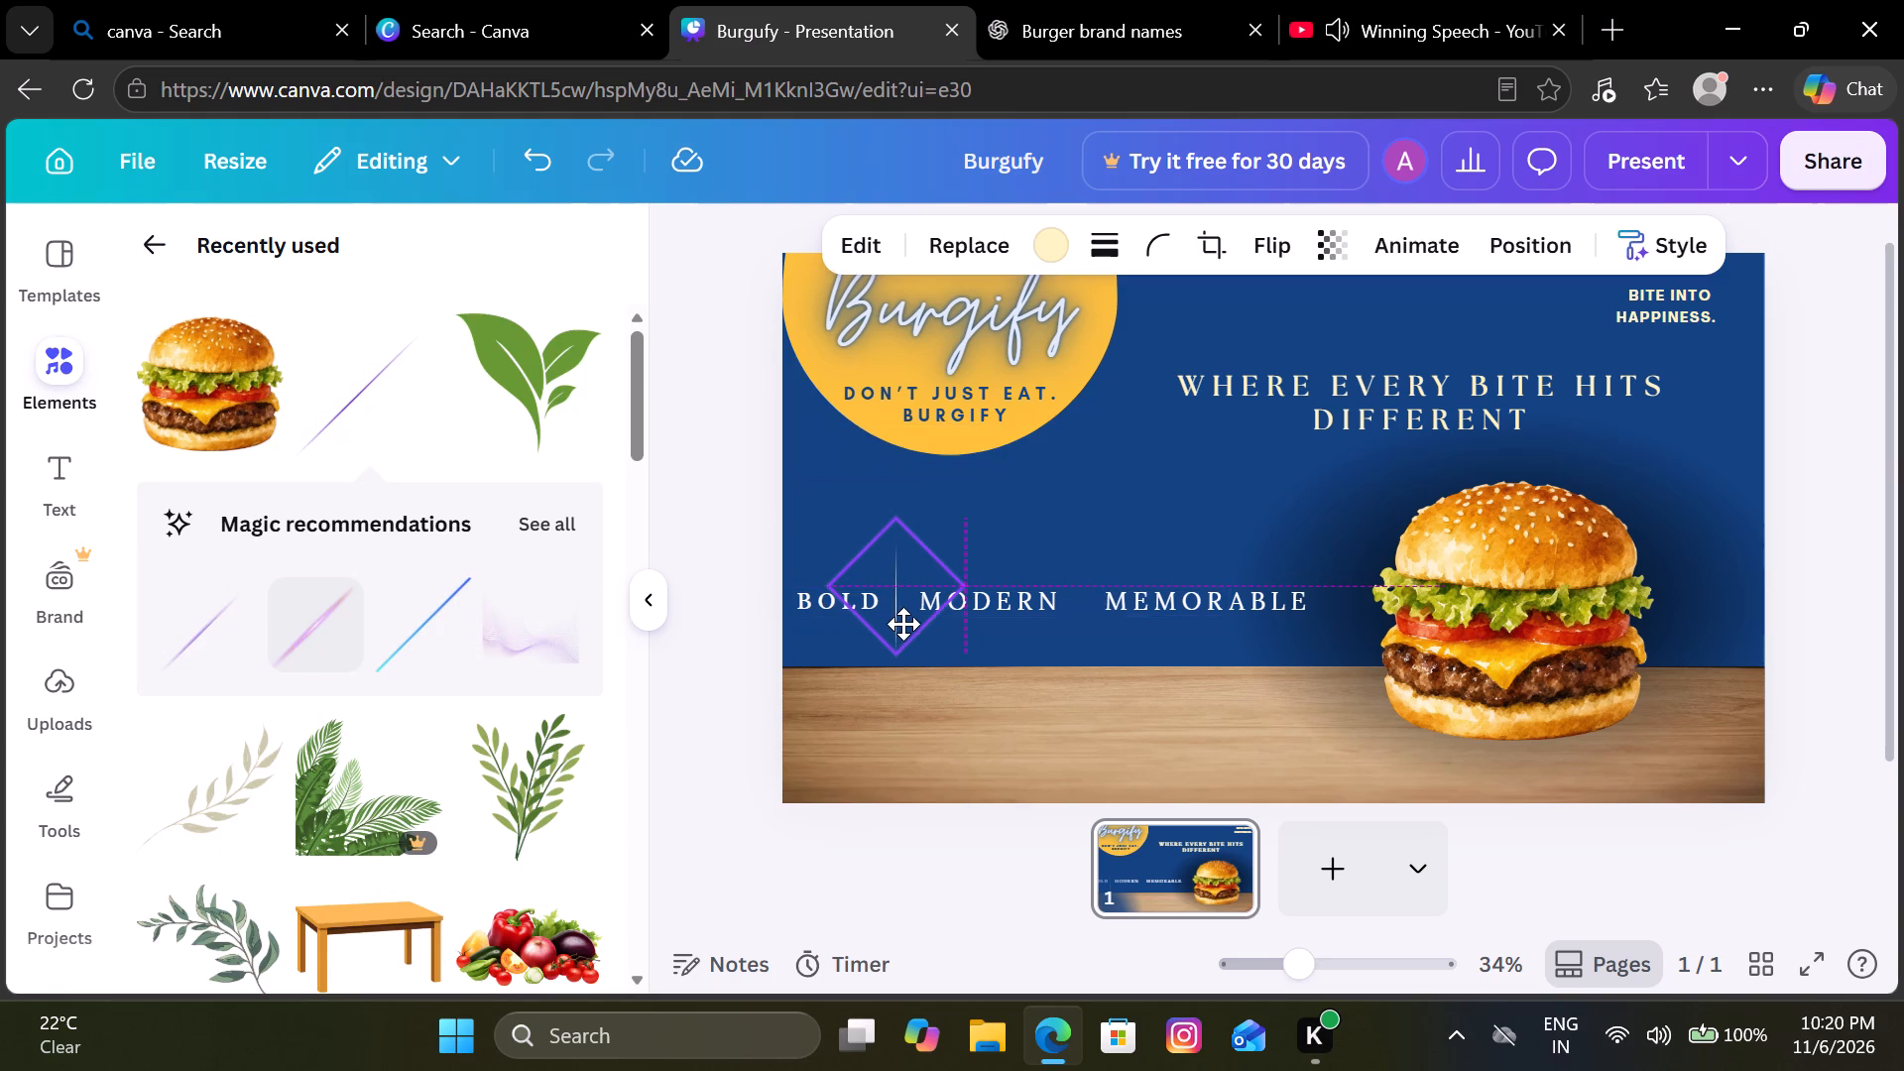
drag(903, 624, 903, 625)
click(729, 702)
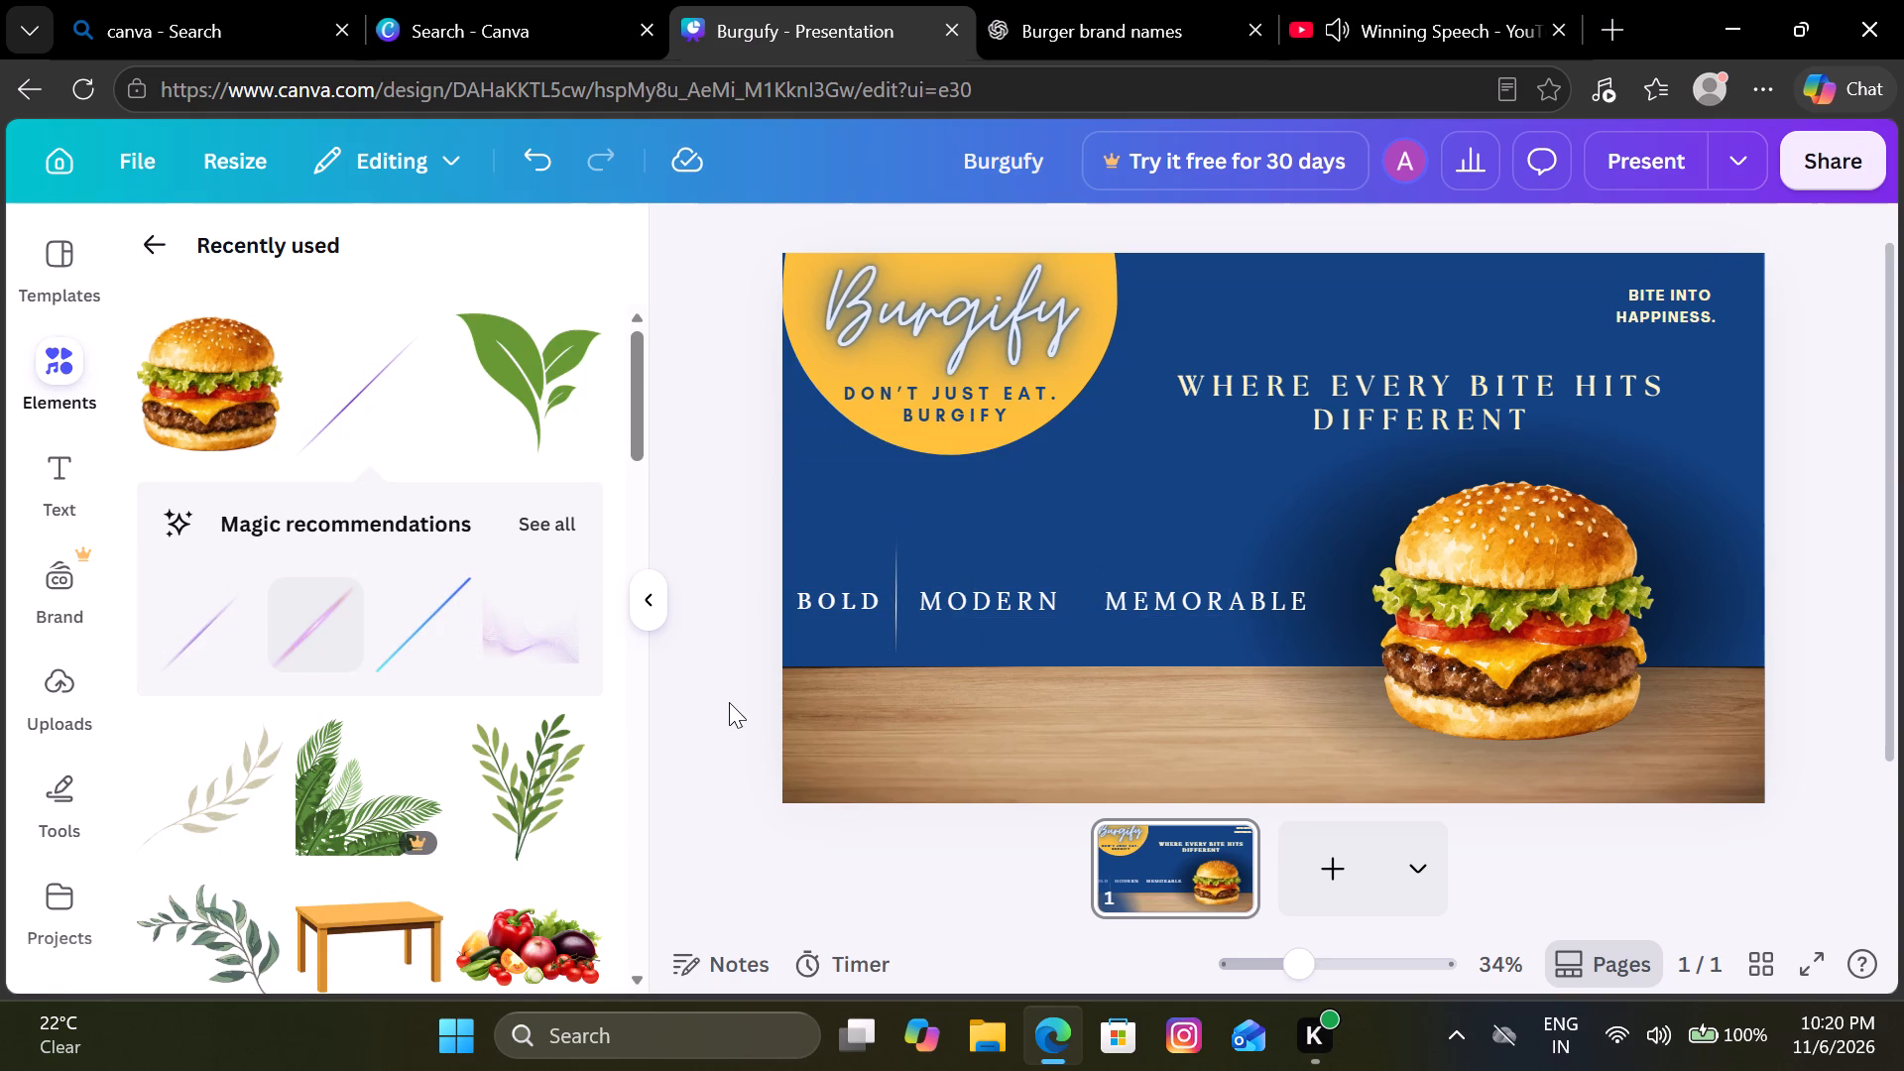
Duplicate the divider line and place the copy between "MODERN" and "MEMORABLE", level with the first divider.
click(889, 645)
click(895, 452)
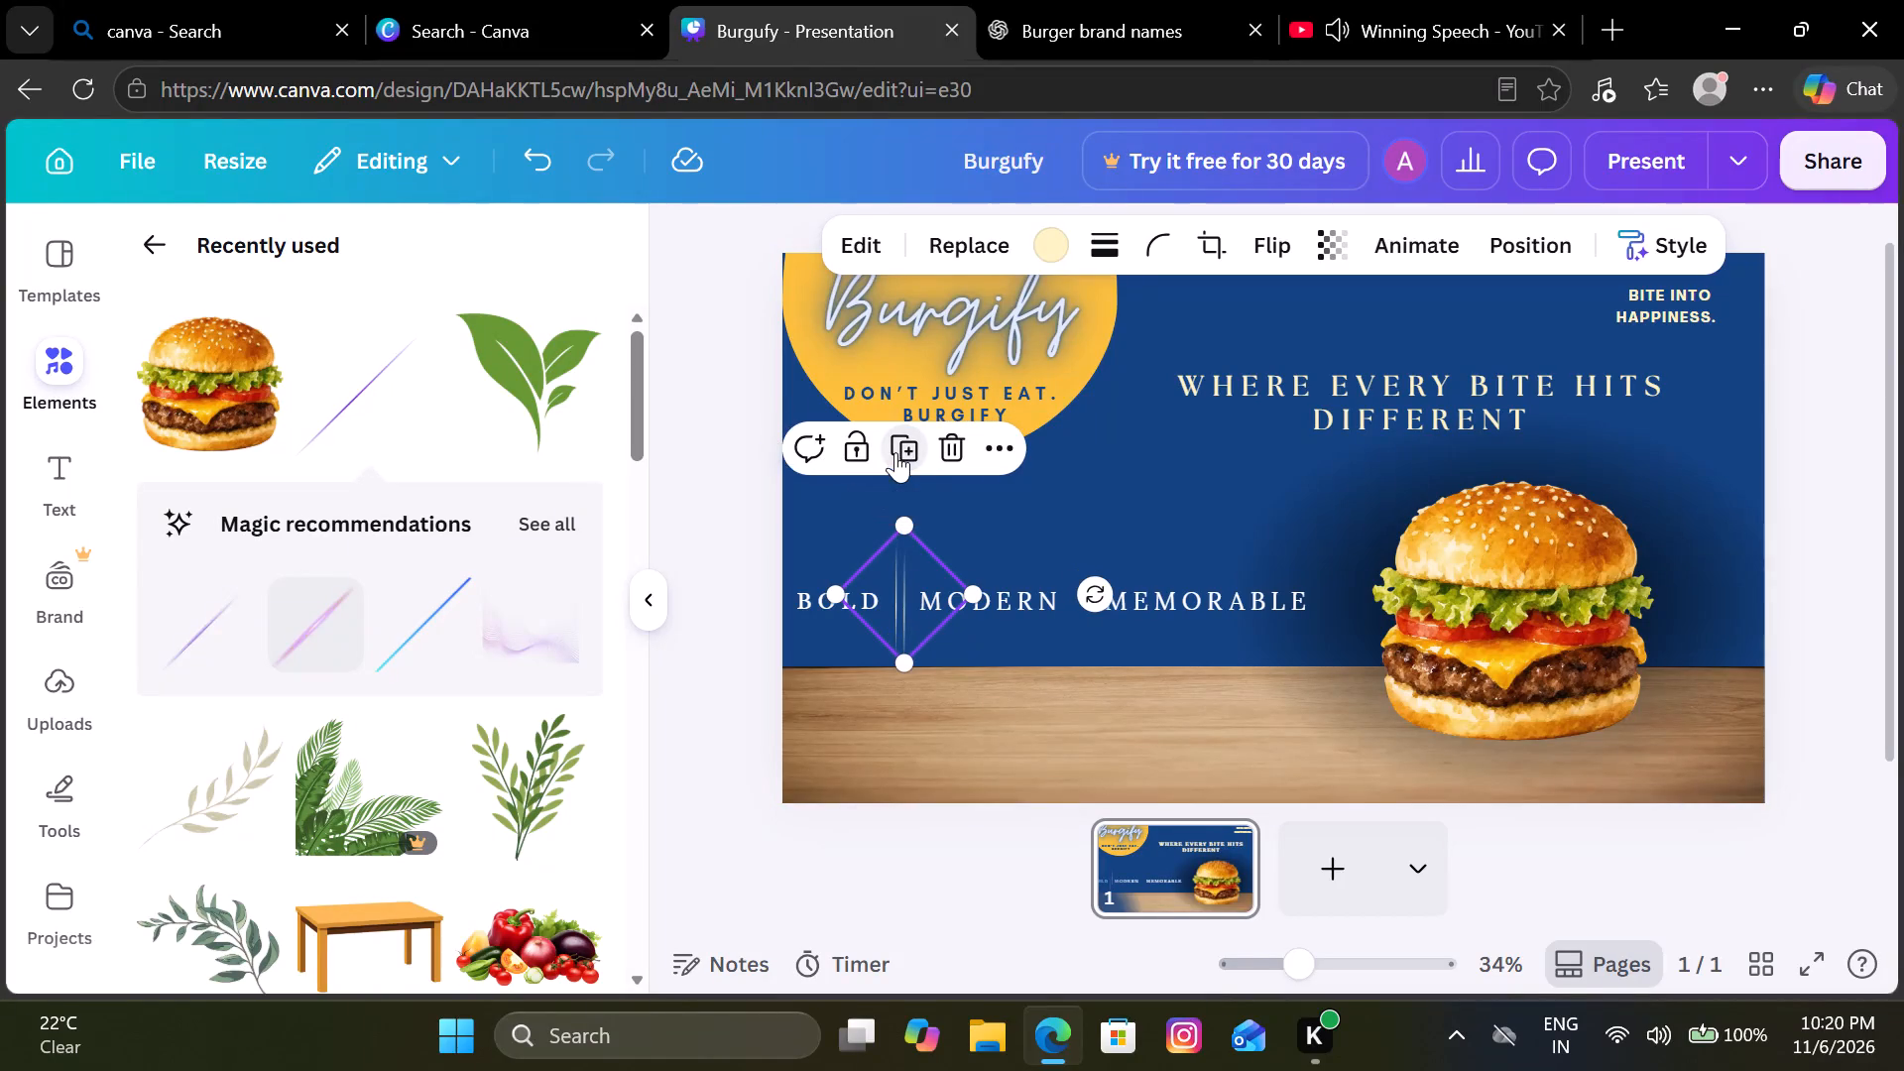
drag(921, 640, 1092, 637)
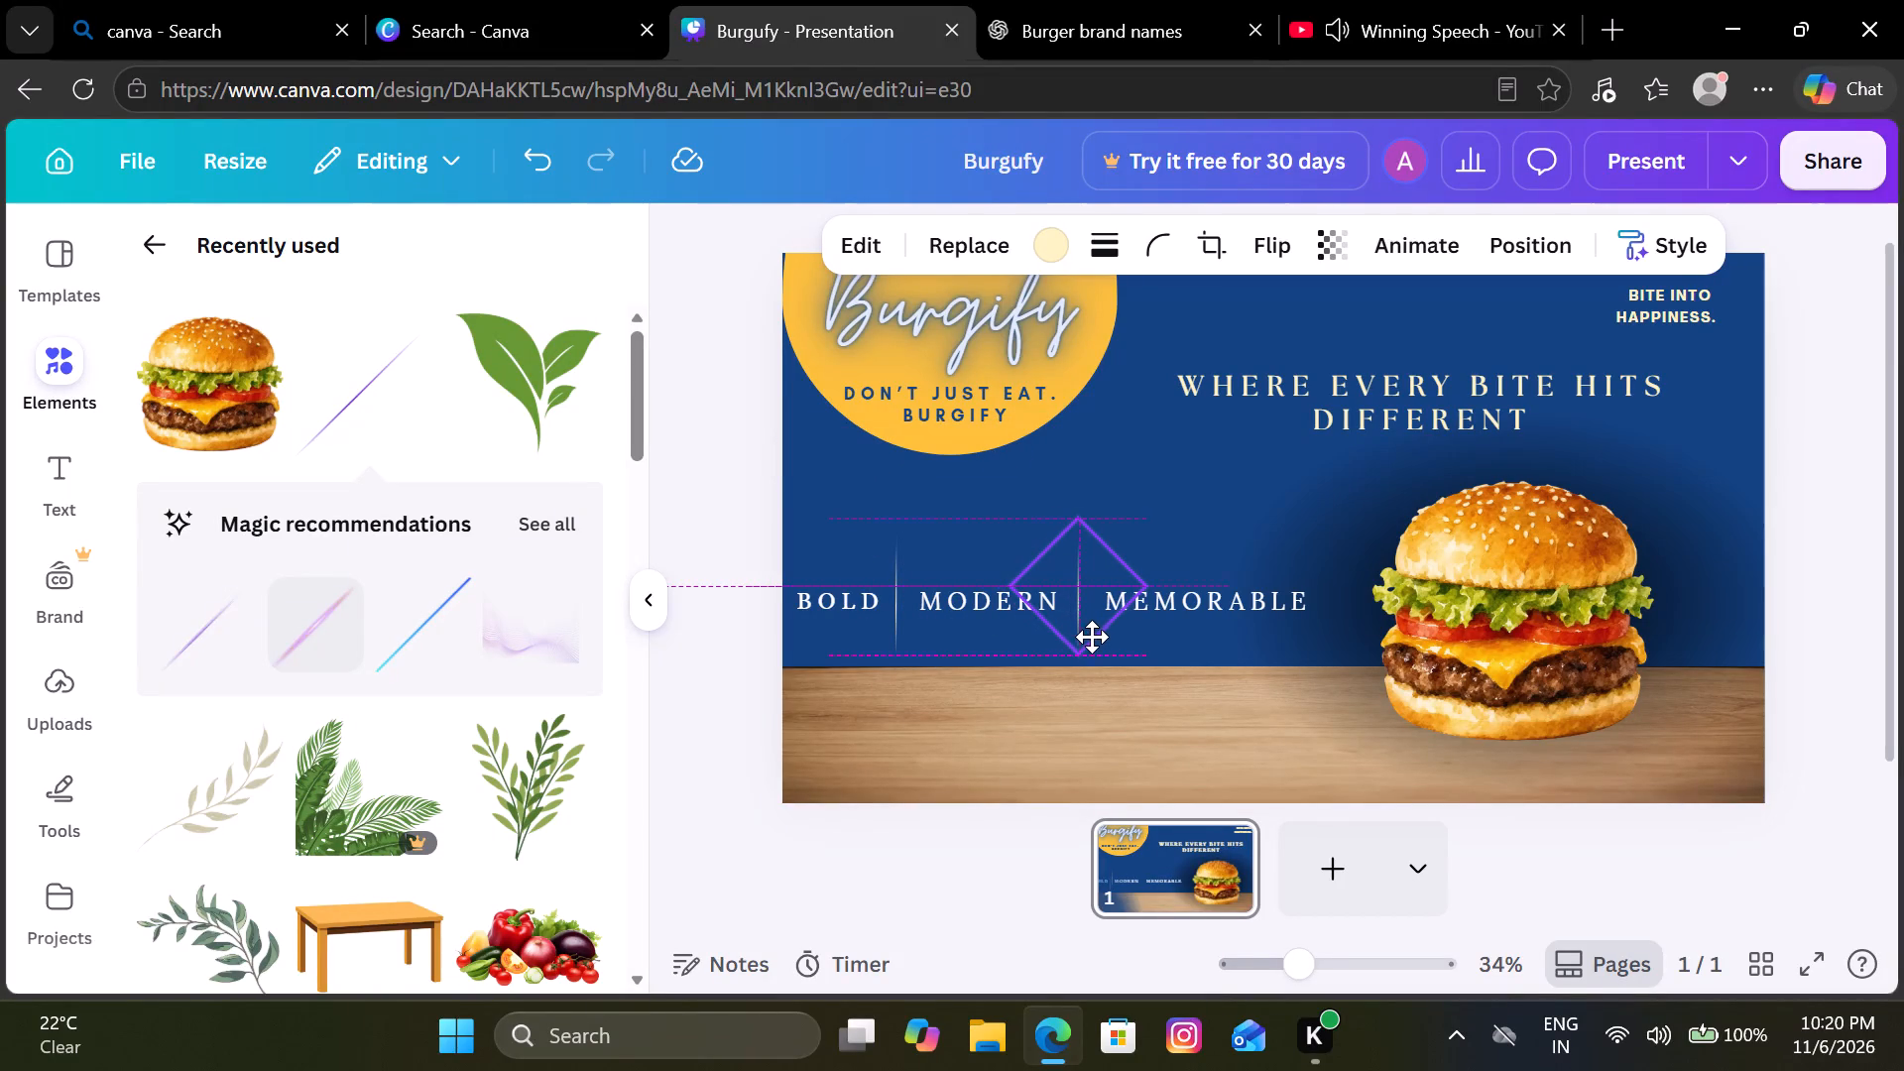
drag(1092, 637, 1095, 638)
click(679, 702)
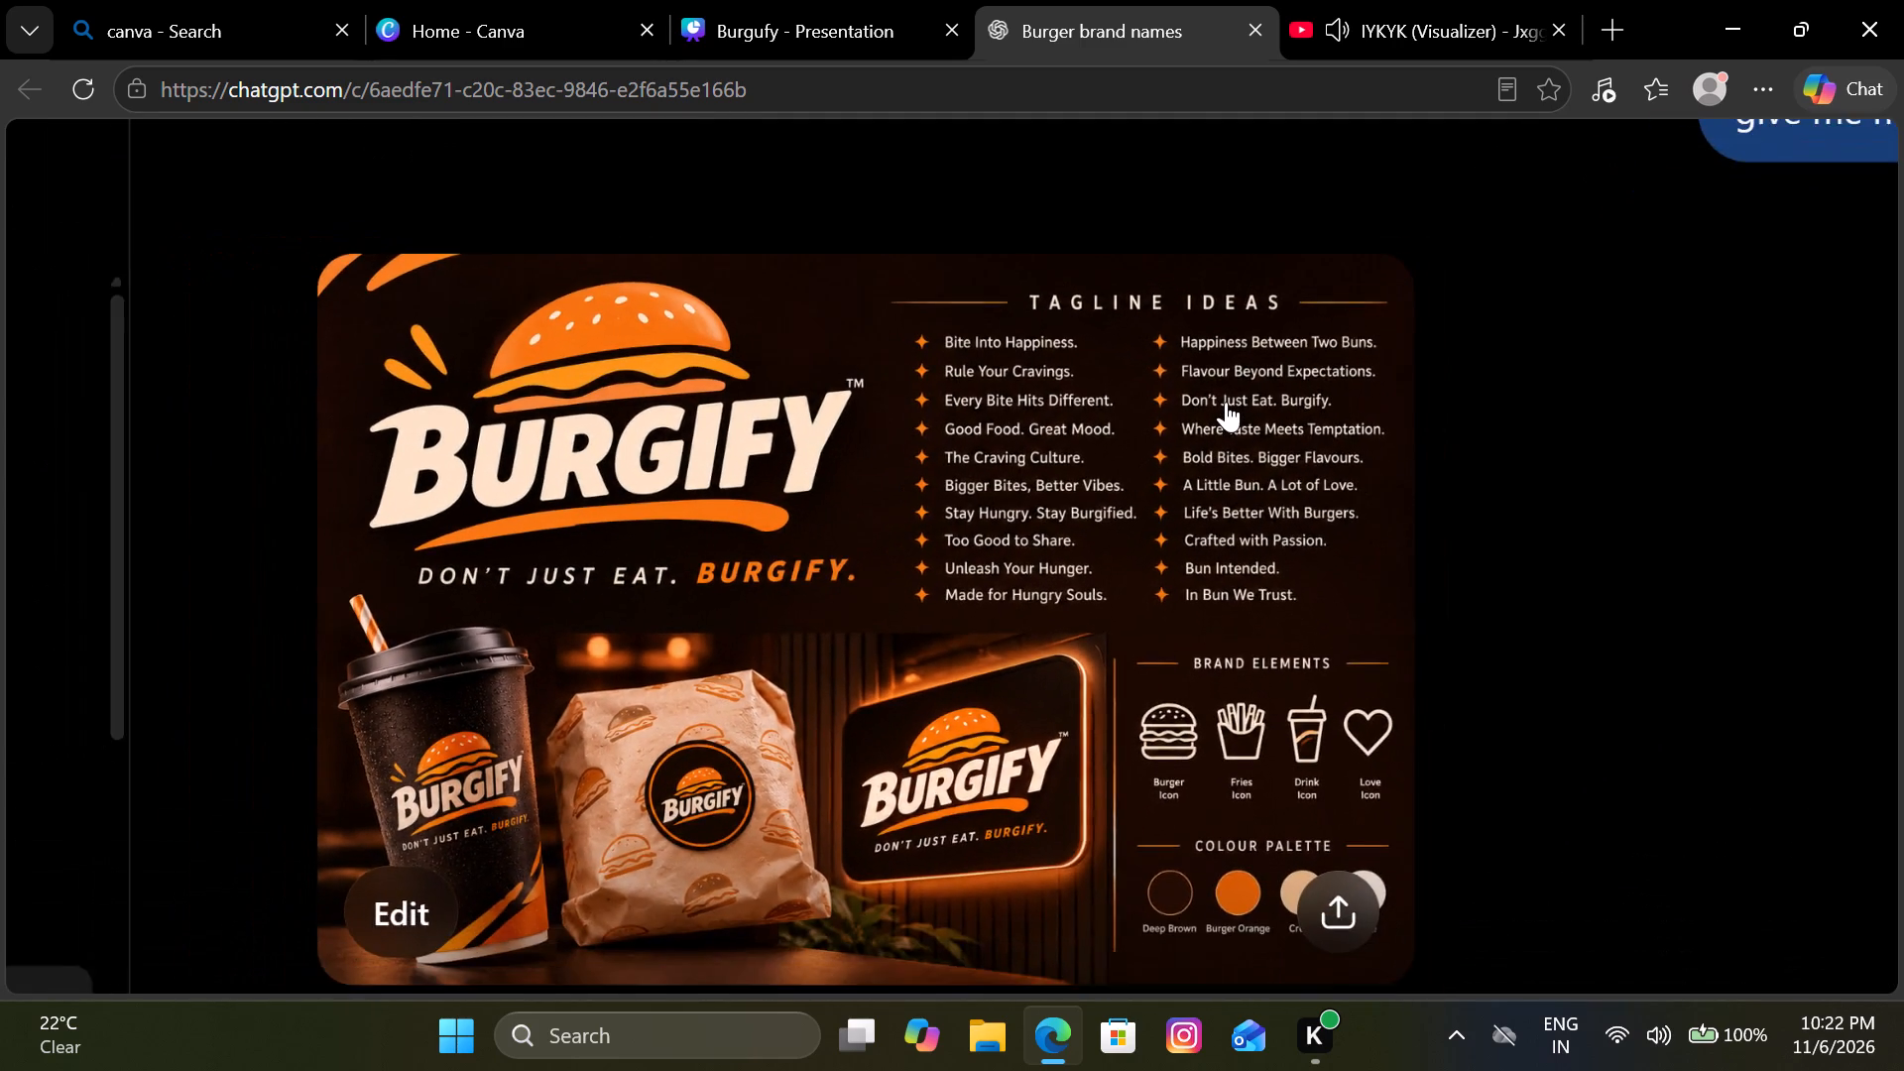
Back in the Burgufy presentation, add the recently used "Road trip >" text style to the page.
click(836, 0)
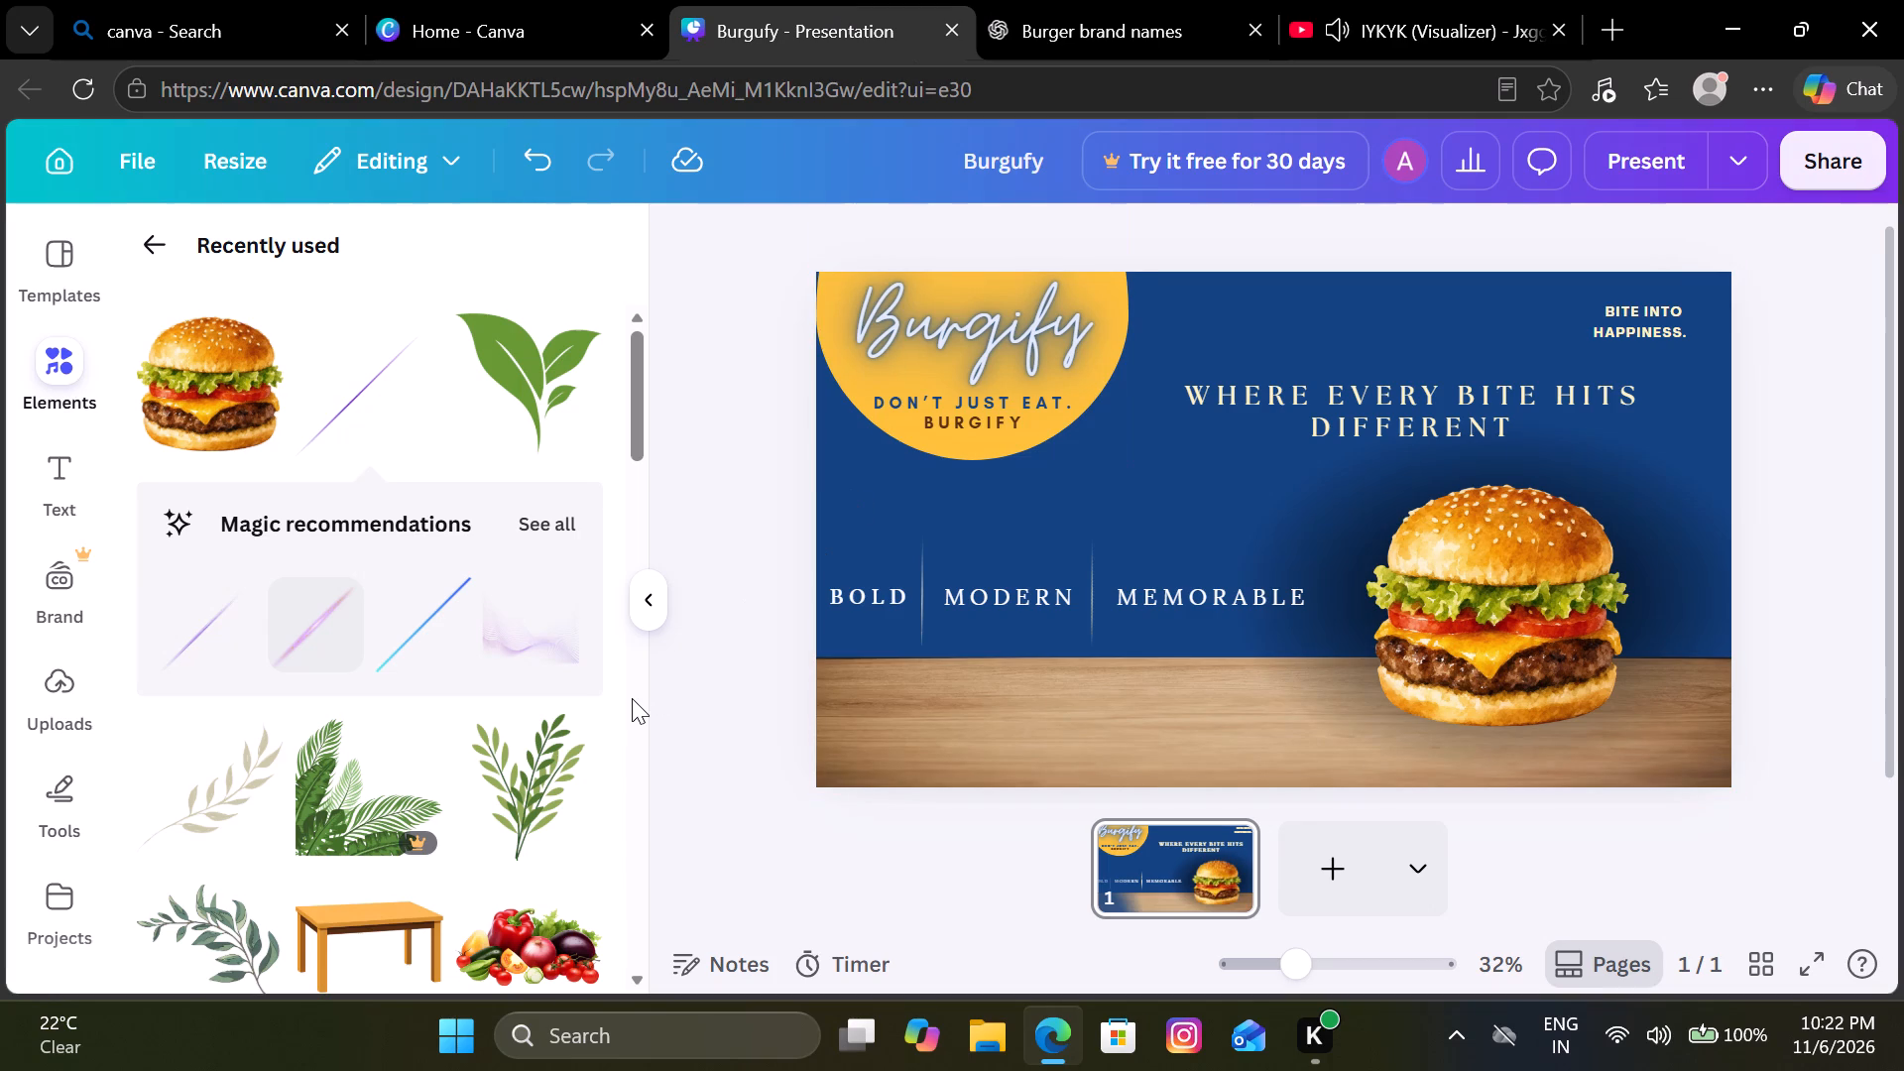
scroll(632, 698, up, 1)
click(61, 471)
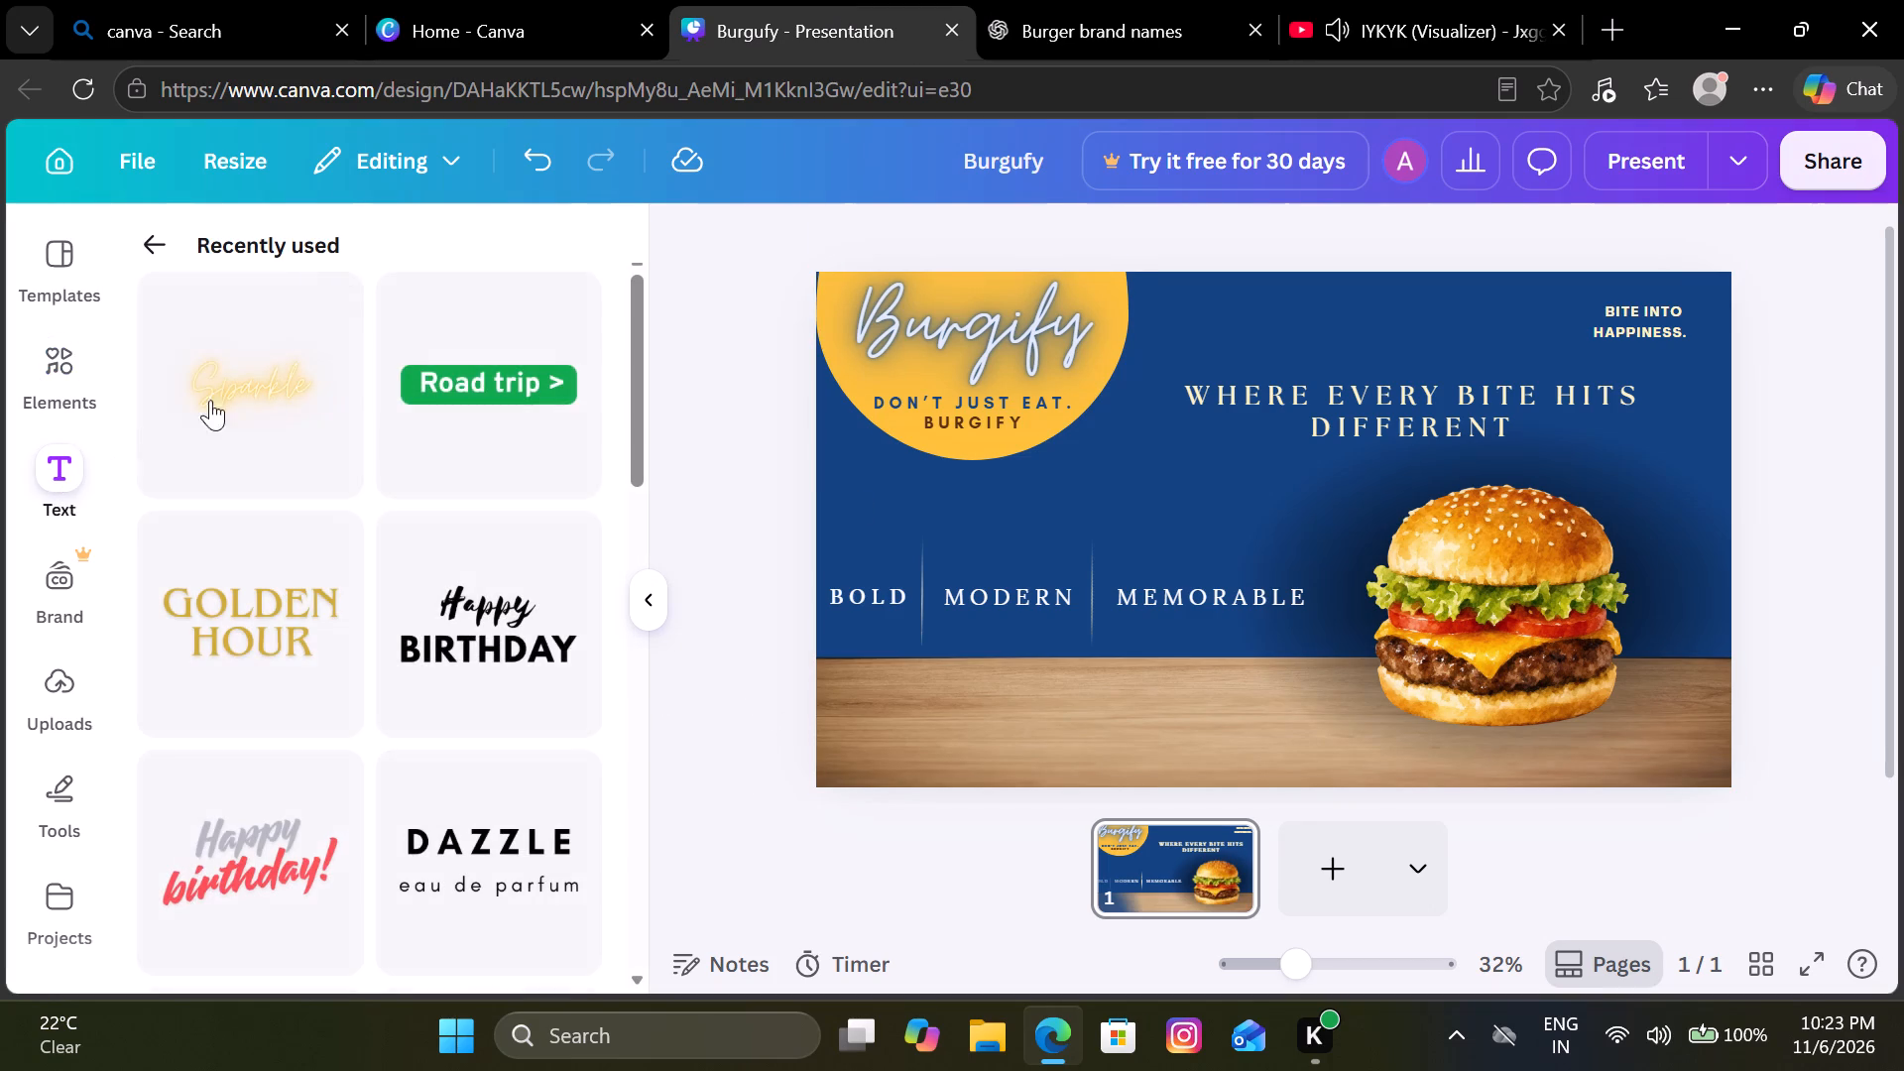
scroll(384, 541, up, 1)
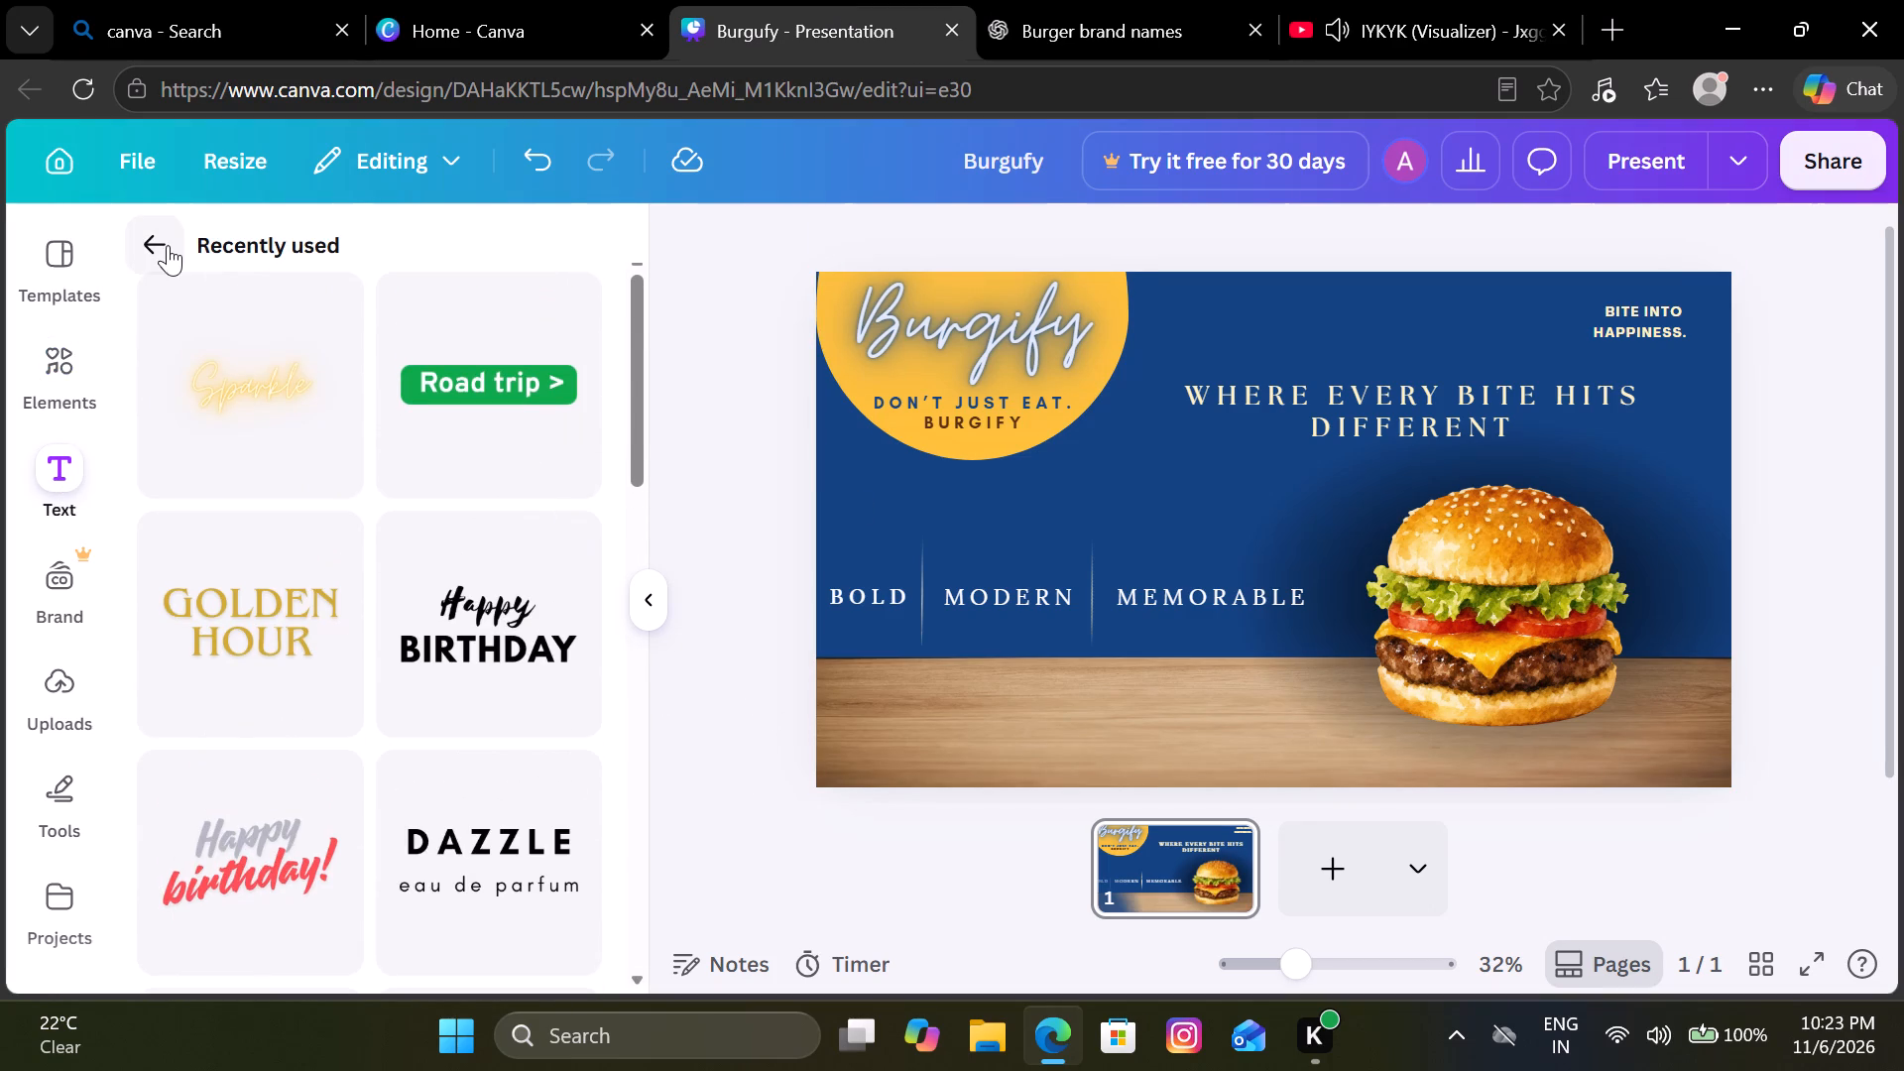
click(168, 245)
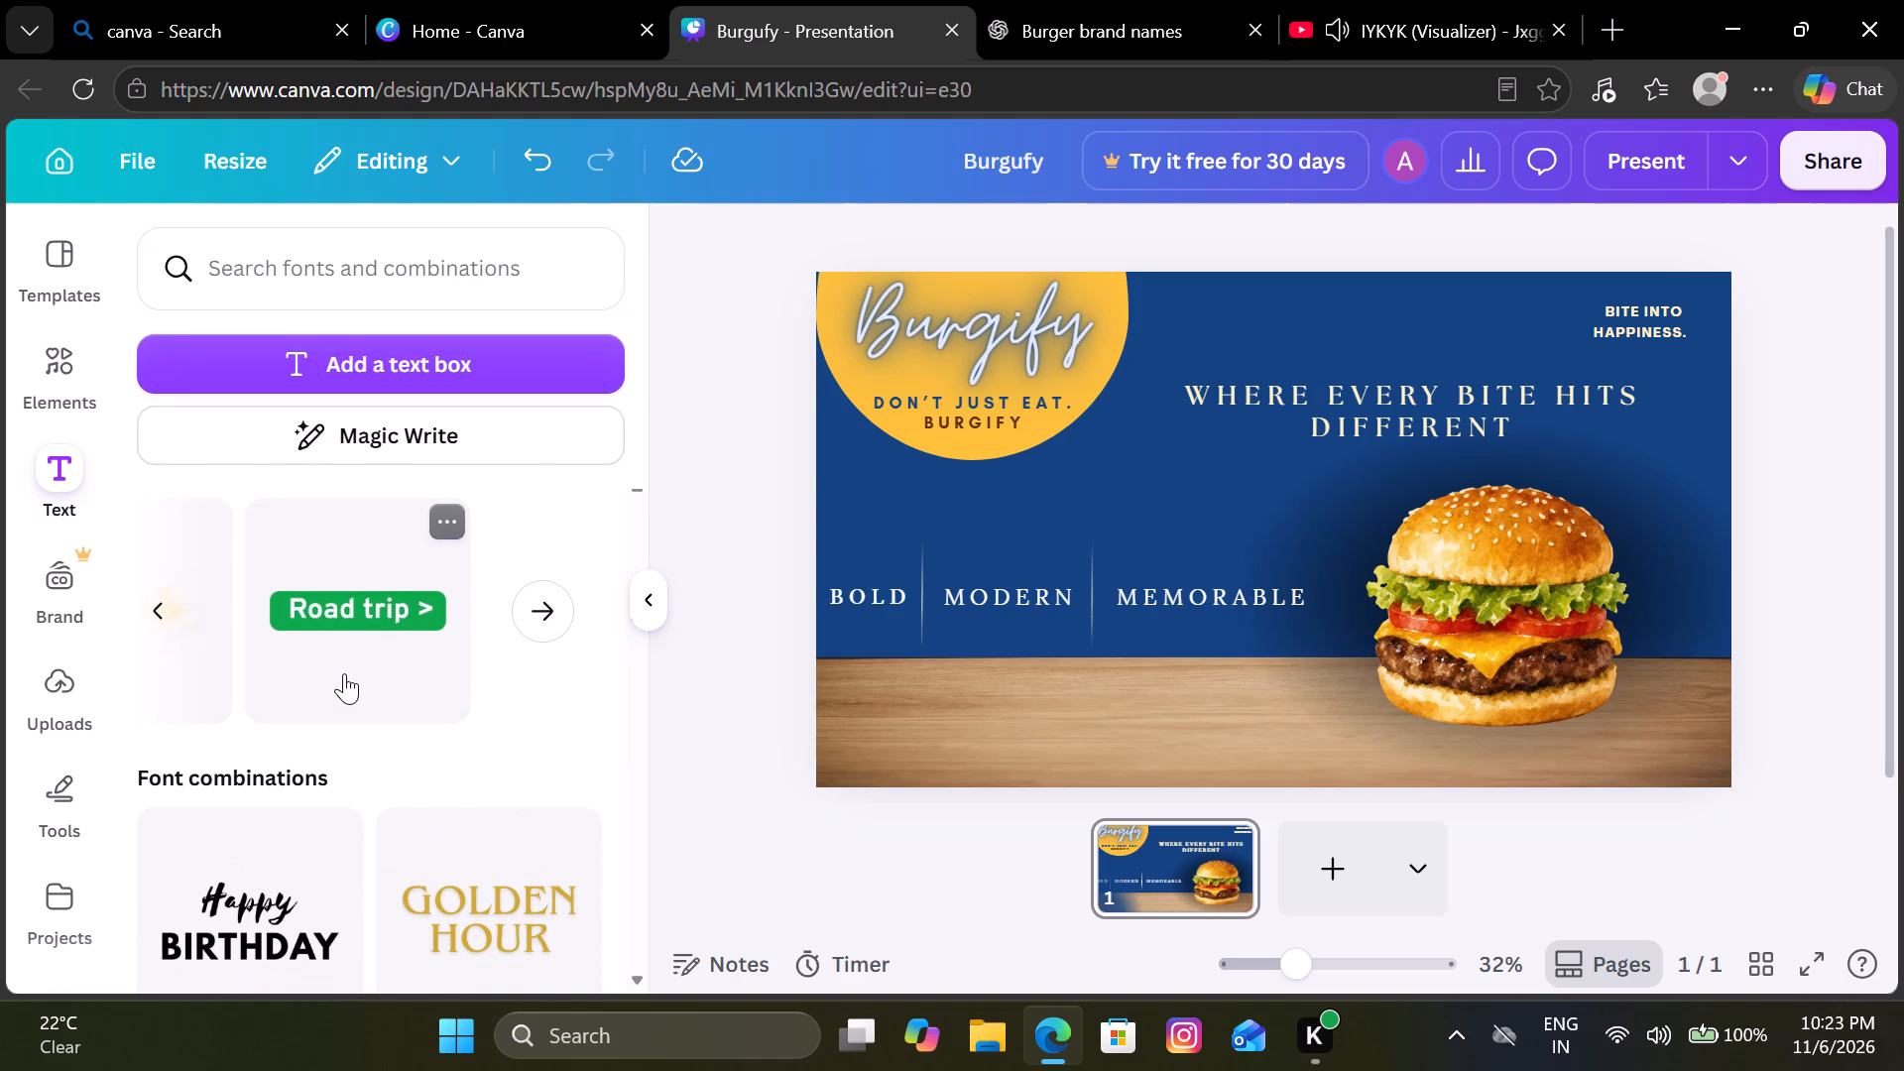
click(344, 673)
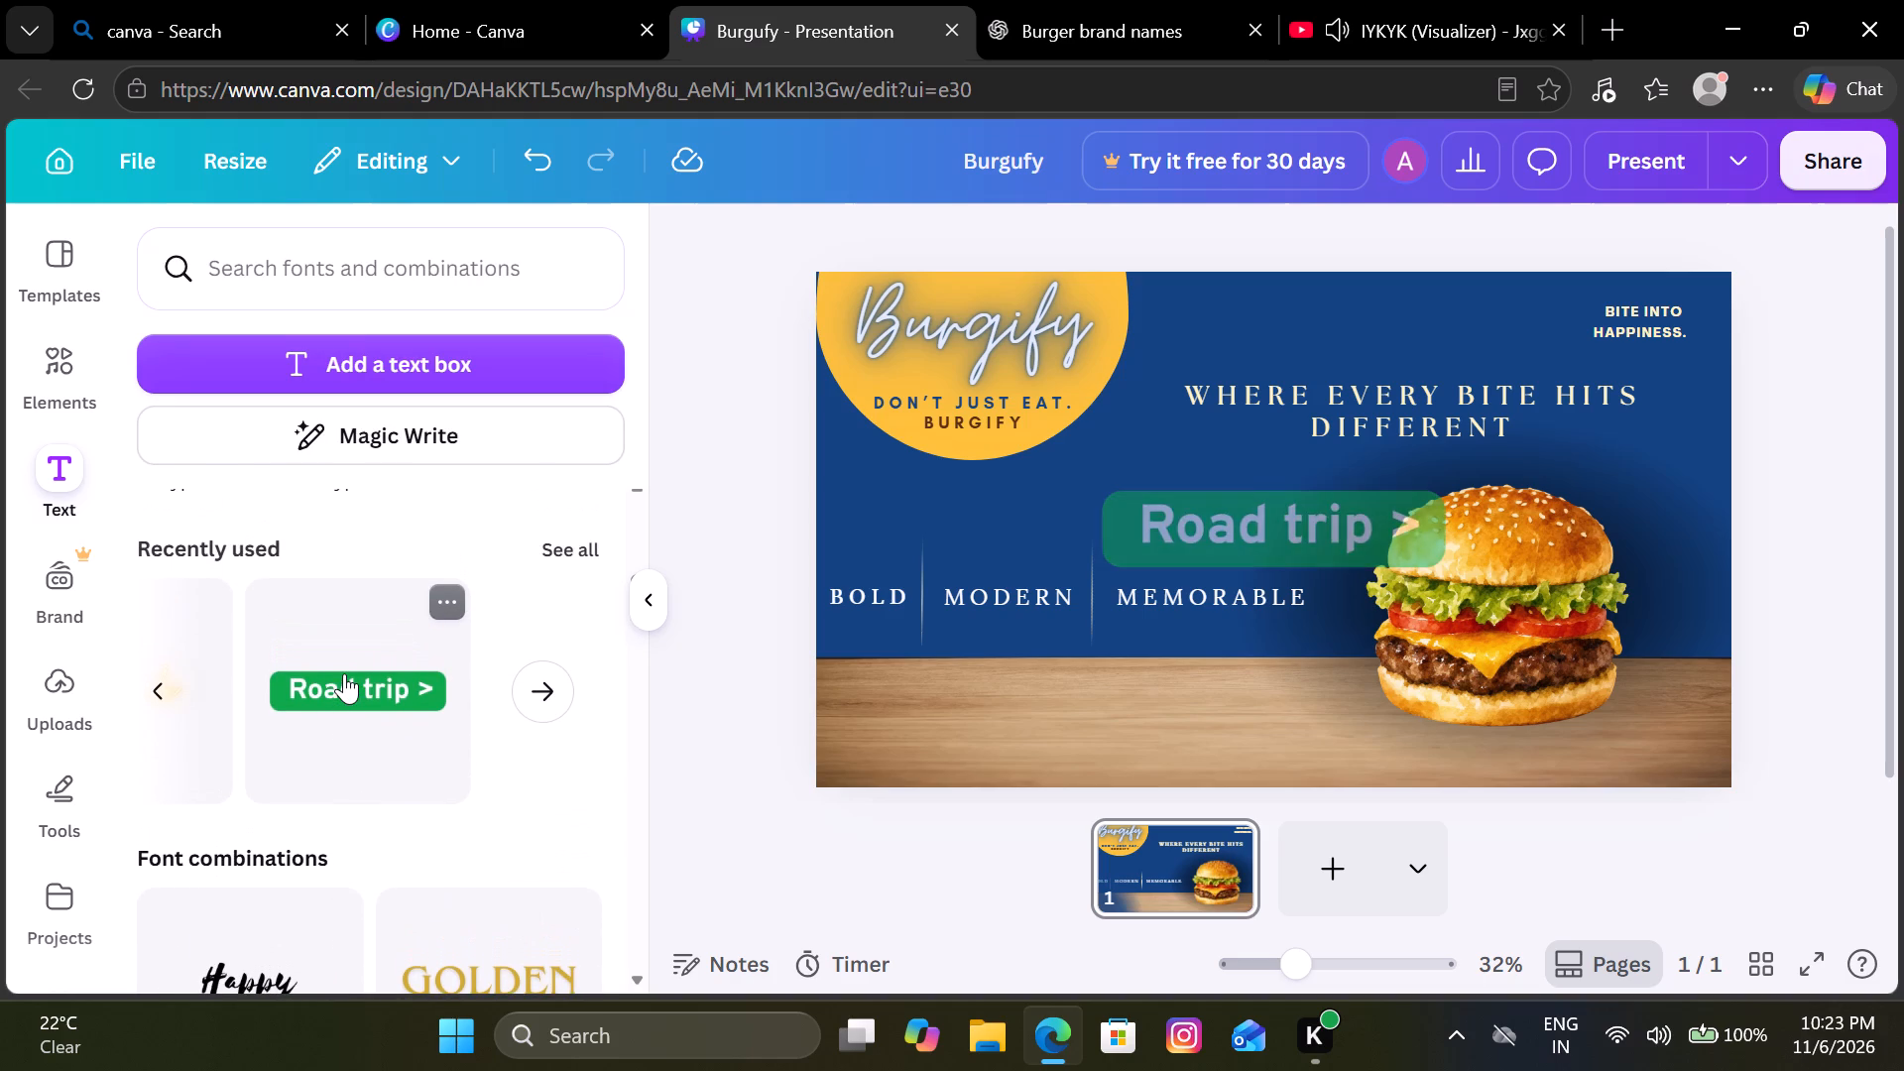
Change the "Road trip >" text's background effect colour from green to the dark blue used in this design.
click(1223, 543)
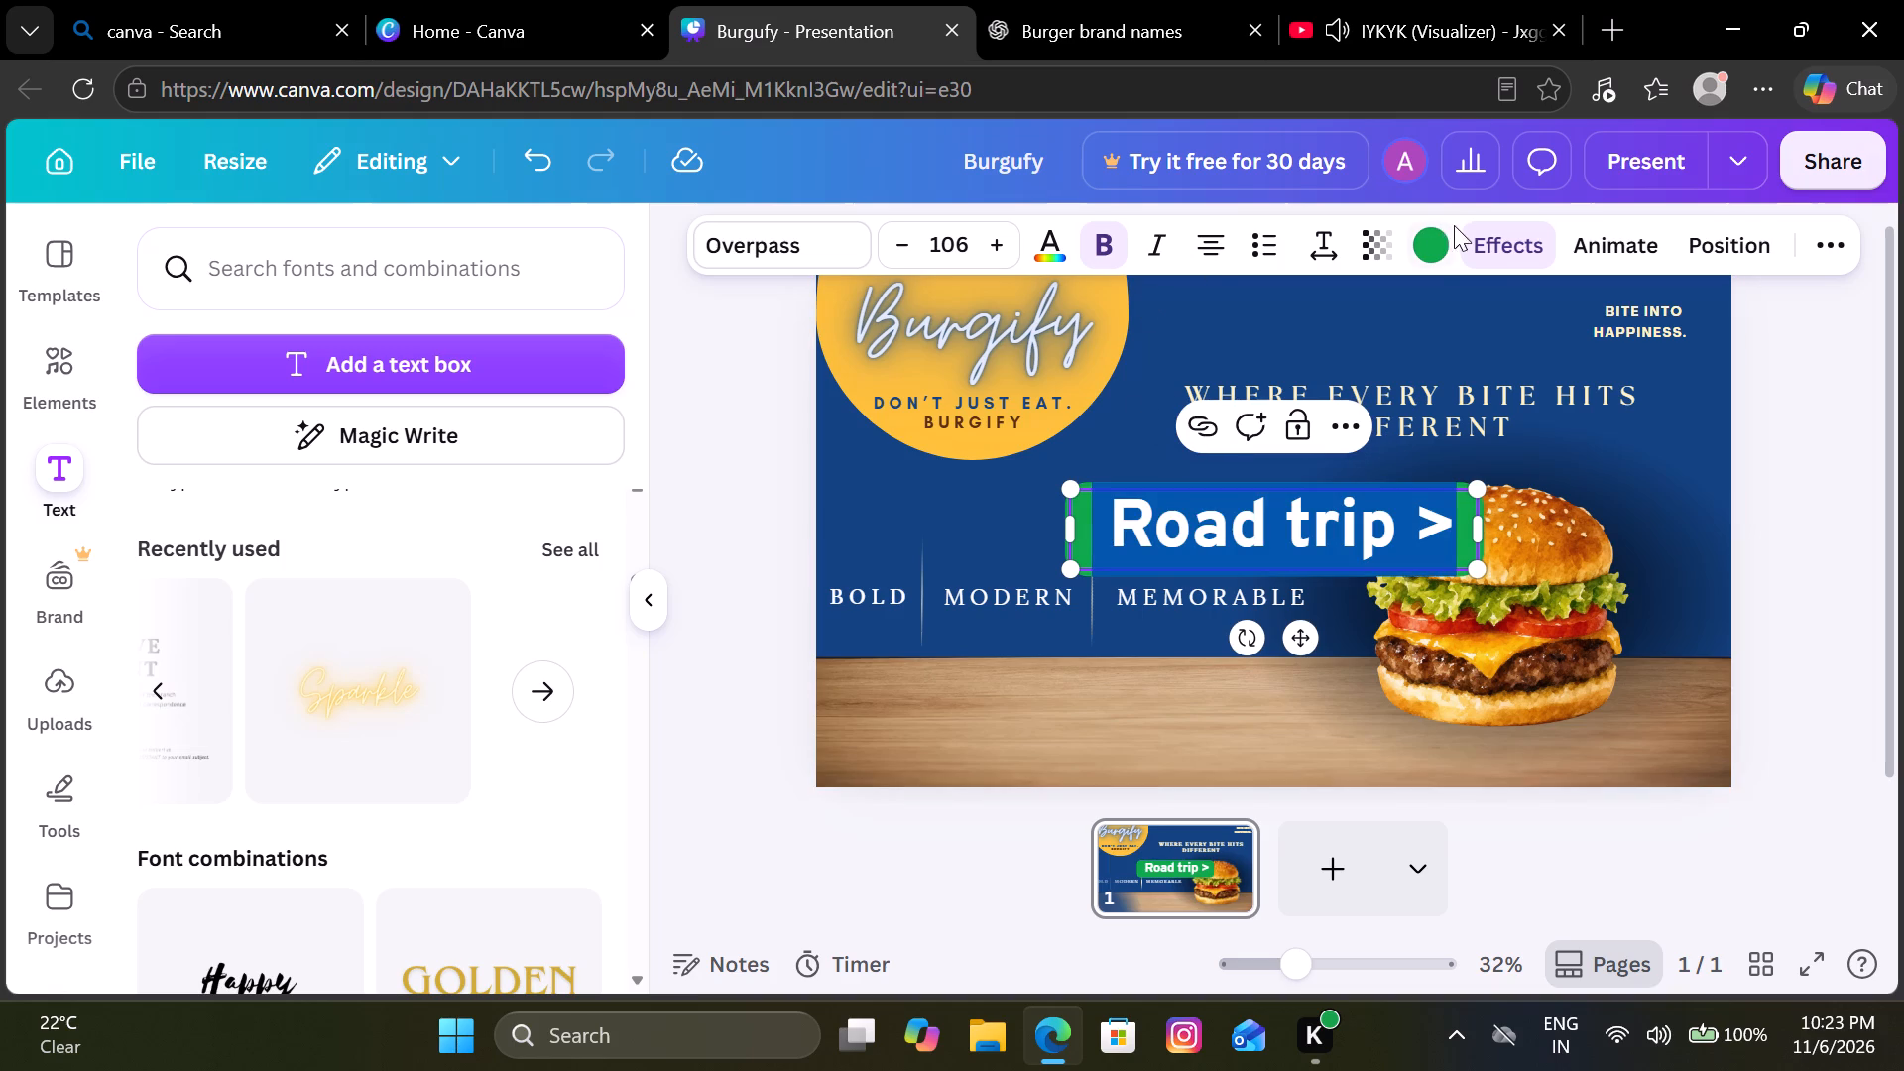
click(1440, 234)
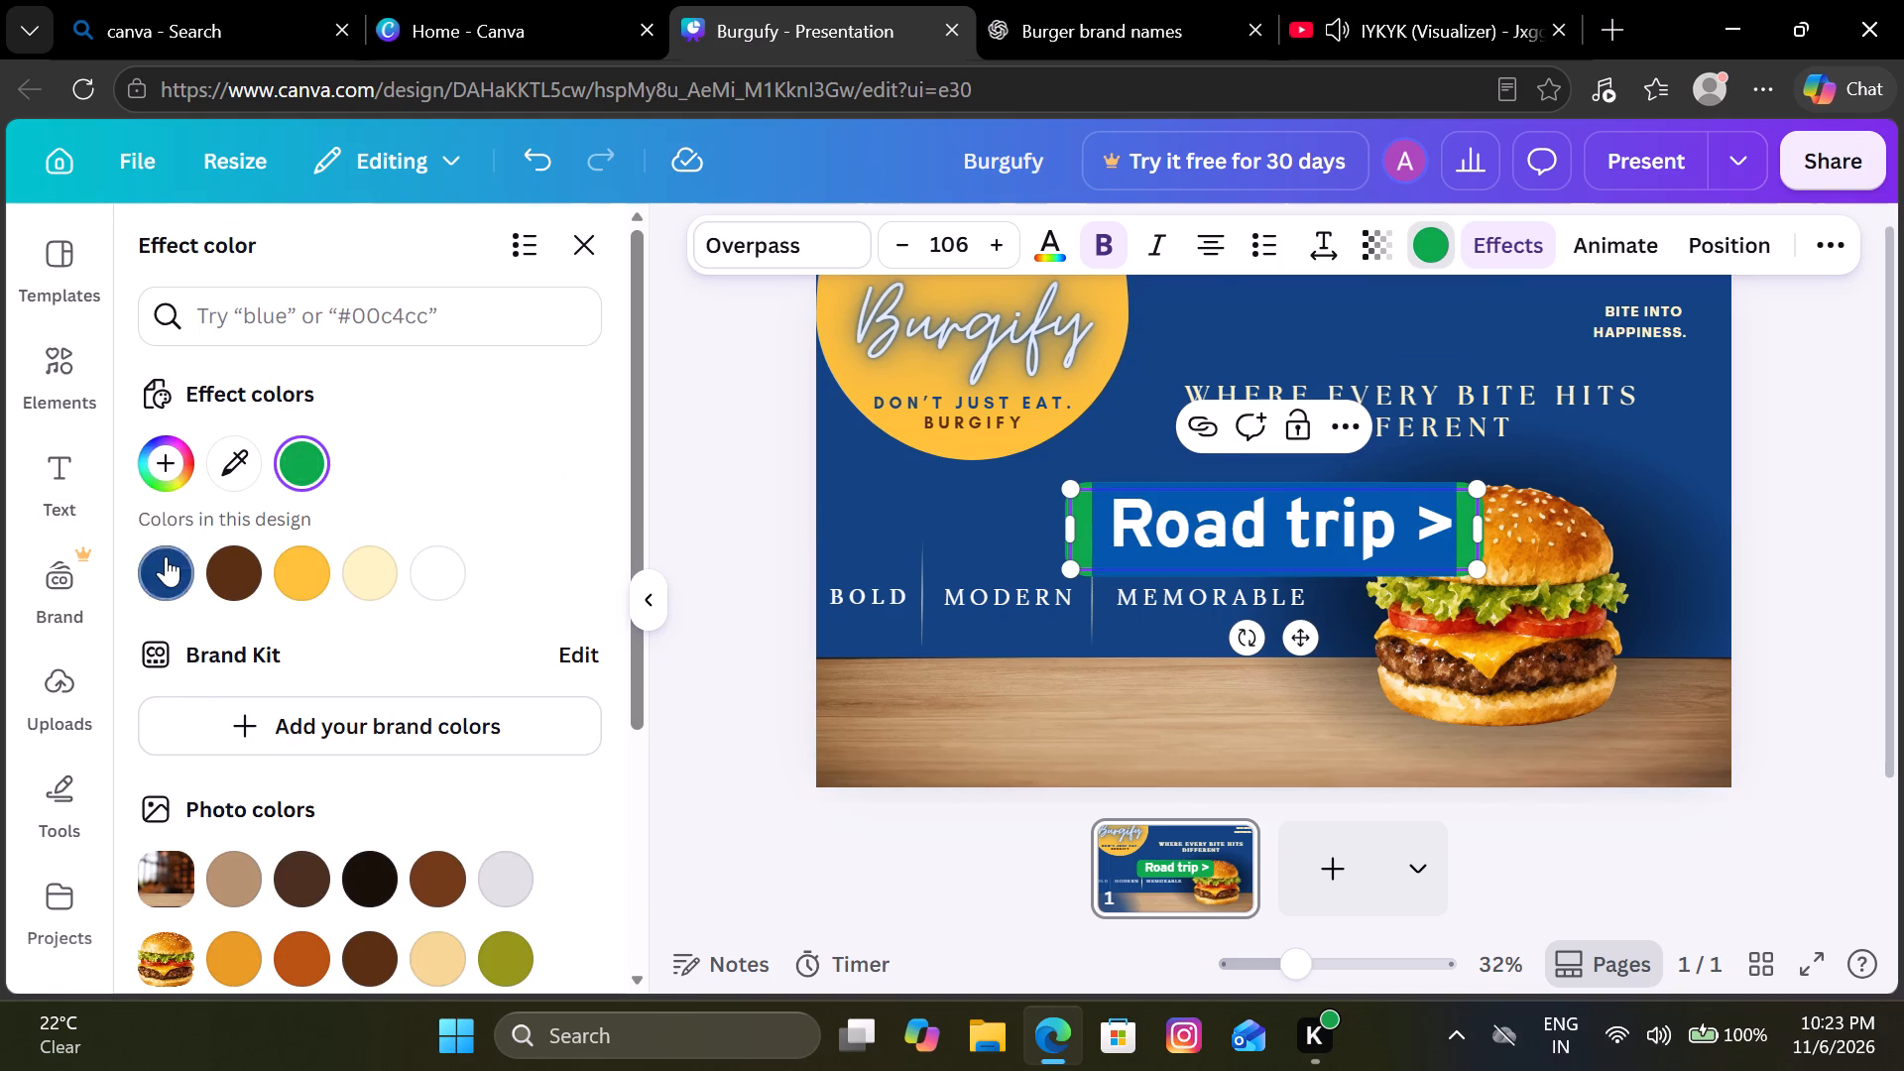
click(166, 556)
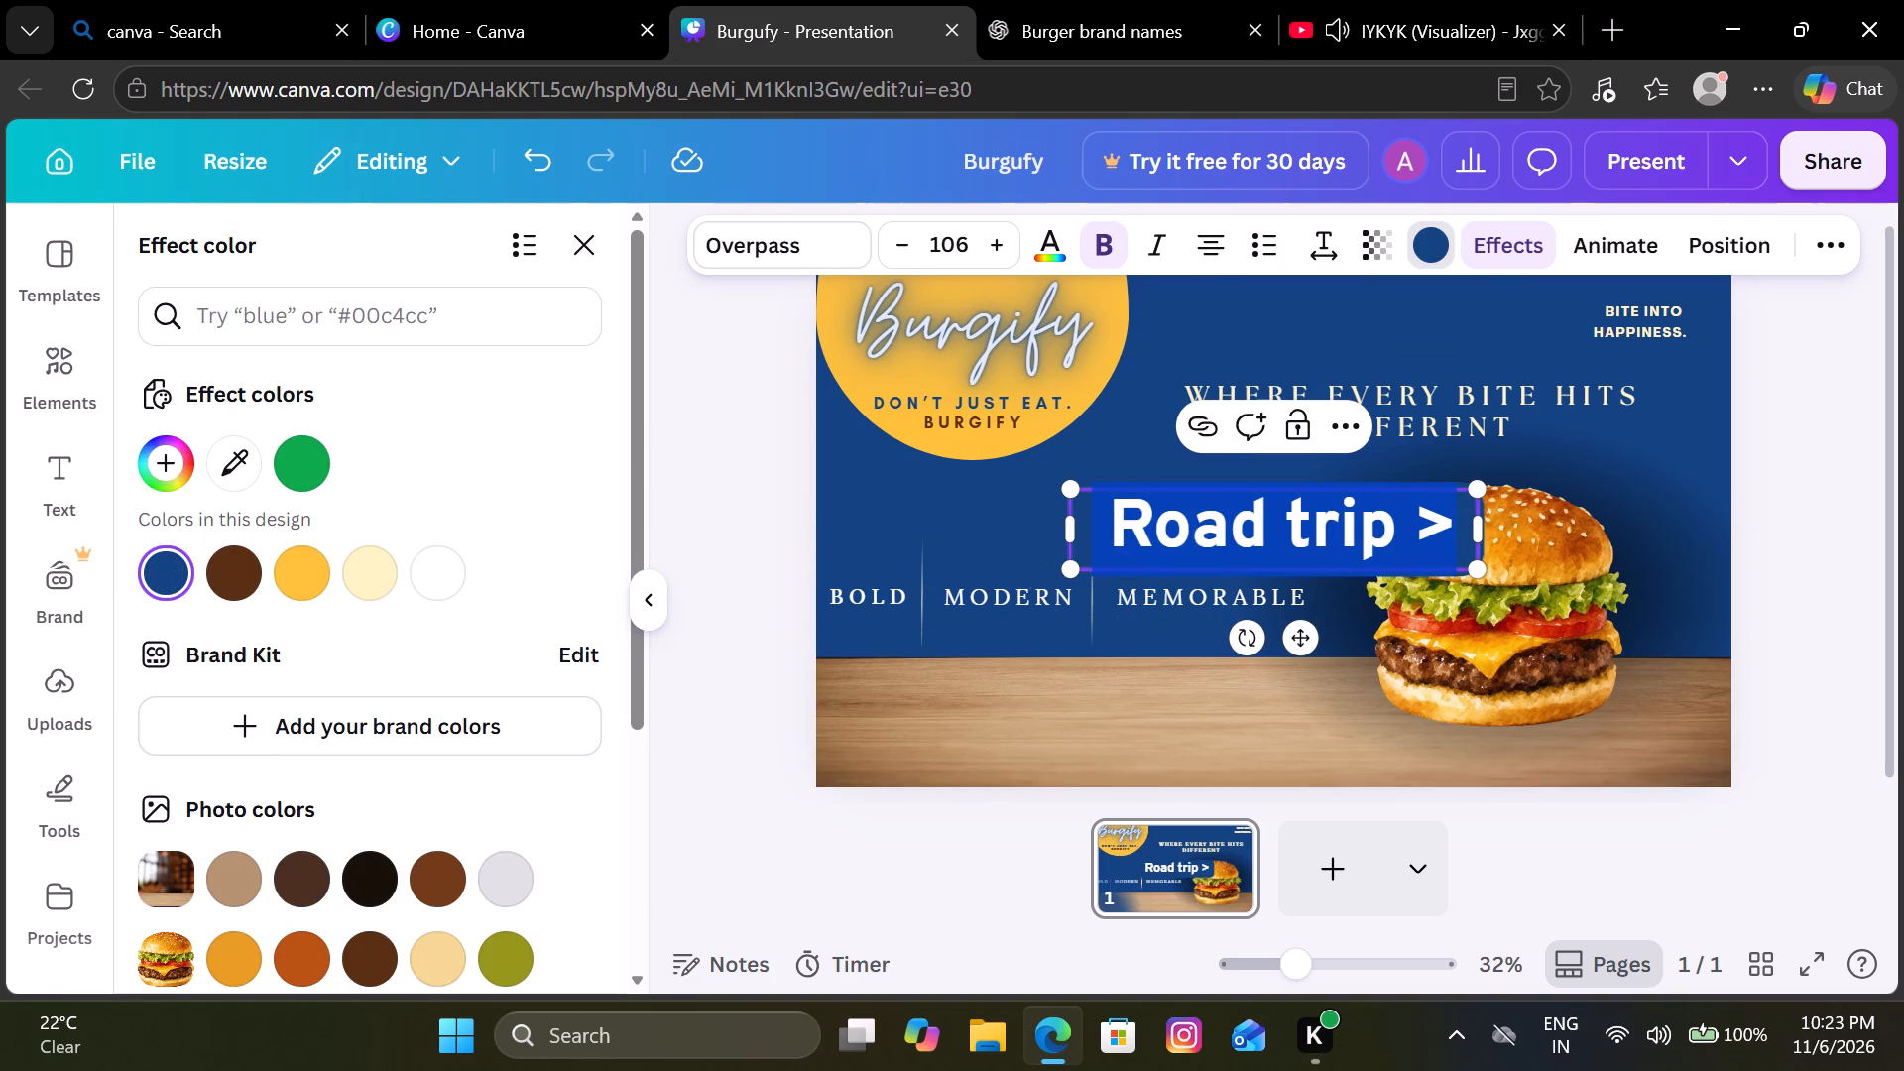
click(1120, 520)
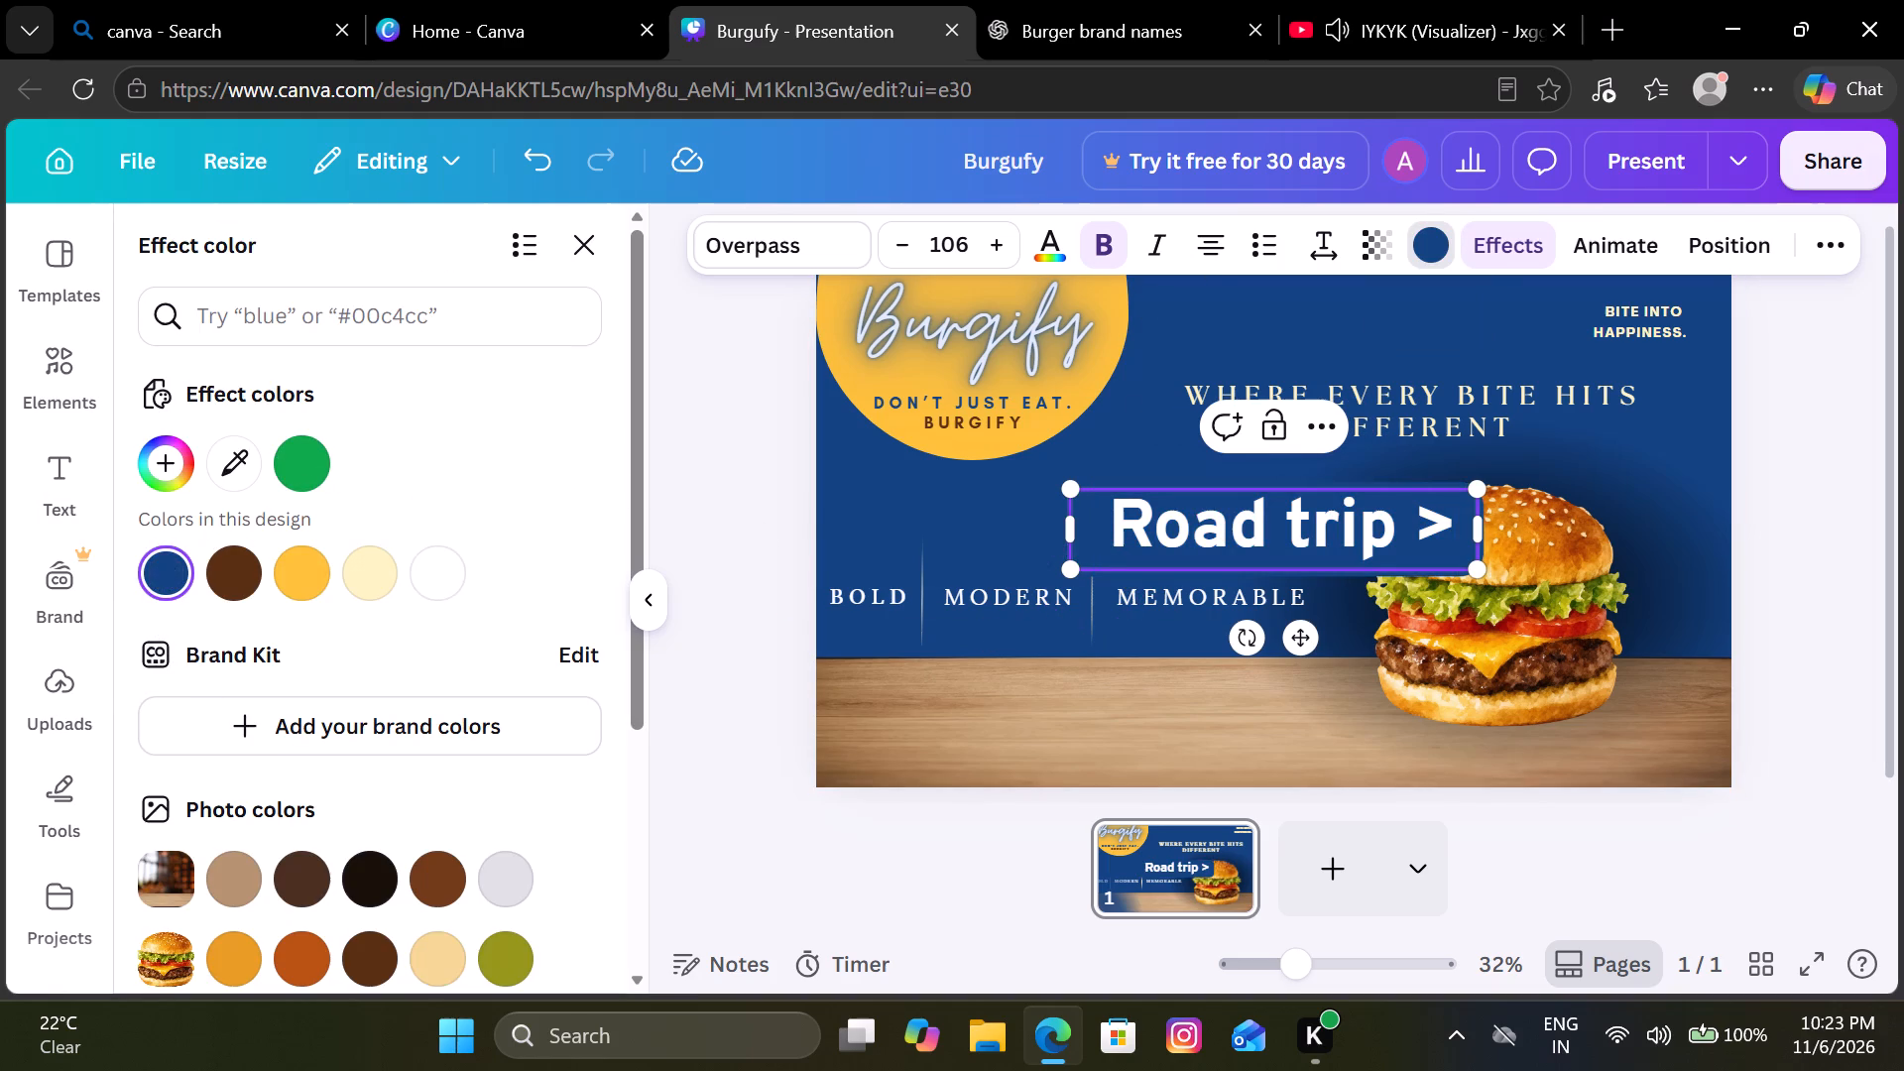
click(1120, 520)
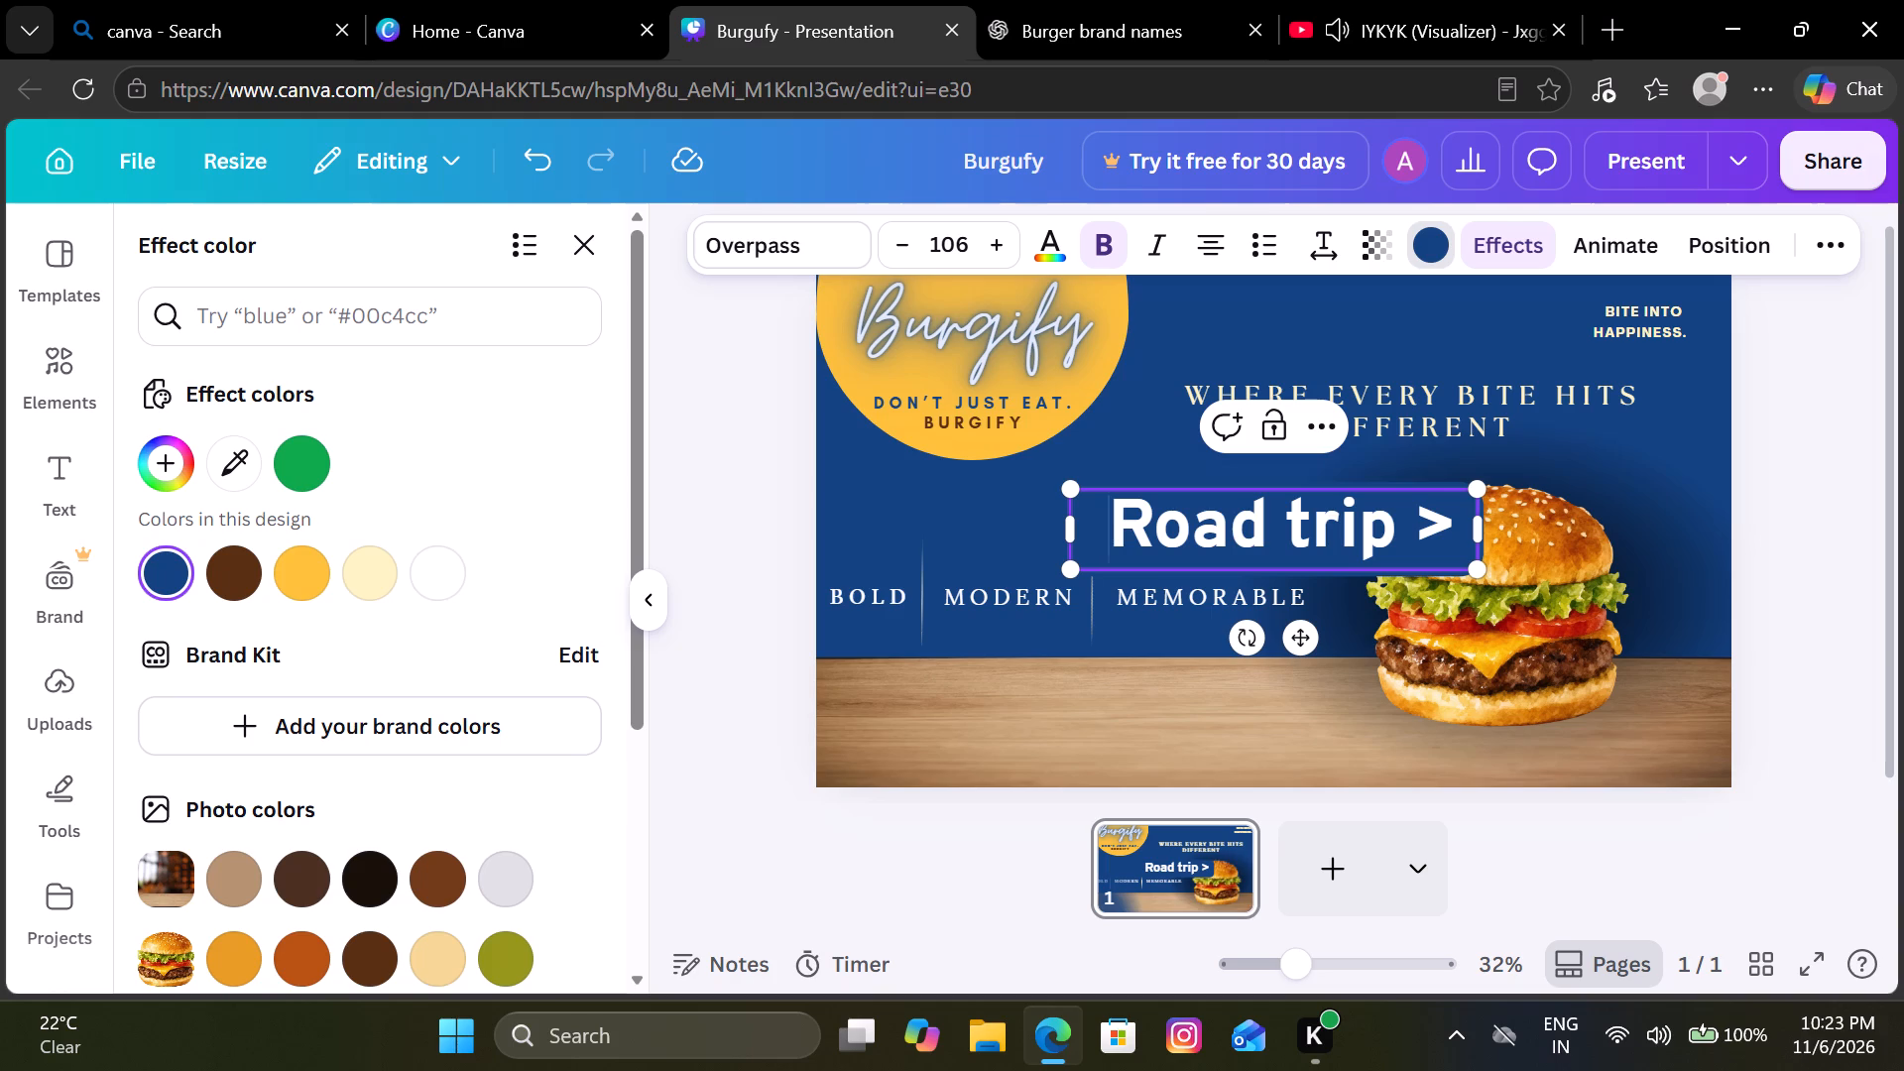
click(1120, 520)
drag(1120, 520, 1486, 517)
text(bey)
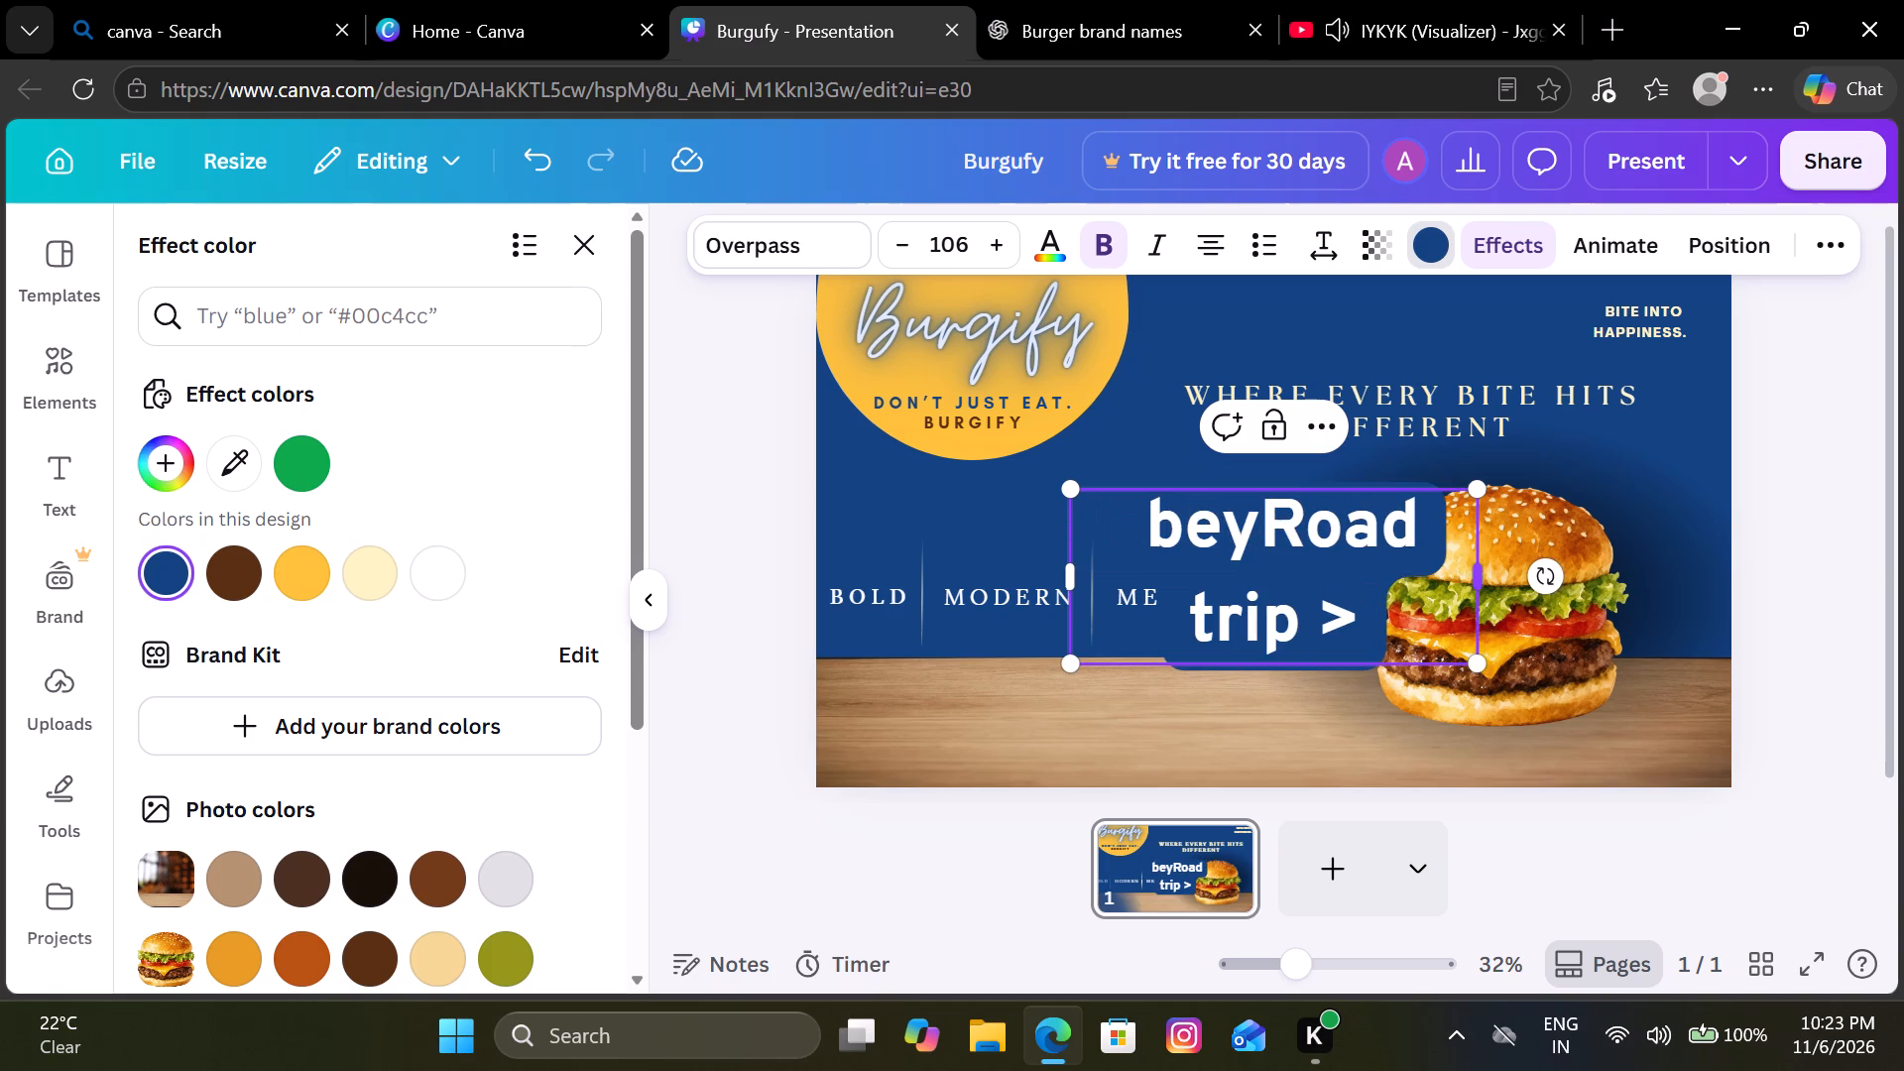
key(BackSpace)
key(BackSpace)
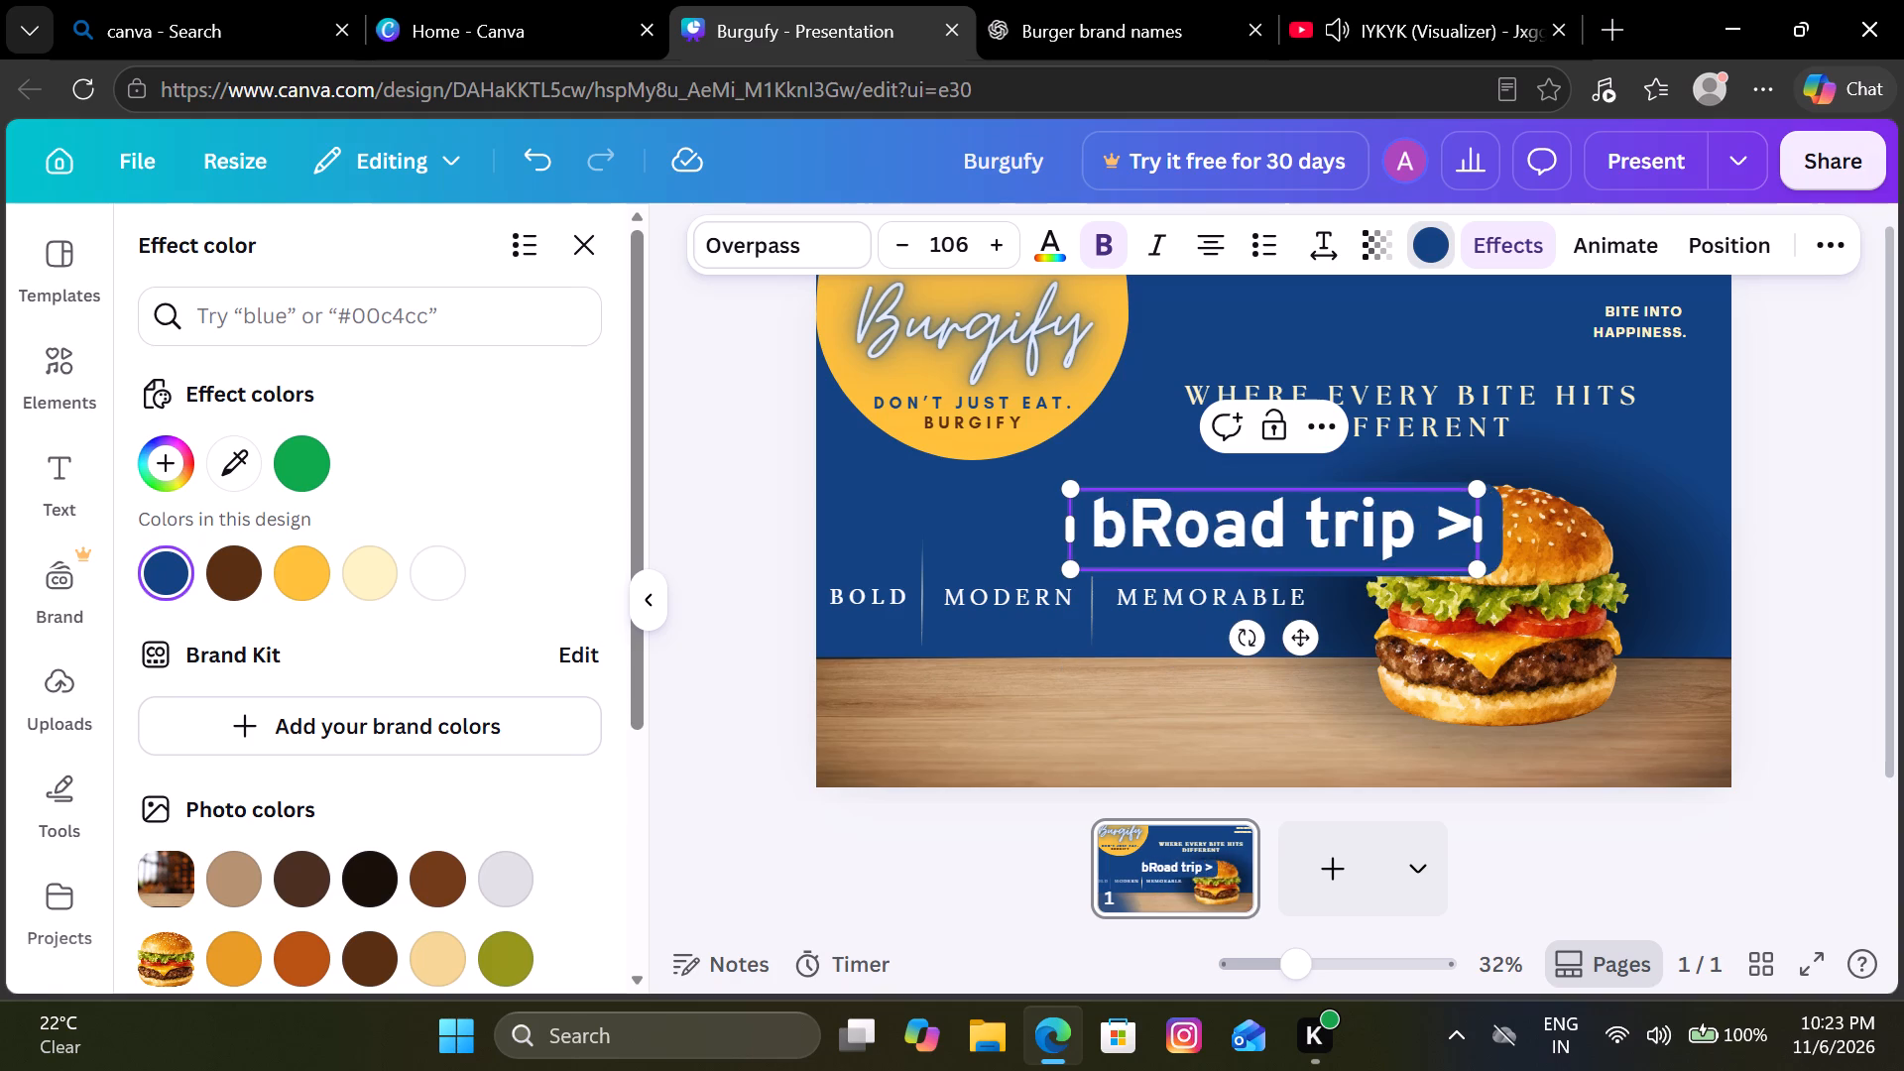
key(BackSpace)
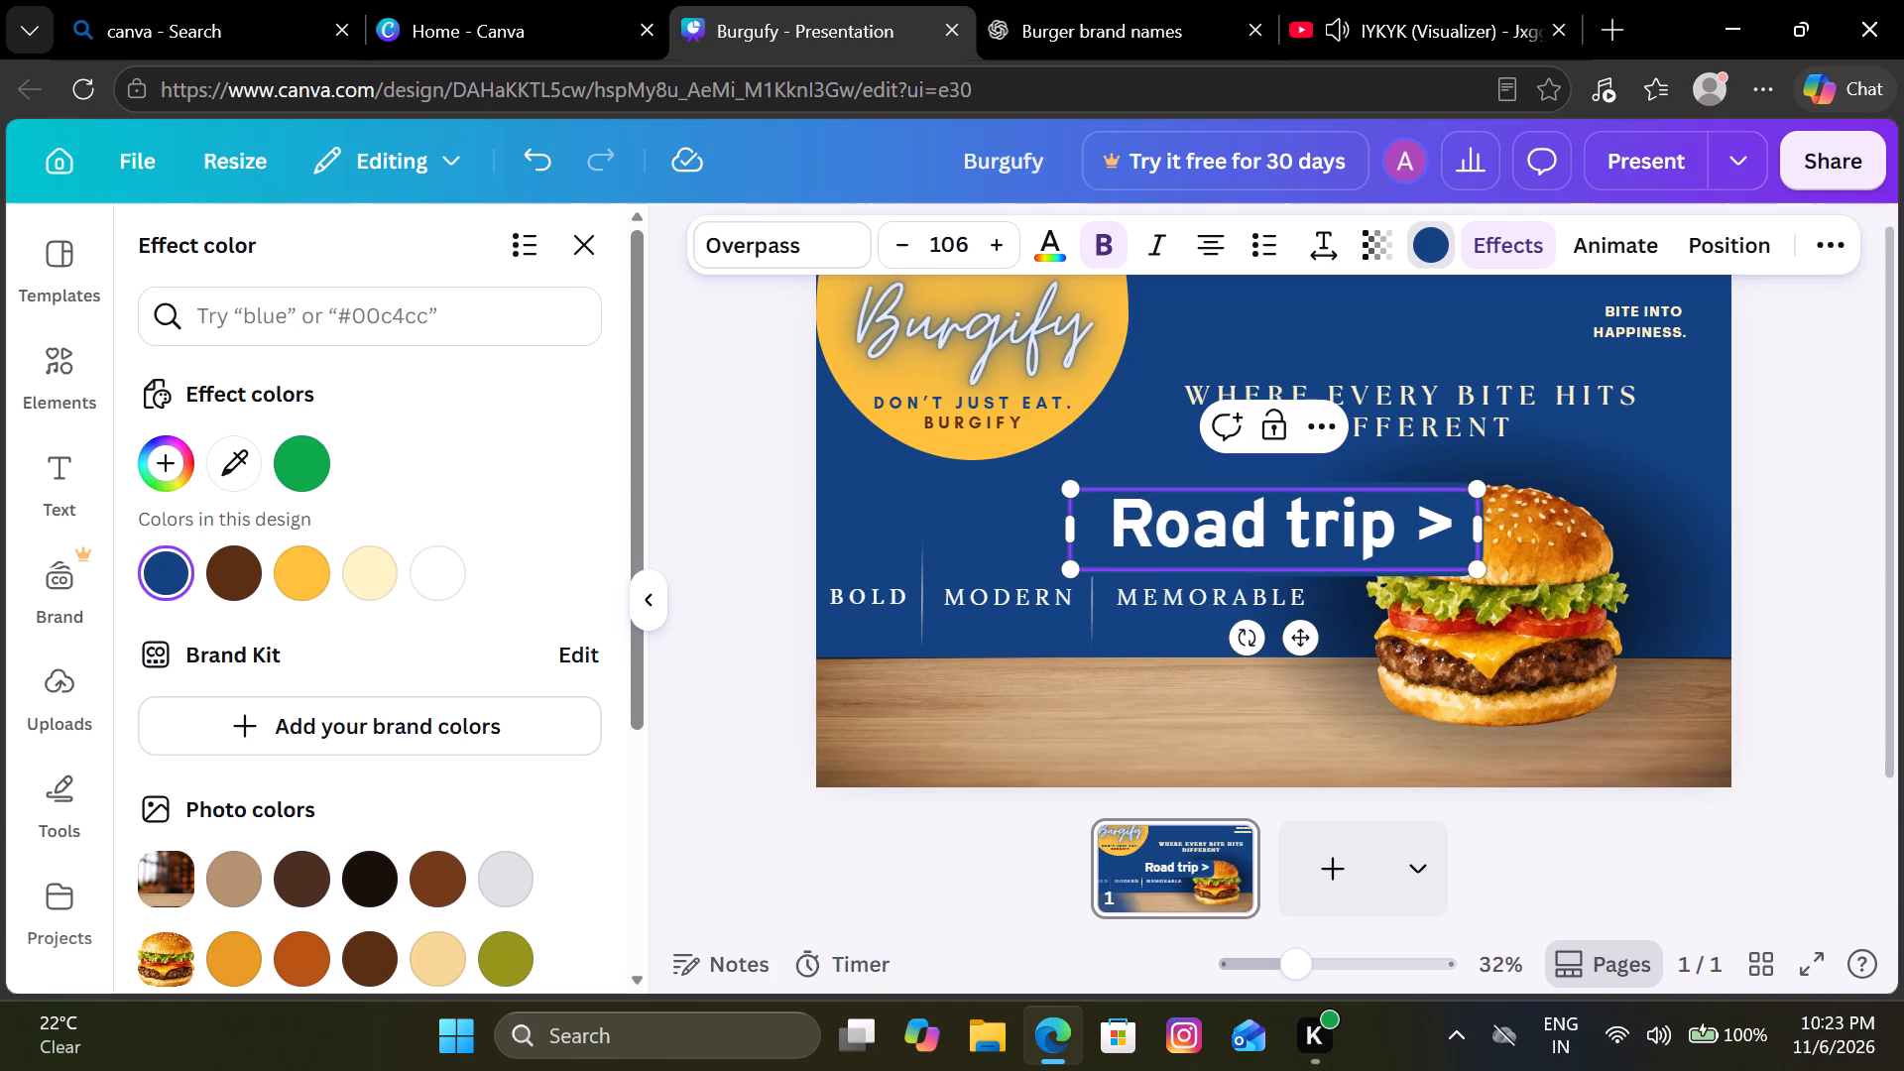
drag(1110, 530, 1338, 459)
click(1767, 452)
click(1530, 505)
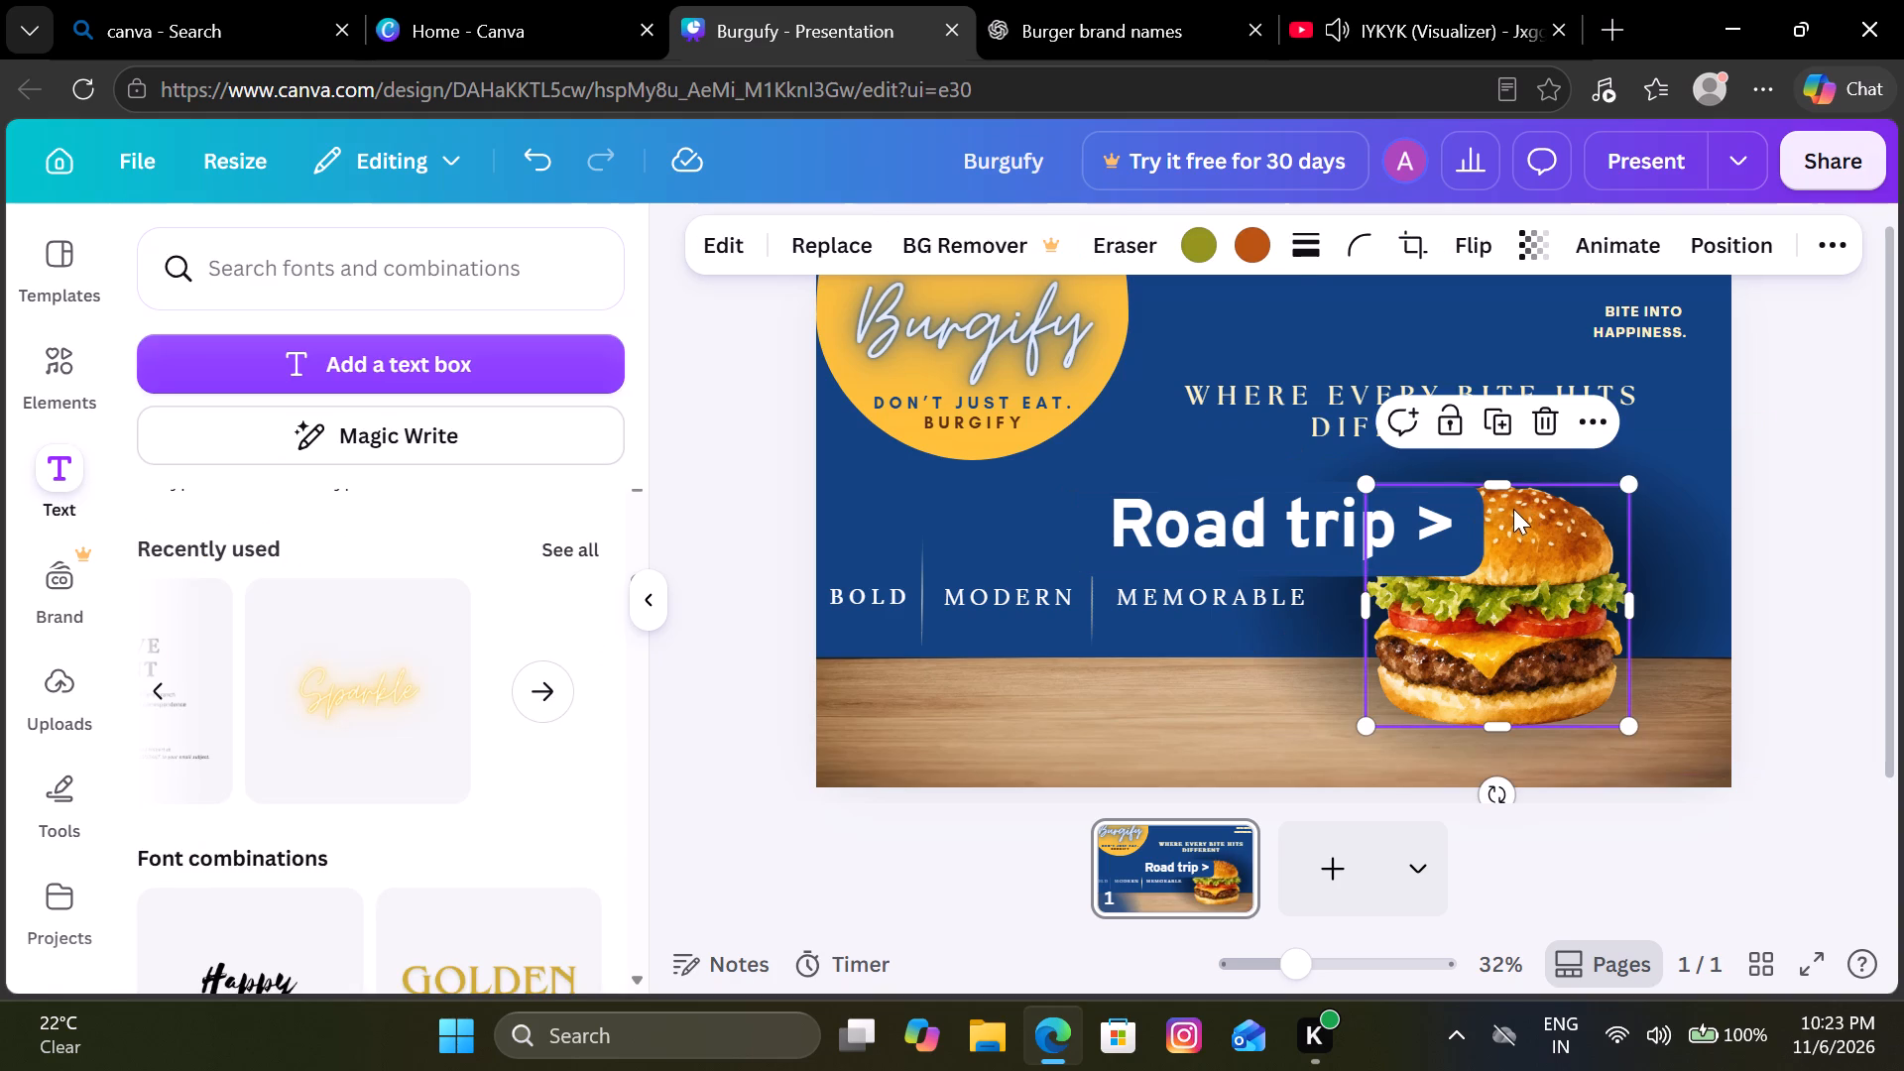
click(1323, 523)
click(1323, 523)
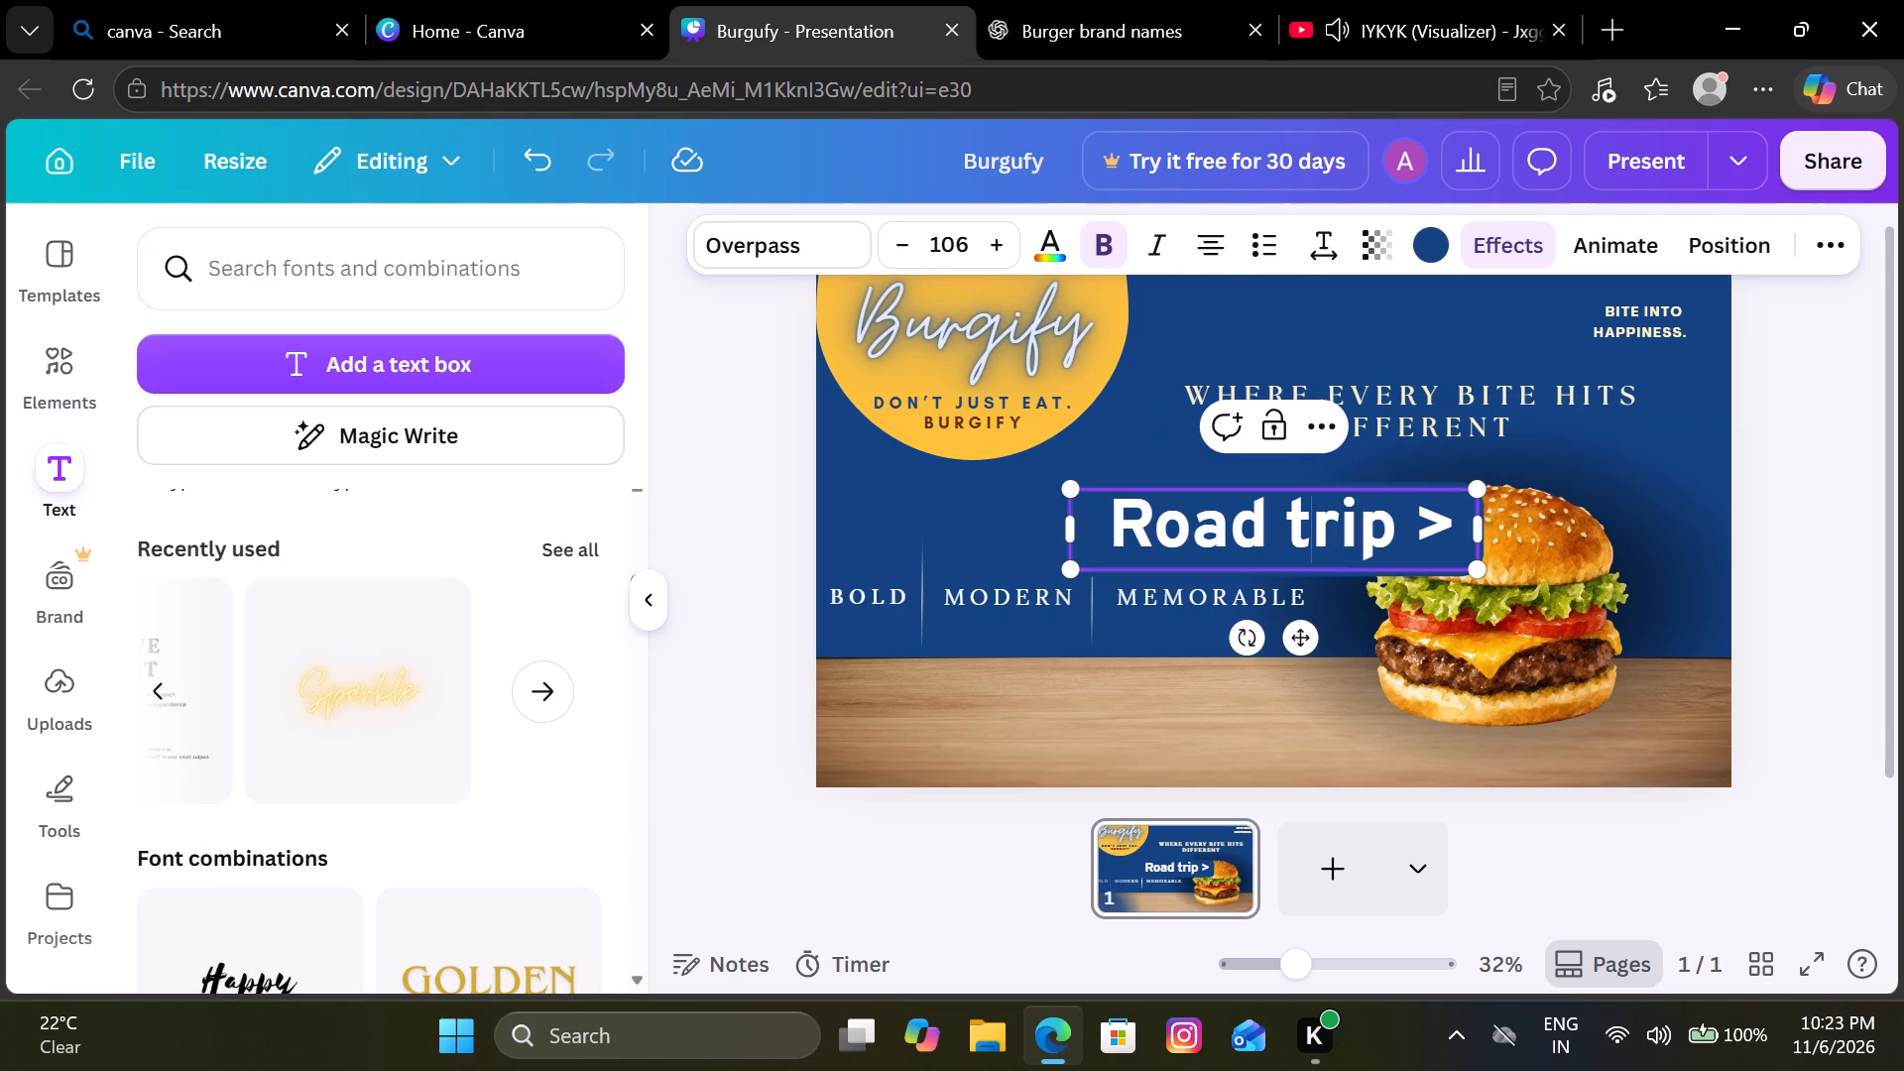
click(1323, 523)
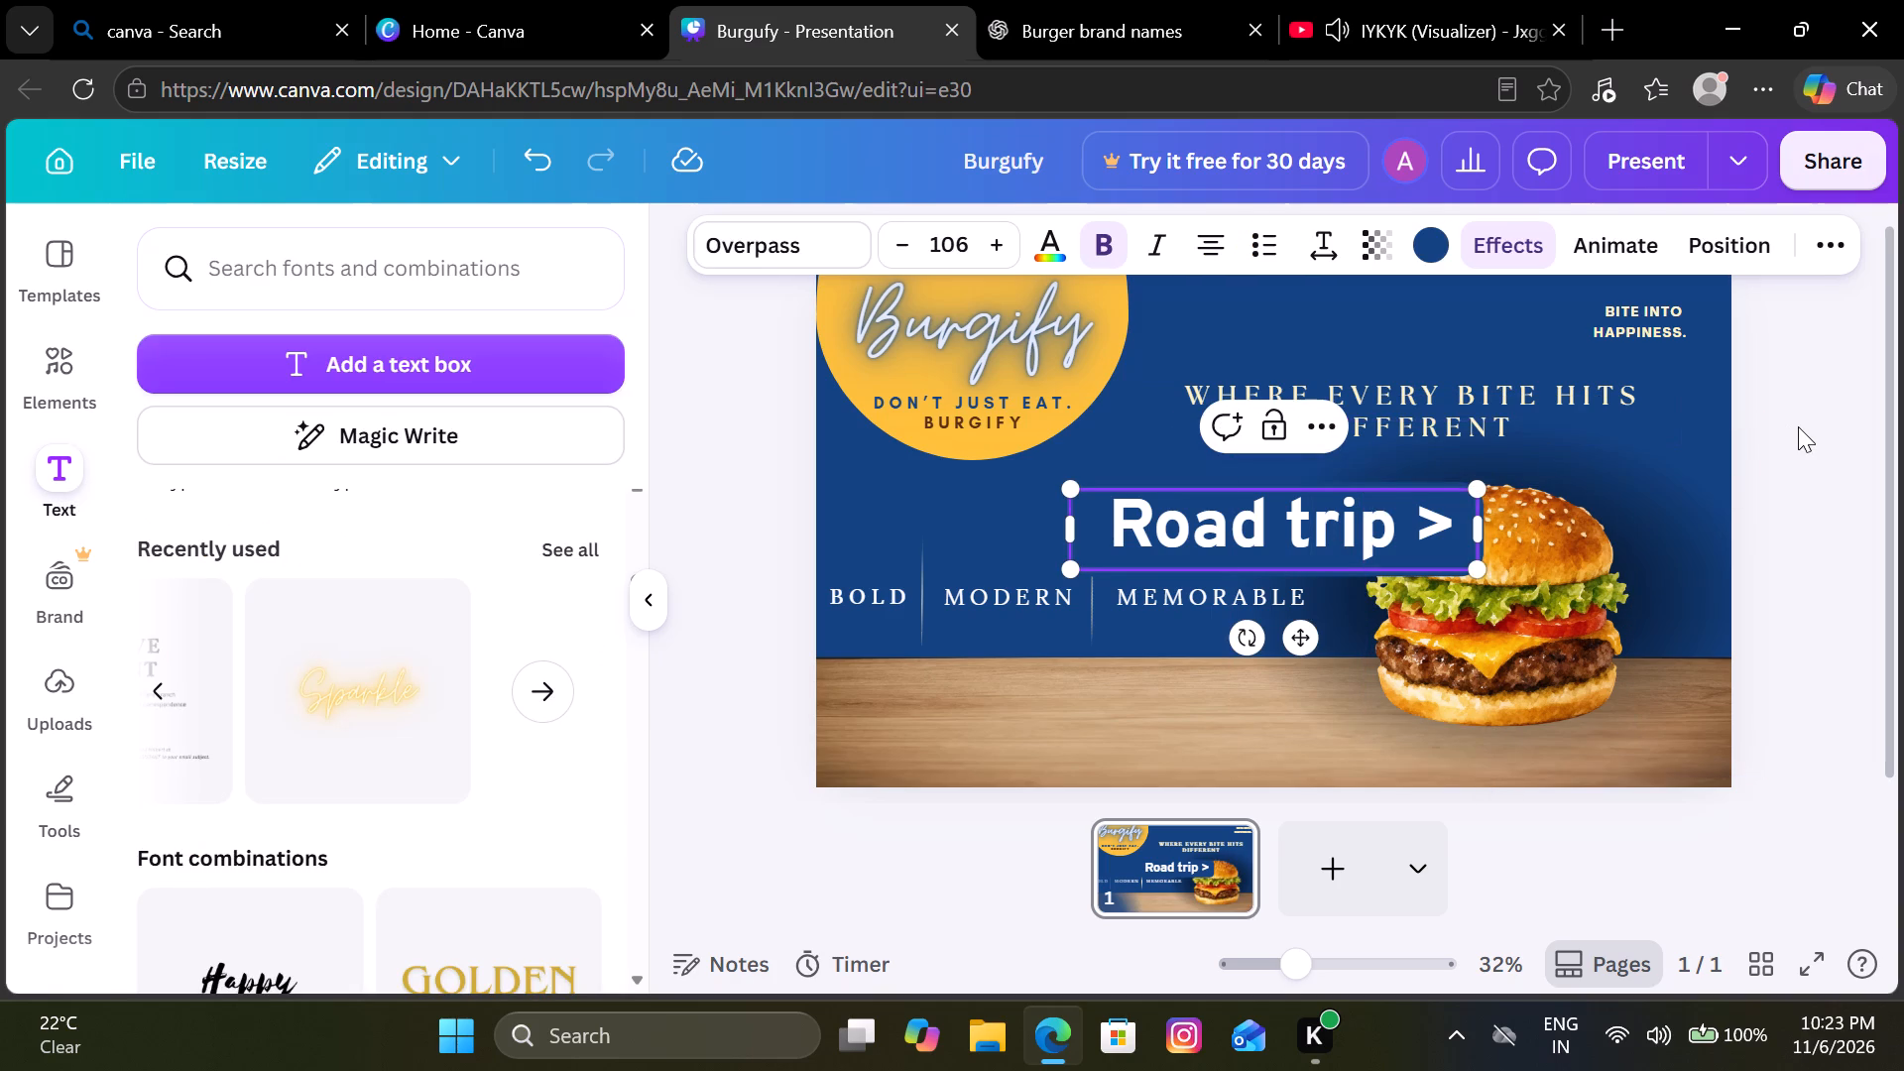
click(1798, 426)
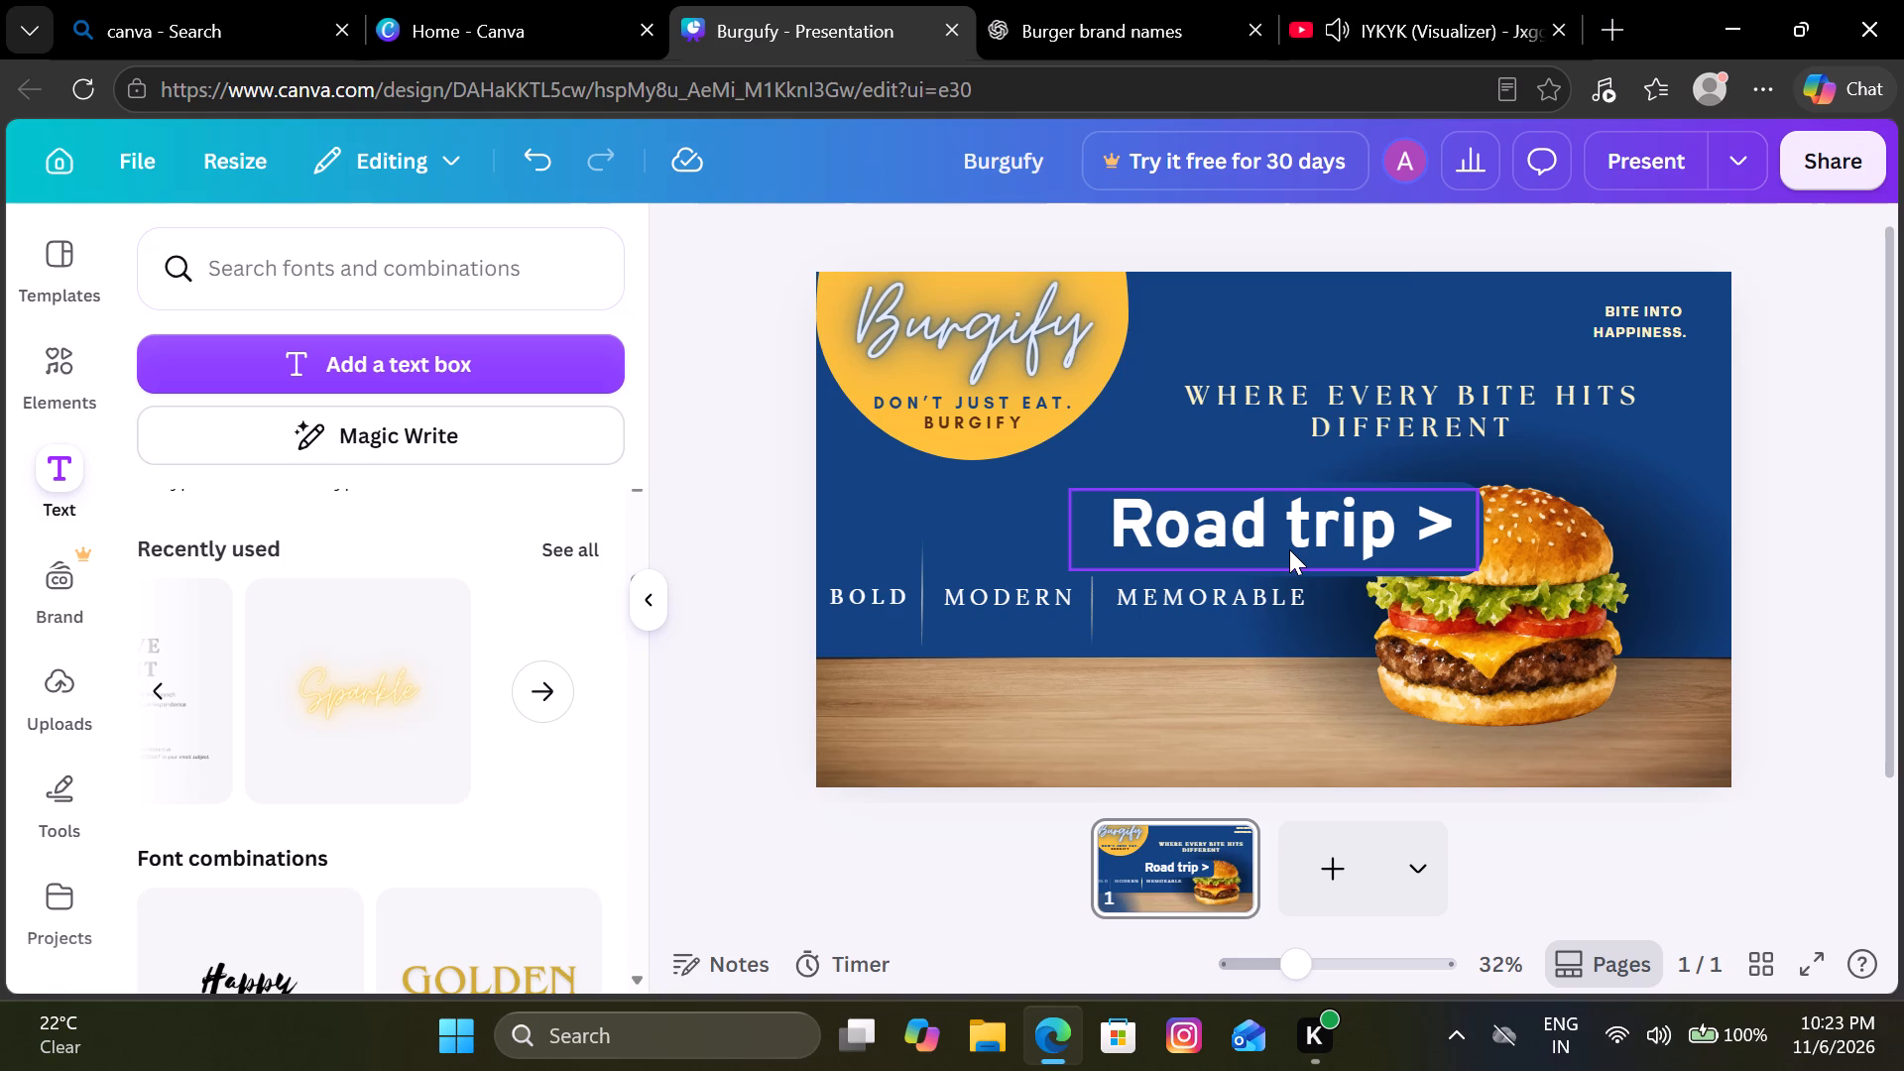
Replace the whole "Road trip >" text with "Beyond Your Expectation".
click(1289, 549)
click(1289, 549)
click(1289, 549)
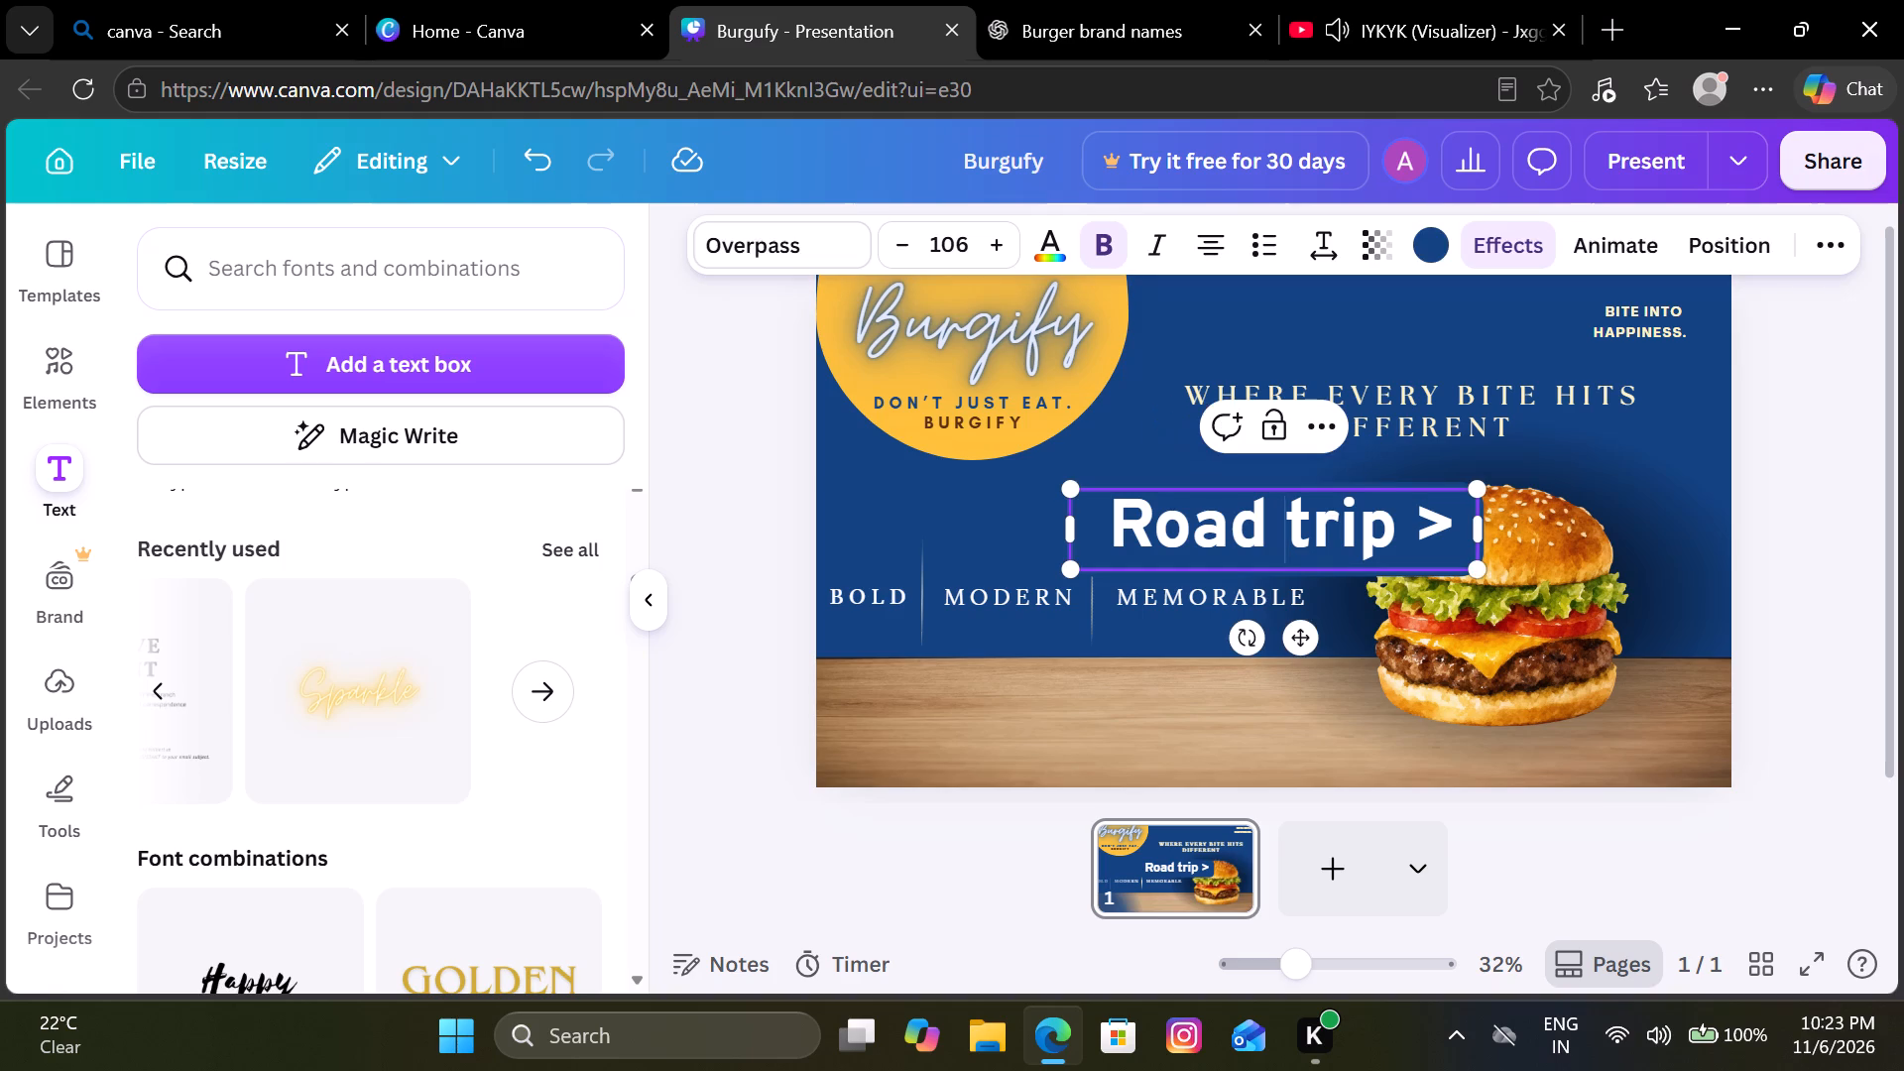
drag(1093, 532, 1154, 537)
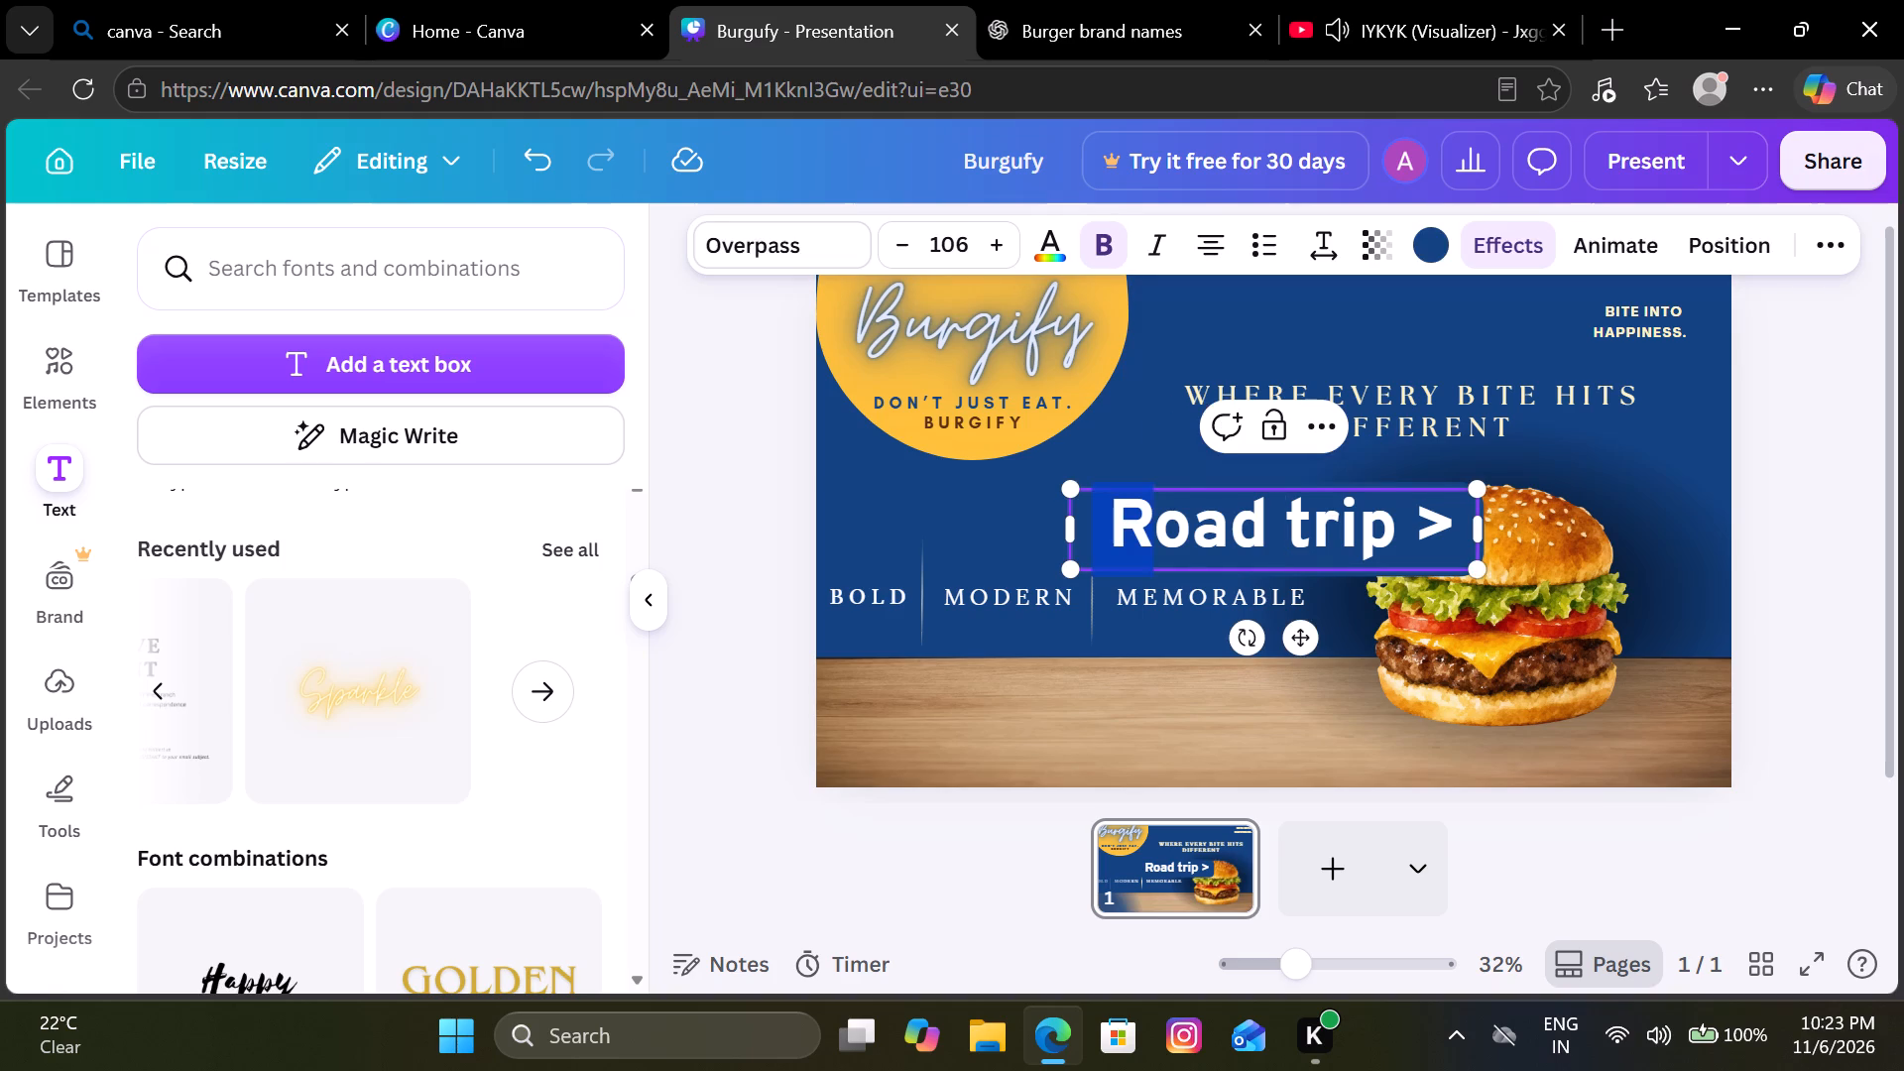
drag(1154, 537, 1468, 509)
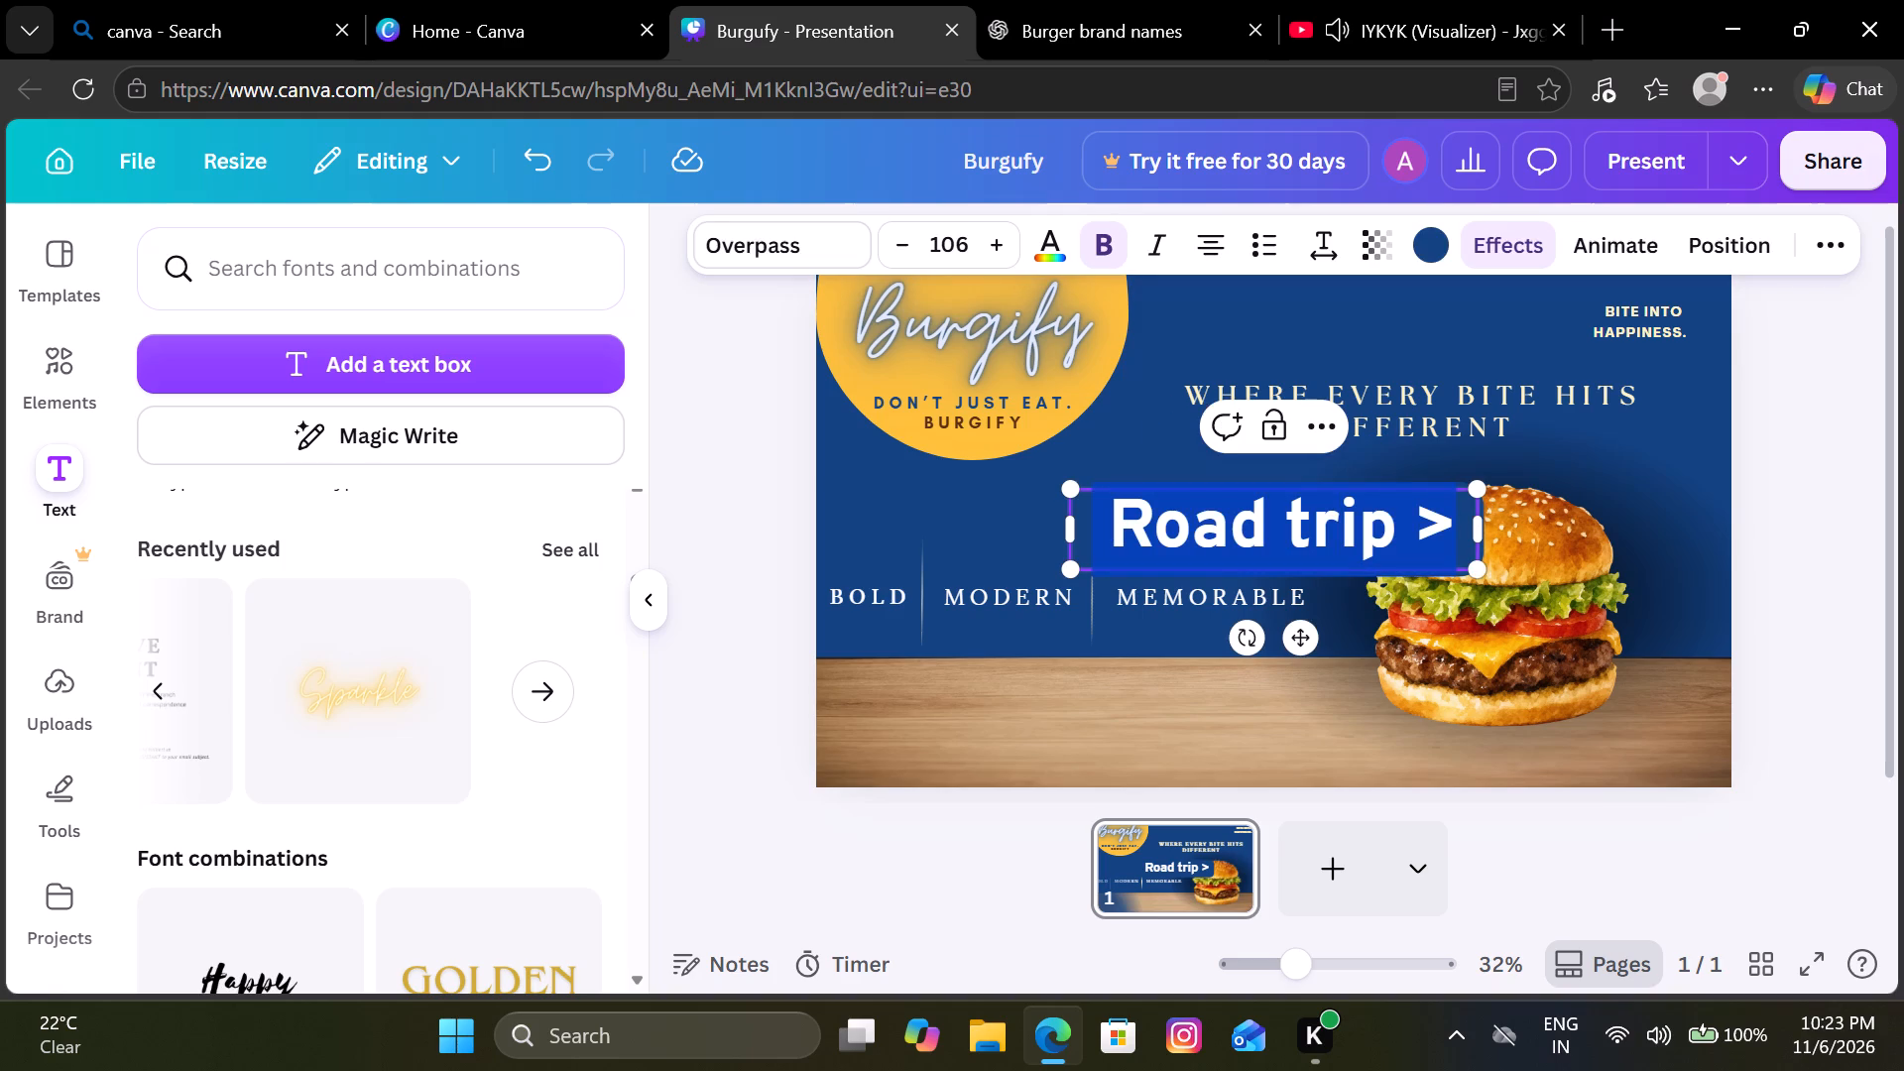
drag(1468, 509, 1453, 515)
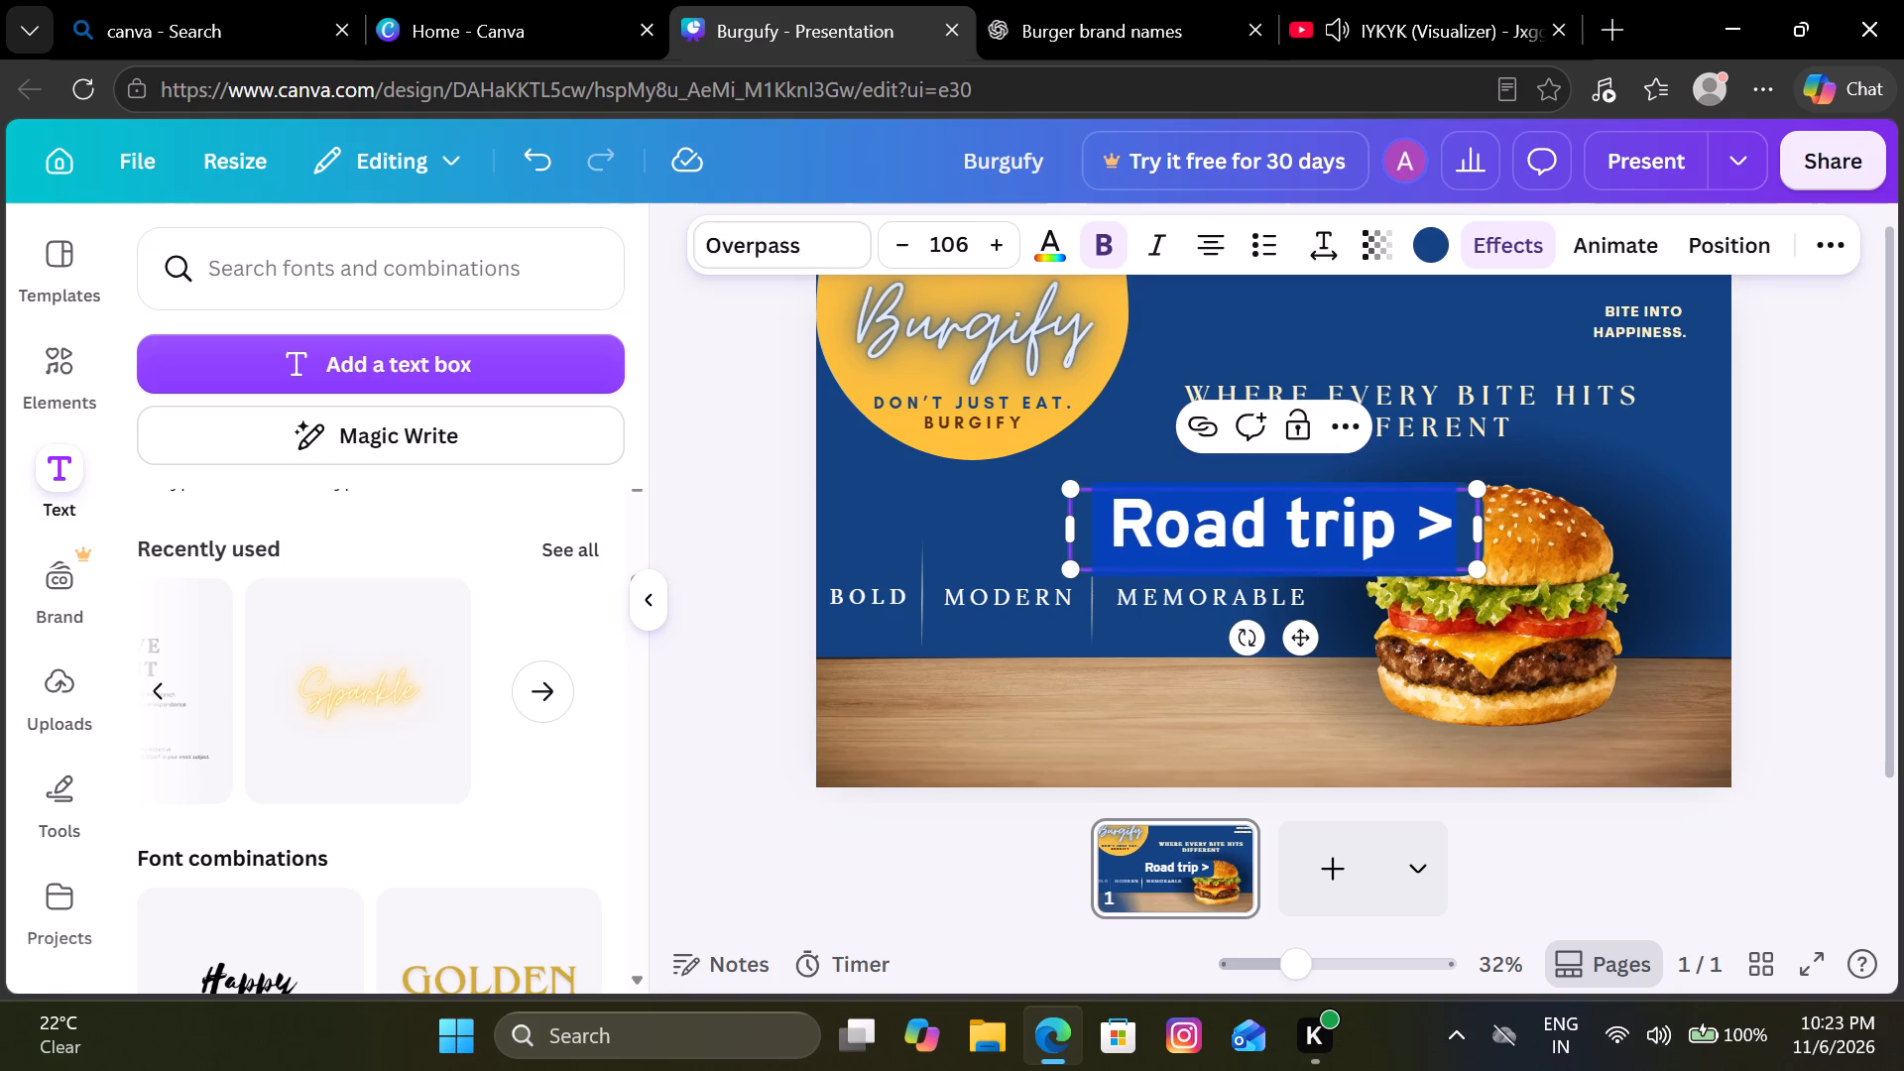
text(BE)
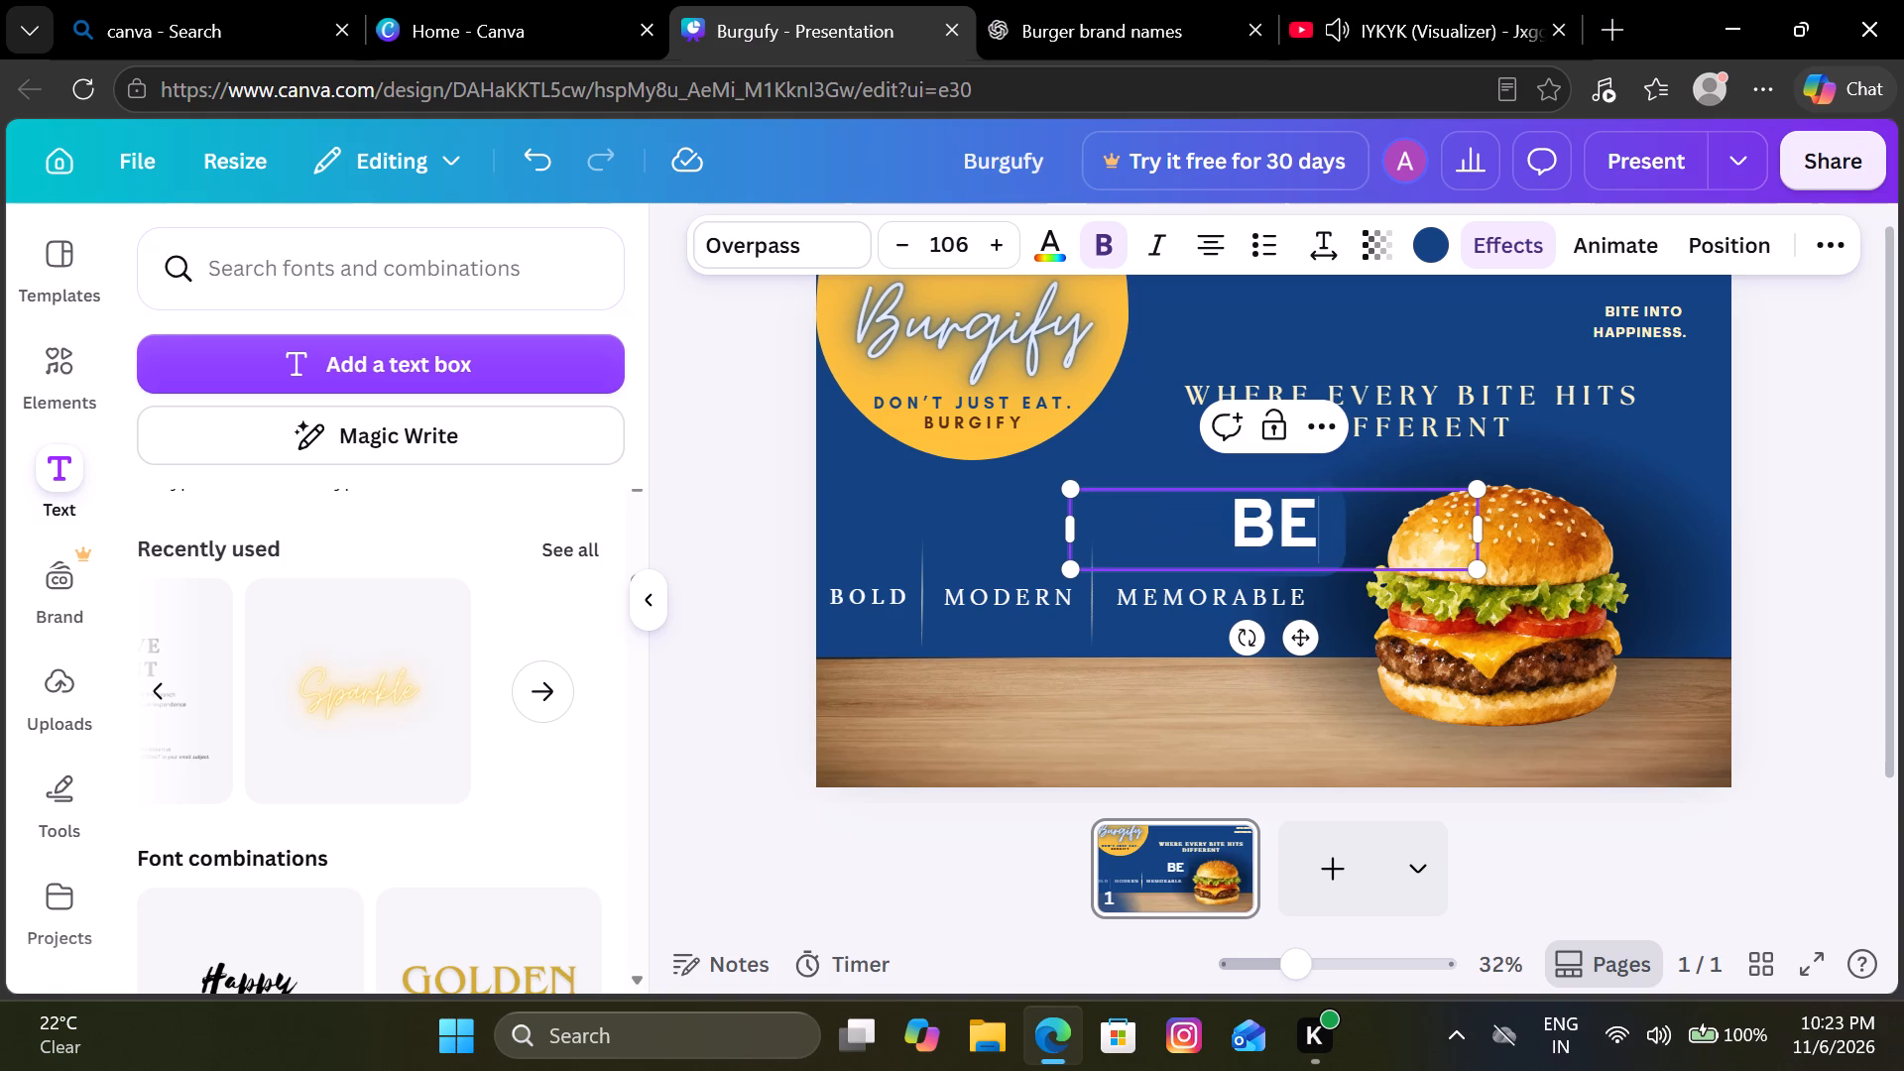
key(BackSpace)
text(eyond)
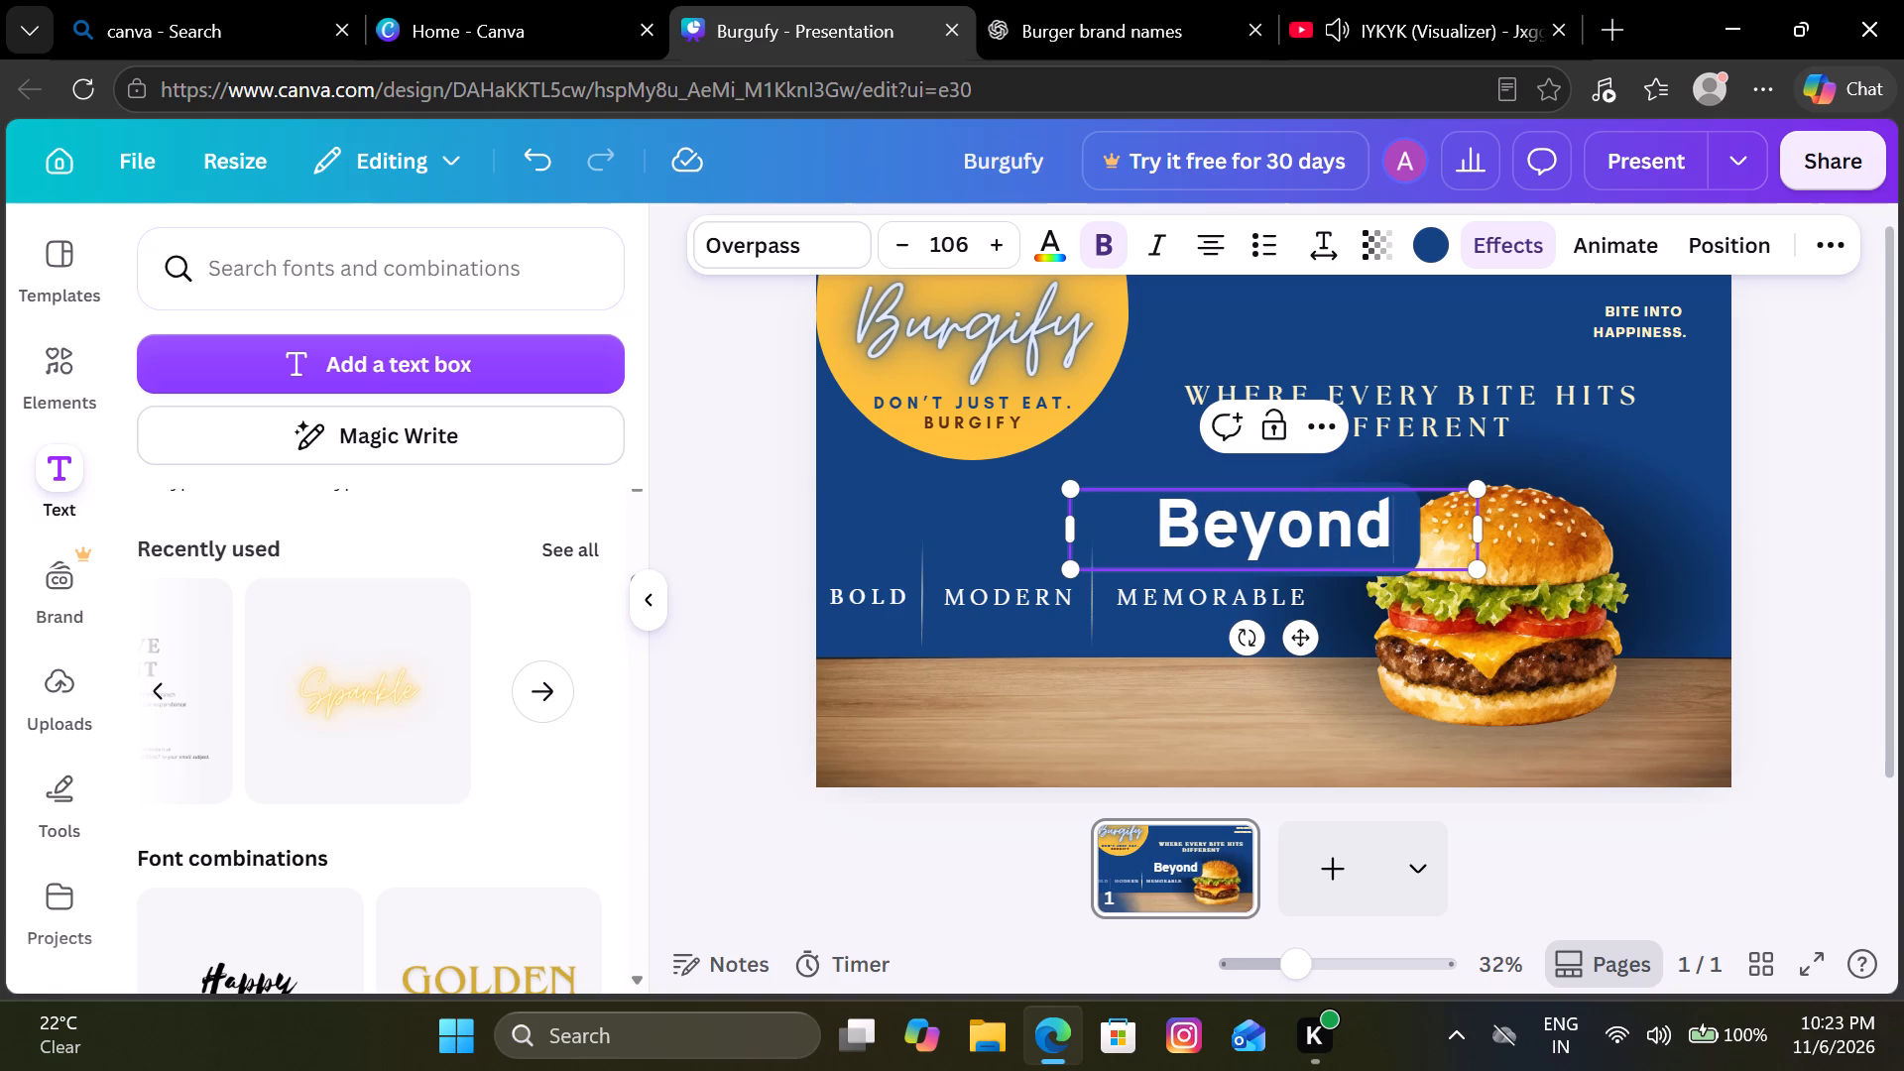
key(space)
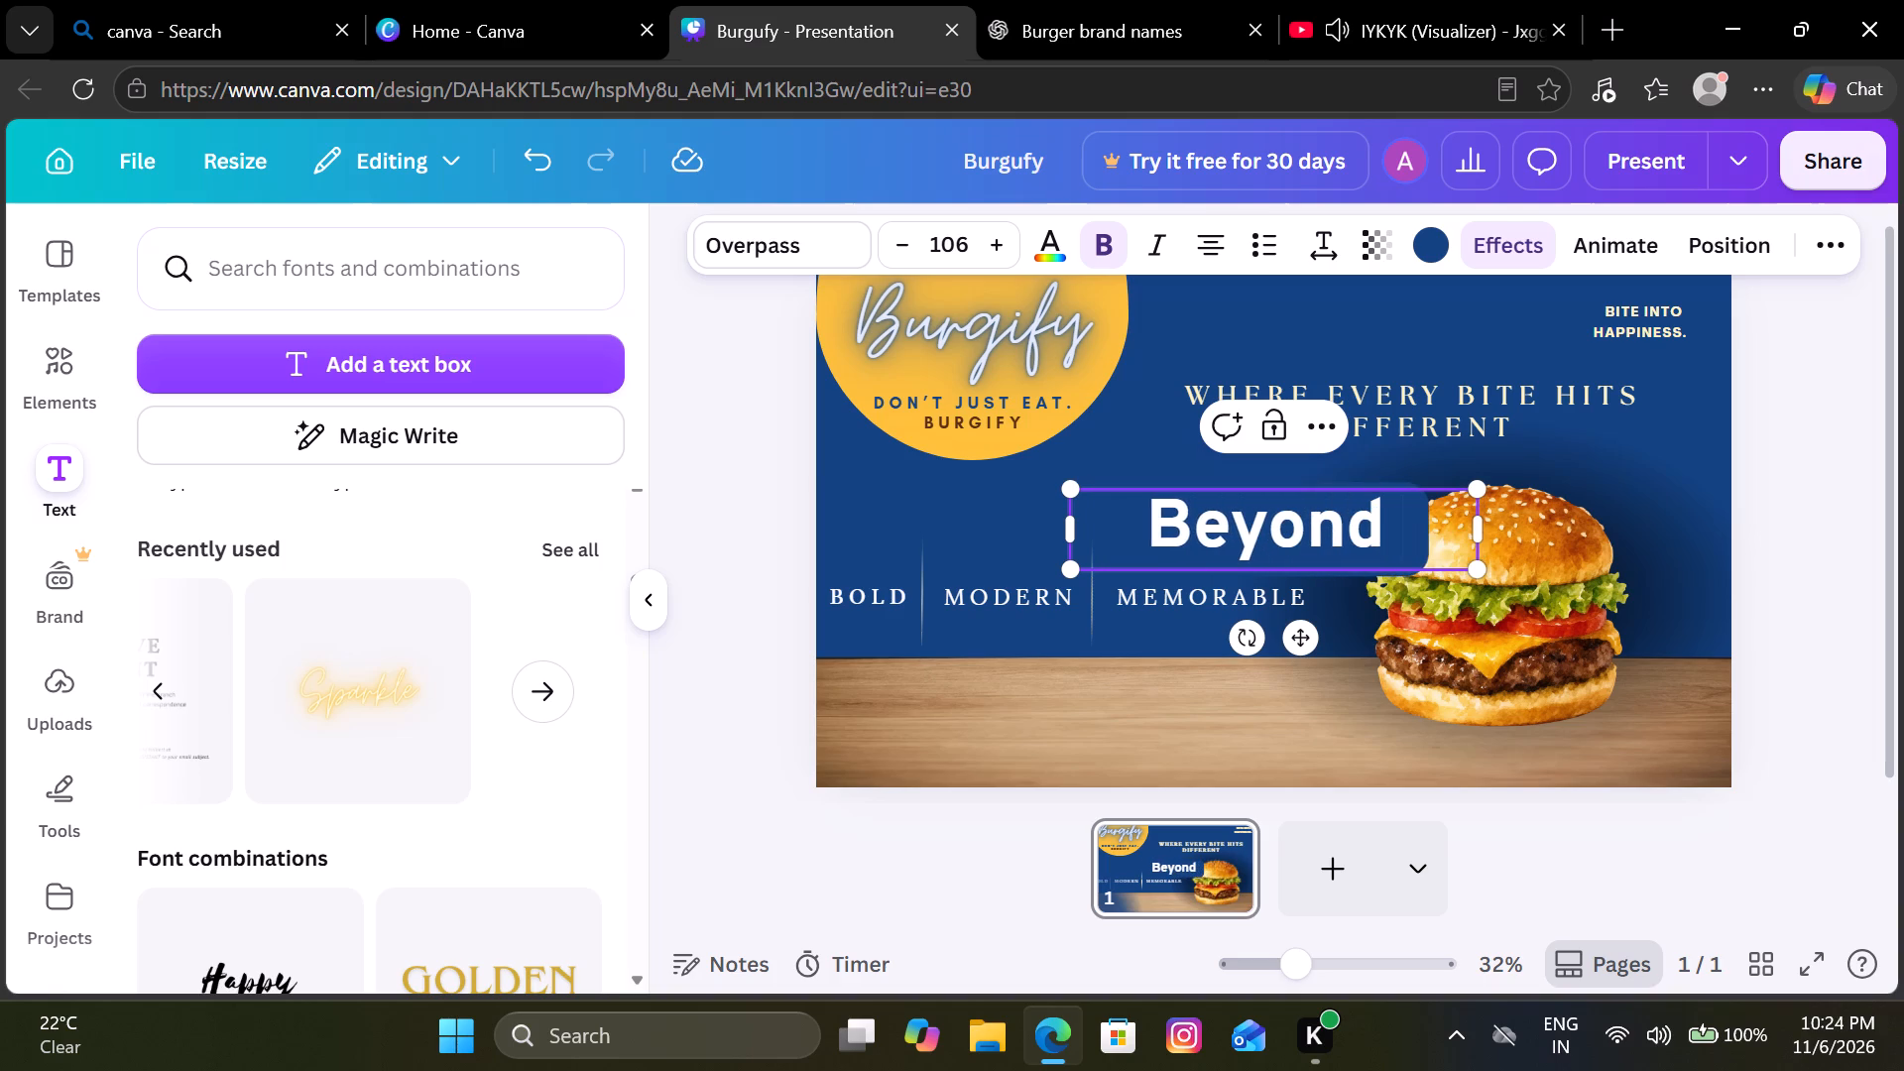
key(shift+y)
text(ou)
key(r)
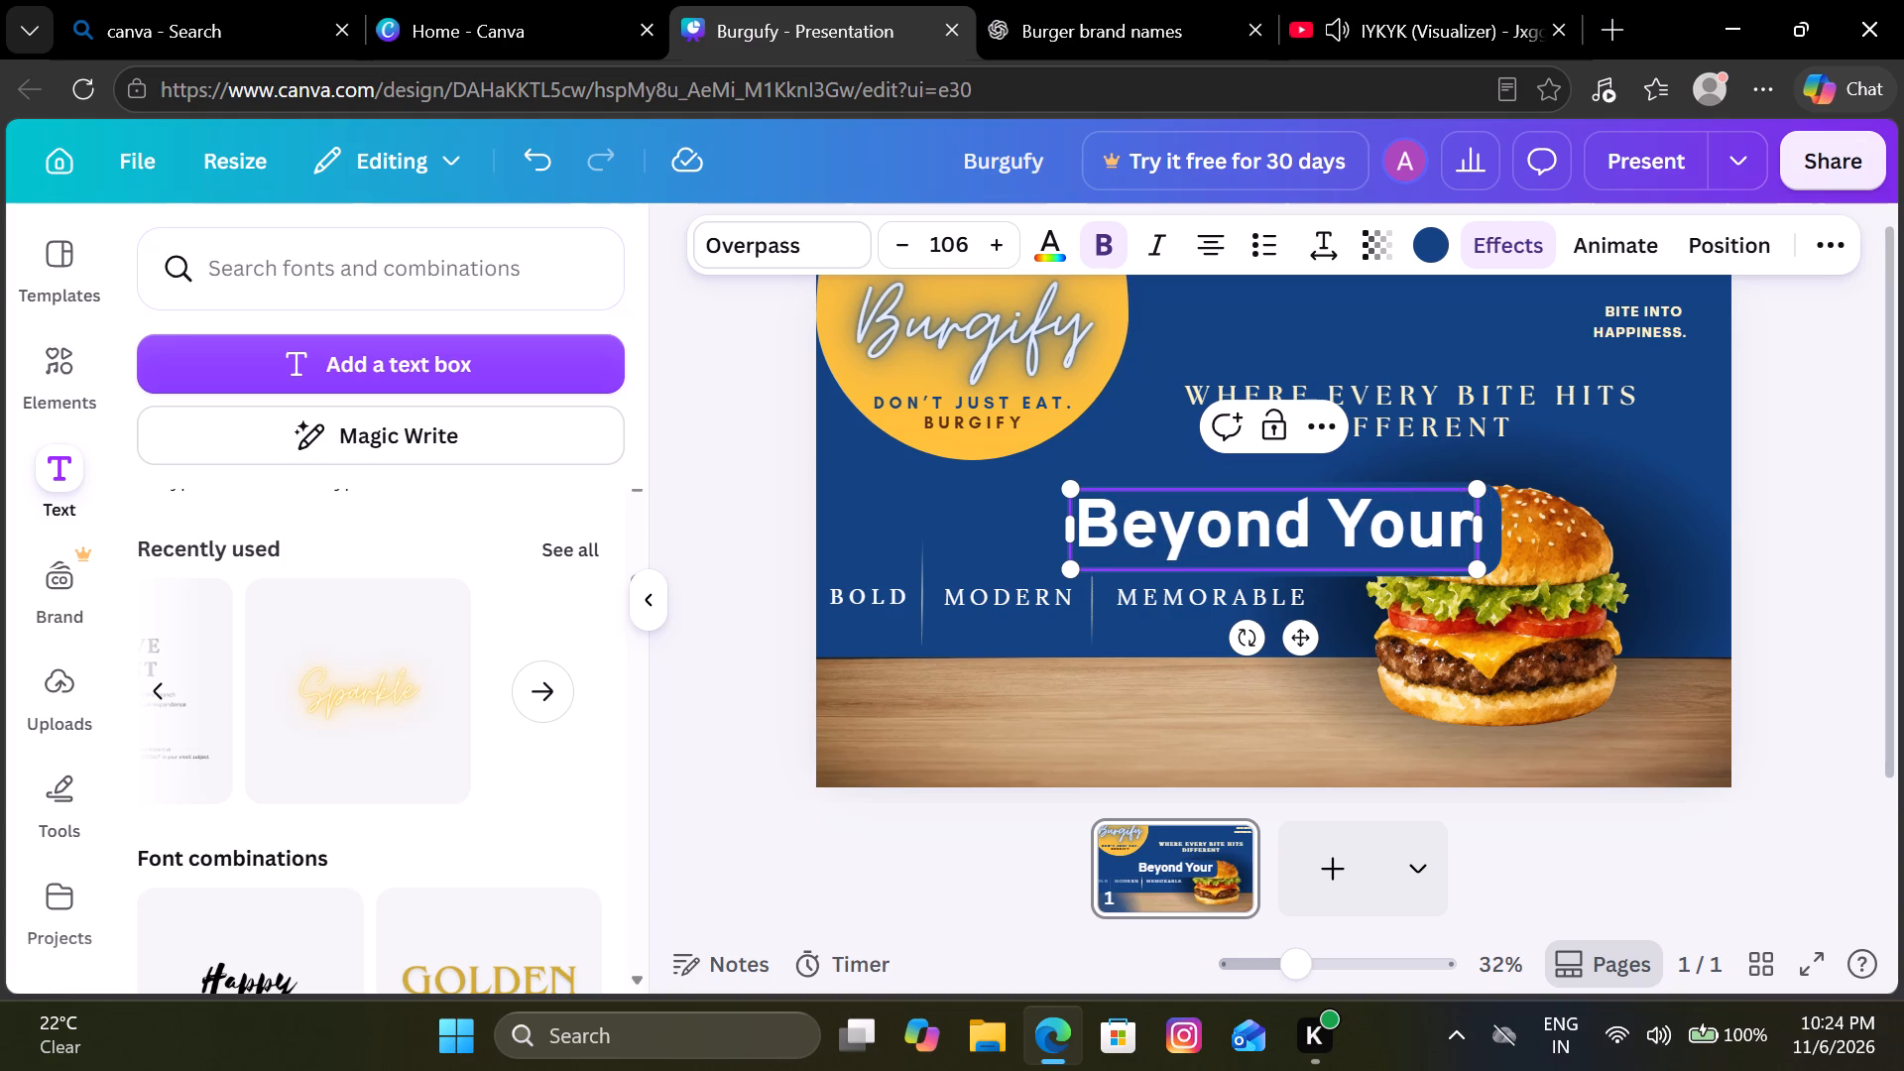
key(space)
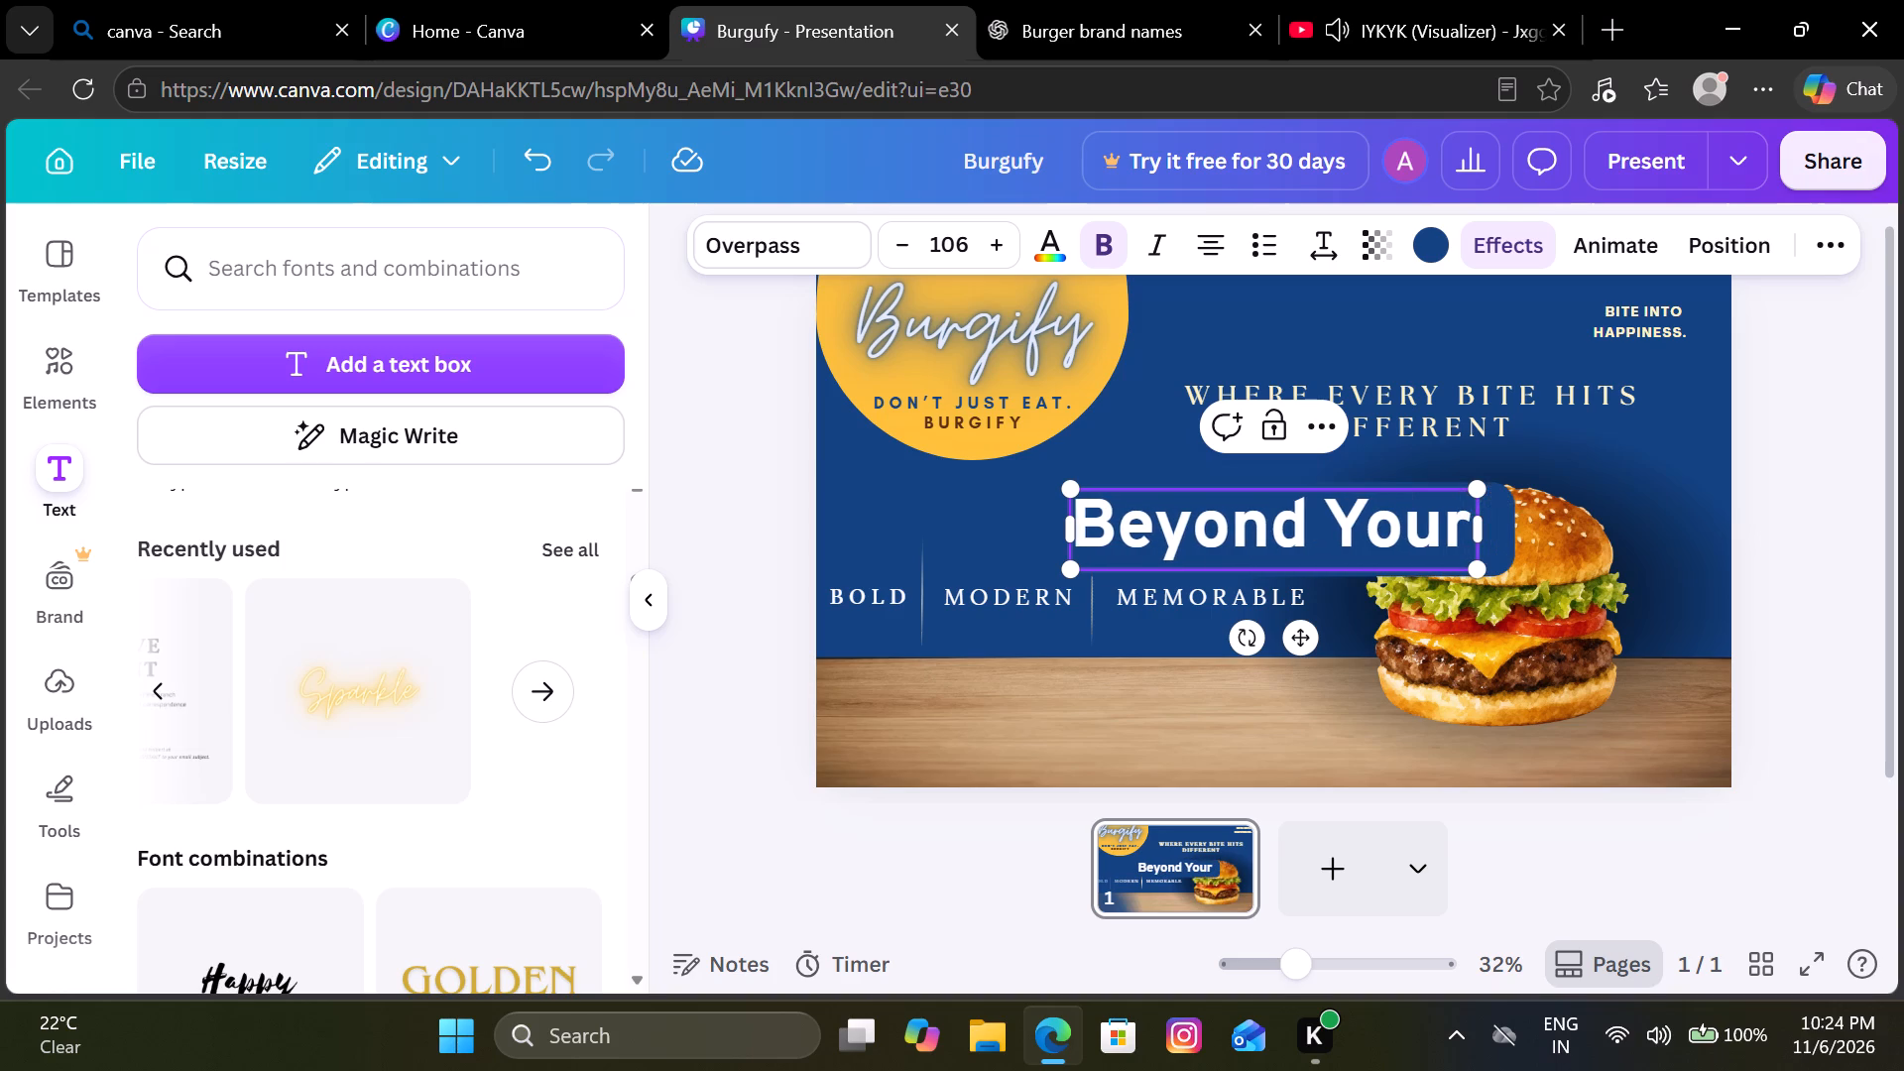
text(Exp)
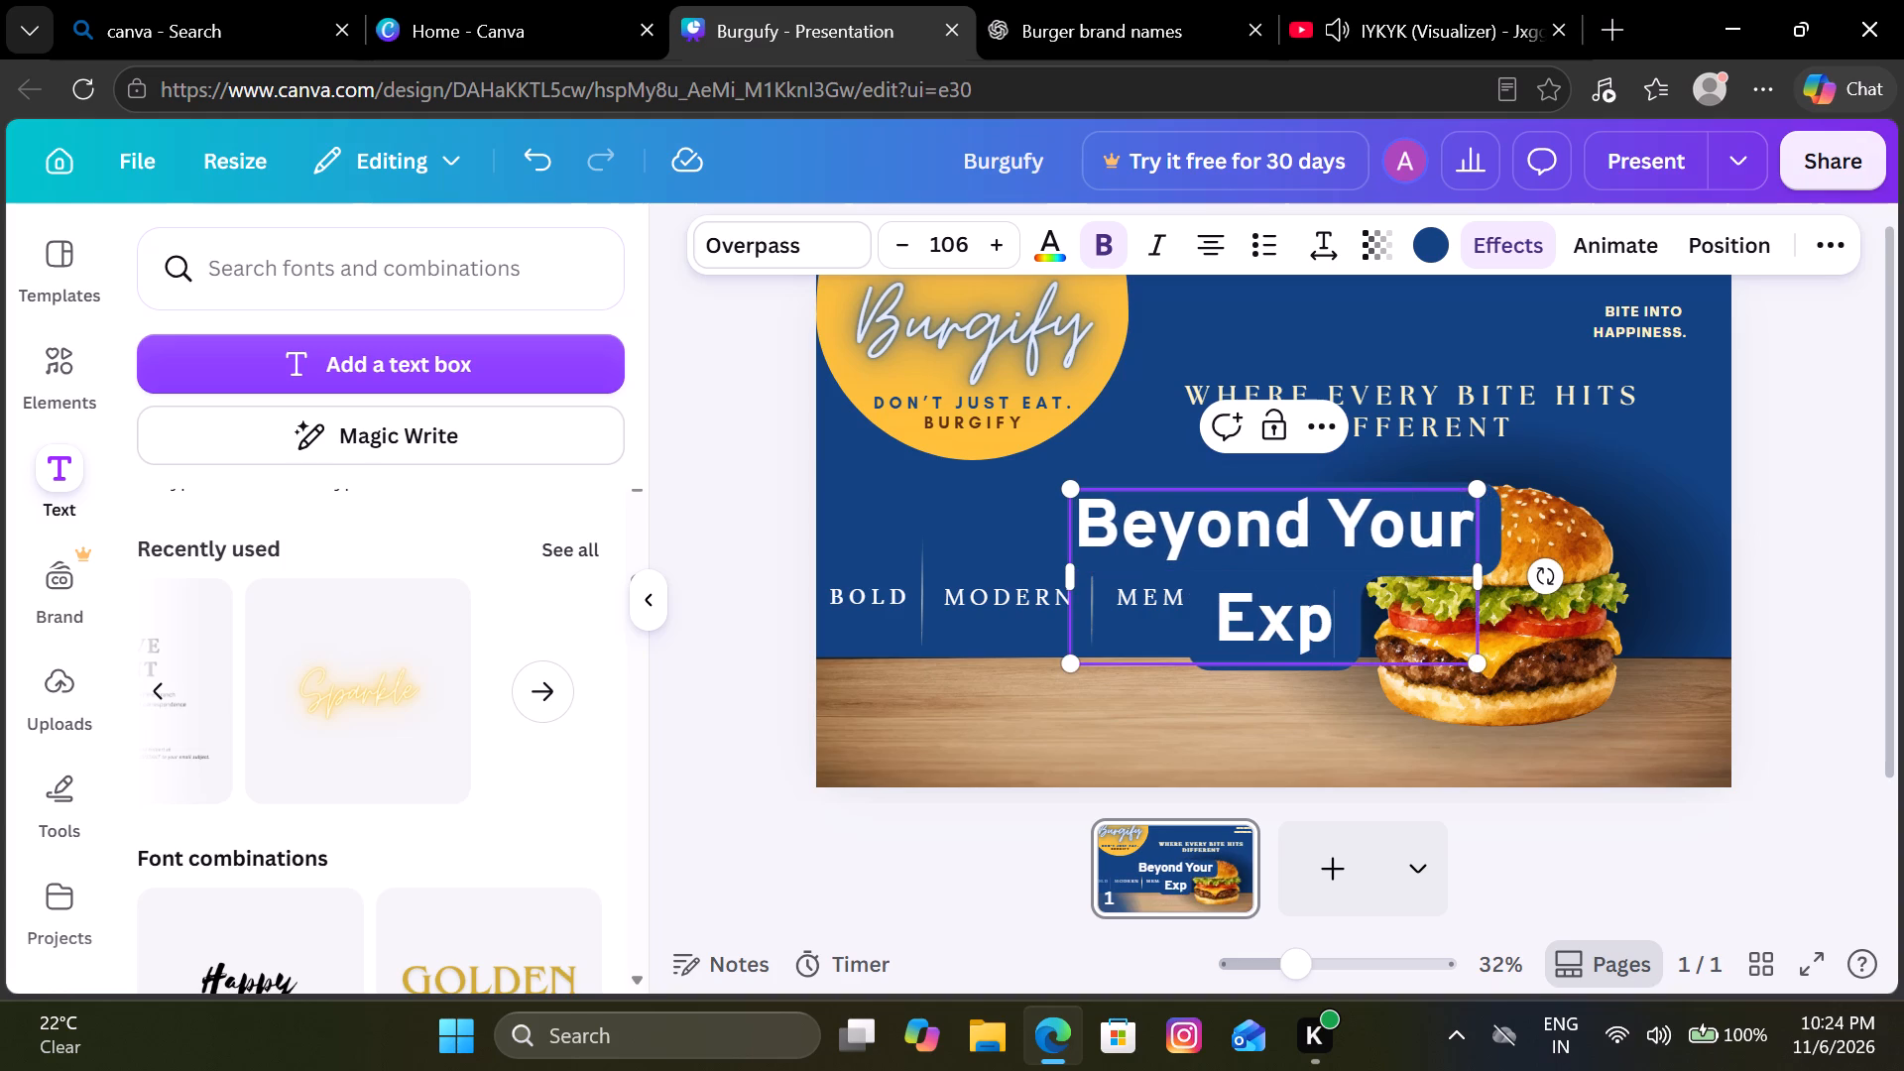
text(ectation)
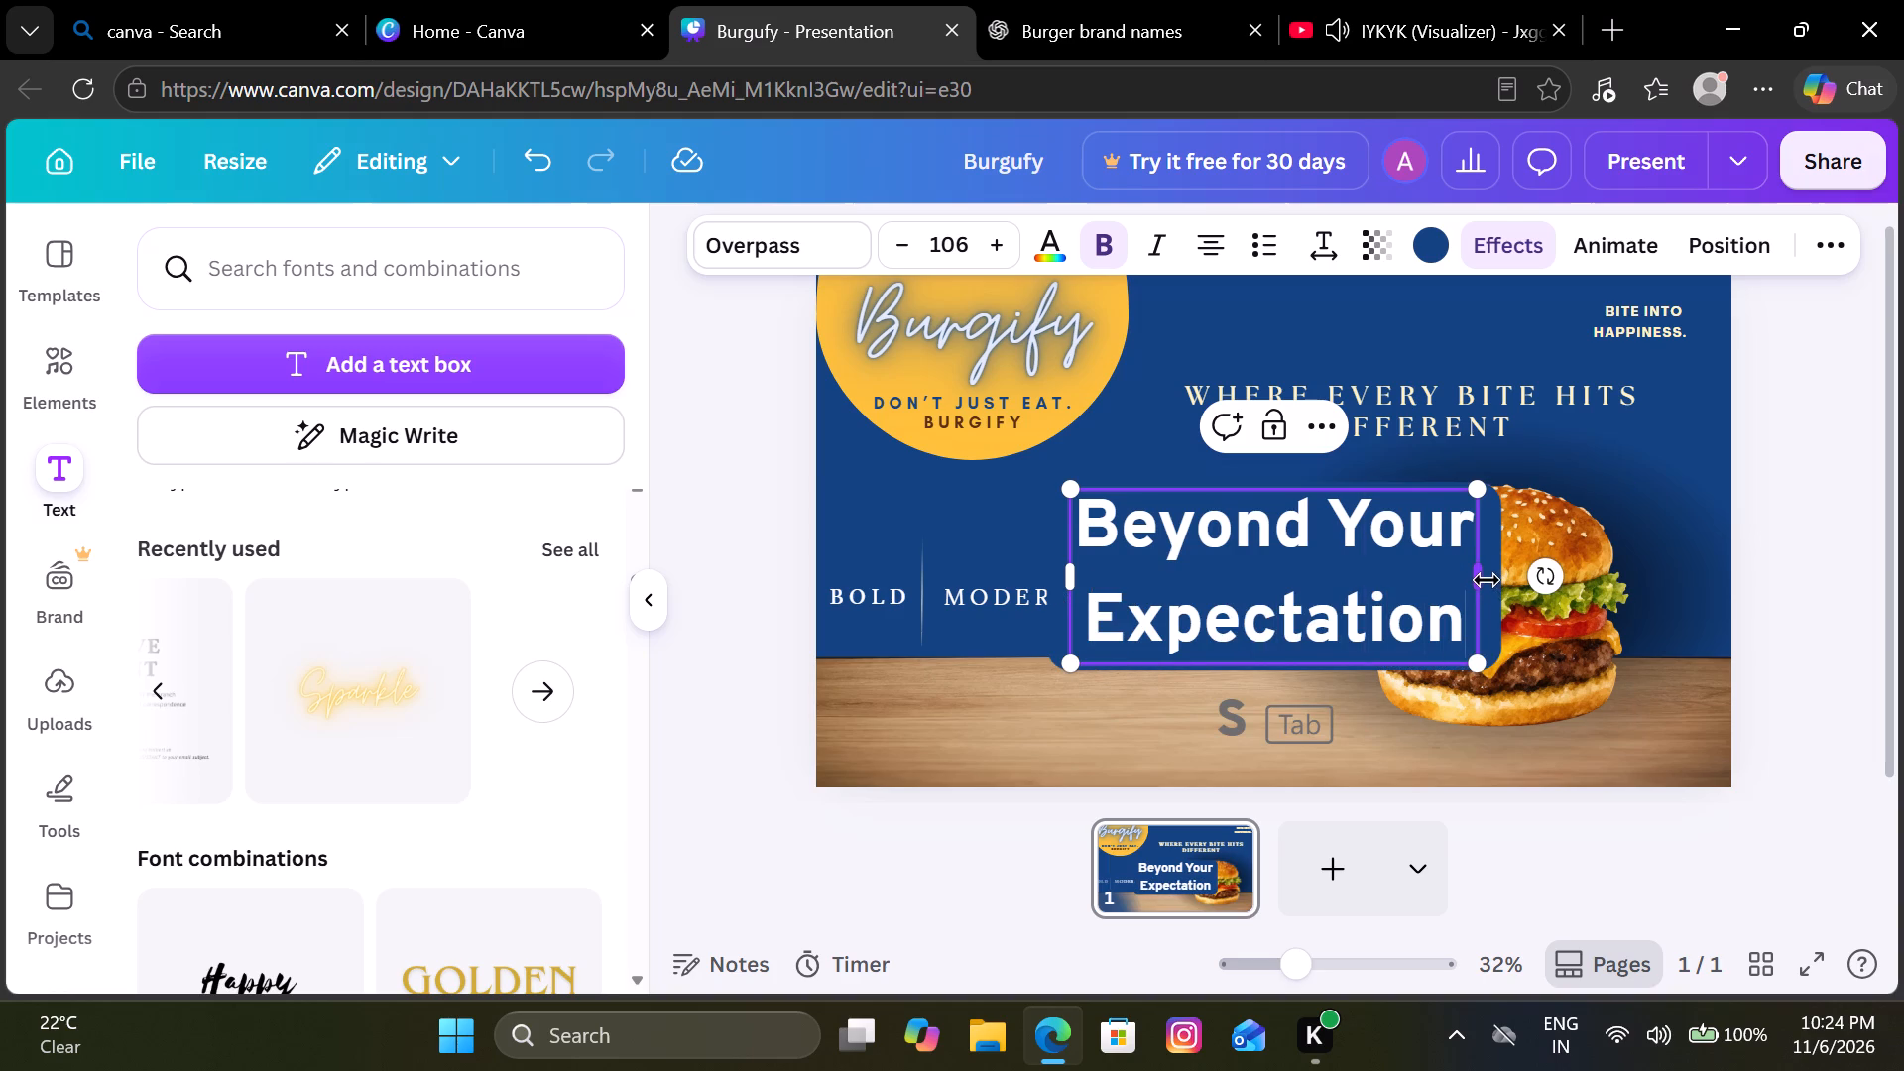
Widen the "Beyond Your Expectation" text box across the burger towards the page's right edge and deselect it.
drag(1487, 580, 1696, 544)
click(1808, 536)
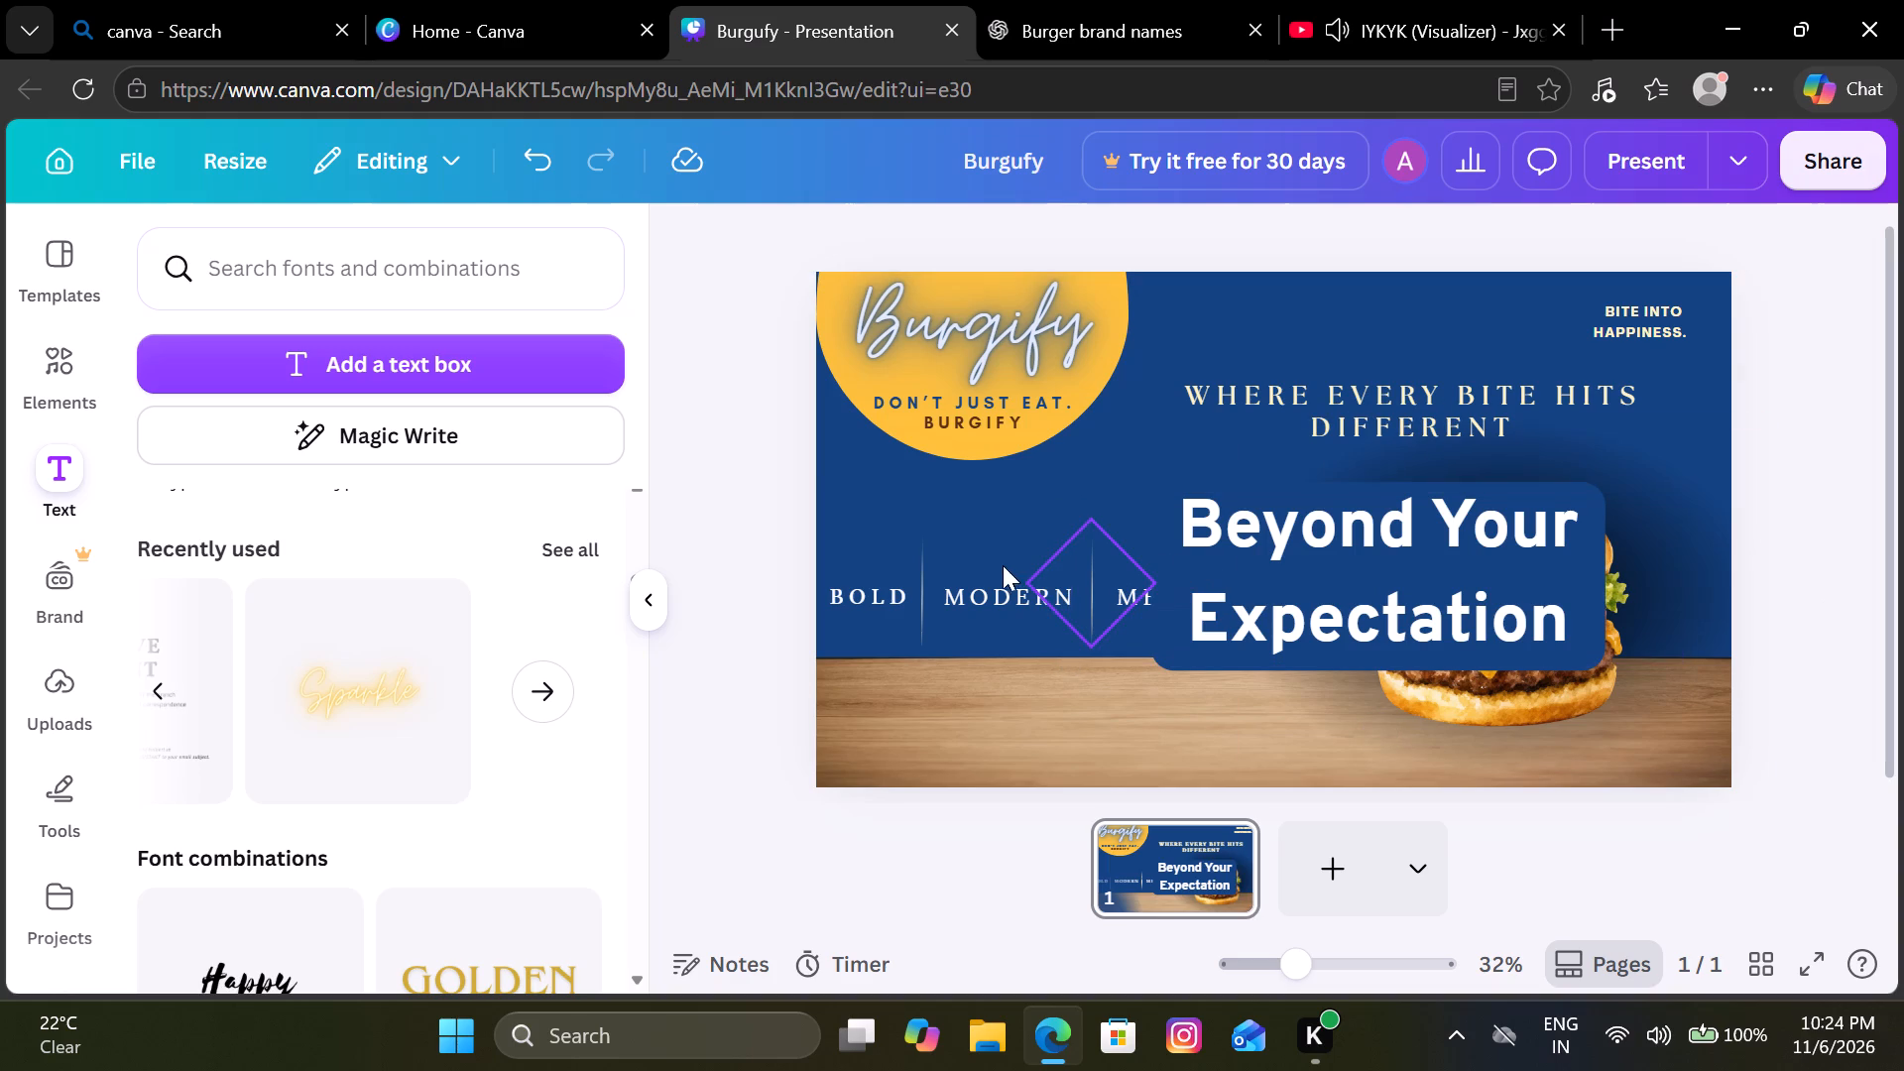
Widen the "Beyond Your Expectation" text box towards the page's left edge so the phrase fits on one line, and deselect it.
click(1109, 562)
drag(1070, 571, 939, 572)
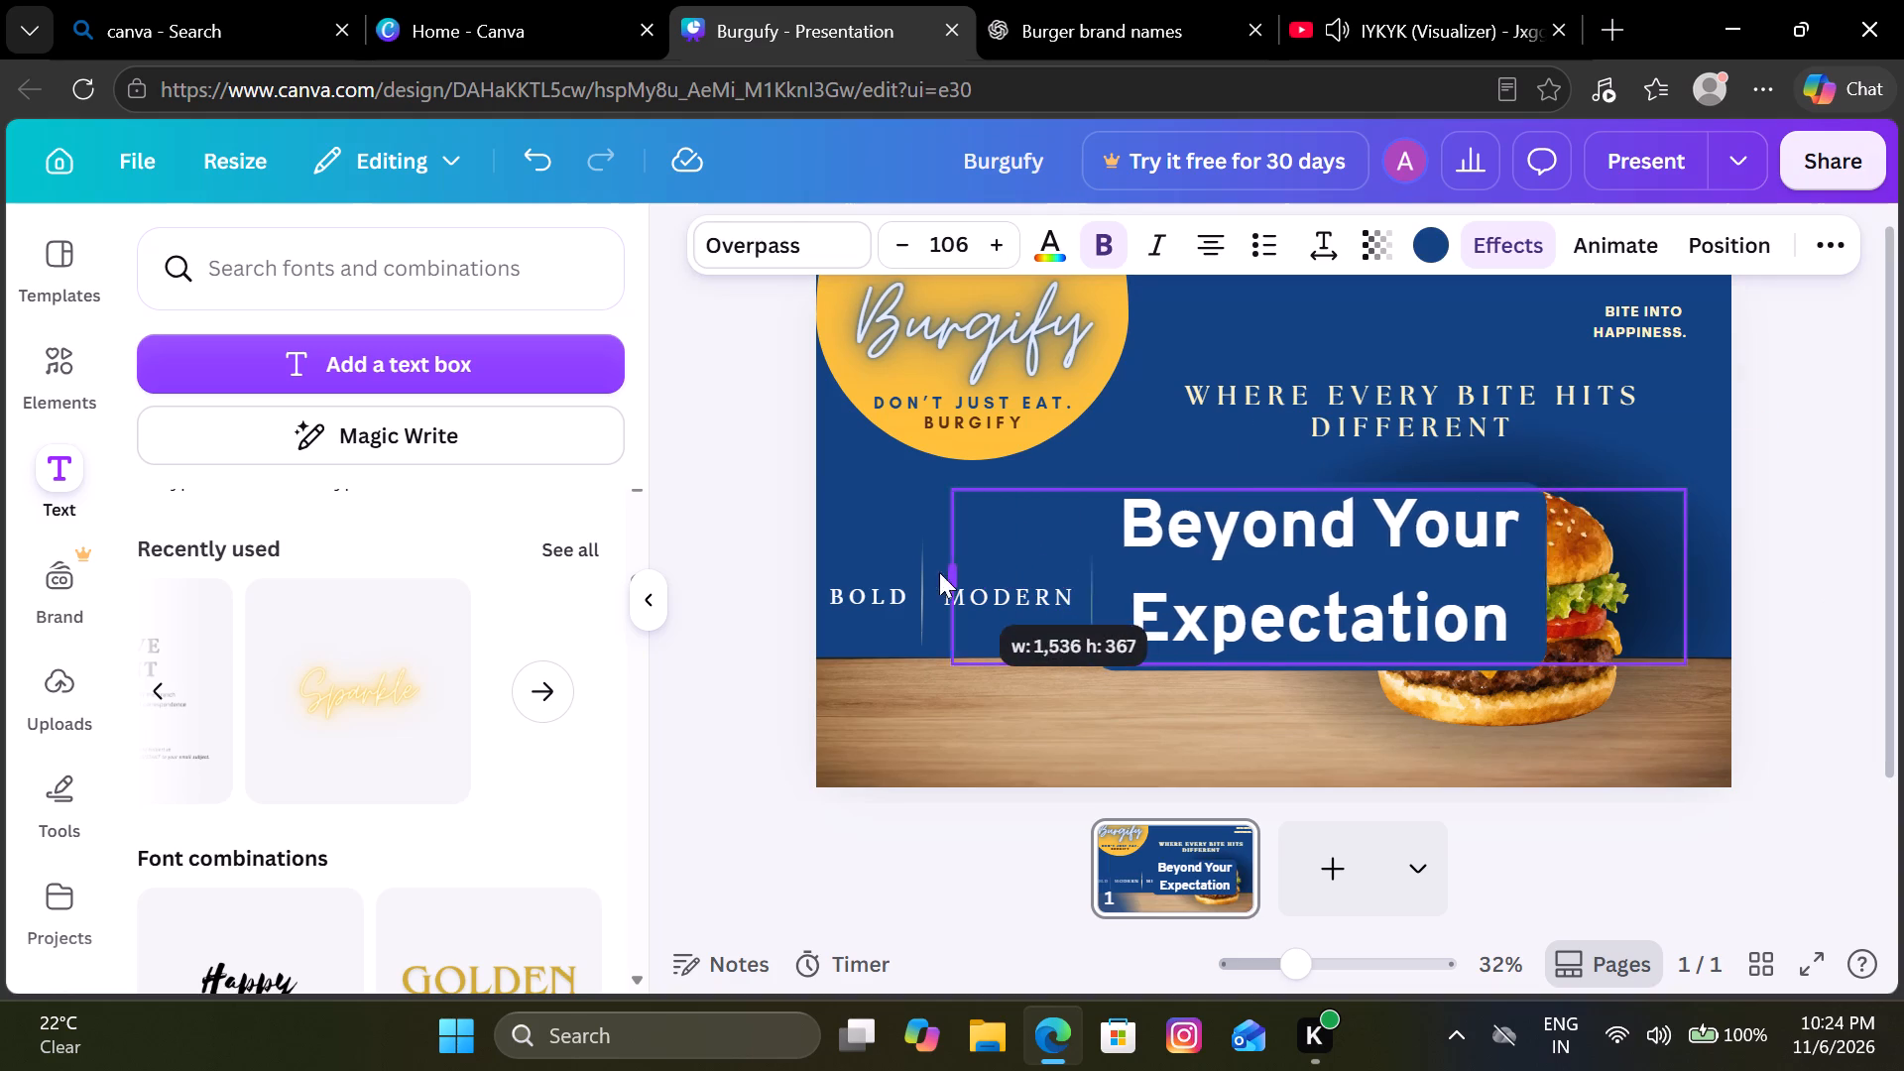
drag(939, 572, 842, 569)
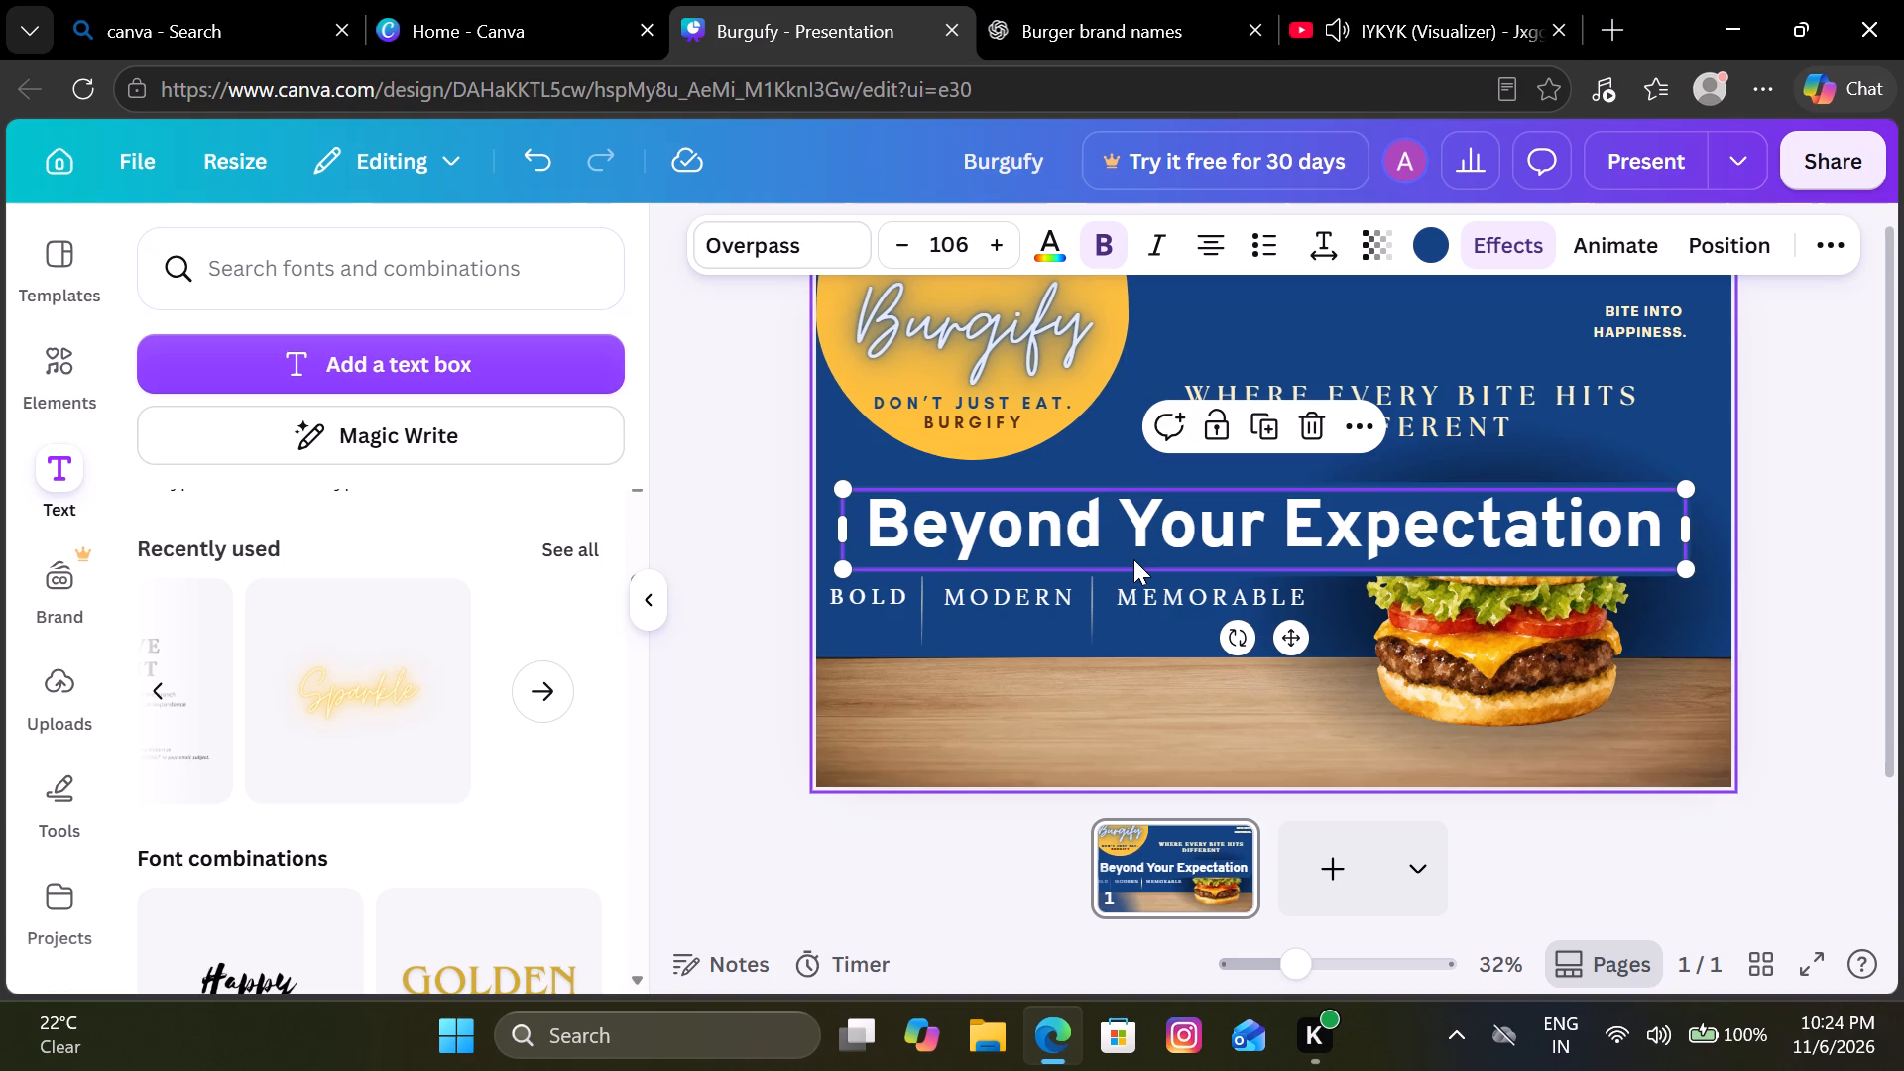
click(1215, 547)
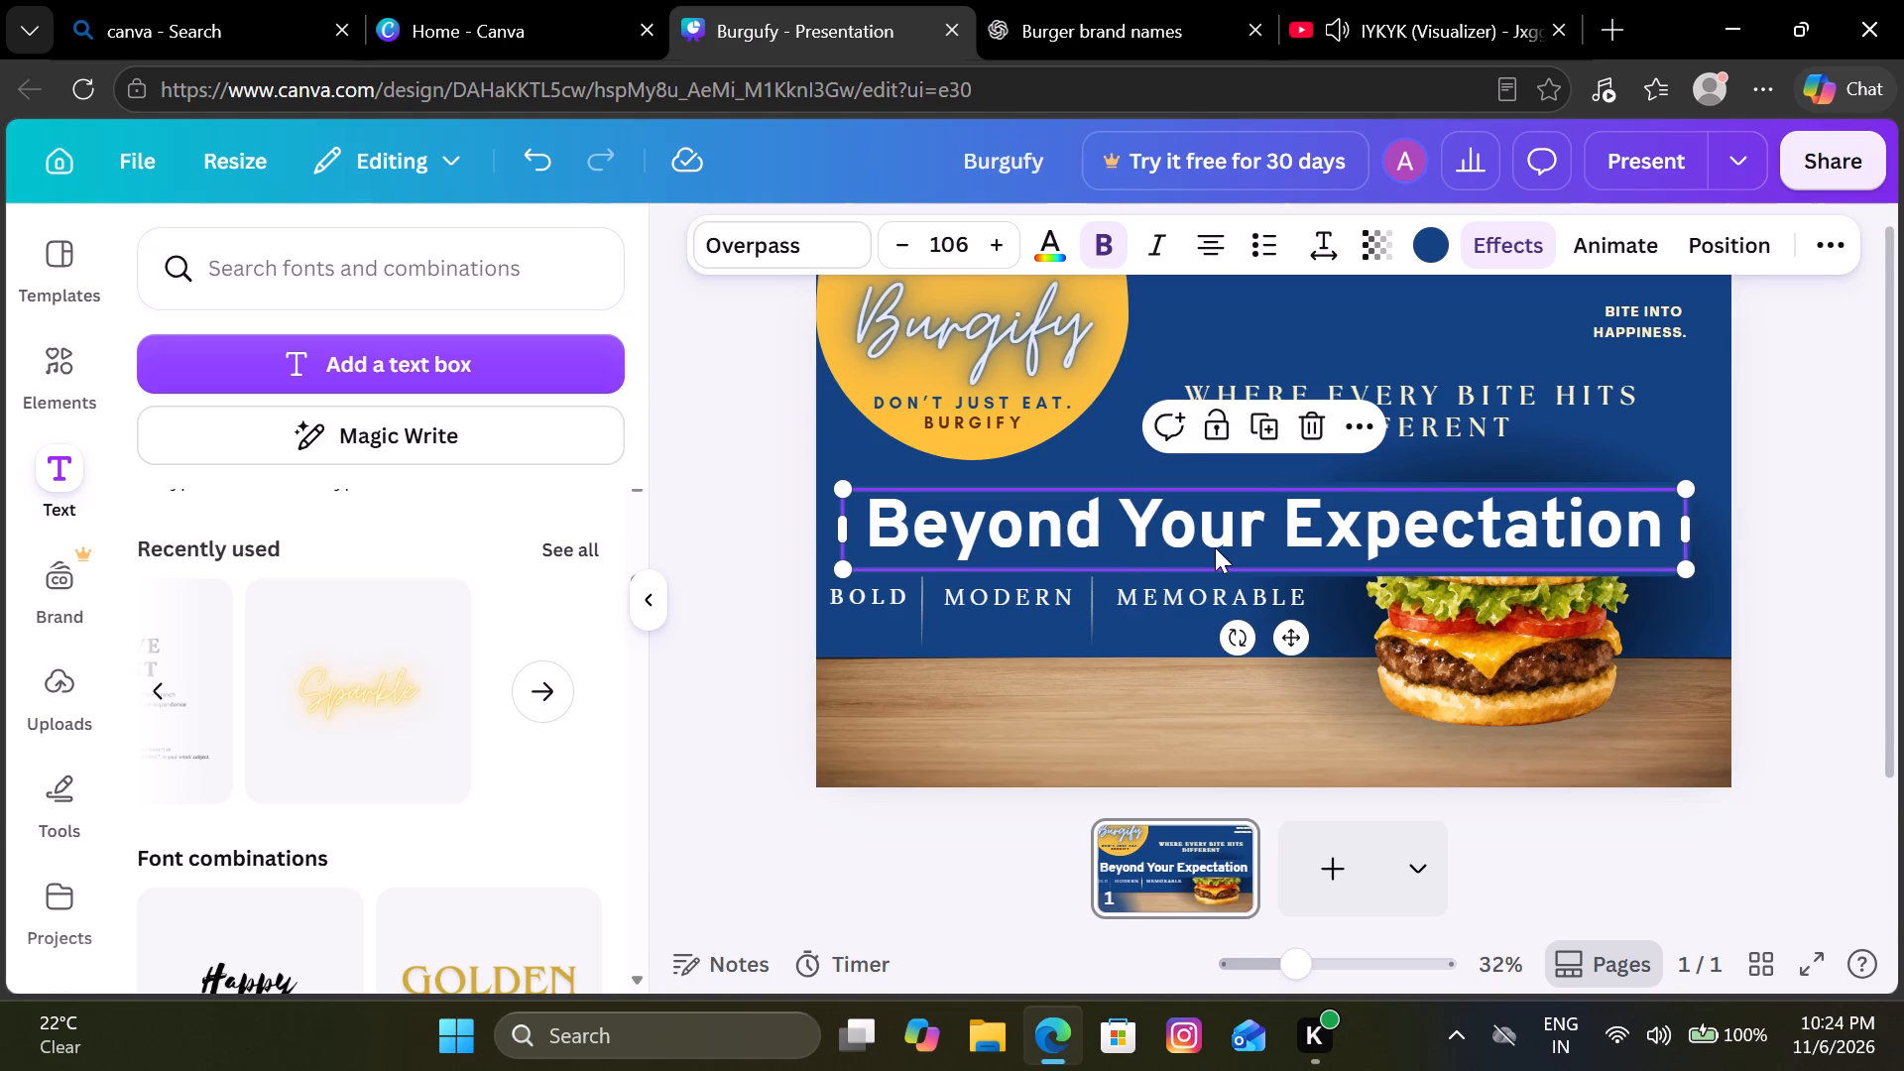
click(1269, 542)
click(1269, 542)
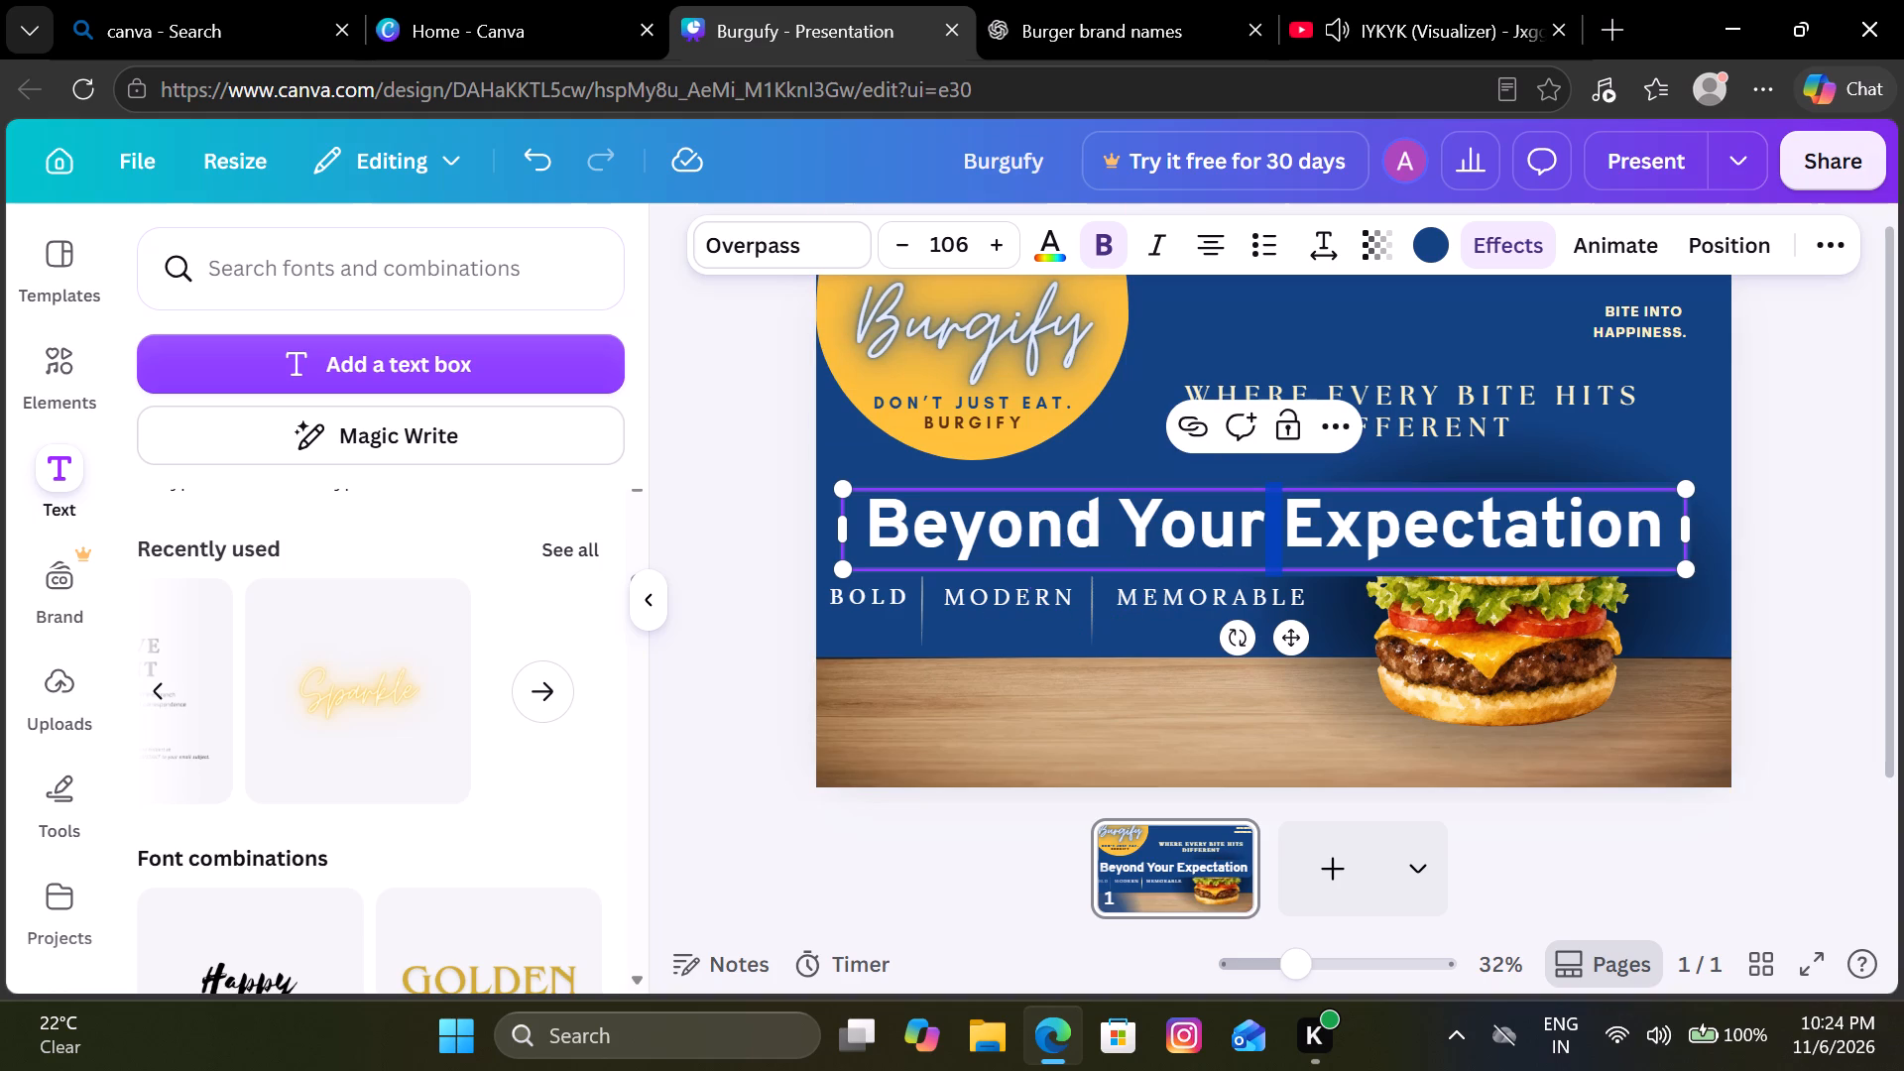
click(1769, 411)
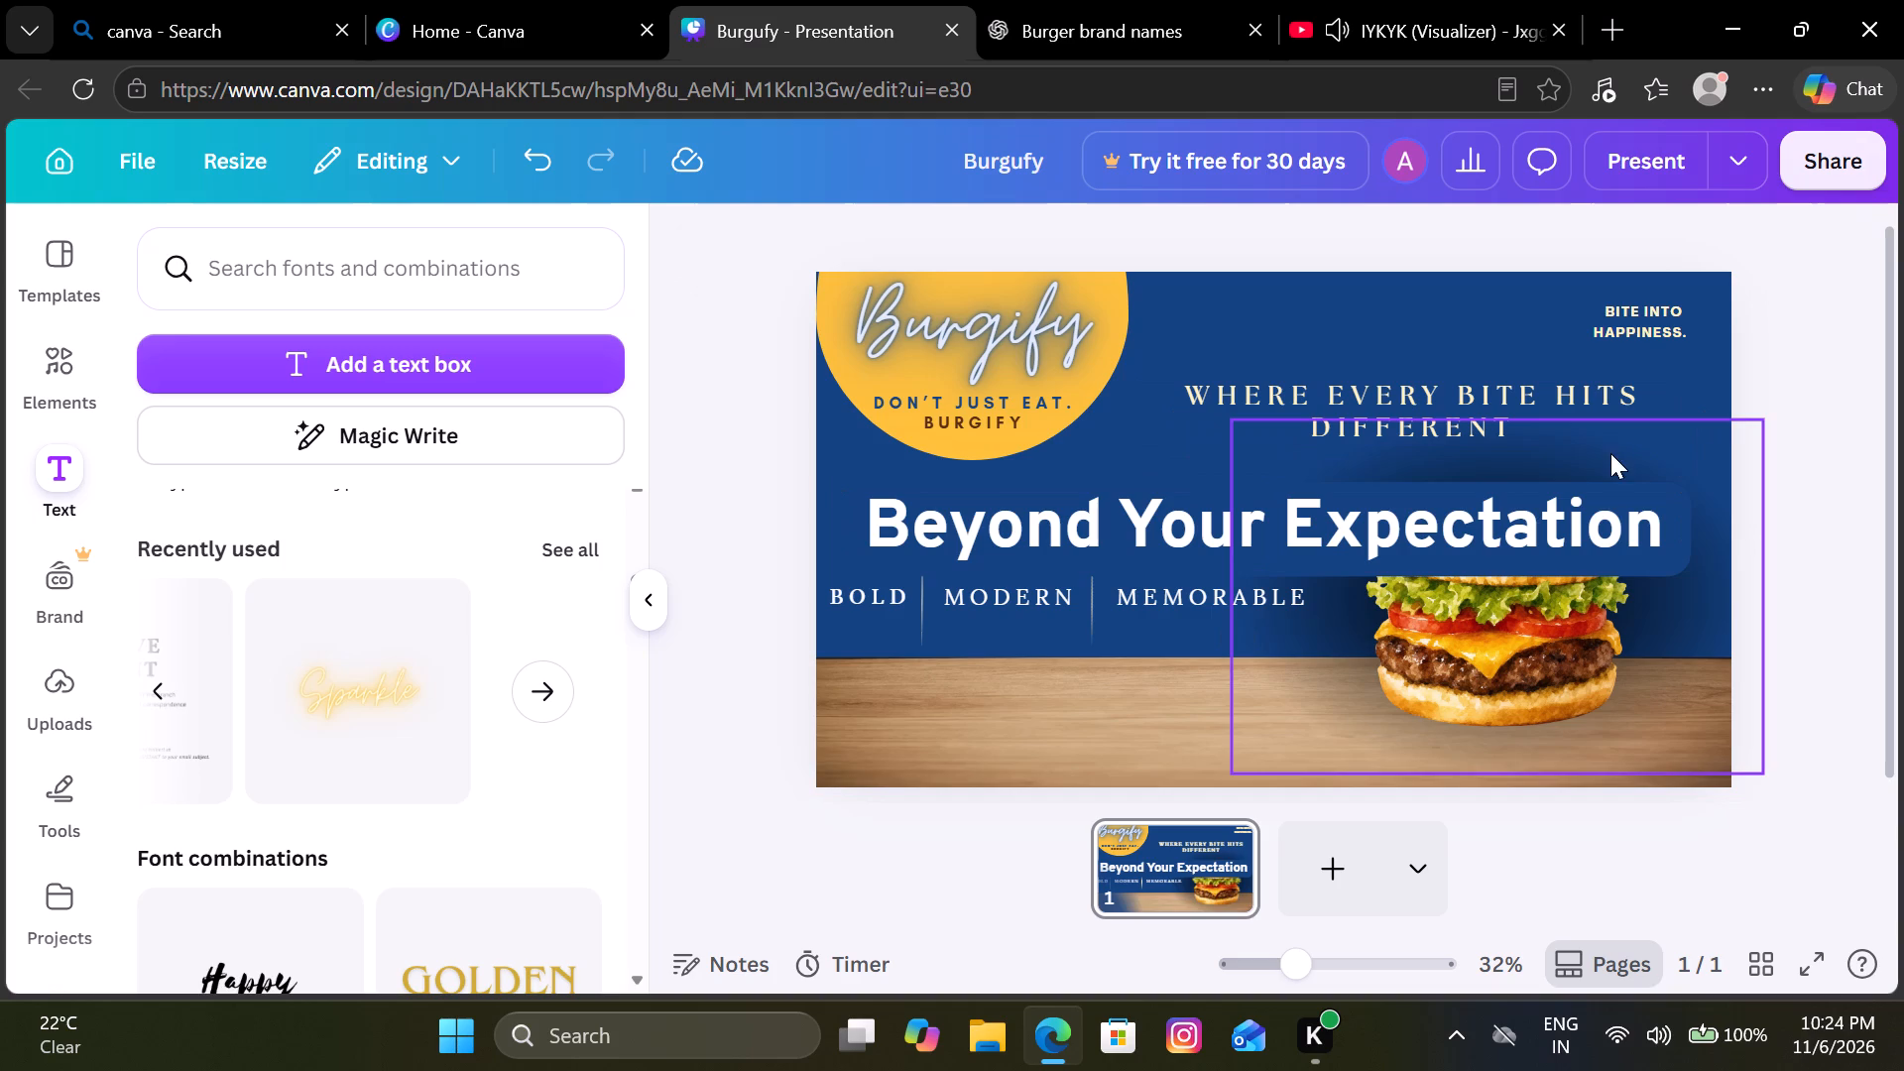
Move the "Beyond Your Expectation" text down onto the wooden table and reduce its font size to 42.9.
drag(1613, 493, 1580, 665)
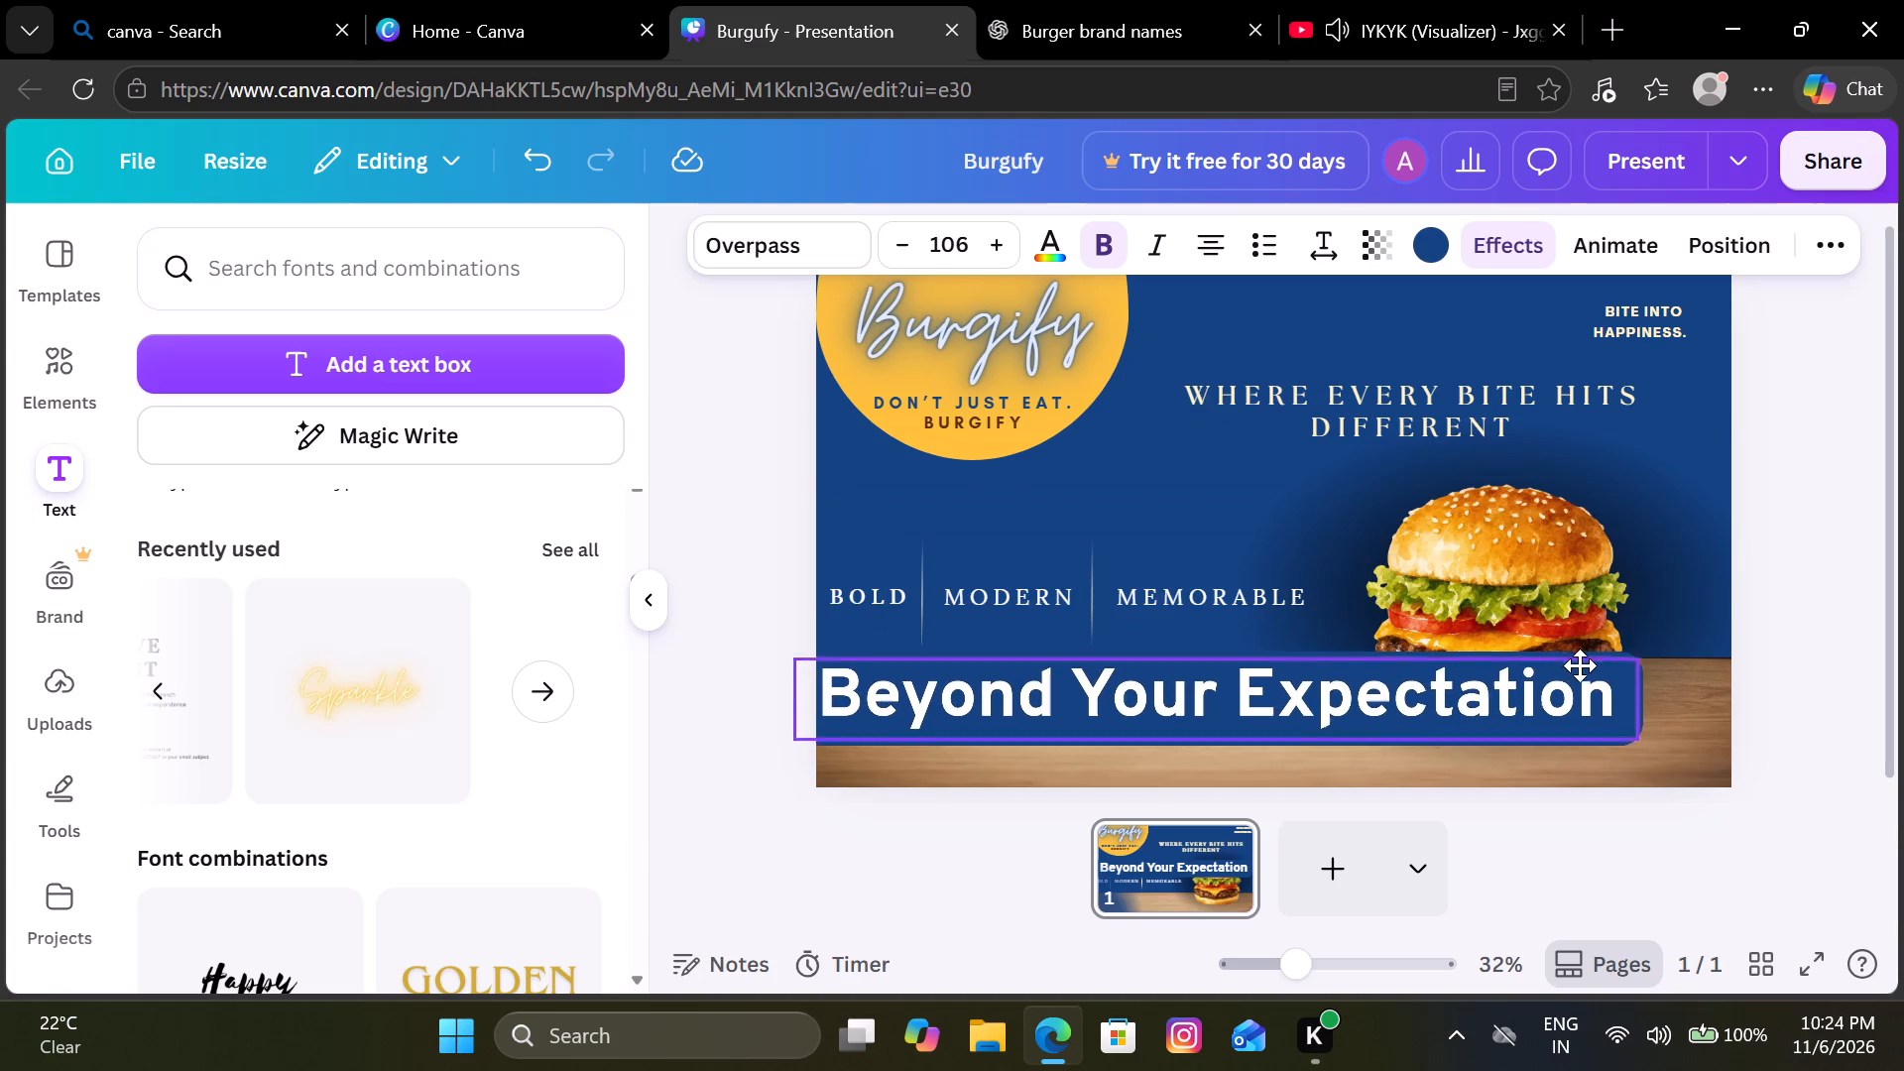
drag(1580, 665, 1589, 687)
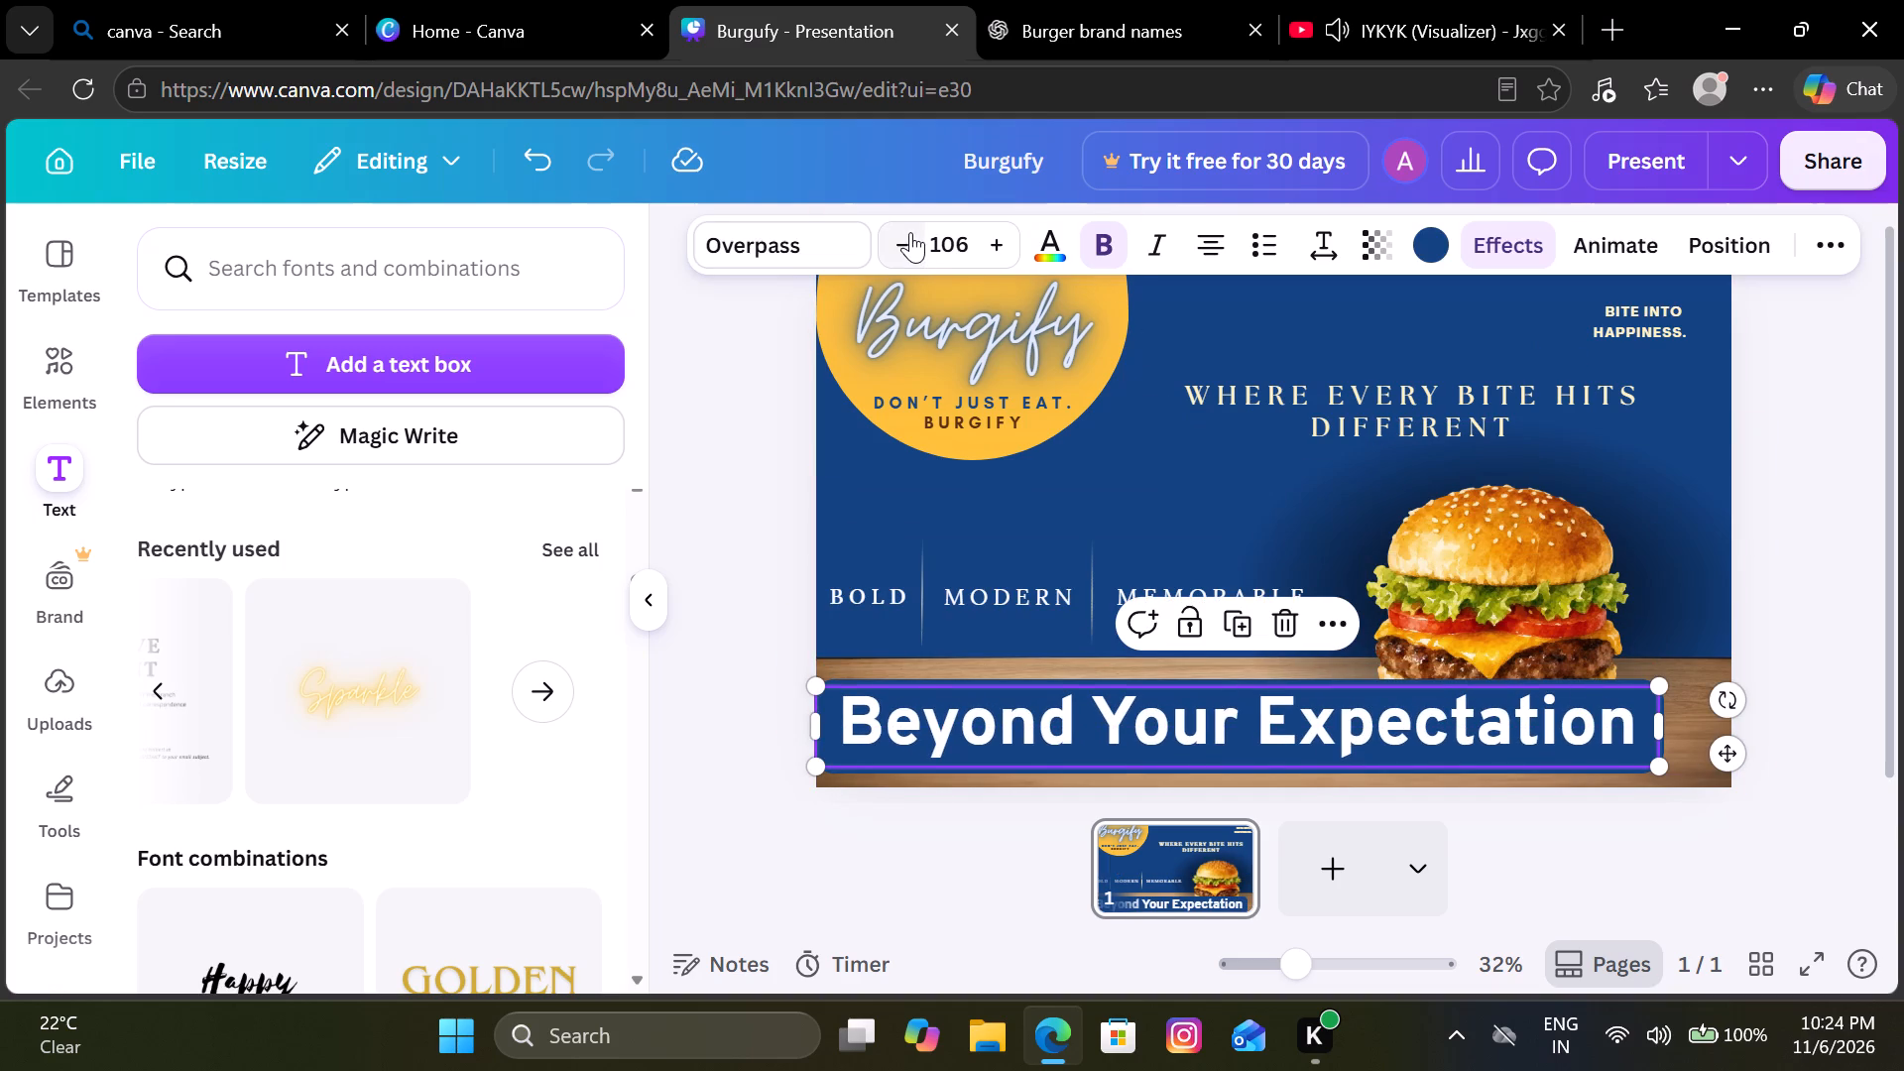
click(907, 234)
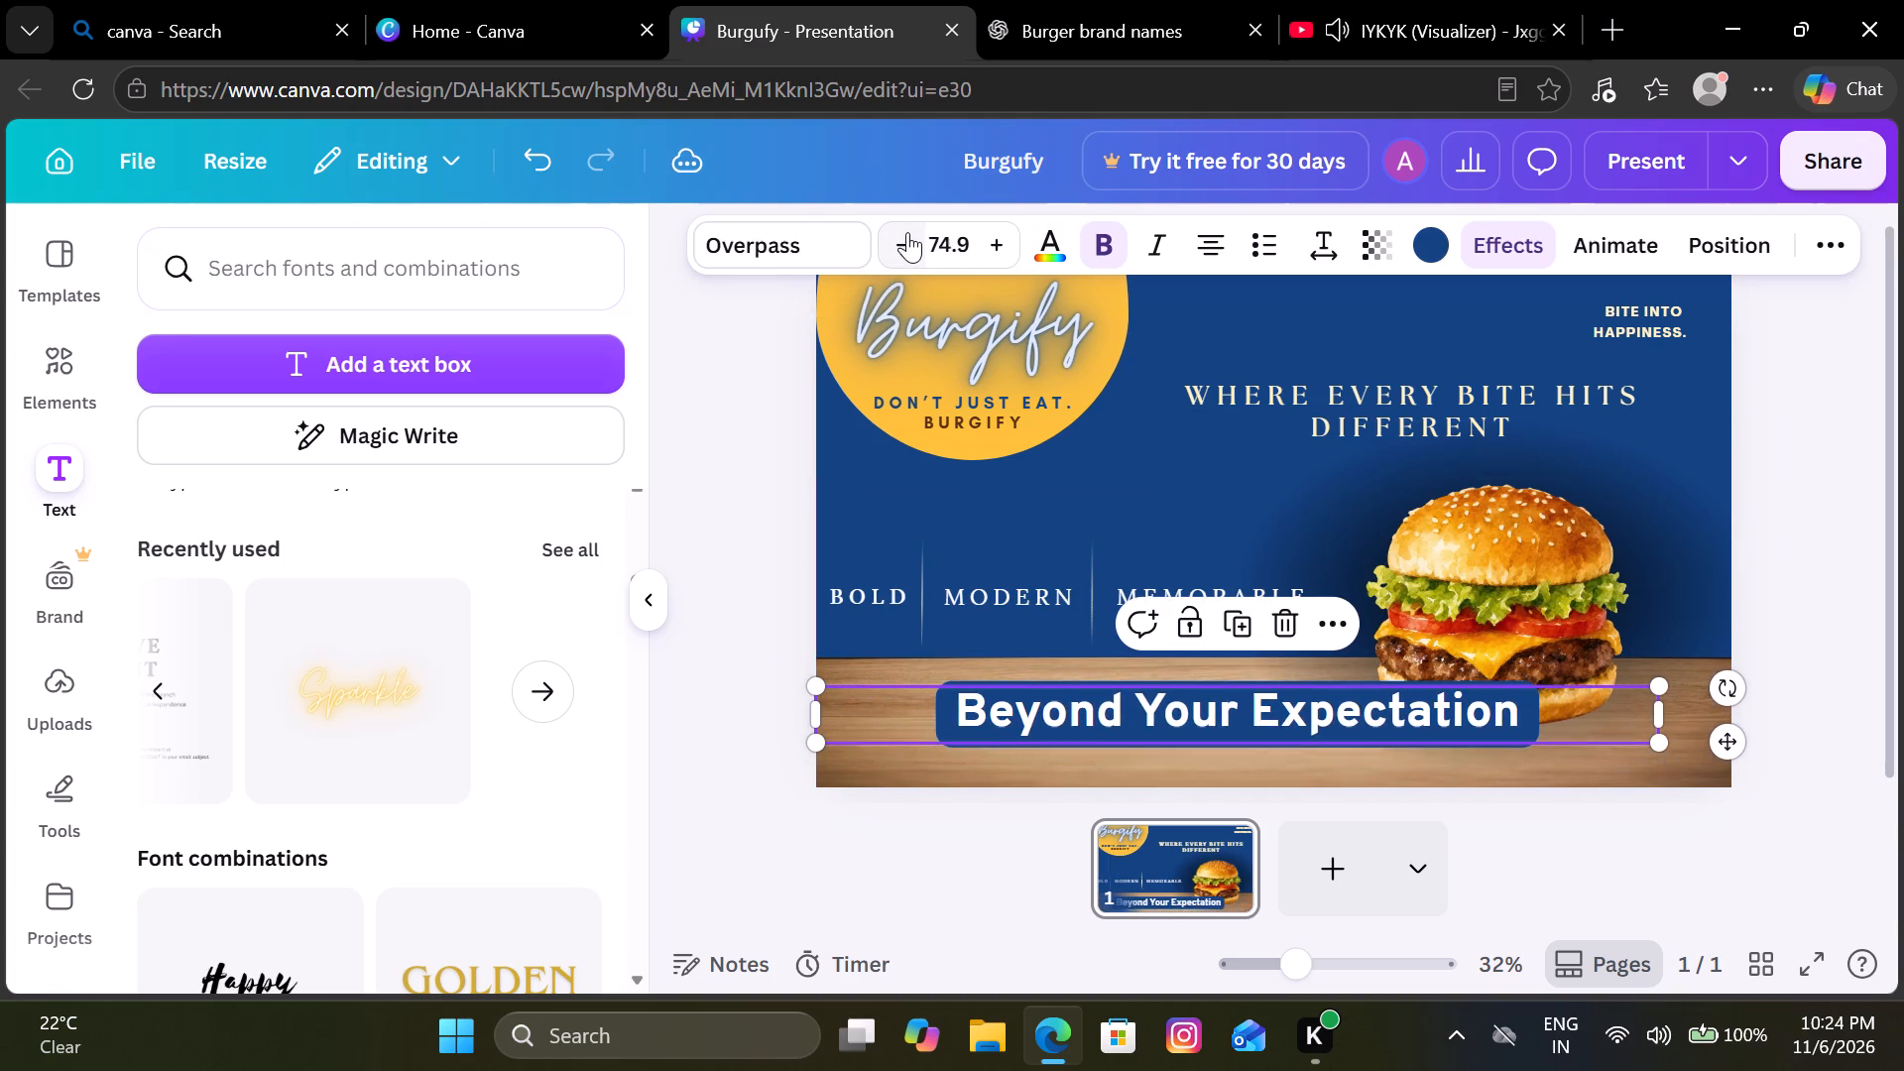
drag(999, 726, 864, 757)
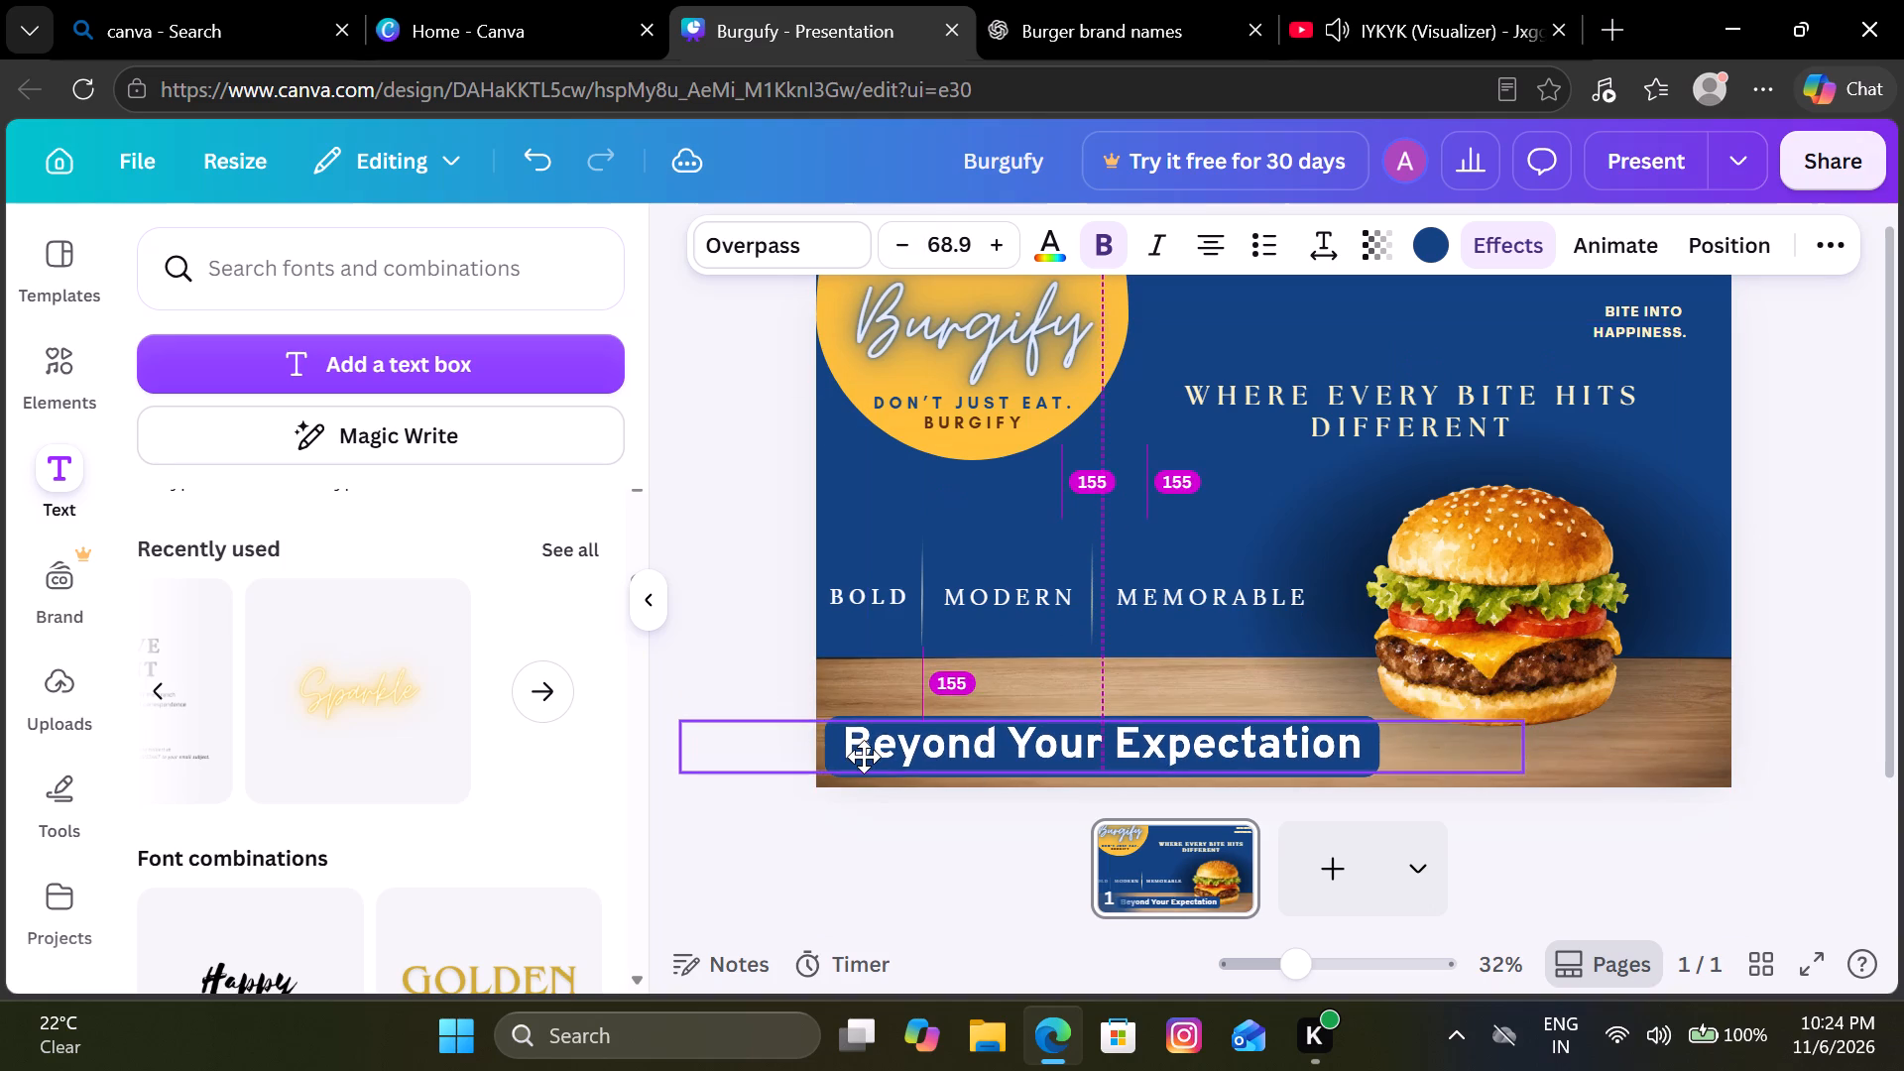
drag(864, 757, 864, 748)
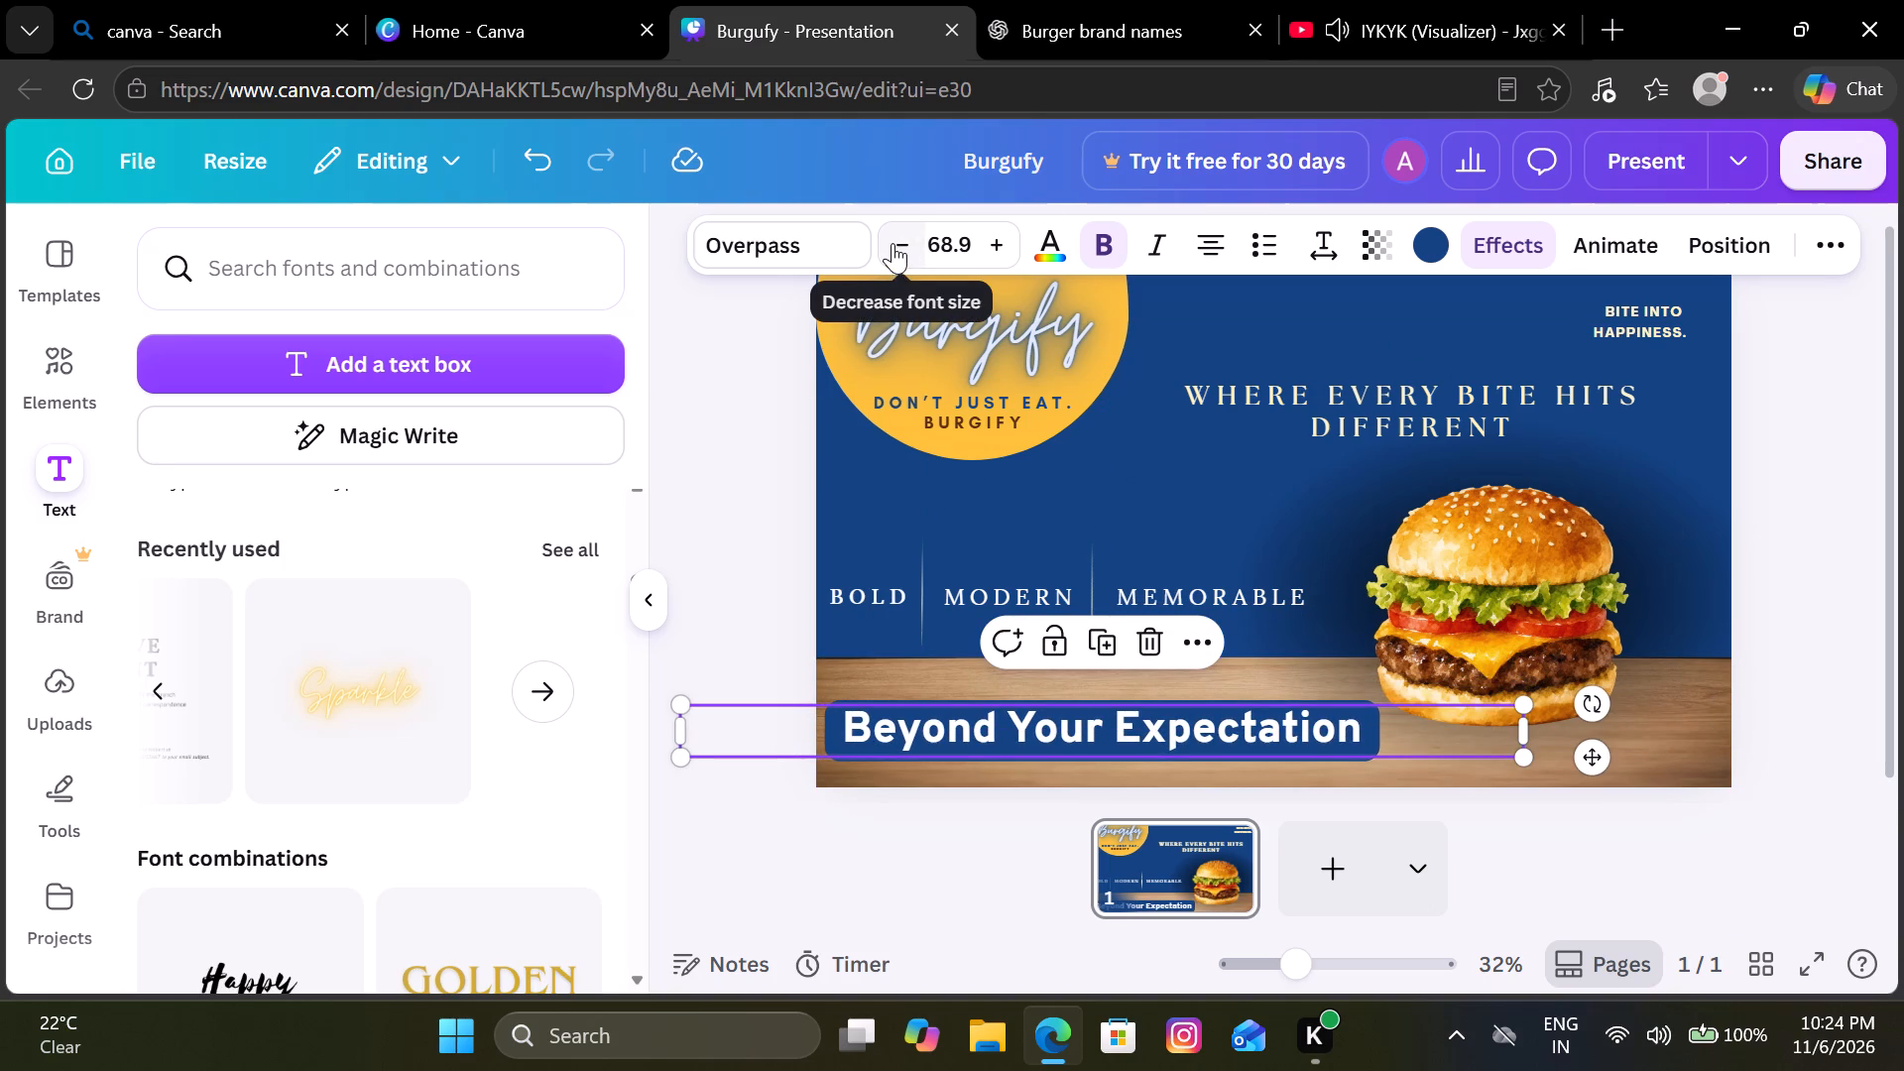
click(893, 251)
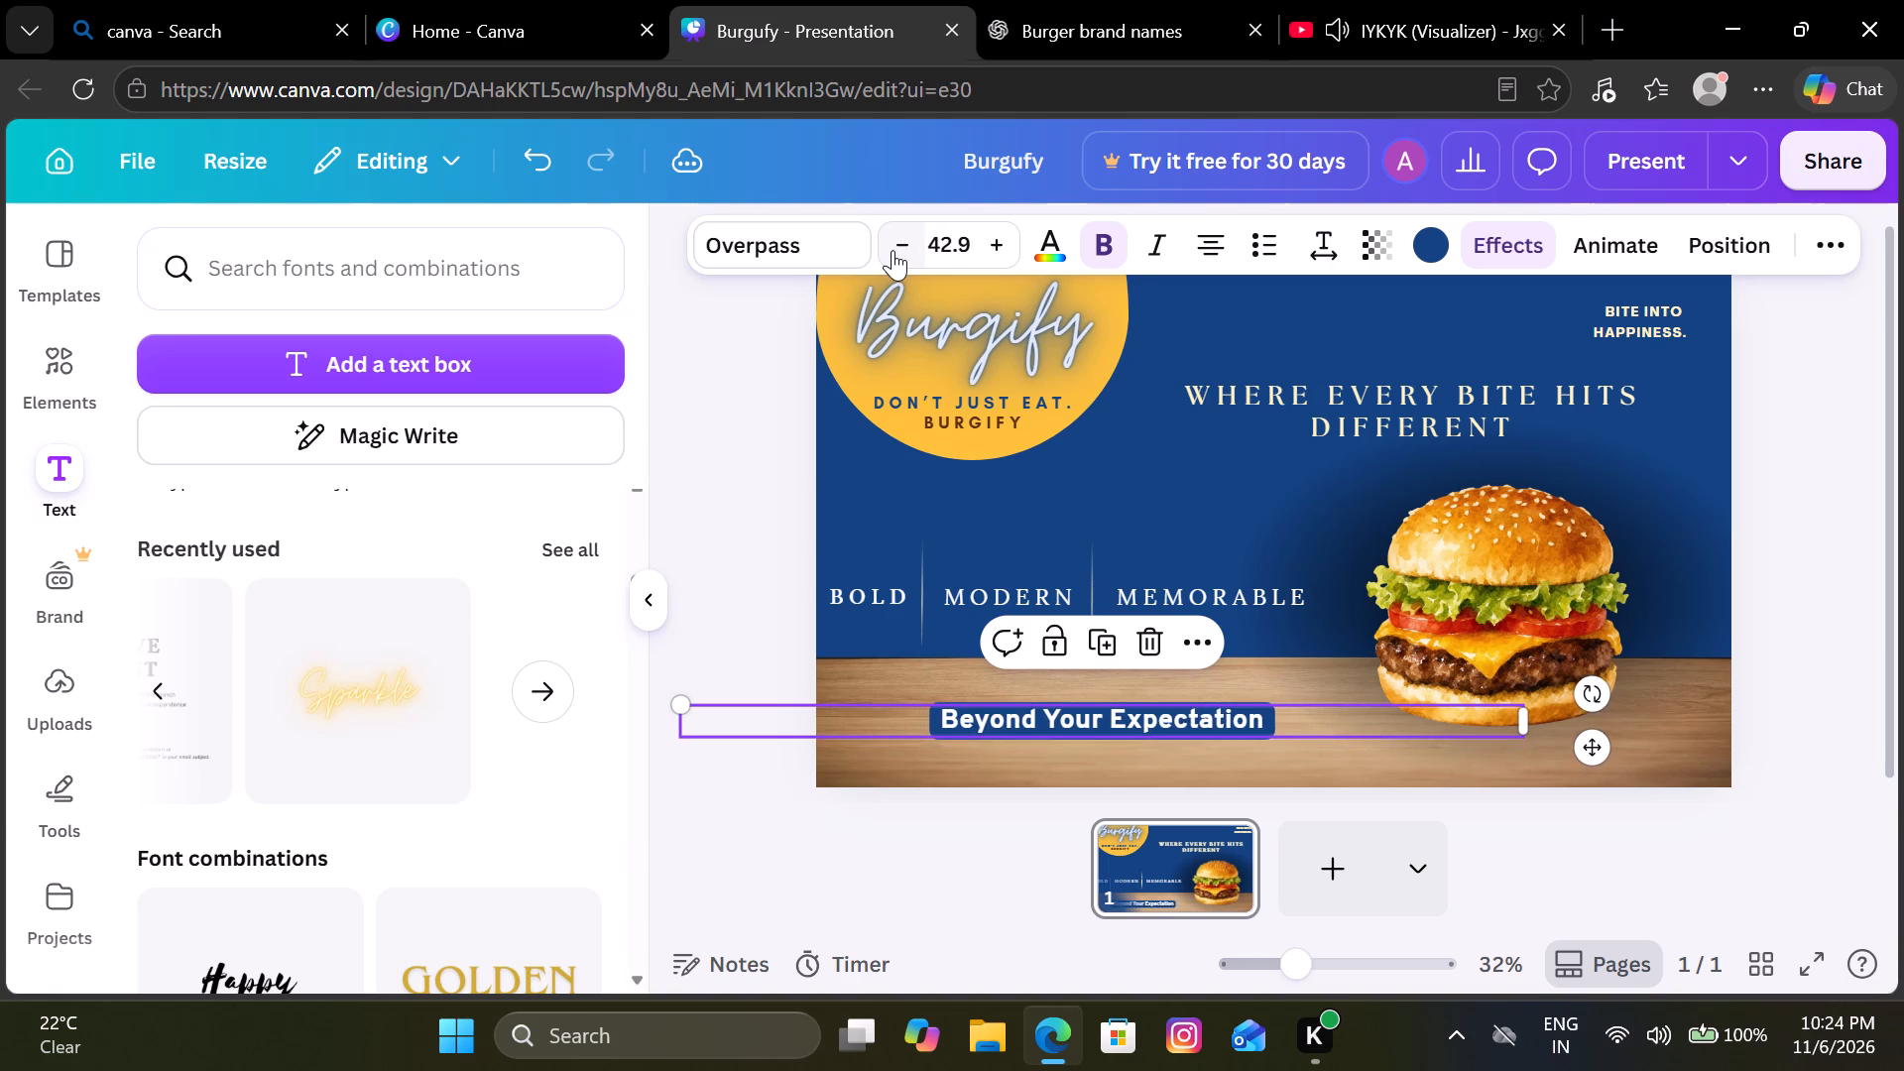
Position the smaller "Beyond Your Expectation" text on the table's left side, beneath the "BOLD | MODERN | MEMORABLE" row.
drag(912, 704, 859, 677)
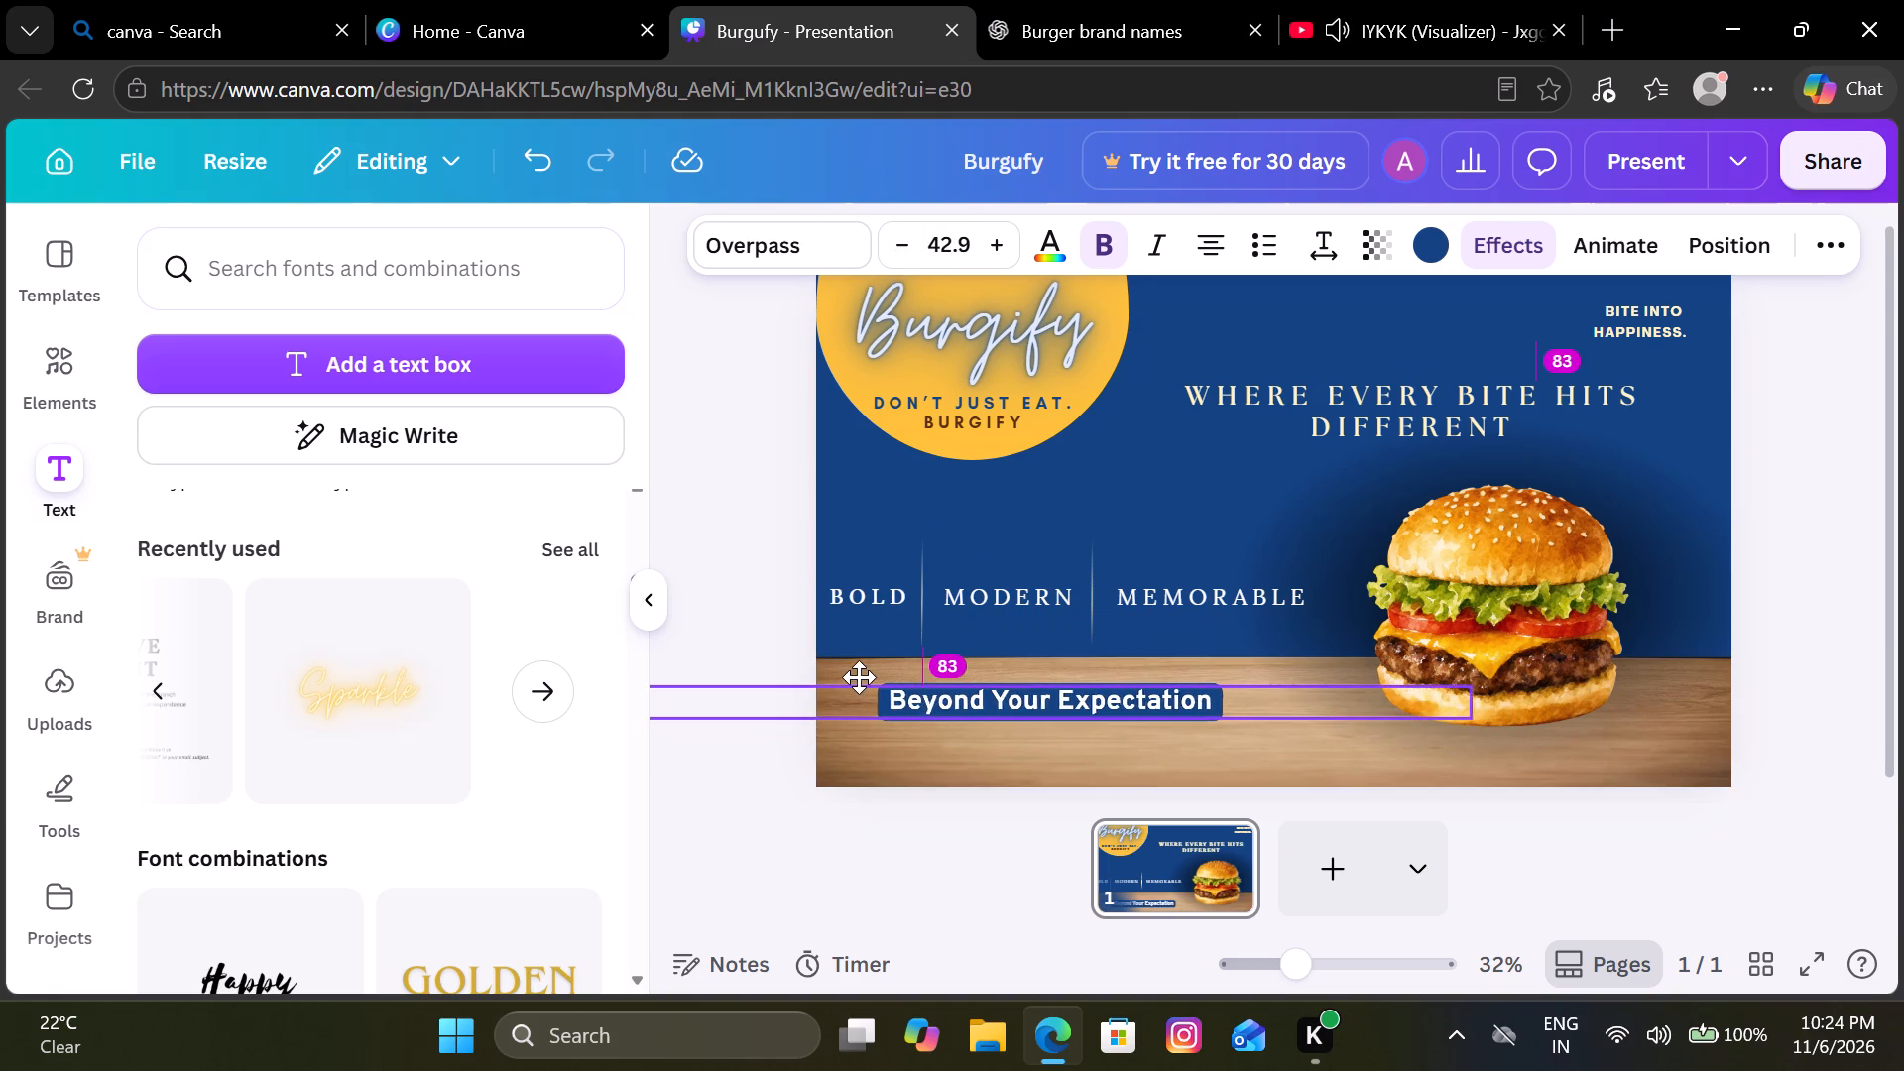
drag(859, 677, 826, 669)
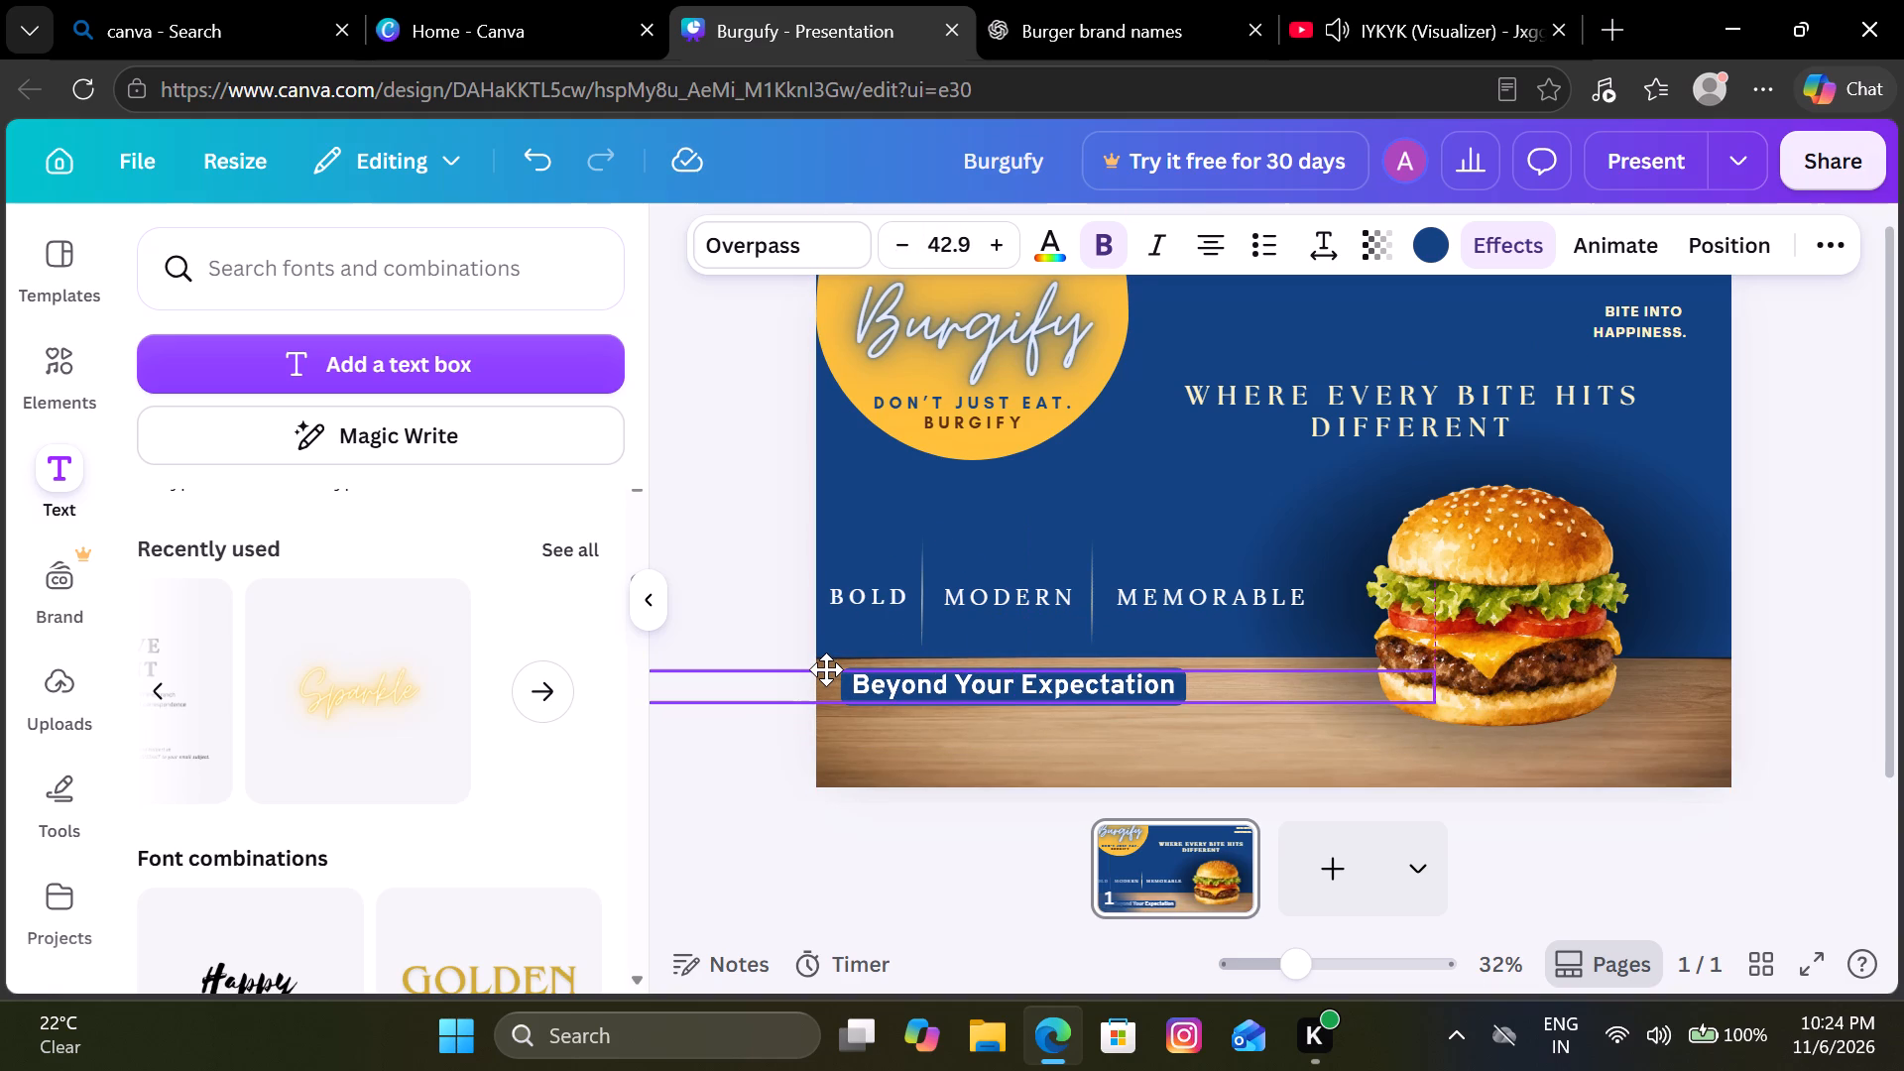
drag(826, 669, 839, 681)
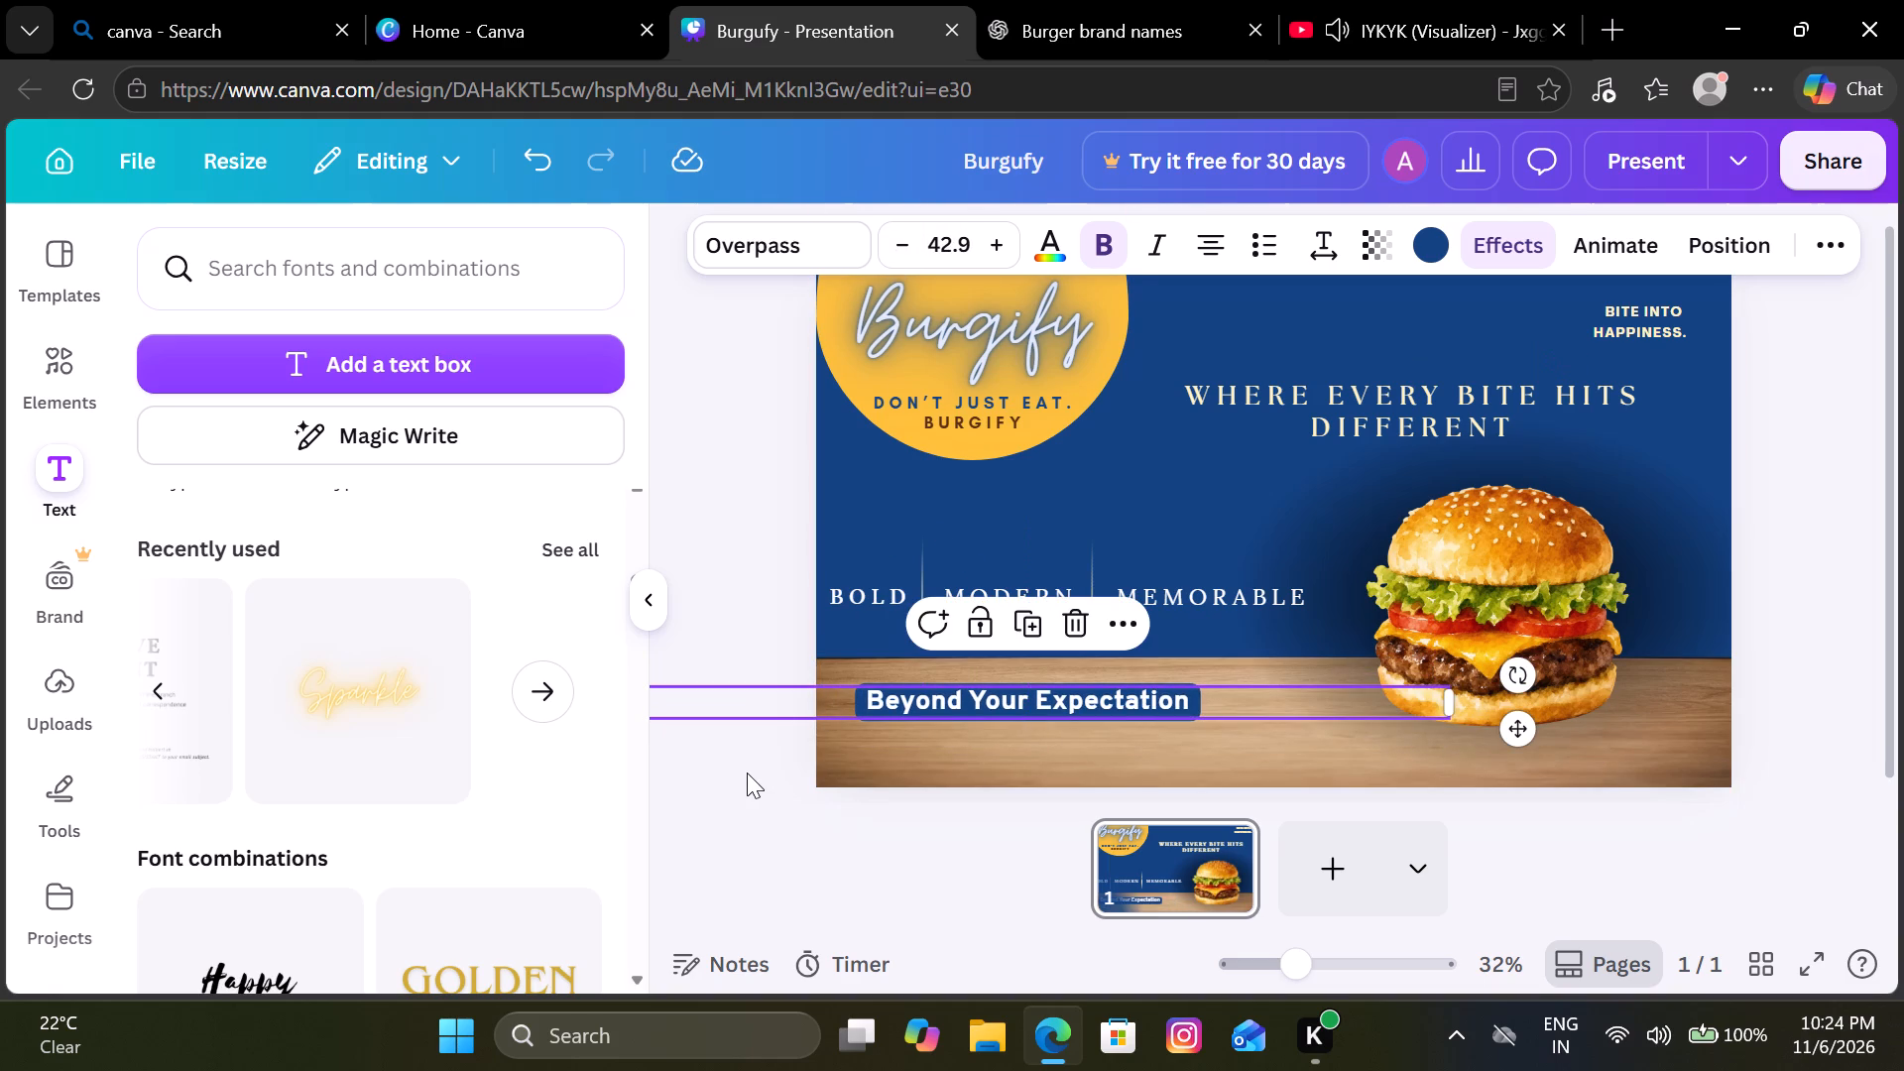
click(747, 773)
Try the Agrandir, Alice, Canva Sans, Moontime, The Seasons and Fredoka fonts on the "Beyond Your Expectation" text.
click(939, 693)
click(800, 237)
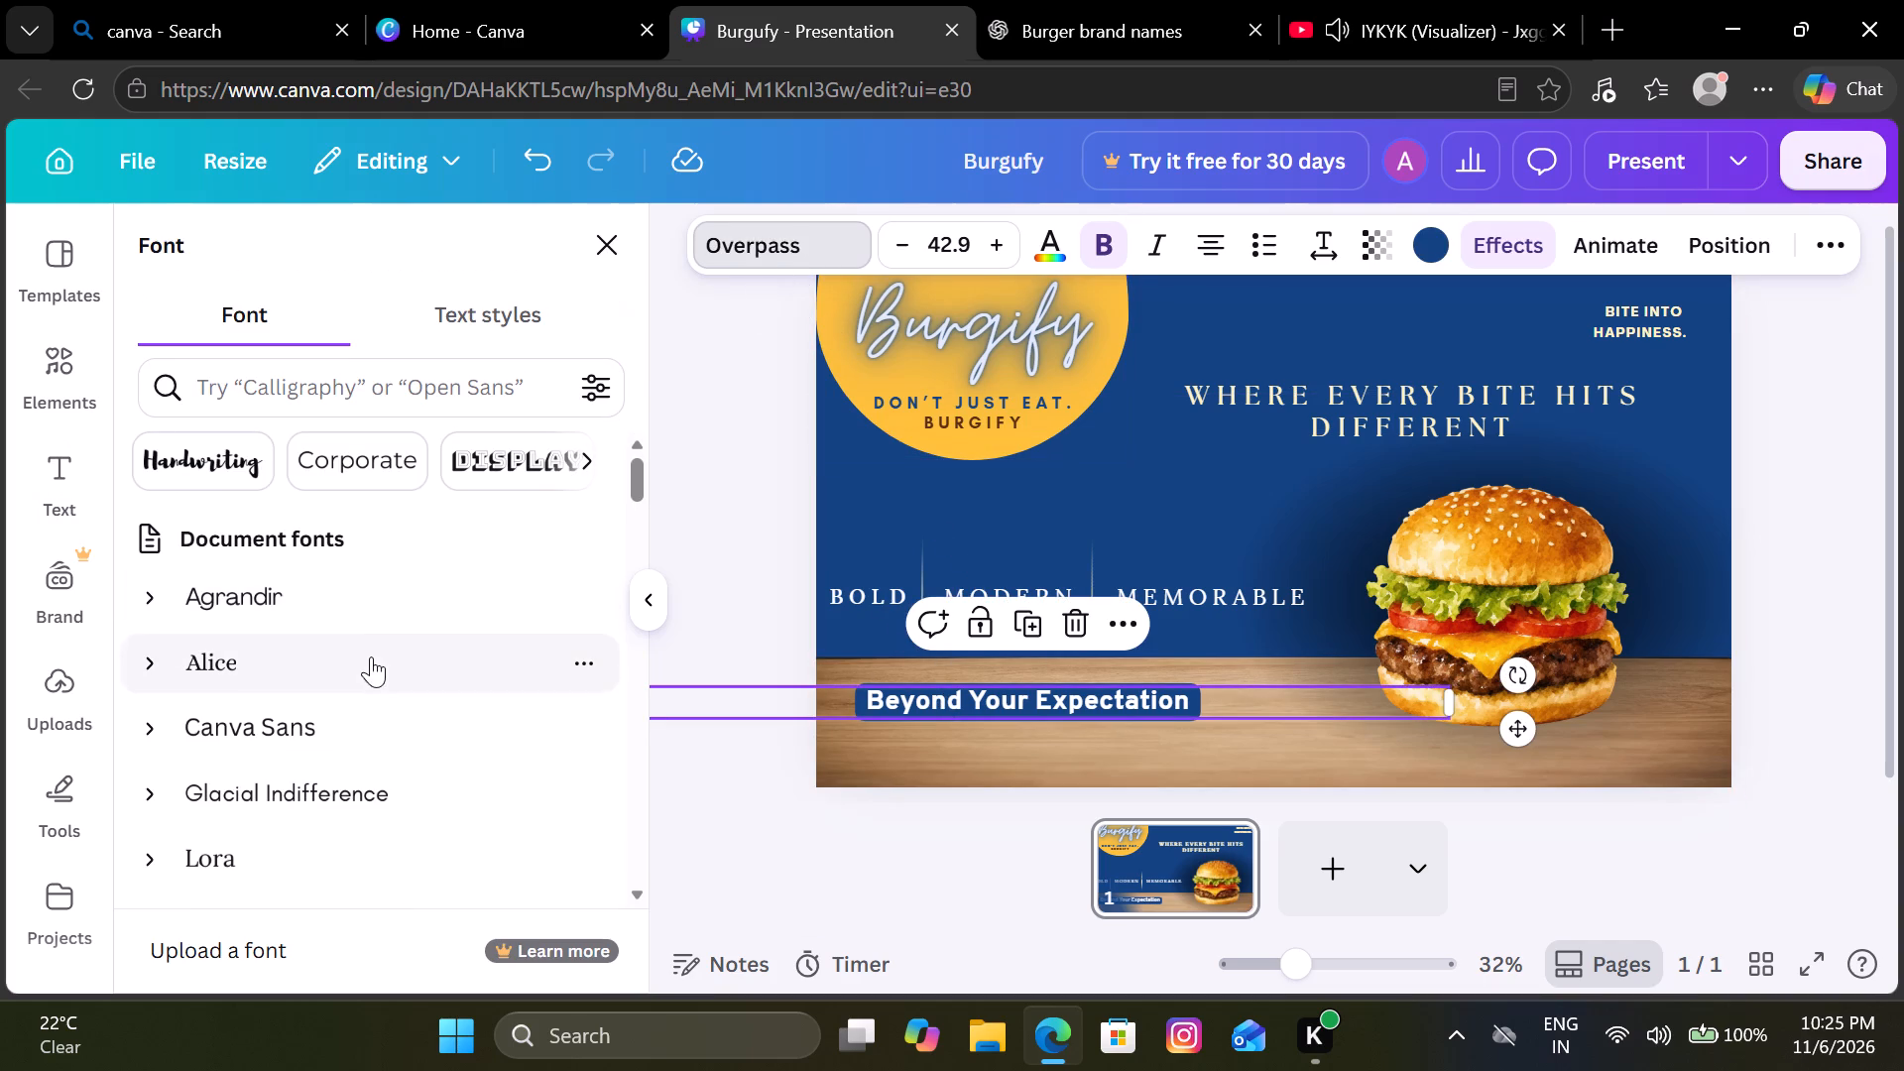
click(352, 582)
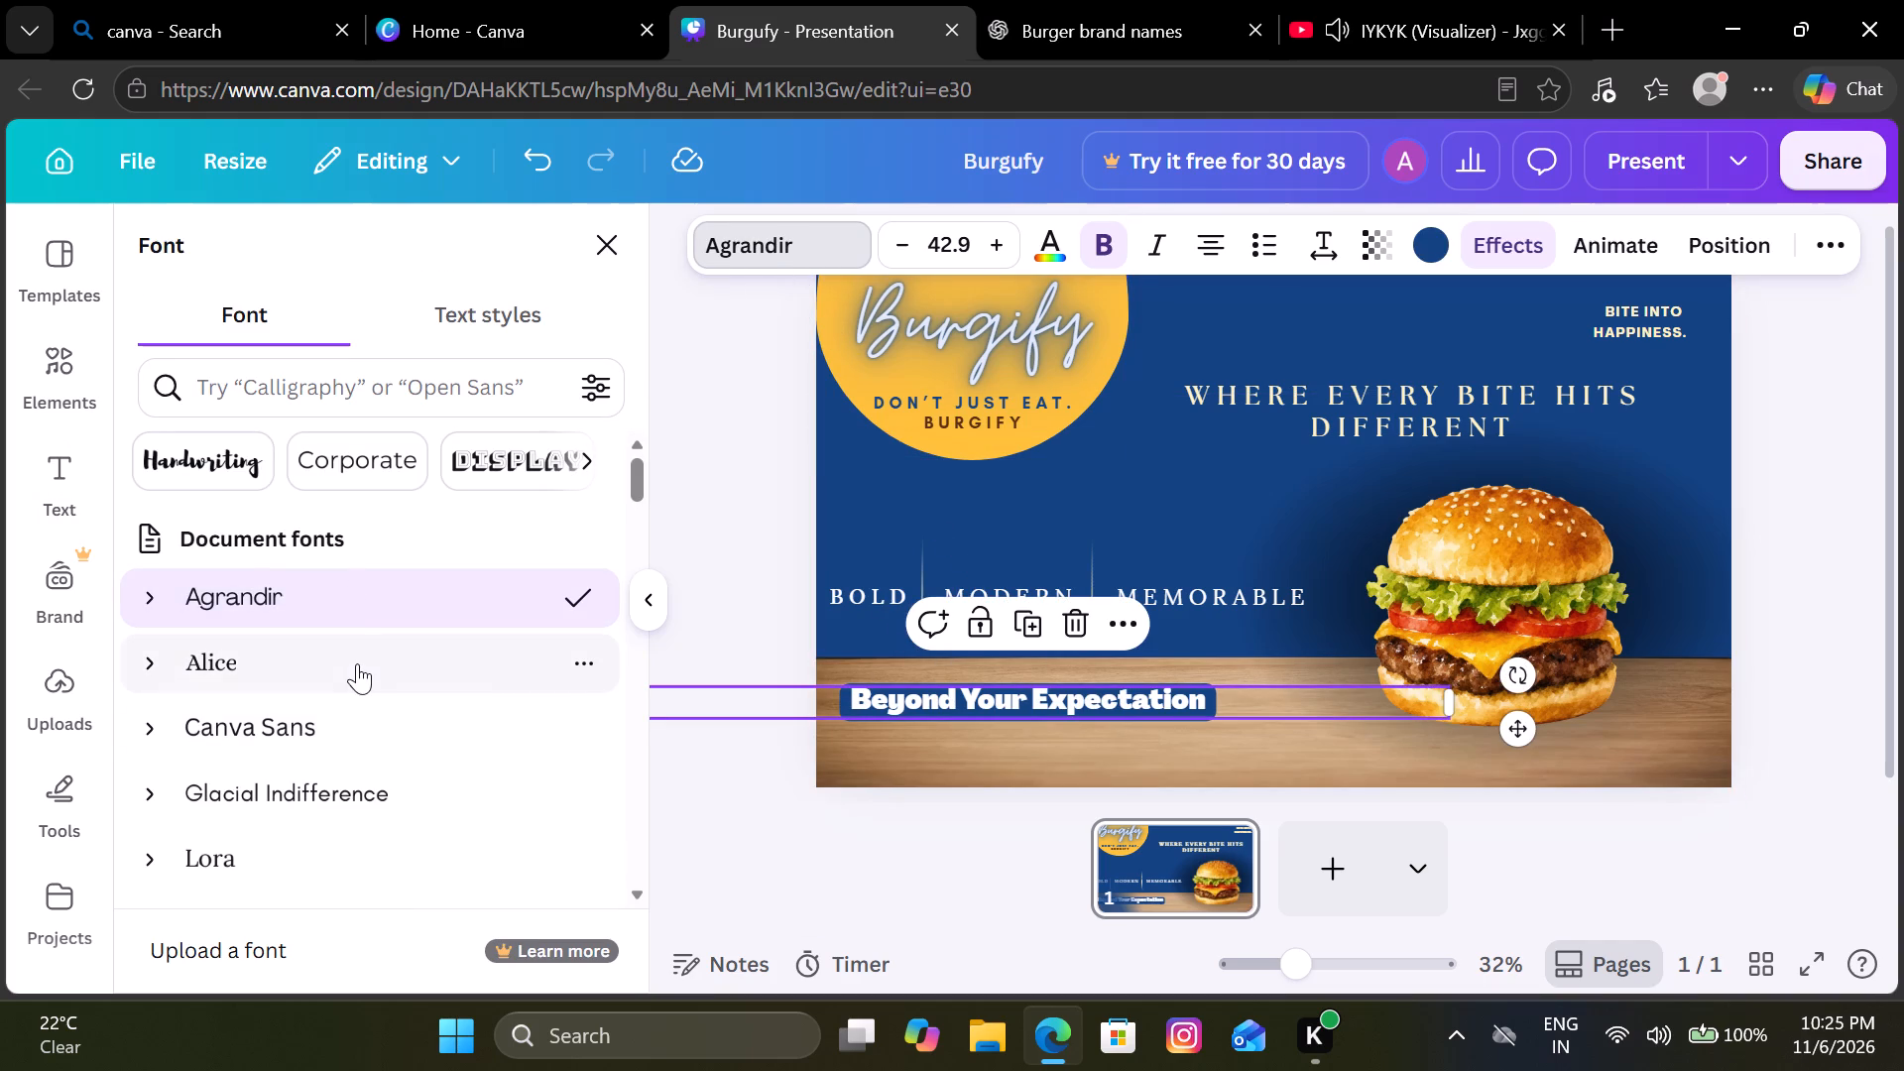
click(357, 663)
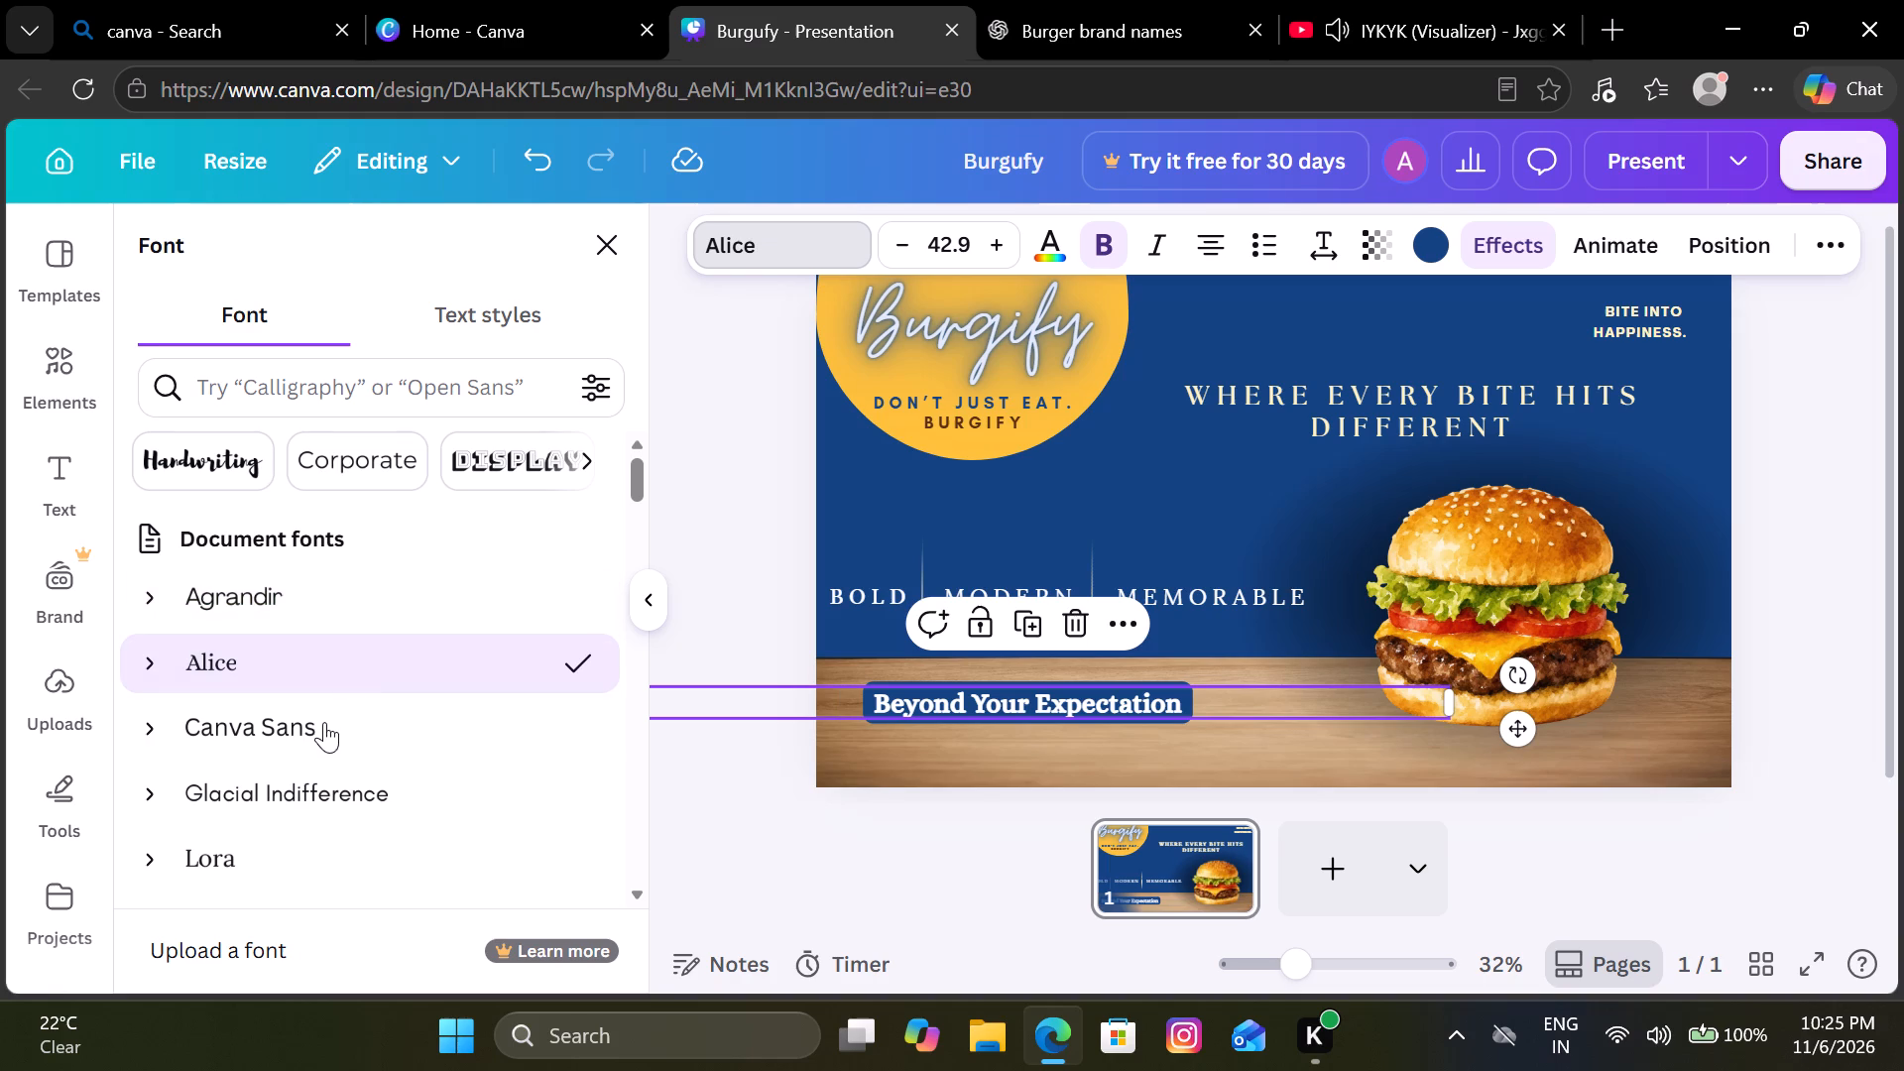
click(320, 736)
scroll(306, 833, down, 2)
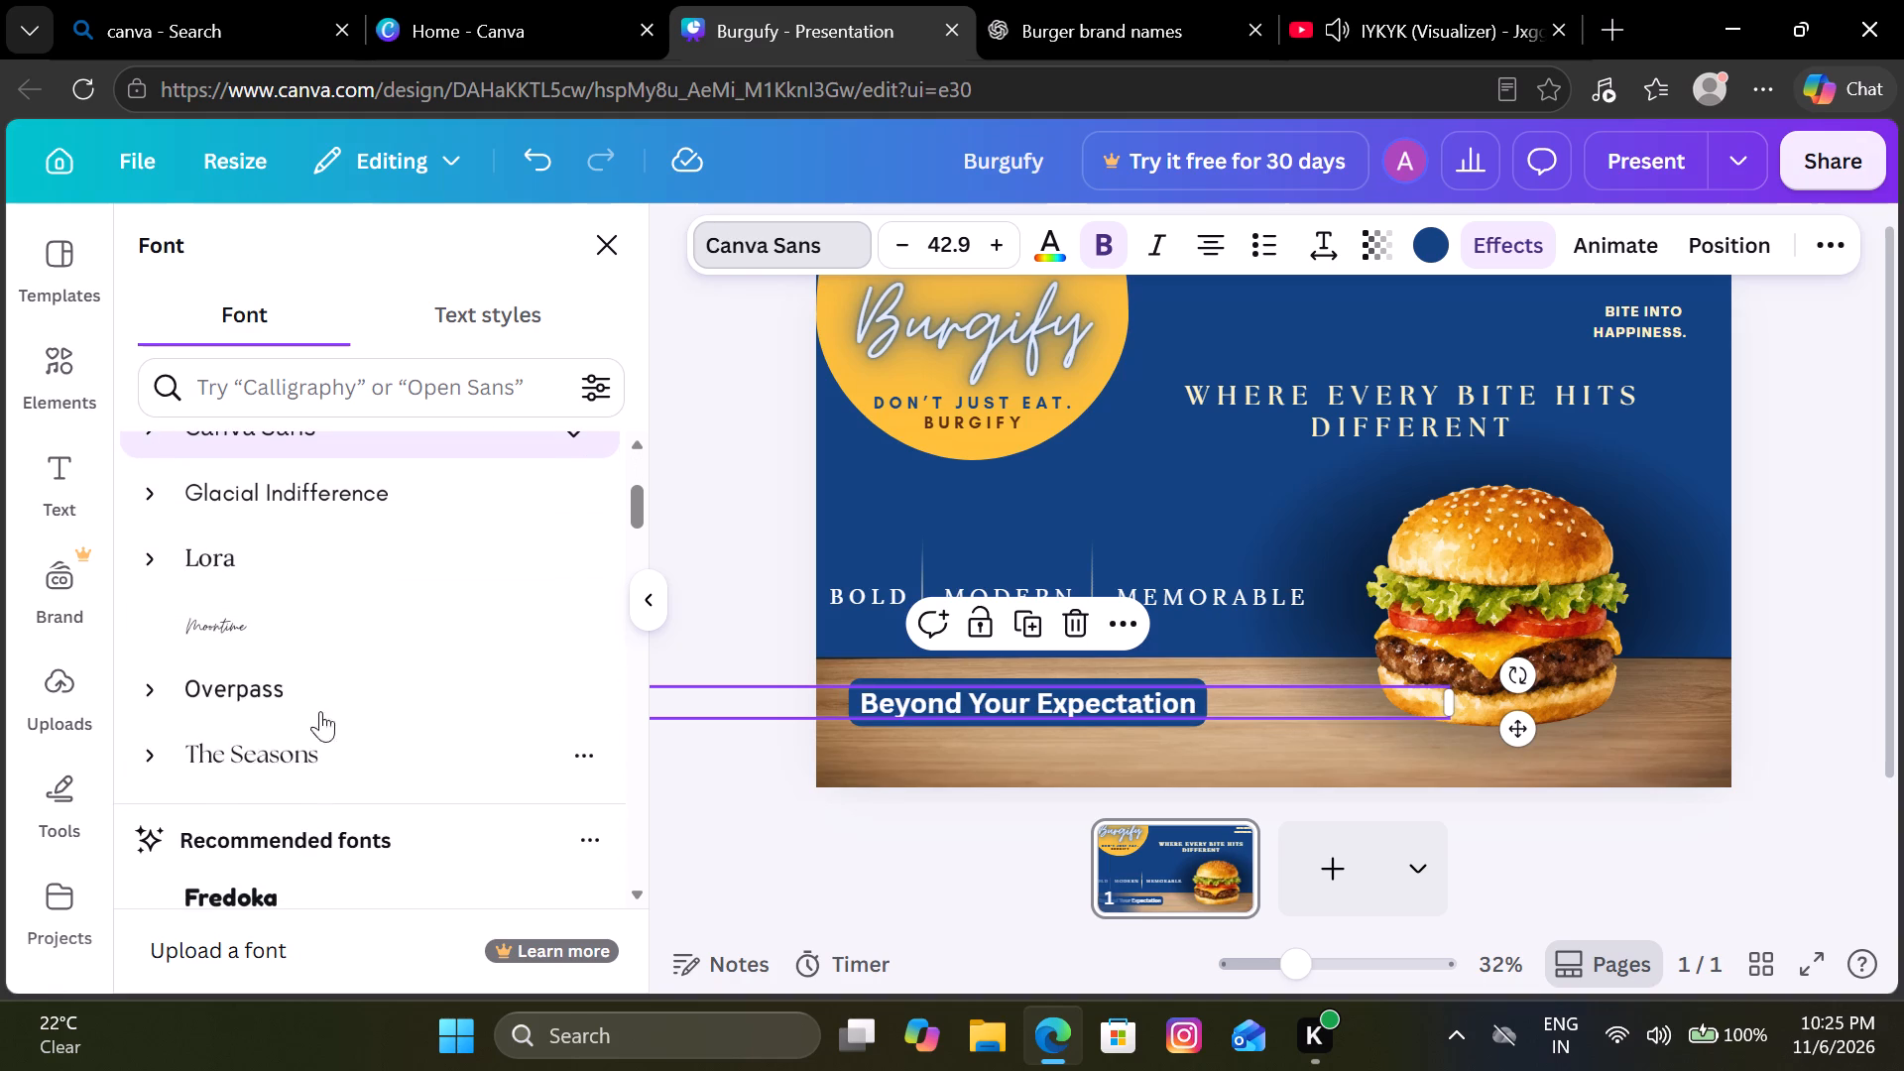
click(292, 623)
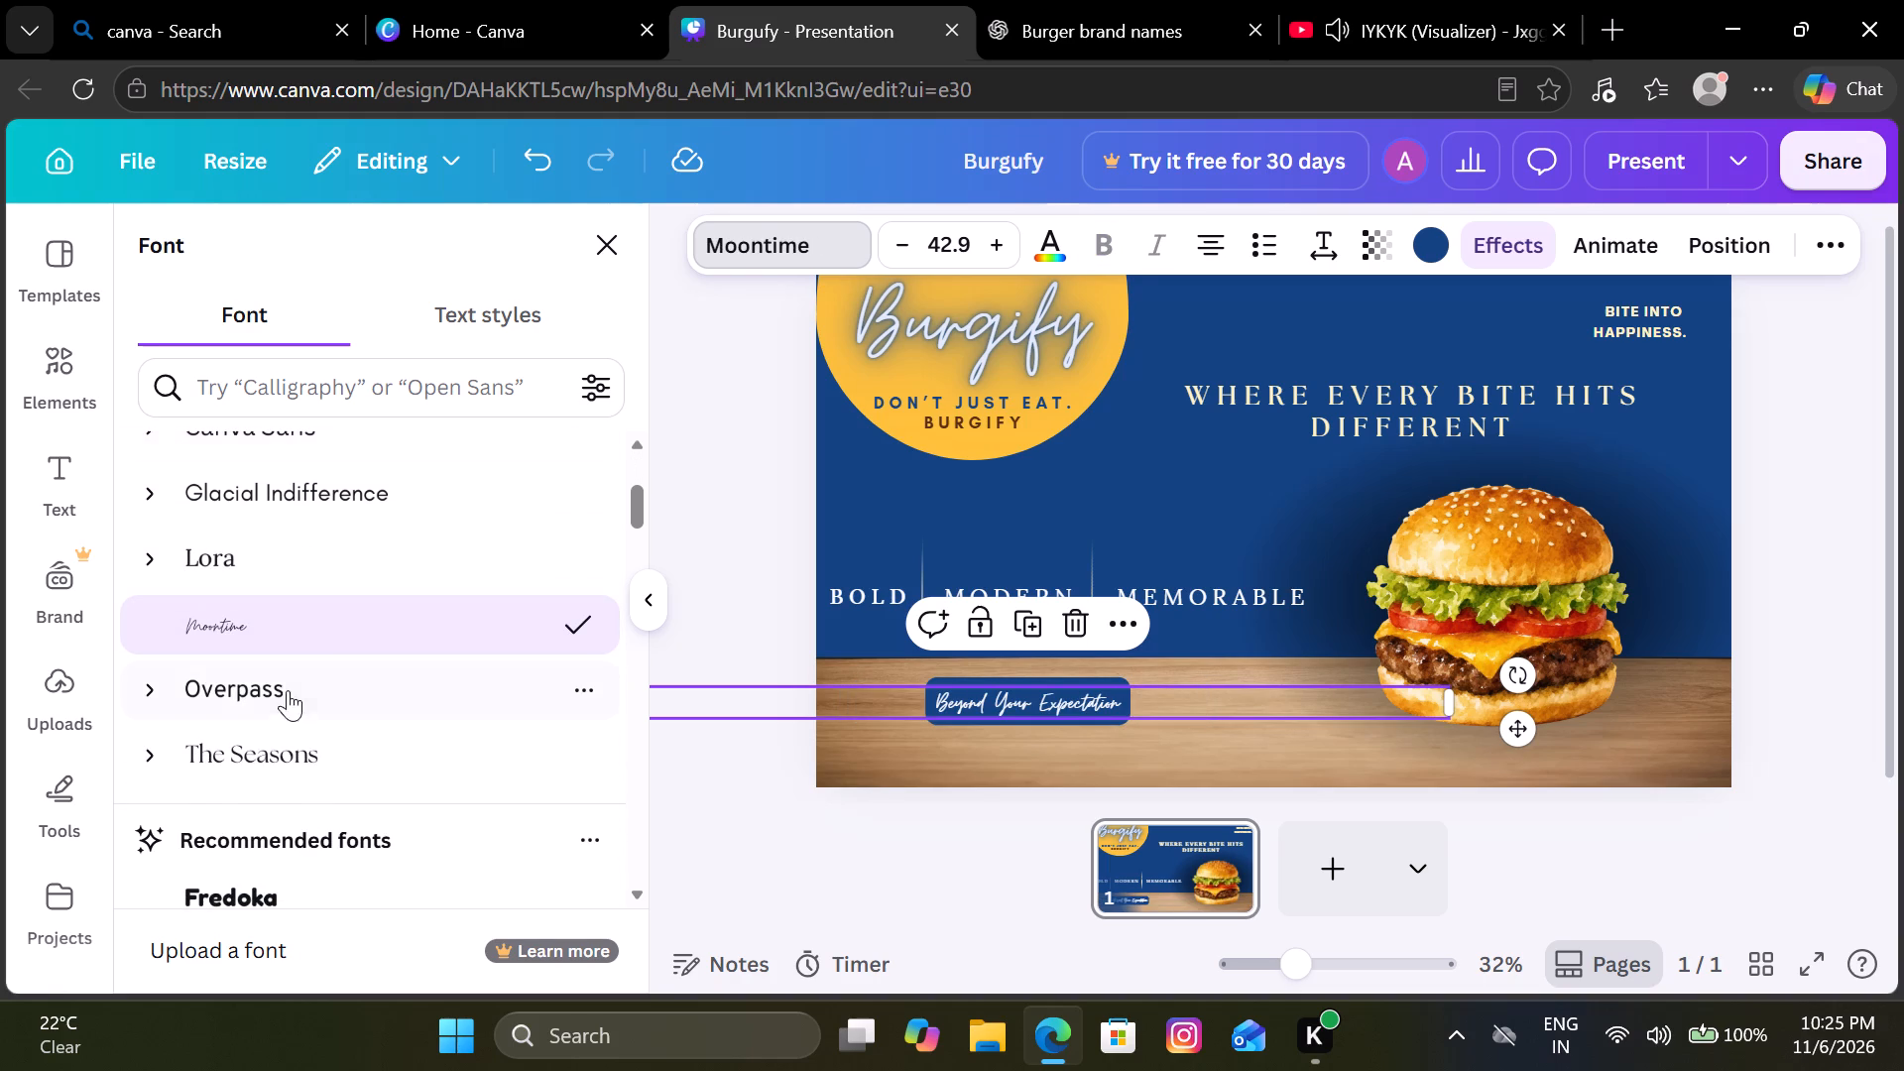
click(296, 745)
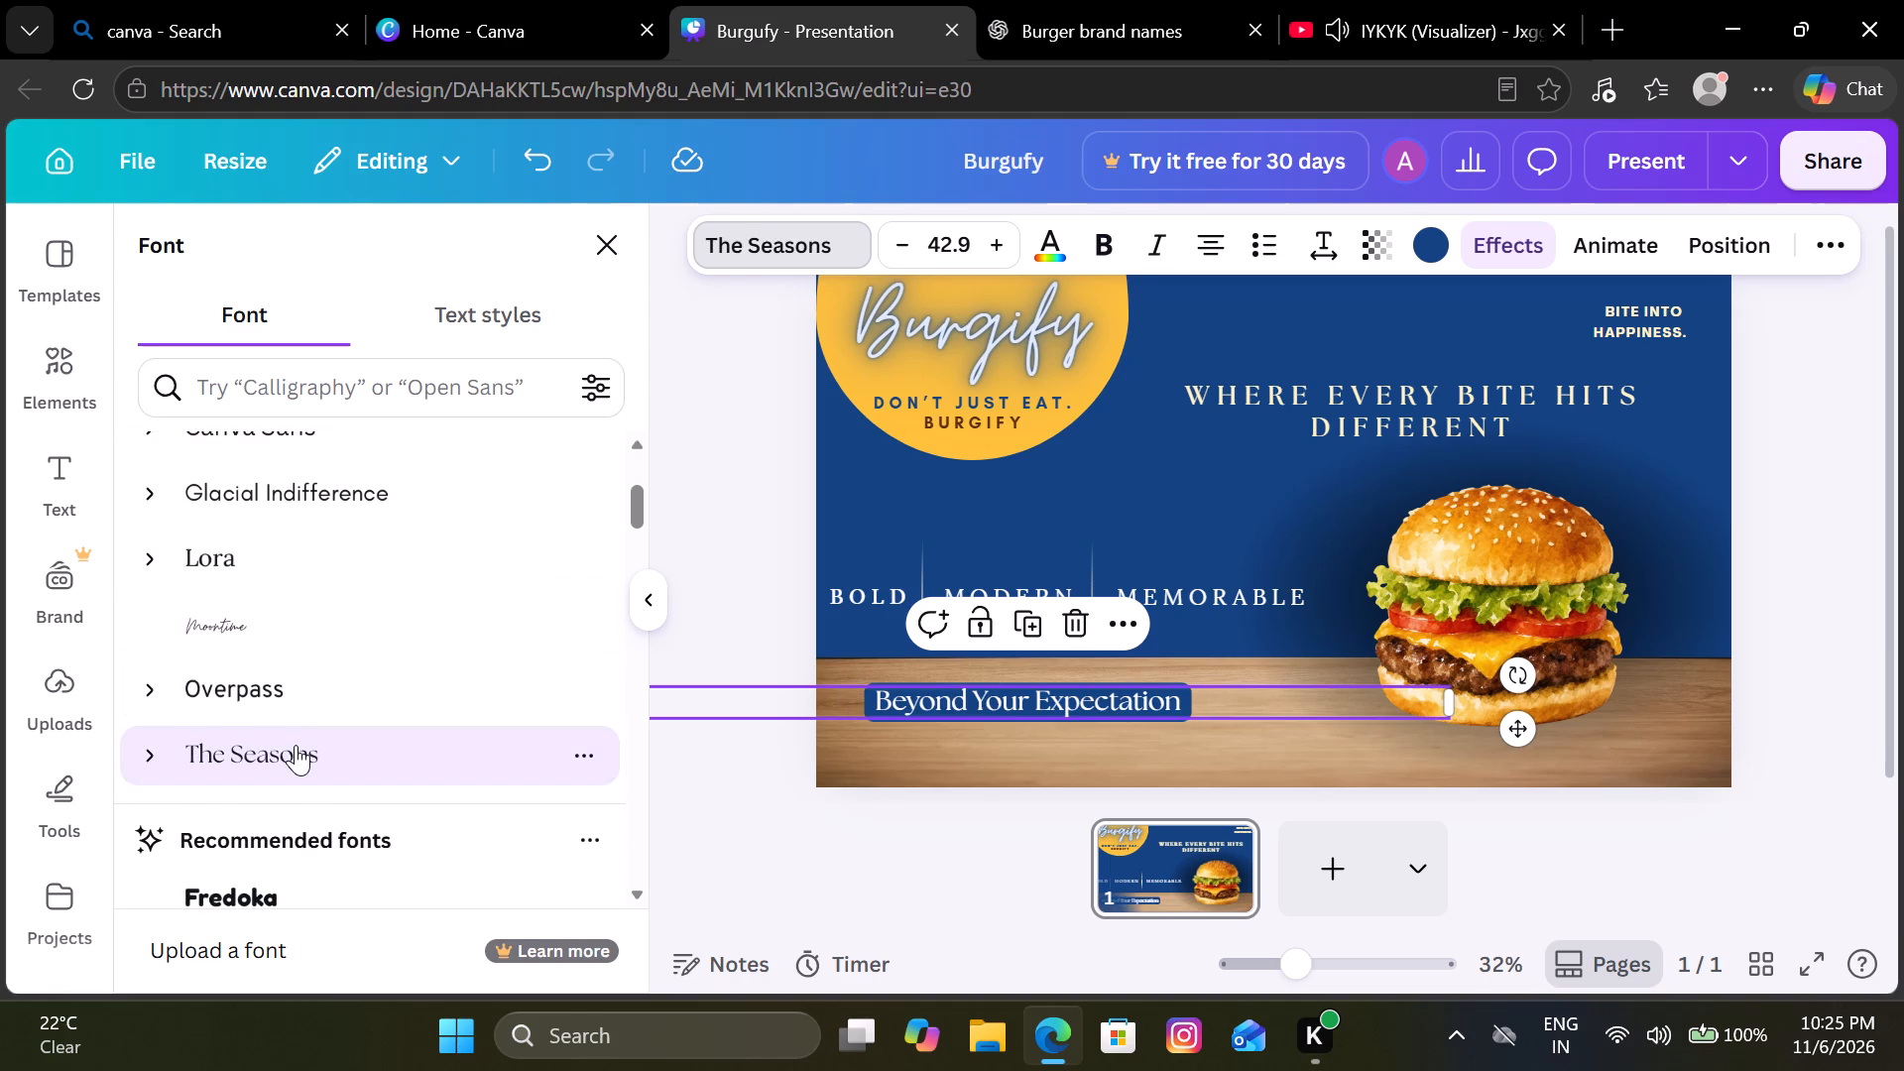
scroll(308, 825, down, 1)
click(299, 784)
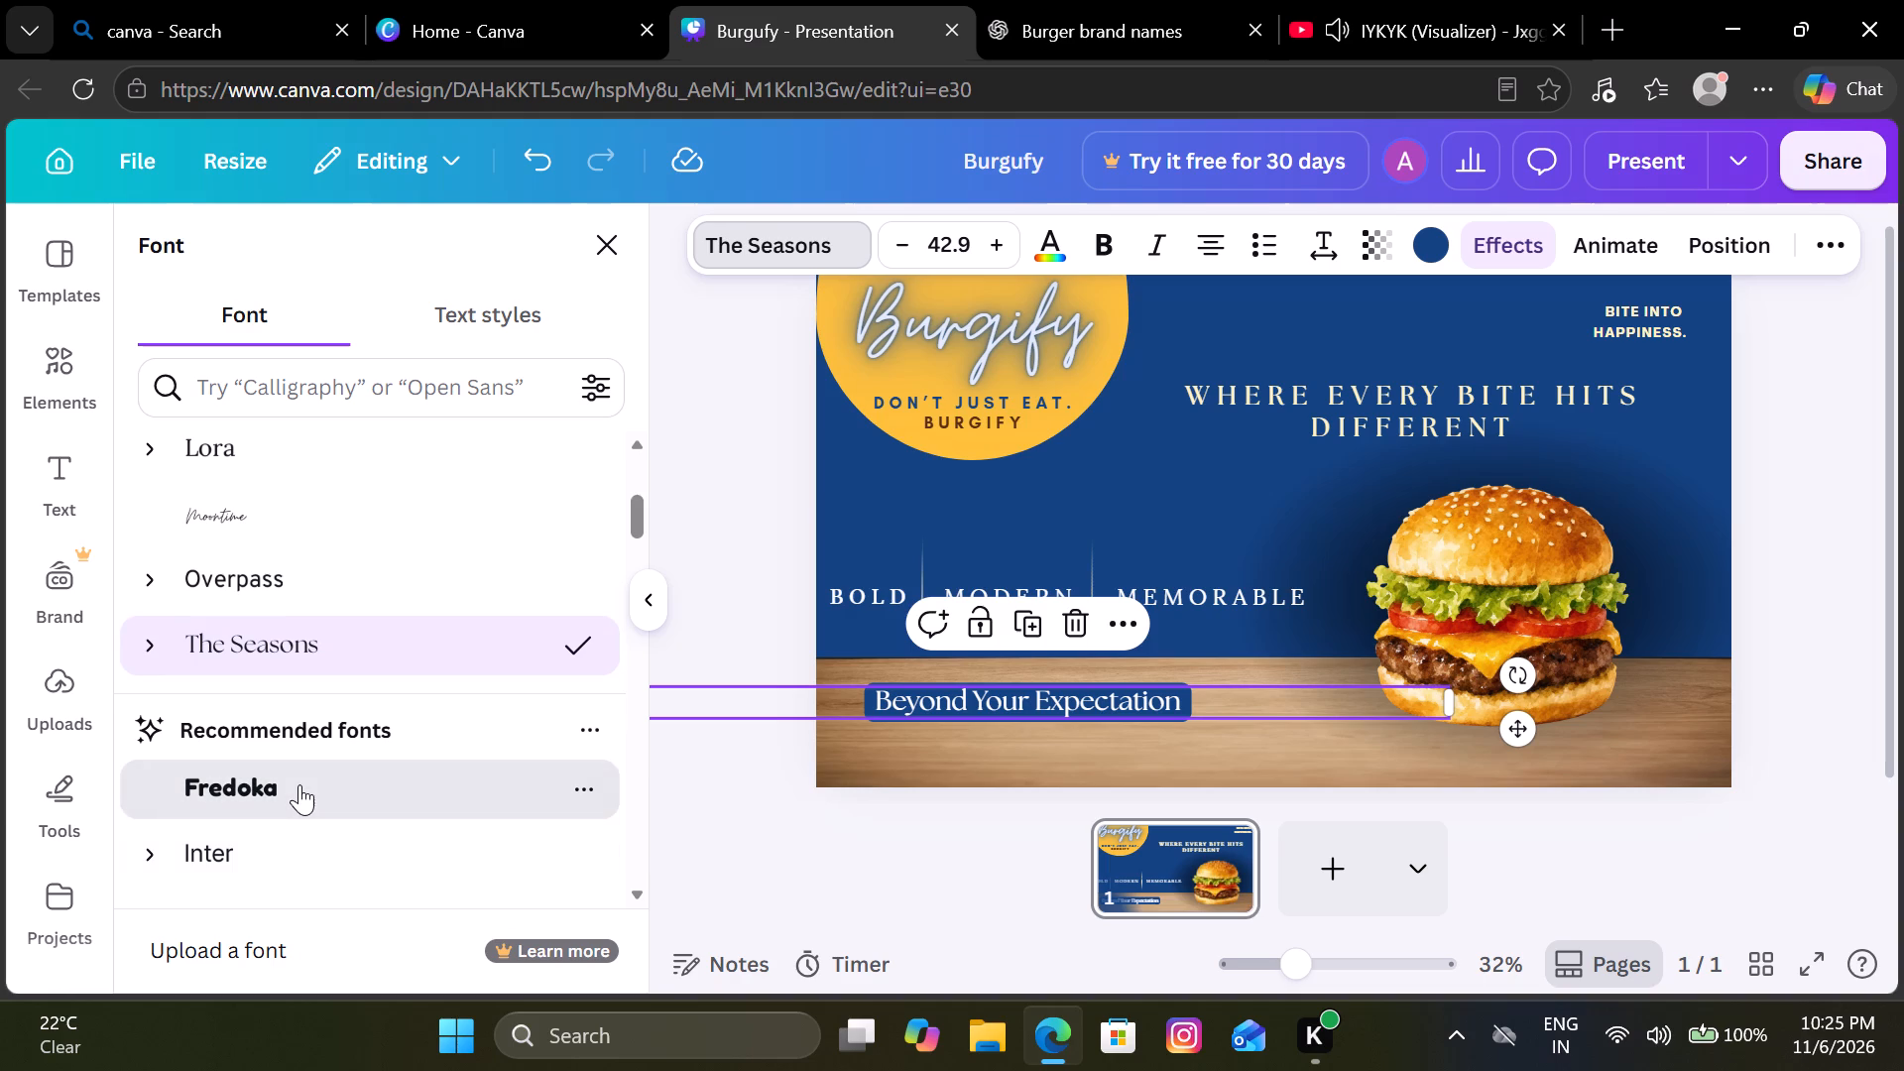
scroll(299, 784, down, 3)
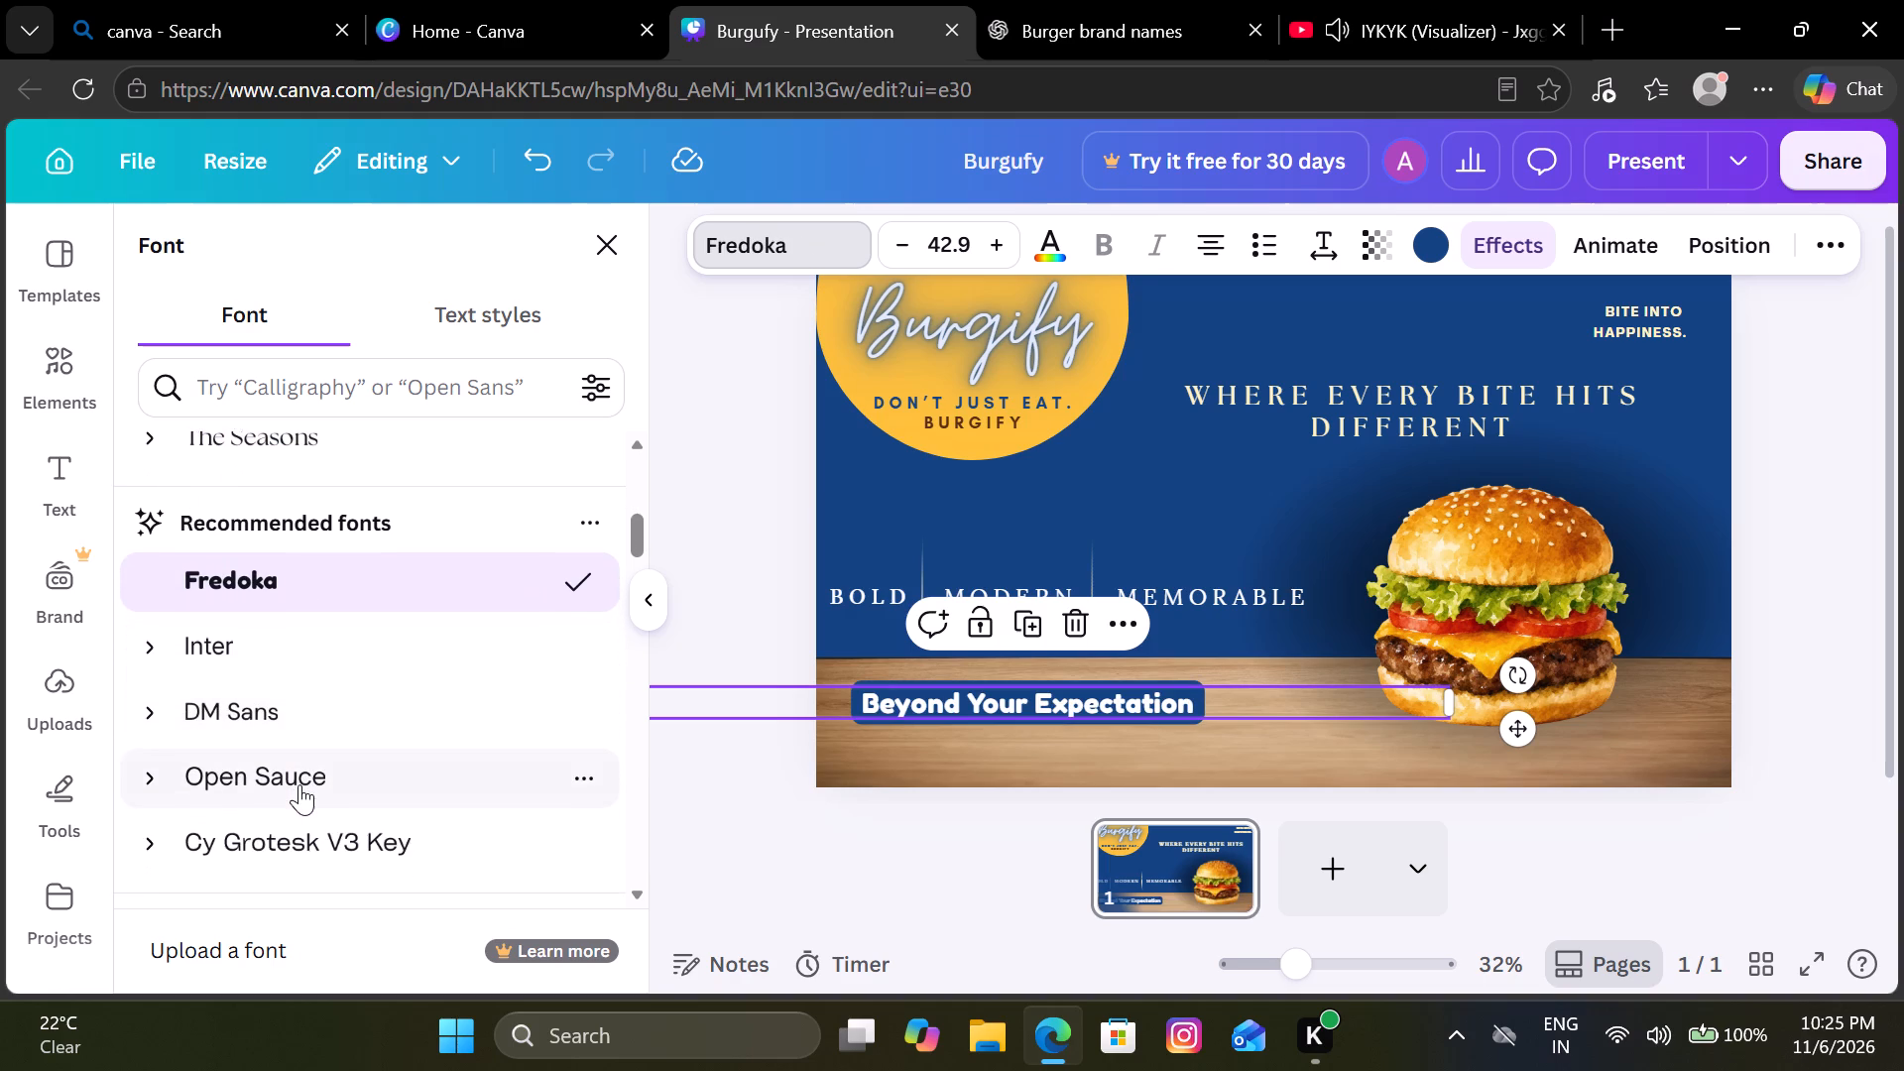
Set the "Beyond Your Expectation" text's font to Open Sauce and deselect the text.
scroll(299, 784, down, 1)
click(277, 683)
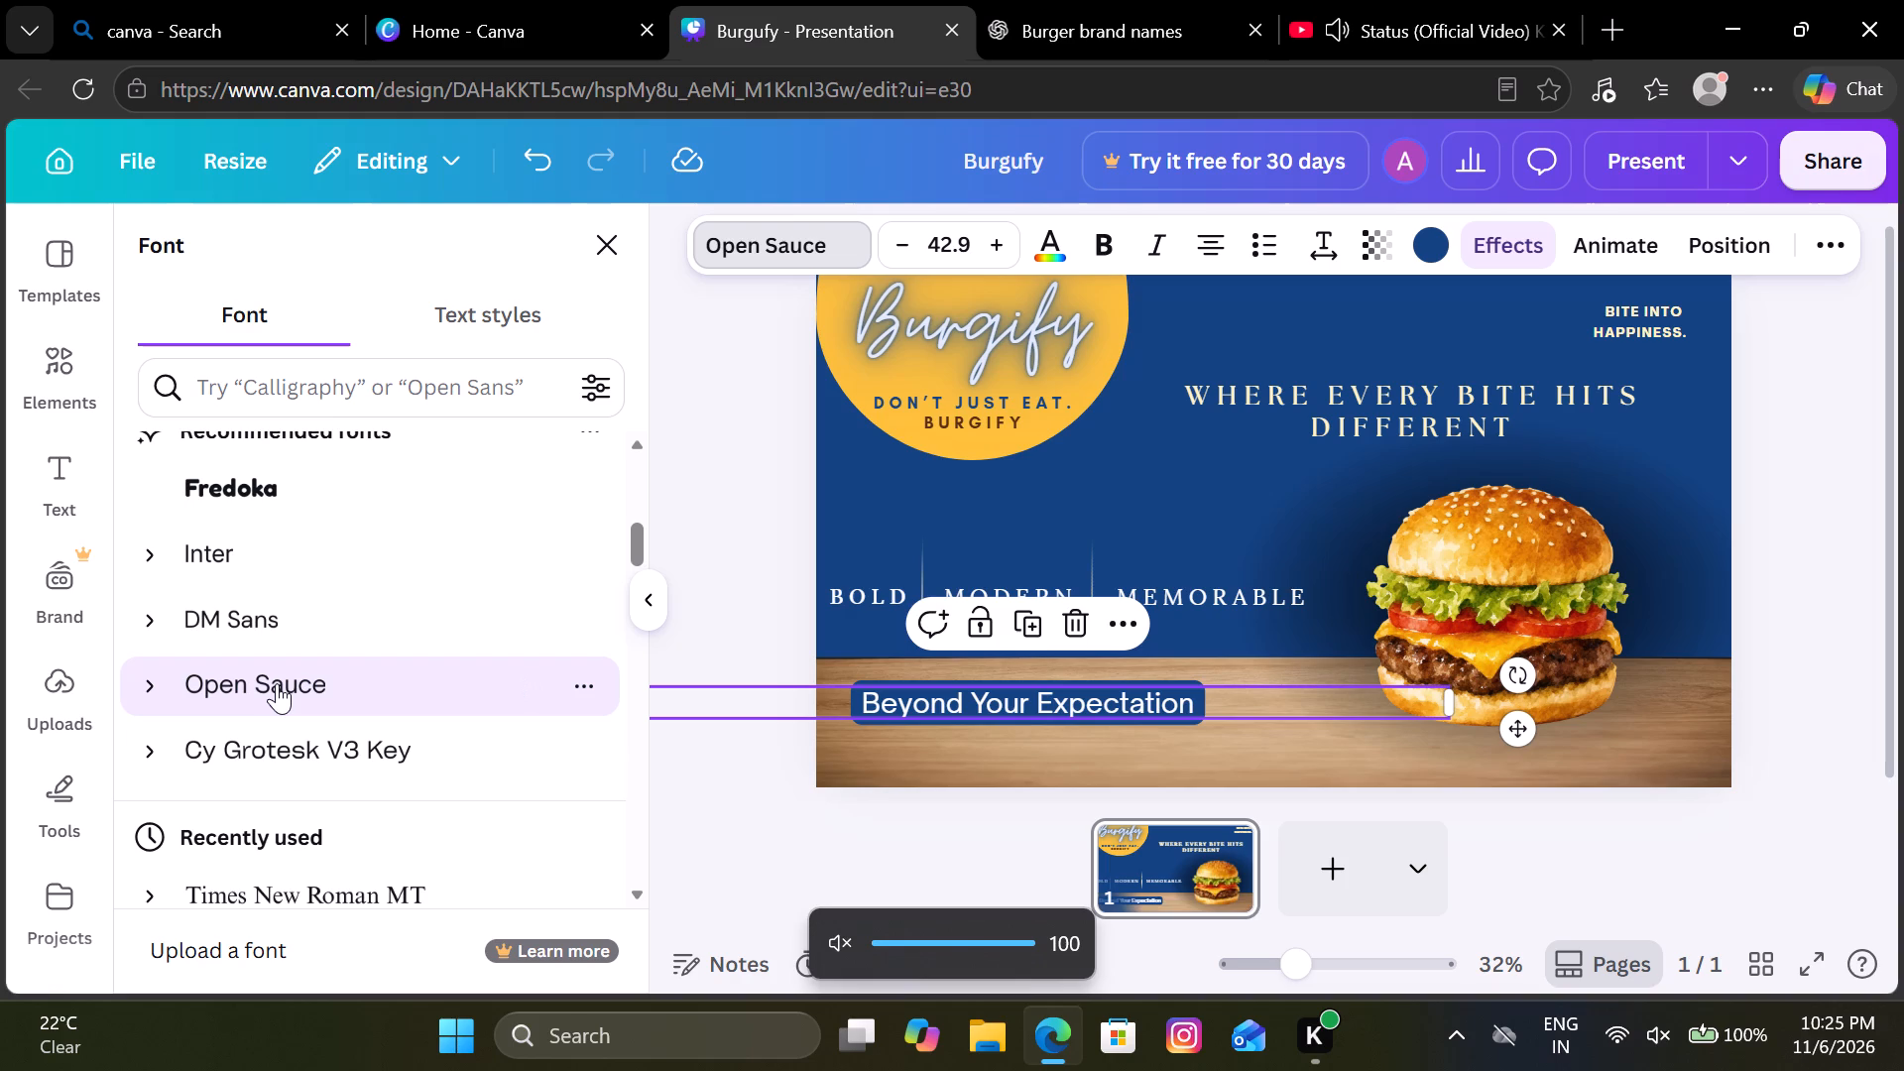
click(704, 582)
click(704, 582)
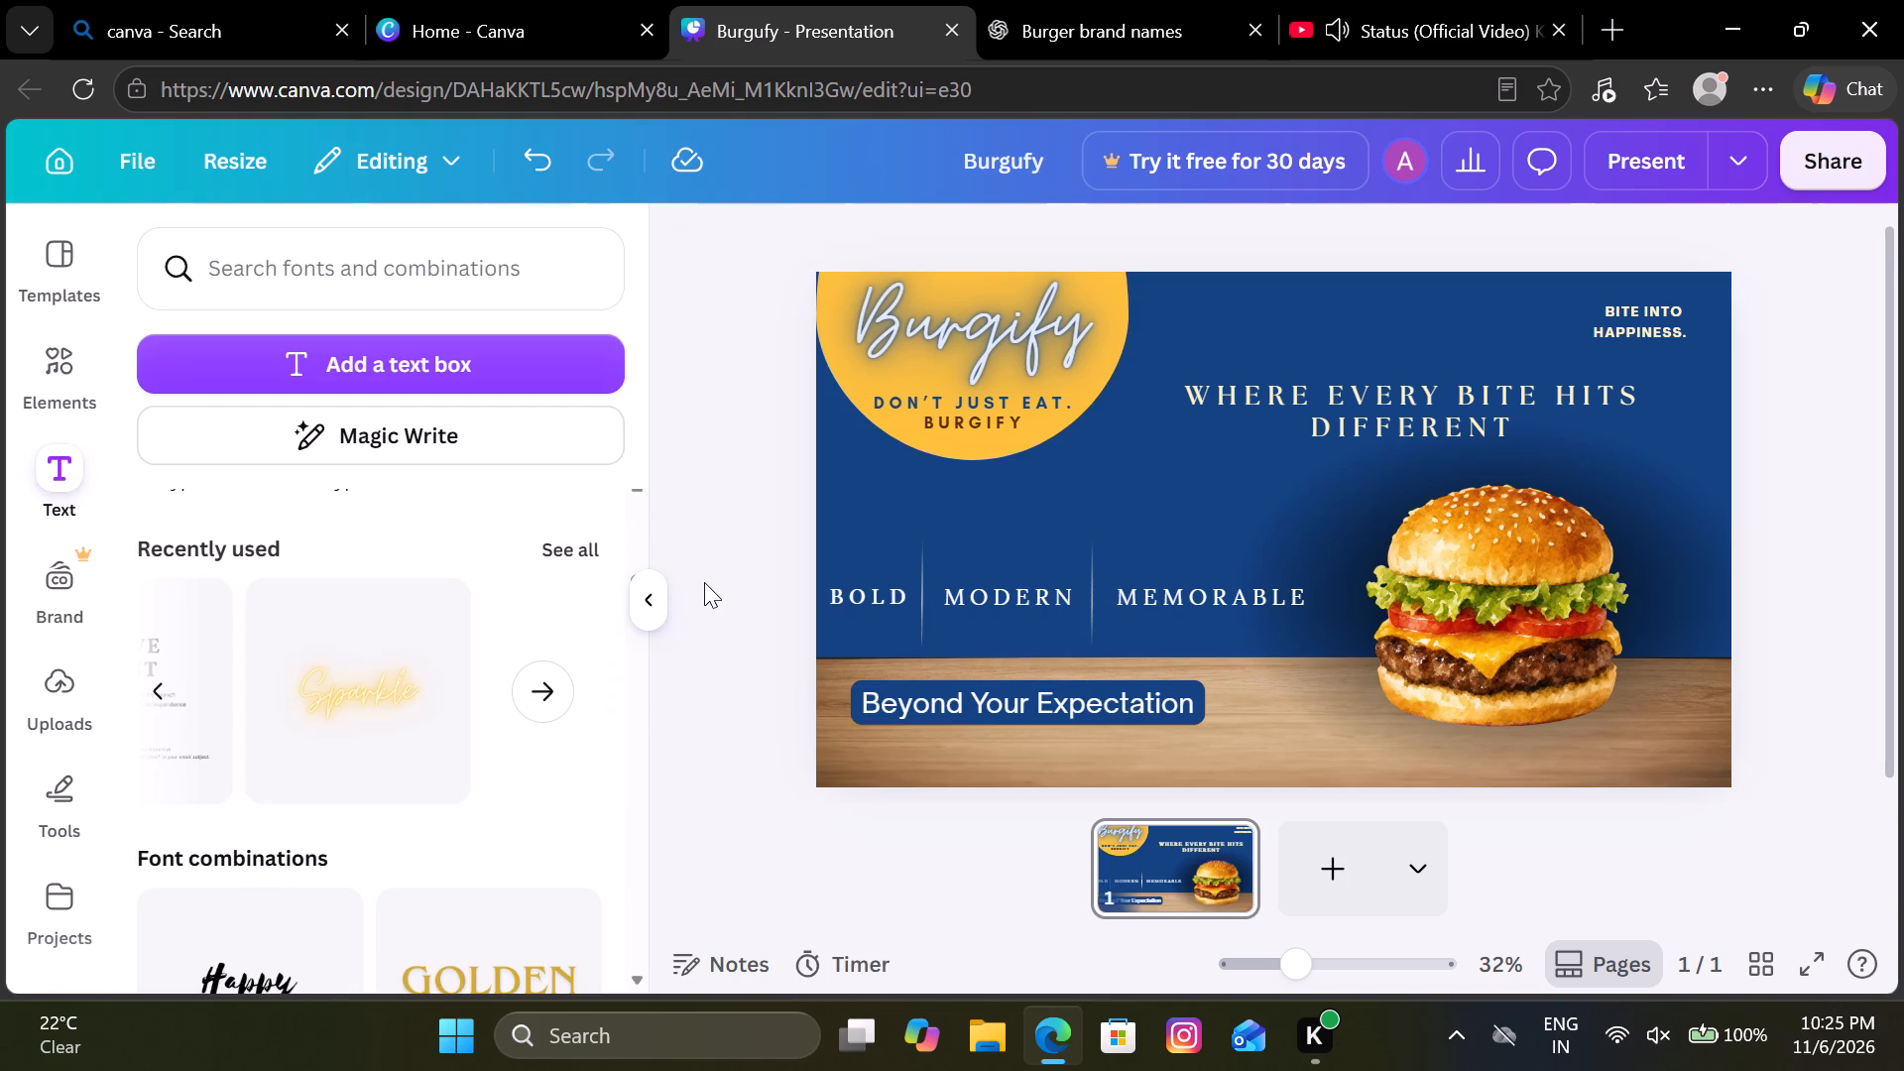
Move the "Beyond Your Expectation" text slightly lower on the table, aligning its left edge with the "BOLD" descriptor above.
drag(1055, 721, 1024, 769)
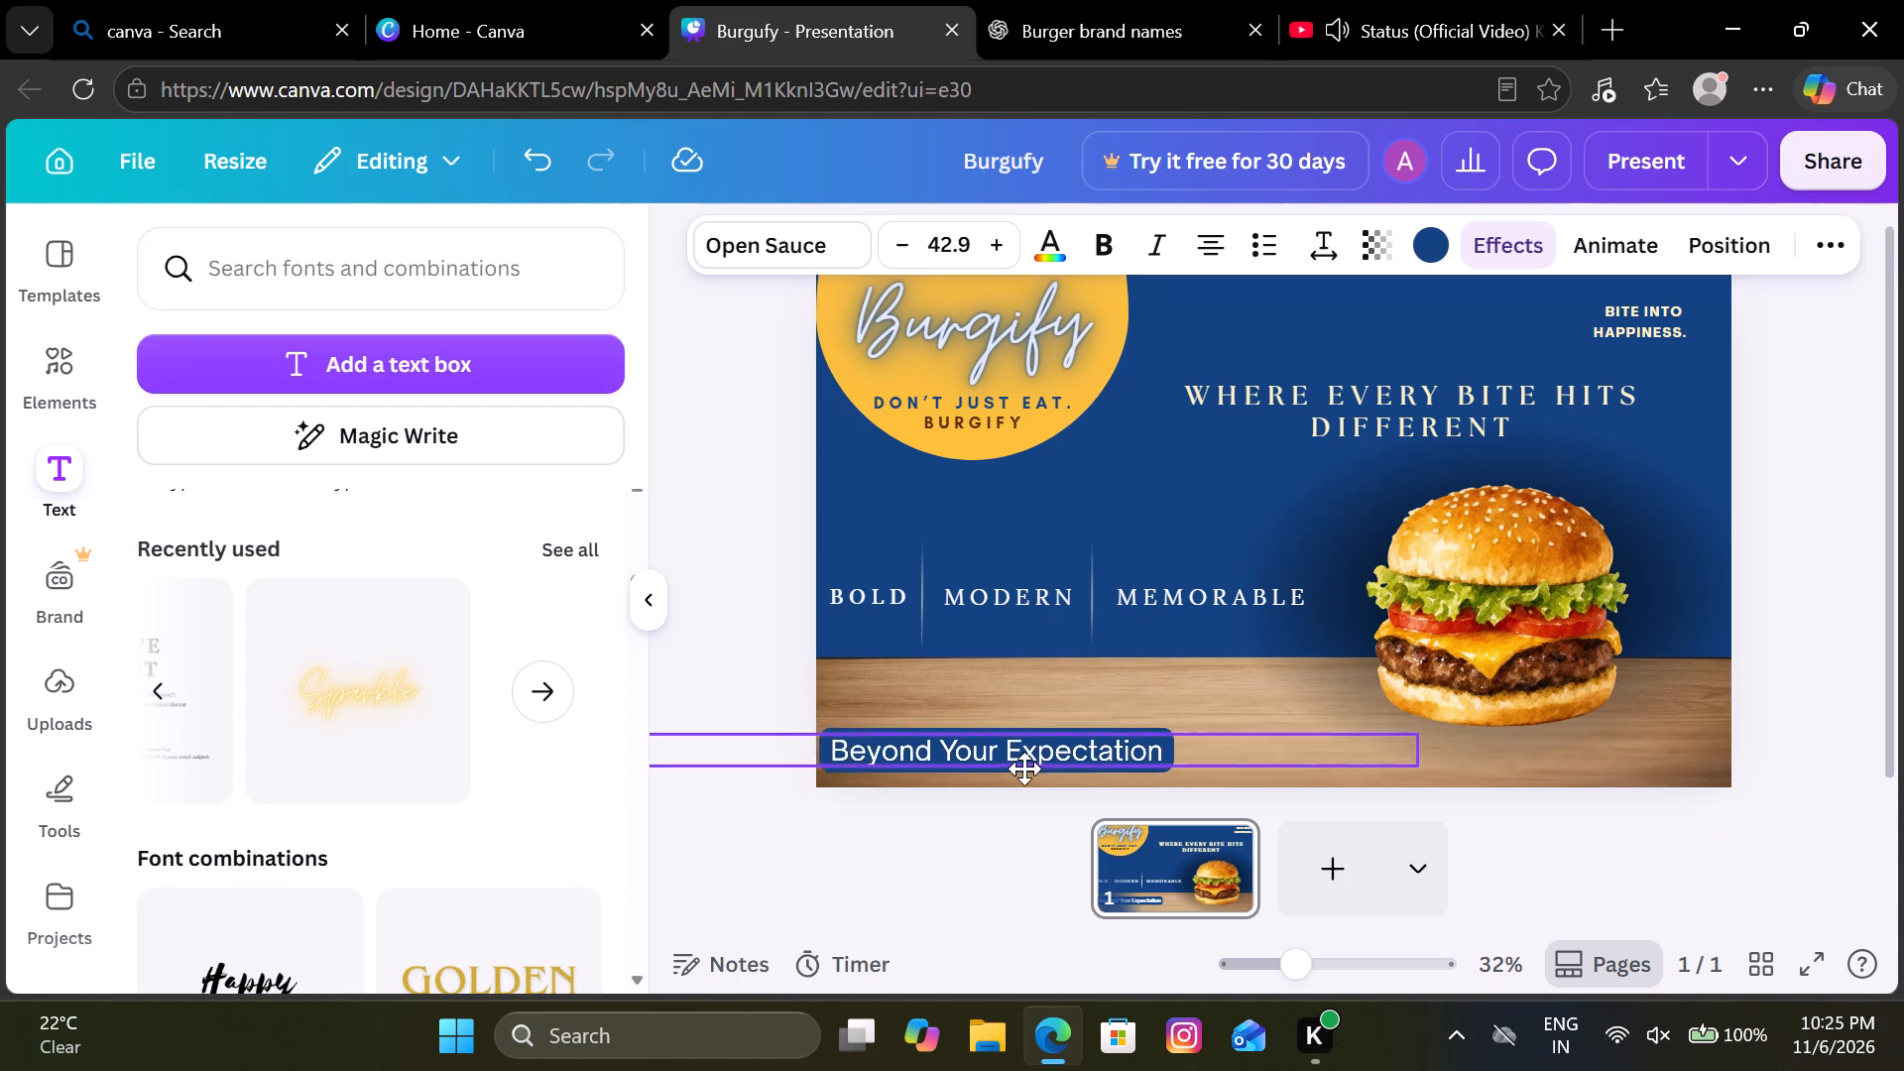
drag(1024, 769, 1024, 749)
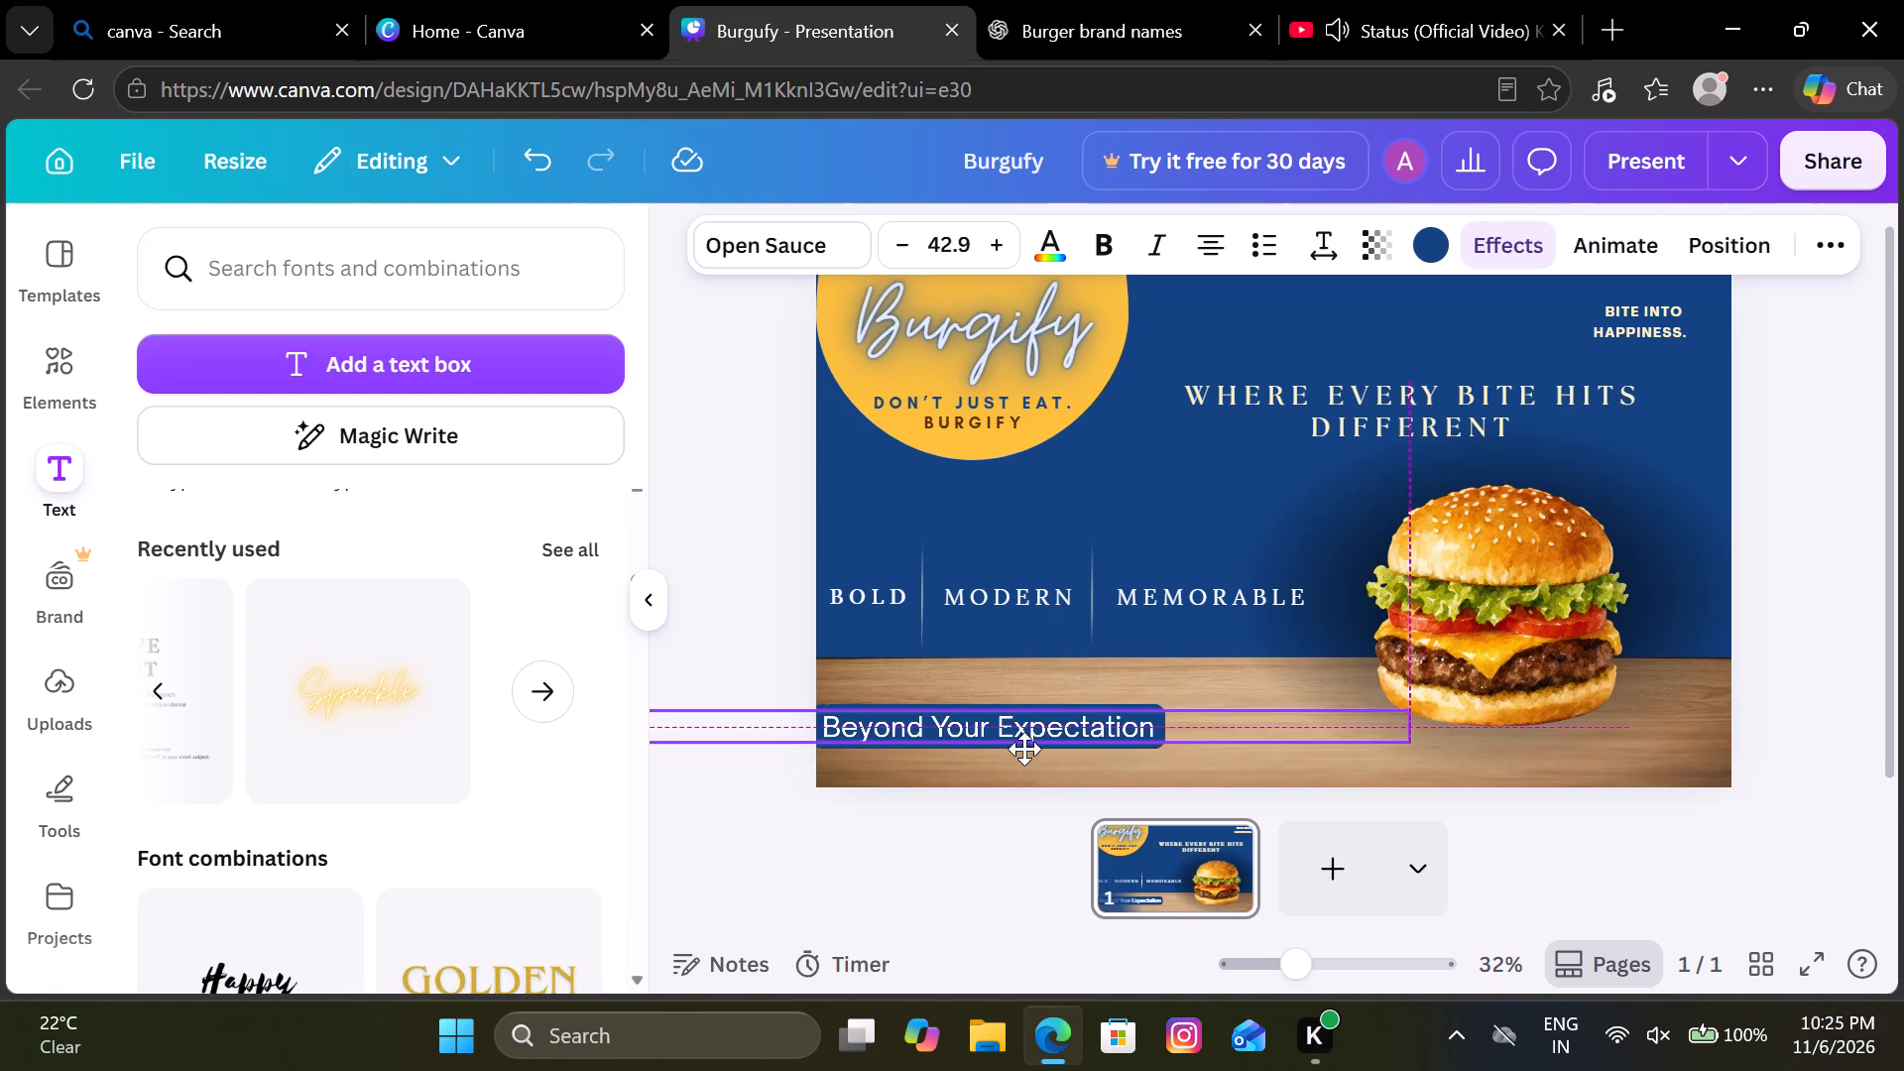
drag(1024, 749, 1031, 743)
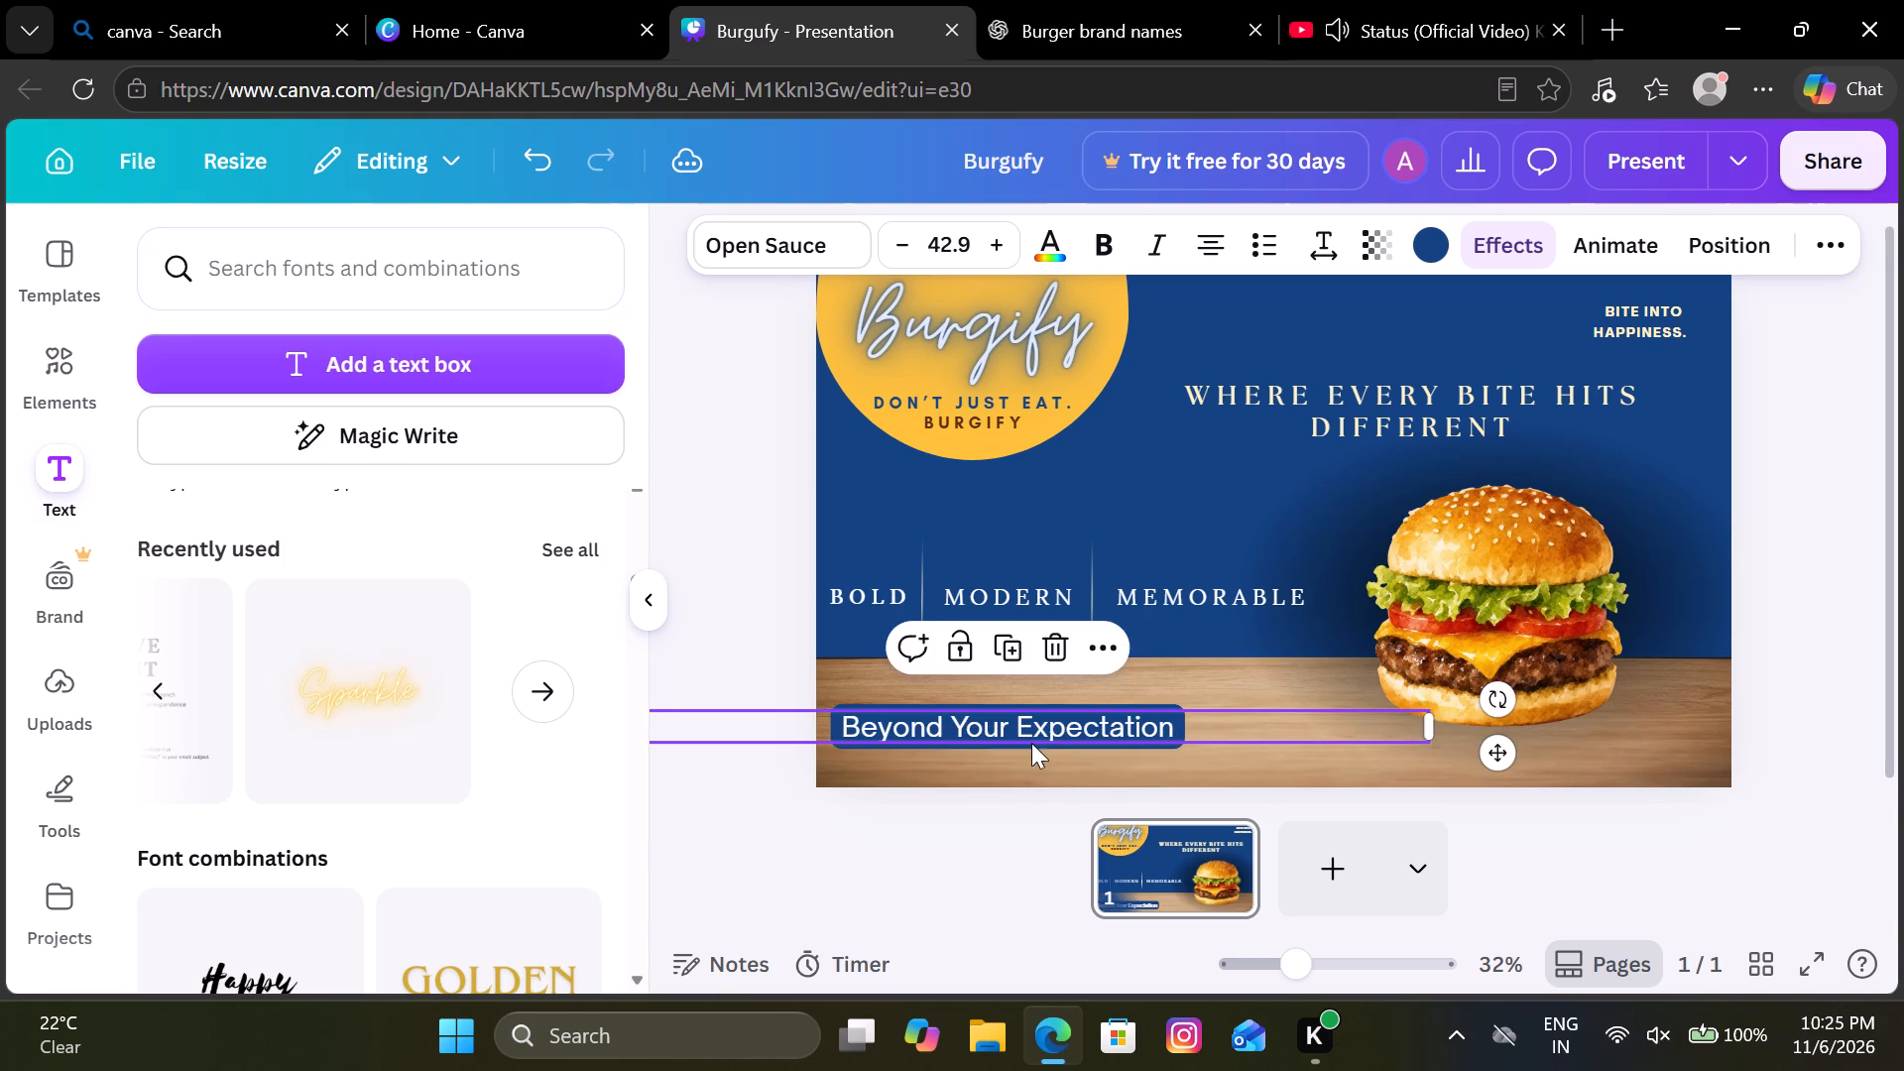
click(830, 844)
click(830, 844)
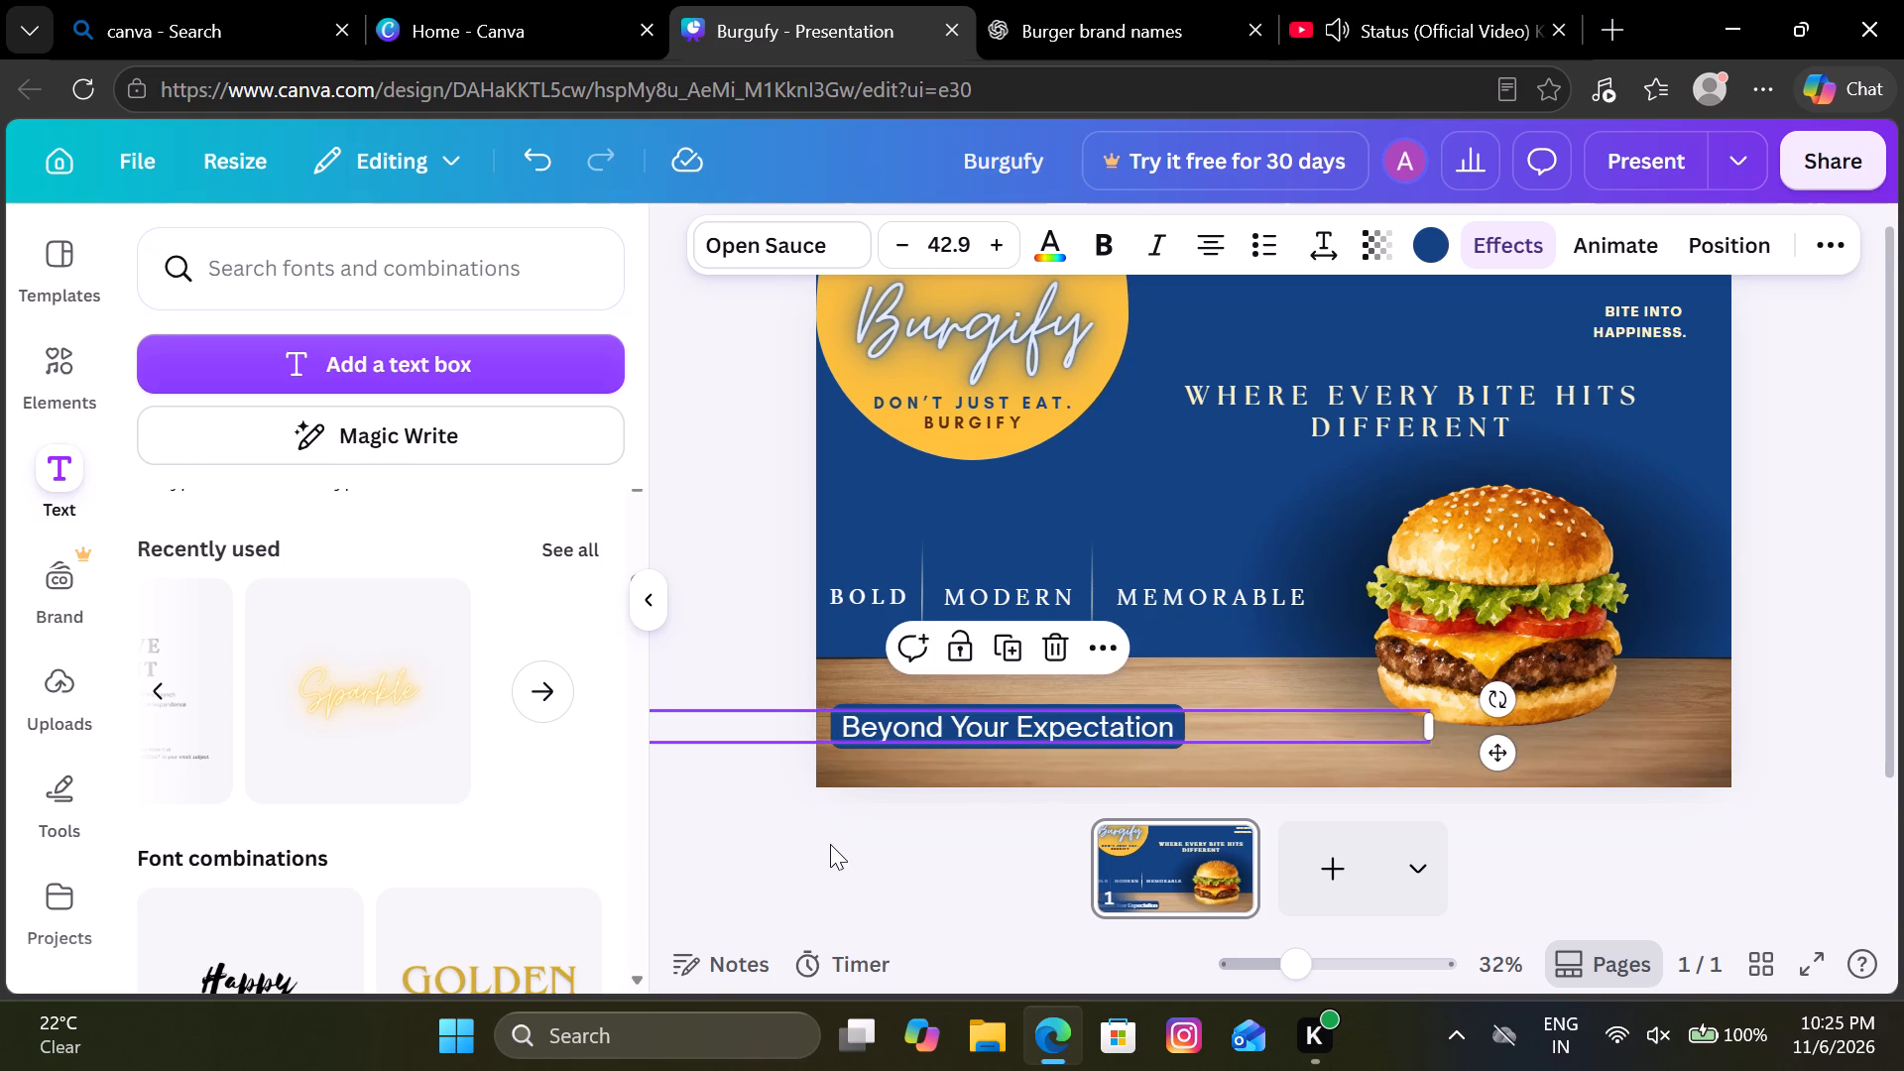
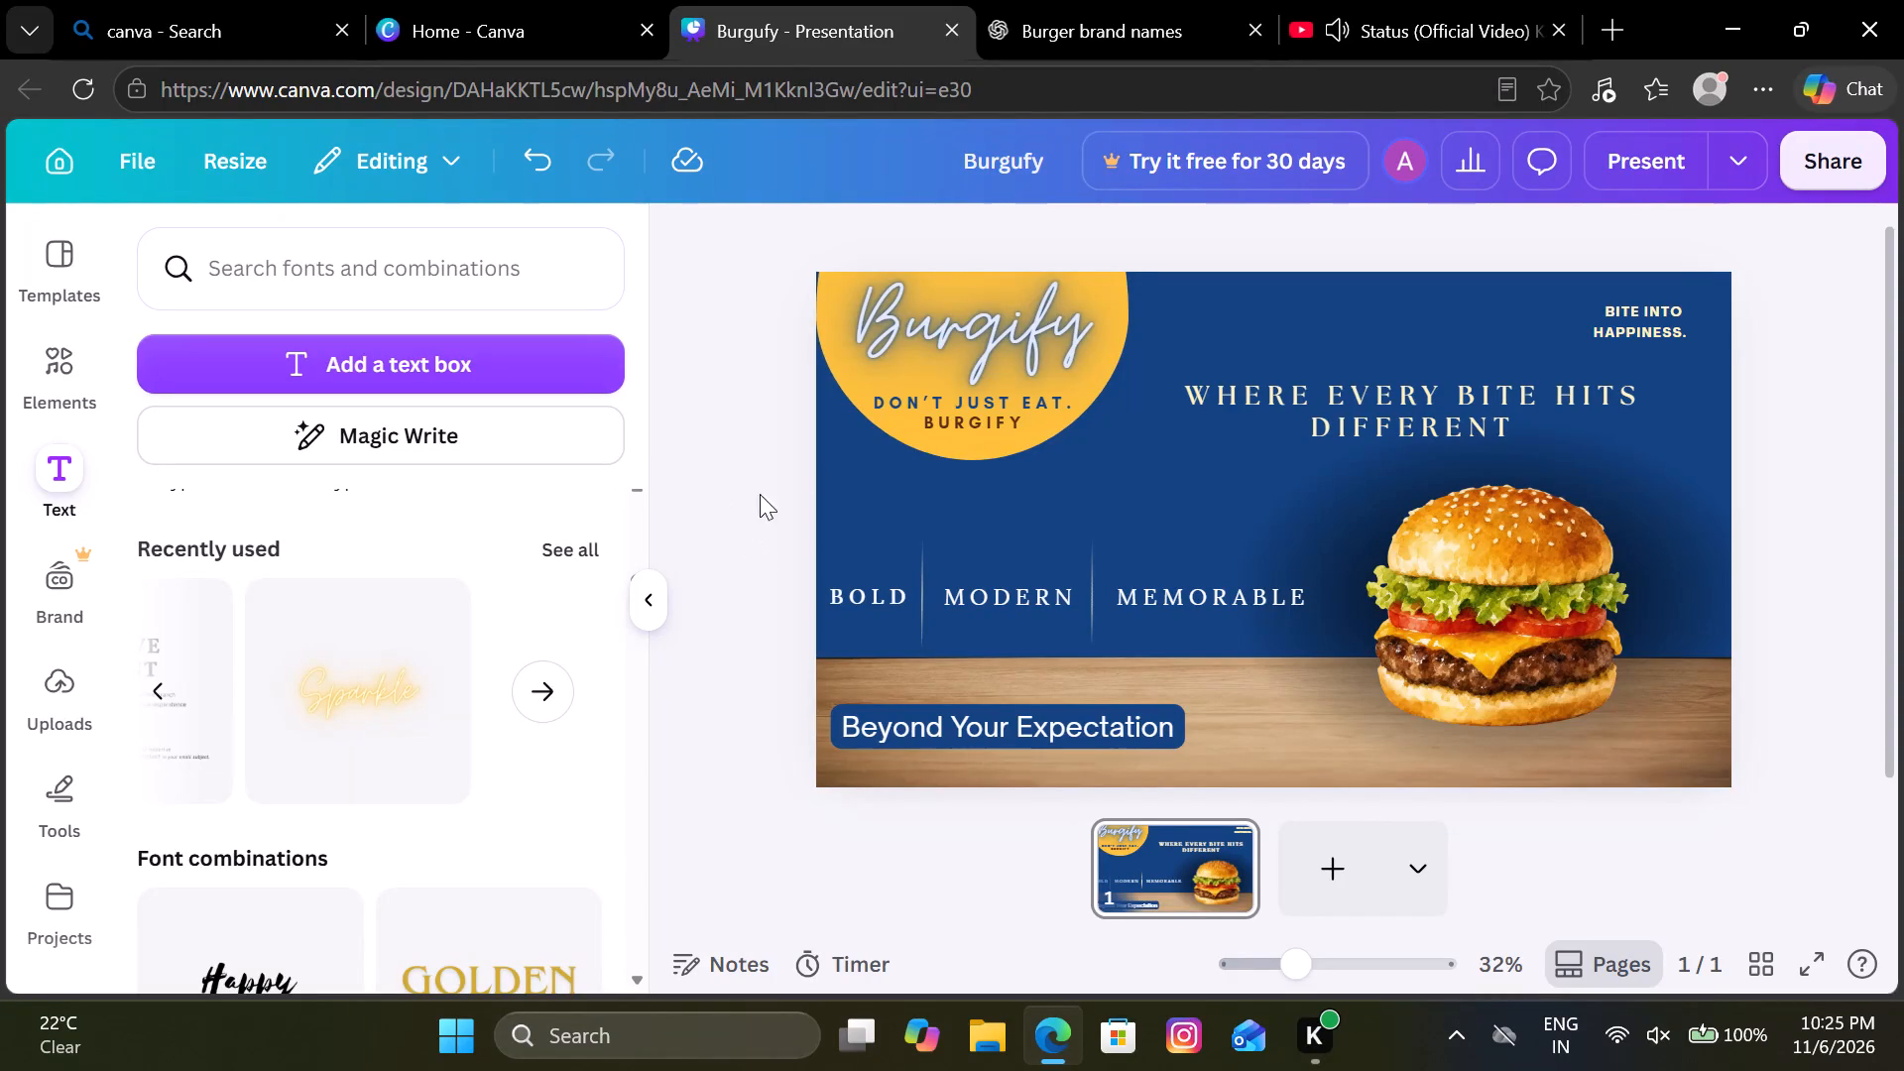
Duplicate the burger, enlarge the copy, and place it over the Burgify logo circle and the "BOLD | MODERN | MEMORABLE" row.
click(1511, 594)
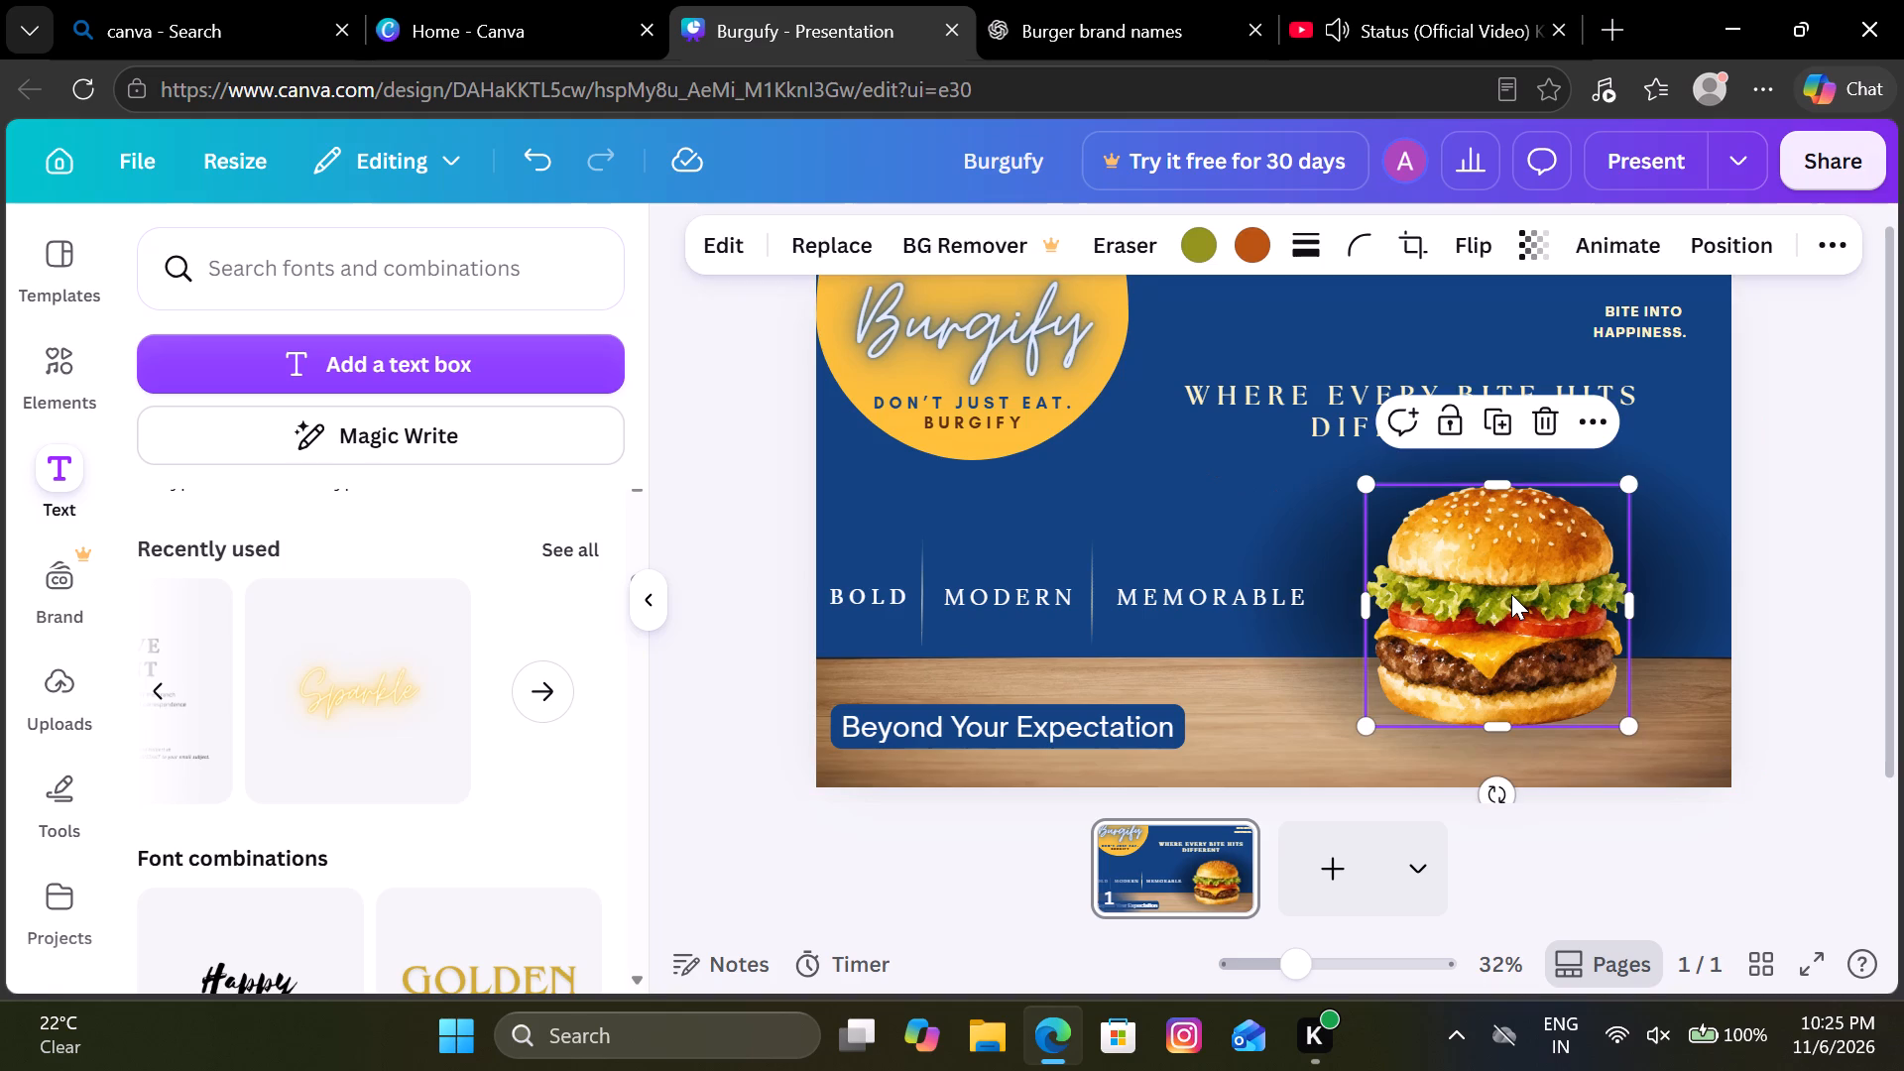
click(1512, 427)
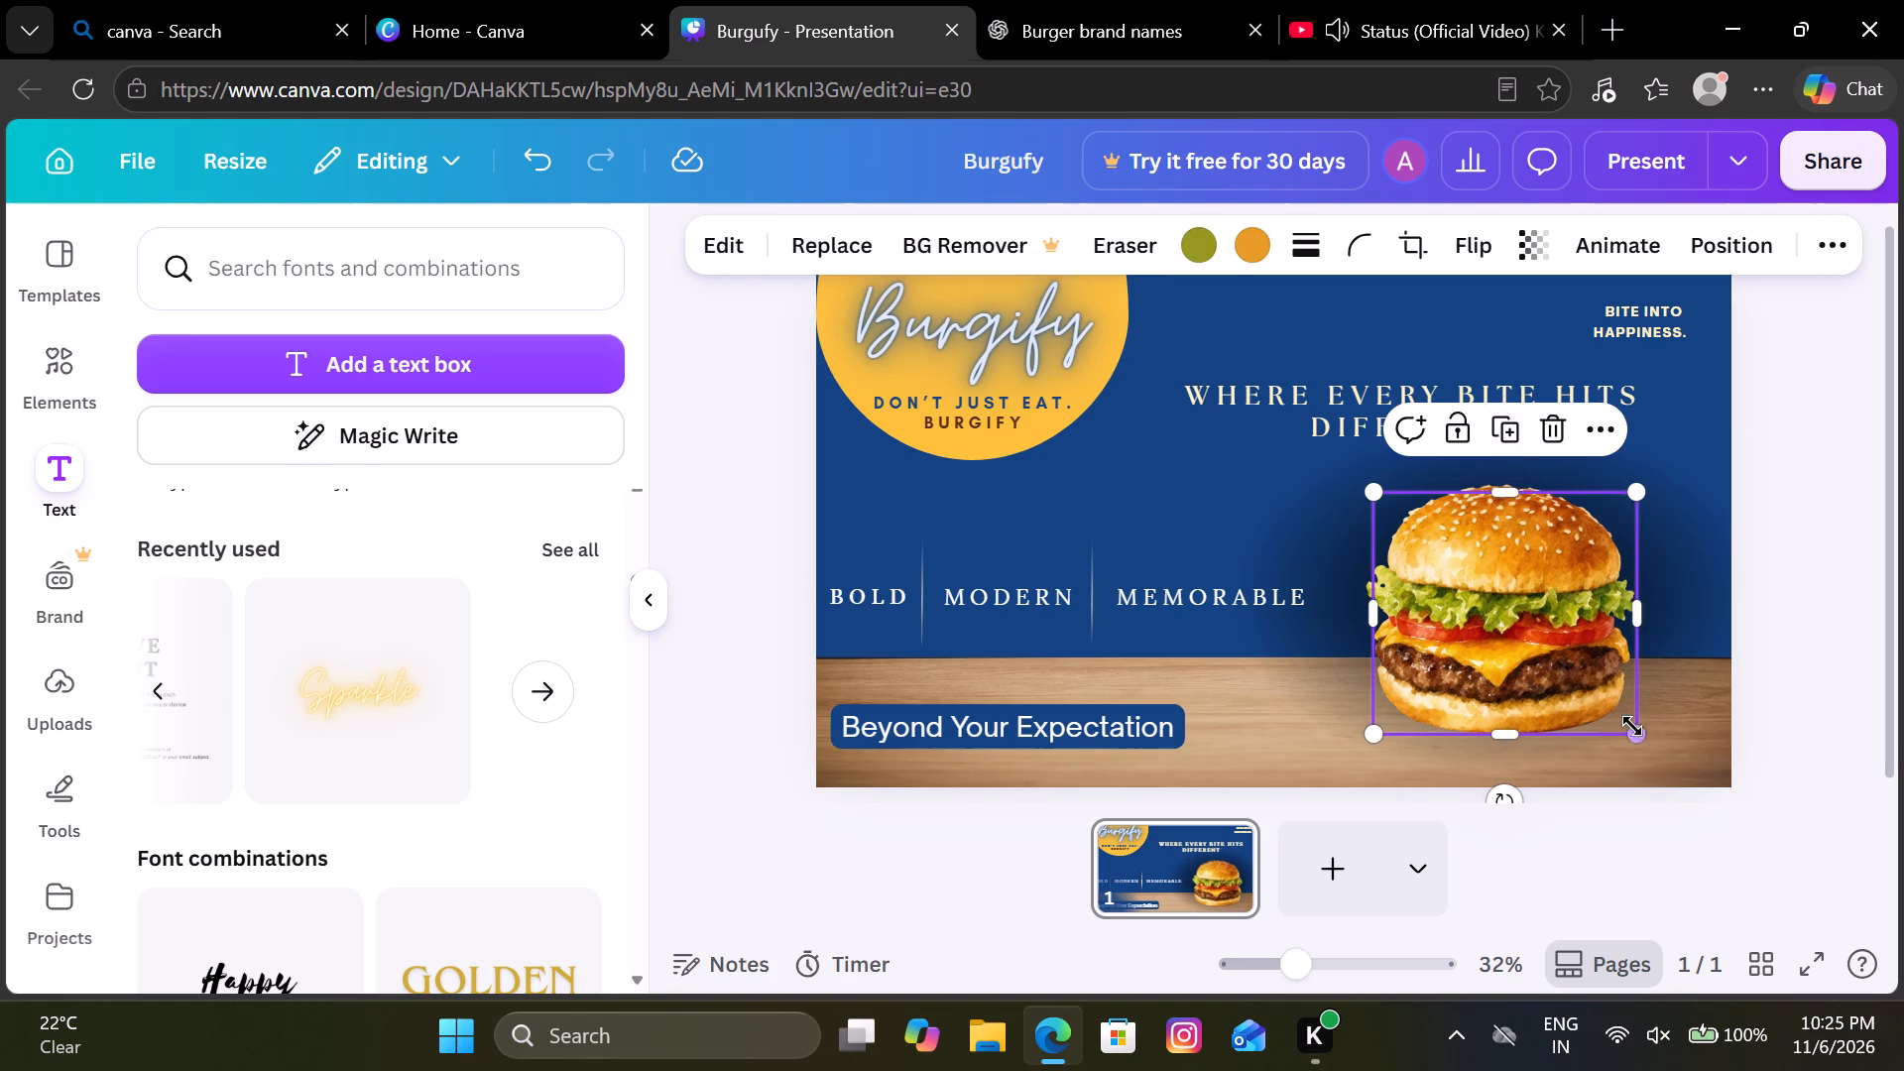
drag(1637, 734, 1737, 794)
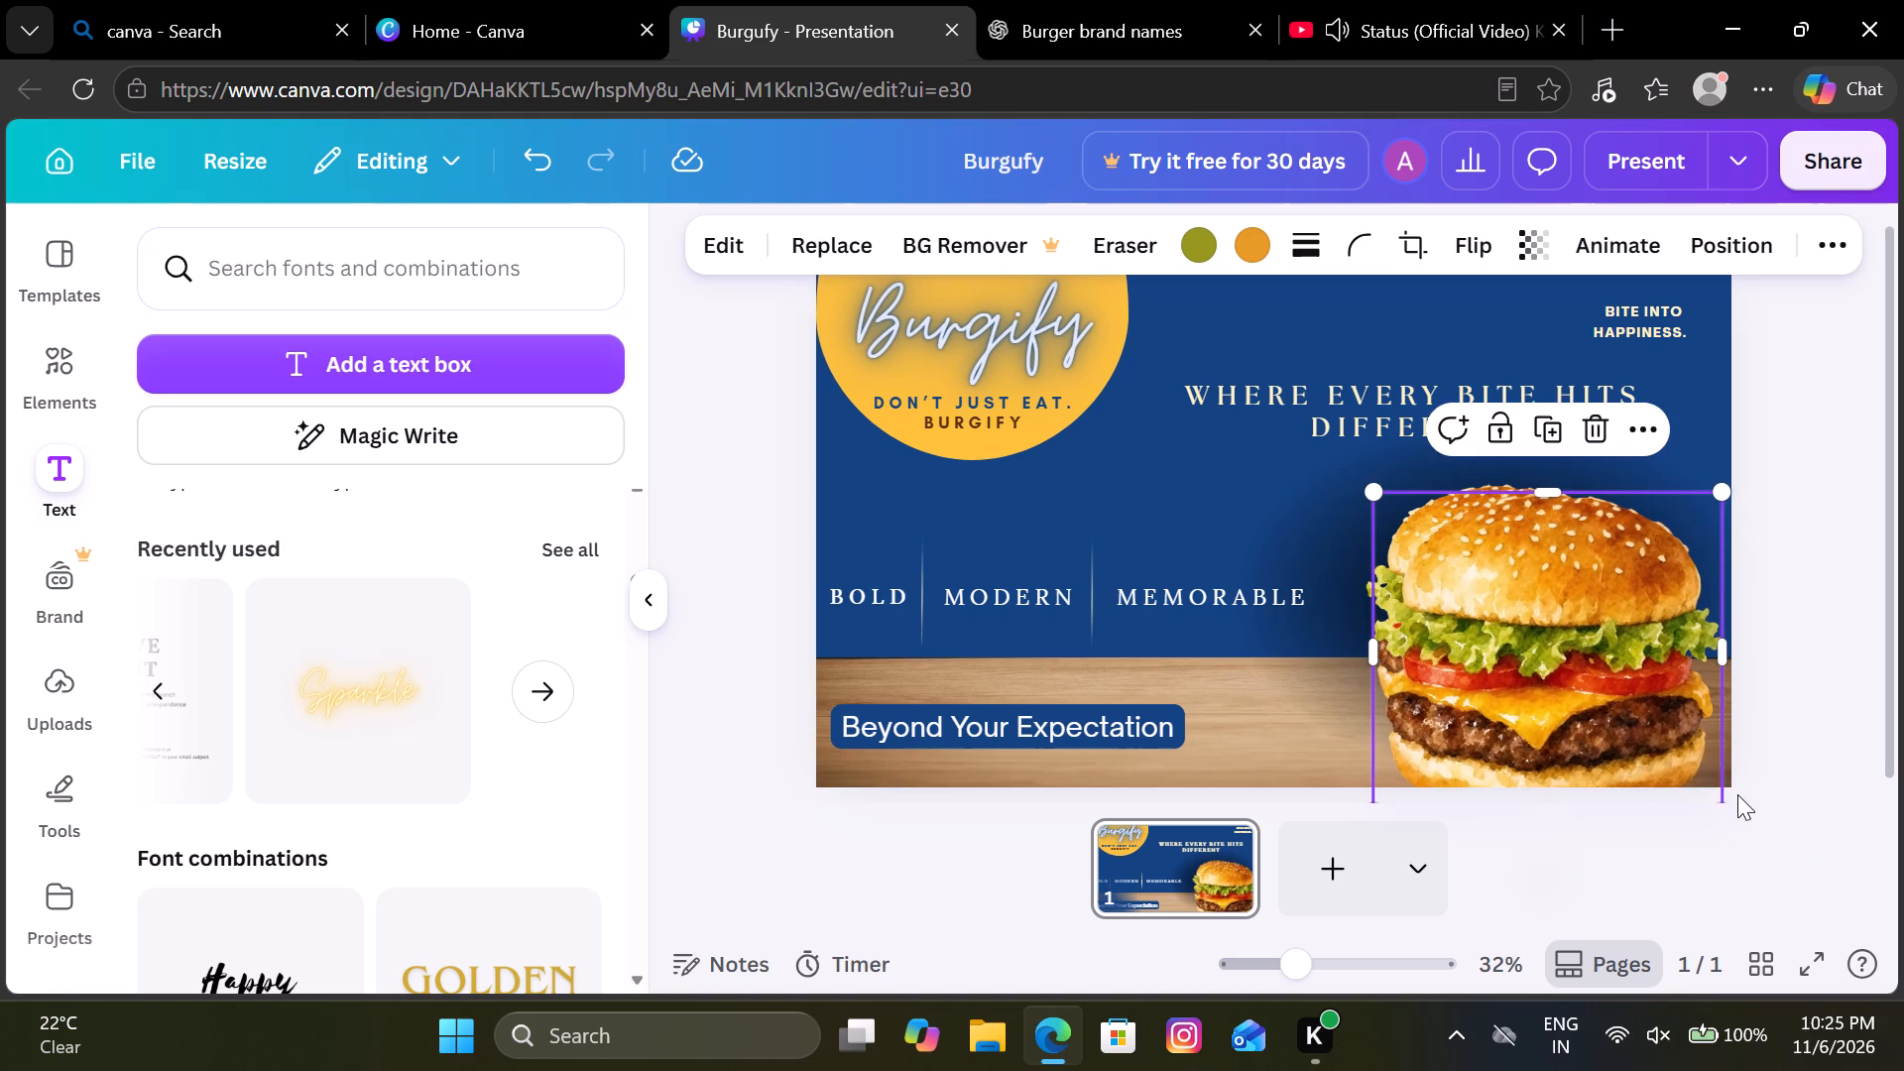
drag(1615, 699, 1103, 534)
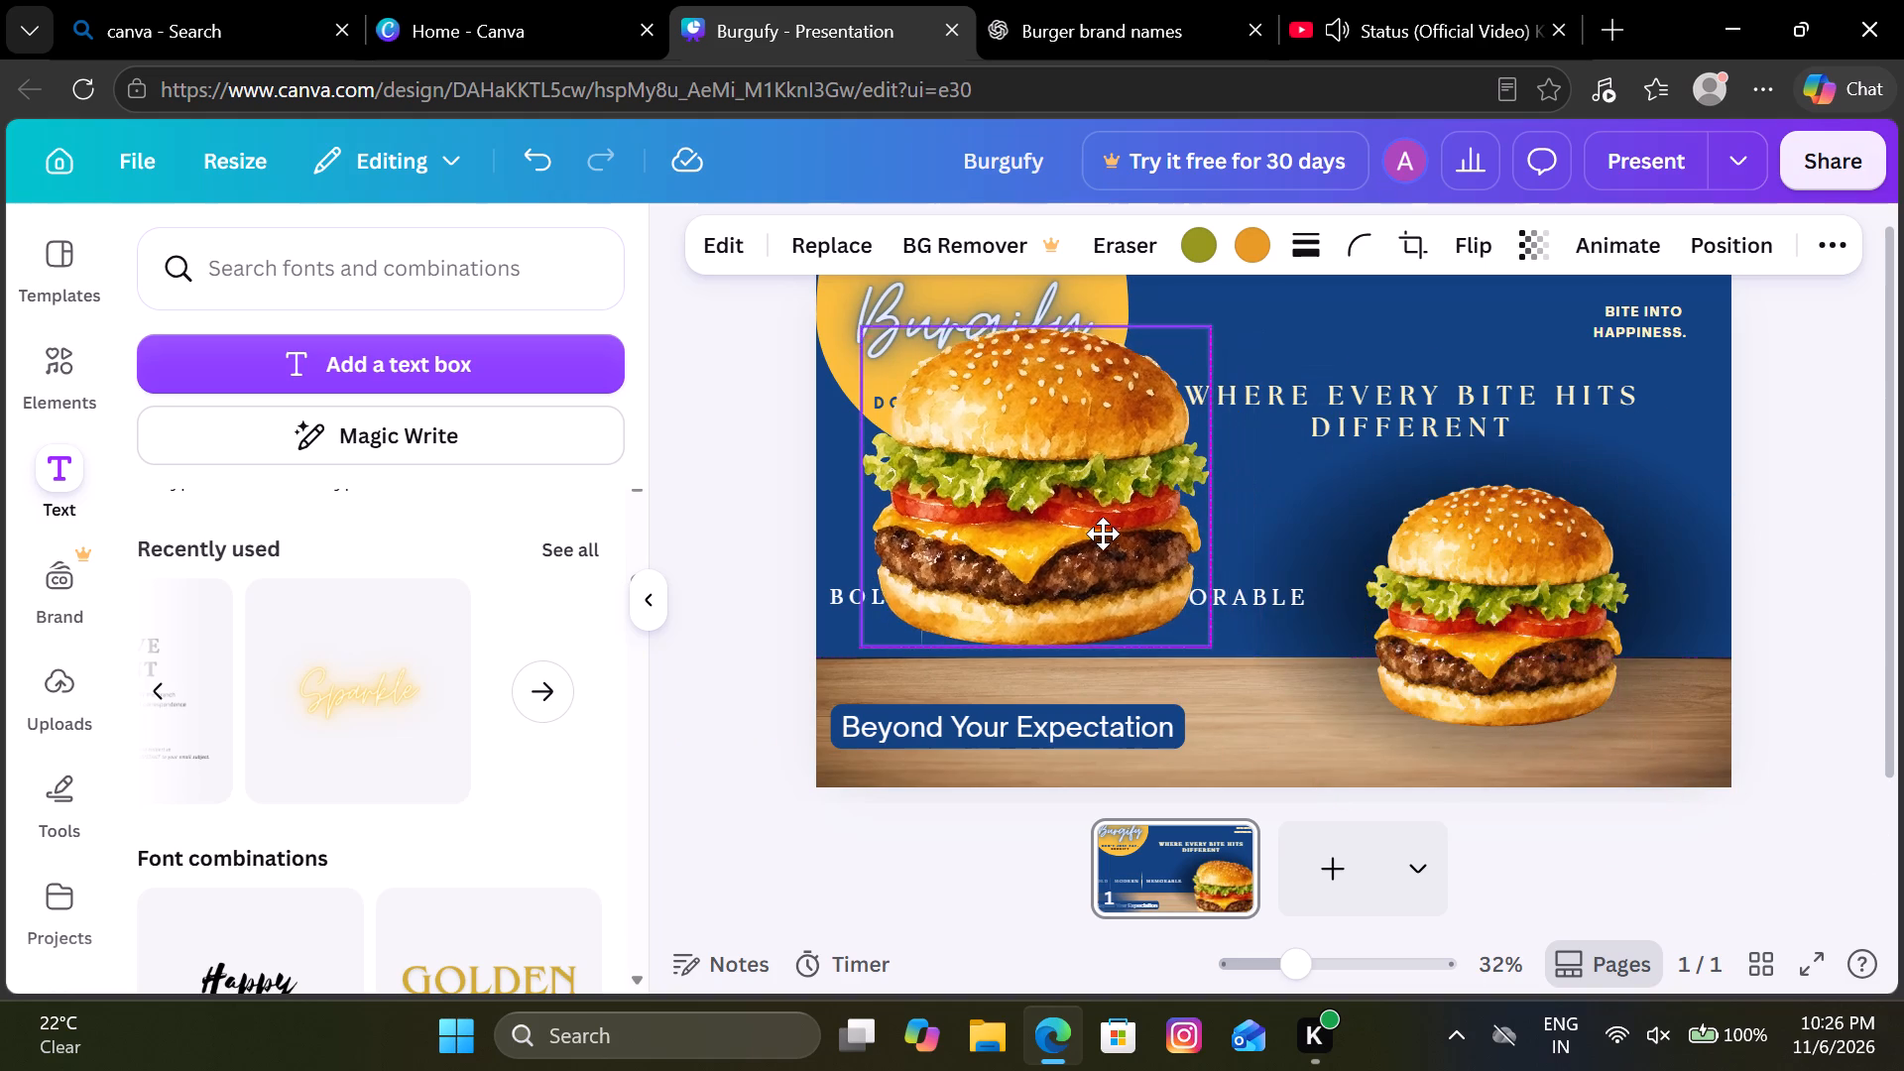
drag(1103, 534, 1089, 538)
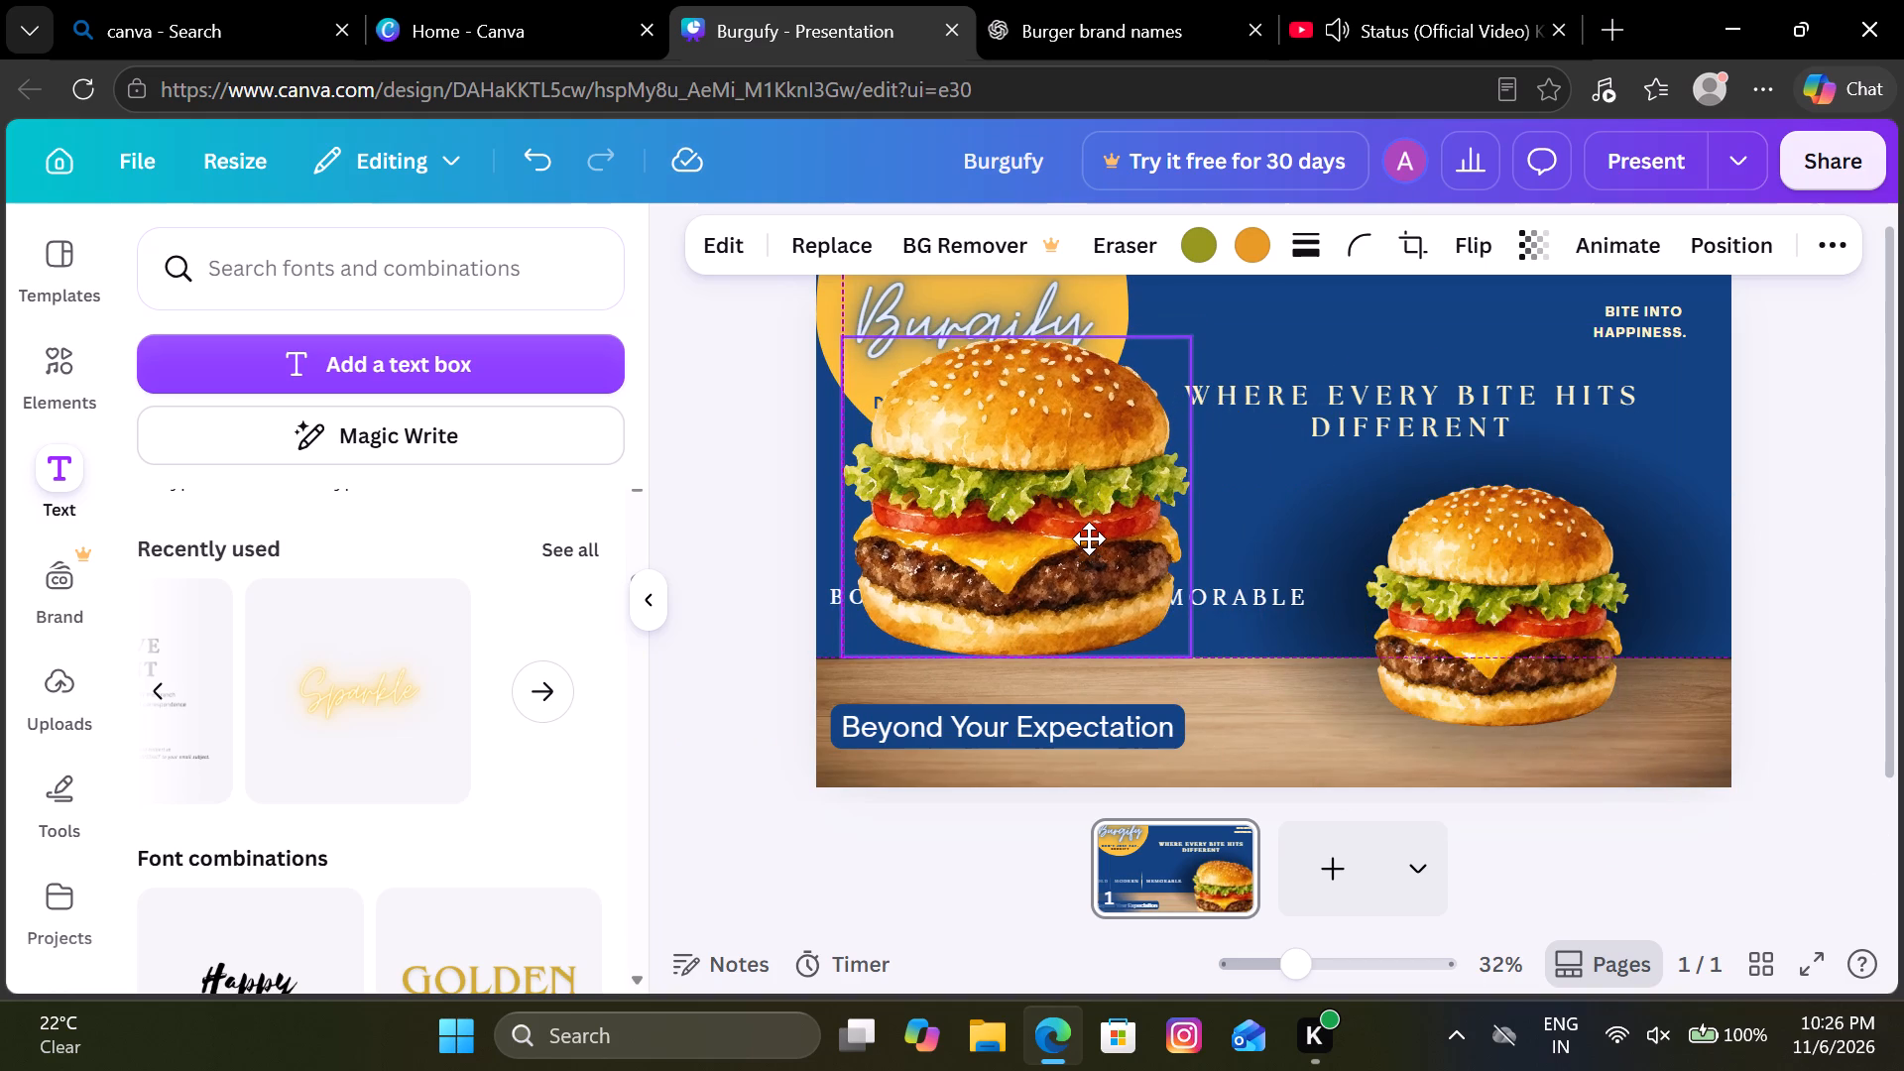
drag(1089, 538, 1085, 525)
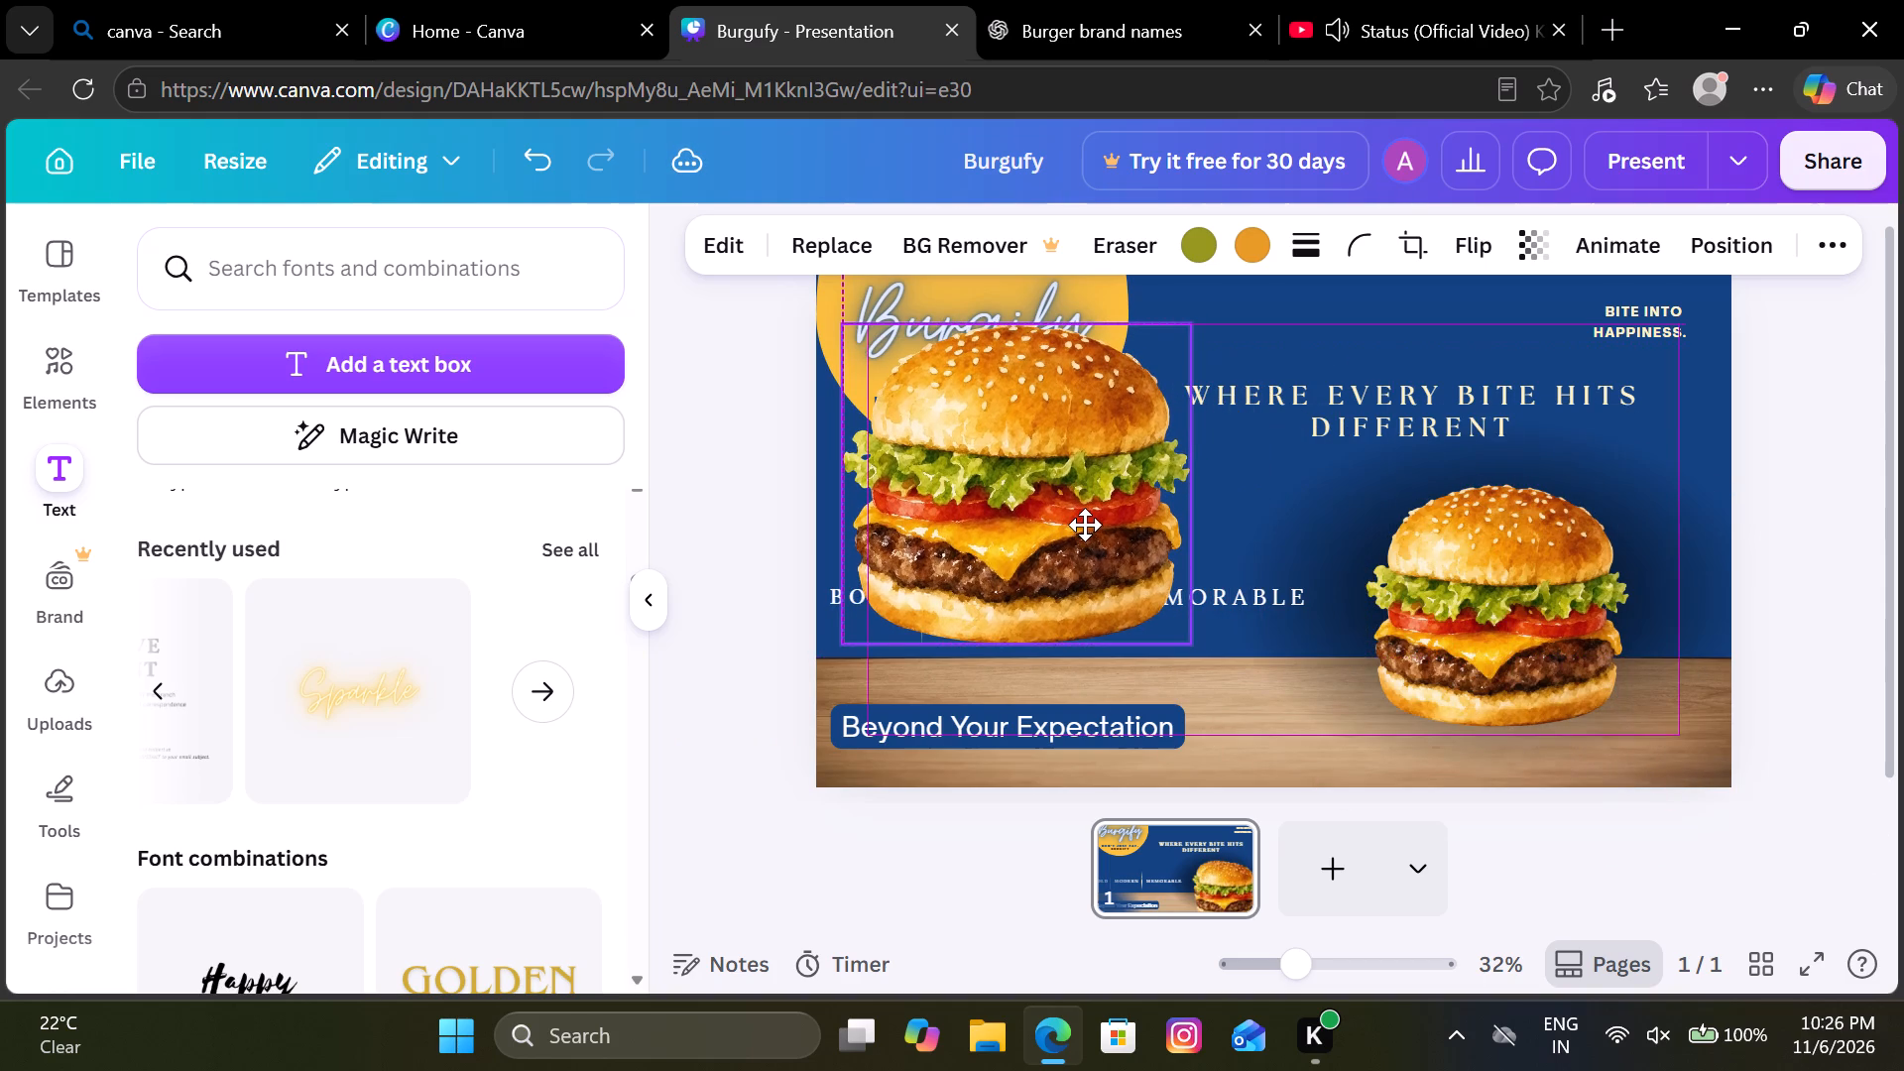
drag(1085, 525, 1082, 531)
drag(1082, 531, 1083, 531)
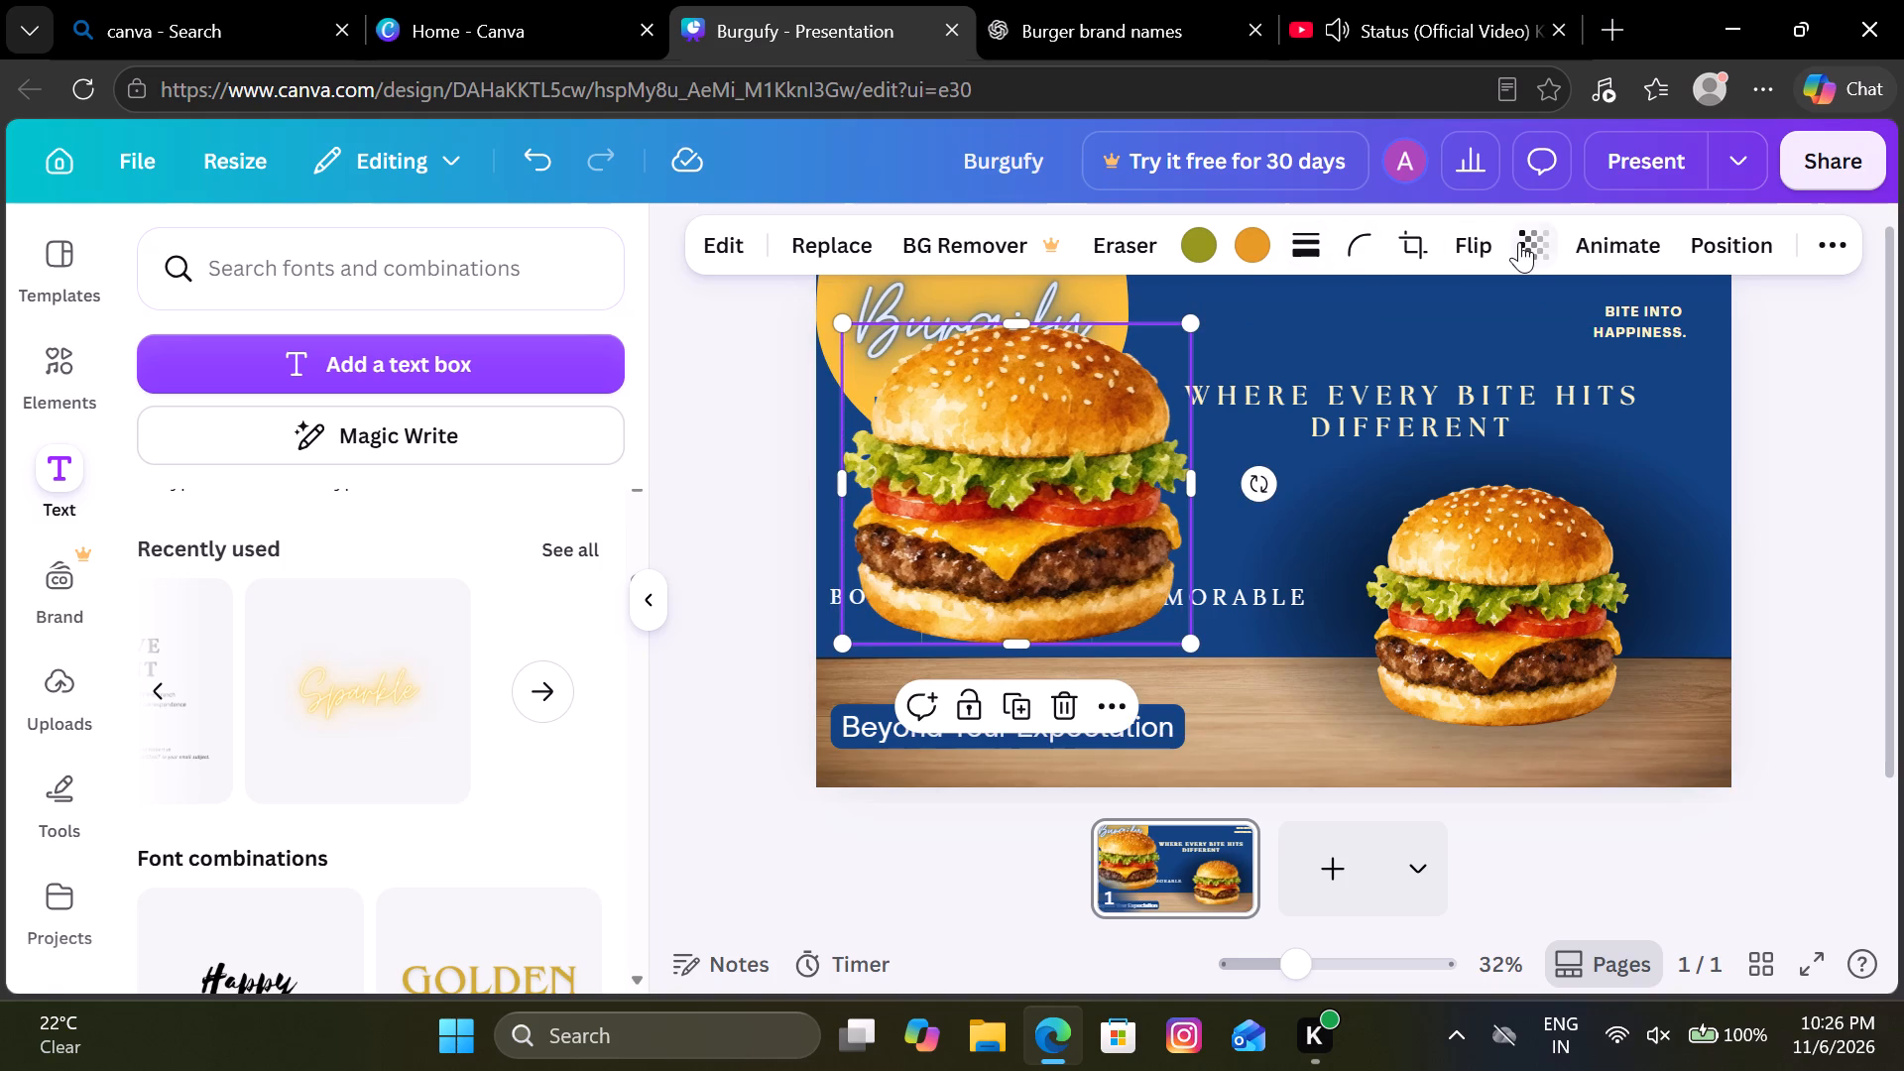
Fade the enlarged burger copy by setting its transparency value to 22.
click(1519, 242)
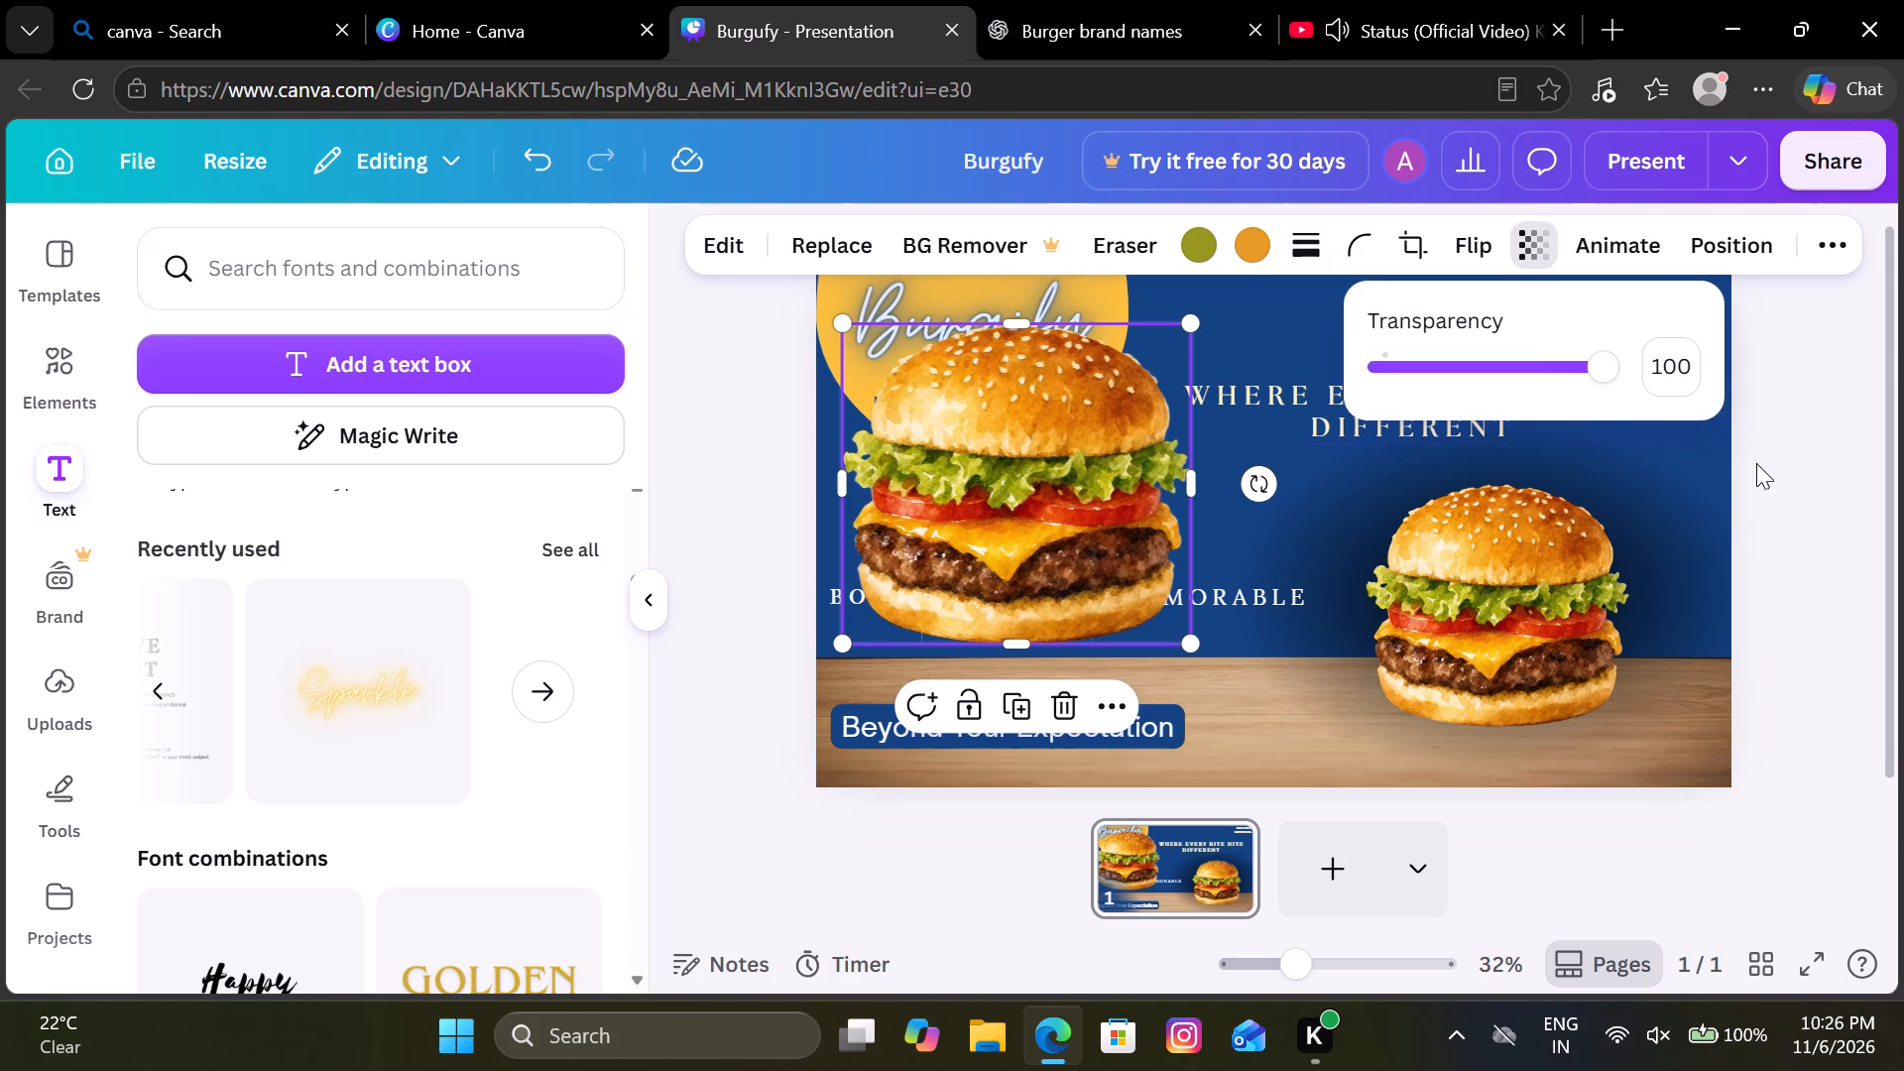
drag(1603, 373, 1466, 376)
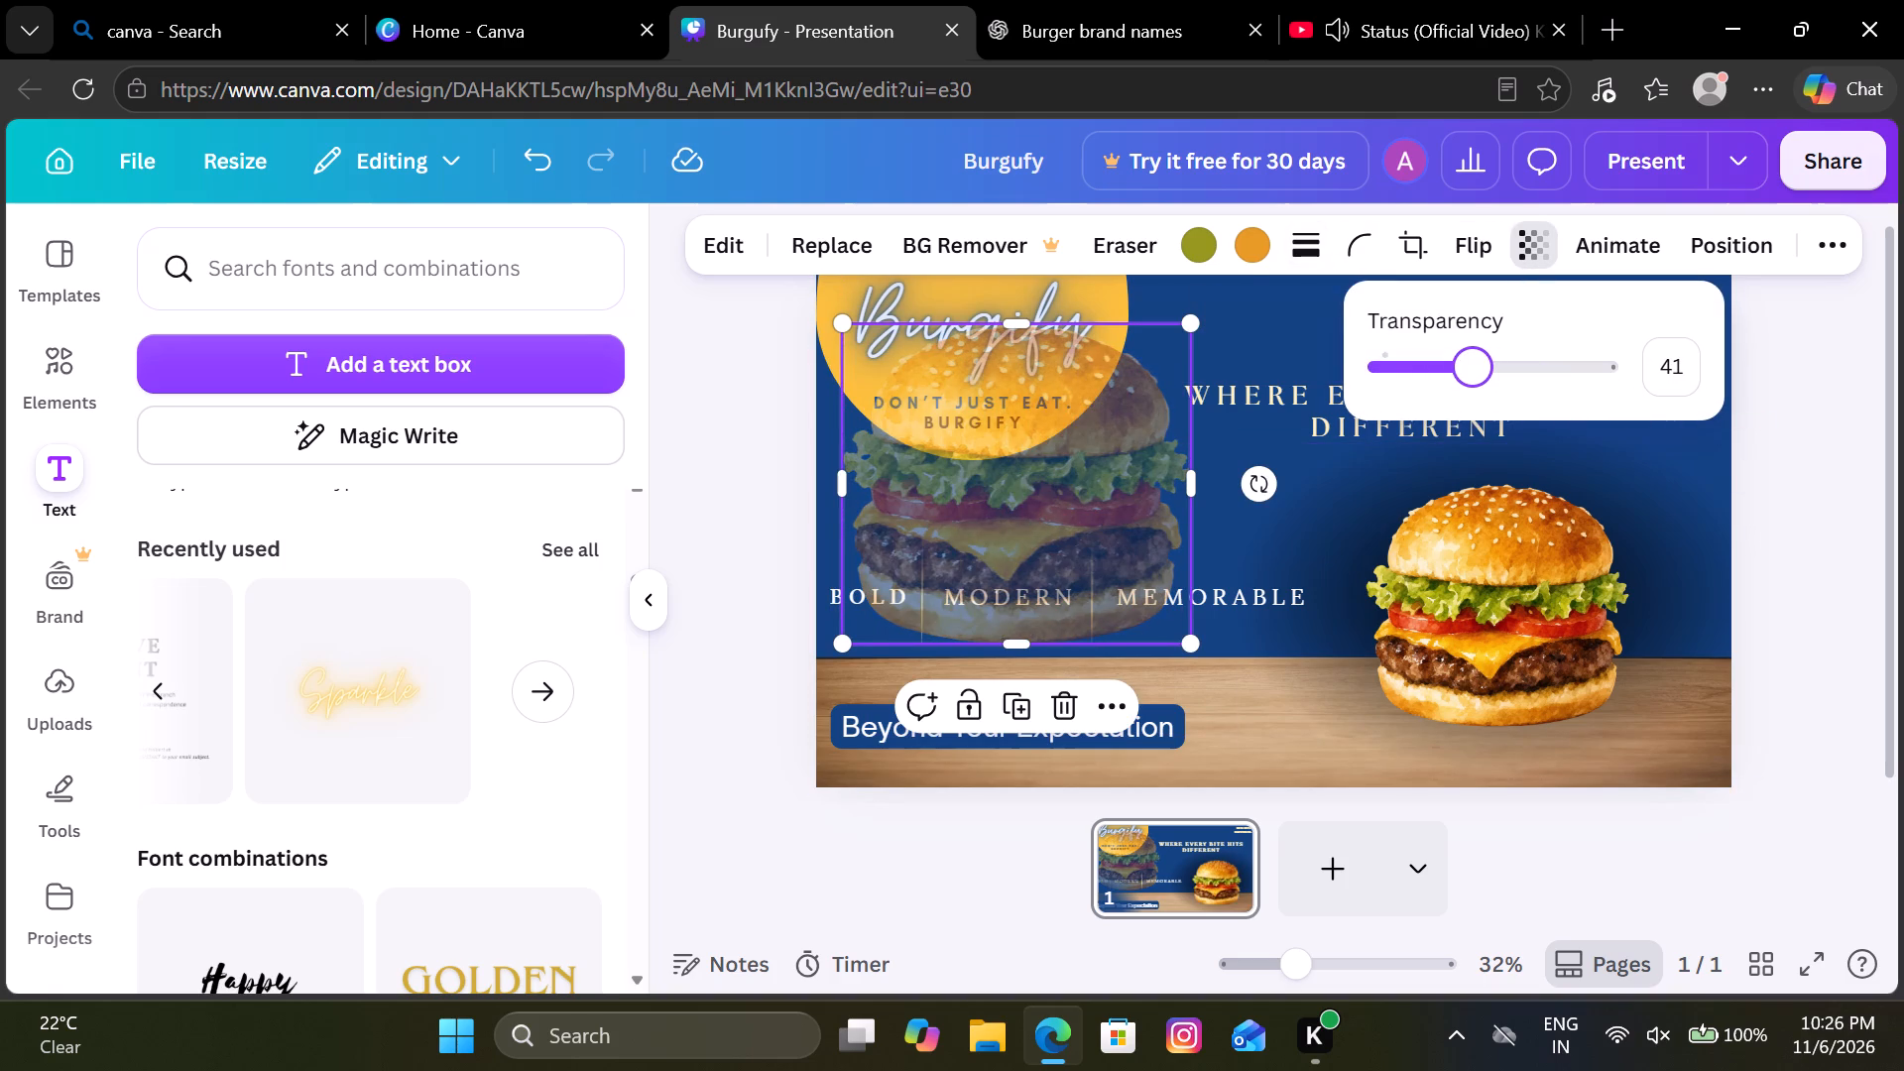
drag(1466, 376, 1510, 365)
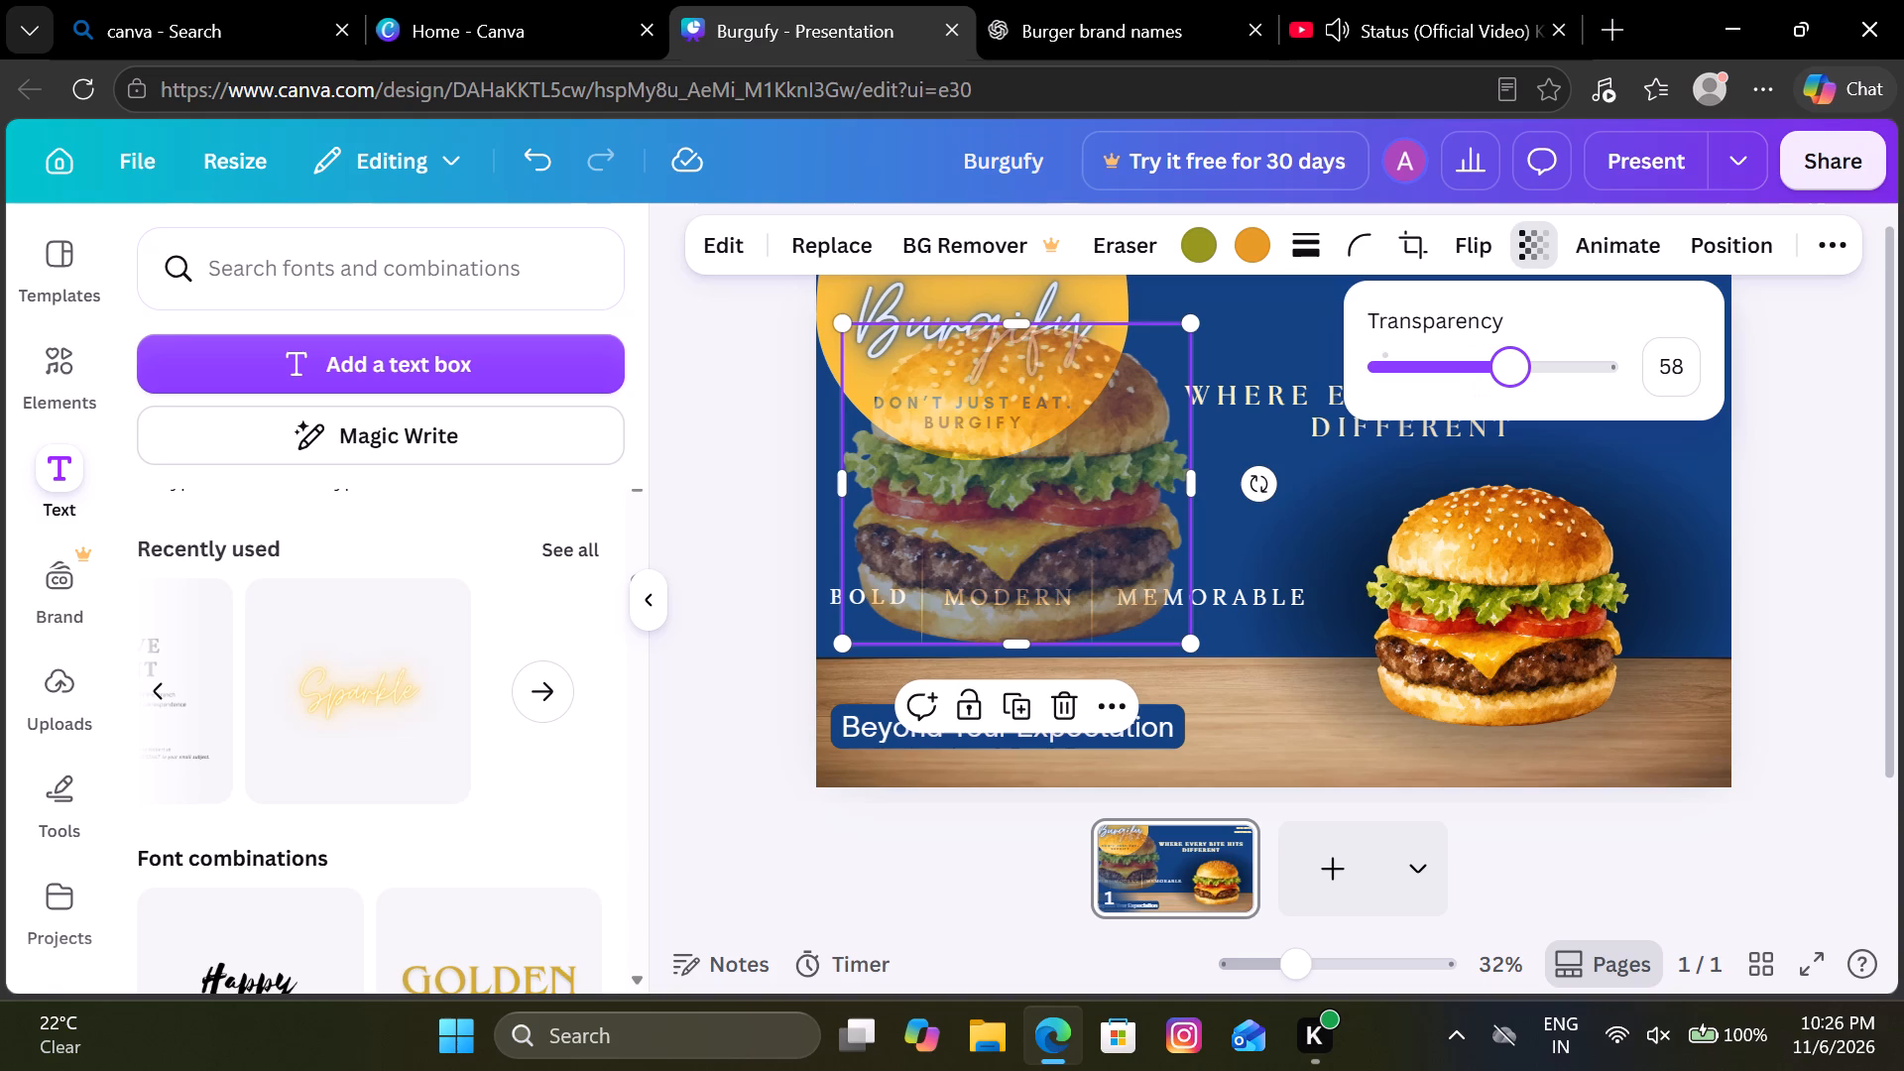
drag(1510, 365, 1462, 363)
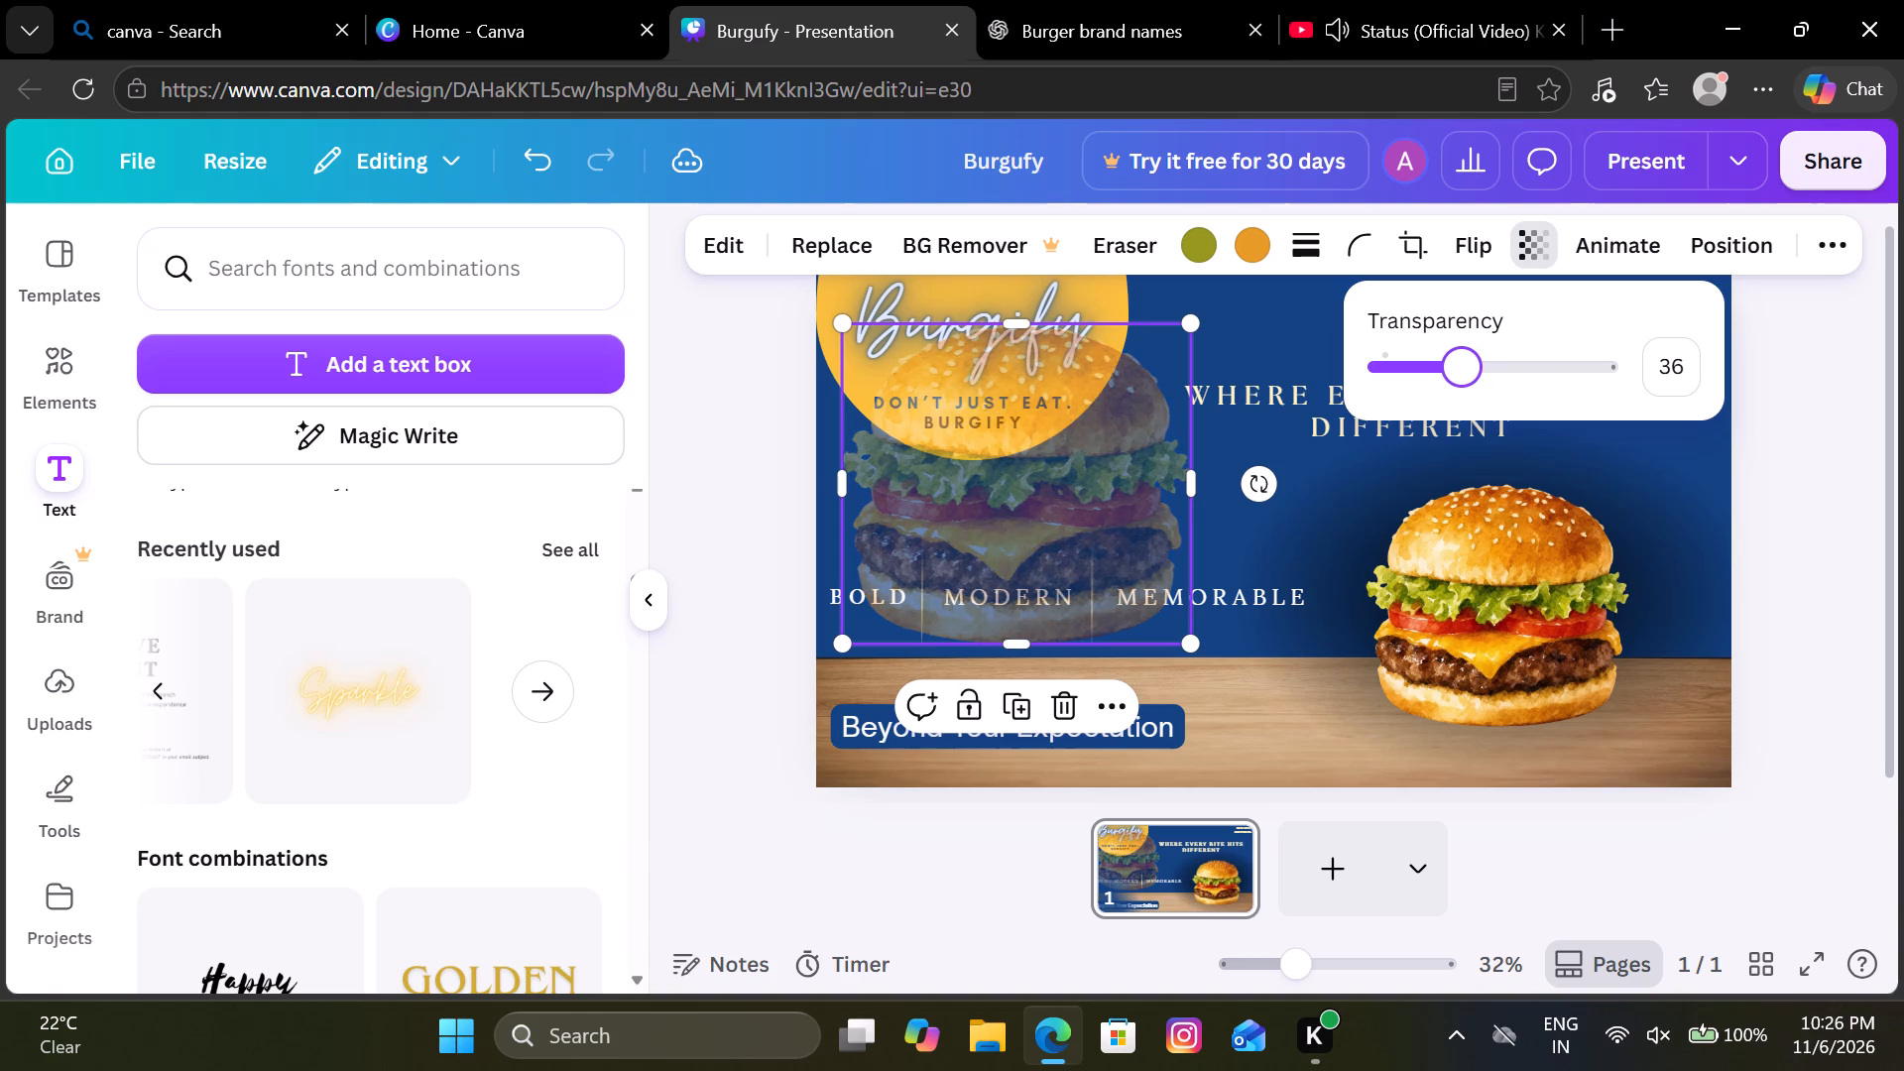
drag(1462, 363, 1406, 372)
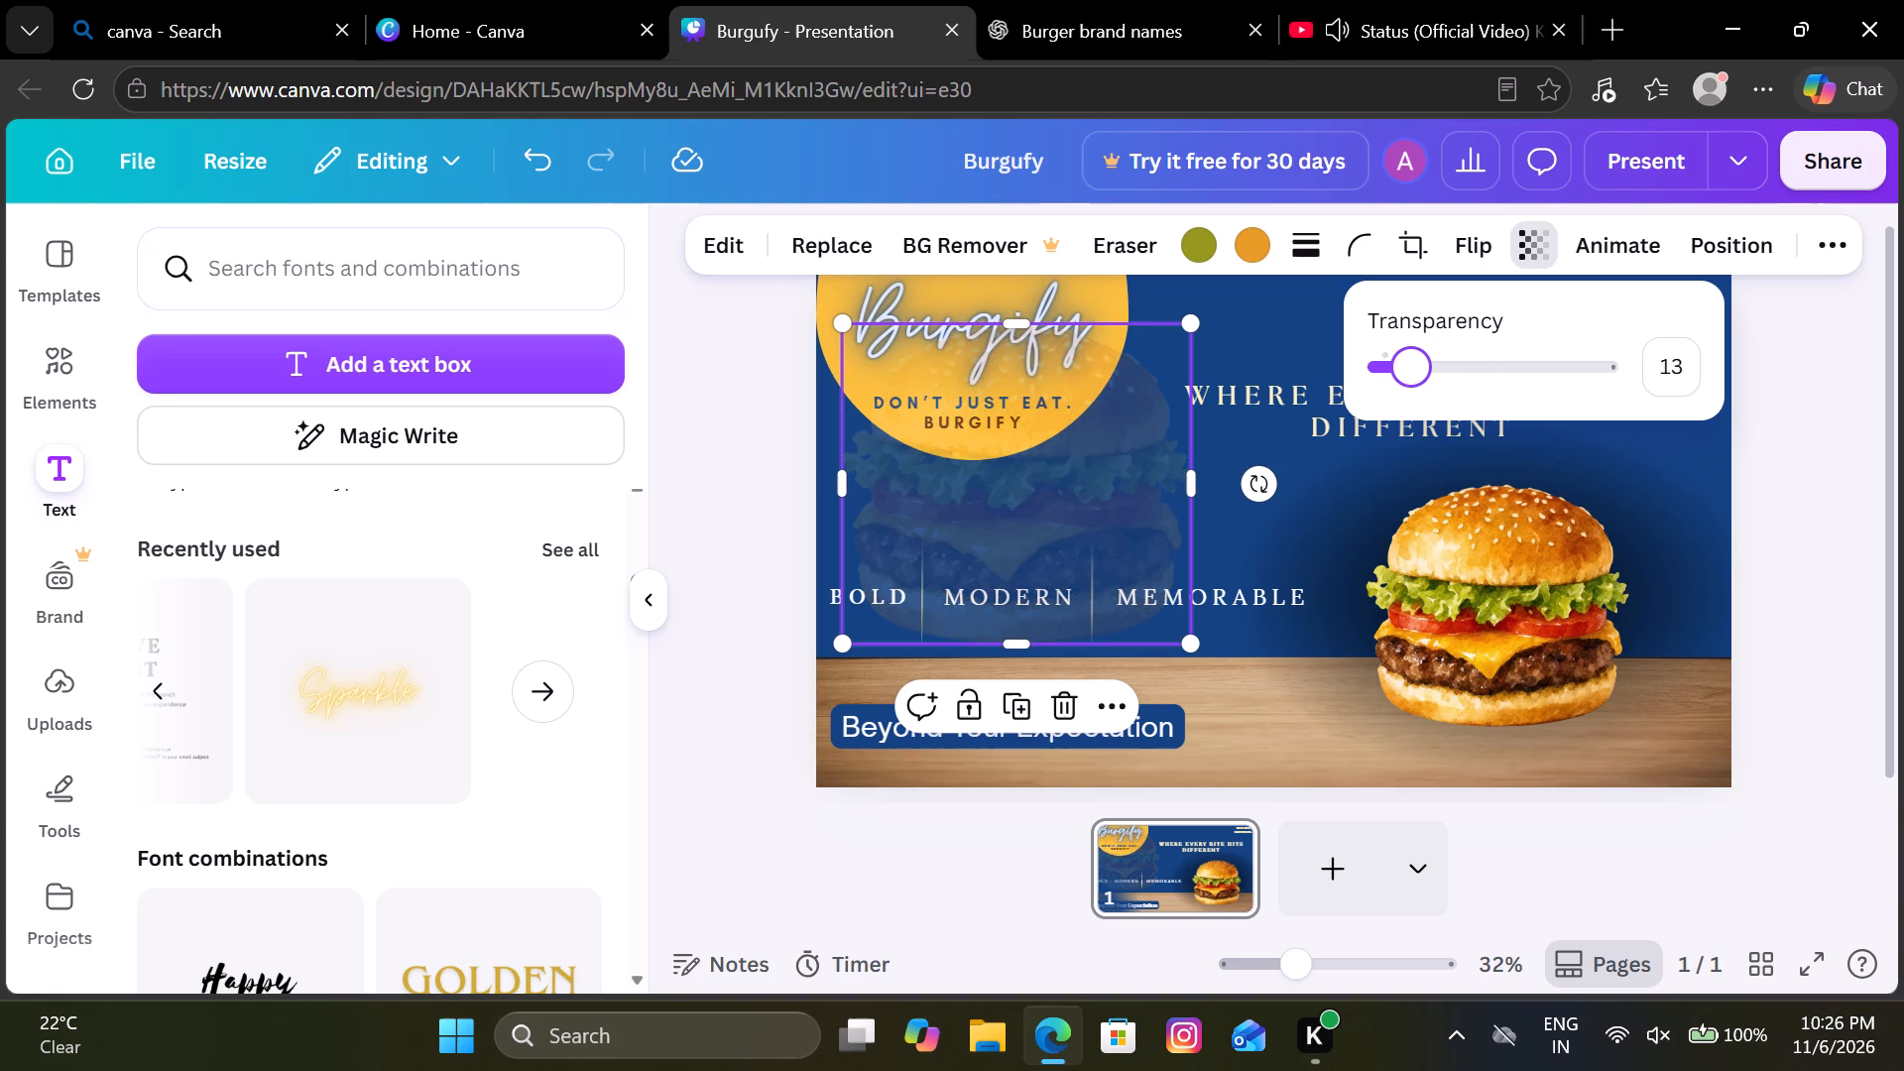
drag(1406, 372, 1430, 372)
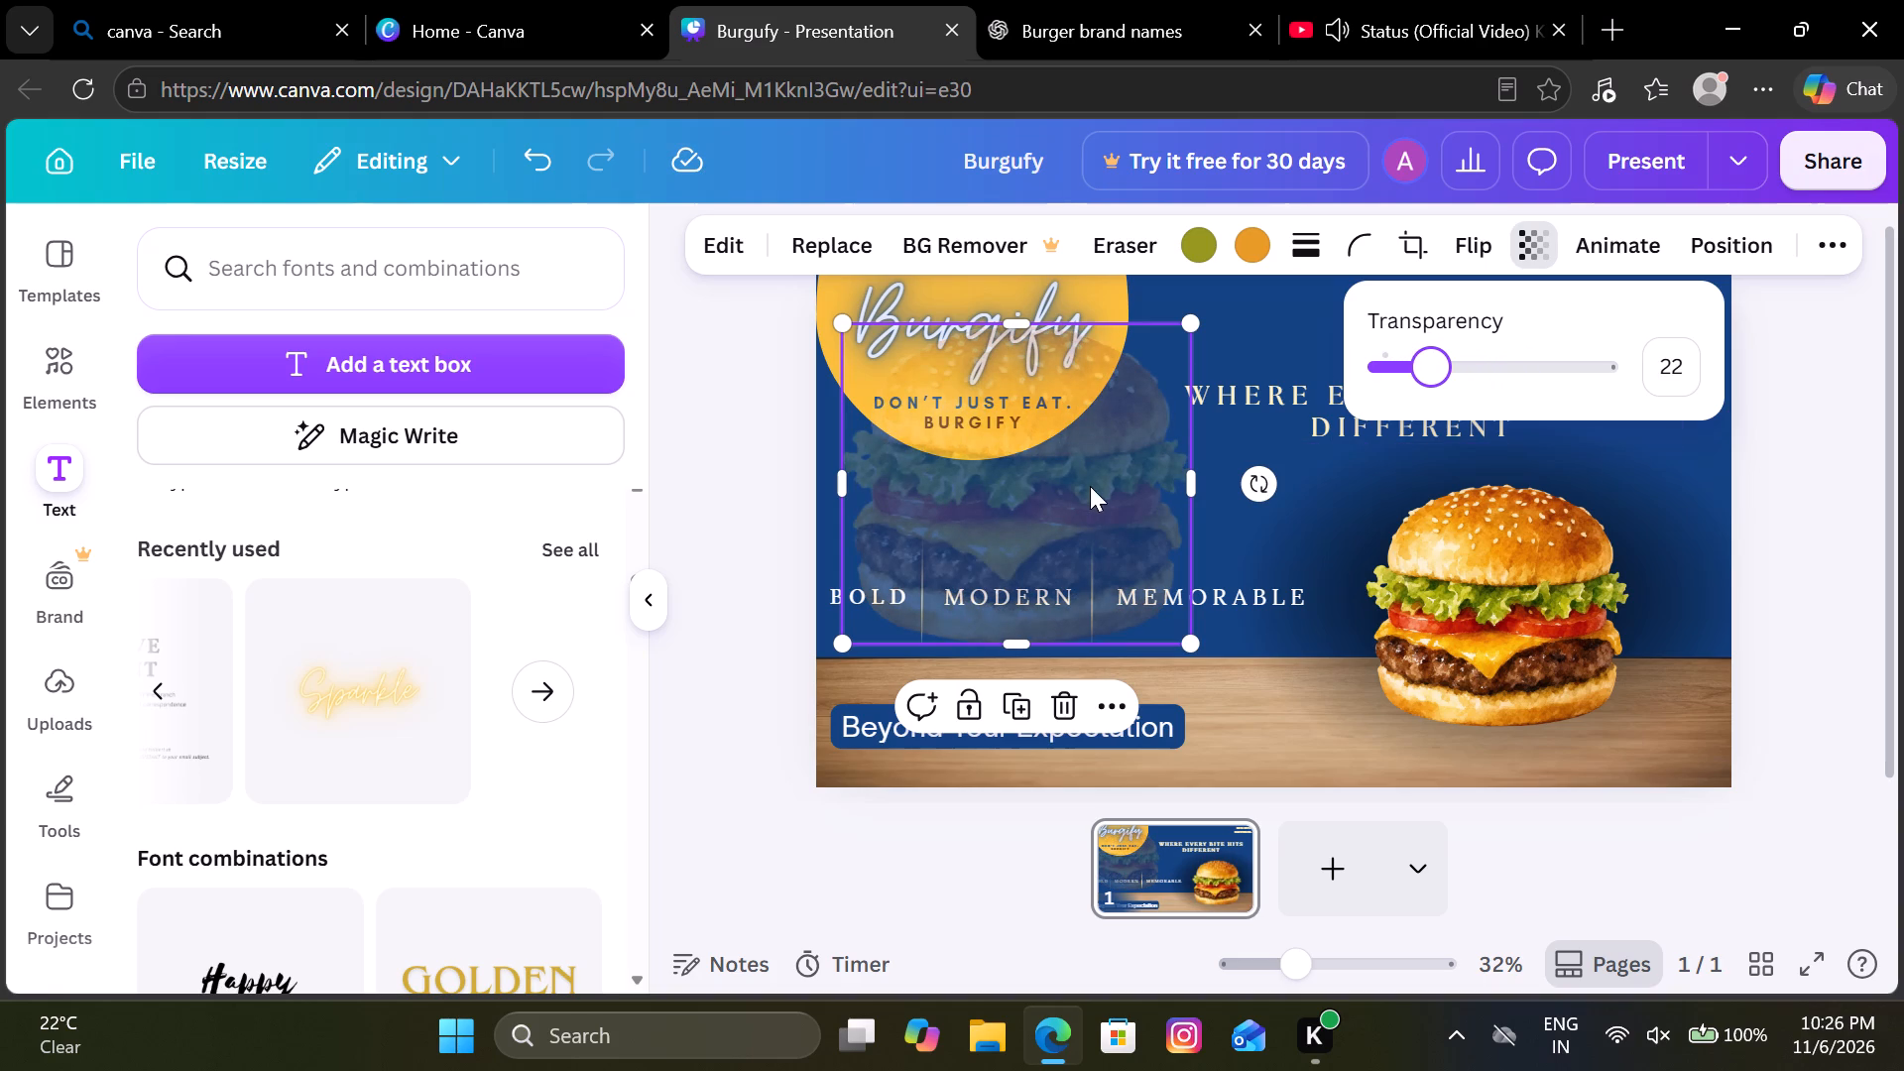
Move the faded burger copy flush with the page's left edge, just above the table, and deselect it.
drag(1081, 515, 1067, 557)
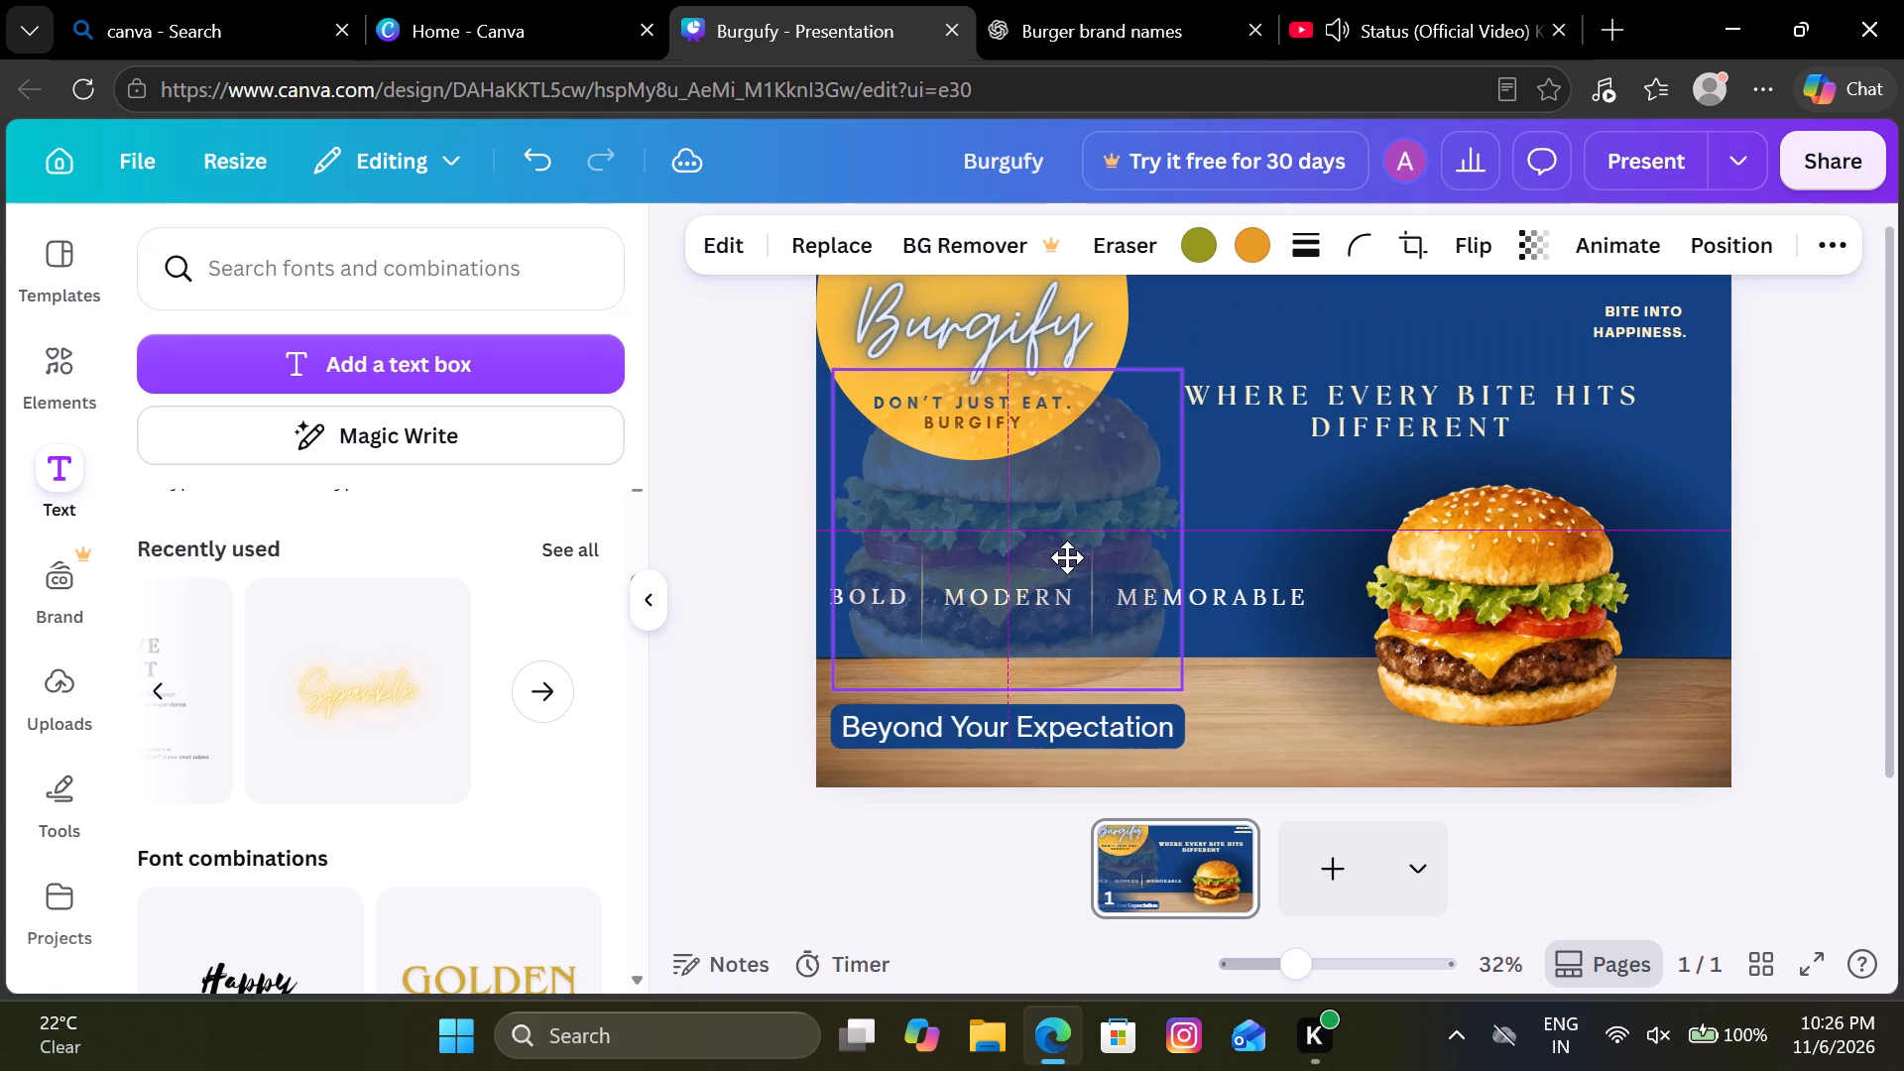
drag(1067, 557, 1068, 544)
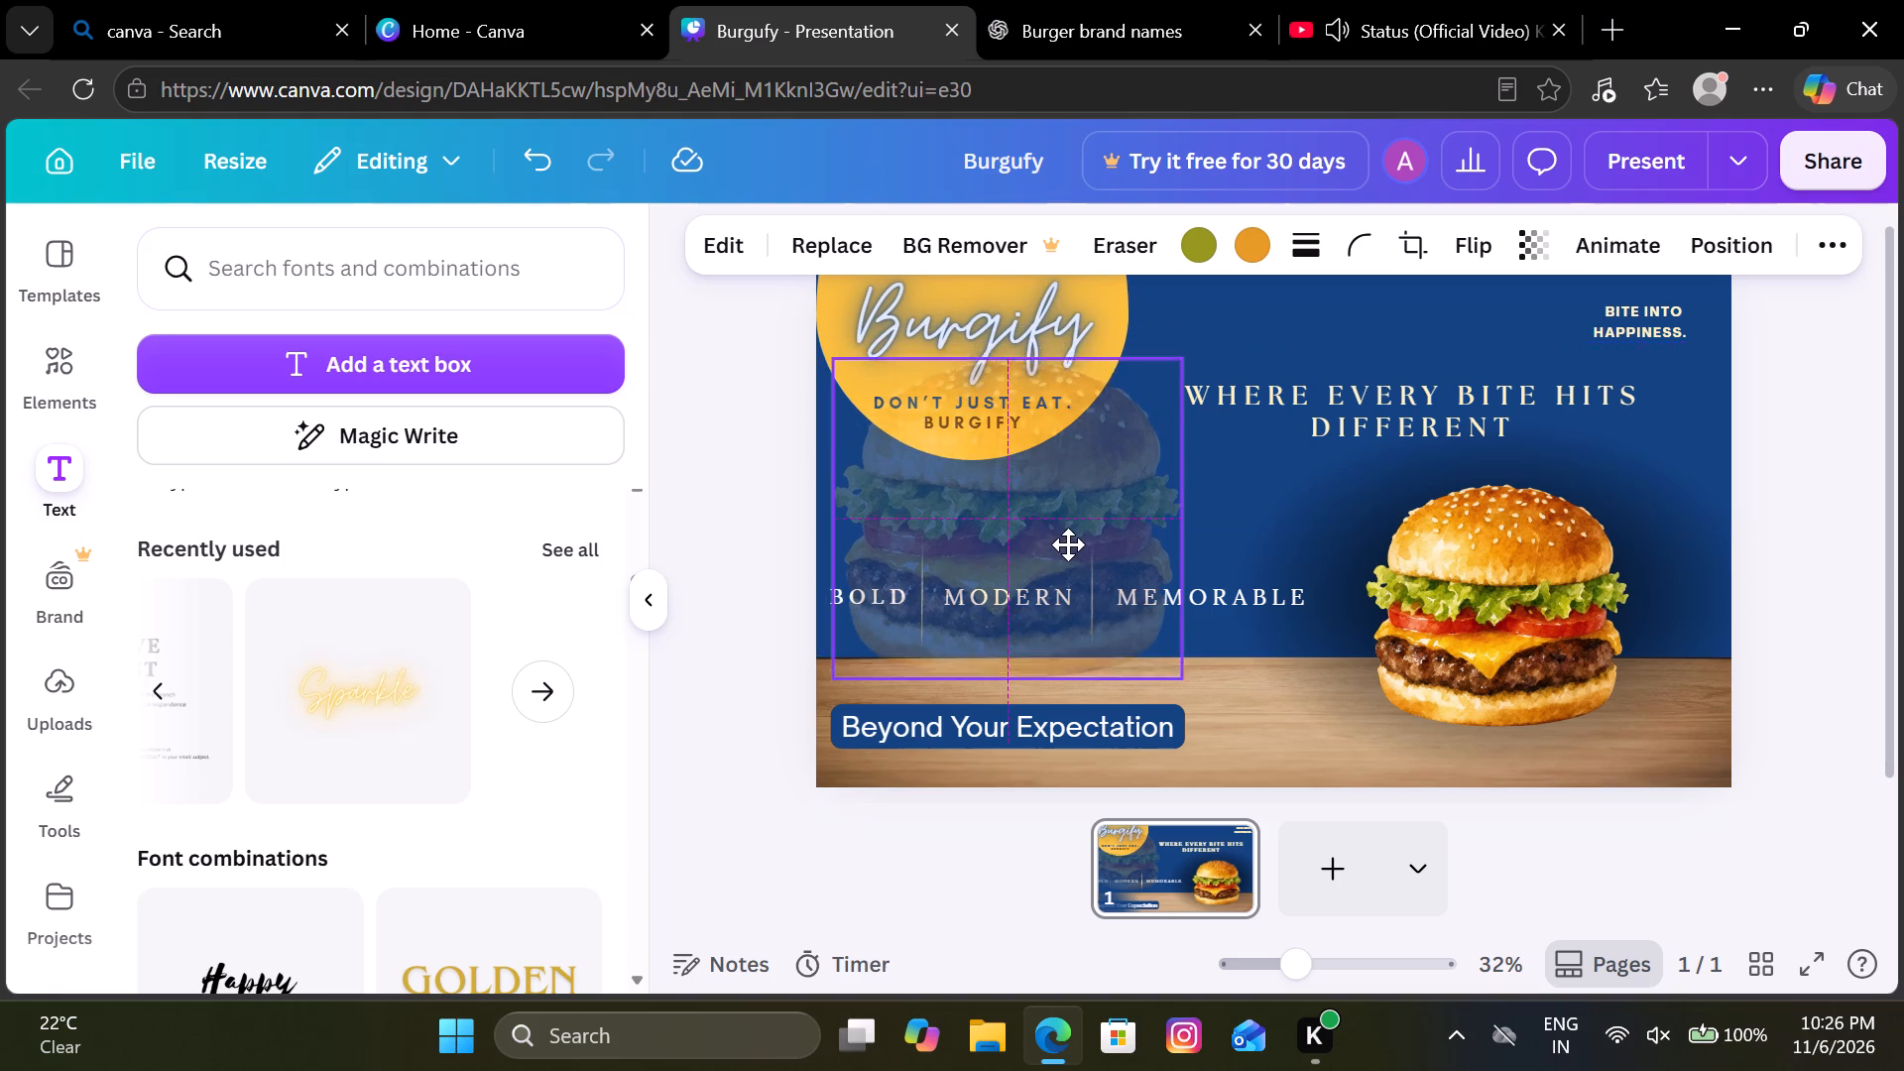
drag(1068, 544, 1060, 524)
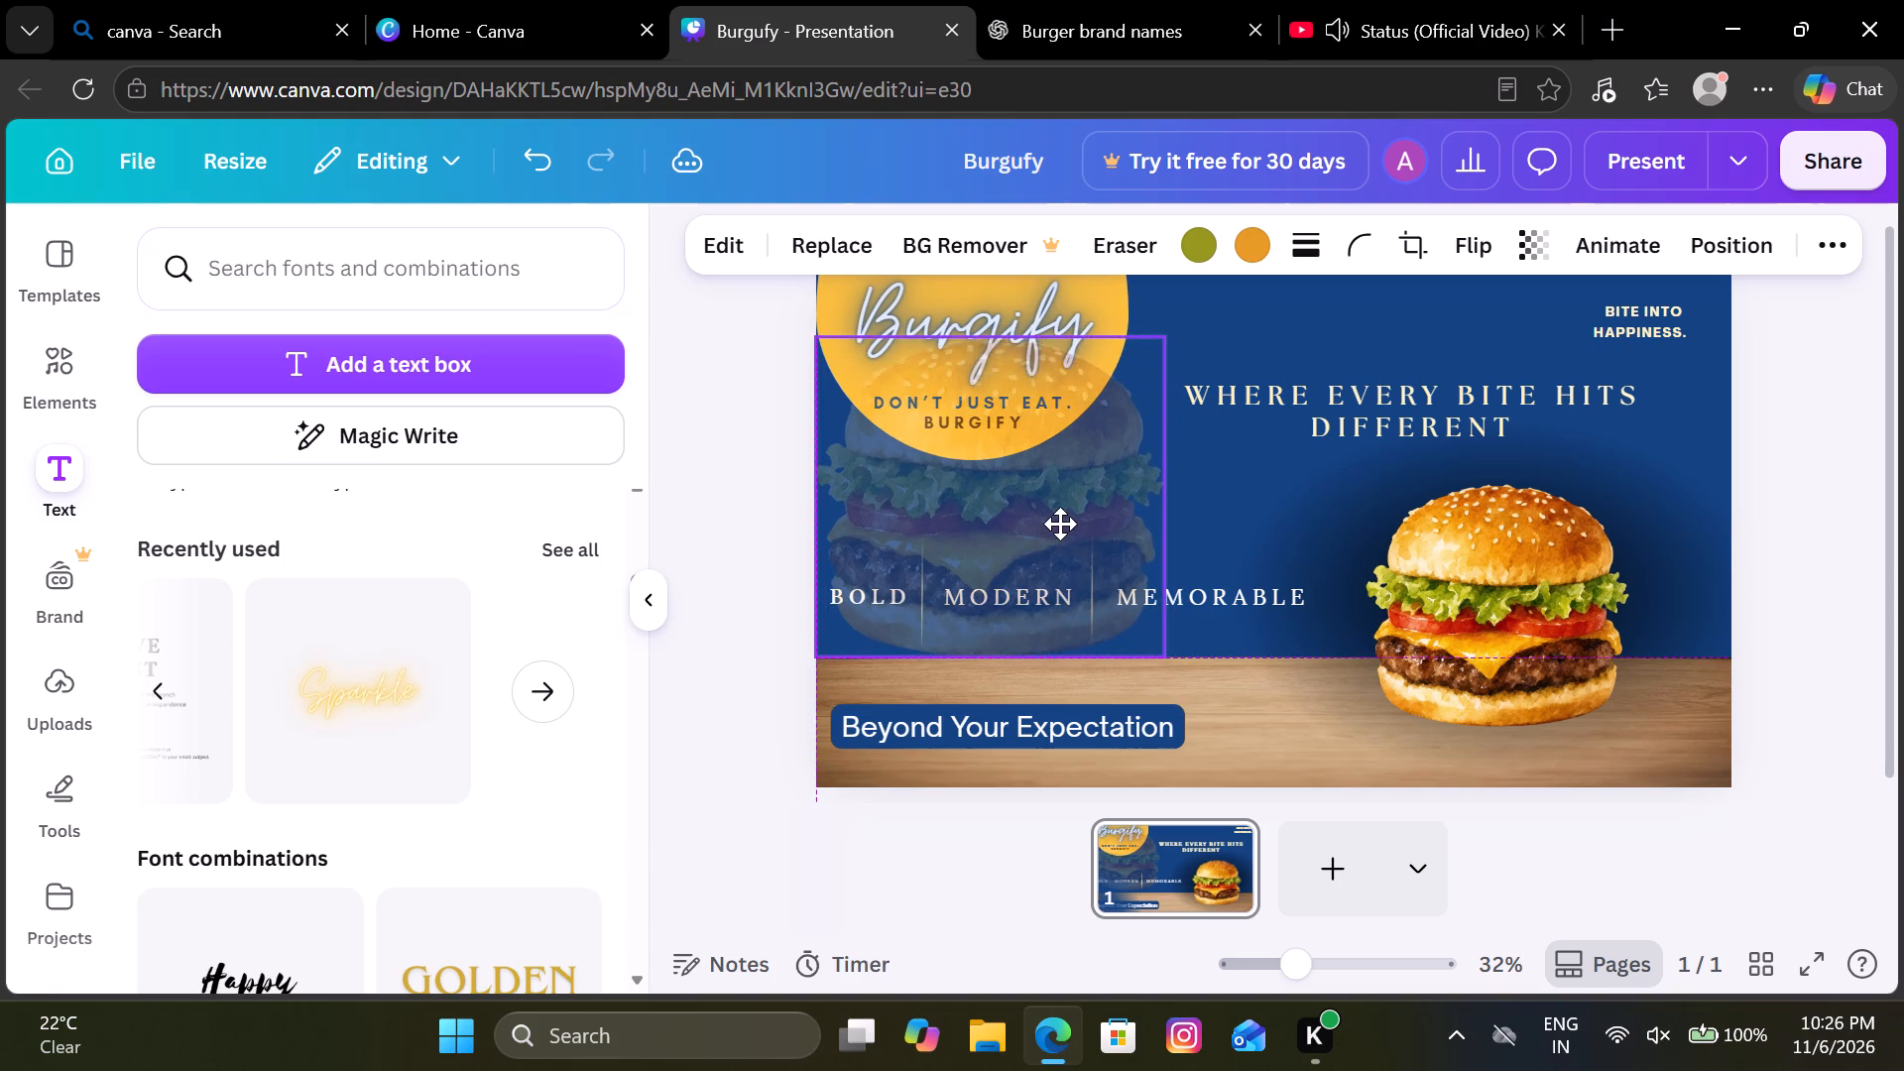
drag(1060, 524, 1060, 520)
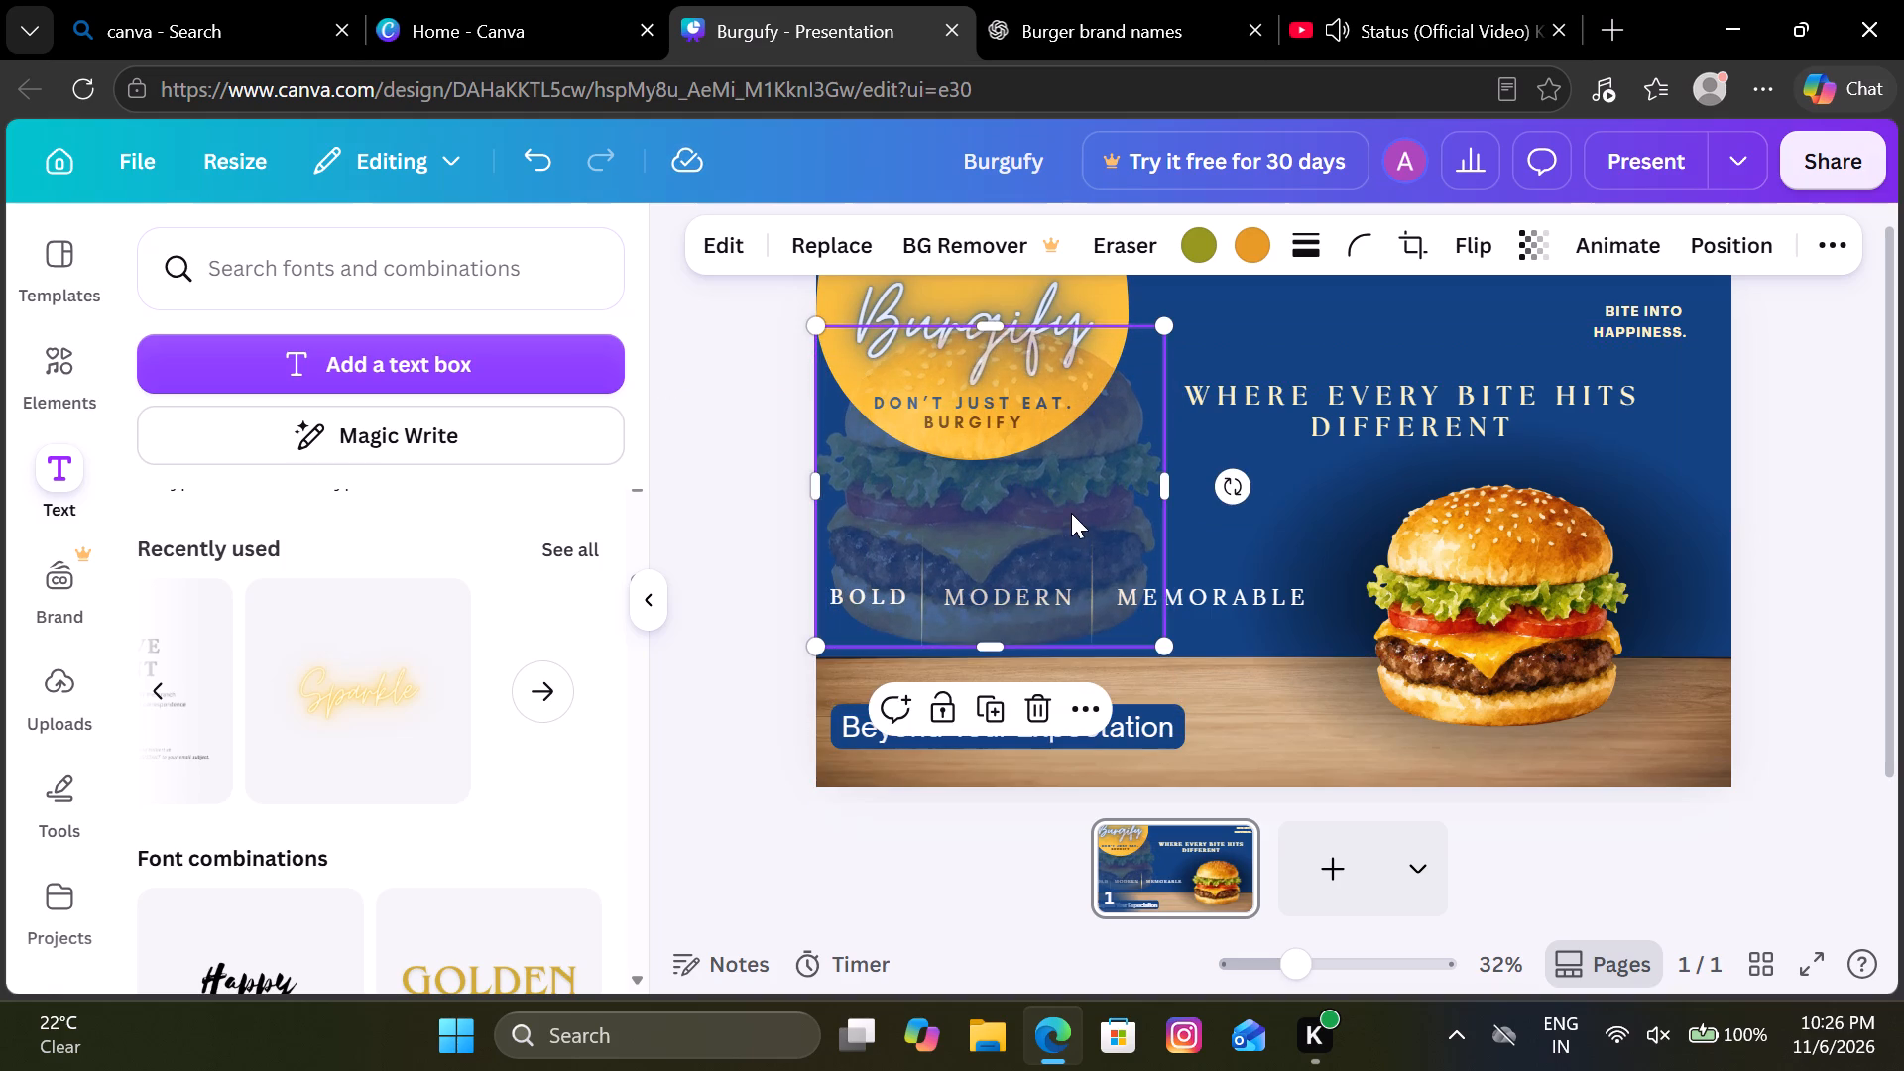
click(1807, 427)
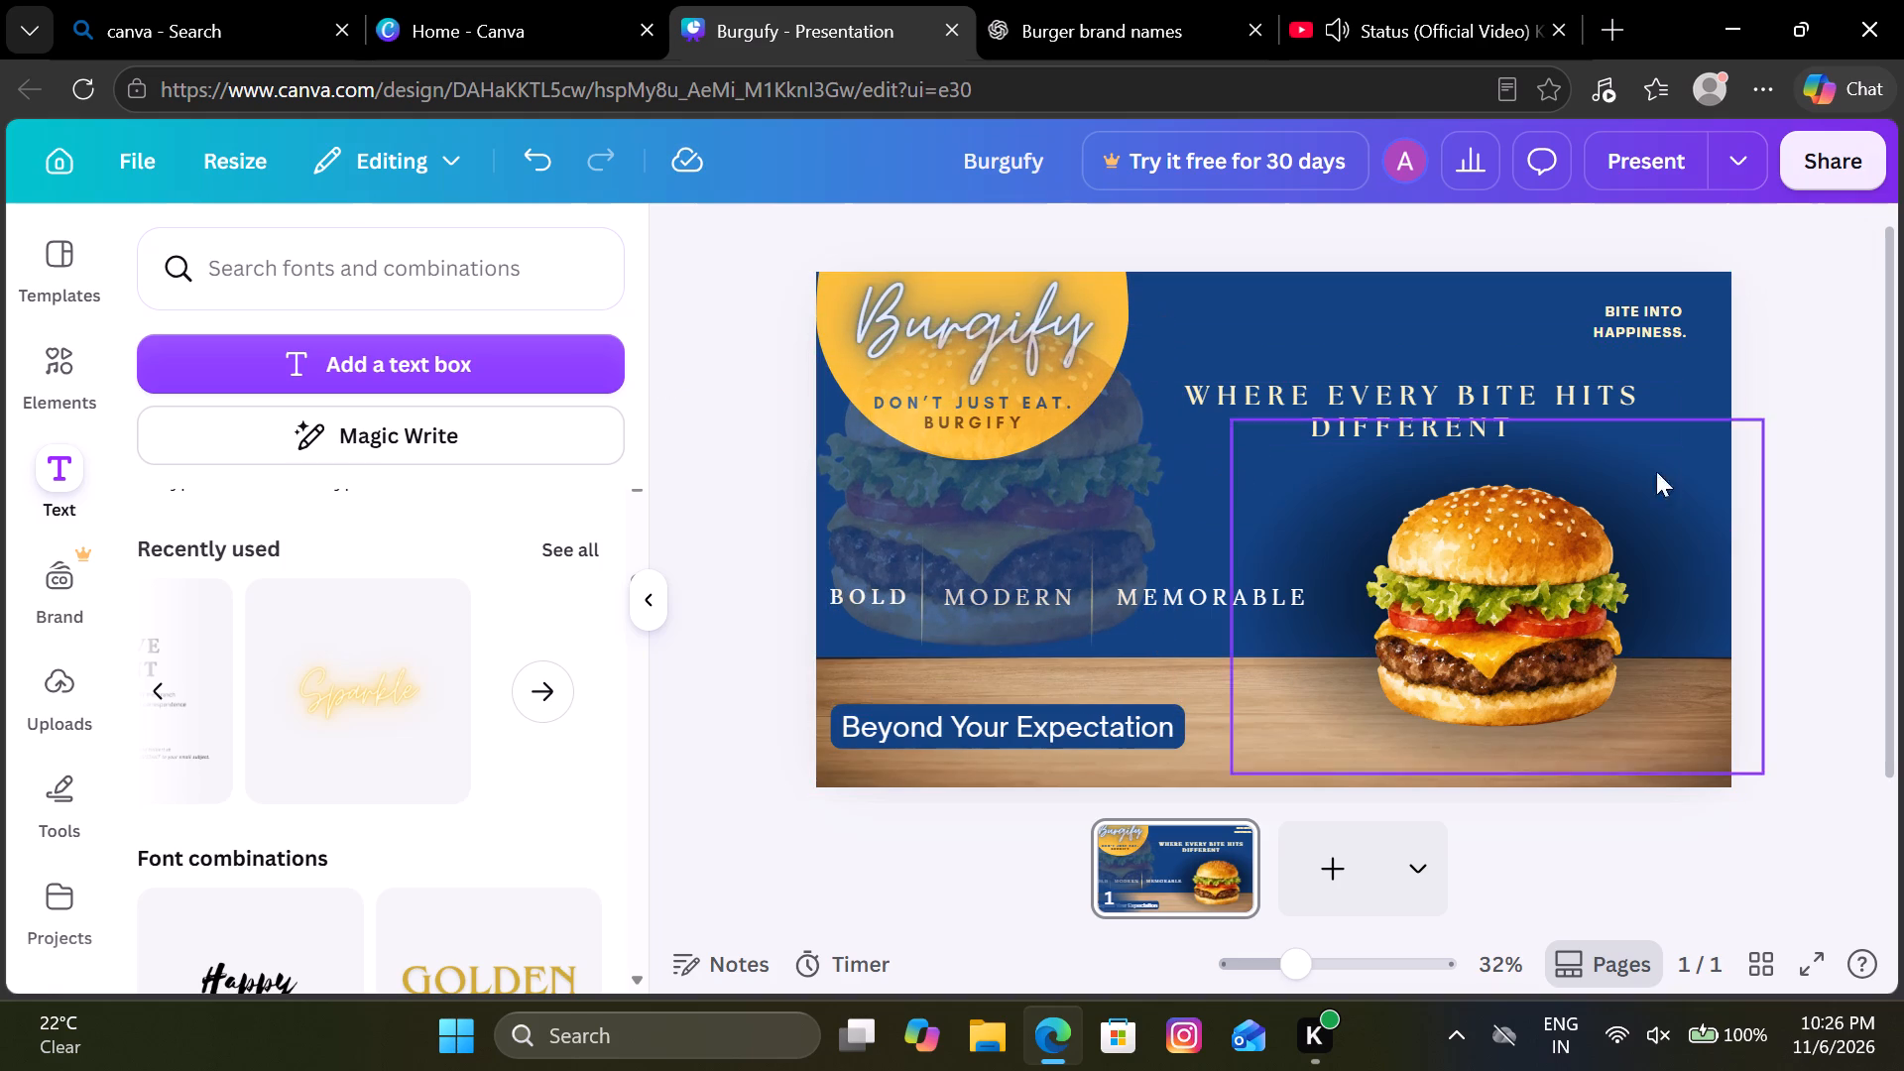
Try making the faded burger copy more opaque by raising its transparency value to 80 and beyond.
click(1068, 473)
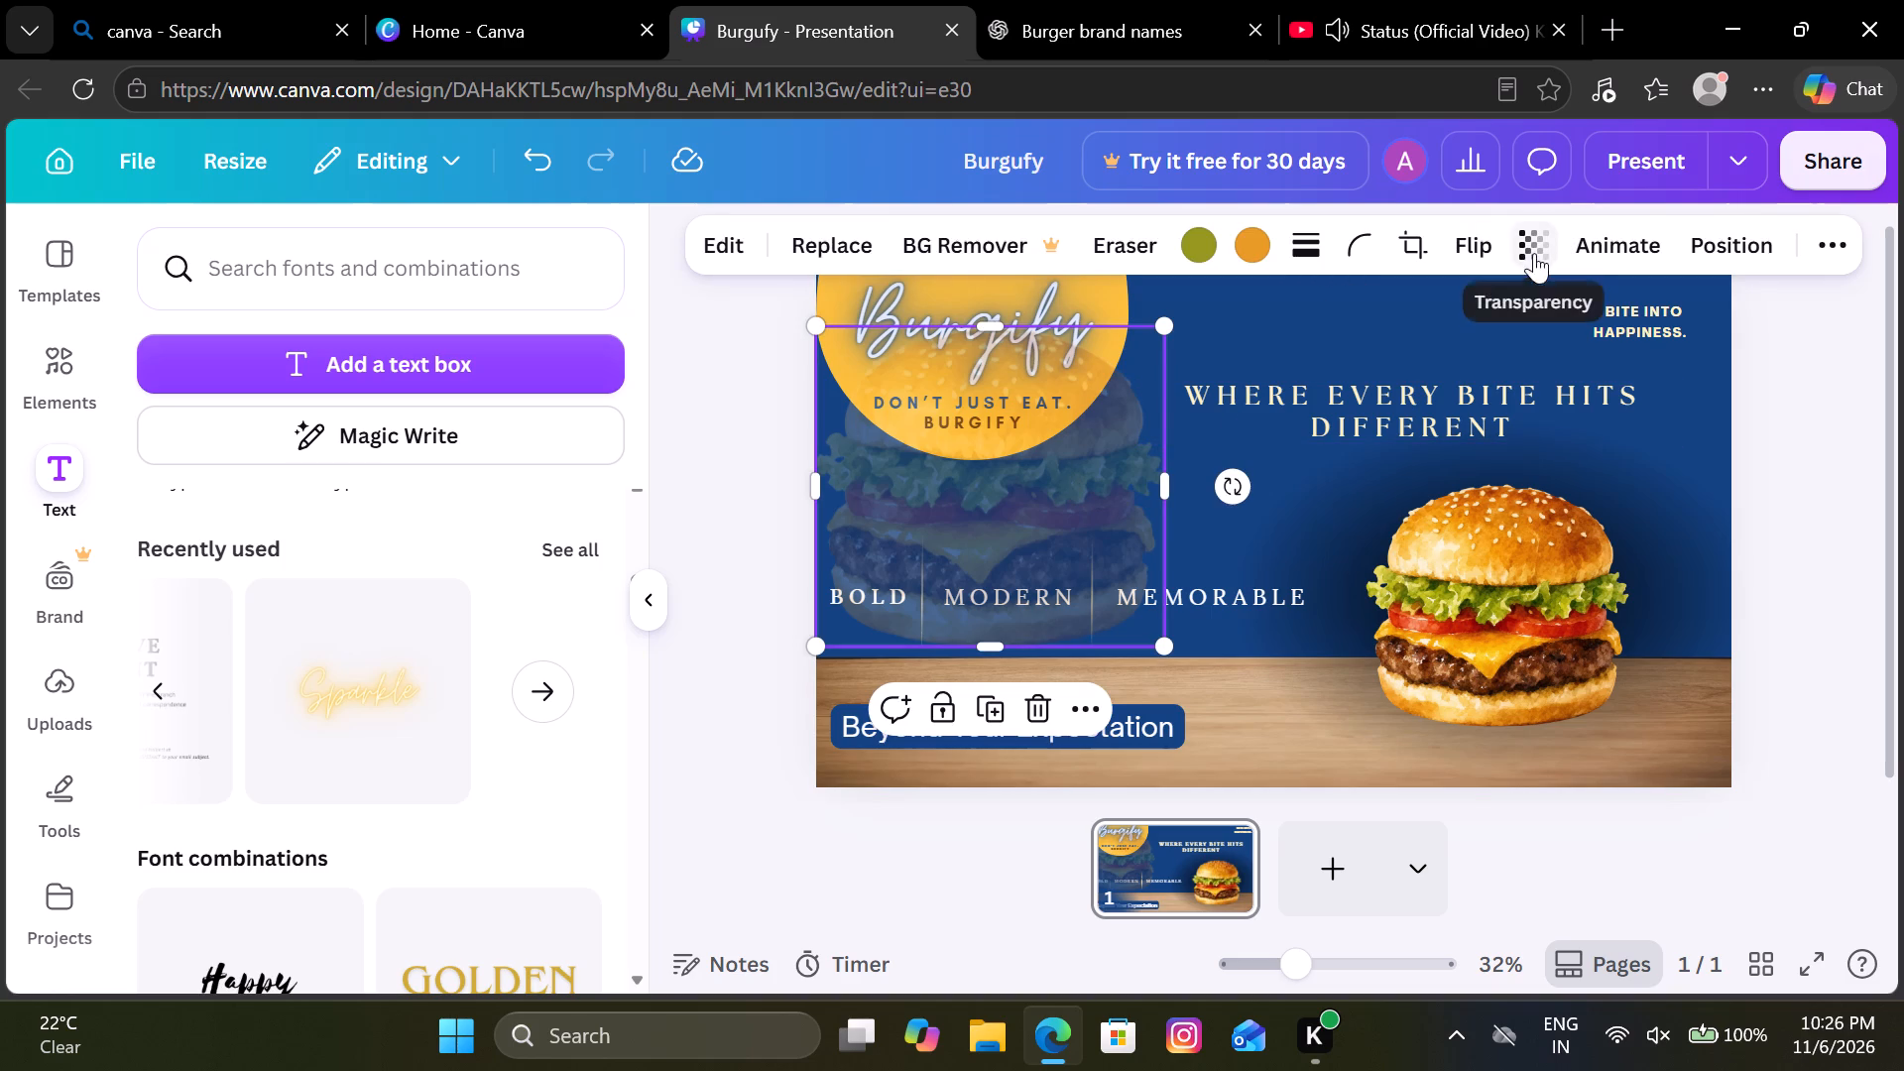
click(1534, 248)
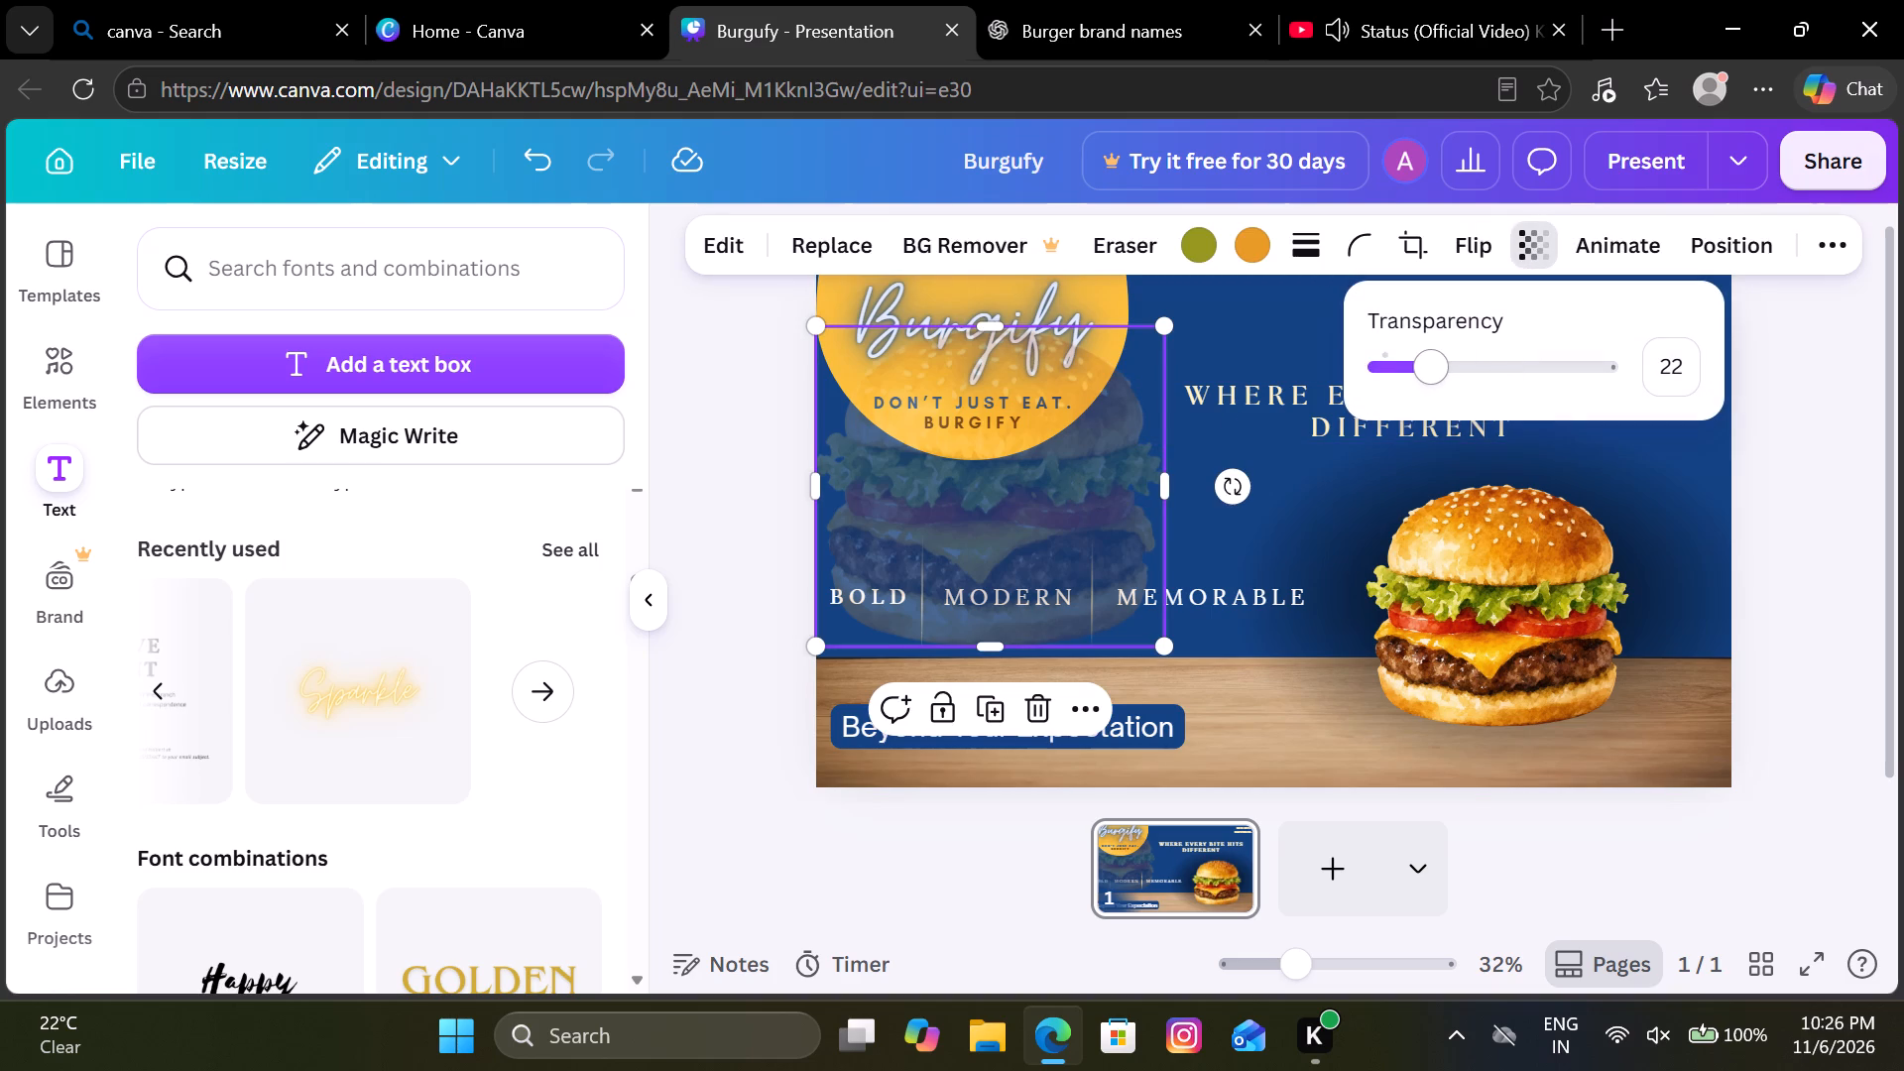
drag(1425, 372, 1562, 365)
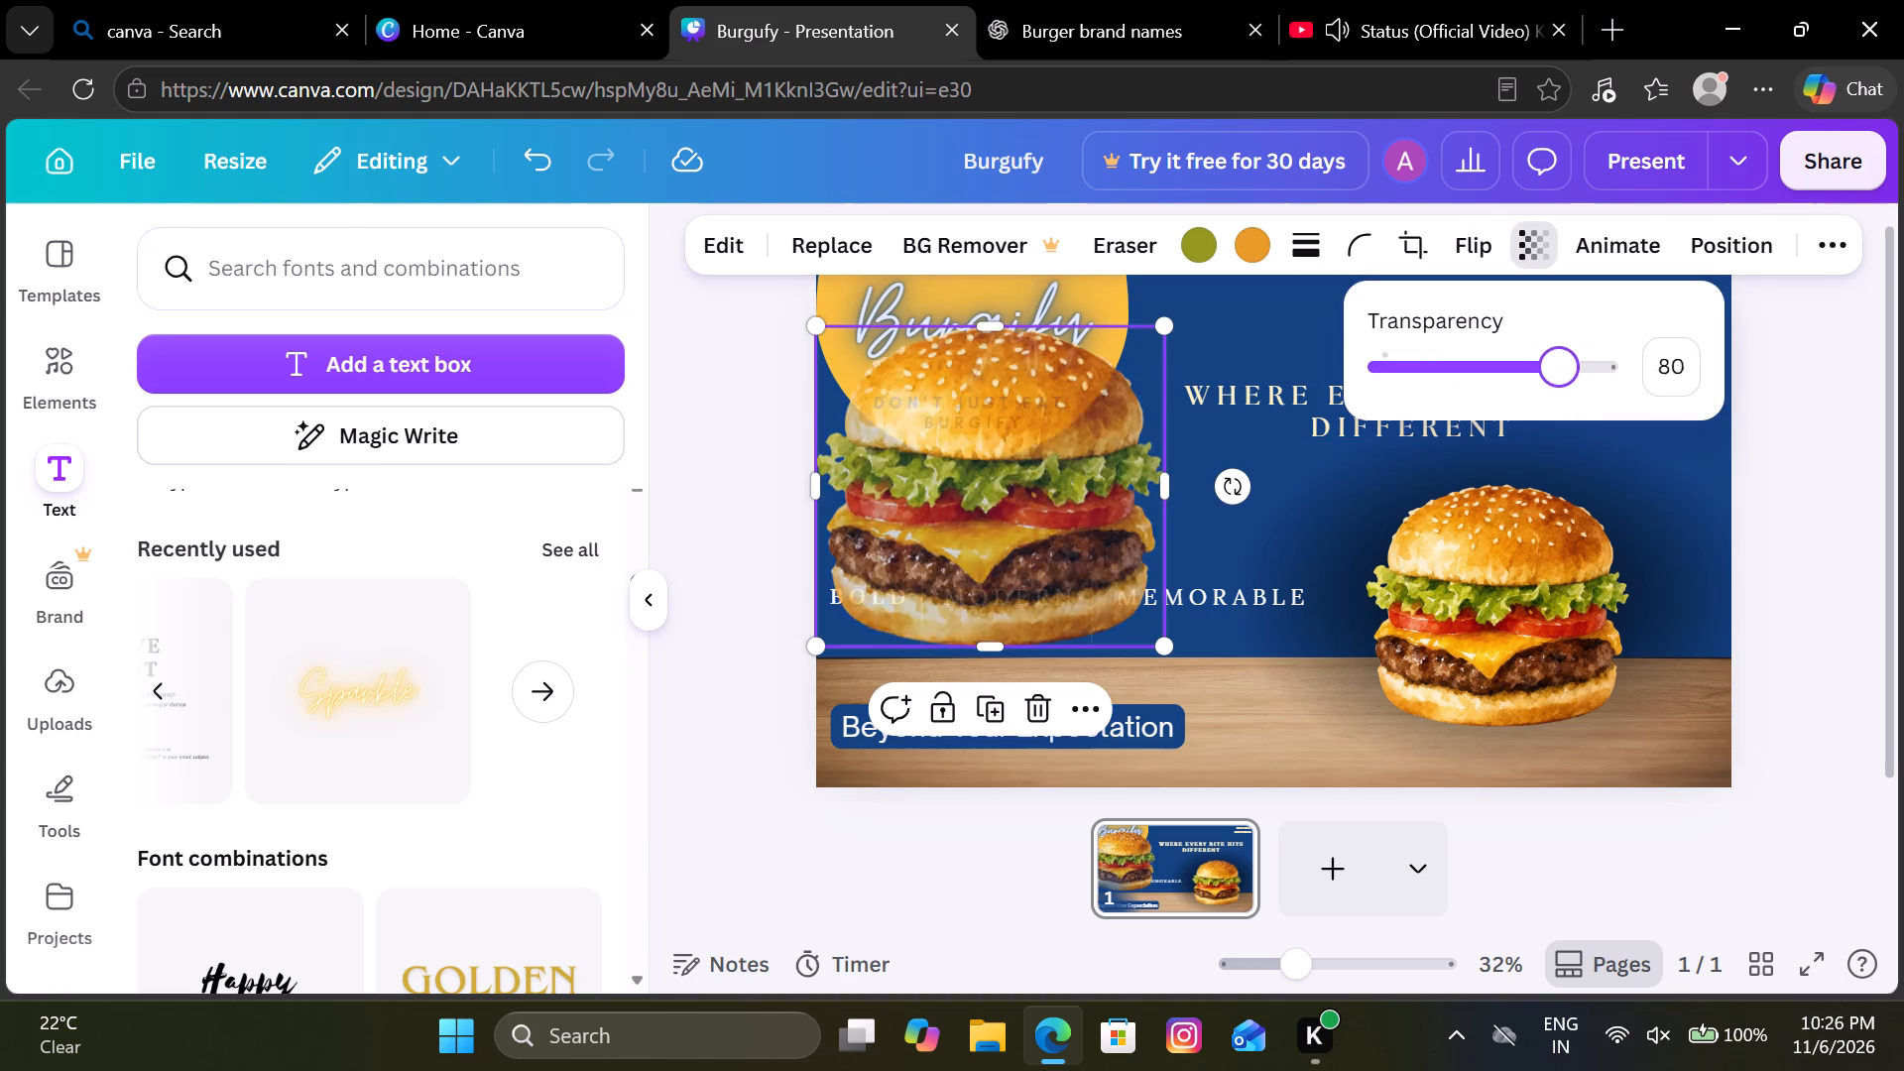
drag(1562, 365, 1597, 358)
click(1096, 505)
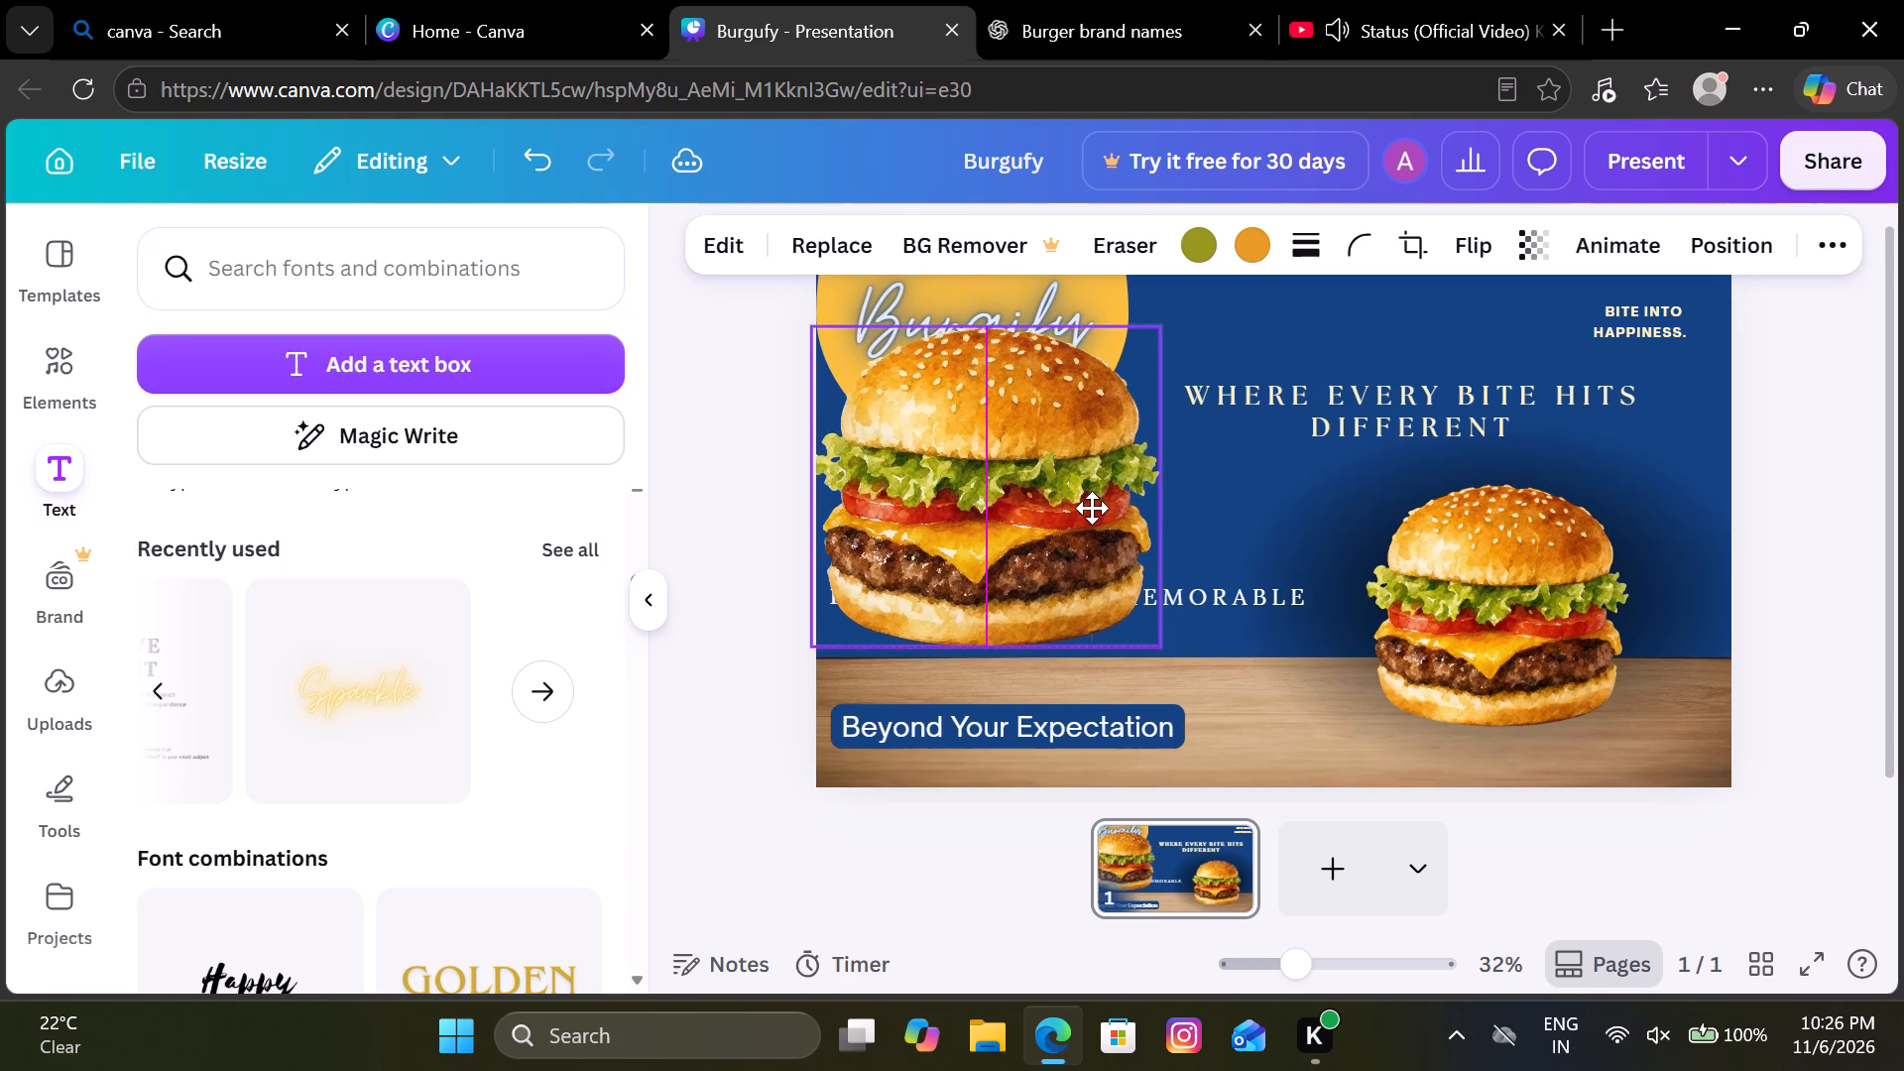
Fade the large burger copy again by lowering its transparency value to slightly under 25.
click(1519, 241)
drag(1591, 362, 1440, 377)
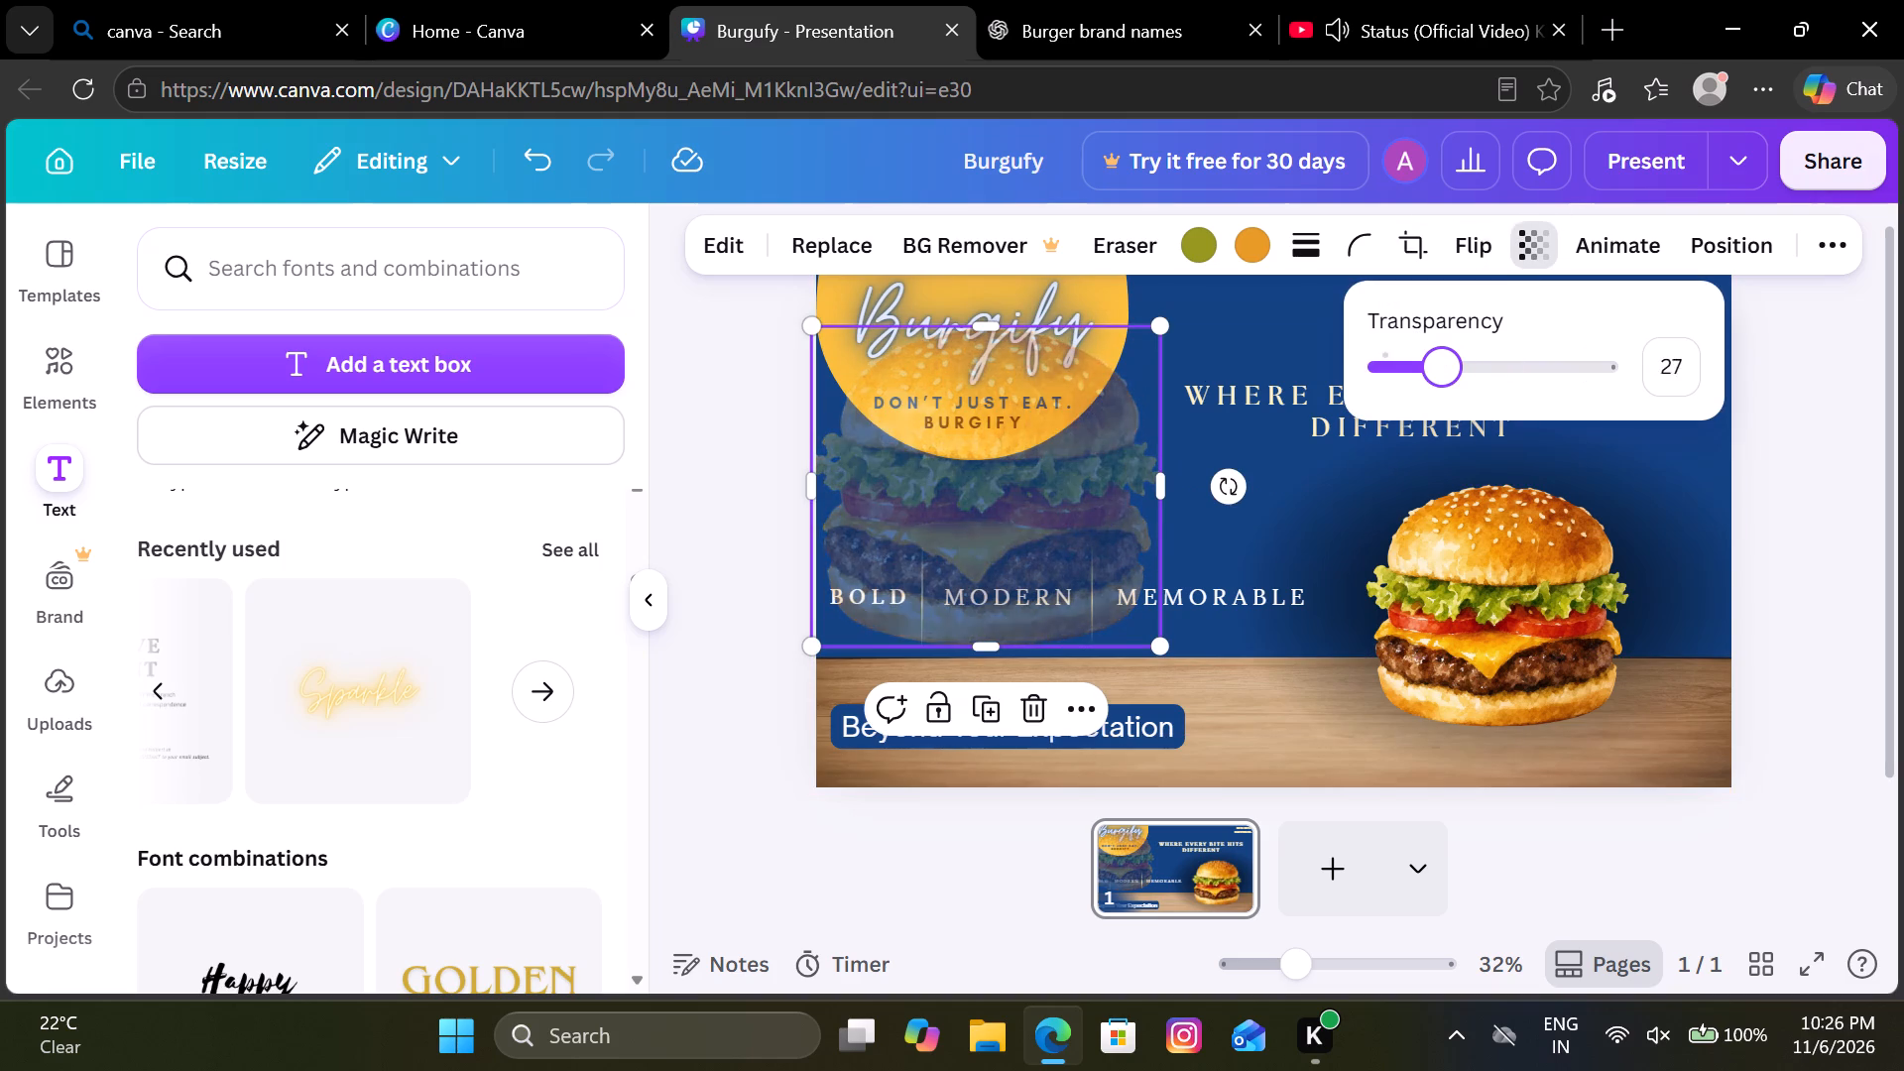
drag(1440, 377, 1436, 377)
drag(1436, 377, 1428, 374)
click(1812, 515)
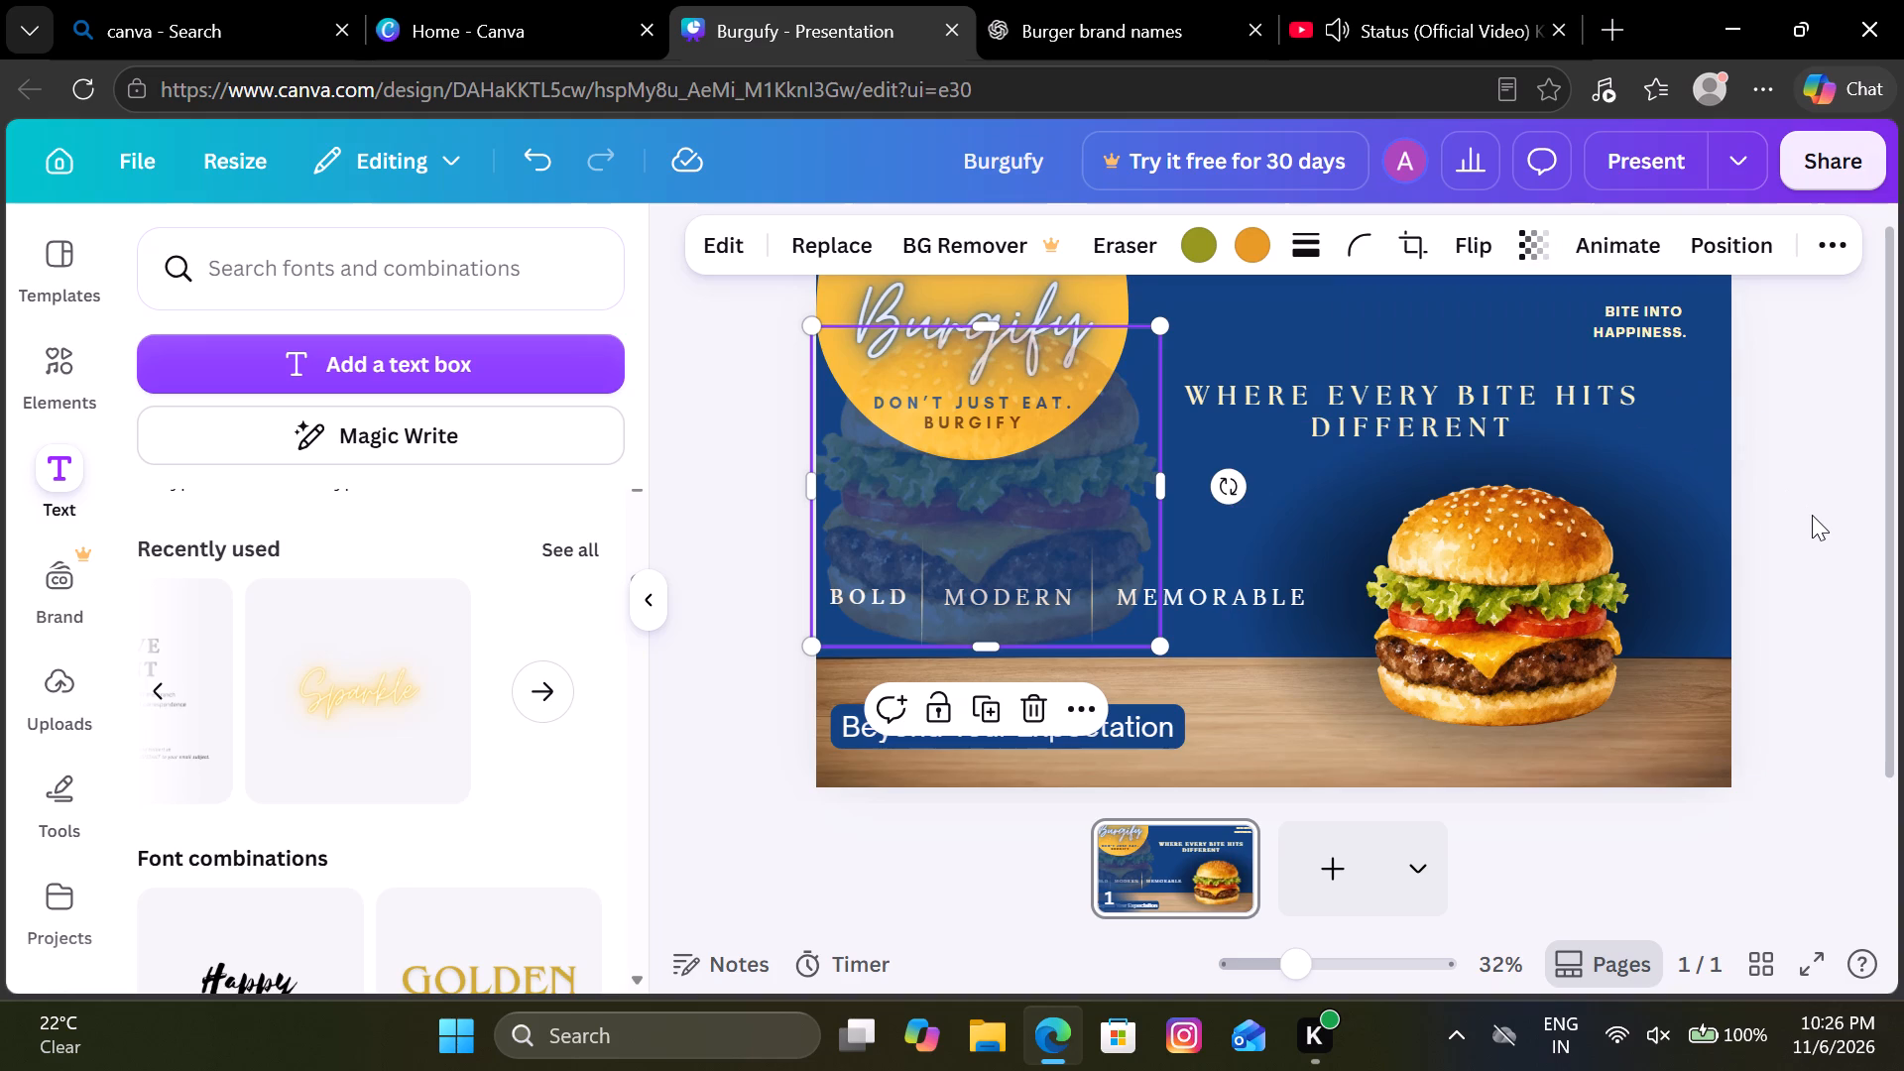
click(1812, 515)
Move the faded burger copy over the main burger, offset up and left so it overlaps the "WHERE EVERY BITE HITS DIFFERENT" heading.
drag(1005, 493, 1312, 463)
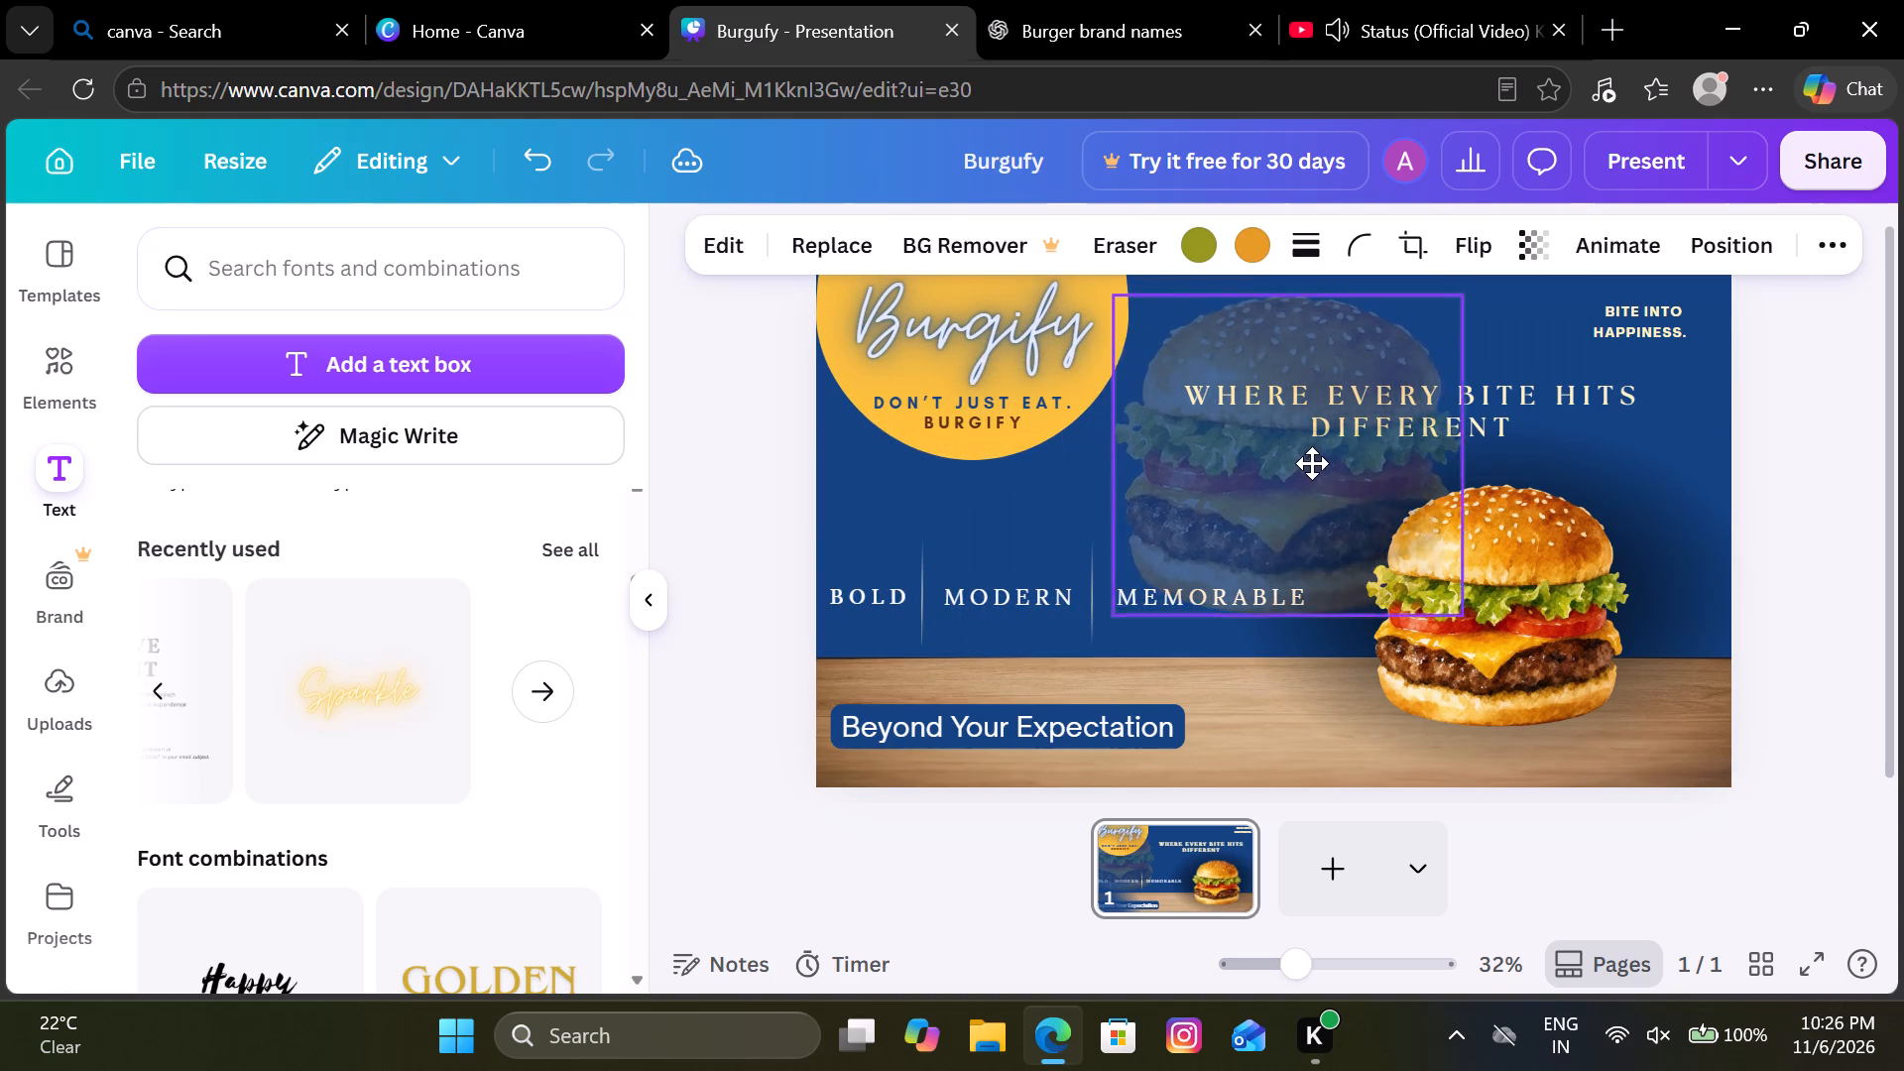
drag(1312, 463, 1460, 545)
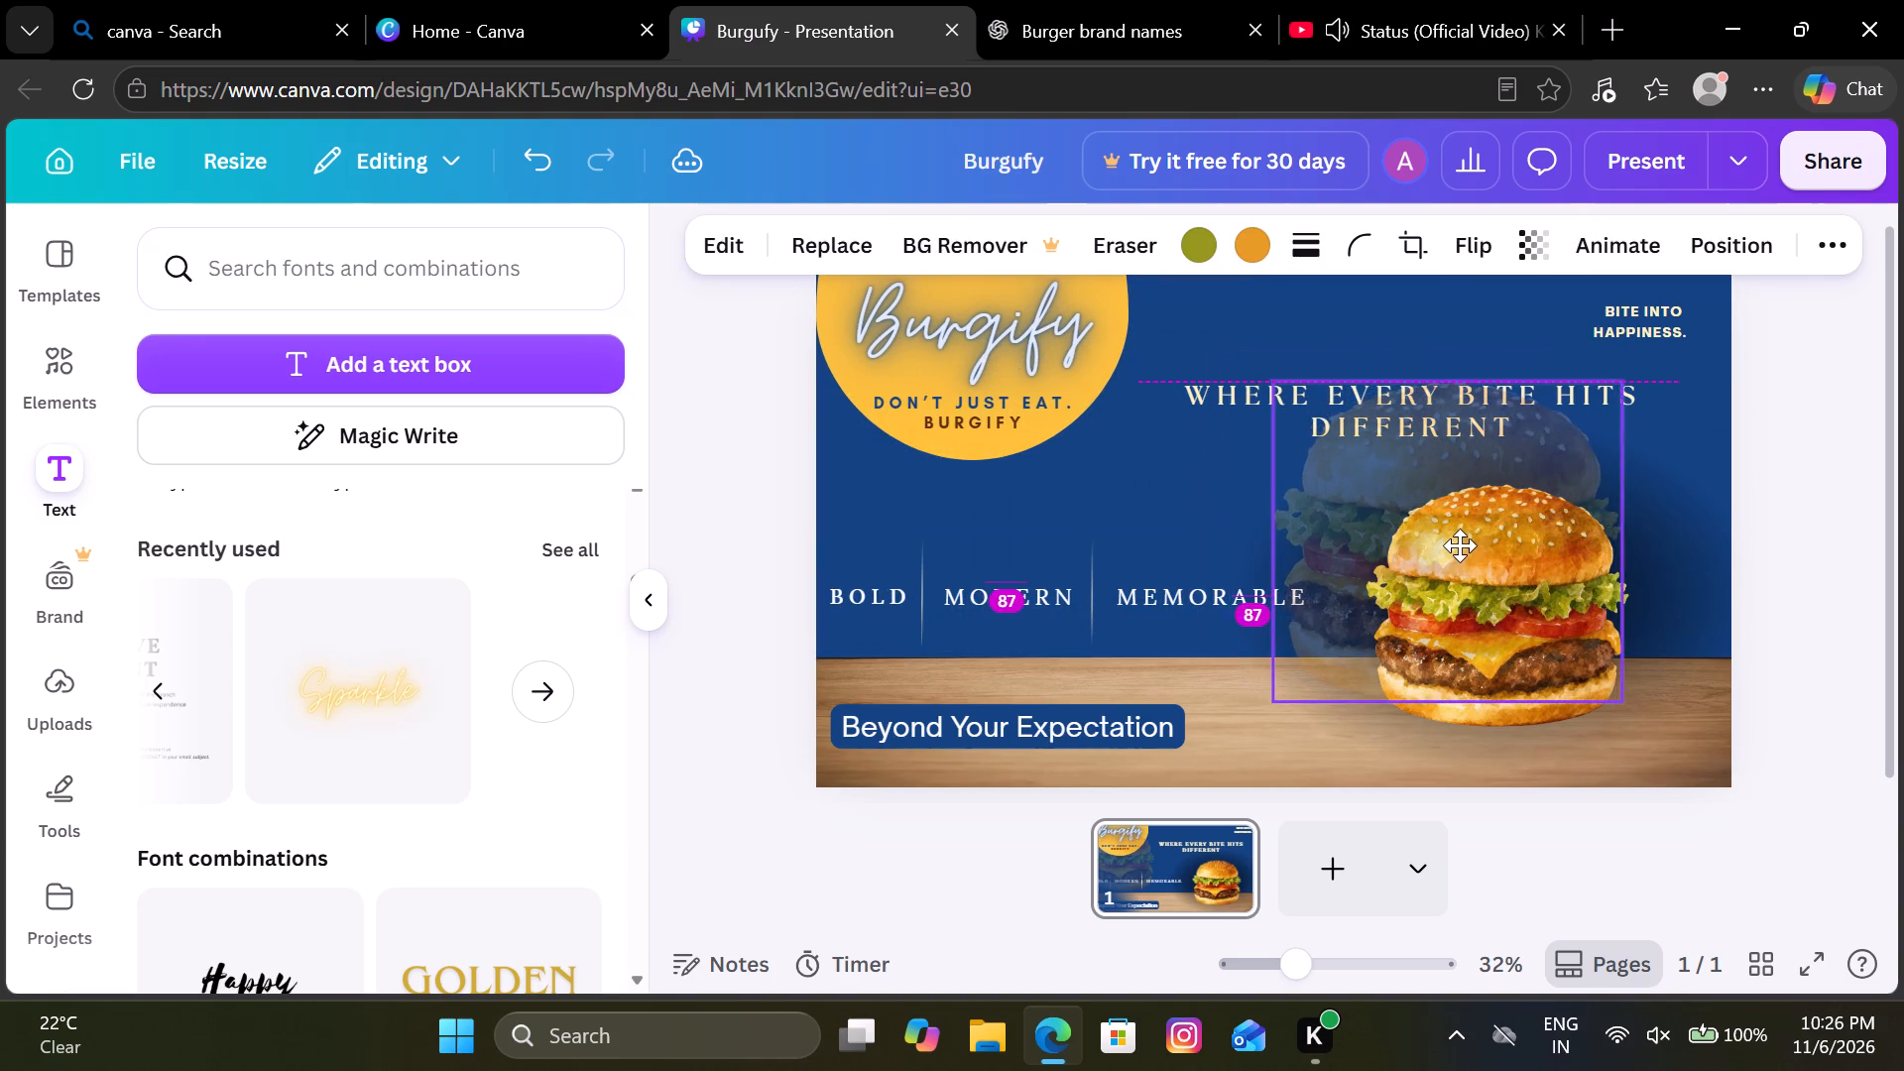
drag(1460, 545, 1449, 536)
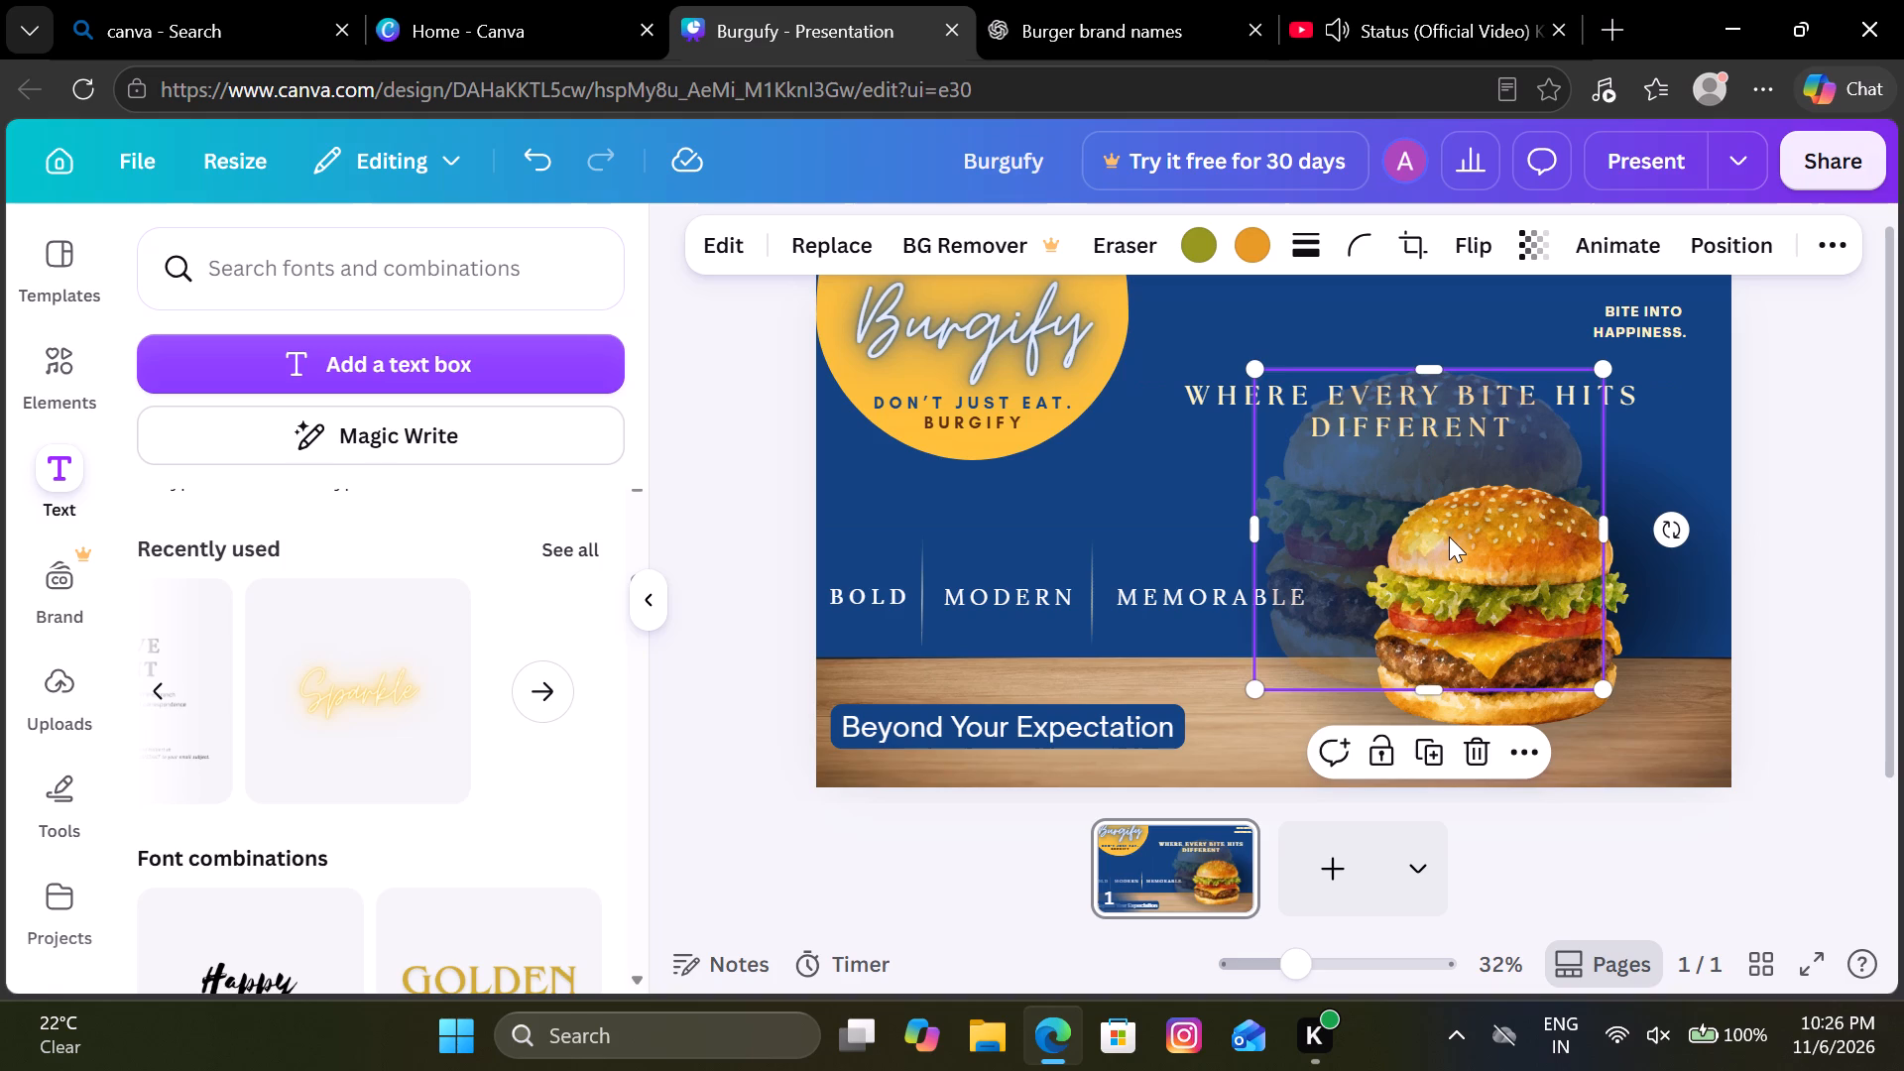
Send the faded burger copy backward in the layer order and deselect it.
click(1449, 536)
click(1392, 532)
click(1504, 759)
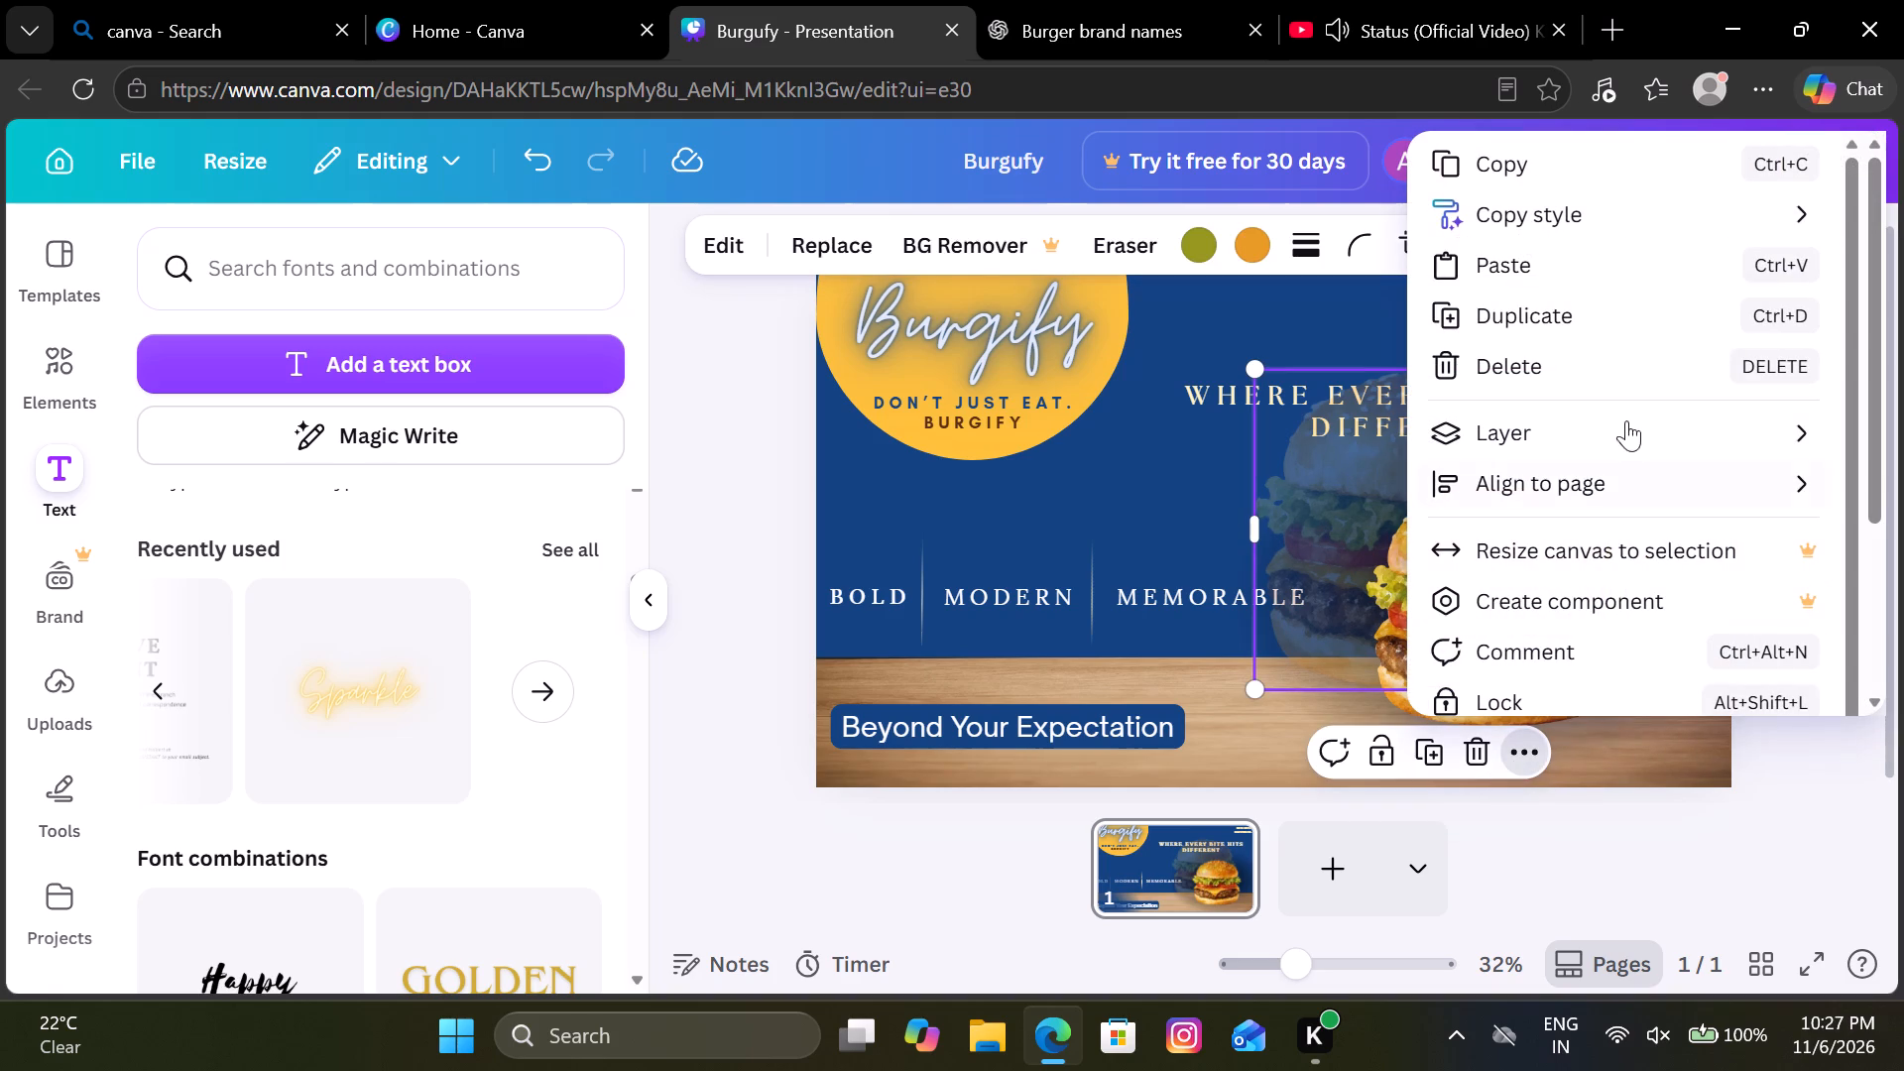
click(1551, 433)
click(1229, 537)
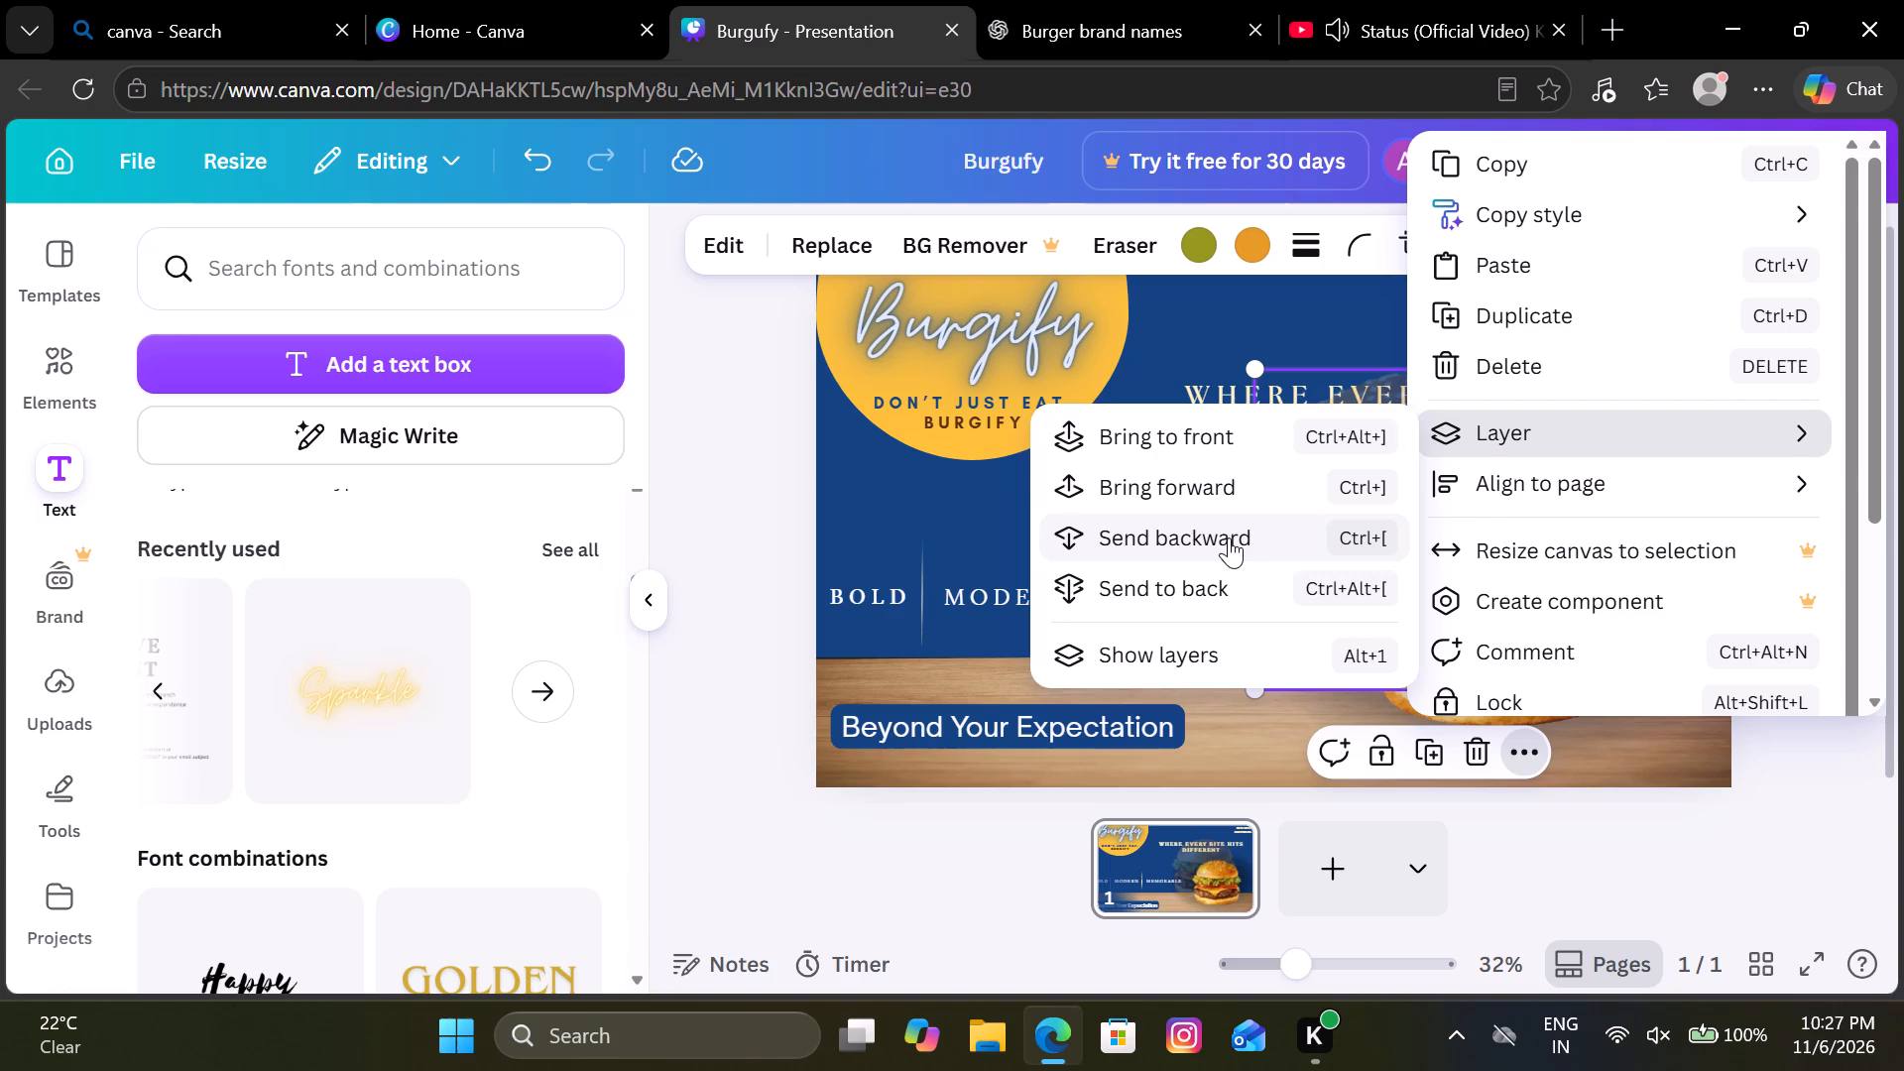
click(1229, 537)
click(687, 566)
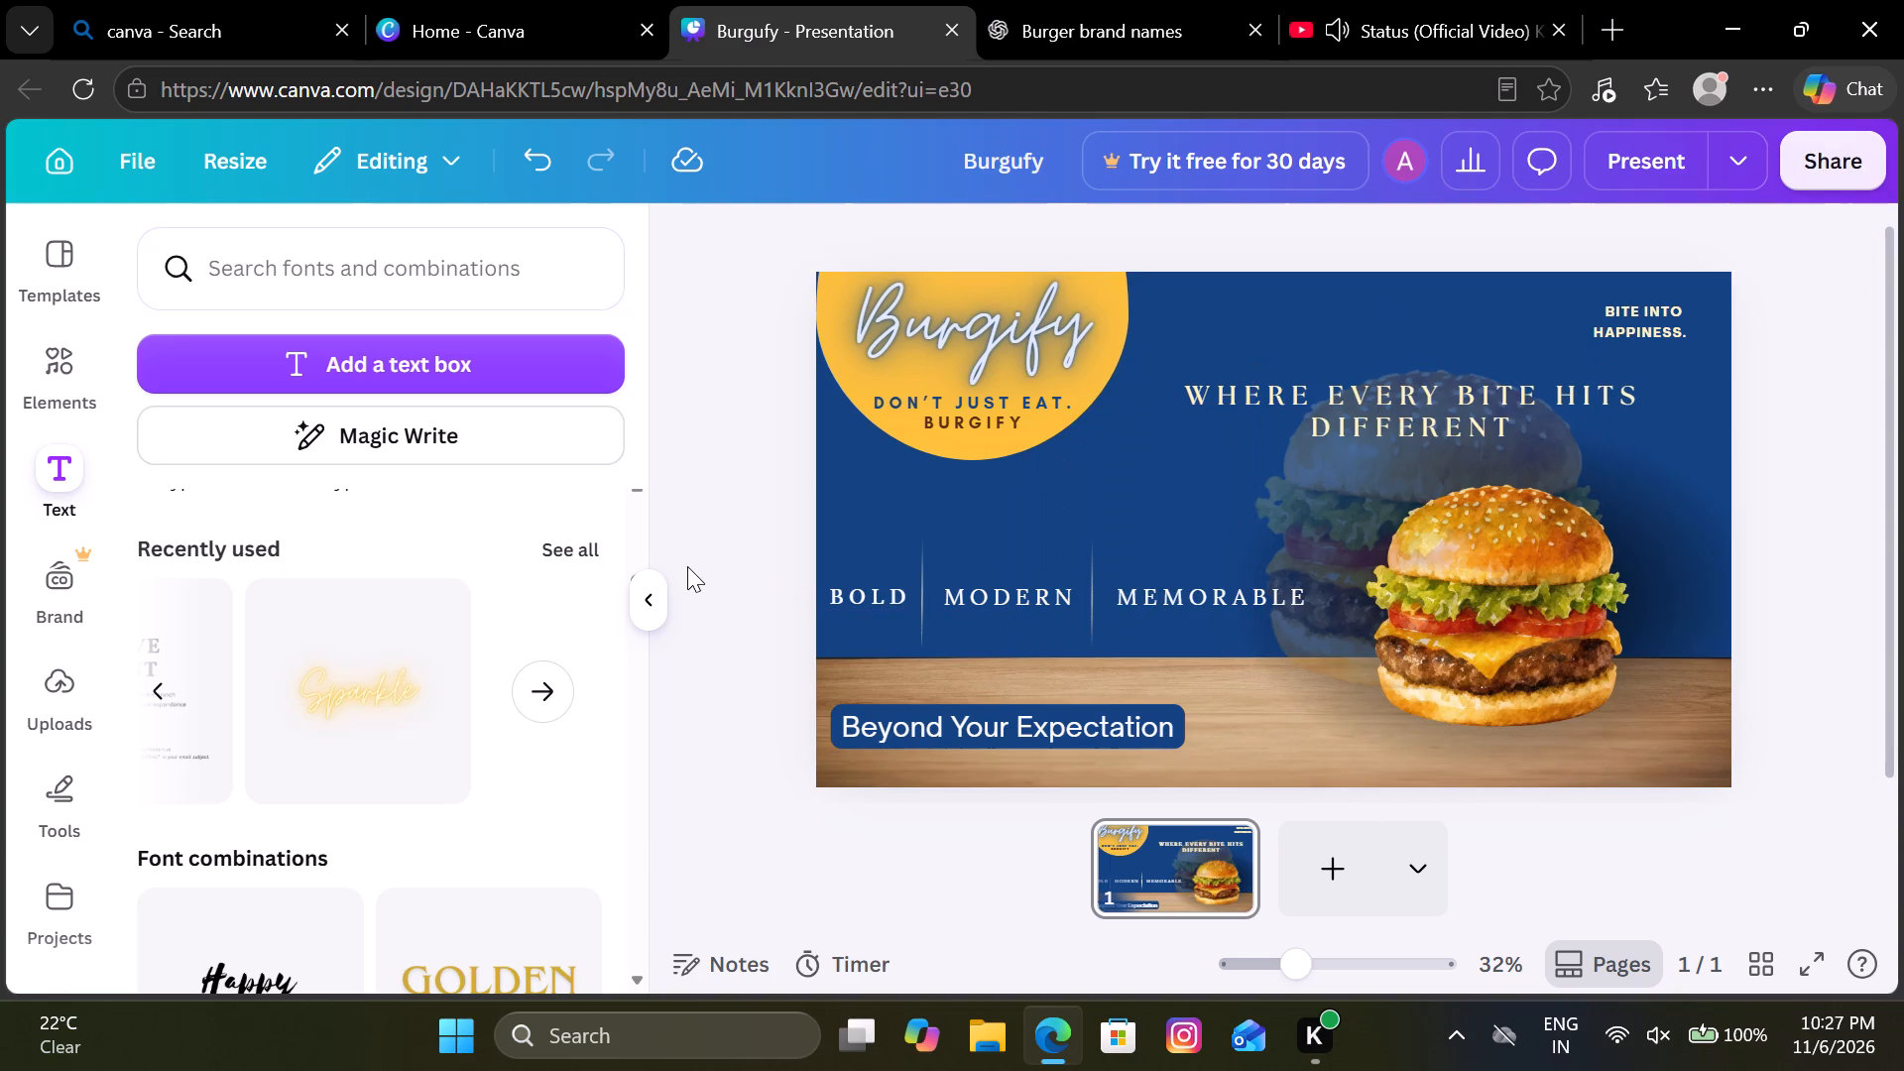
Nudge the faded burger copy slightly up and to the right behind the main burger, and deselect it.
click(1484, 629)
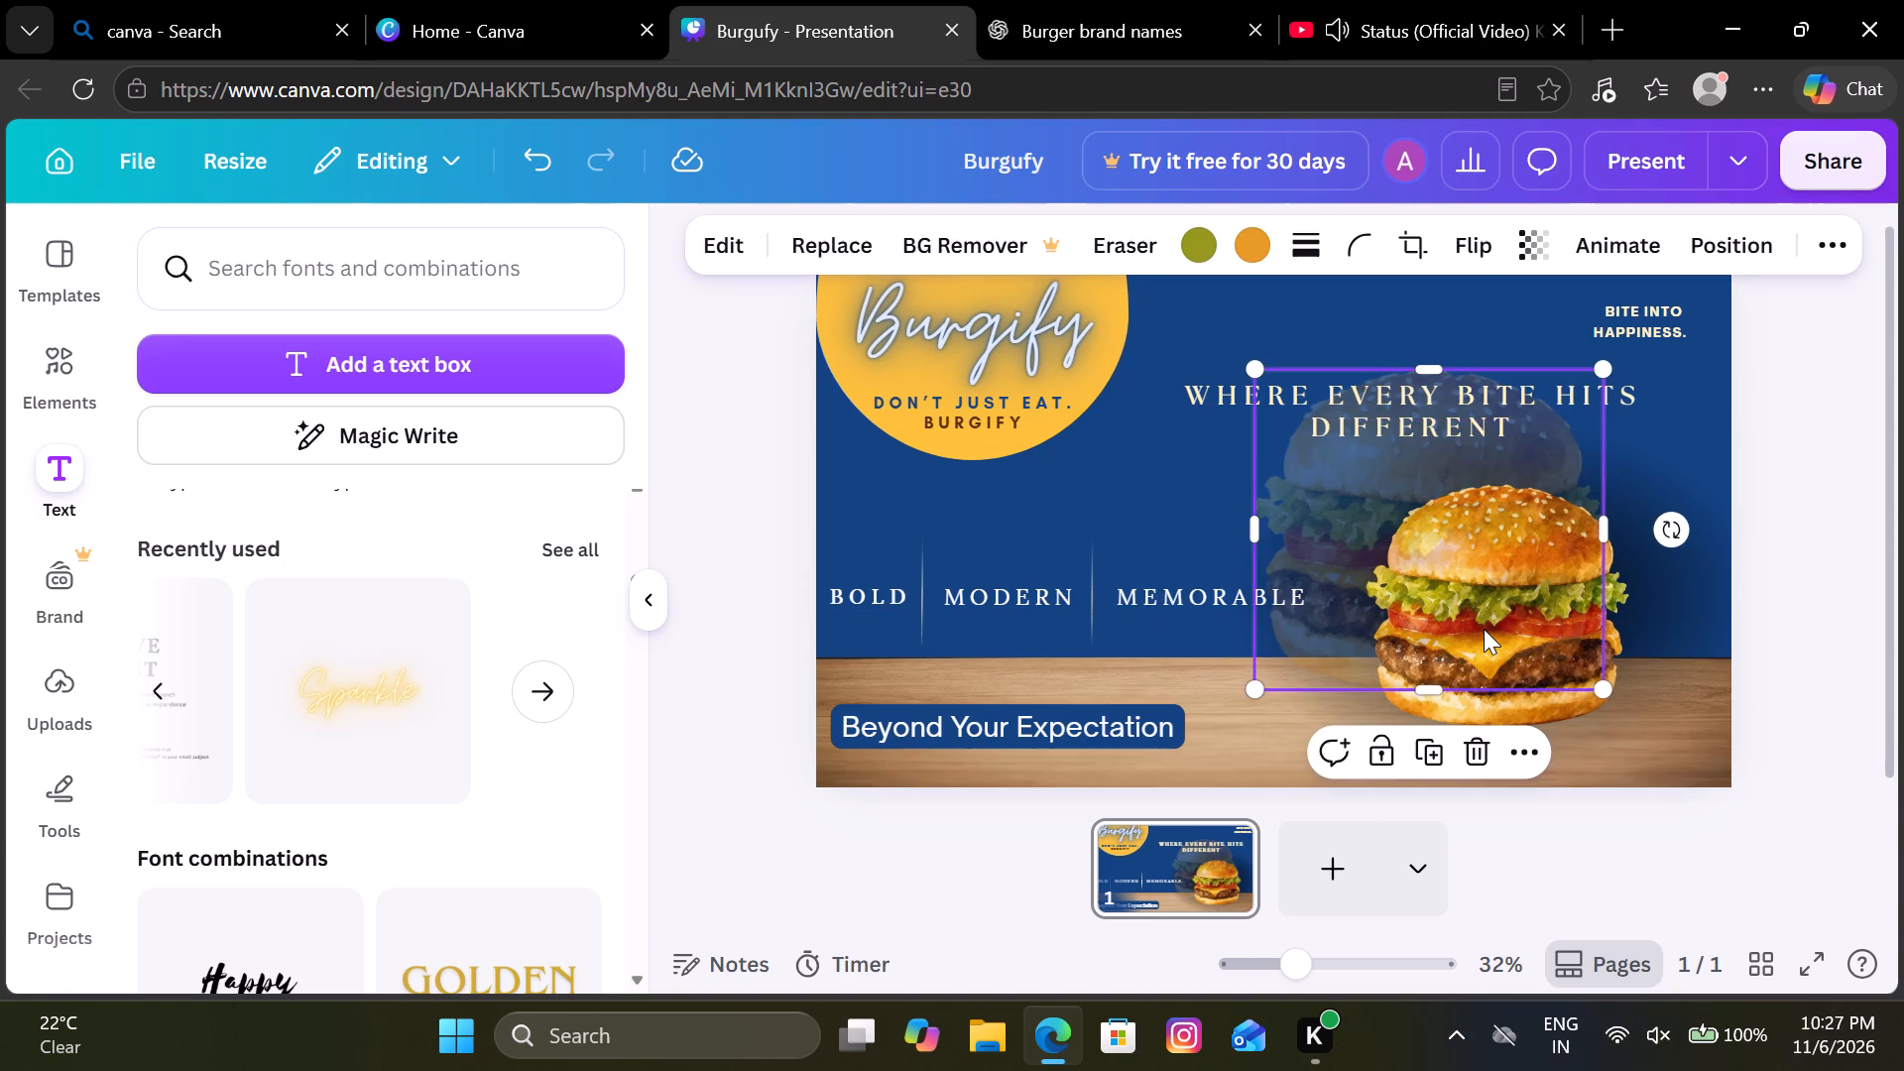
click(1467, 581)
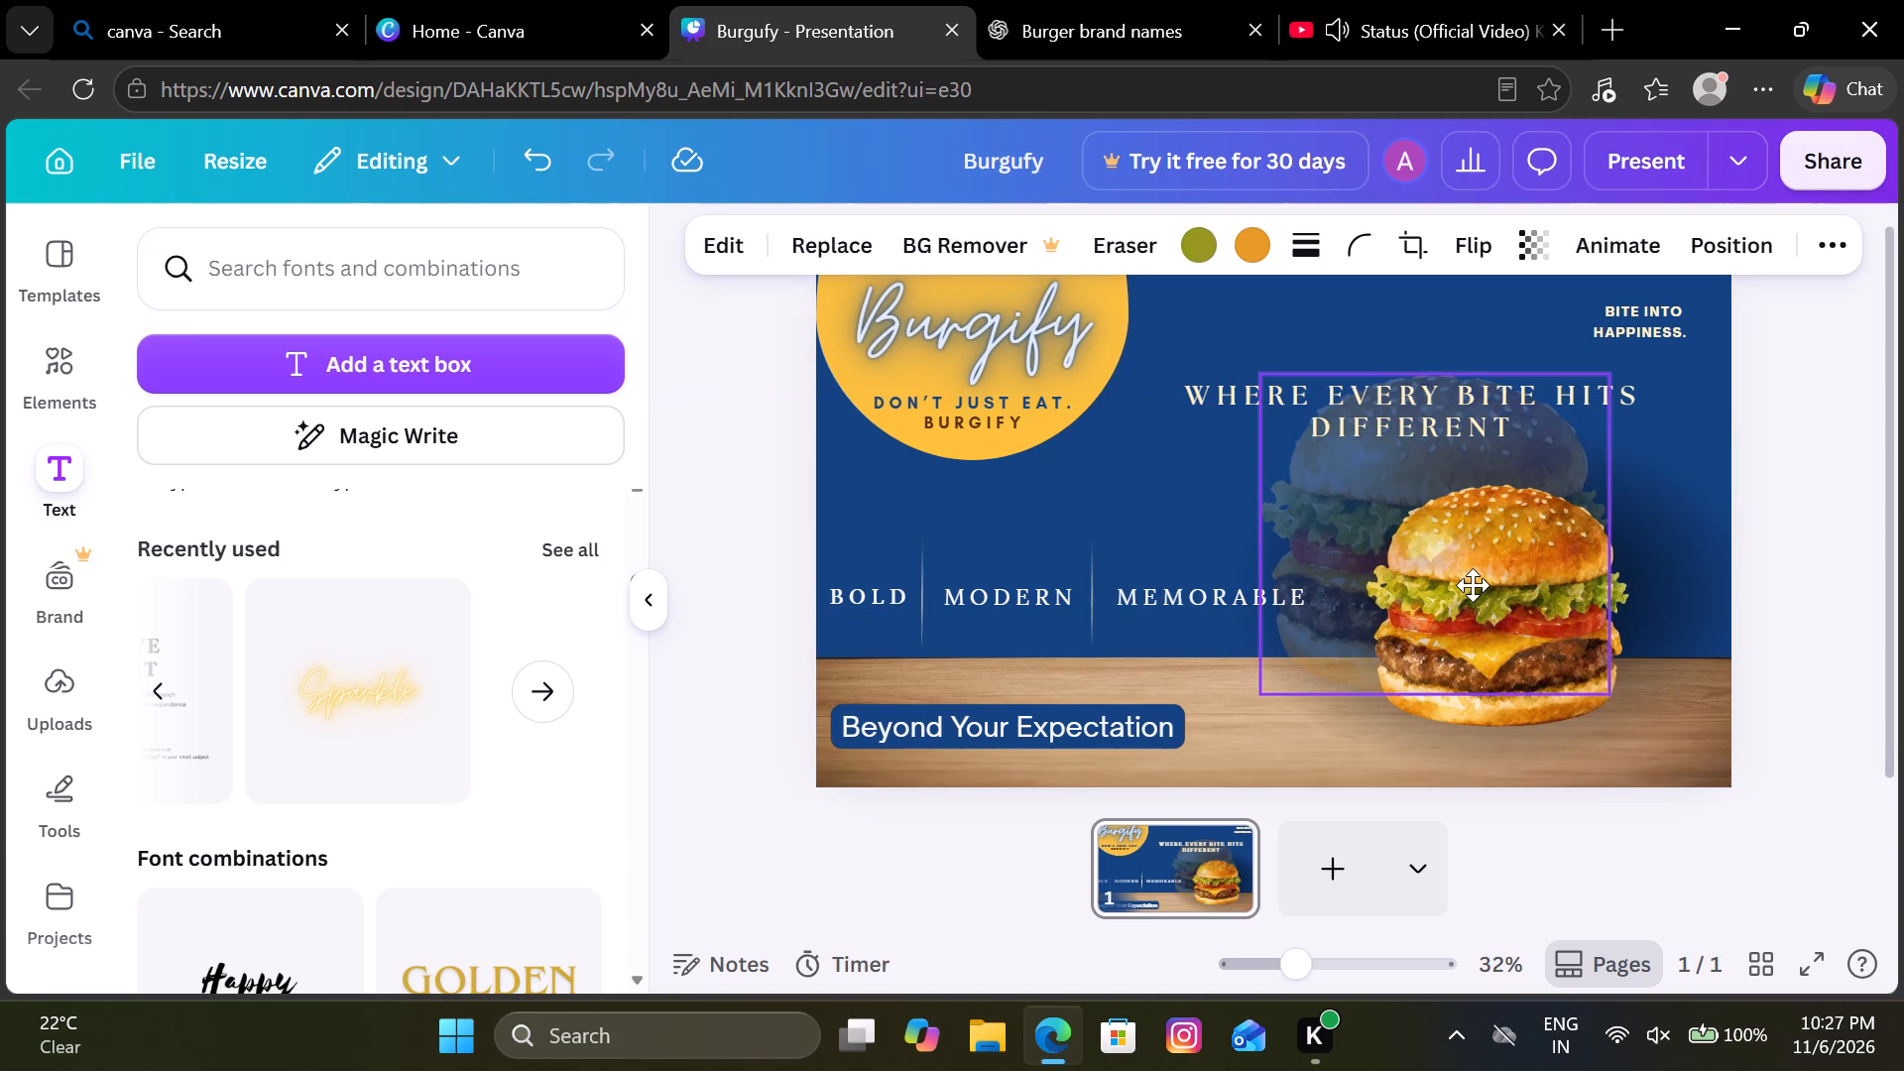
click(1775, 577)
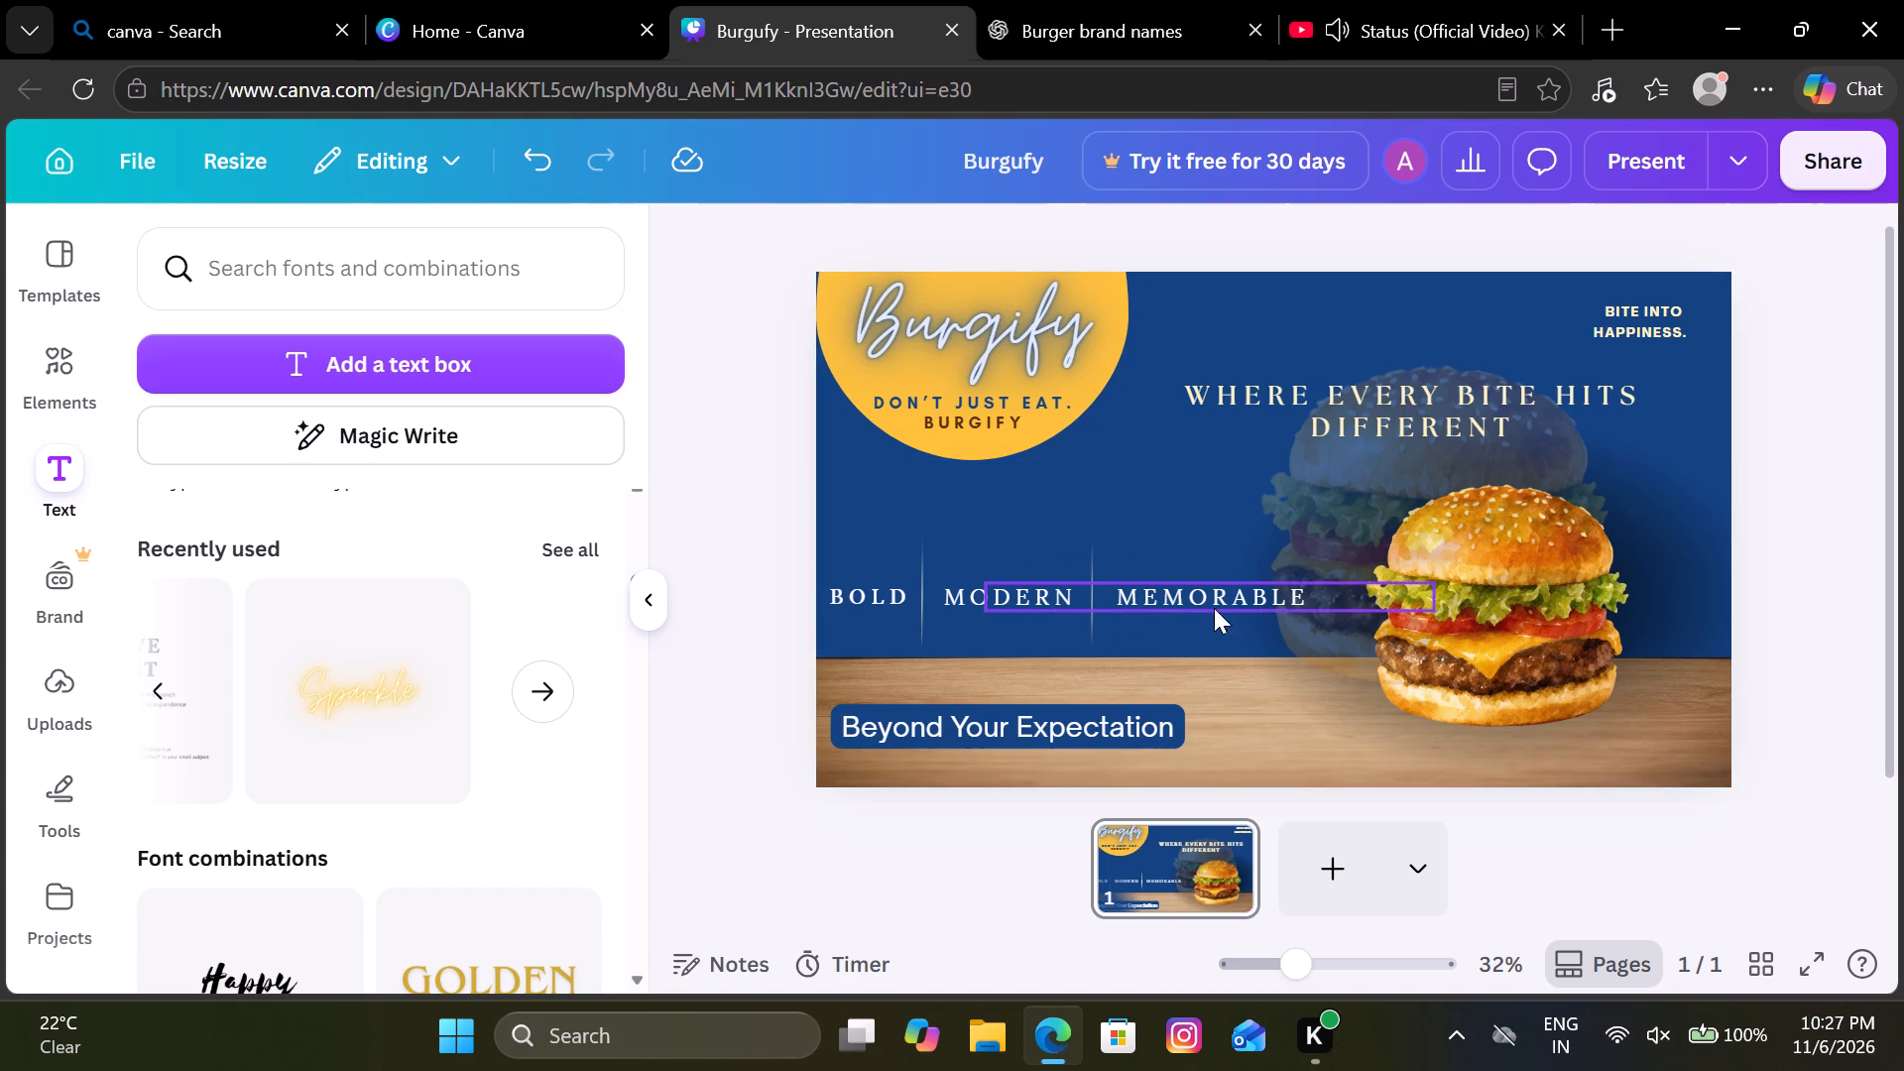
Add the recently used moustached chef line illustration, shrink it, and place it beside the yellow logo circle, above "MODERN | MEMORABLE".
click(57, 382)
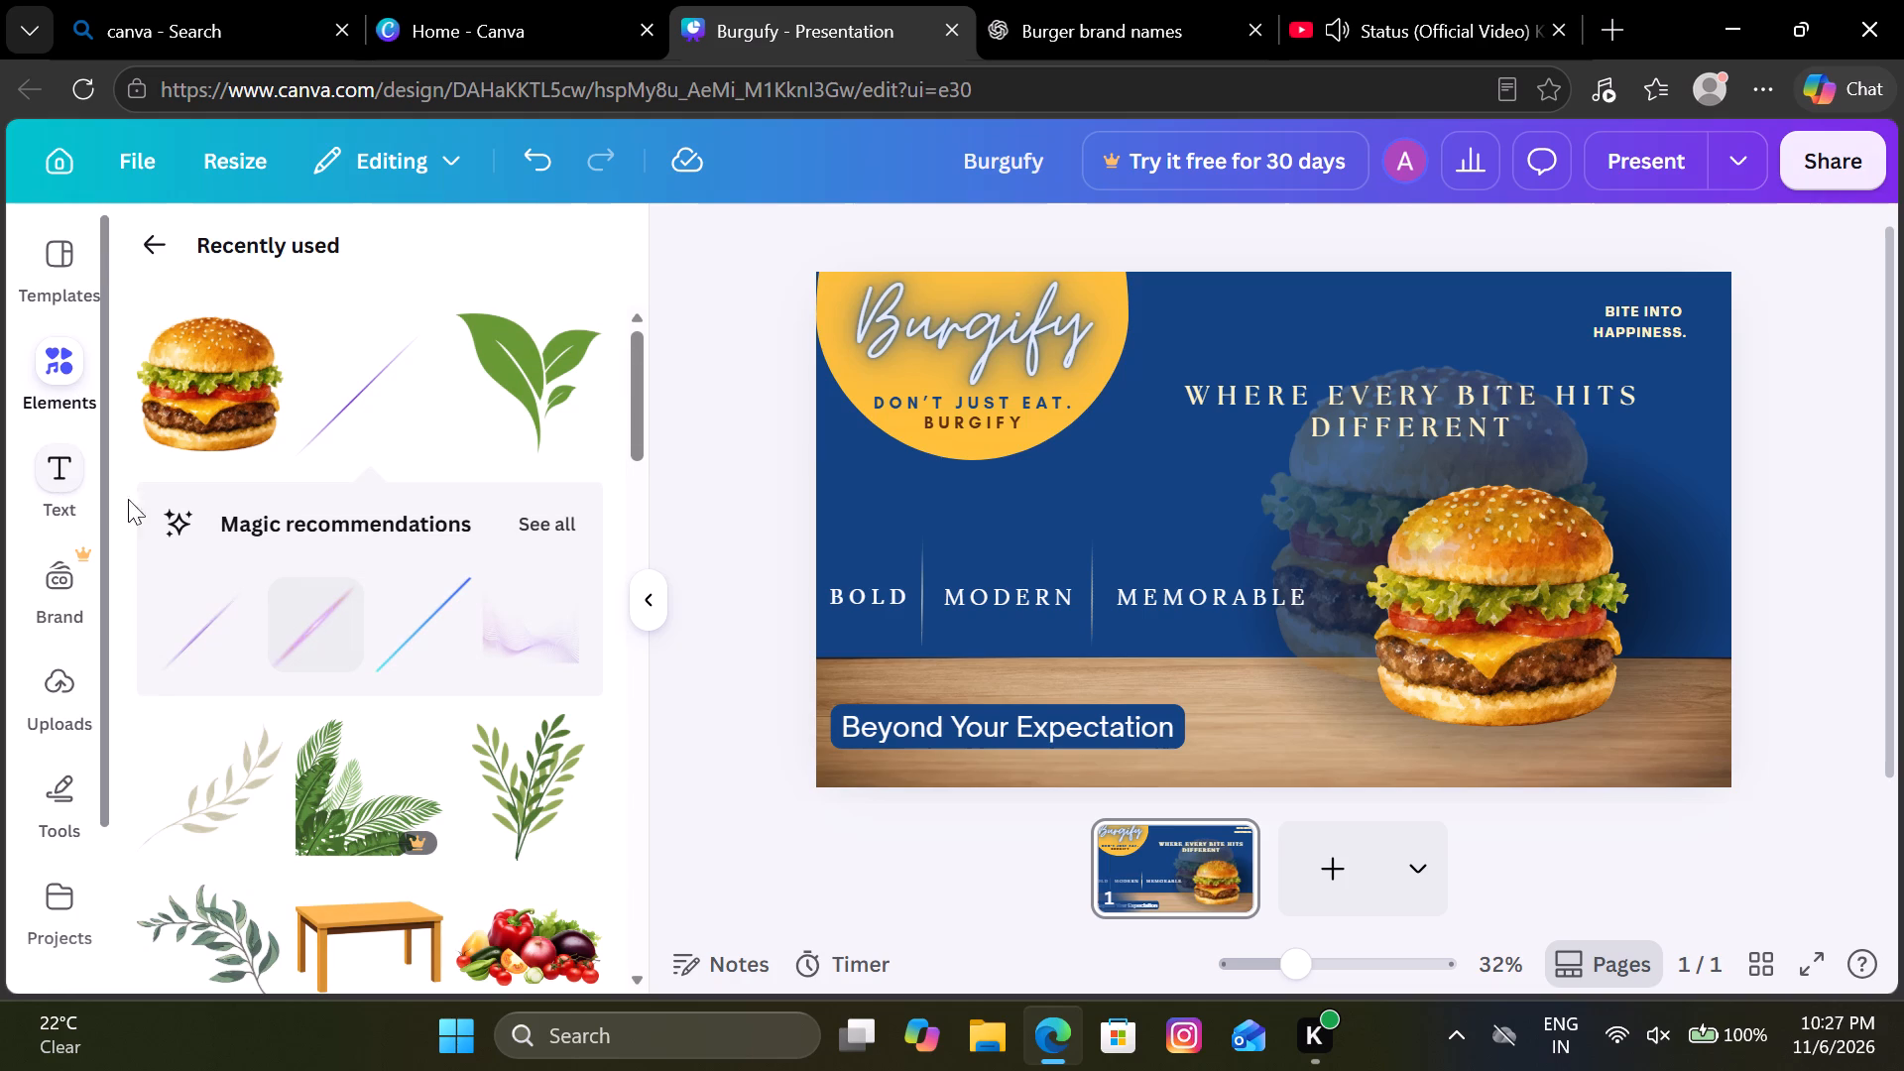
scroll(365, 526, down, 2)
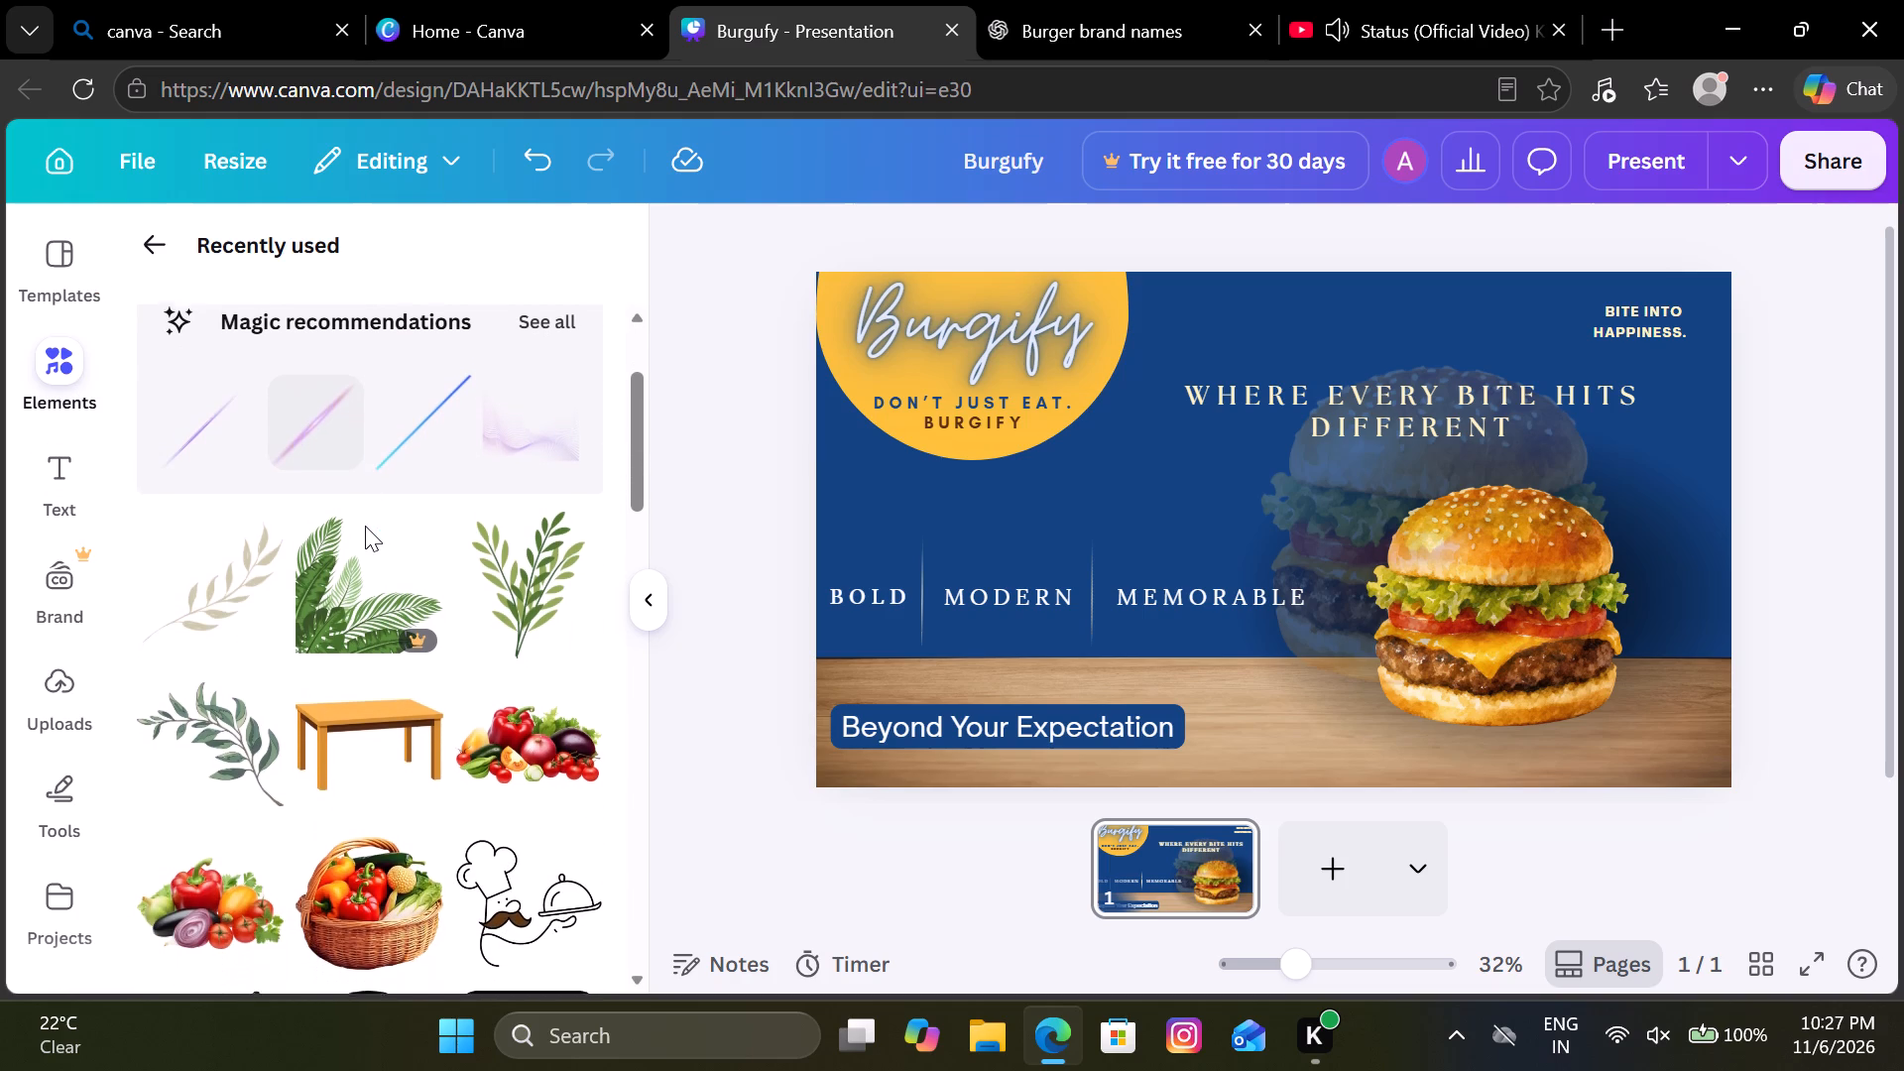
scroll(365, 526, down, 2)
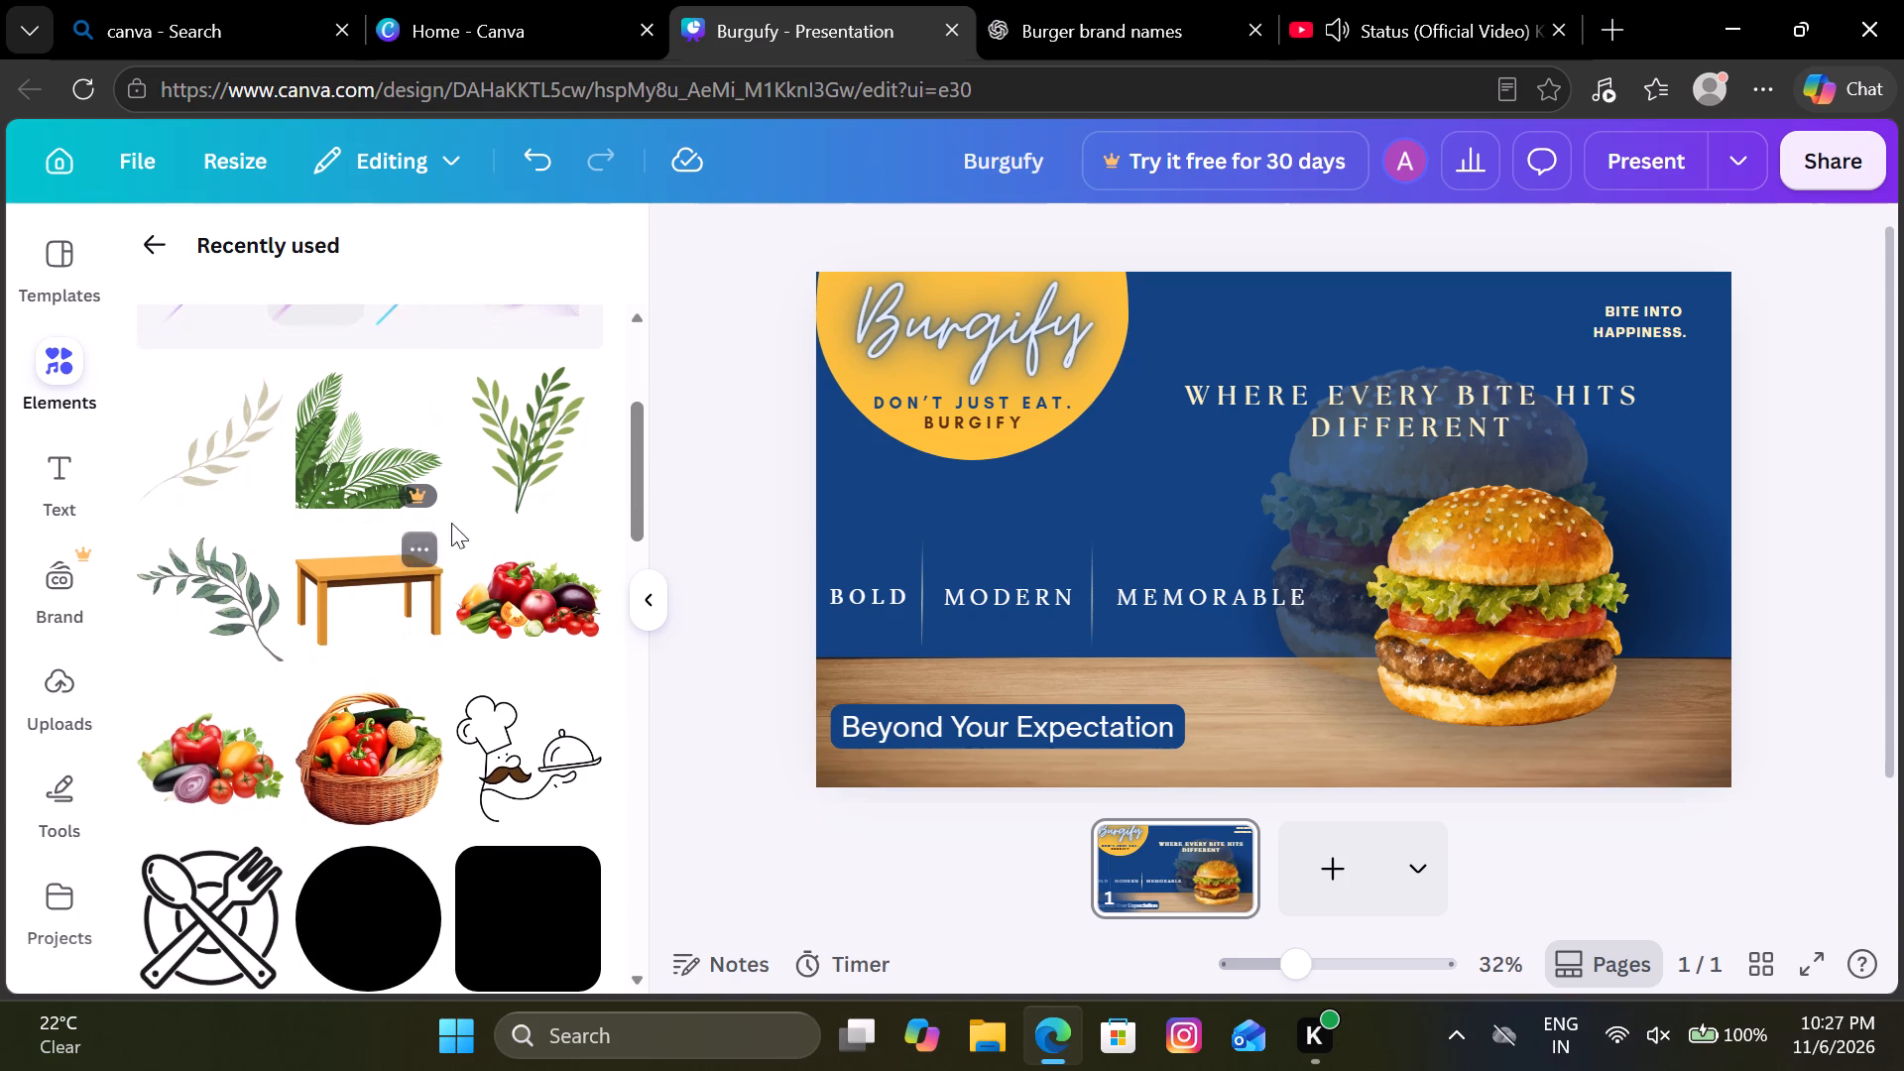
click(536, 741)
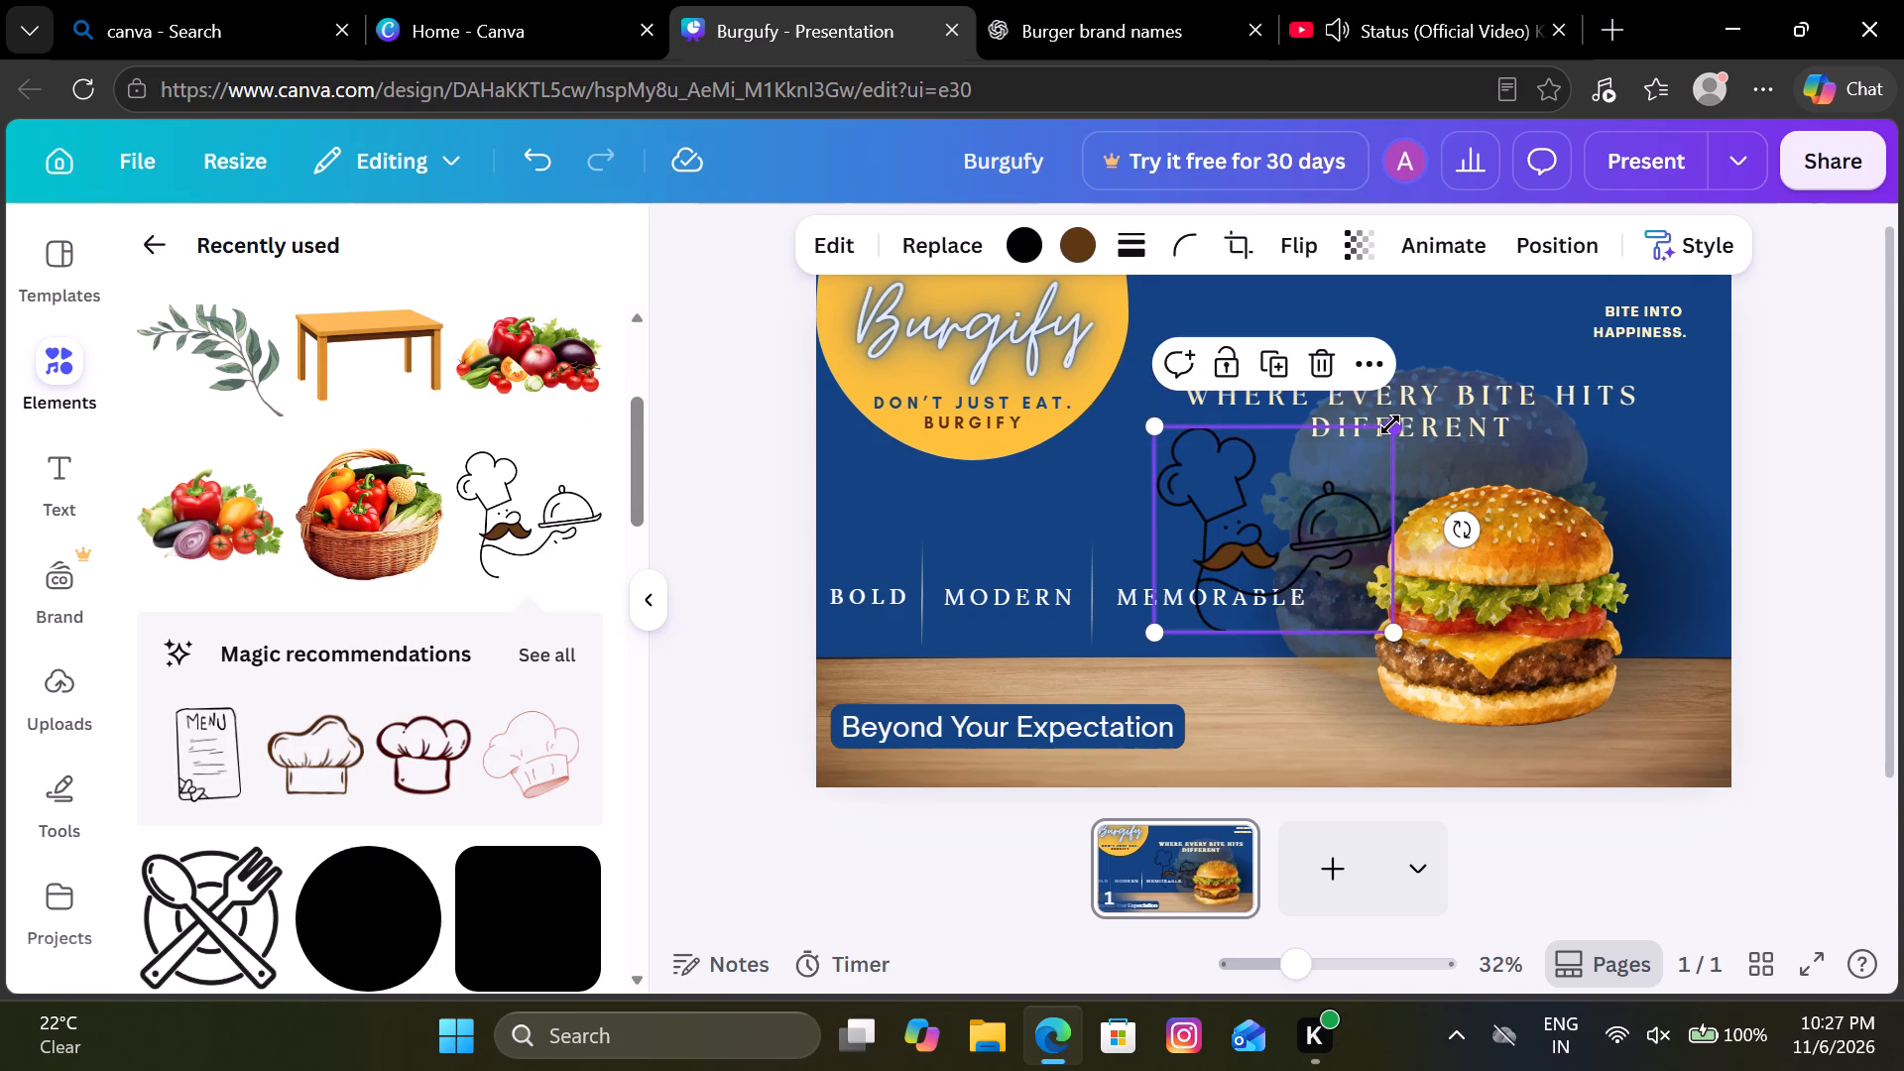
drag(1390, 436, 1320, 512)
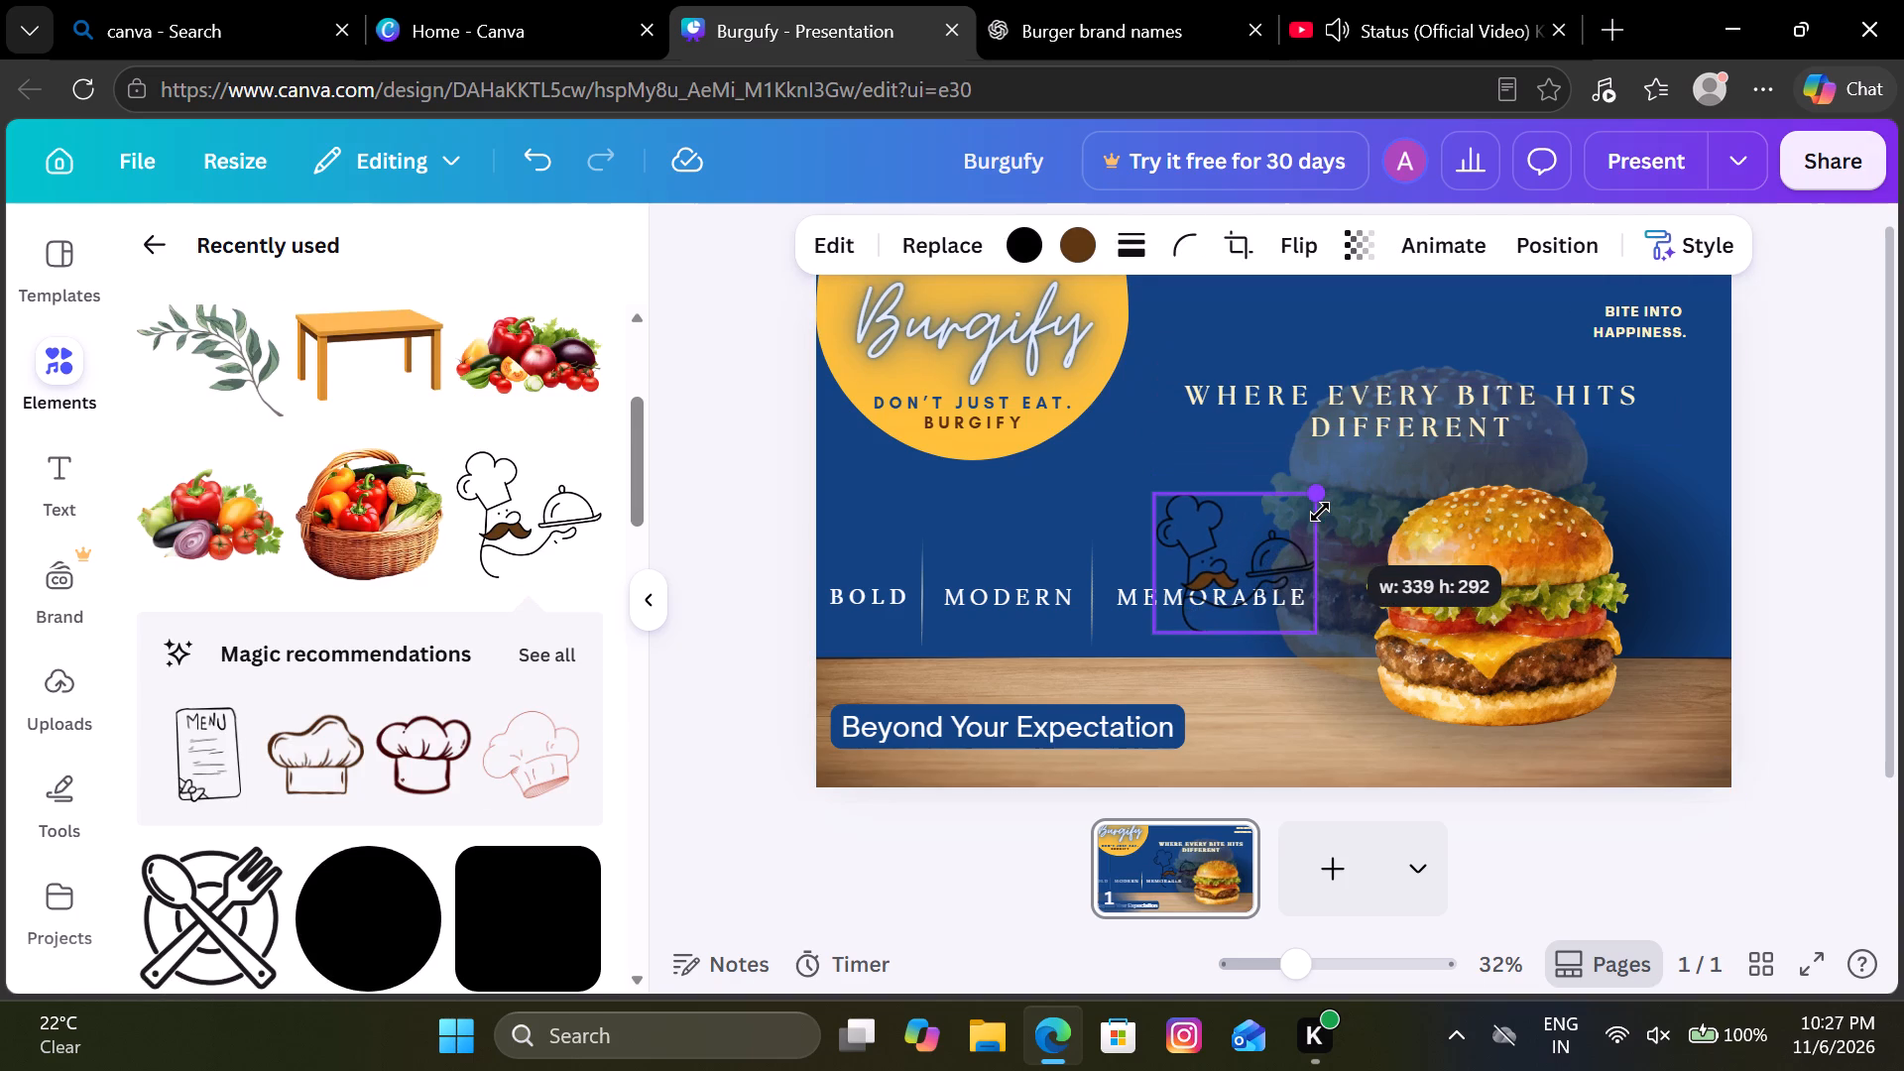
drag(1320, 512, 1324, 509)
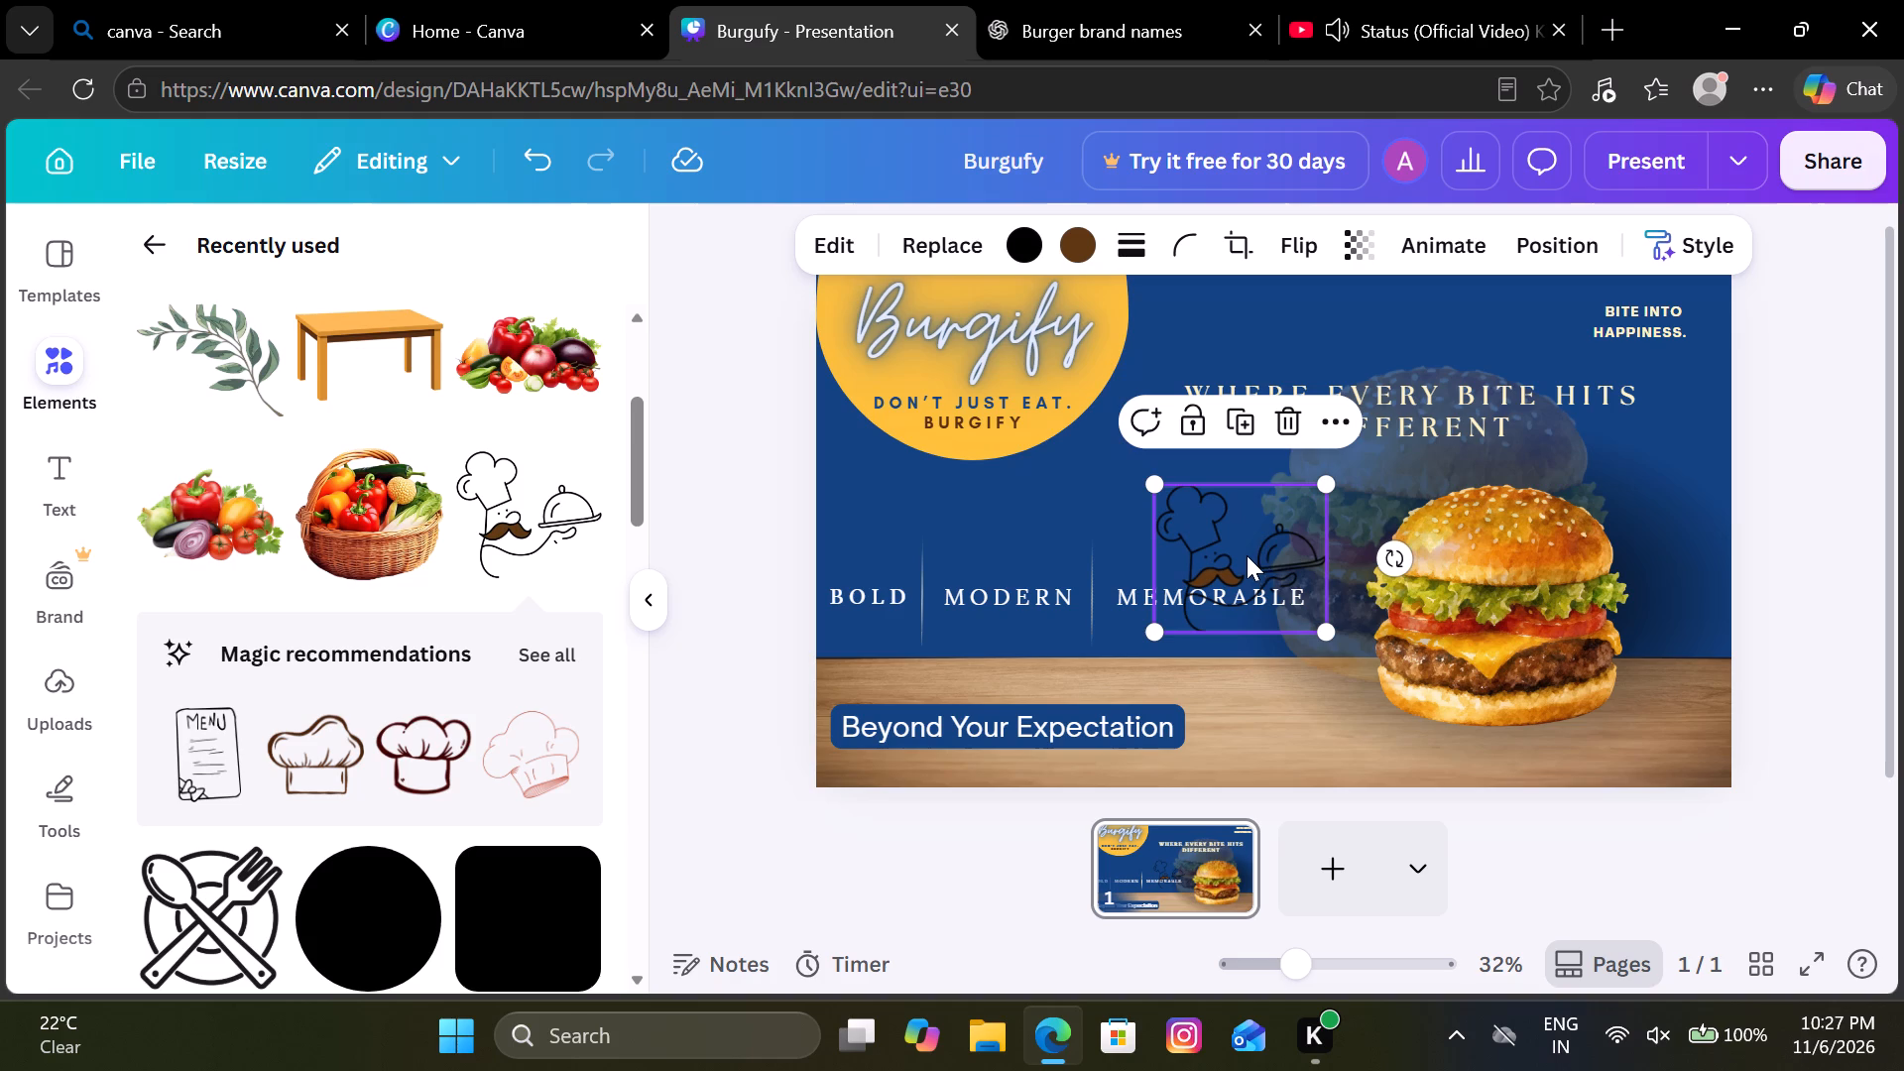
drag(1247, 555, 1182, 478)
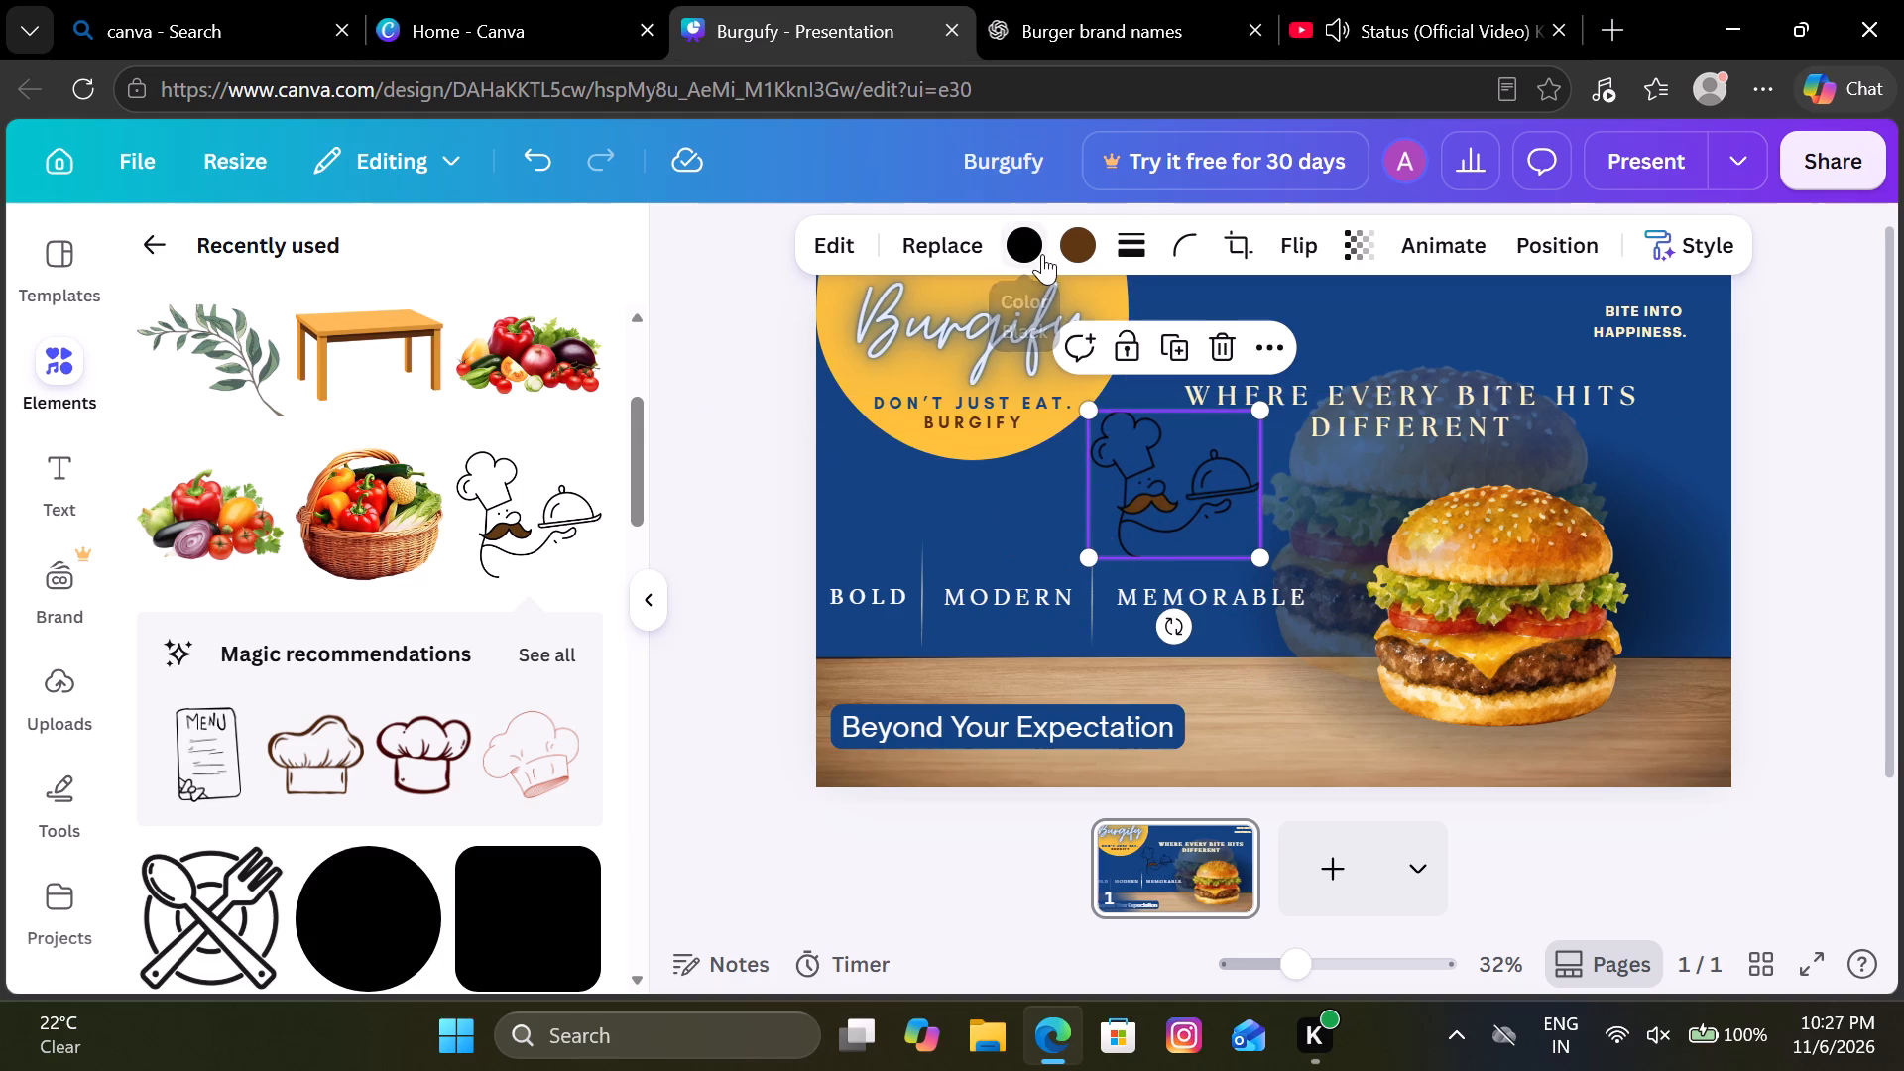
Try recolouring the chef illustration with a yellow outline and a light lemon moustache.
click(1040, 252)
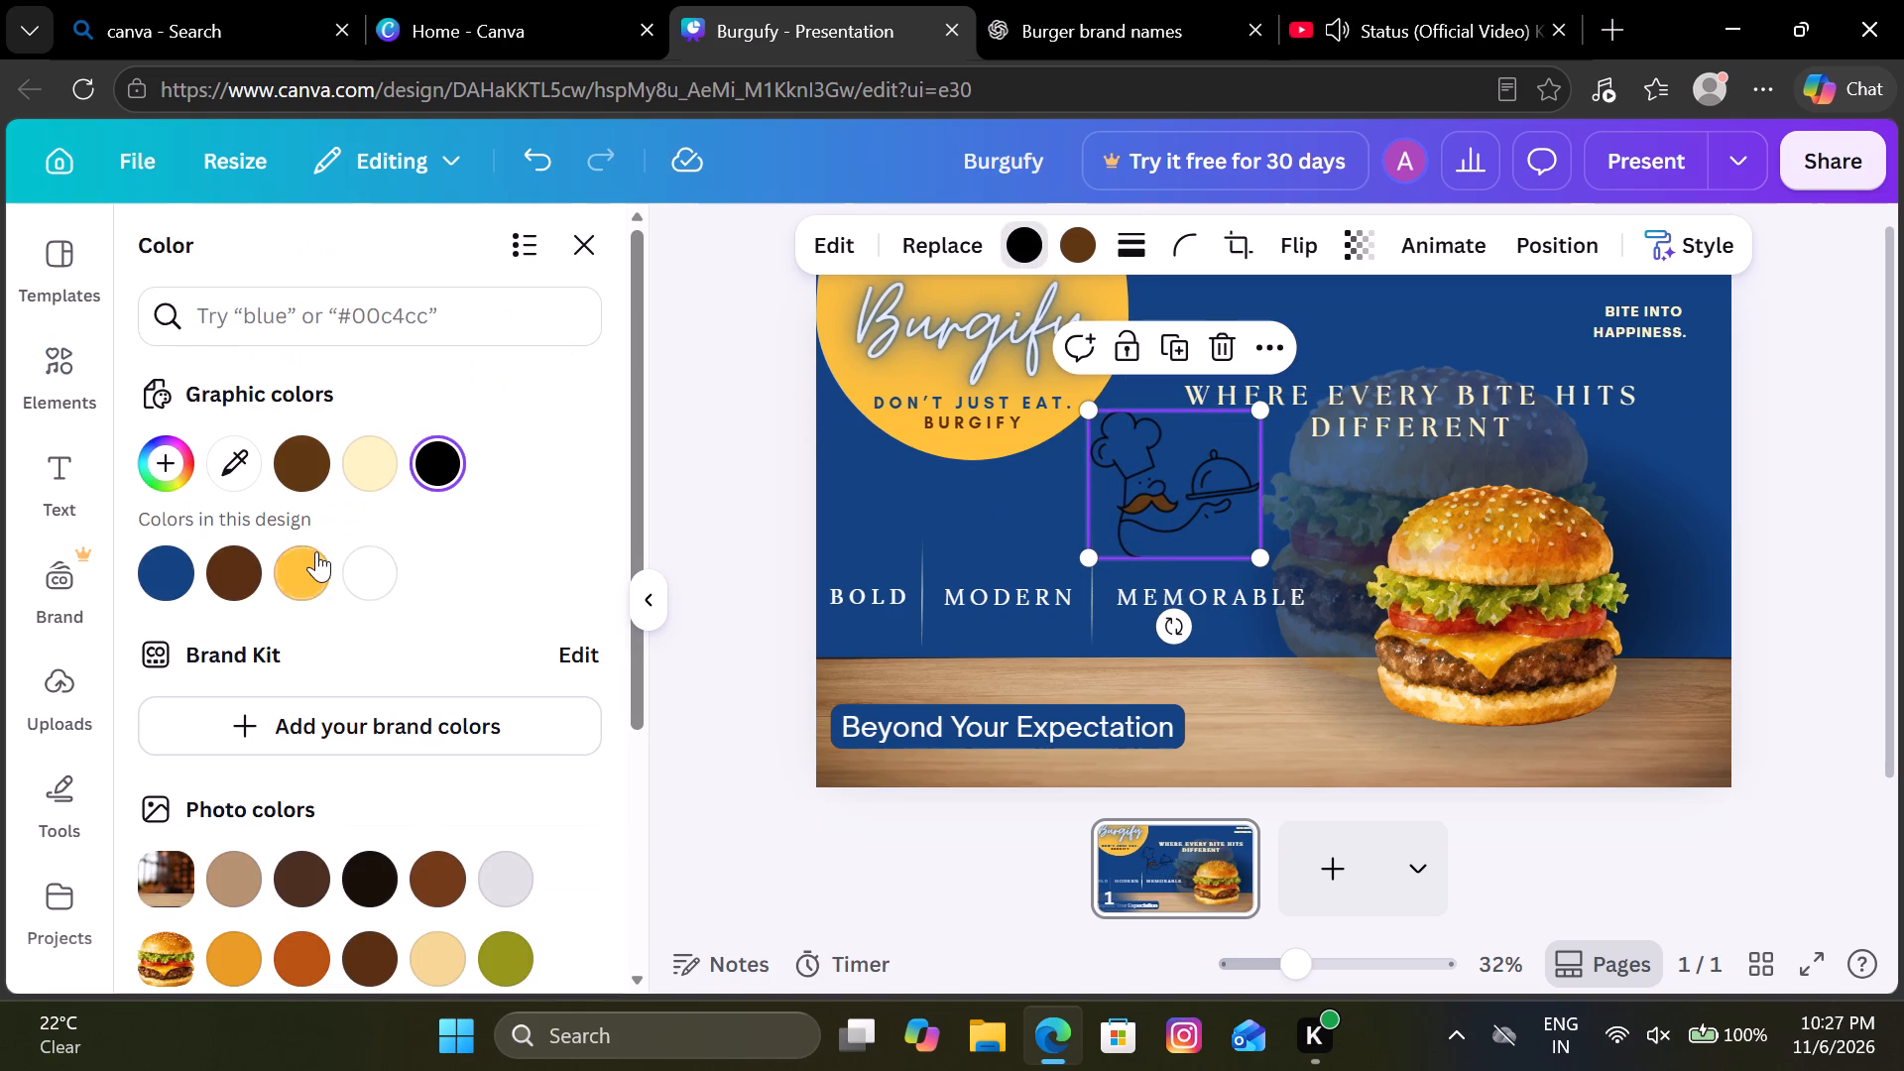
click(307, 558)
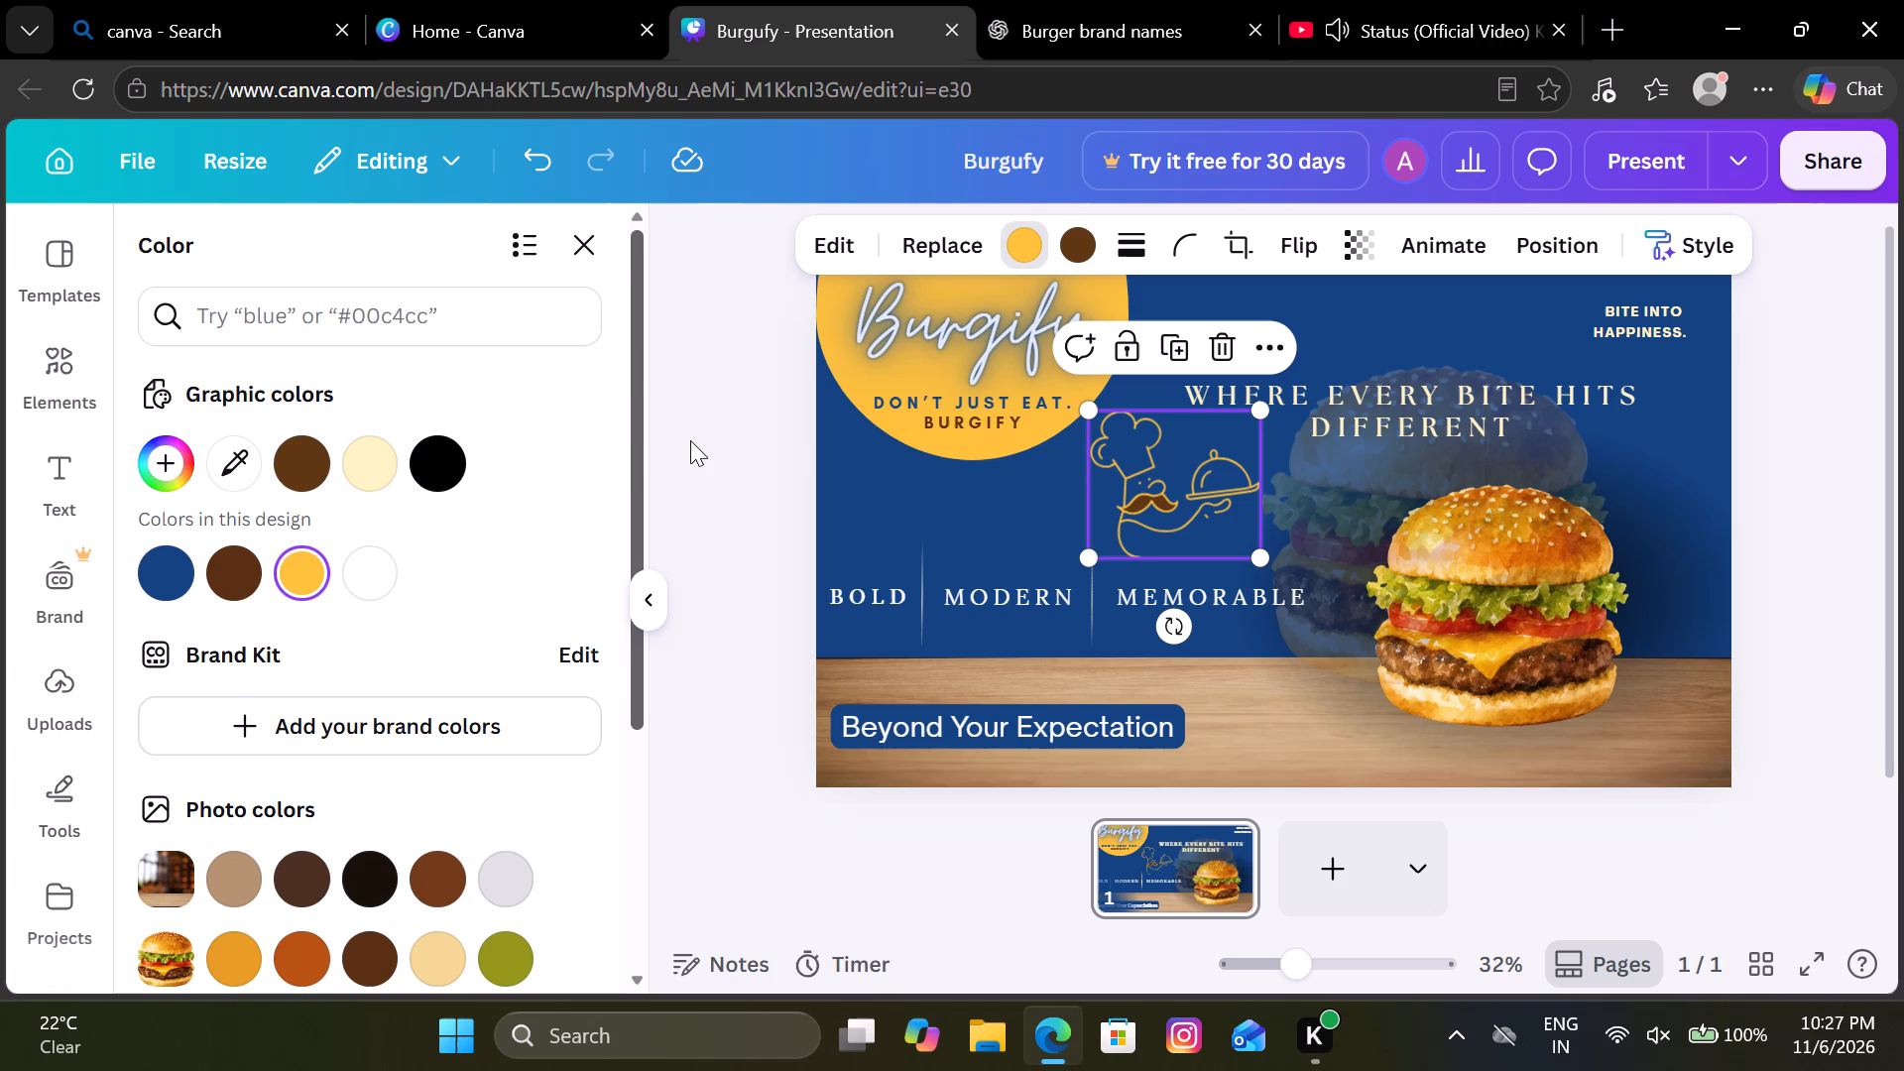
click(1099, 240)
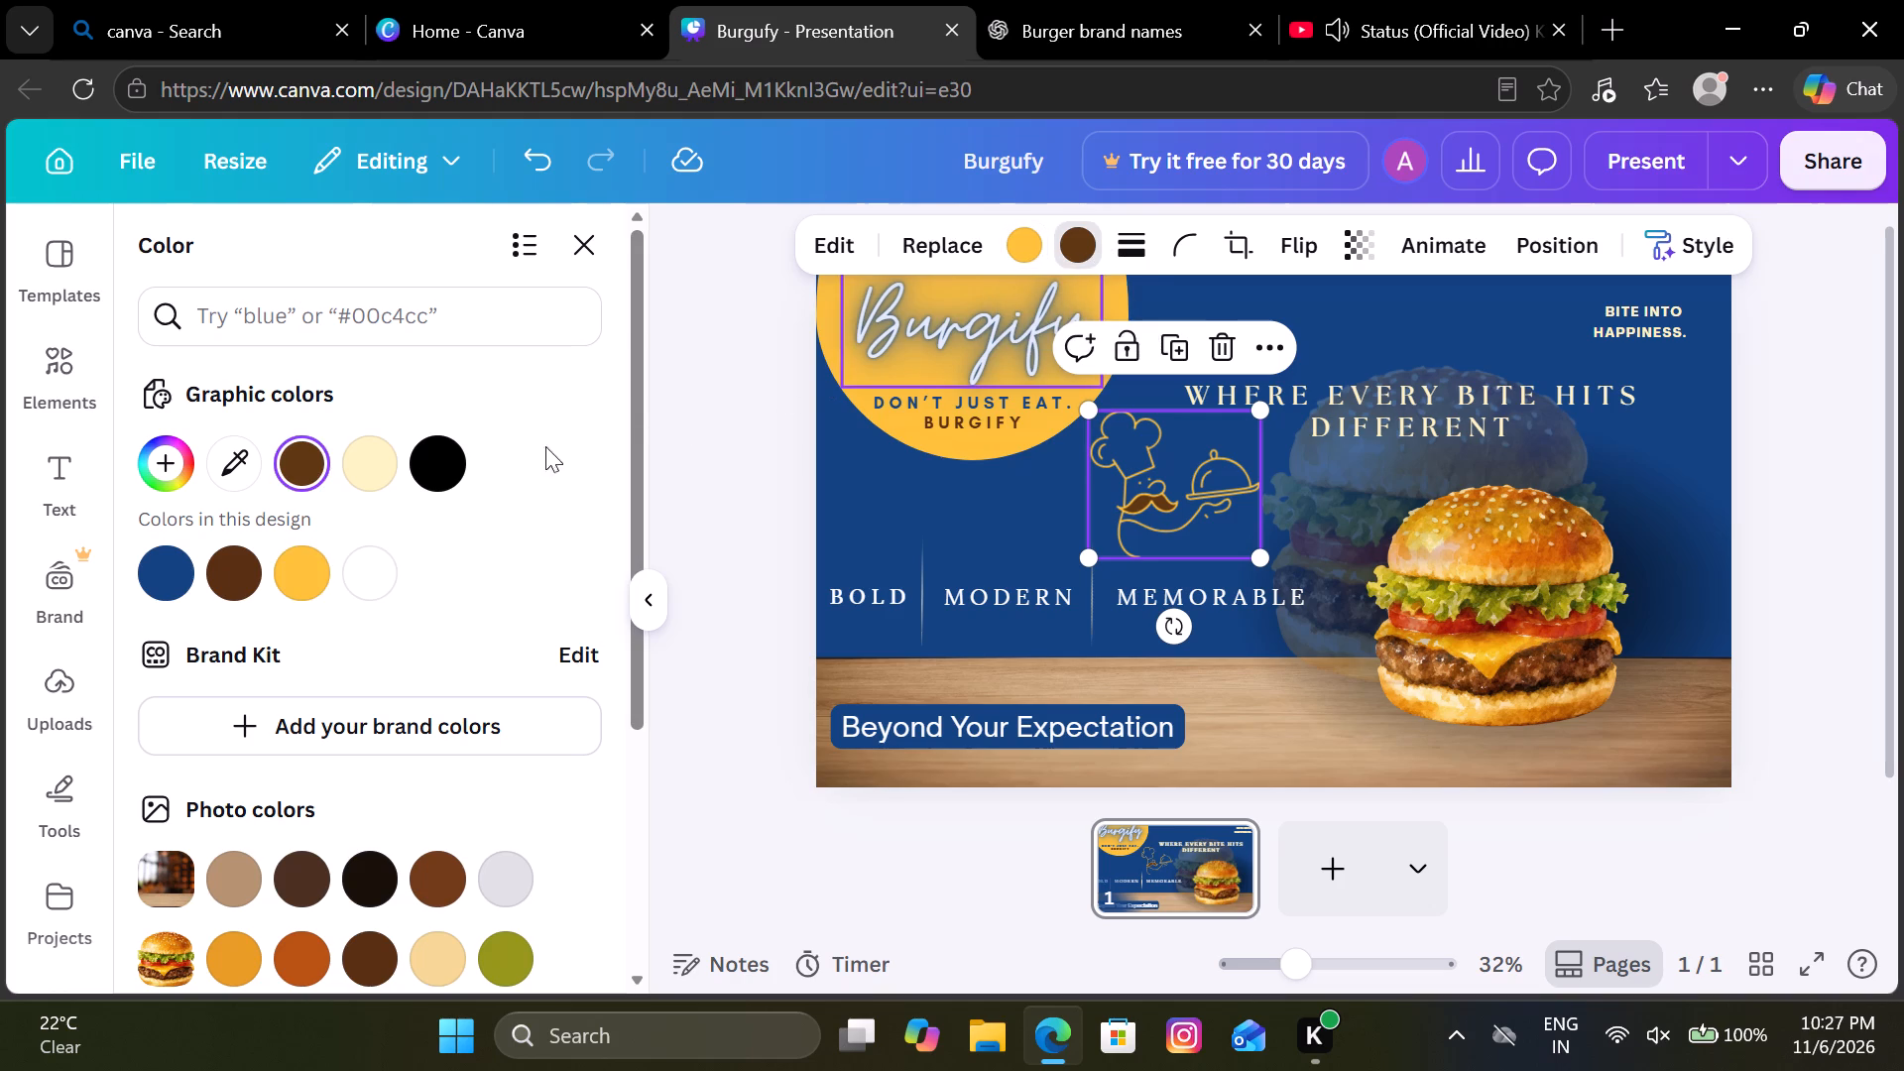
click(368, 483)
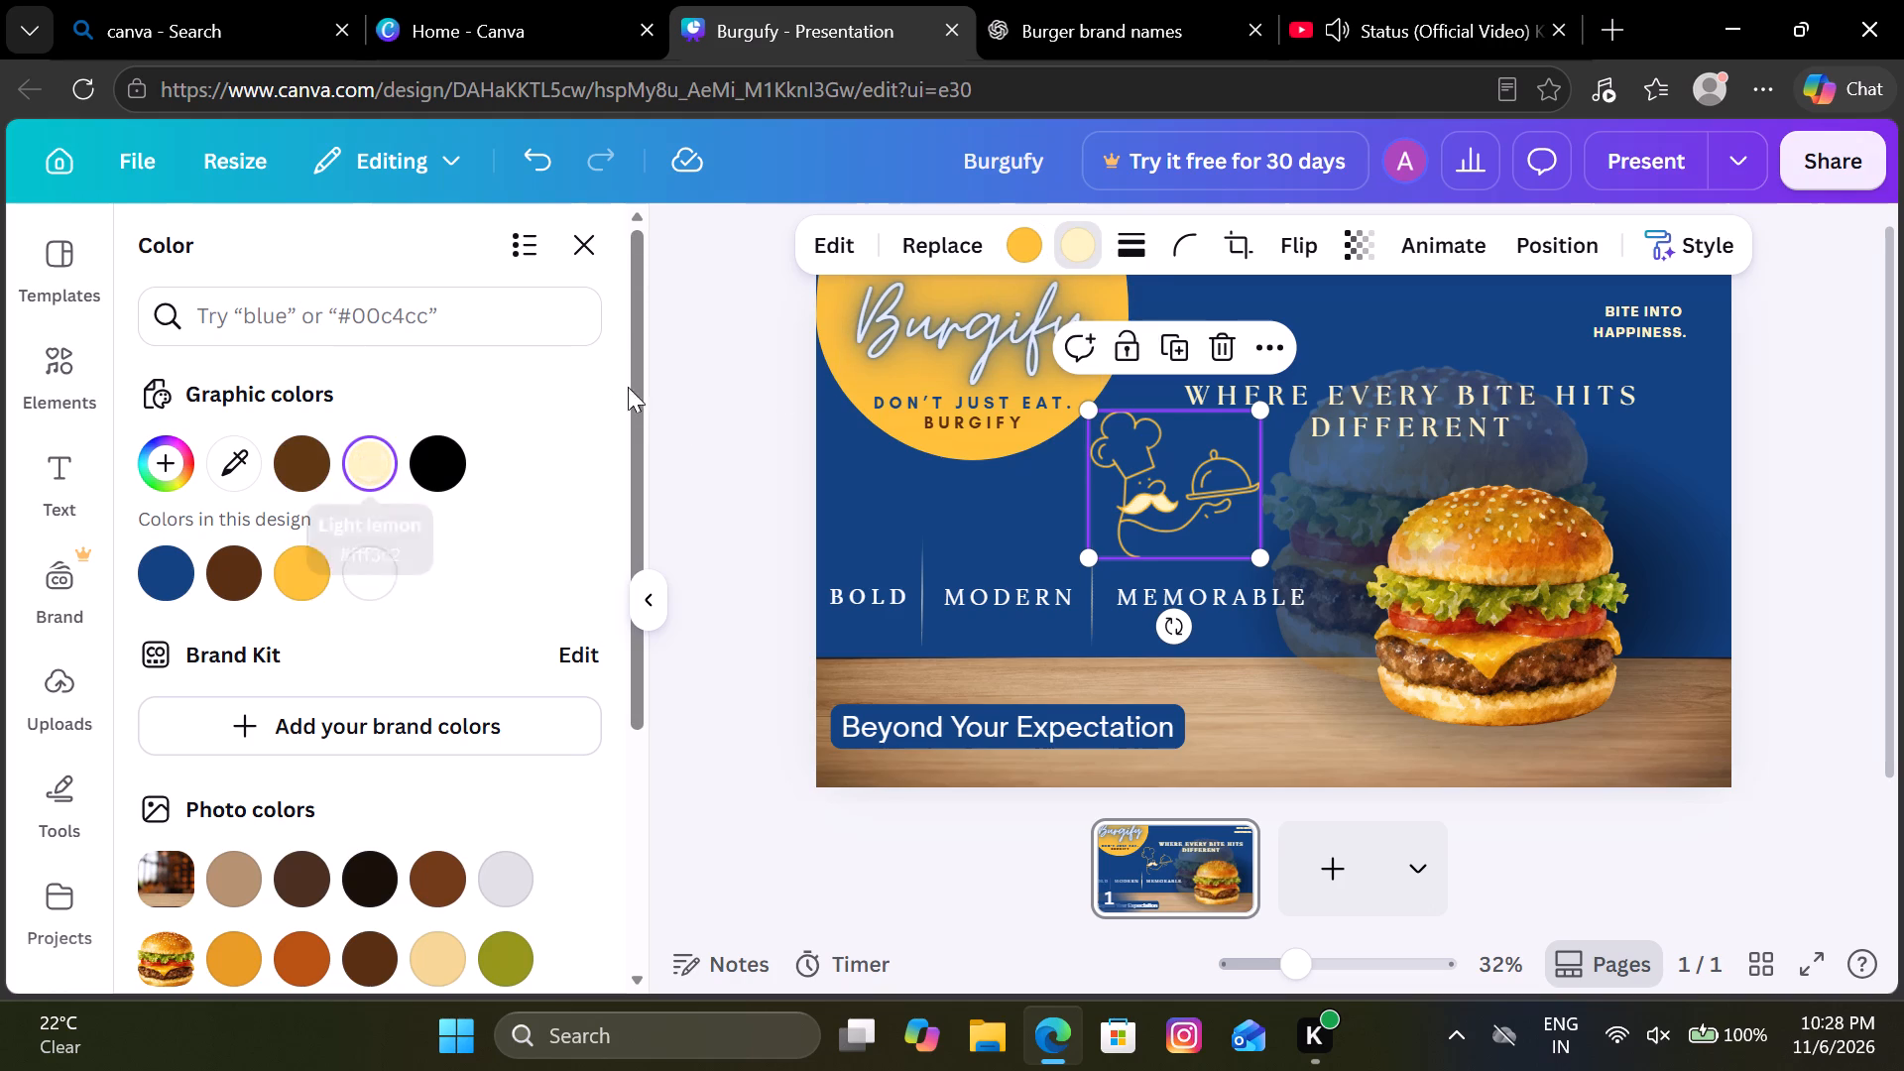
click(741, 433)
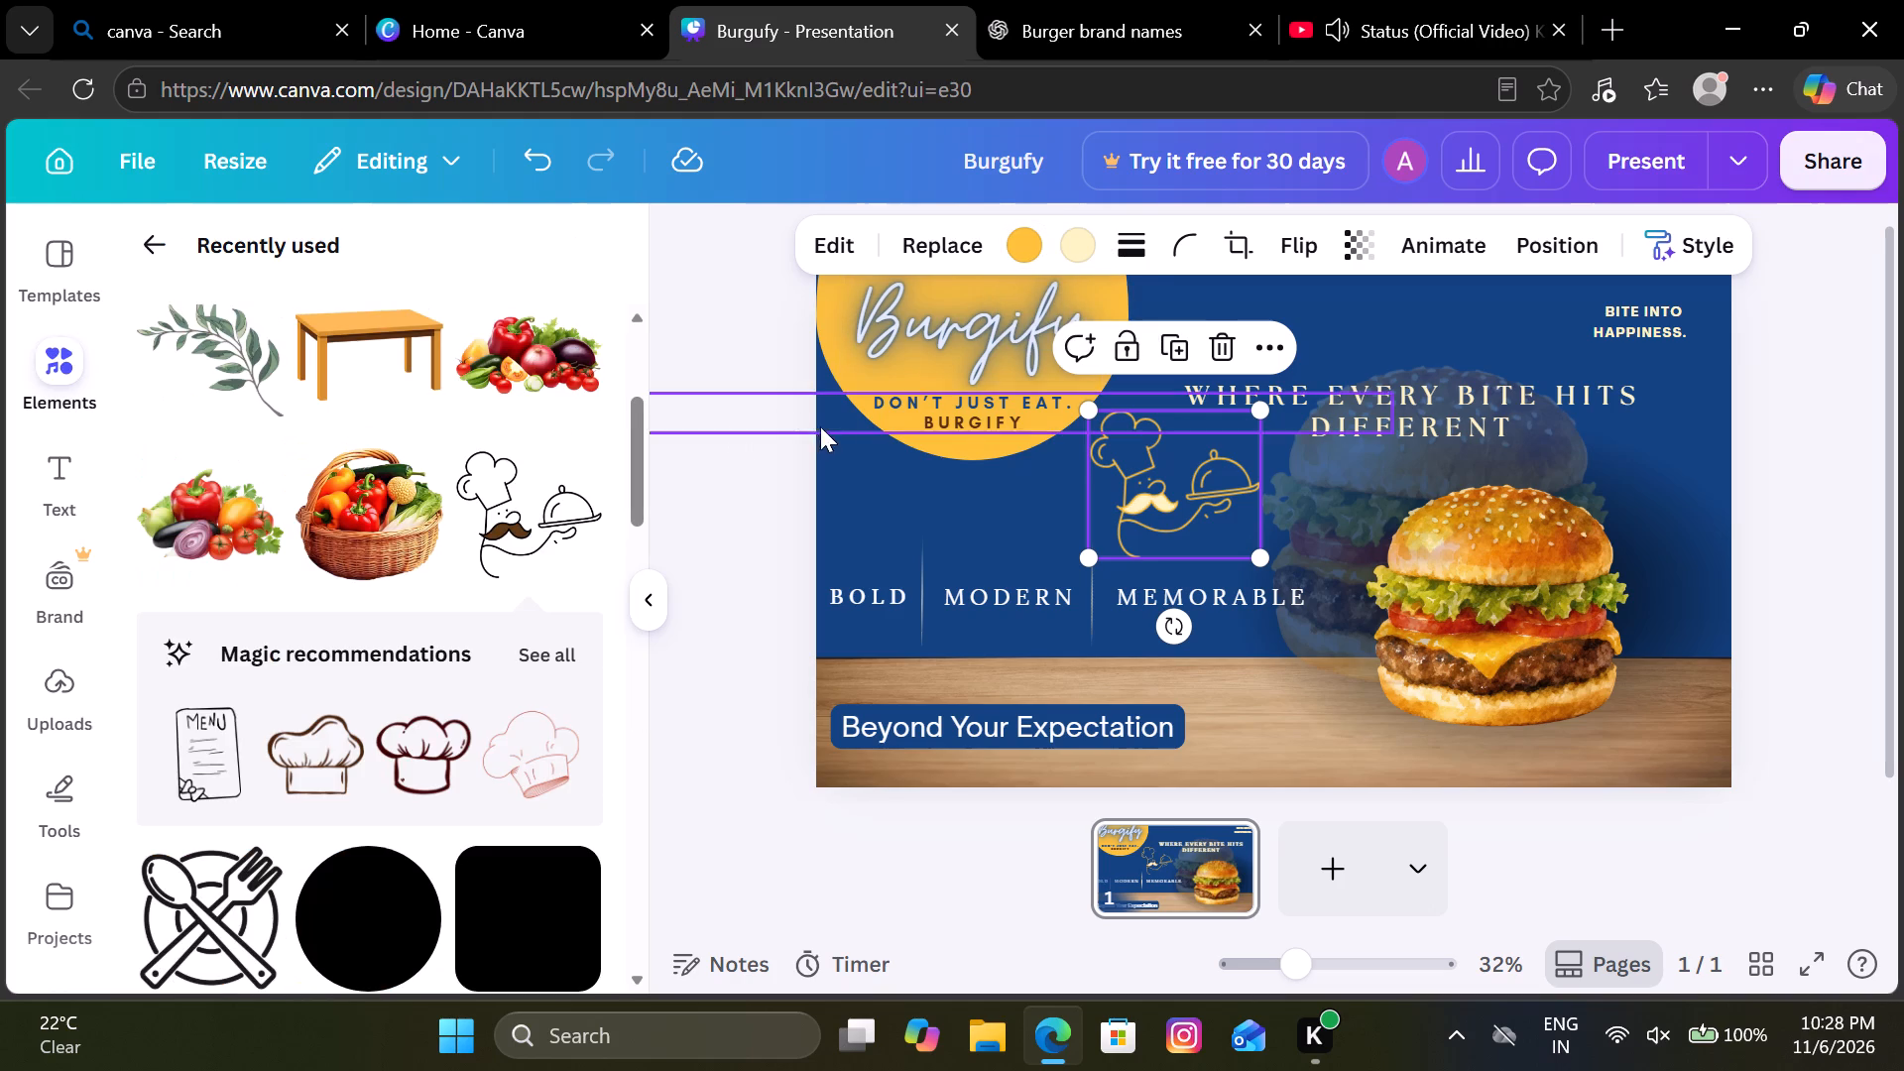
Recolour the chef illustration with a light lemon outline and a dark gray brown moustache, and deselect it.
click(1026, 243)
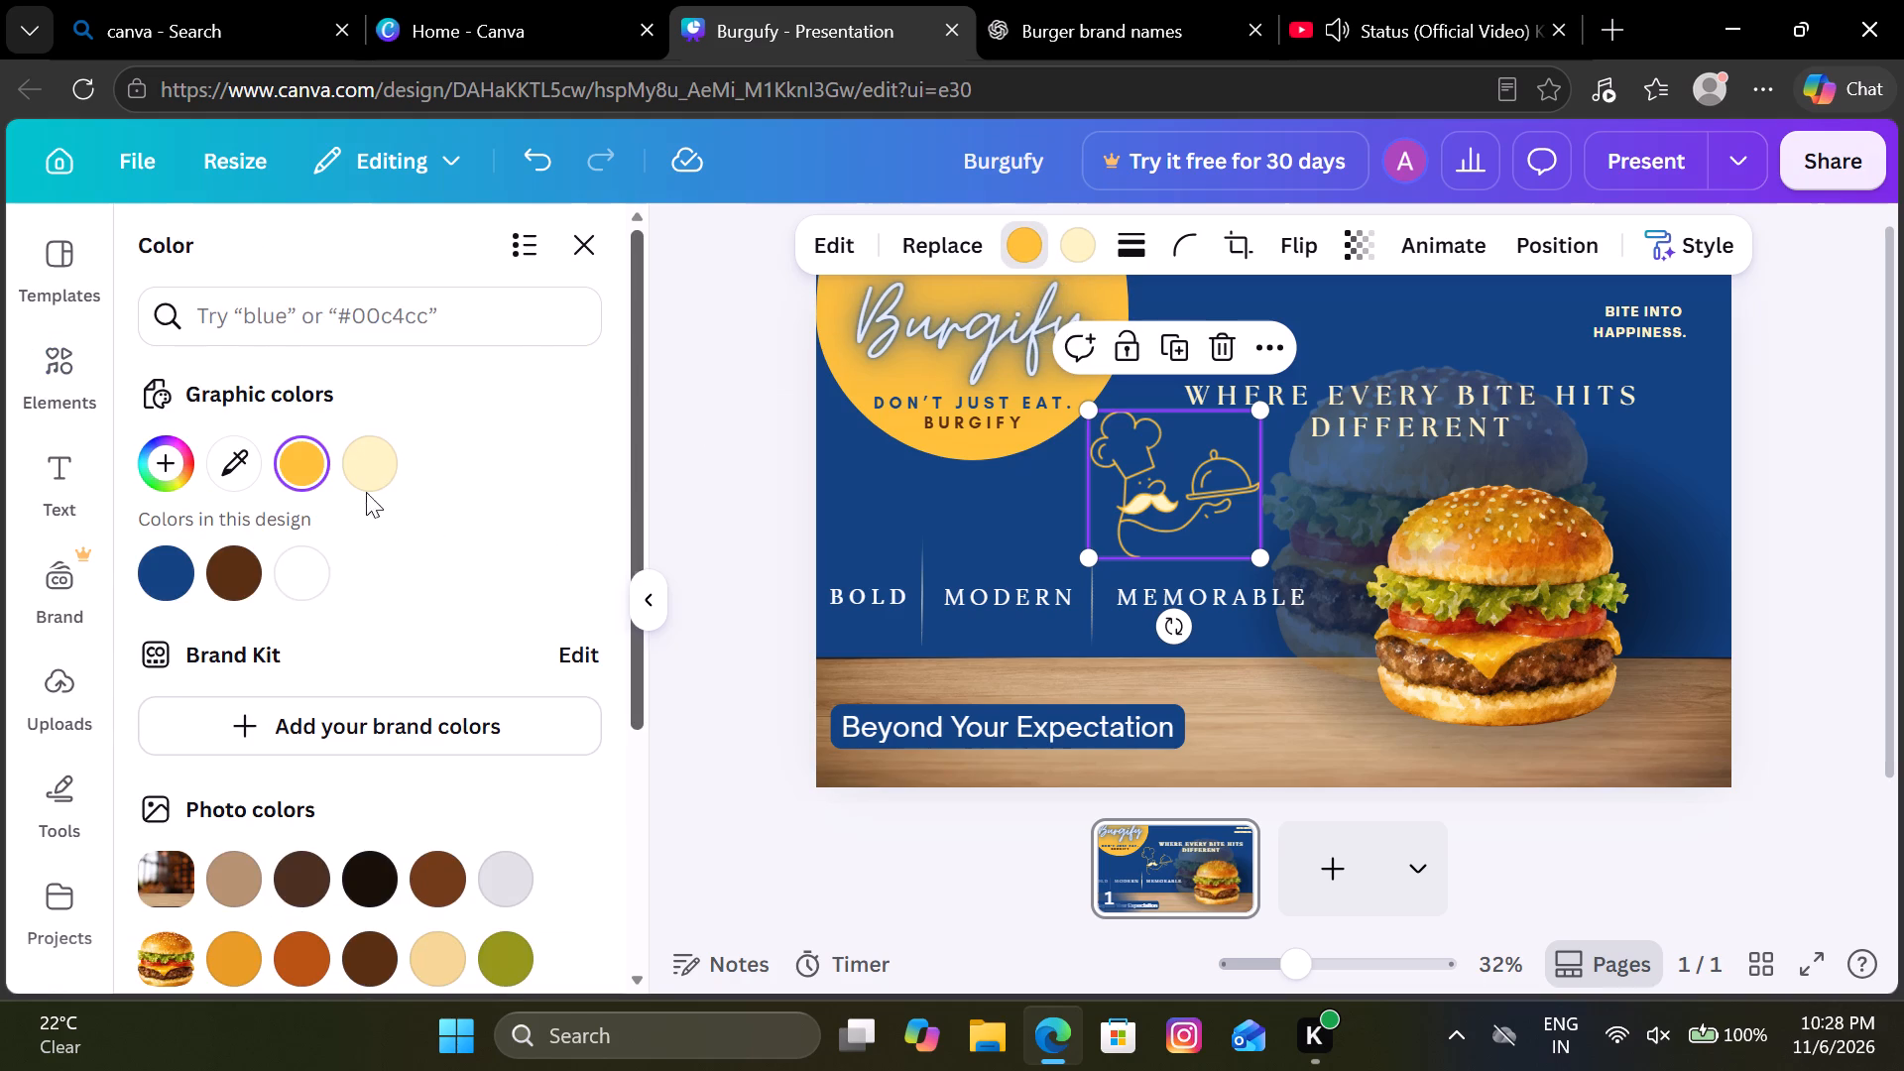
click(359, 473)
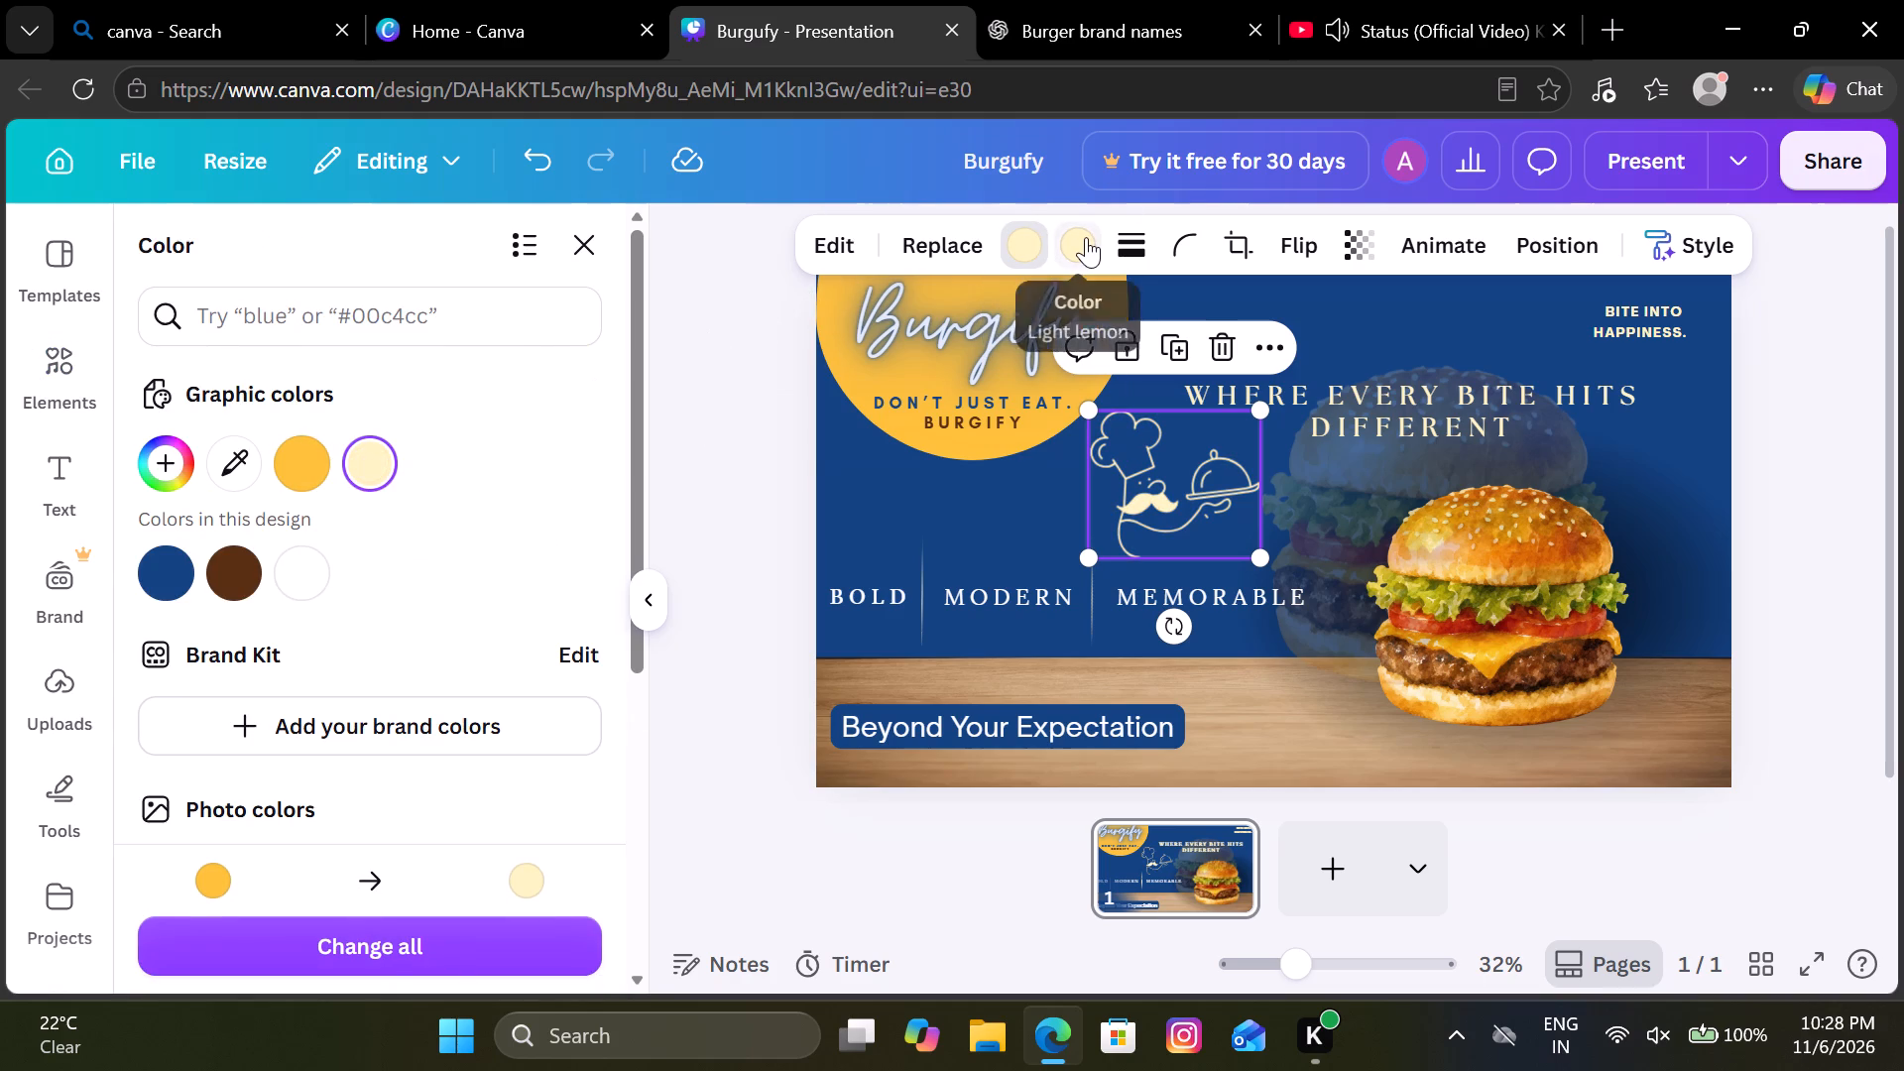
click(1086, 237)
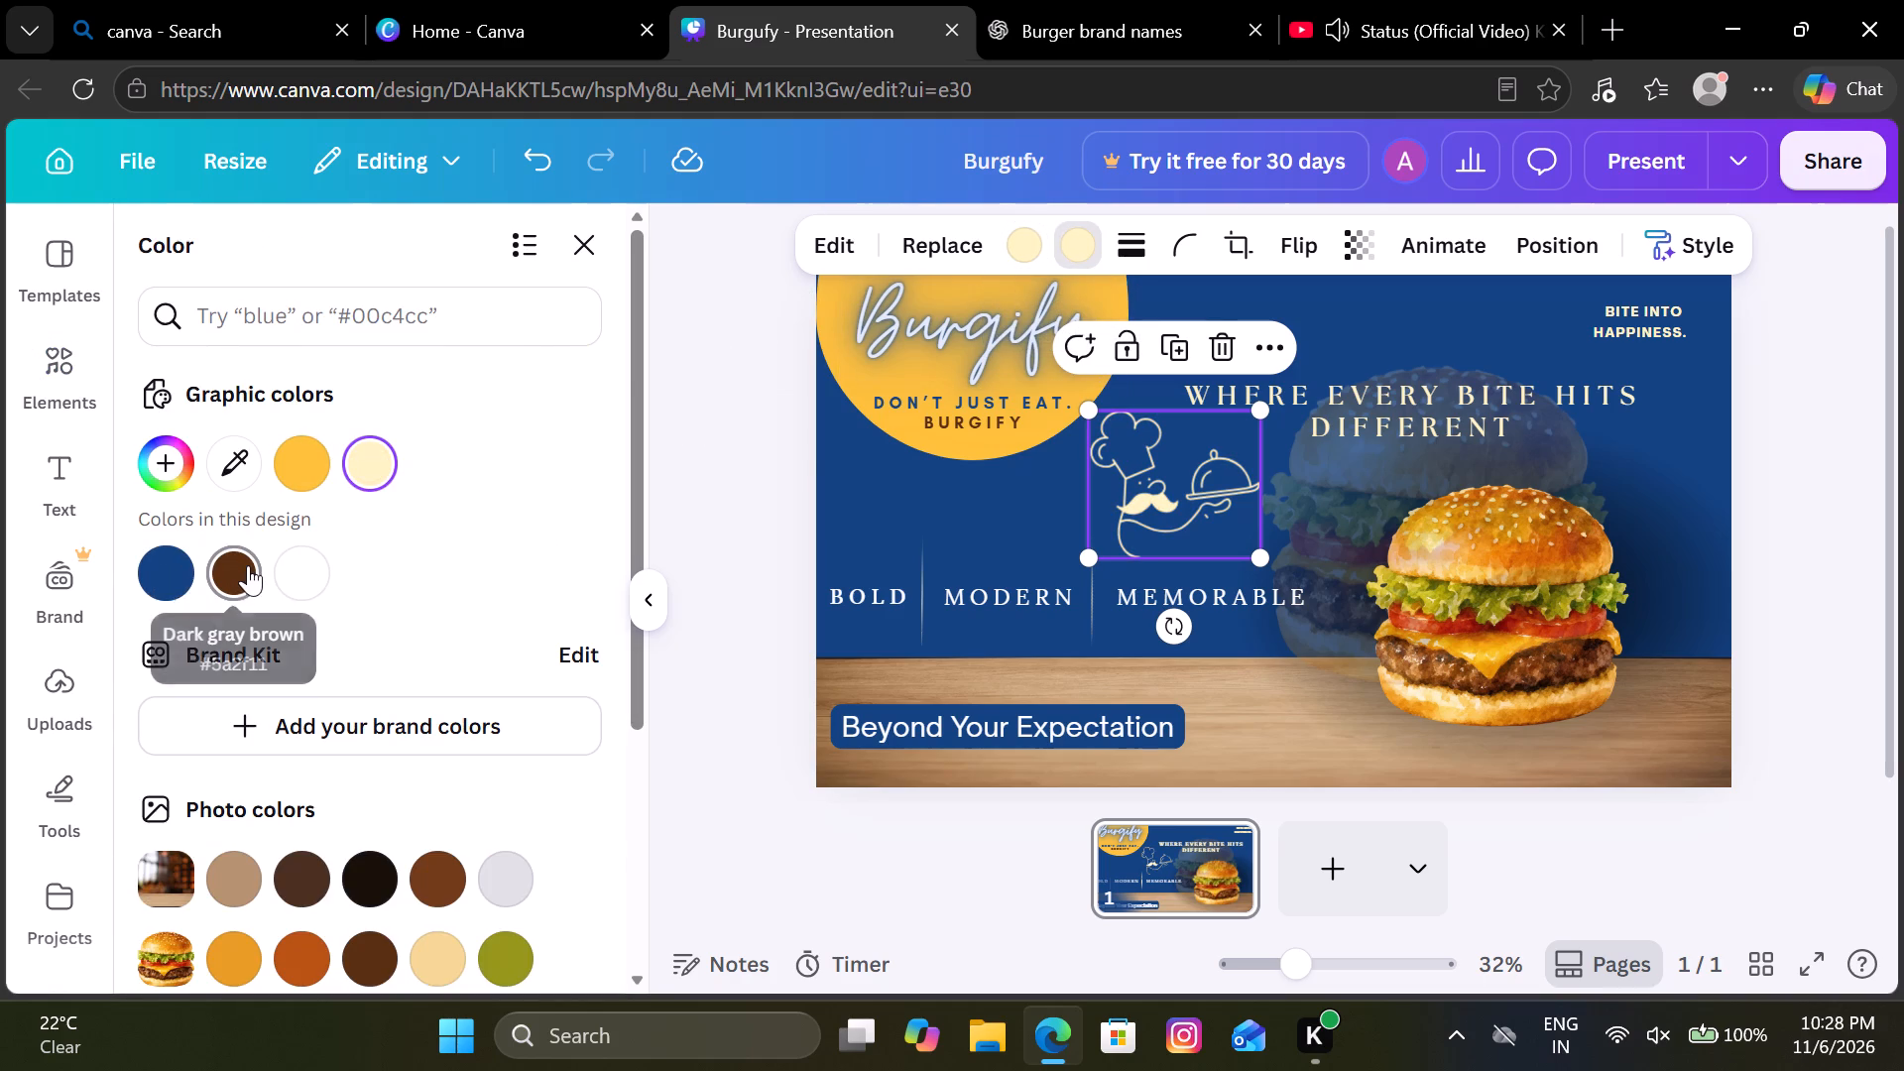
click(249, 567)
click(795, 431)
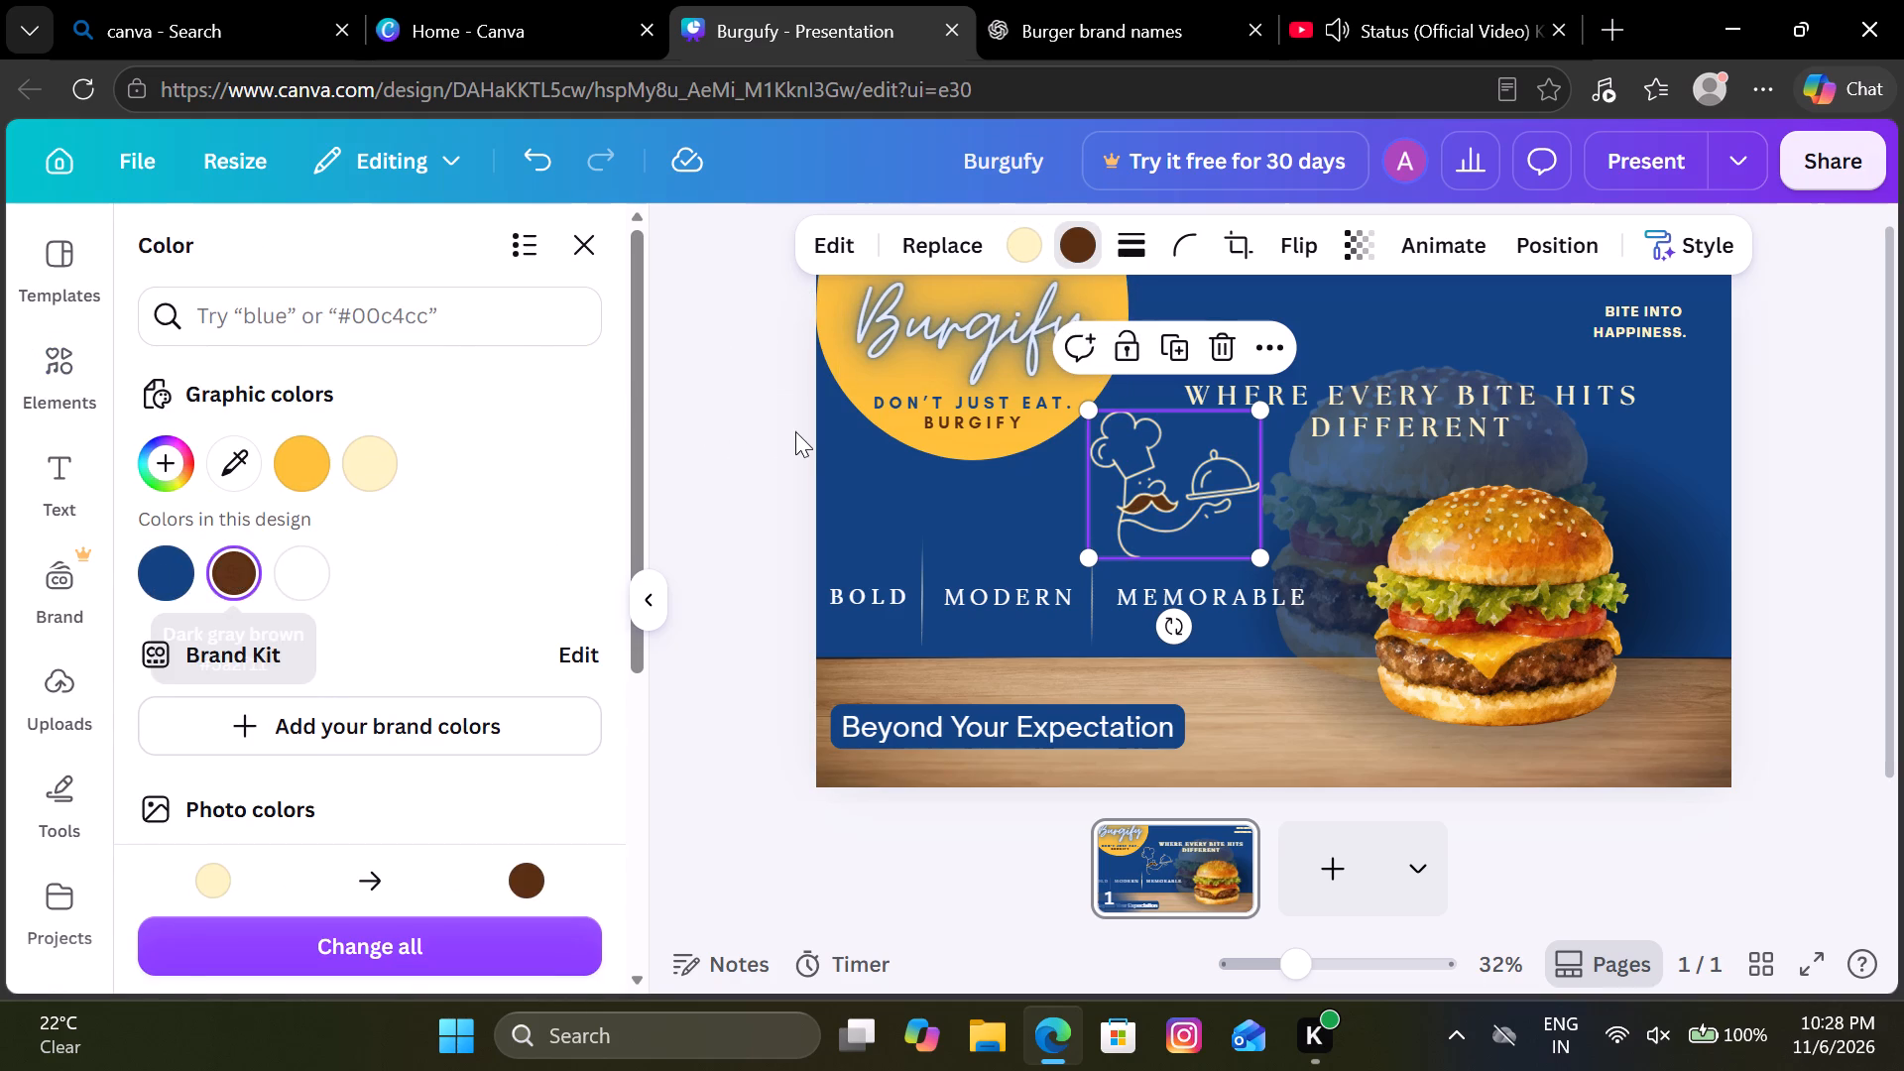
click(795, 431)
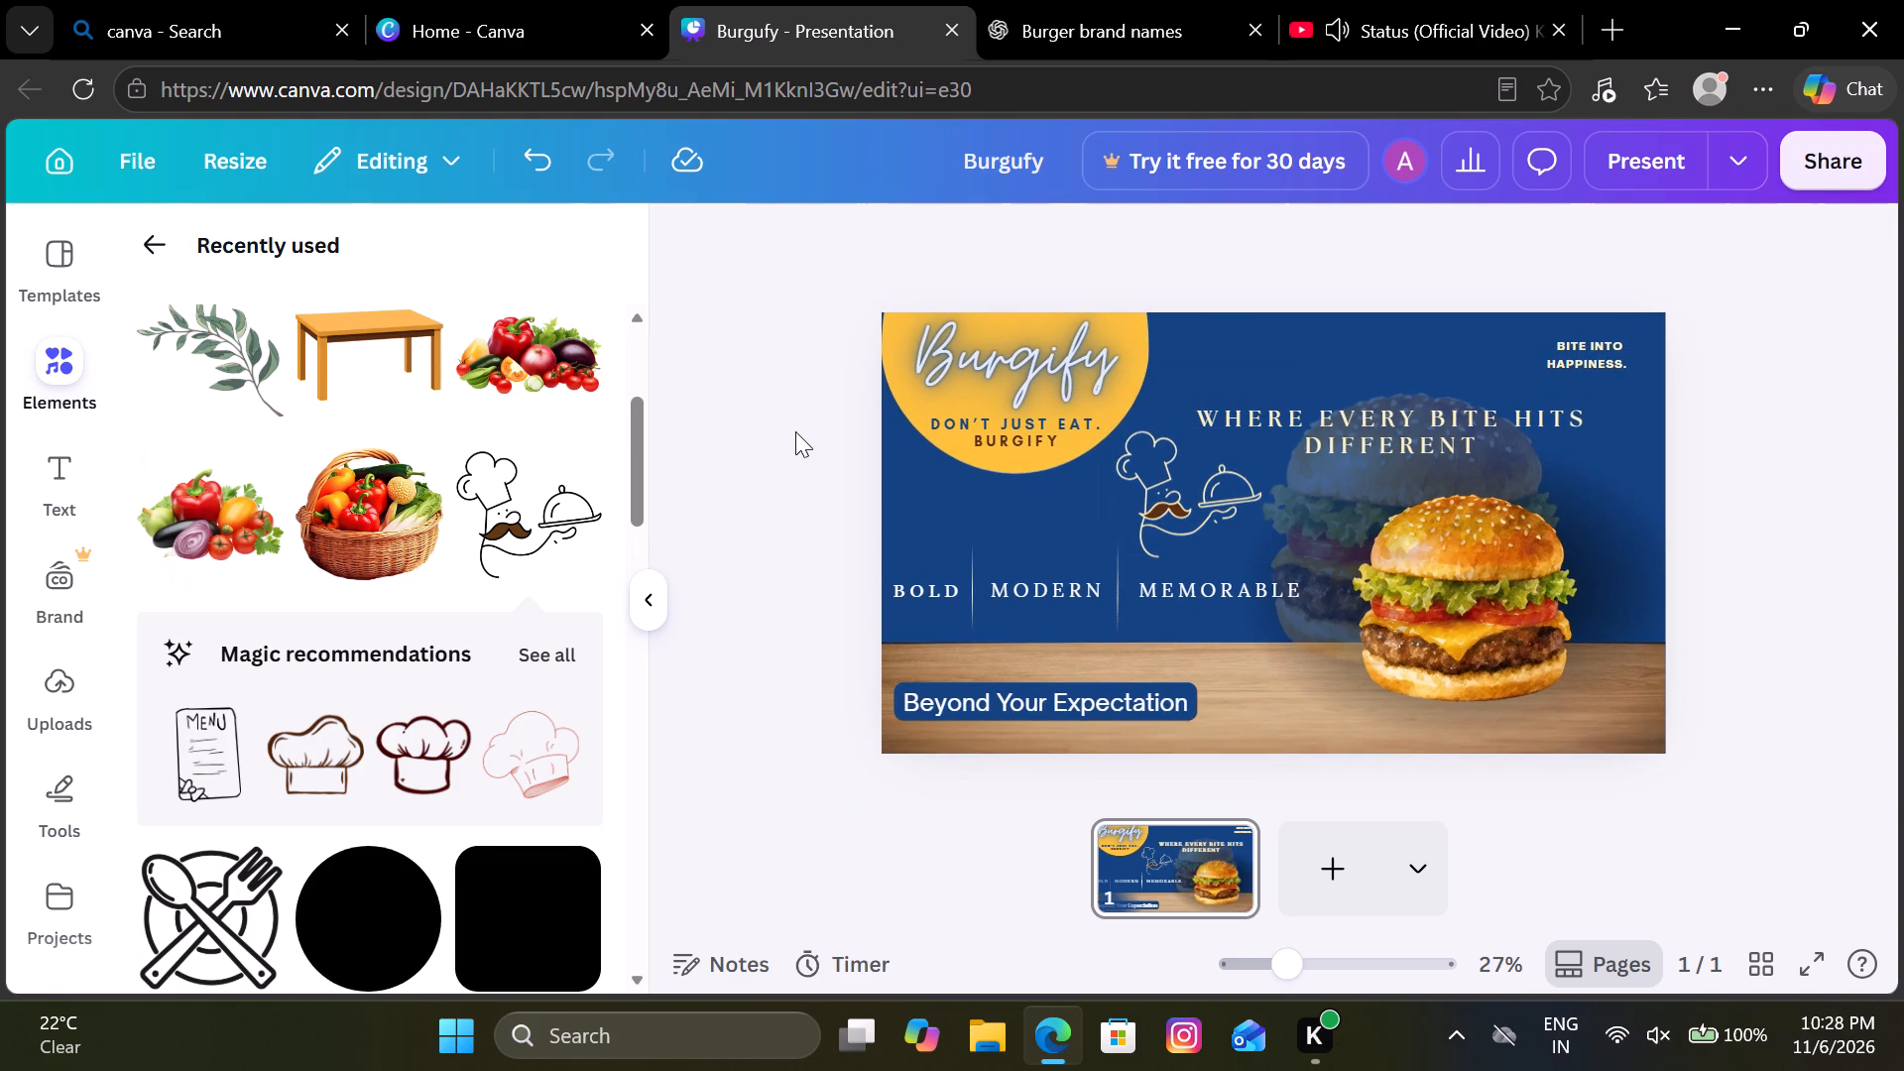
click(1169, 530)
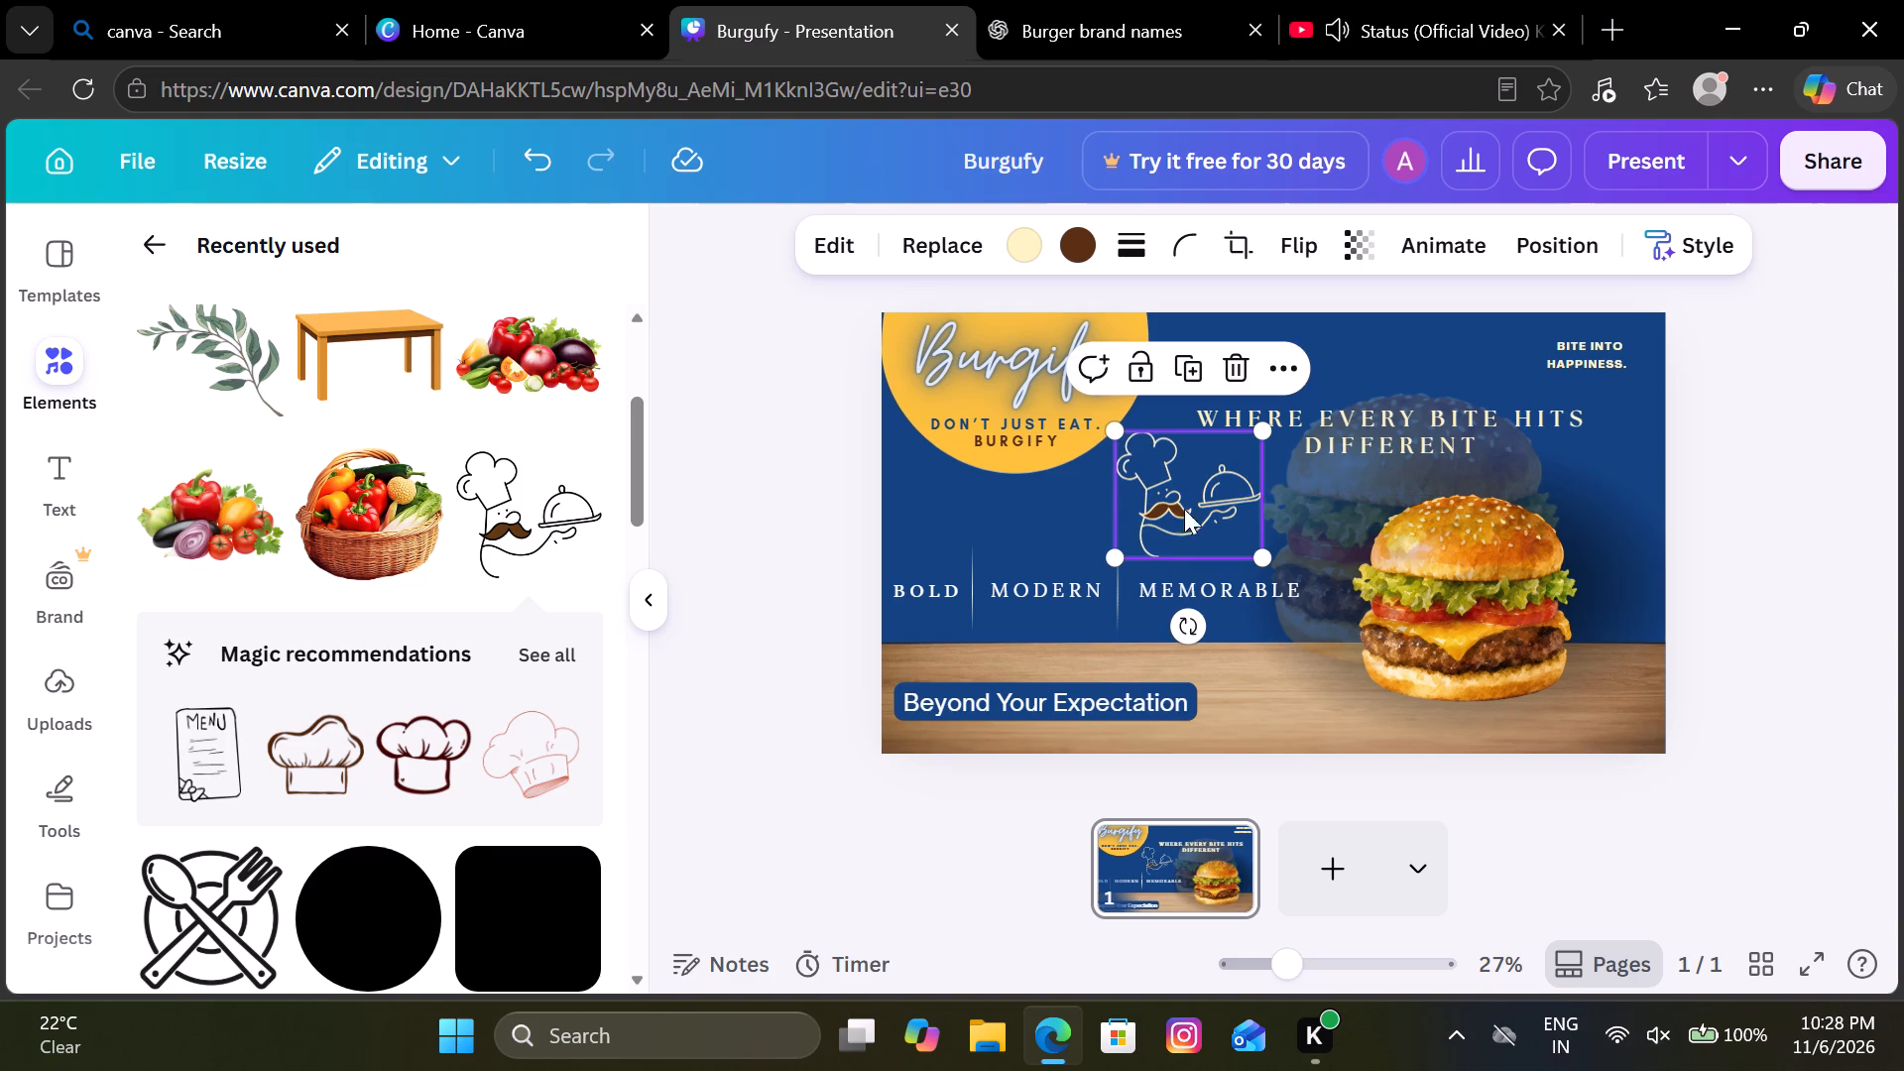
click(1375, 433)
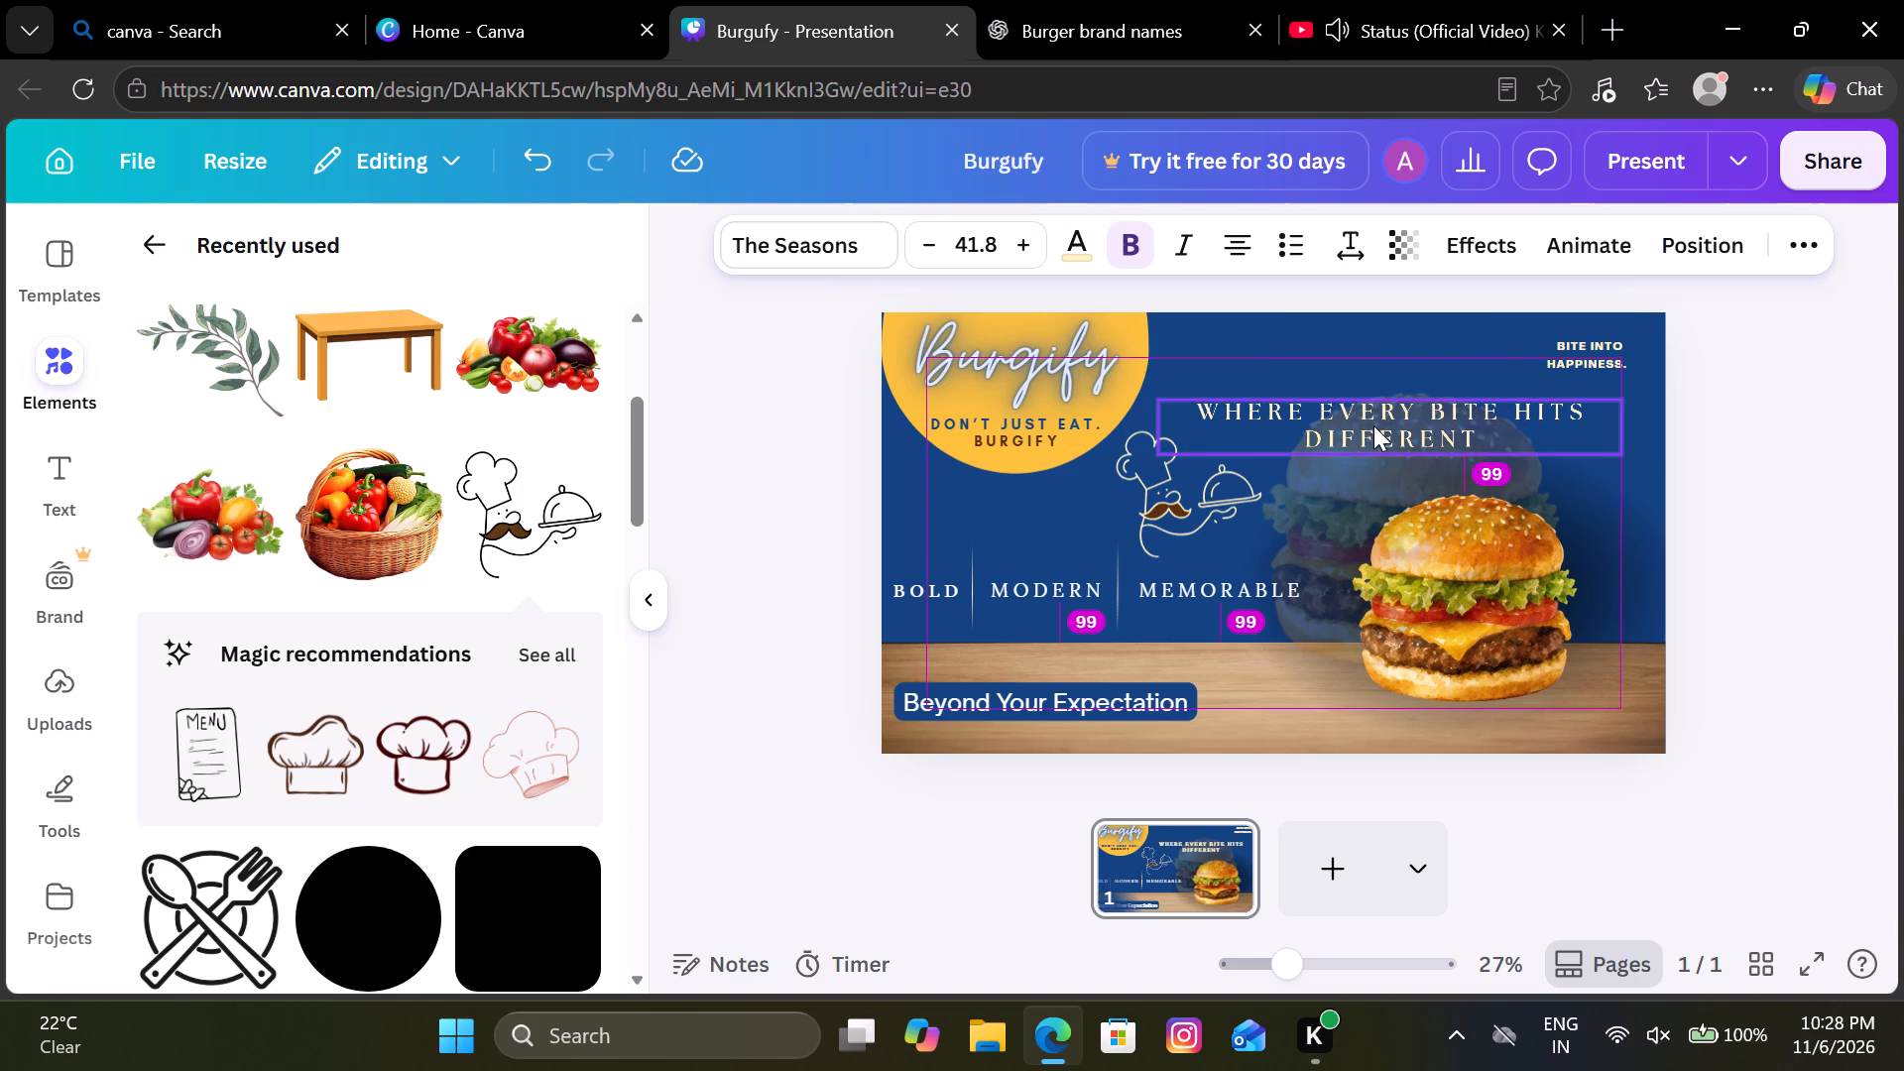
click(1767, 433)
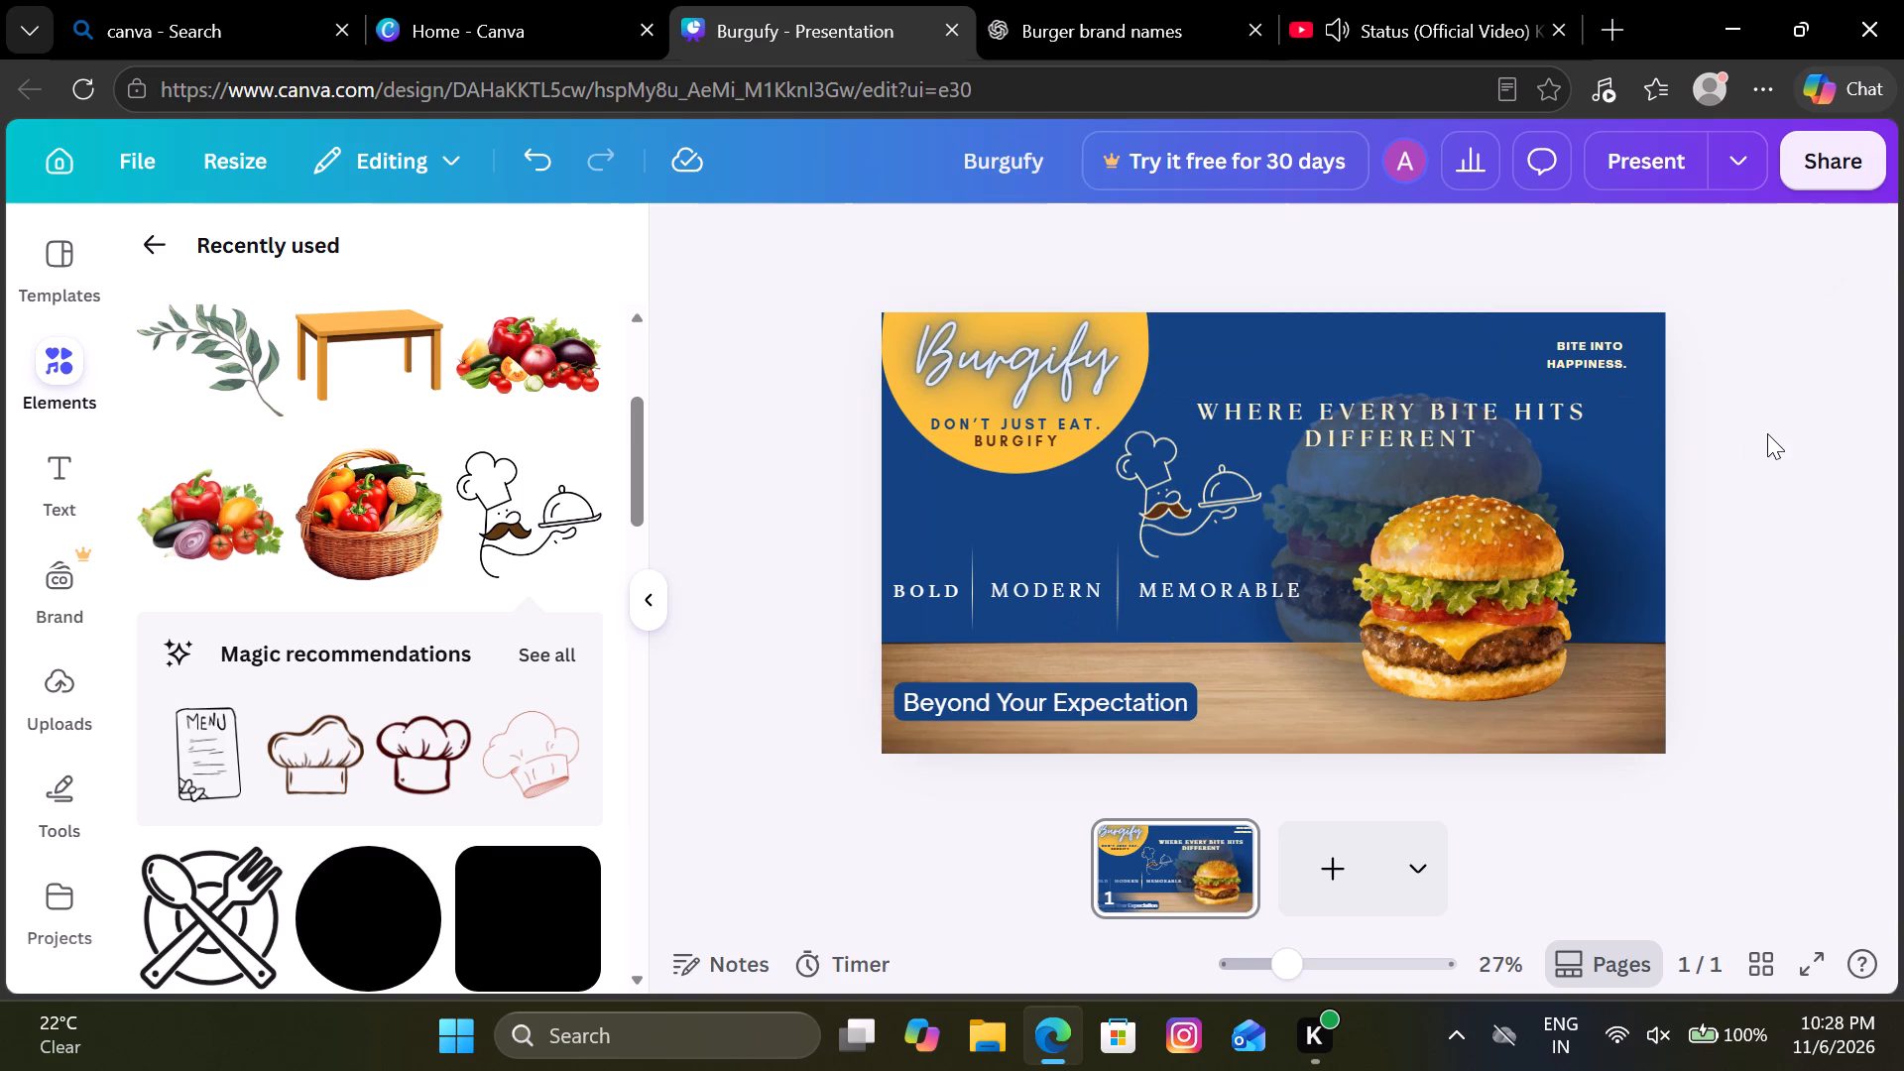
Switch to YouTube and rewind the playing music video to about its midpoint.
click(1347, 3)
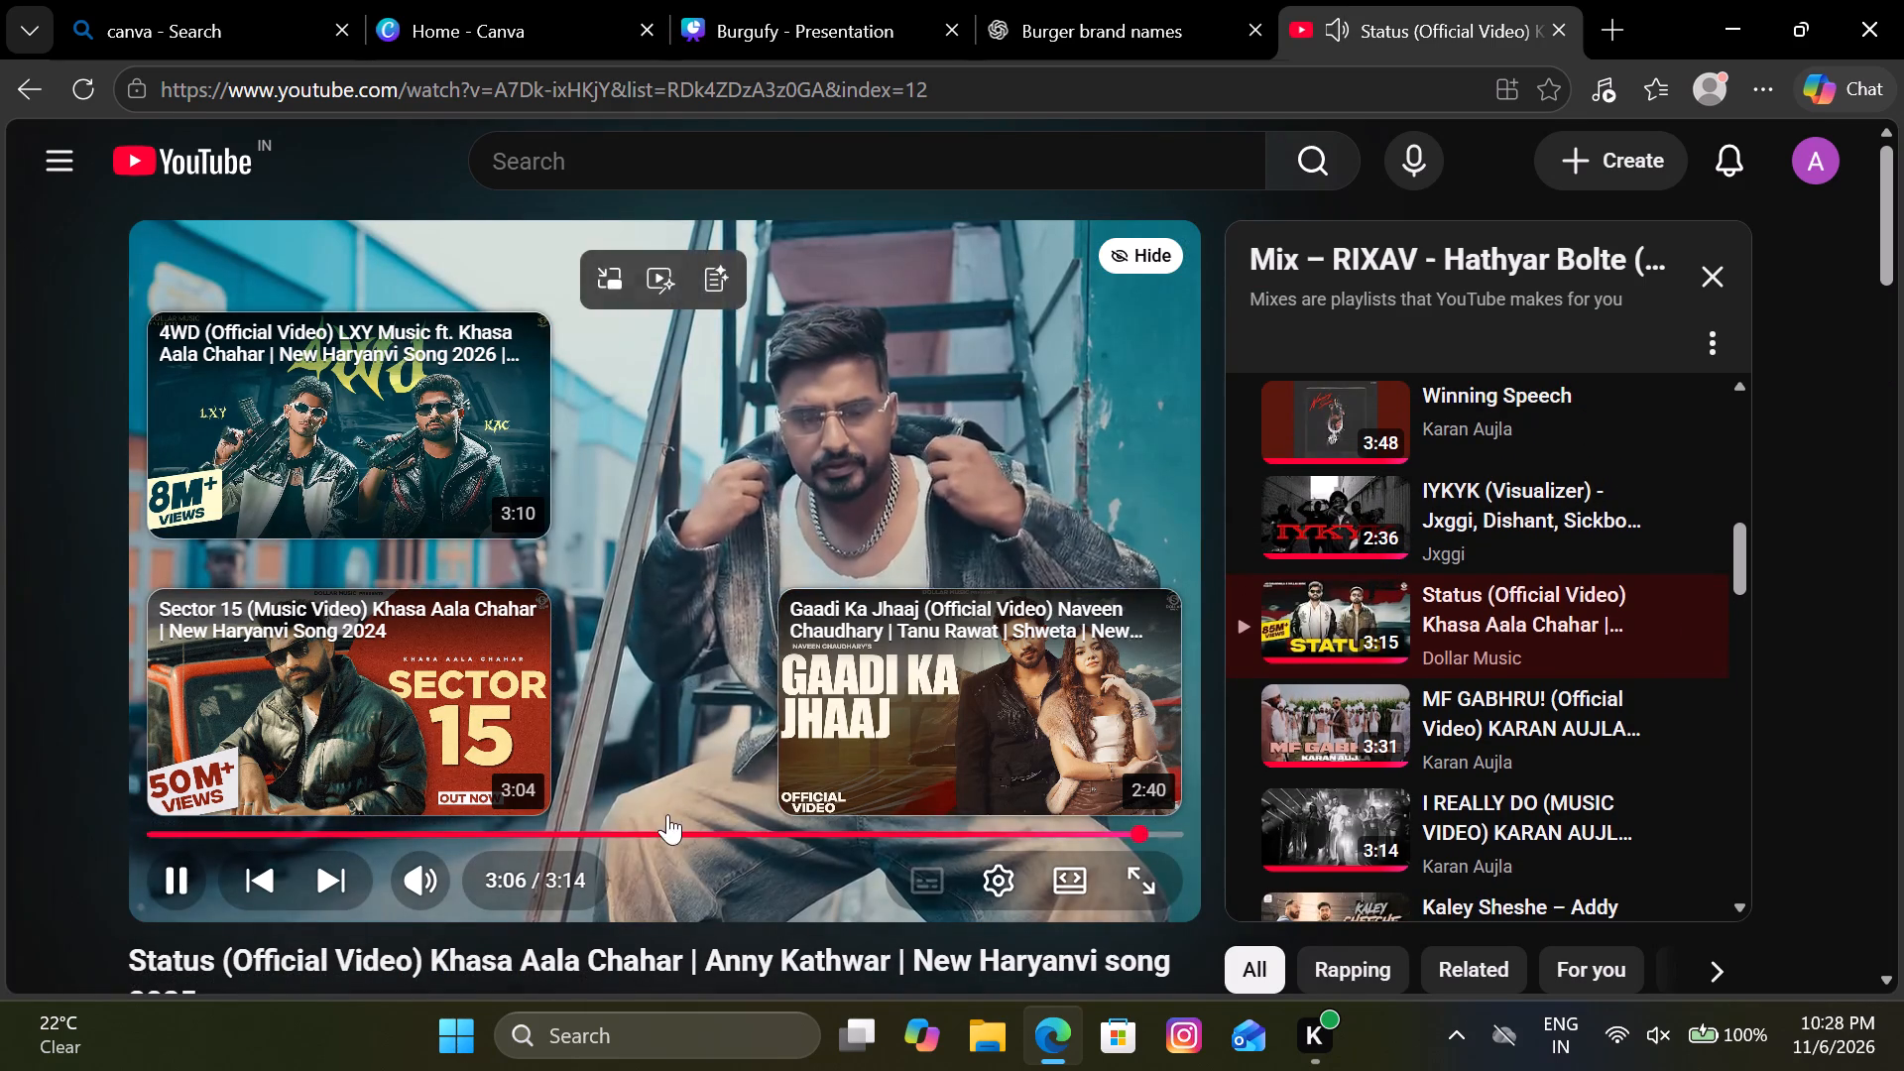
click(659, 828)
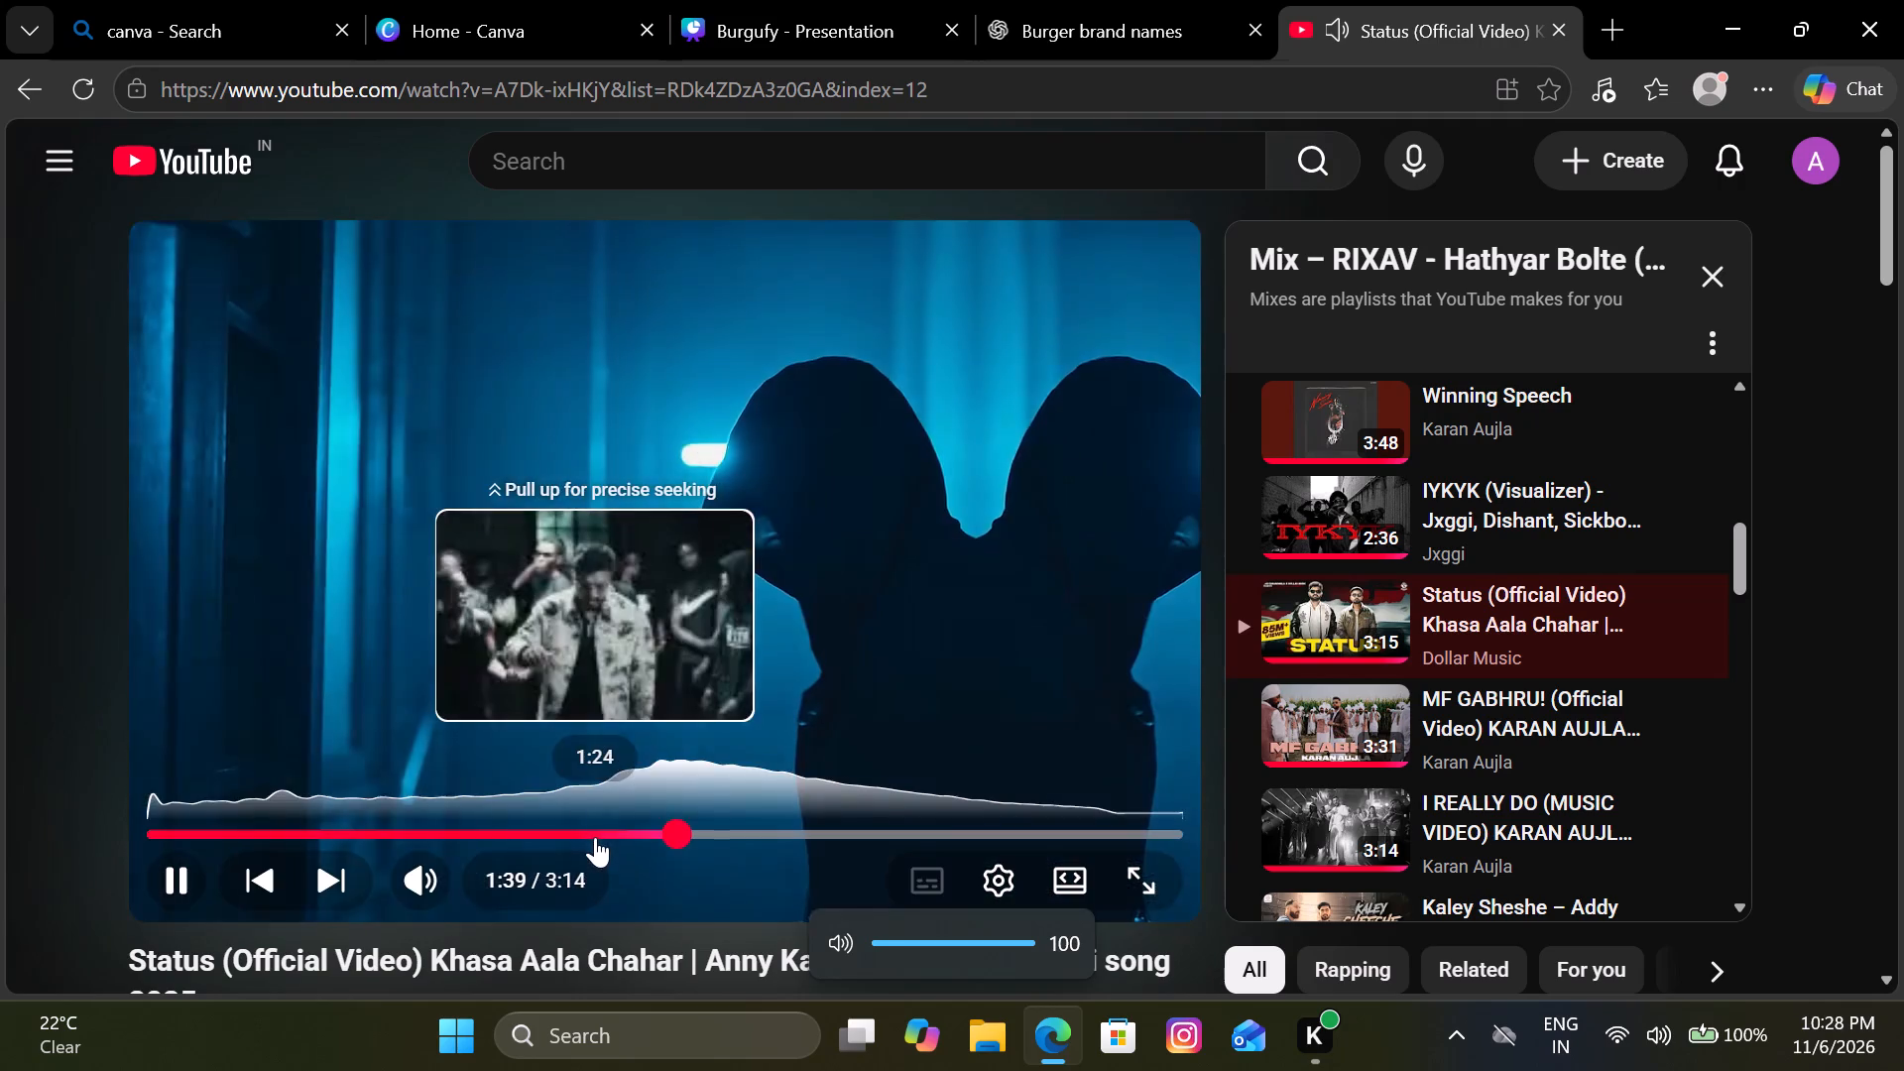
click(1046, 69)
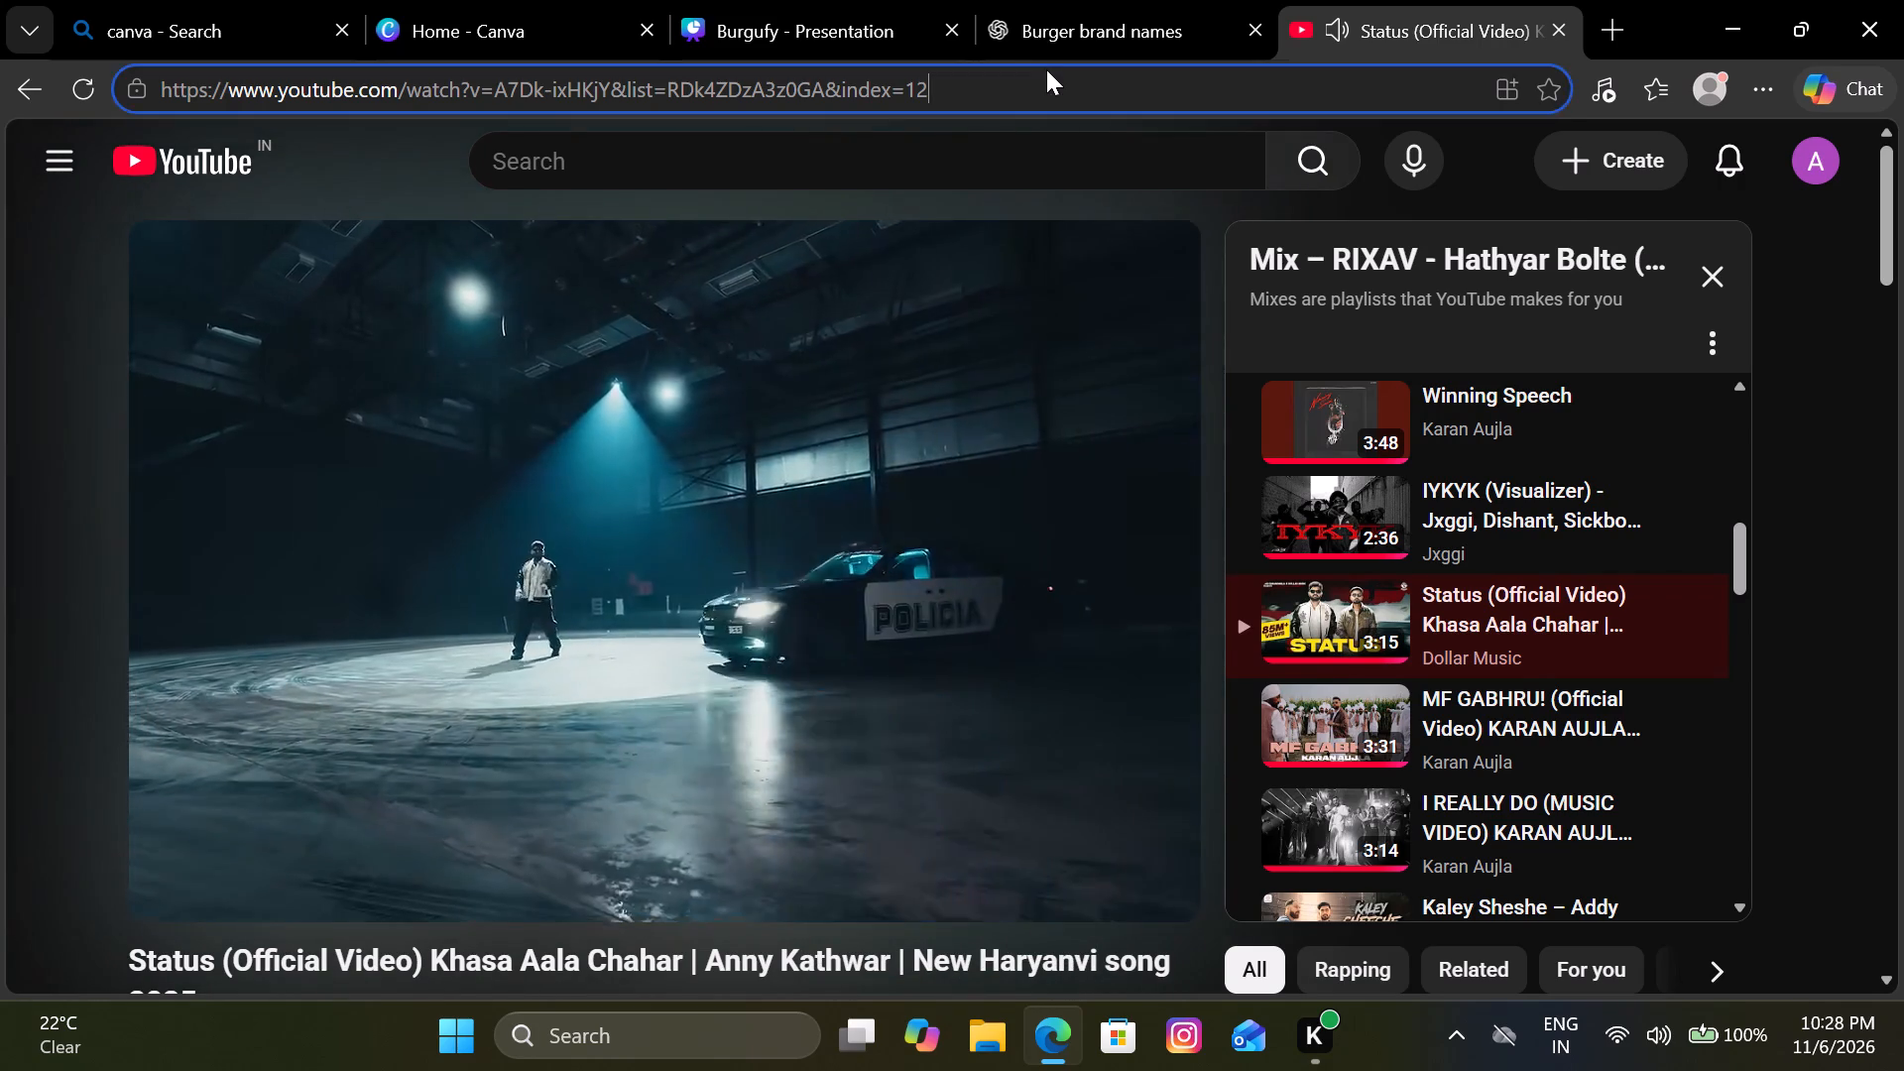
Look over the Burgify tagline board in ChatGPT and the recent designs on the Canva home page for reference.
click(1053, 32)
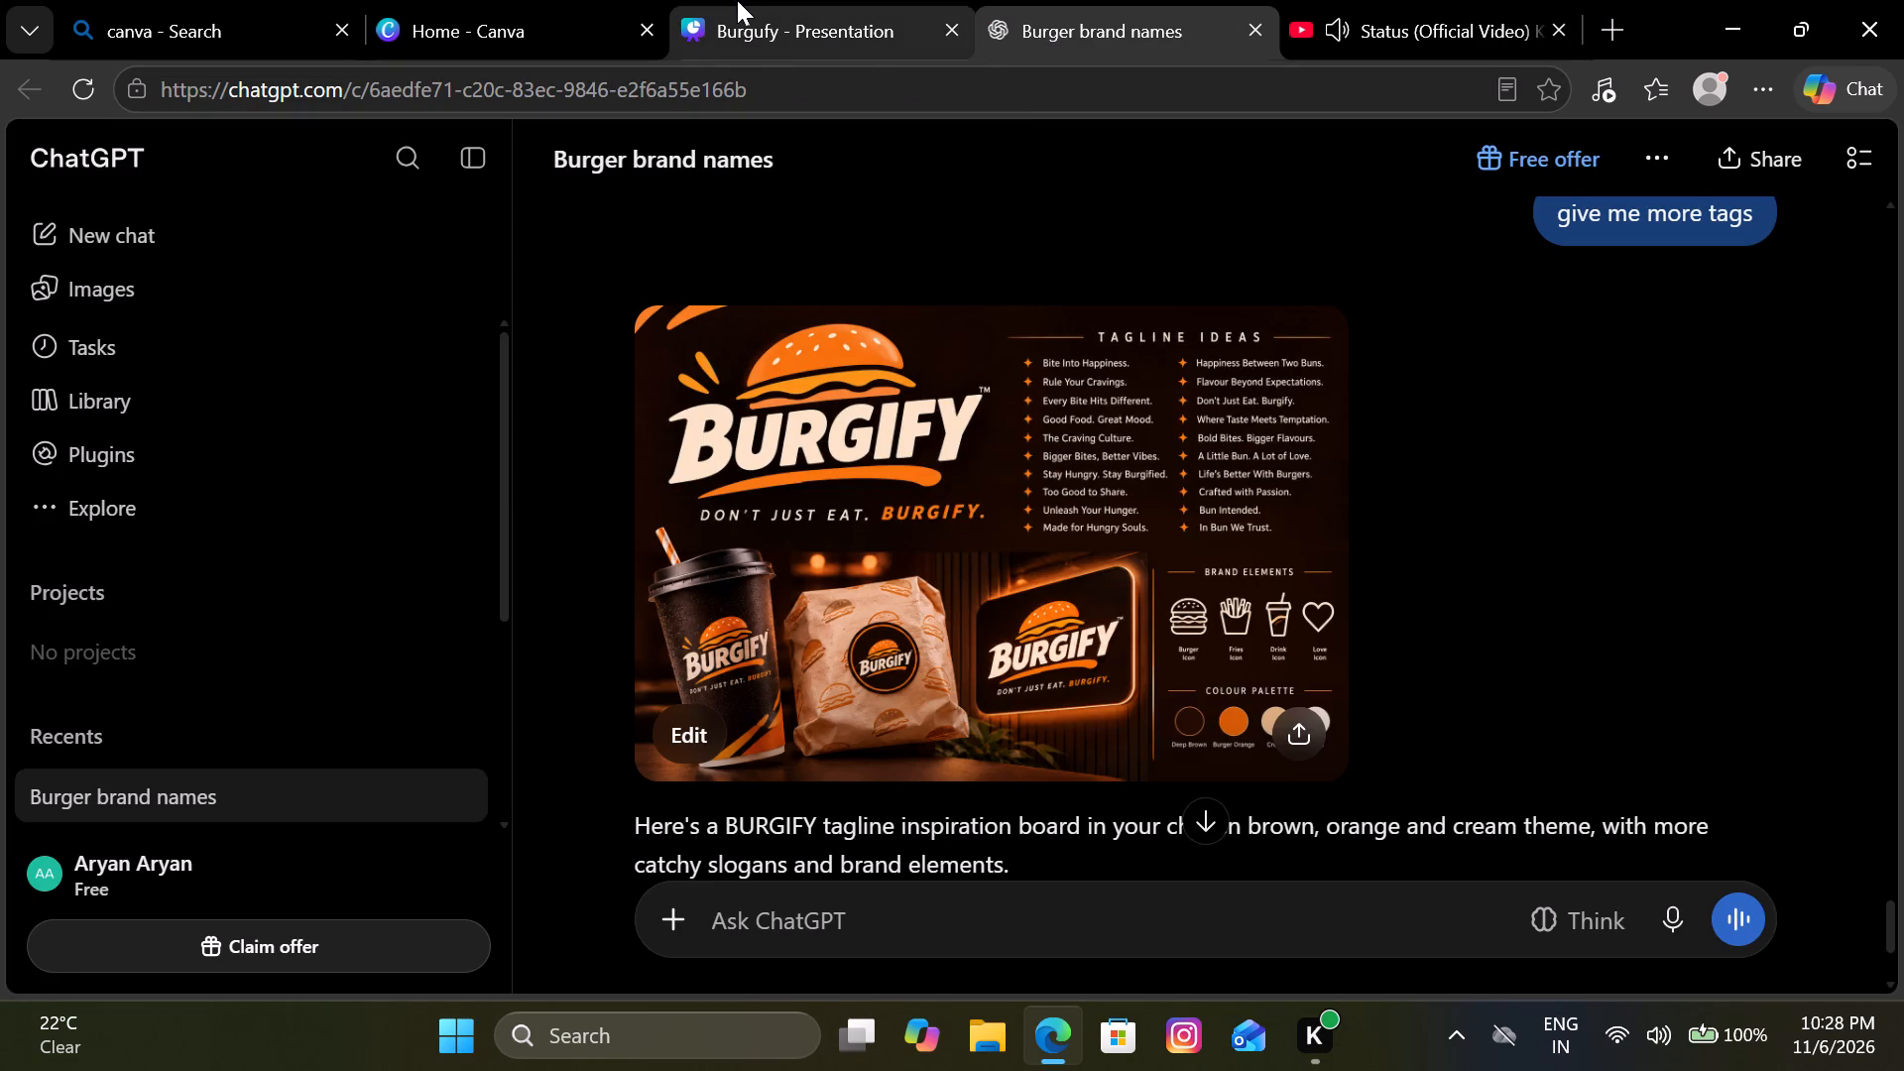
click(732, 0)
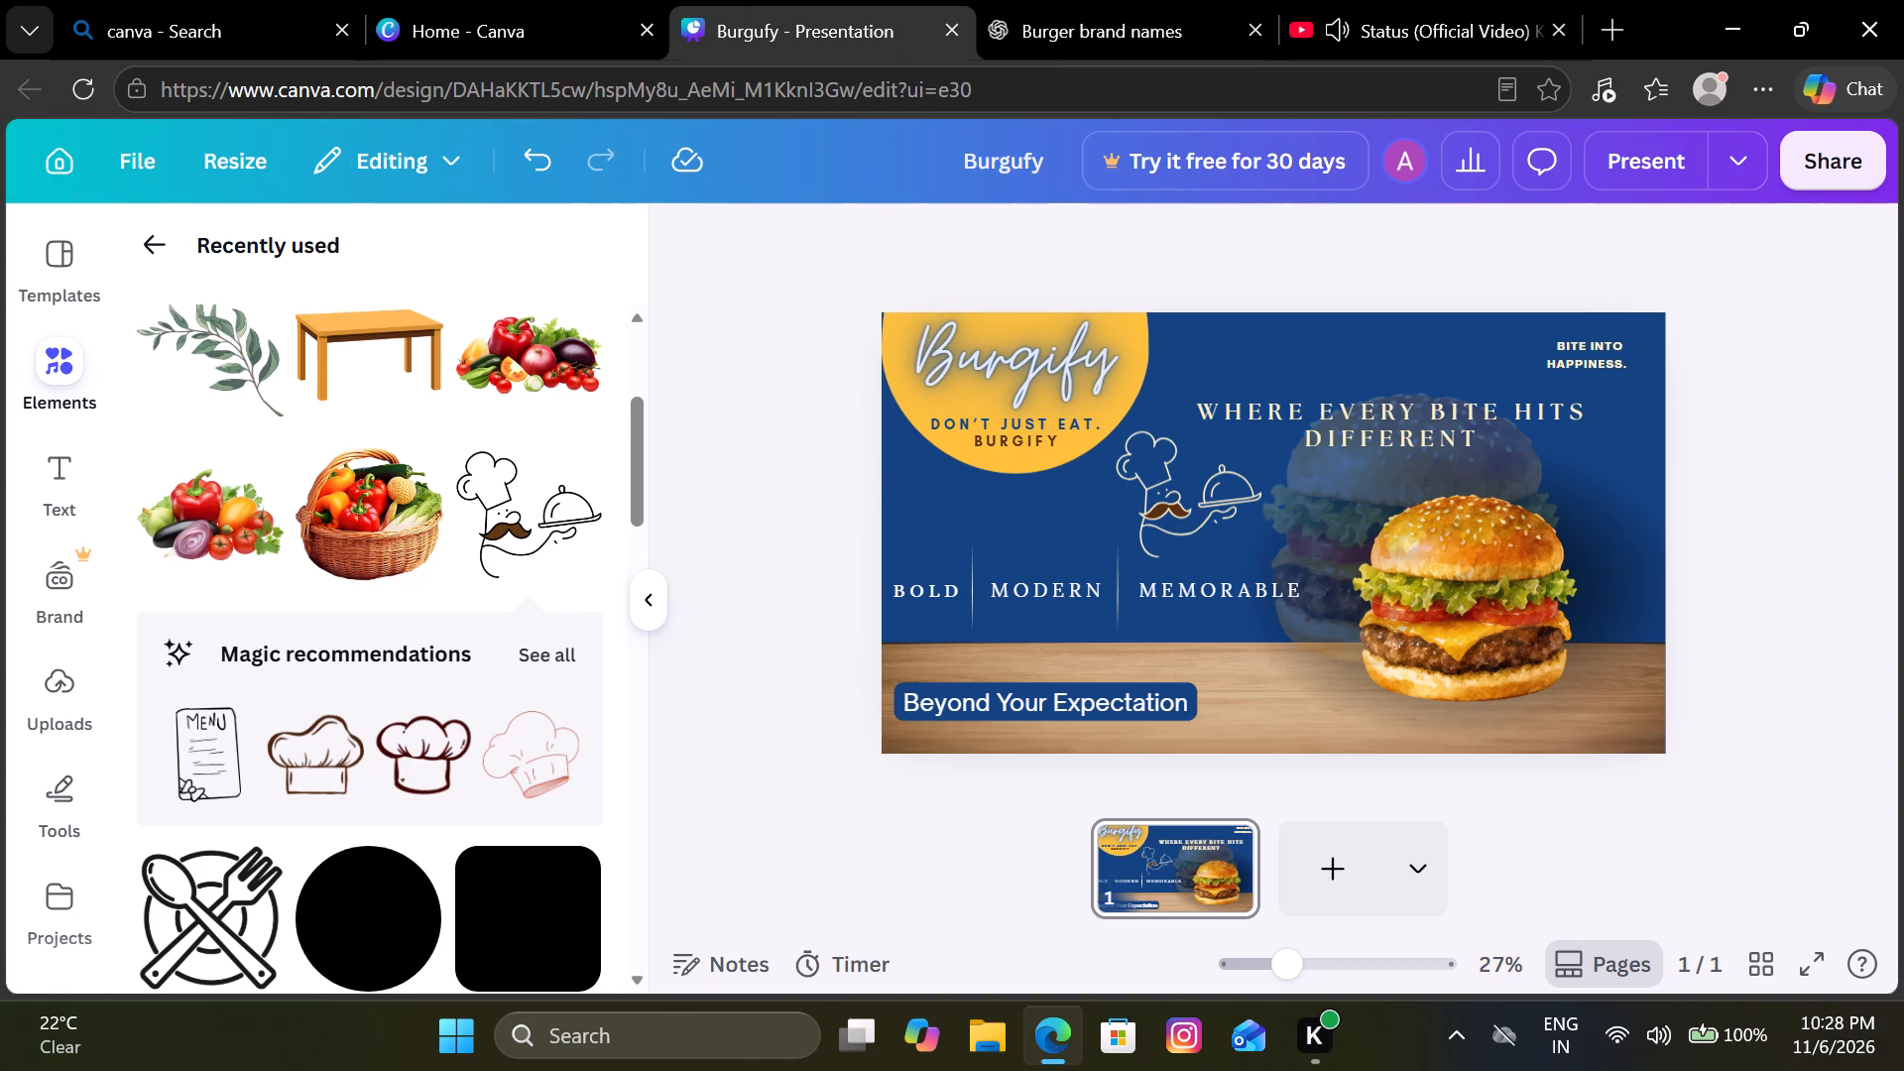
click(442, 19)
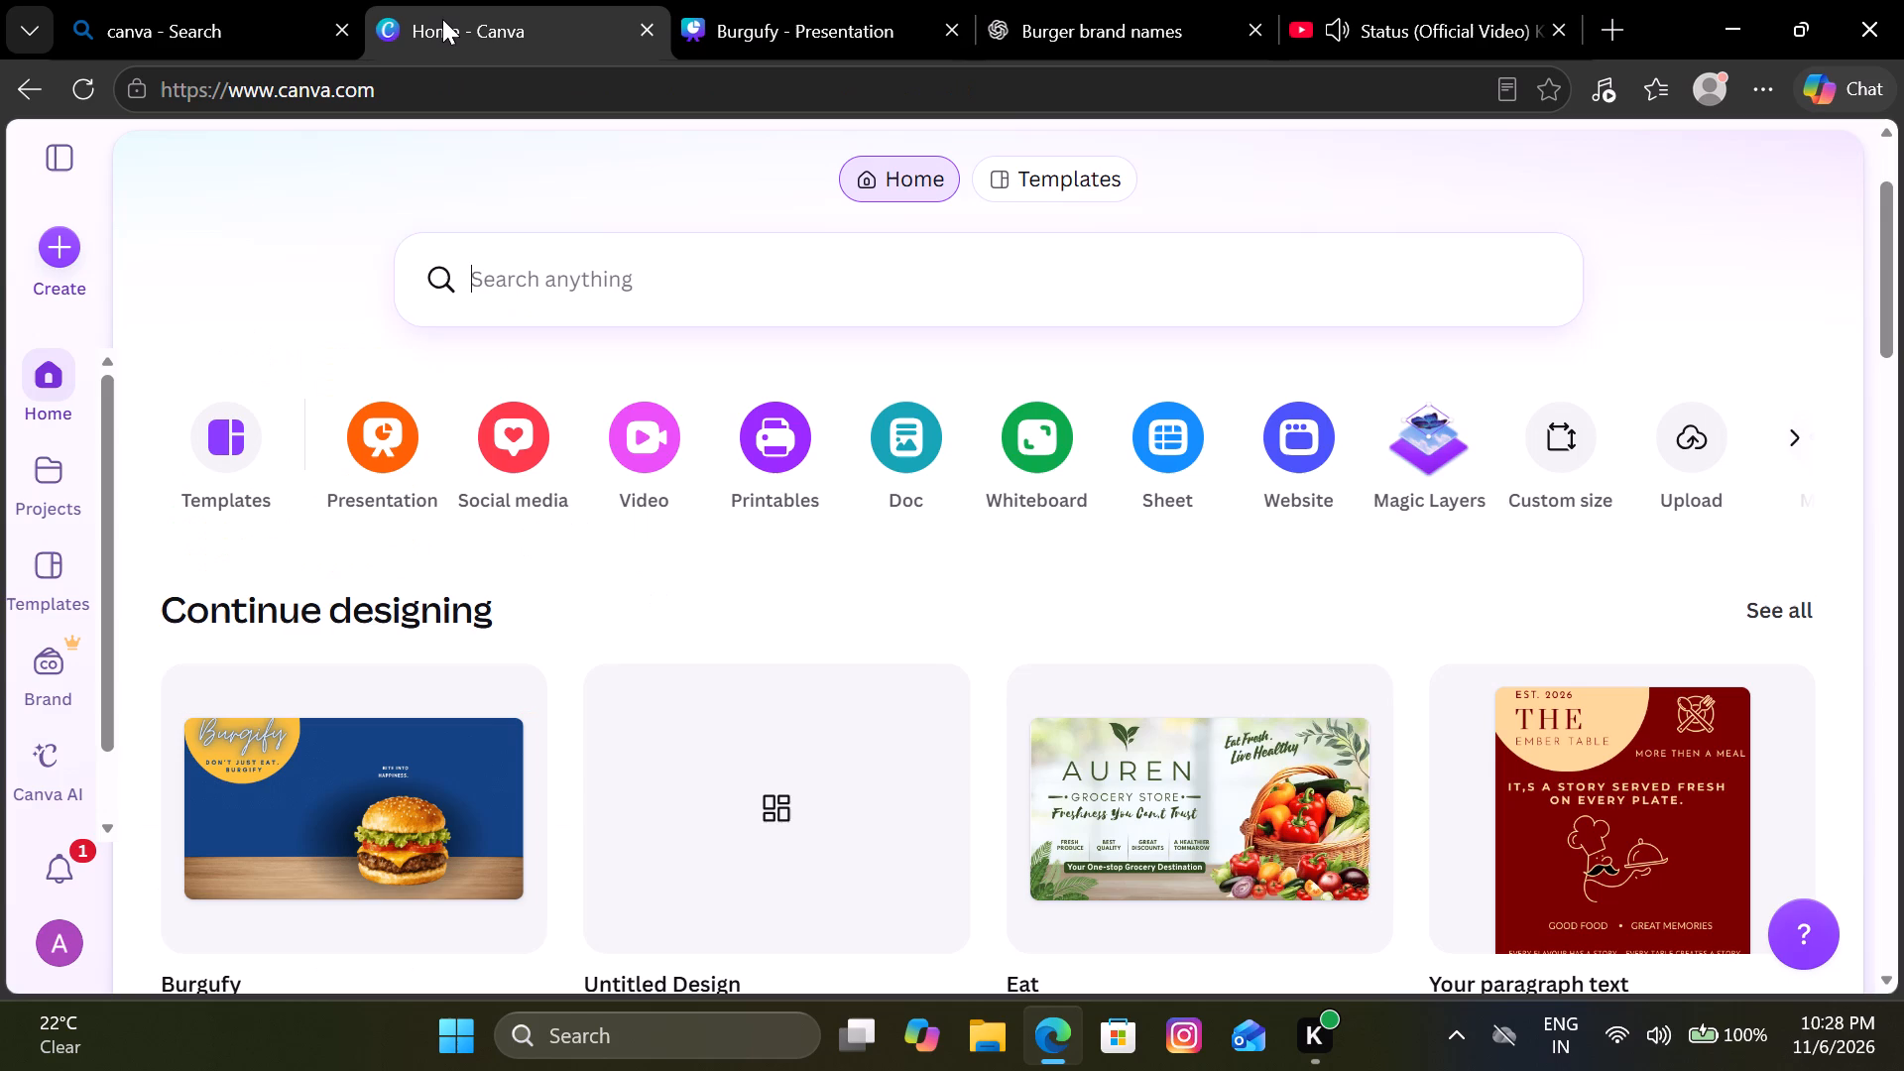
scroll(516, 562, down, 1)
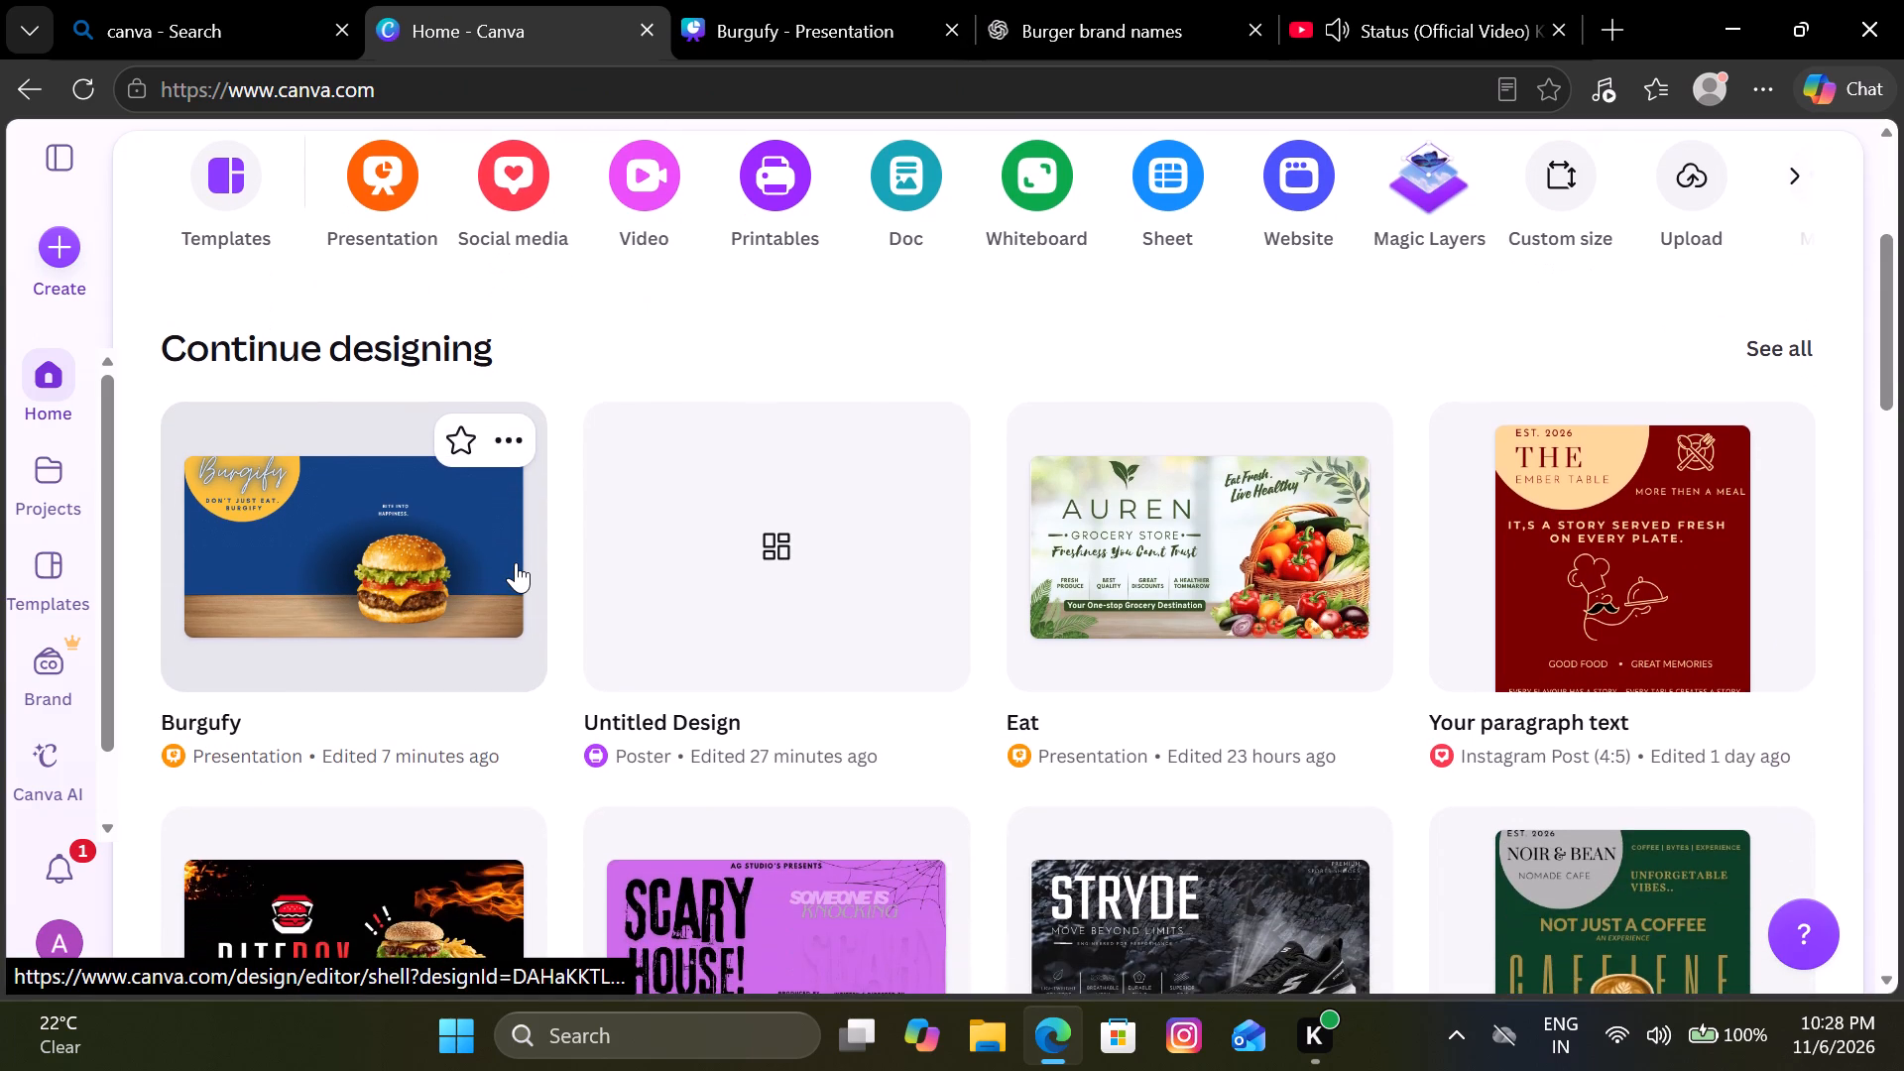
scroll(516, 562, down, 2)
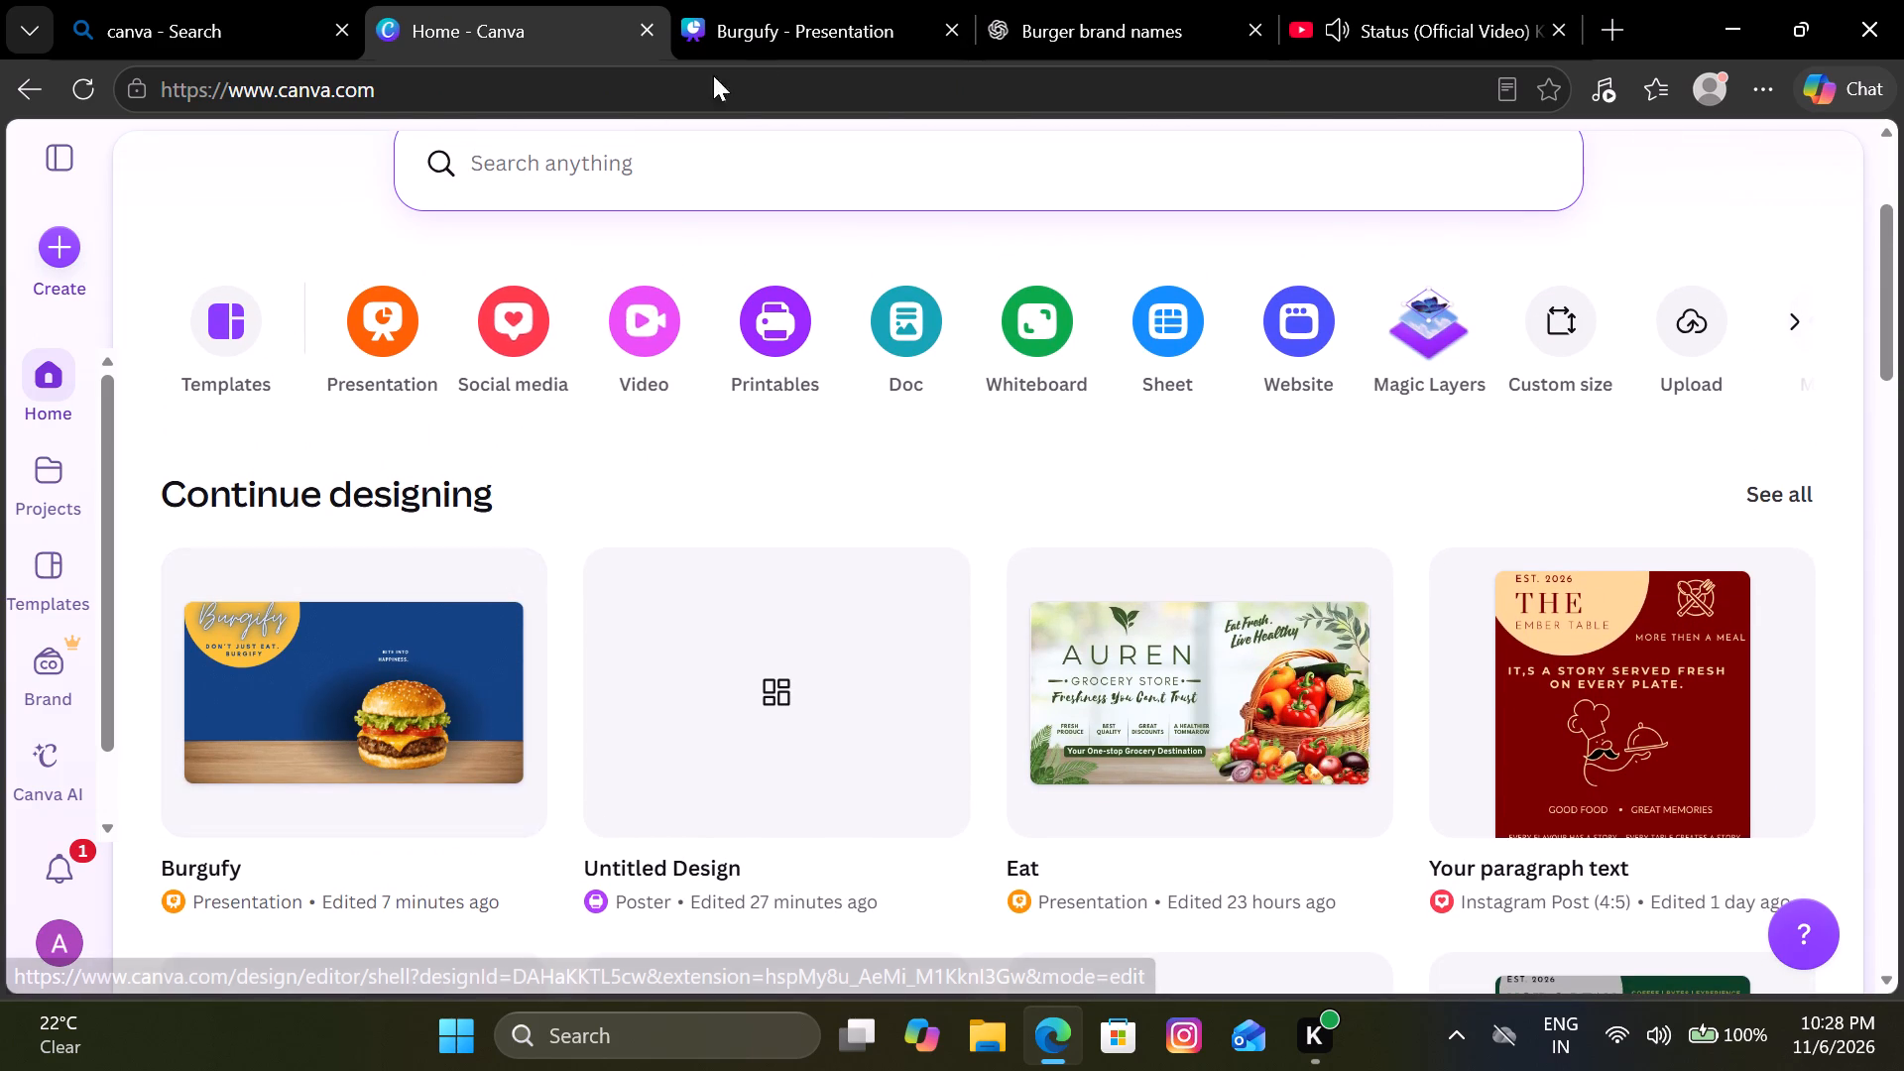
Return to the Burgufy presentation and browse the recently used graphics for a decorative element to add.
click(778, 32)
scroll(363, 530, down, 1)
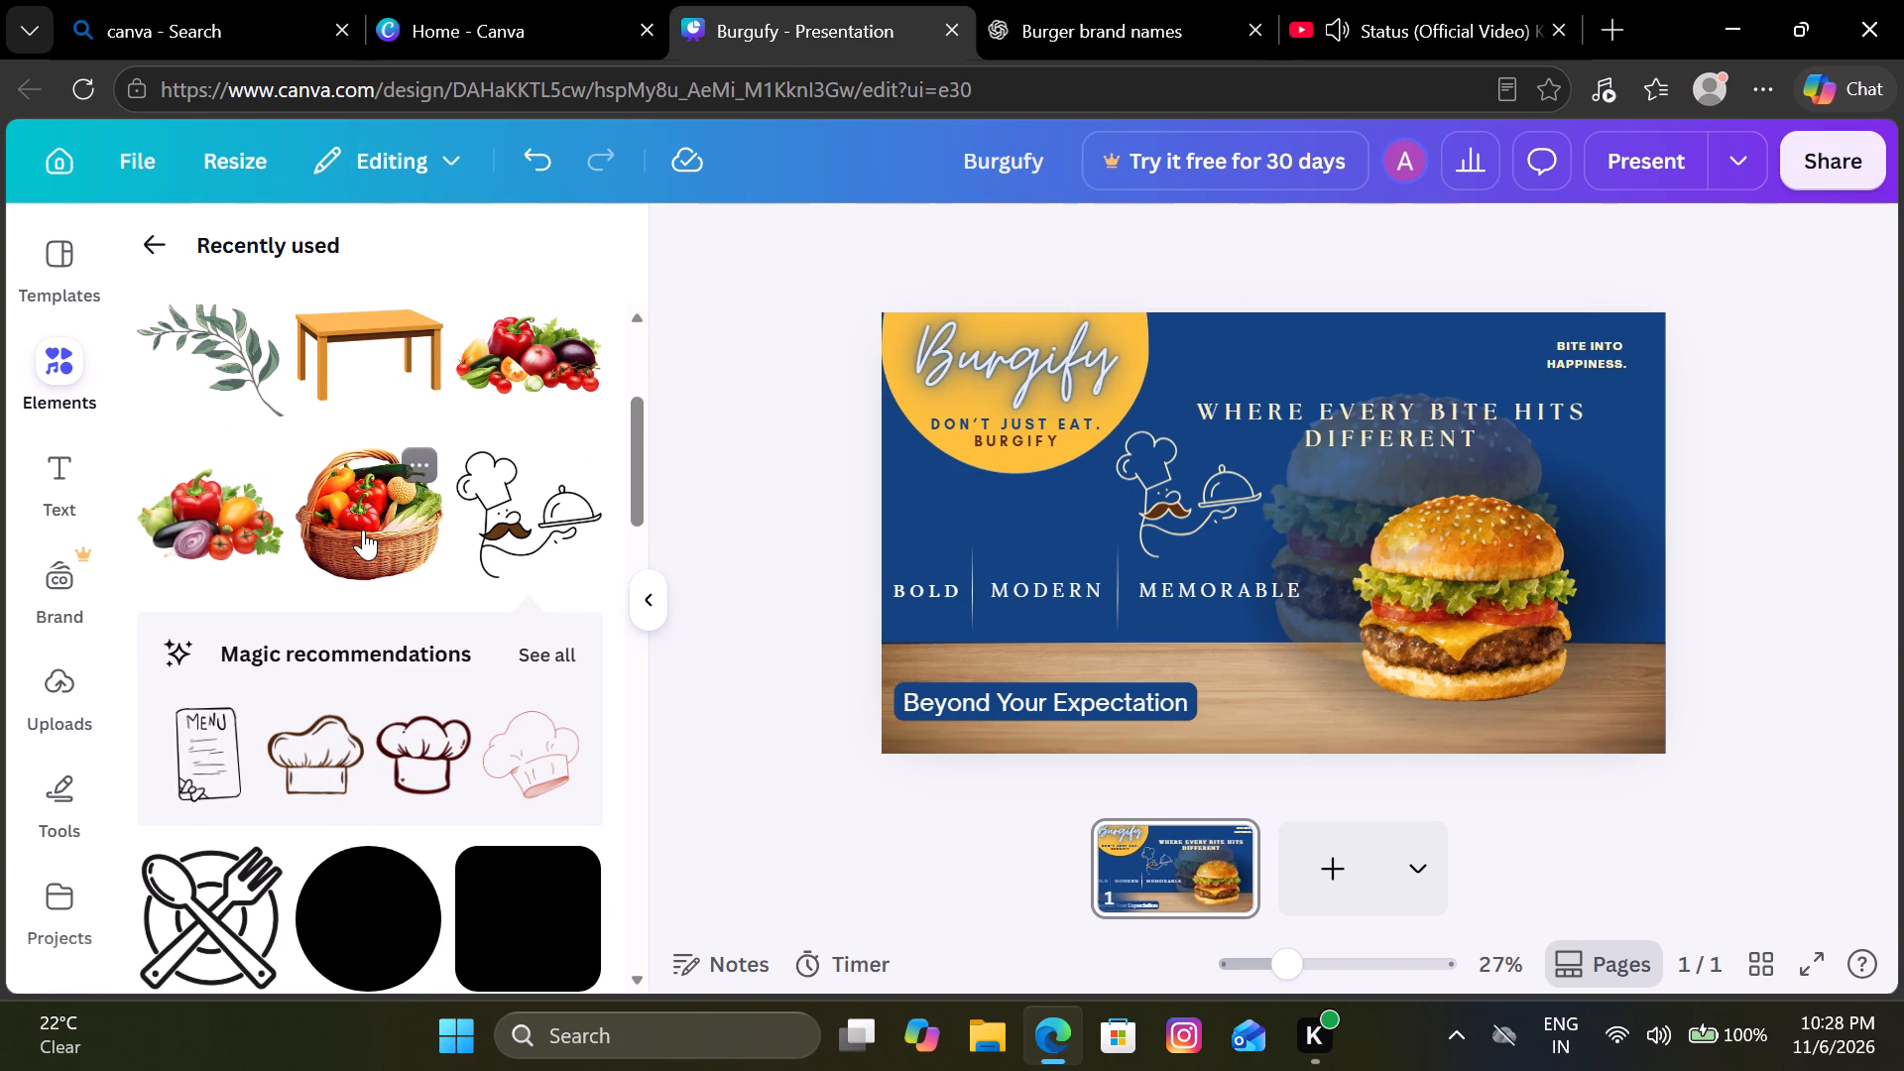
scroll(363, 530, down, 1)
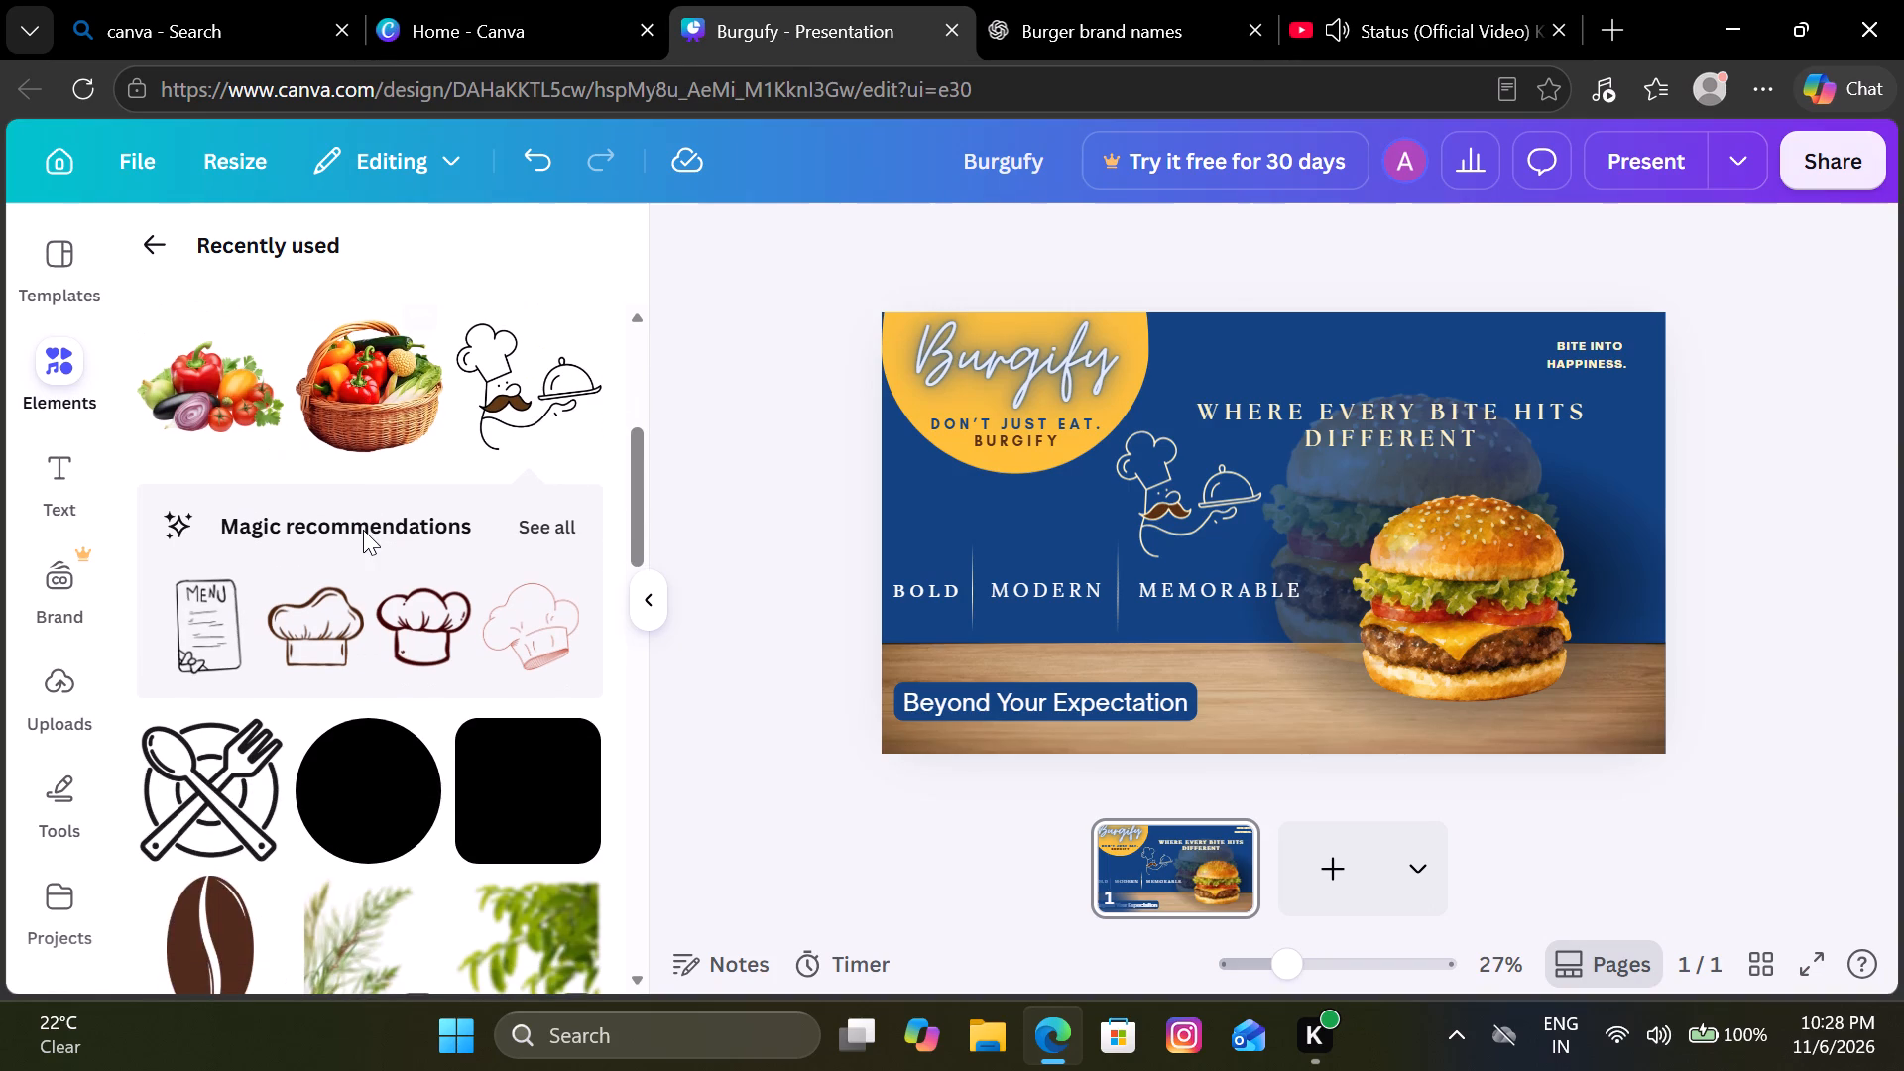
scroll(363, 530, down, 3)
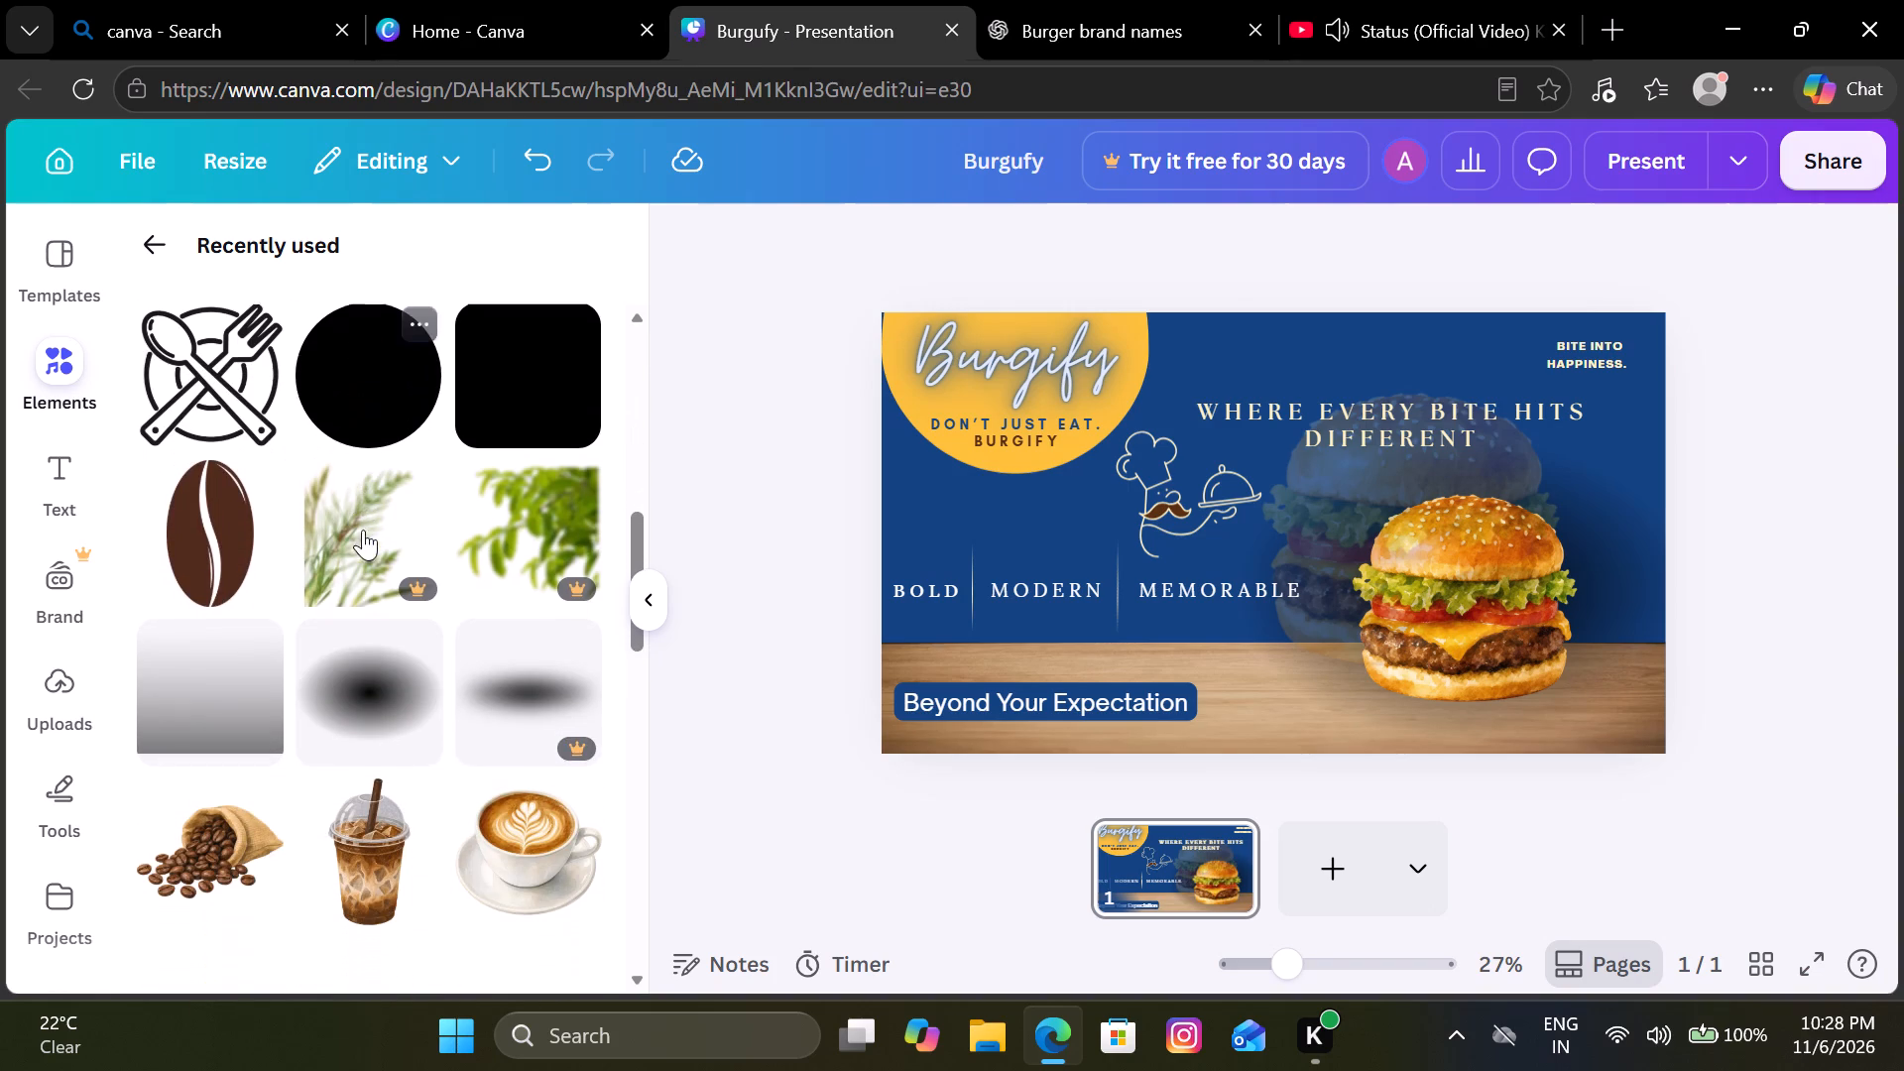
scroll(363, 530, down, 1)
scroll(363, 530, up, 2)
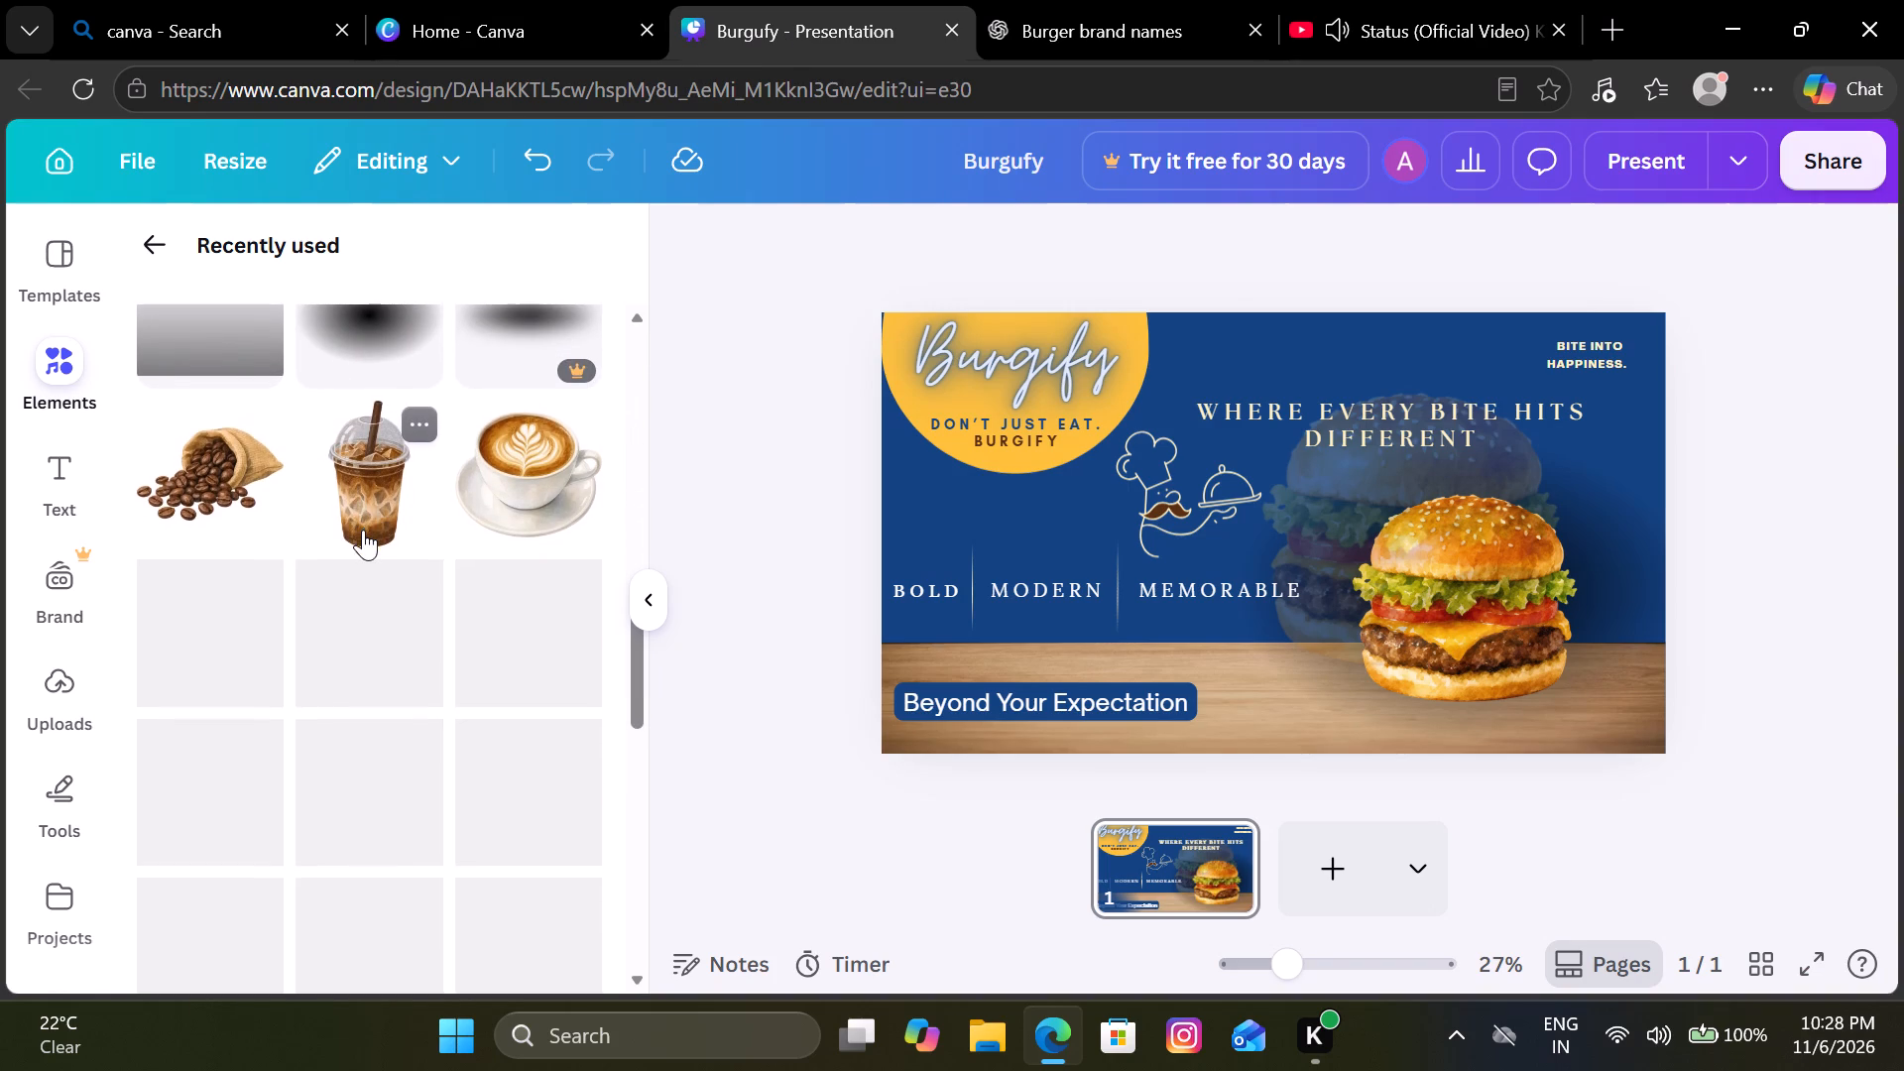
scroll(363, 530, up, 1)
Search the graphics library for coke.
click(142, 227)
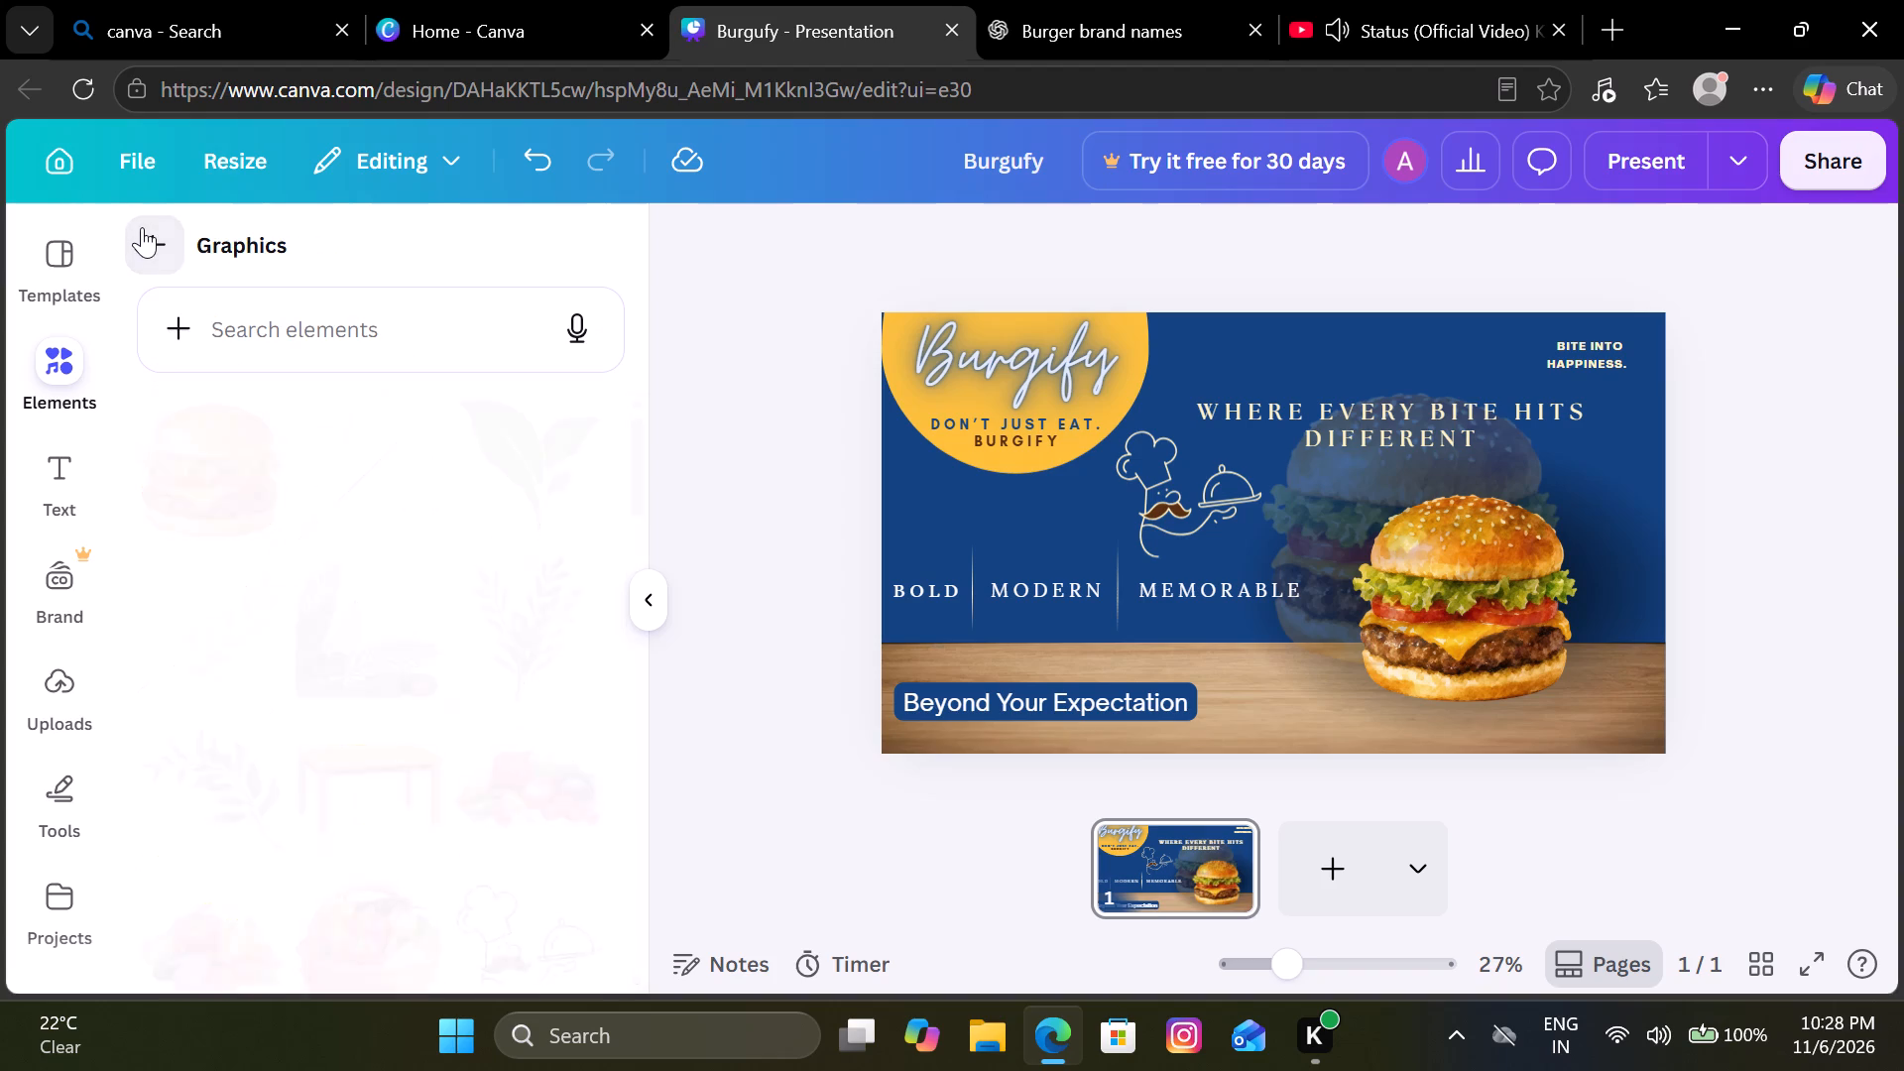
click(288, 331)
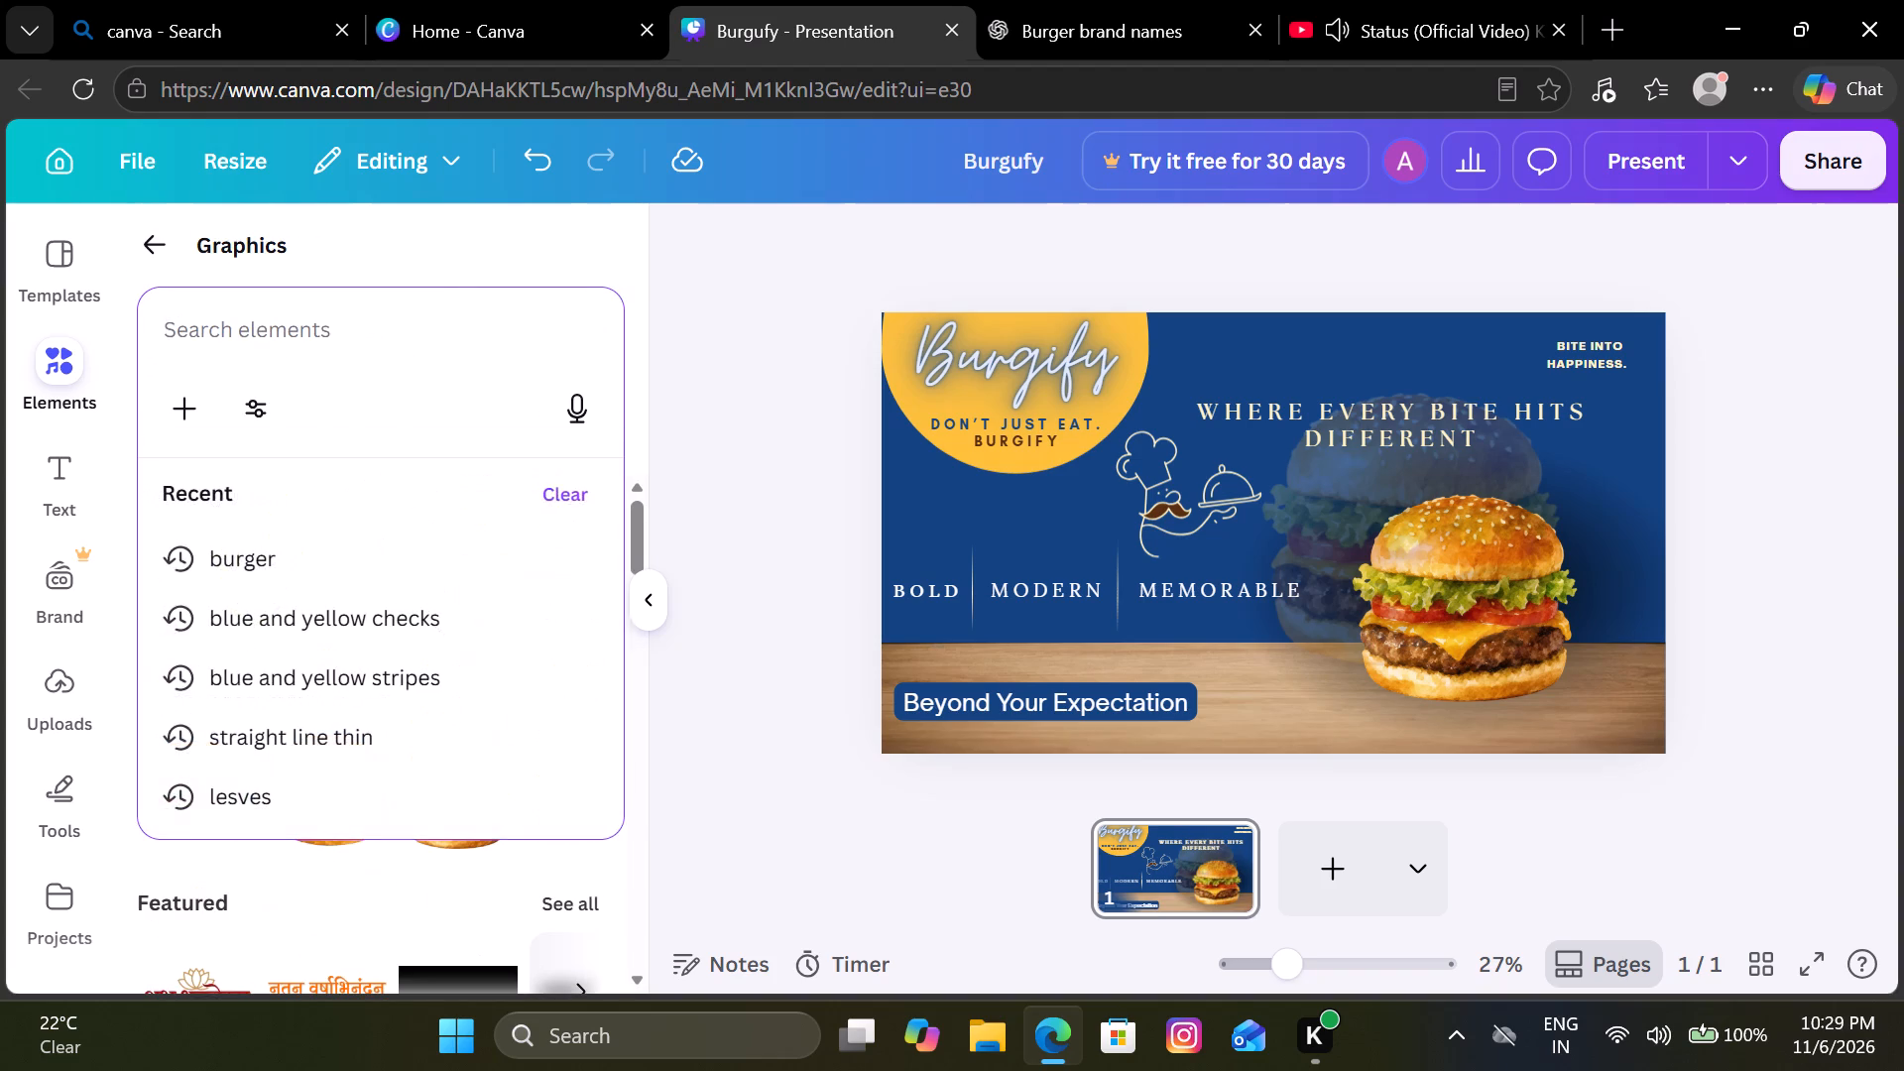
text(coke)
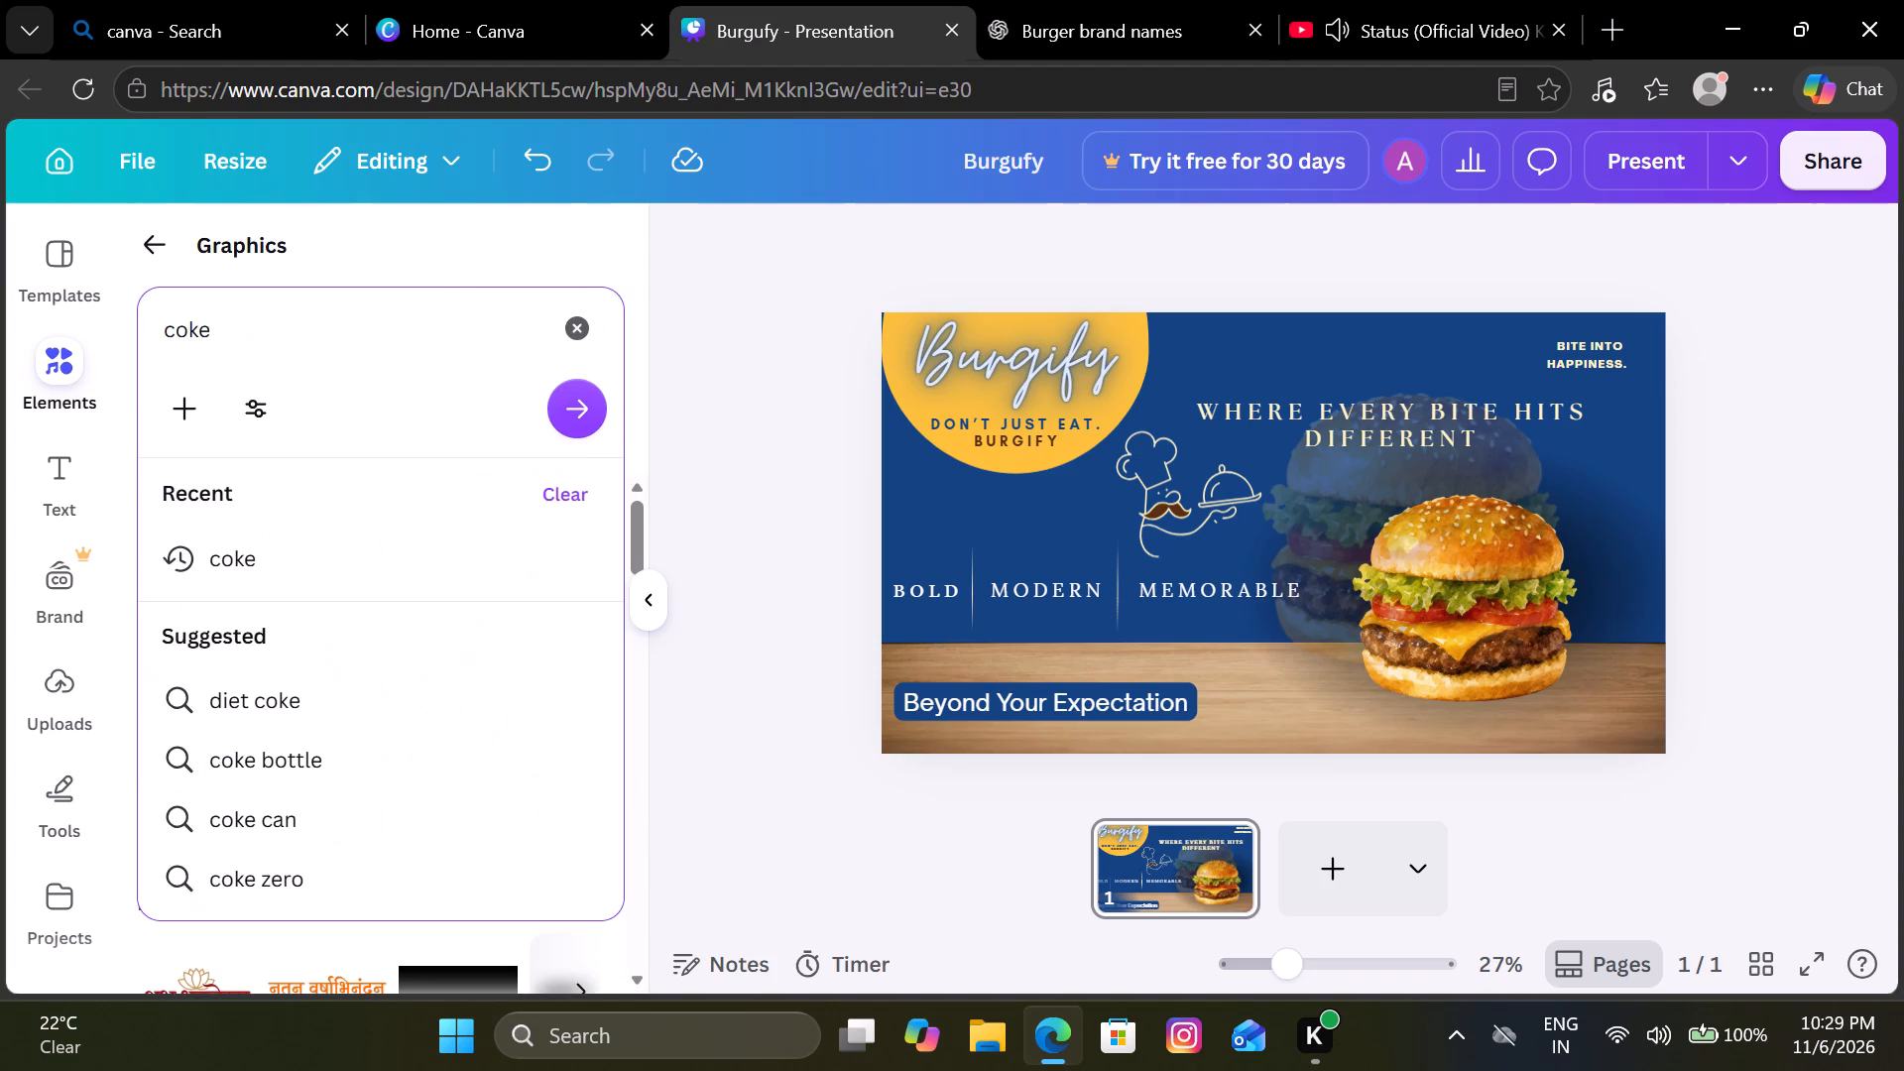
key(Return)
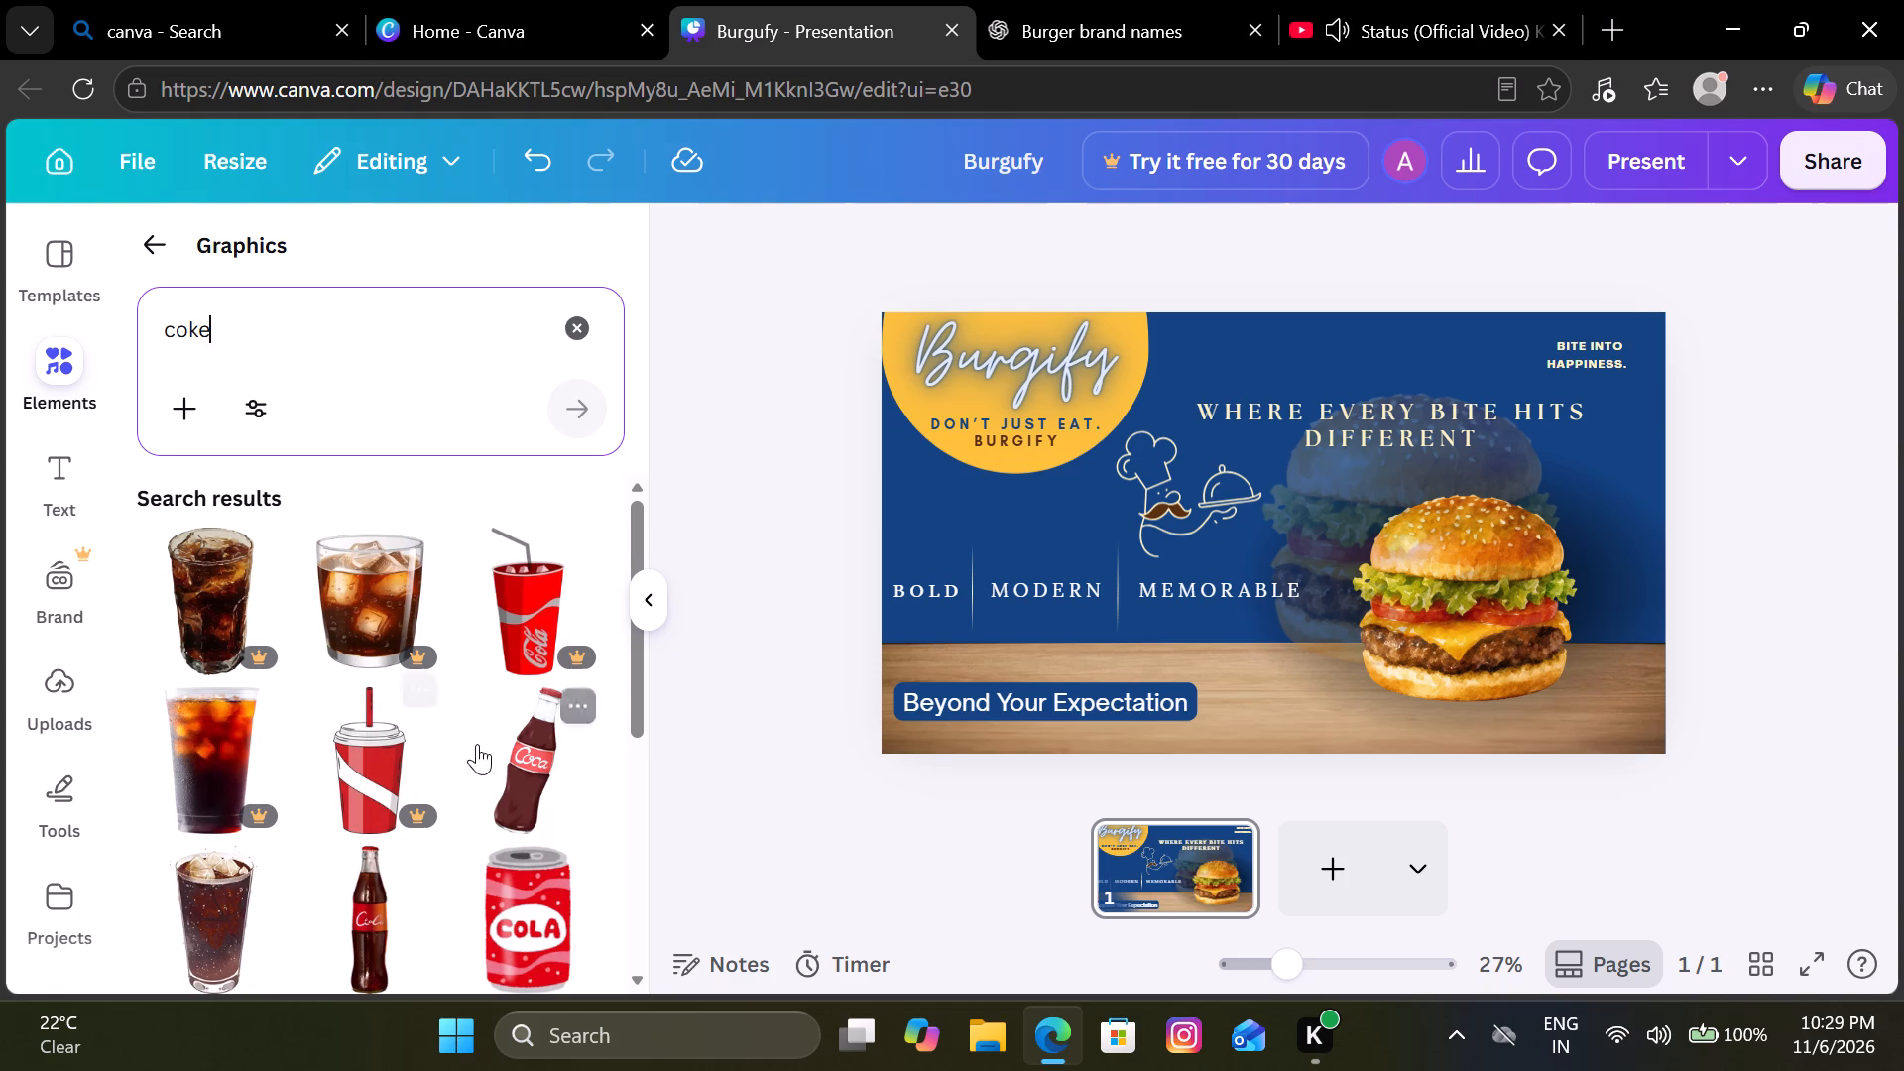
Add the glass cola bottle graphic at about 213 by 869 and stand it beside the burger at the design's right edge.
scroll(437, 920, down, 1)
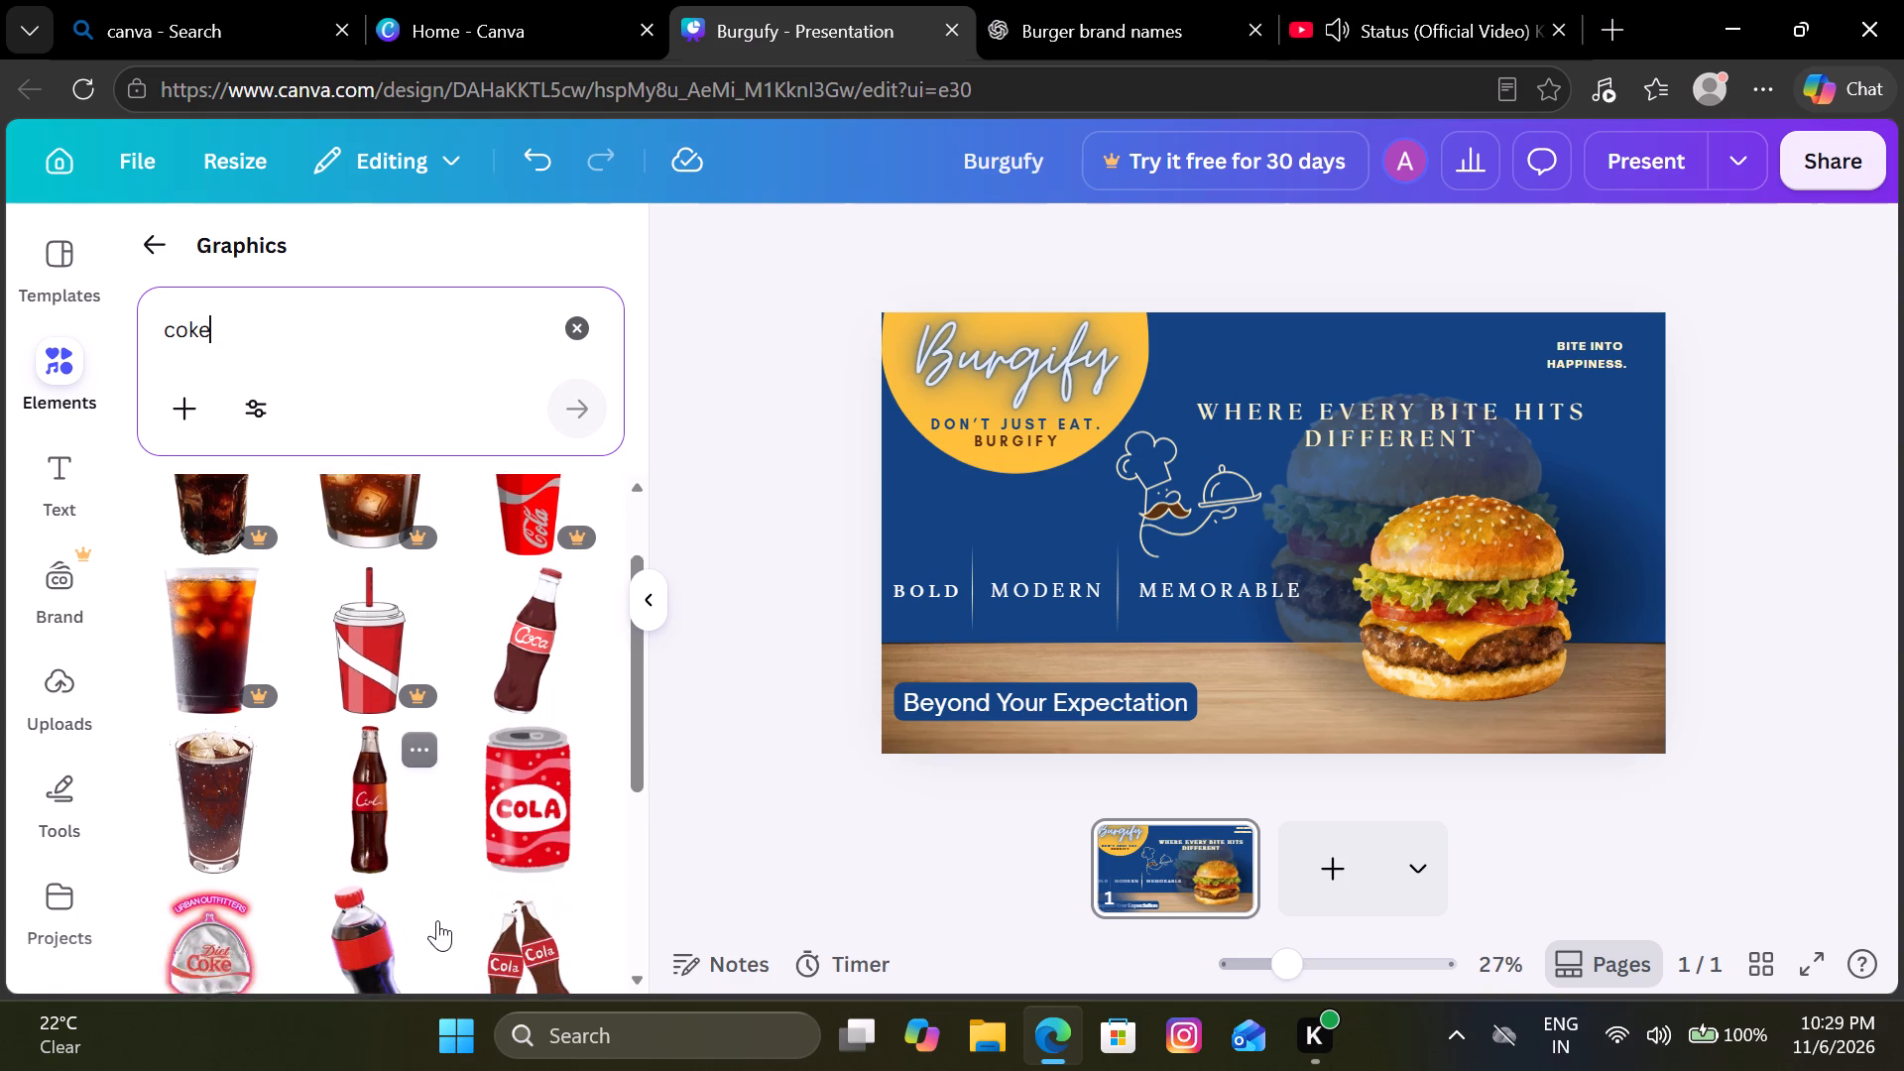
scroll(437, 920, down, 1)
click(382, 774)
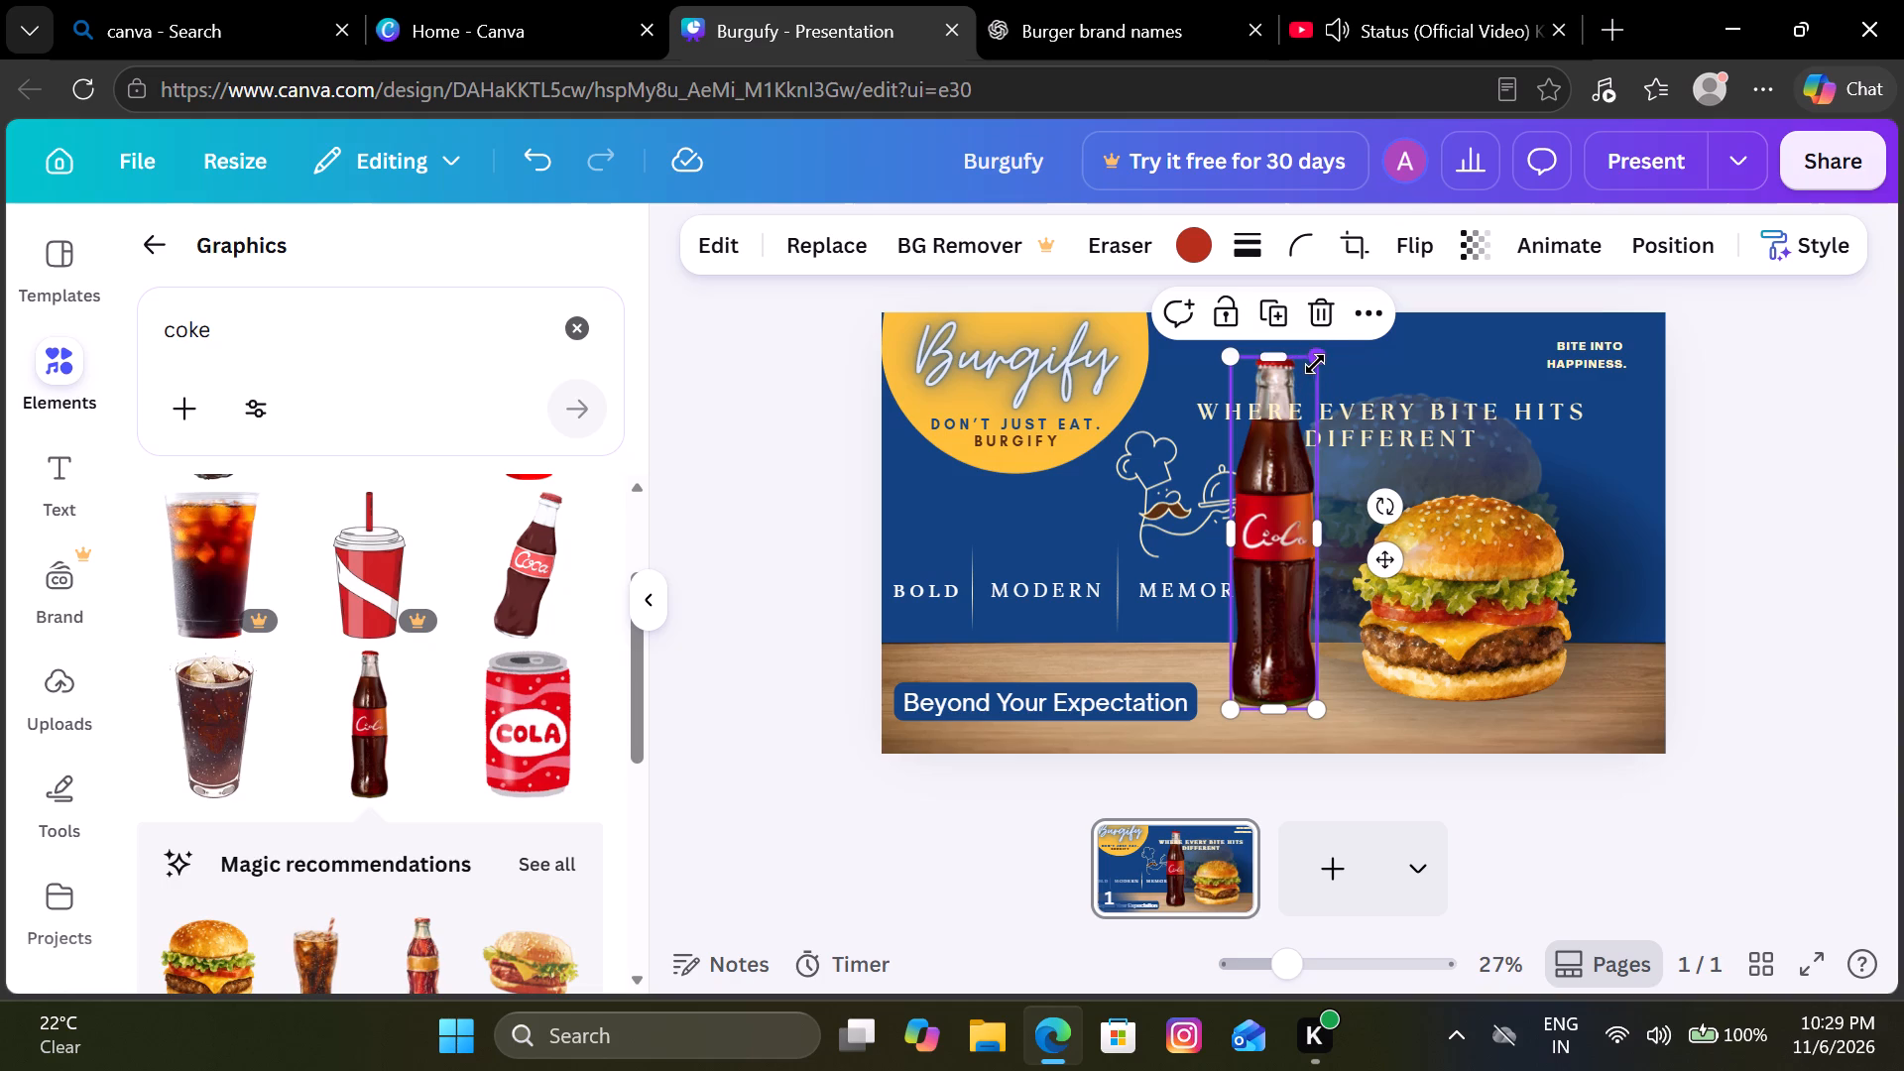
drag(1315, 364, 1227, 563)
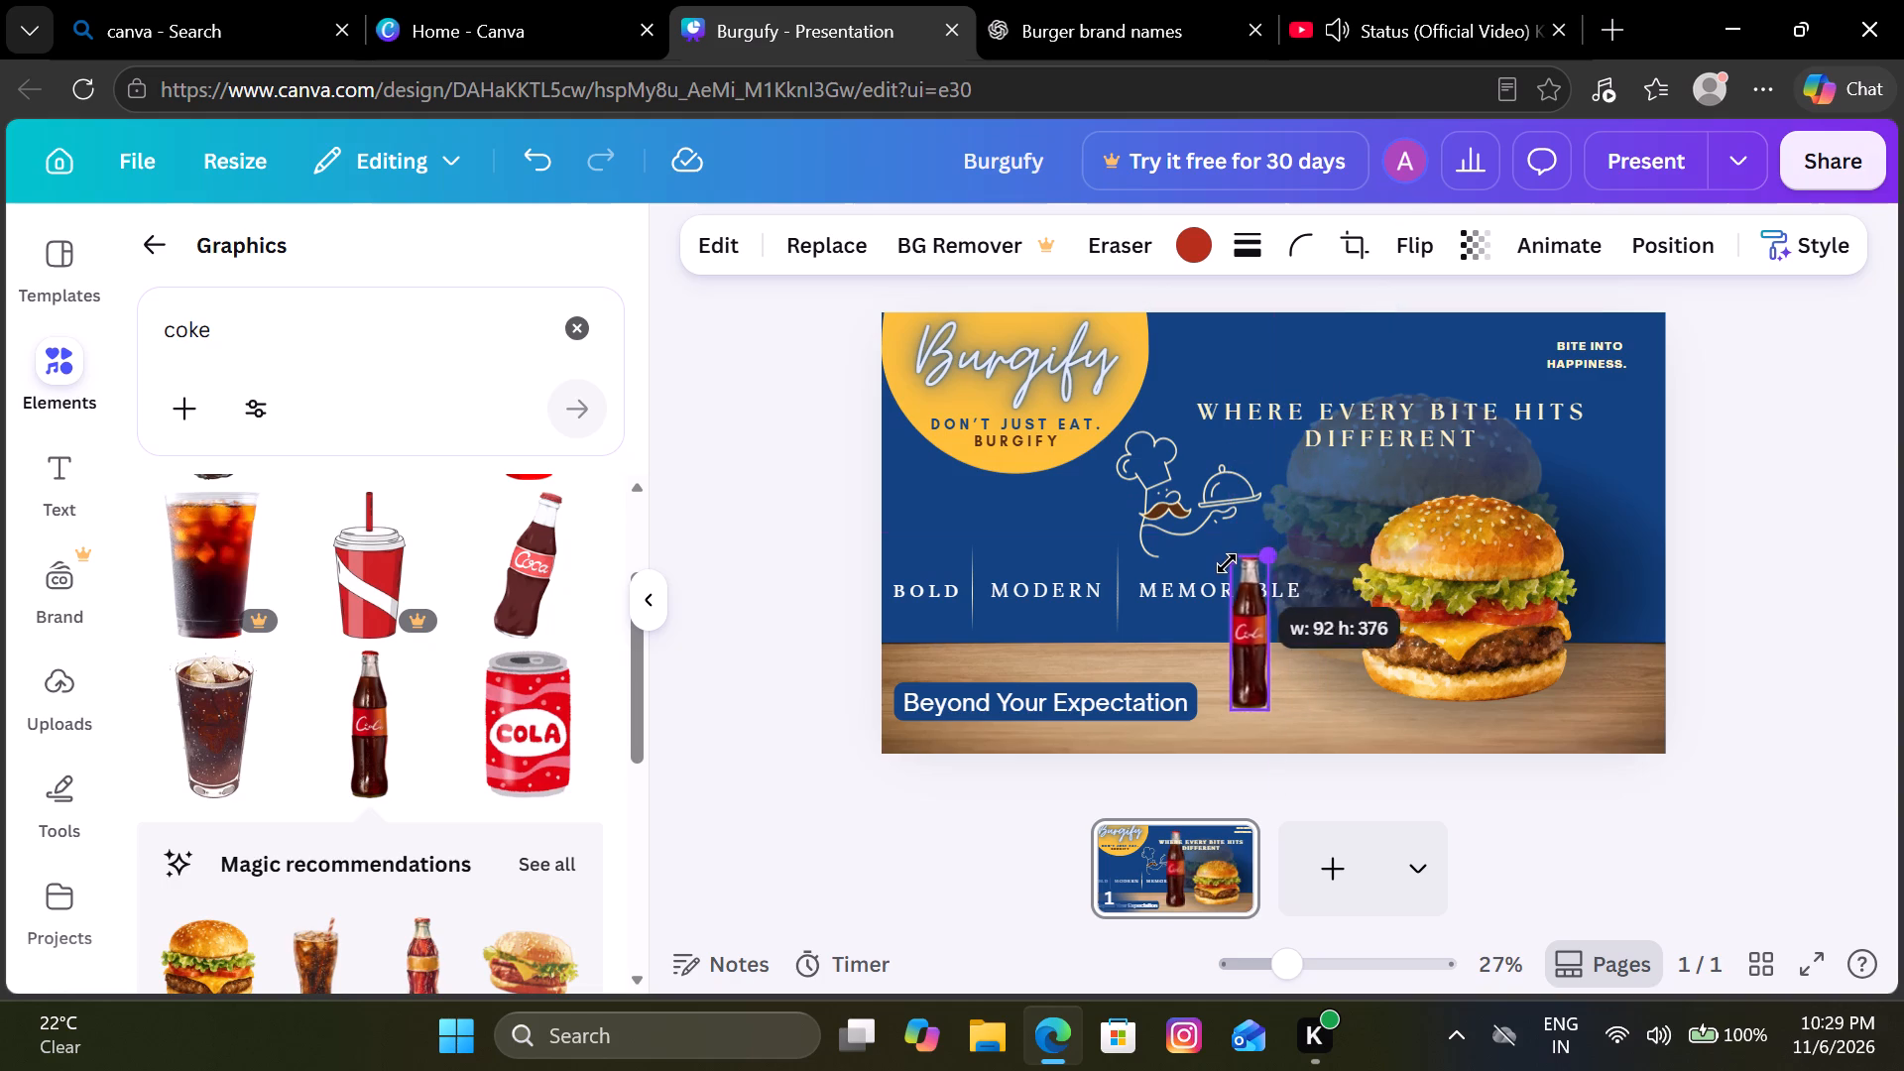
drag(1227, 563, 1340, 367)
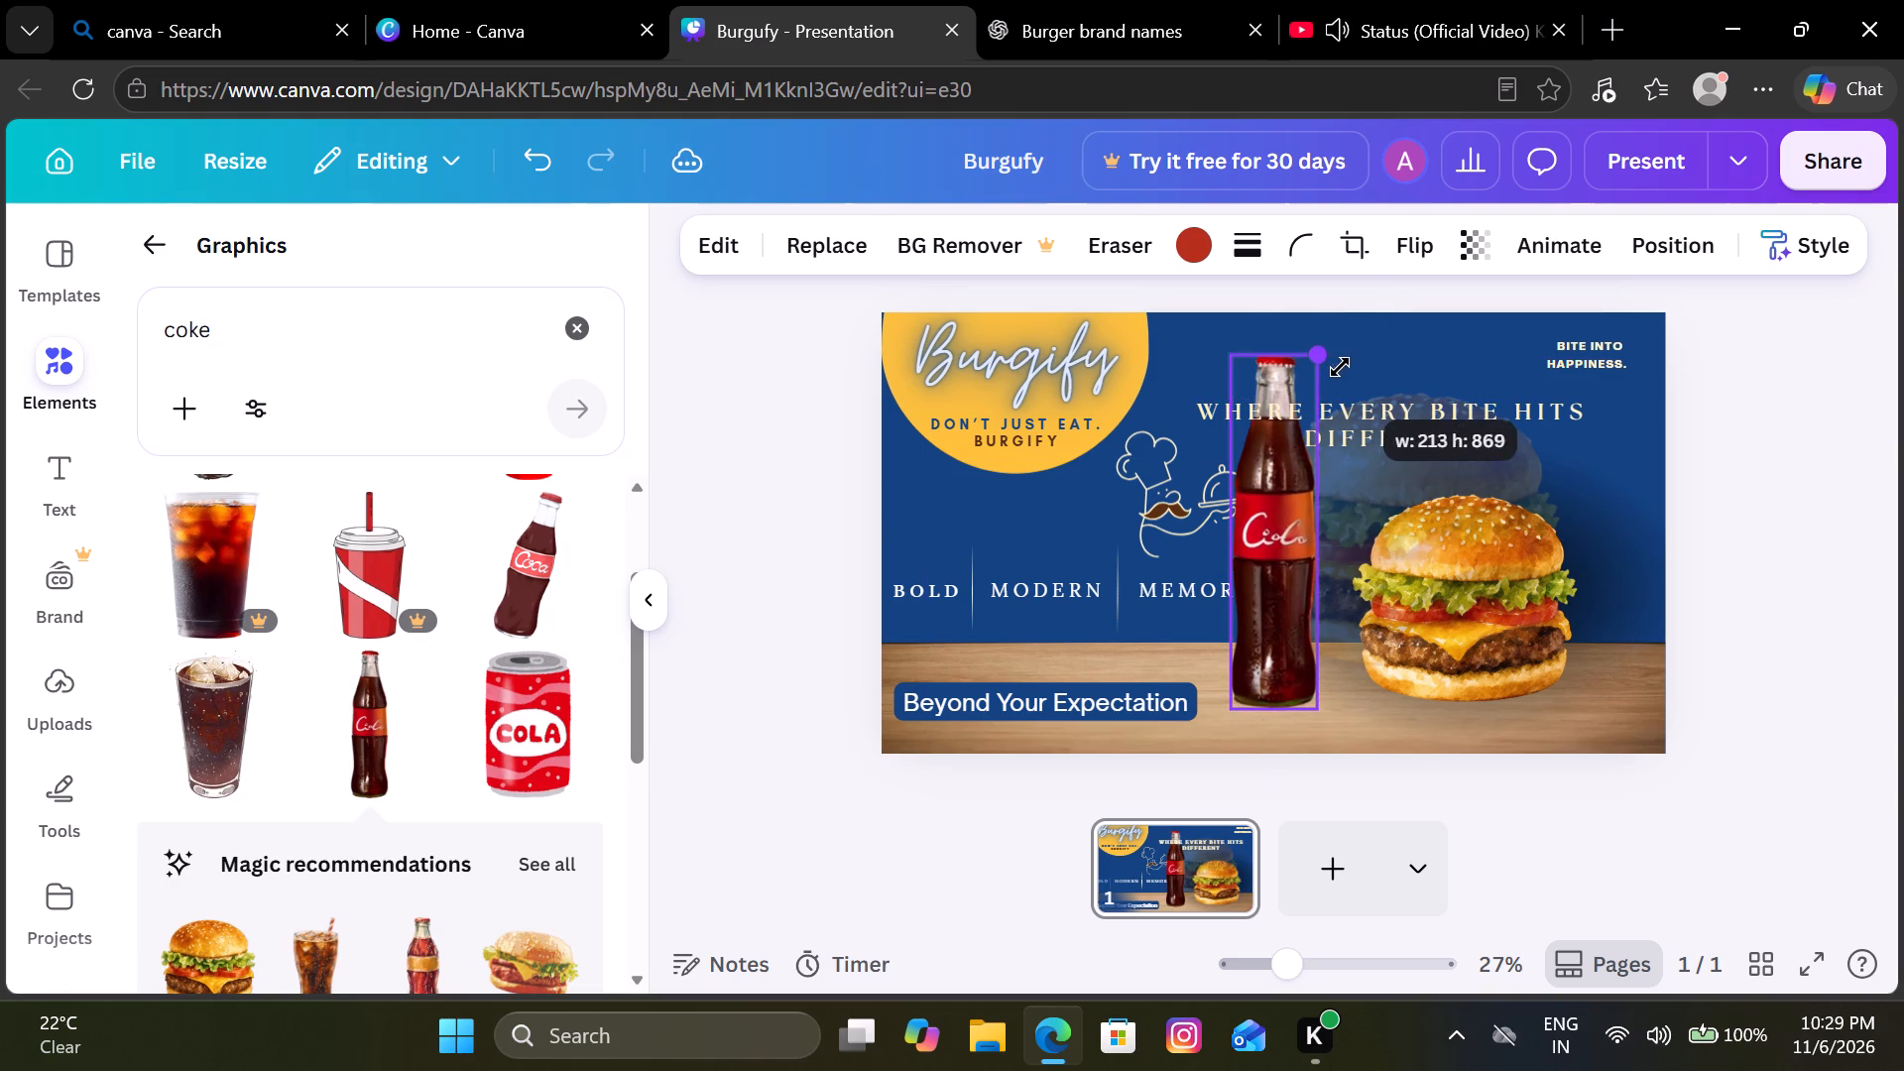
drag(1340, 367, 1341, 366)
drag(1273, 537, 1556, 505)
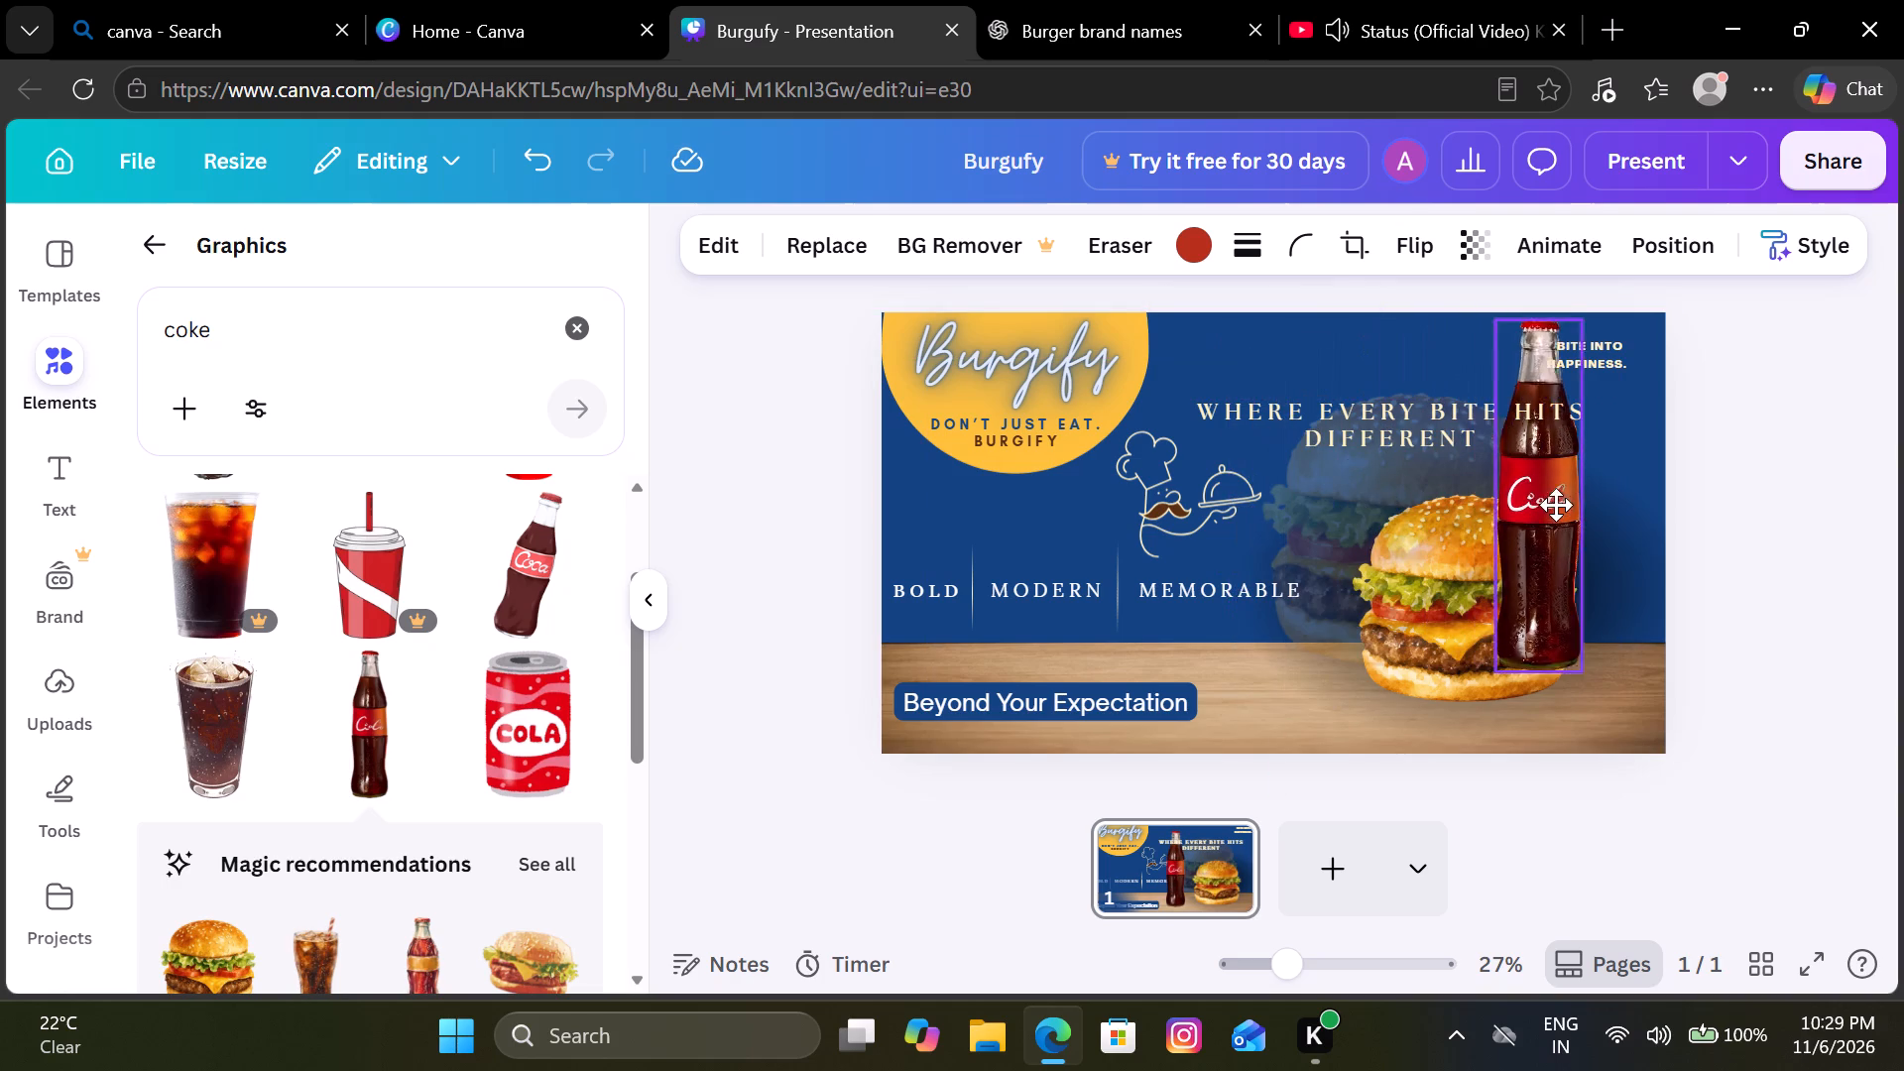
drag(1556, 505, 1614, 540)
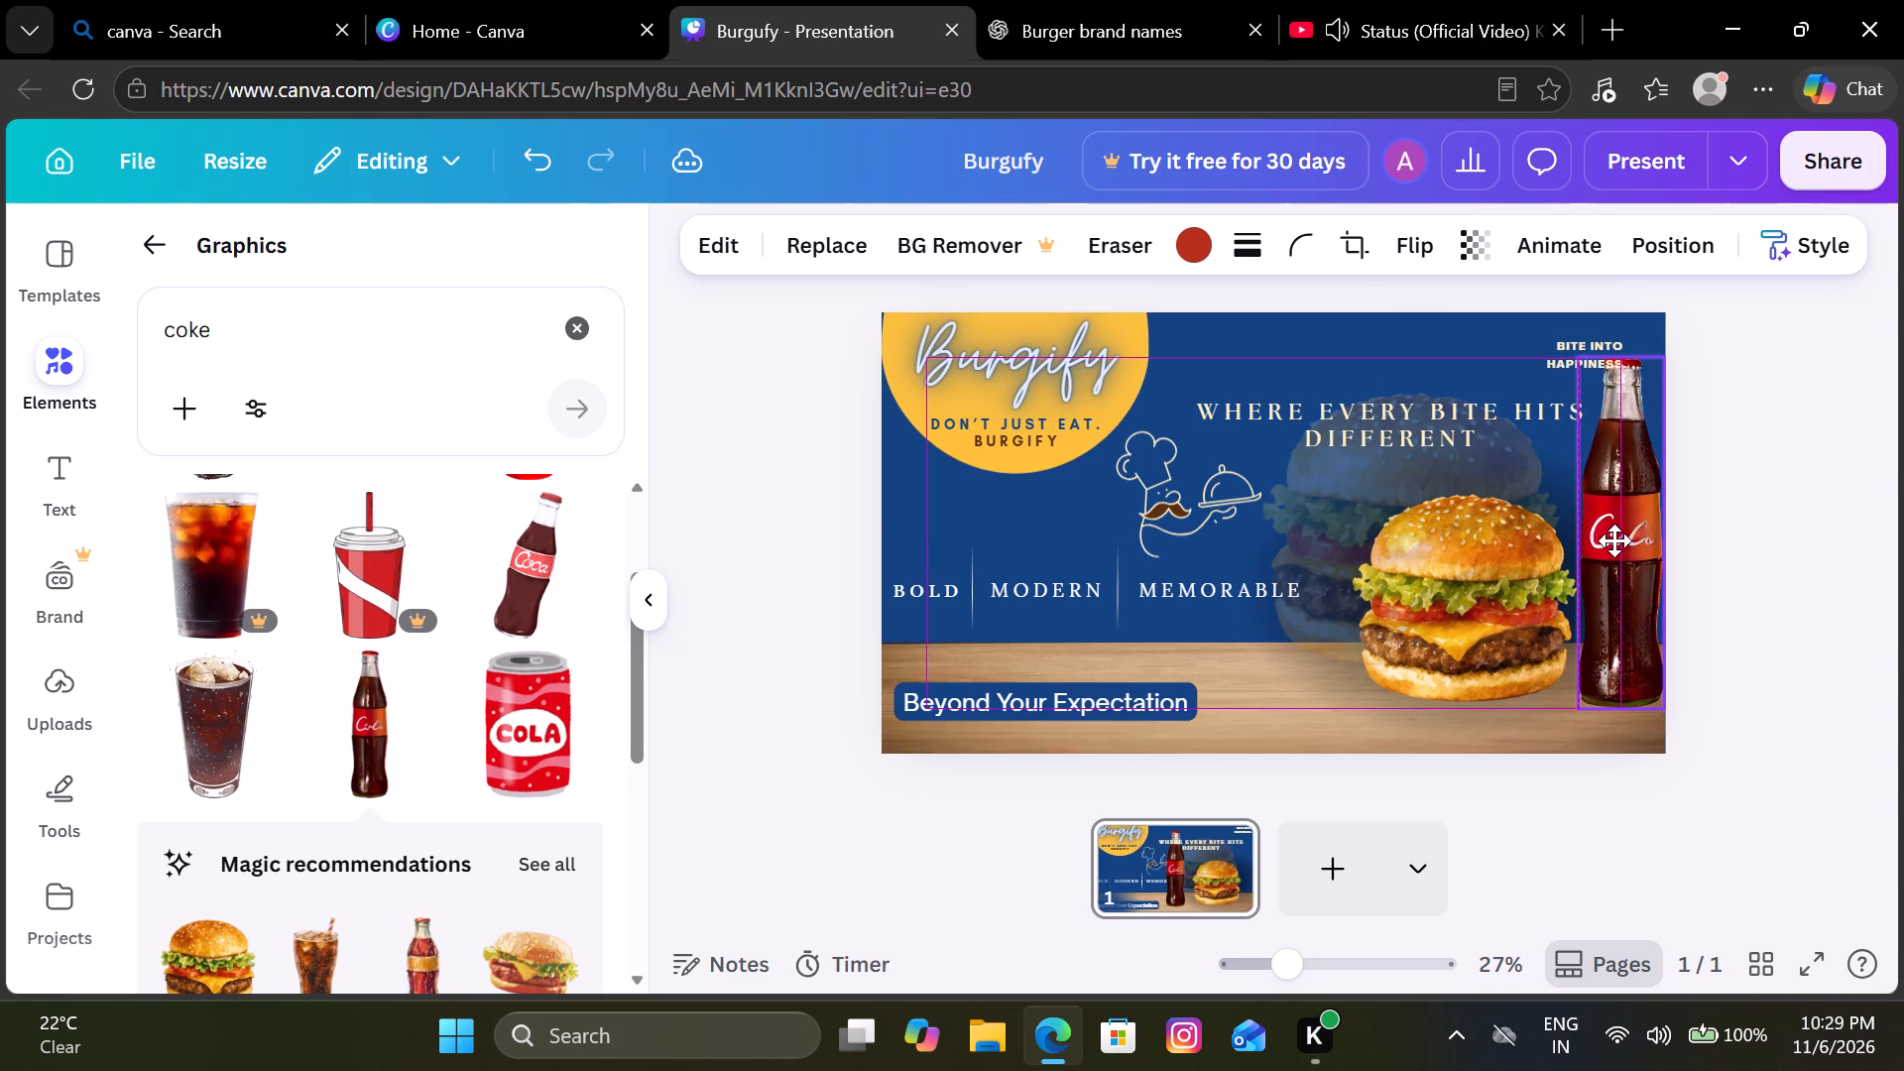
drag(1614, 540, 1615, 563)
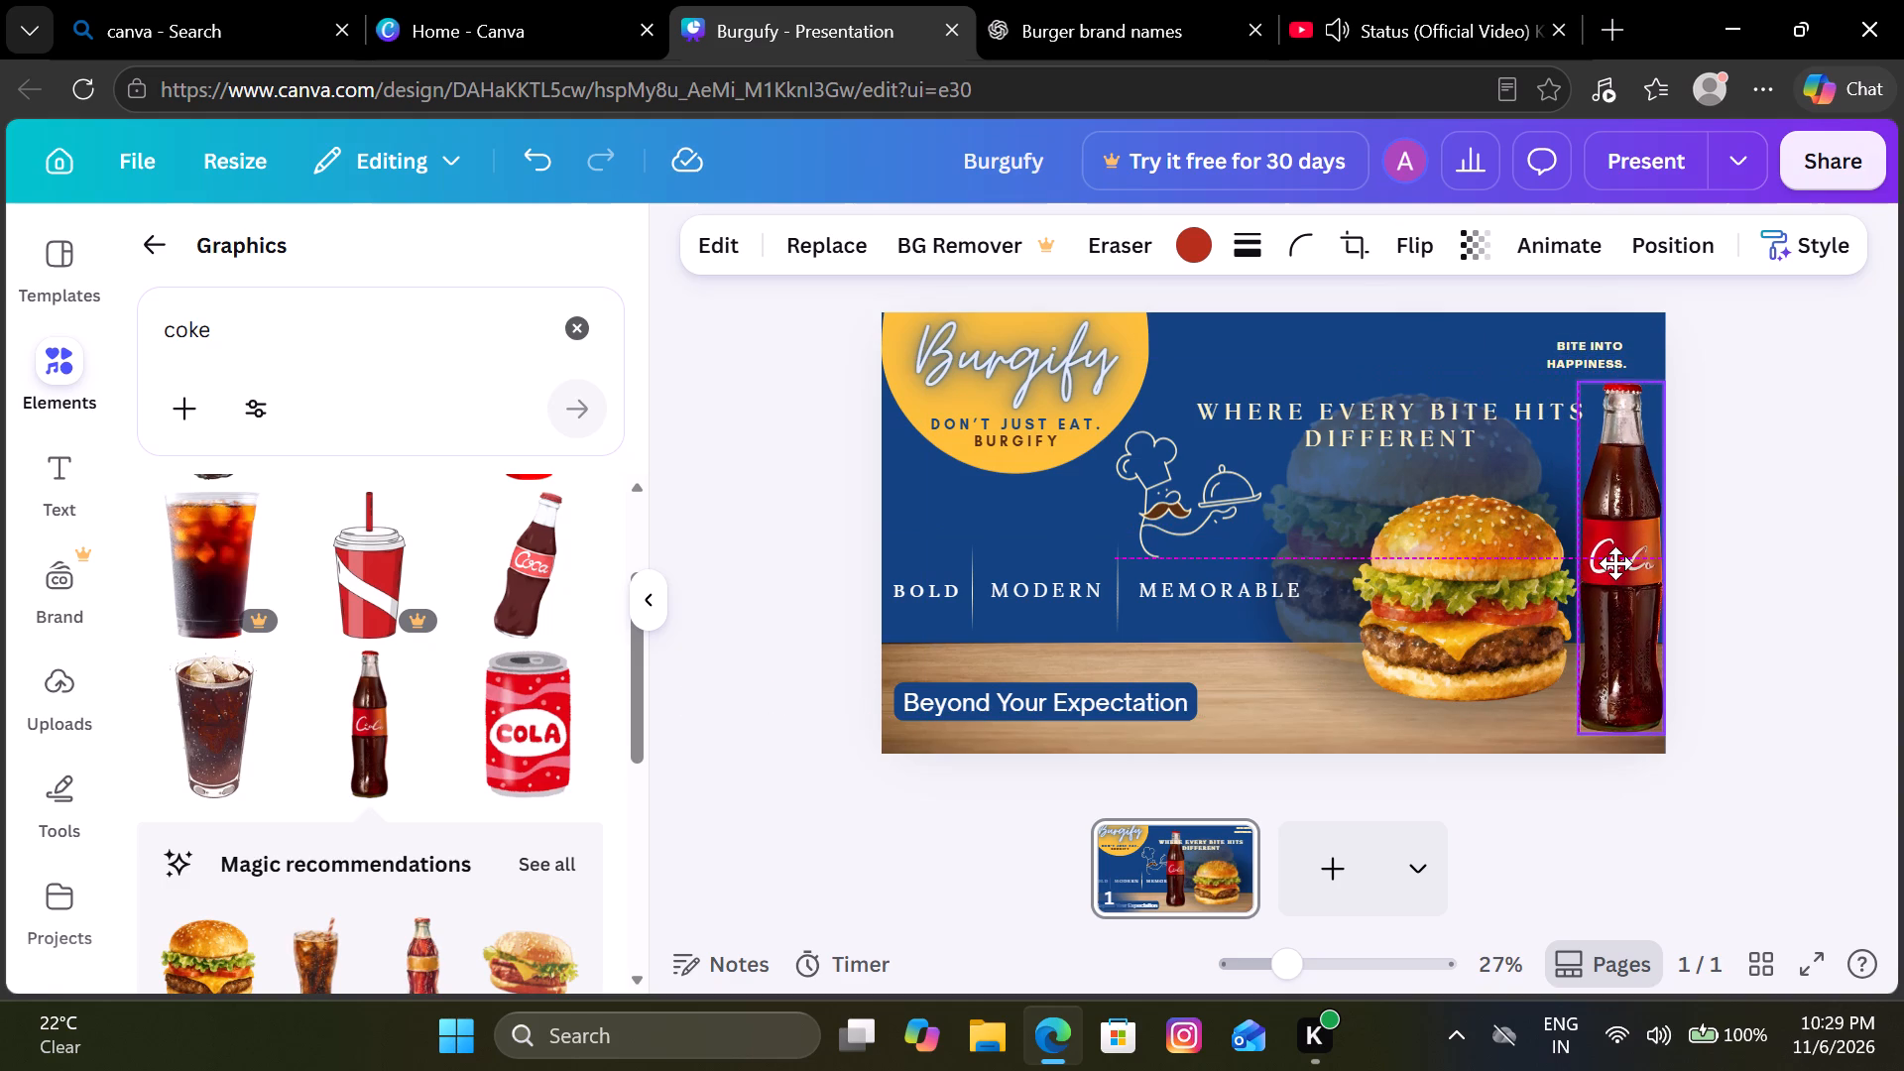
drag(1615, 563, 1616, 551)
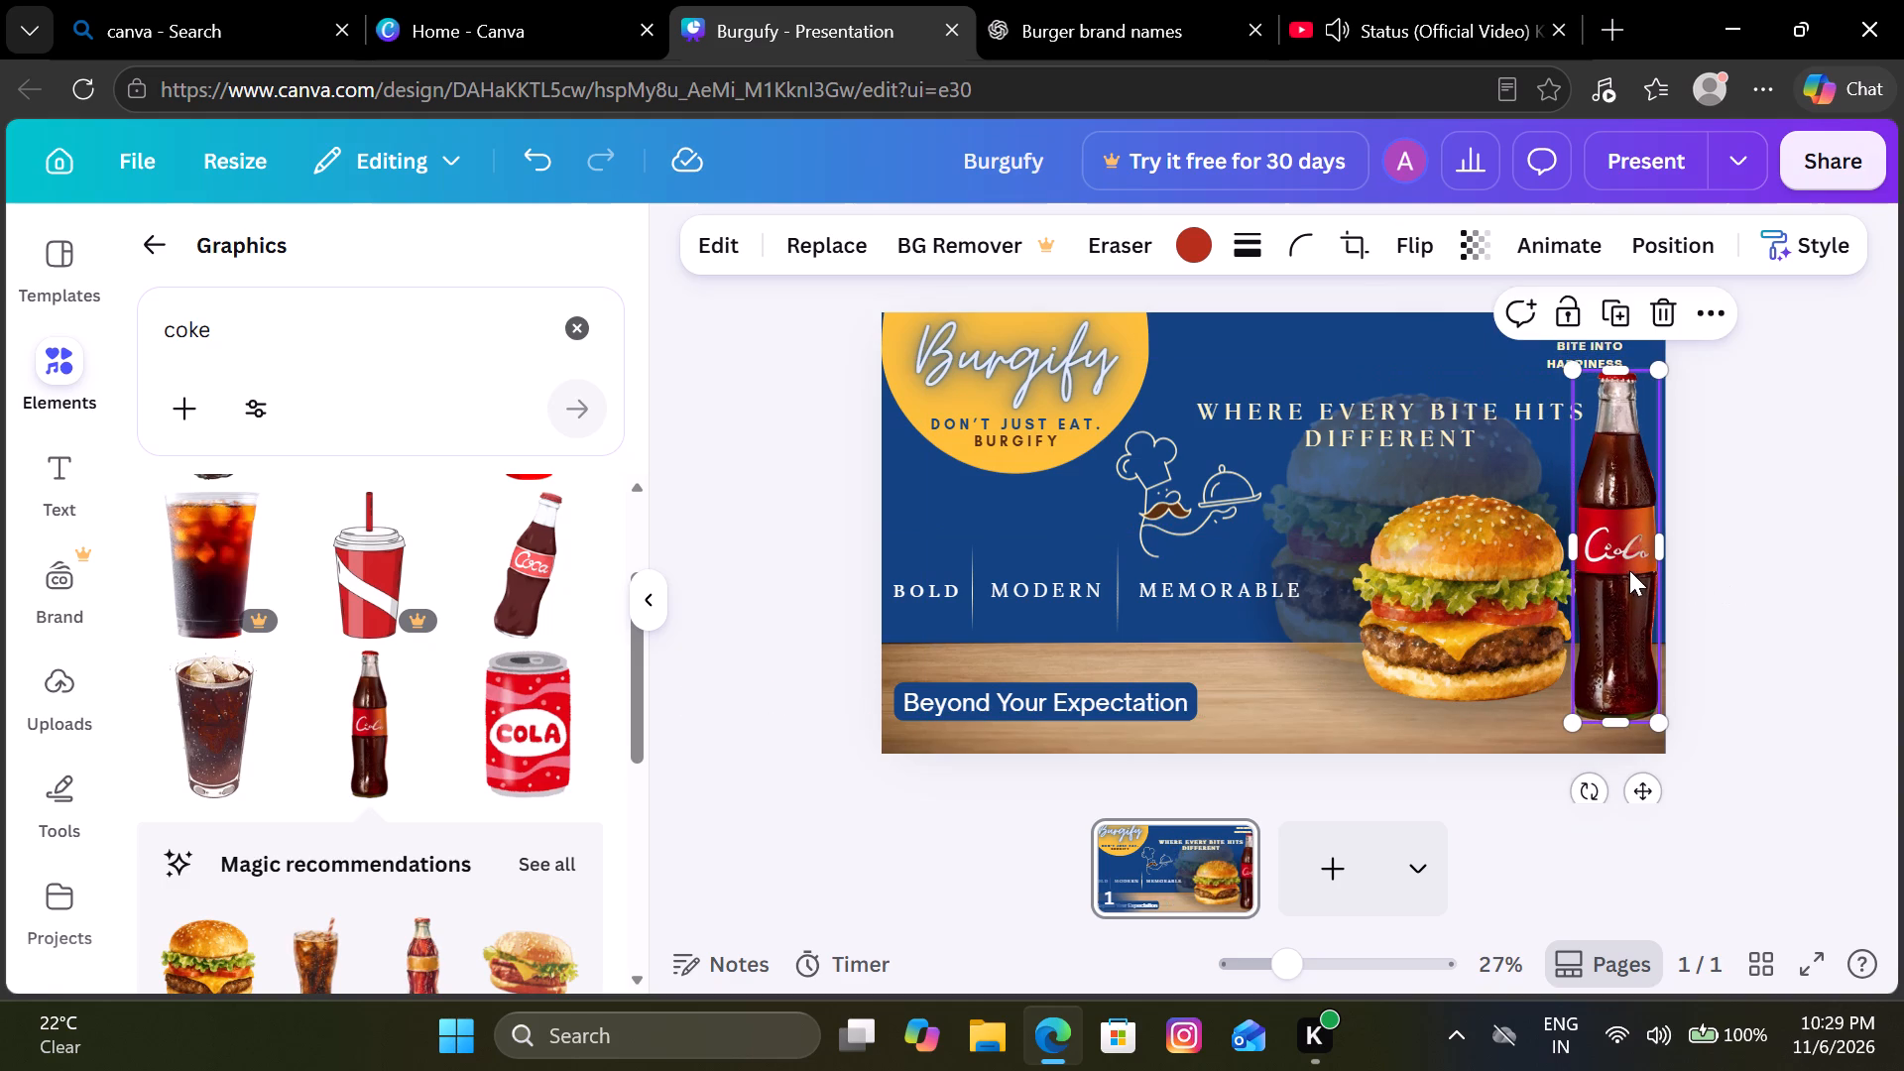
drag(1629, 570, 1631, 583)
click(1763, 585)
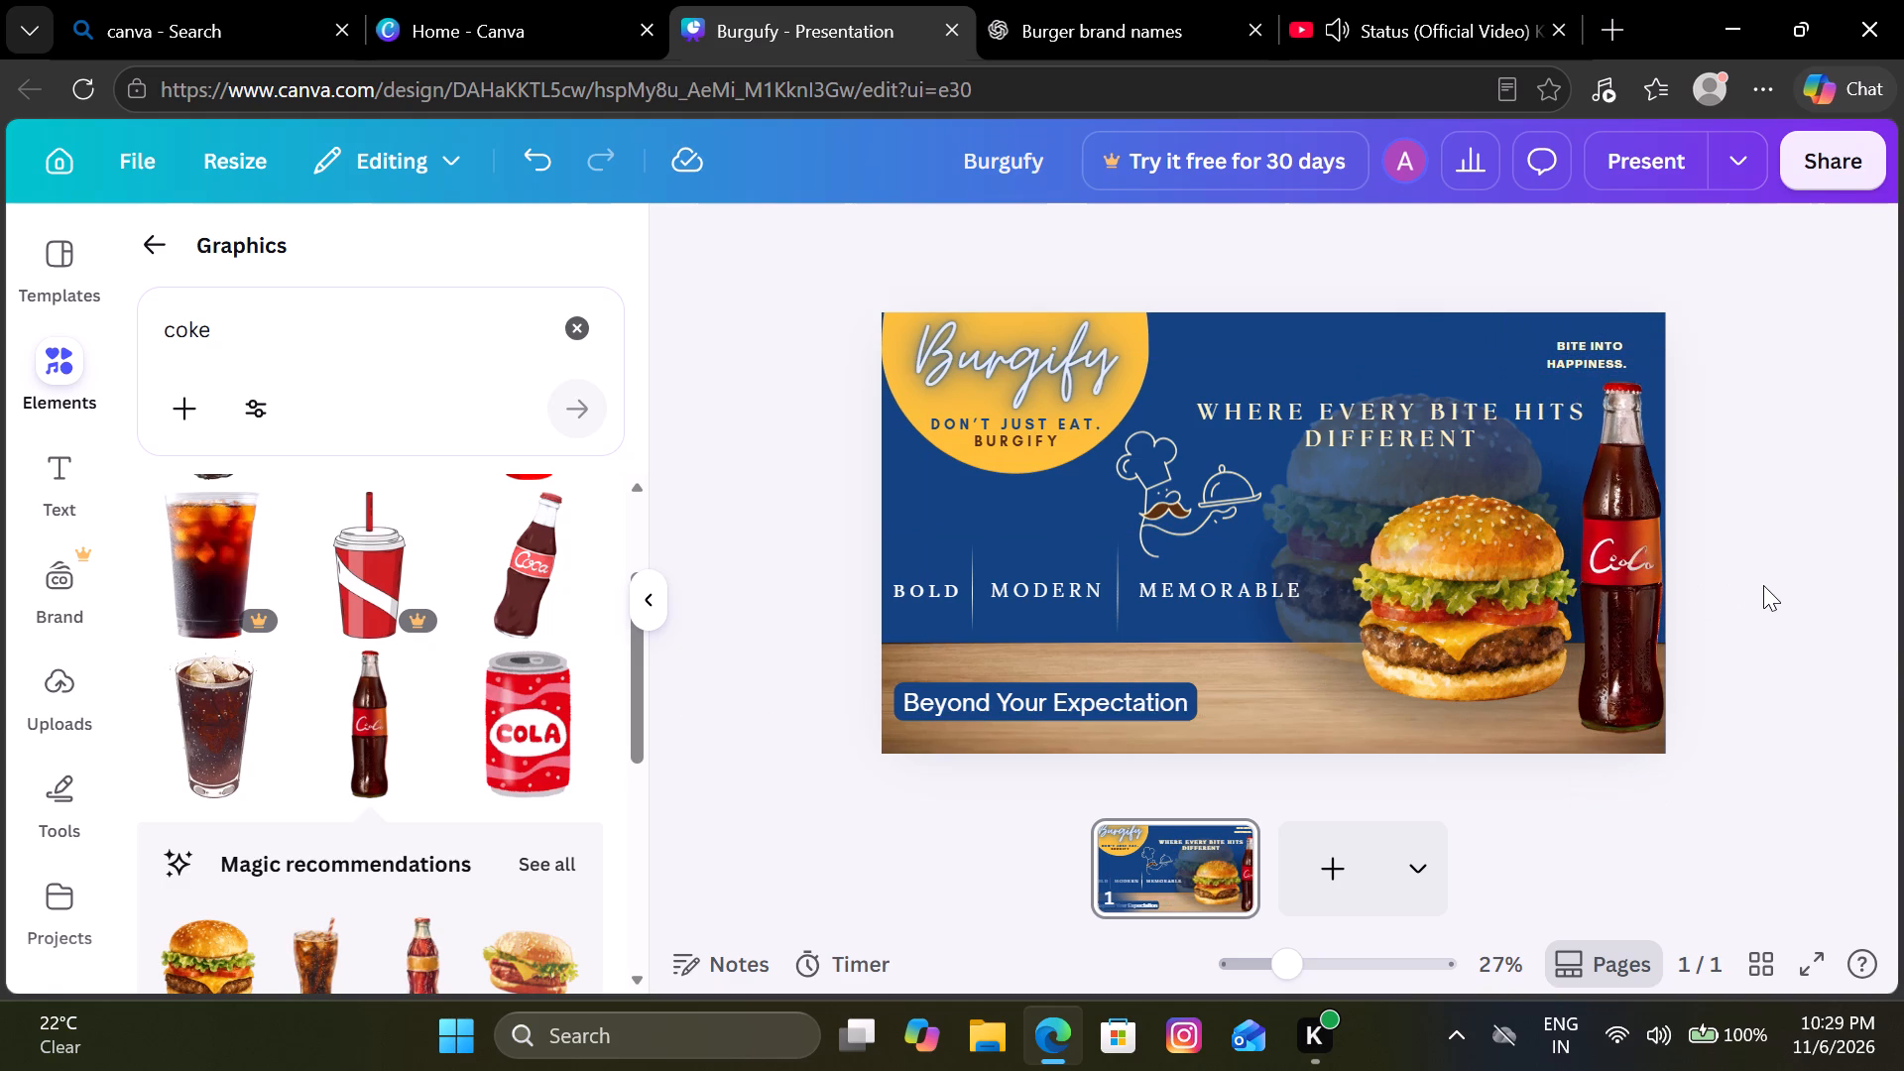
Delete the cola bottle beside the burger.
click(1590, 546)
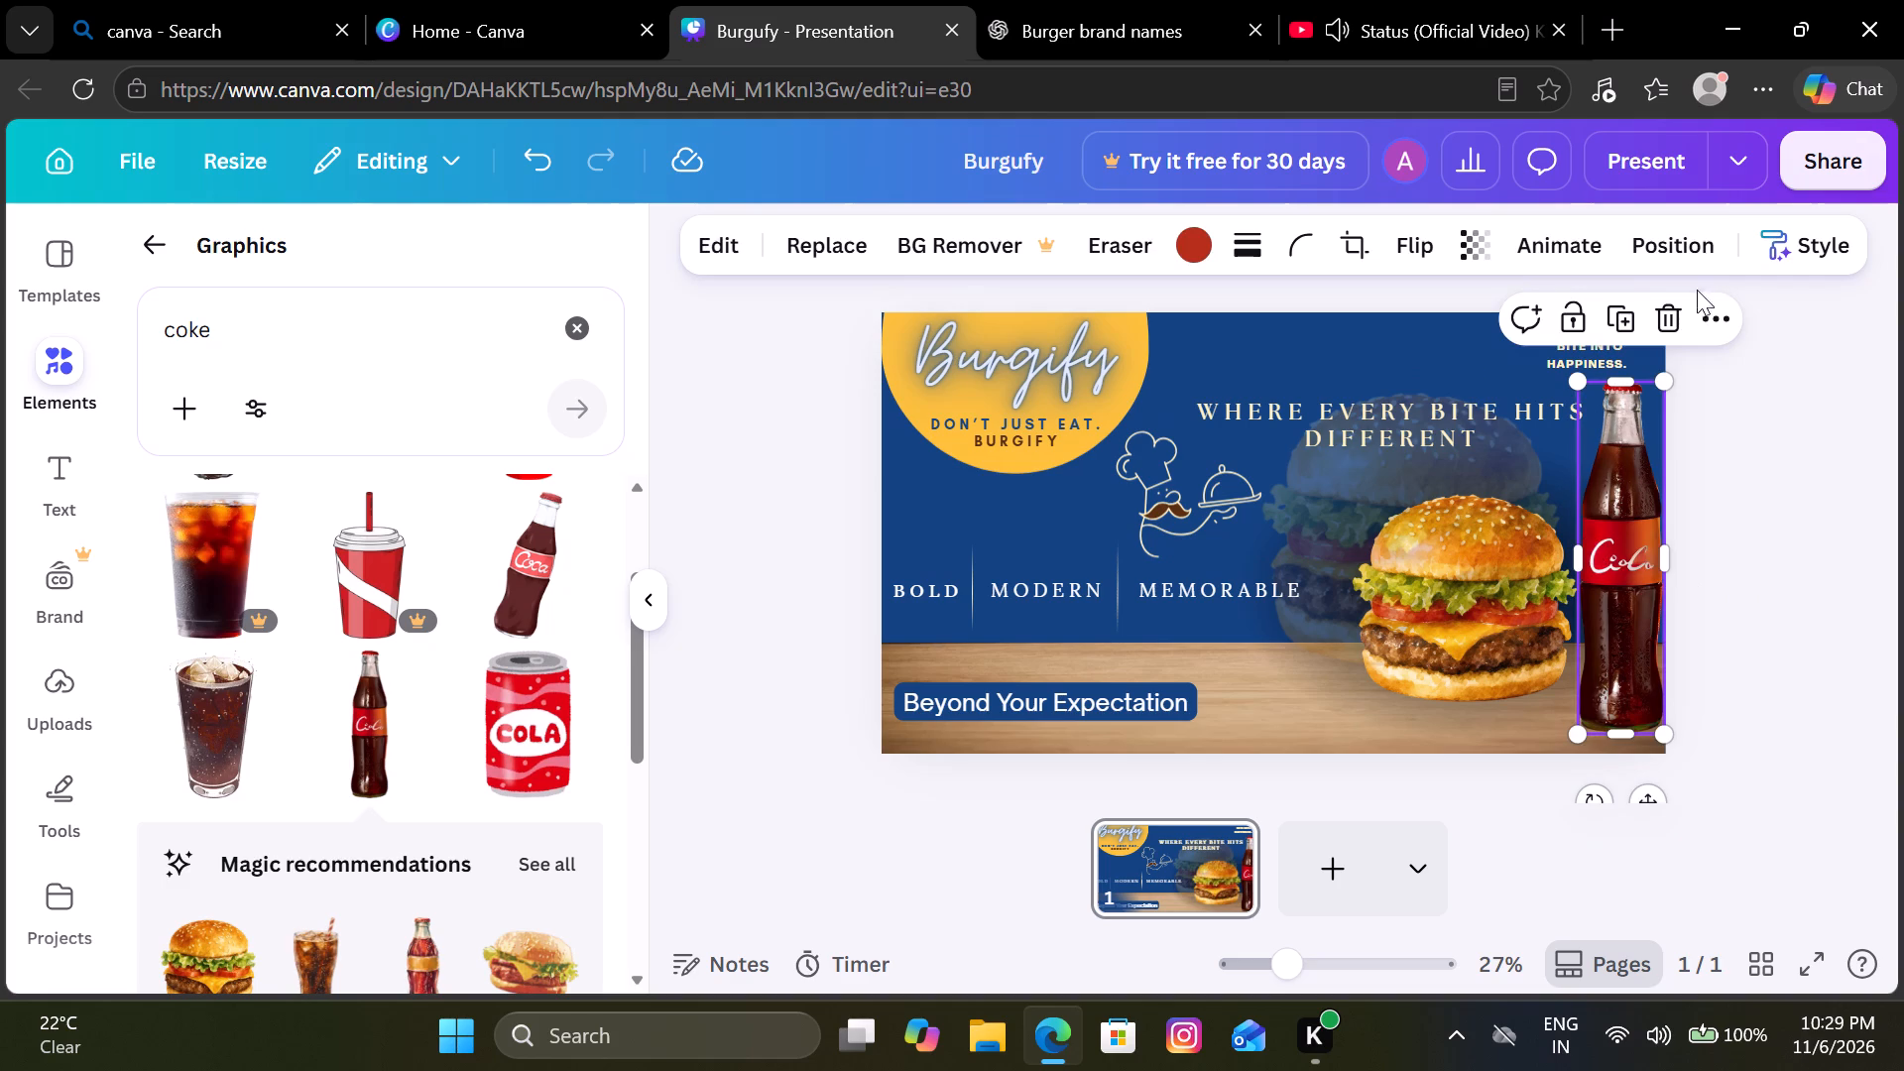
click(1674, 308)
Add the red and white wavy brush stroke graphic, shrink it to about half its size and place it over the burger's base.
scroll(445, 685, down, 1)
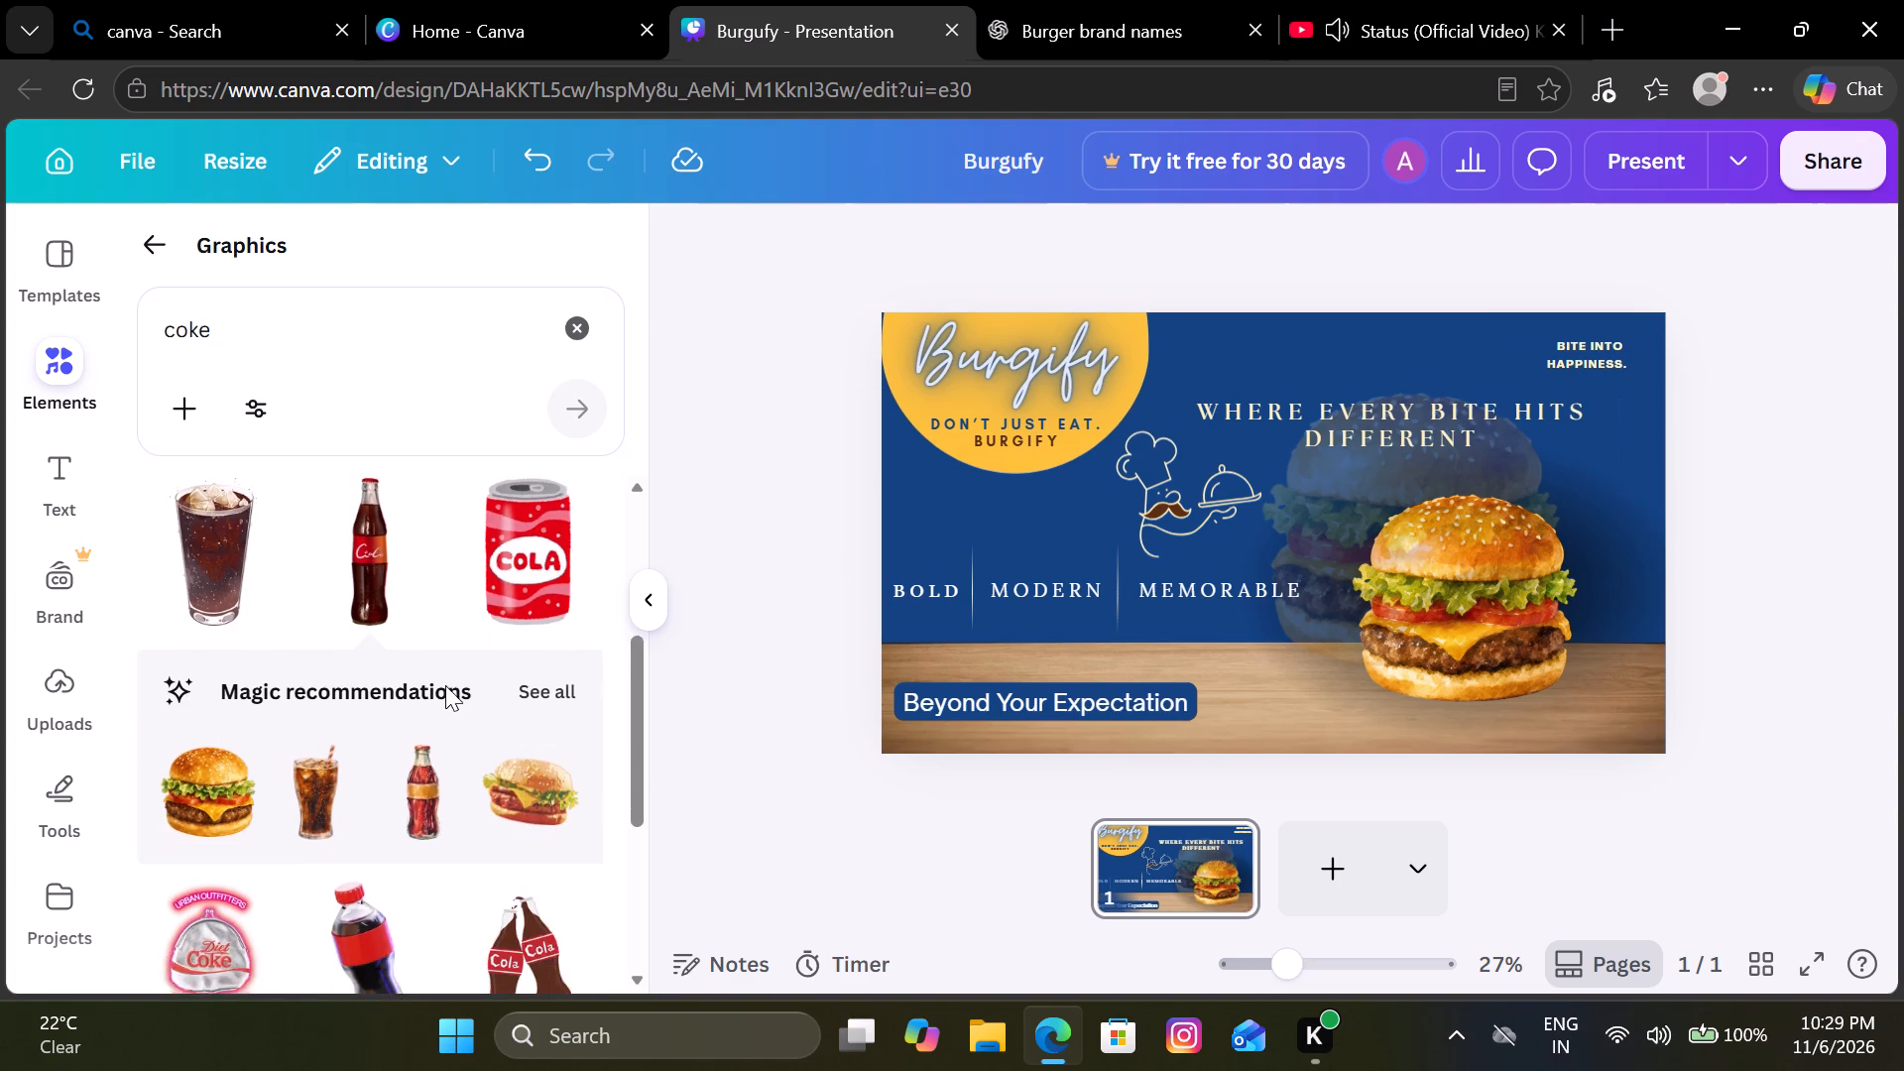
scroll(445, 685, down, 2)
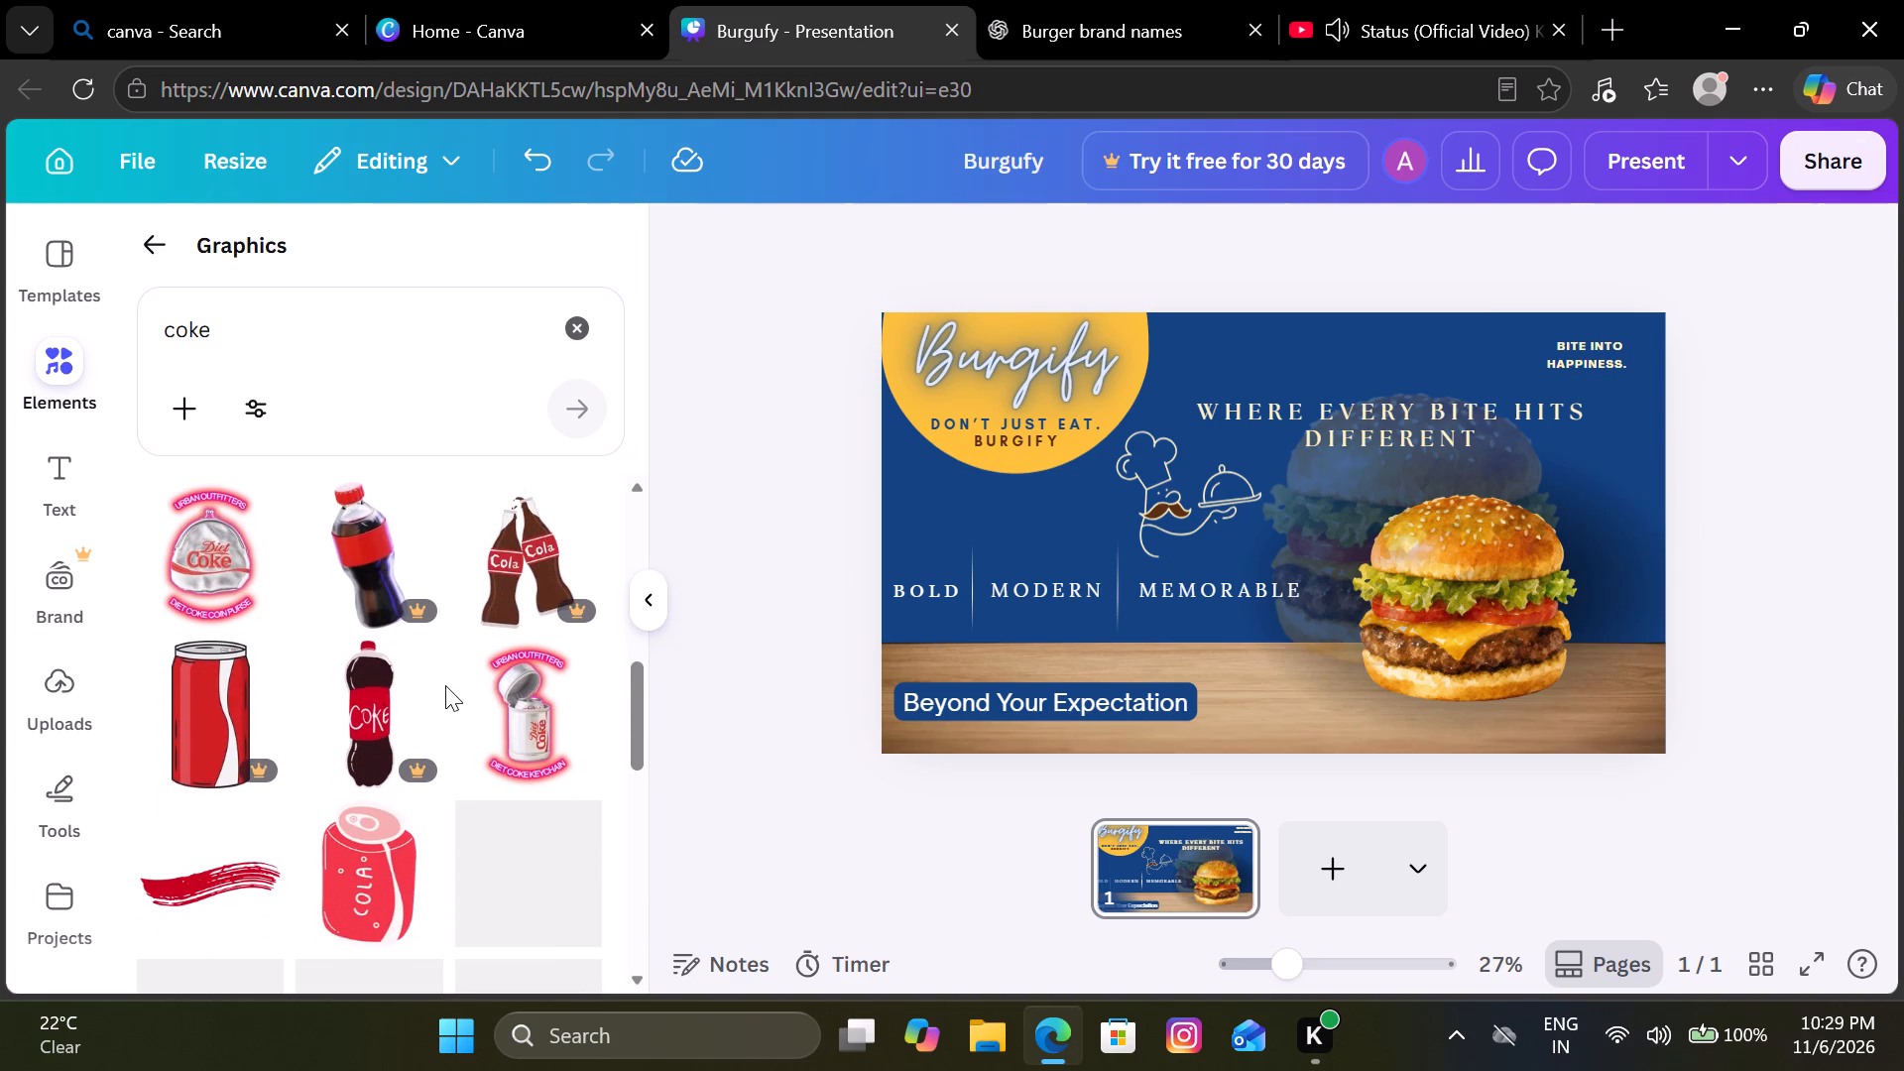
scroll(445, 685, down, 3)
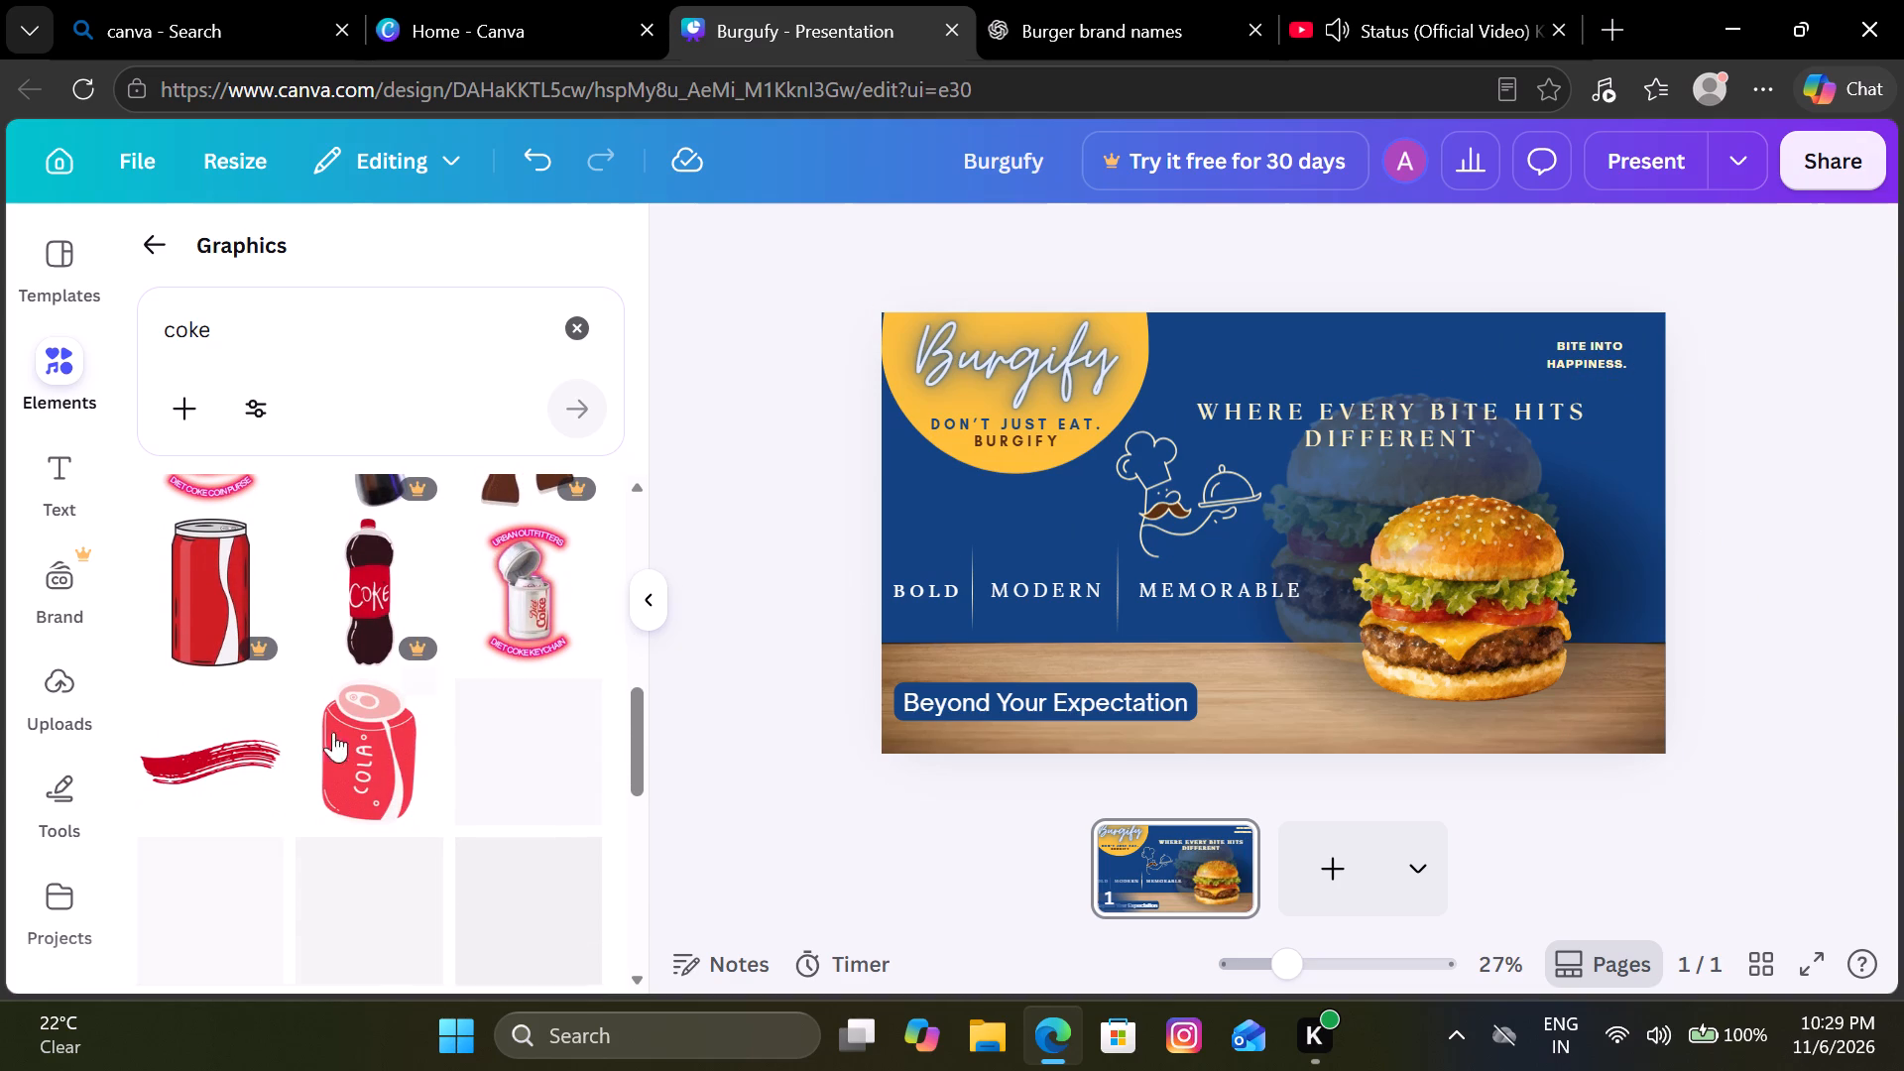
click(202, 752)
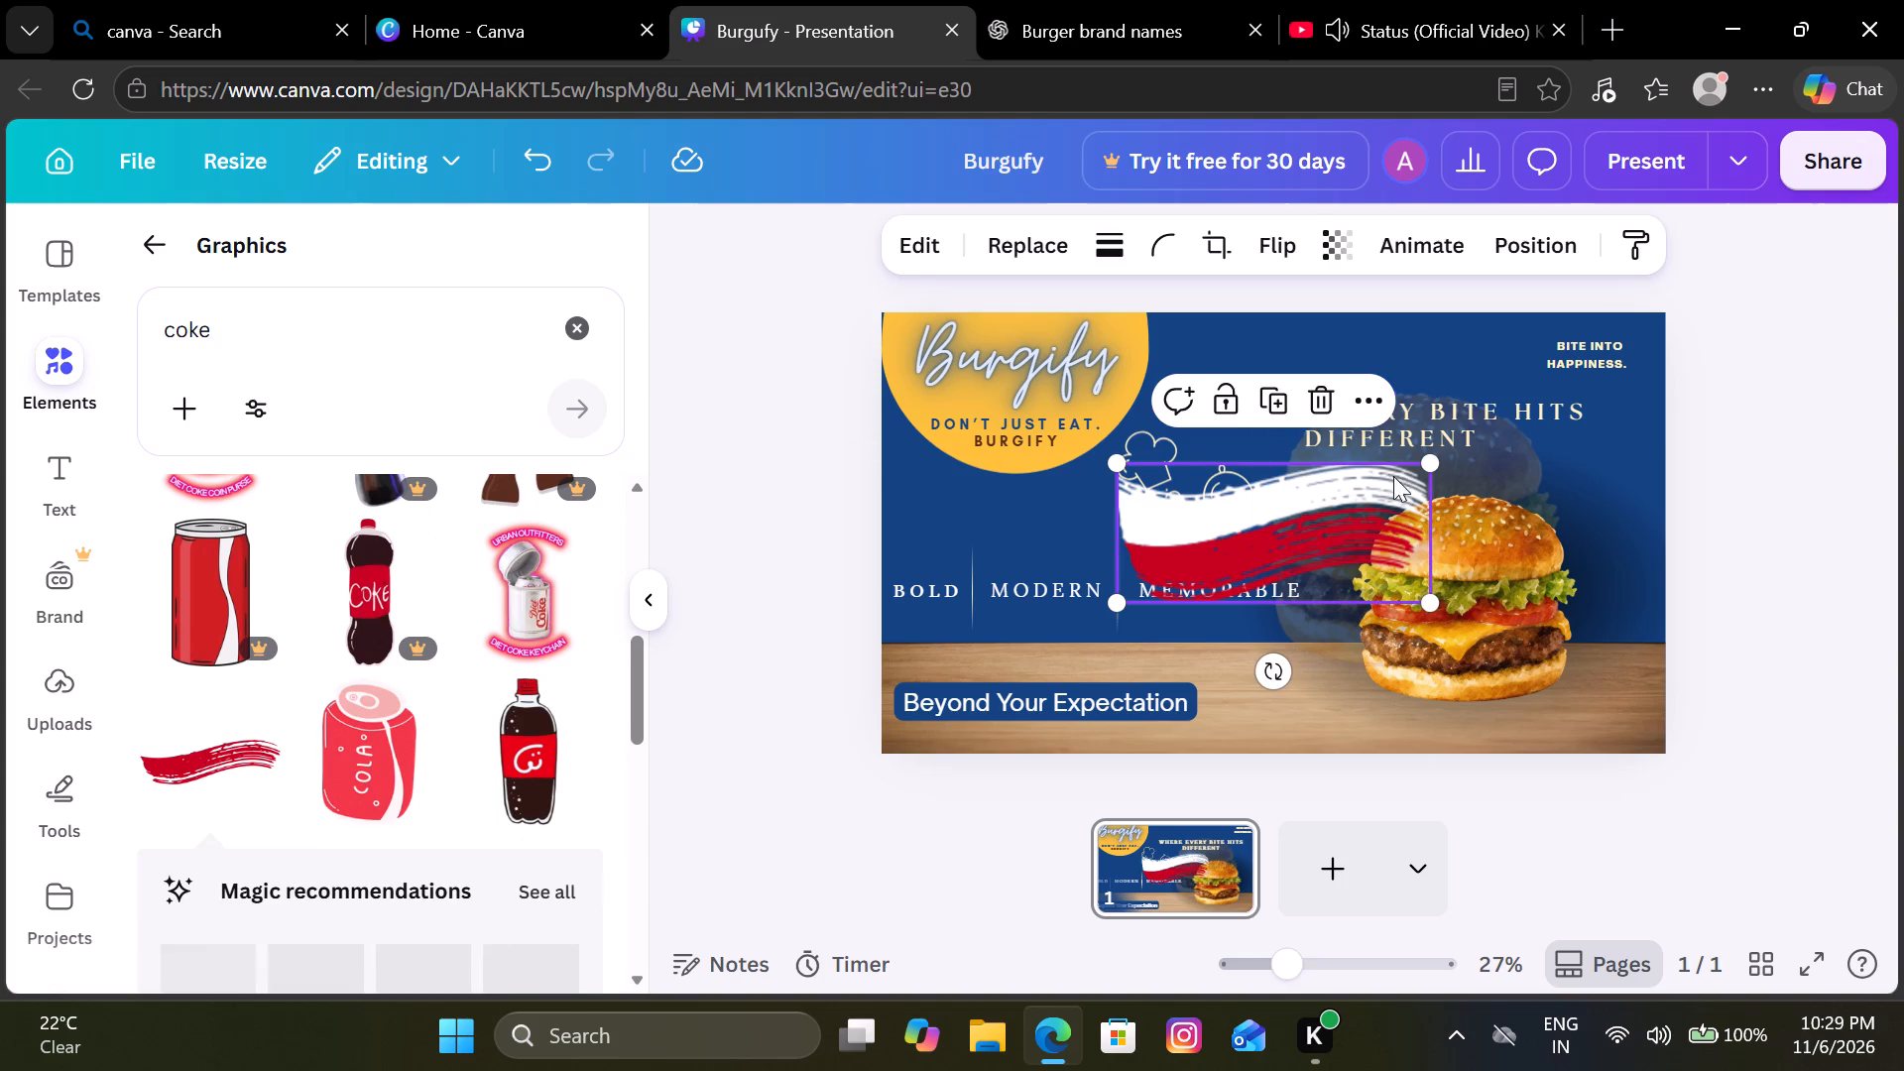
drag(1341, 540, 1459, 679)
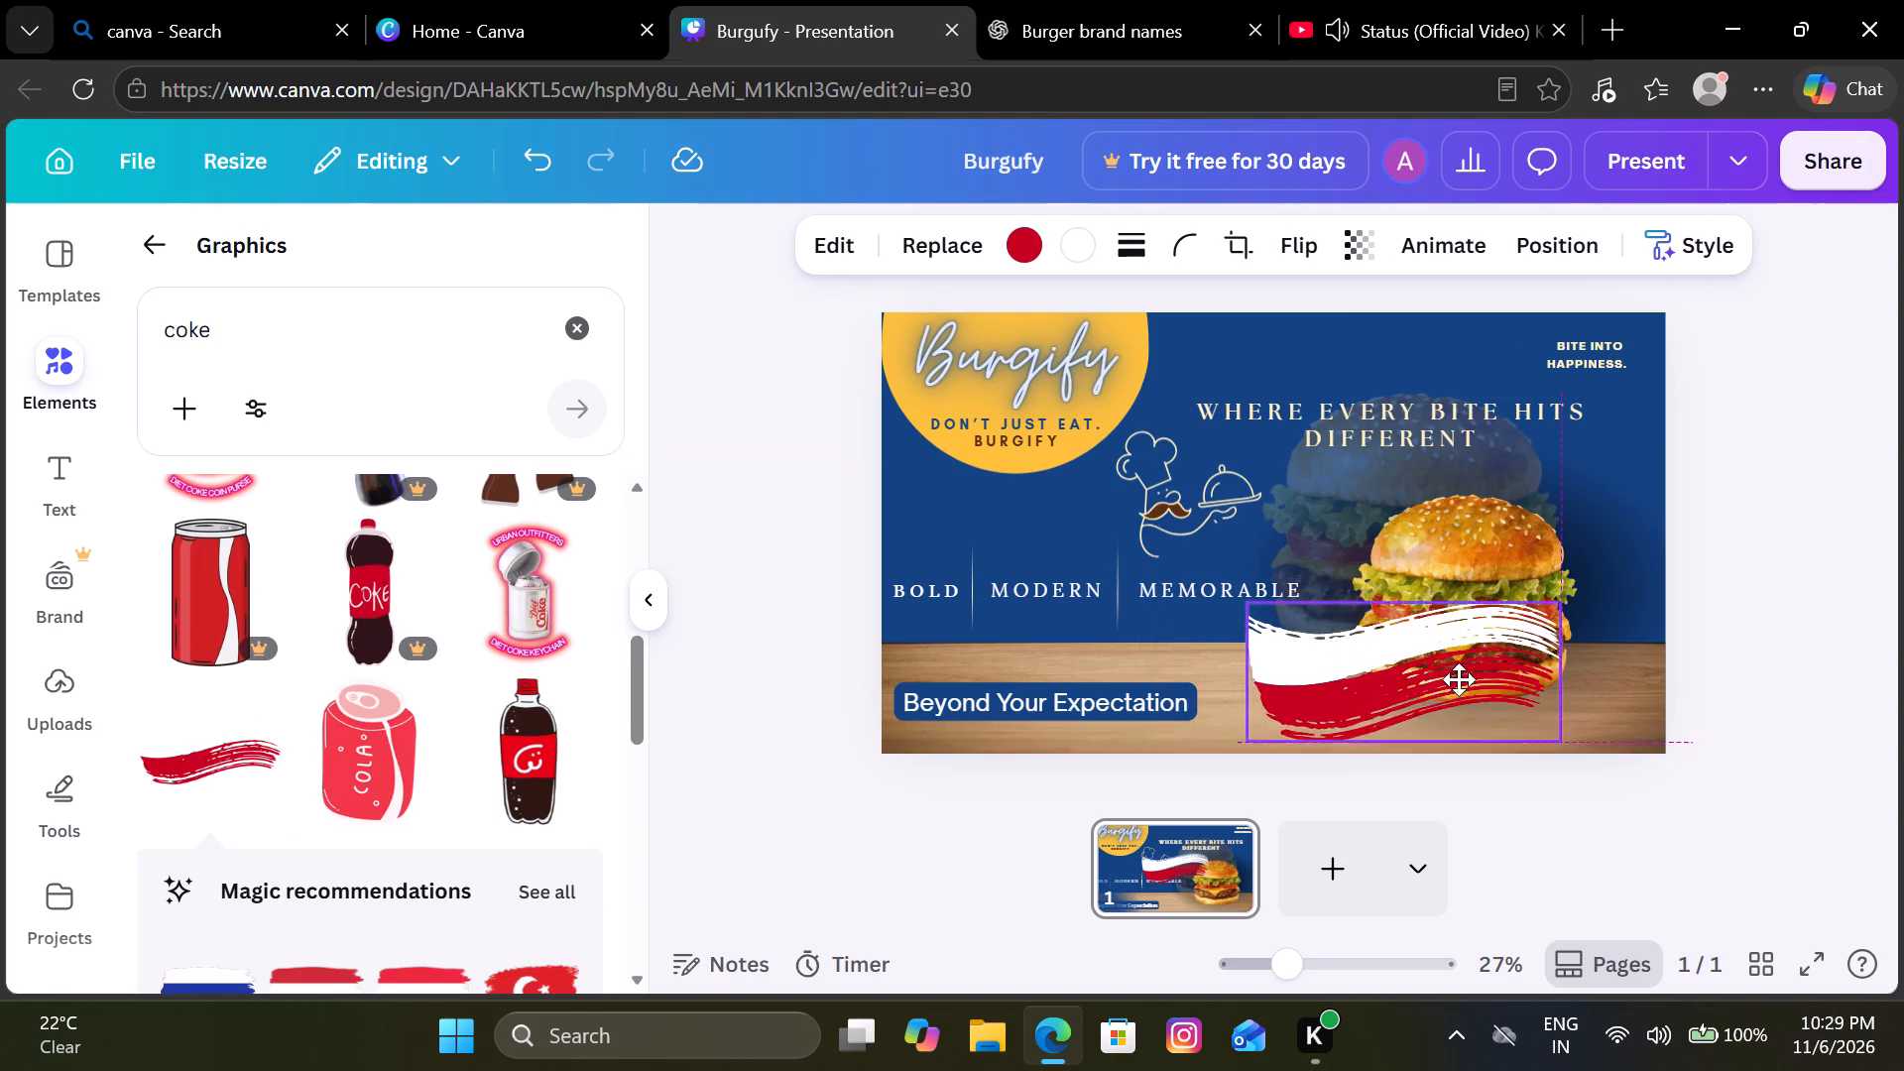
drag(1459, 679, 1410, 524)
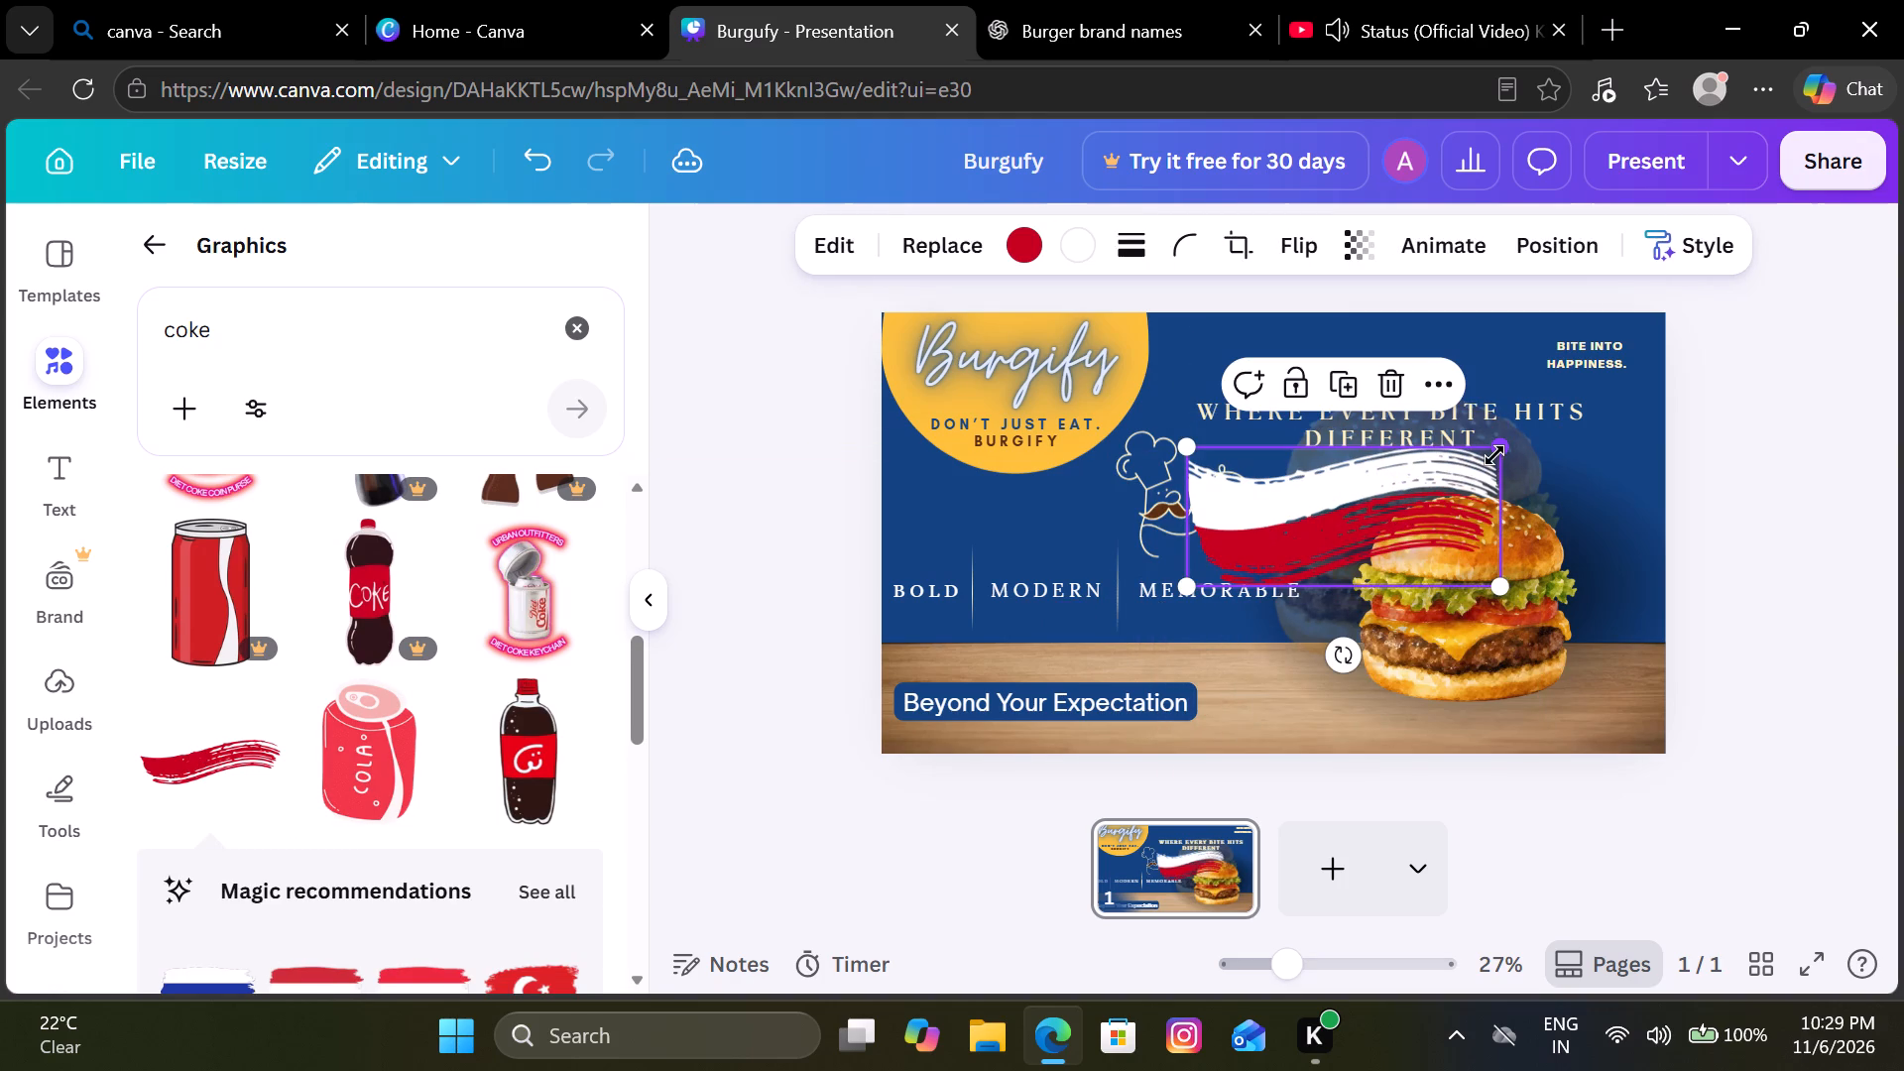
drag(1494, 455, 1346, 529)
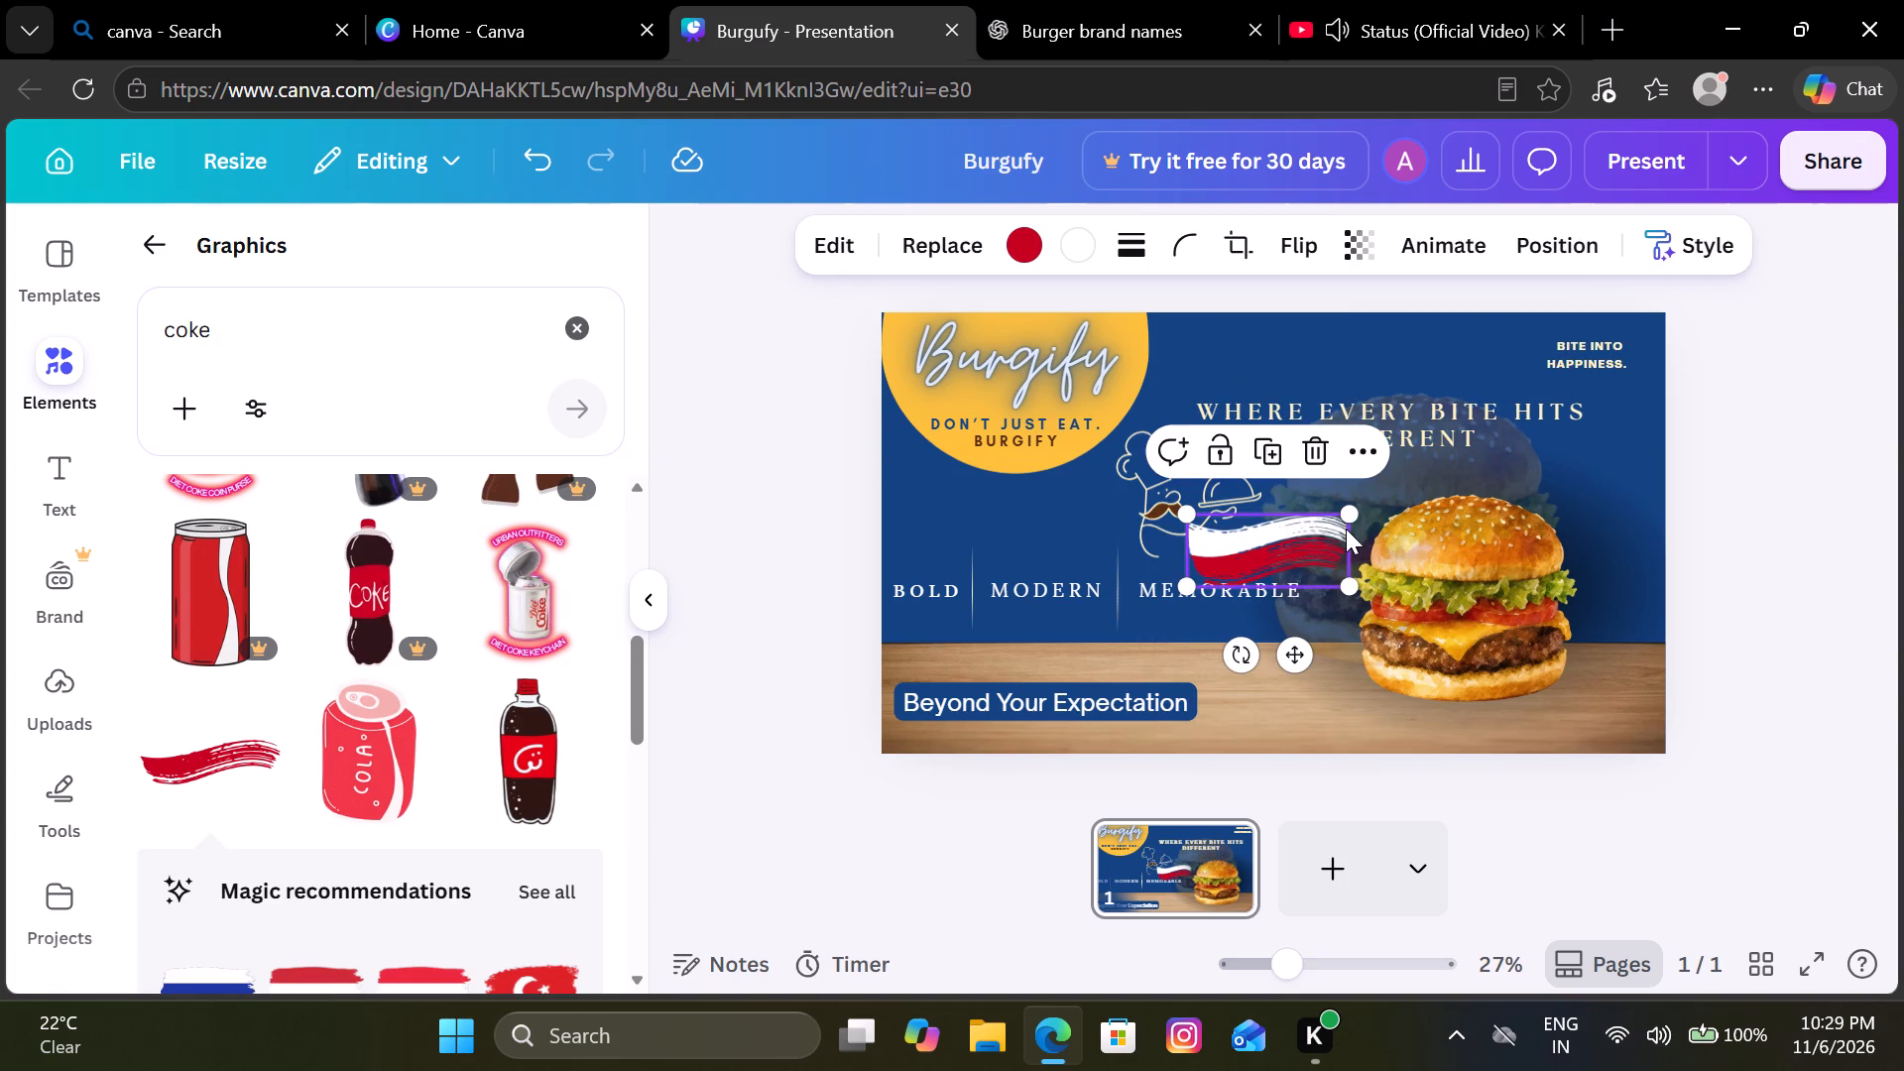
drag(1276, 546, 1306, 693)
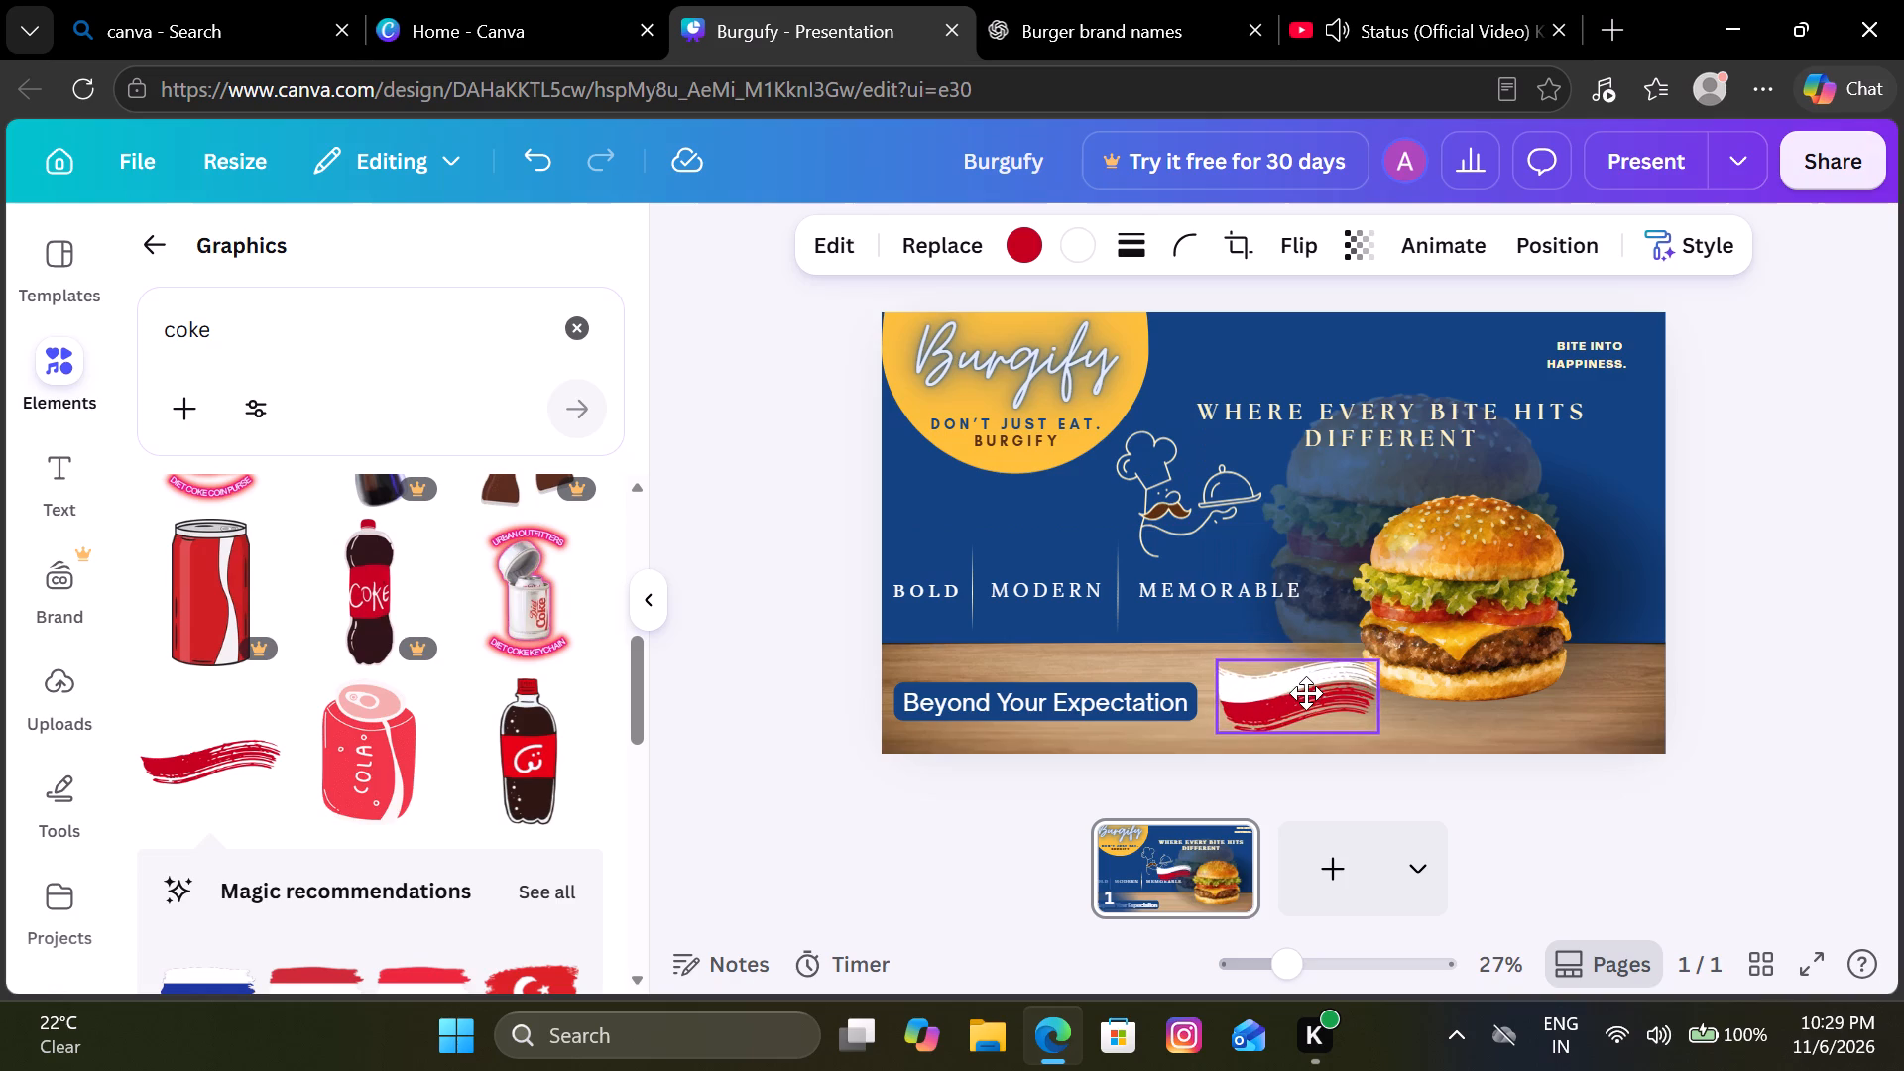
drag(1306, 693, 1436, 656)
Shift the "Beyond Your Expectation" label toward the middle of the wooden table and place the brush stroke at the table's left end.
drag(1068, 705, 1216, 707)
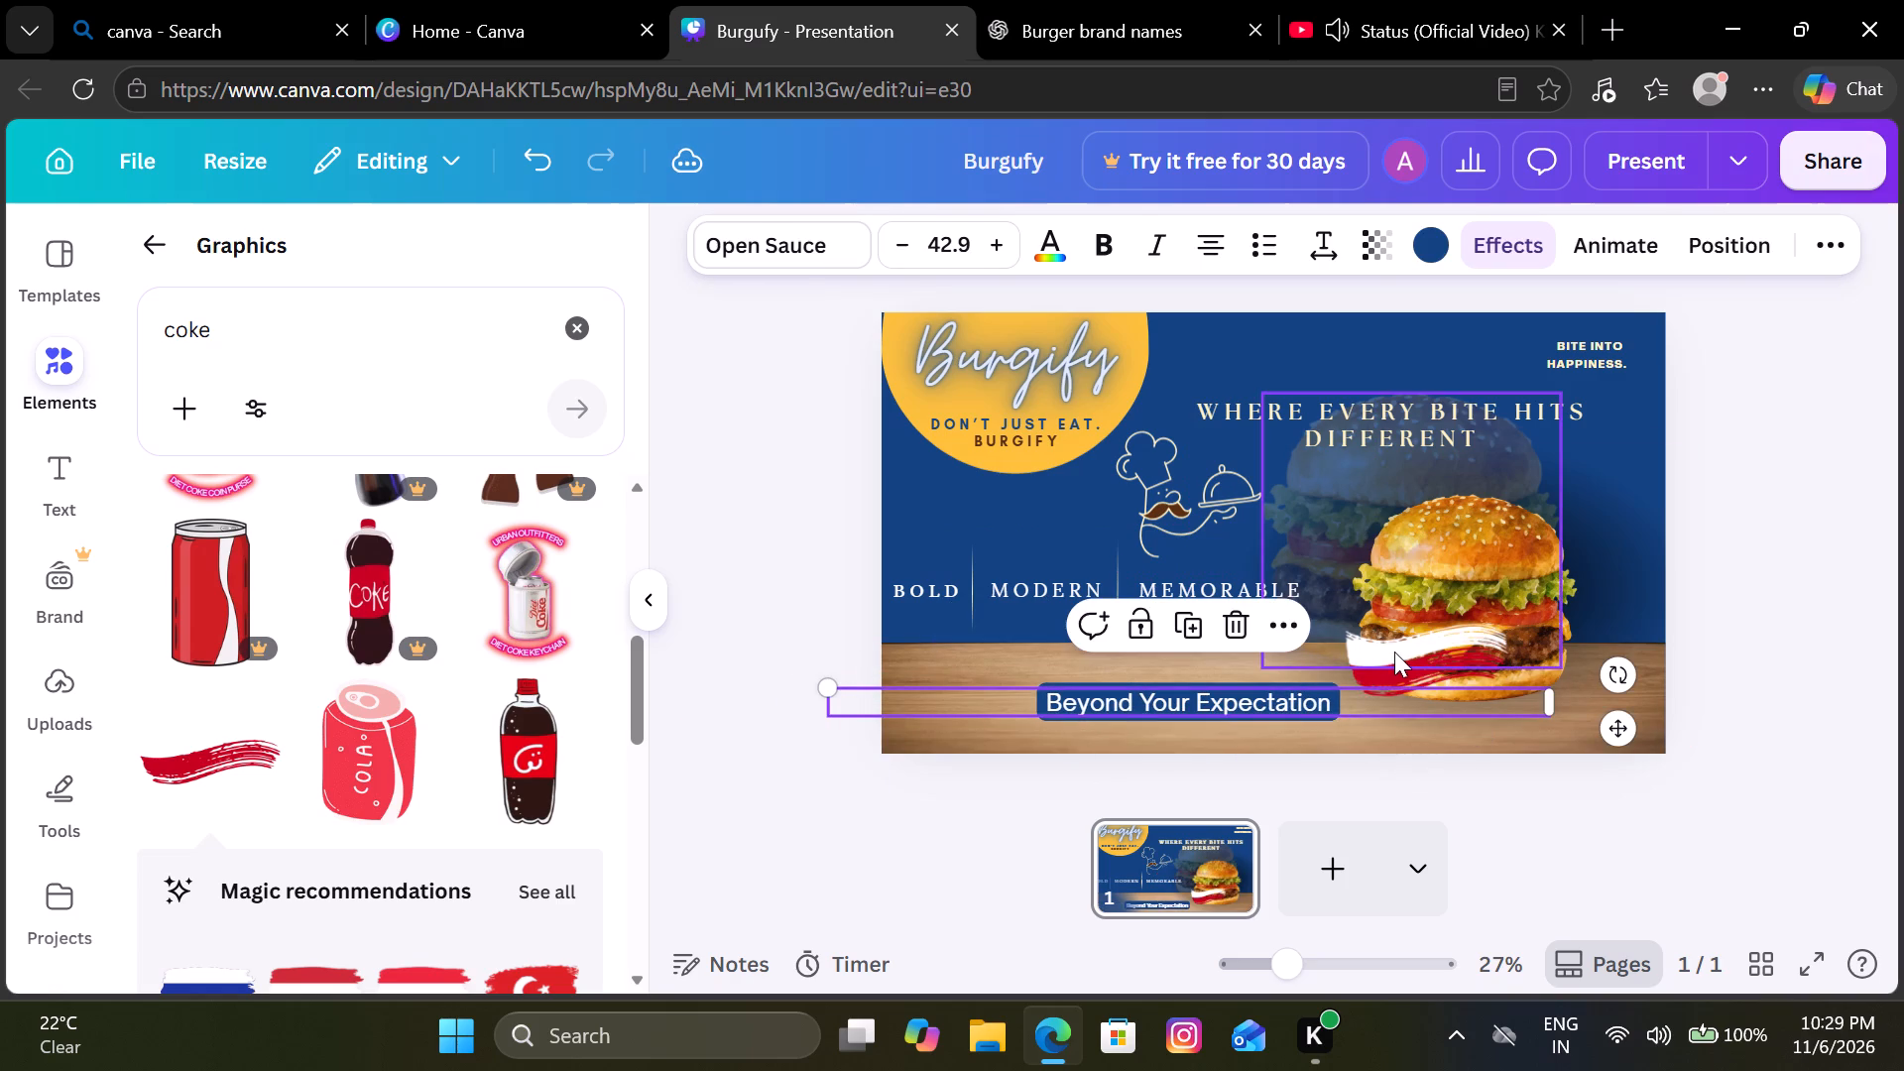
drag(1395, 652, 946, 697)
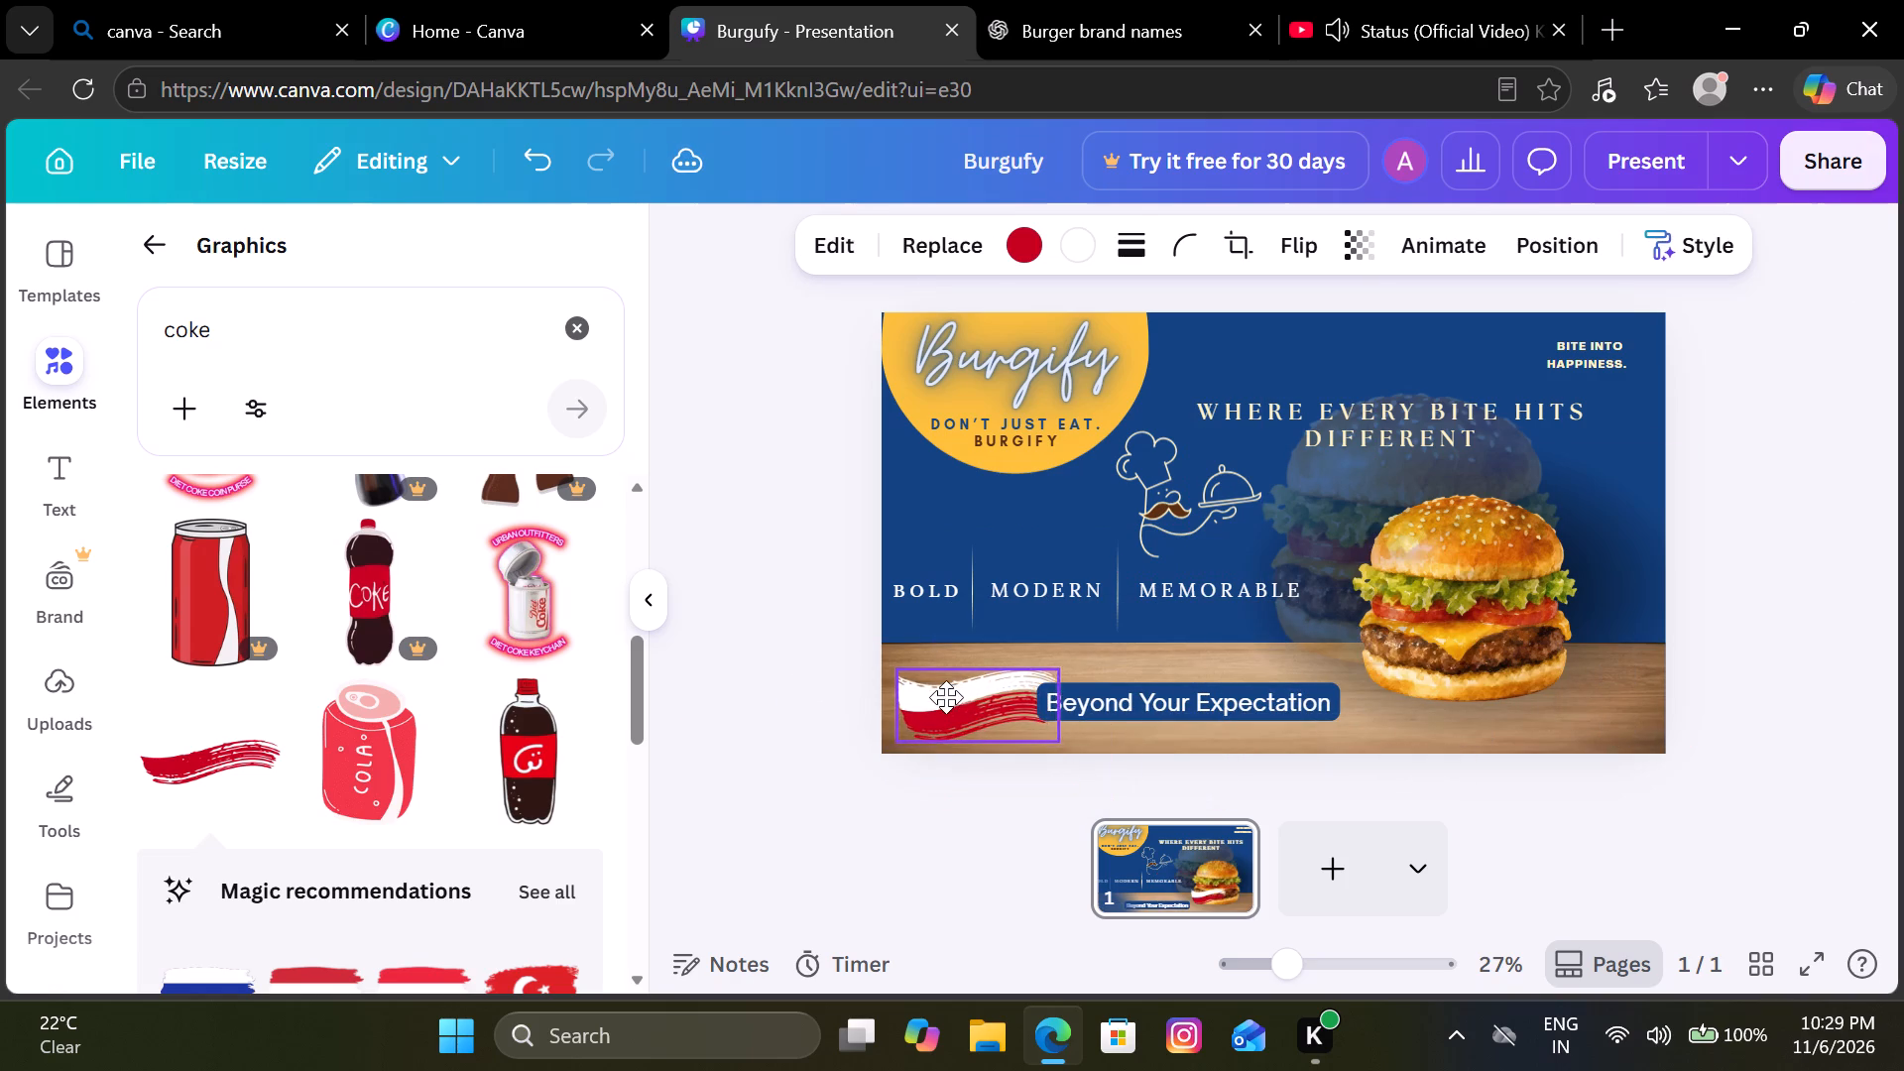
drag(946, 697, 928, 682)
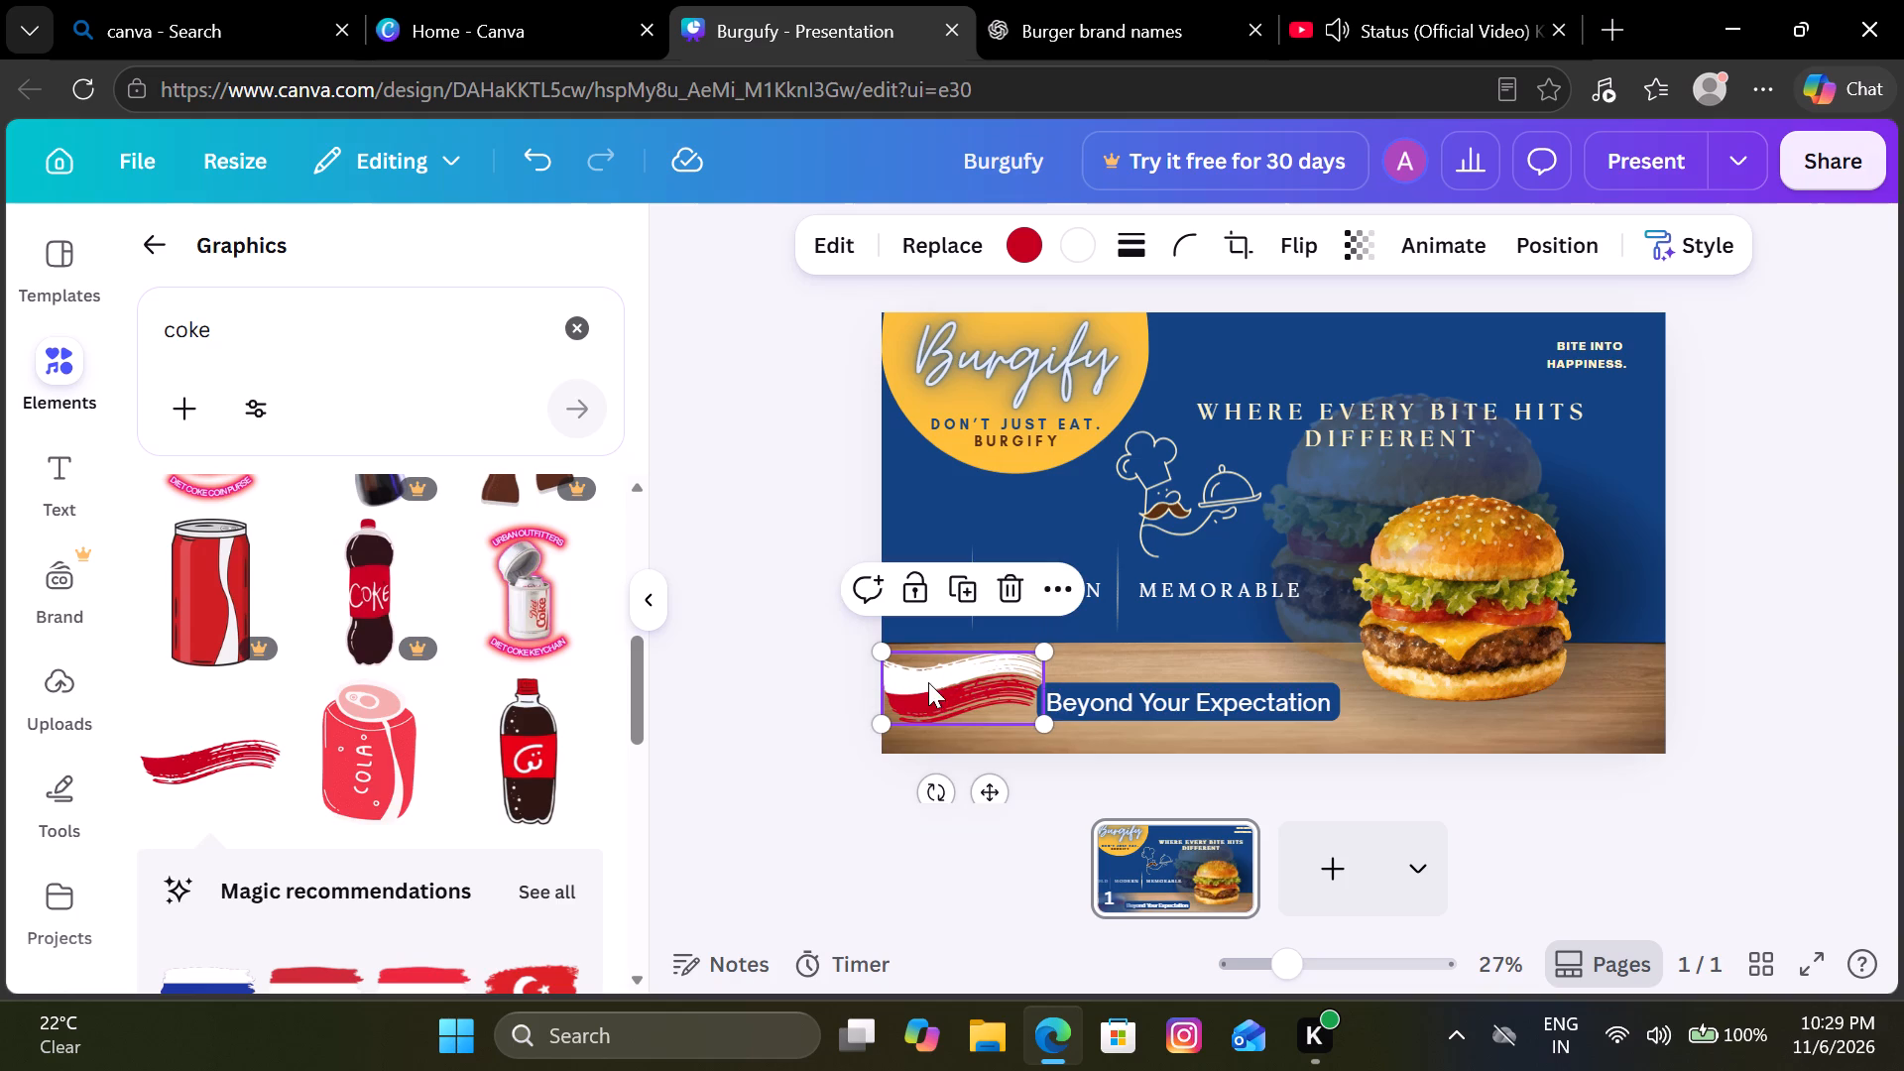
drag(1161, 706, 1189, 715)
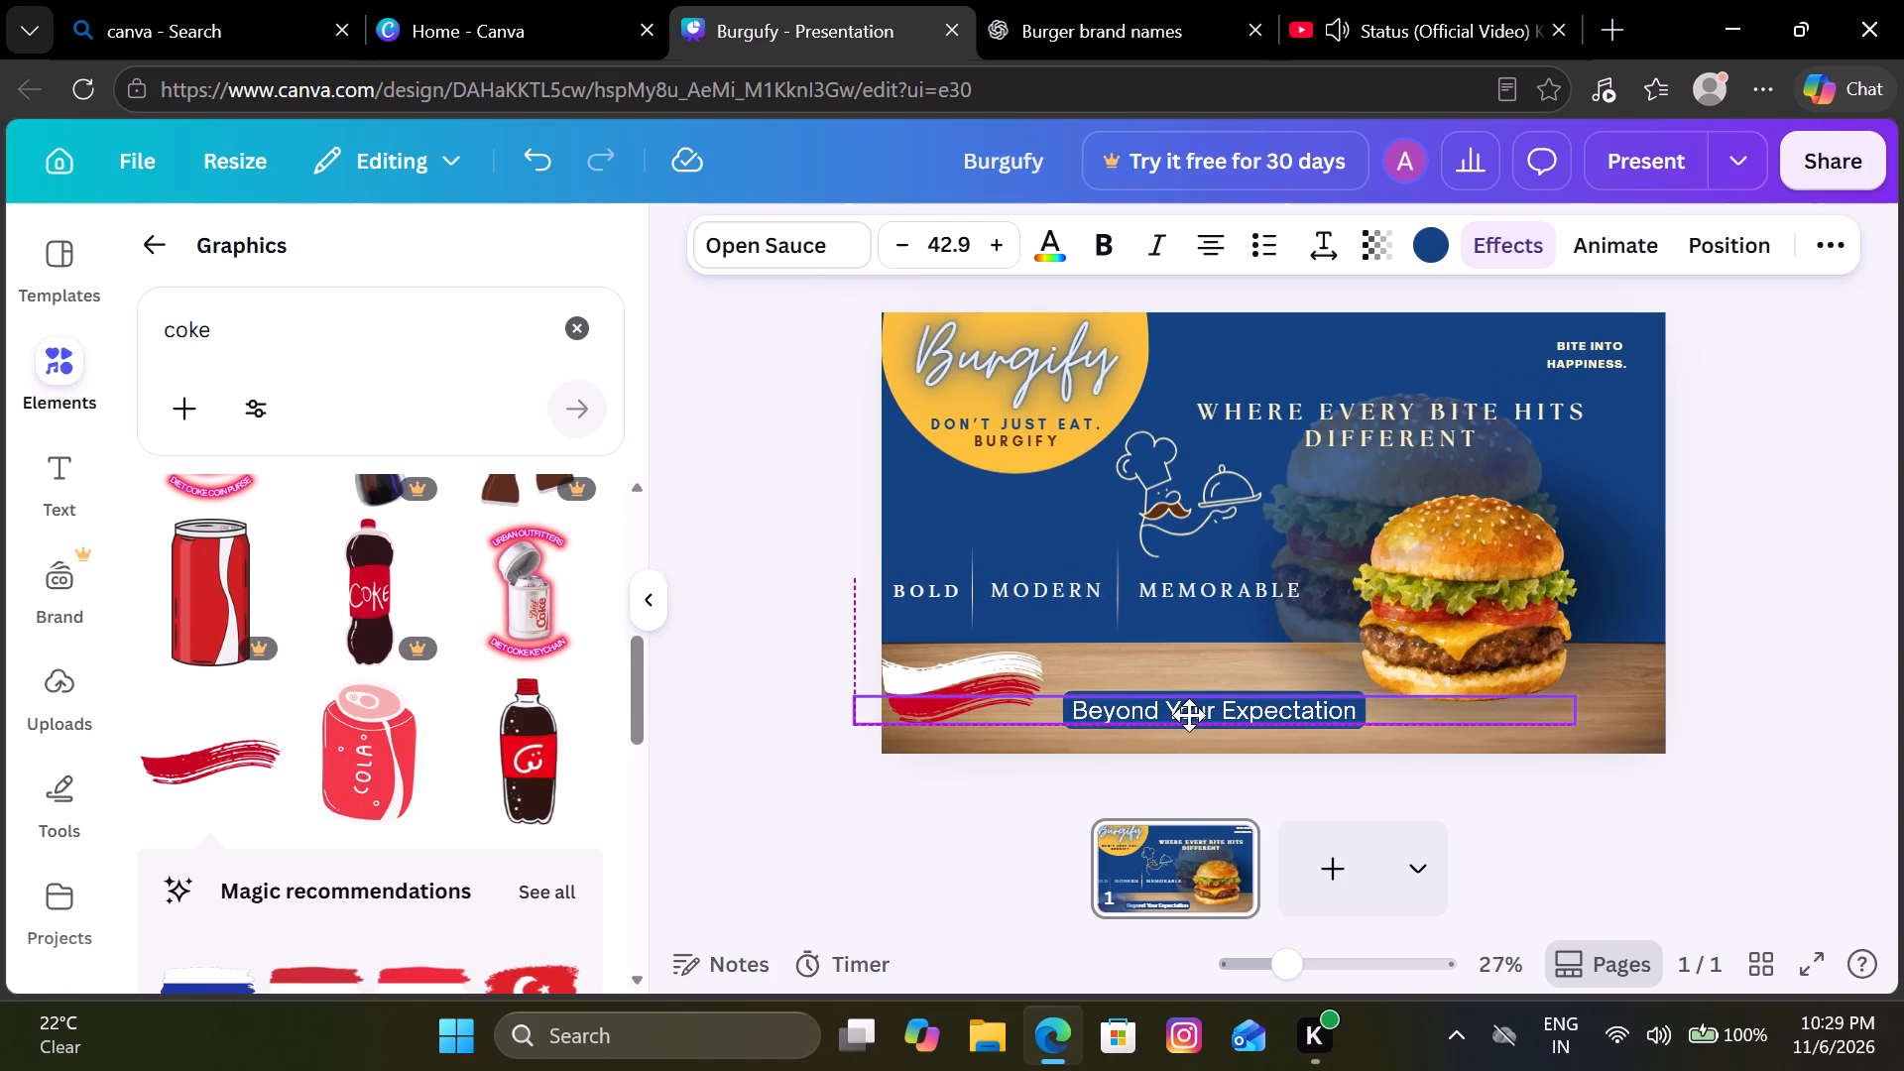
drag(1189, 715, 1191, 715)
click(741, 767)
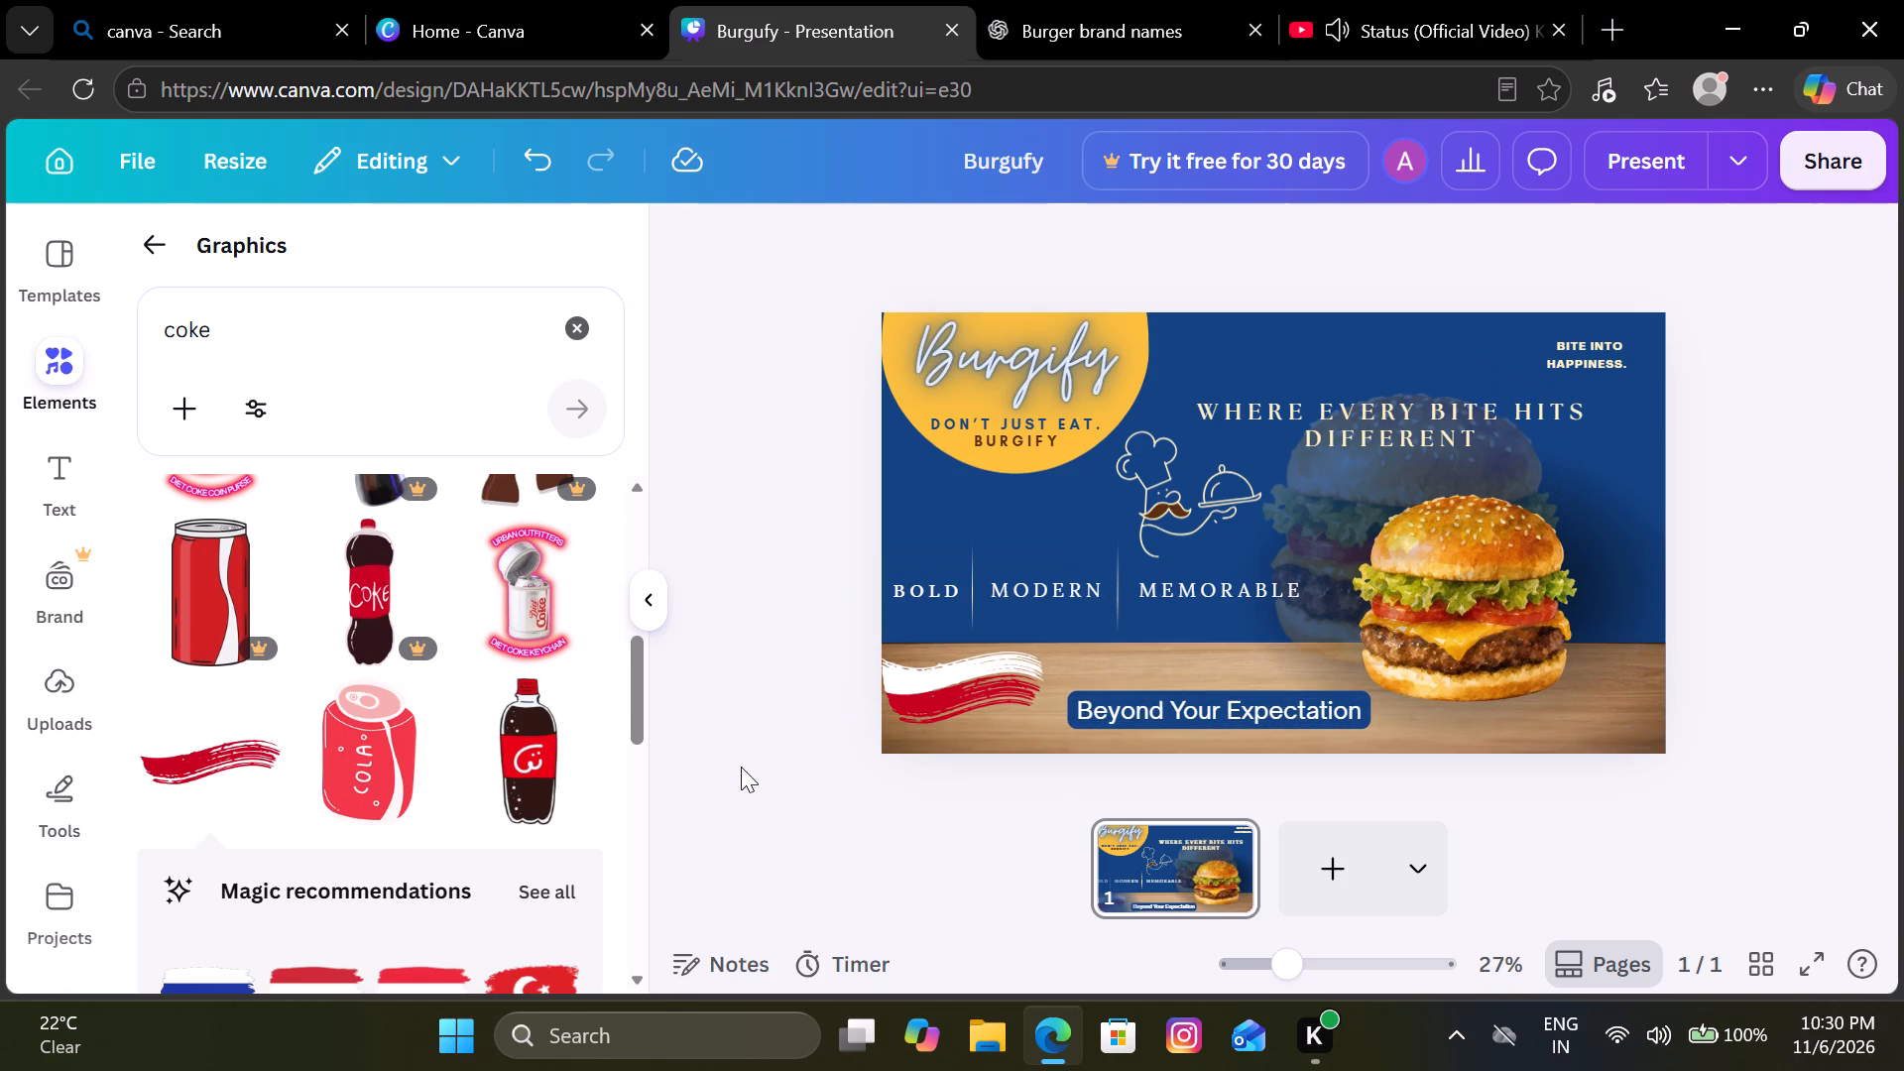
Recolour the brush stroke graphic, changing its white part to orange #ffc239 and its red part to blue #134383.
click(959, 671)
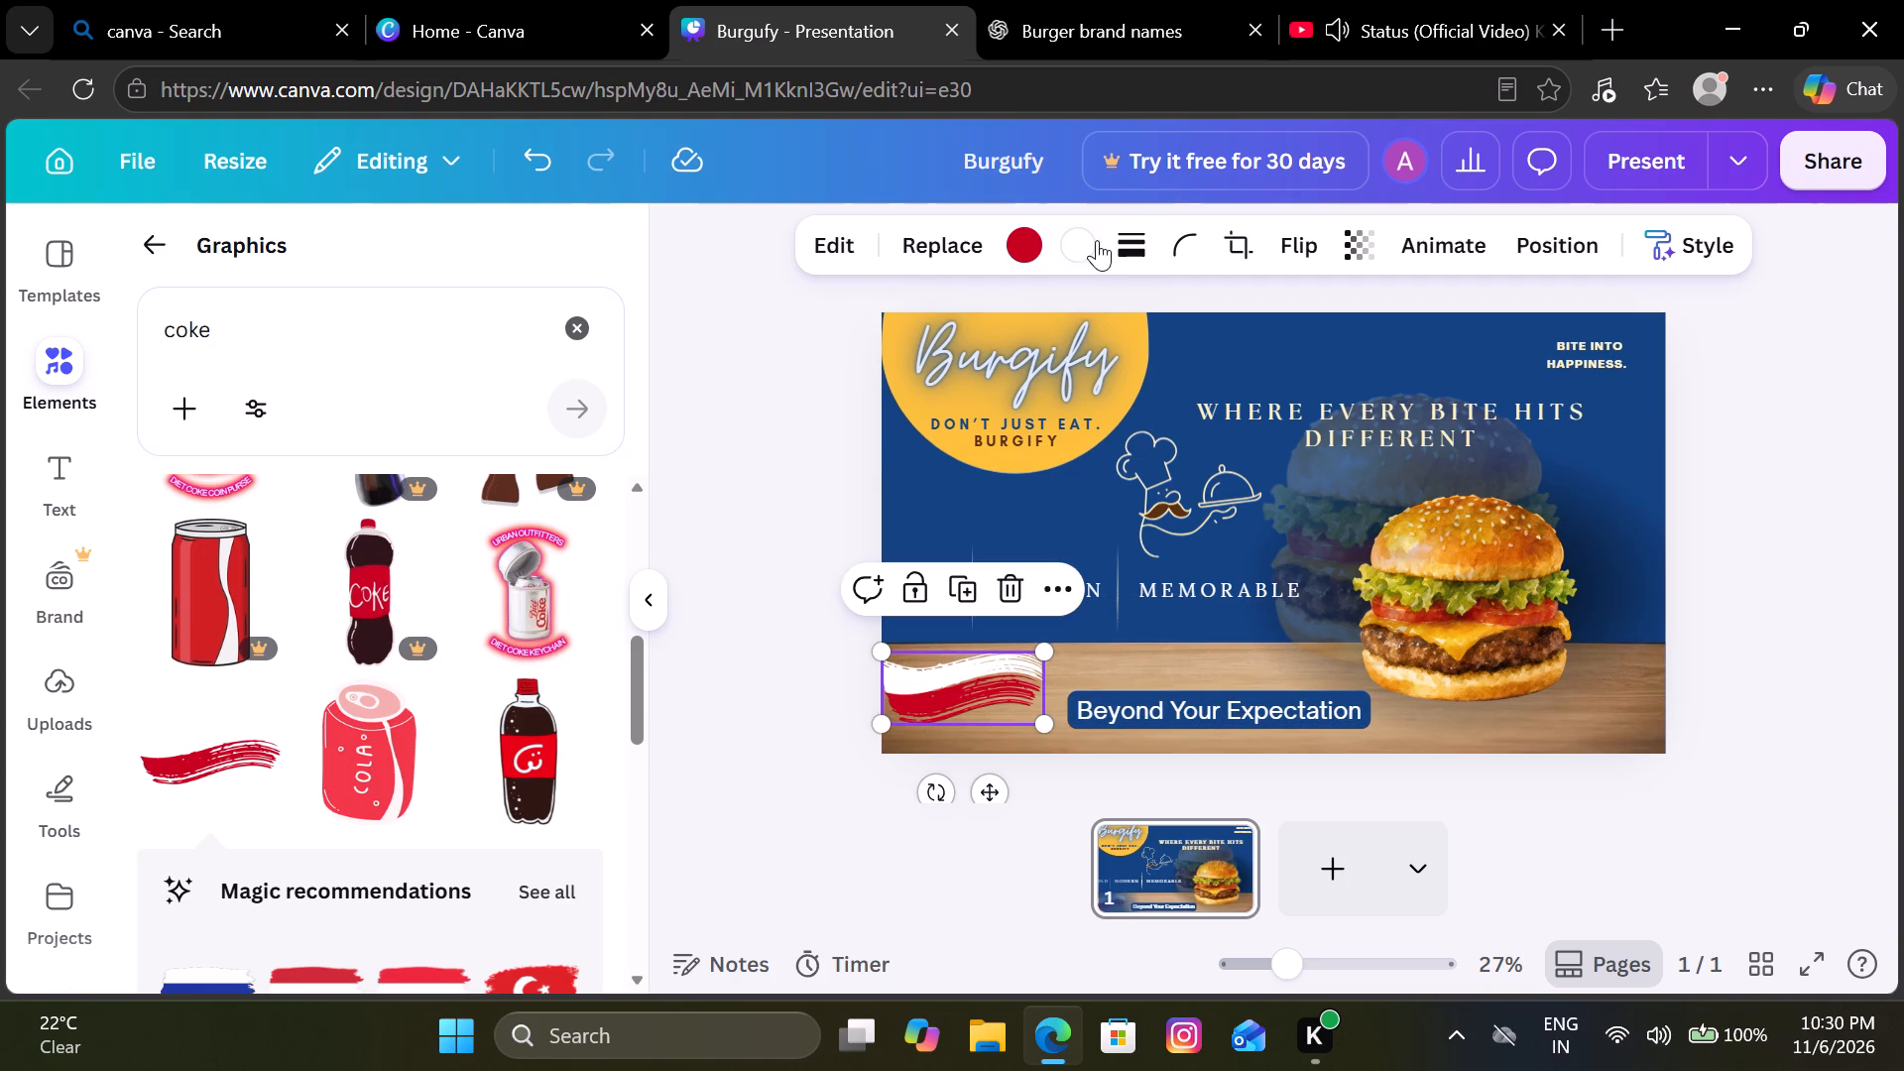
click(1093, 236)
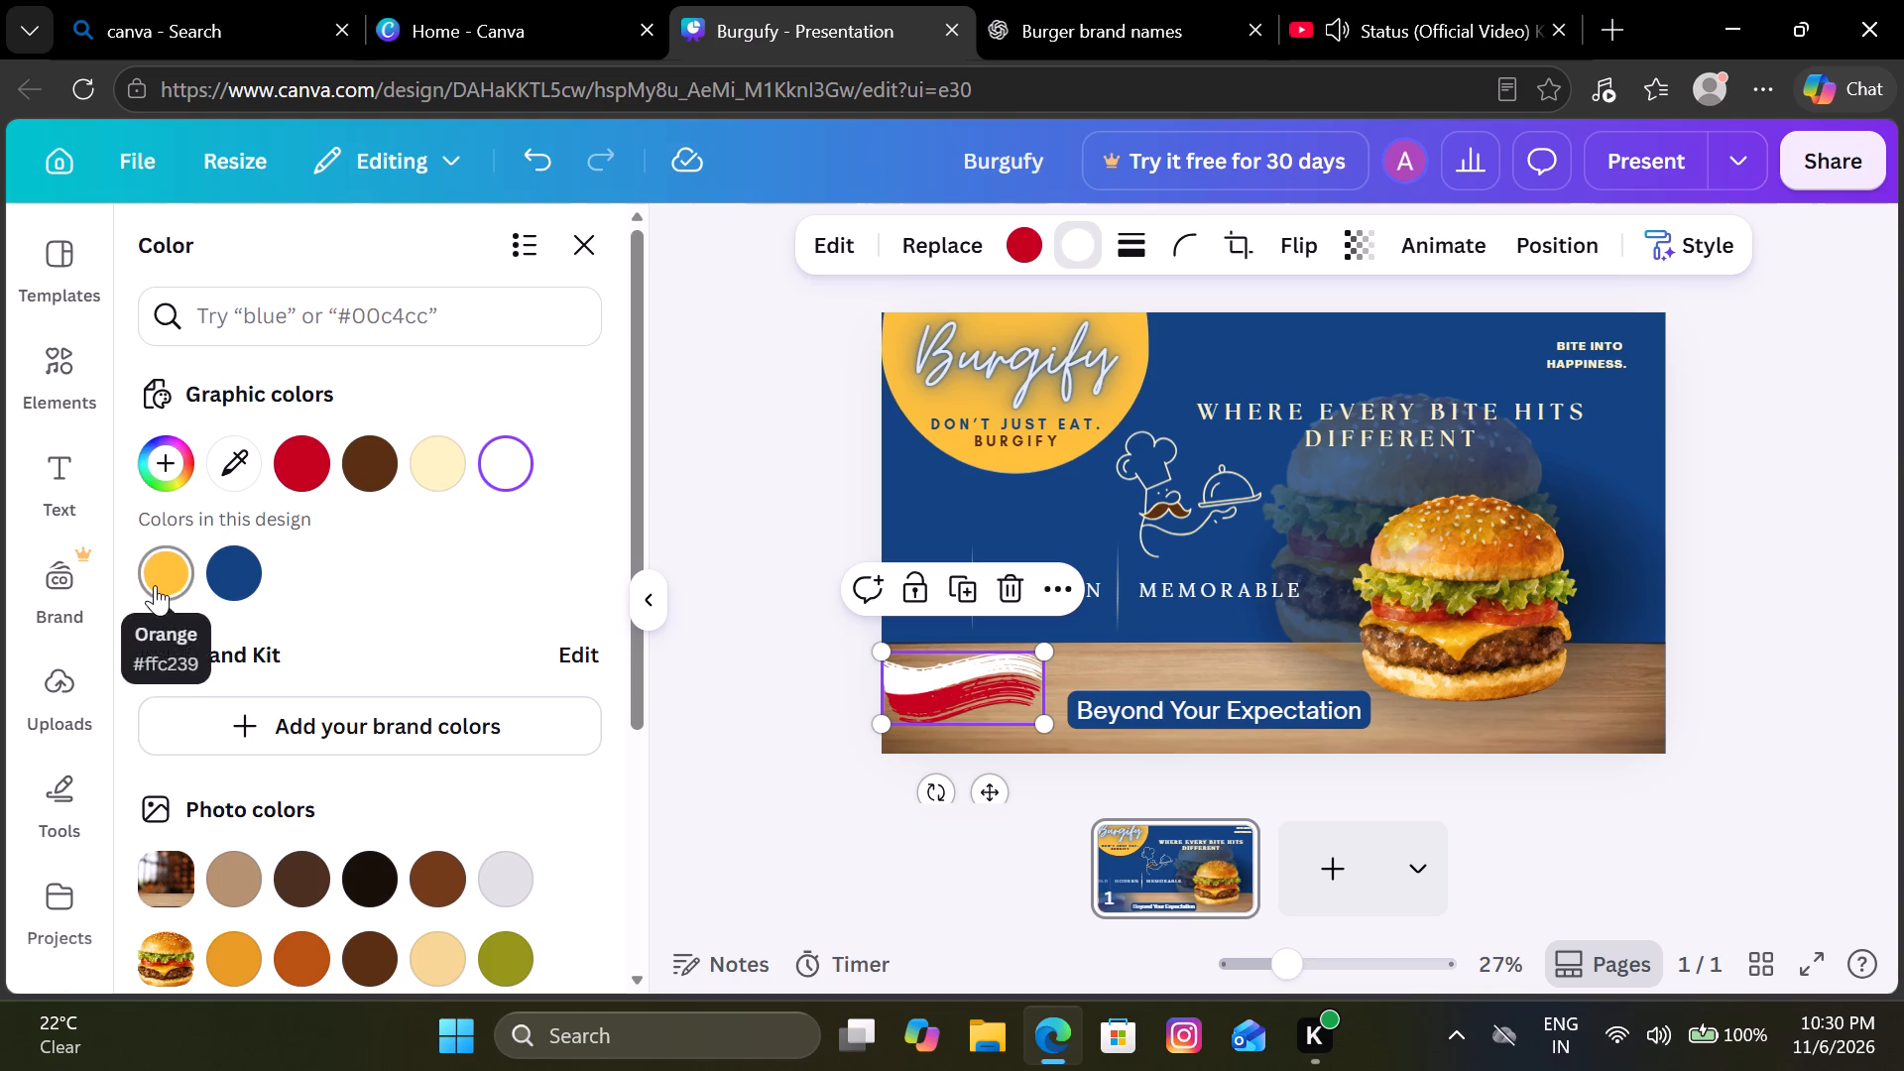
click(155, 585)
click(1021, 239)
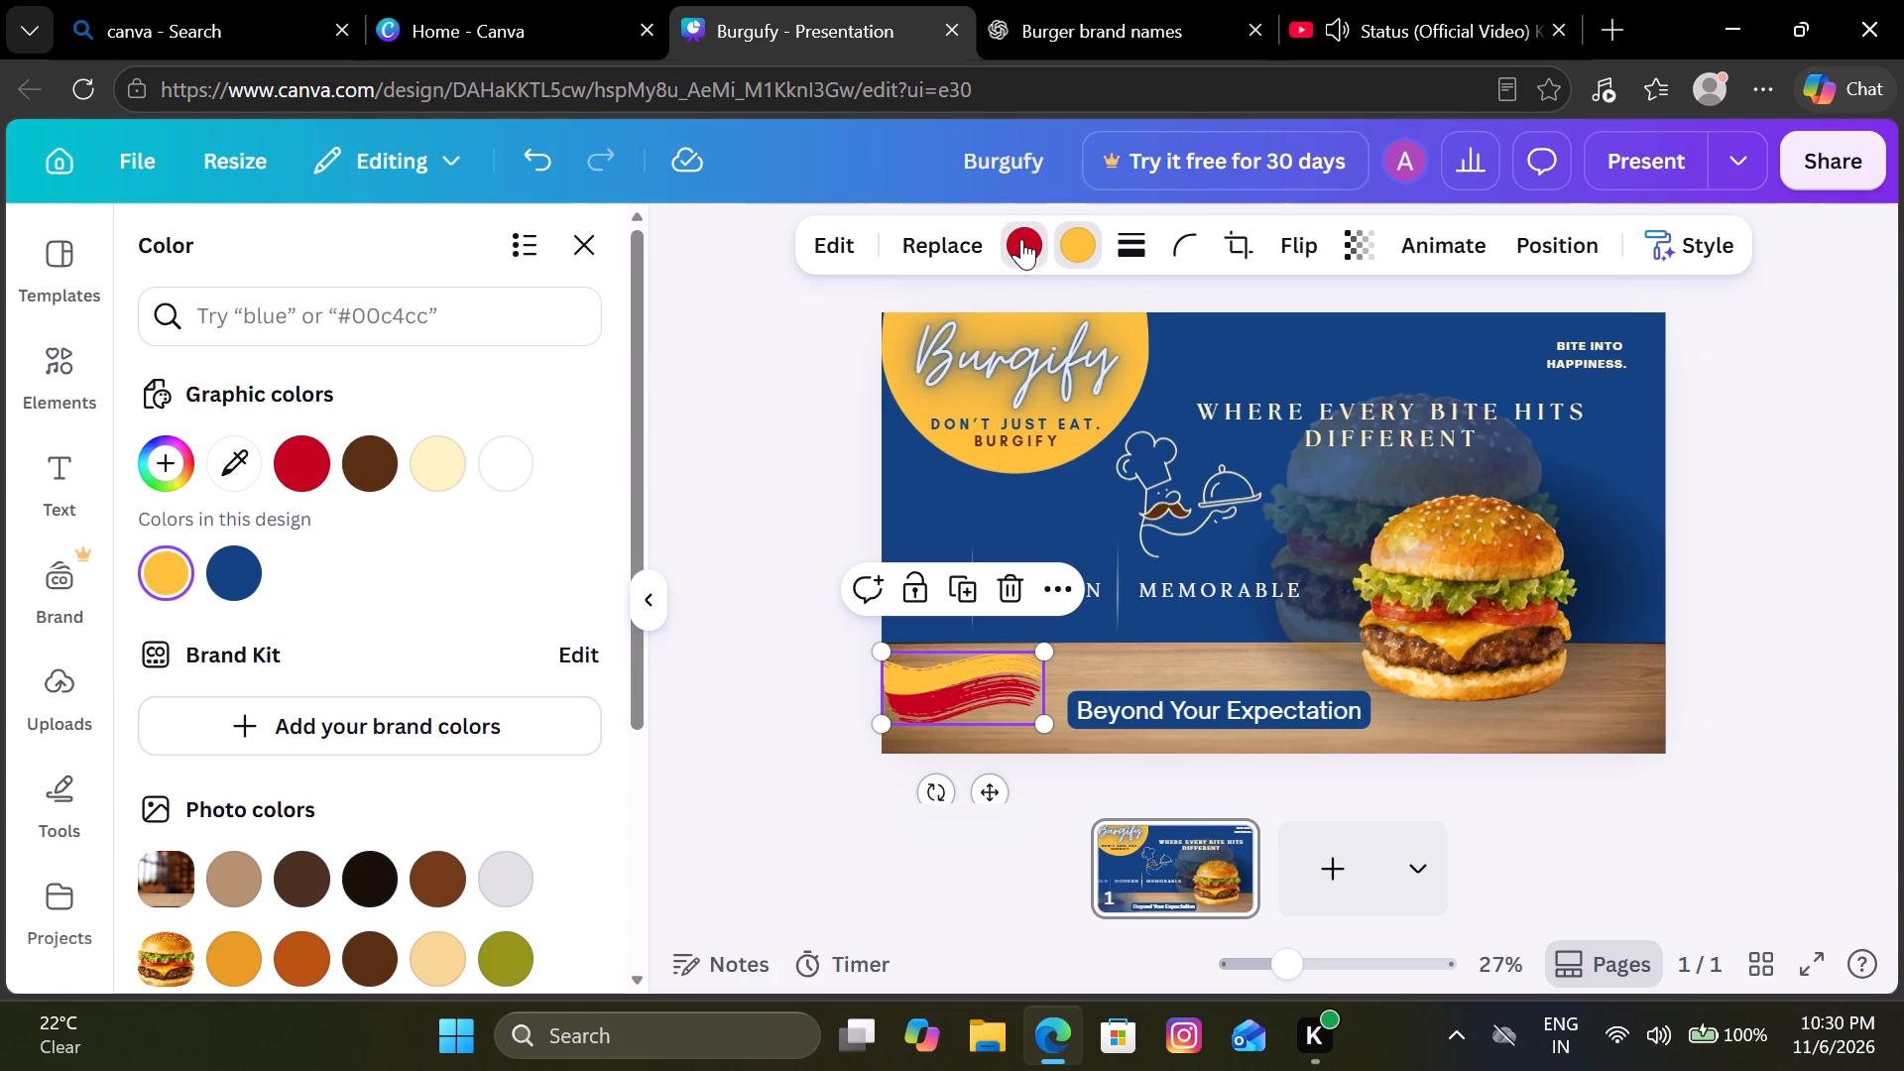
click(234, 590)
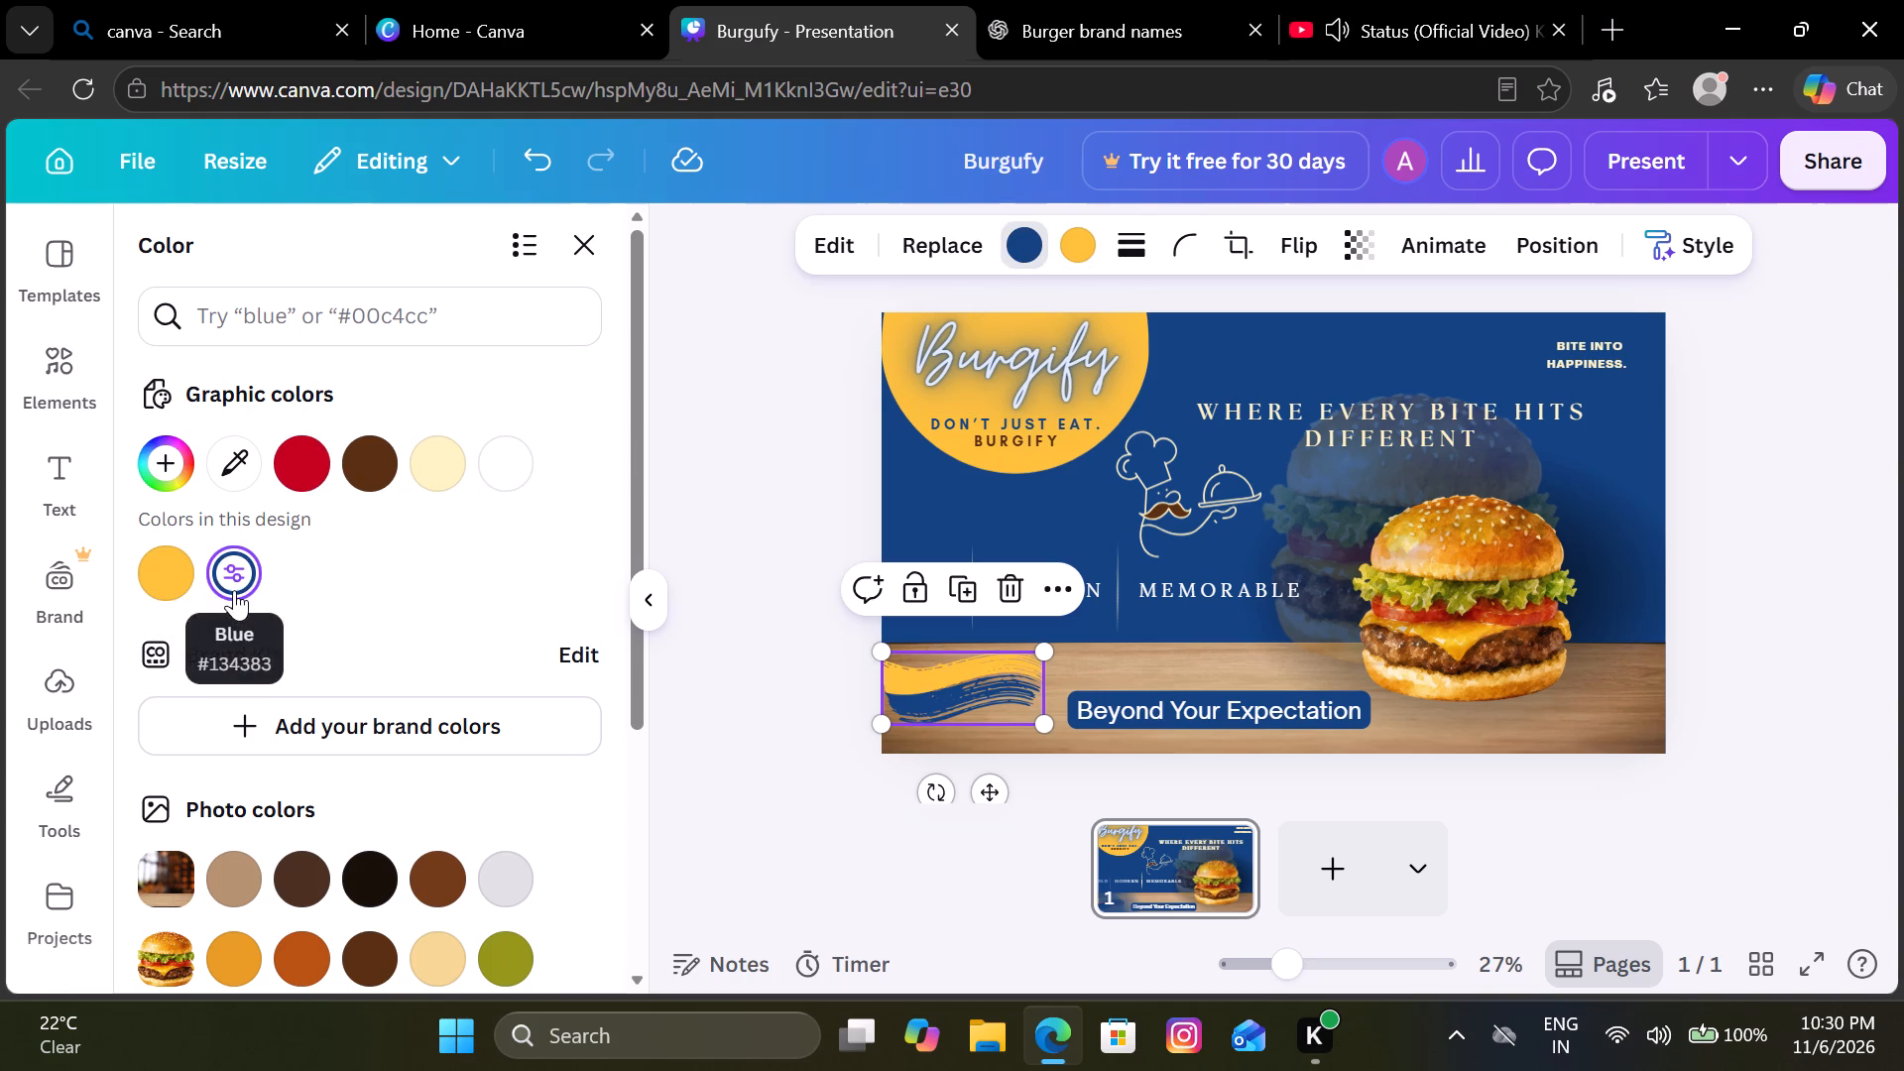
Duplicate the recoloured brush stroke and place the copy just below the original at the wooden table's left end, overlapping the page's bottom edge.
click(701, 490)
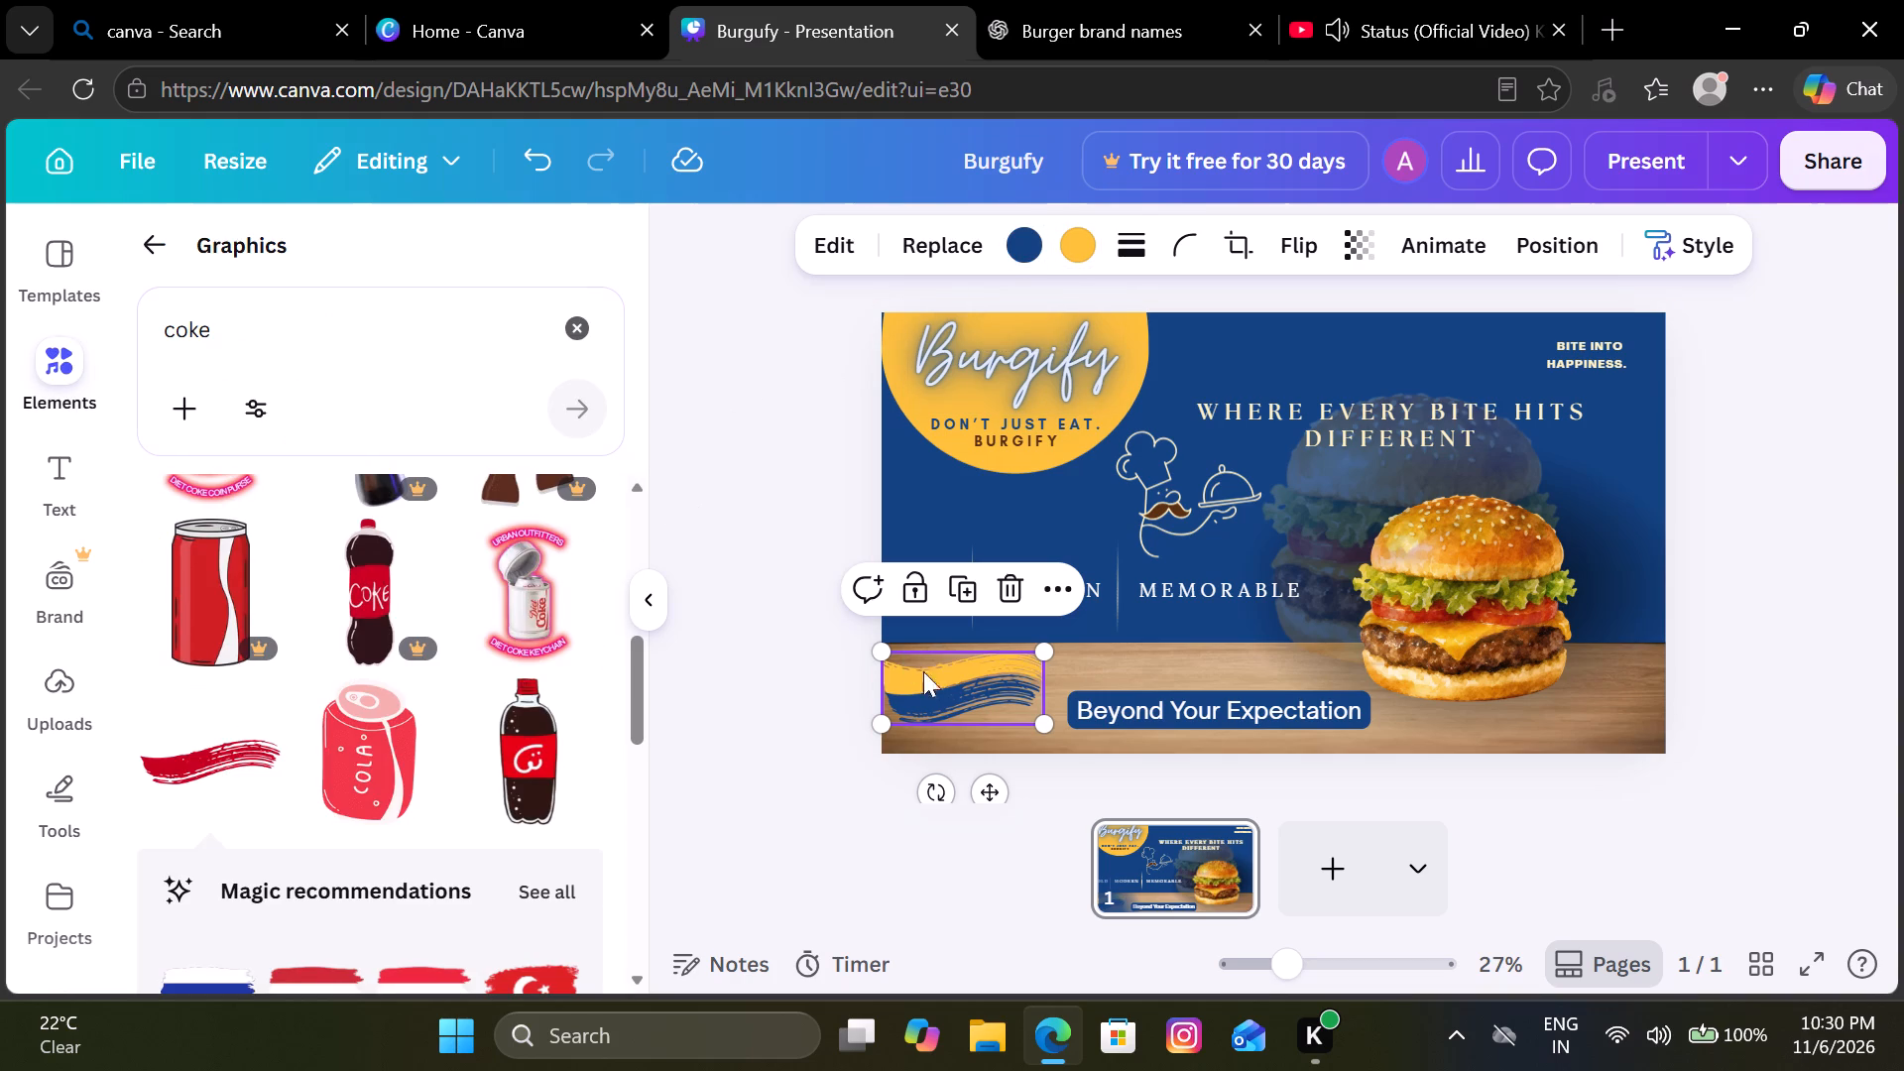
click(956, 699)
click(938, 696)
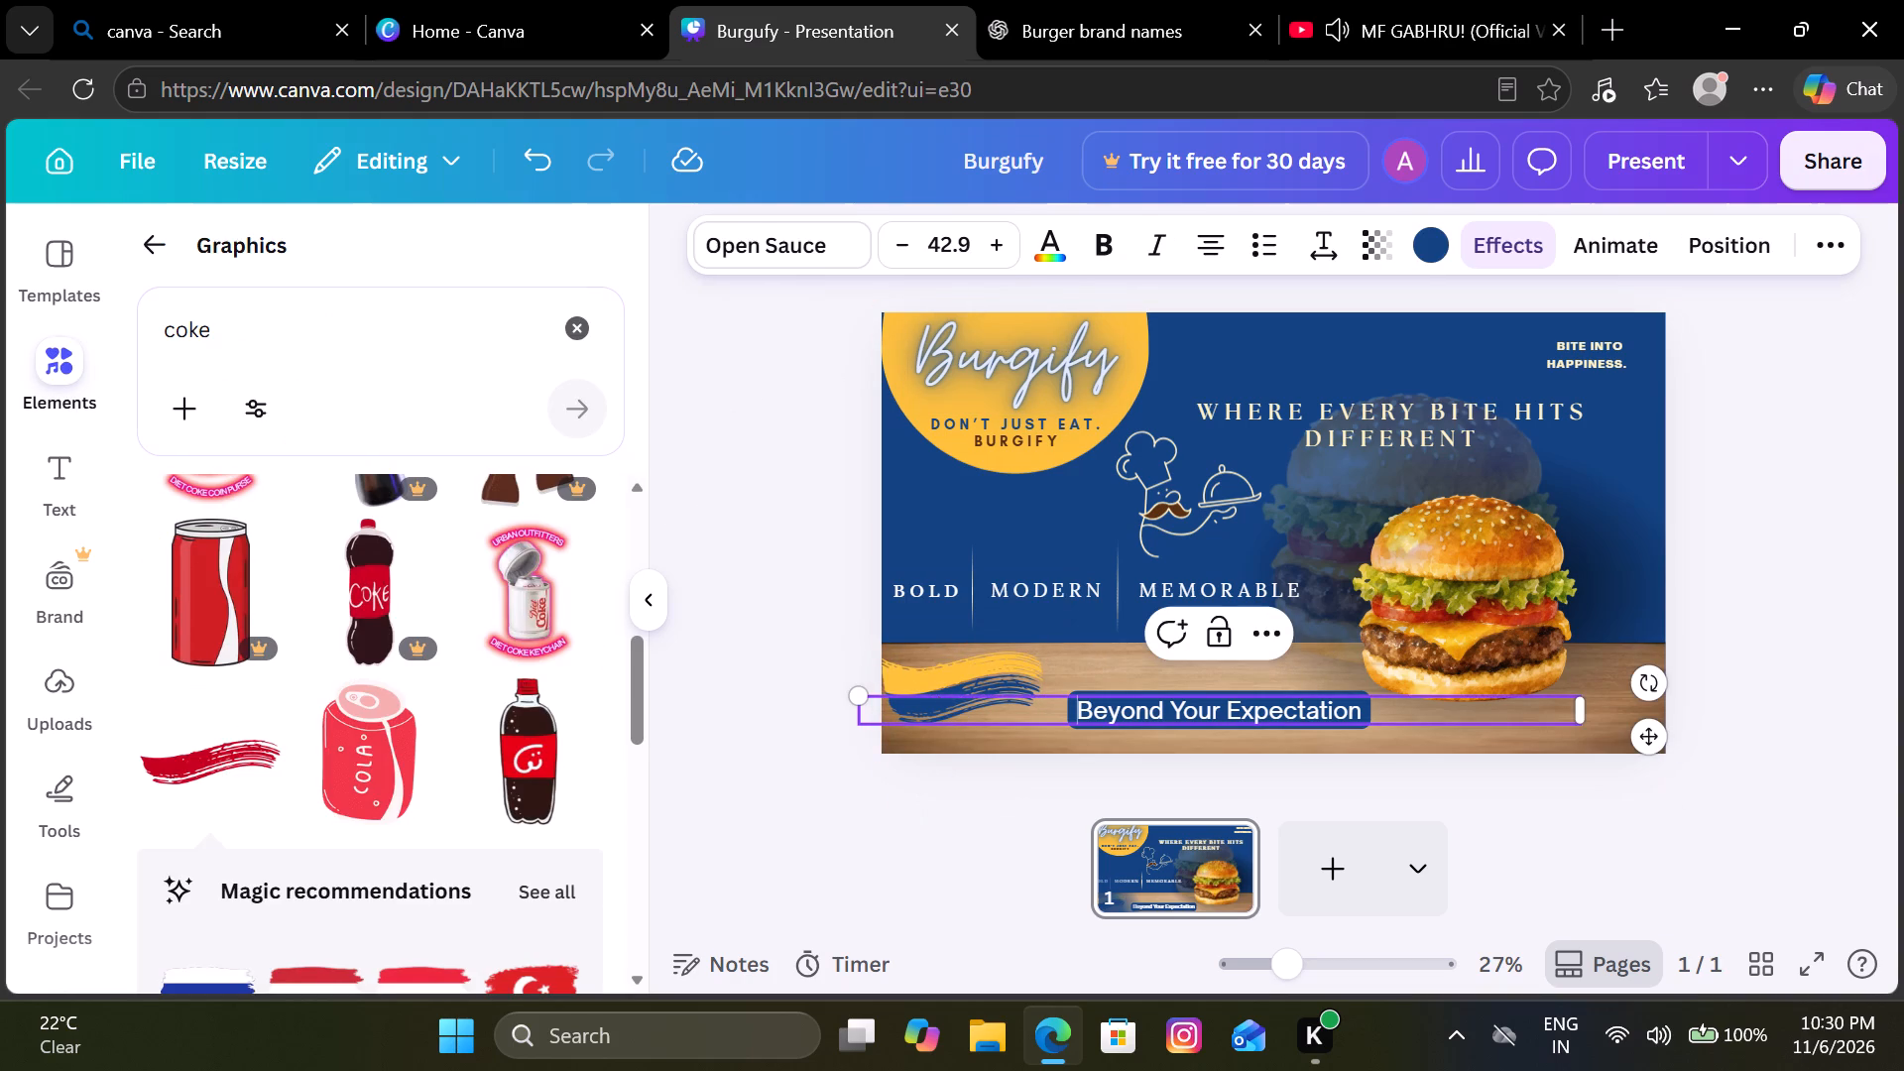
click(938, 696)
click(772, 676)
click(937, 679)
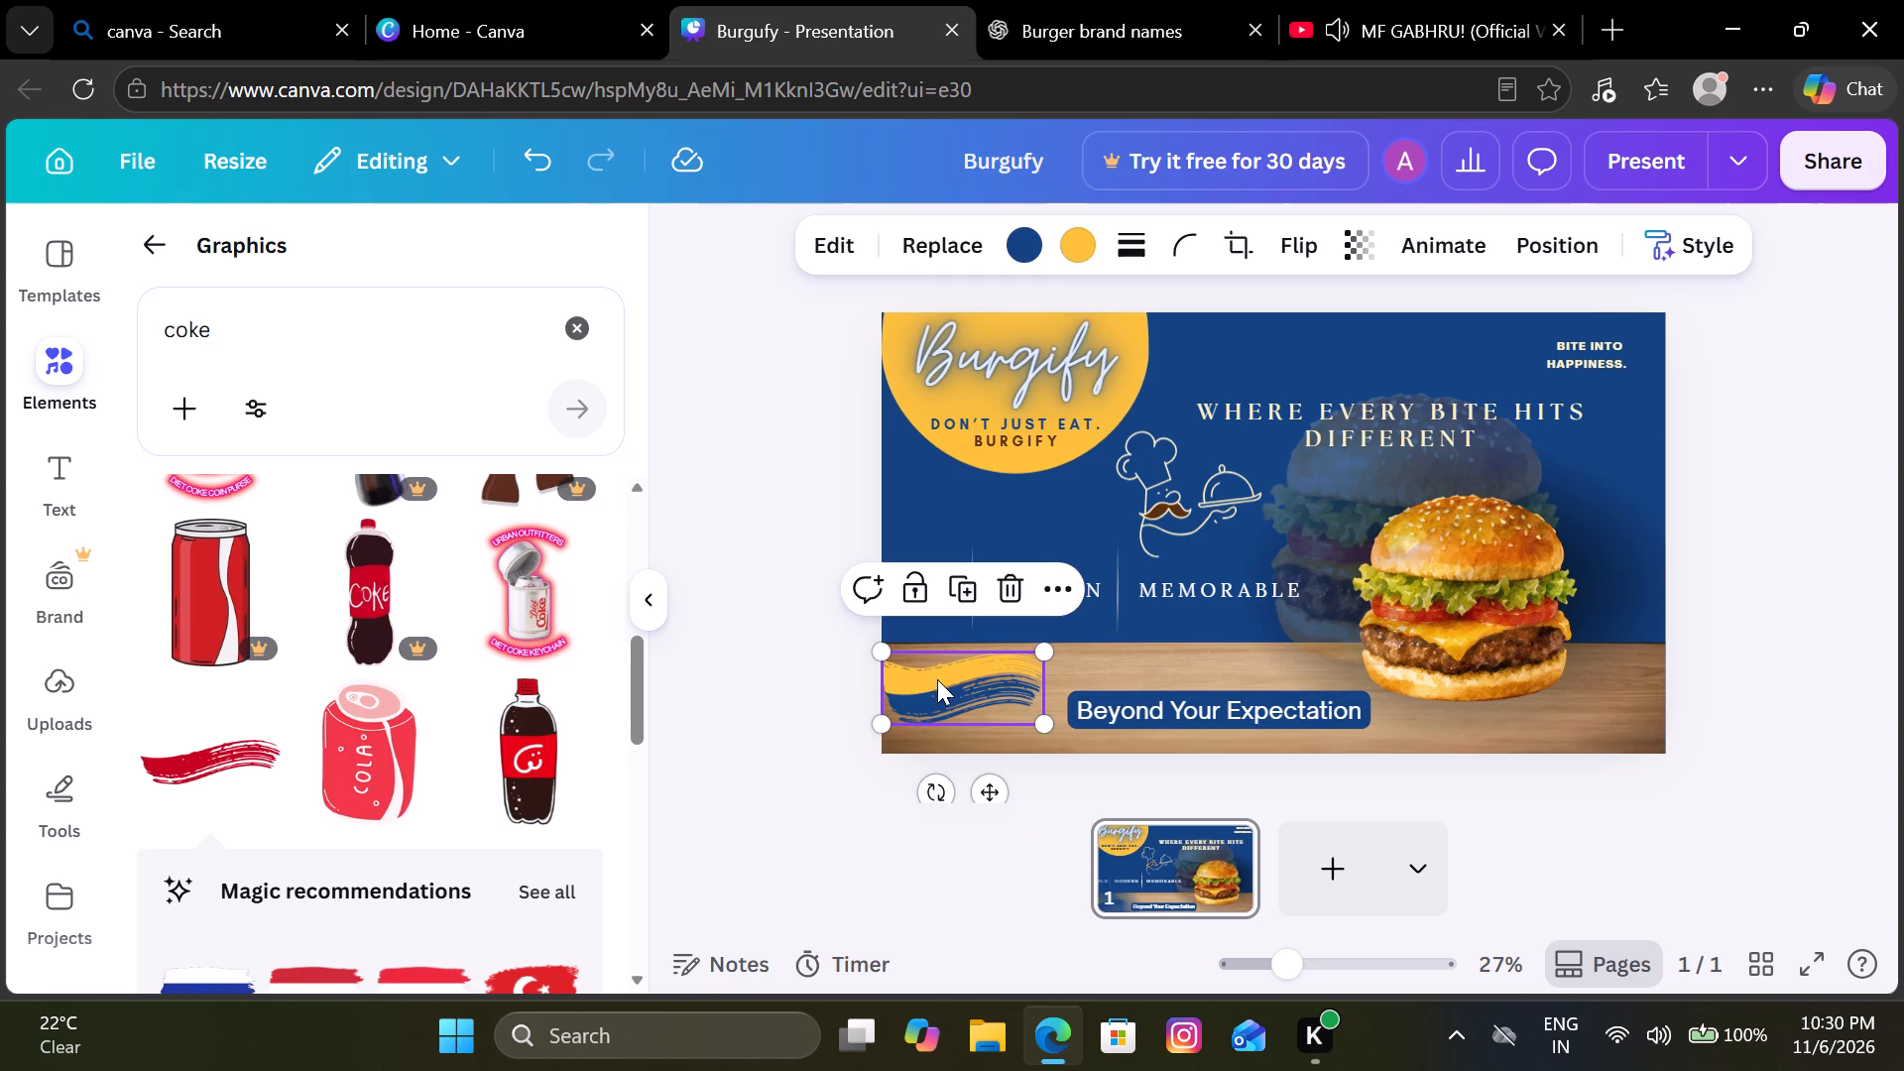
click(977, 586)
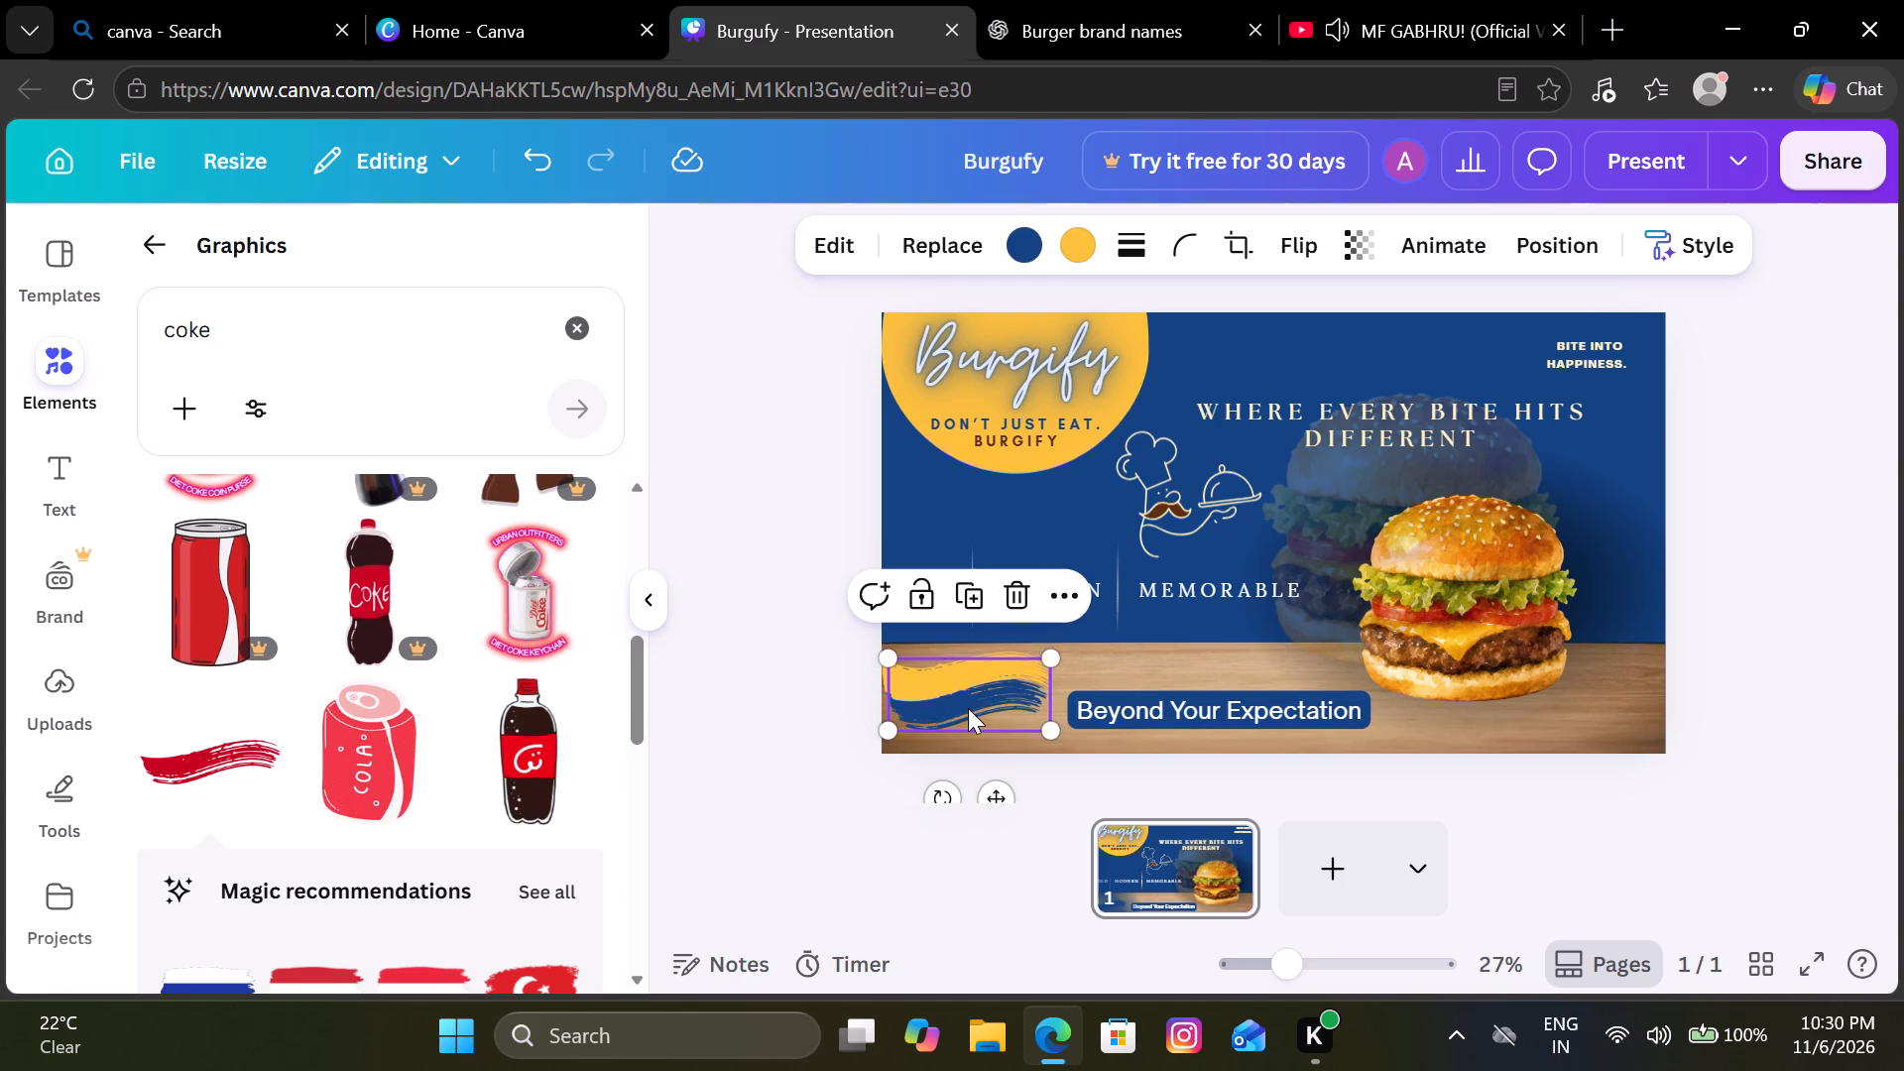
drag(968, 708, 967, 766)
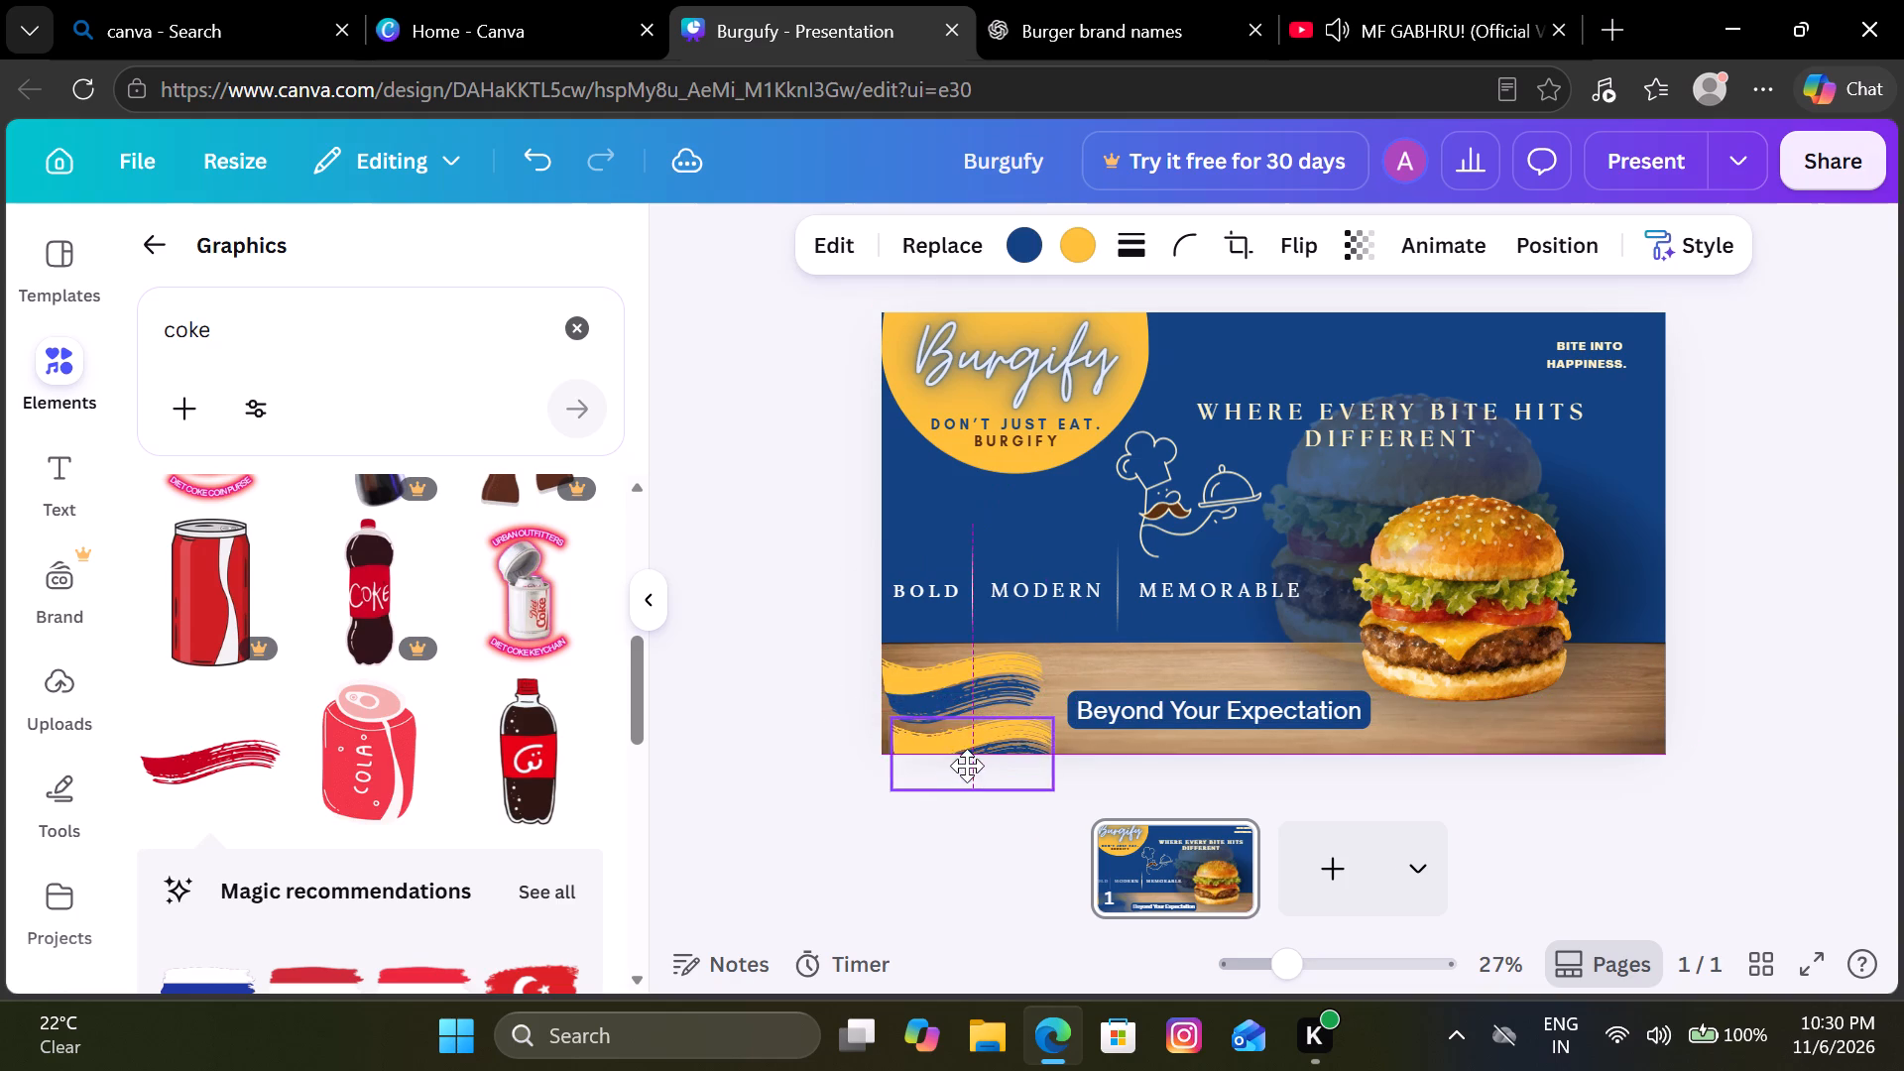
drag(967, 766, 965, 756)
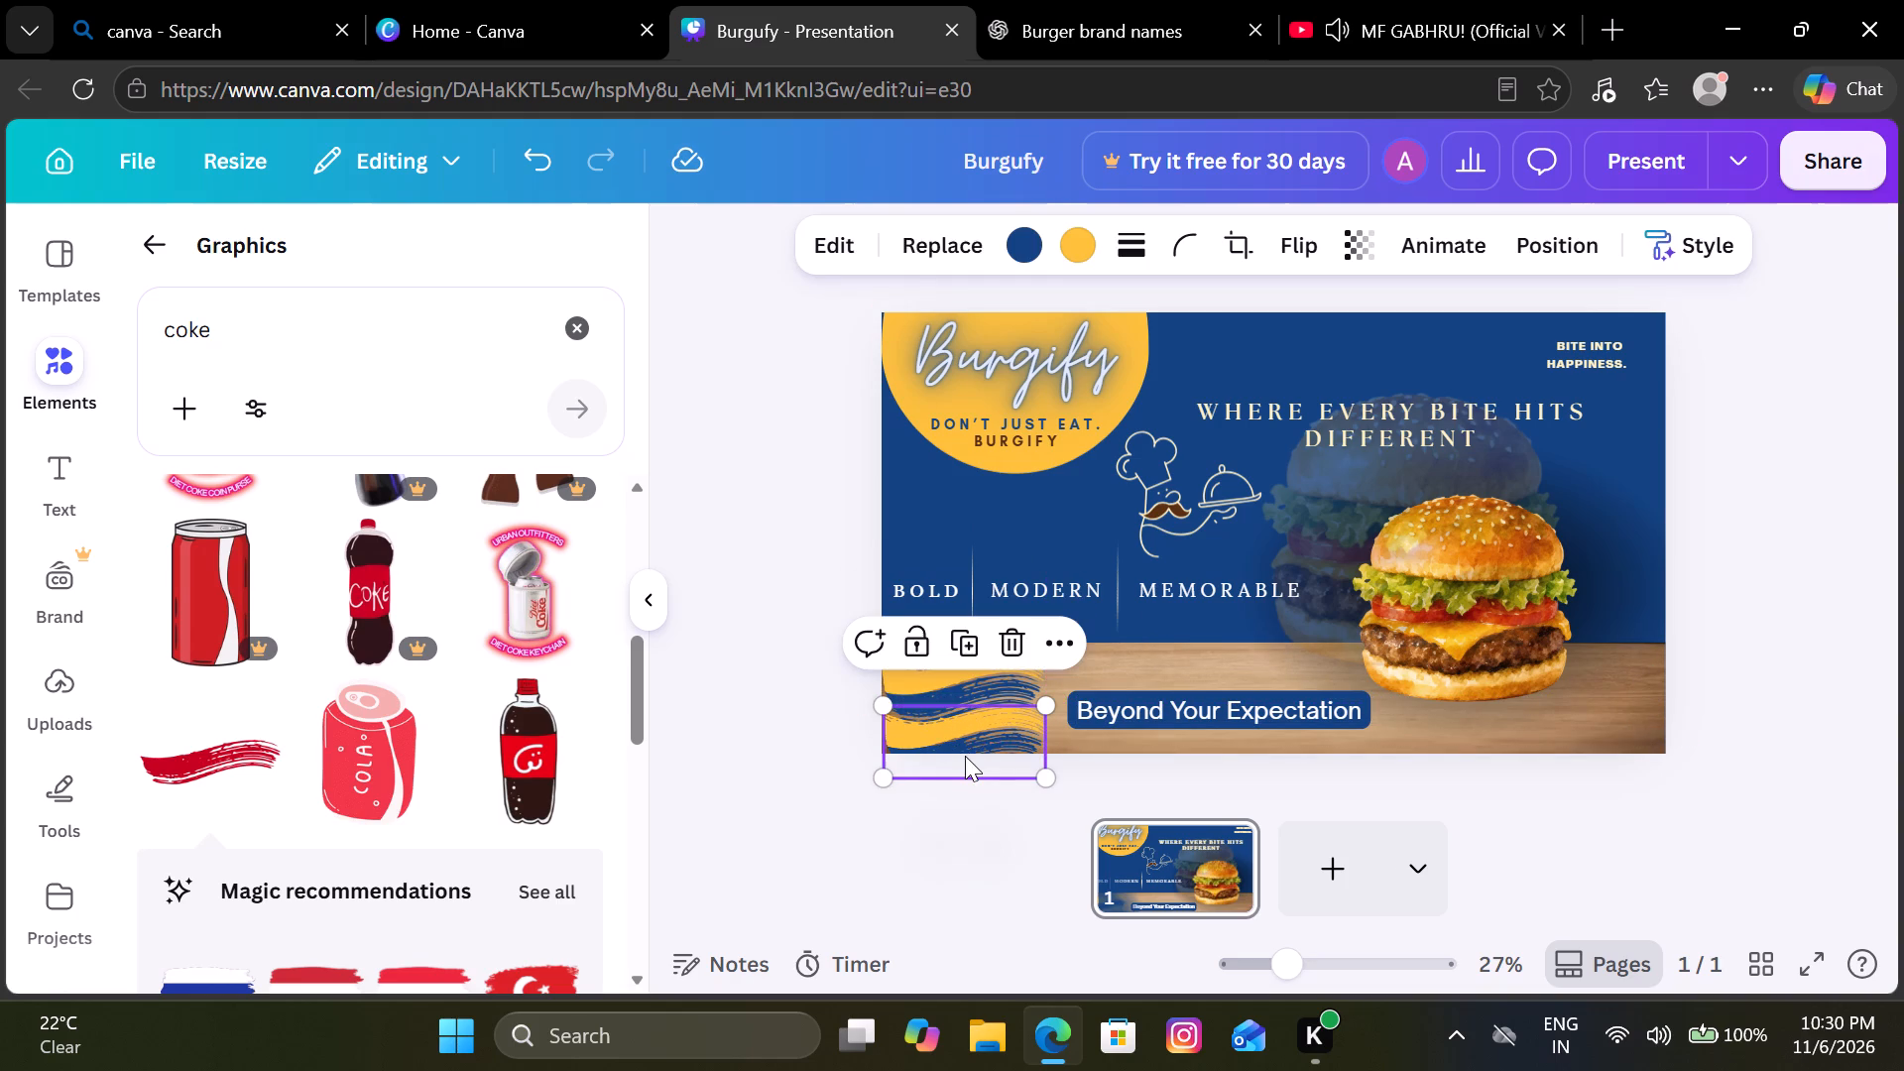
Nudge the upper brush stroke slightly down so it sits closer to its copy on the table.
click(811, 729)
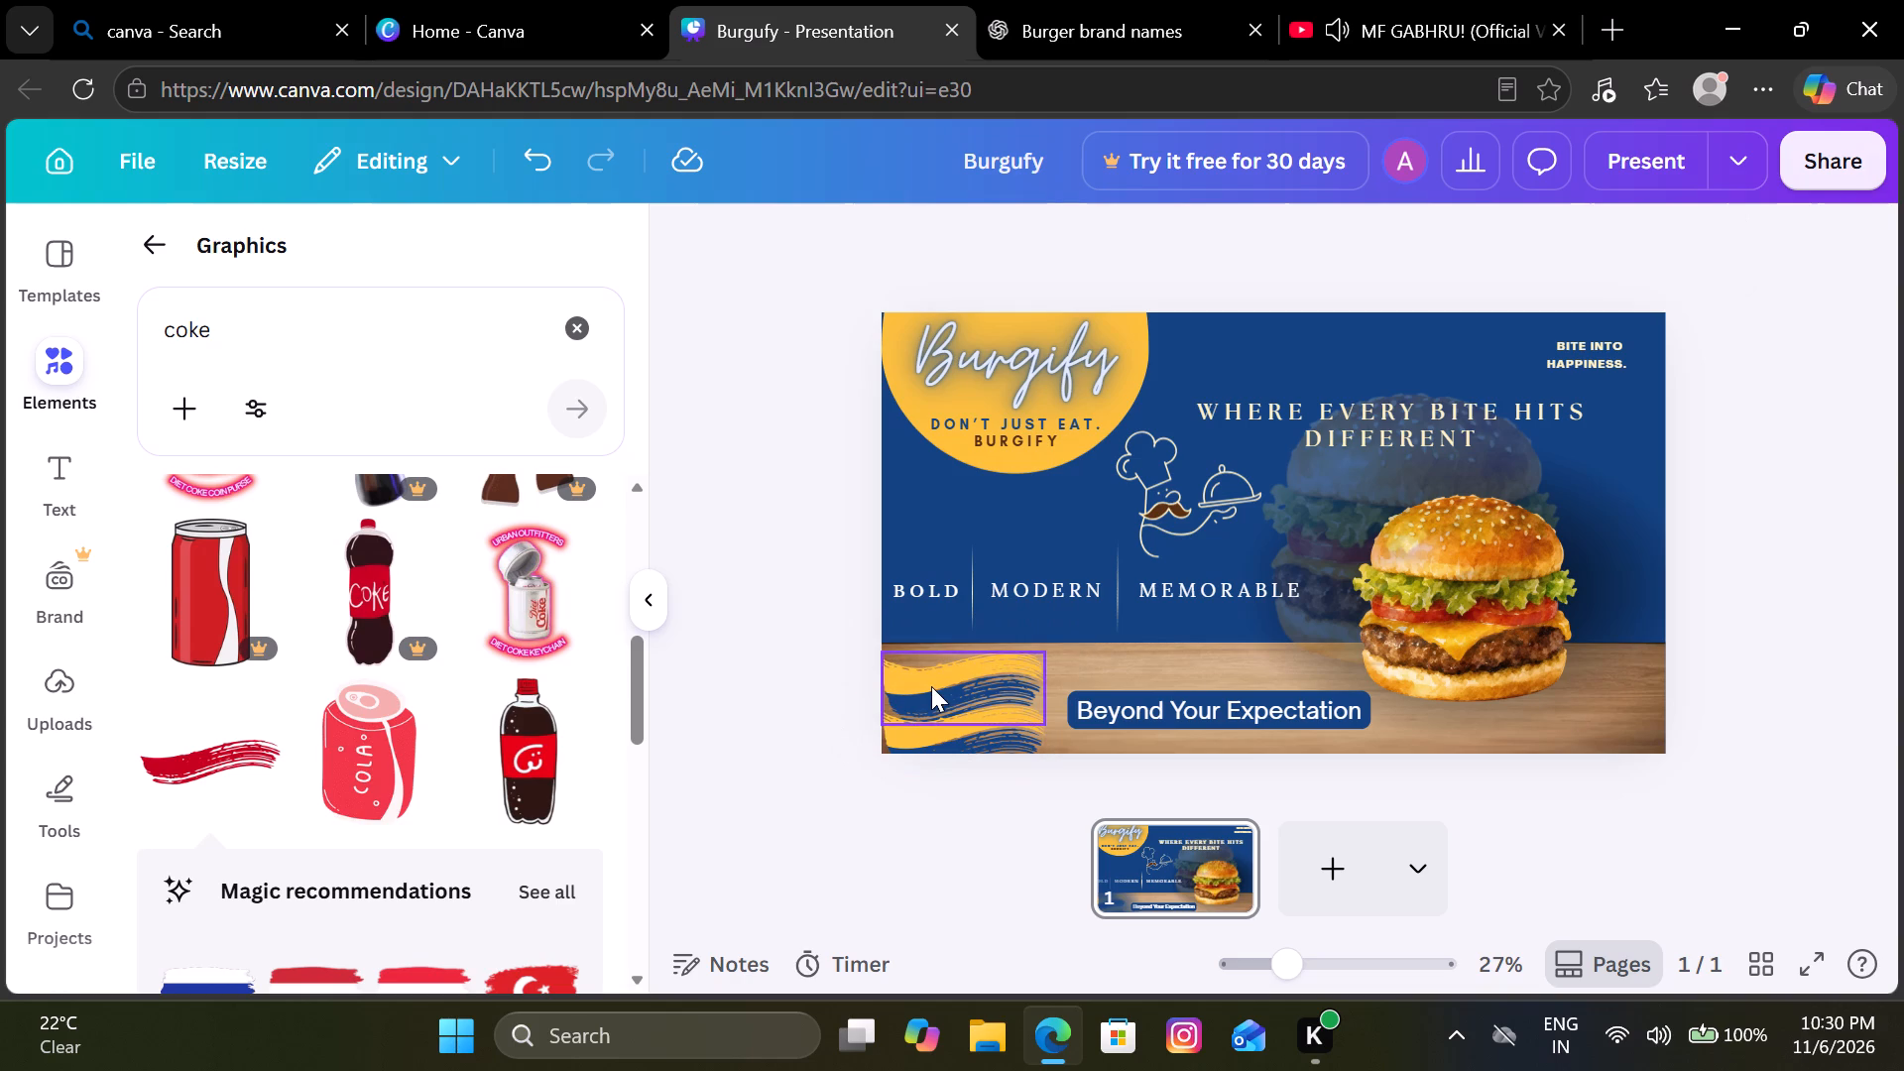
click(929, 686)
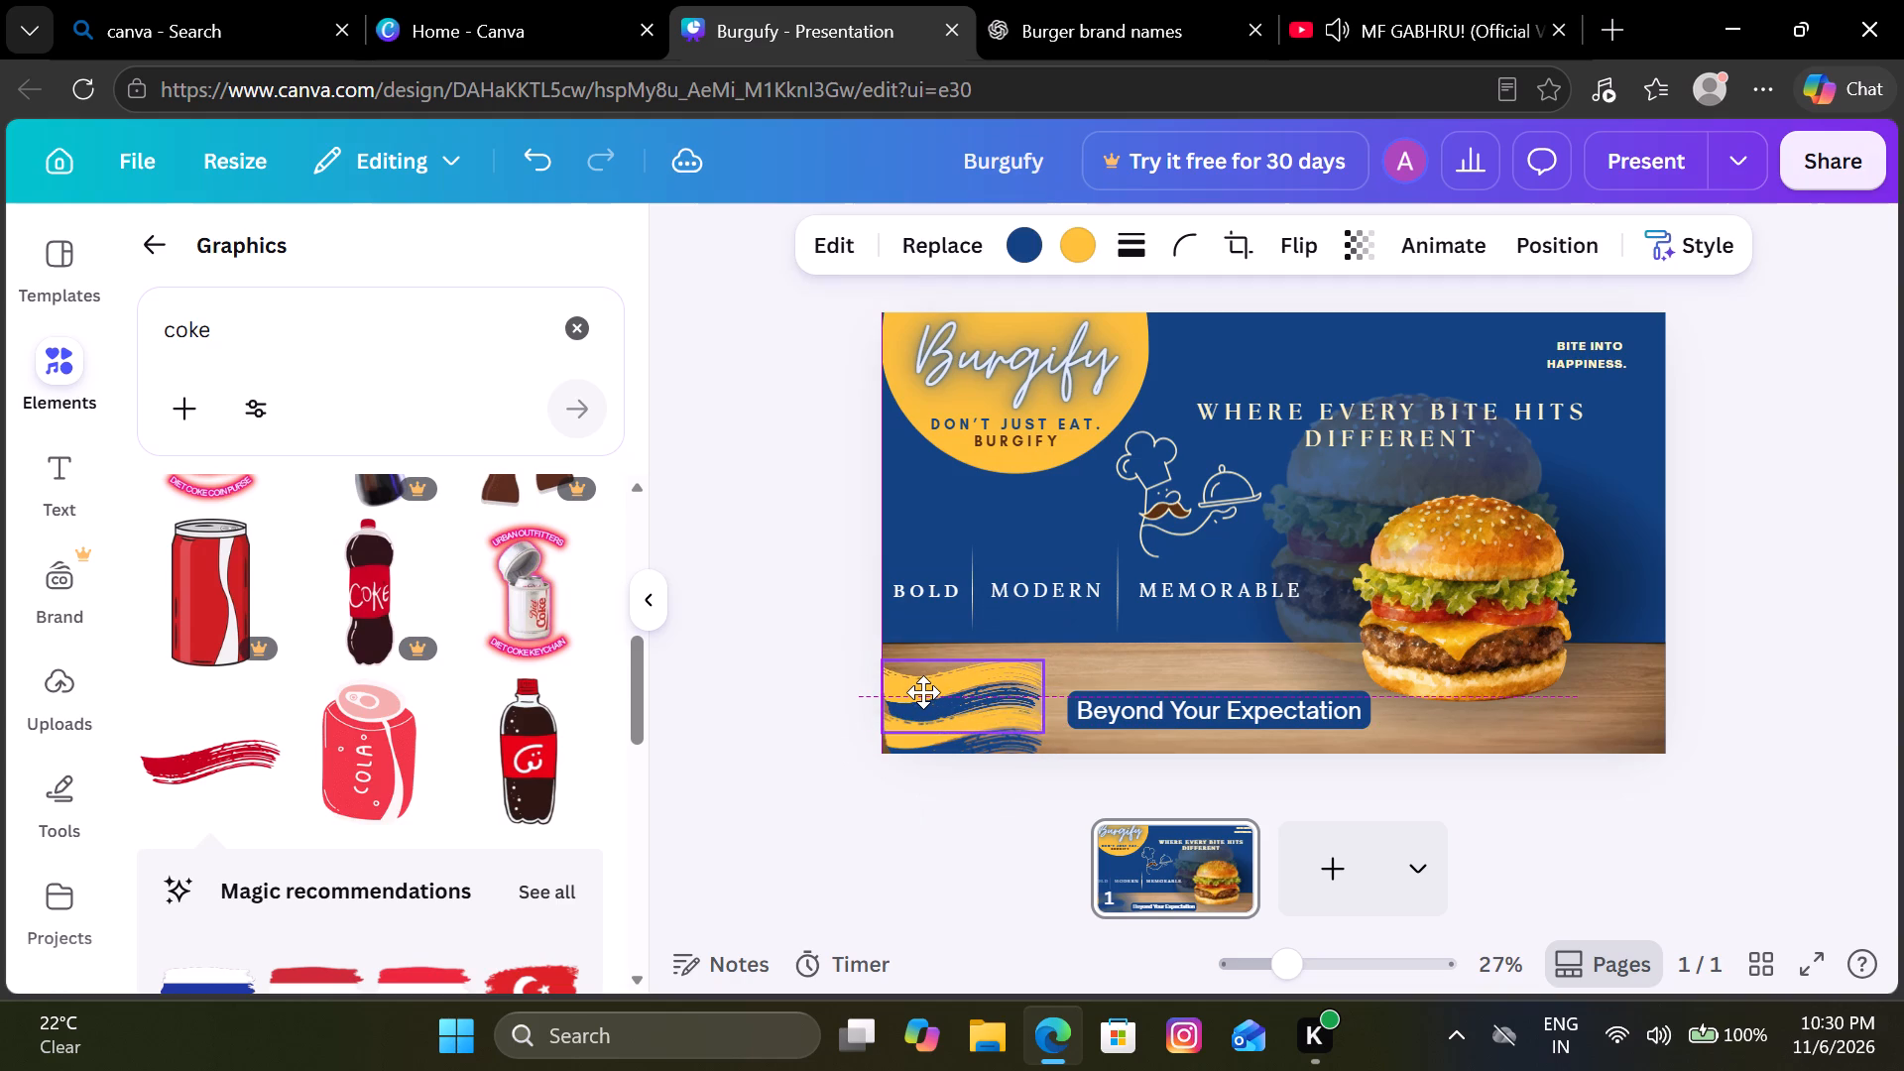
click(928, 682)
click(772, 682)
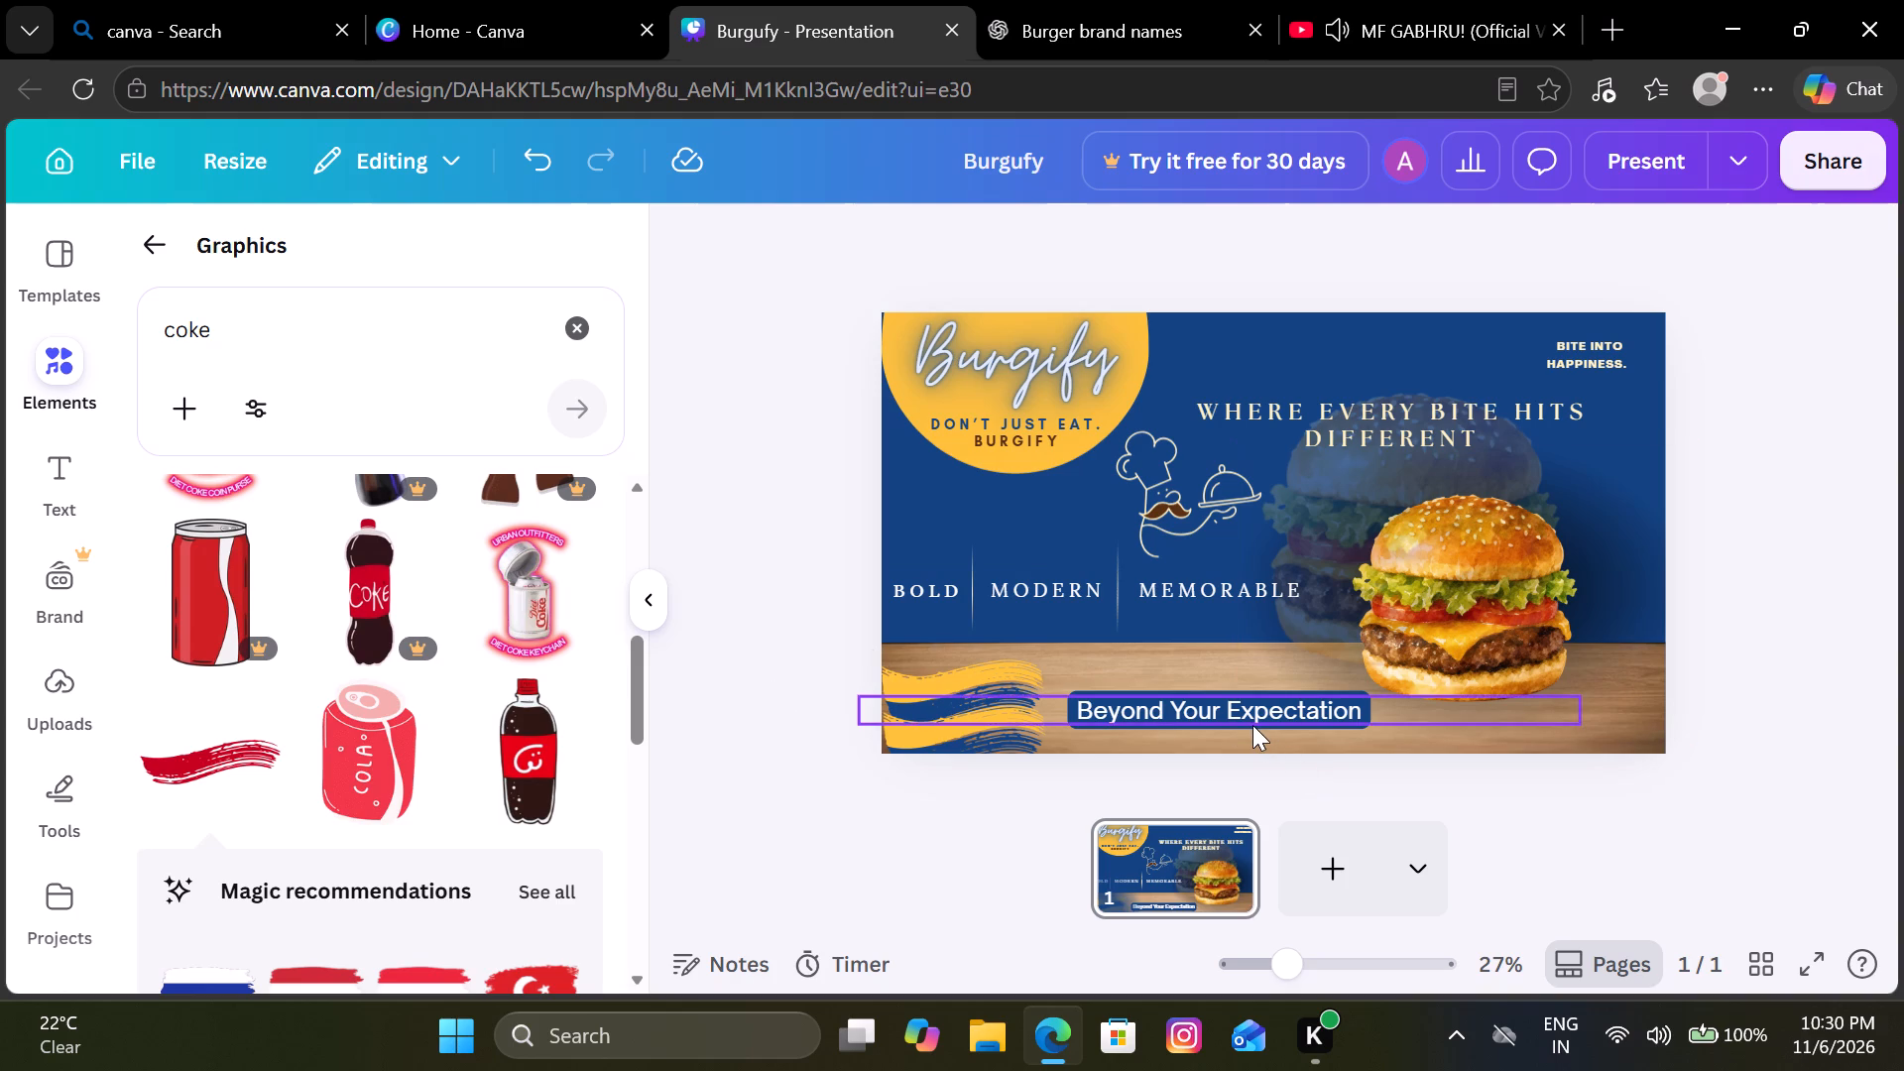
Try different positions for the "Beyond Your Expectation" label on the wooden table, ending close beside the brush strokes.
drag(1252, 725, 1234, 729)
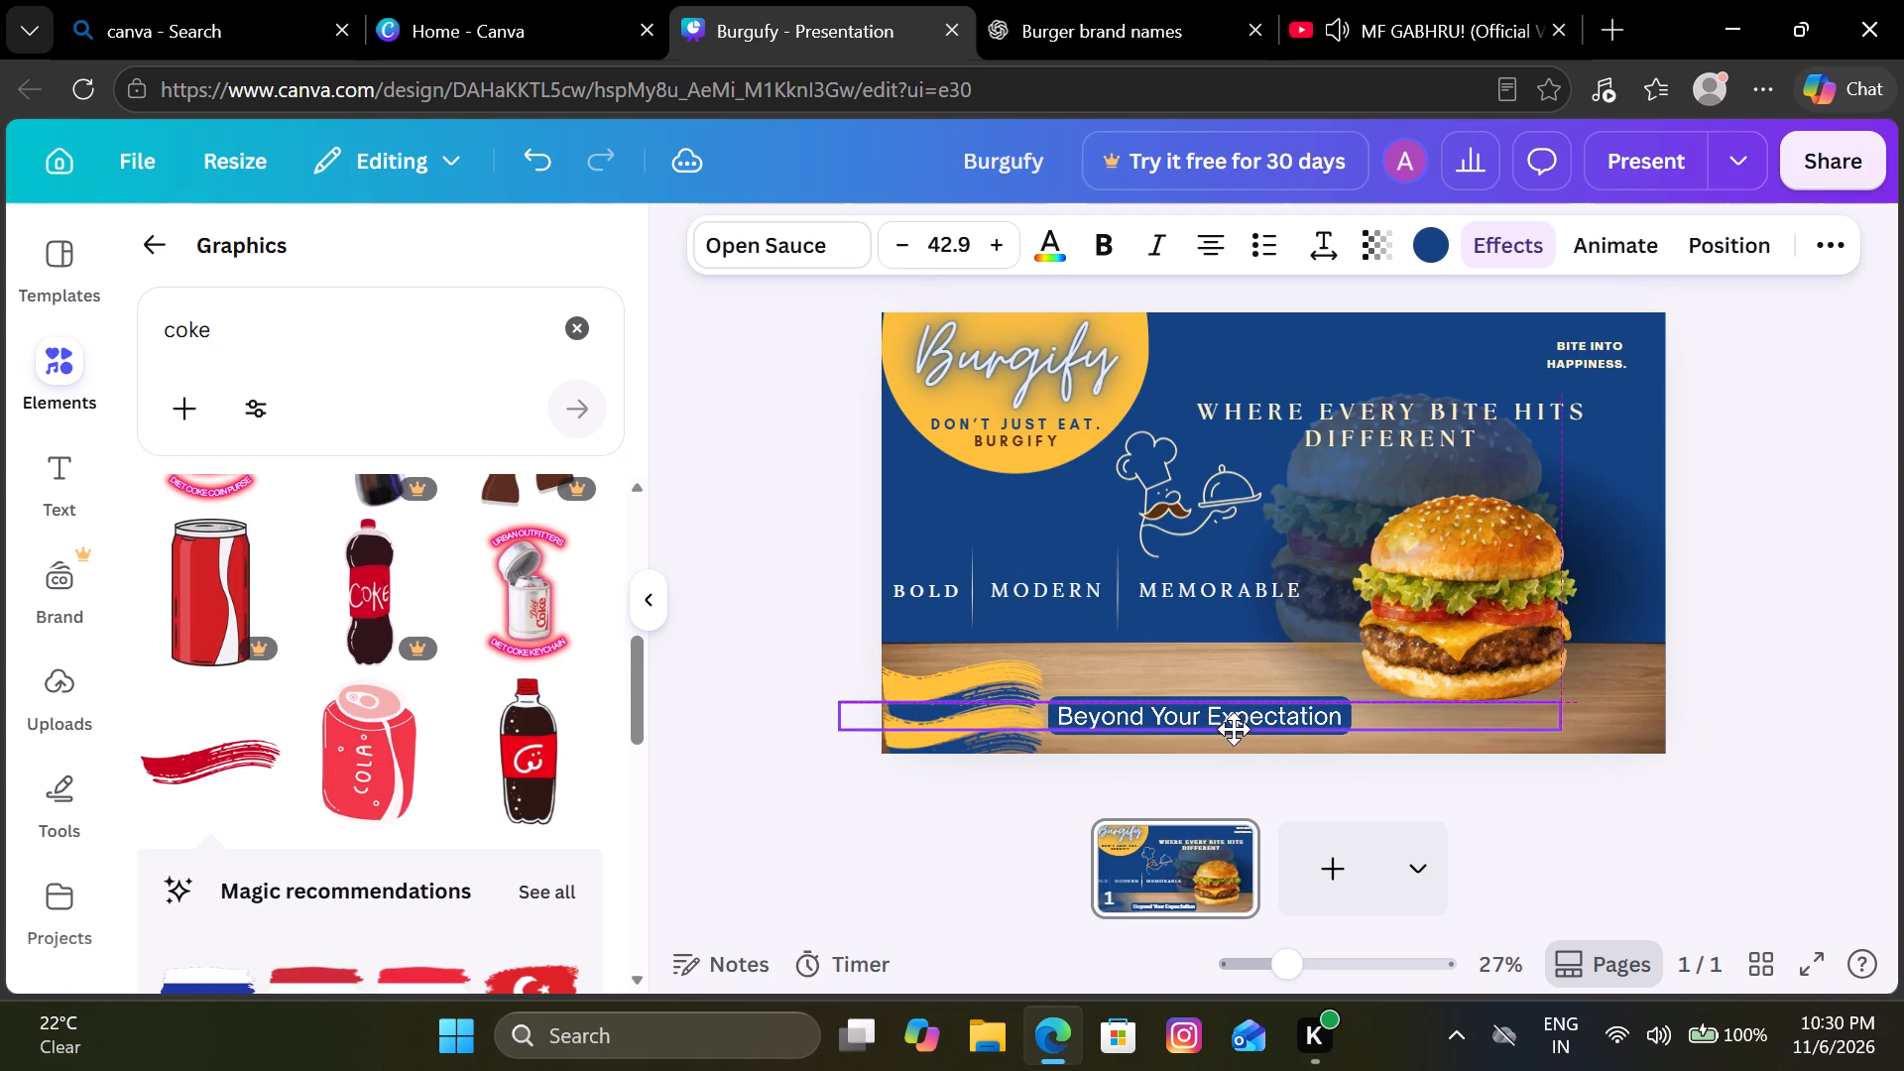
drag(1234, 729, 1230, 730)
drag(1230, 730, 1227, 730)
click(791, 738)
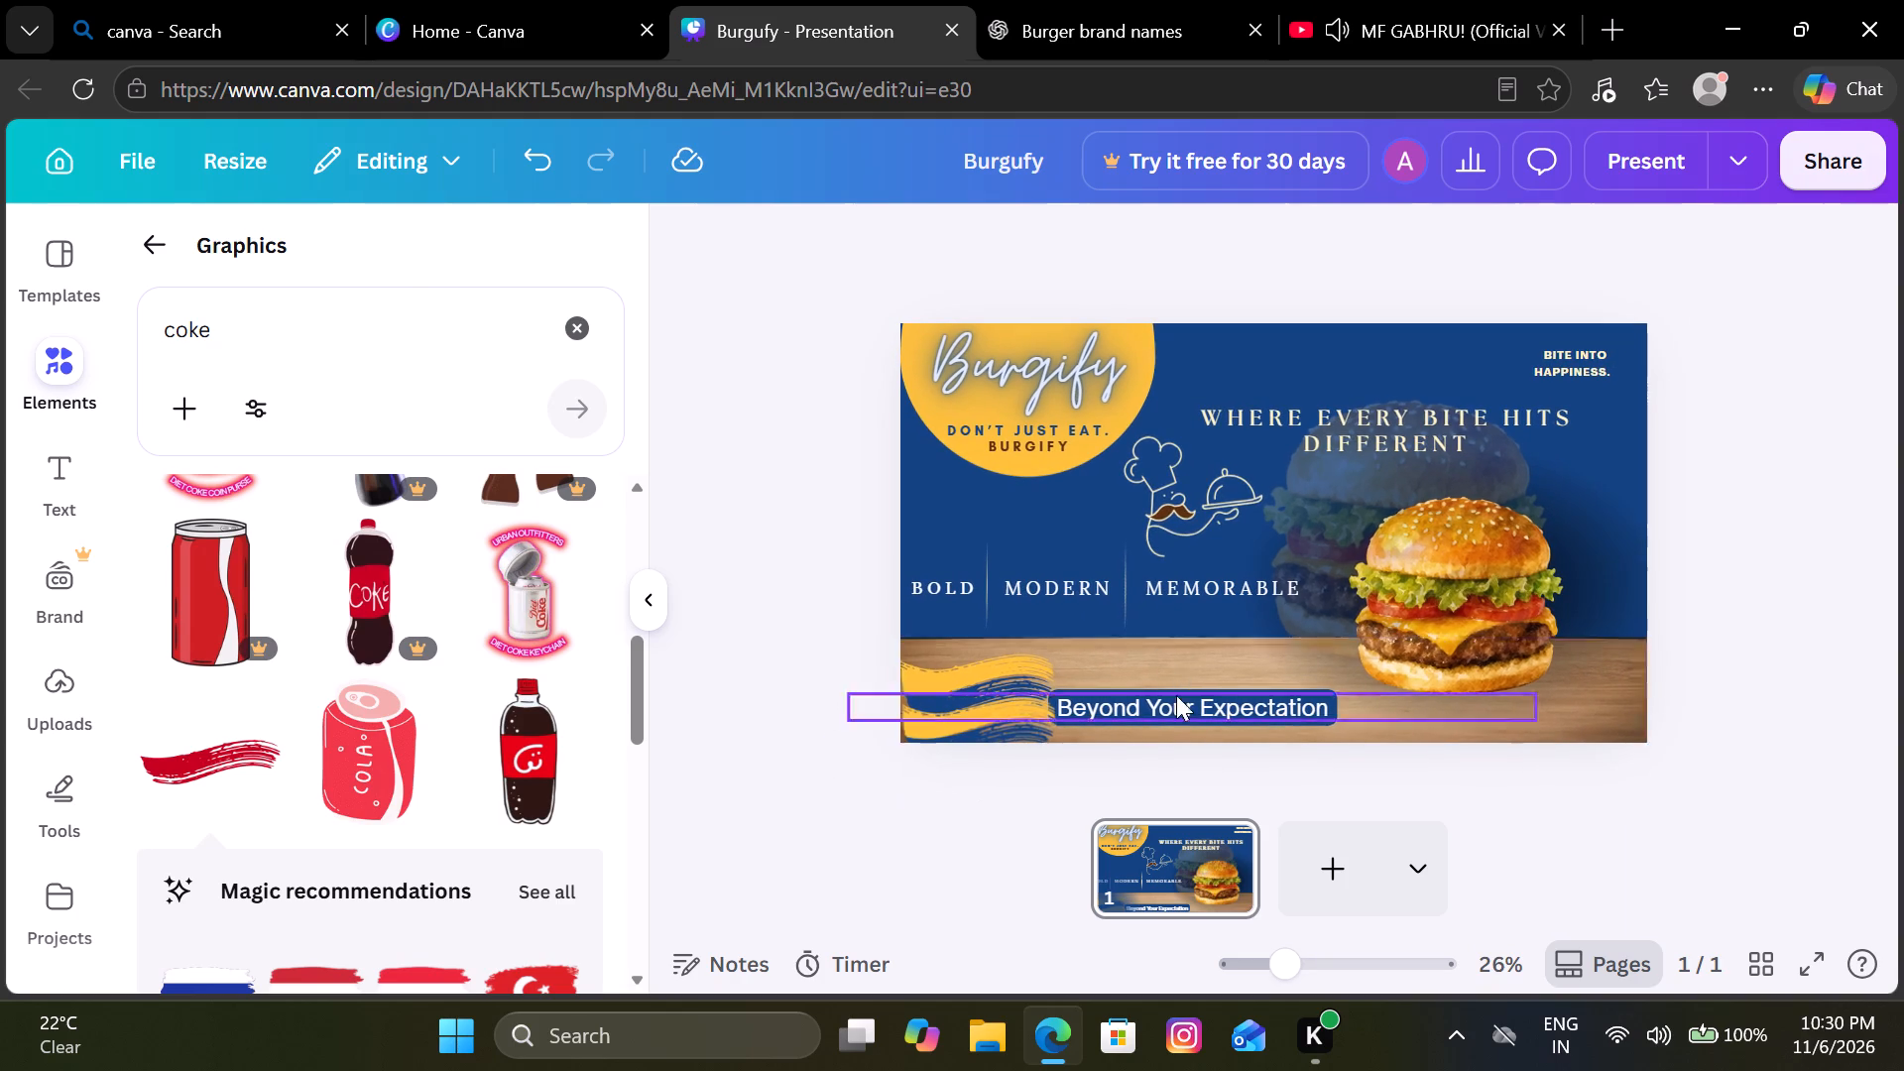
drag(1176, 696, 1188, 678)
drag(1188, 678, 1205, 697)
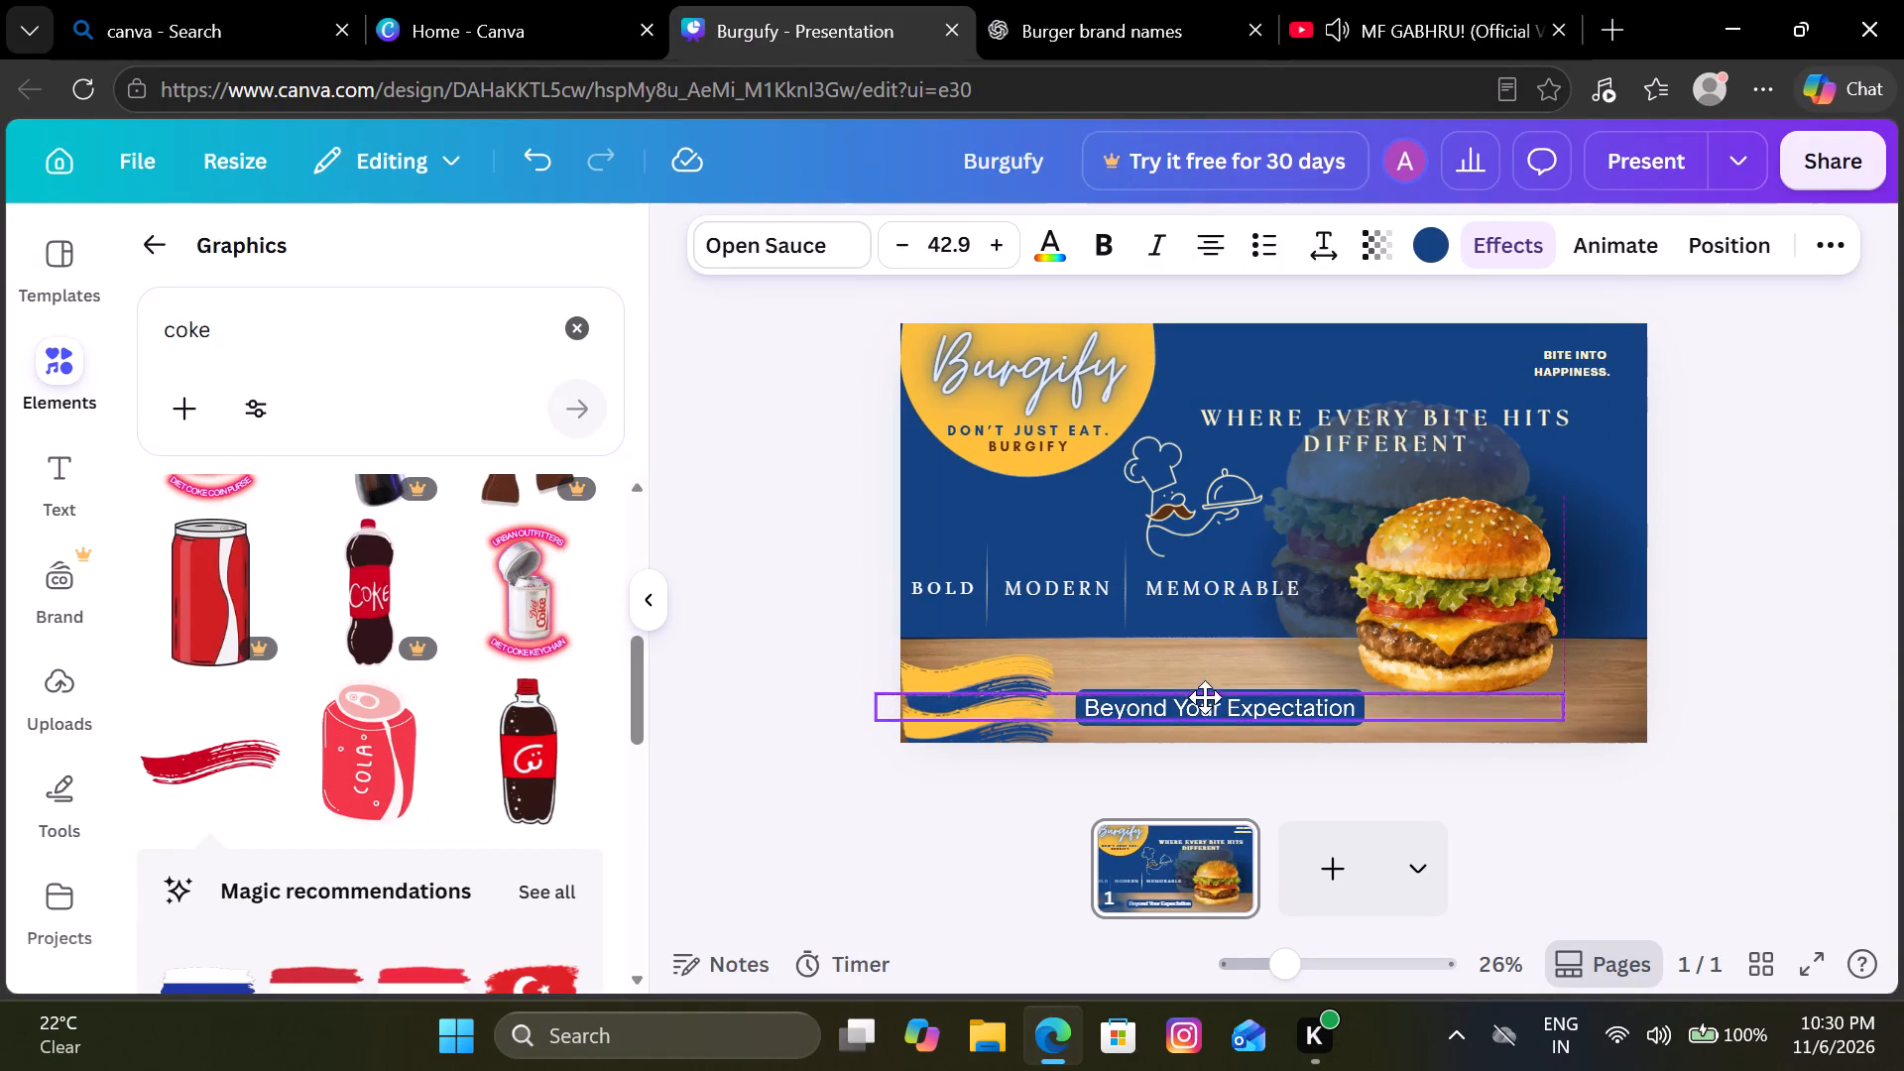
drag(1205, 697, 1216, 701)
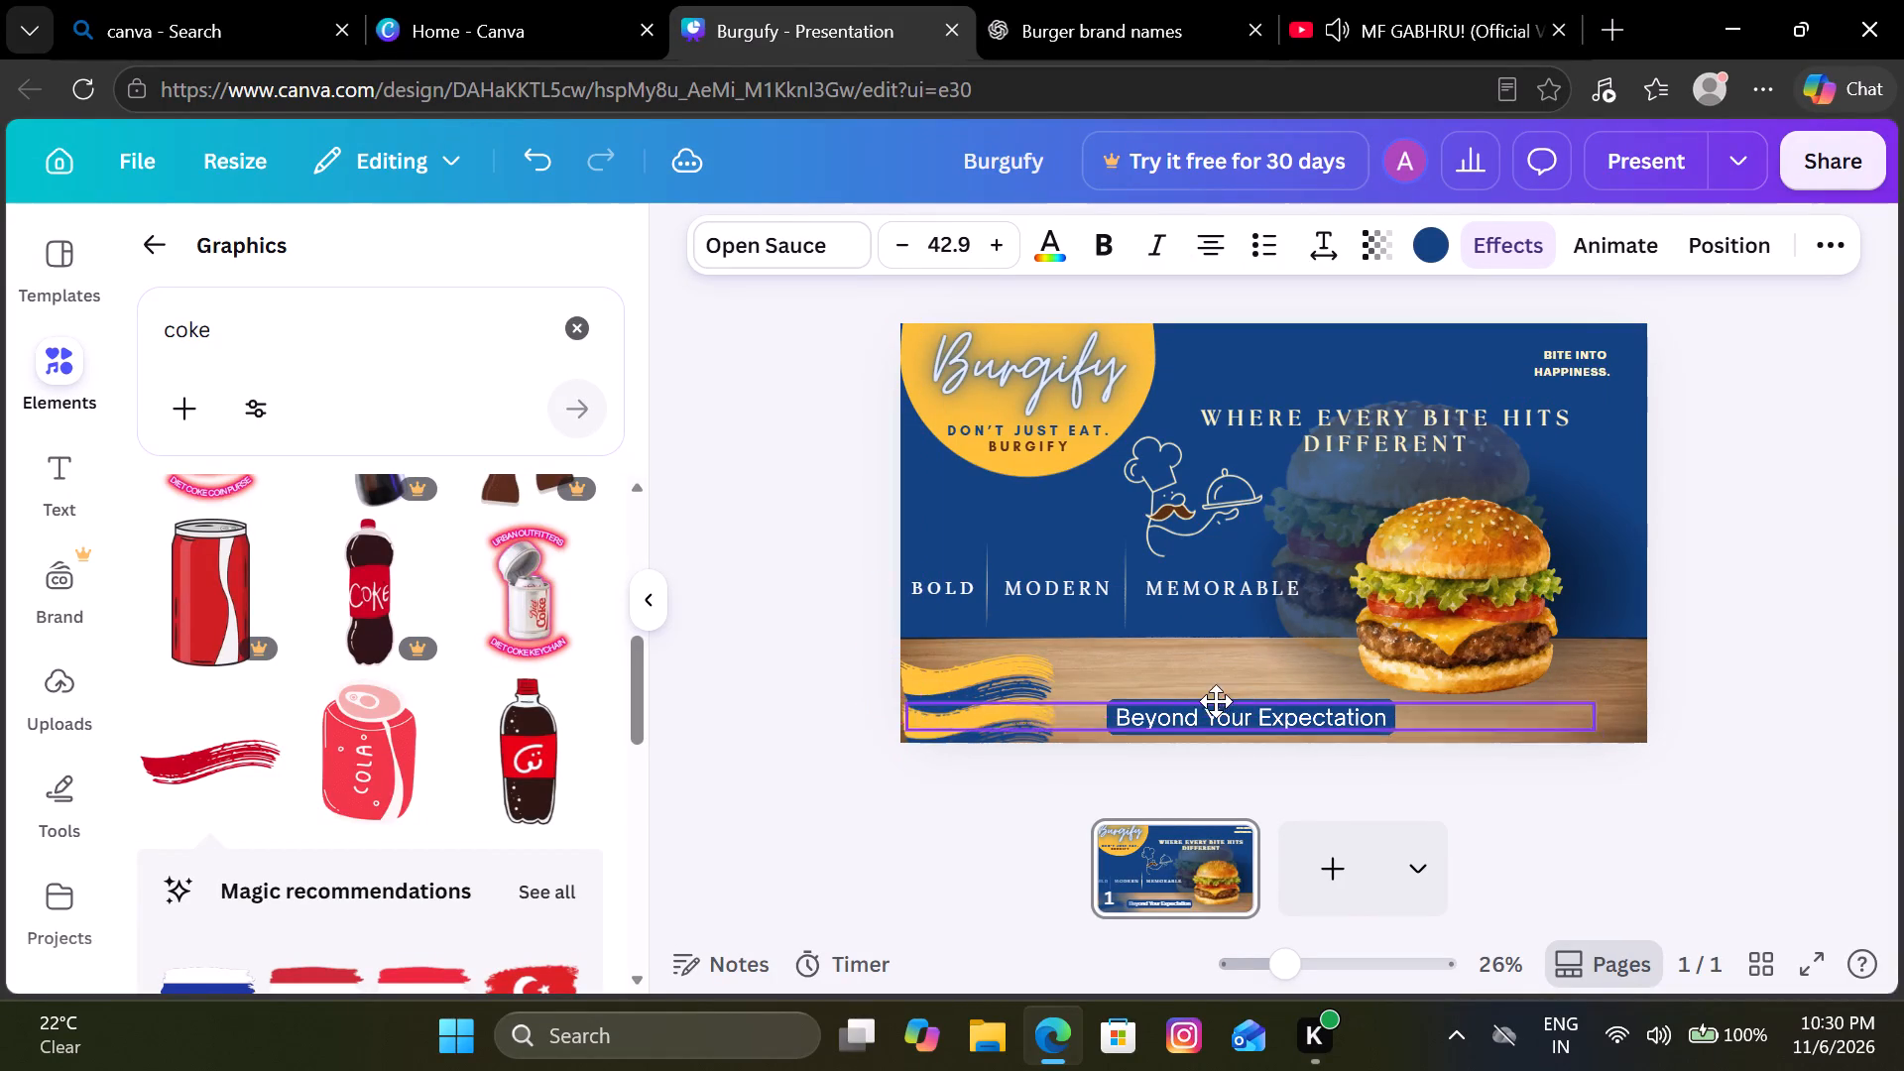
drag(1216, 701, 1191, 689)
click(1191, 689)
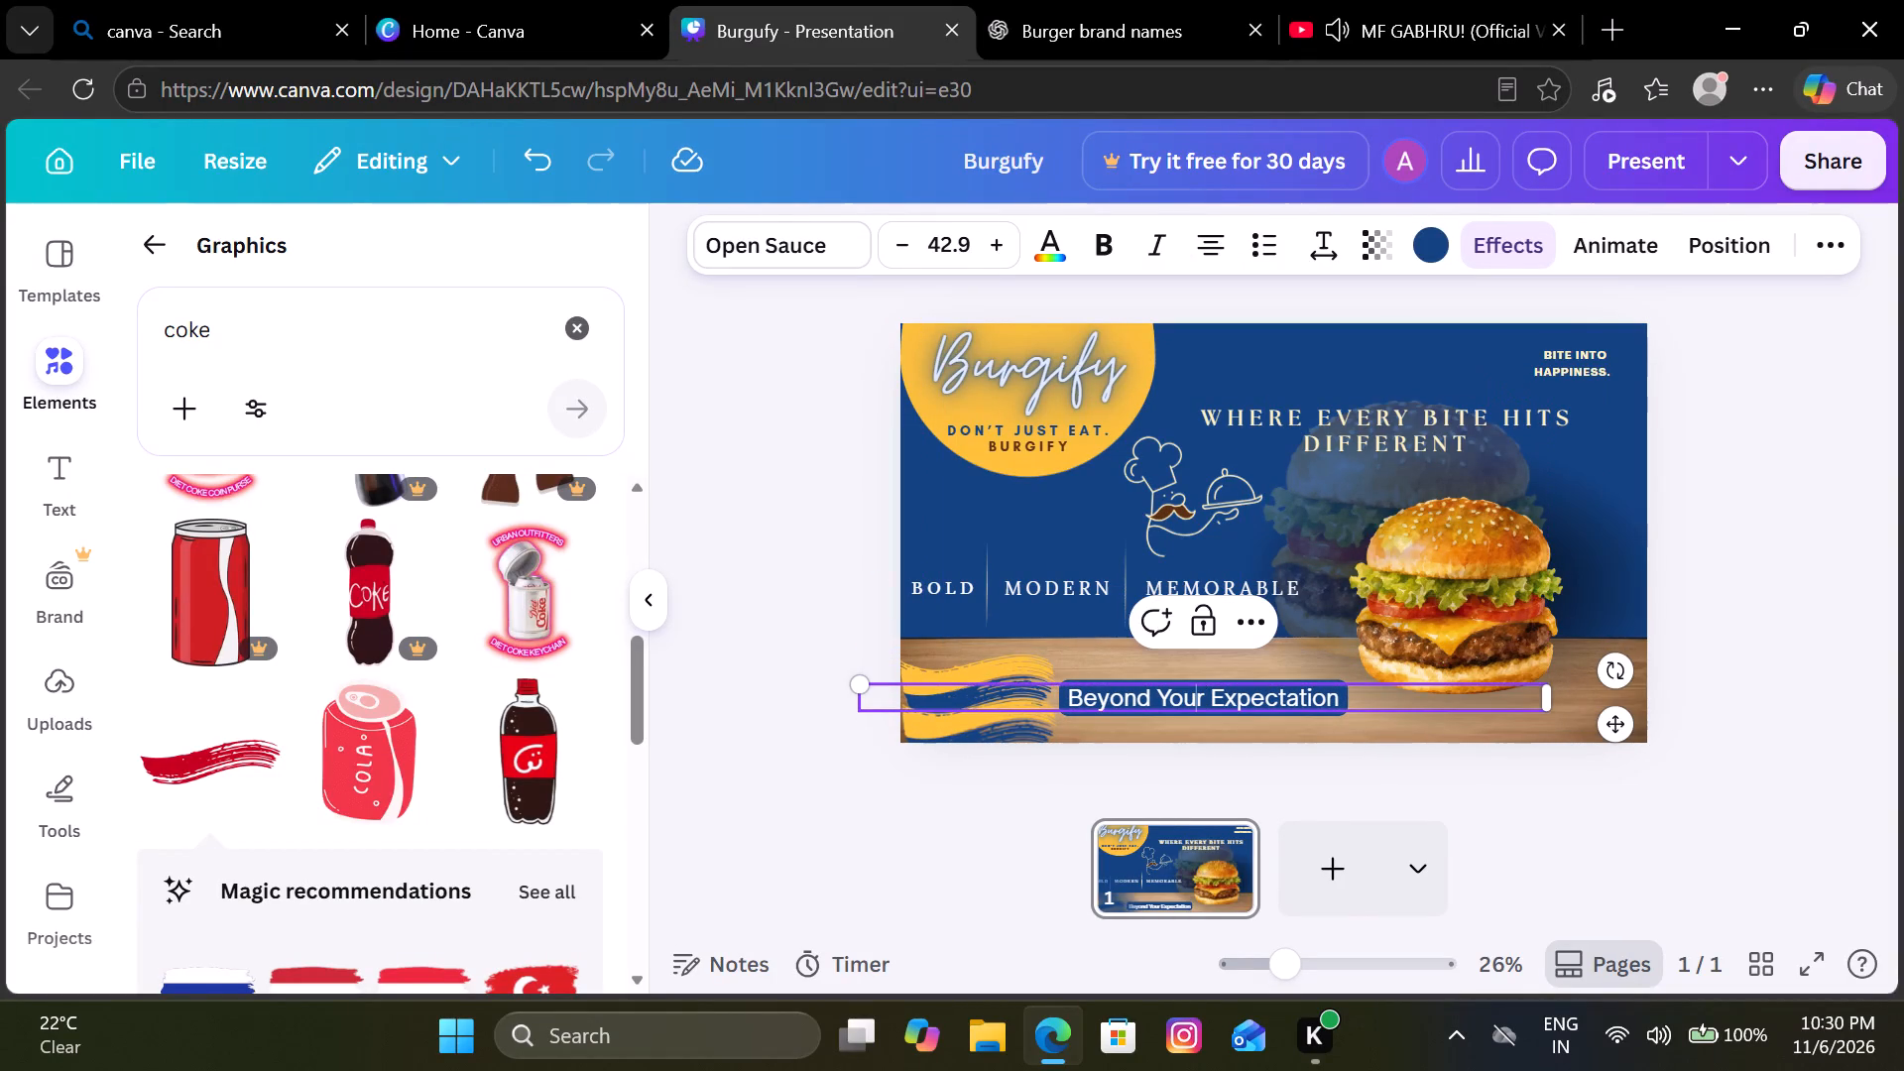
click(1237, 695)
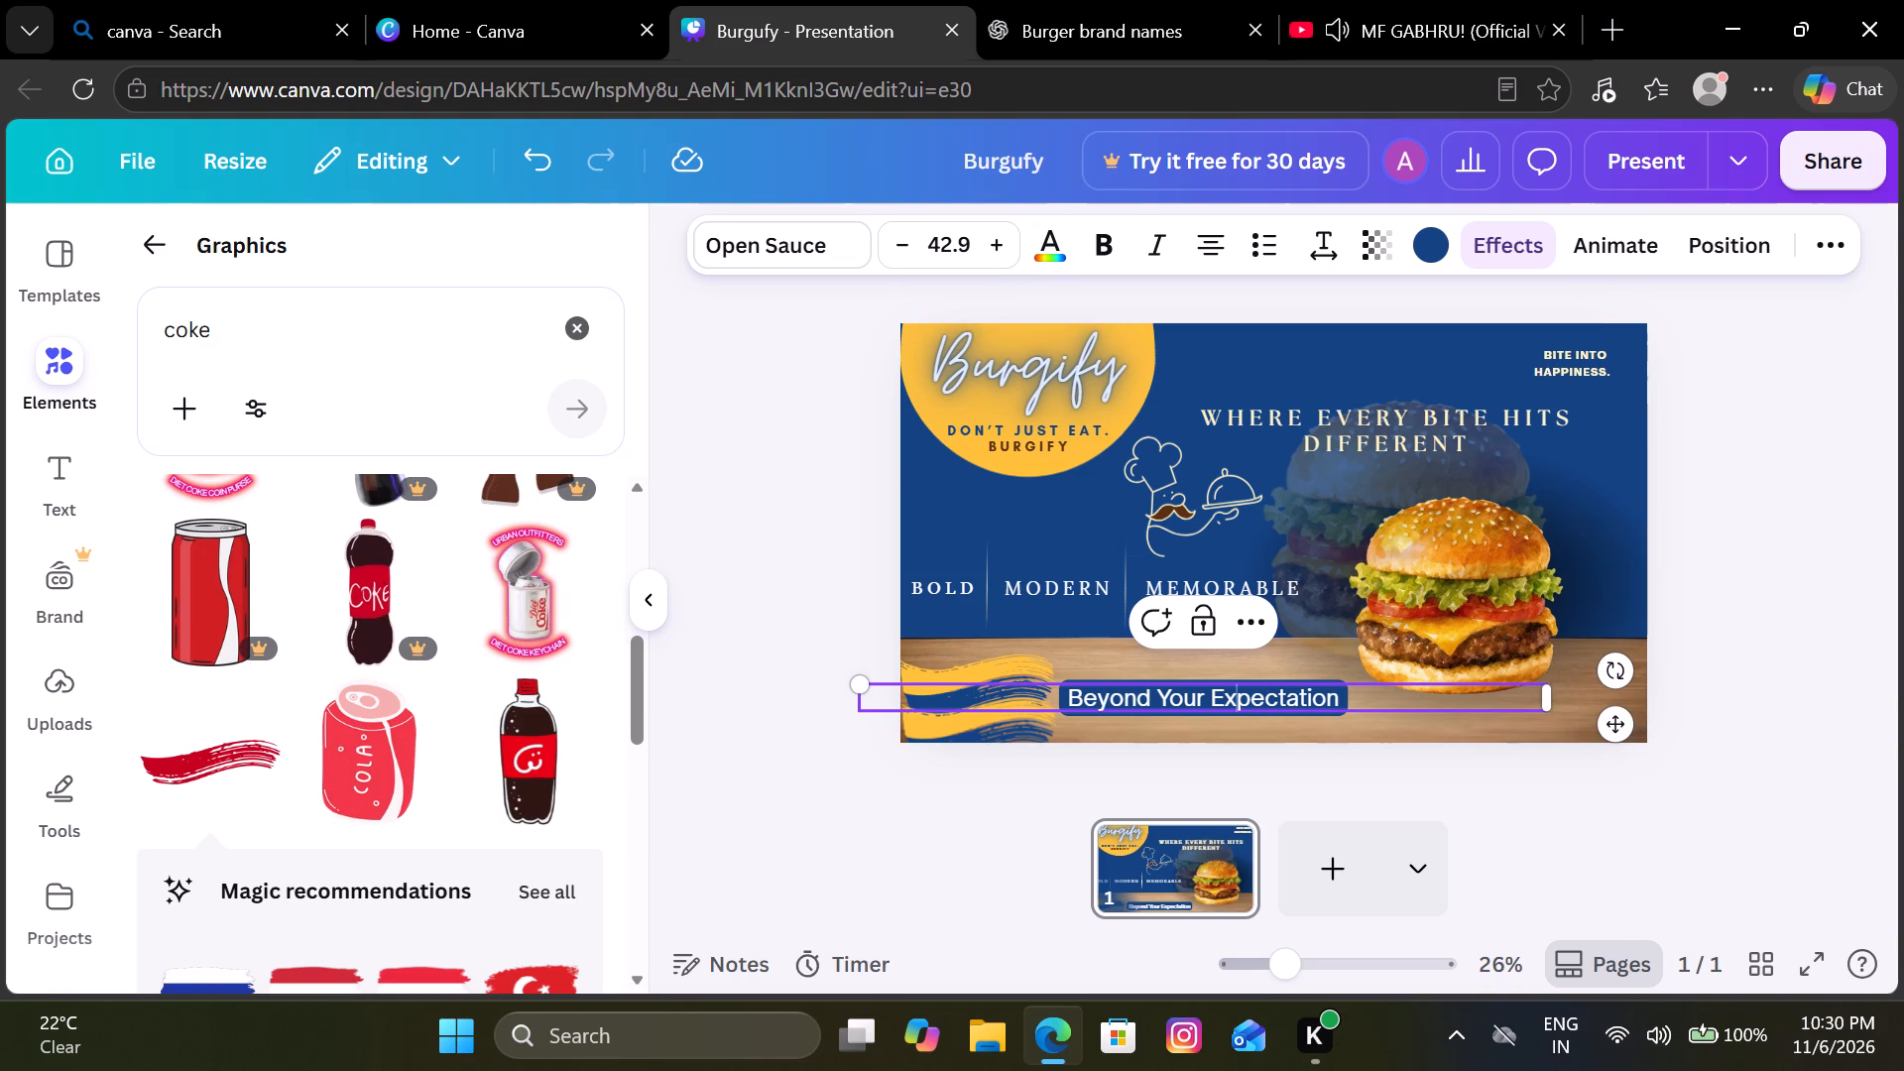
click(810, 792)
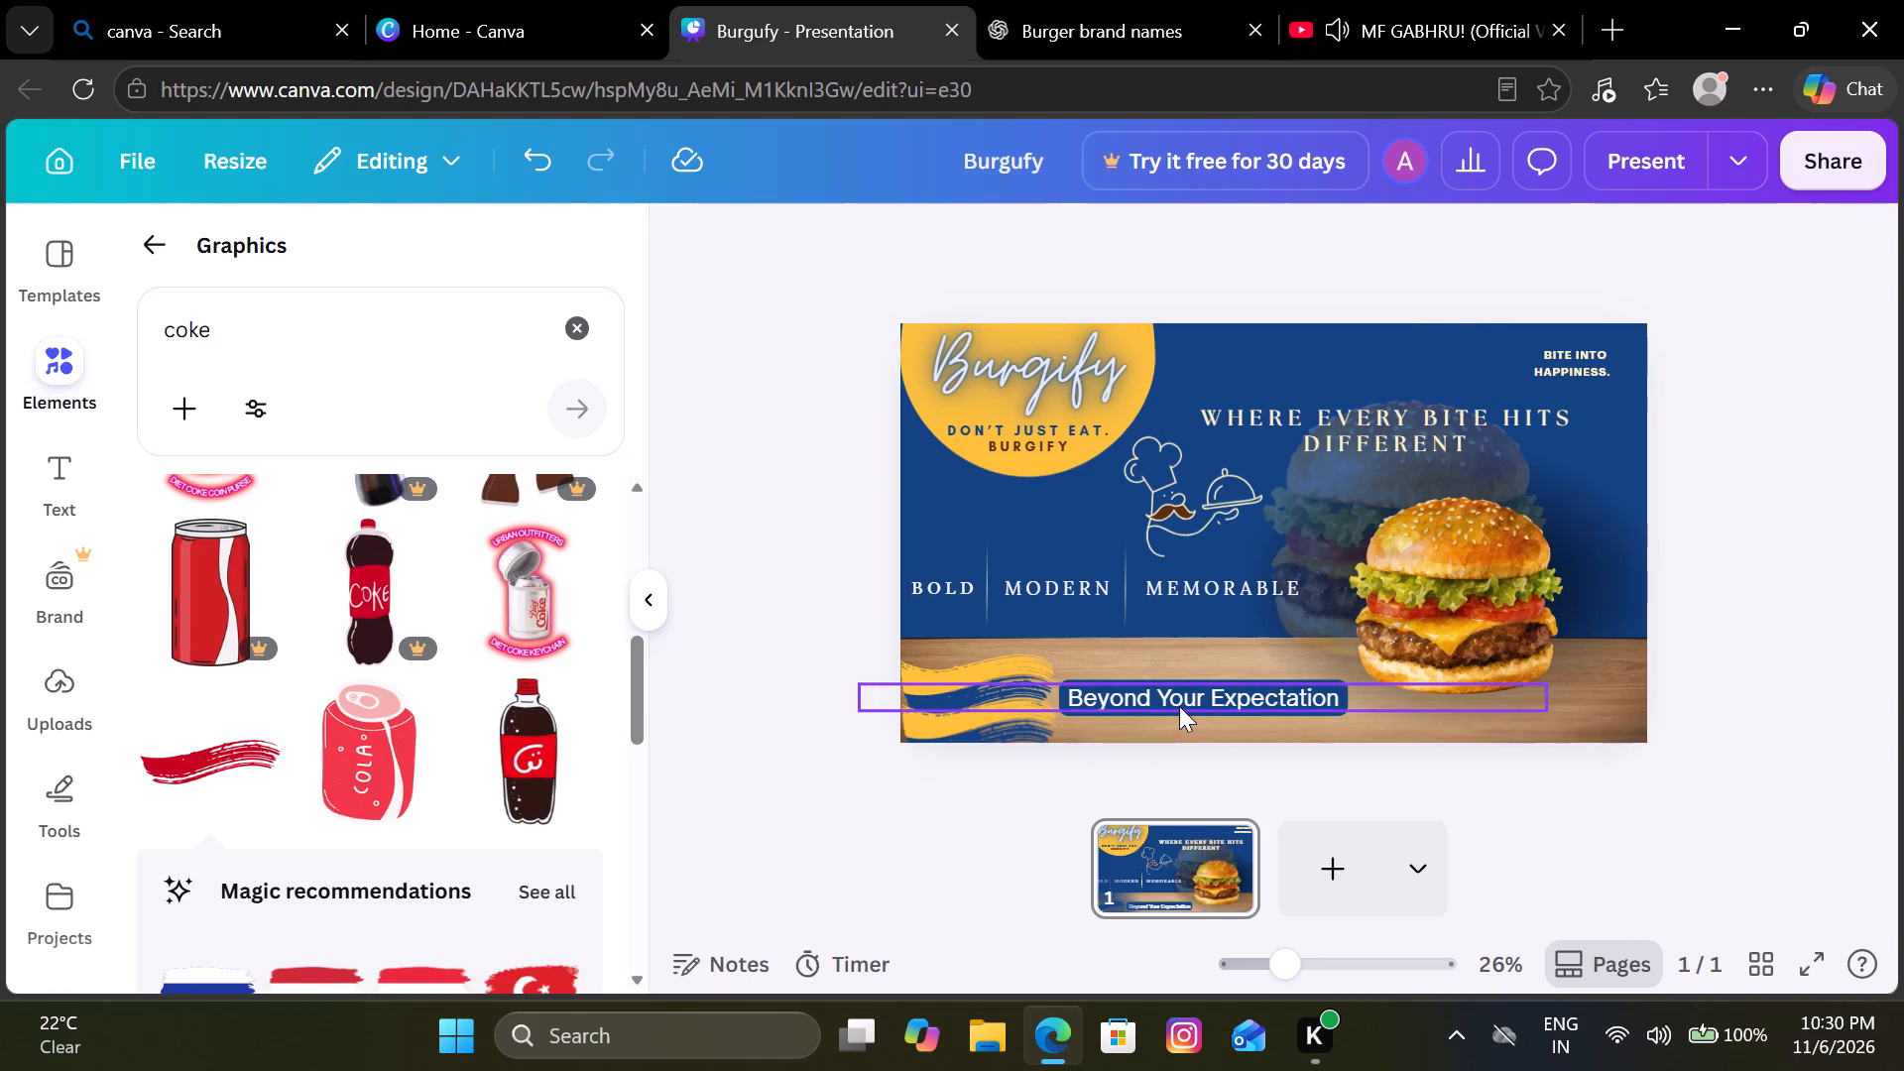
Delete the "Beyond Your Expectation" label from the wooden table.
click(1179, 706)
click(1258, 628)
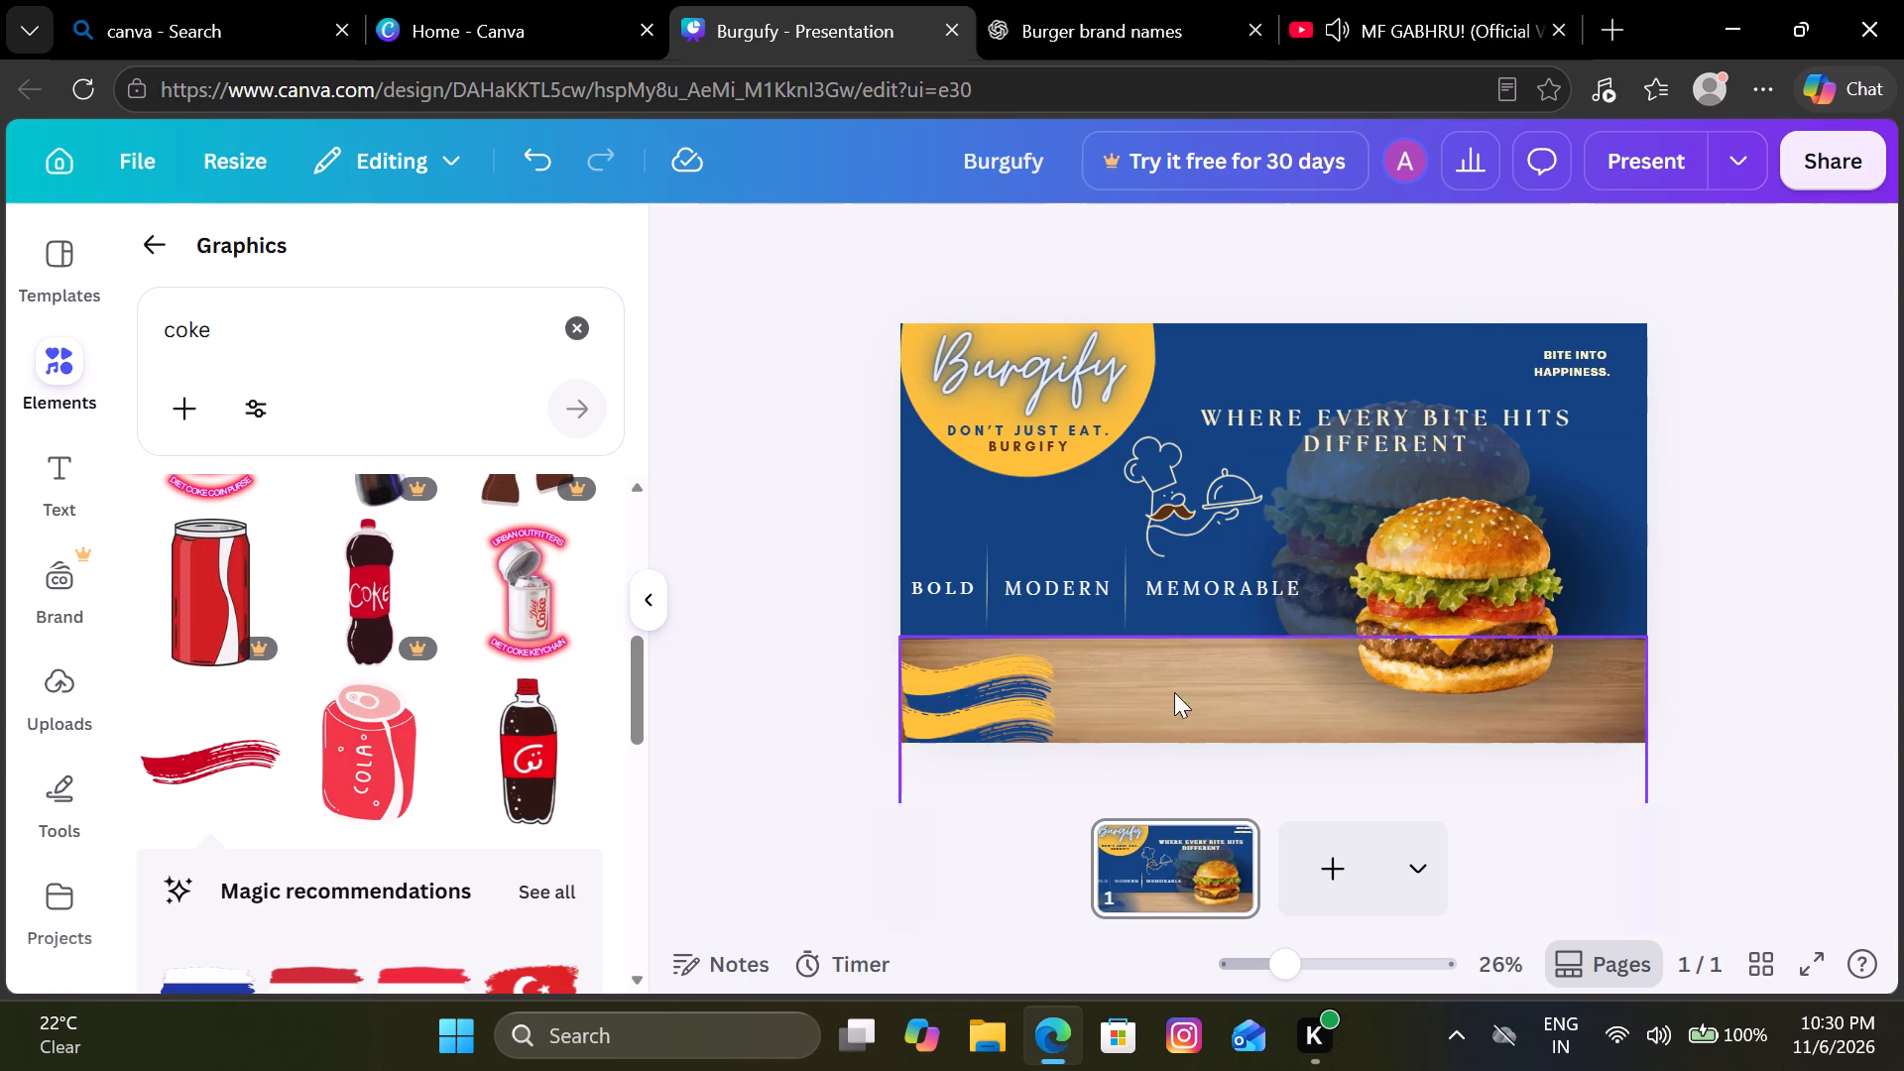
Look through the "coke" graphics results for another element suited to the burger artwork.
scroll(416, 781, down, 1)
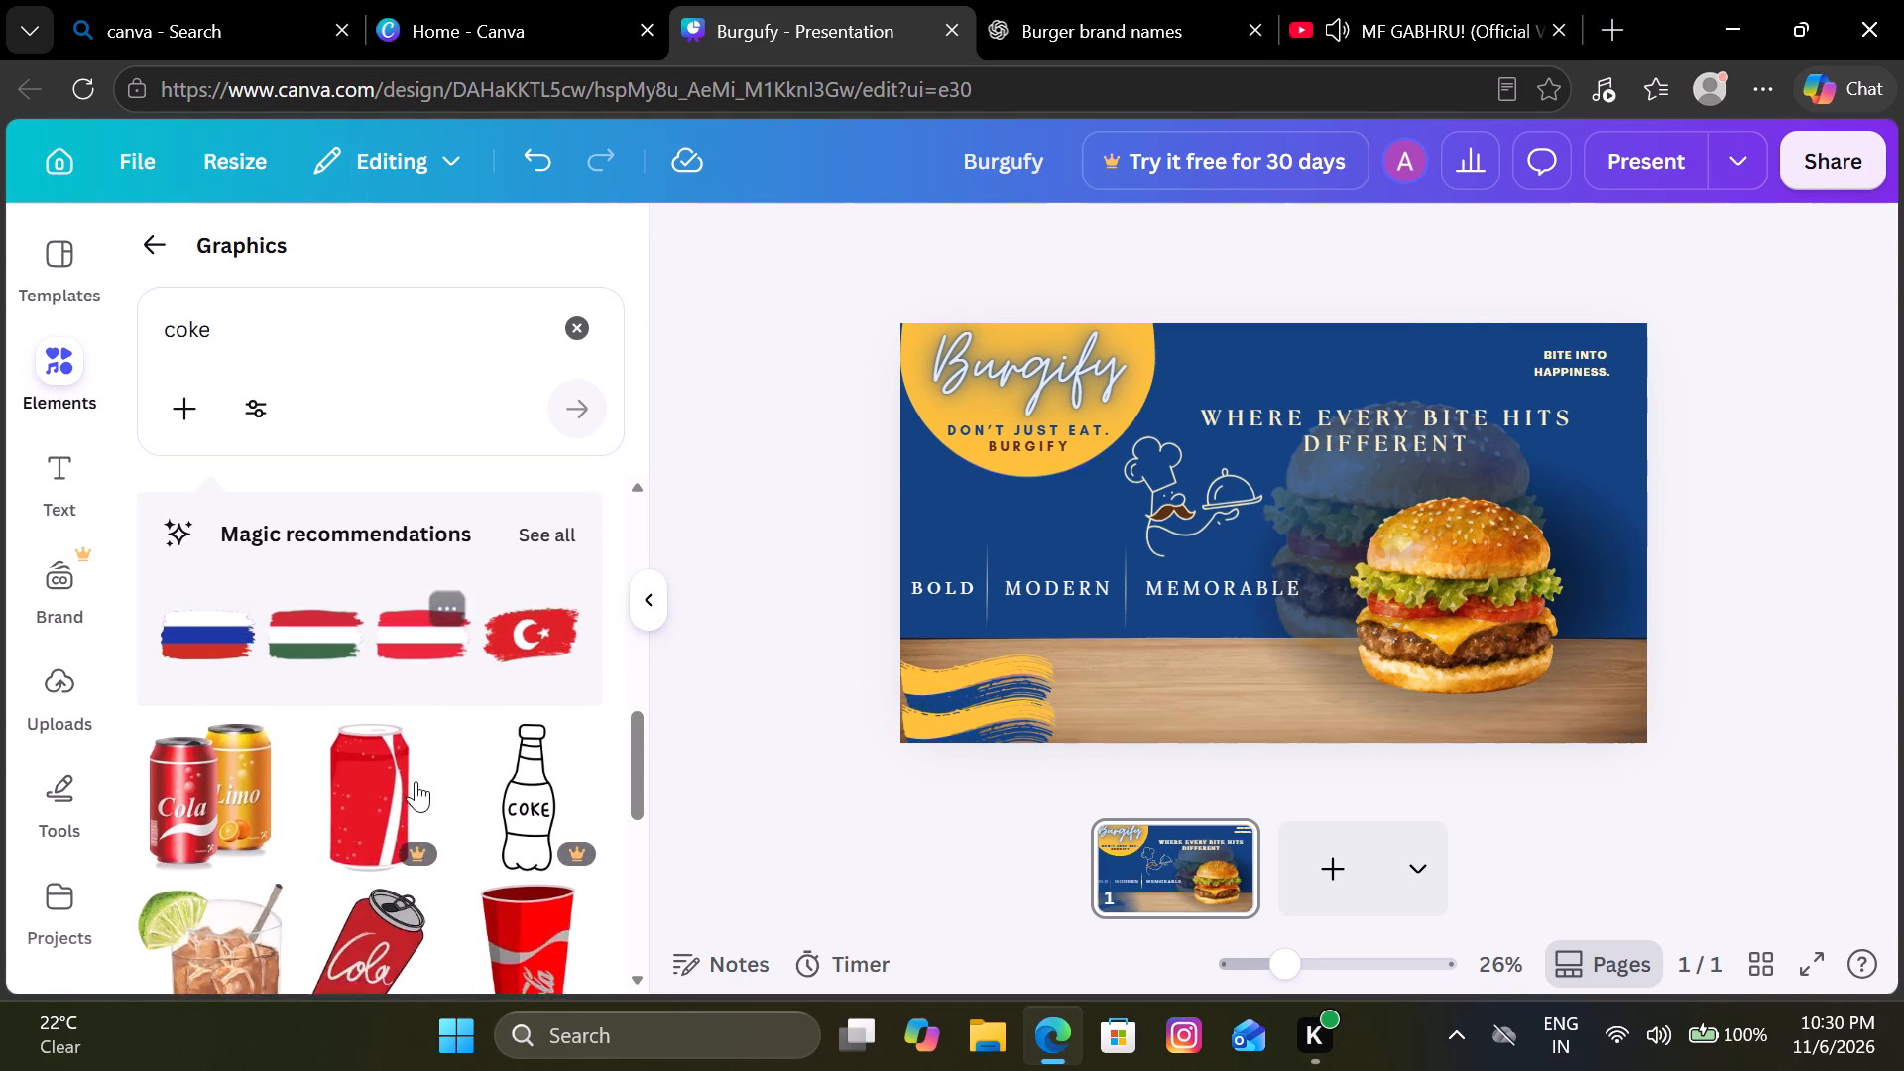
scroll(416, 781, down, 3)
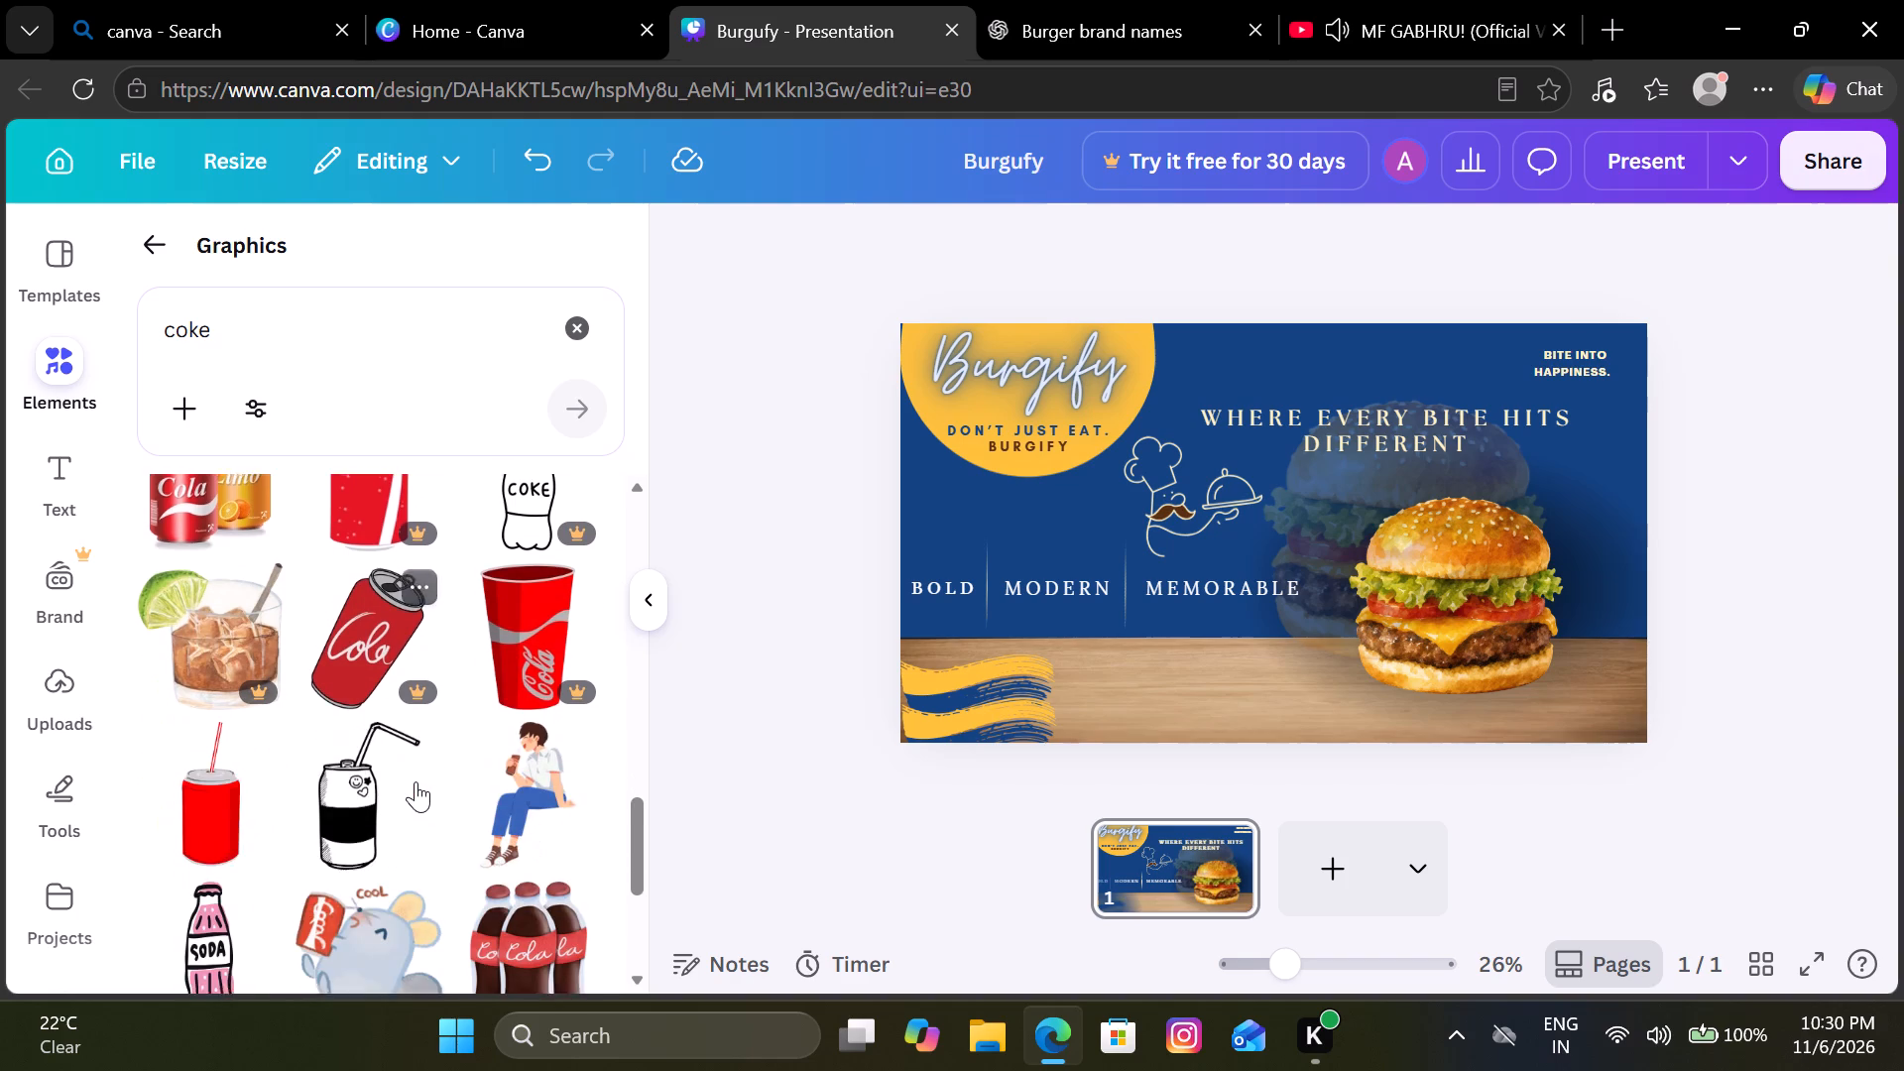
scroll(416, 781, down, 3)
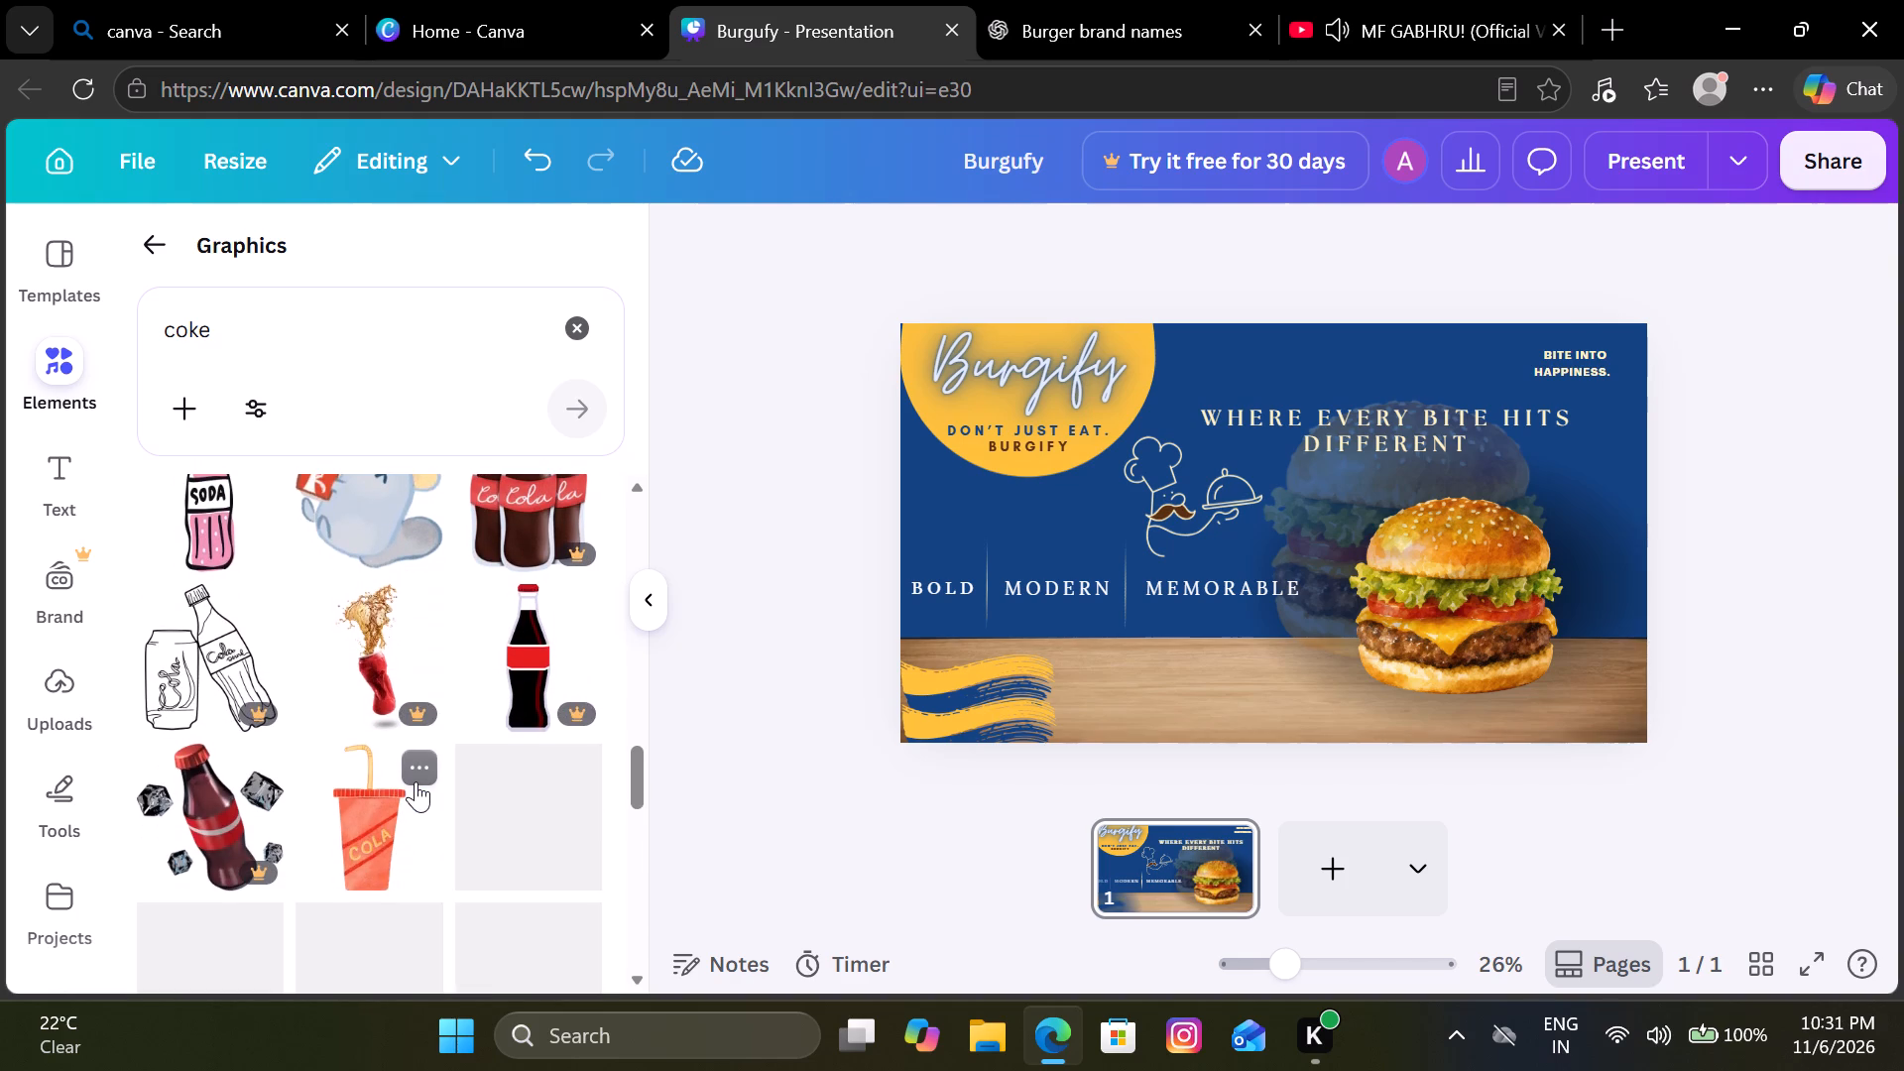
scroll(416, 781, down, 2)
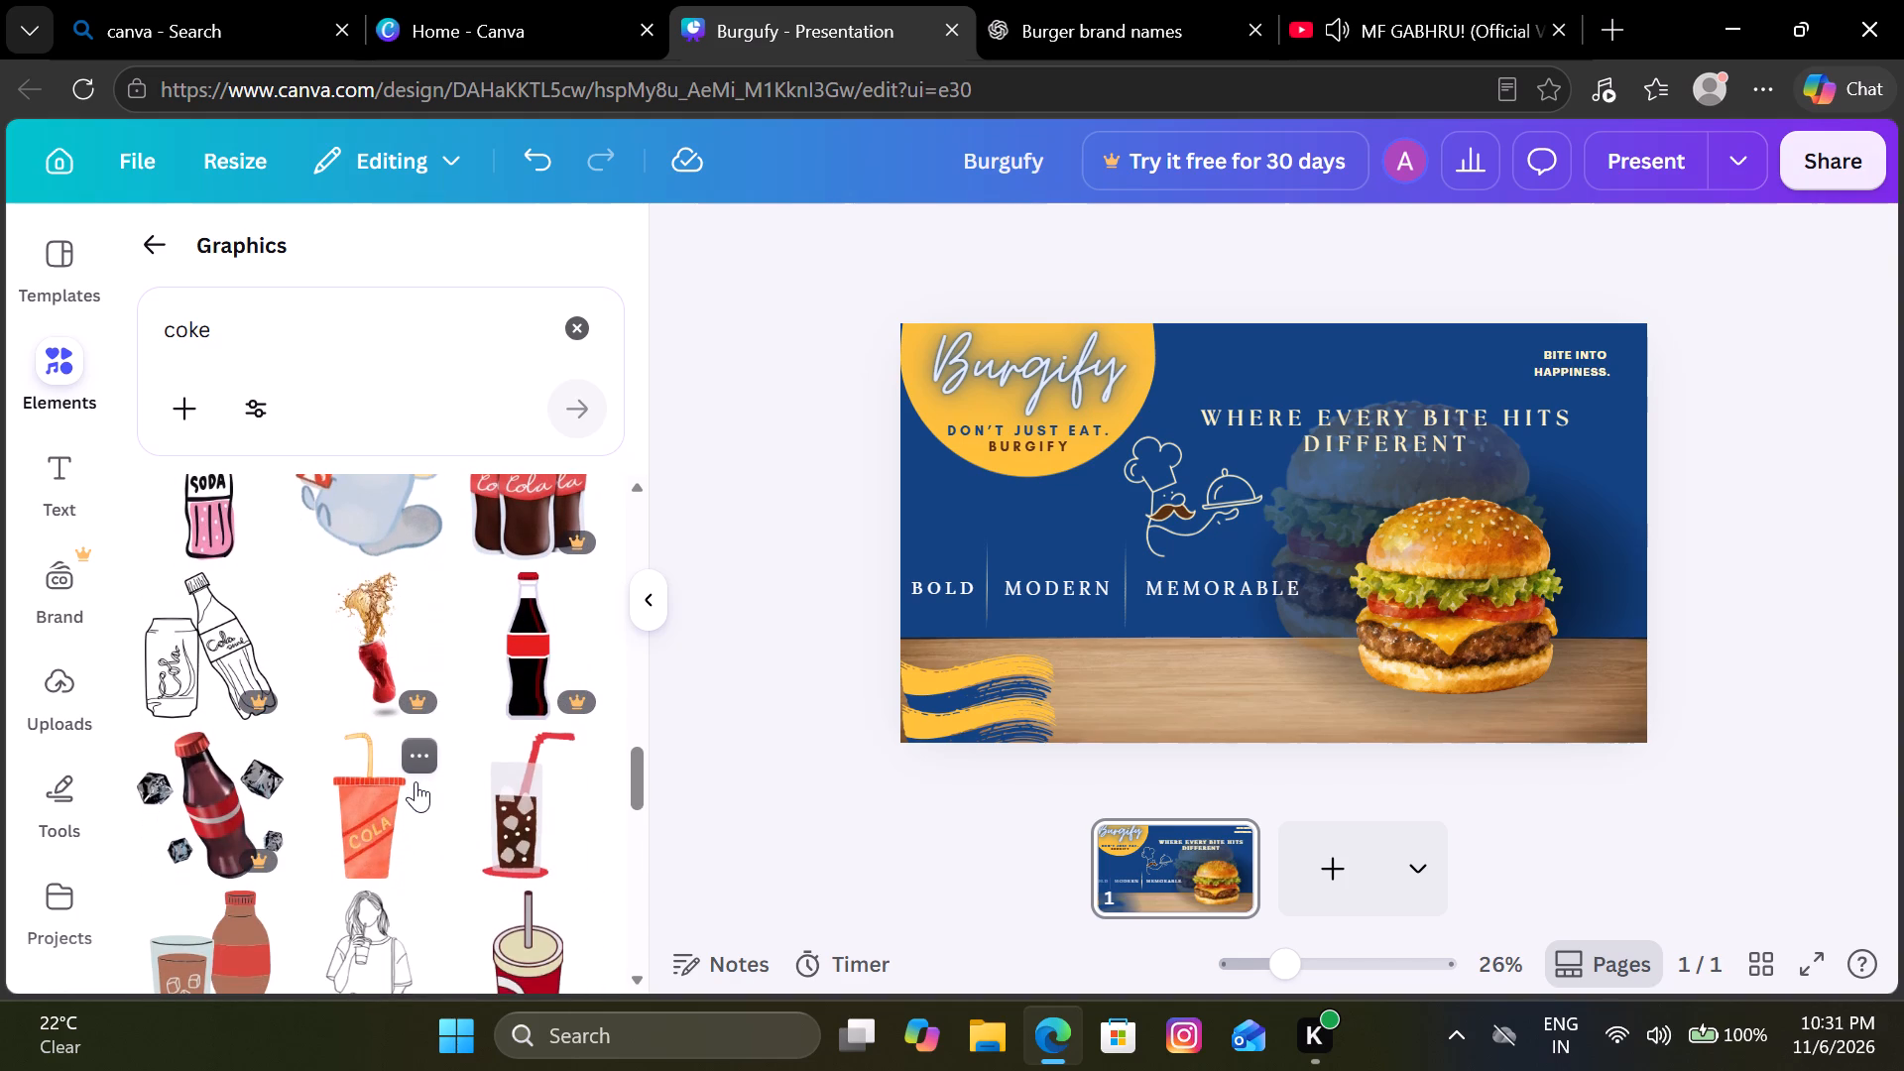
scroll(416, 781, down, 3)
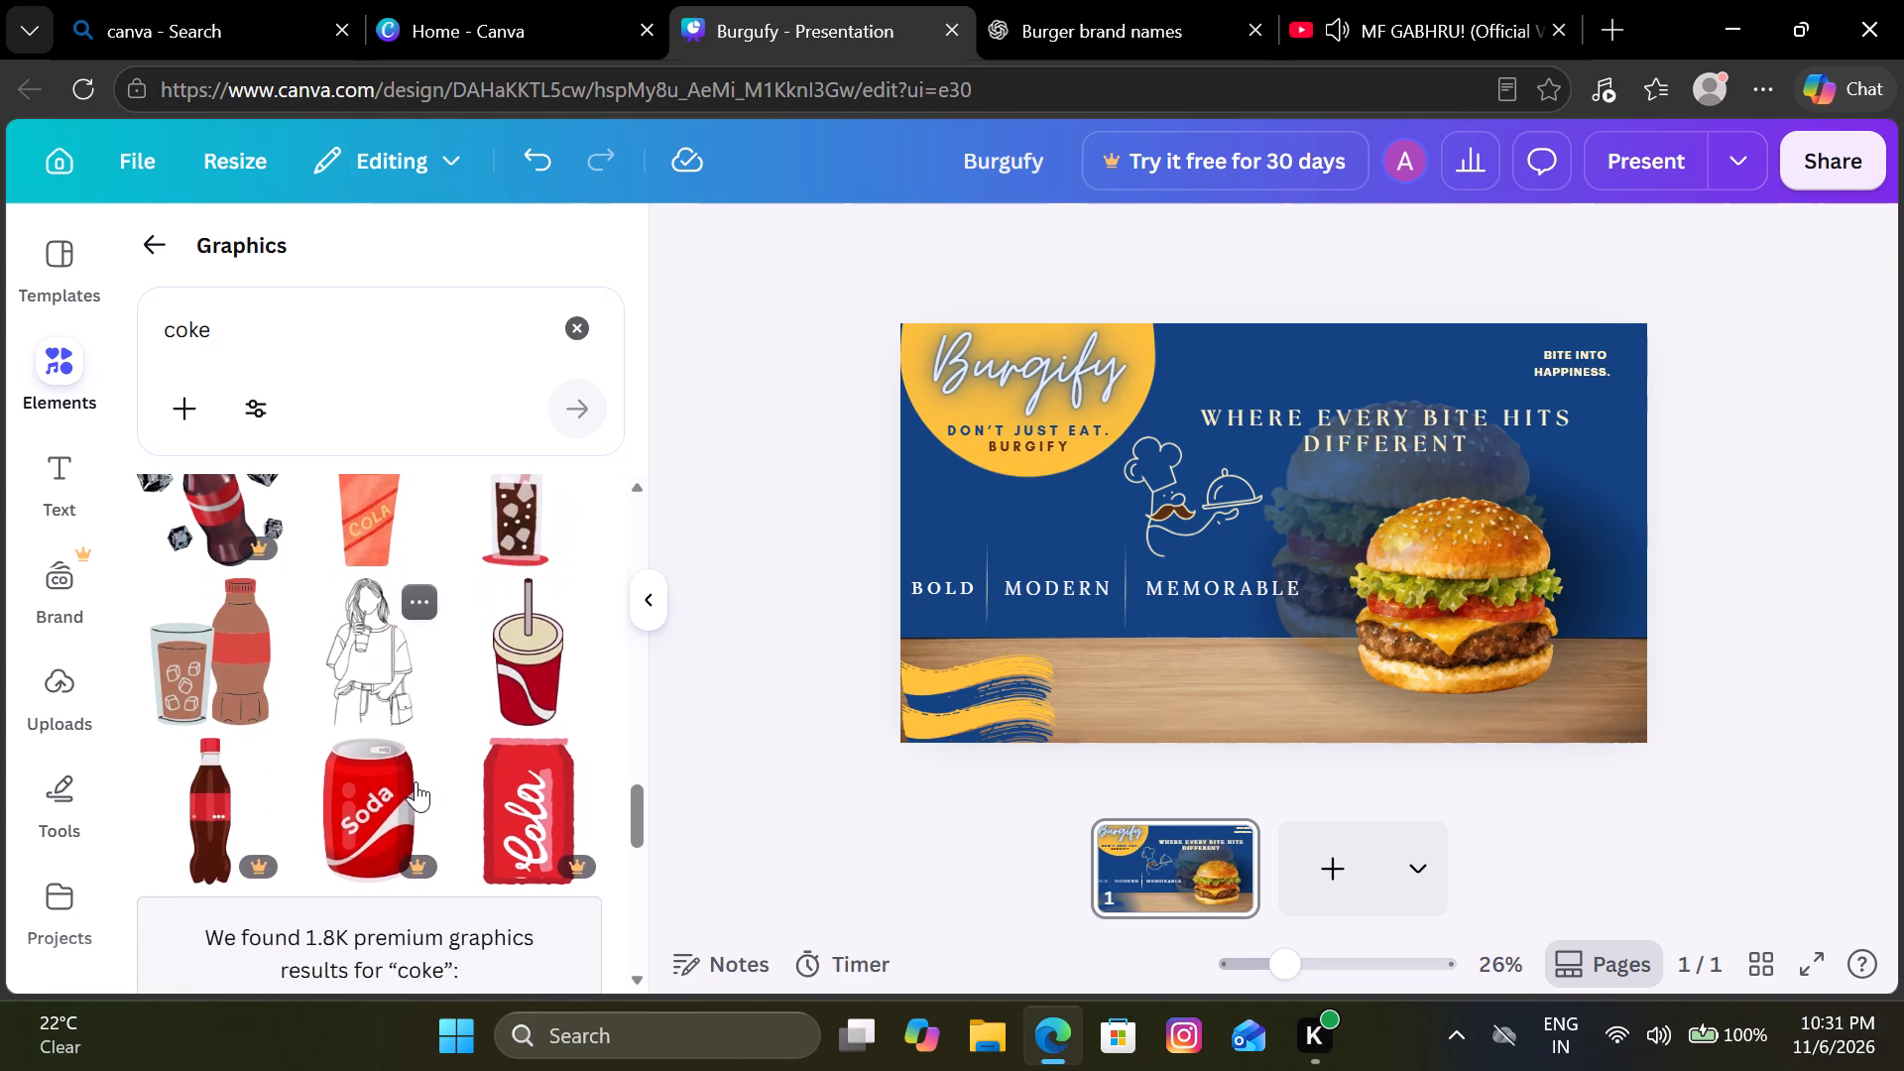
scroll(416, 781, down, 3)
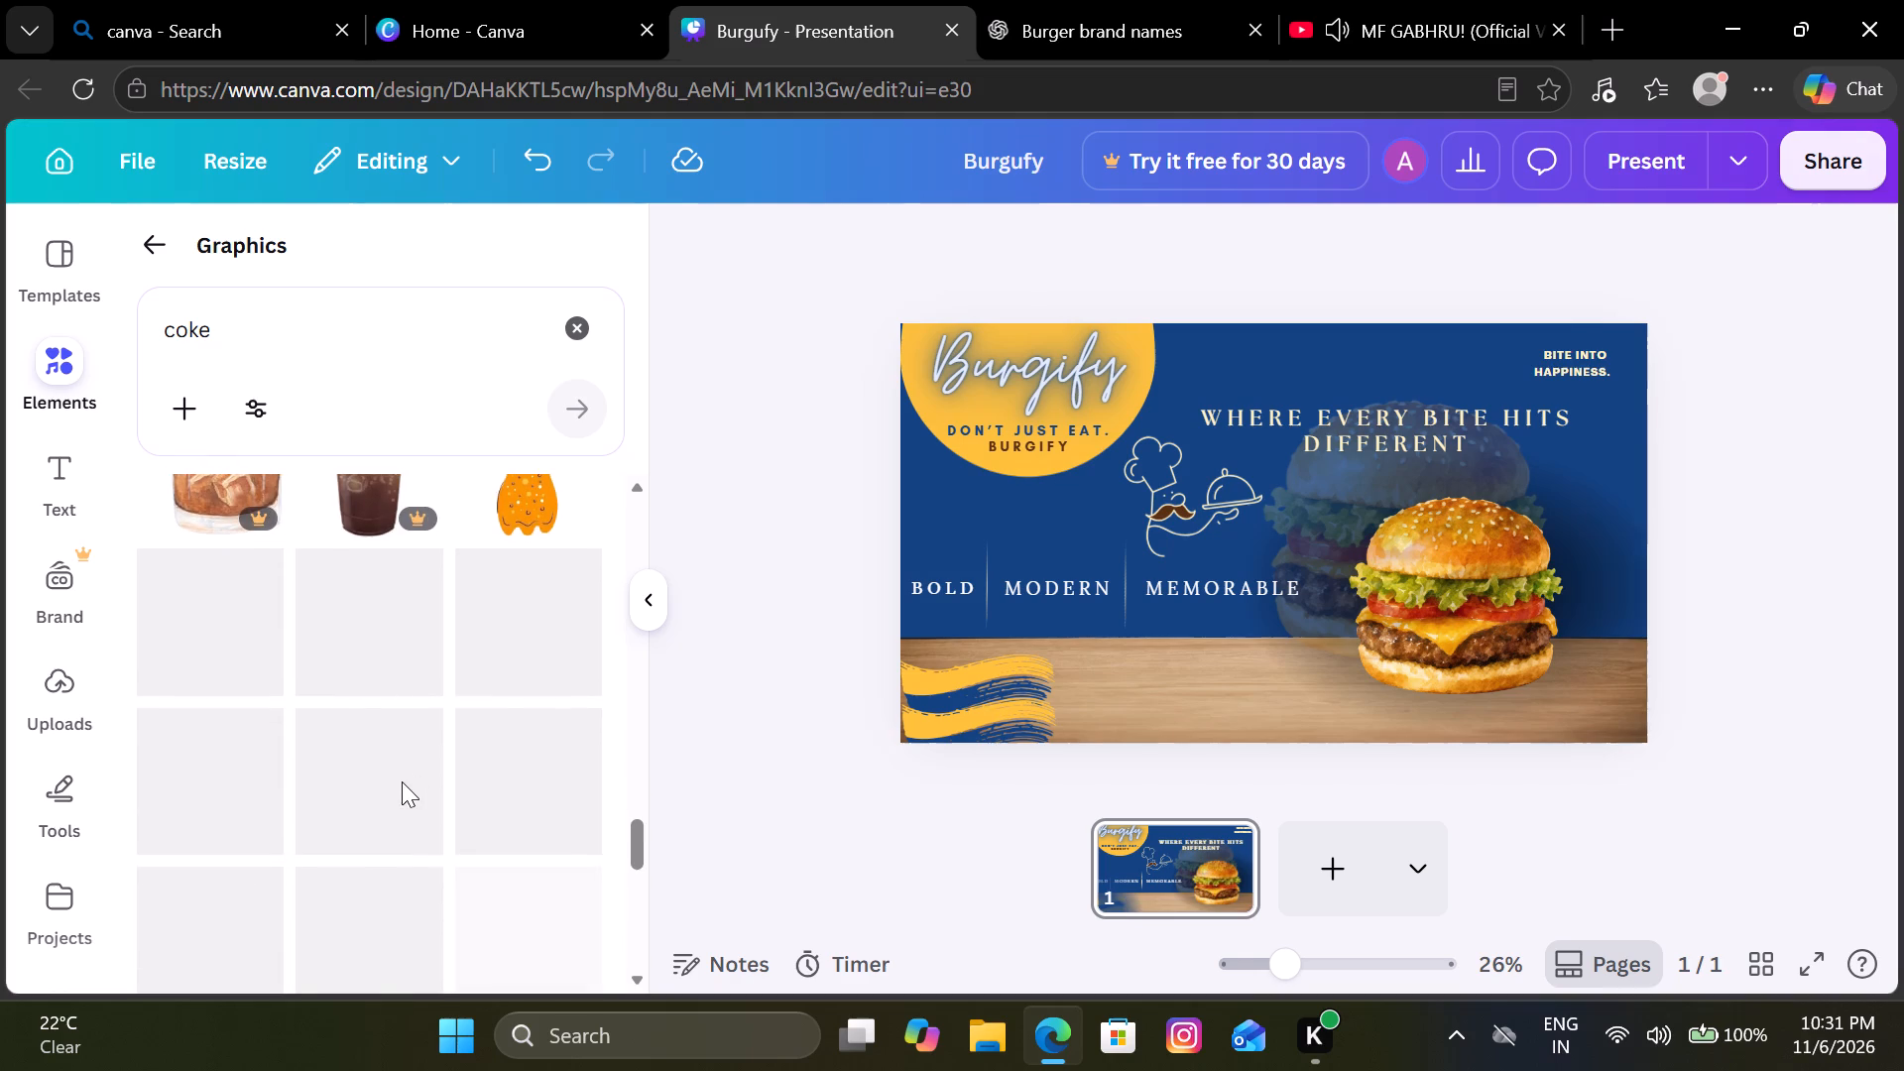
scroll(406, 678, down, 1)
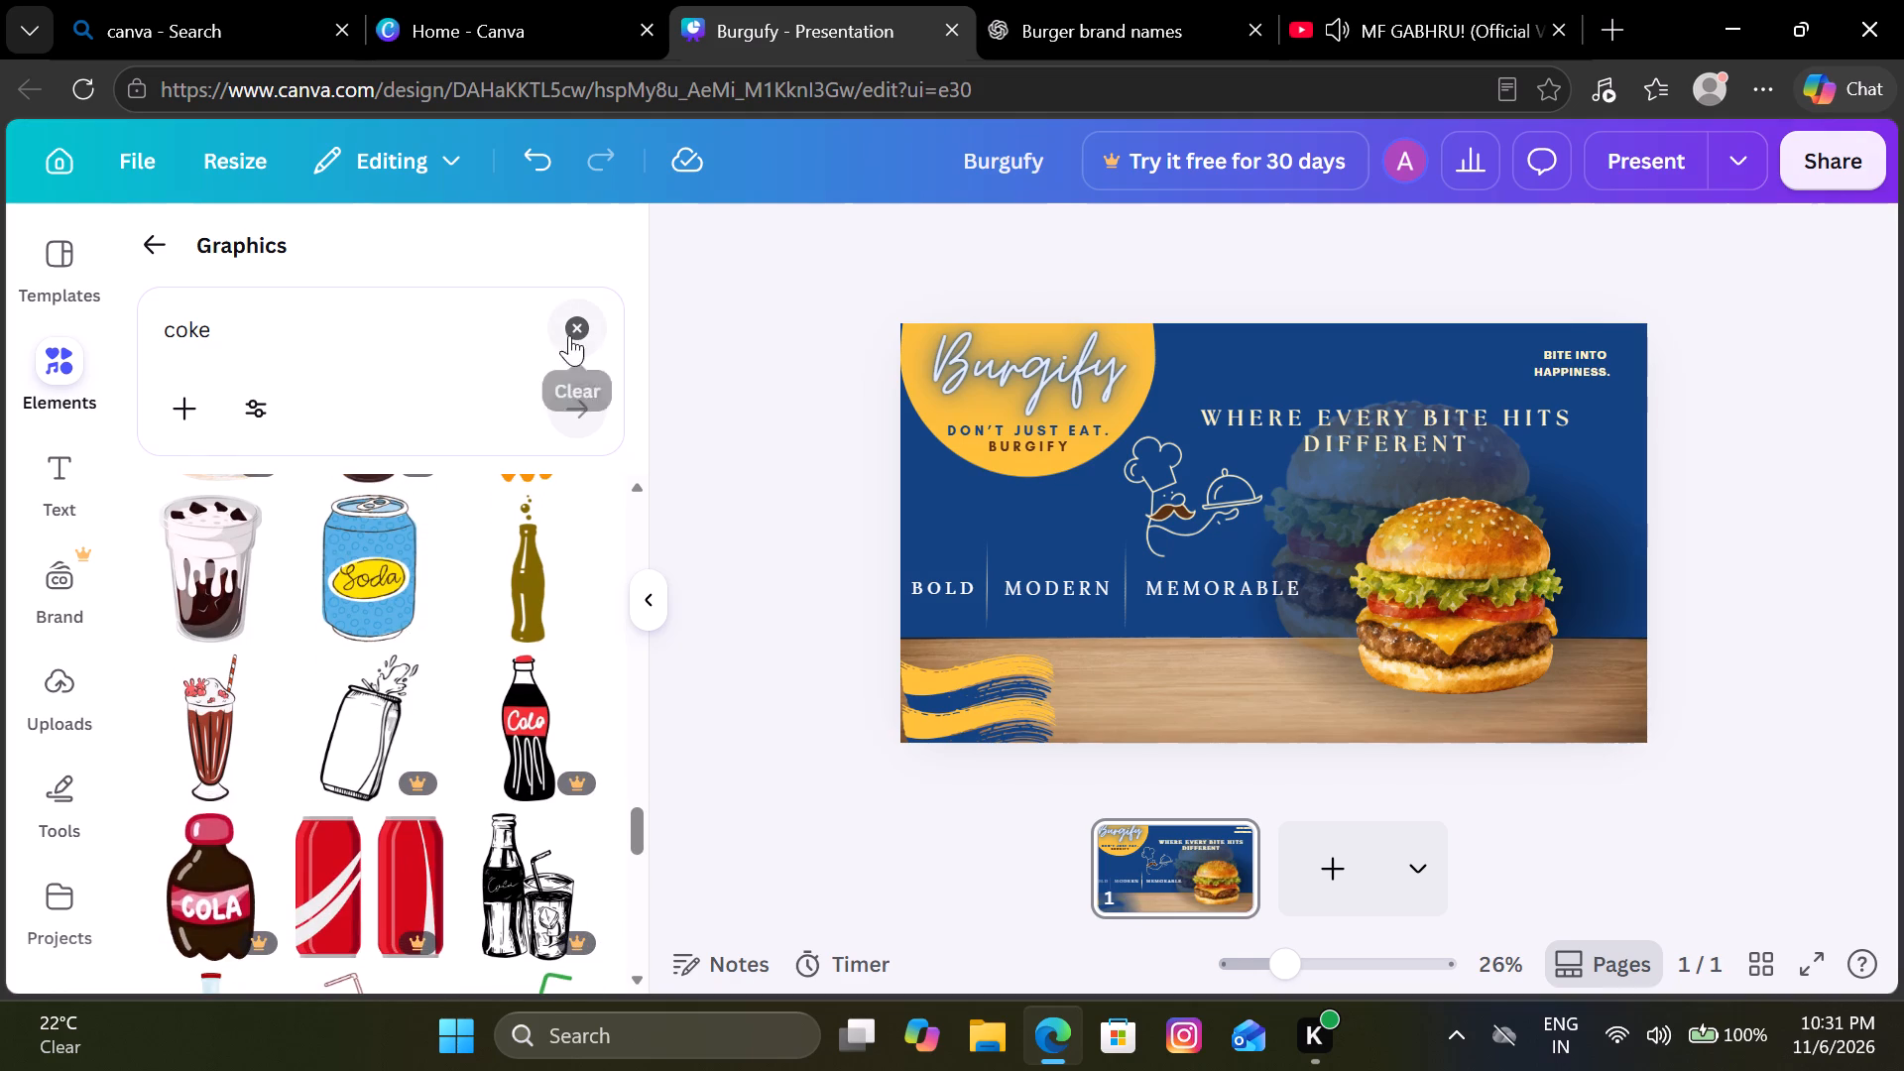
Clear the "coke" search and open the full Icons collection among the graphics categories.
click(588, 326)
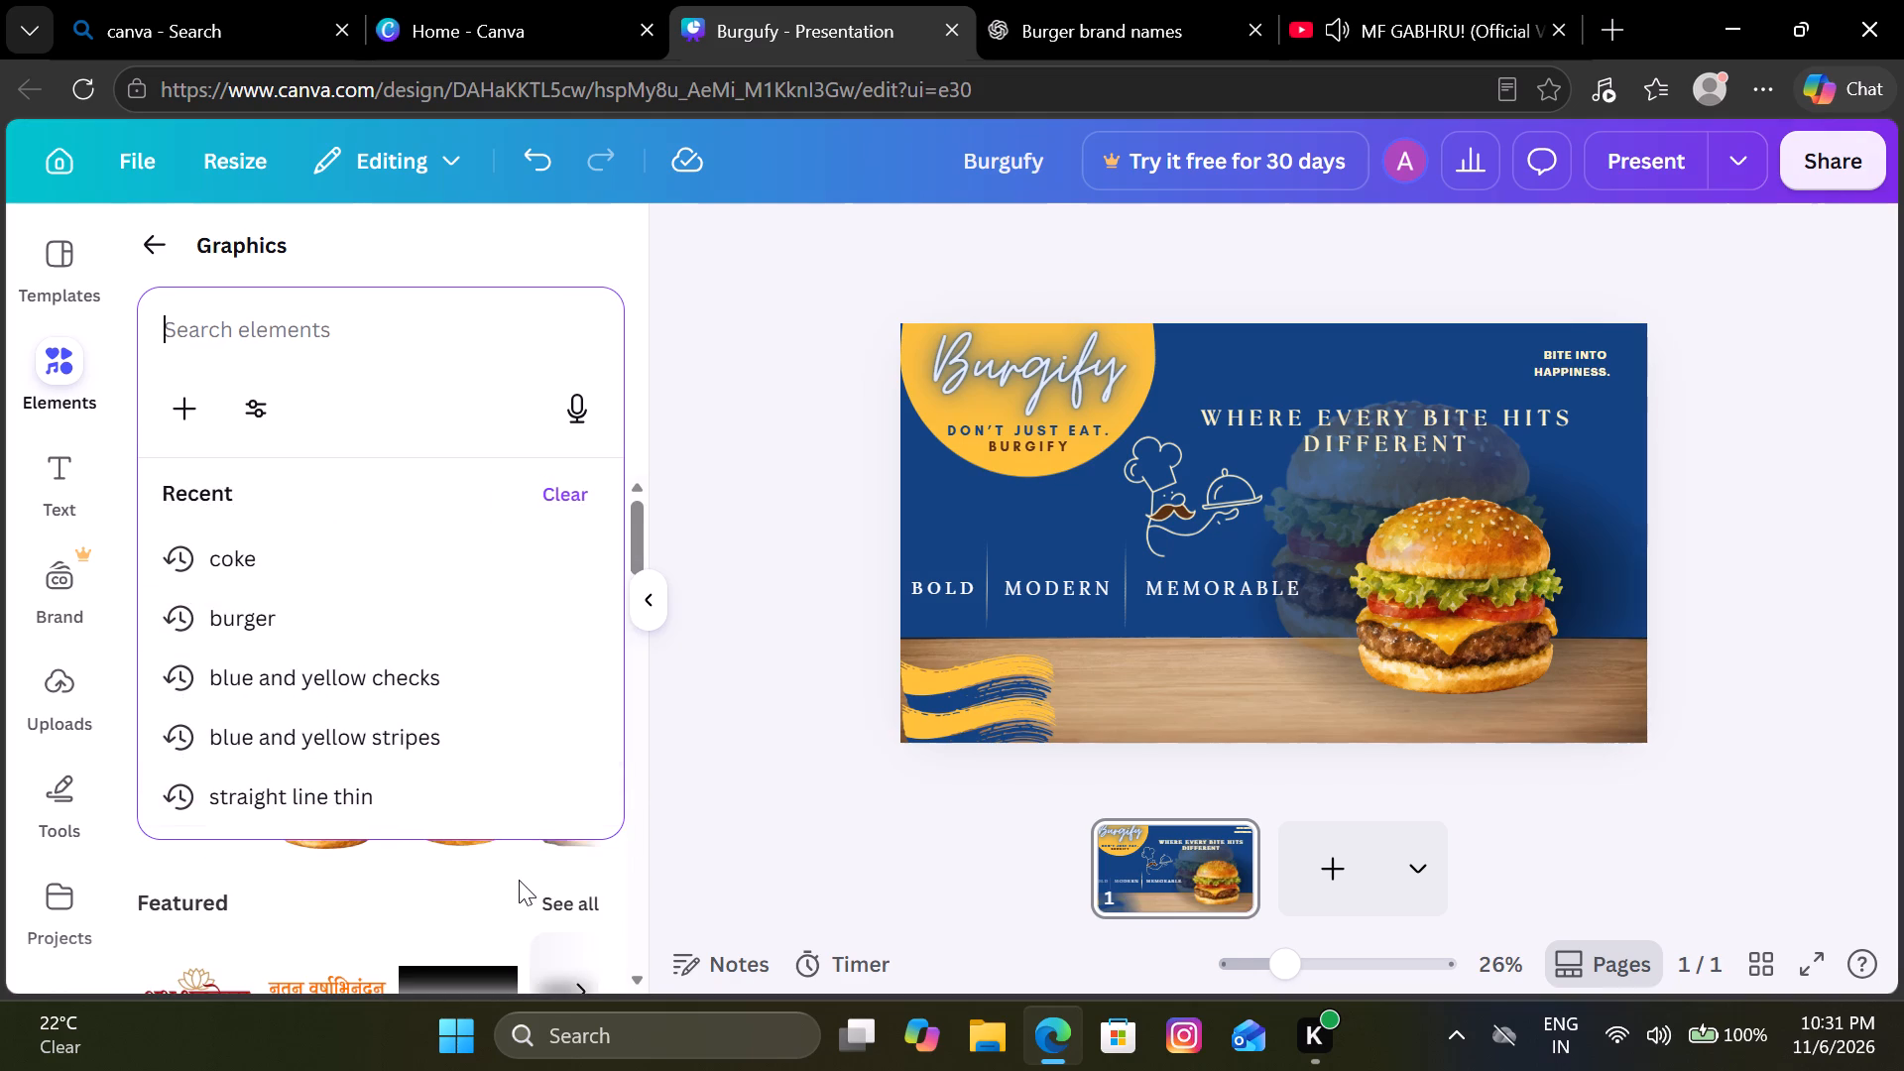
click(516, 877)
scroll(402, 773, down, 1)
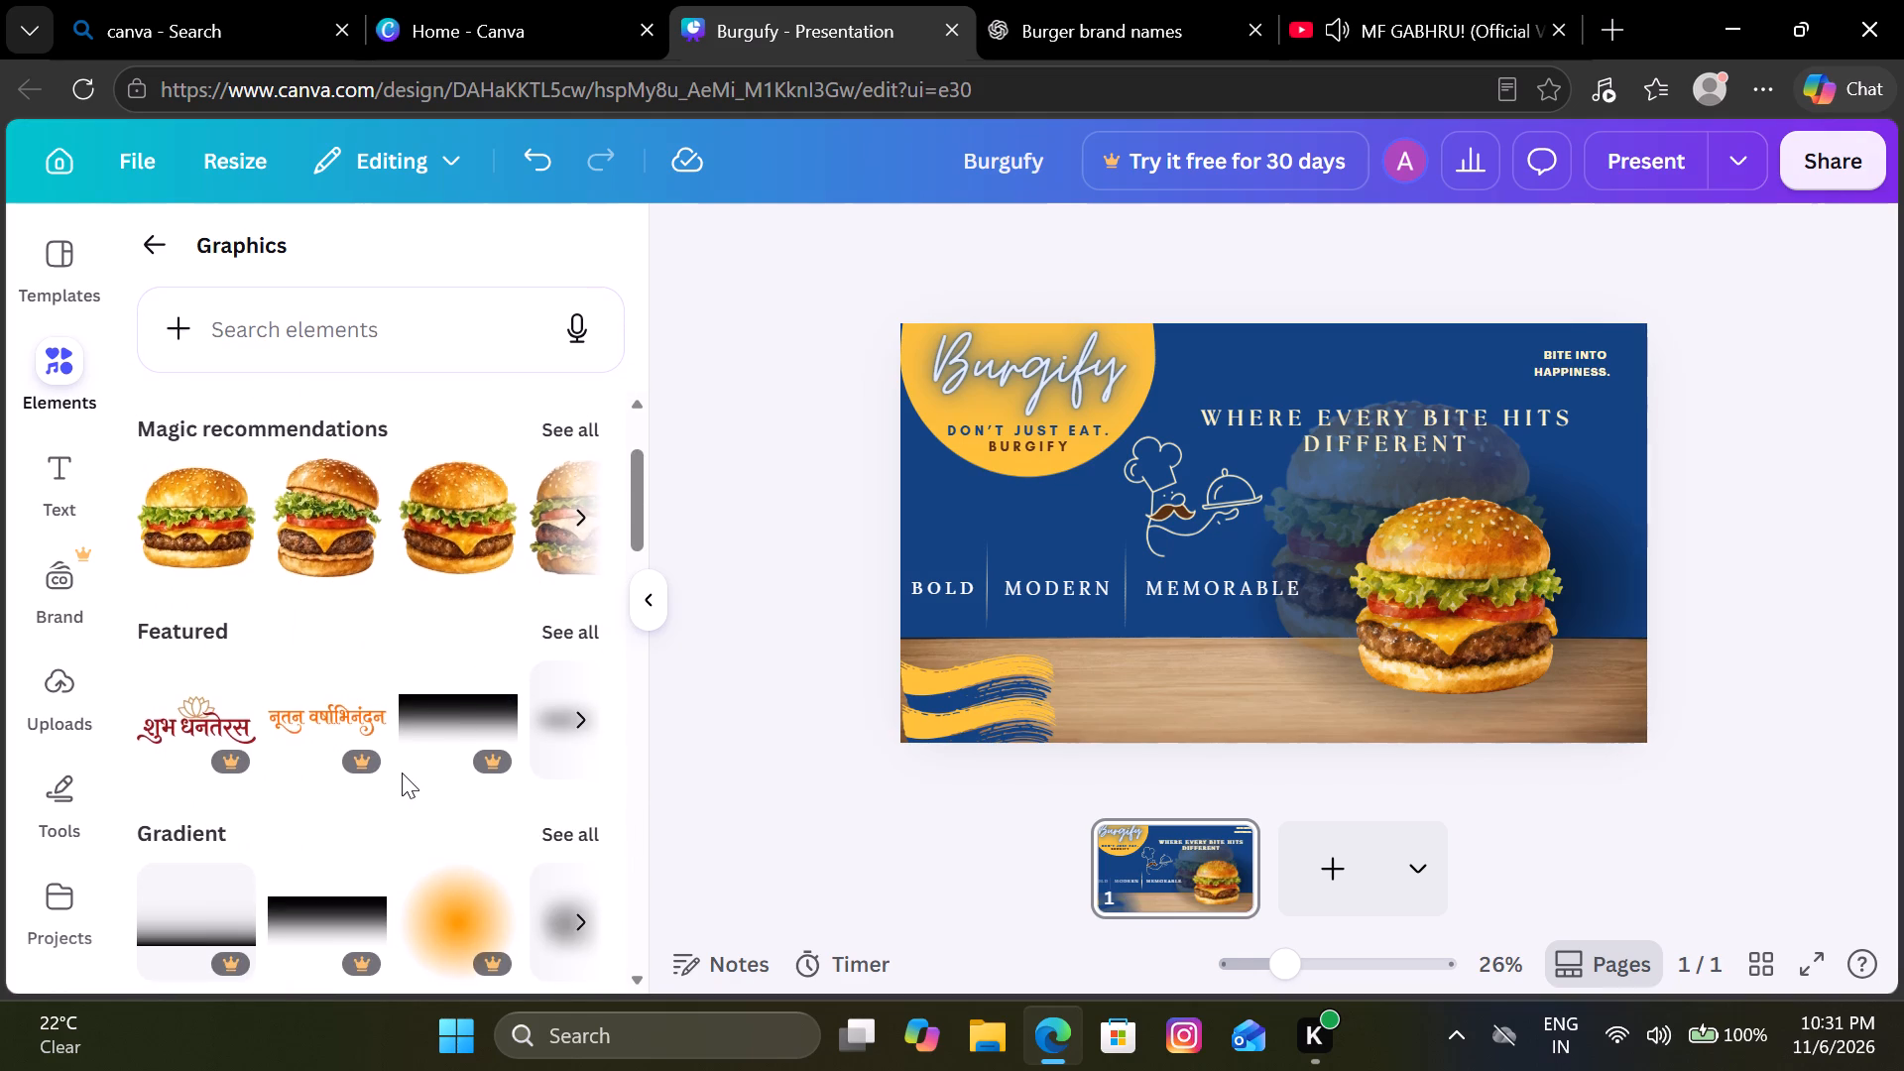
scroll(402, 773, down, 5)
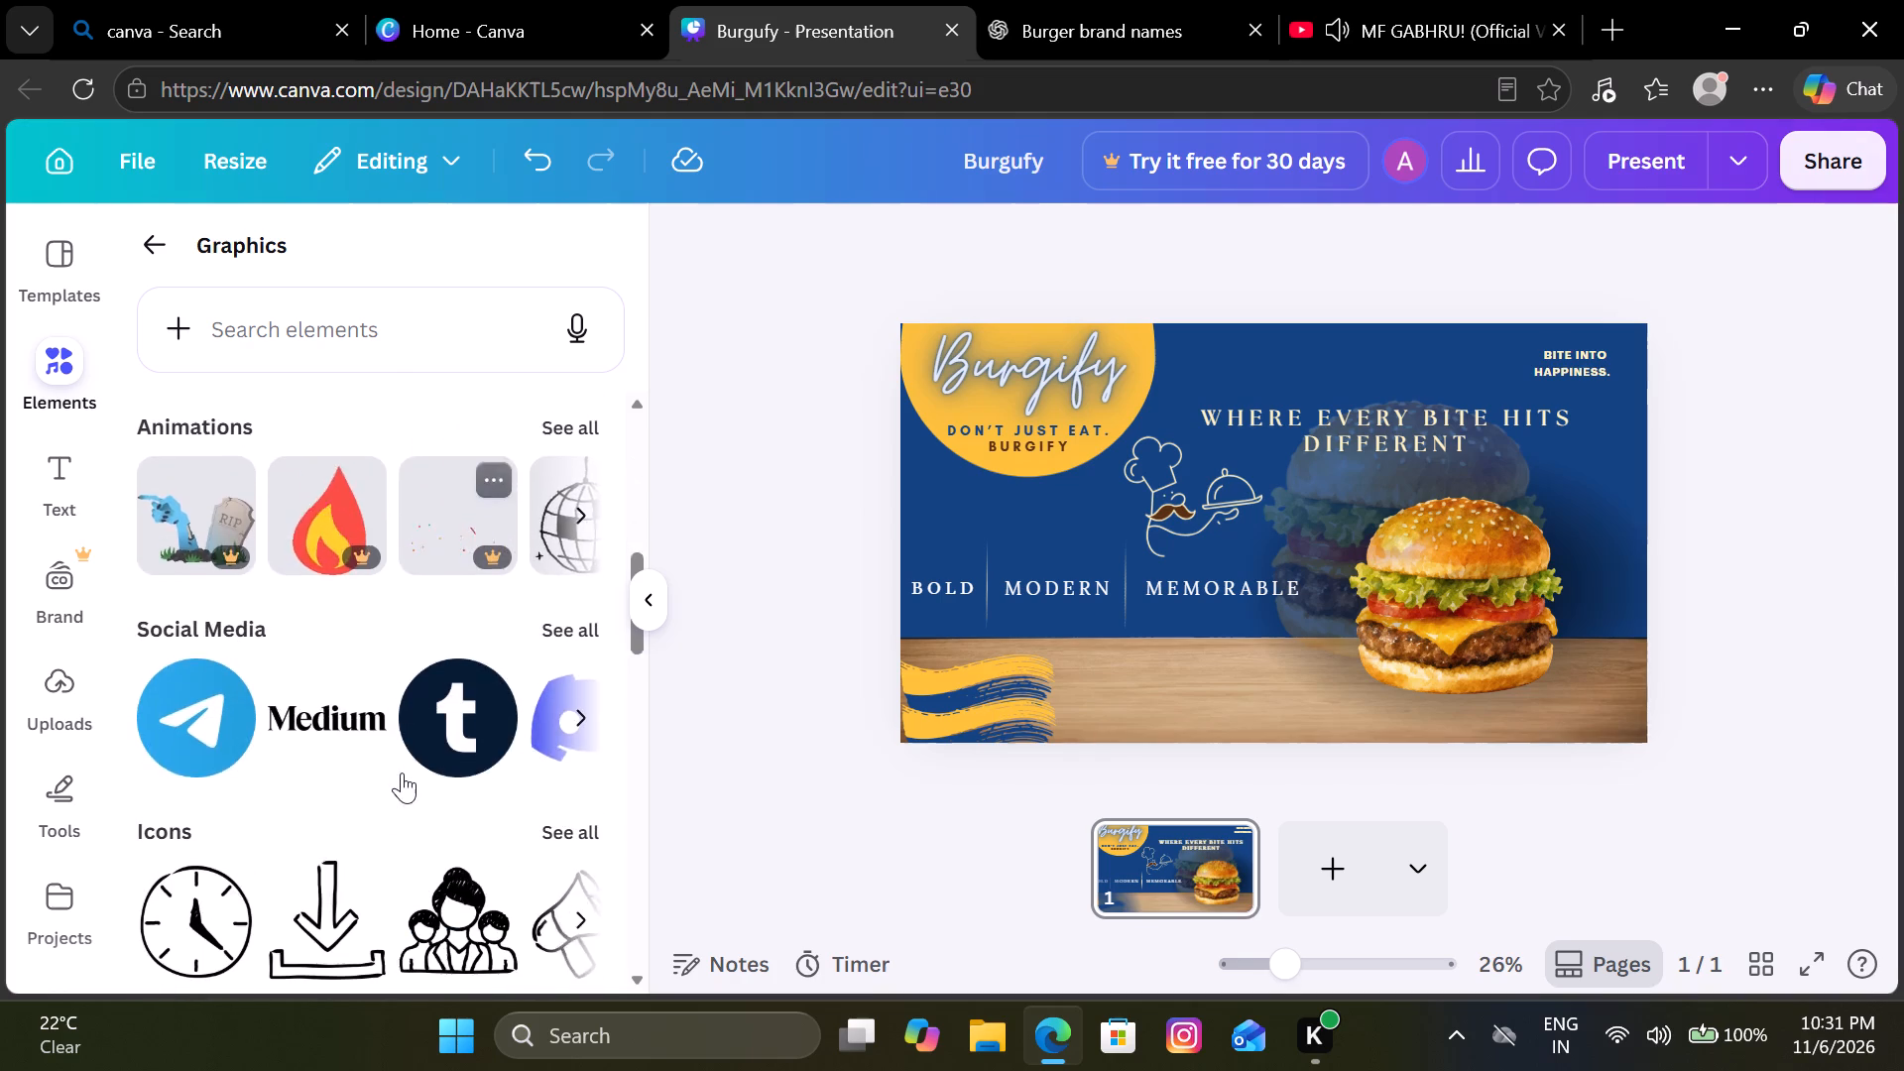
scroll(402, 773, down, 1)
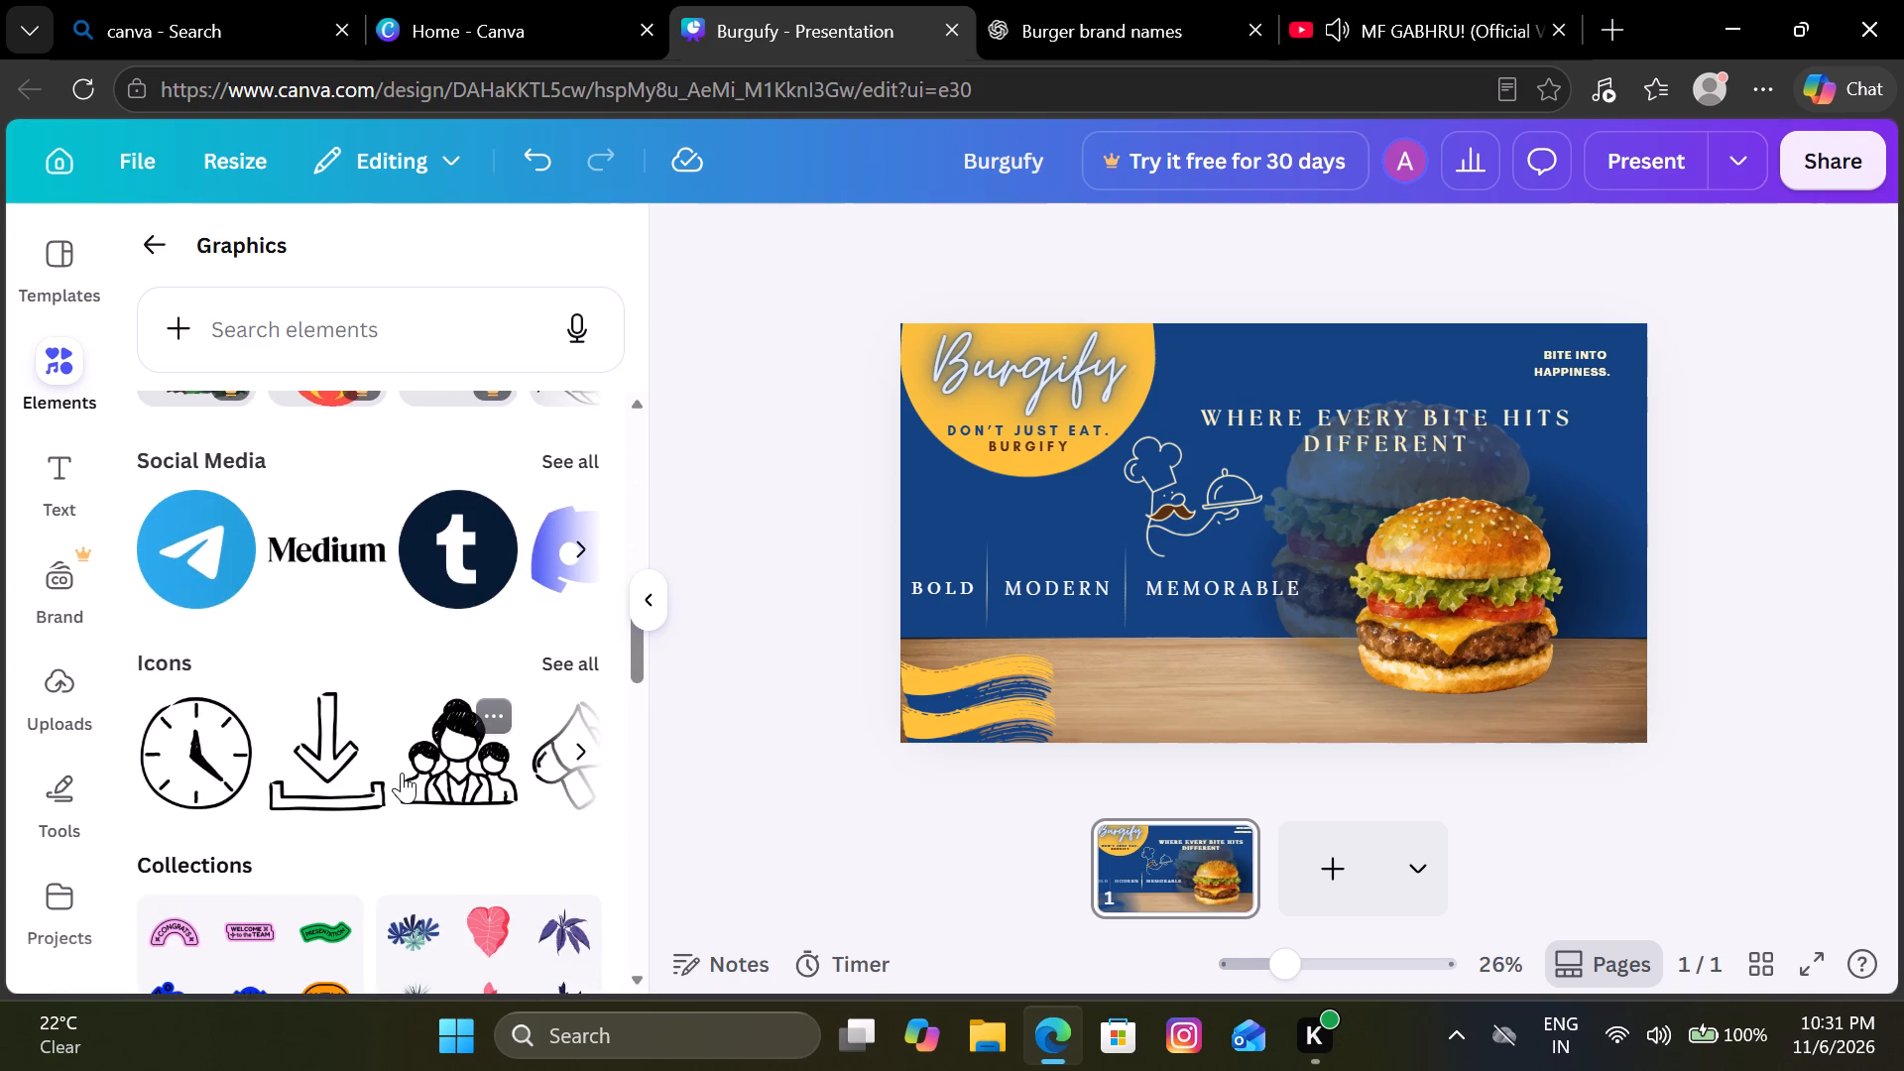
scroll(402, 773, down, 1)
click(580, 617)
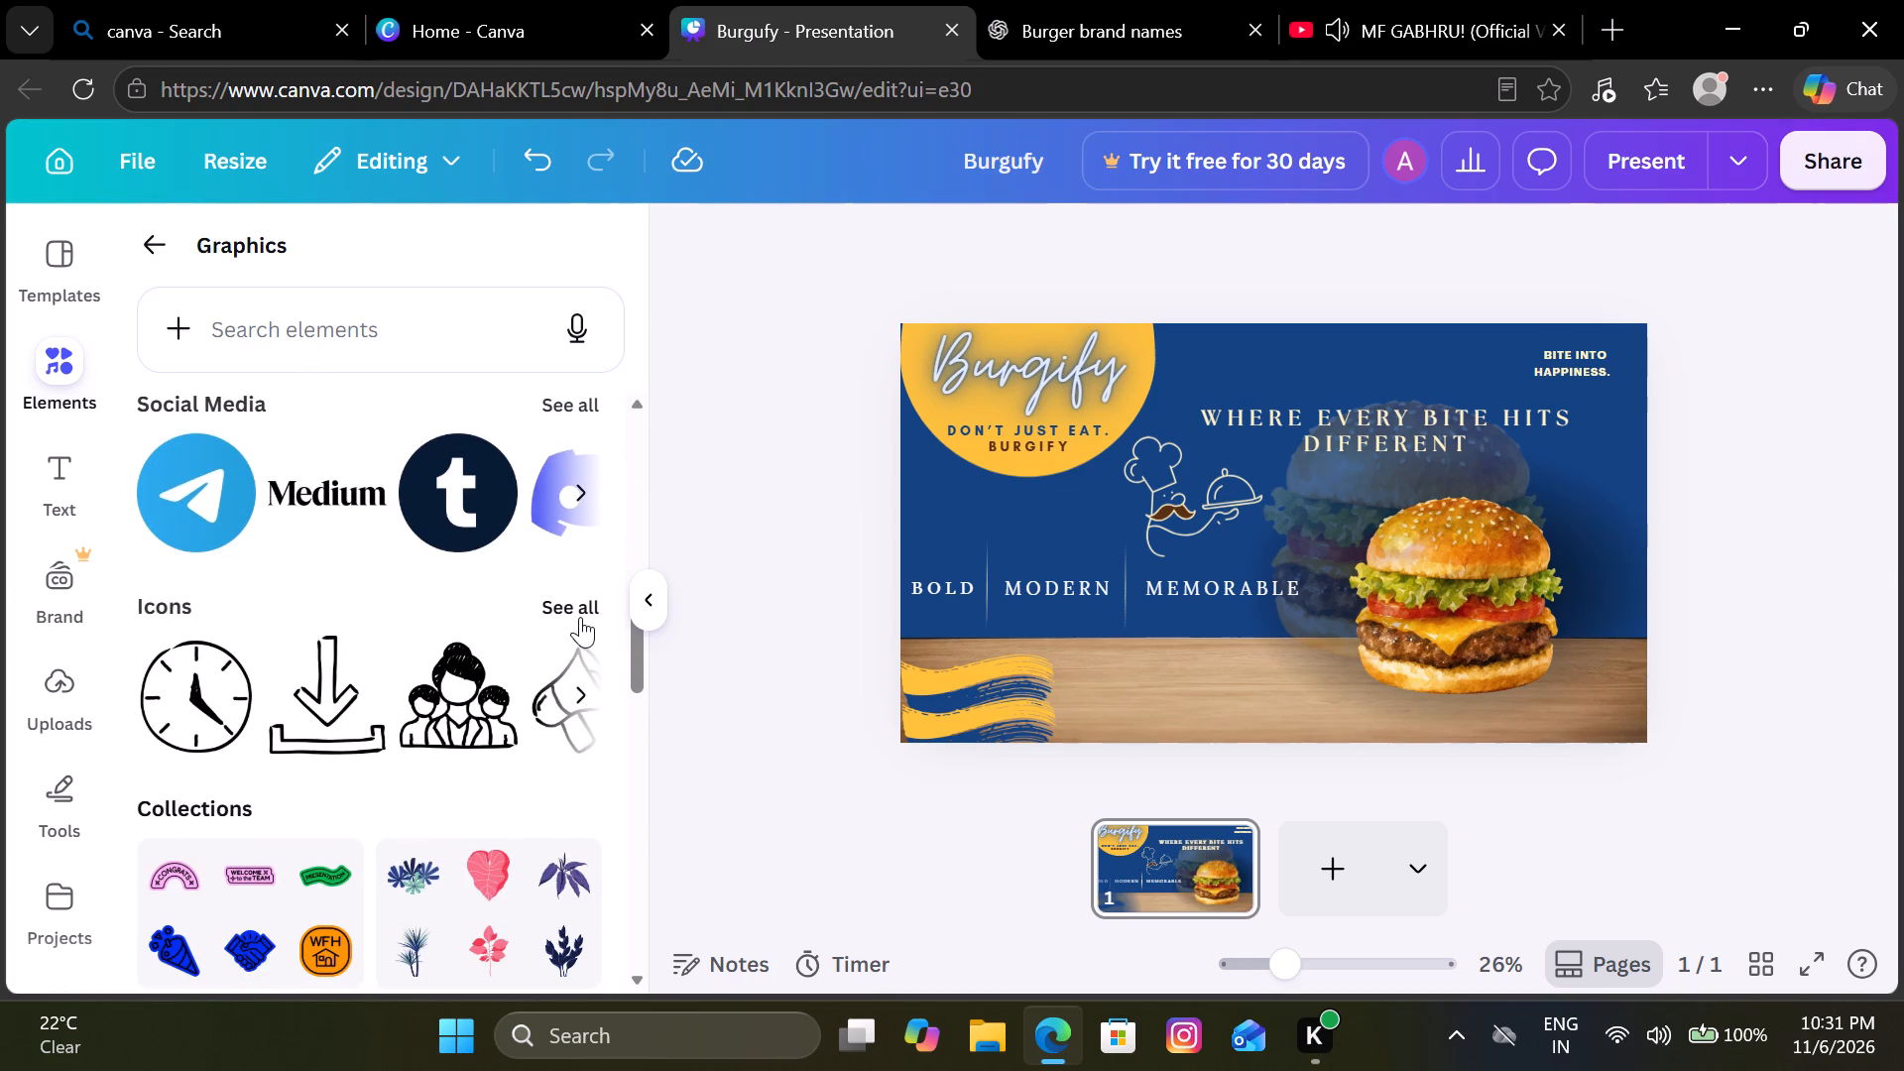
Add the hand-drawn megaphone icon, shrink it and place it on the wooden table just beside the brush strokes.
click(153, 560)
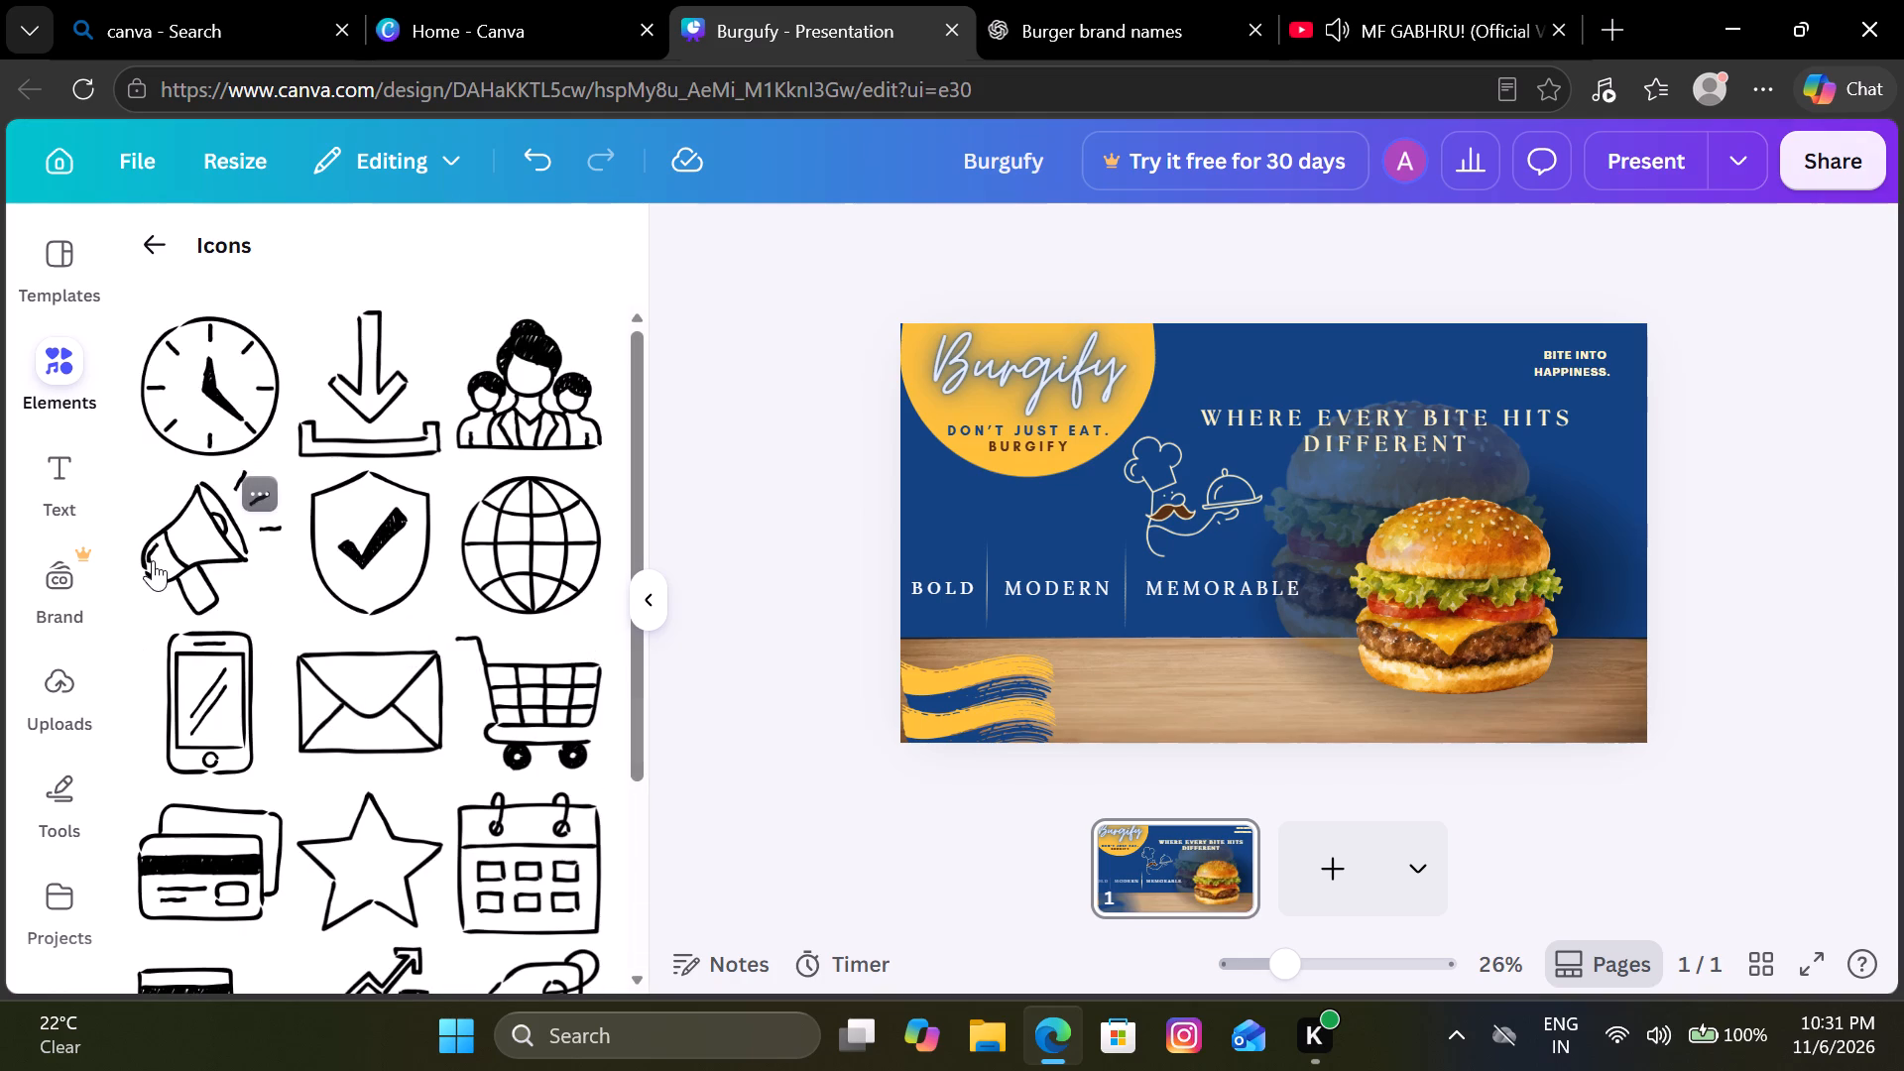
drag(1306, 495, 1230, 647)
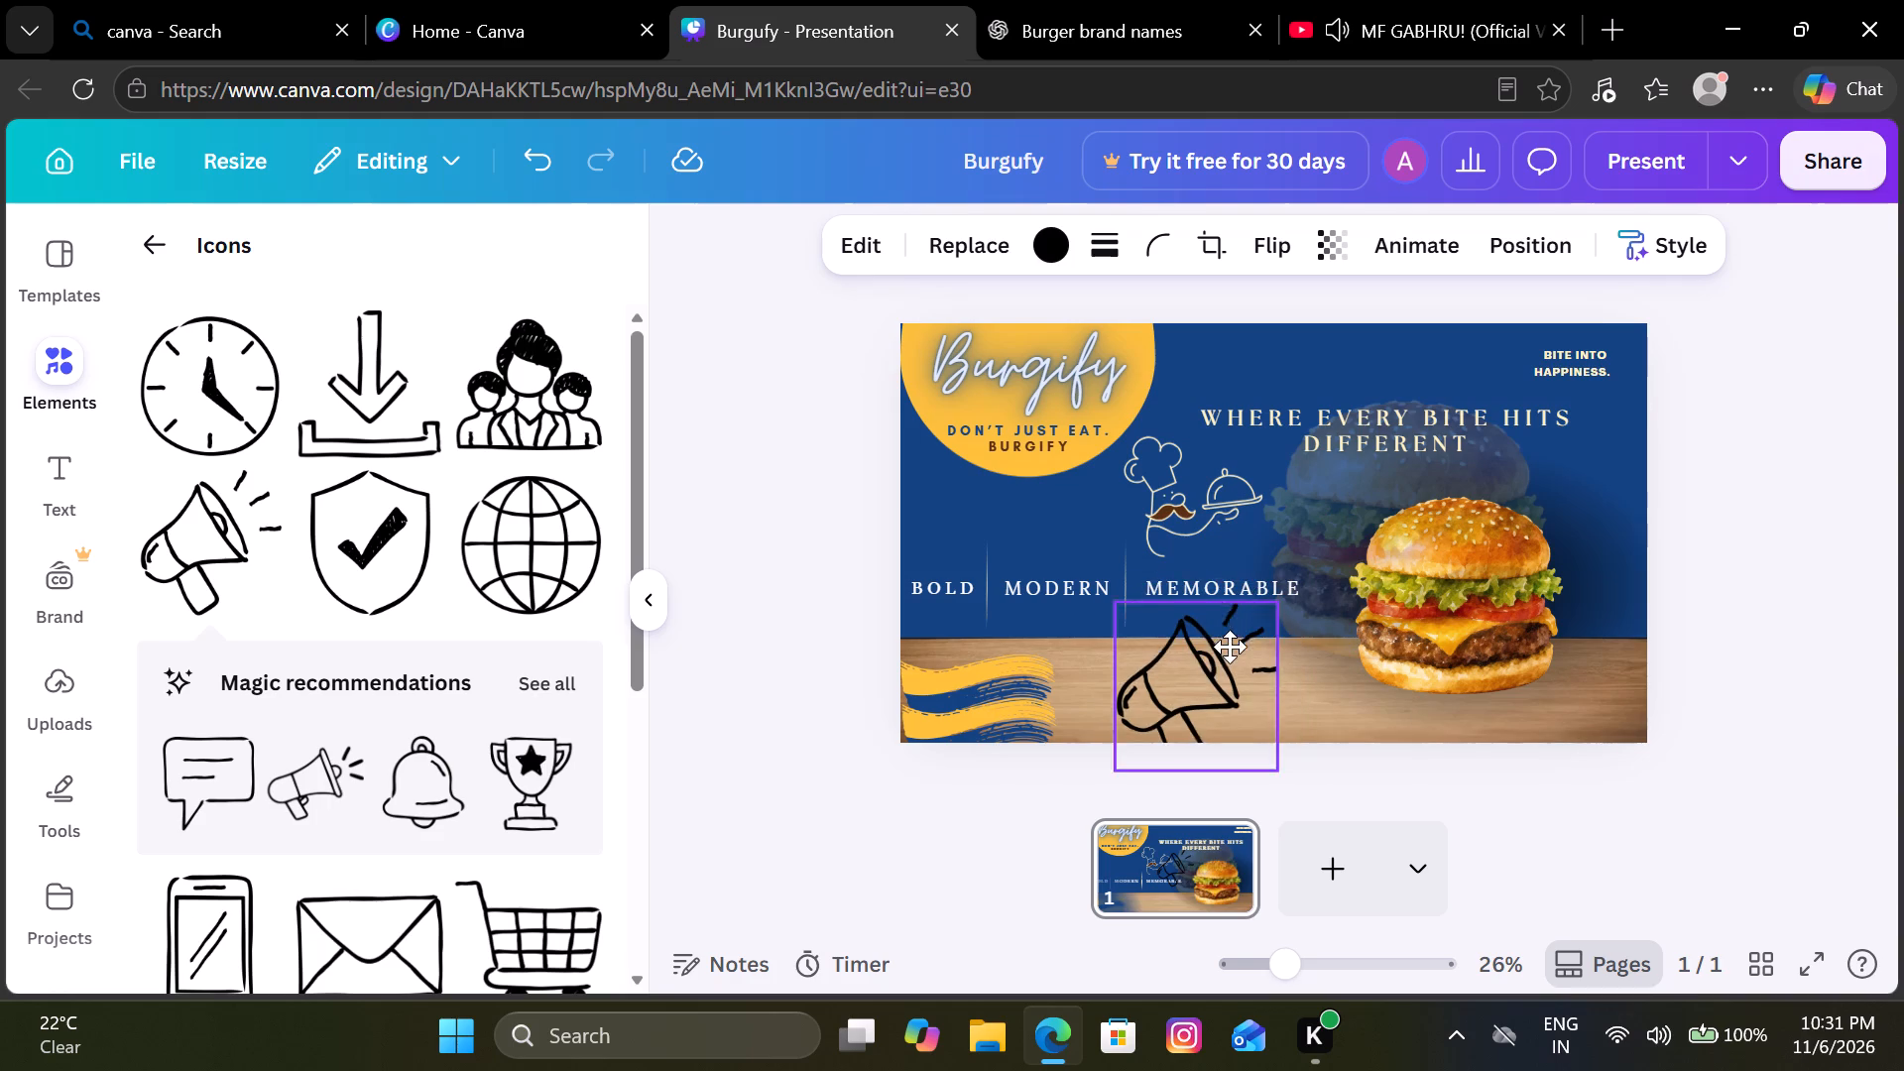
drag(1230, 647, 1196, 618)
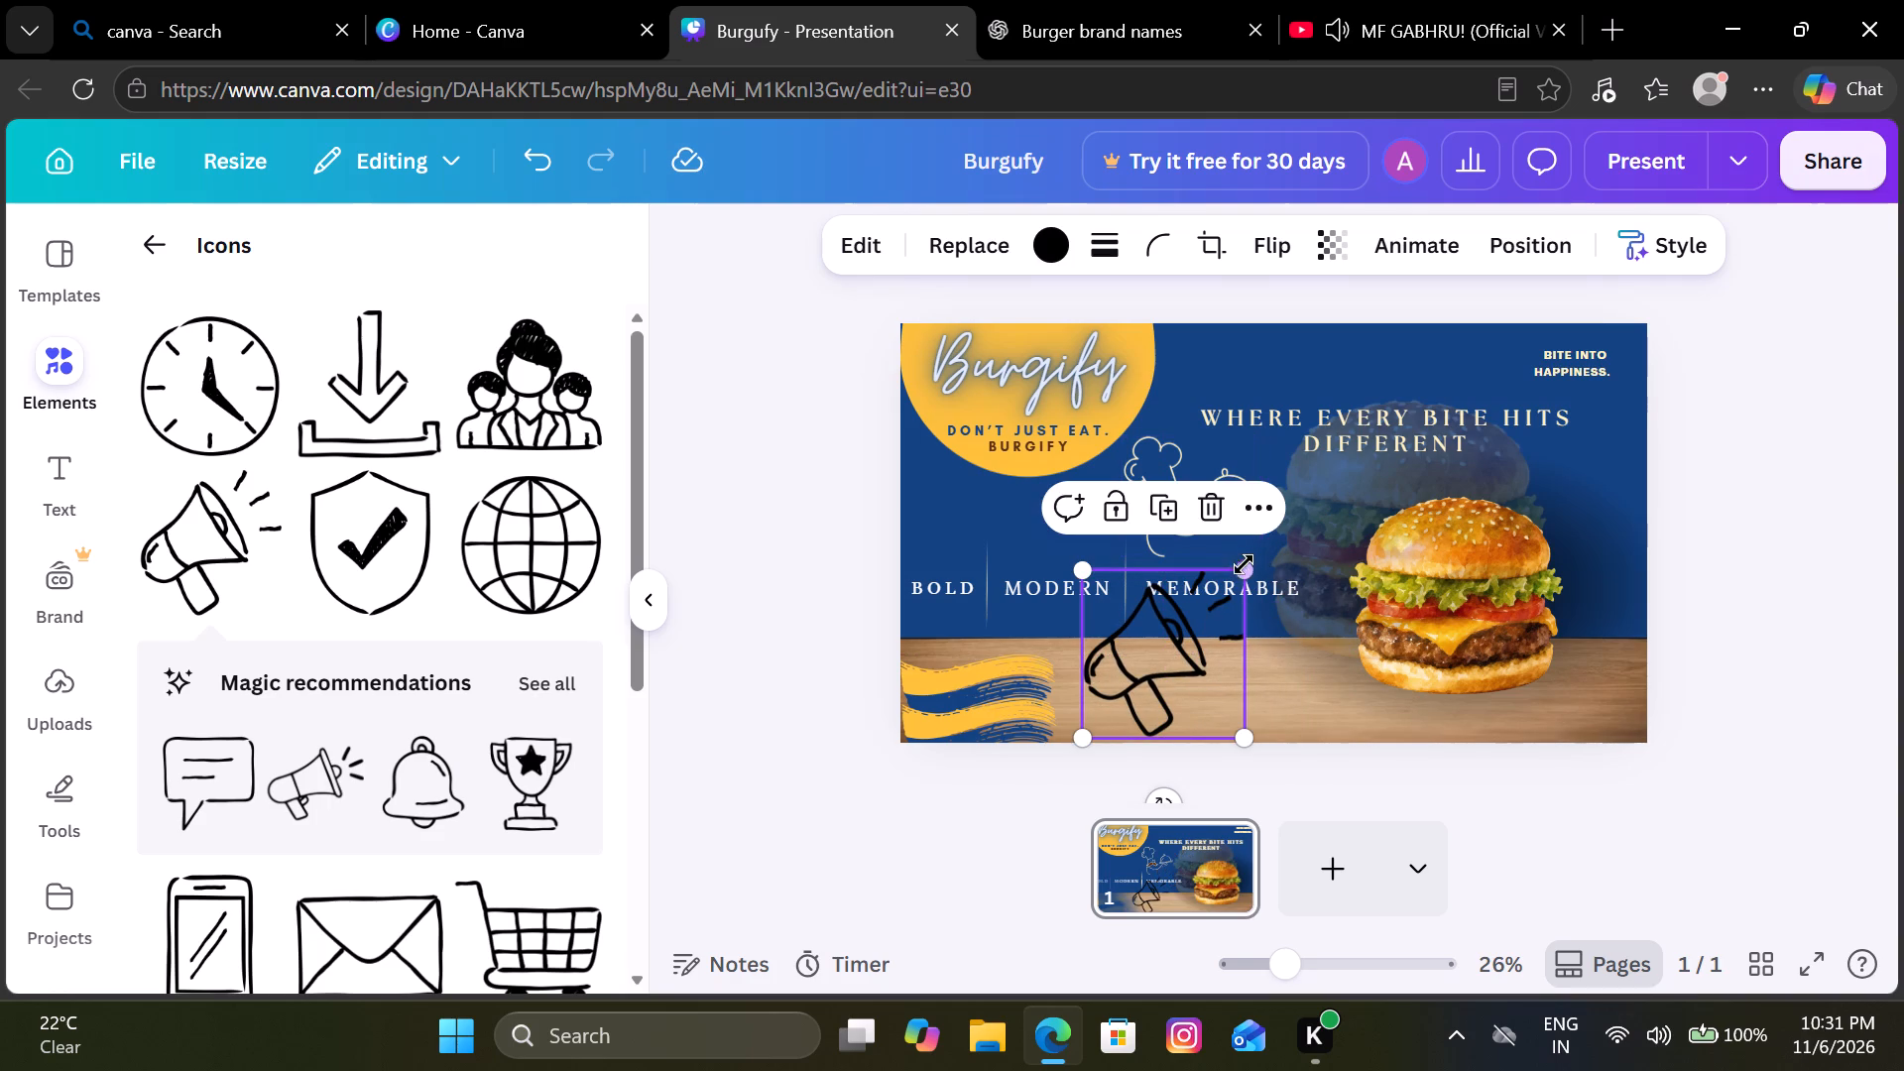
drag(1240, 580, 1191, 642)
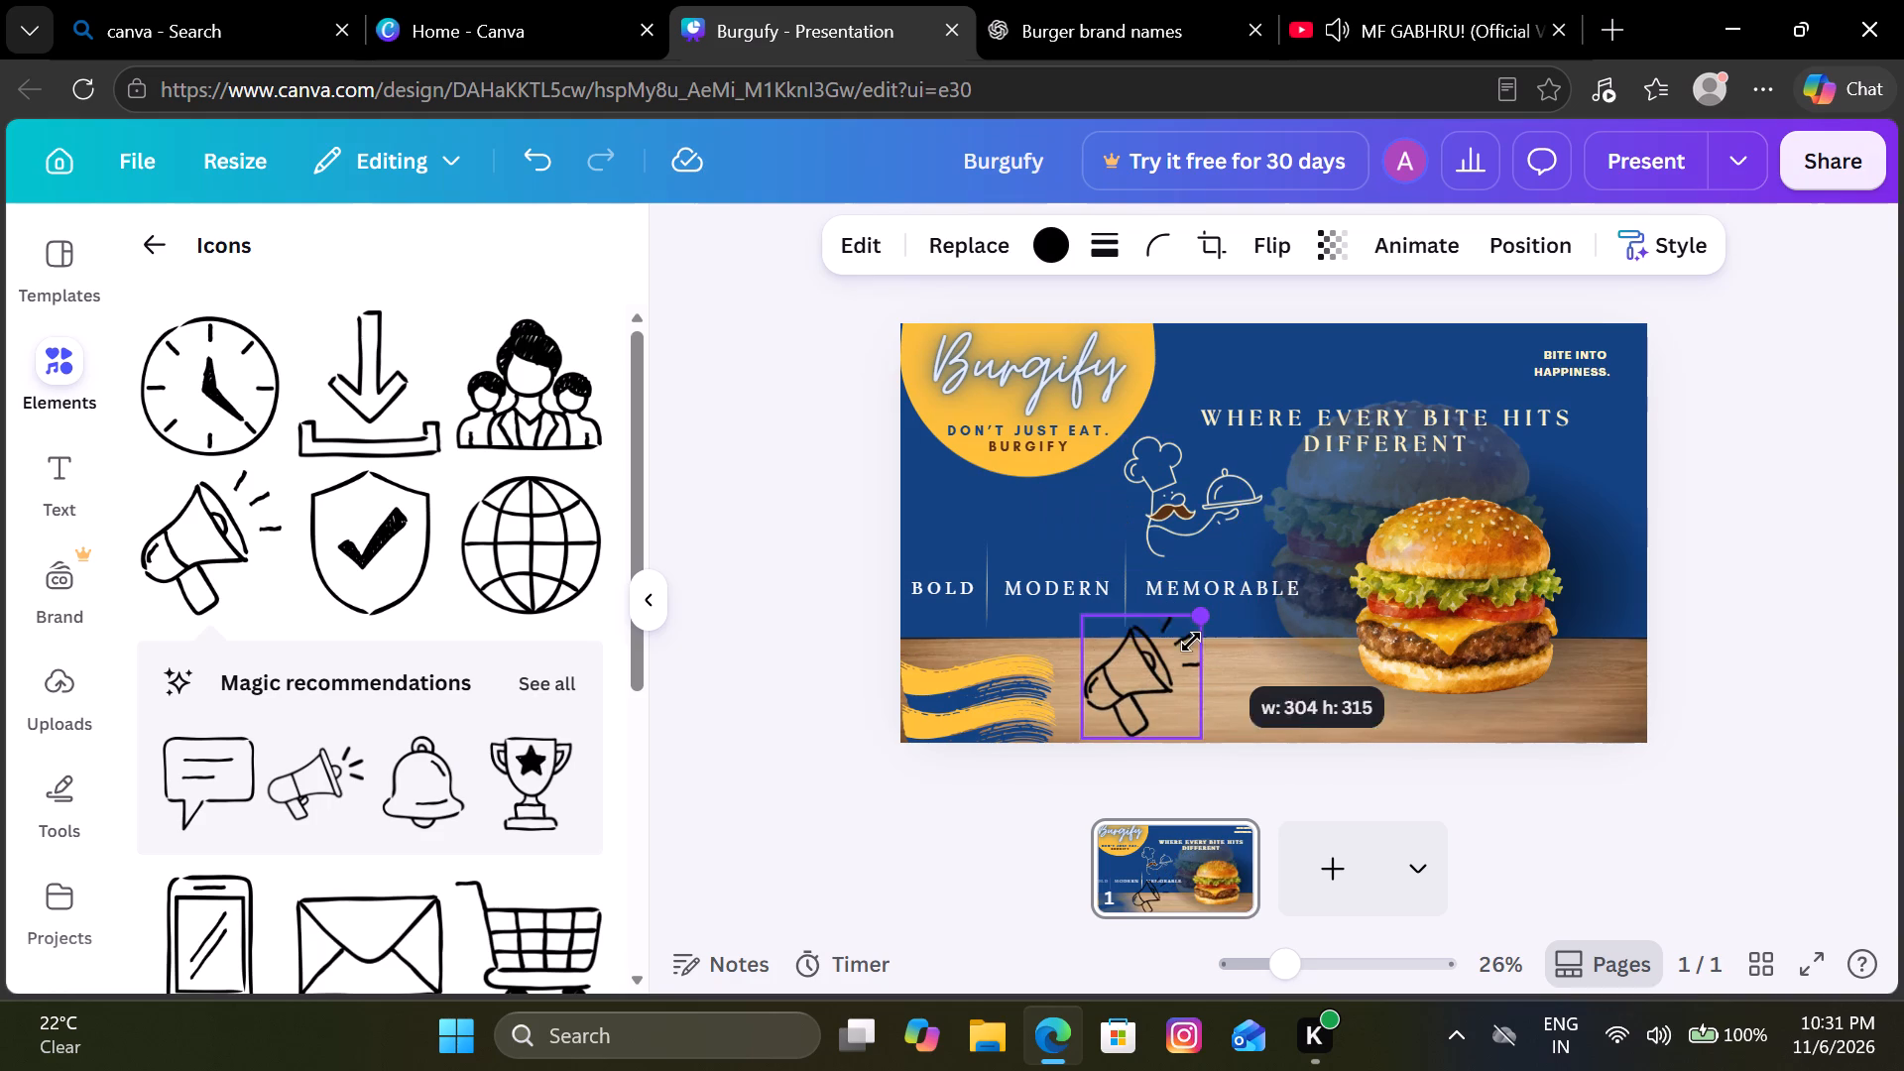
drag(1191, 642, 1174, 658)
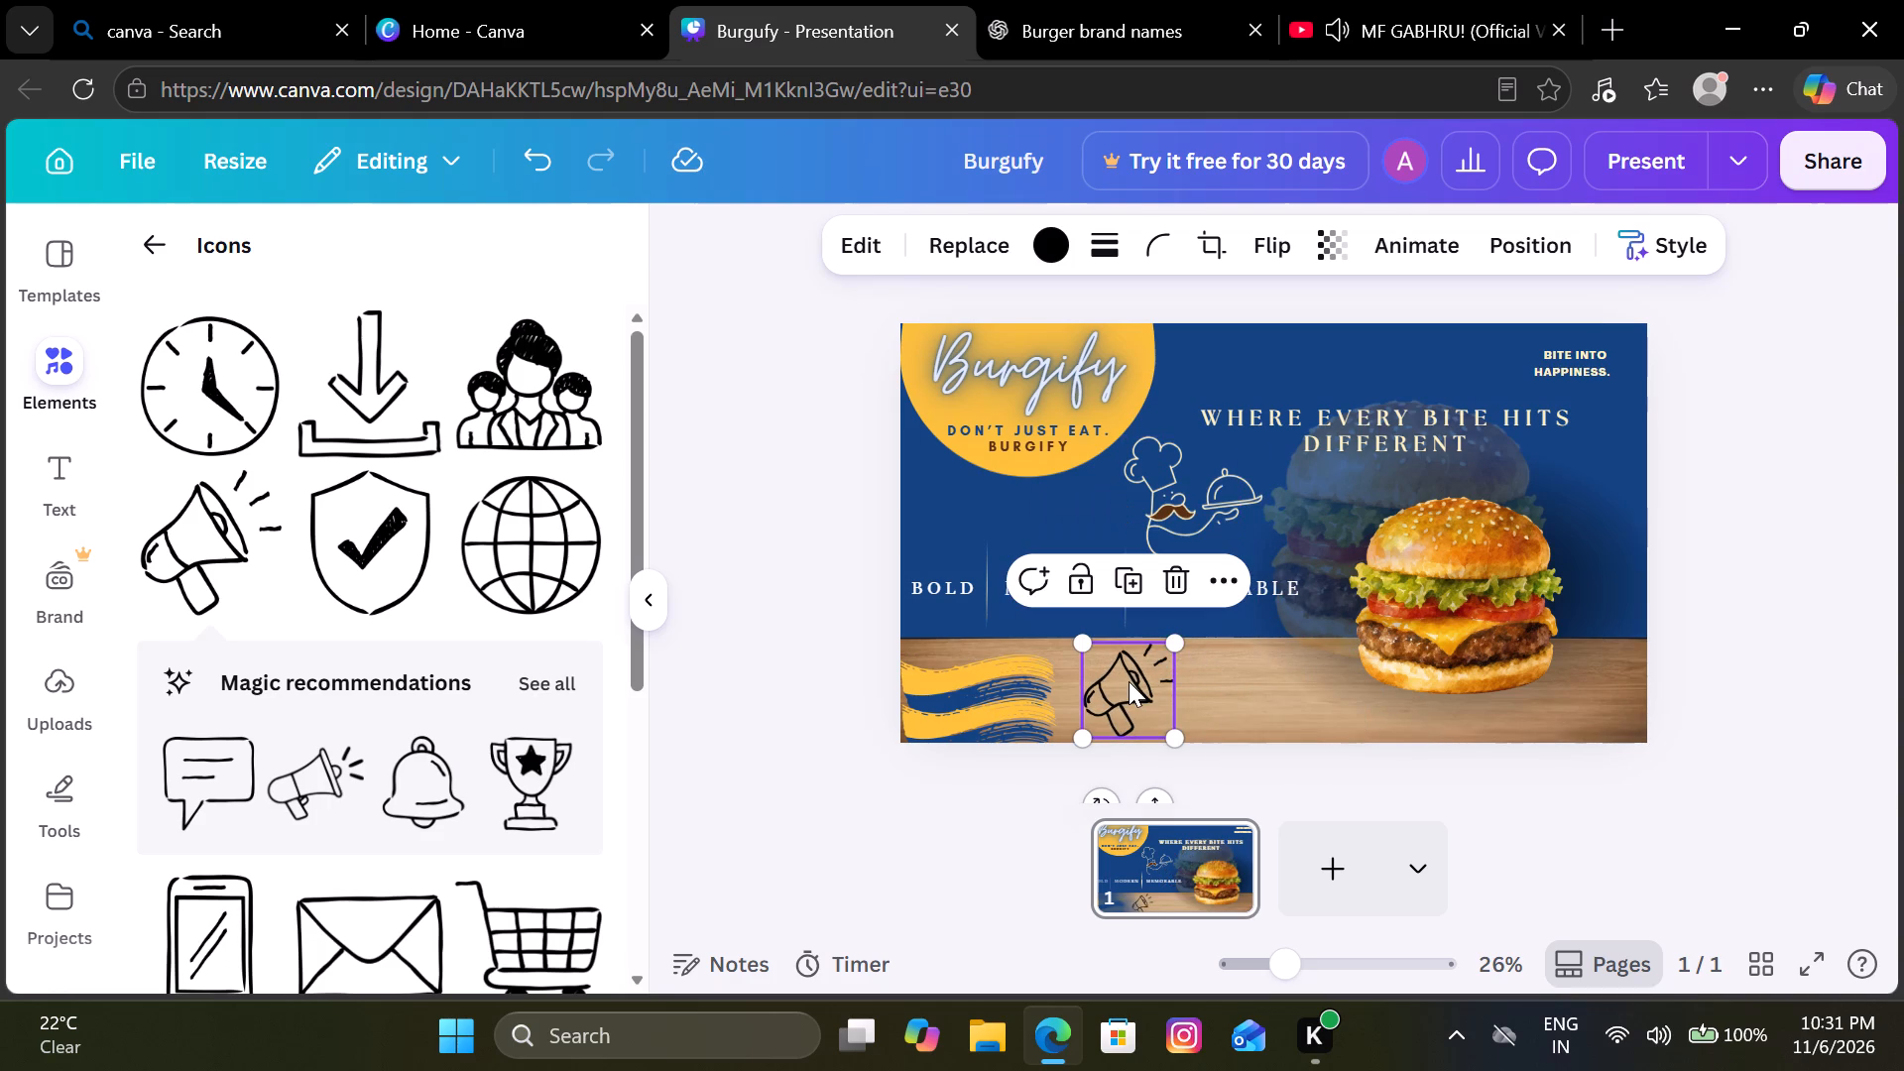
drag(1129, 681, 1112, 682)
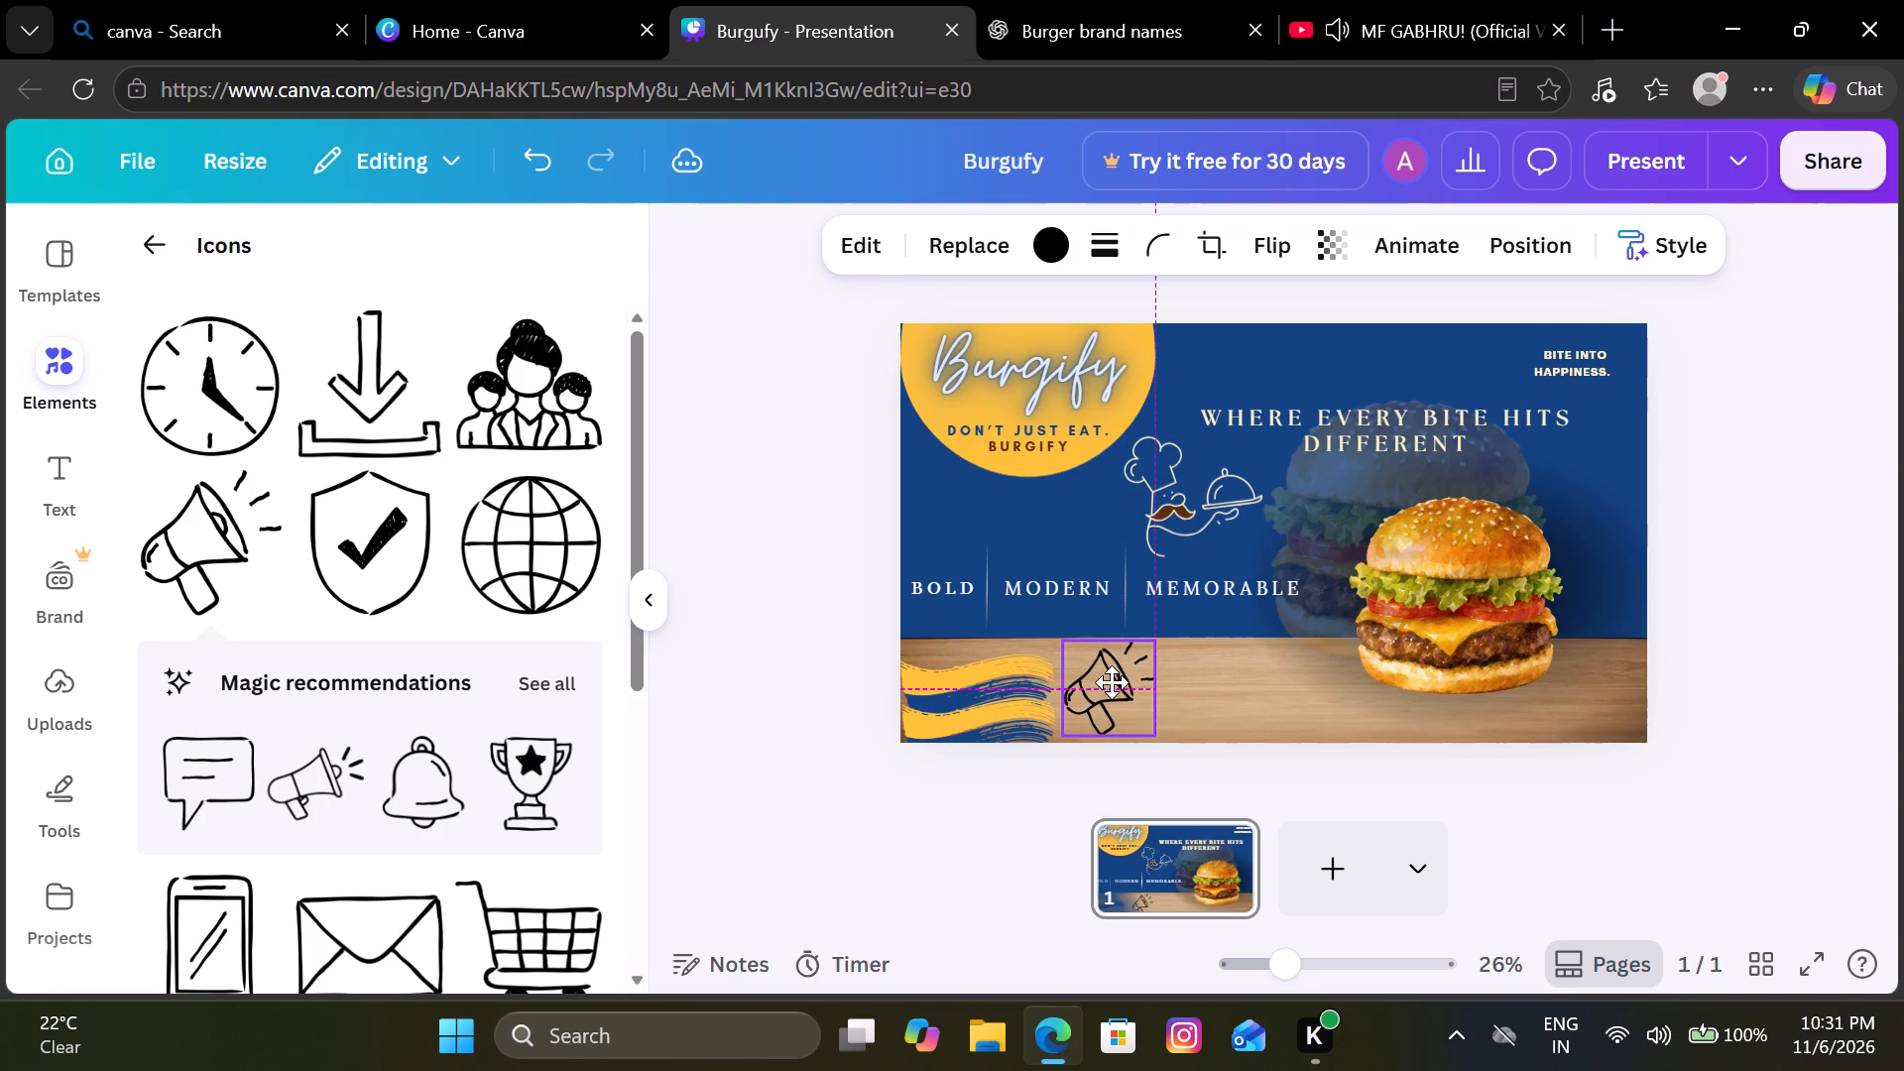
drag(1112, 682, 1112, 683)
Recolour the megaphone icon from black to the design's navy blue and deselect it.
click(1046, 243)
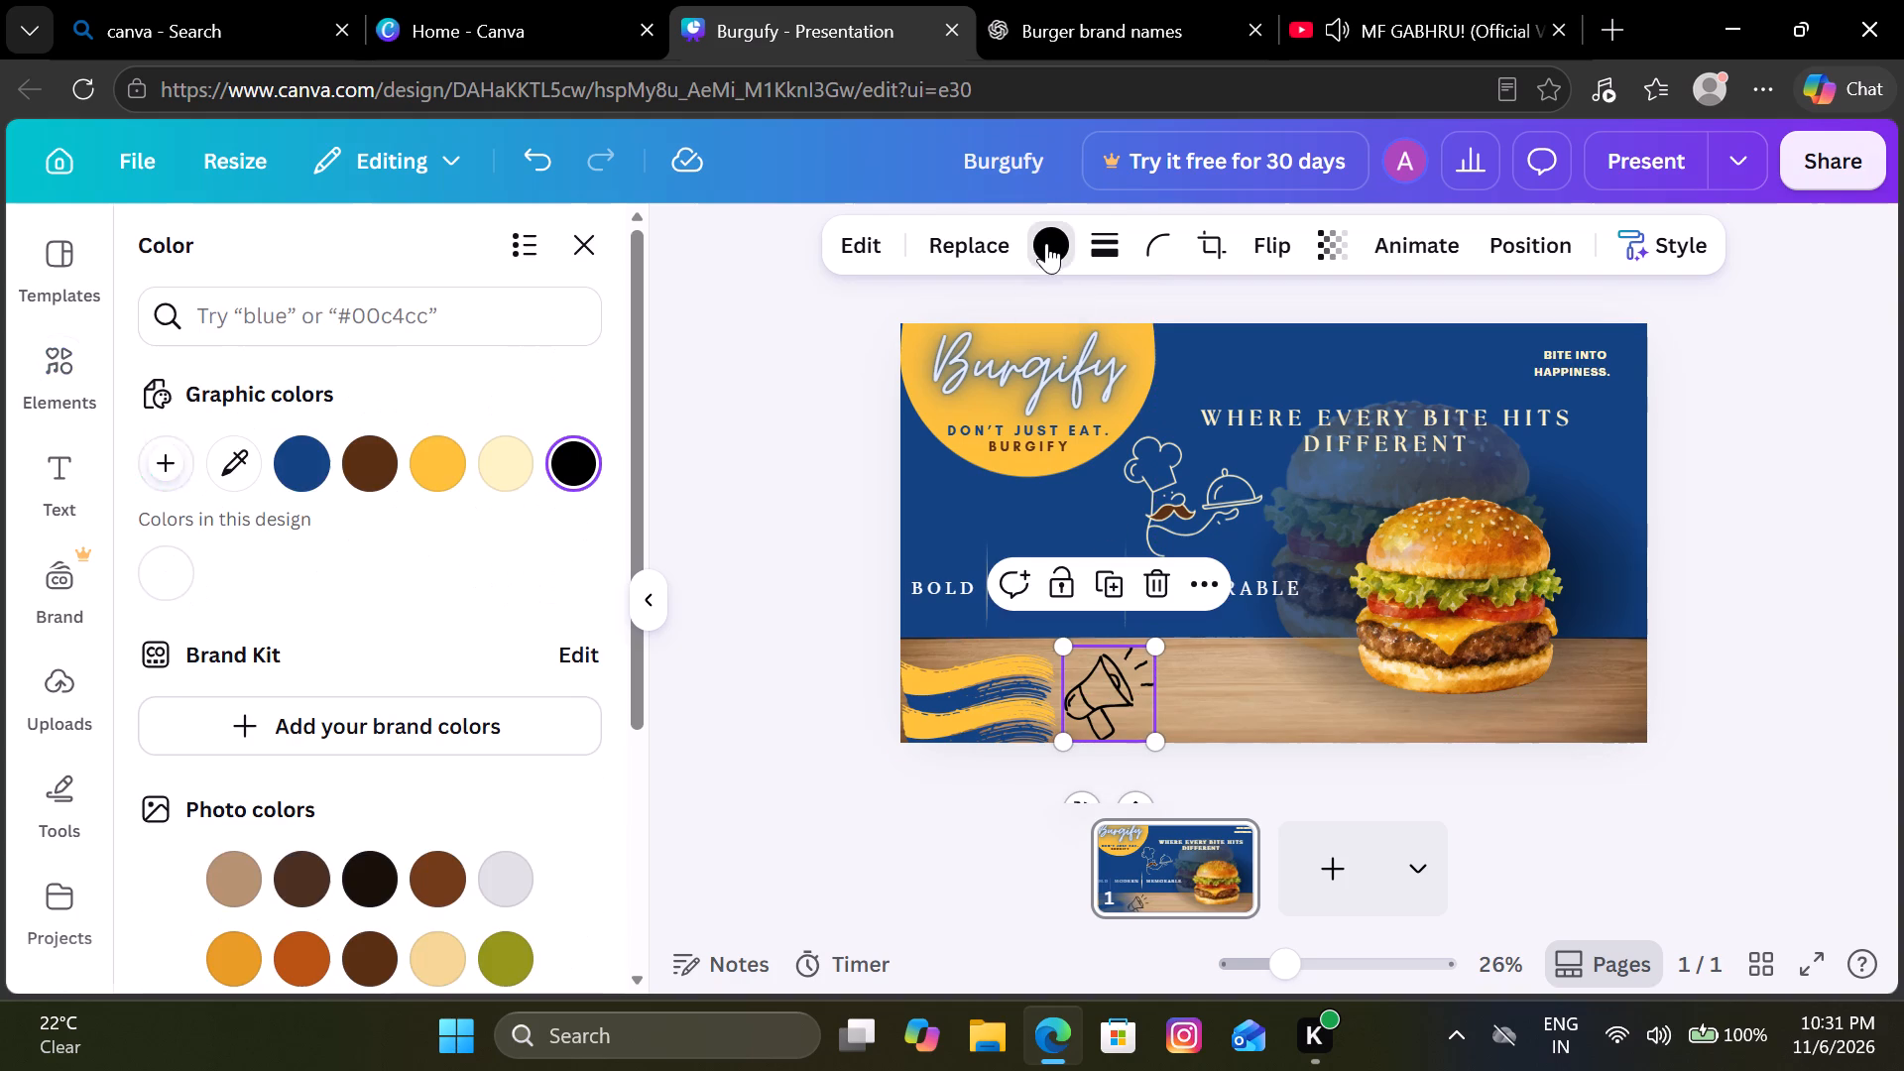
click(304, 472)
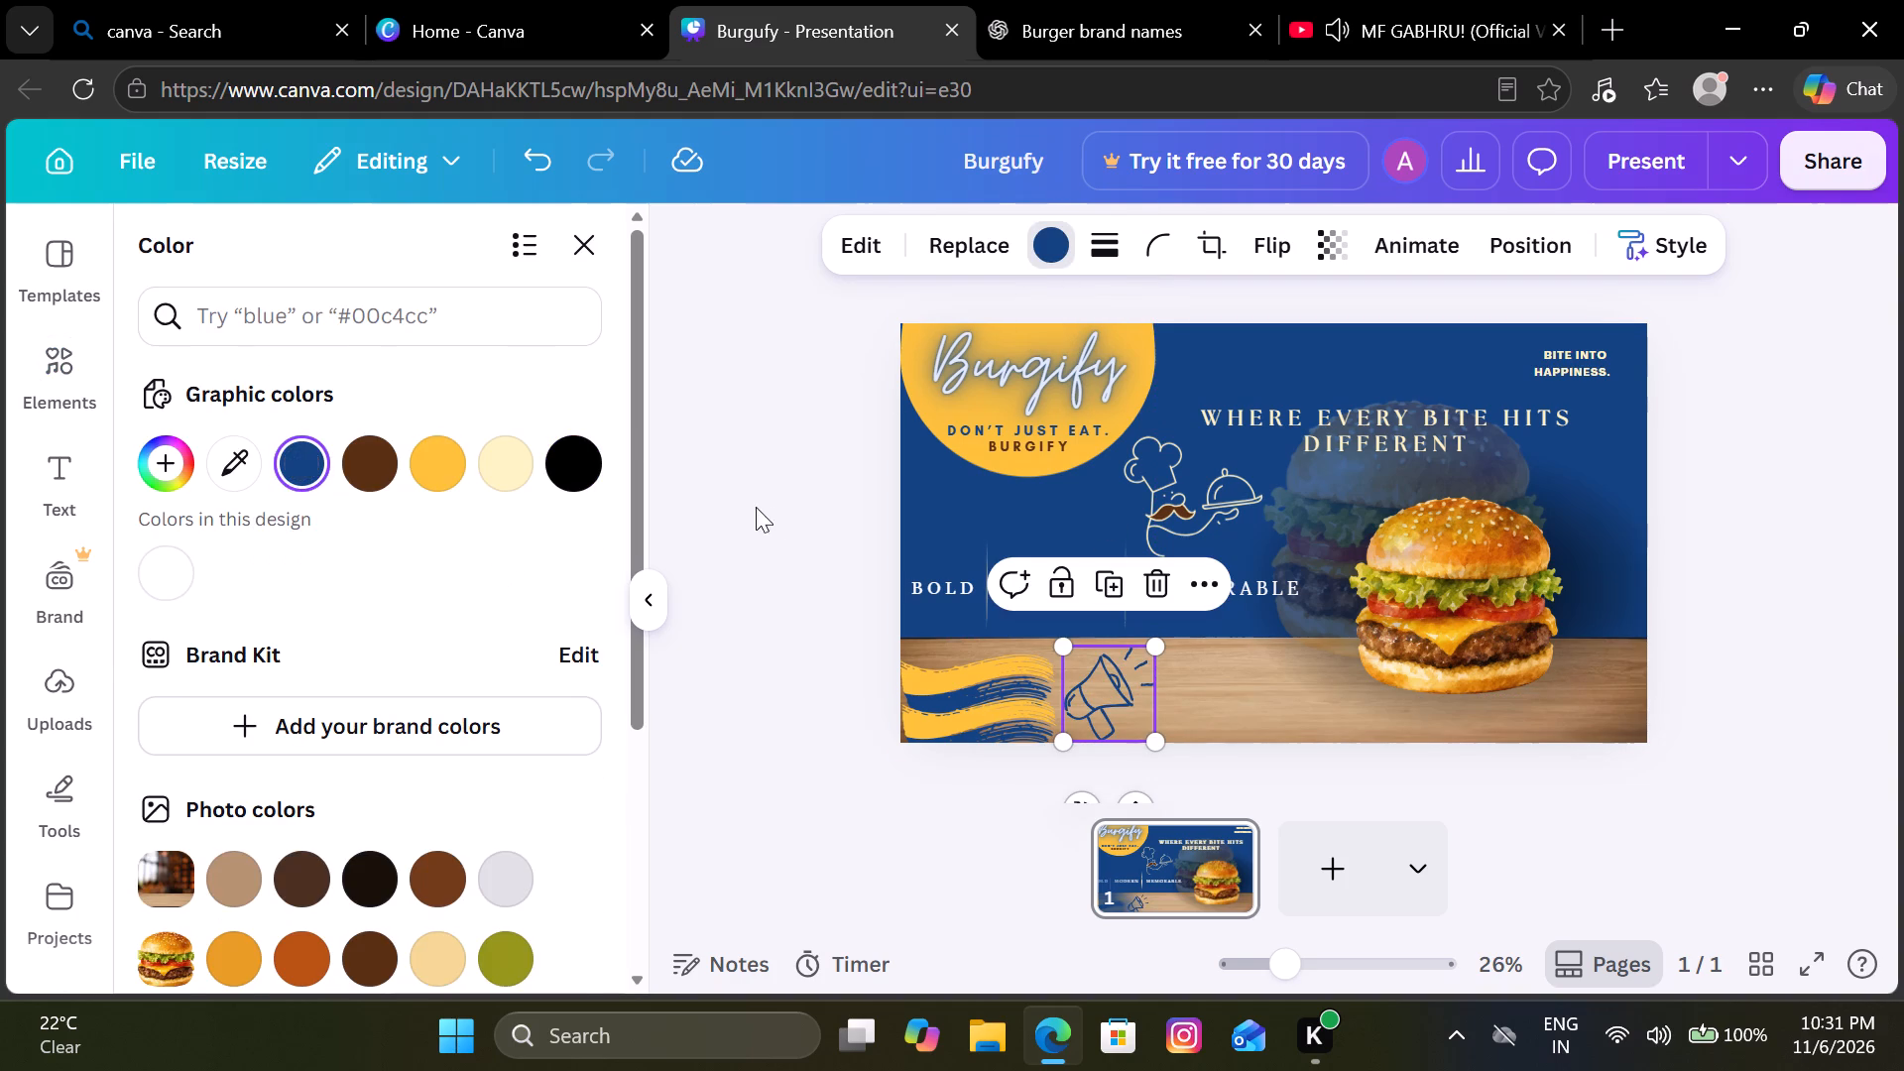
click(780, 515)
click(780, 515)
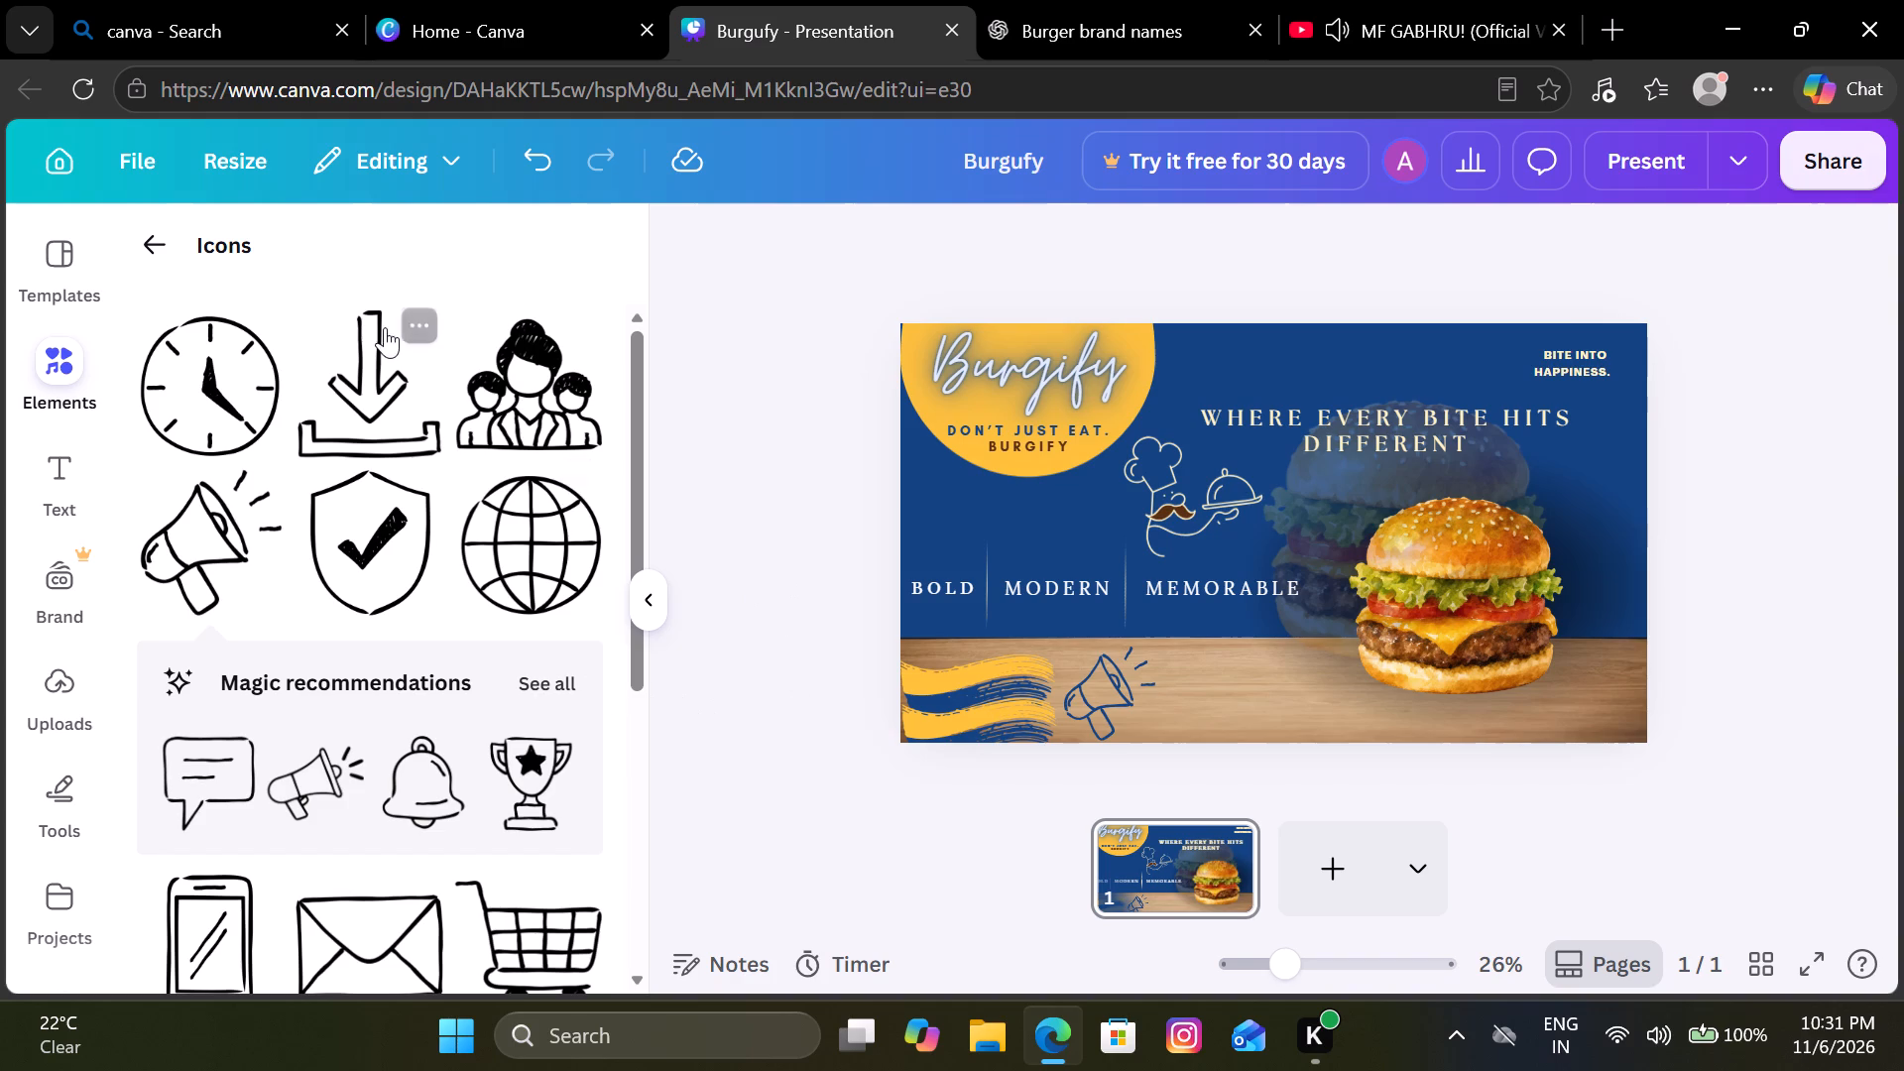
Return to the graphics categories and look through the social media, icon and themed collections for another element.
click(162, 239)
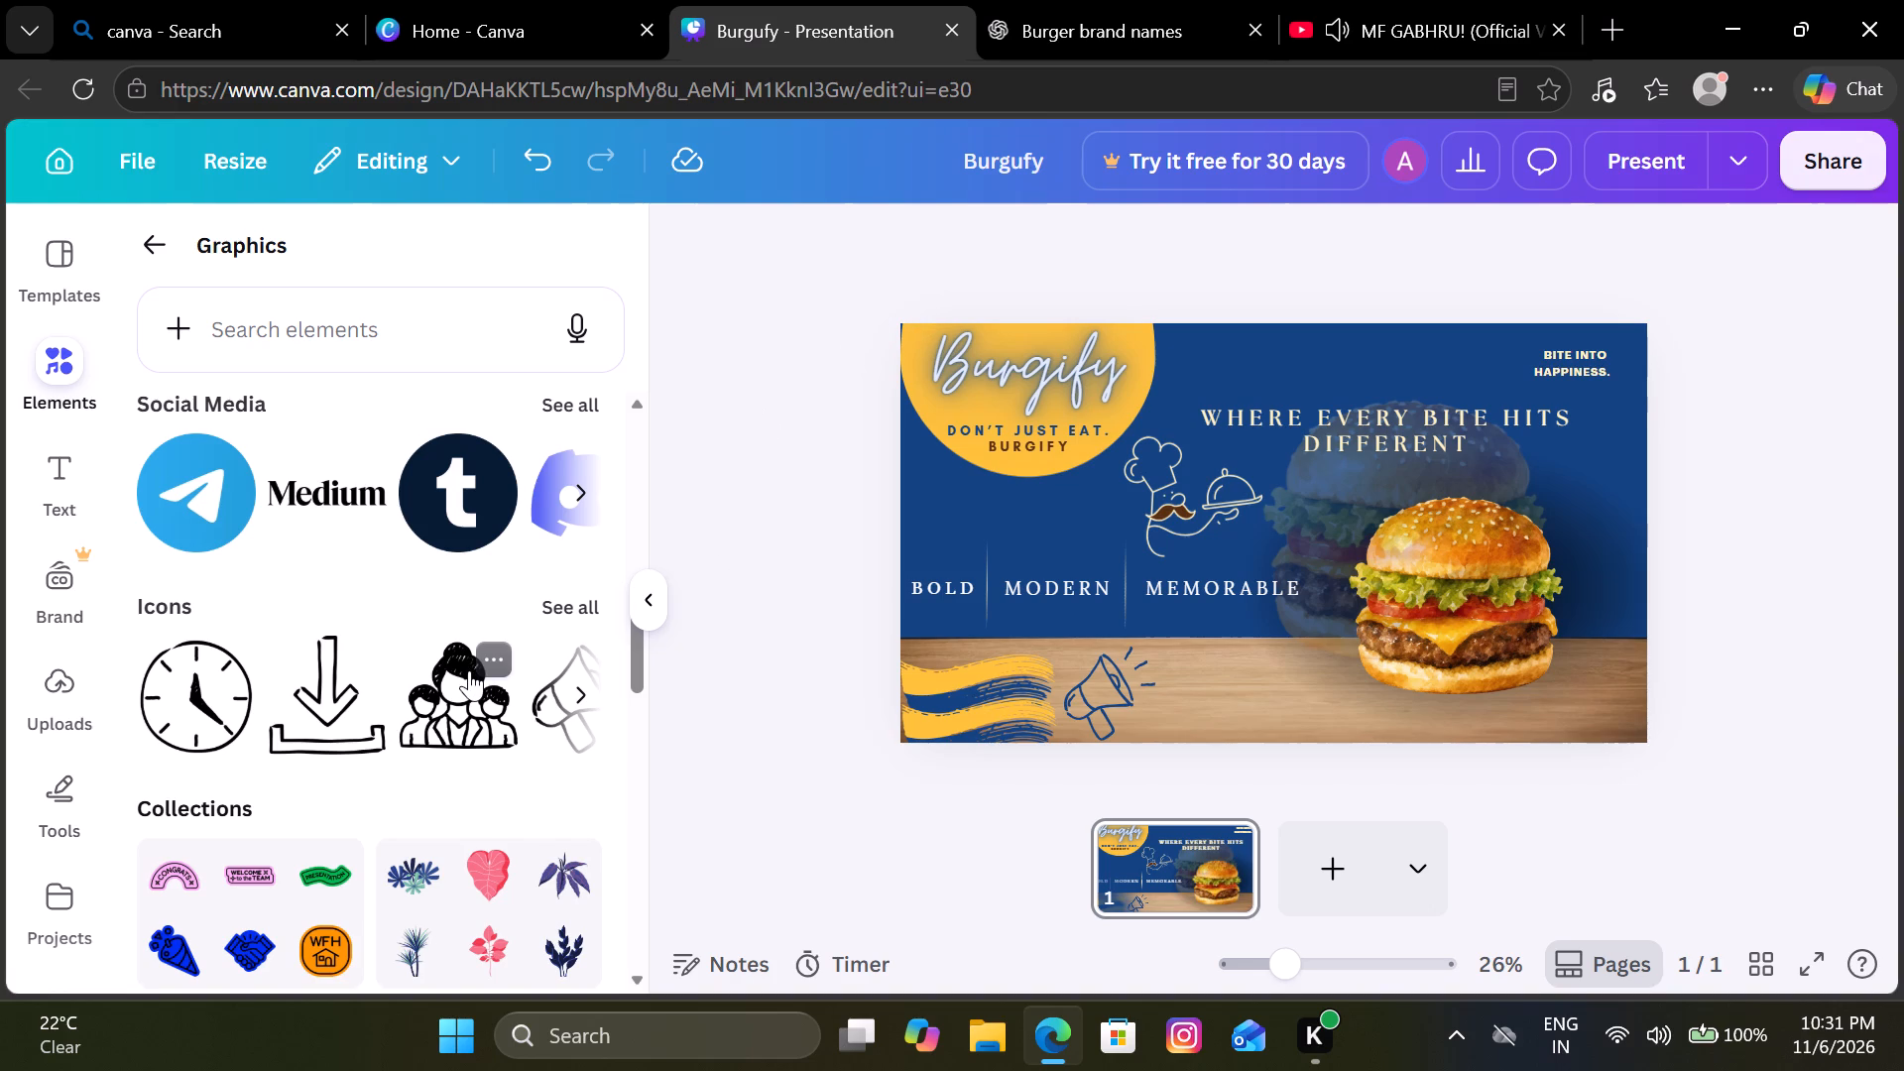
scroll(469, 670, down, 1)
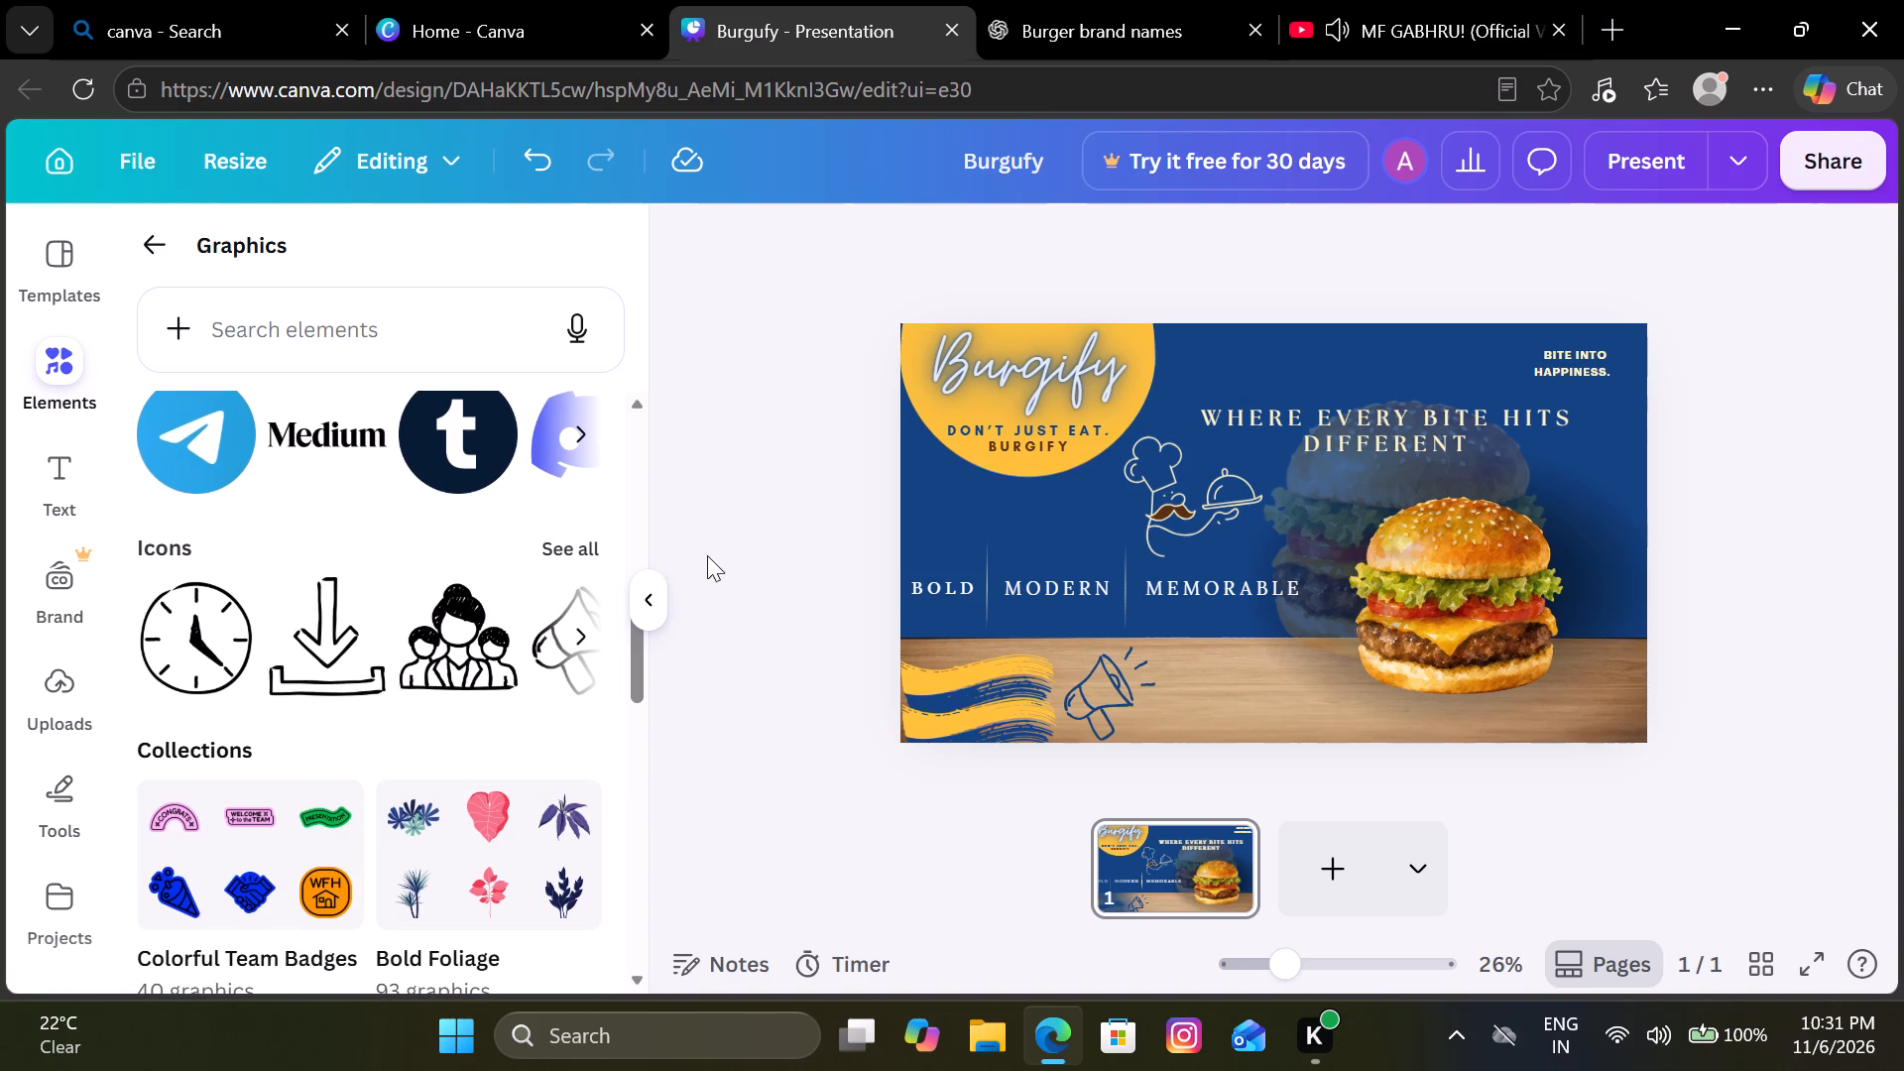
scroll(482, 564, down, 2)
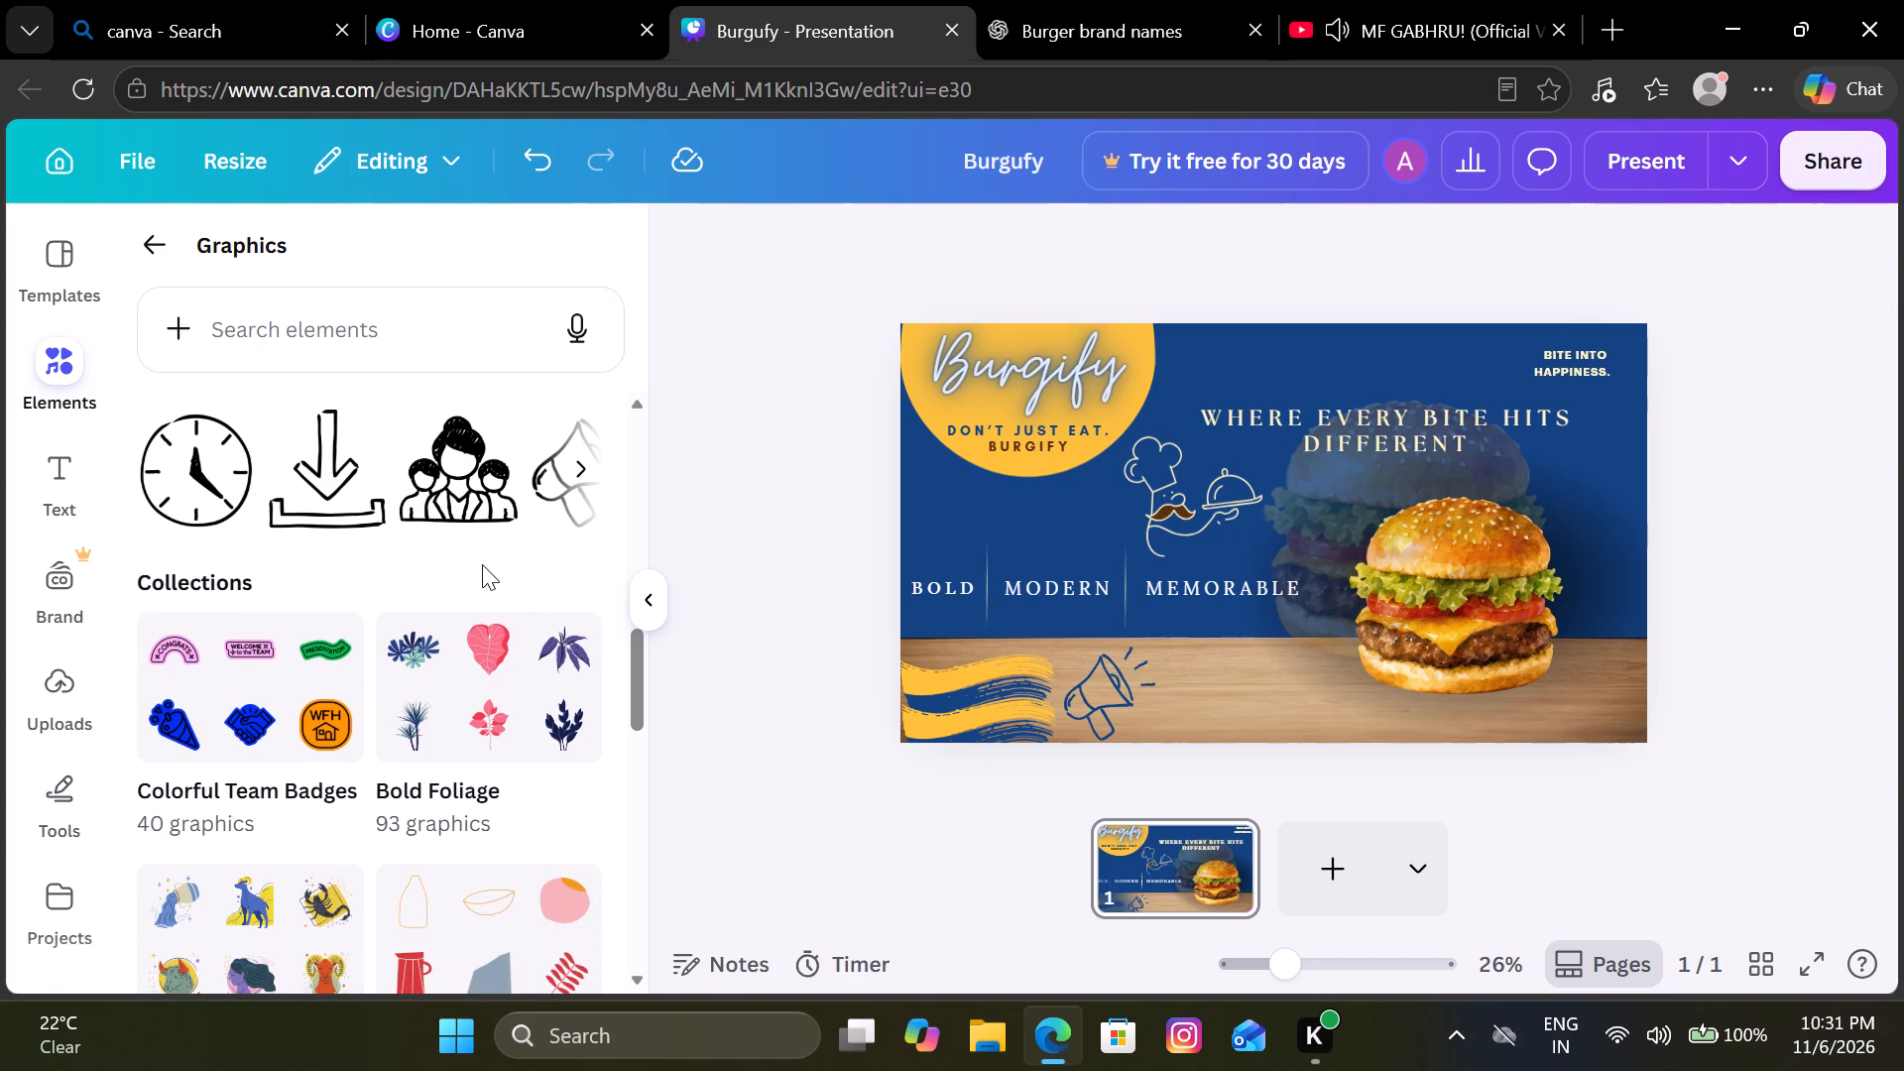
scroll(482, 564, down, 4)
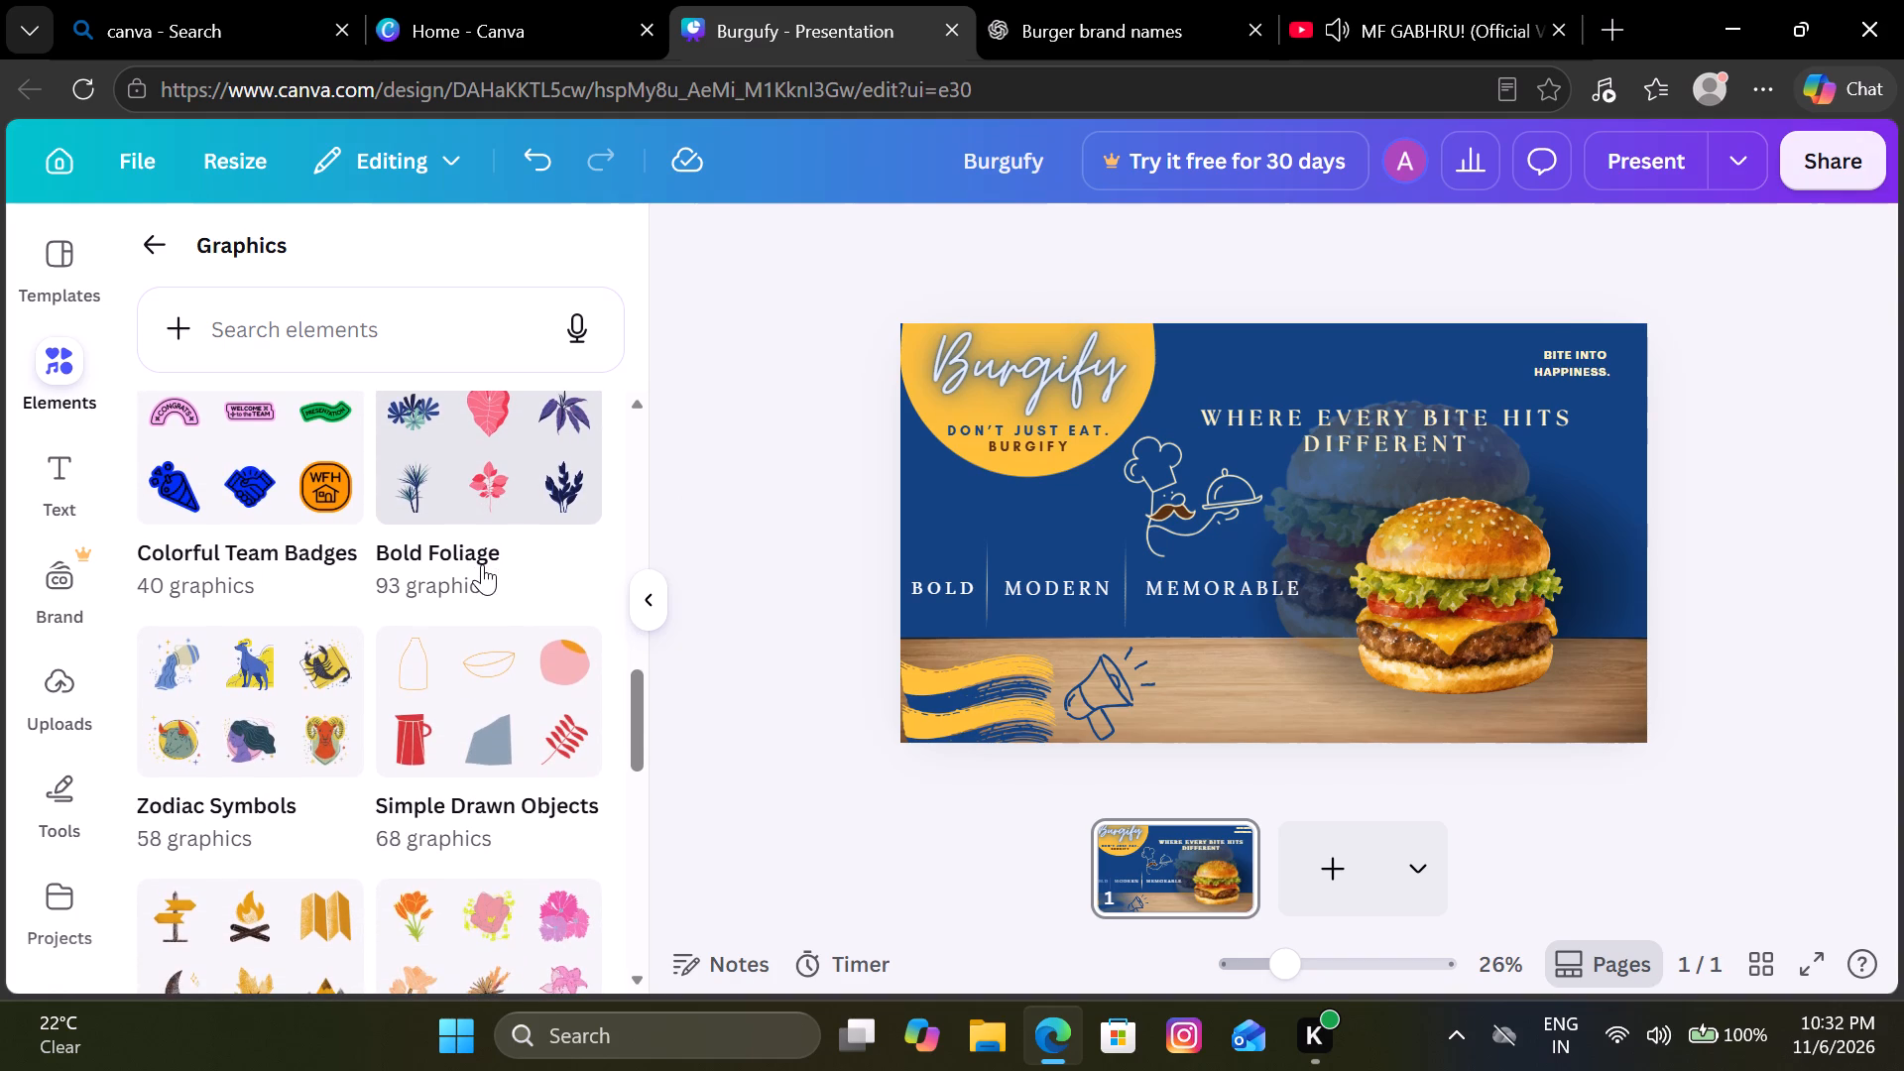
scroll(482, 564, down, 1)
scroll(482, 564, up, 1)
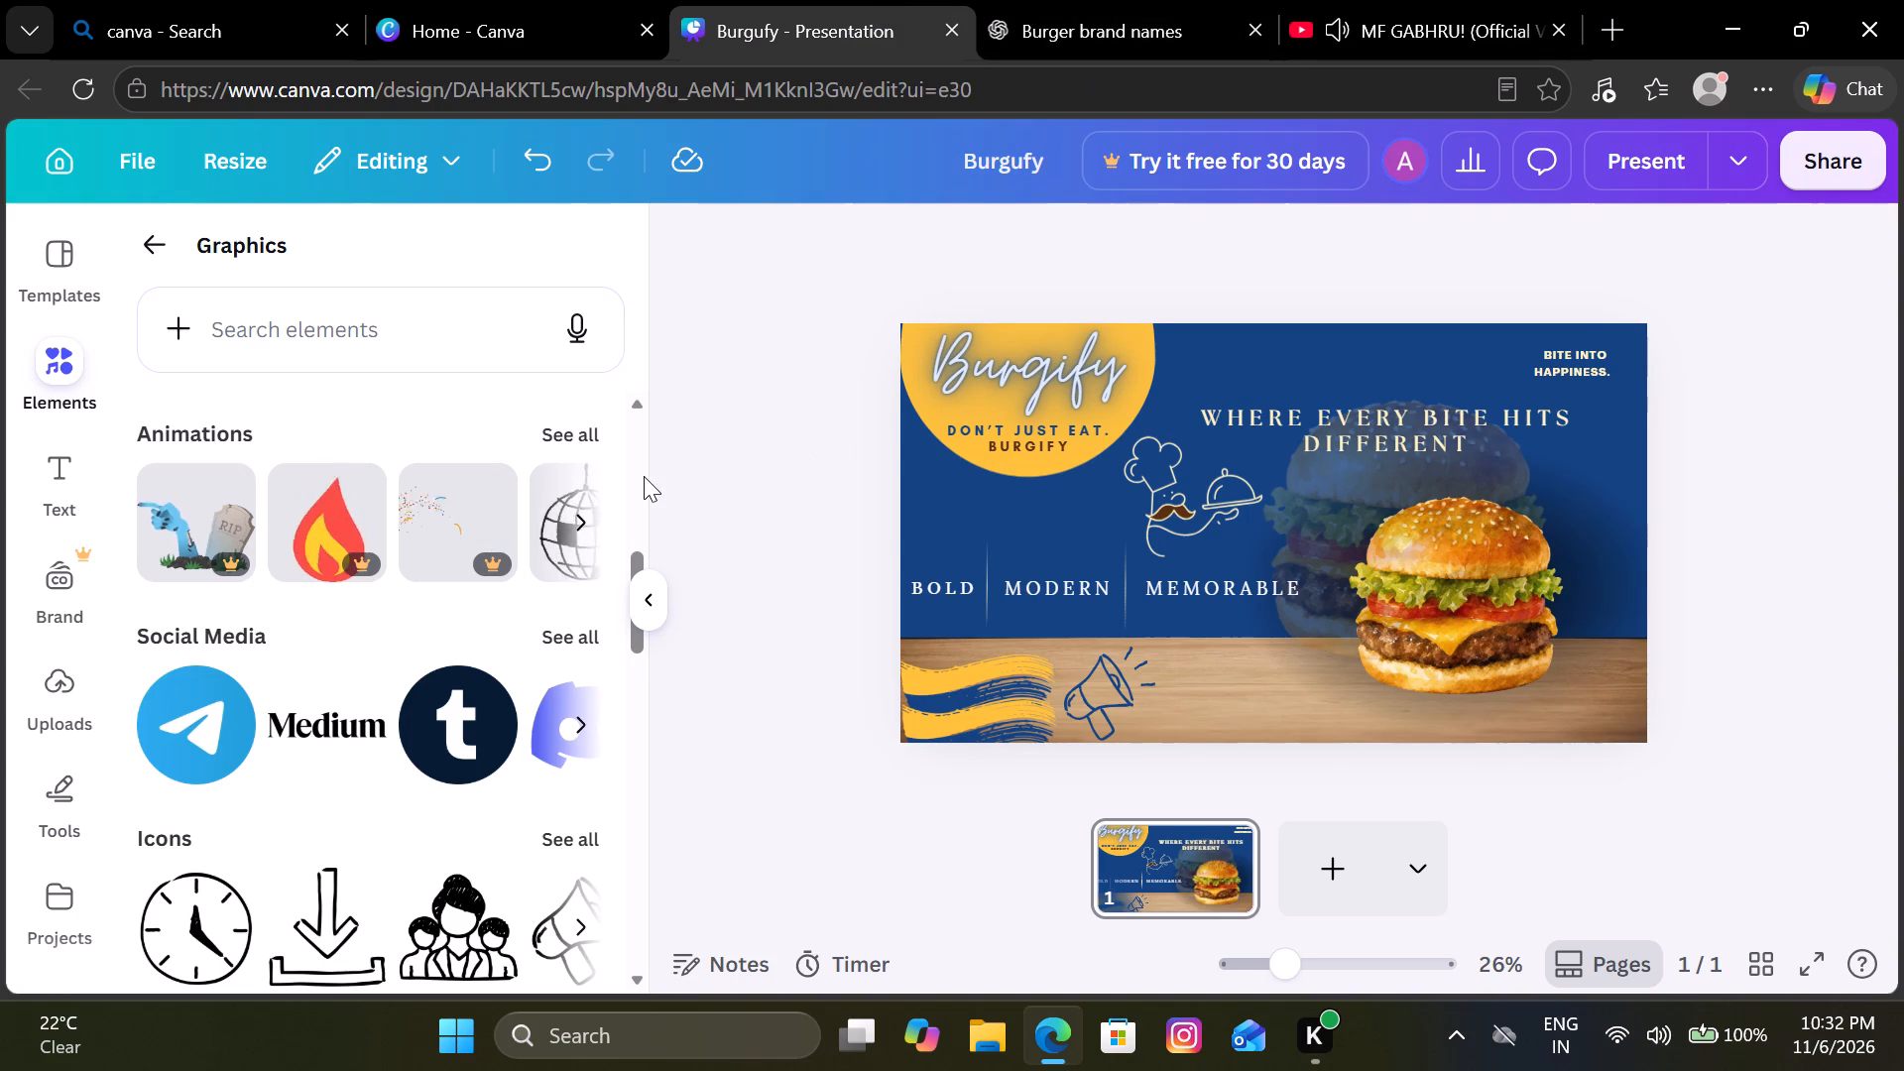
click(42, 471)
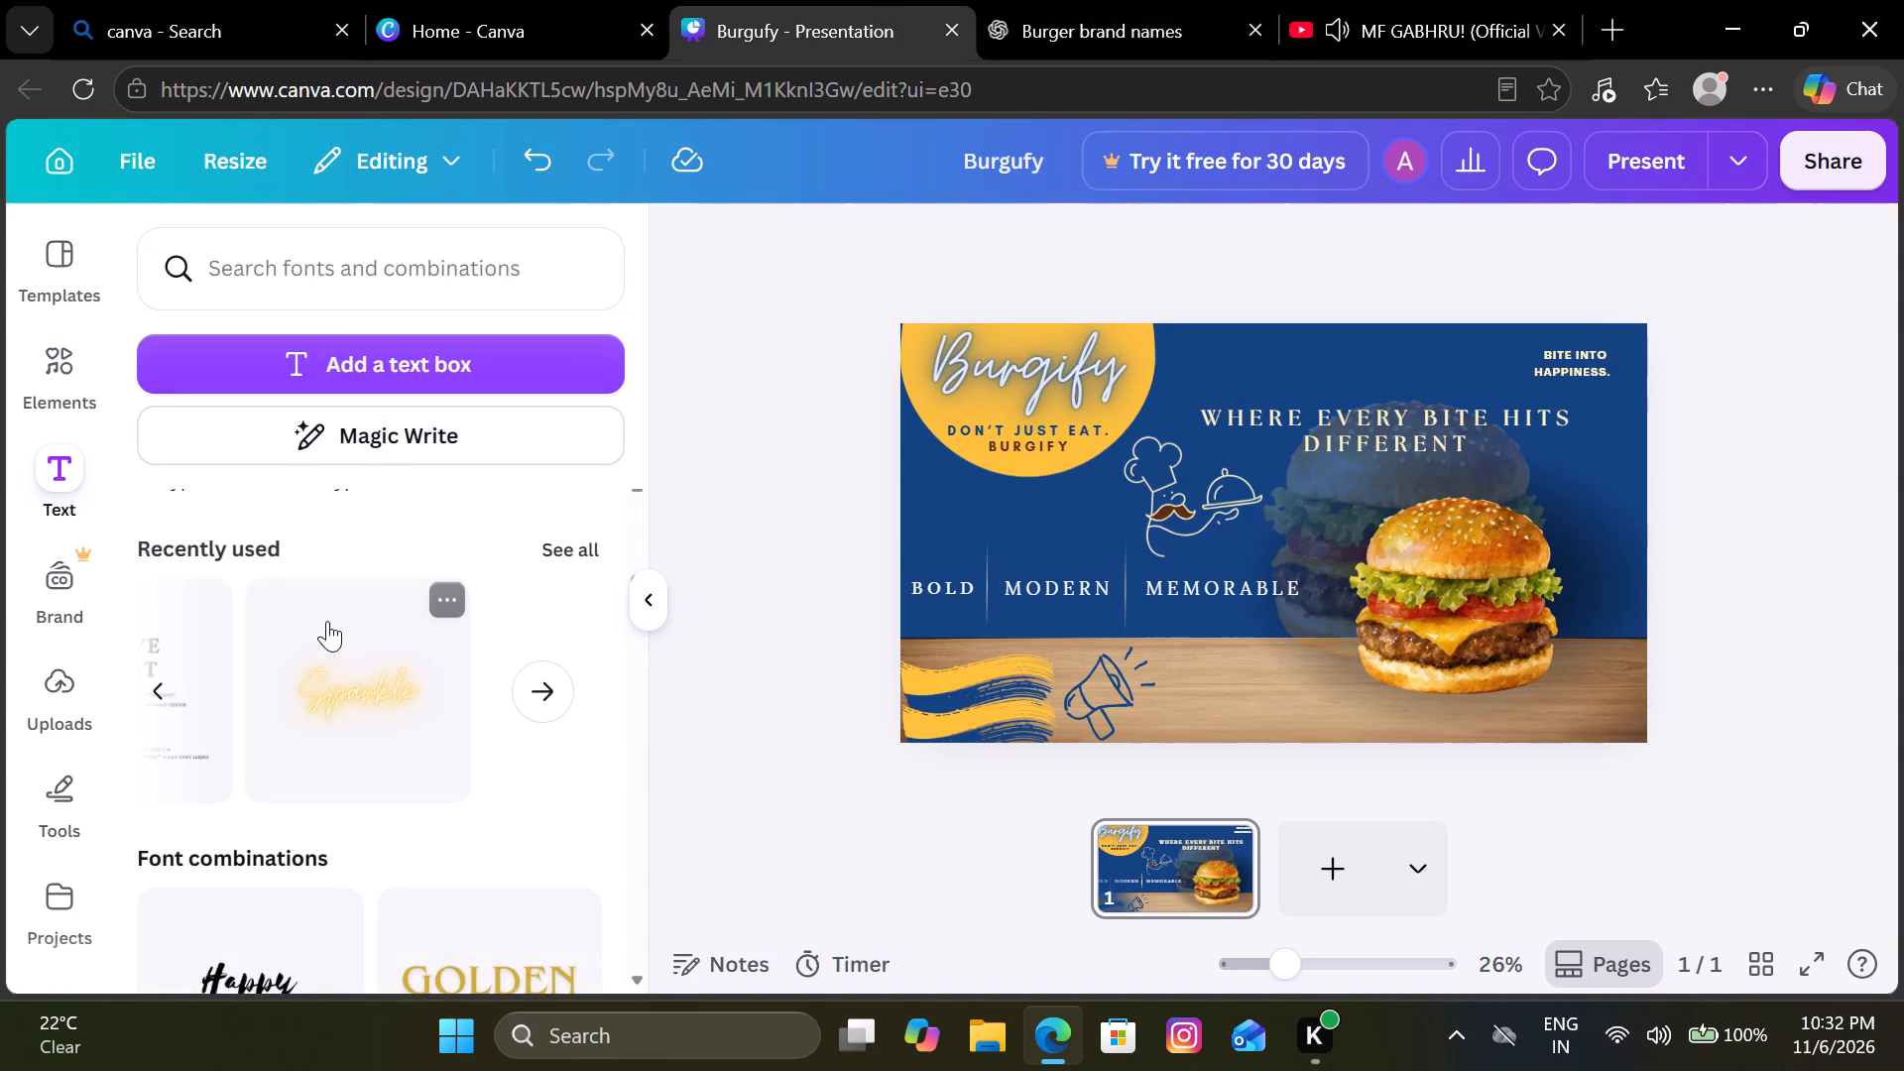
scroll(327, 621, down, 8)
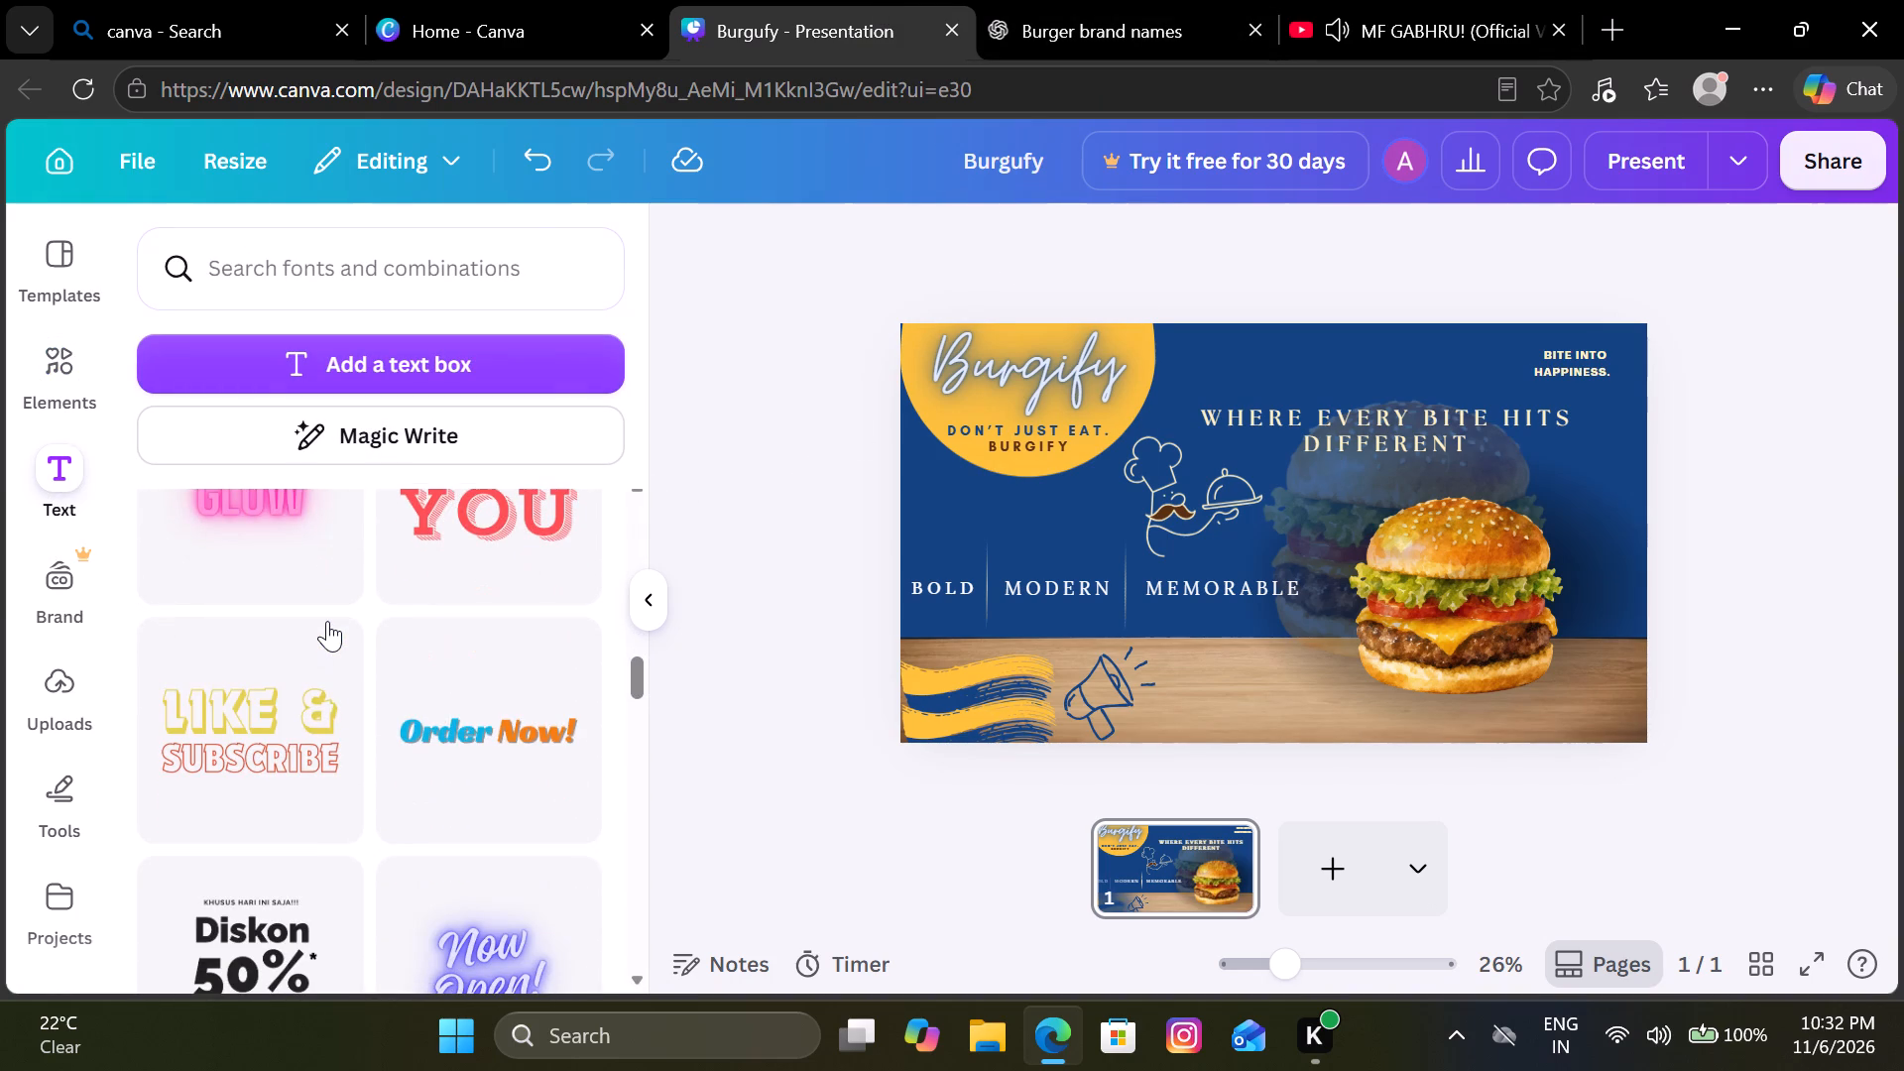
scroll(327, 621, down, 2)
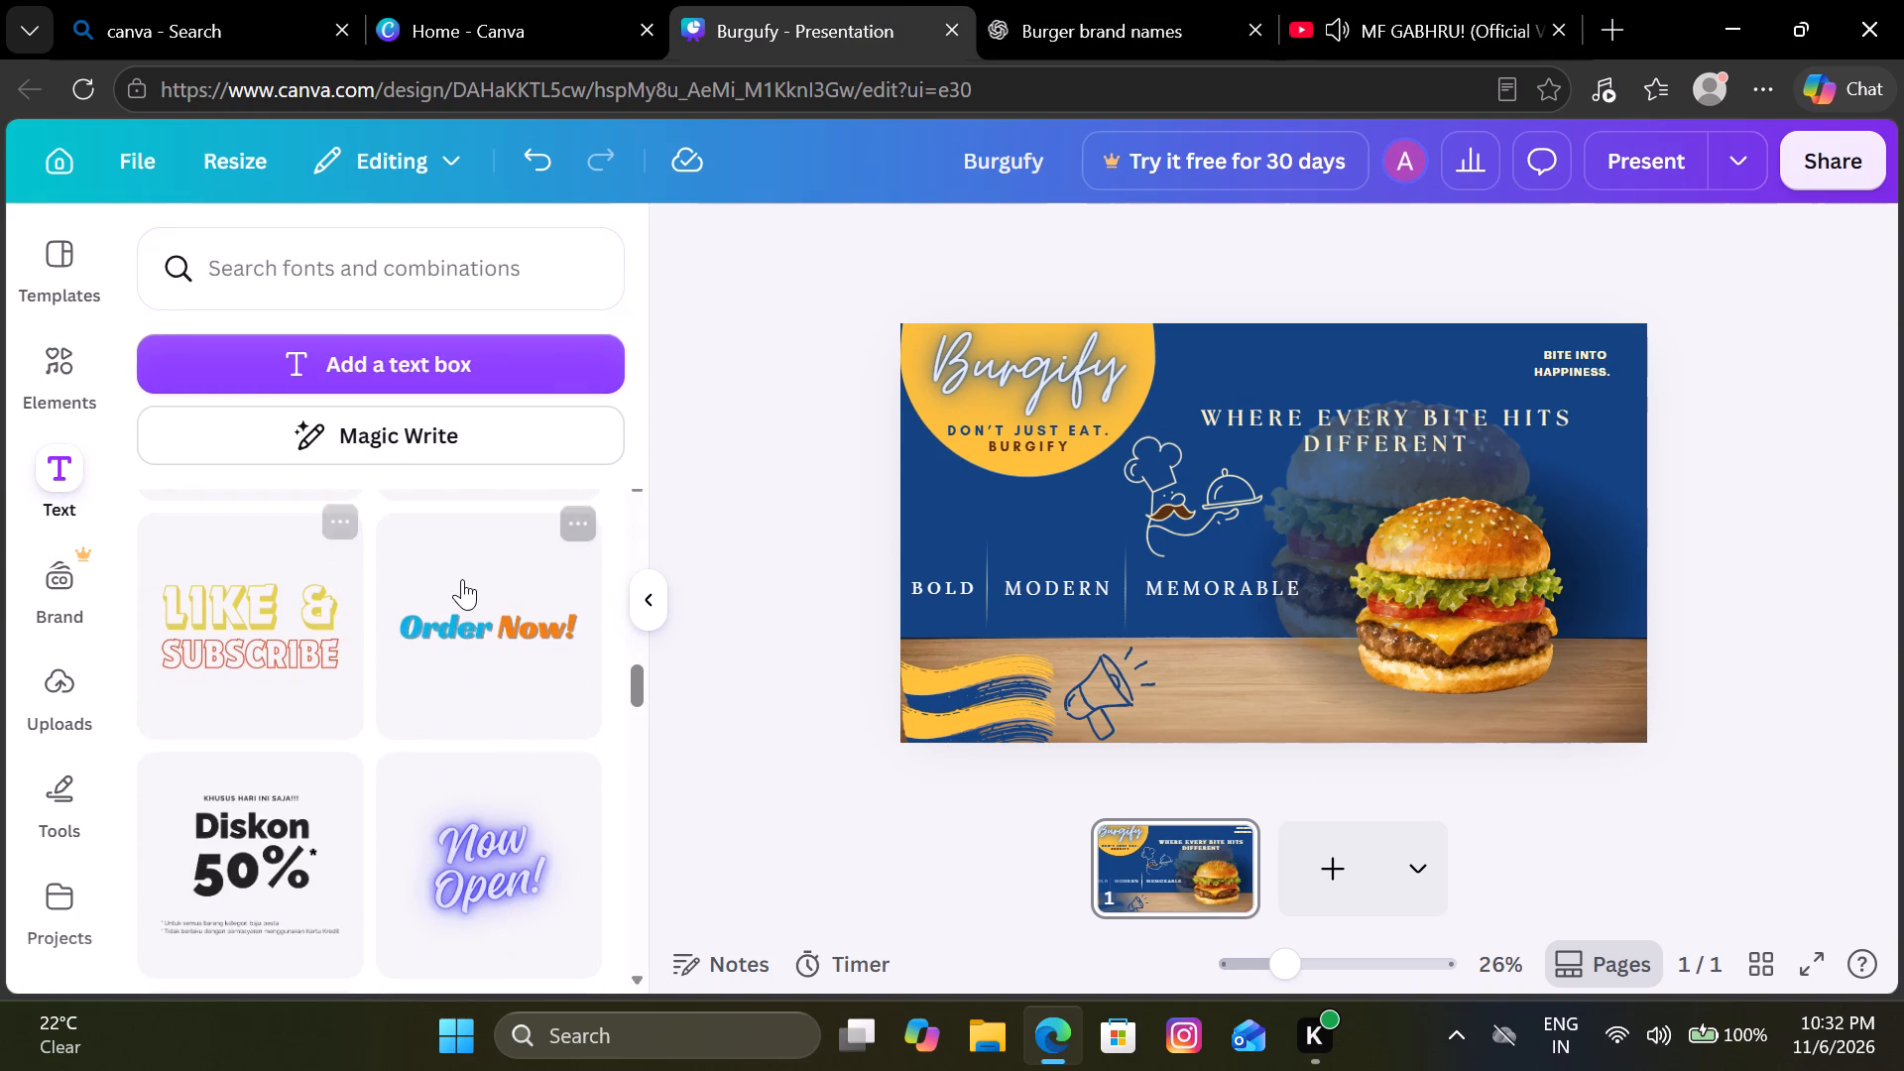
click(493, 599)
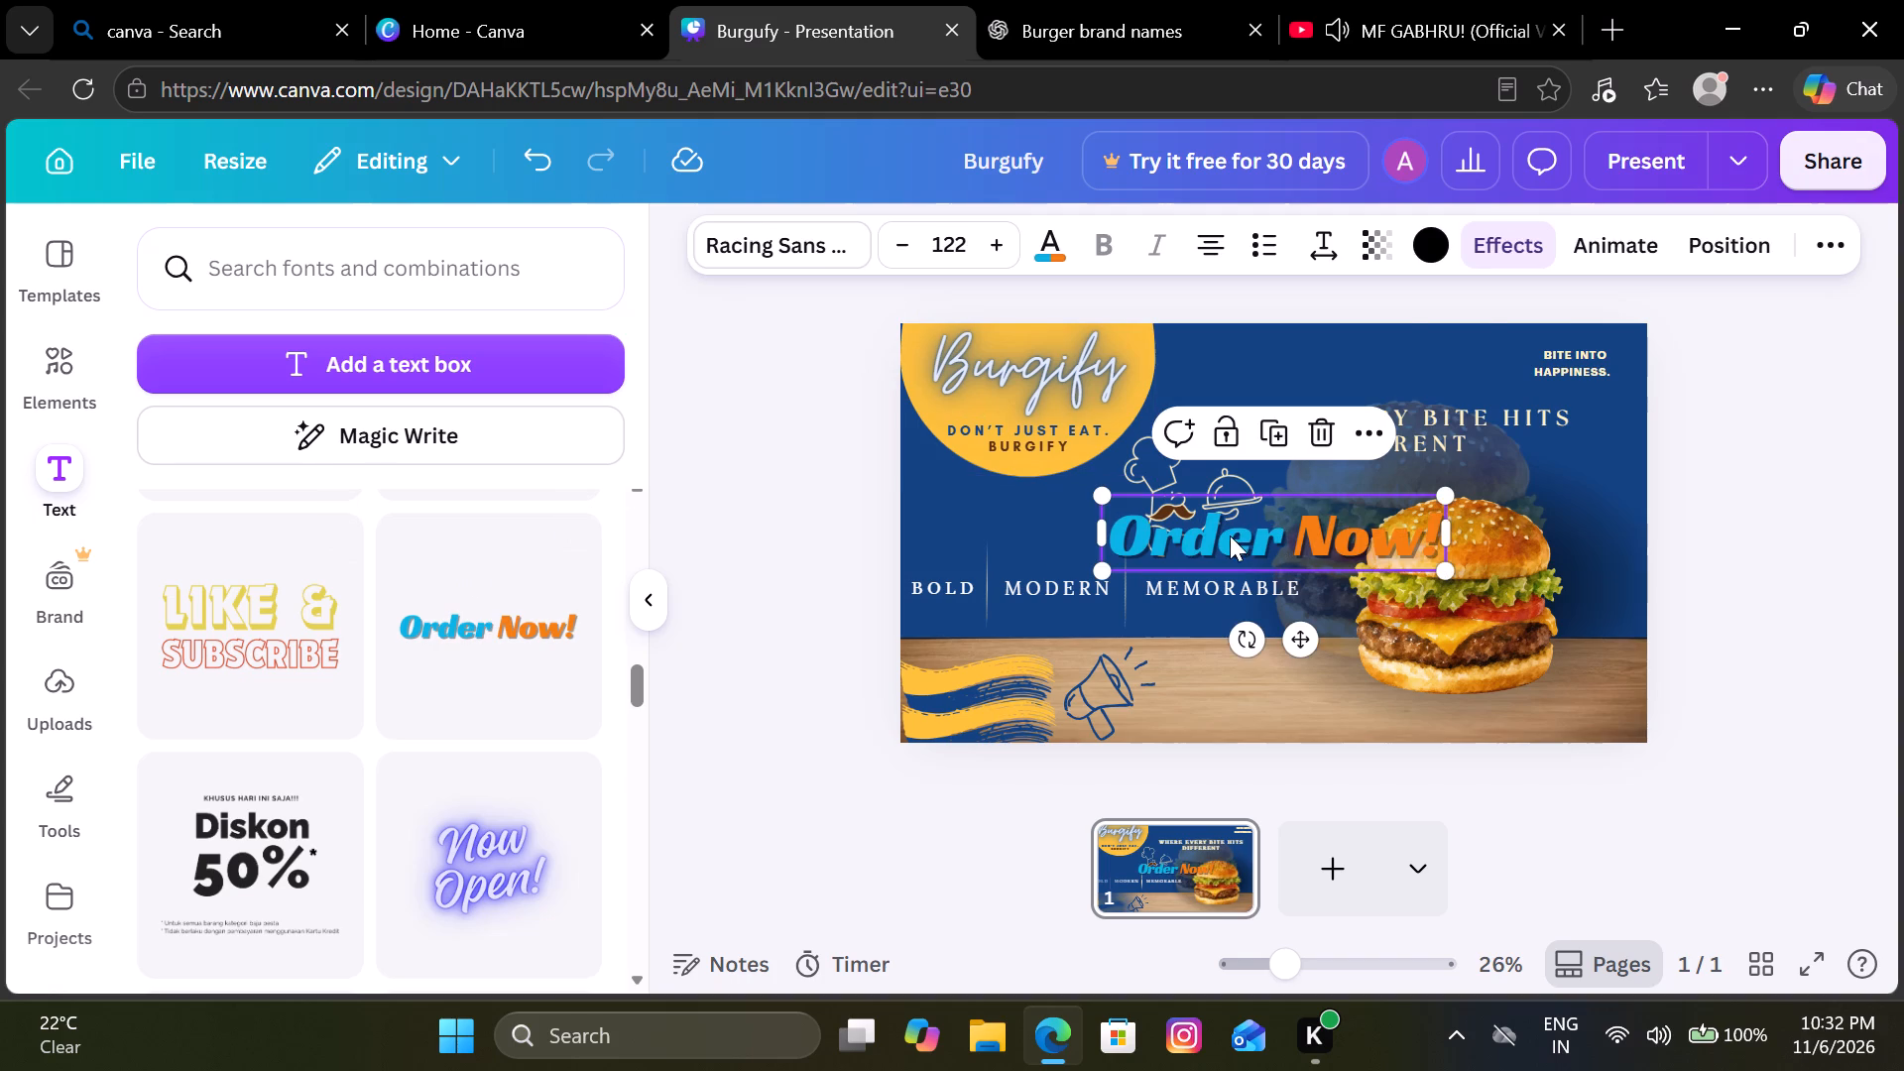
Replace the "Order Now!" text with the tagline "Too Good To Share".
click(1230, 533)
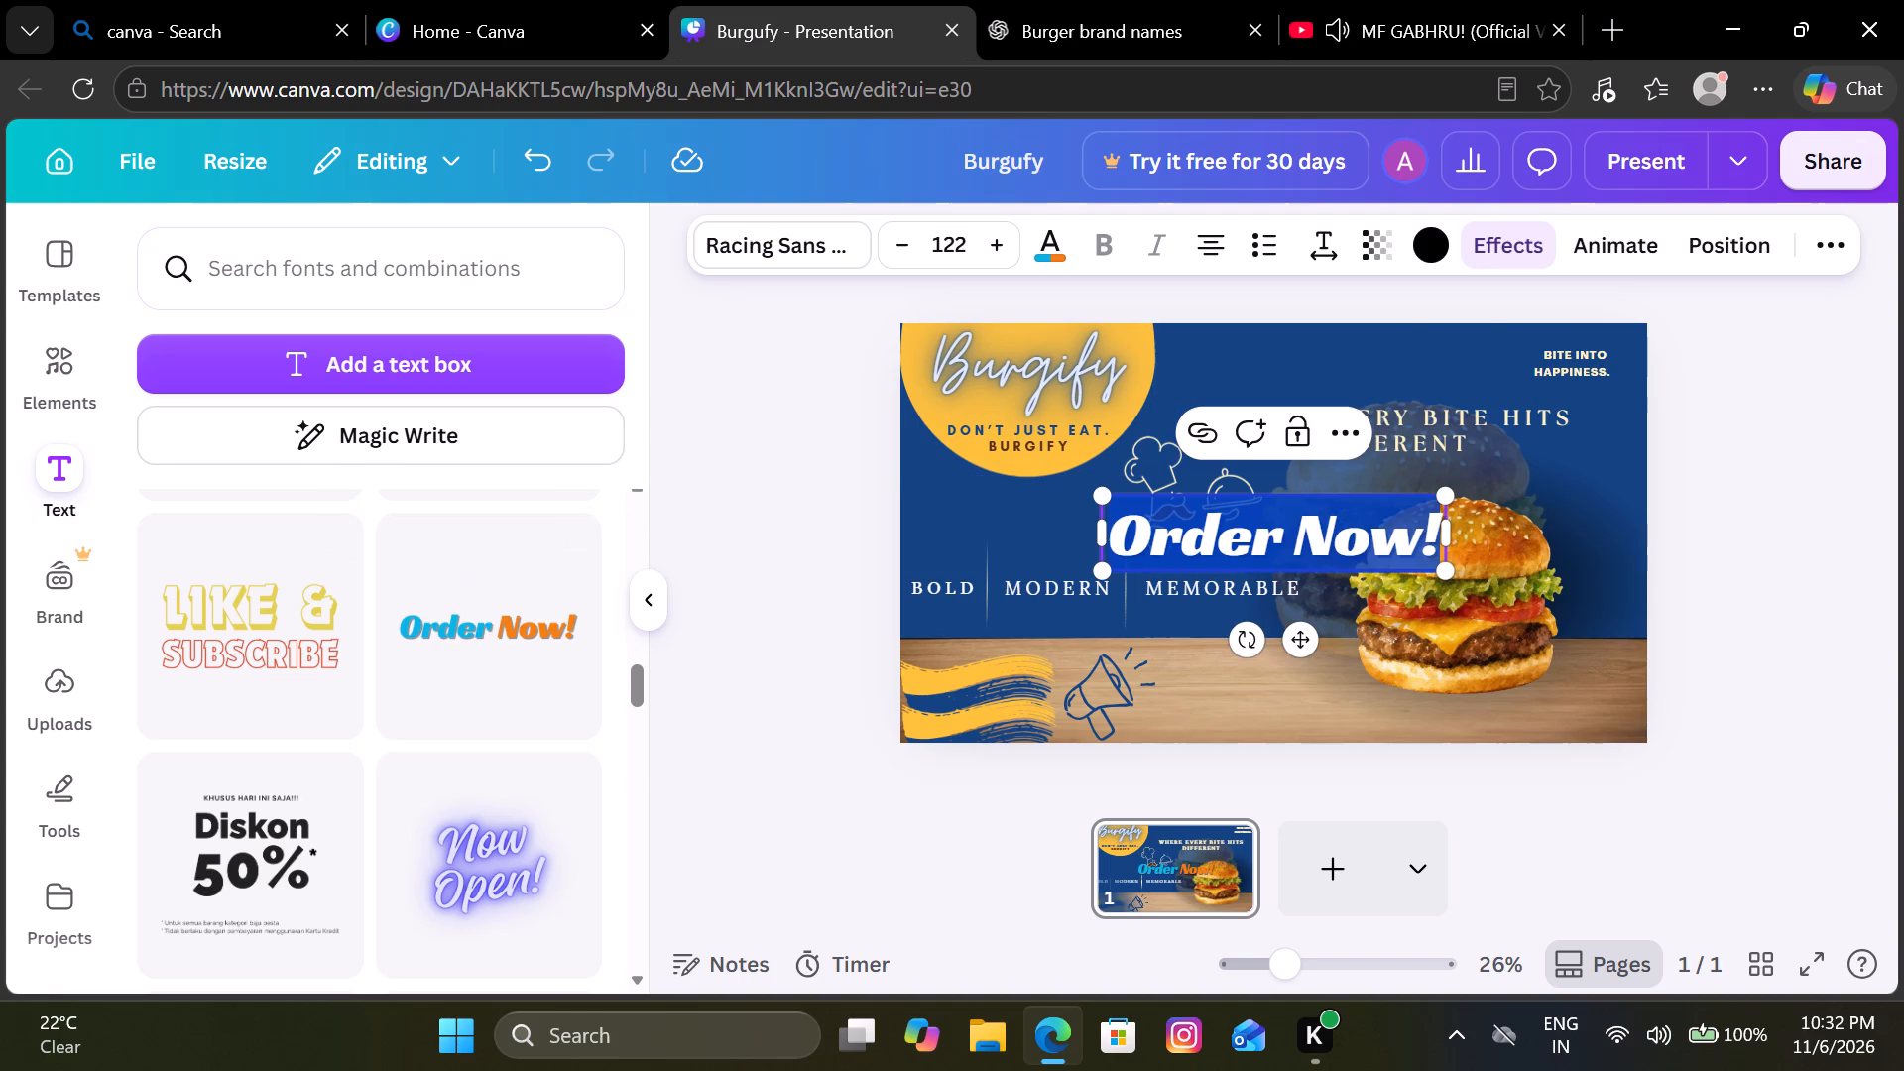
key(t)
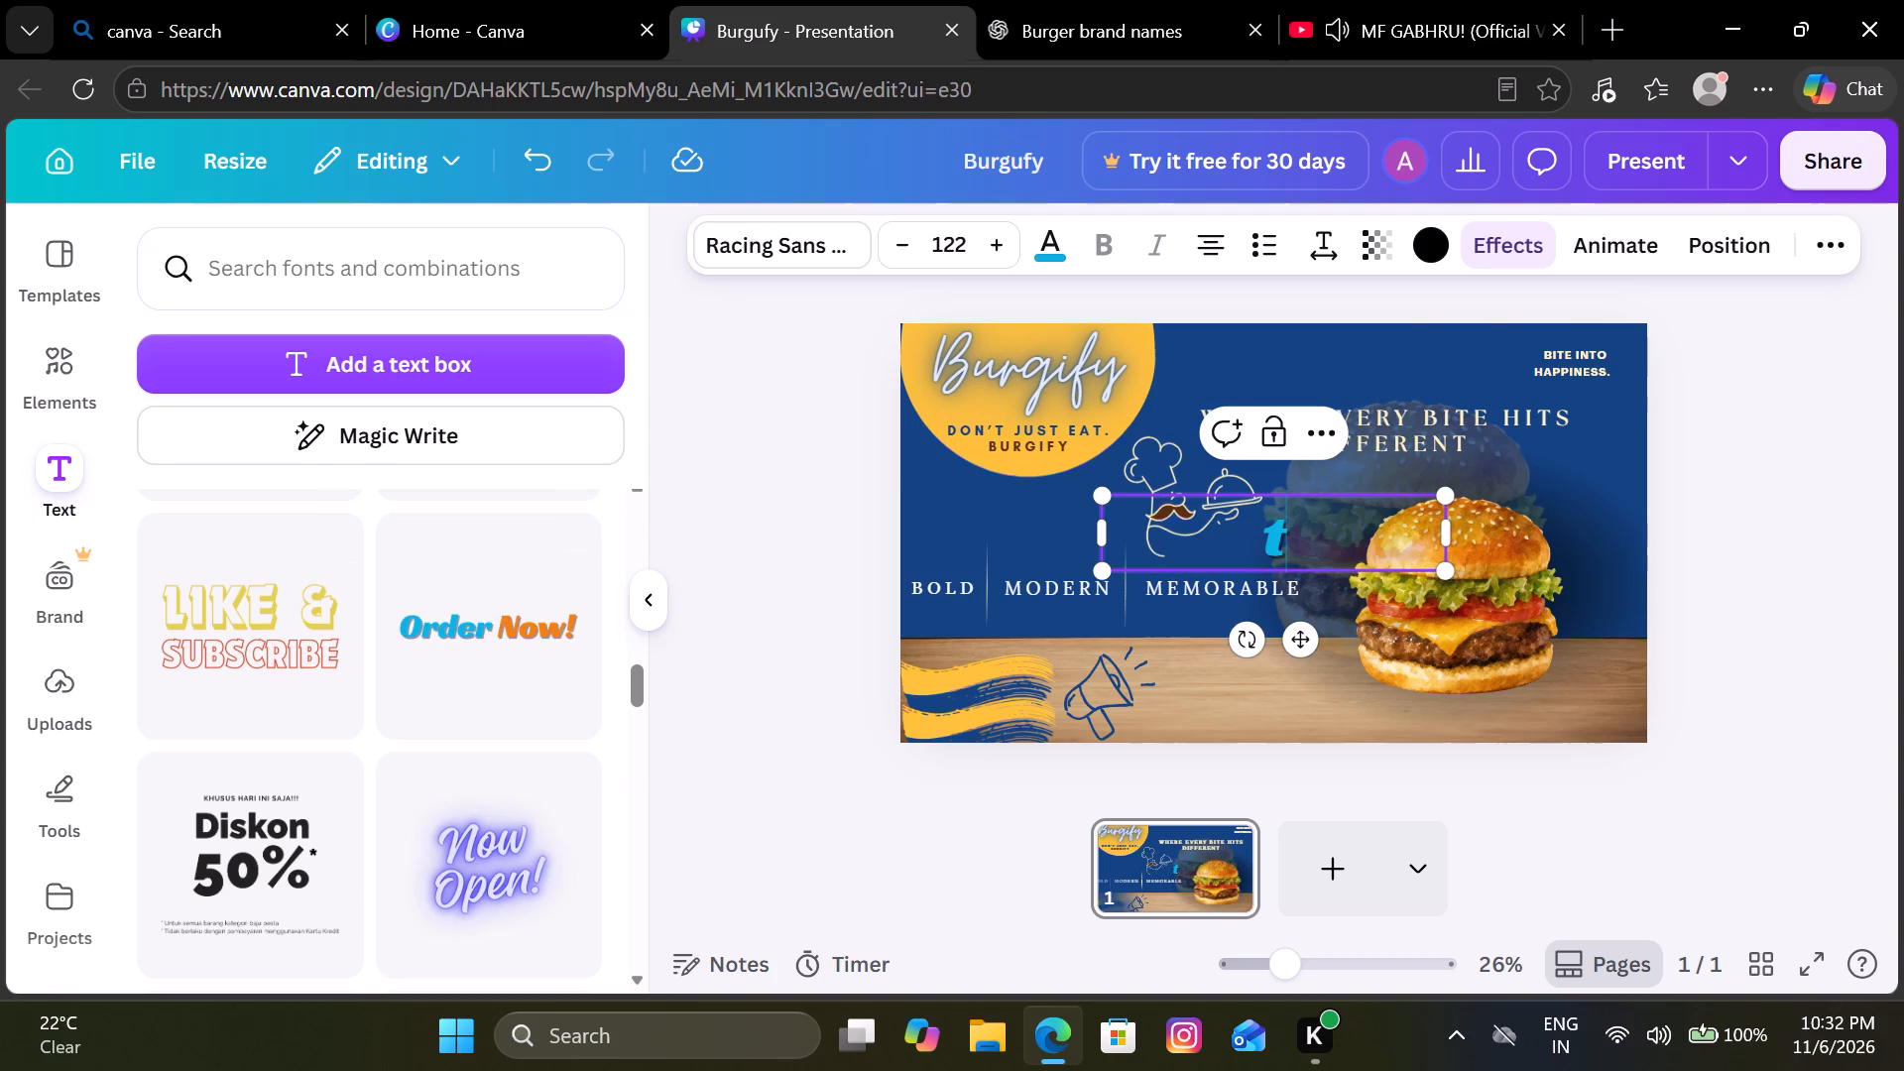
key(backslash)
key(BackSpace)
key(BackSpace)
key(shift+t)
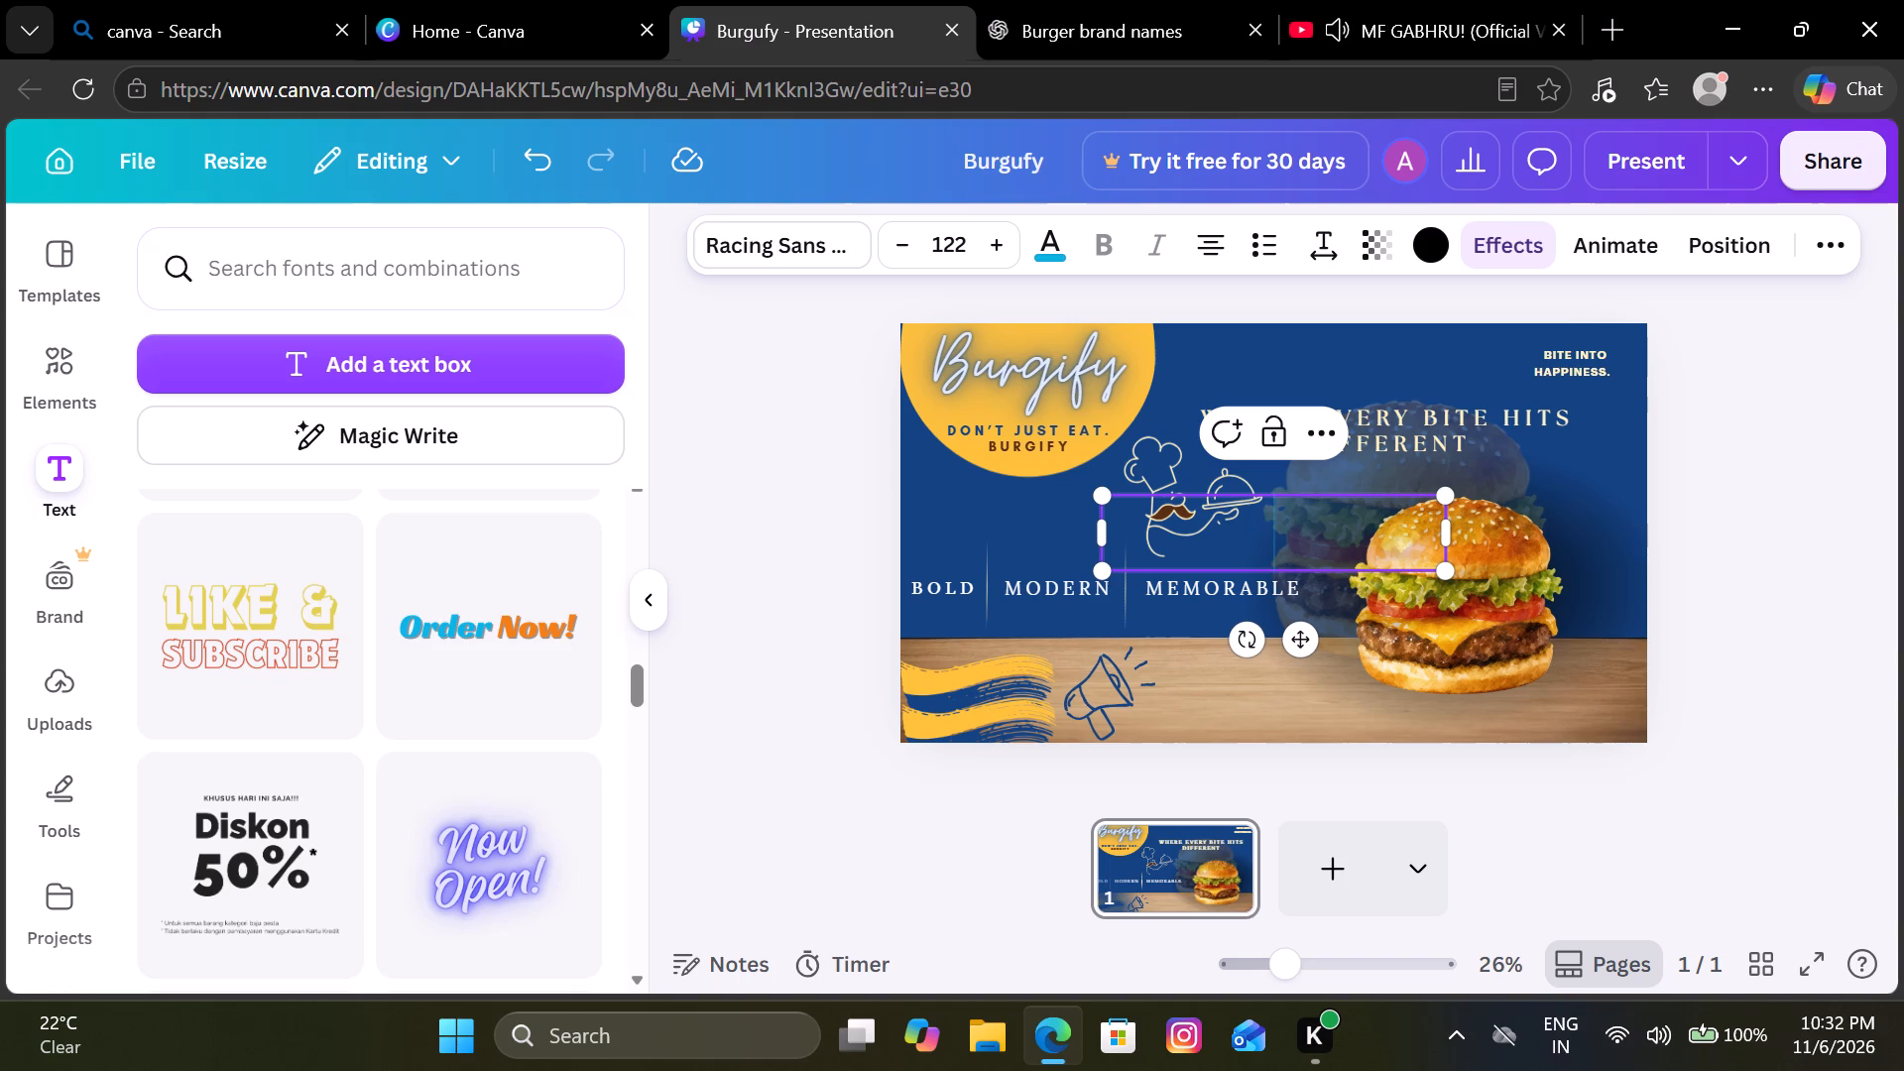
text(oo)
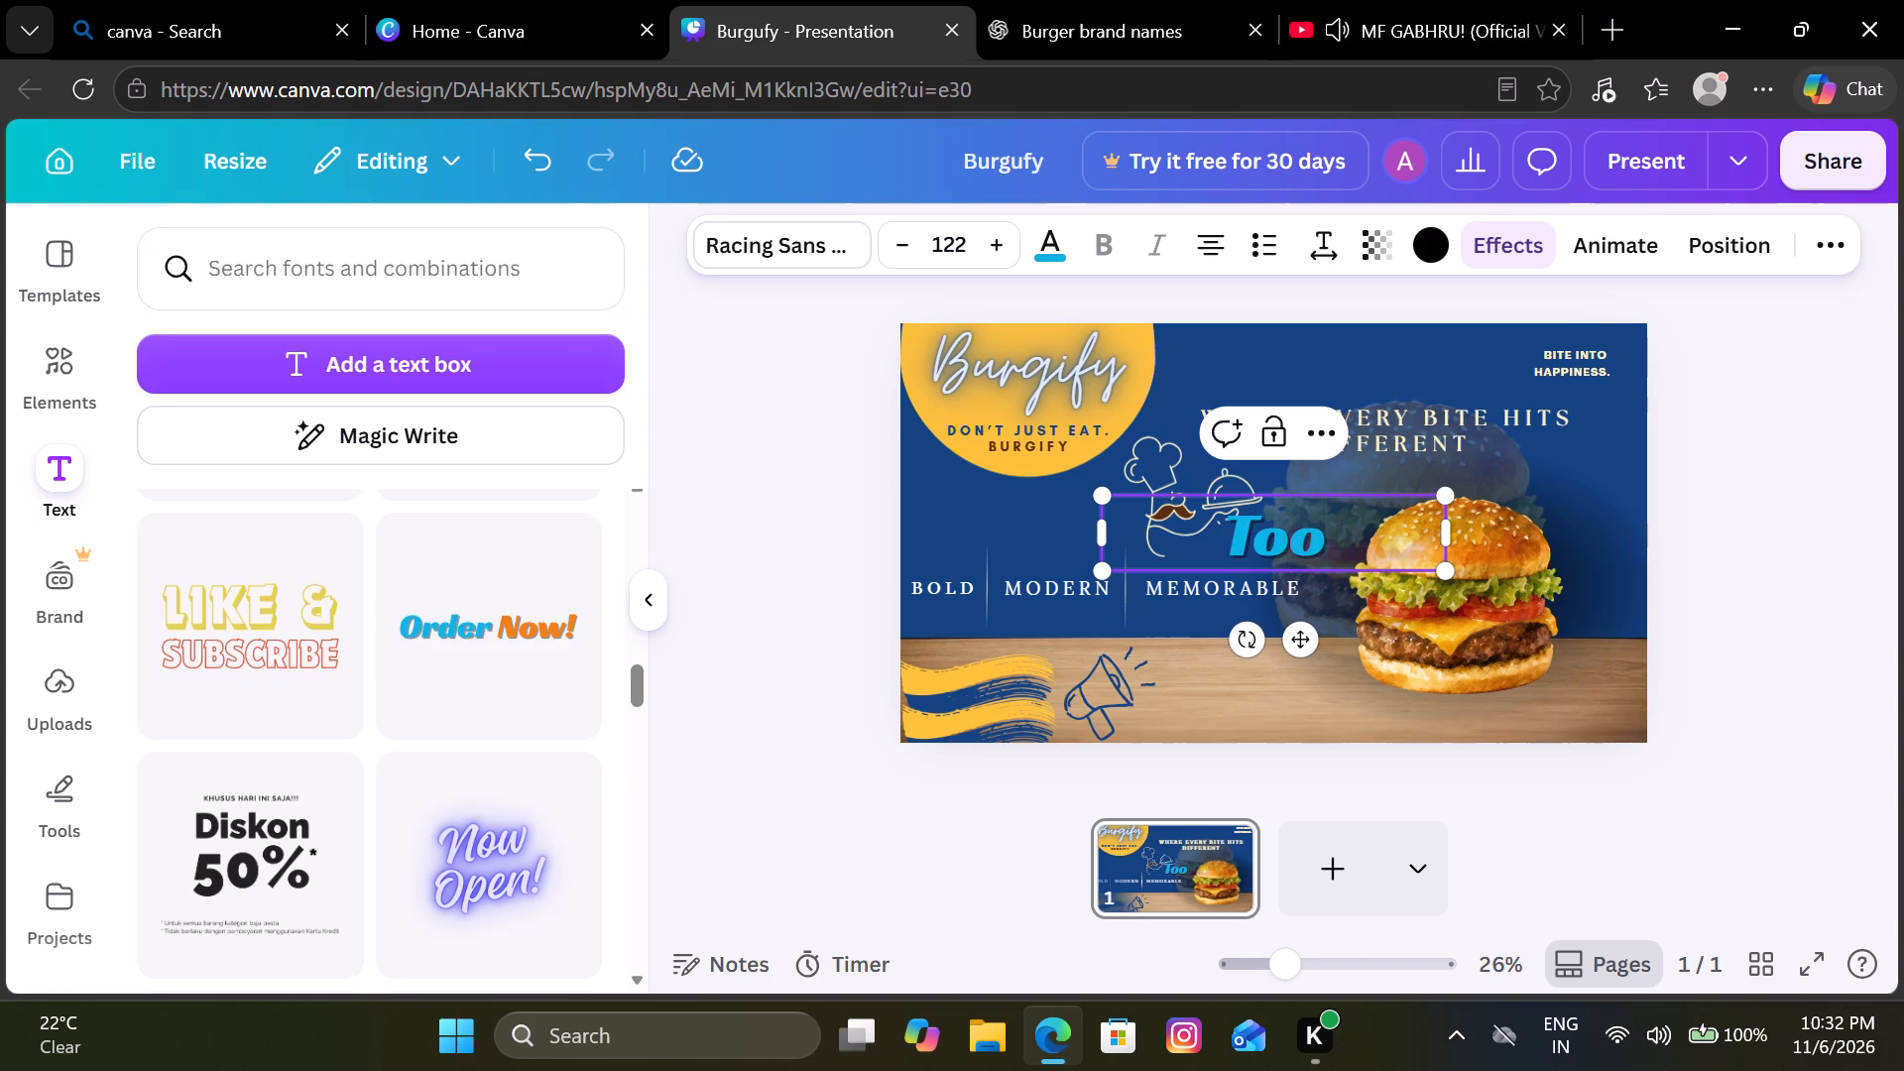
key(space)
text(Good)
key(space)
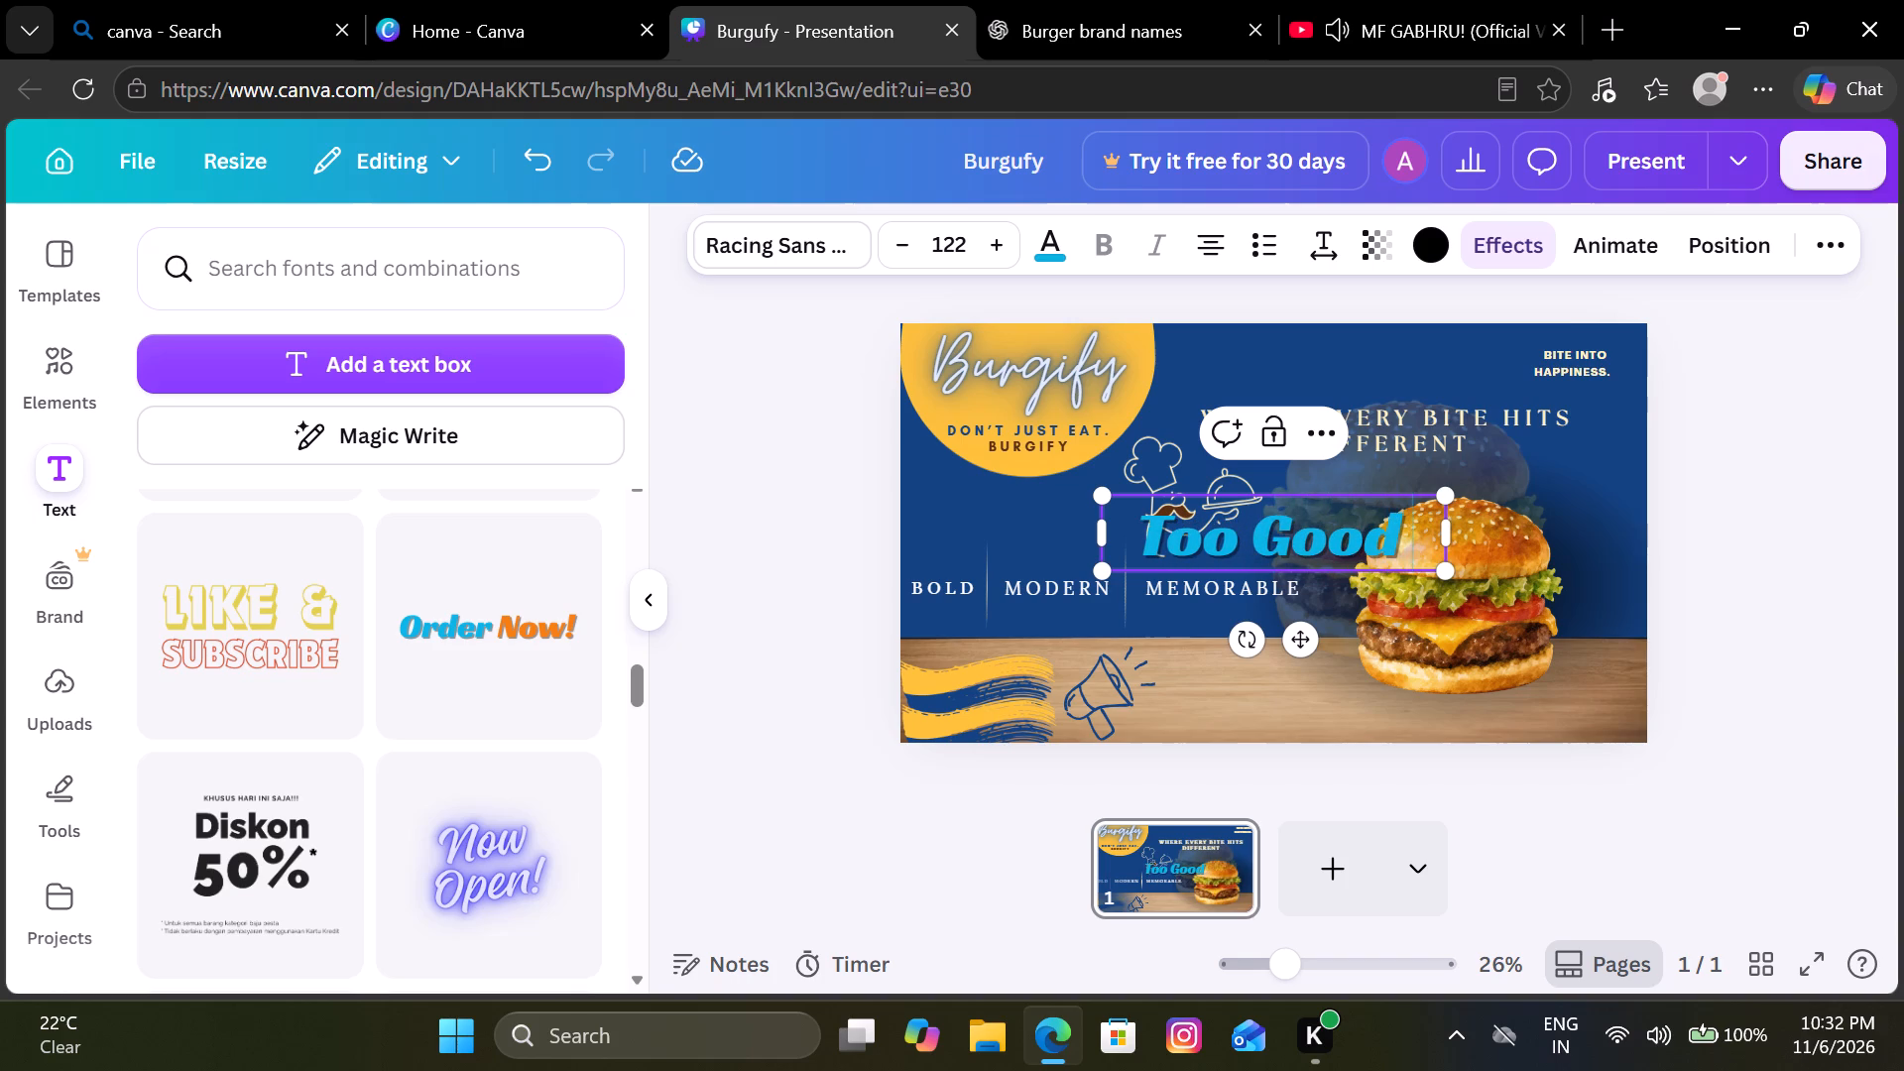
text(TO)
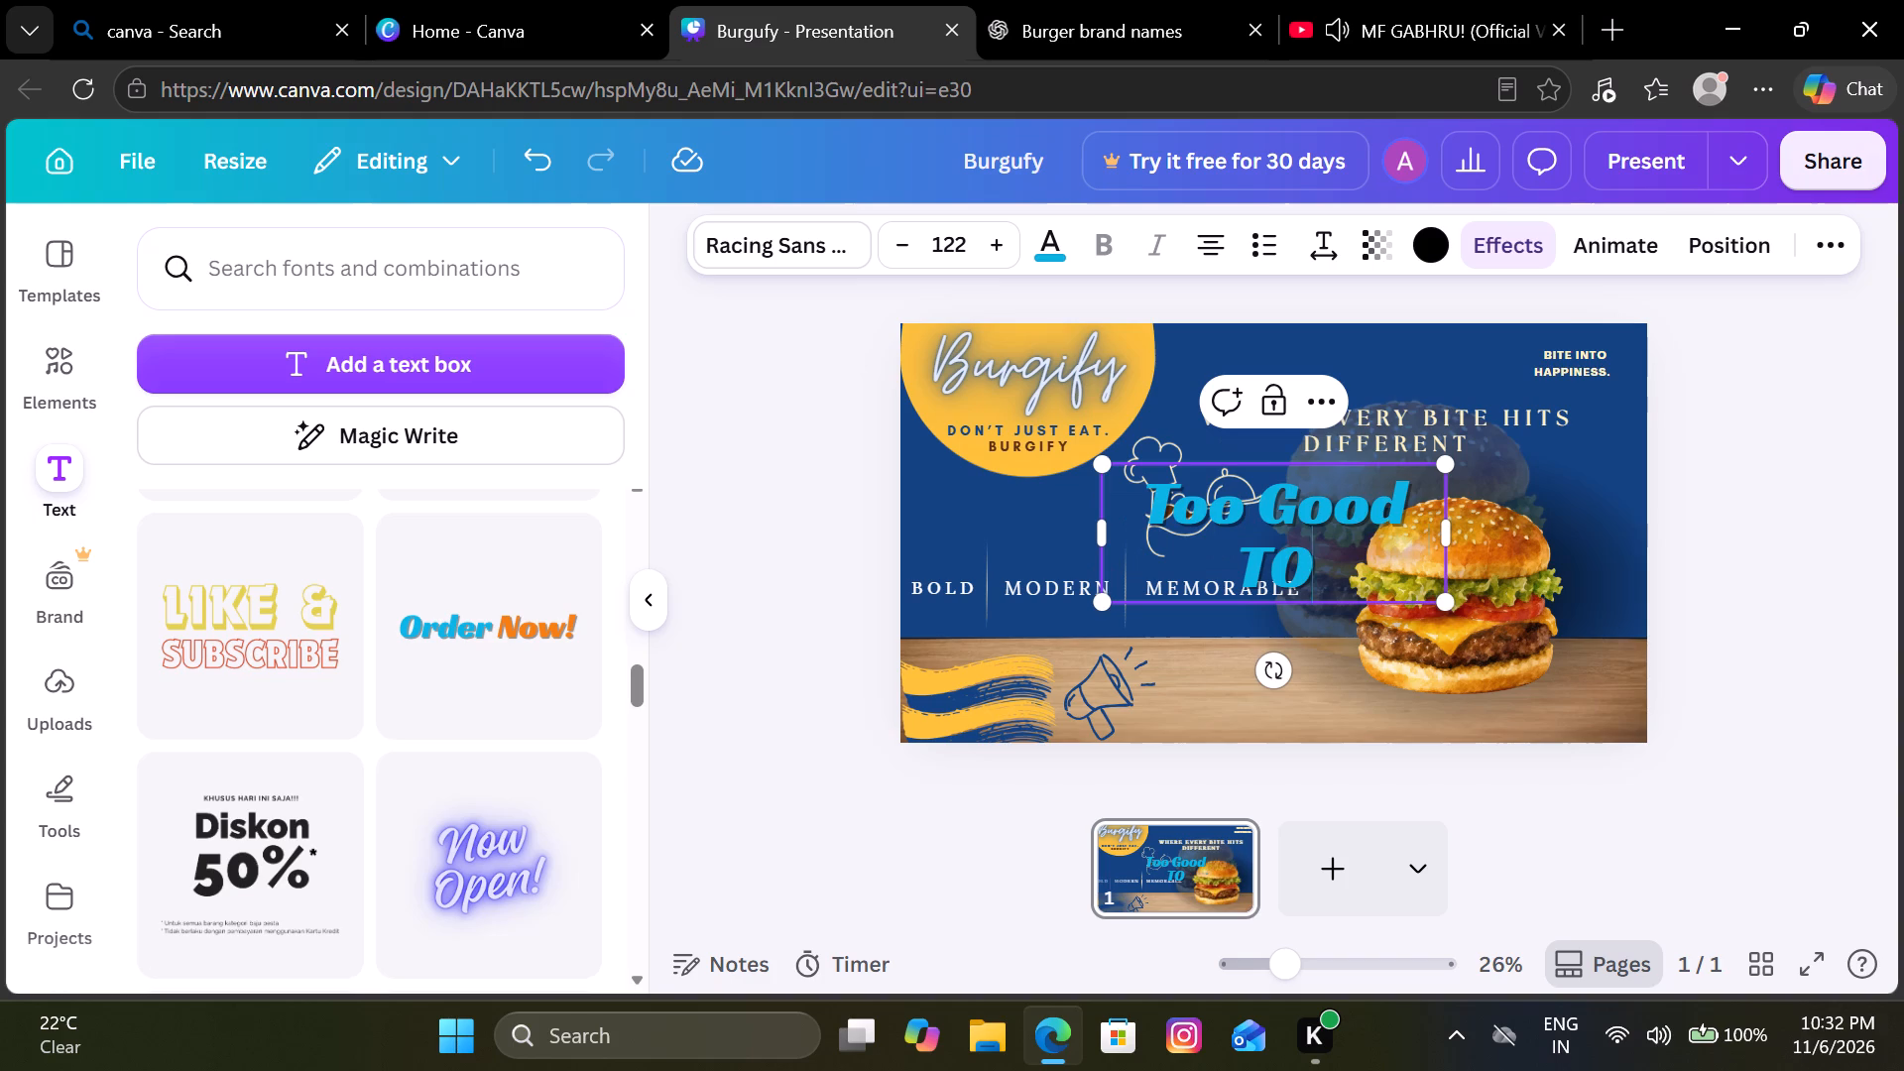
key(BackSpace)
text(o)
key(space)
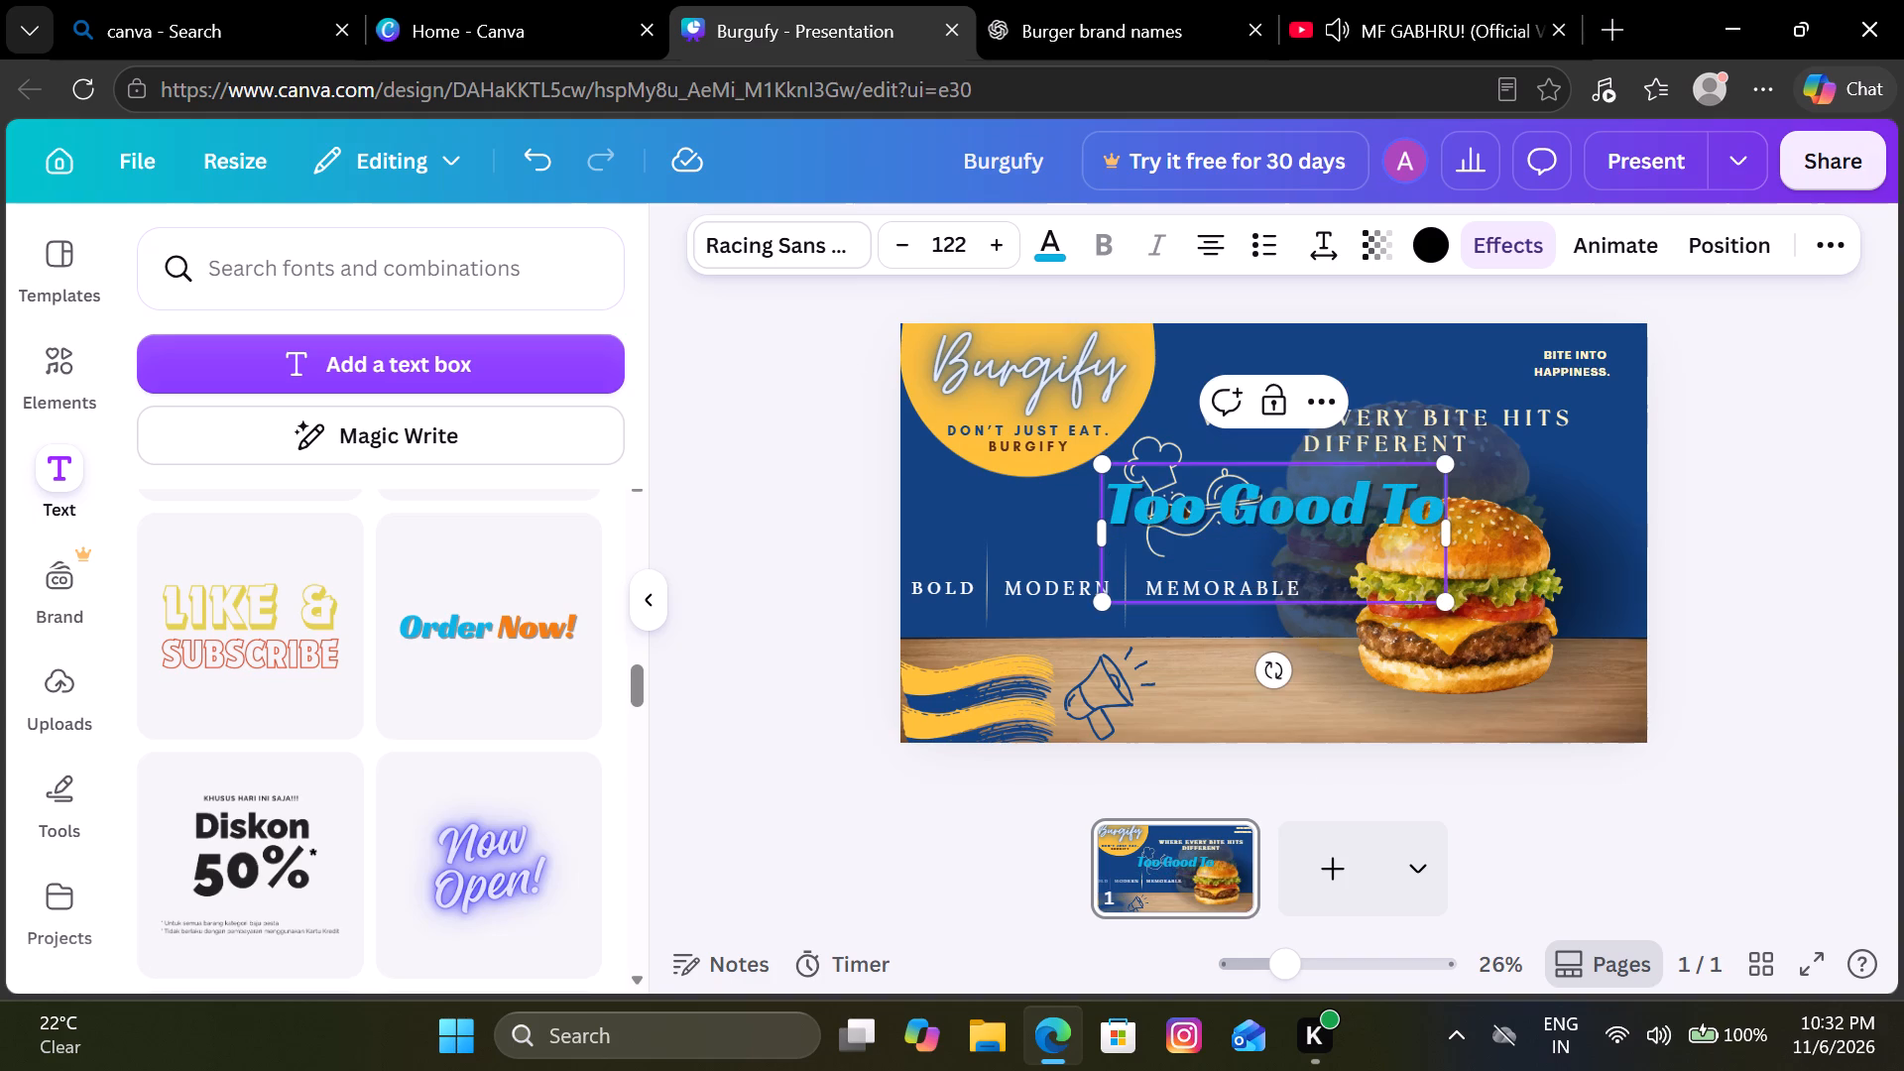
text(Share)
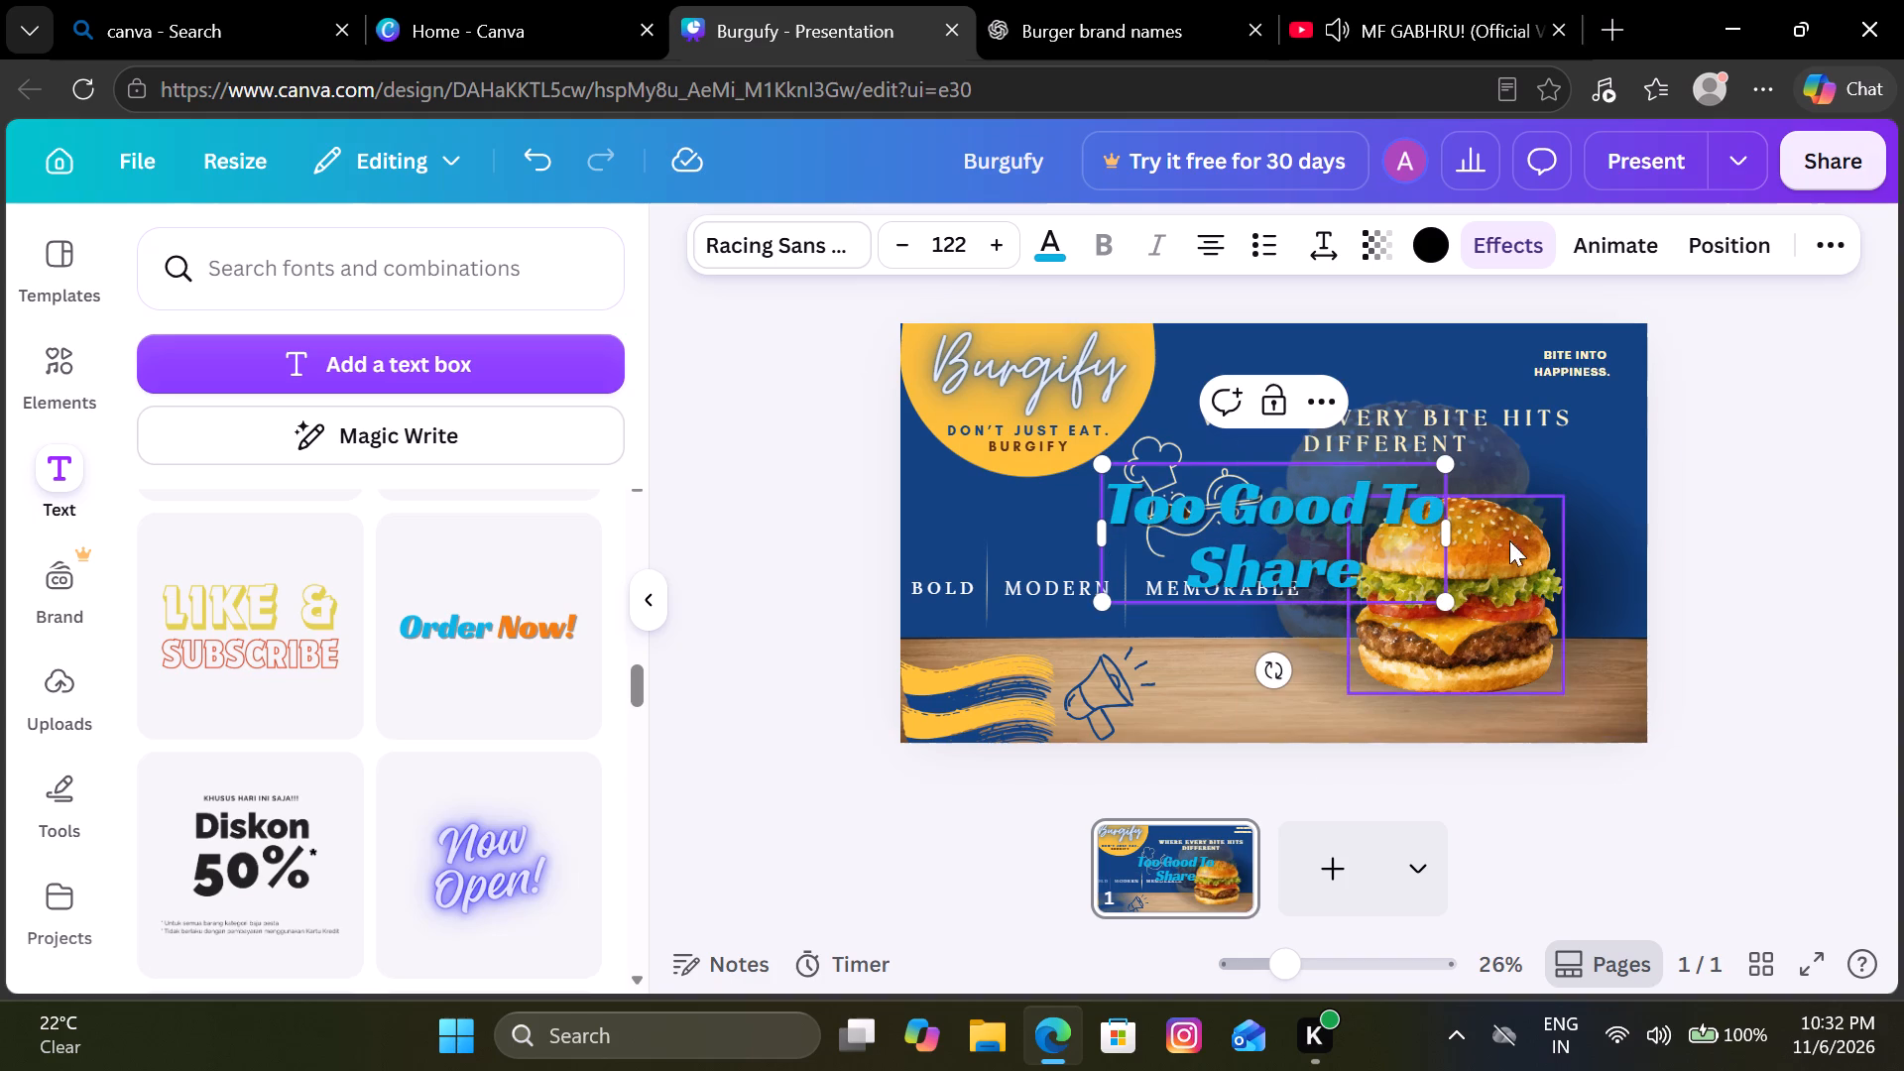
Widen the tagline's text box until the wording fits on one line and move it towards the page's centre.
drag(1457, 529, 1627, 507)
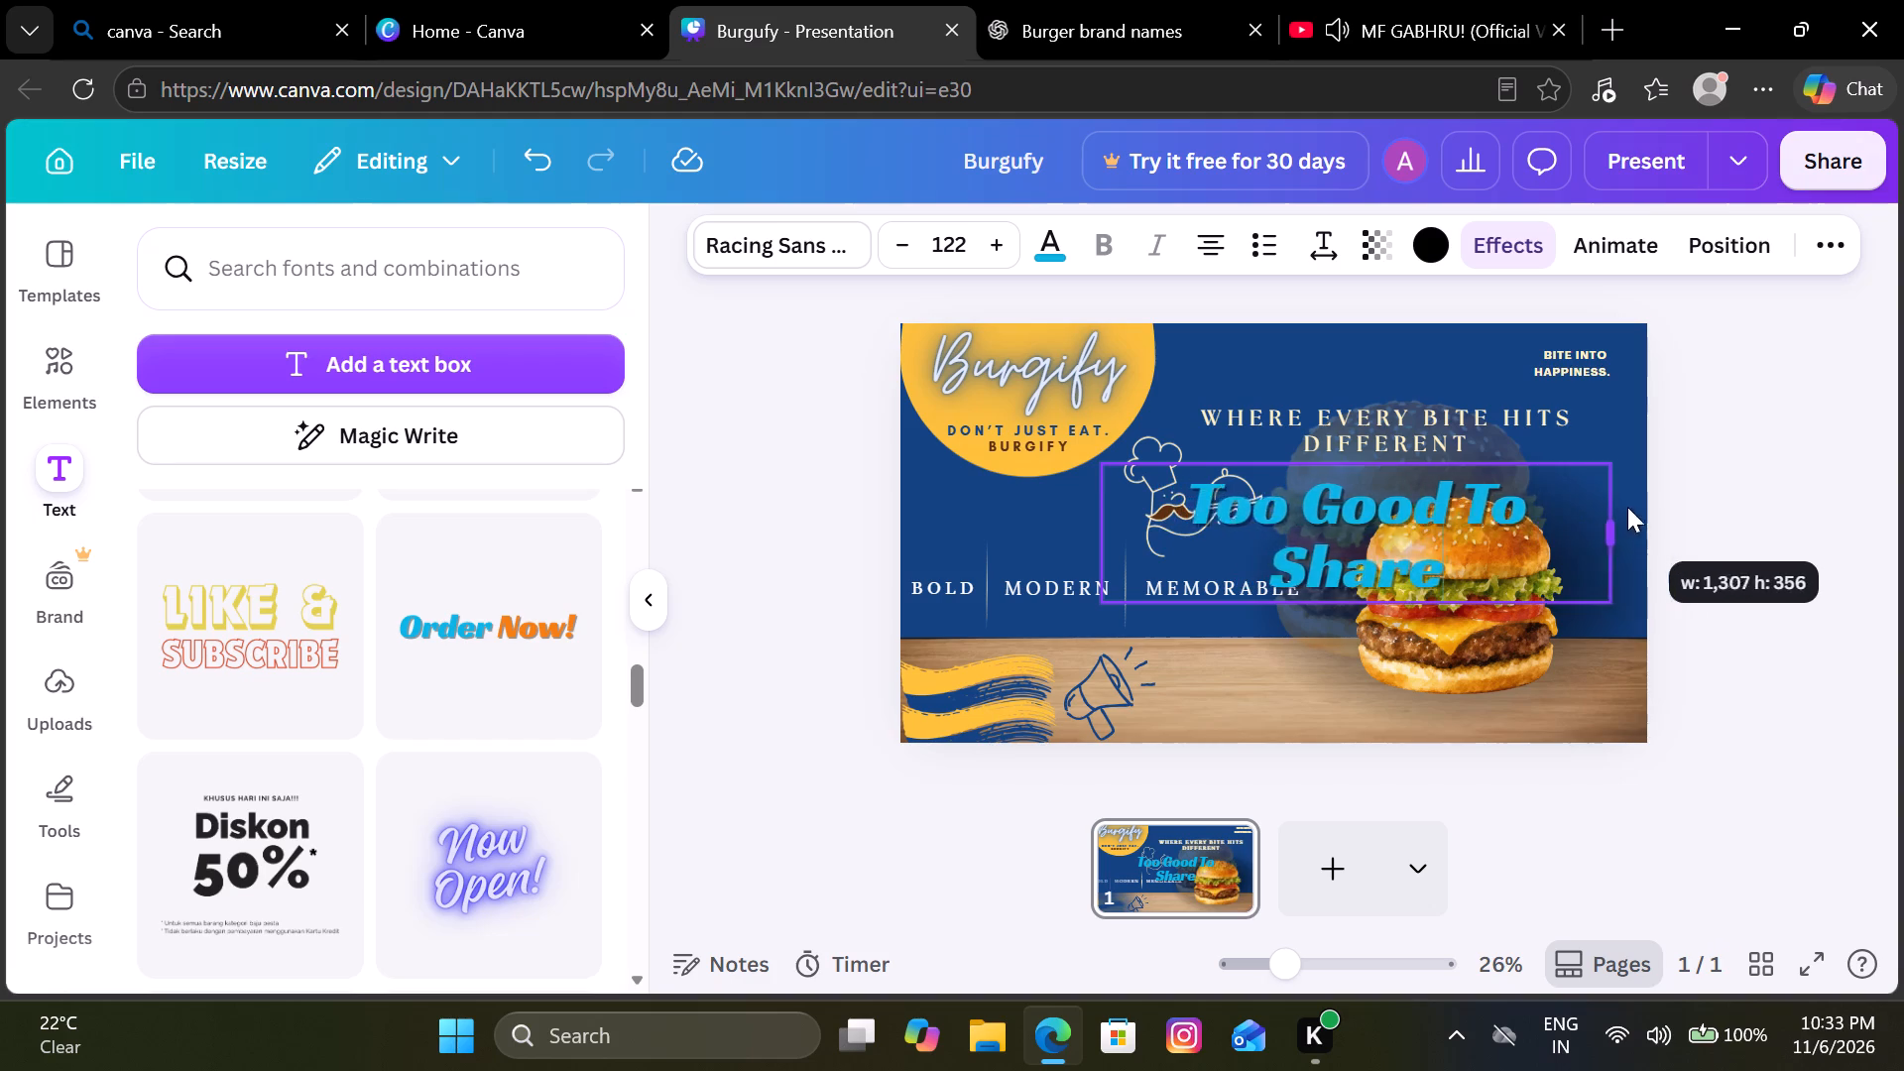
drag(1627, 507, 1660, 497)
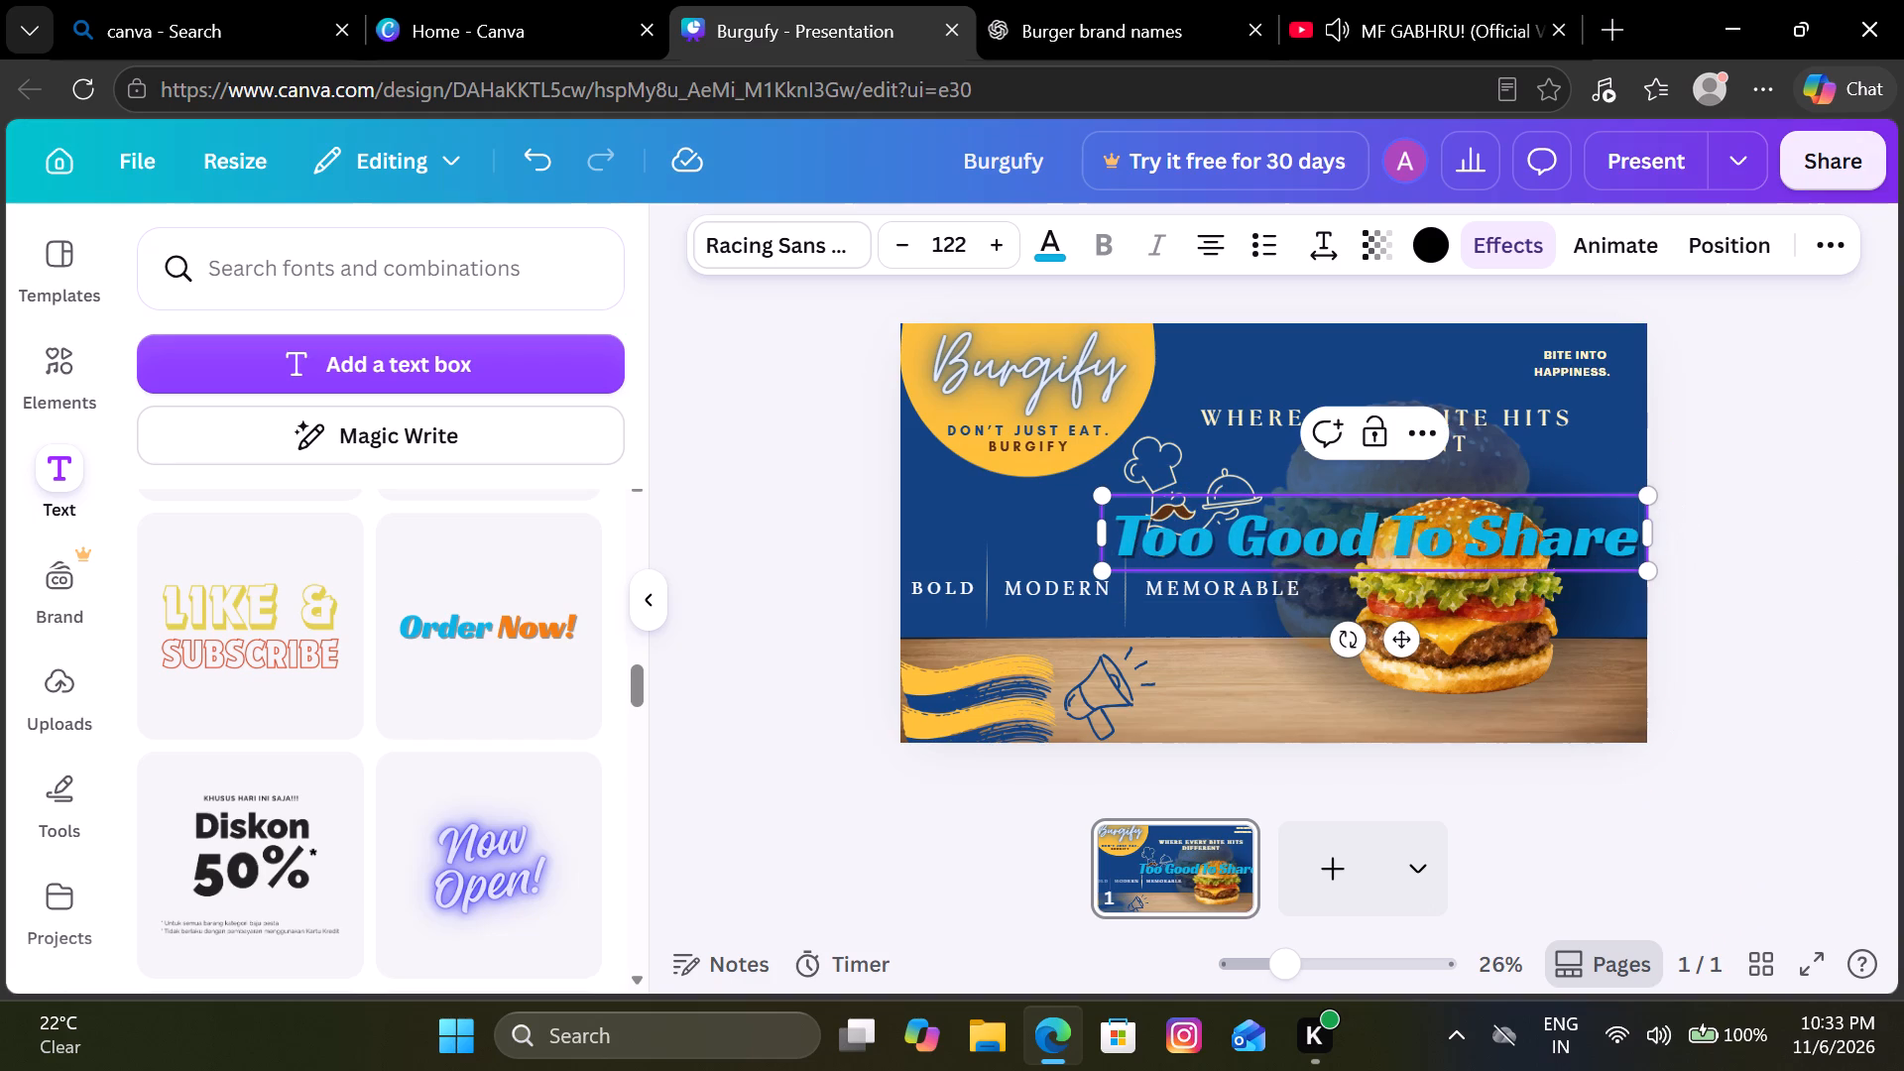
drag(1435, 571, 1307, 572)
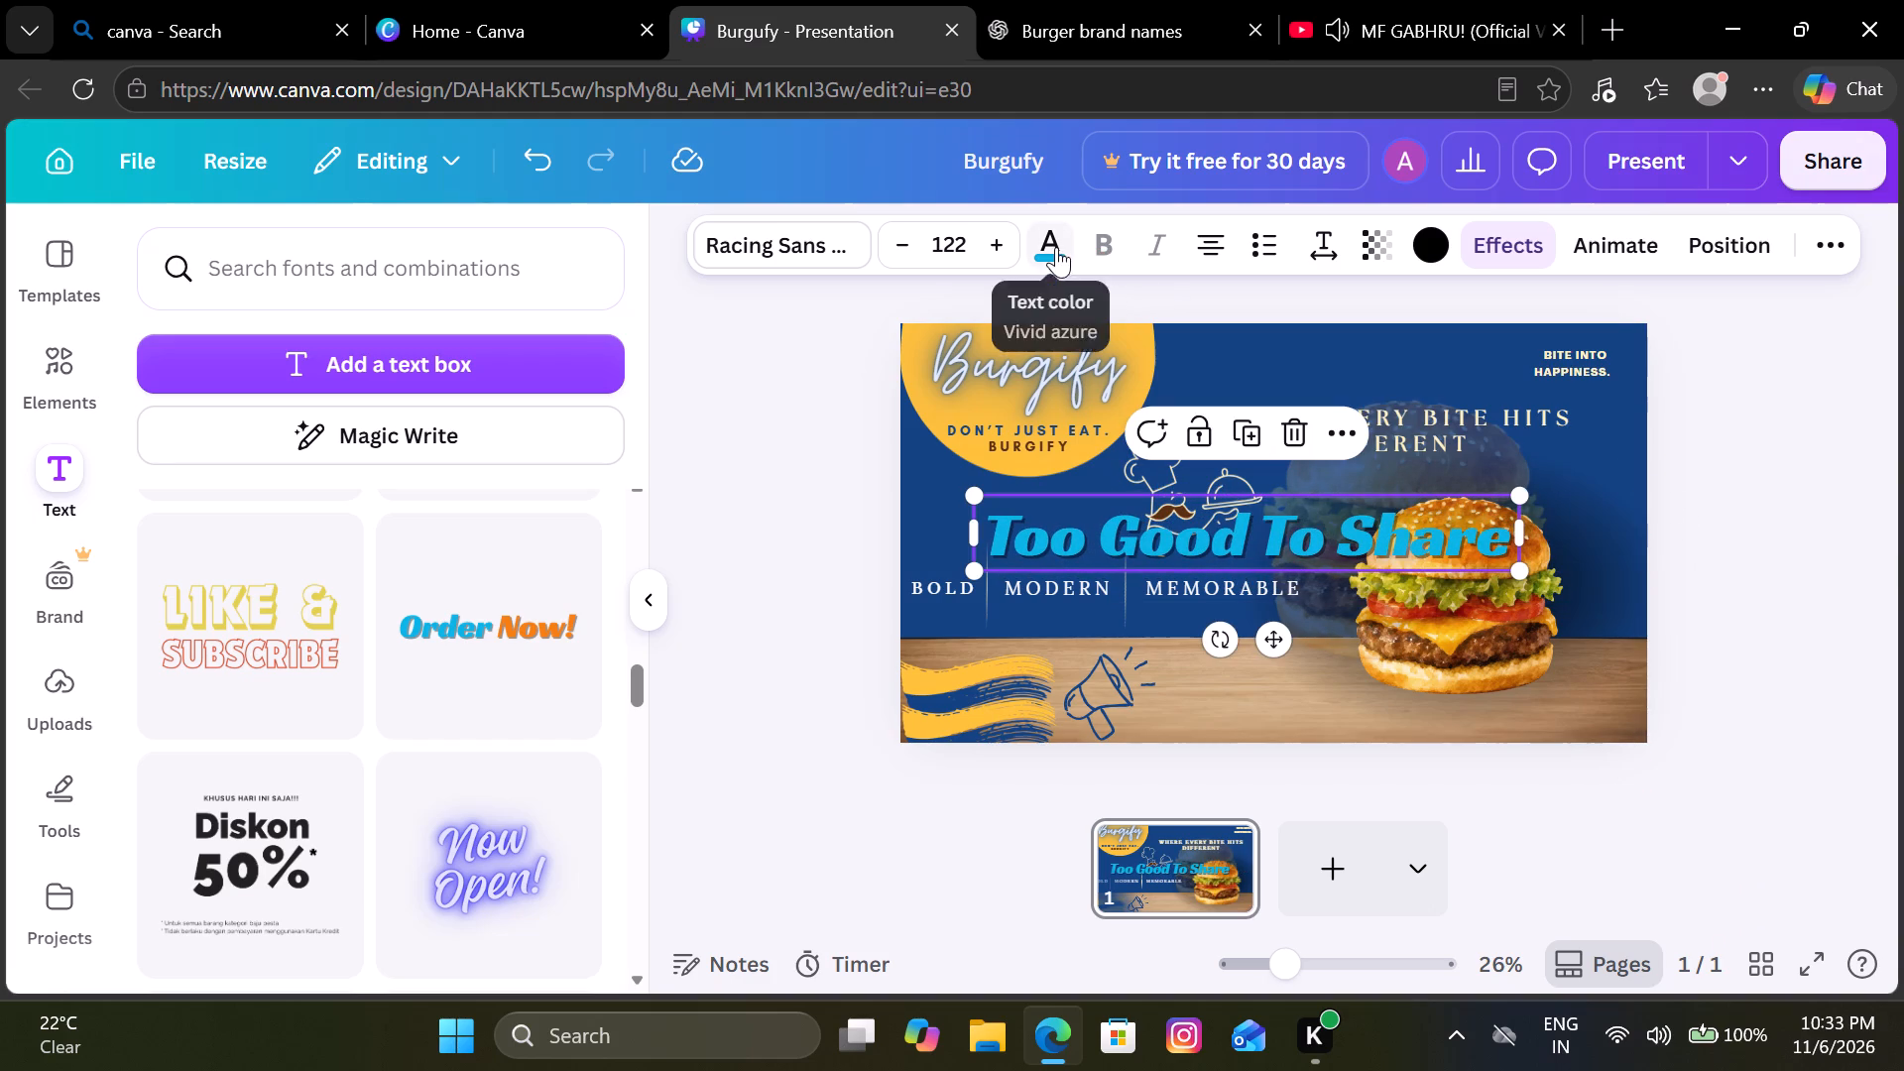
Recolour the whole "Too Good To Share" tagline to the design's navy blue.
click(1056, 247)
click(510, 447)
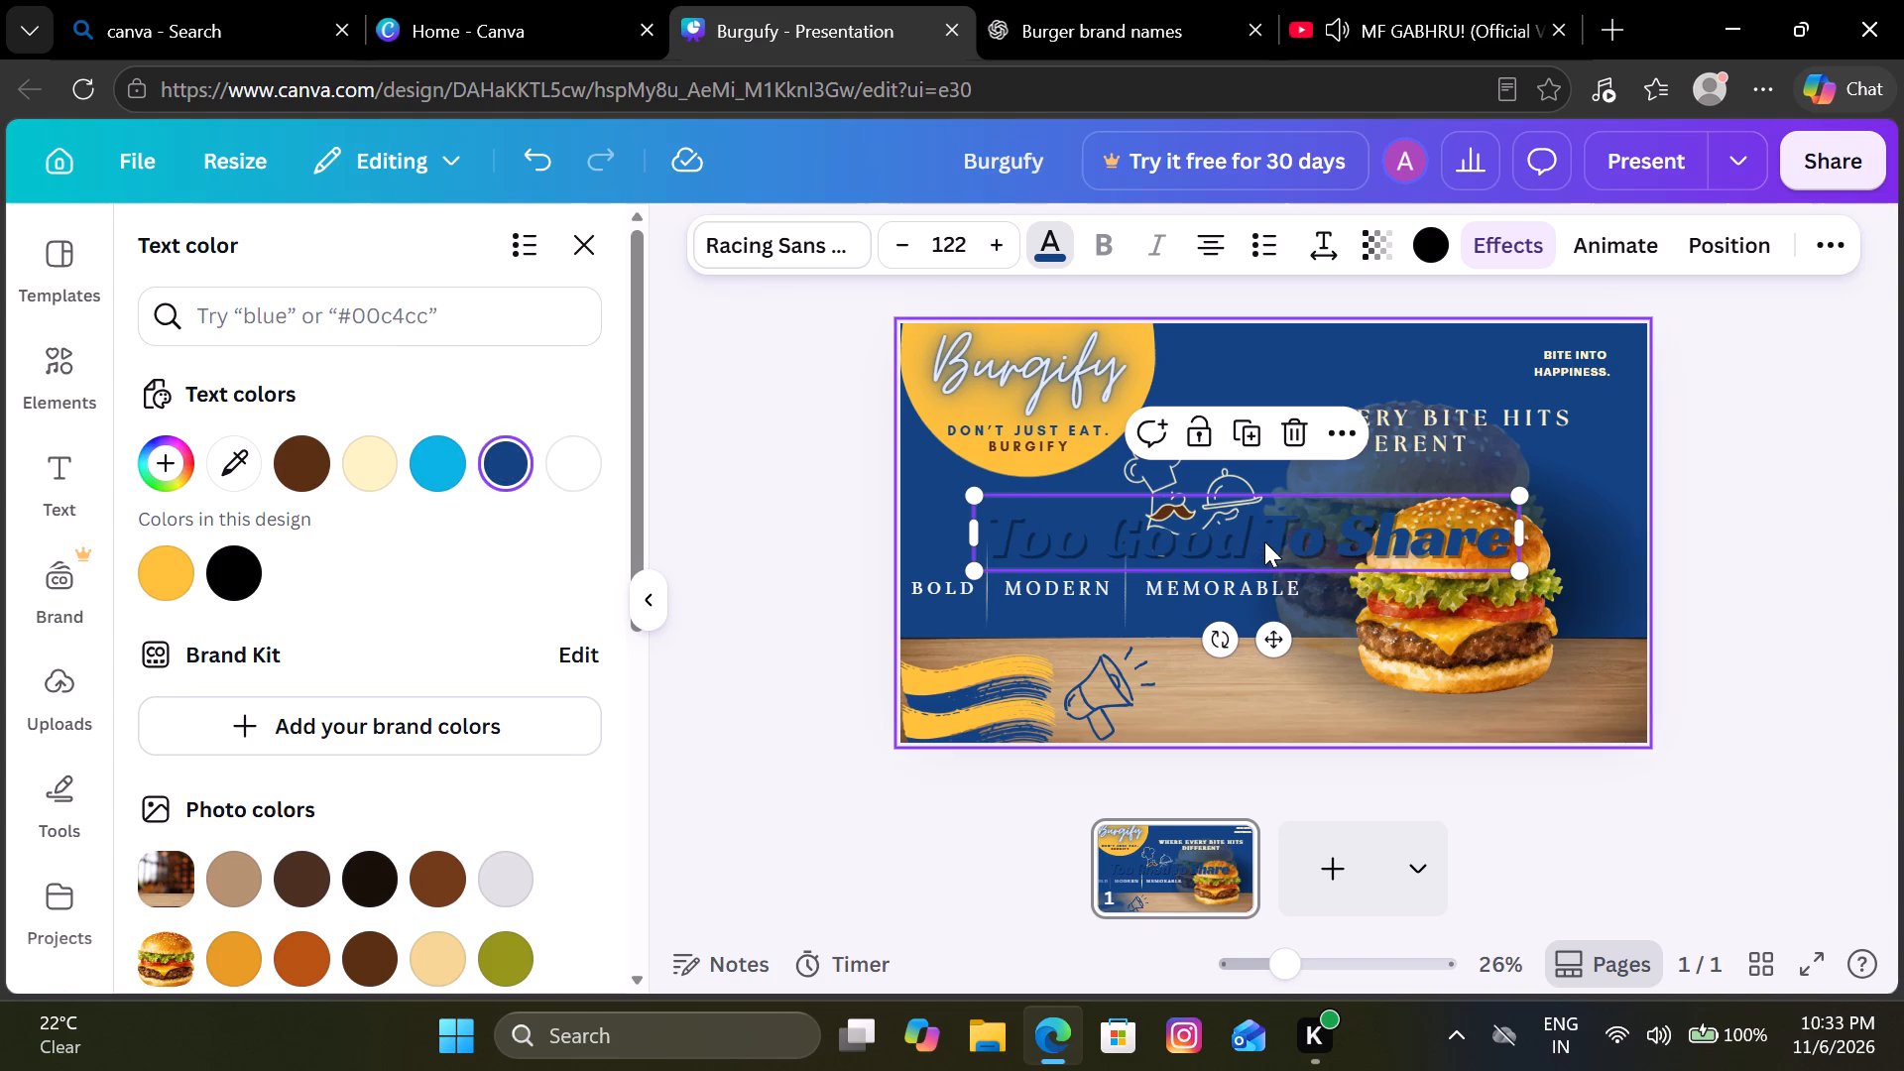
Recolour only the words "To Share" in the tagline to the design's yellow and deselect the text.
drag(1268, 542, 1317, 566)
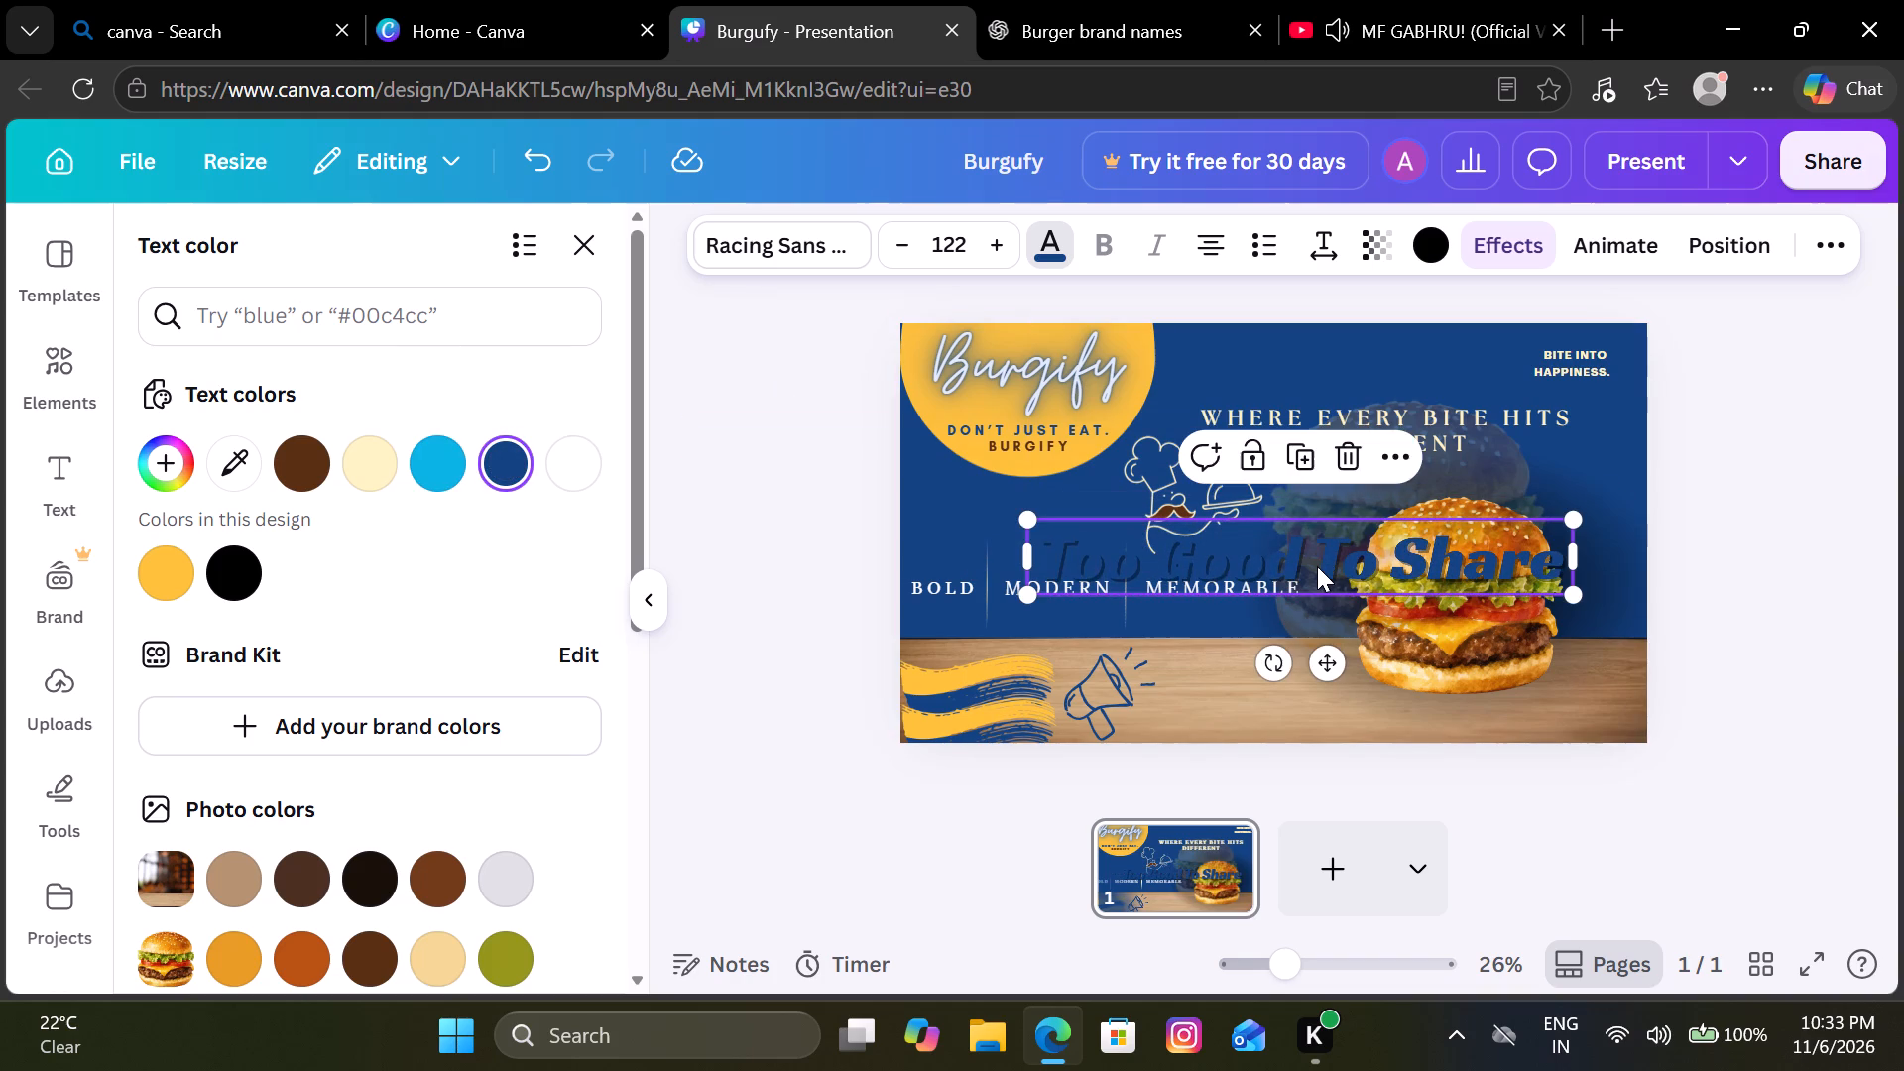
double_click(1317, 566)
drag(1317, 566, 1424, 565)
drag(1315, 548, 1583, 541)
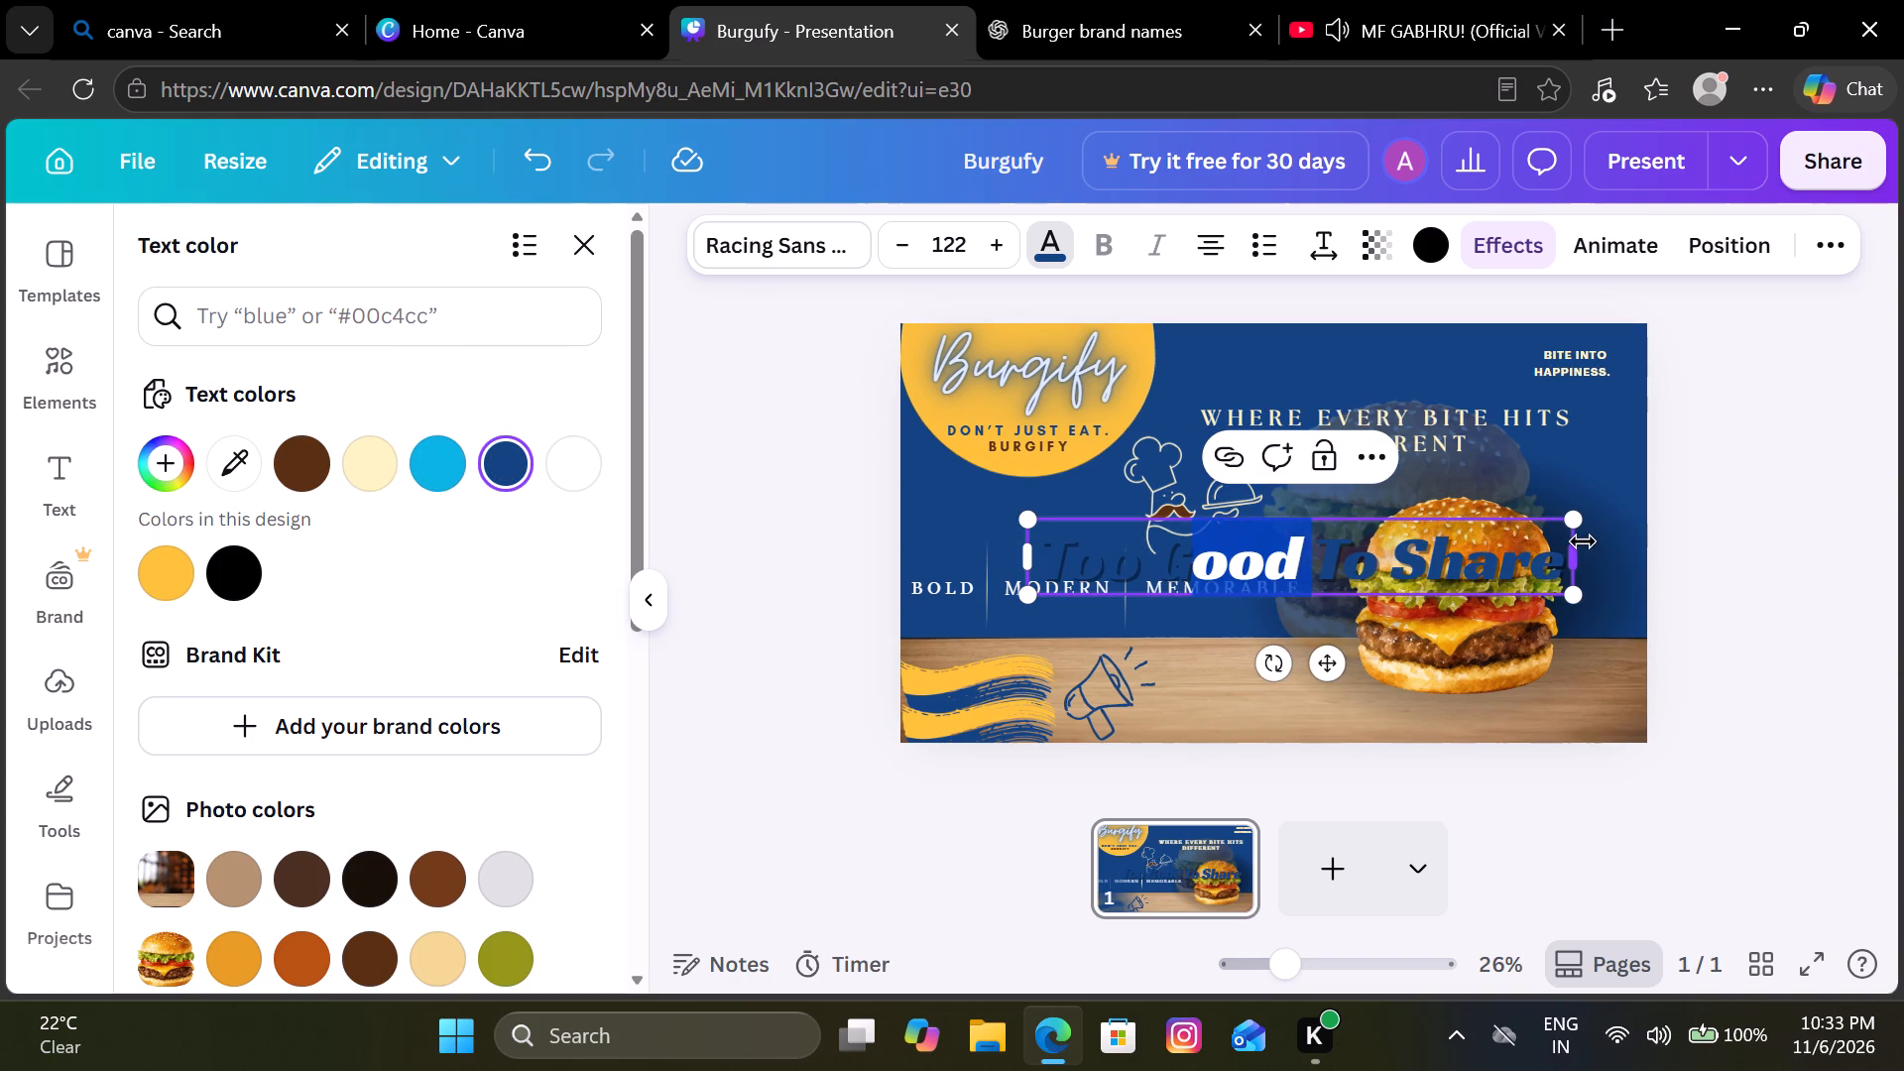
click(1747, 529)
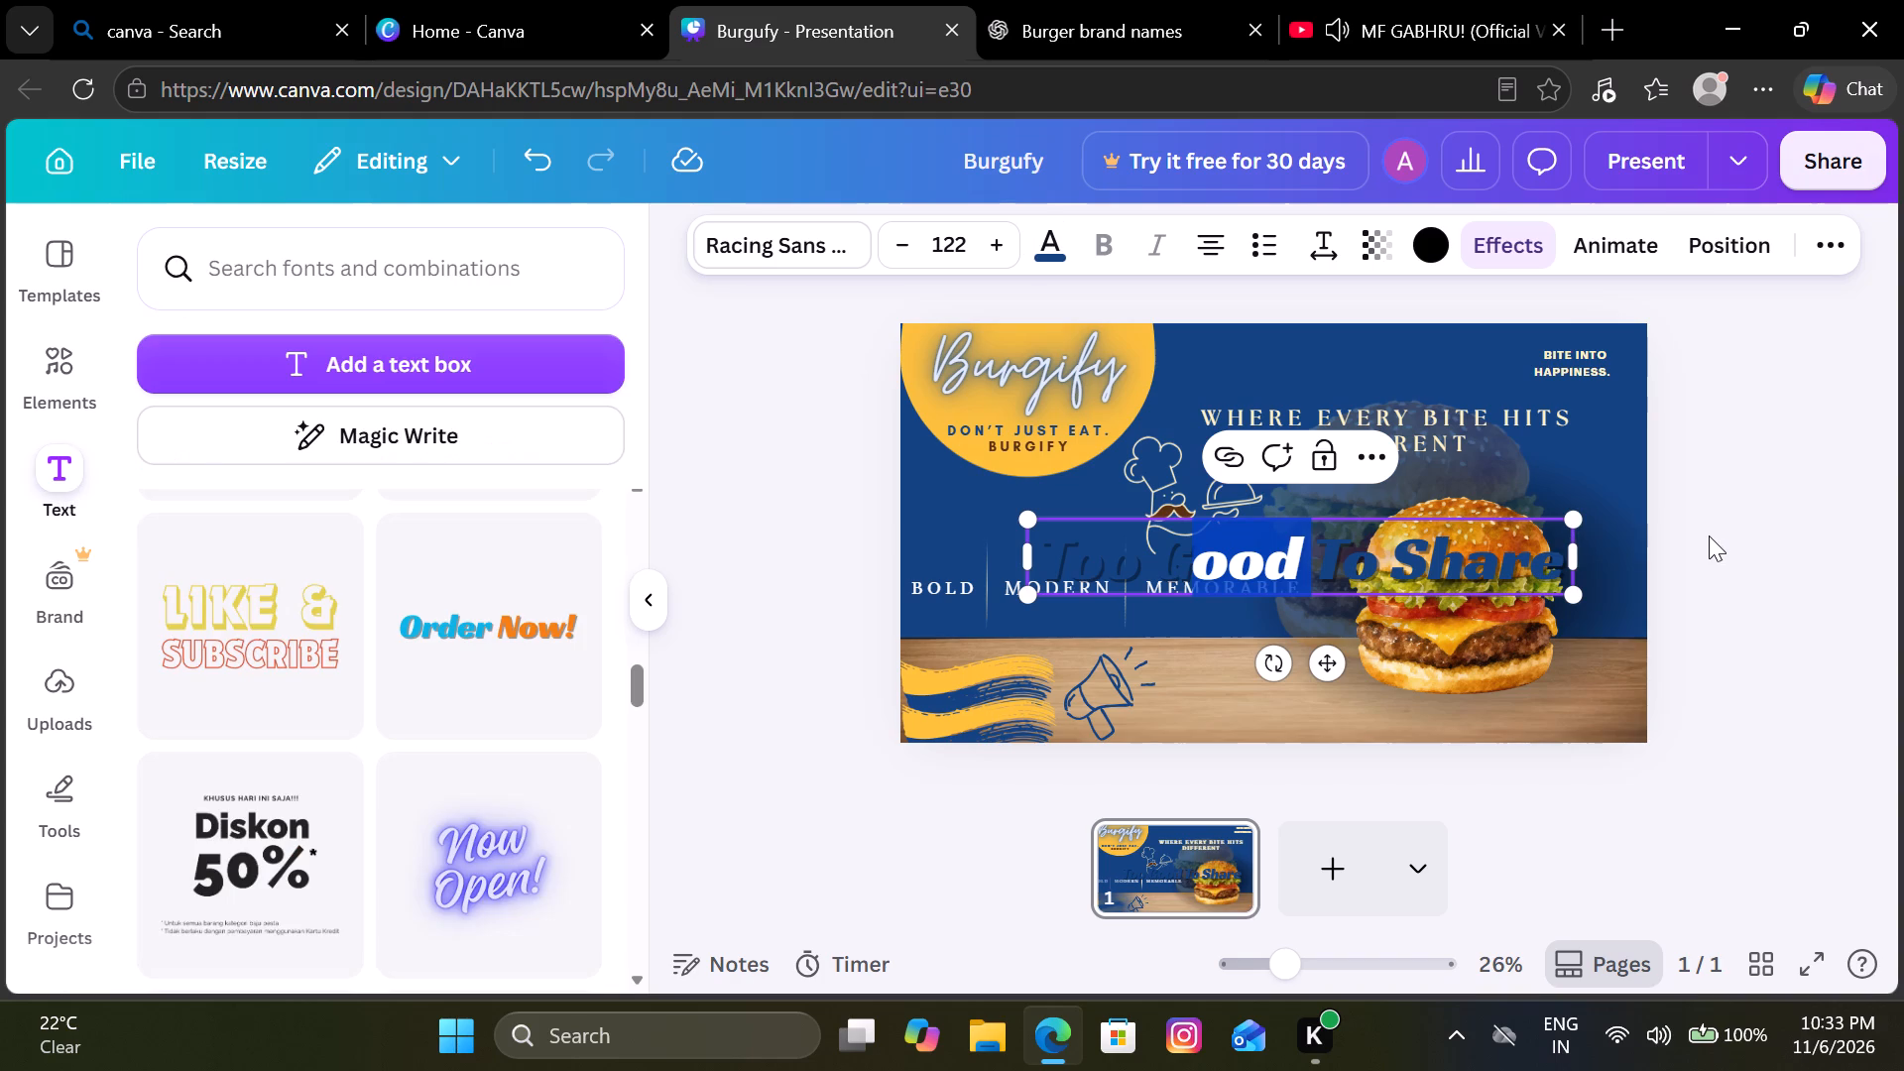
click(1709, 535)
drag(1314, 566, 1284, 599)
click(1284, 599)
drag(1284, 599, 1463, 592)
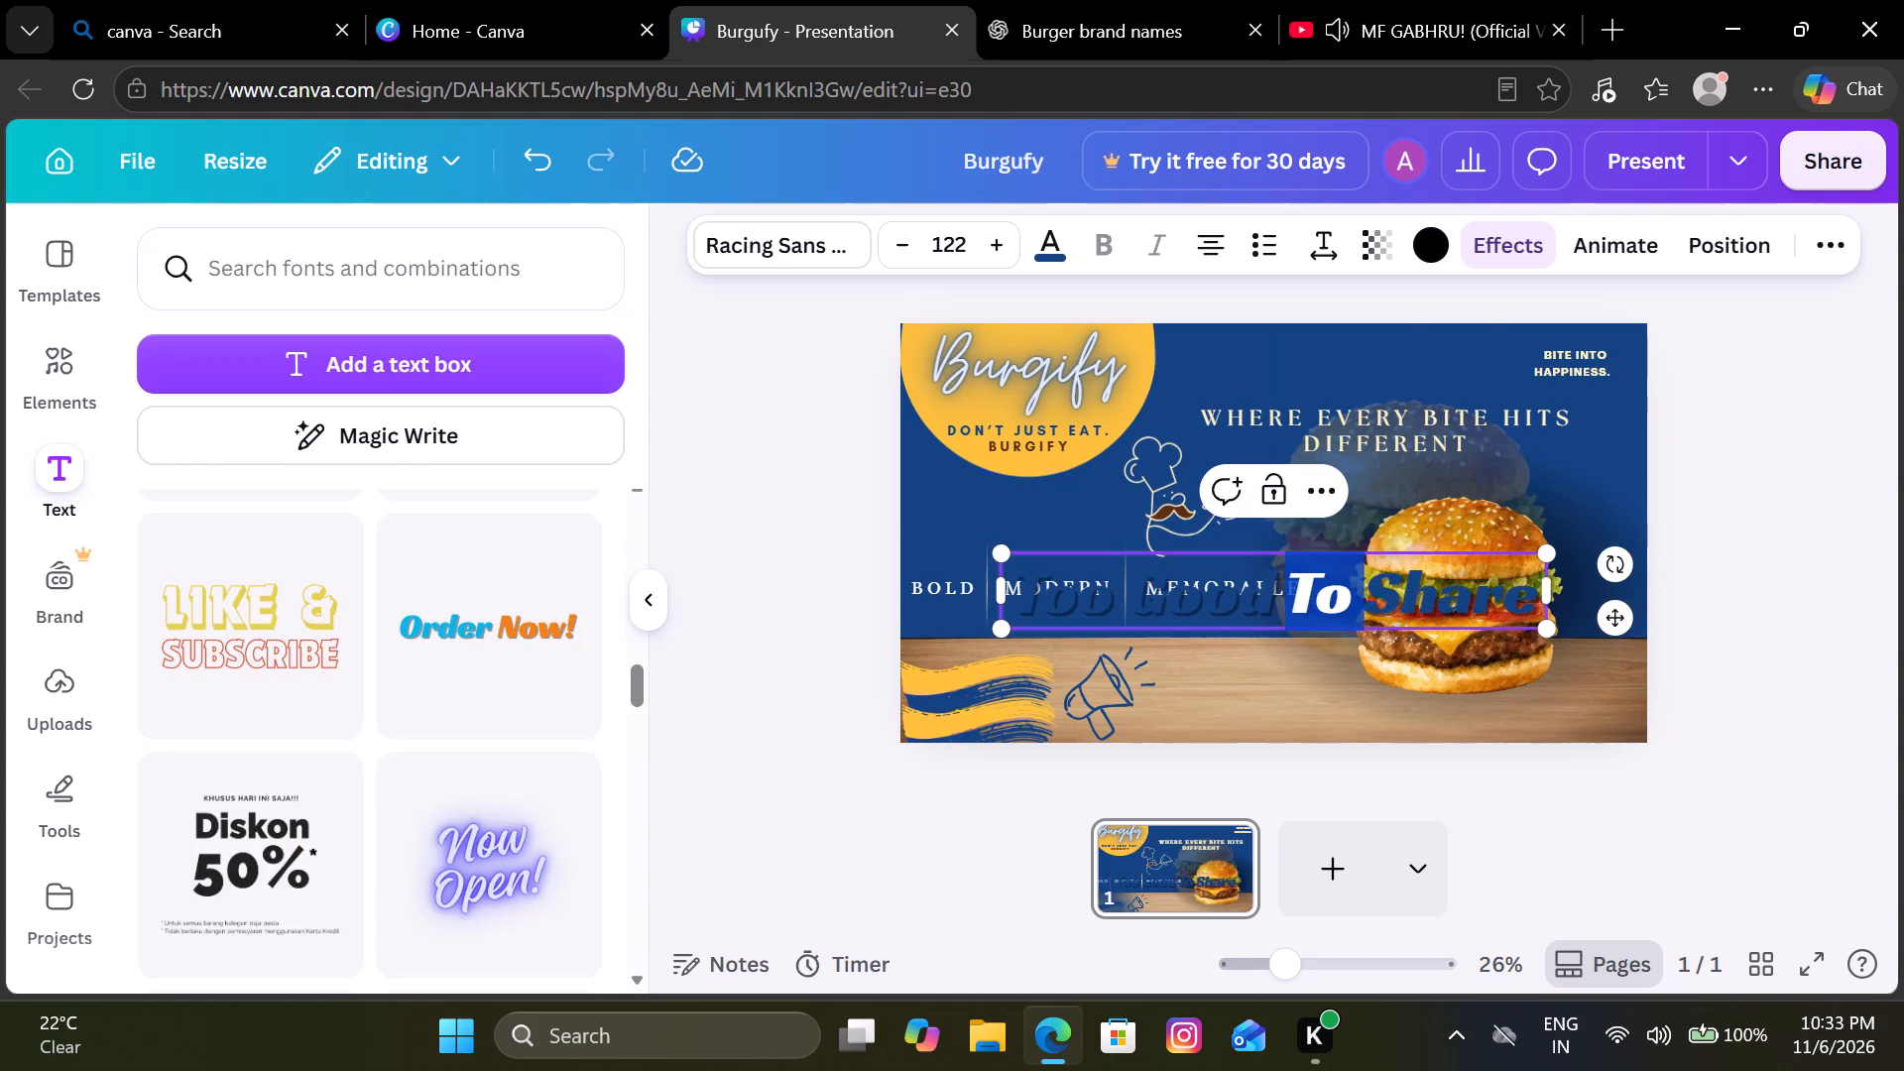
drag(1463, 592, 1476, 594)
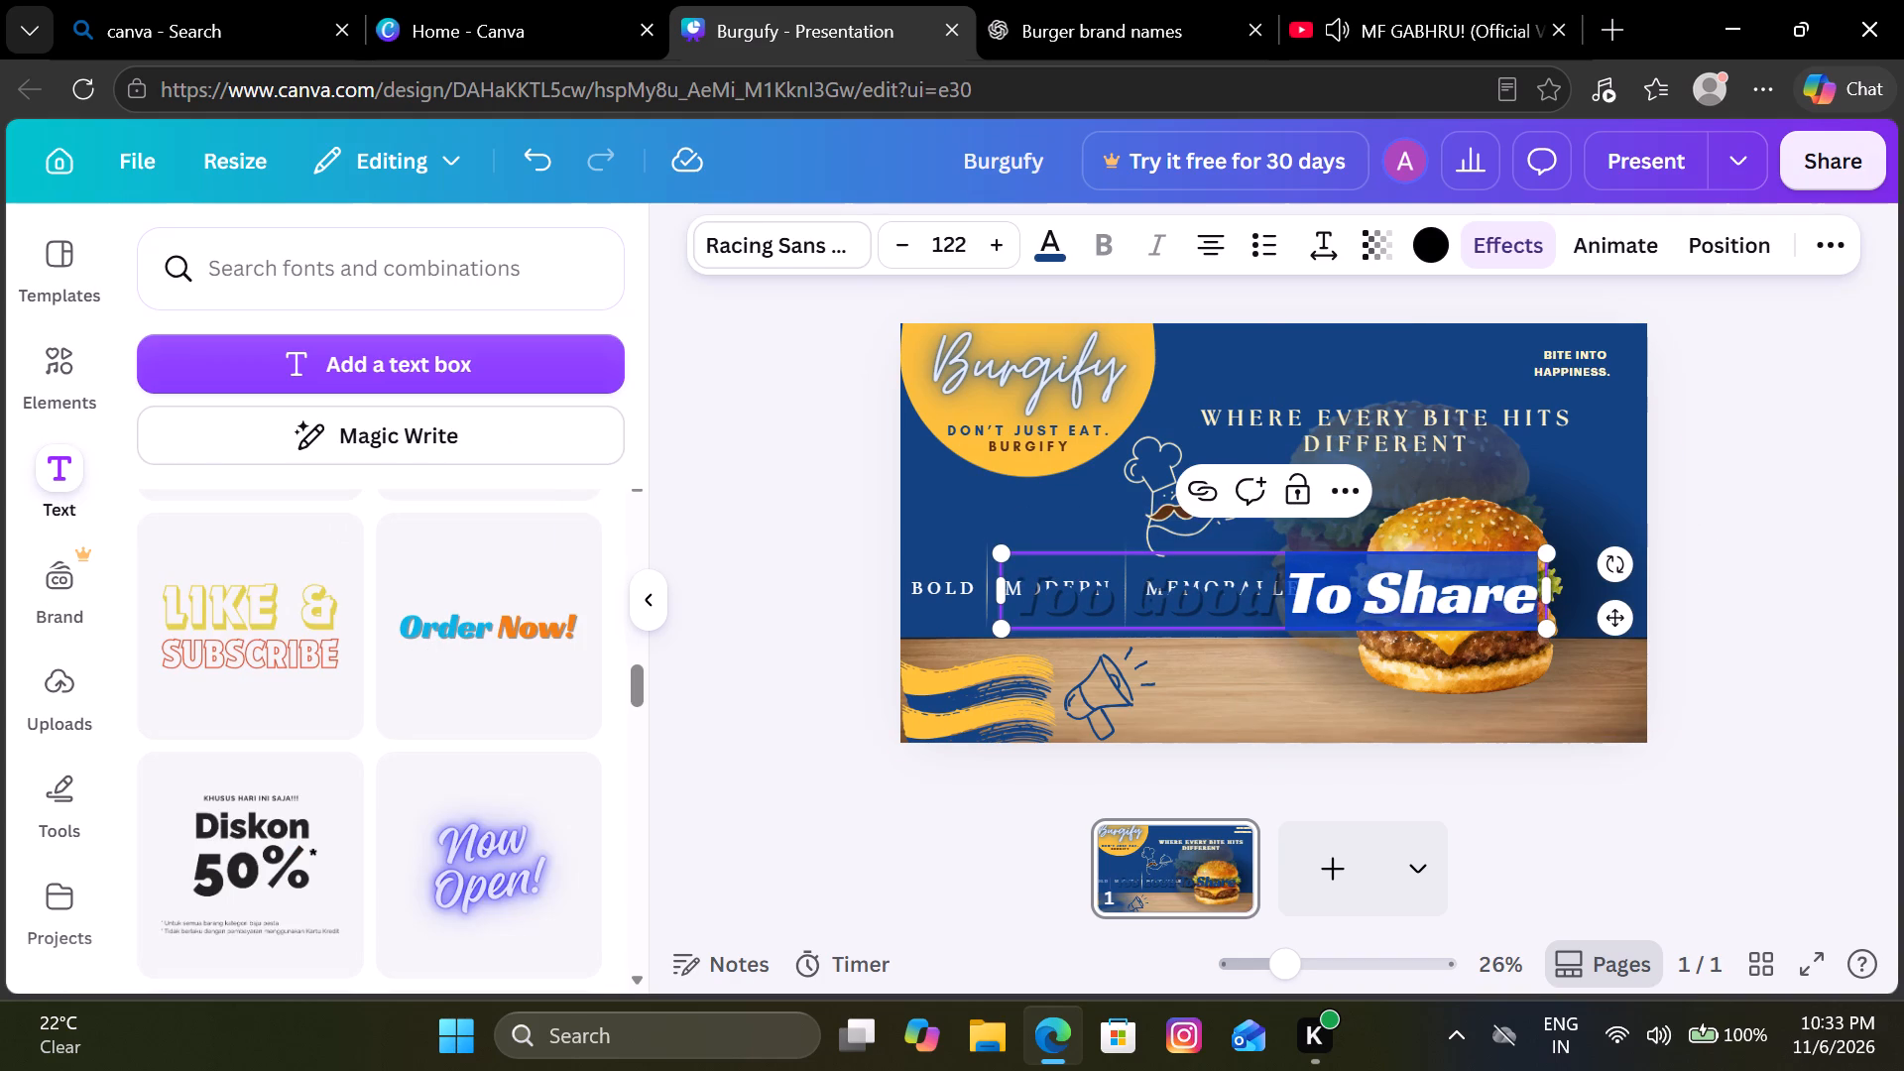
click(1052, 257)
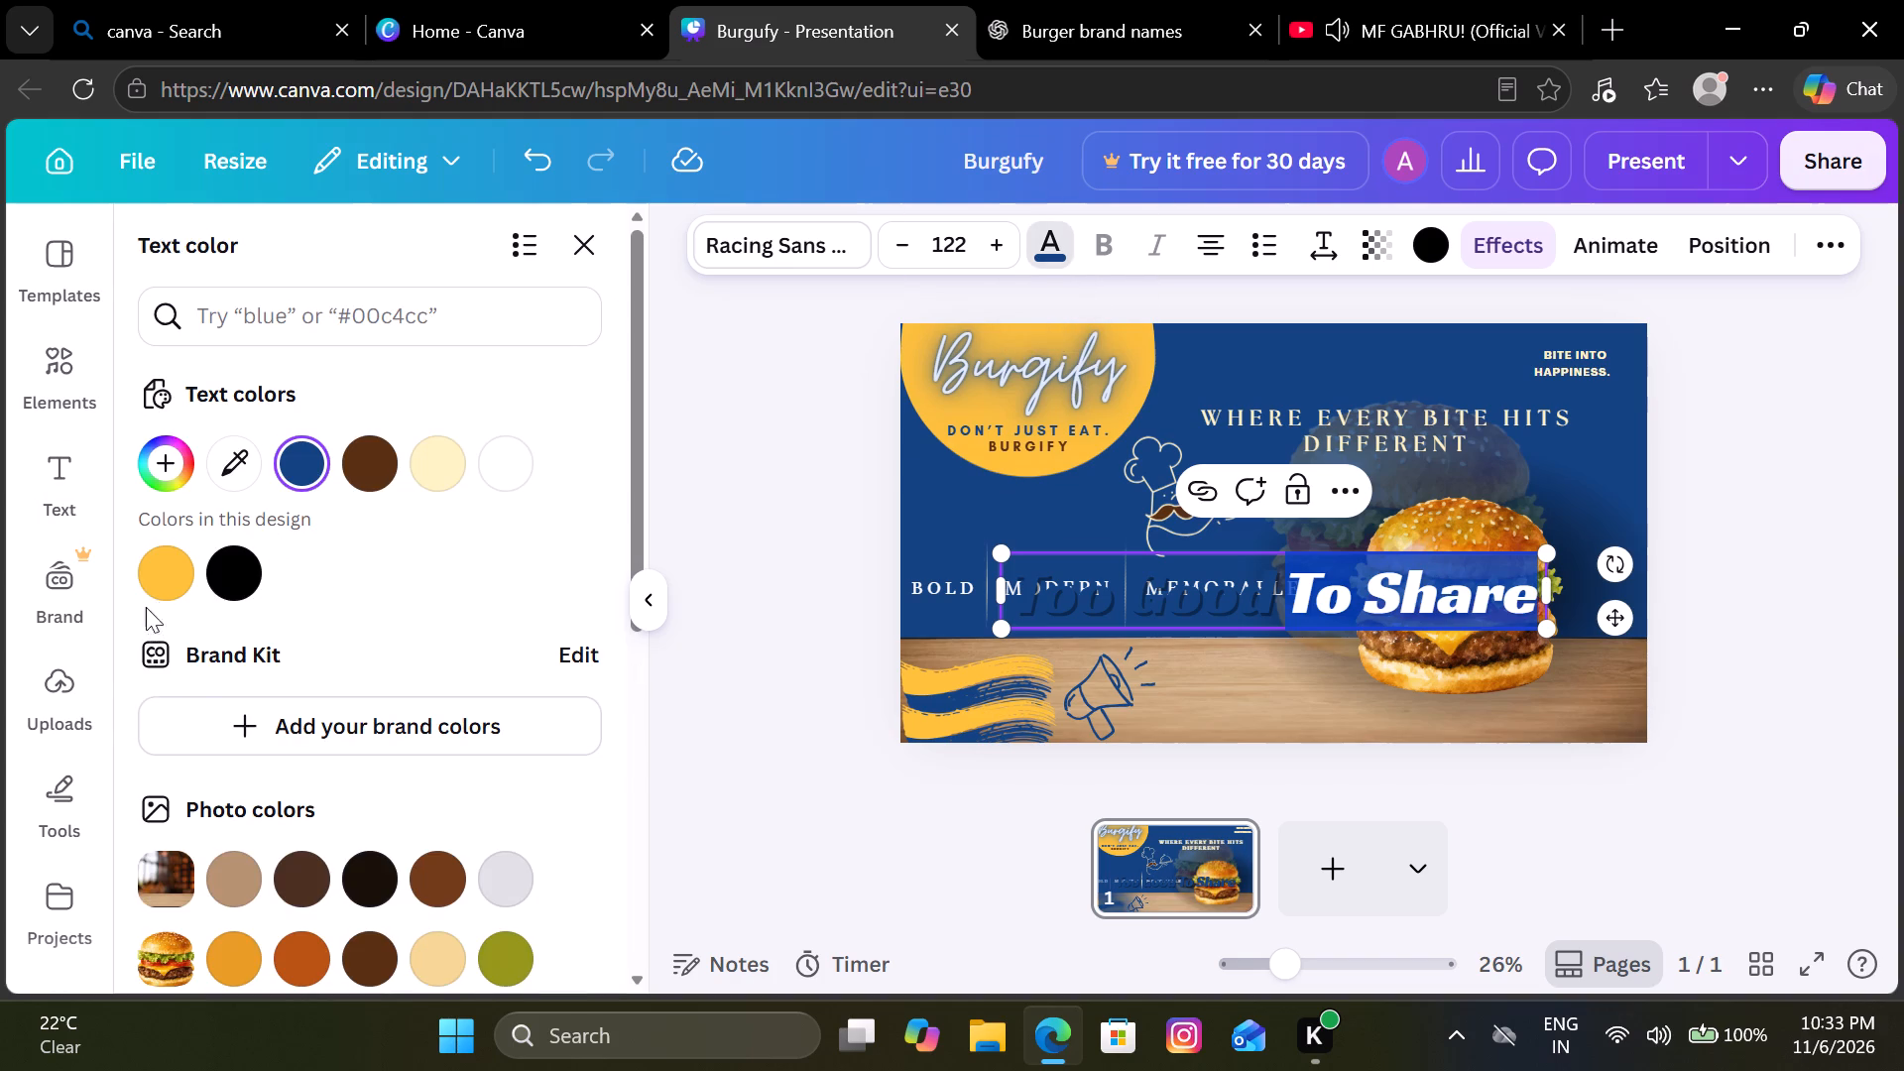
click(152, 591)
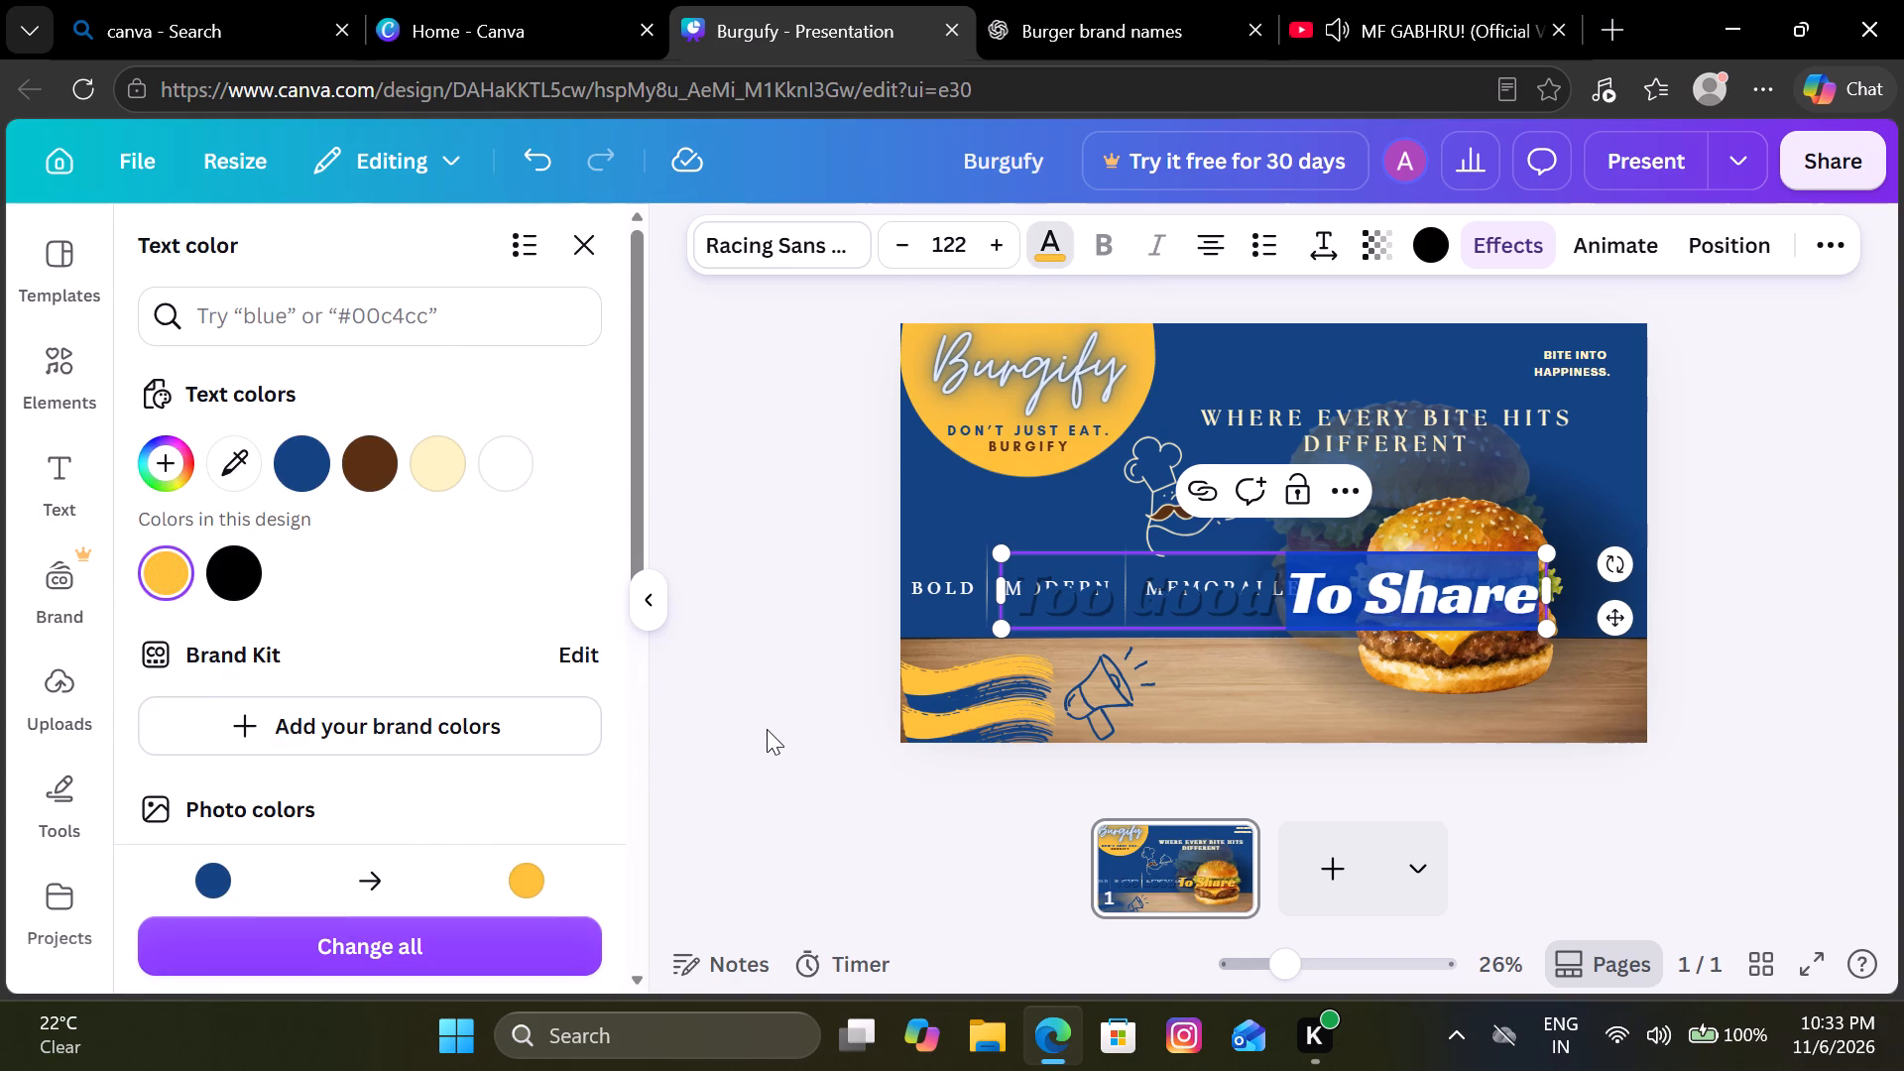
click(767, 727)
click(857, 676)
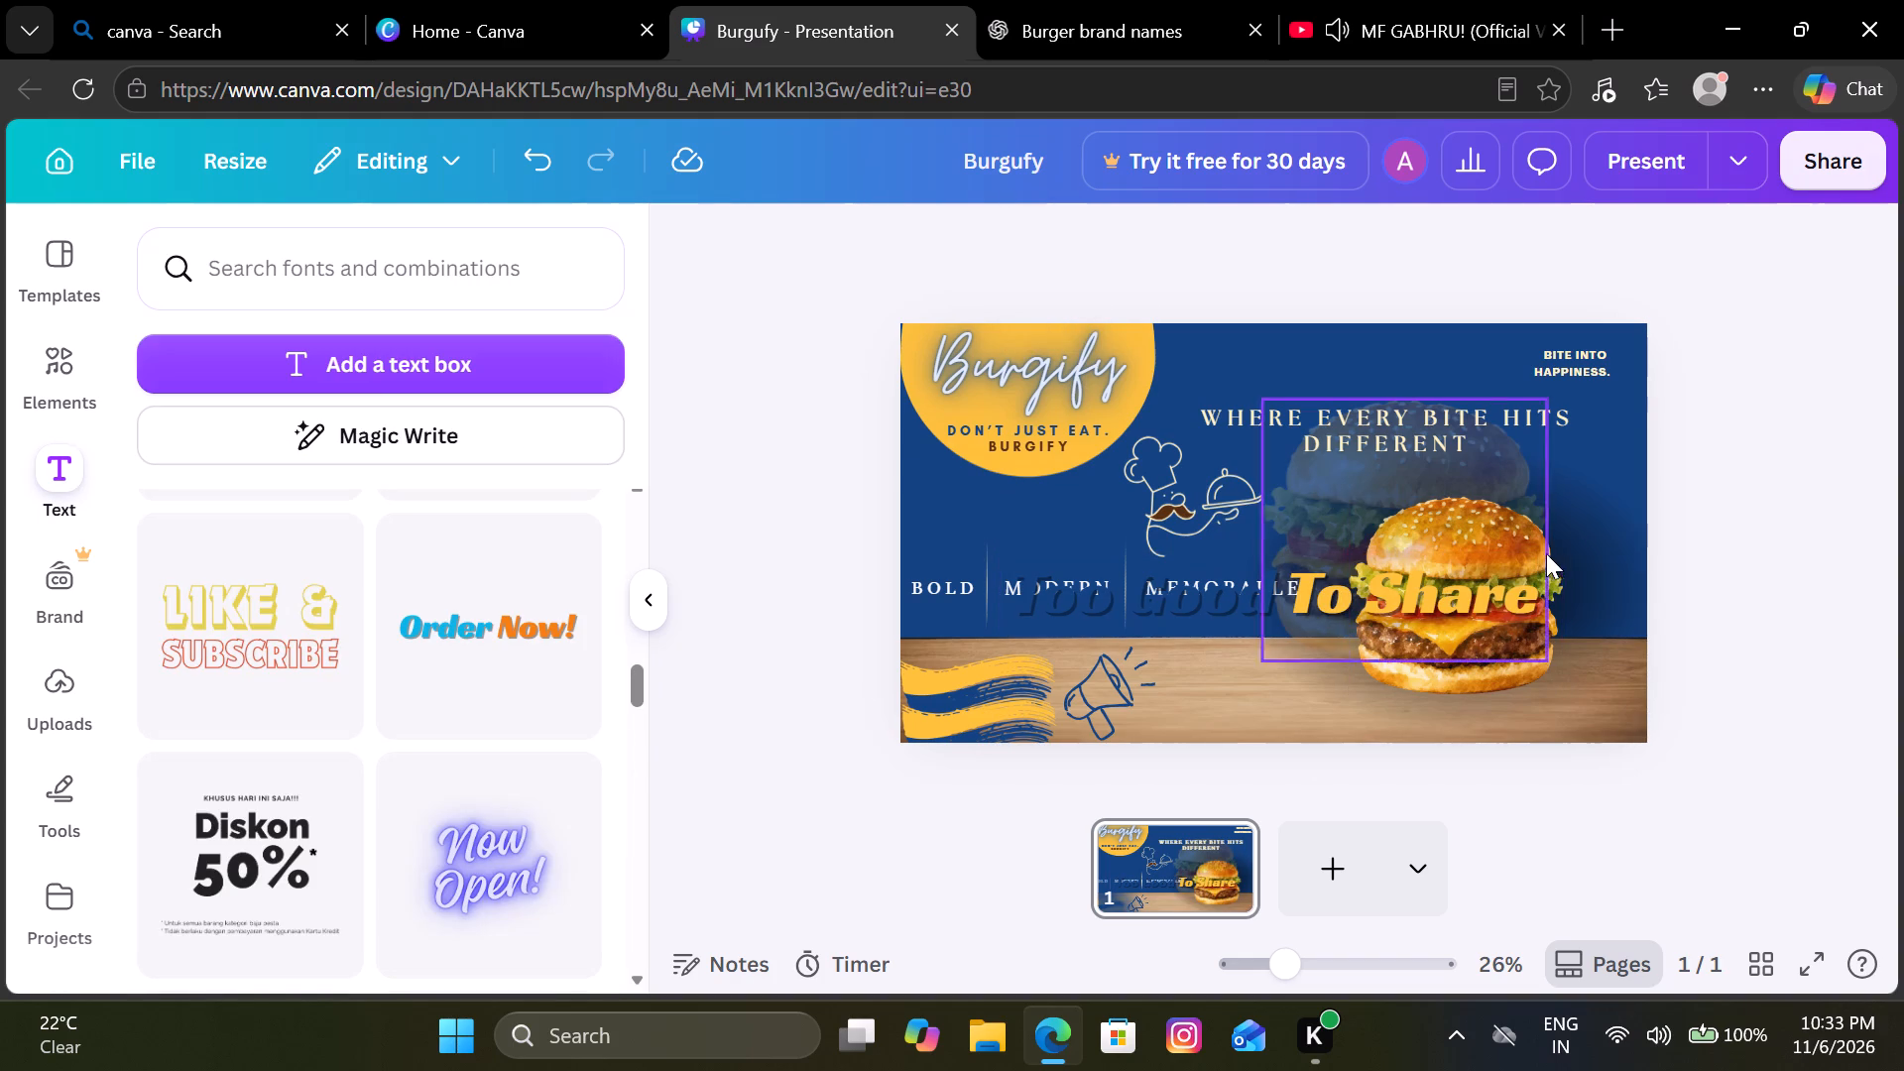
Shrink the tagline to font size 60.8 and place it on the wooden table beside the megaphone, below the burger.
click(1402, 613)
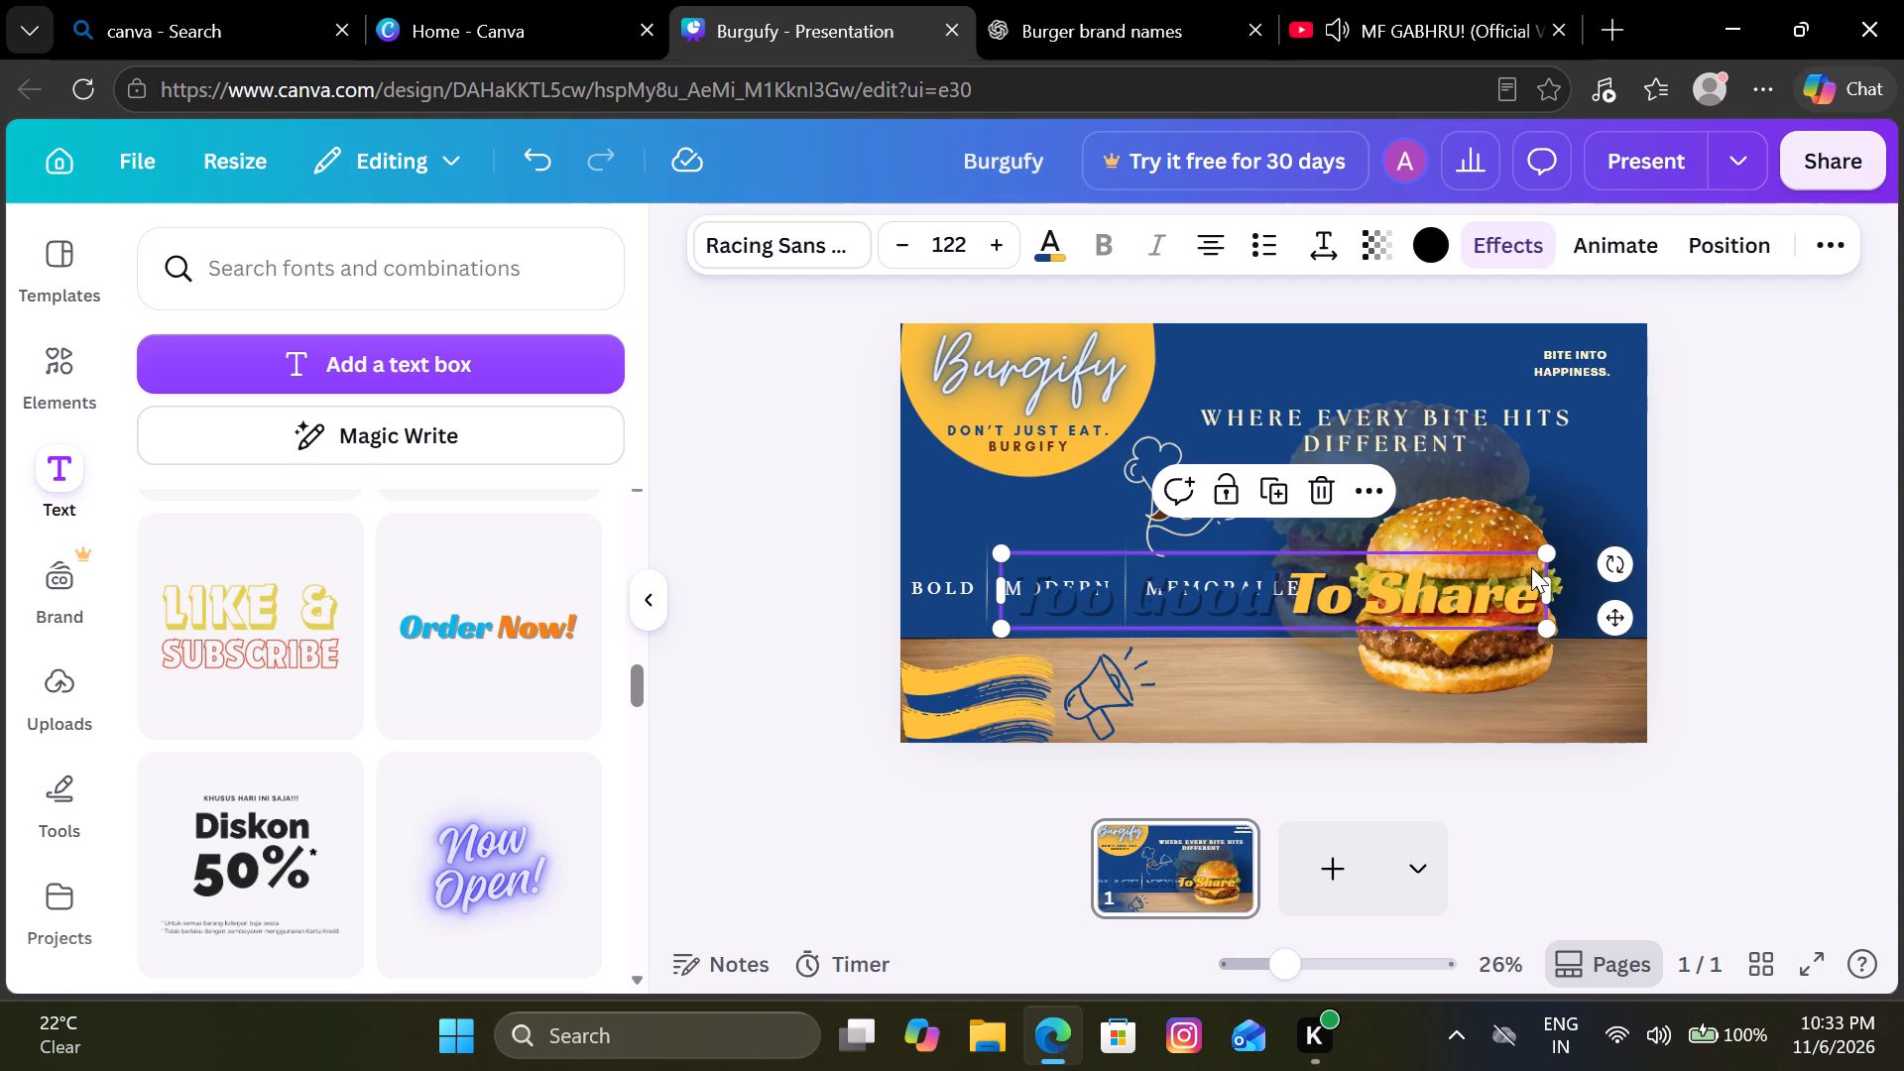
drag(1543, 559, 1267, 605)
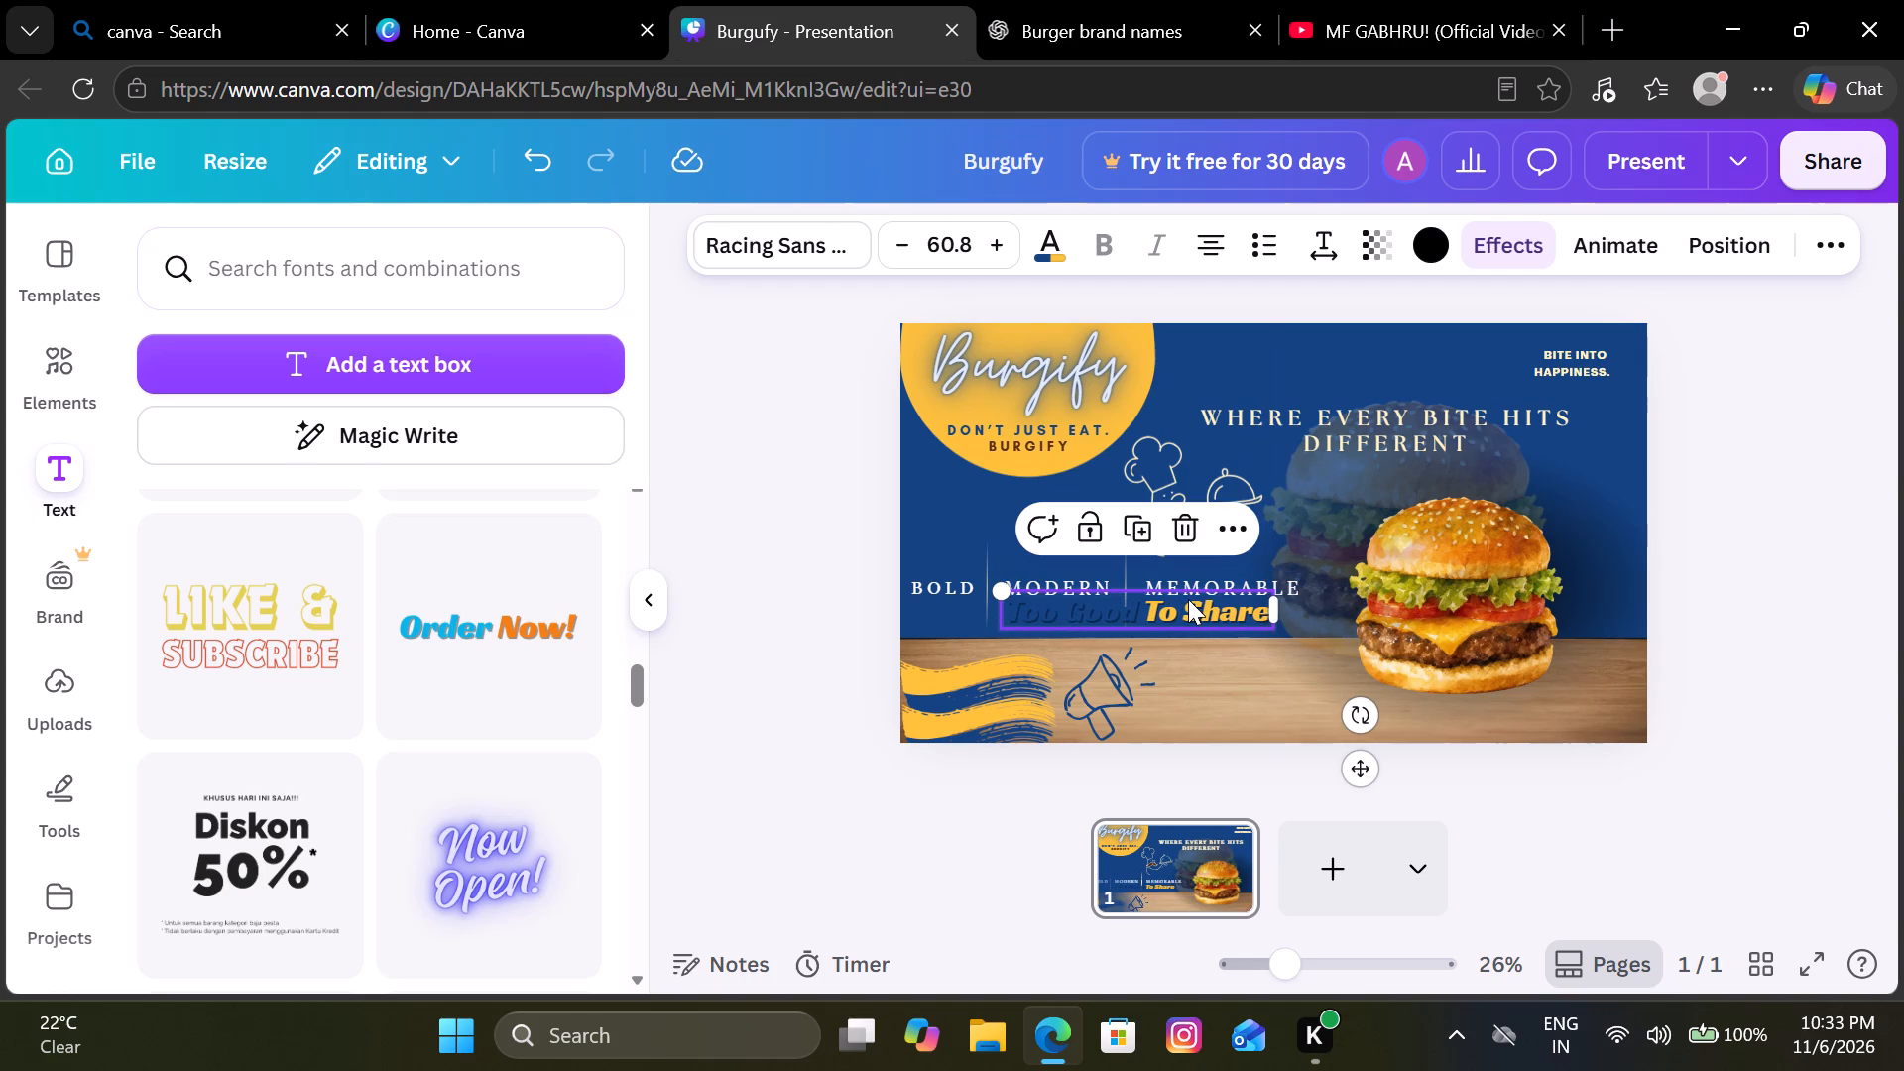
drag(1188, 599, 1344, 700)
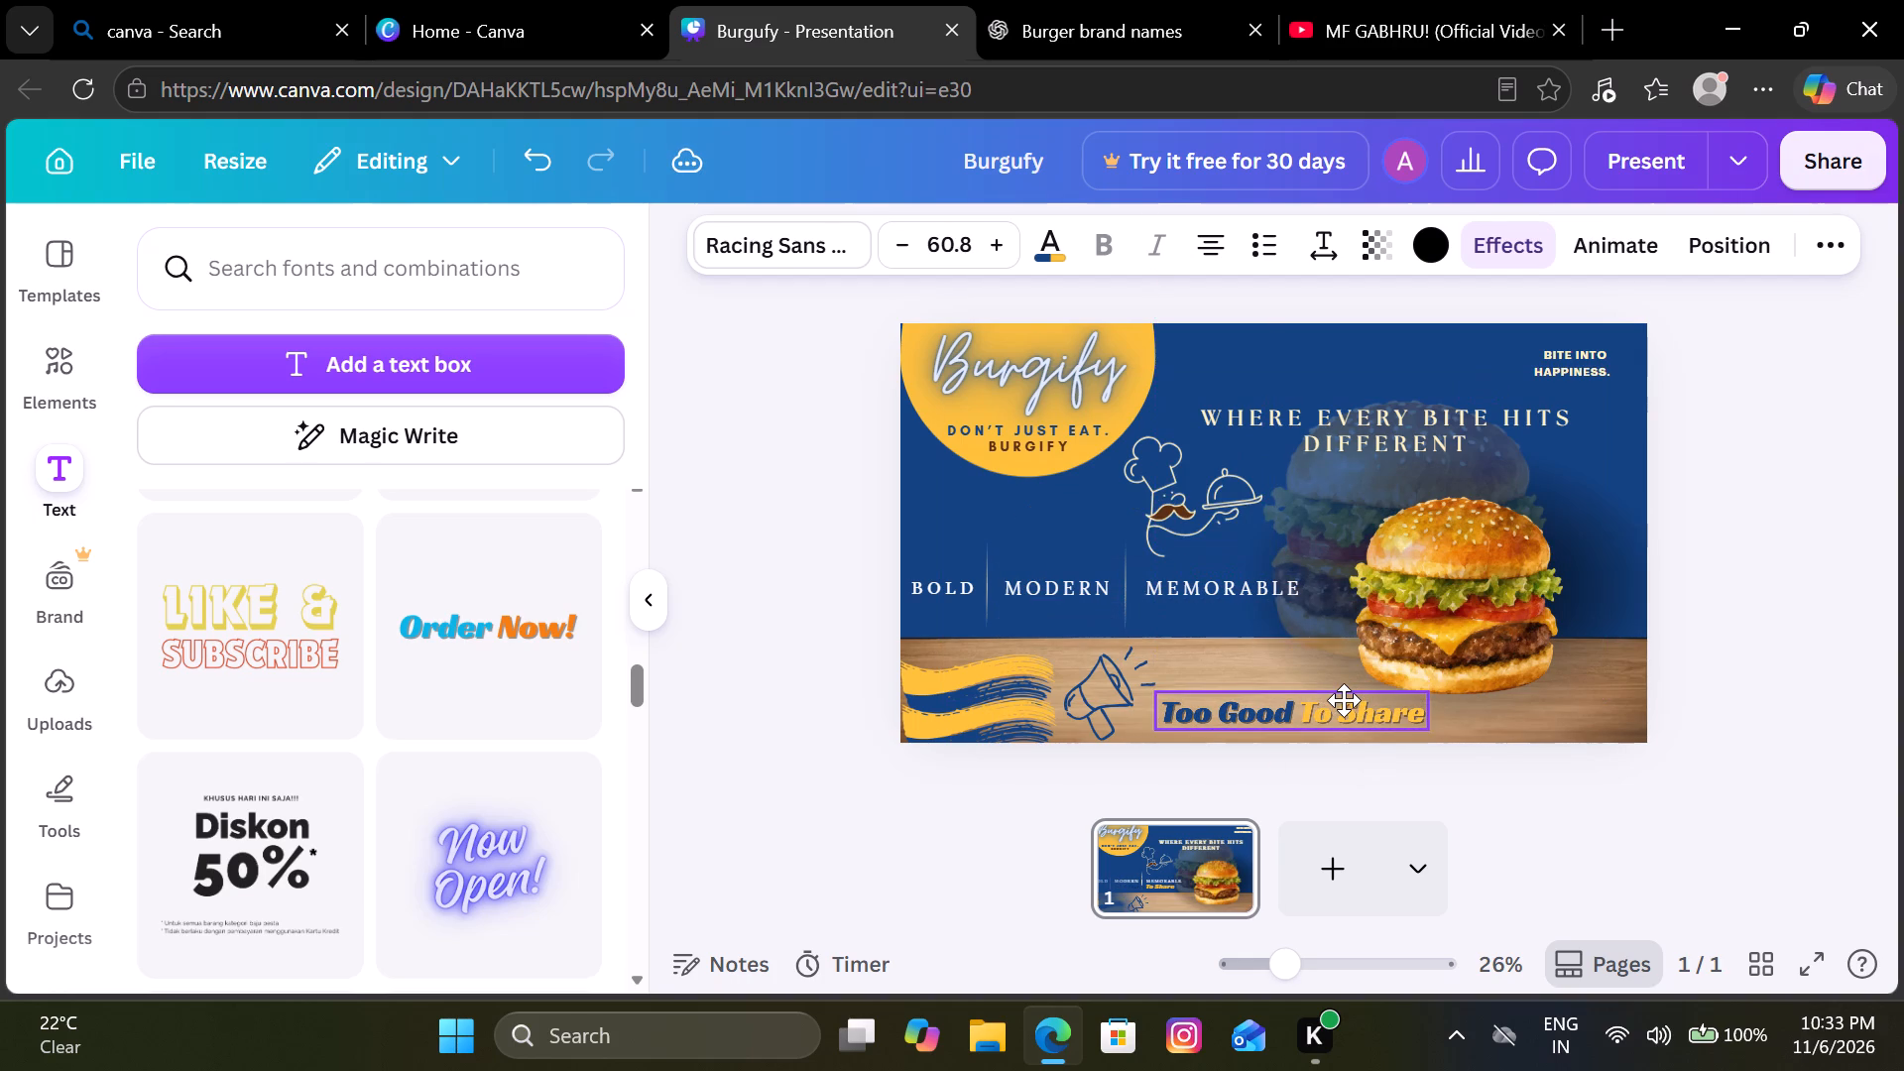
drag(1344, 700, 1336, 700)
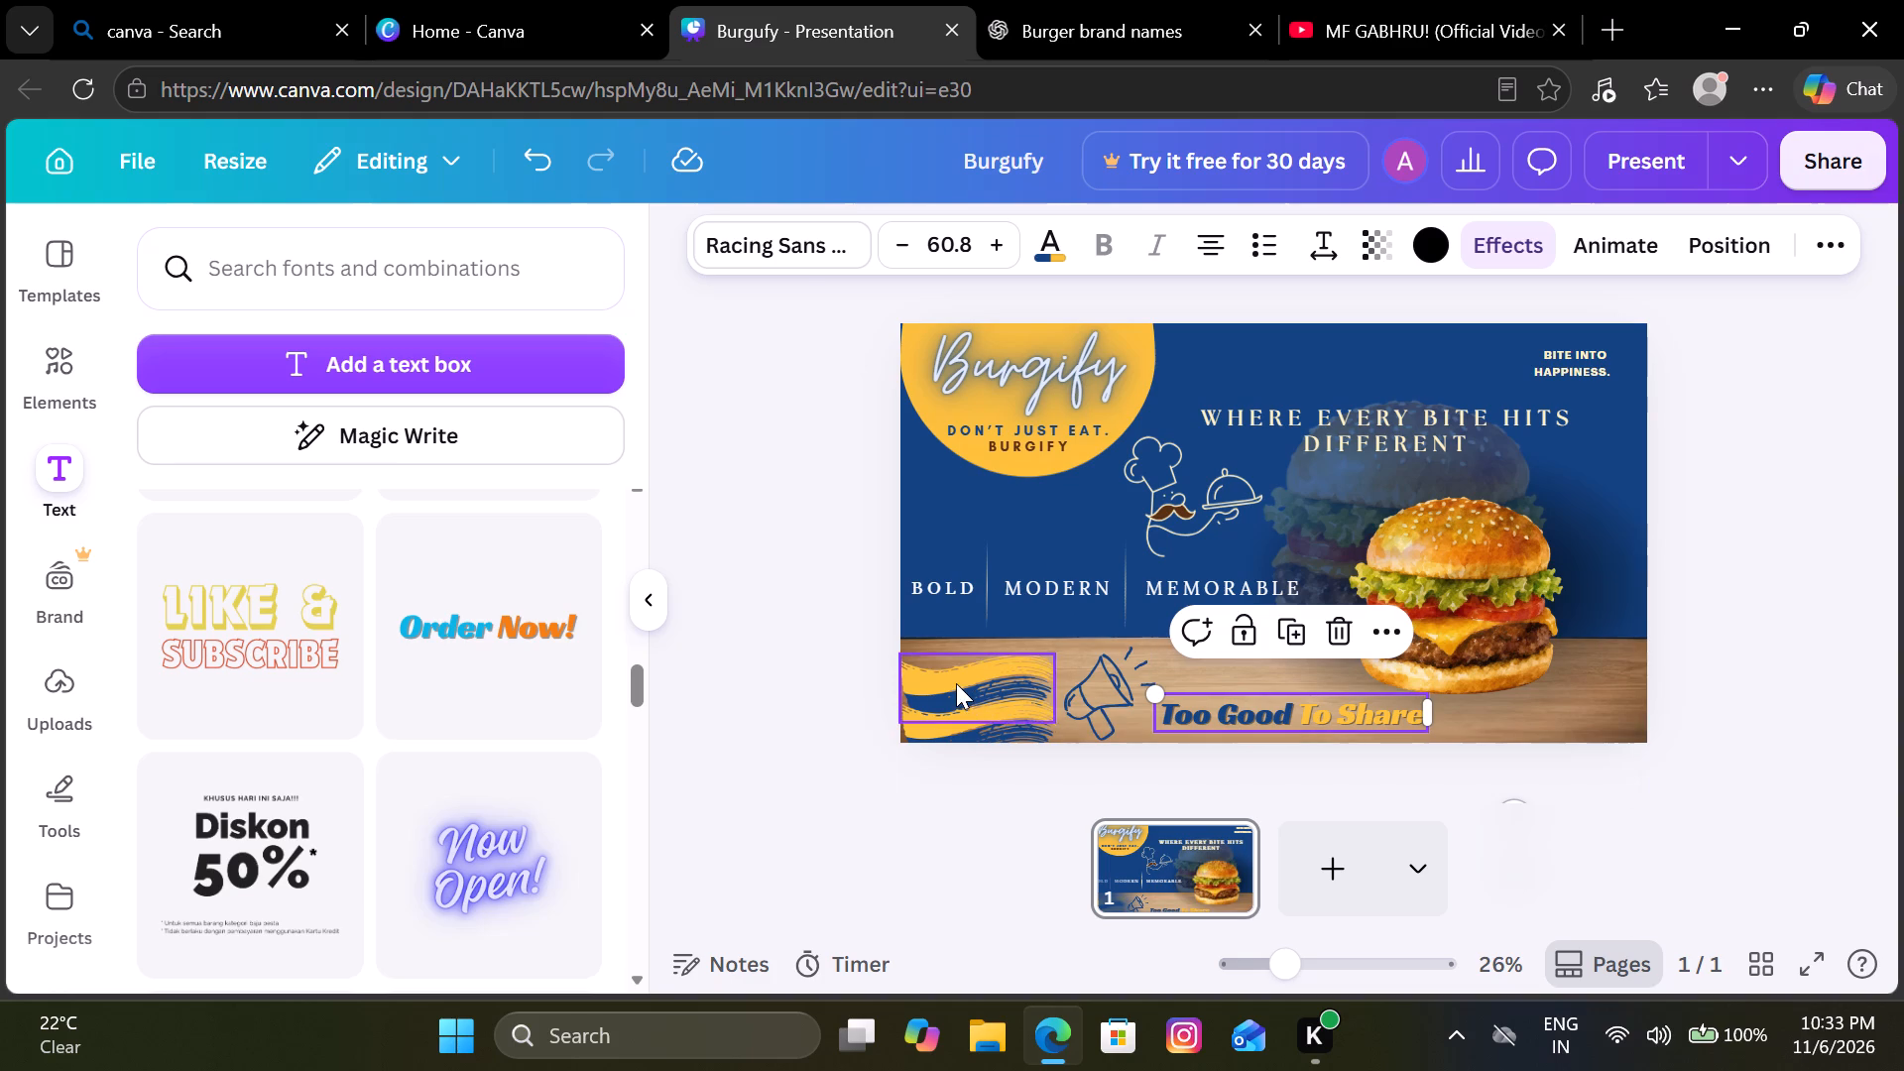
Shift both brush strokes left so they extend past the page's left edge, aligned with each other.
drag(956, 683, 930, 678)
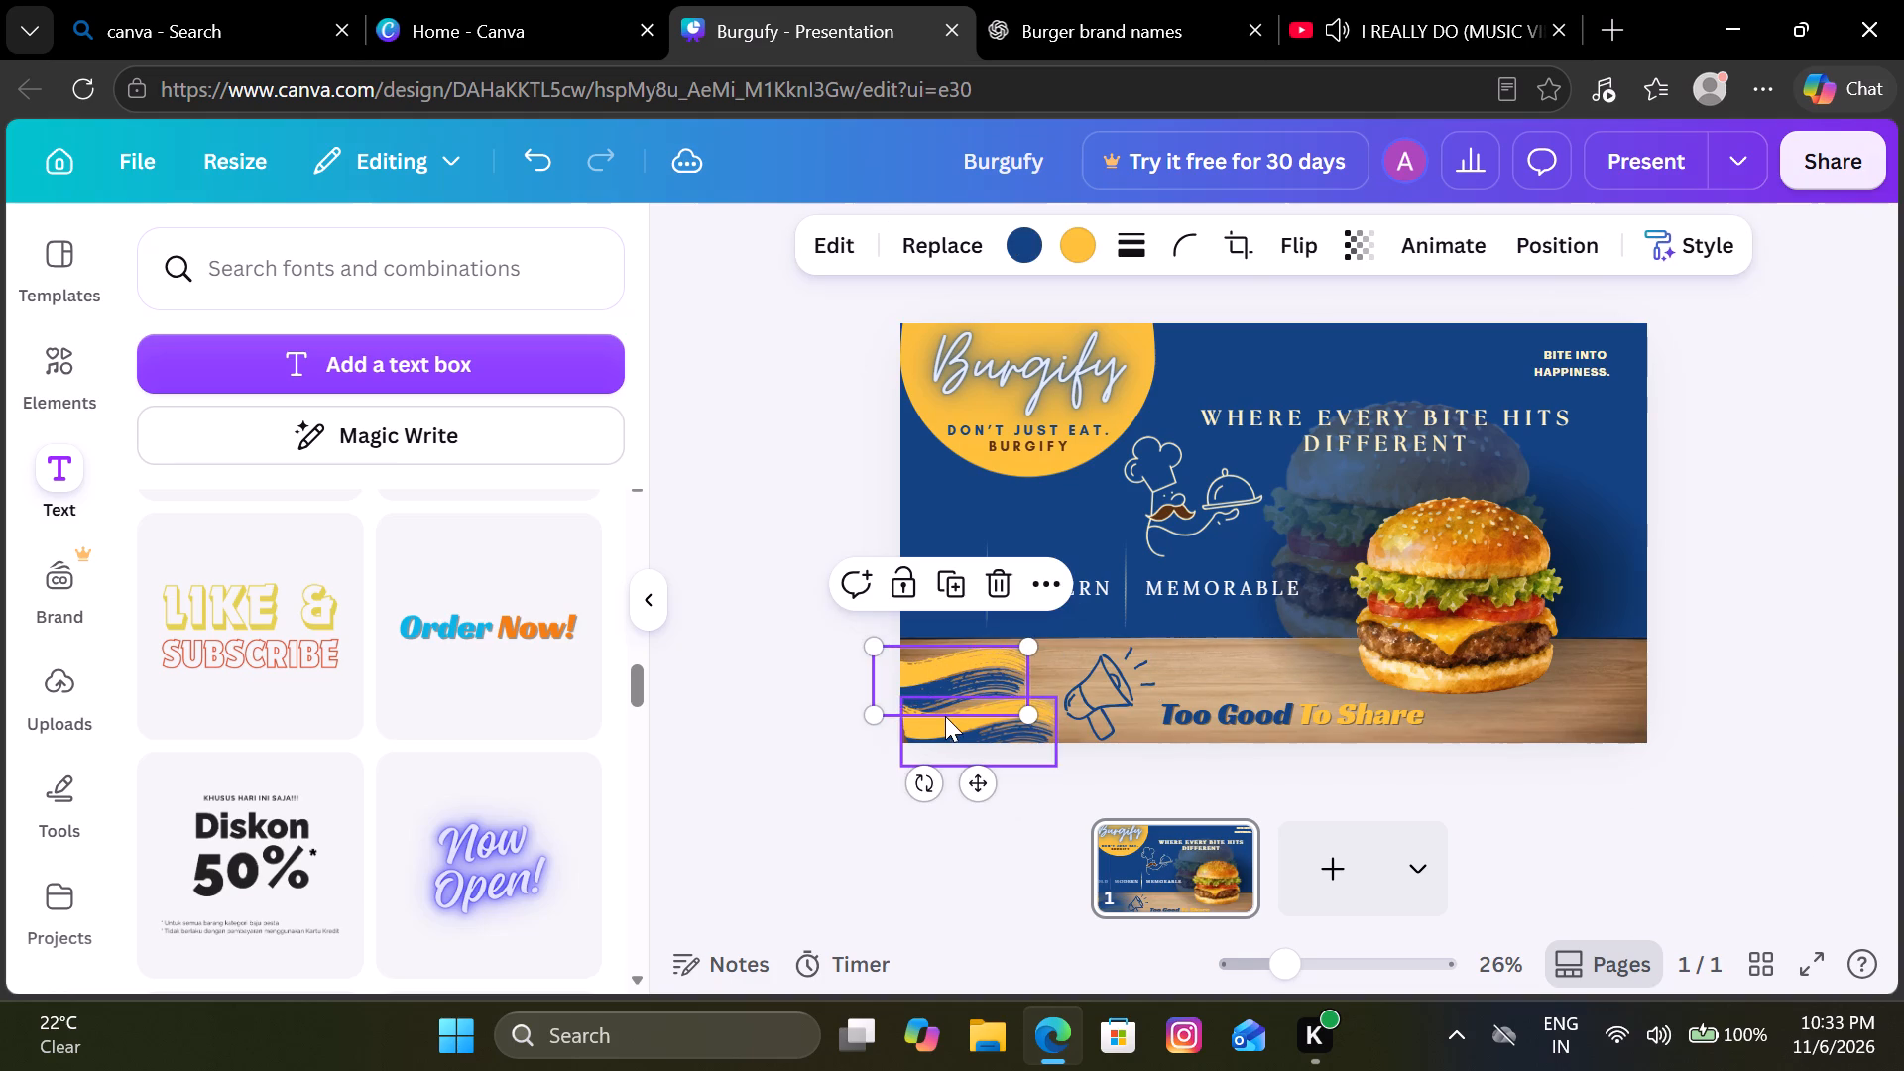
drag(945, 716, 913, 711)
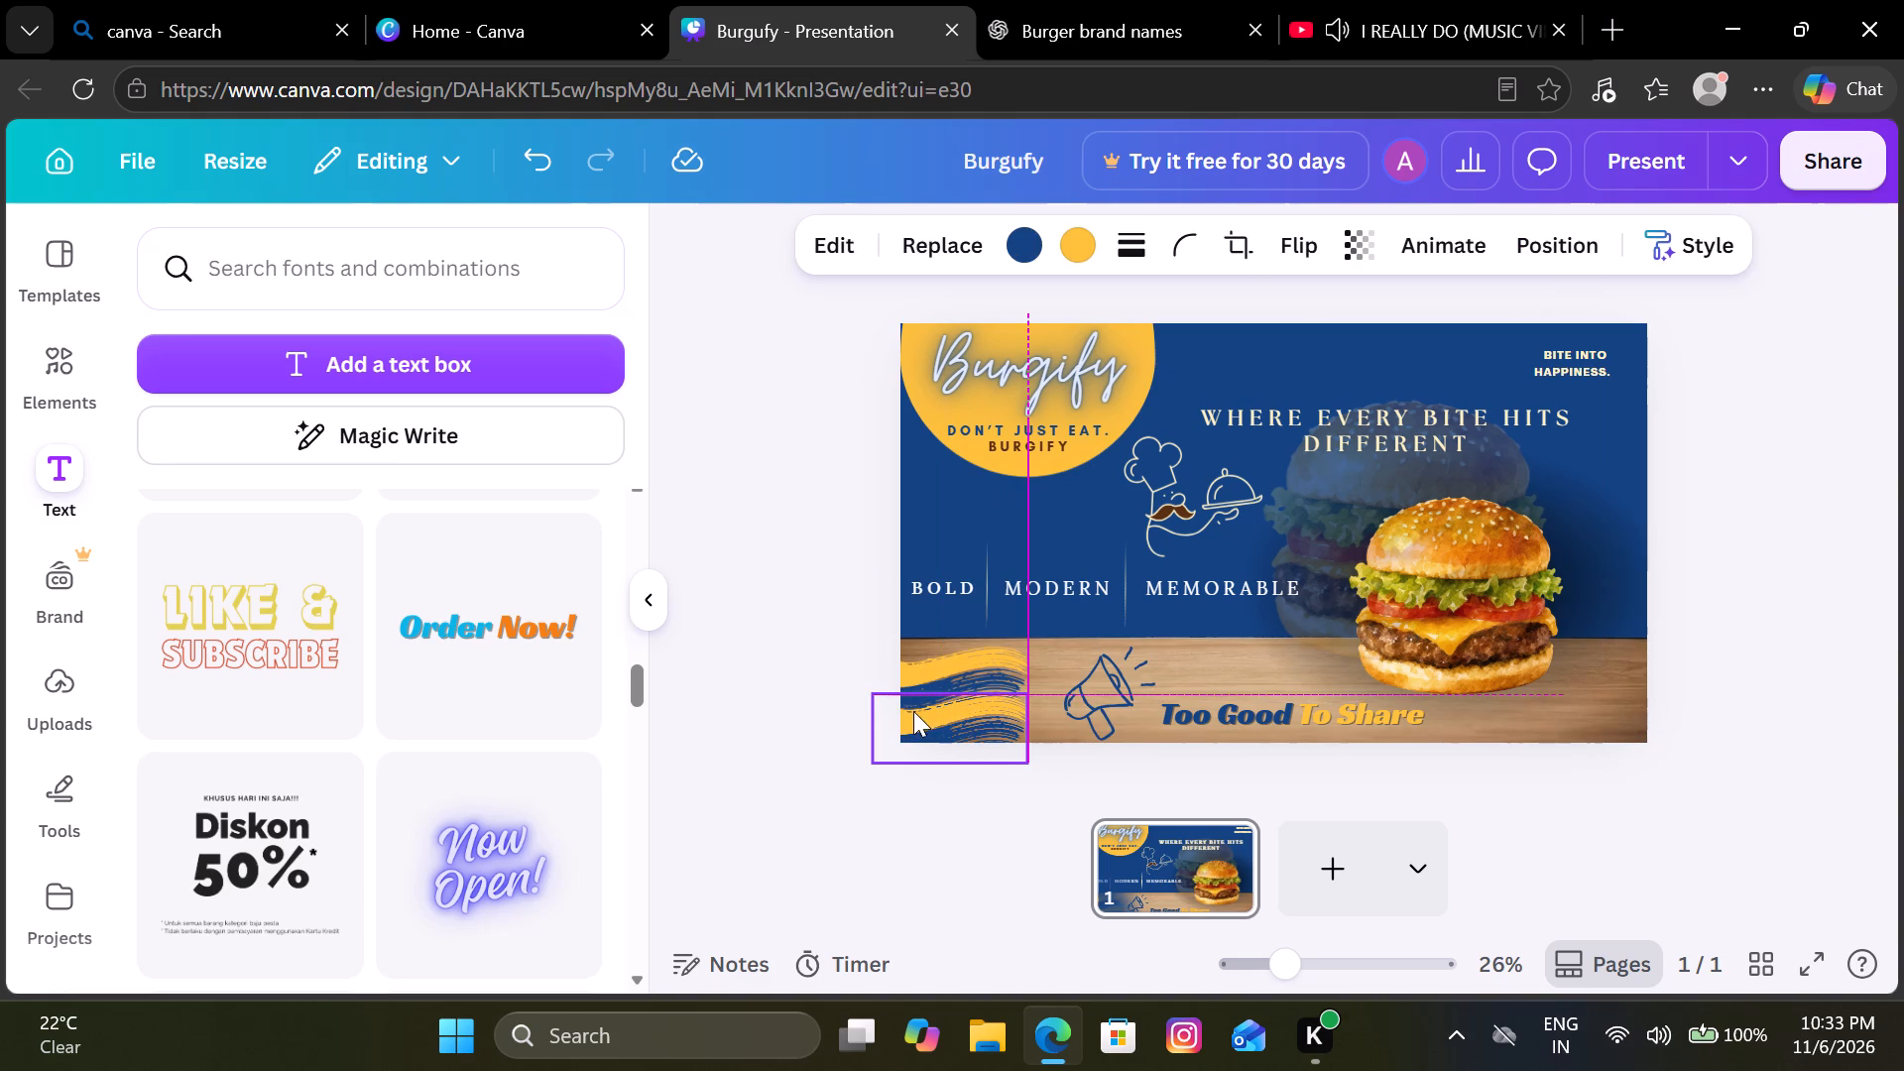
click(775, 725)
Move the megaphone icon and the "Too Good To Share" tagline left, closer to the brush strokes.
drag(1118, 706, 1109, 706)
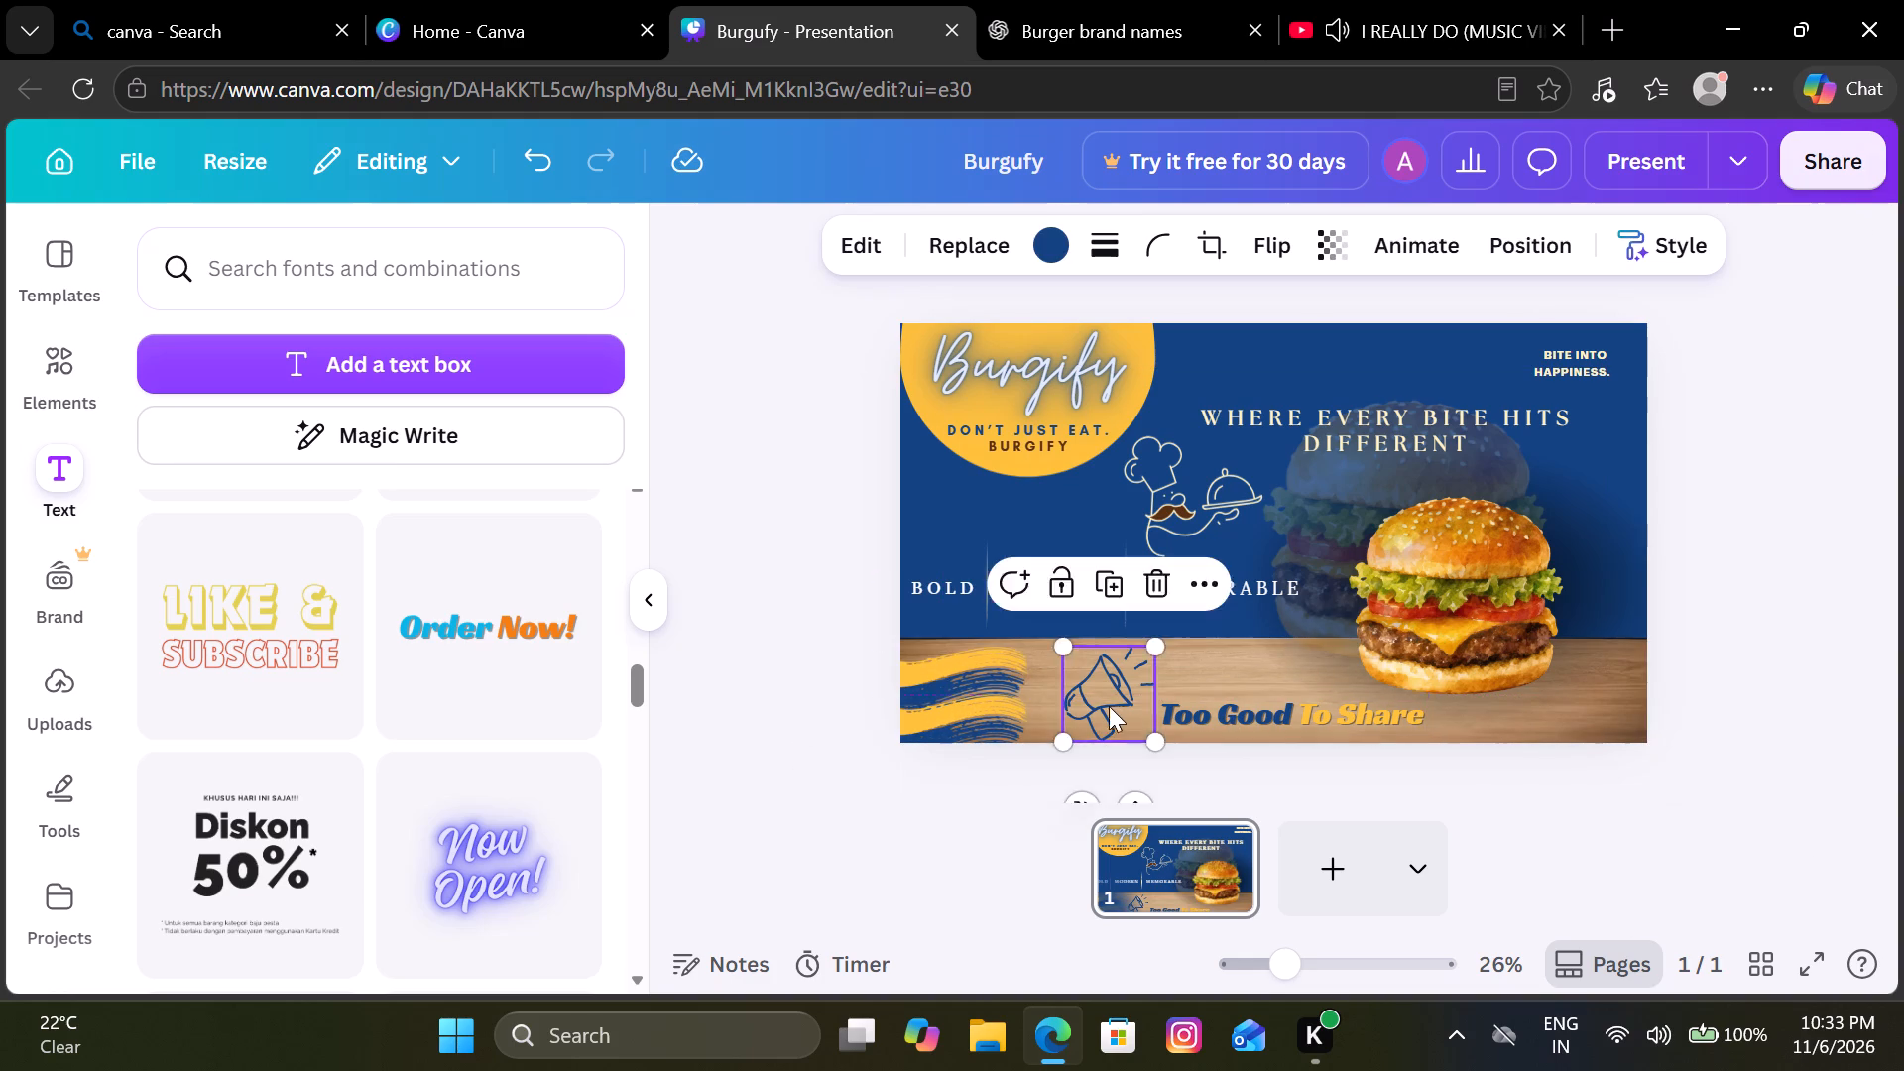
drag(1109, 706, 1081, 697)
drag(1313, 707, 1274, 705)
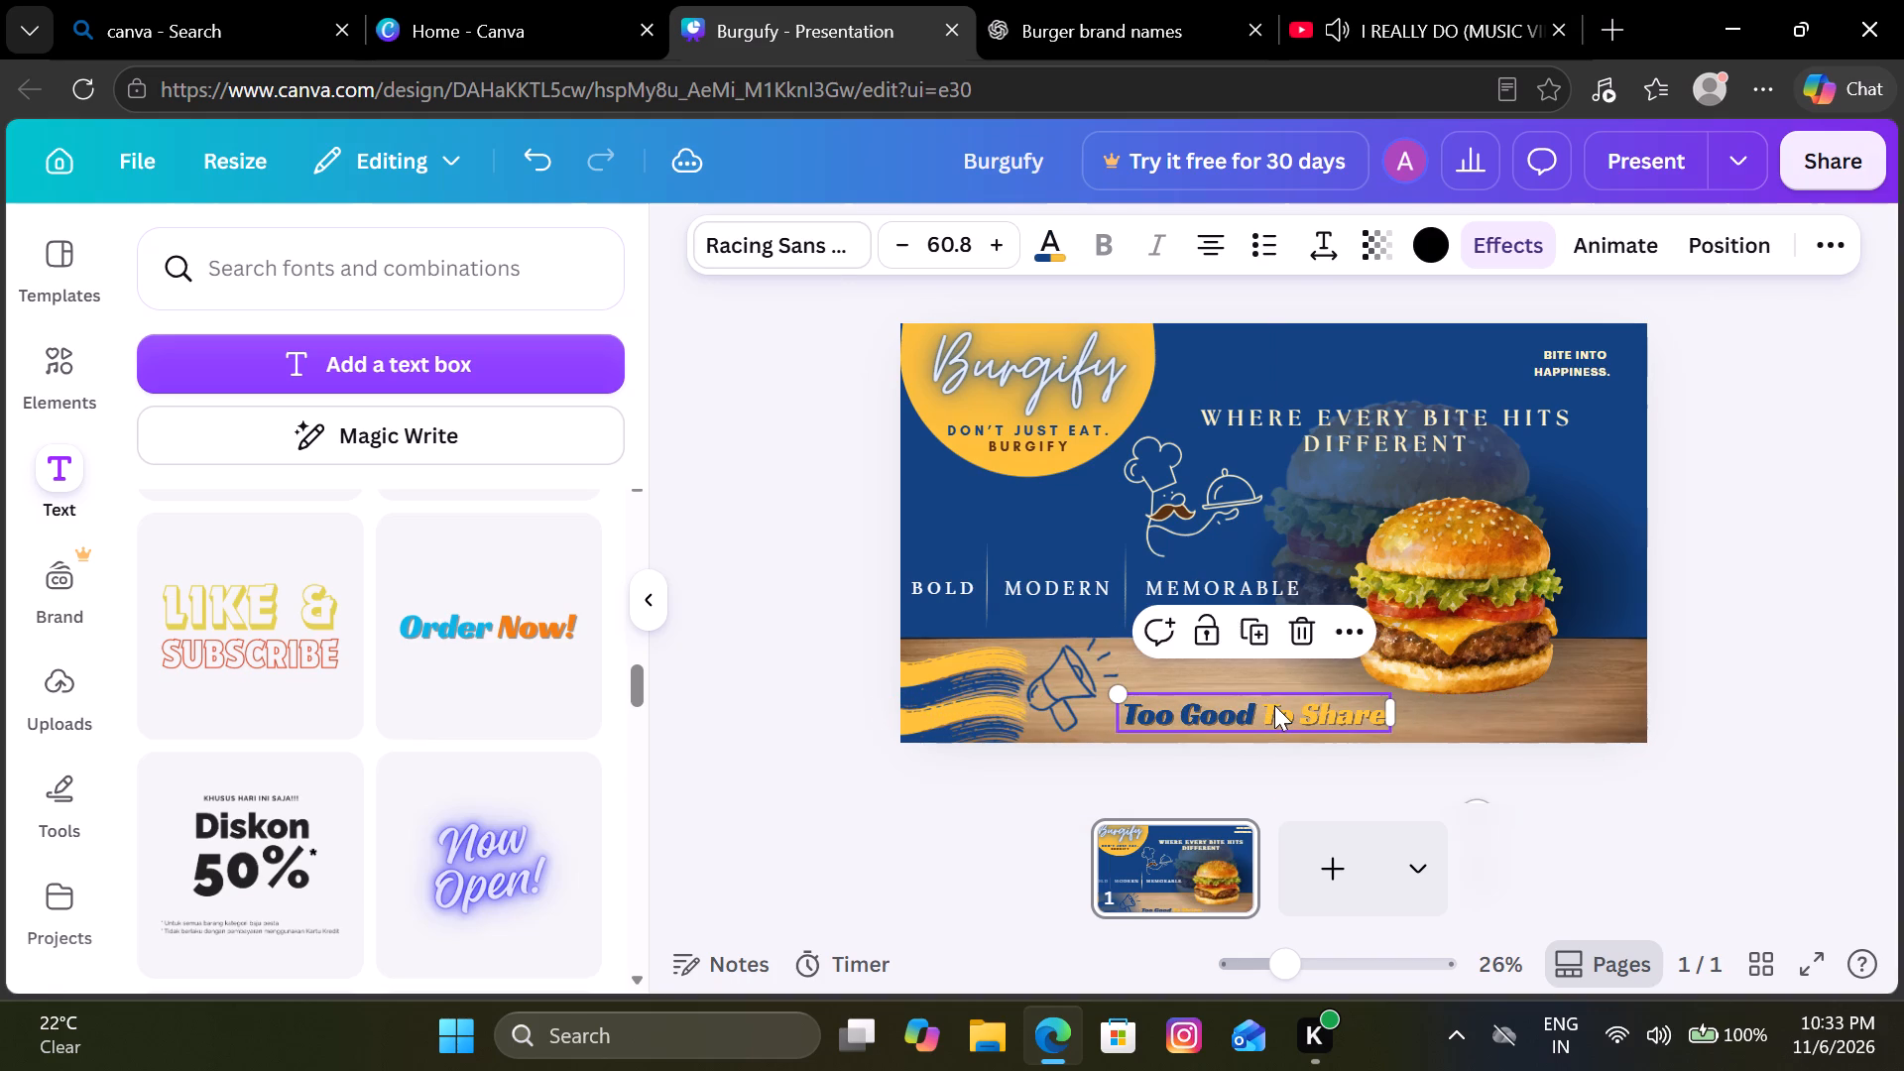
click(1034, 766)
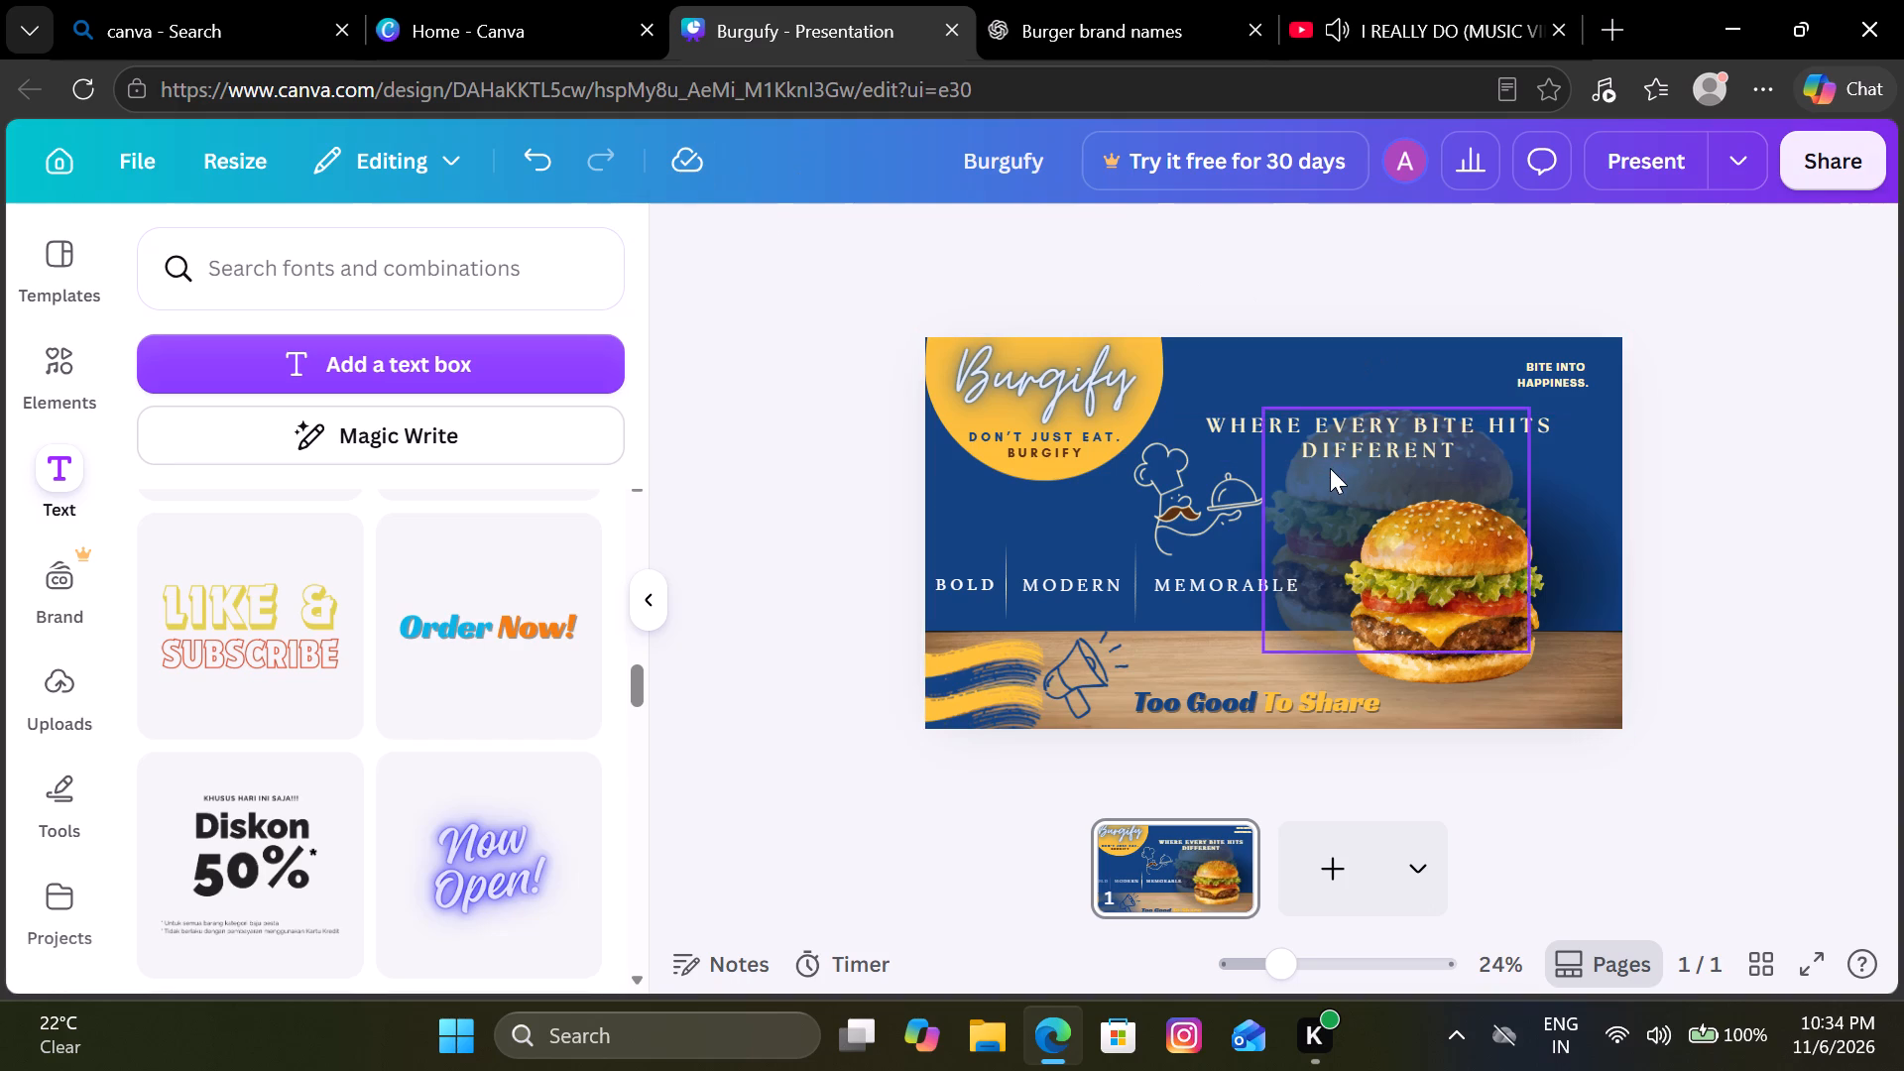
Nudge the faded background burger slightly down and right behind the main burger and deselect it.
drag(1330, 465, 1336, 480)
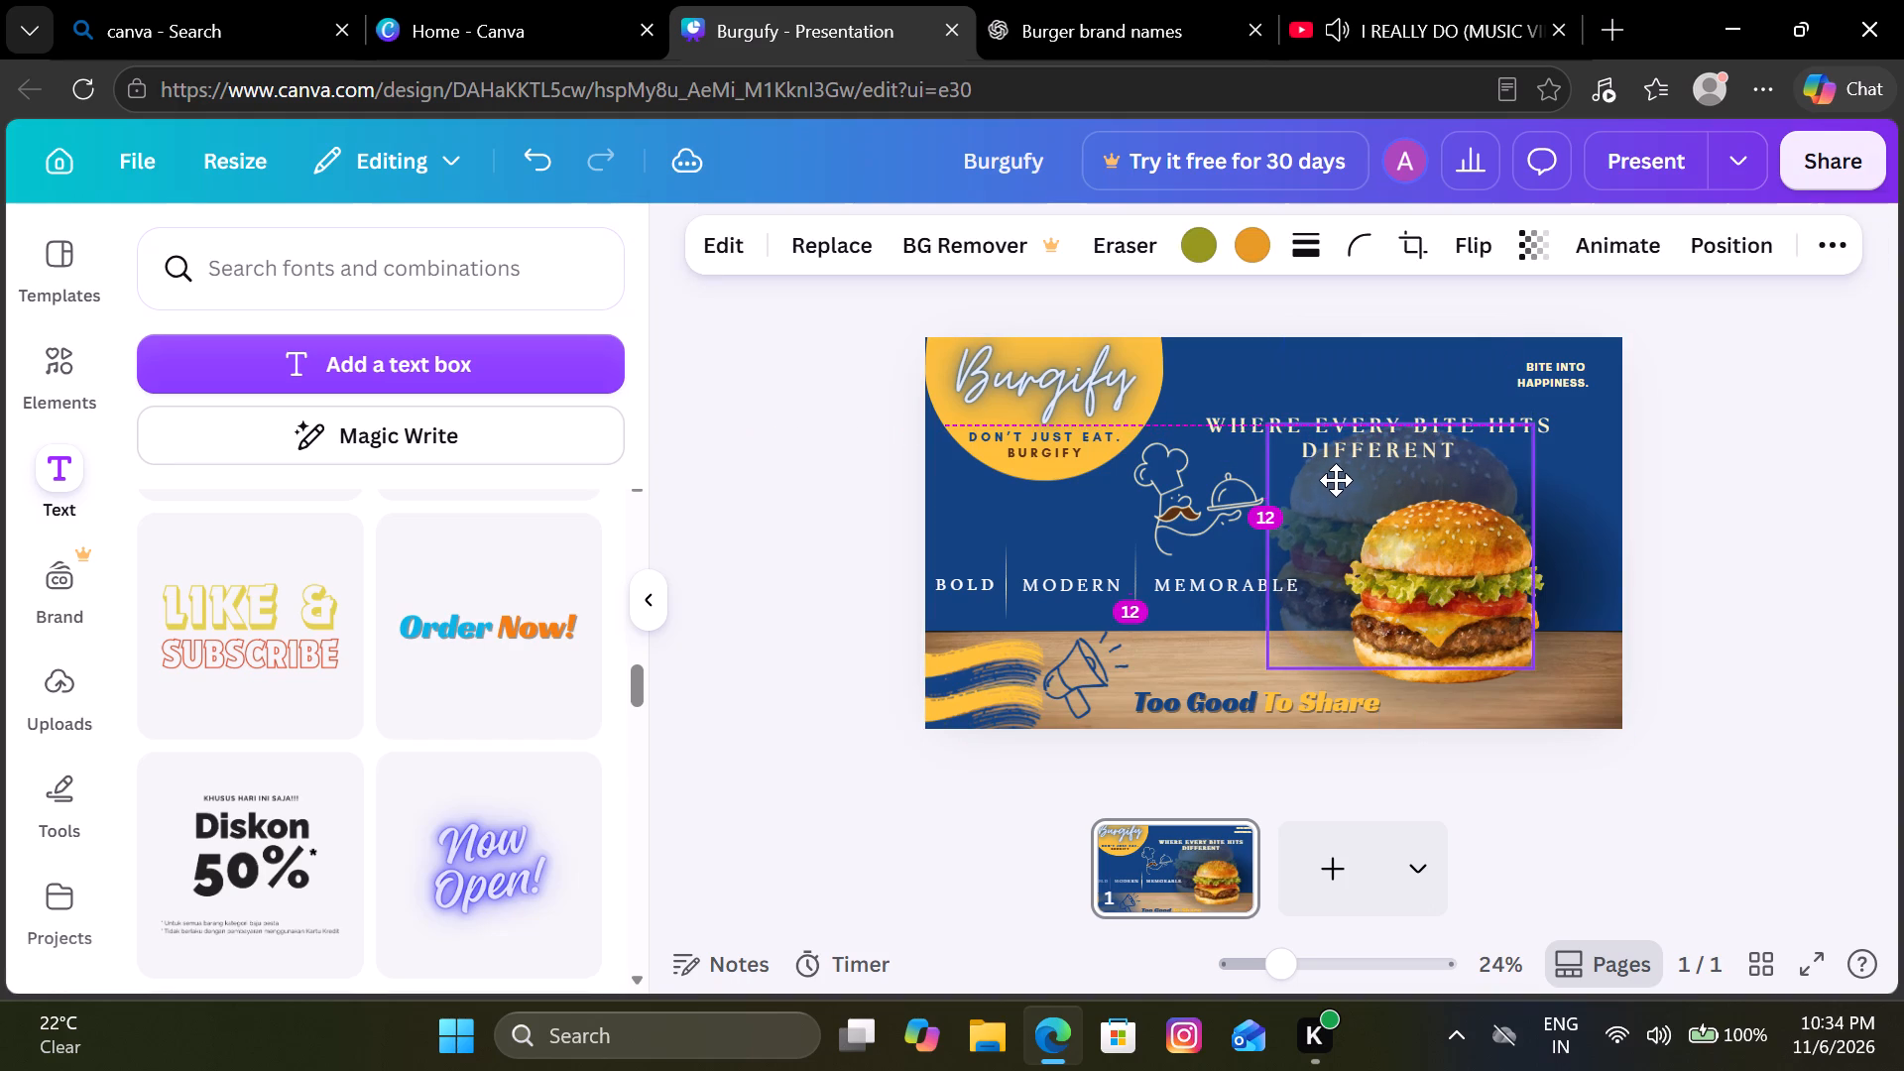
drag(1336, 480, 1336, 479)
drag(1481, 599, 1499, 605)
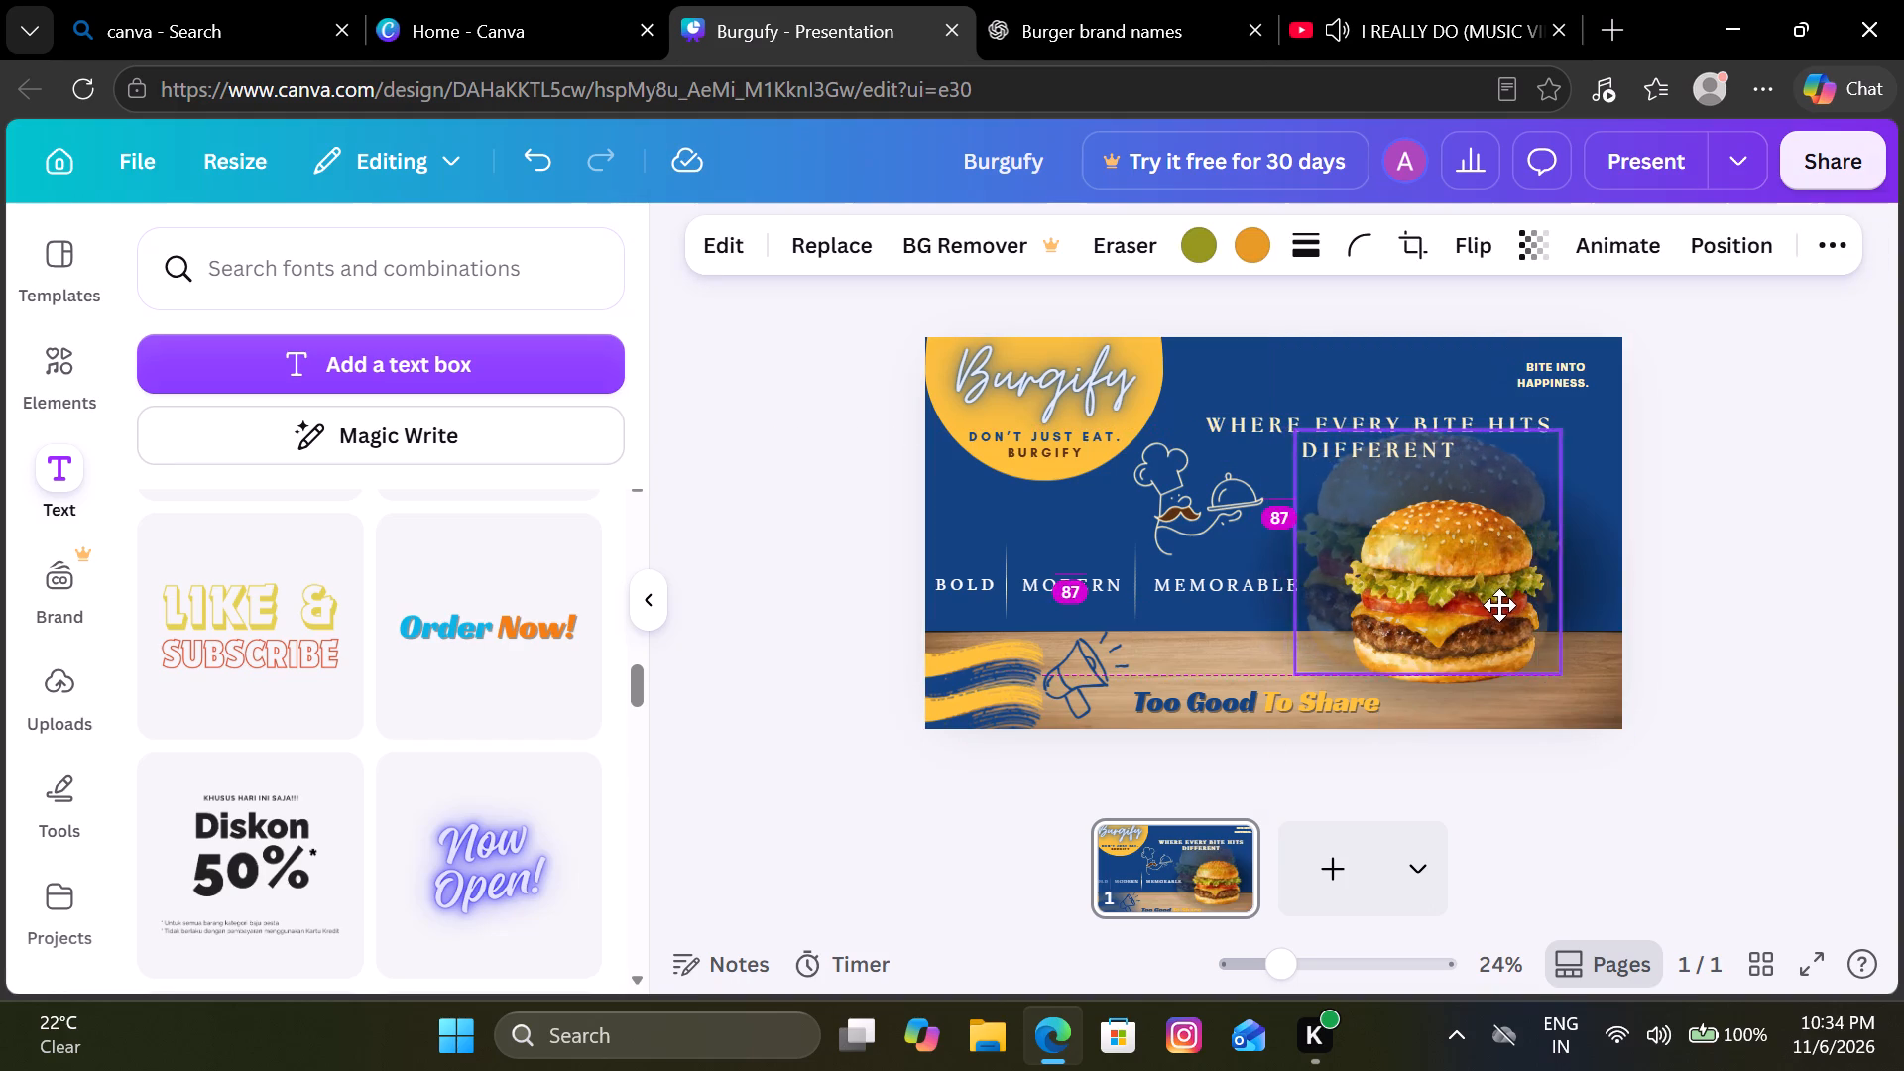
drag(1499, 605, 1486, 589)
click(1718, 571)
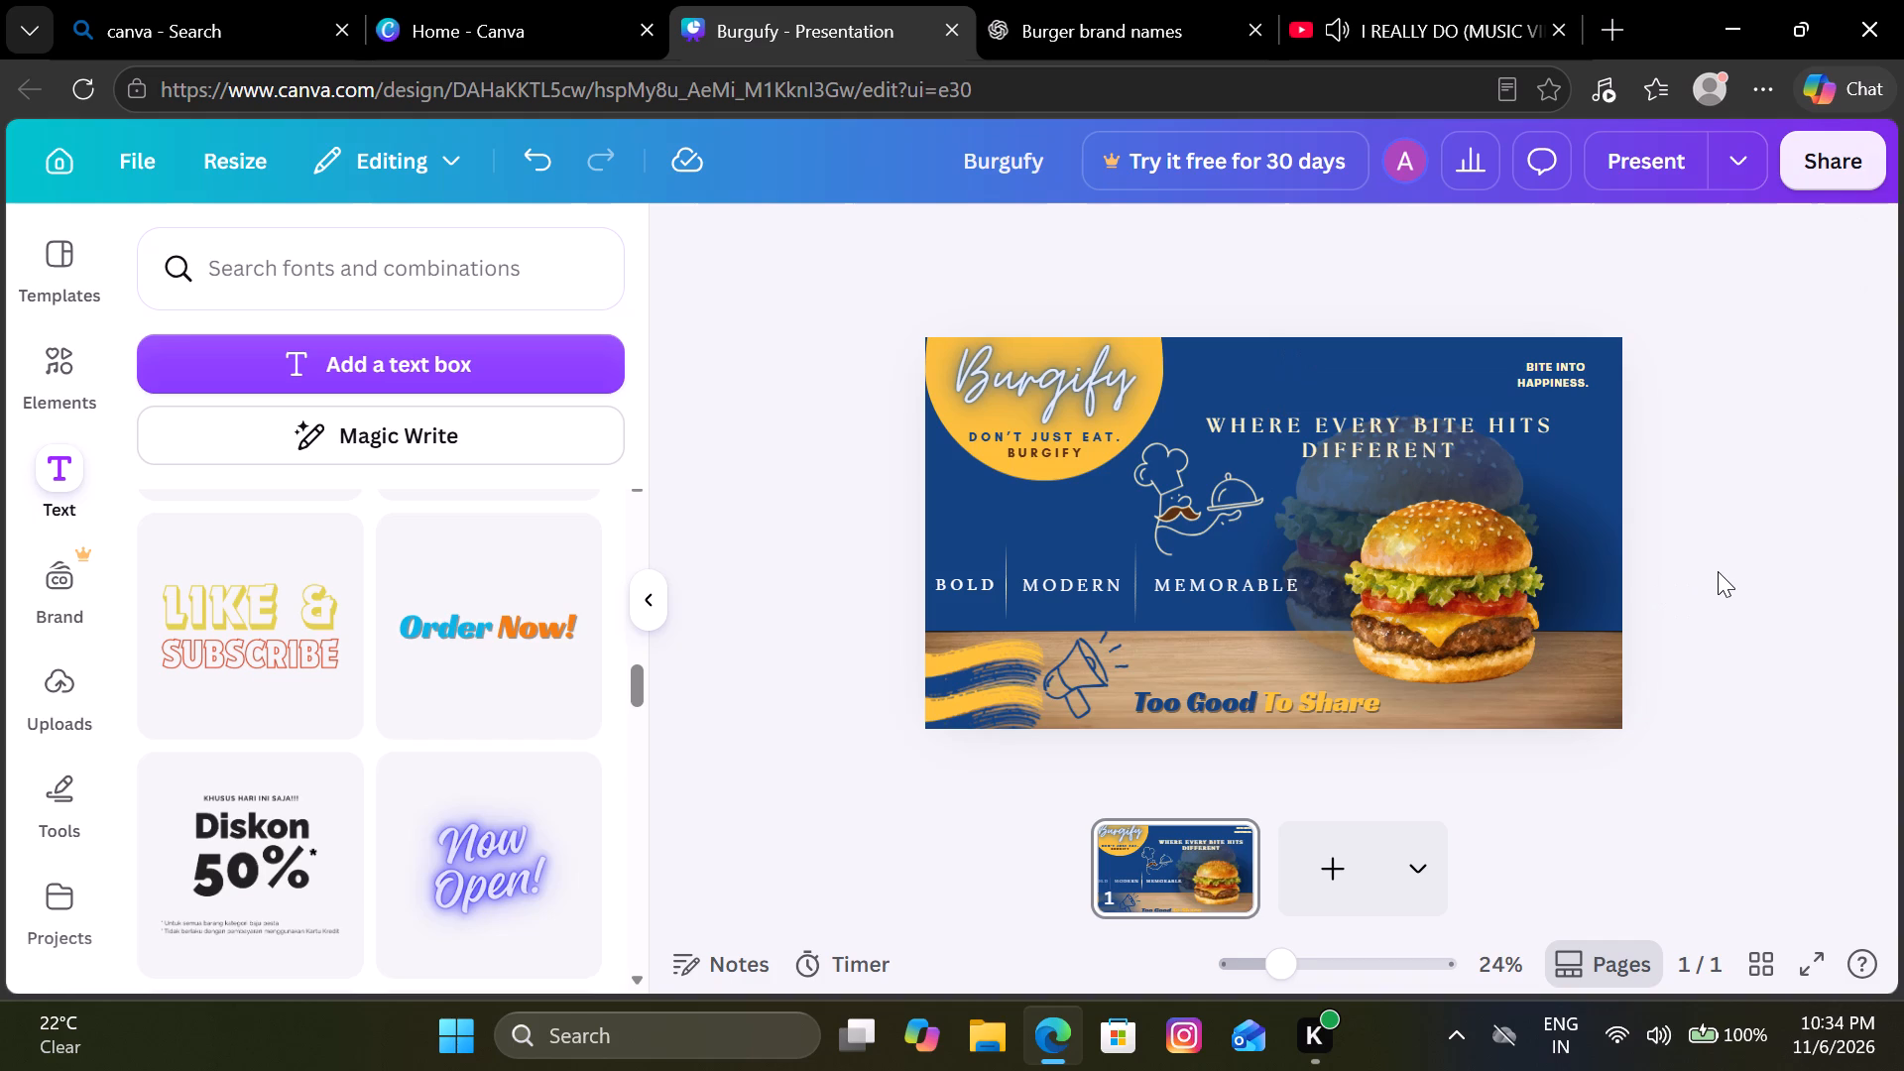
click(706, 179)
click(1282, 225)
Look through the graphics library's social media, icons and collections sections for a suitable element.
click(58, 350)
scroll(274, 559, down, 2)
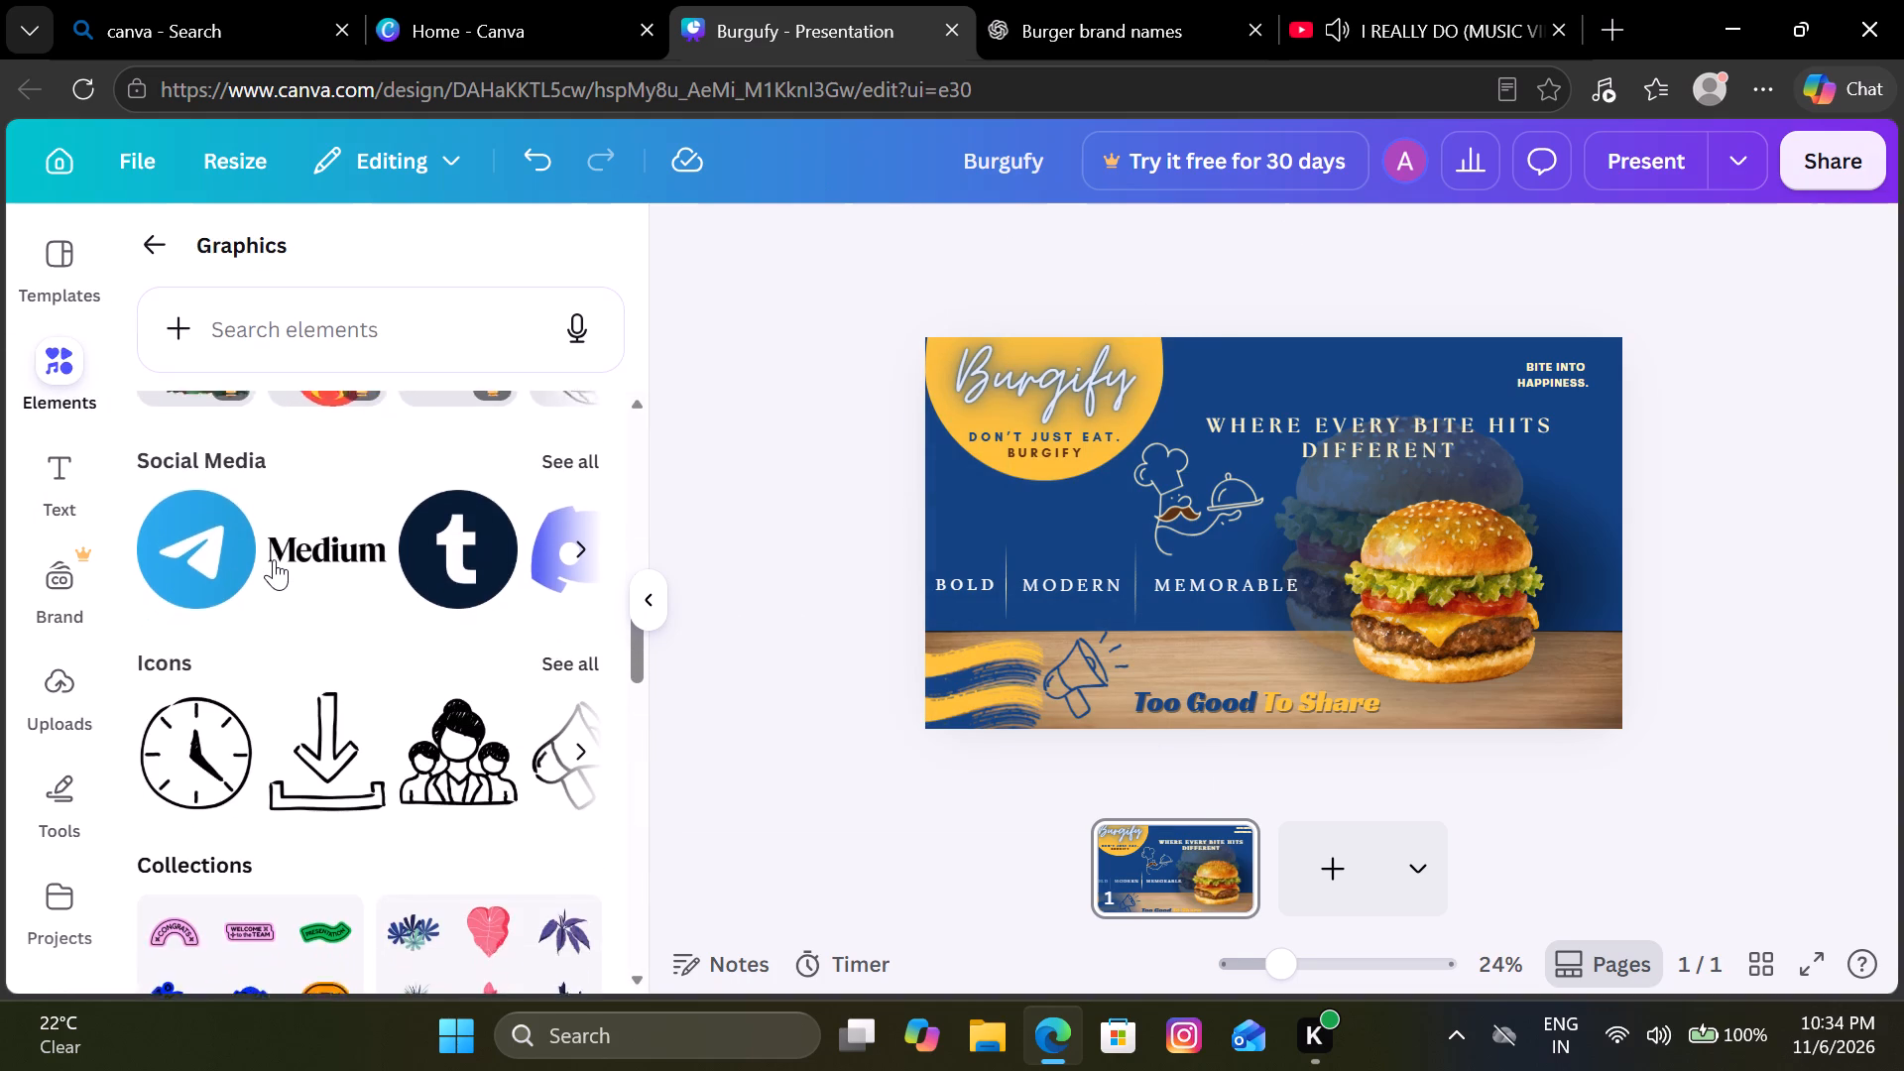
scroll(274, 559, down, 2)
scroll(274, 559, left, 4)
scroll(274, 559, right, 1)
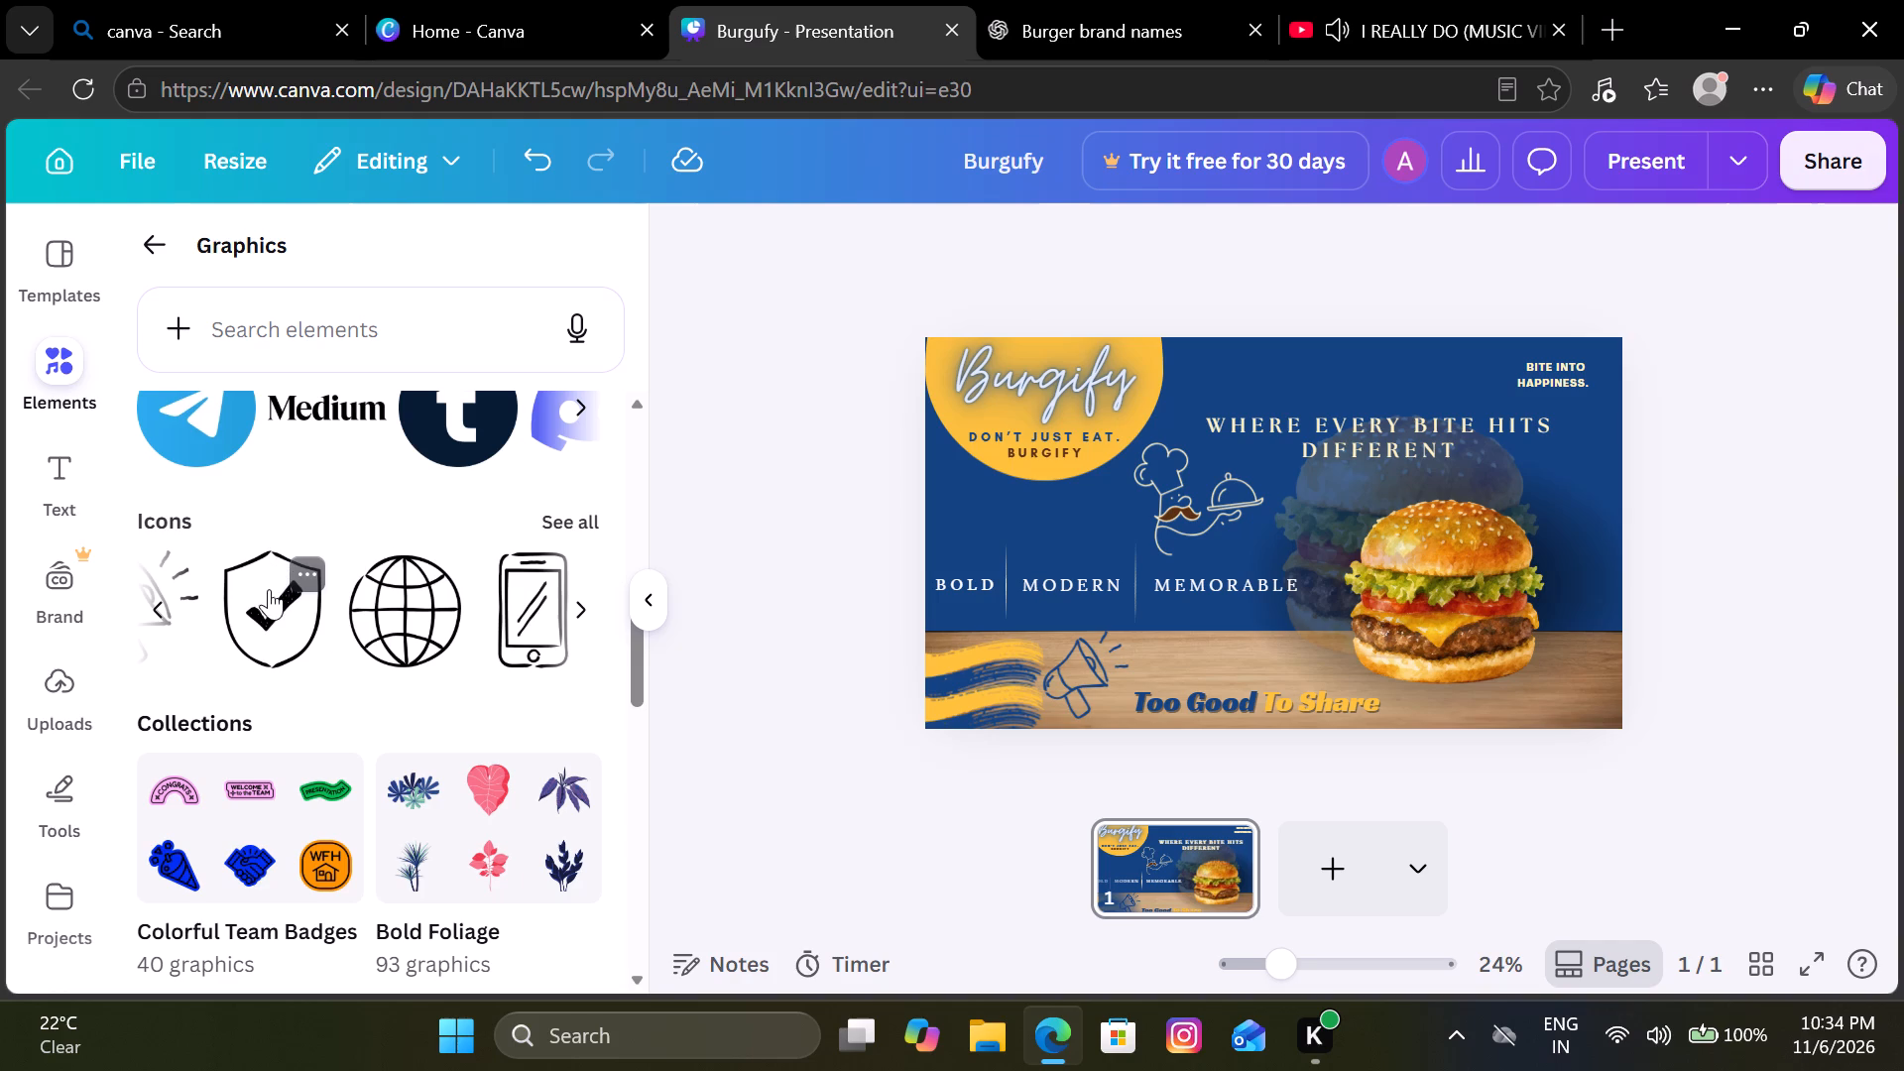
scroll(399, 617, left, 3)
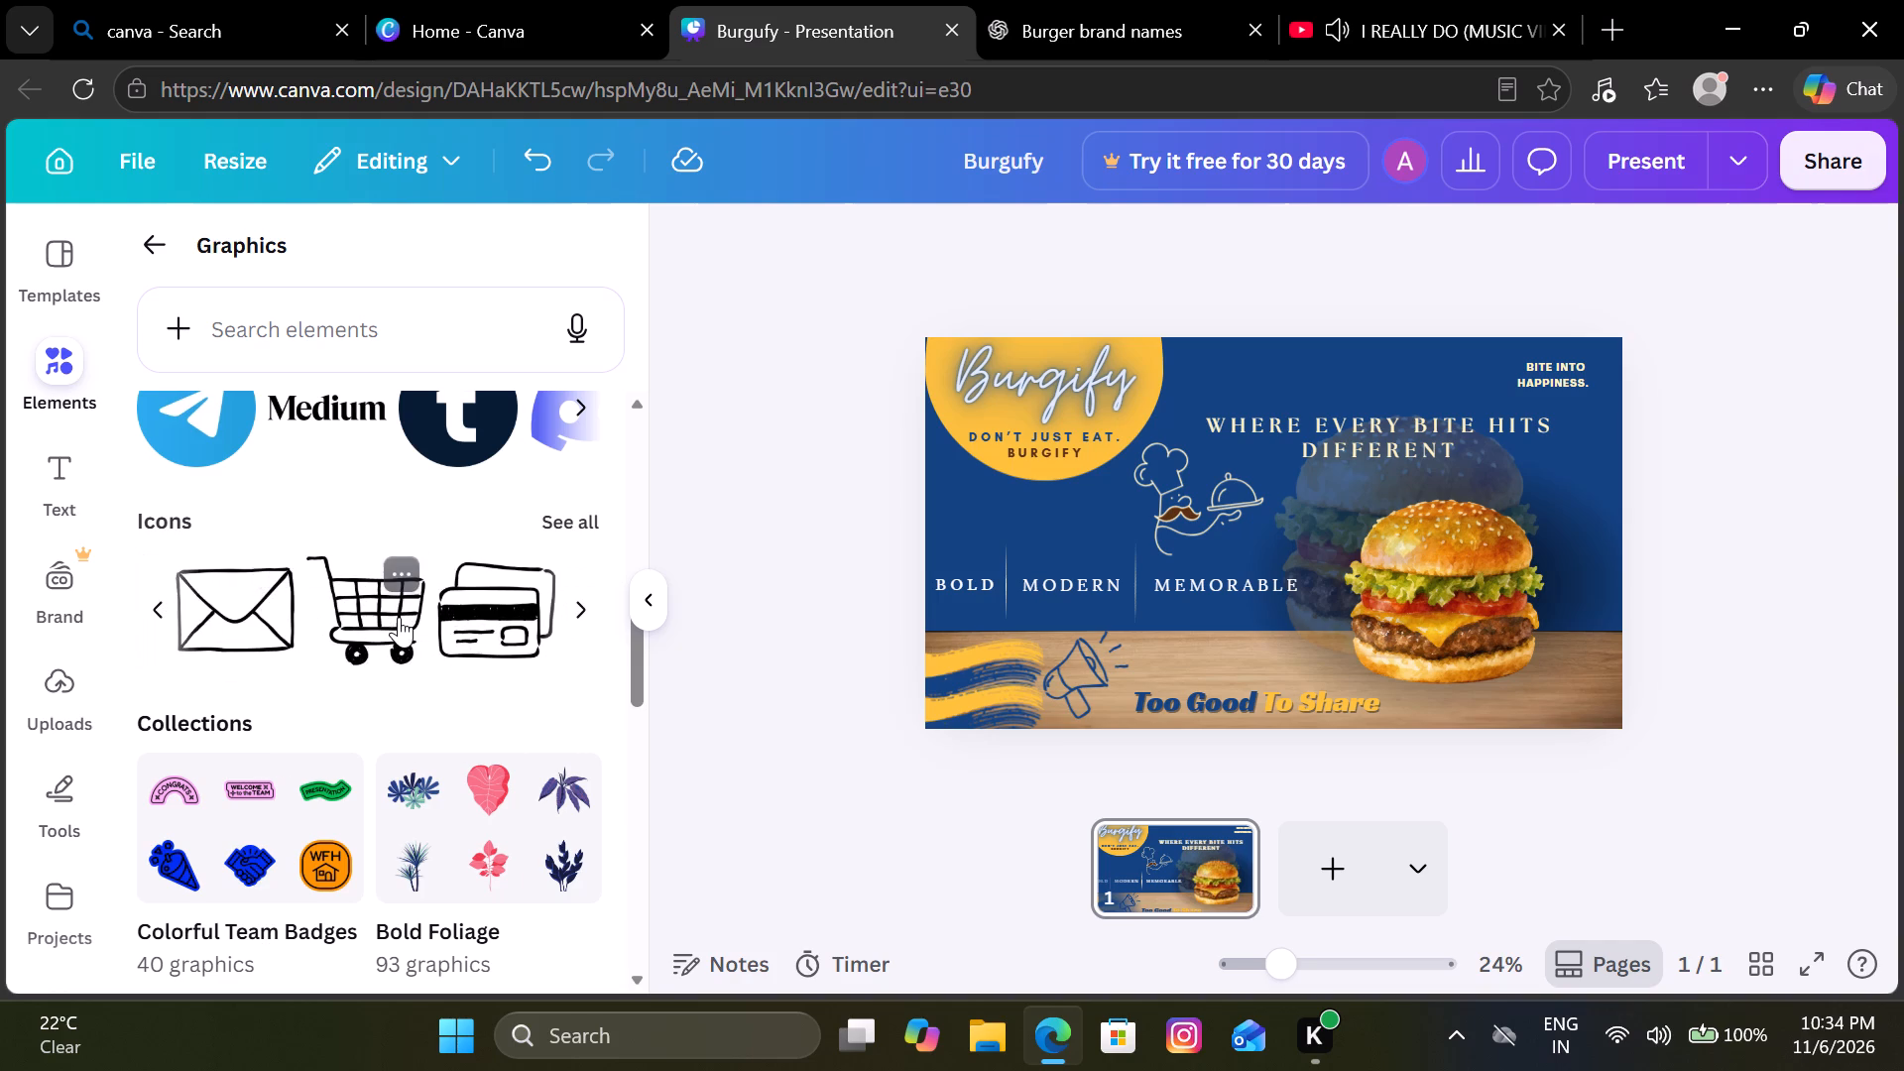
scroll(399, 617, down, 1)
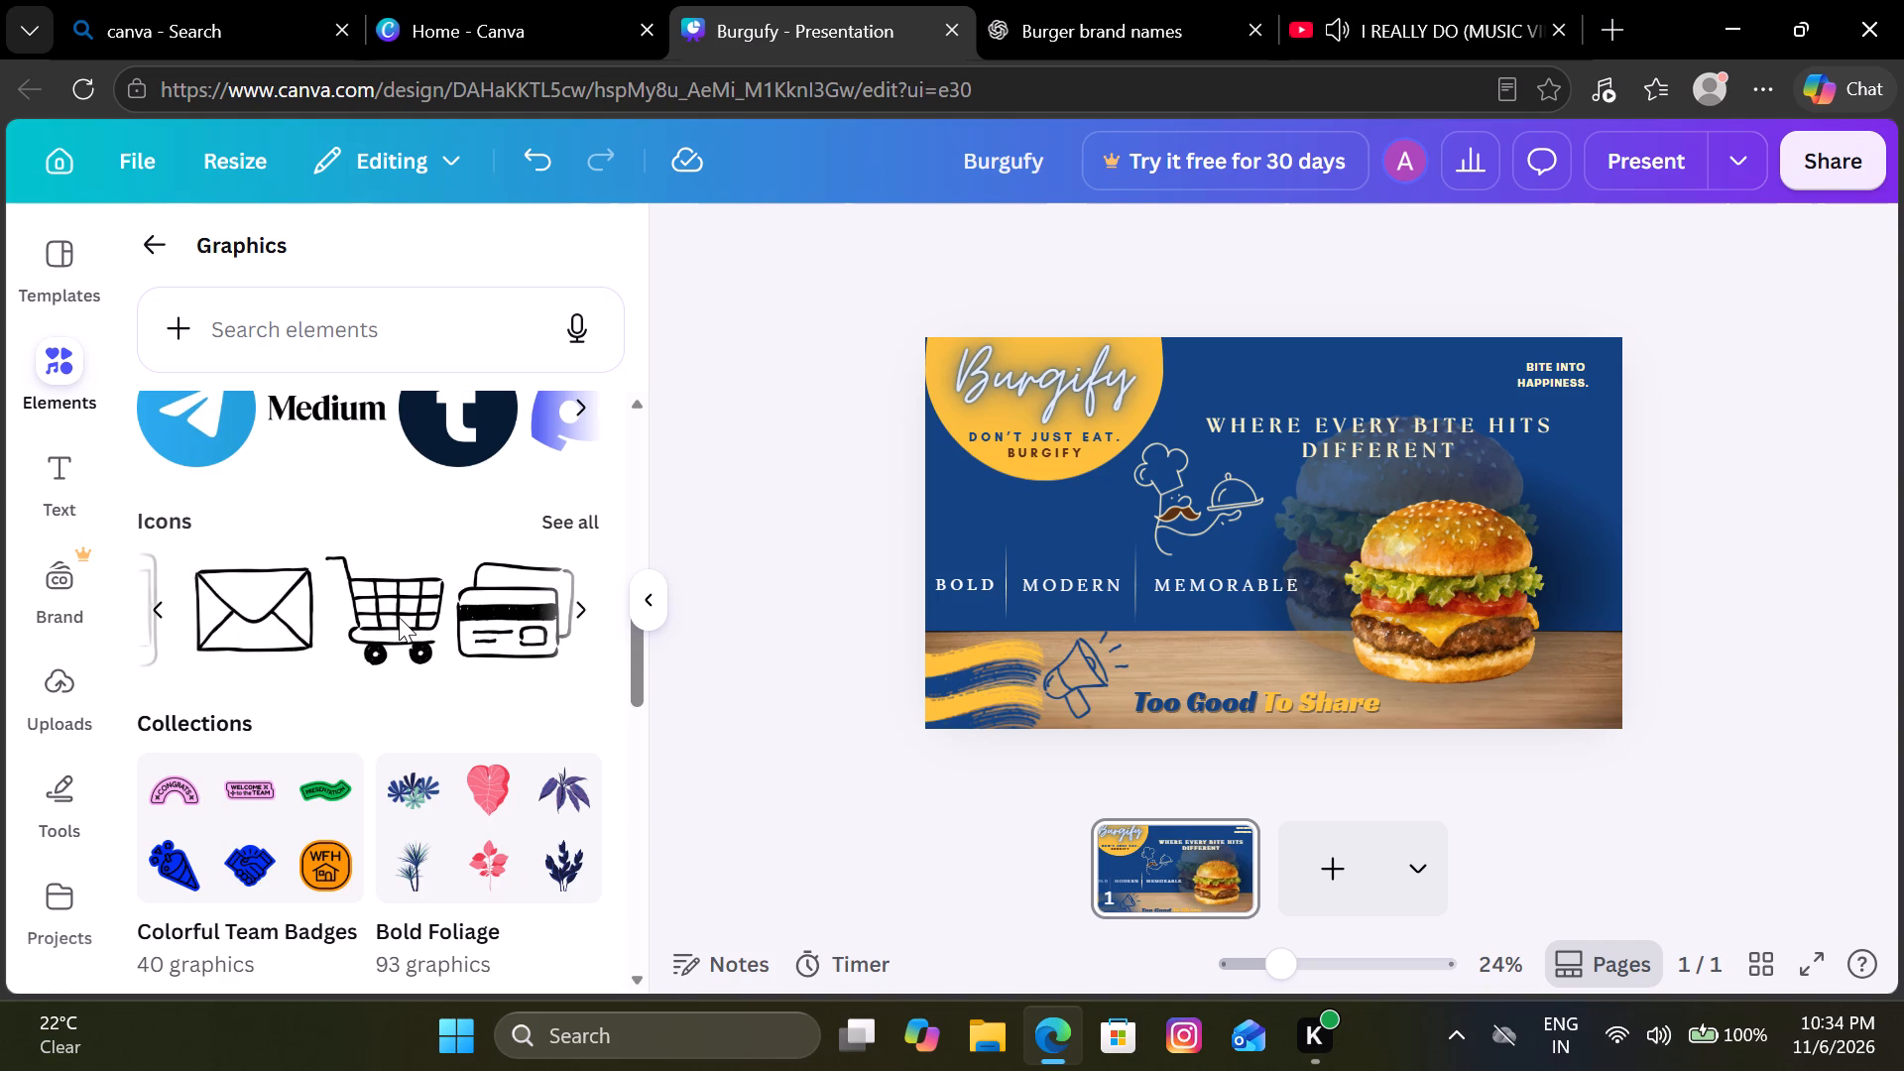
scroll(399, 617, down, 2)
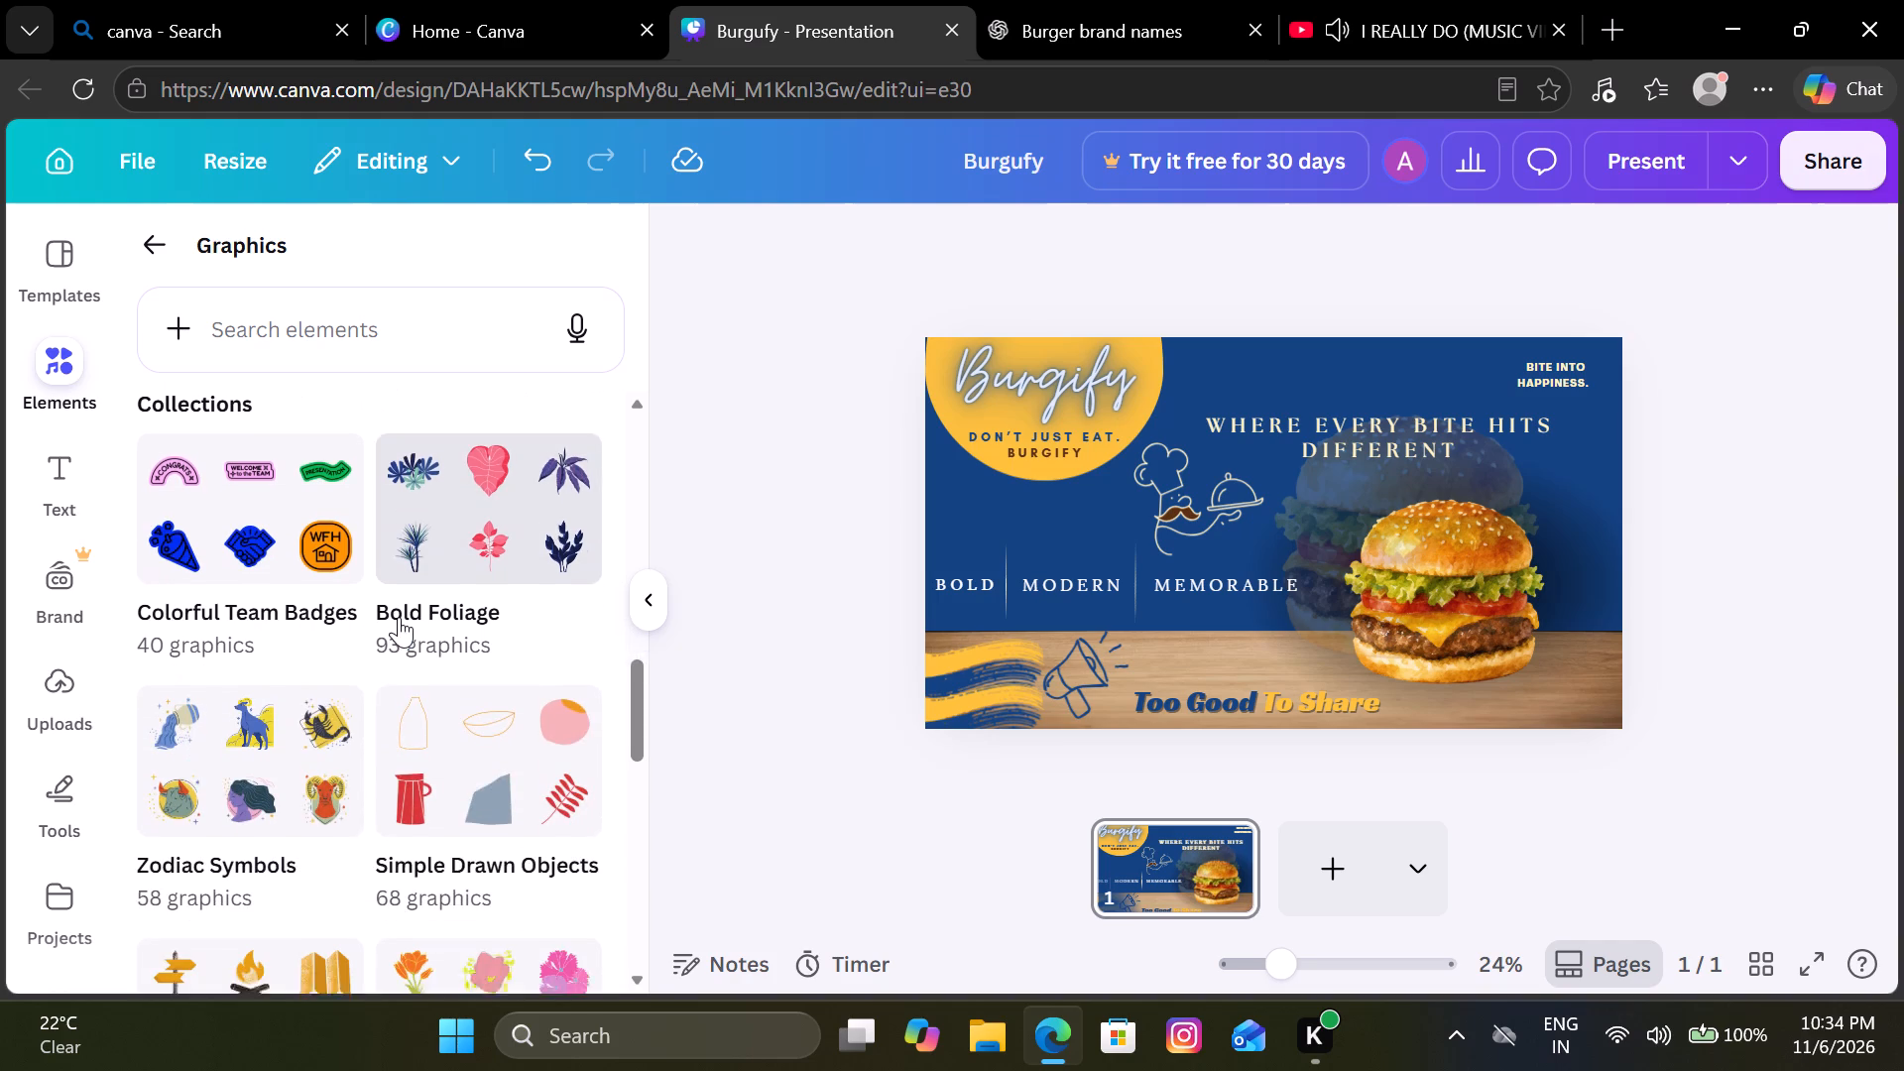
scroll(399, 617, down, 2)
scroll(399, 617, up, 4)
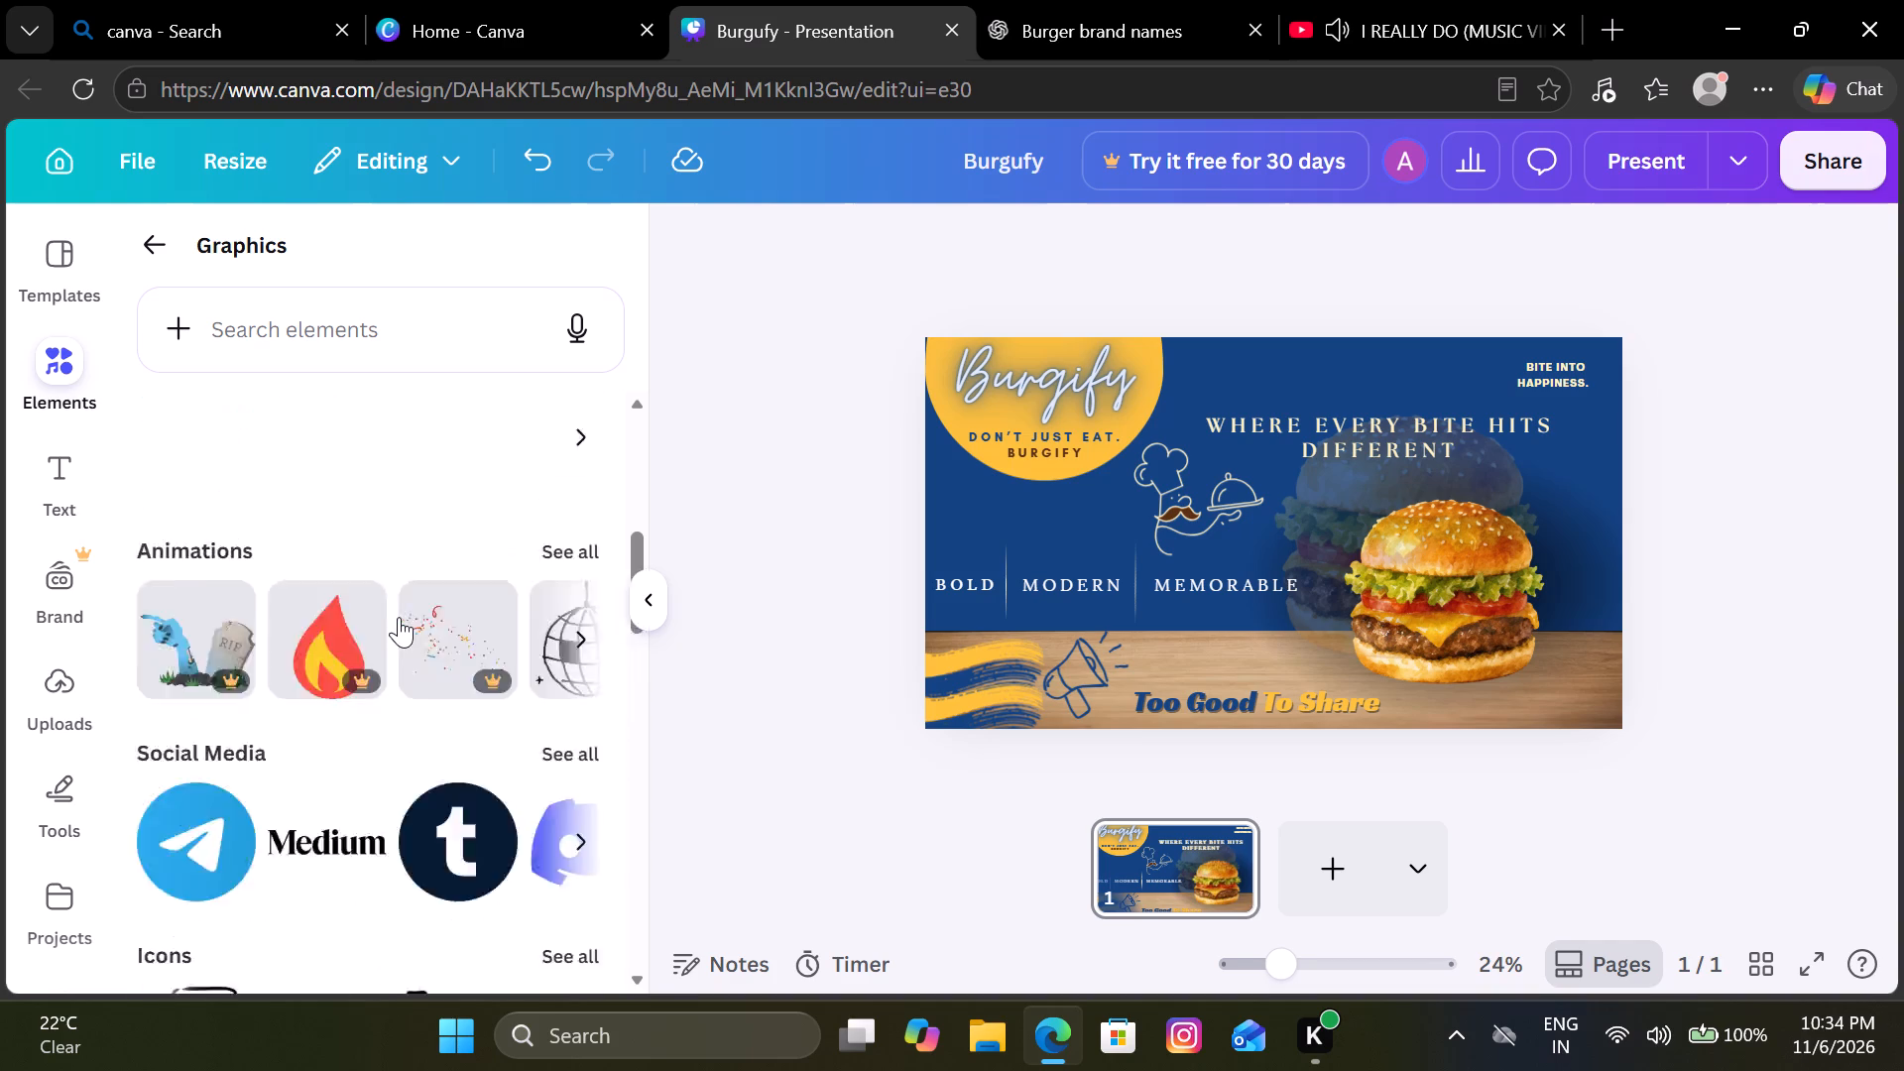
Search the graphics for "fast food", add the yellow dripping-sauce graphic and fit it into the page's upper-right corner.
click(405, 328)
text(food)
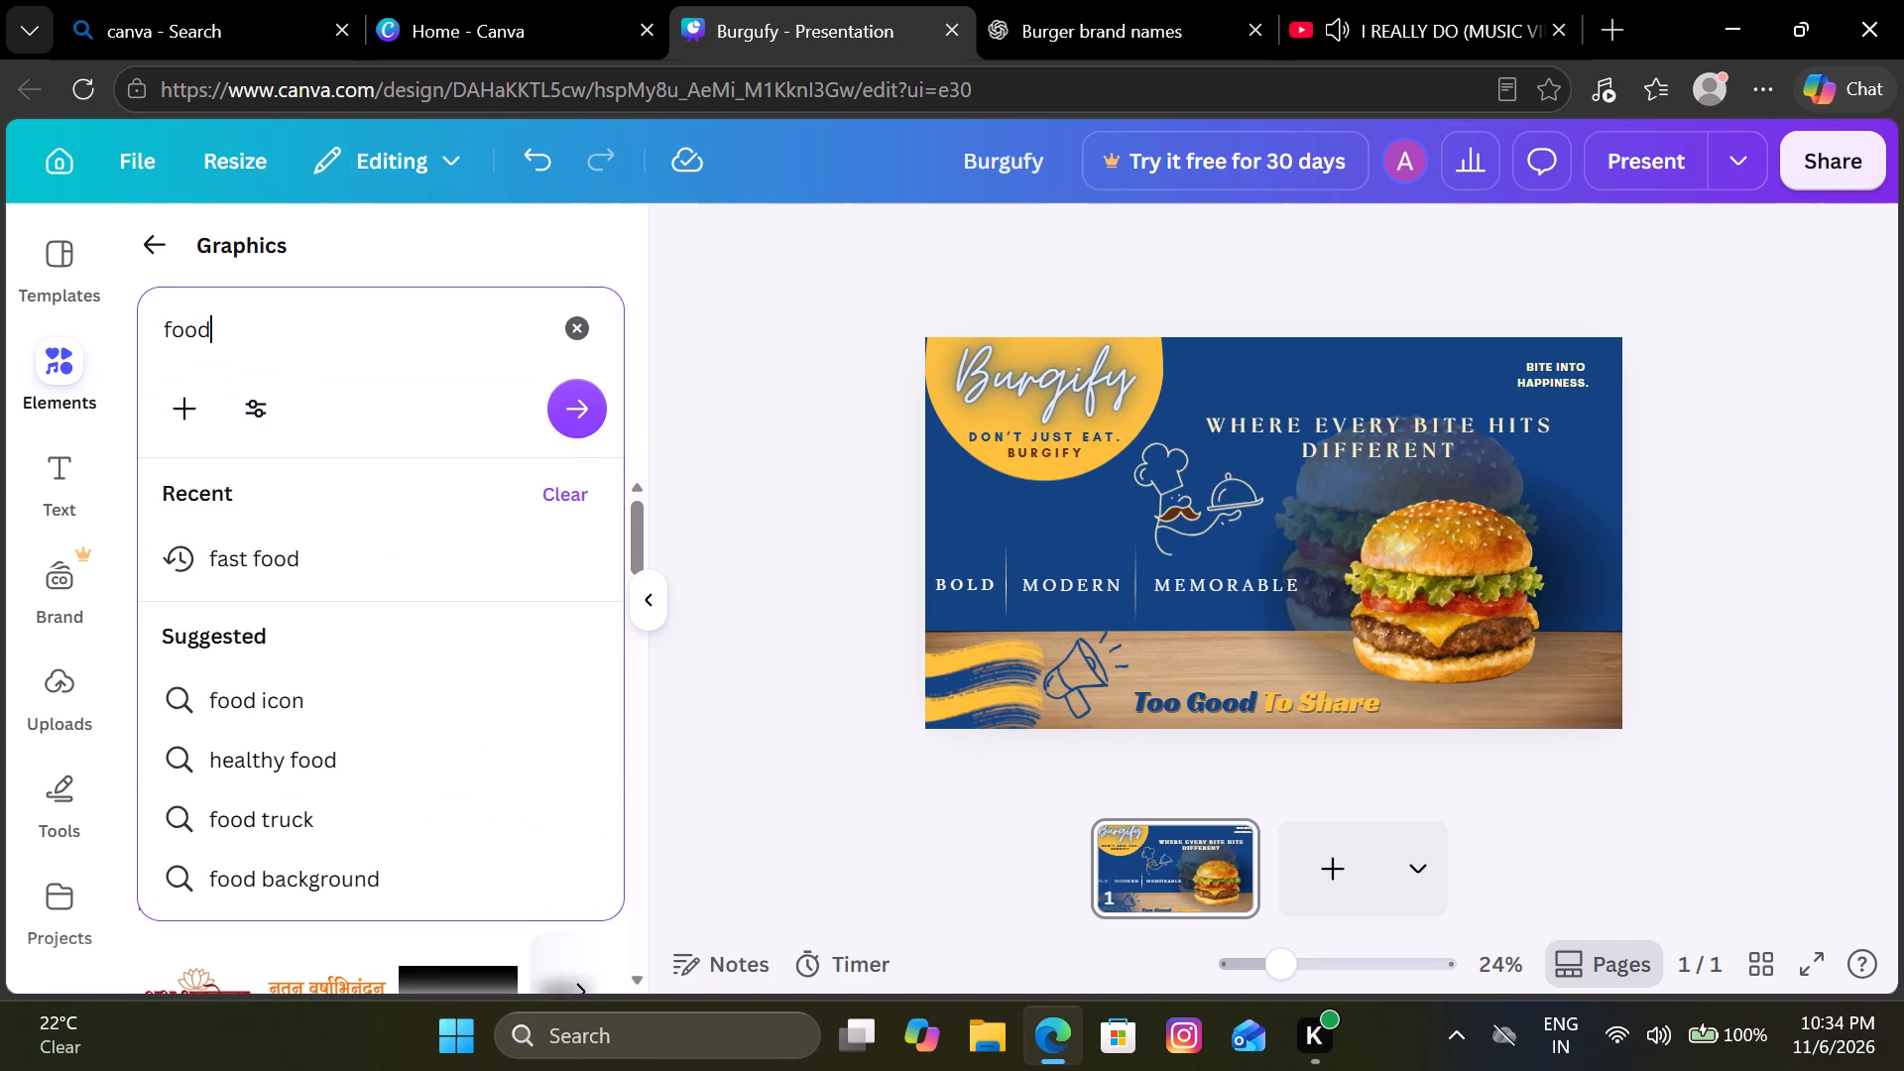
click(350, 532)
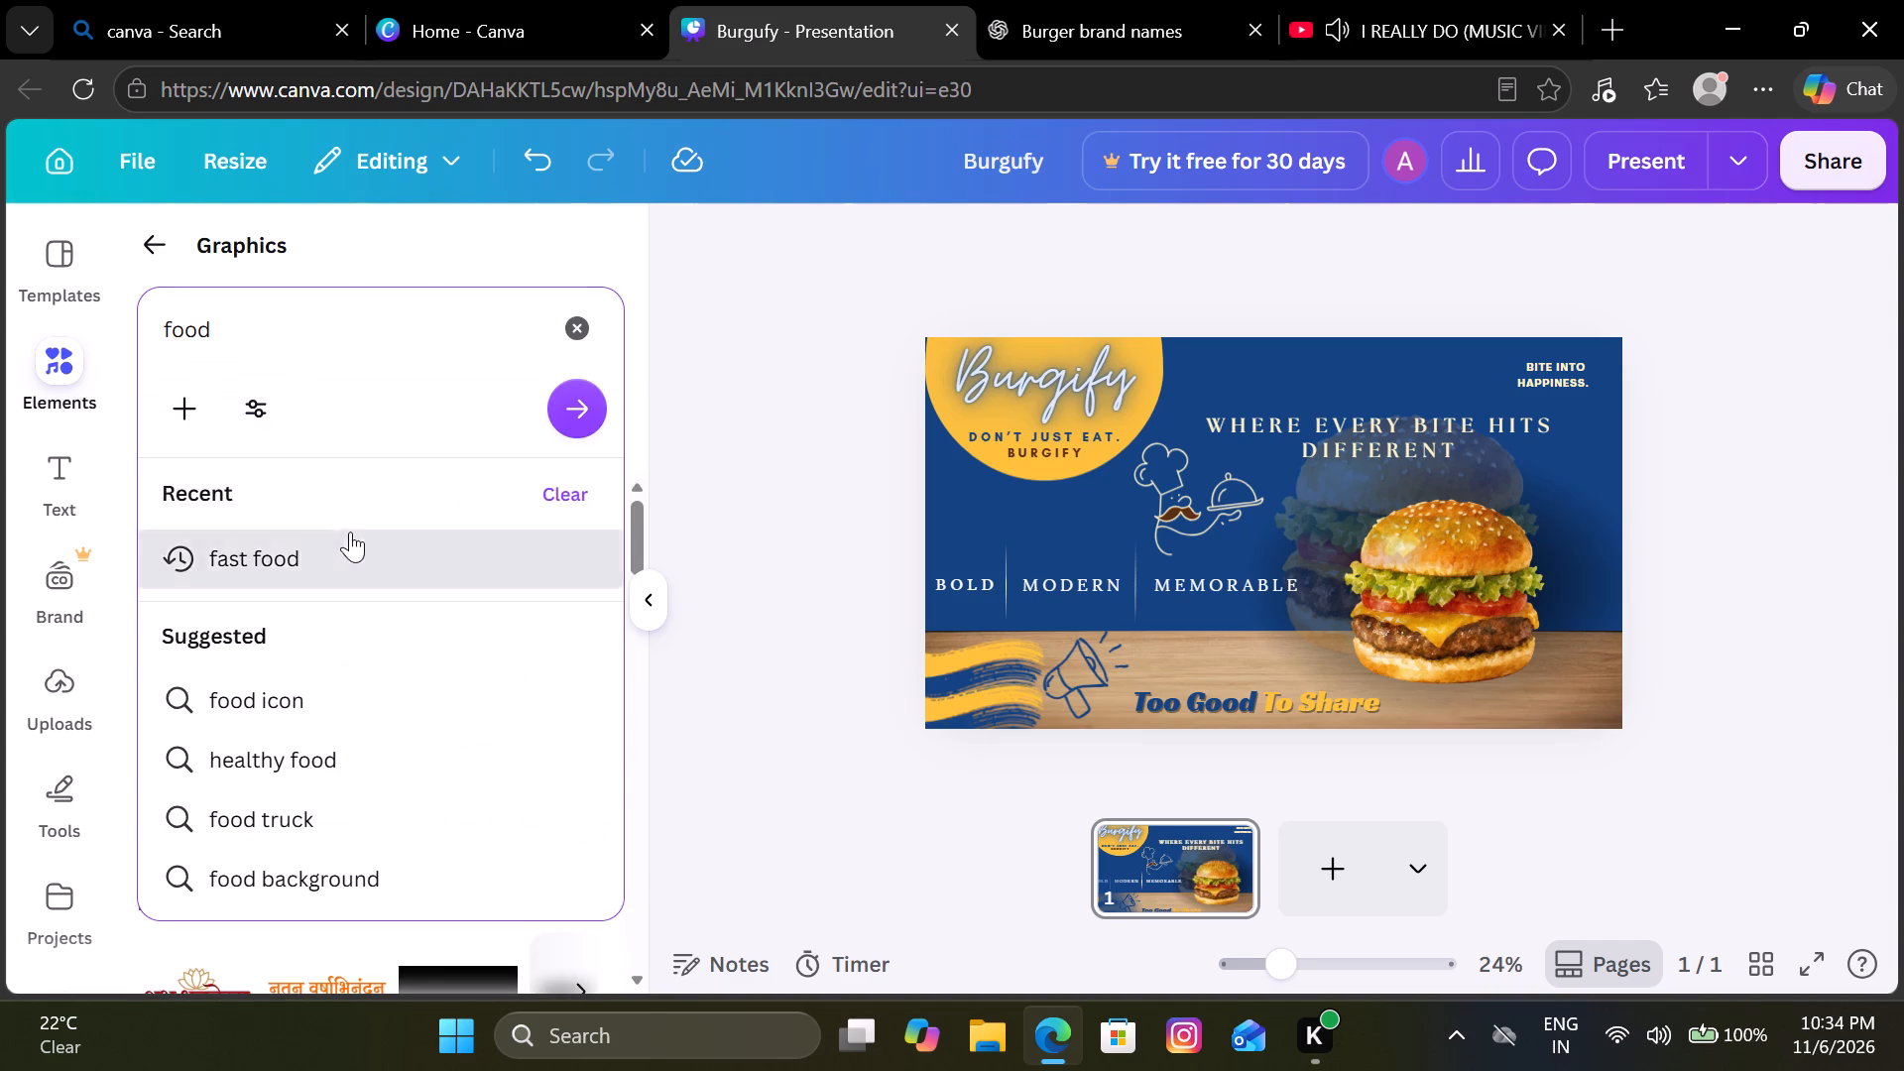
scroll(426, 676, down, 1)
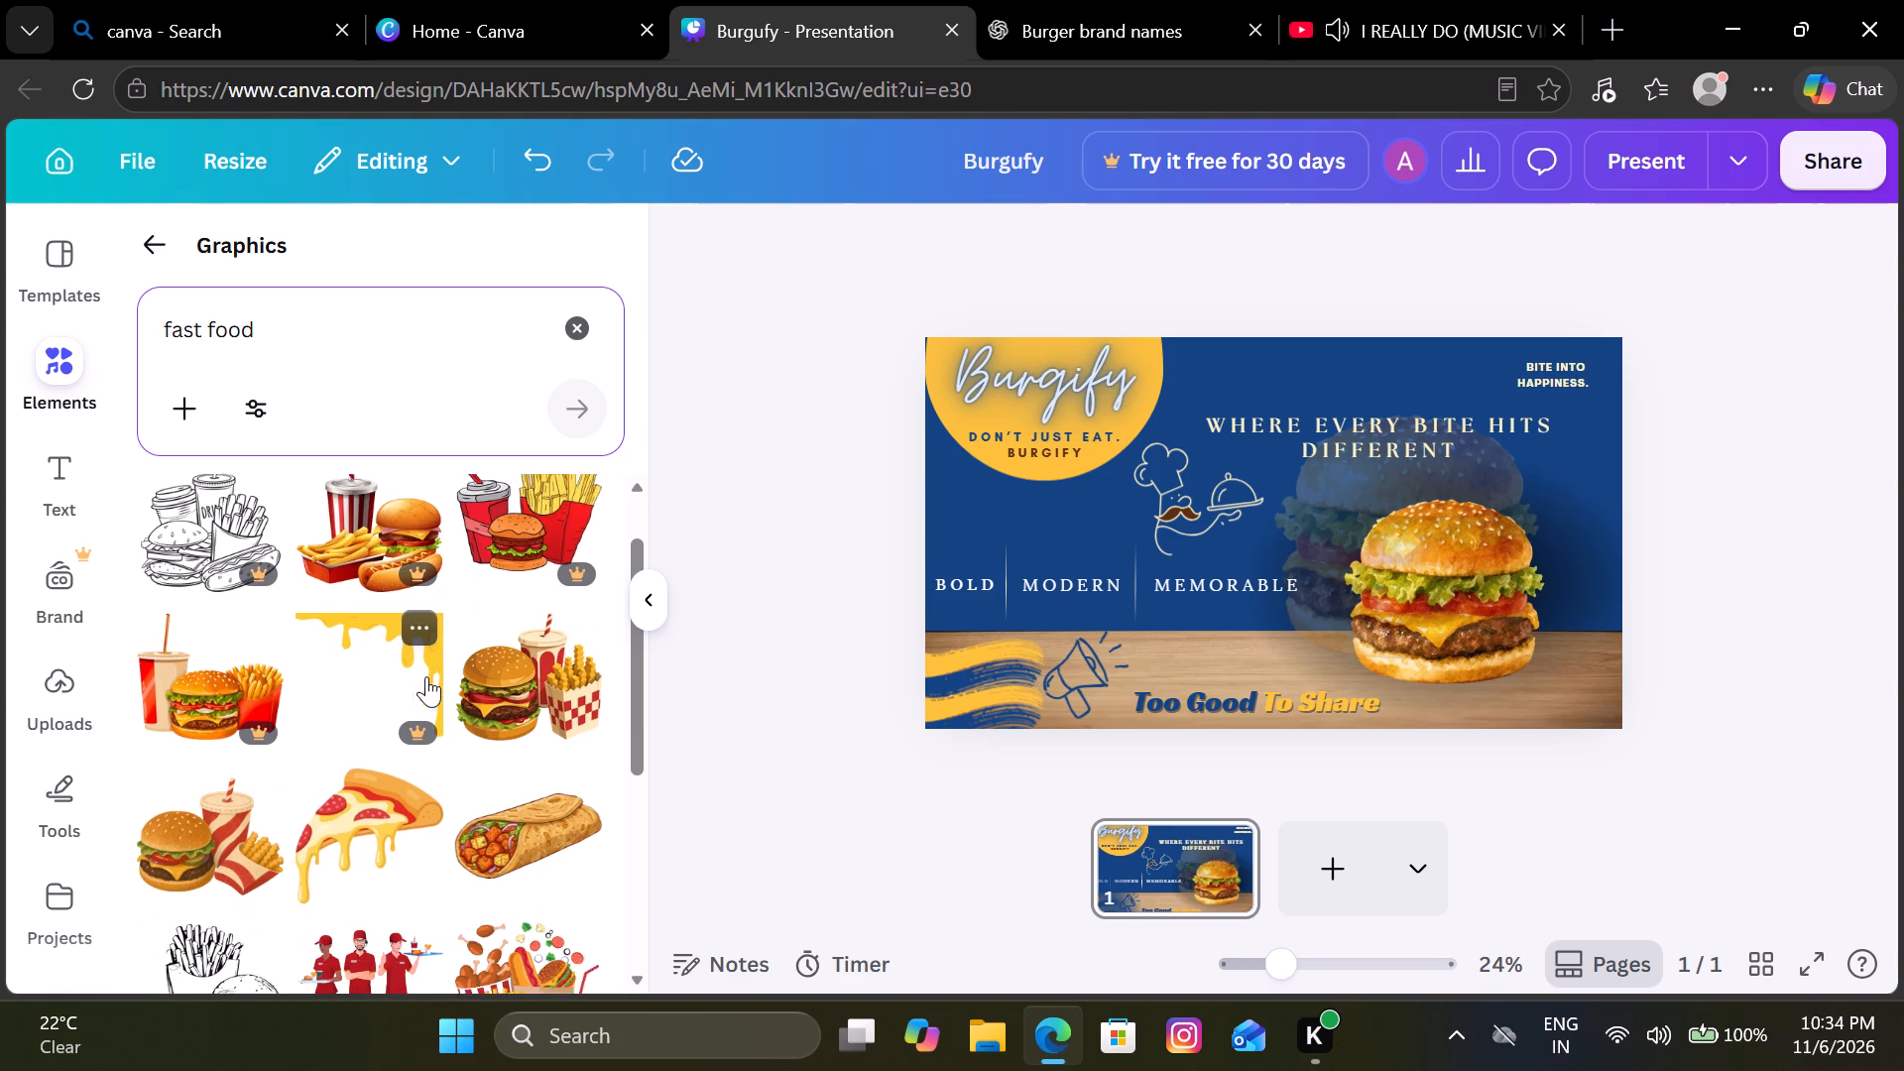
scroll(426, 676, down, 2)
click(318, 659)
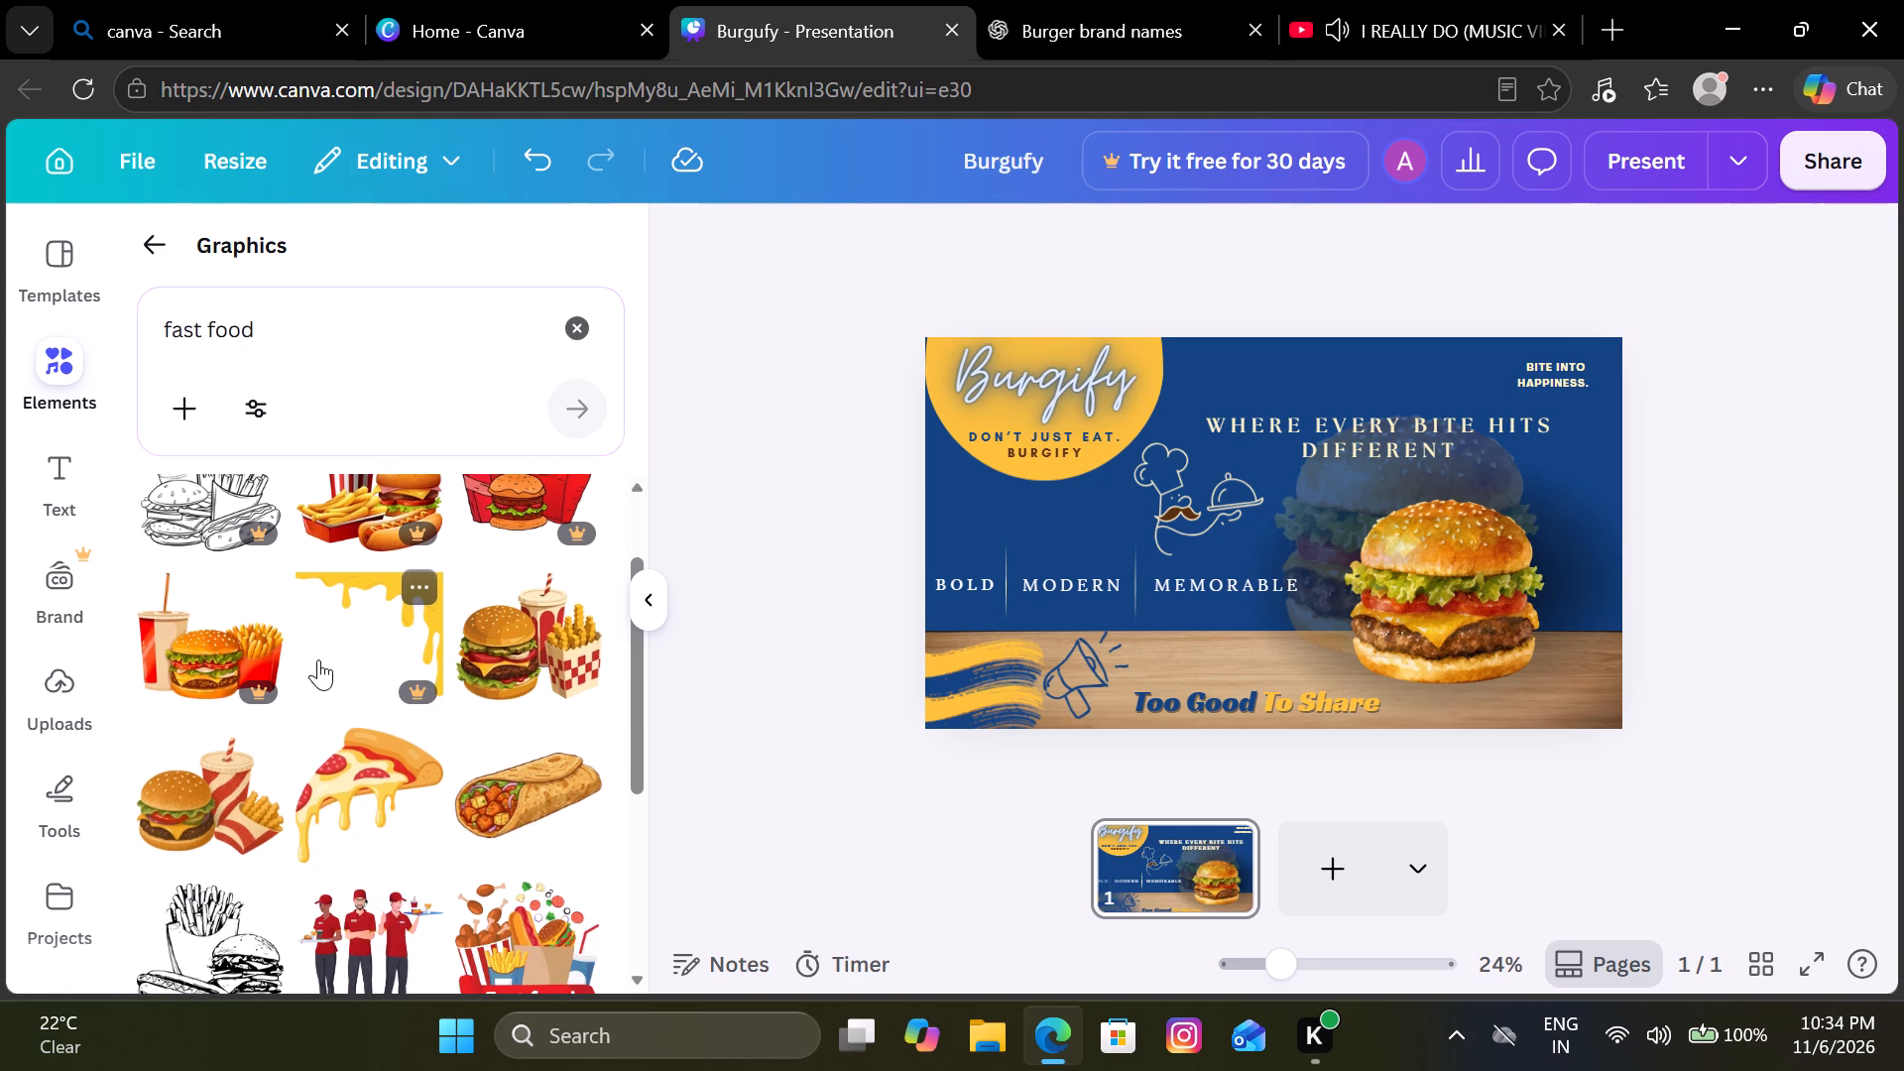
drag(1291, 536, 1485, 478)
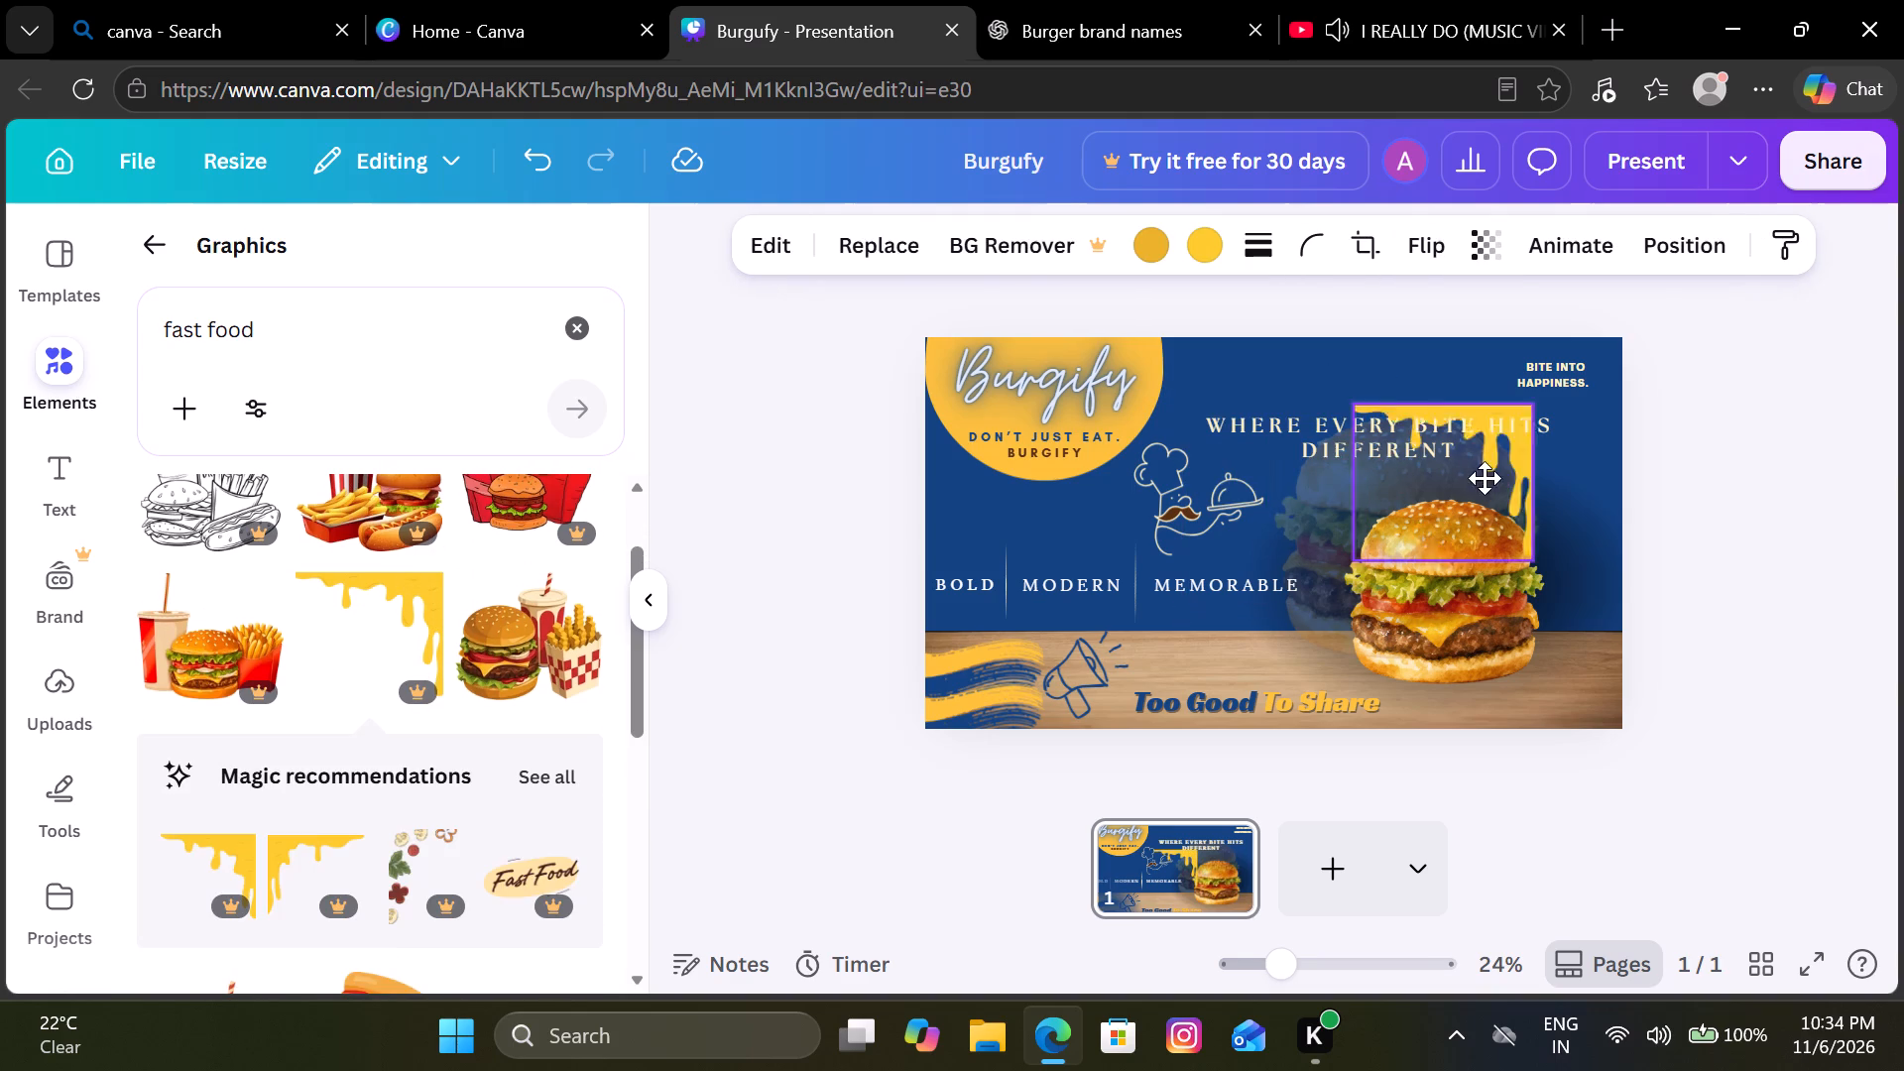
drag(1485, 478, 1555, 415)
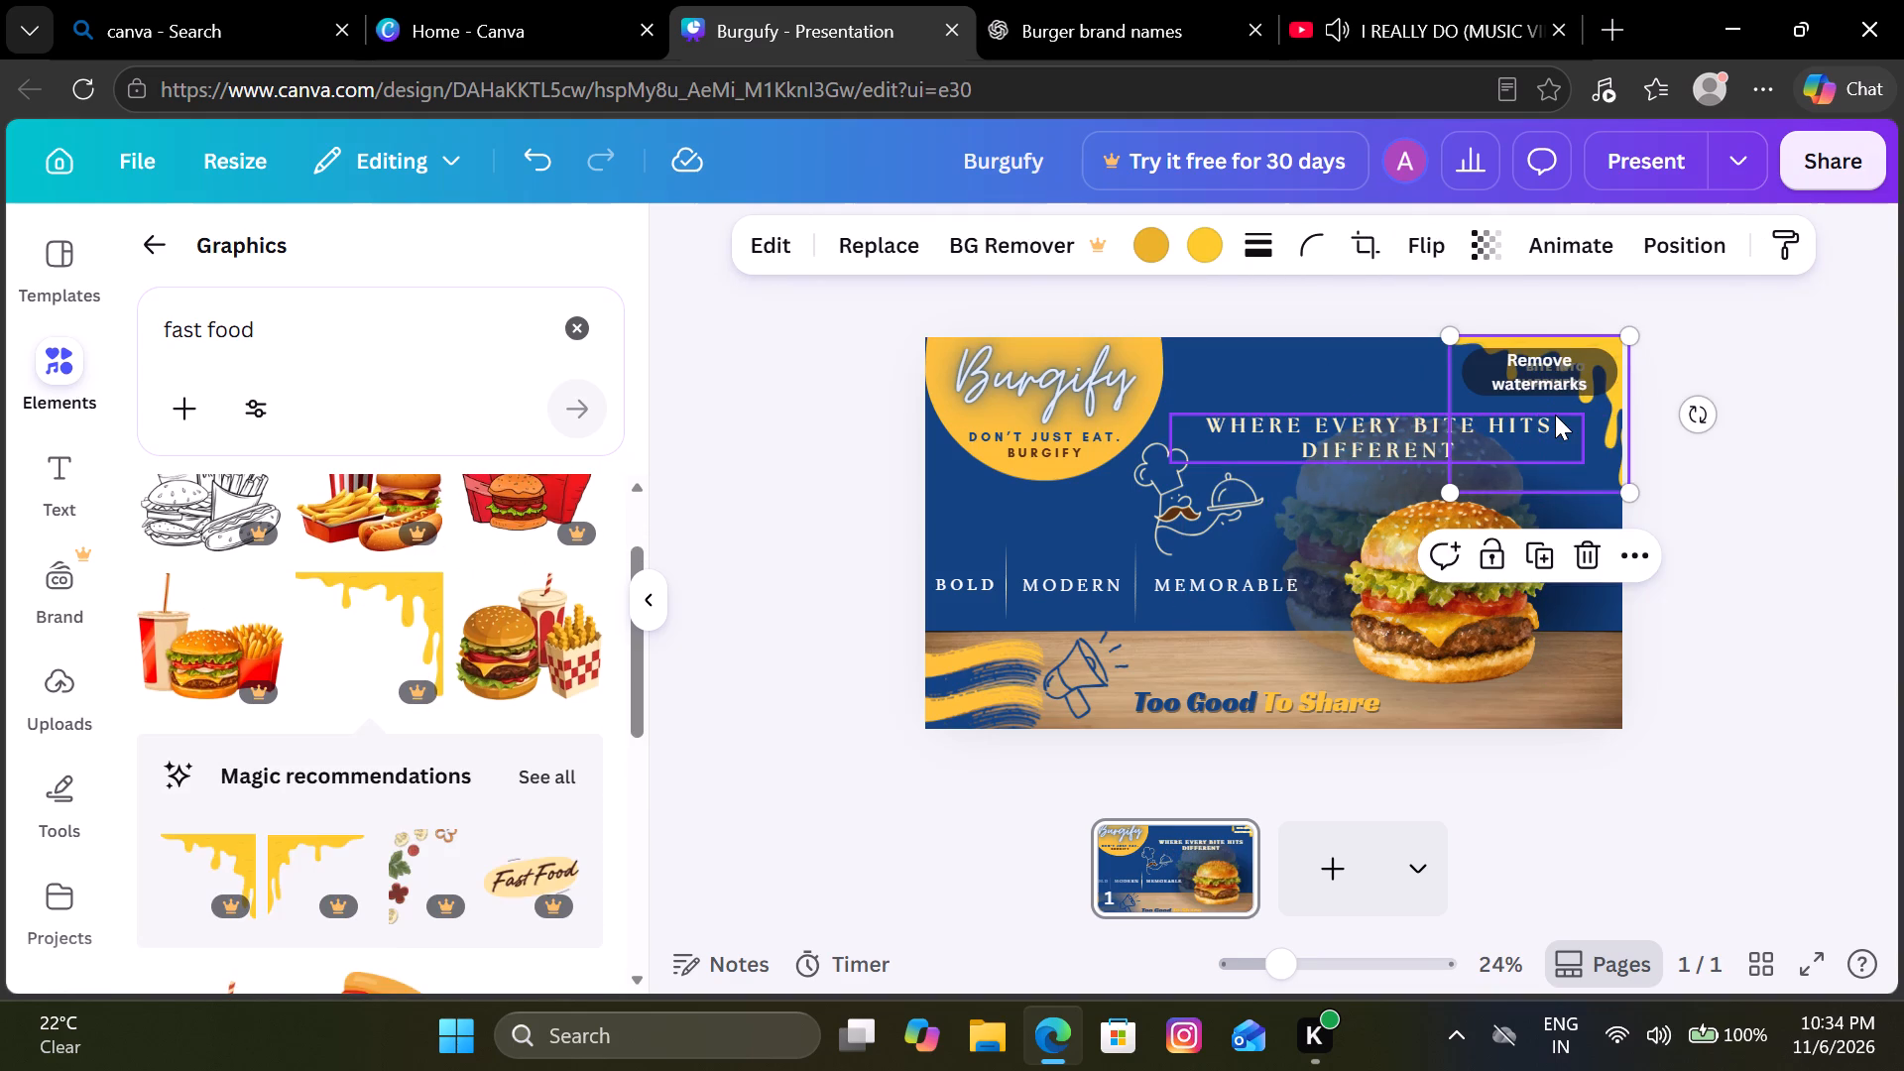
click(1781, 463)
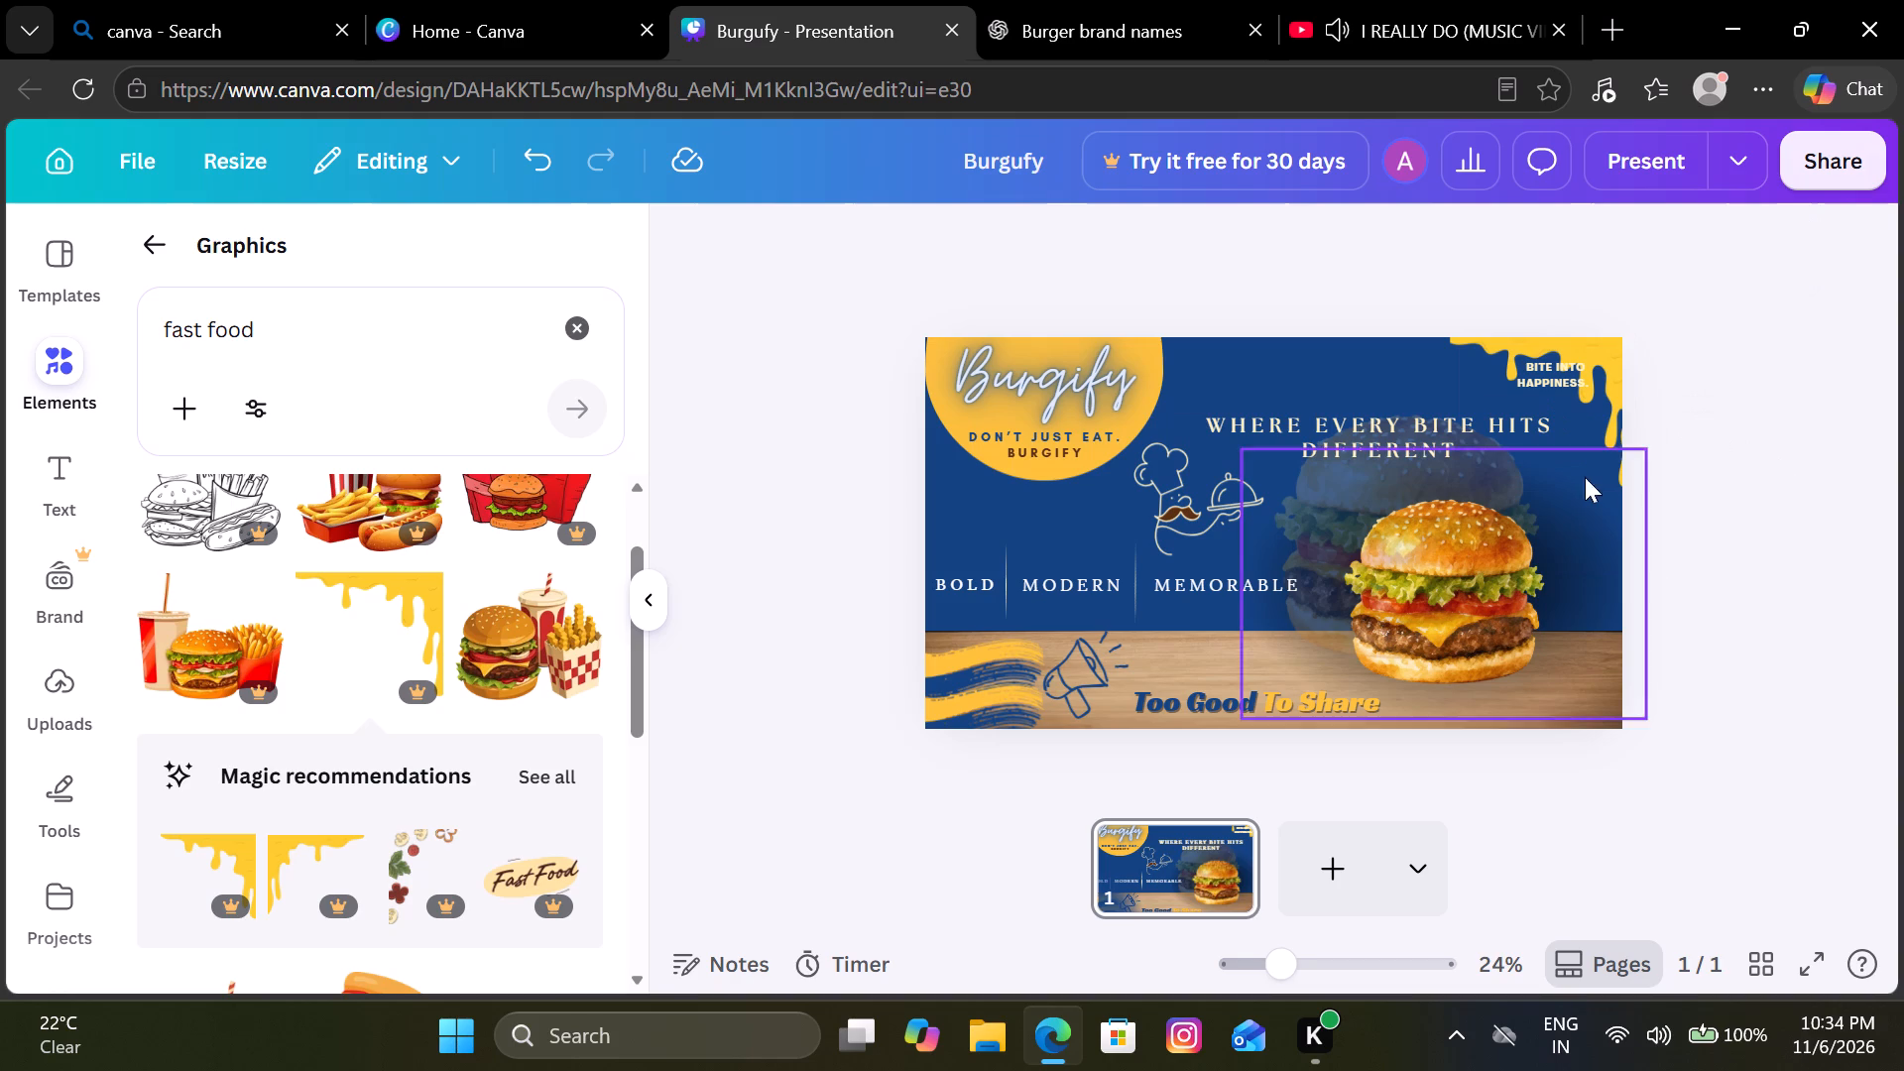
Shift the "Where Every Bite Hits Different" headline slightly left and "Bite Into Happiness" down and left, beneath the yellow drips.
click(1426, 440)
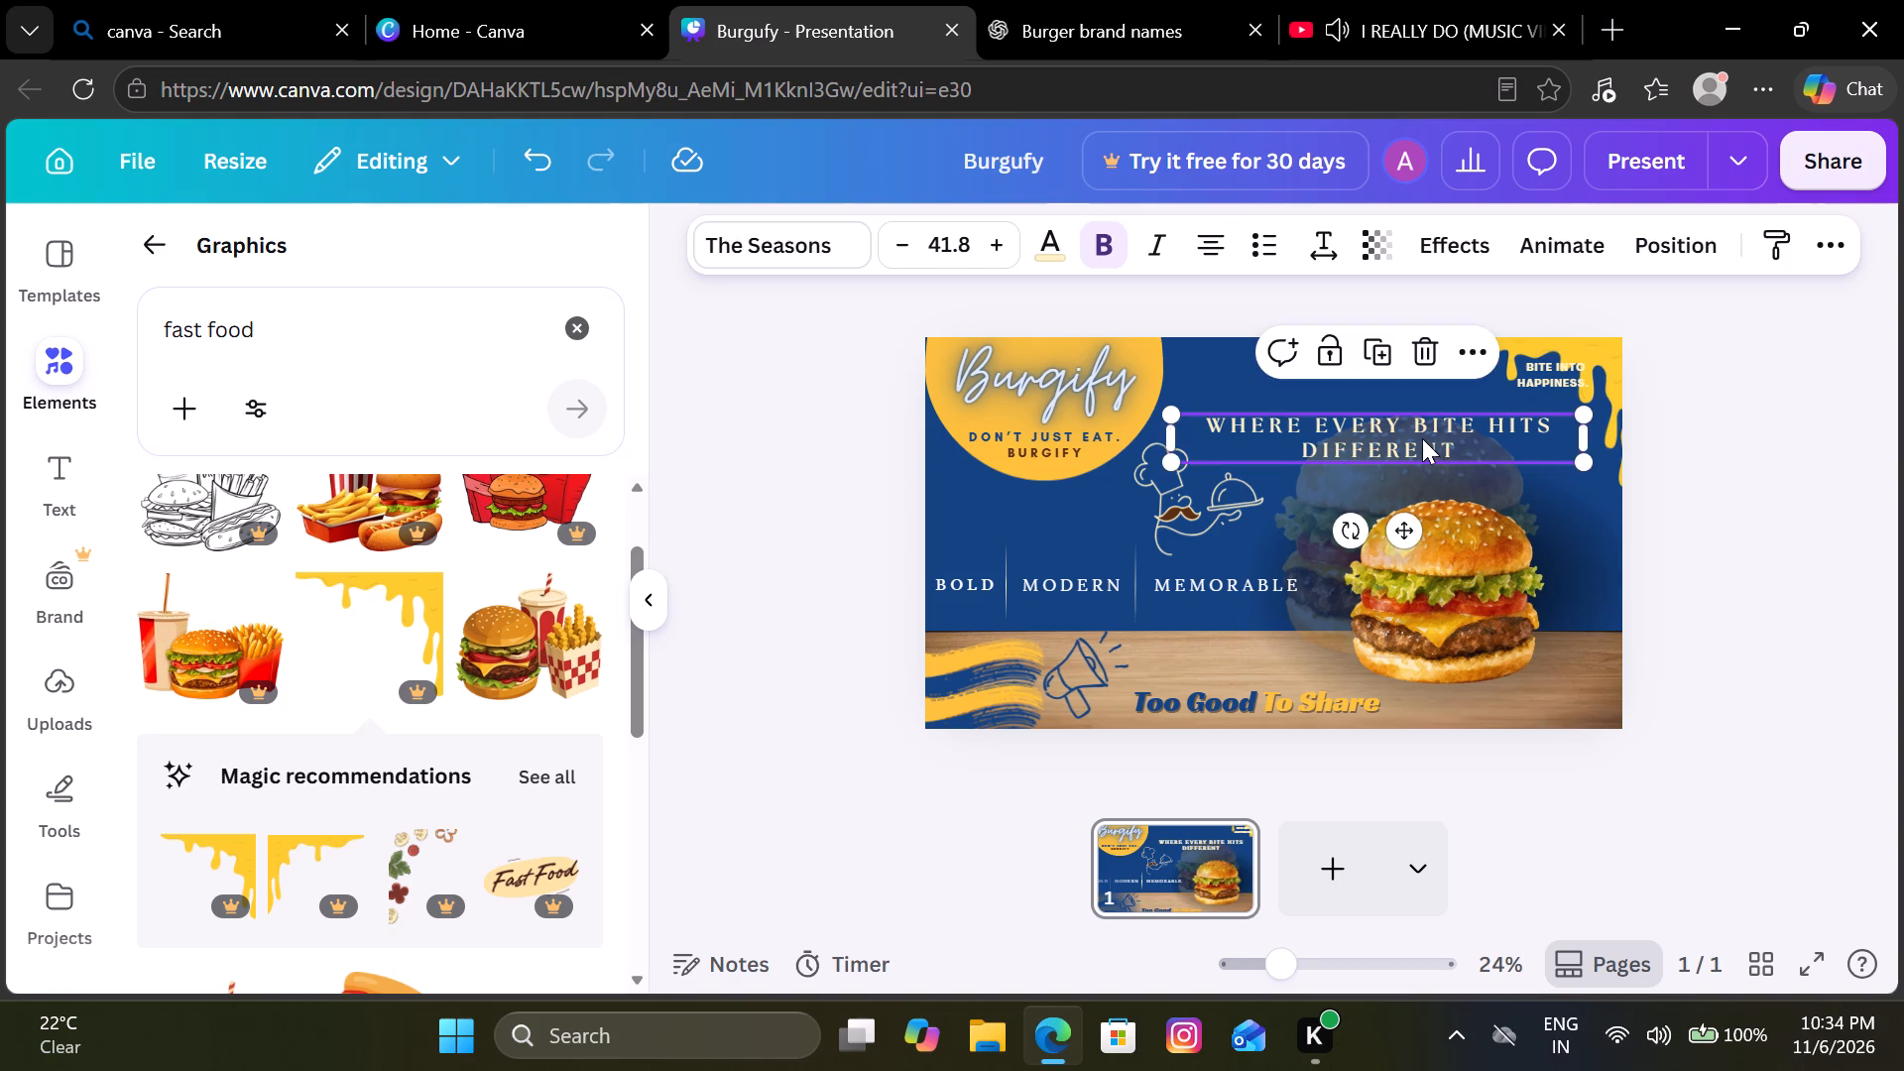
drag(1540, 378, 1527, 396)
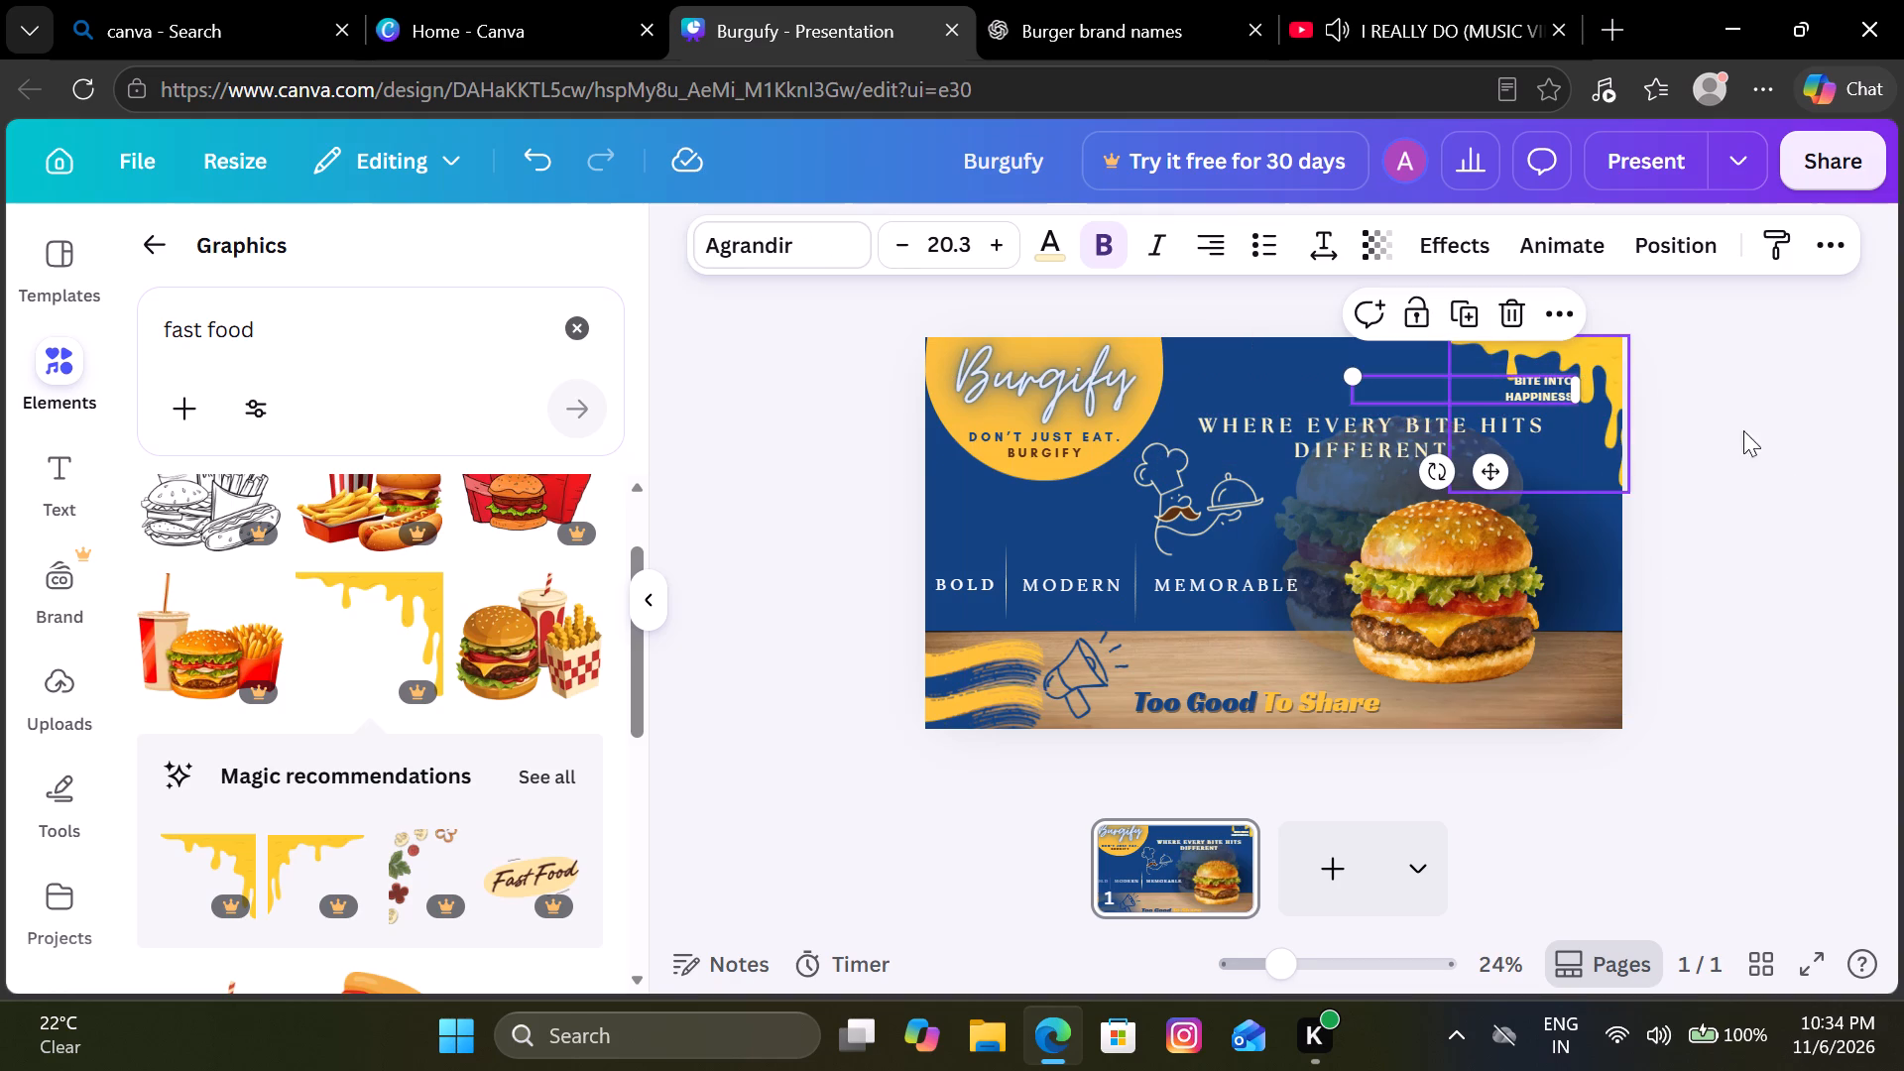
click(1773, 436)
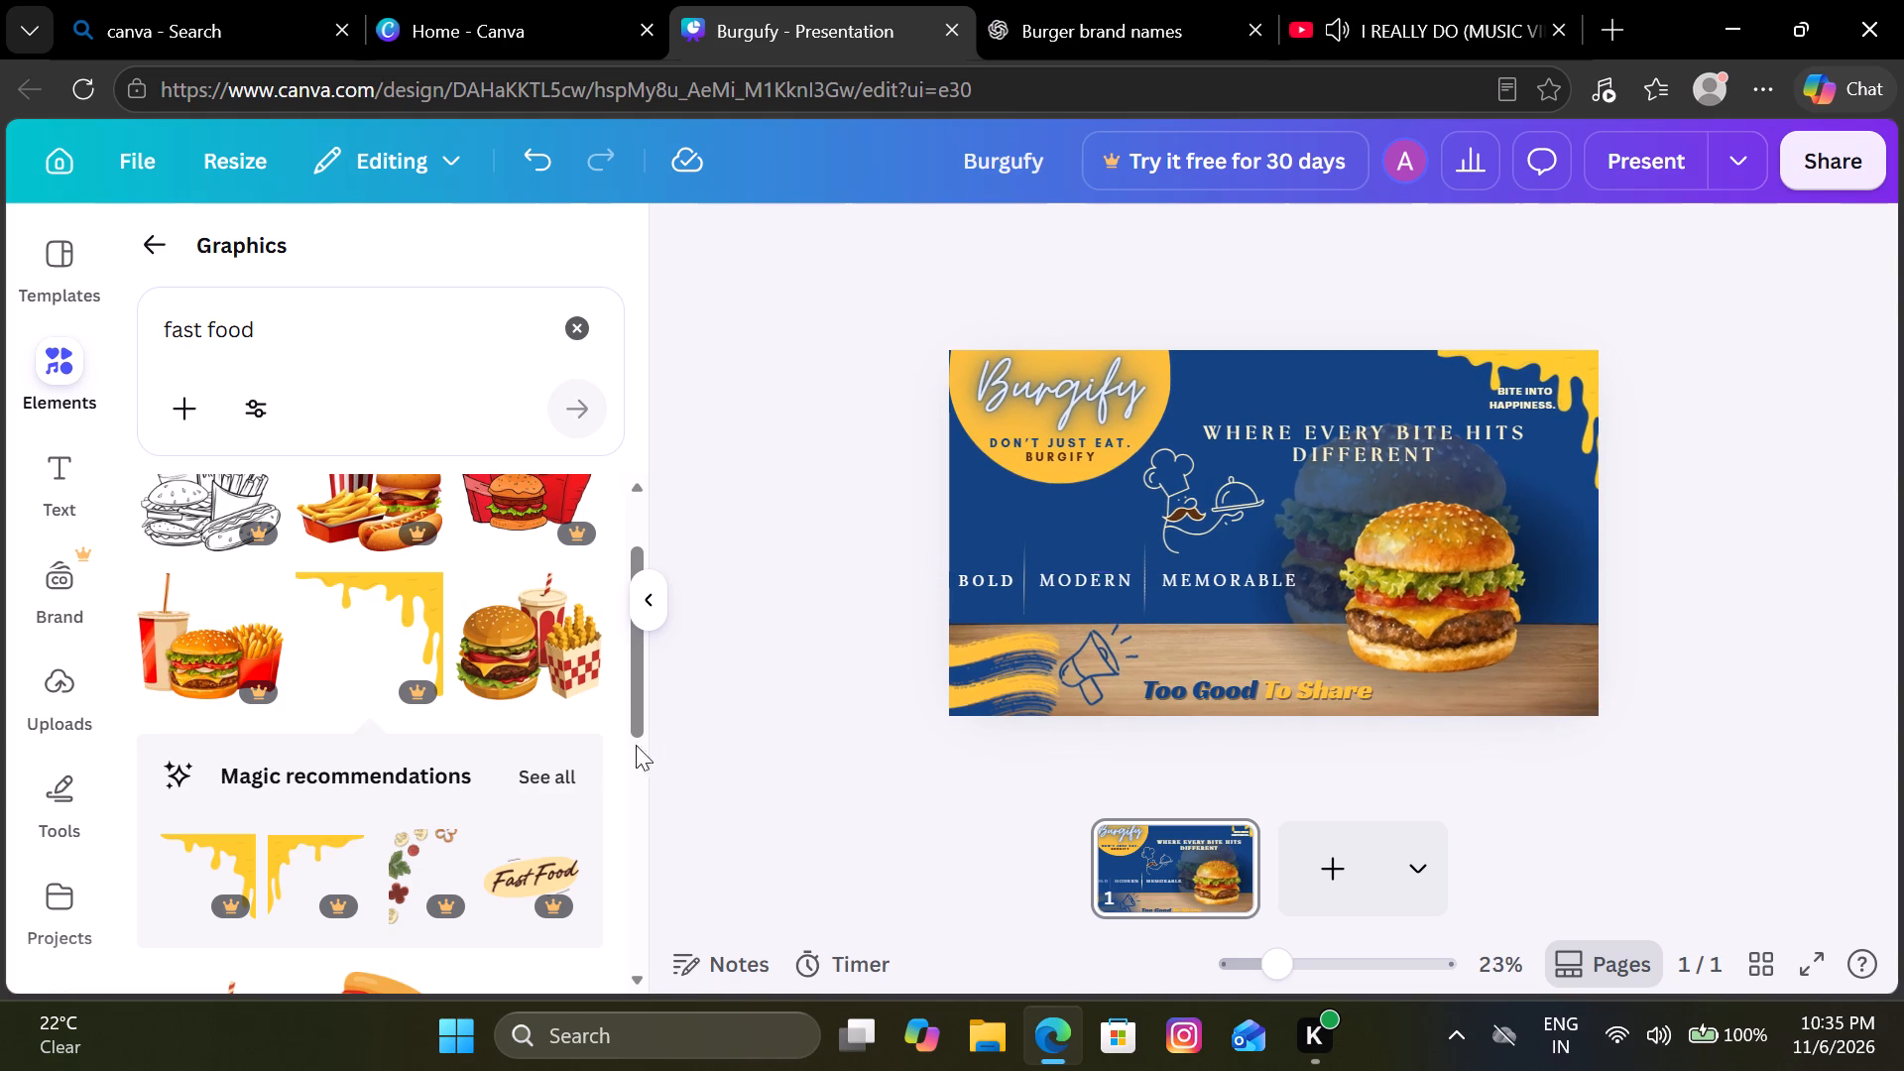
Add the loose pile of French fries graphic from the fast food results and shrink it to about 386 × 322.
scroll(491, 758, down, 3)
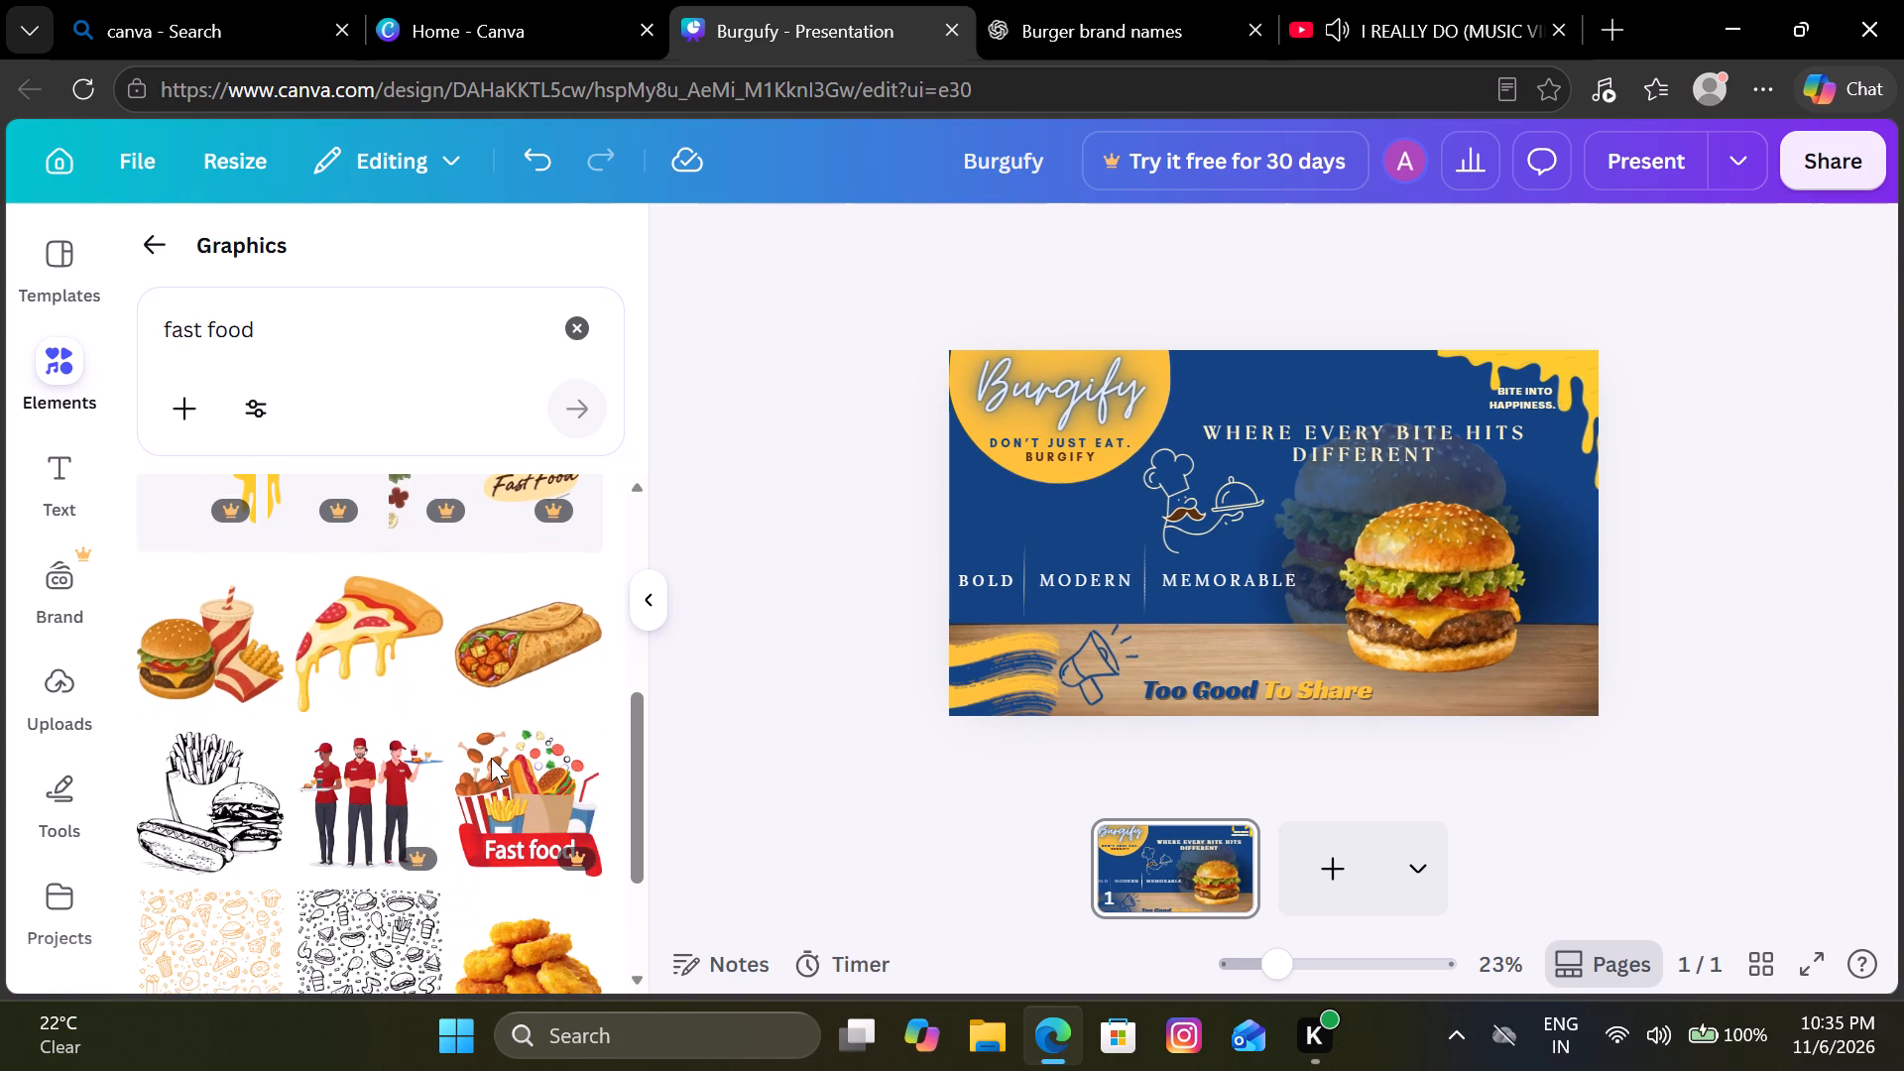
scroll(491, 758, down, 4)
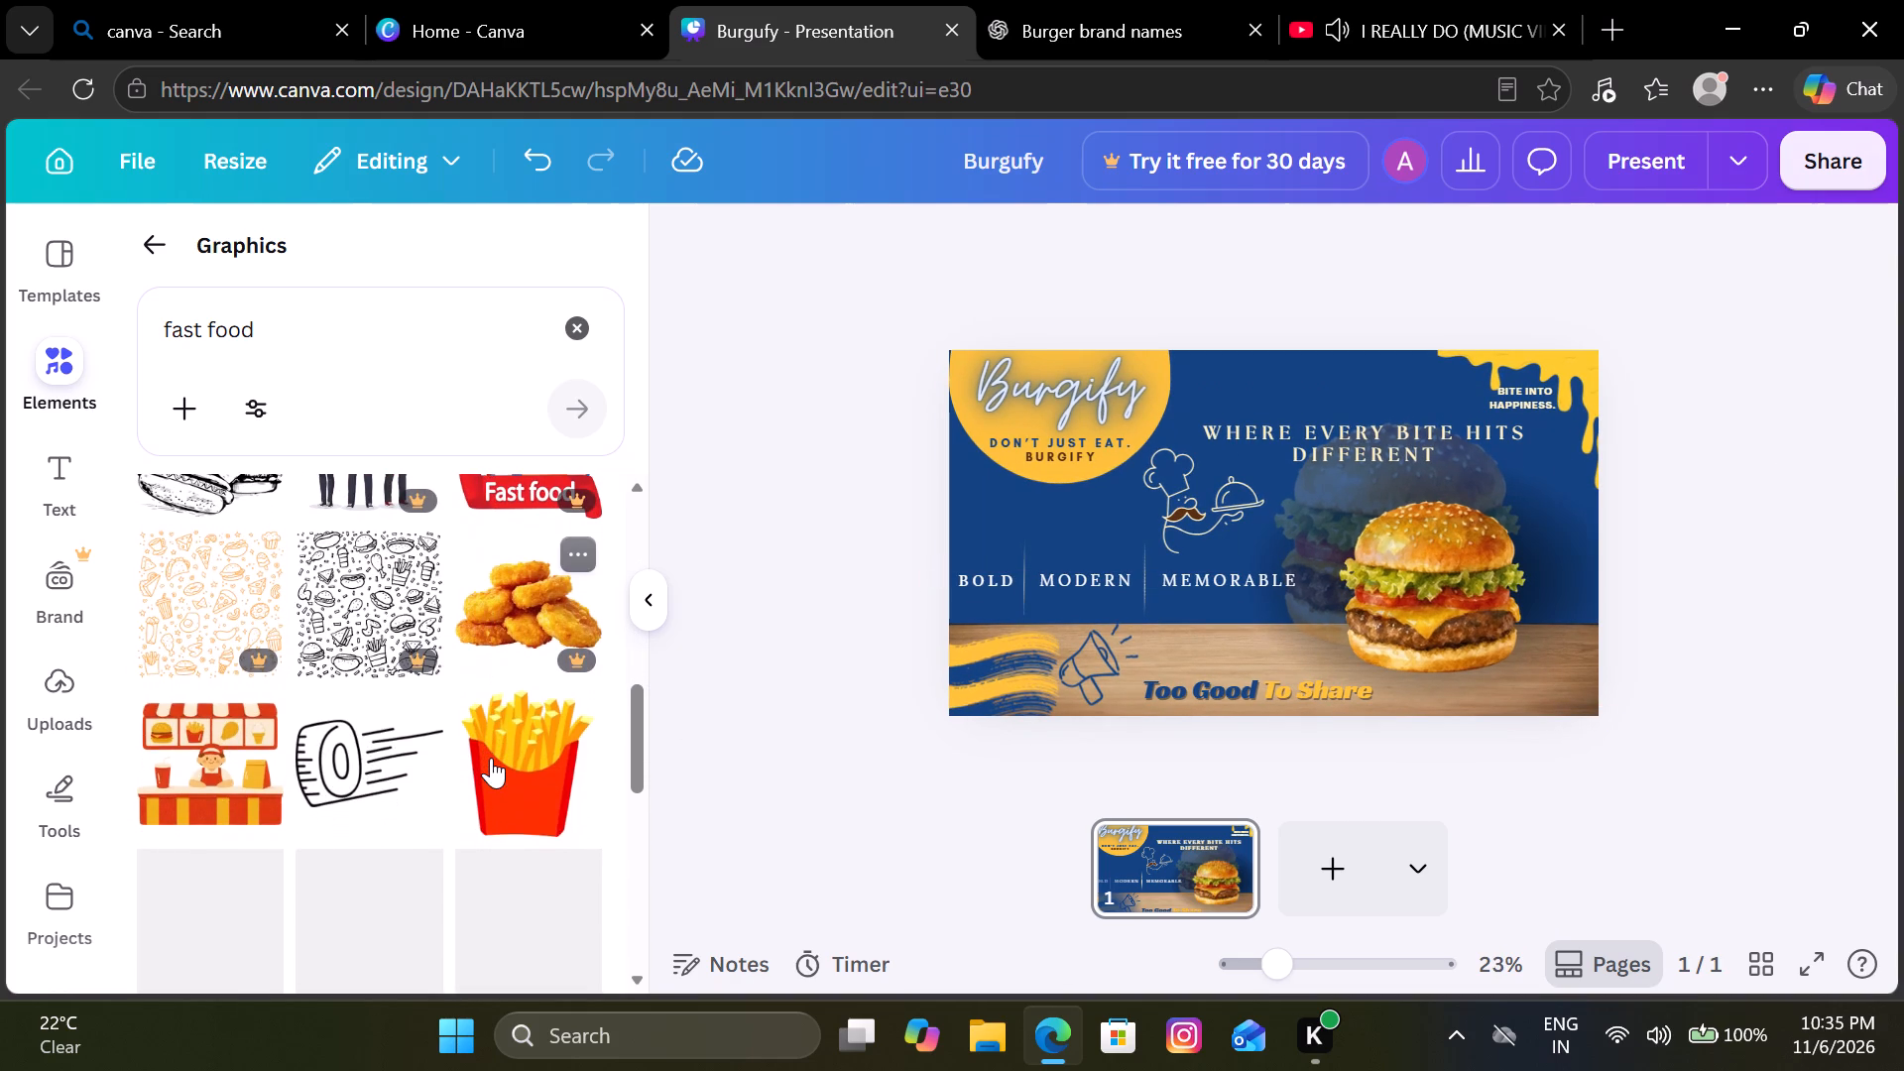
scroll(491, 758, down, 2)
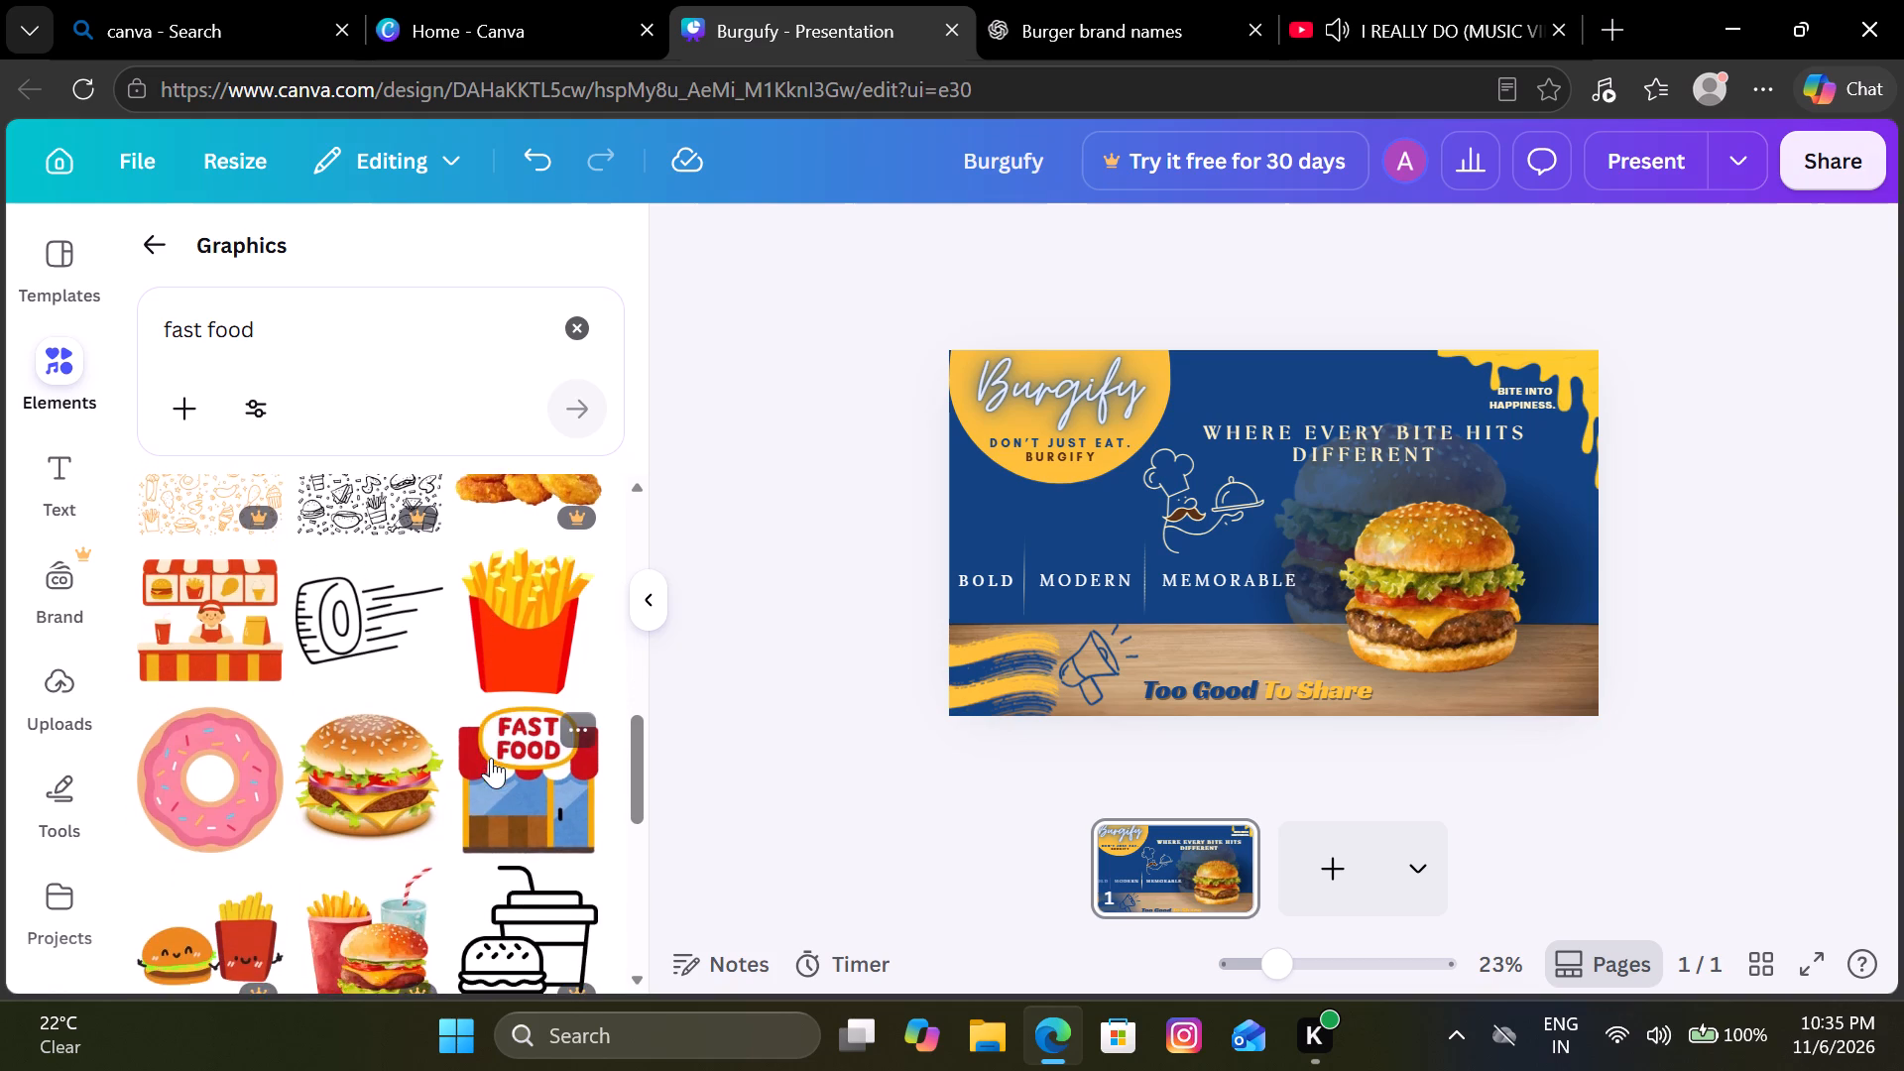
scroll(491, 758, down, 5)
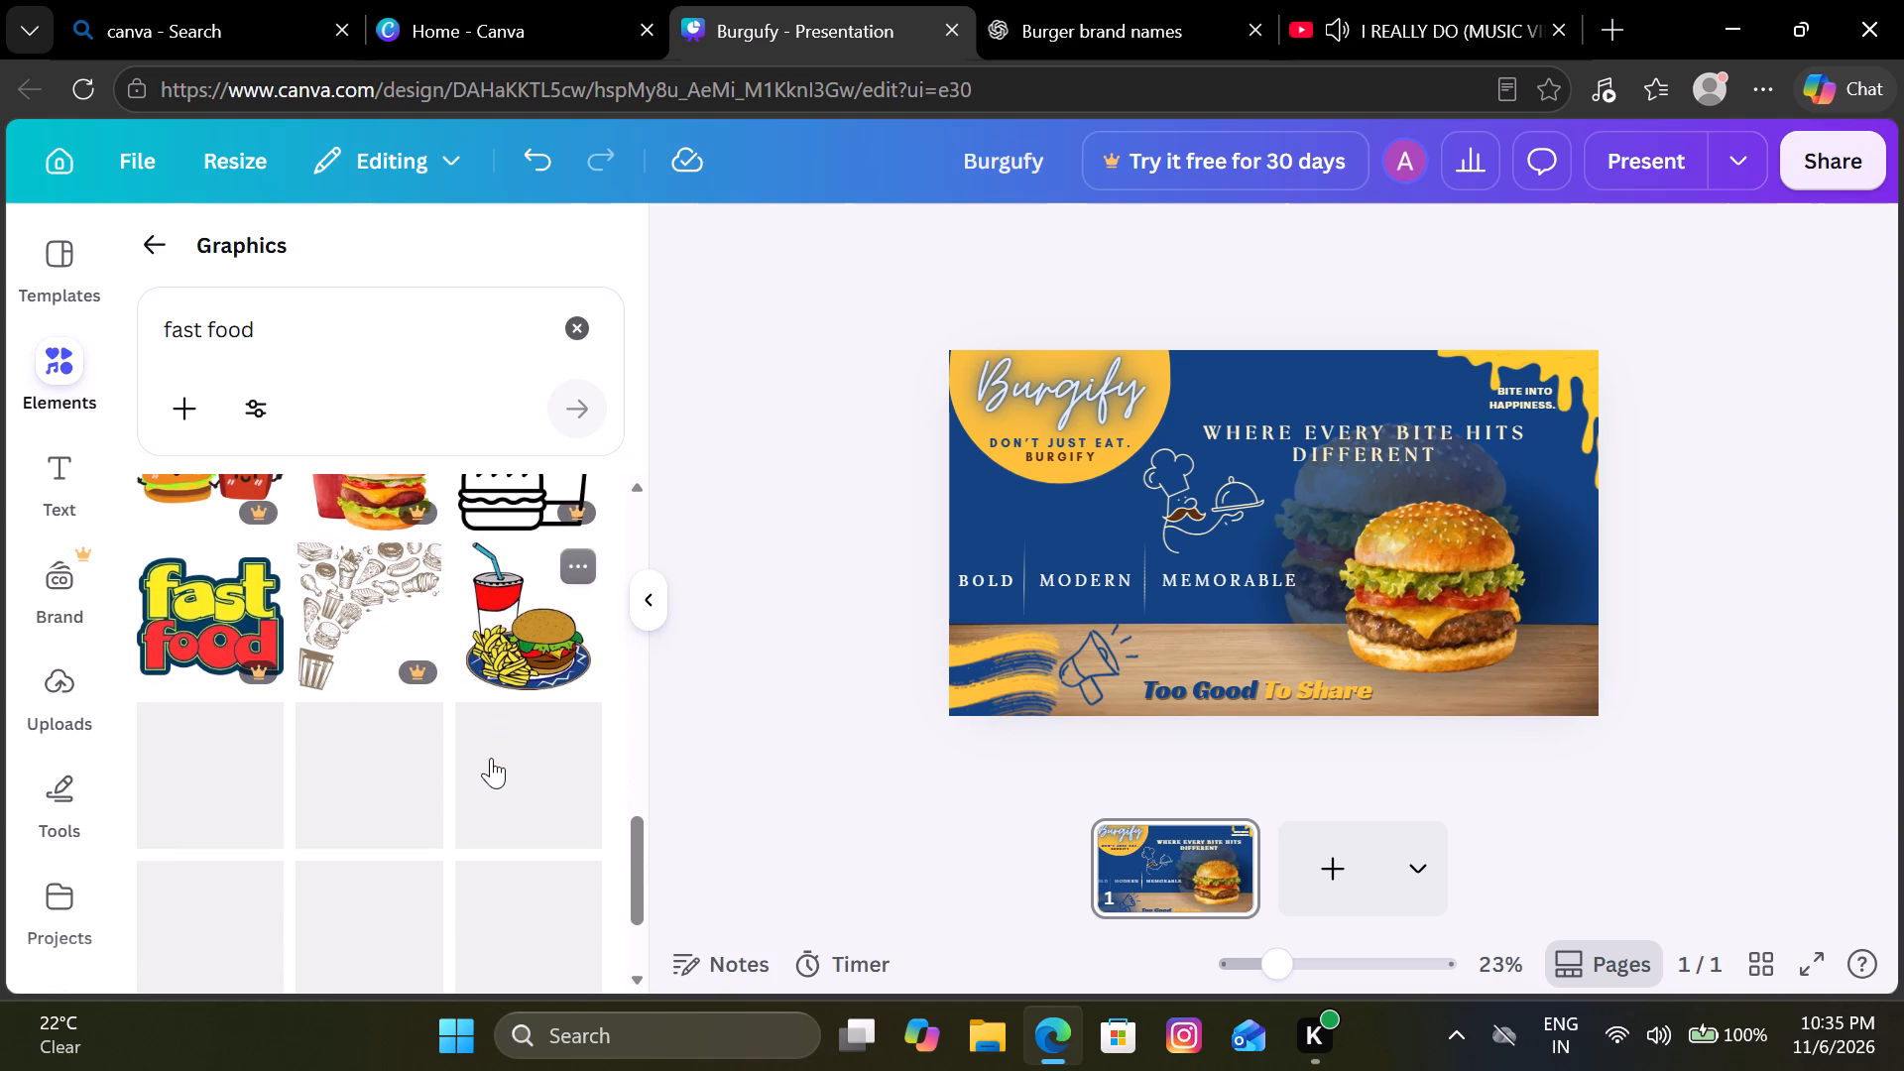
scroll(491, 758, down, 2)
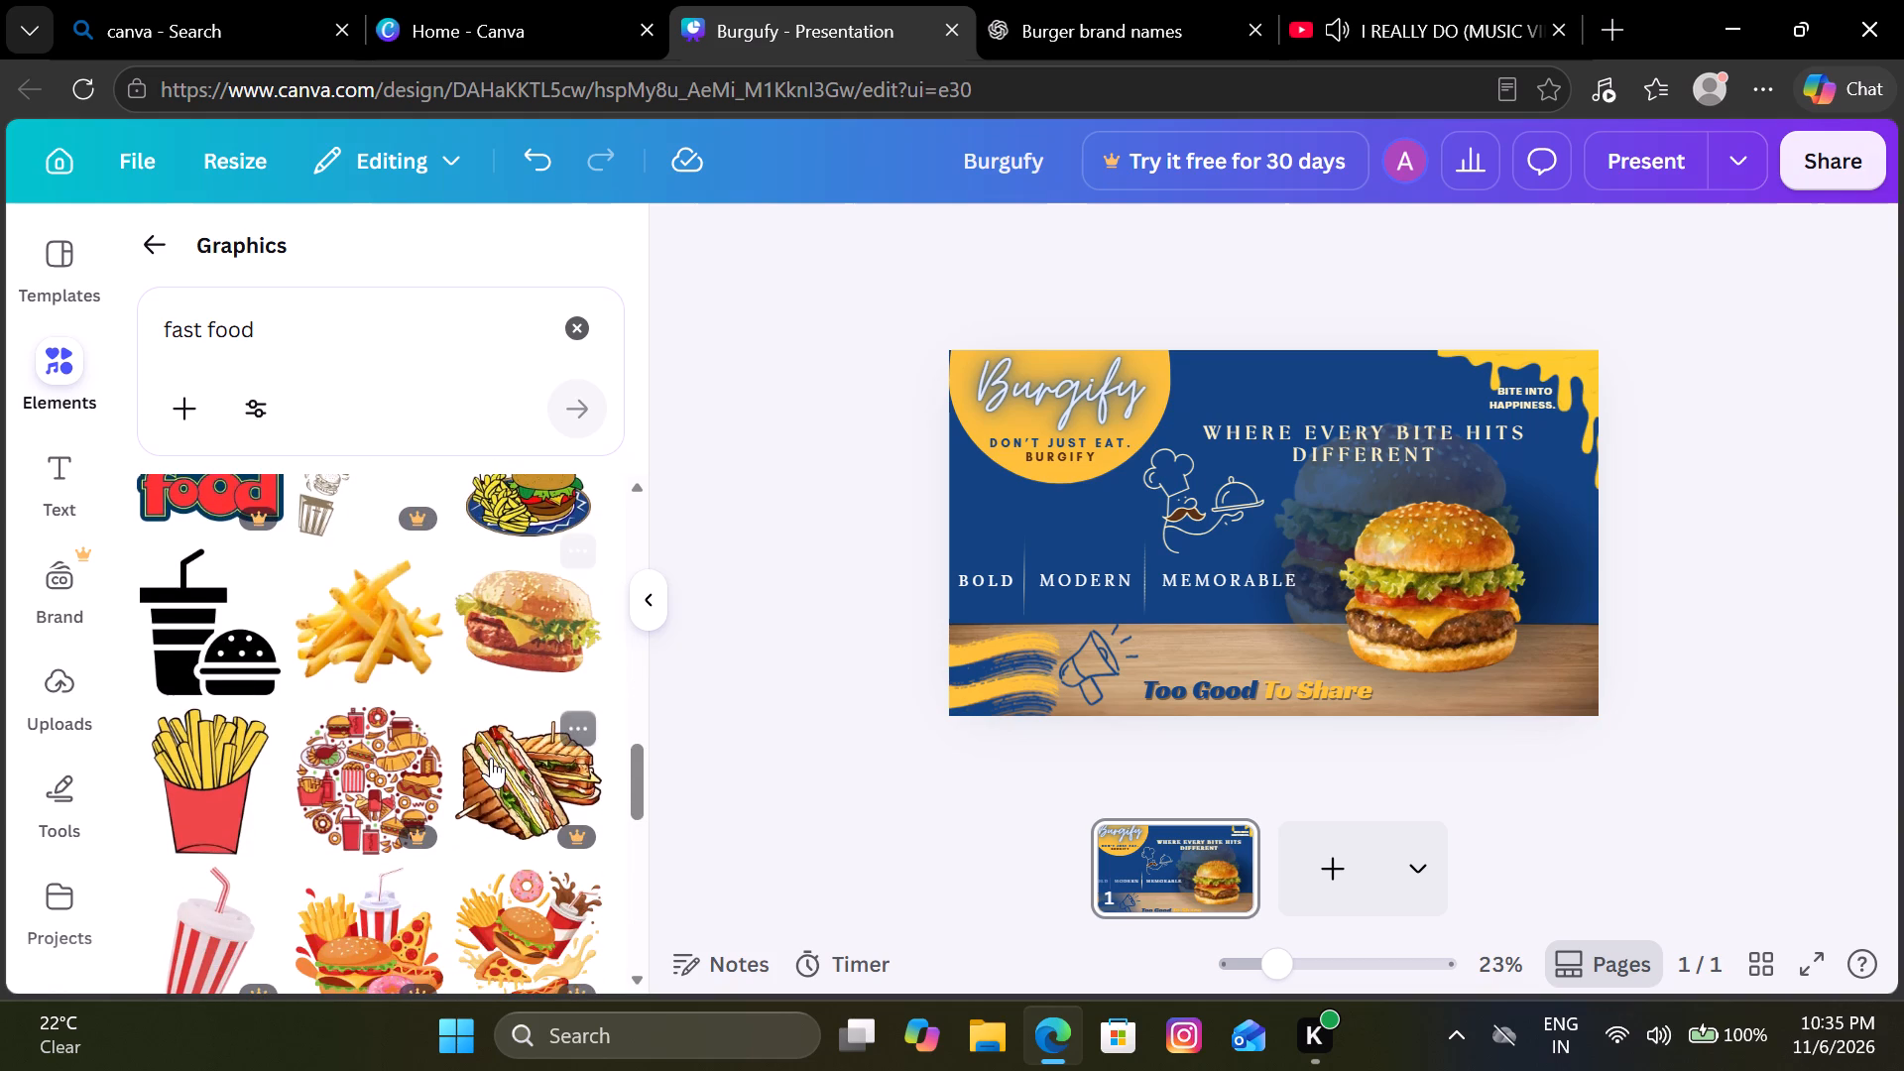
click(367, 646)
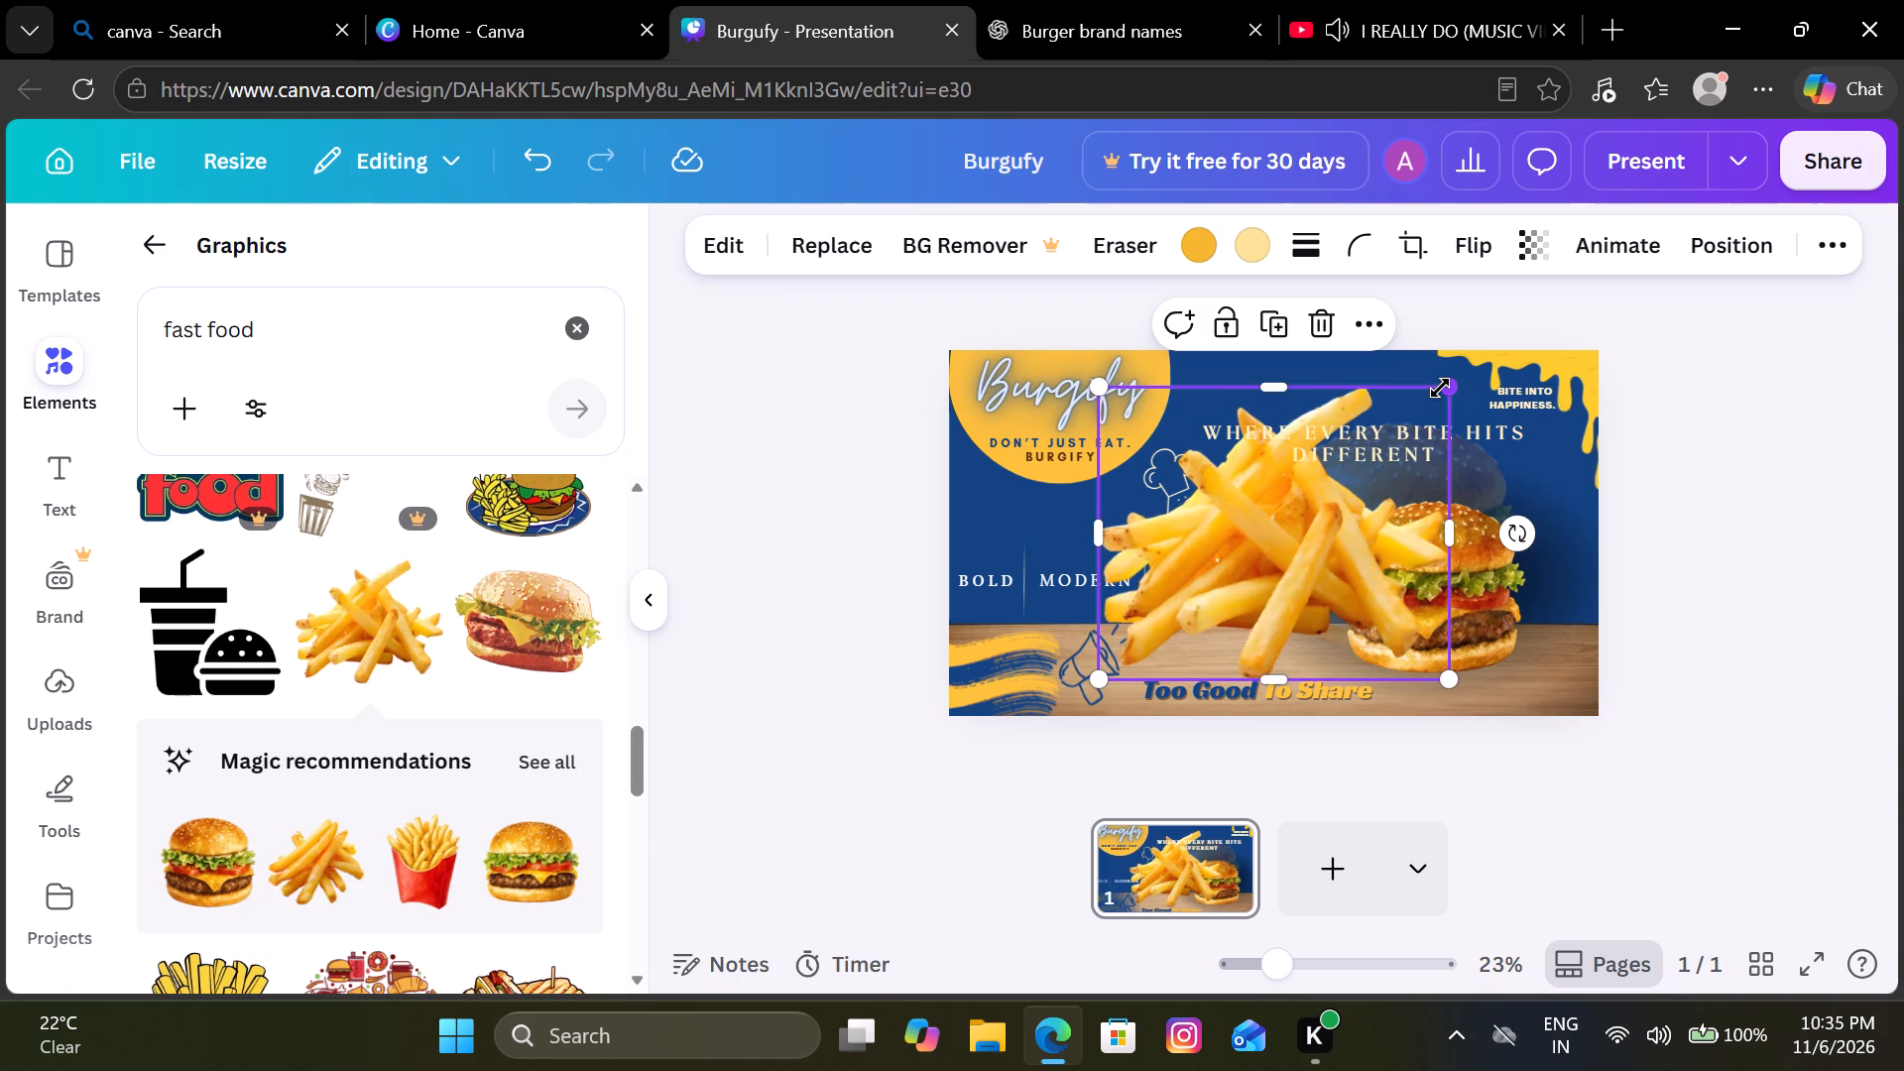
drag(1440, 388, 1212, 590)
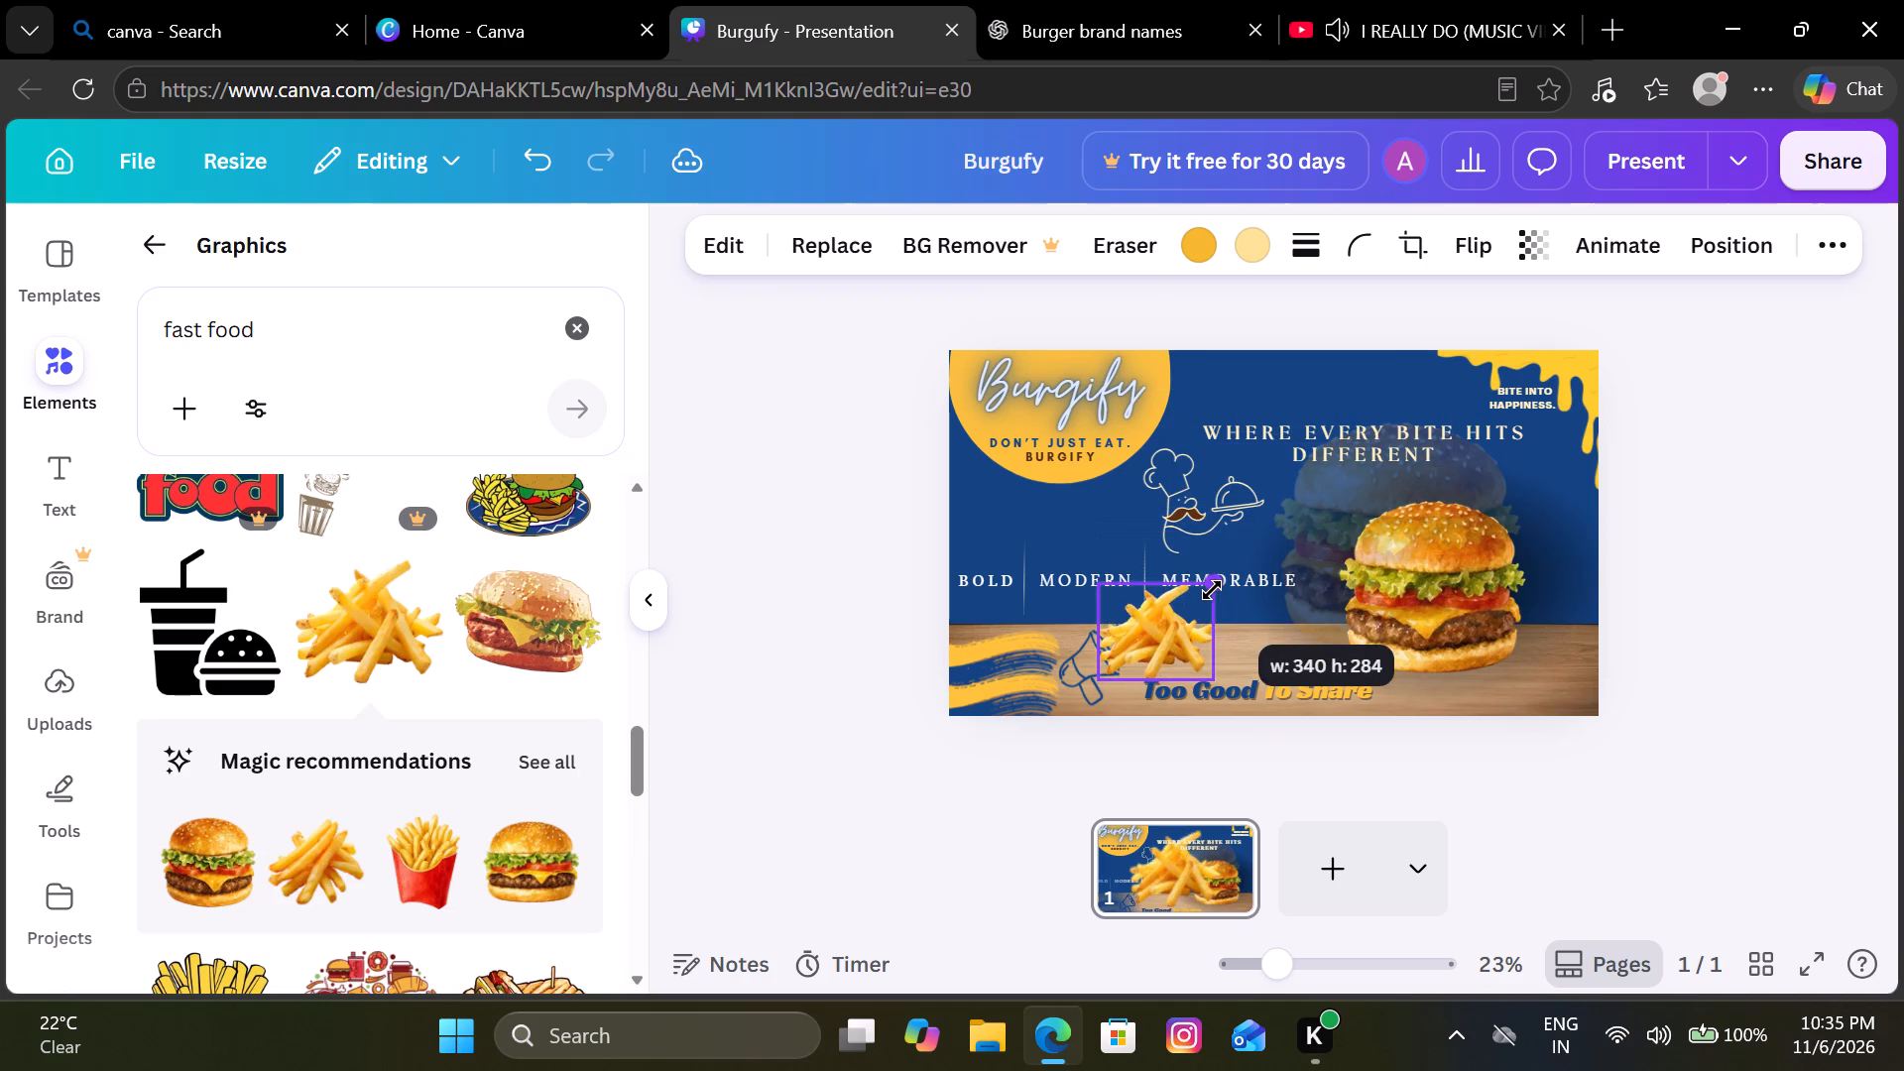
drag(1212, 590, 1238, 582)
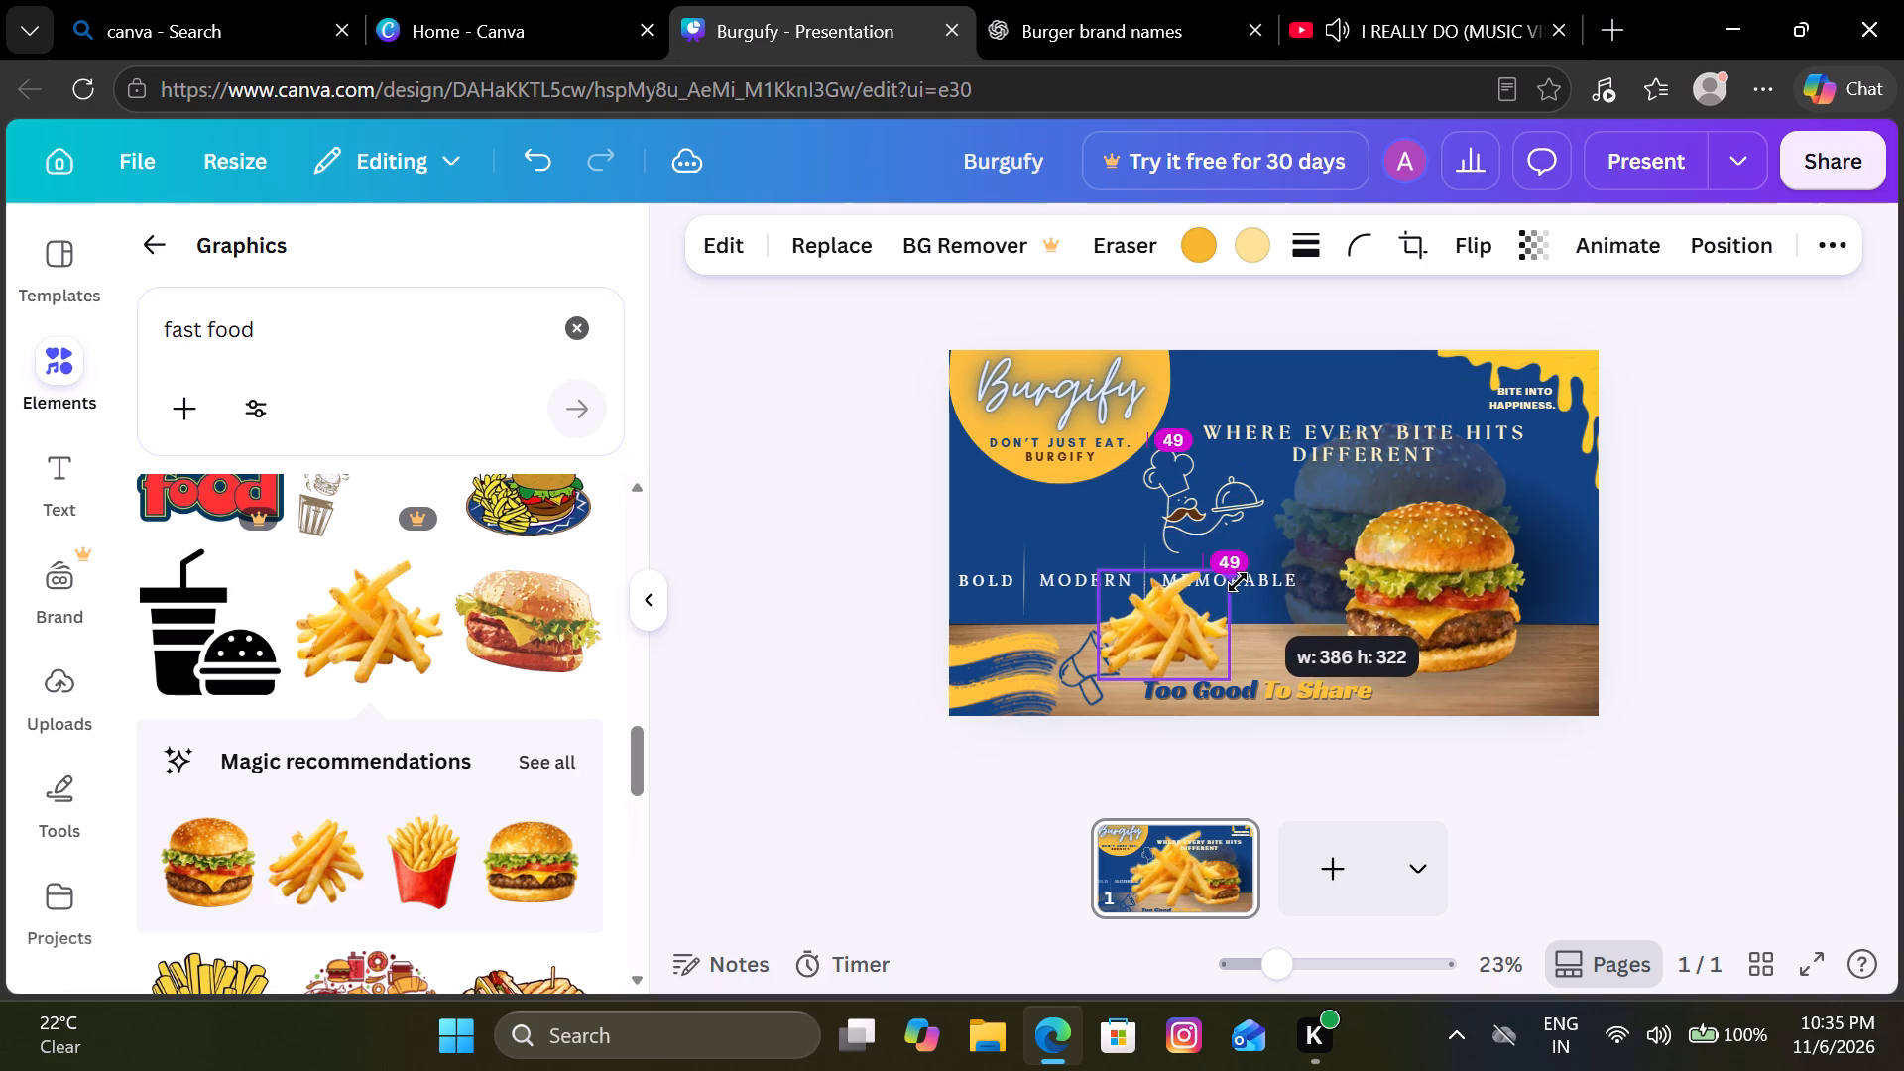
drag(1238, 582, 1238, 581)
Place the fries on the table right beside the main burger, overlapping the page's right edge.
drag(1187, 625, 1606, 606)
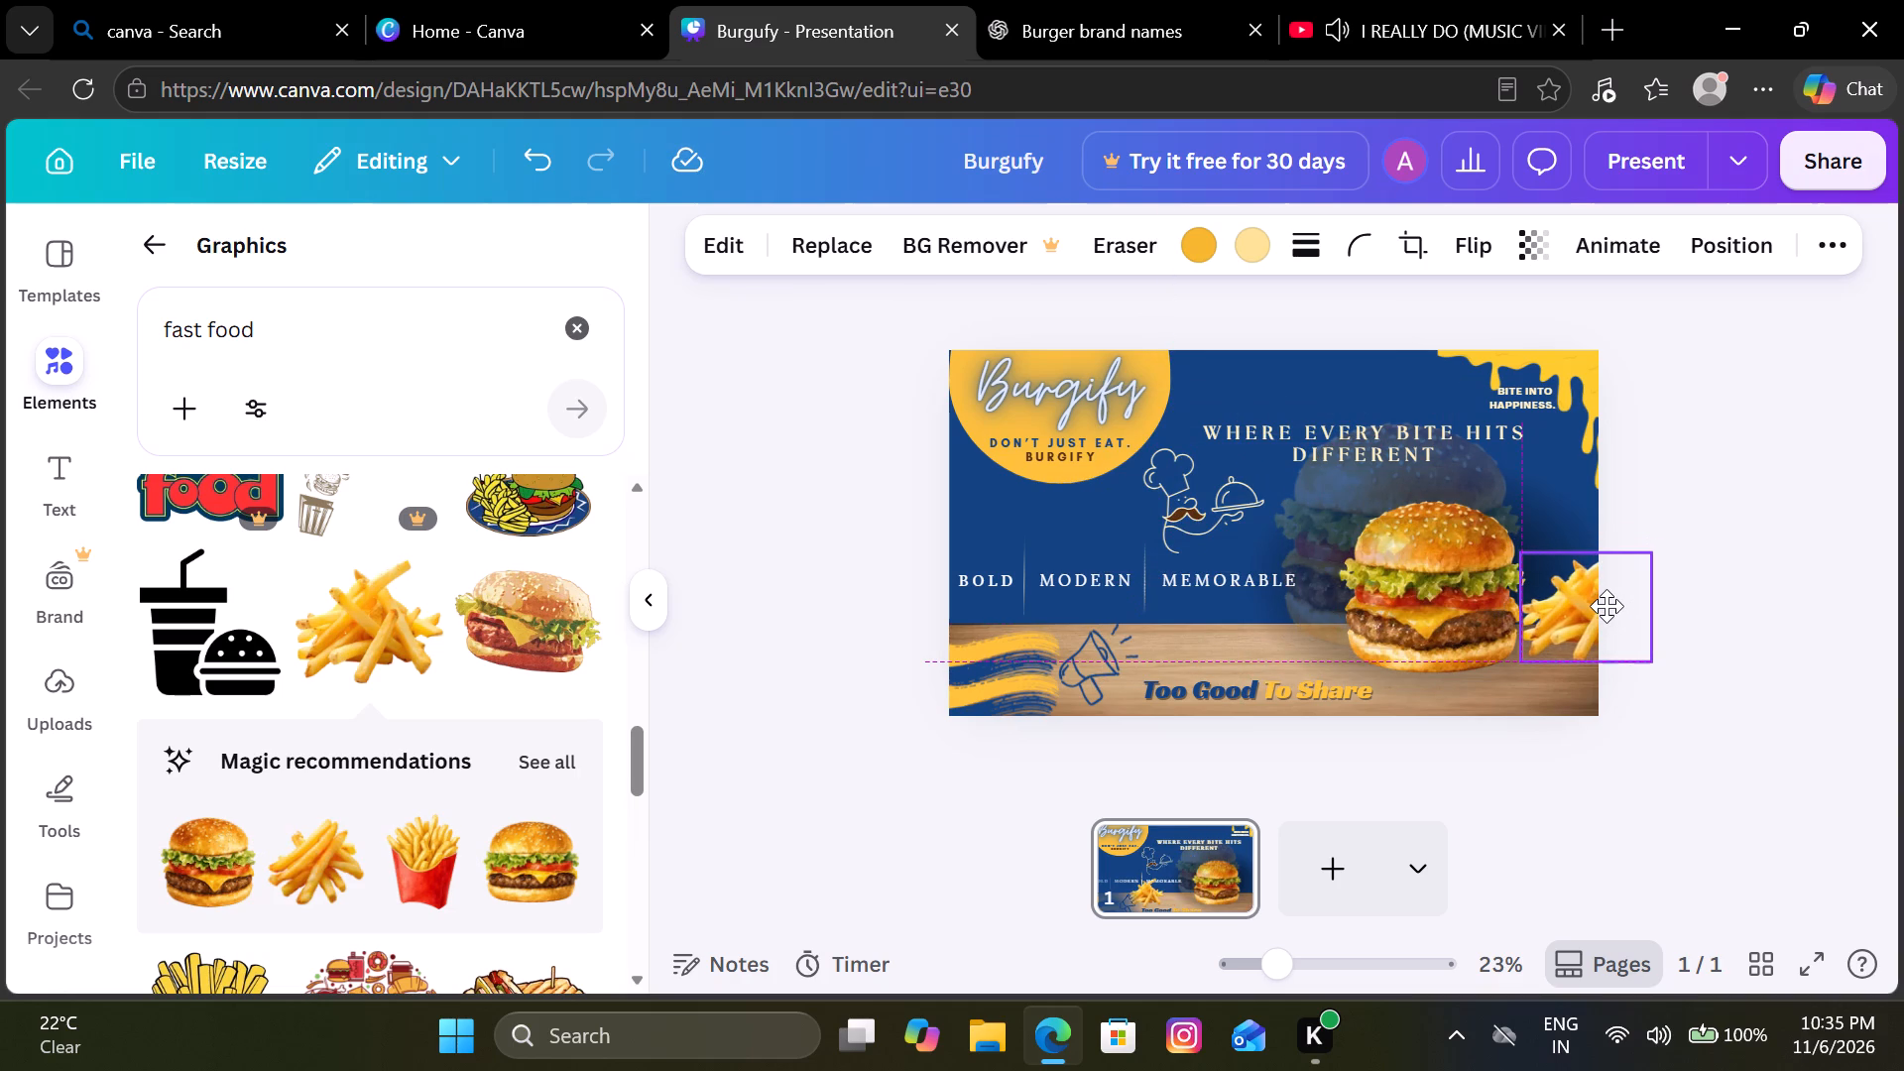
drag(1606, 606, 1596, 610)
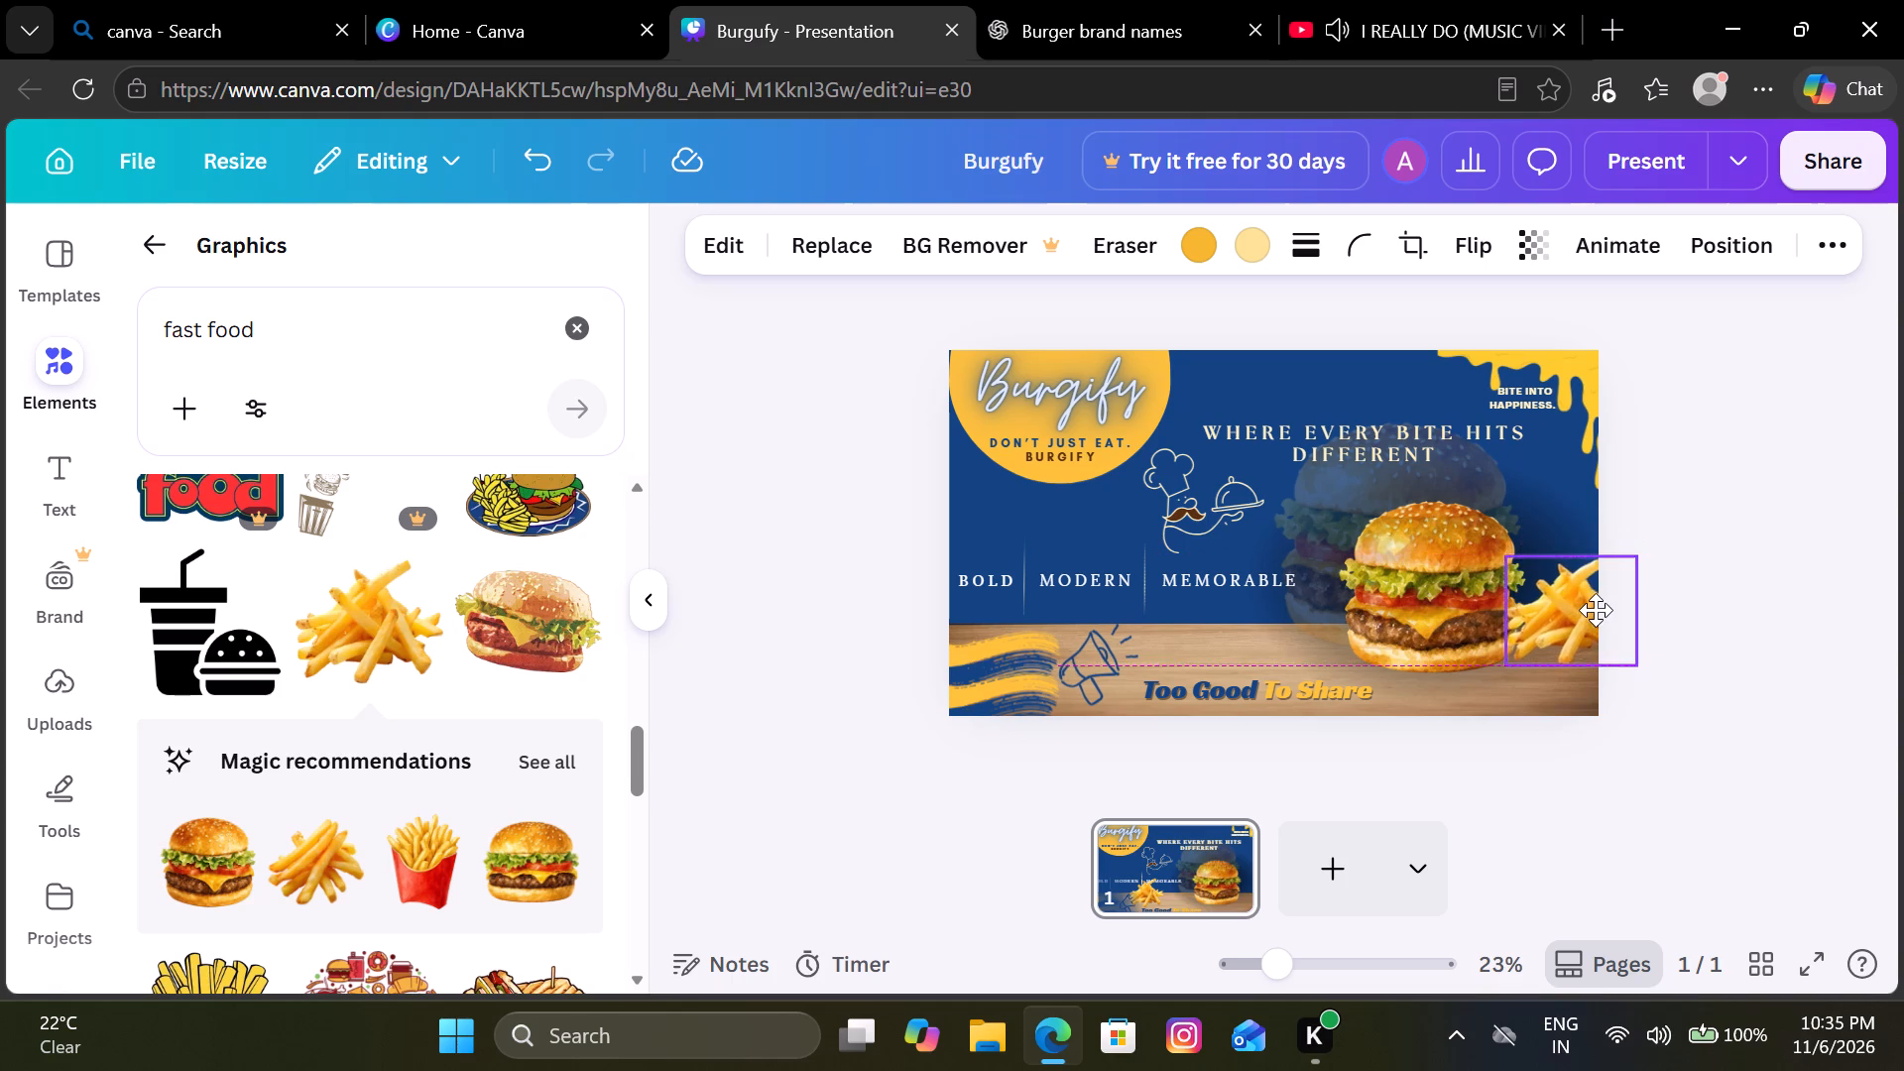
drag(1596, 610, 1588, 614)
click(1588, 614)
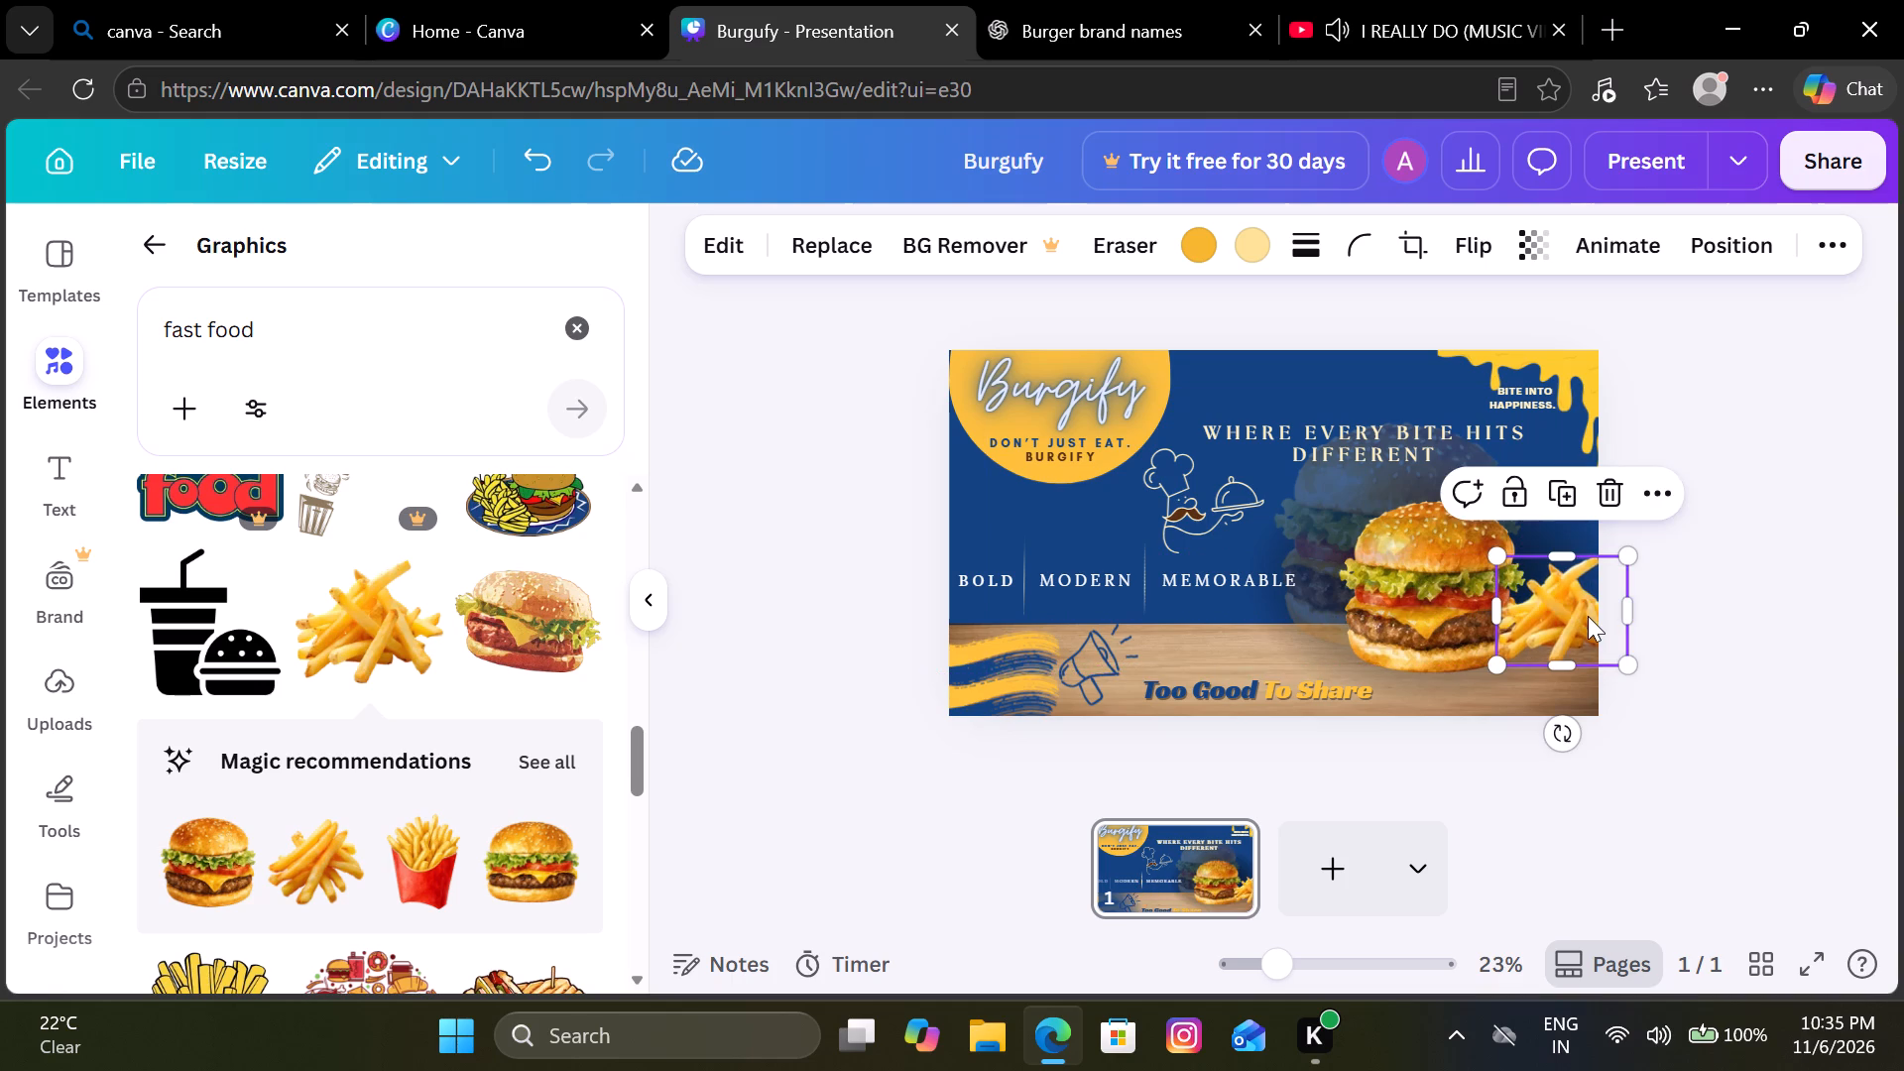
click(1735, 603)
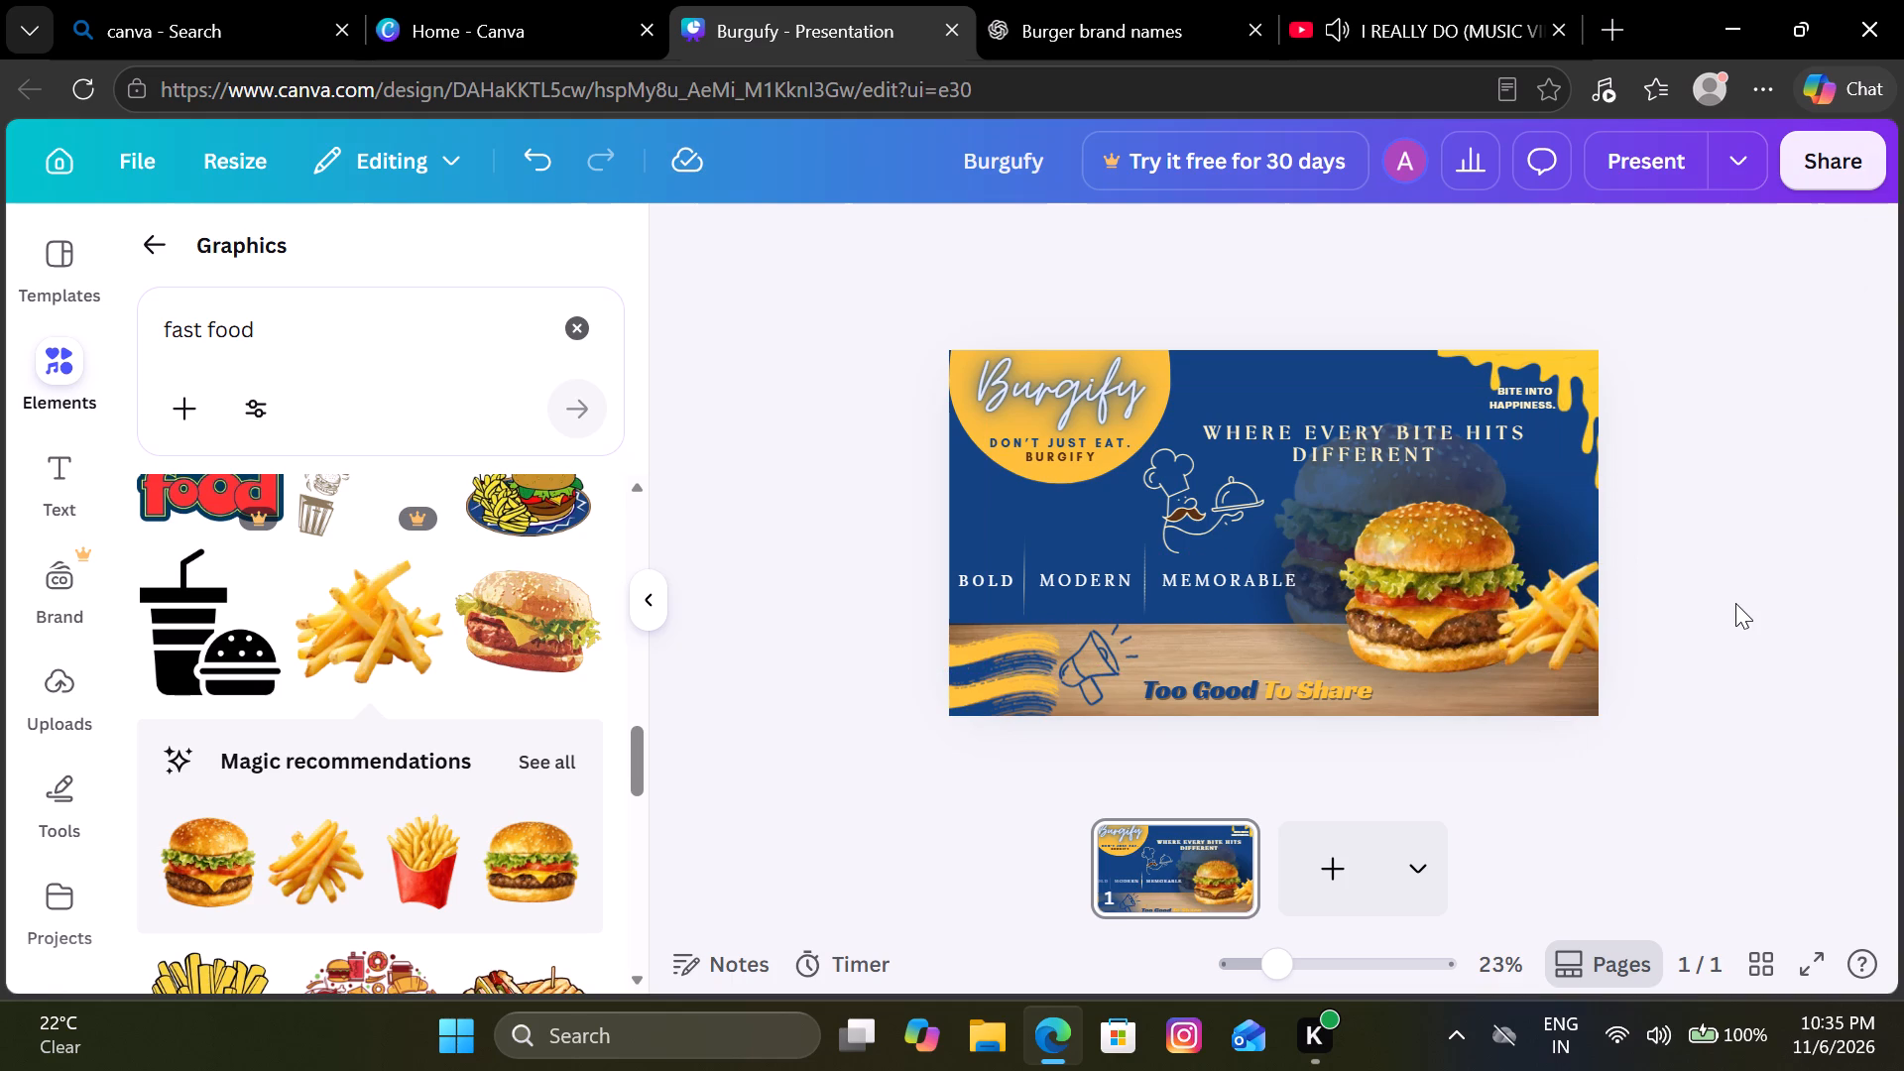
Duplicate the fries and place the copy above the original, beside the burger at the page's right edge.
click(1565, 607)
click(1563, 505)
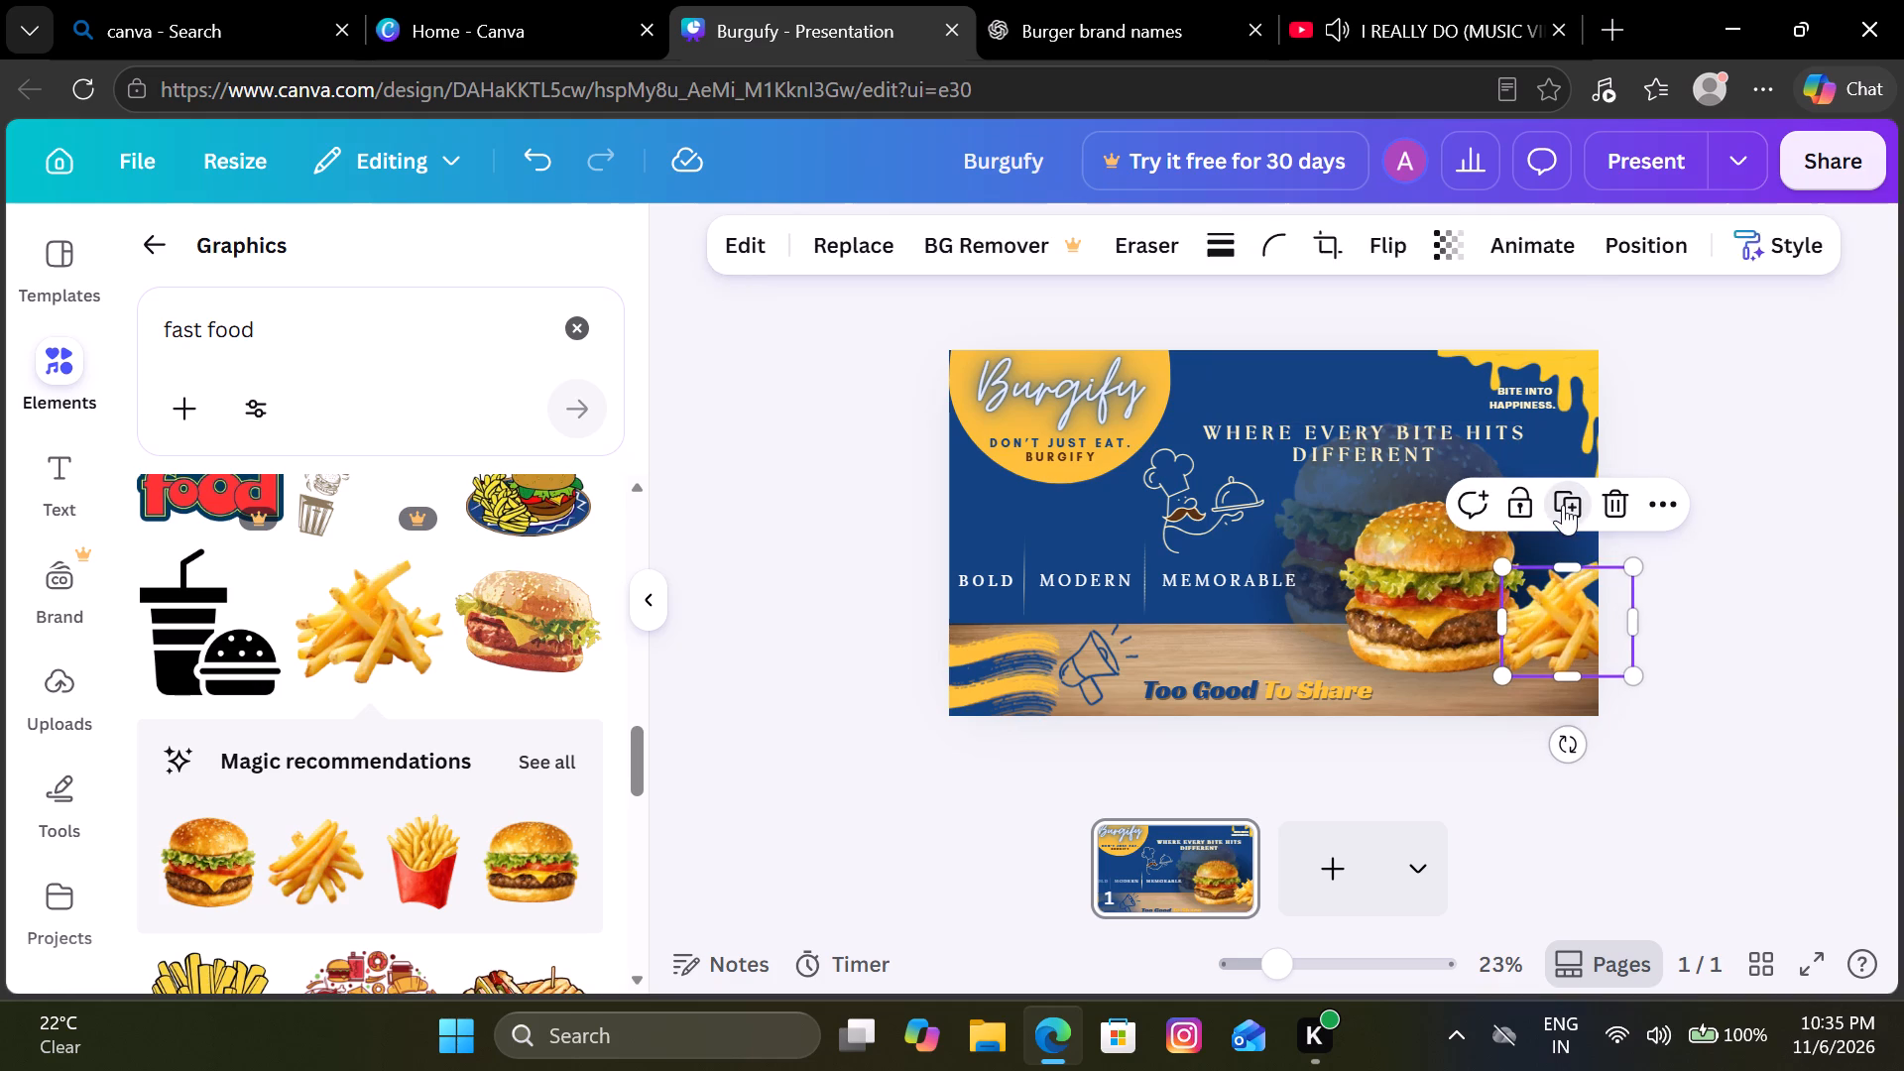
drag(1572, 625, 1537, 562)
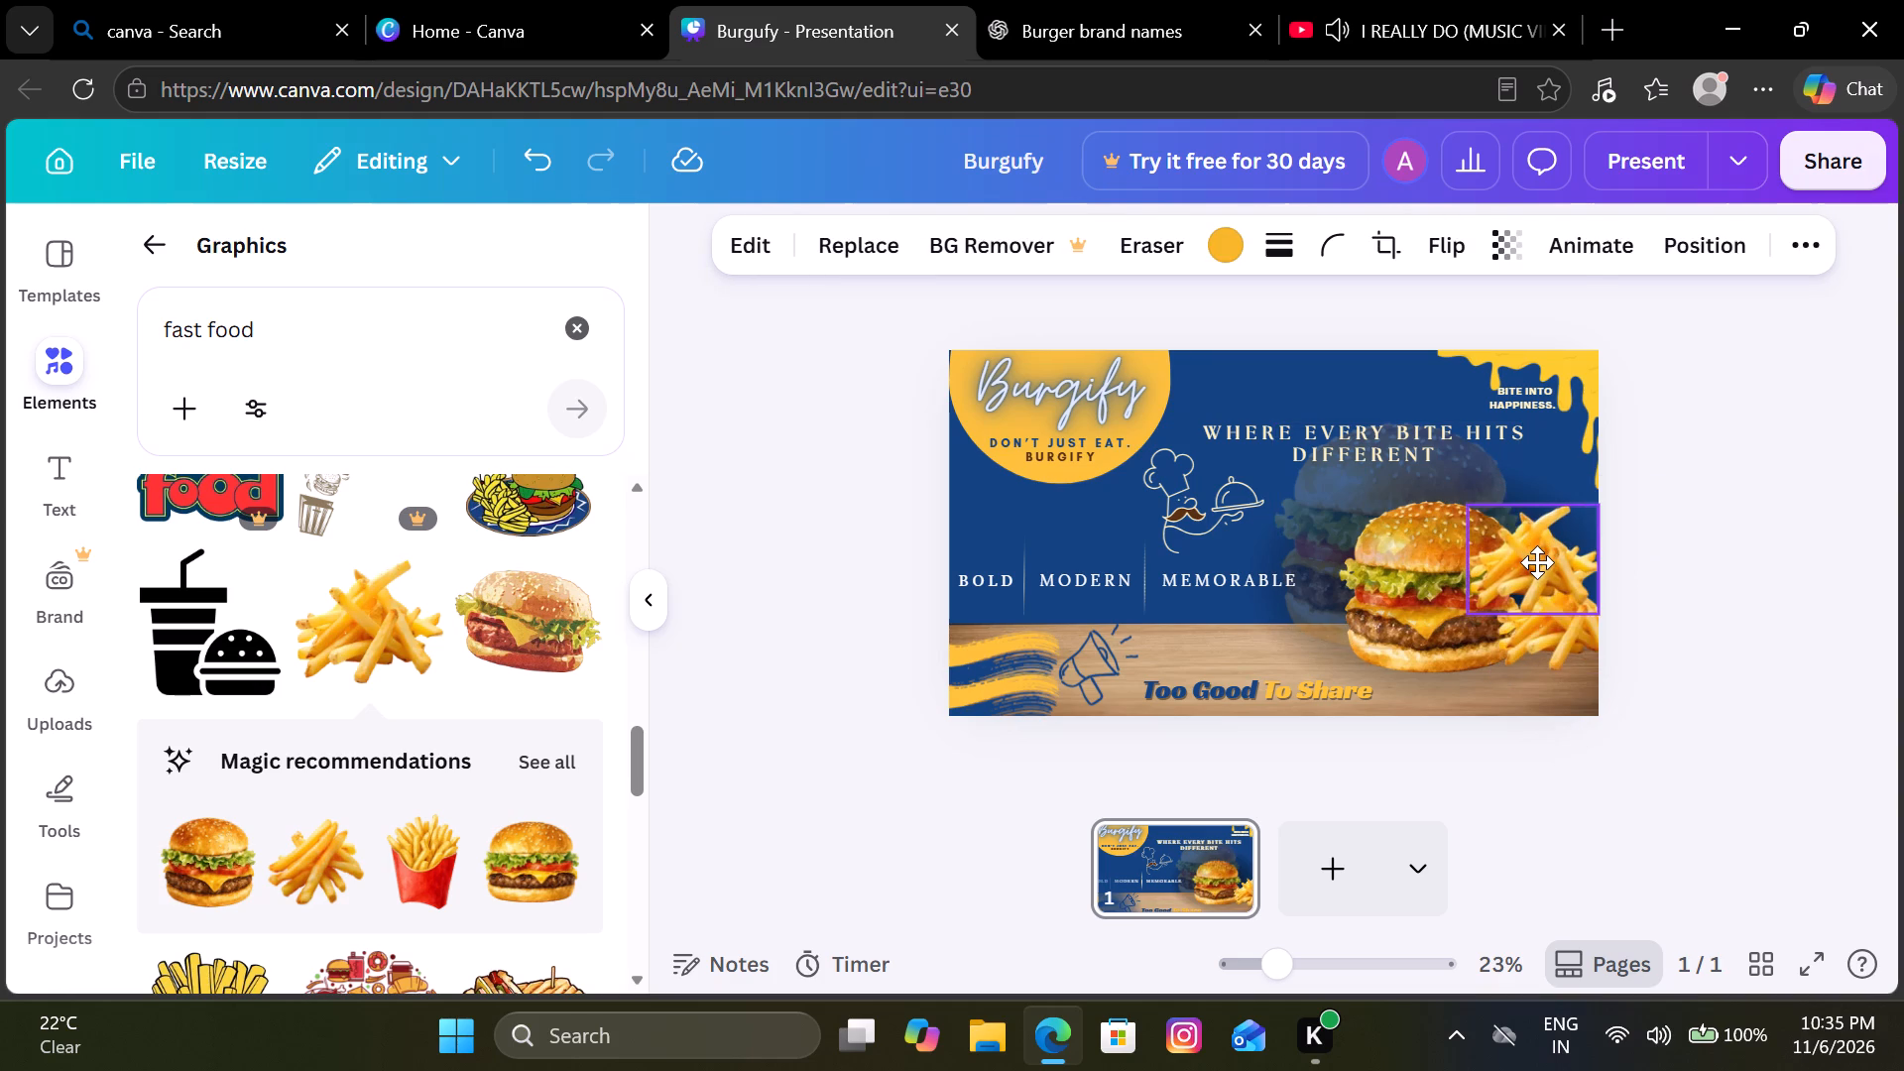
drag(1537, 562, 1547, 565)
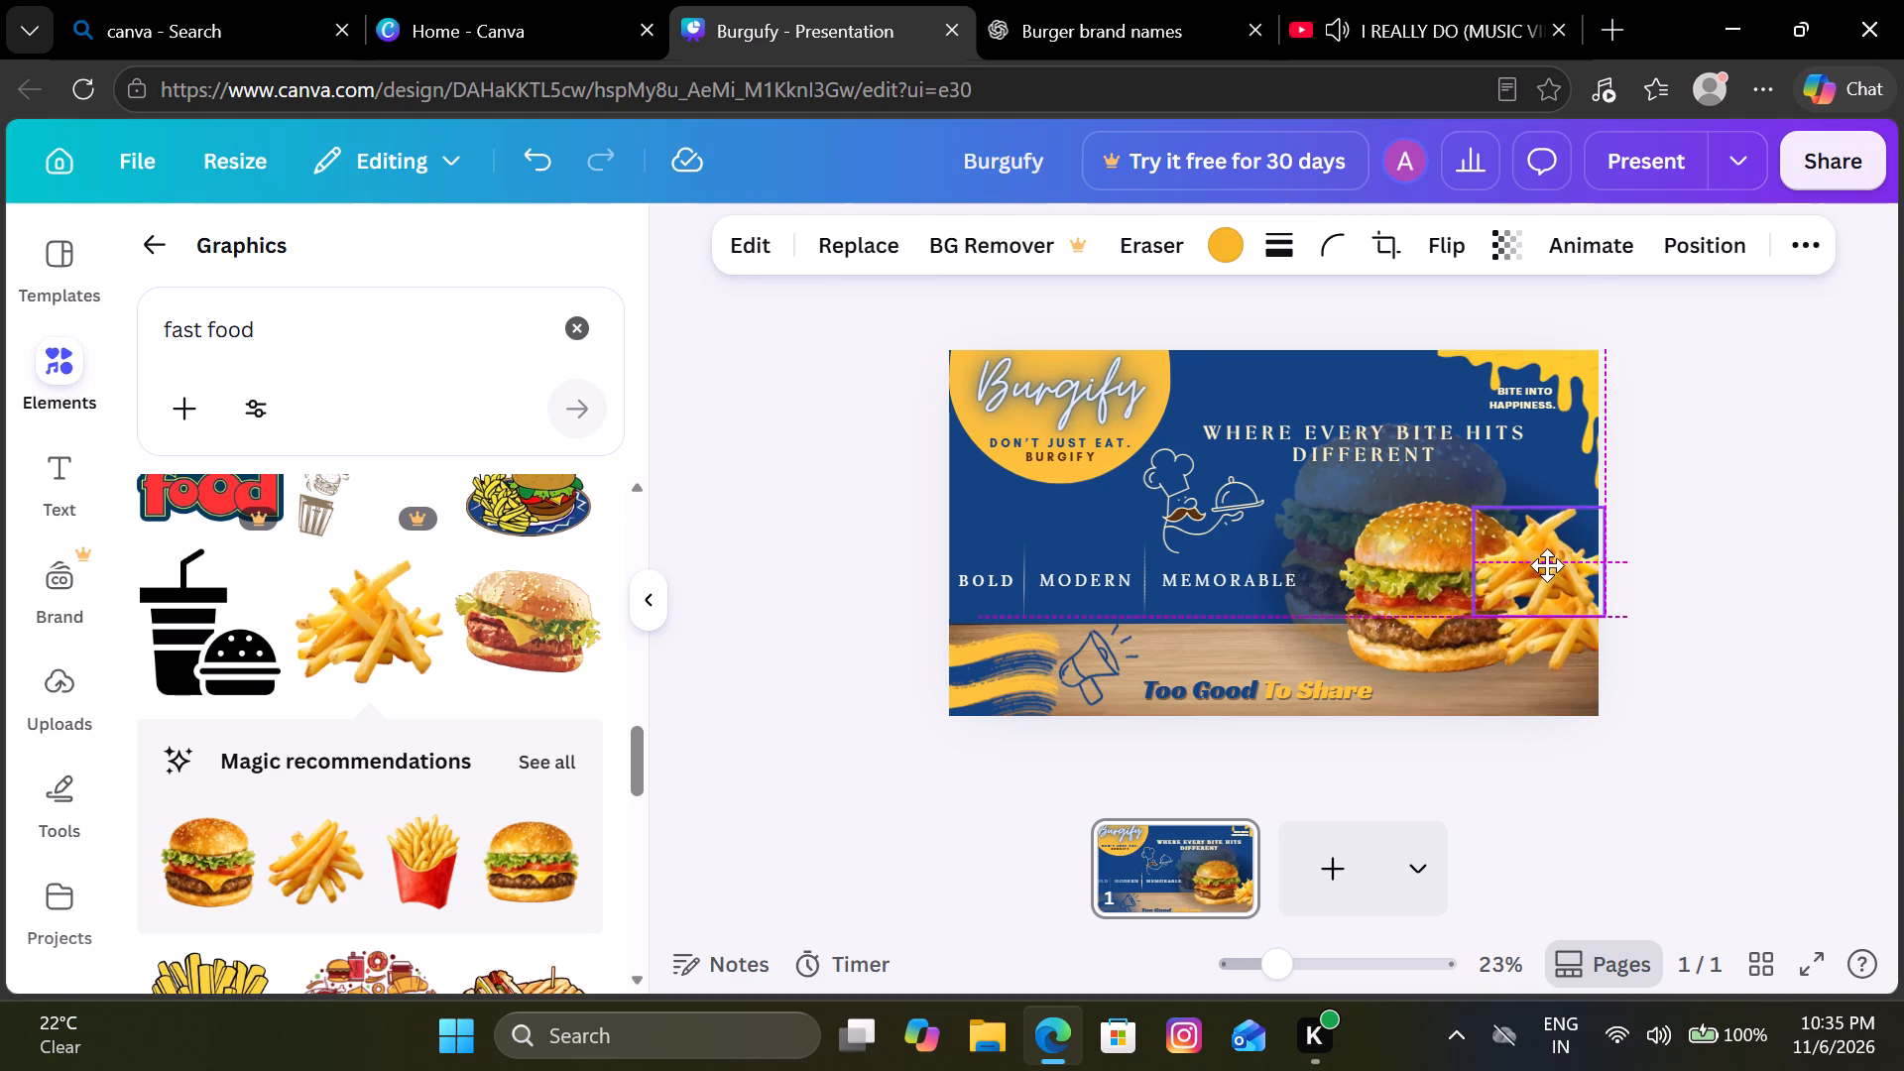
drag(1547, 565, 1542, 565)
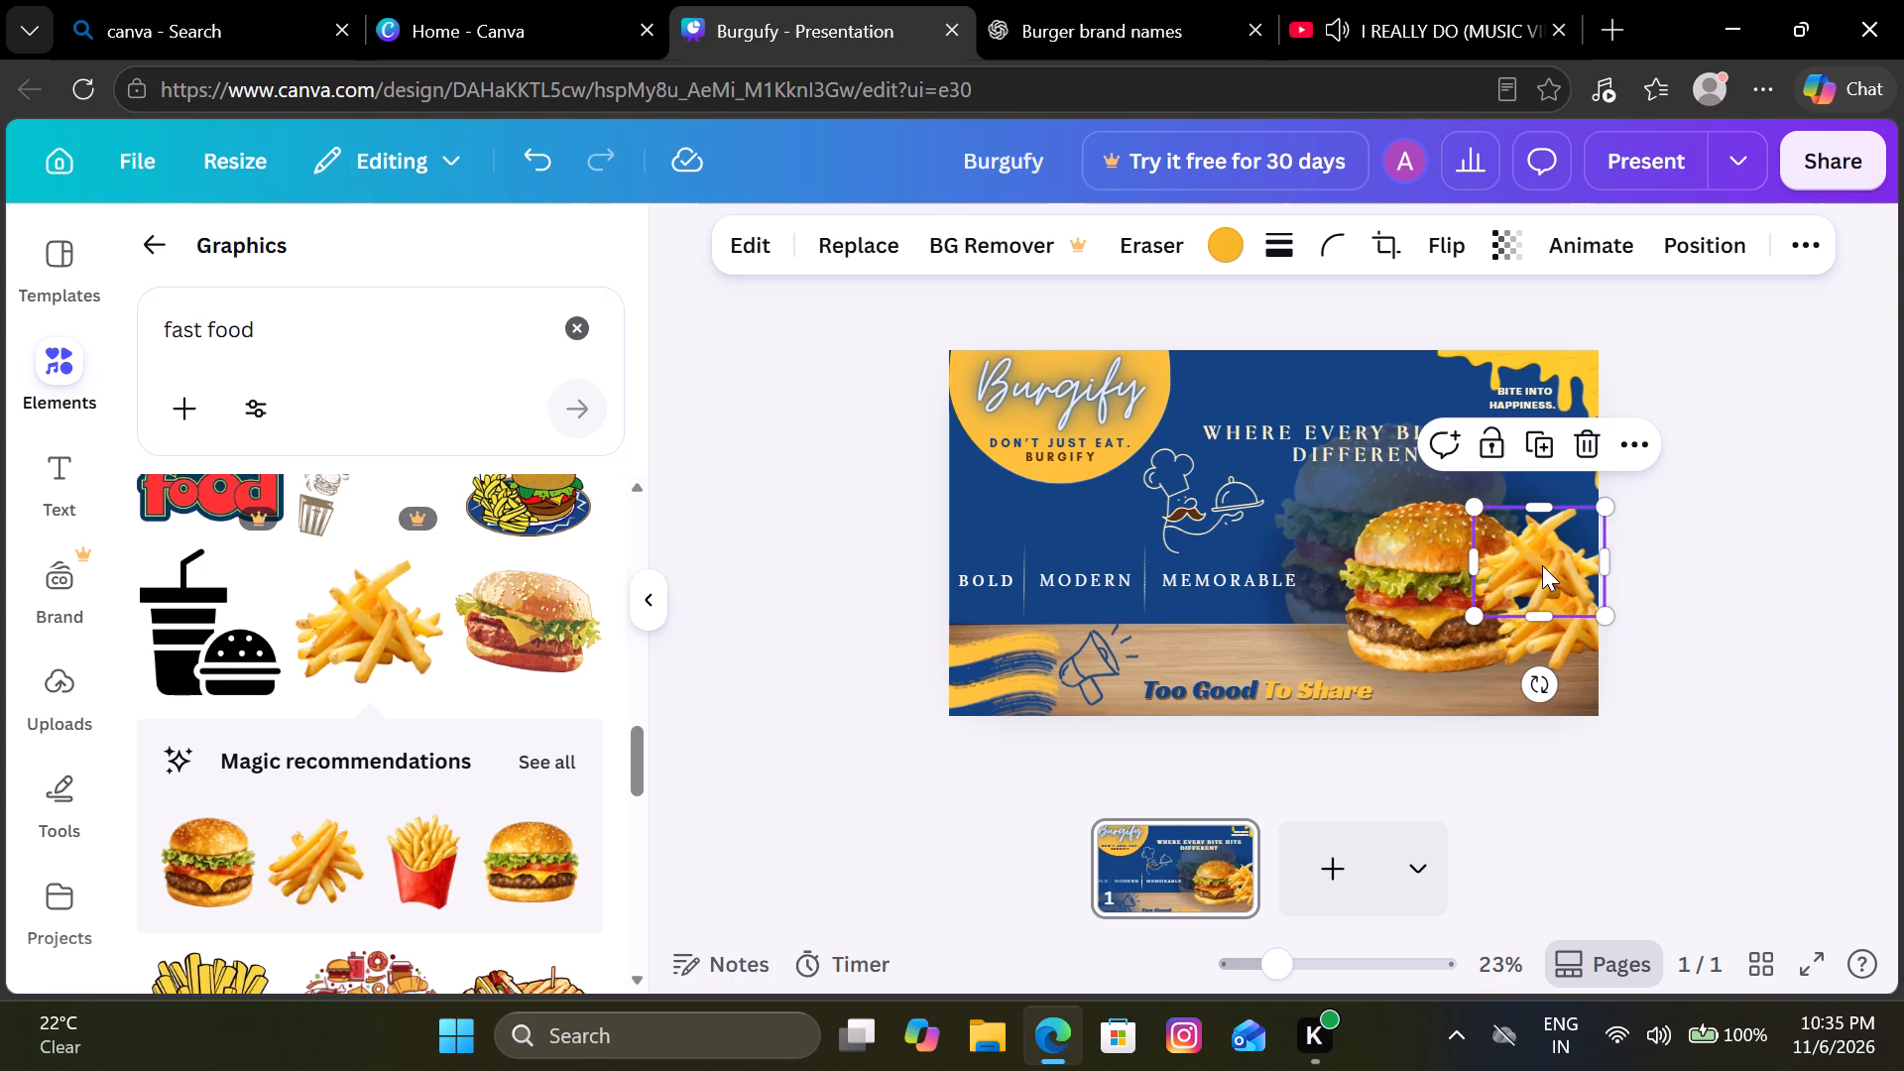
Enlarge the upper fries copy and move it down and right, over the original fries and past the page edge.
drag(1477, 514, 1429, 468)
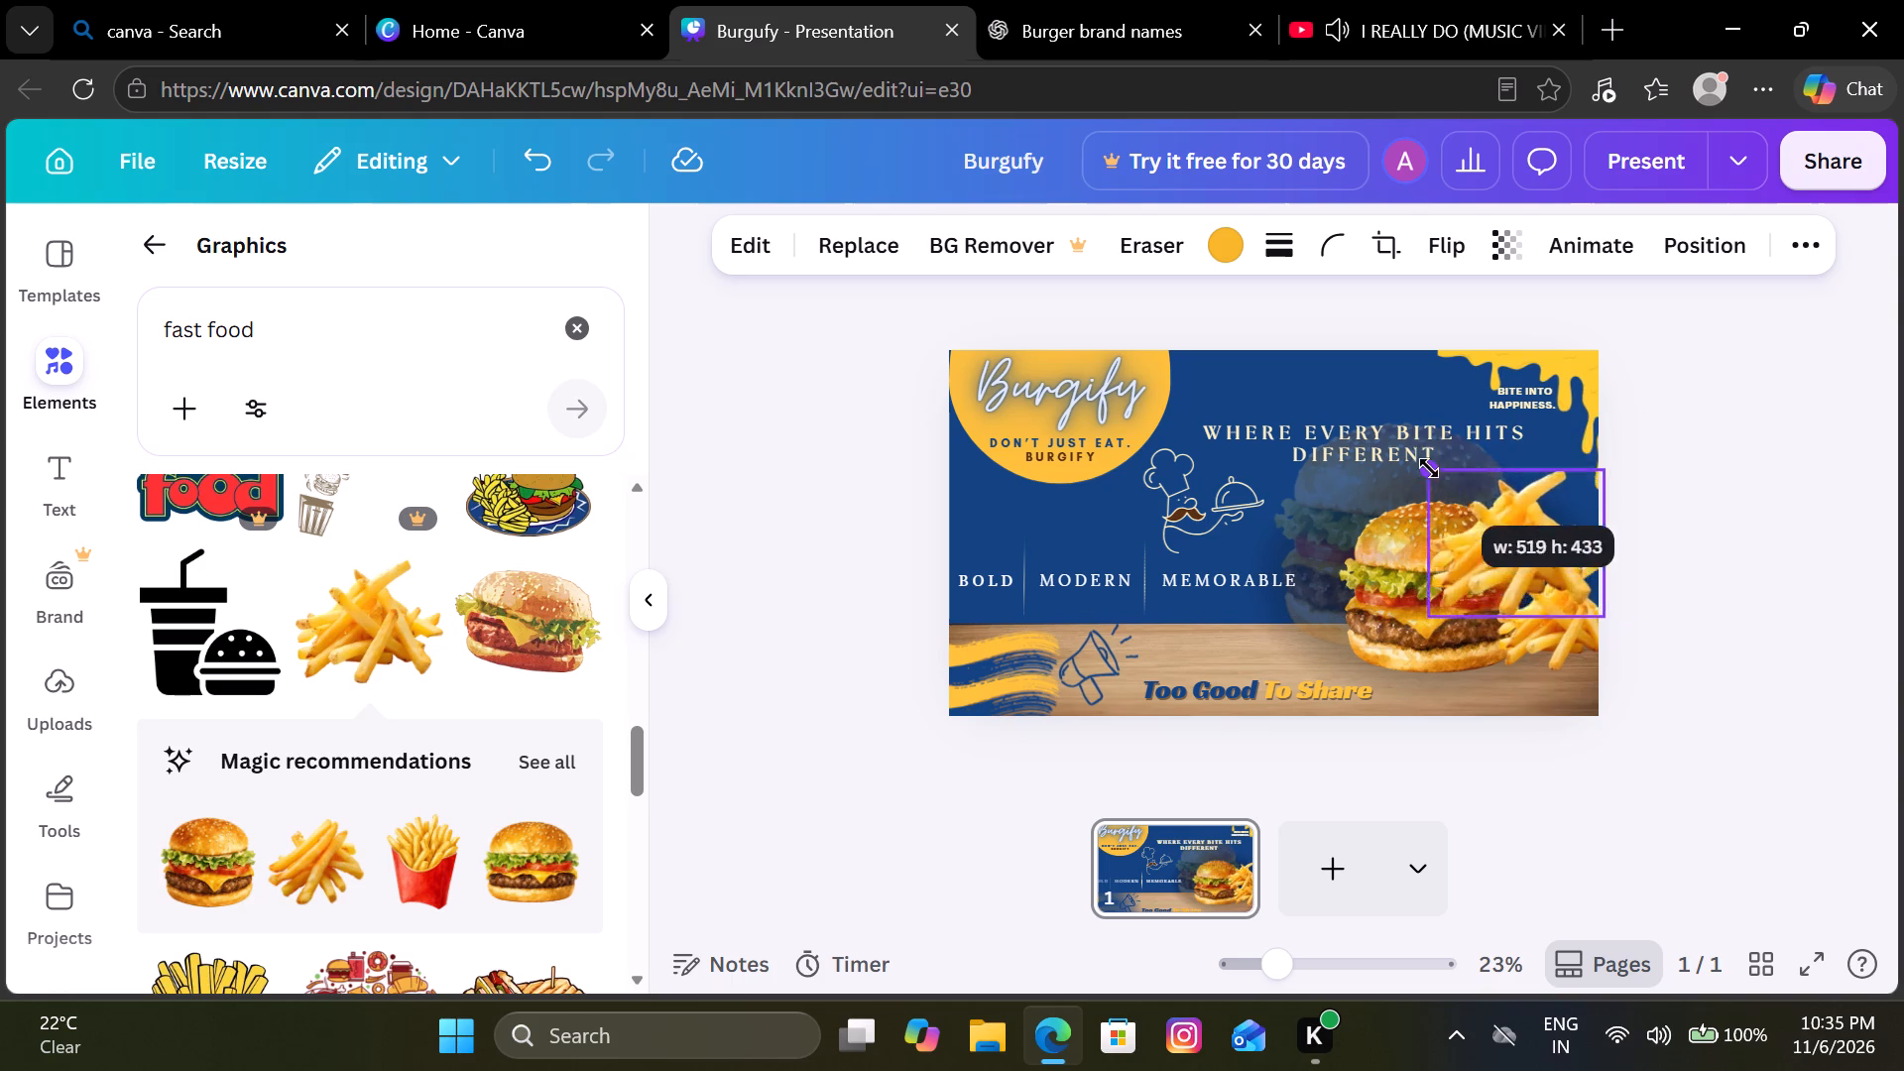
drag(1429, 468, 1422, 463)
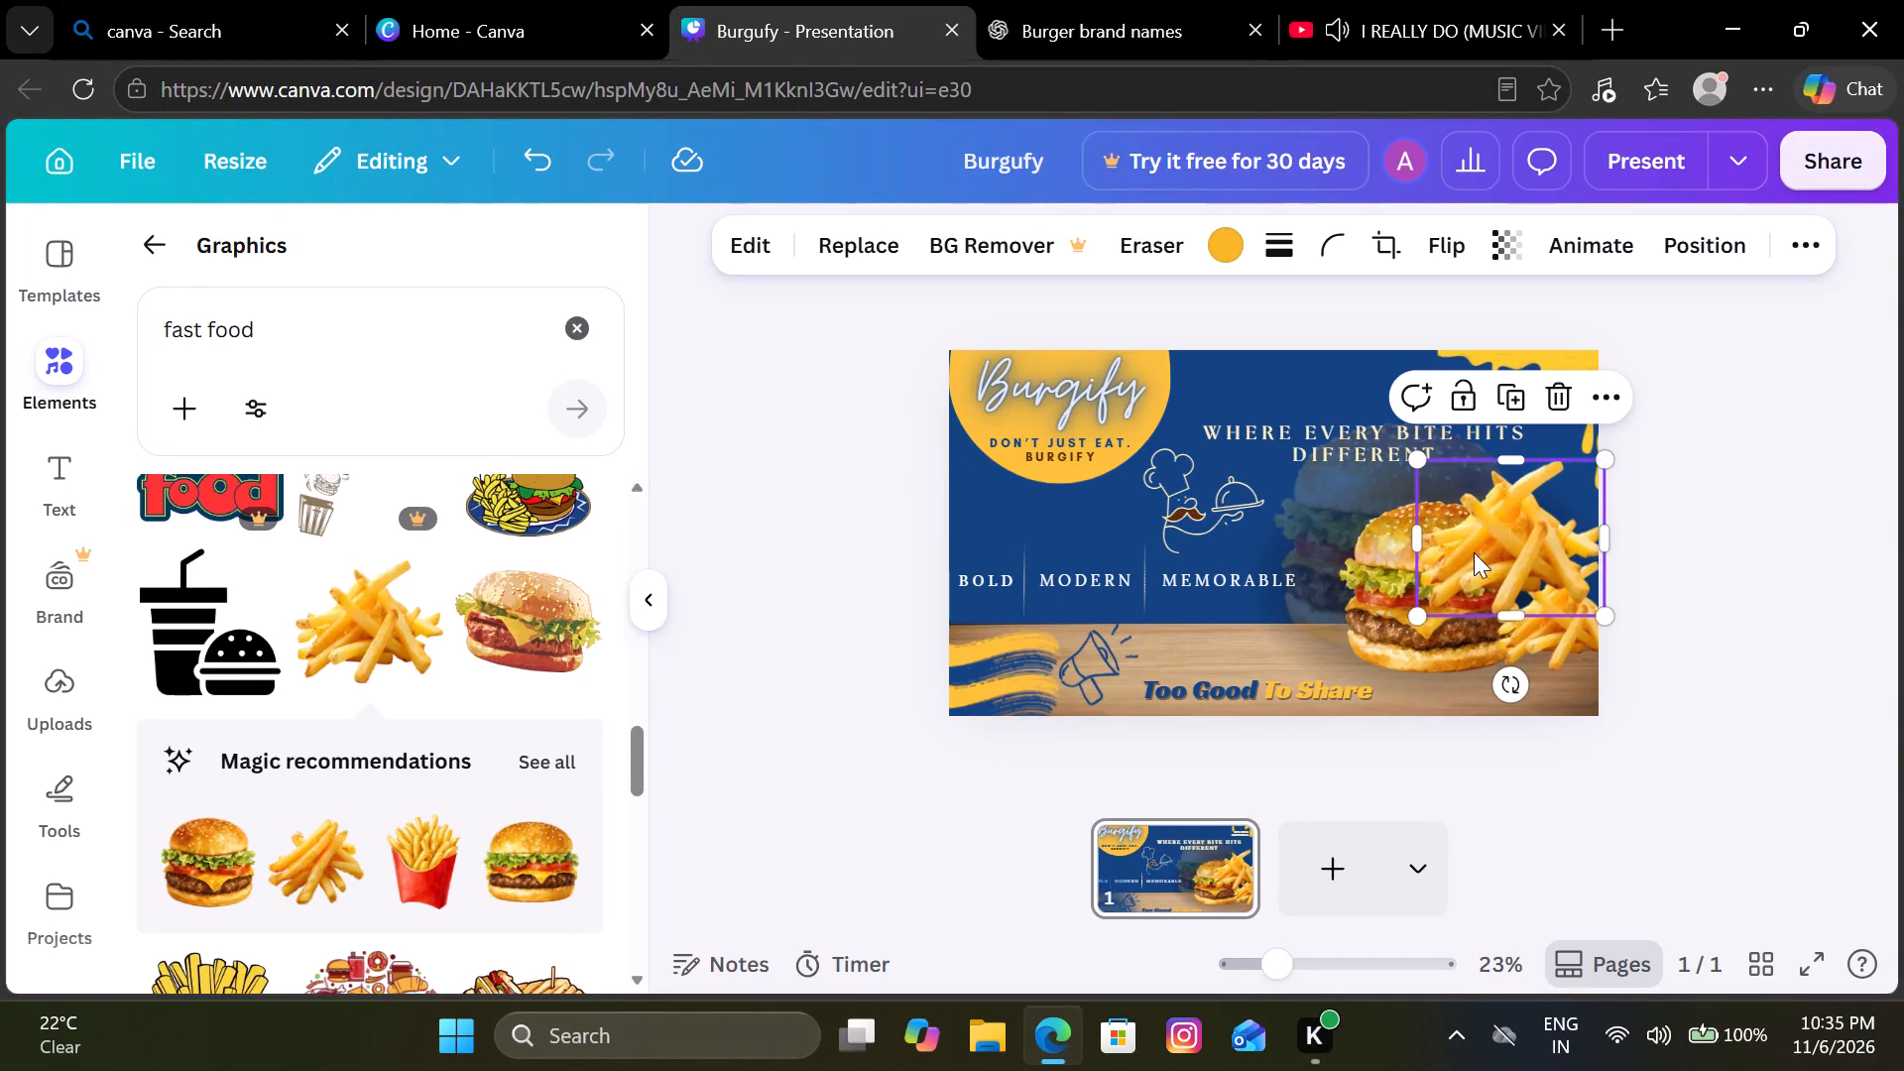
drag(1474, 552, 1513, 575)
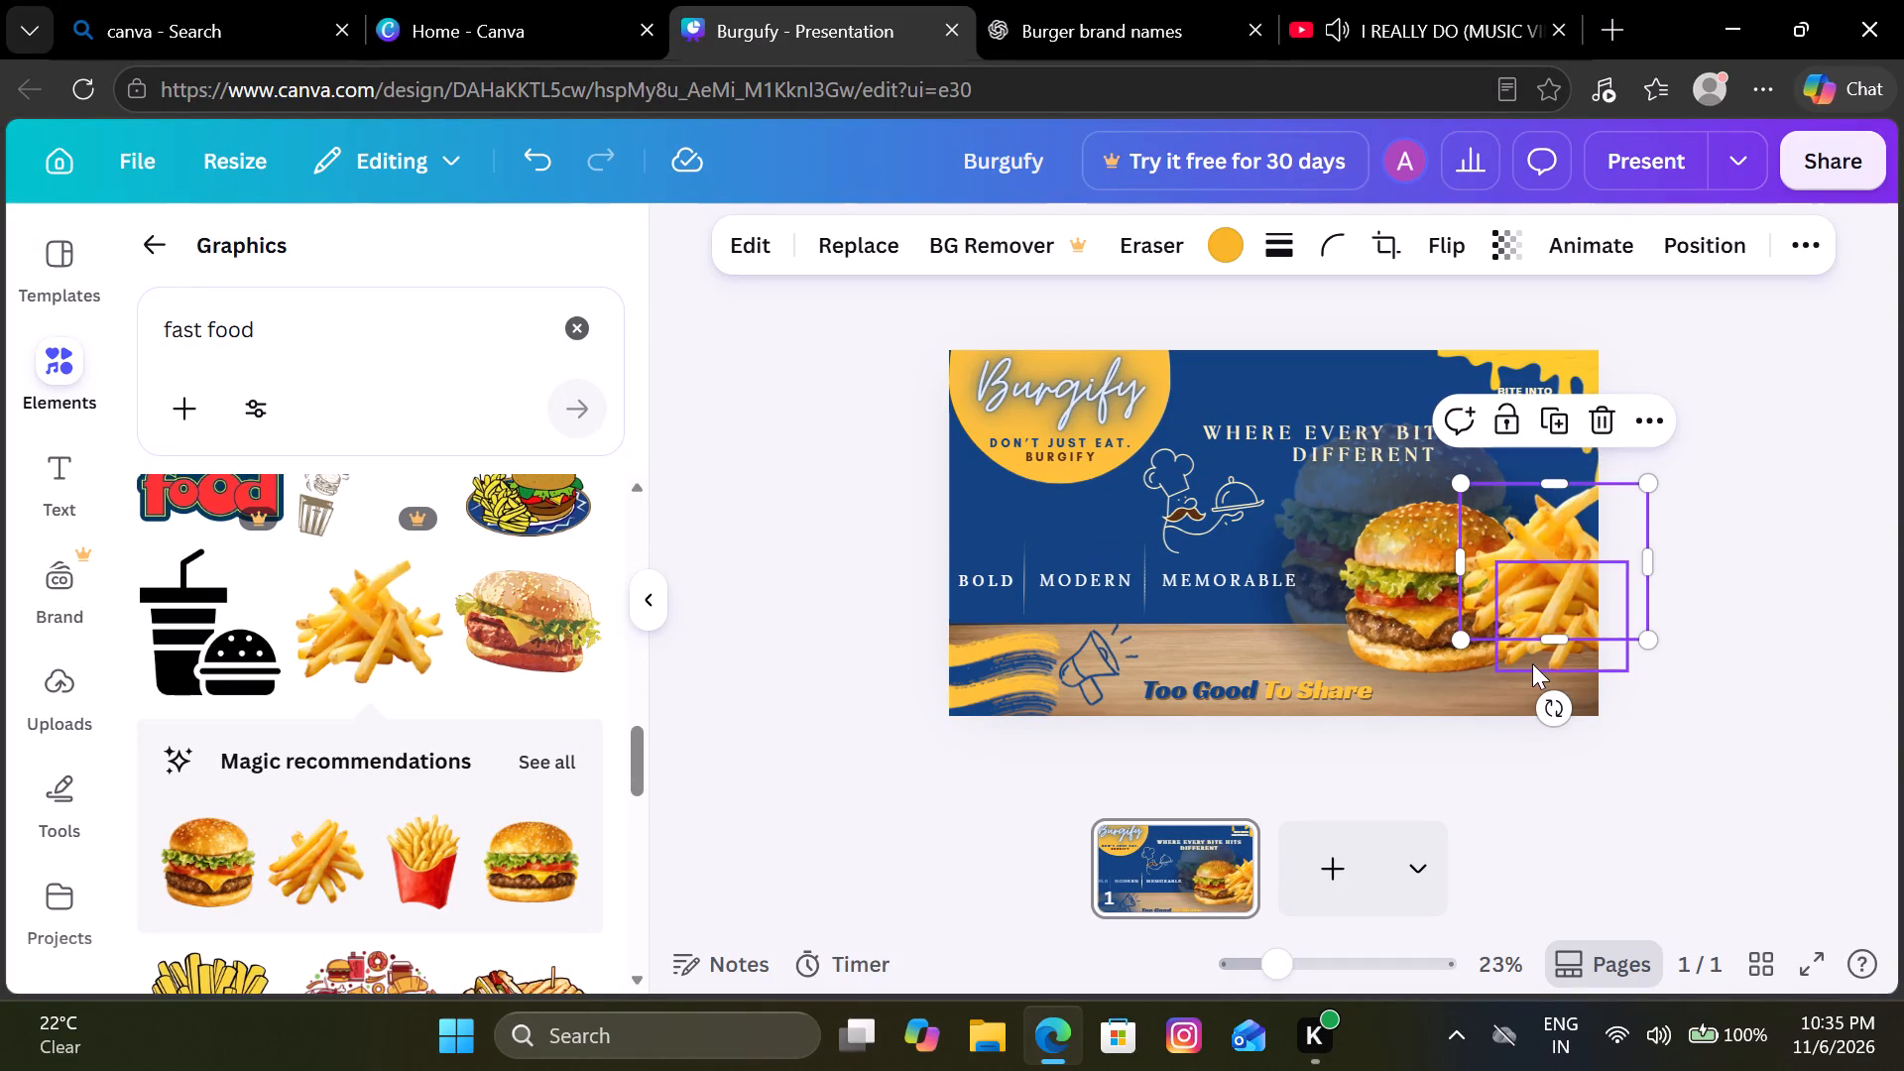
Enlarge the lower fries graphic beside the burger slightly, extending it down and towards the burger.
click(1532, 664)
drag(1495, 672, 1480, 683)
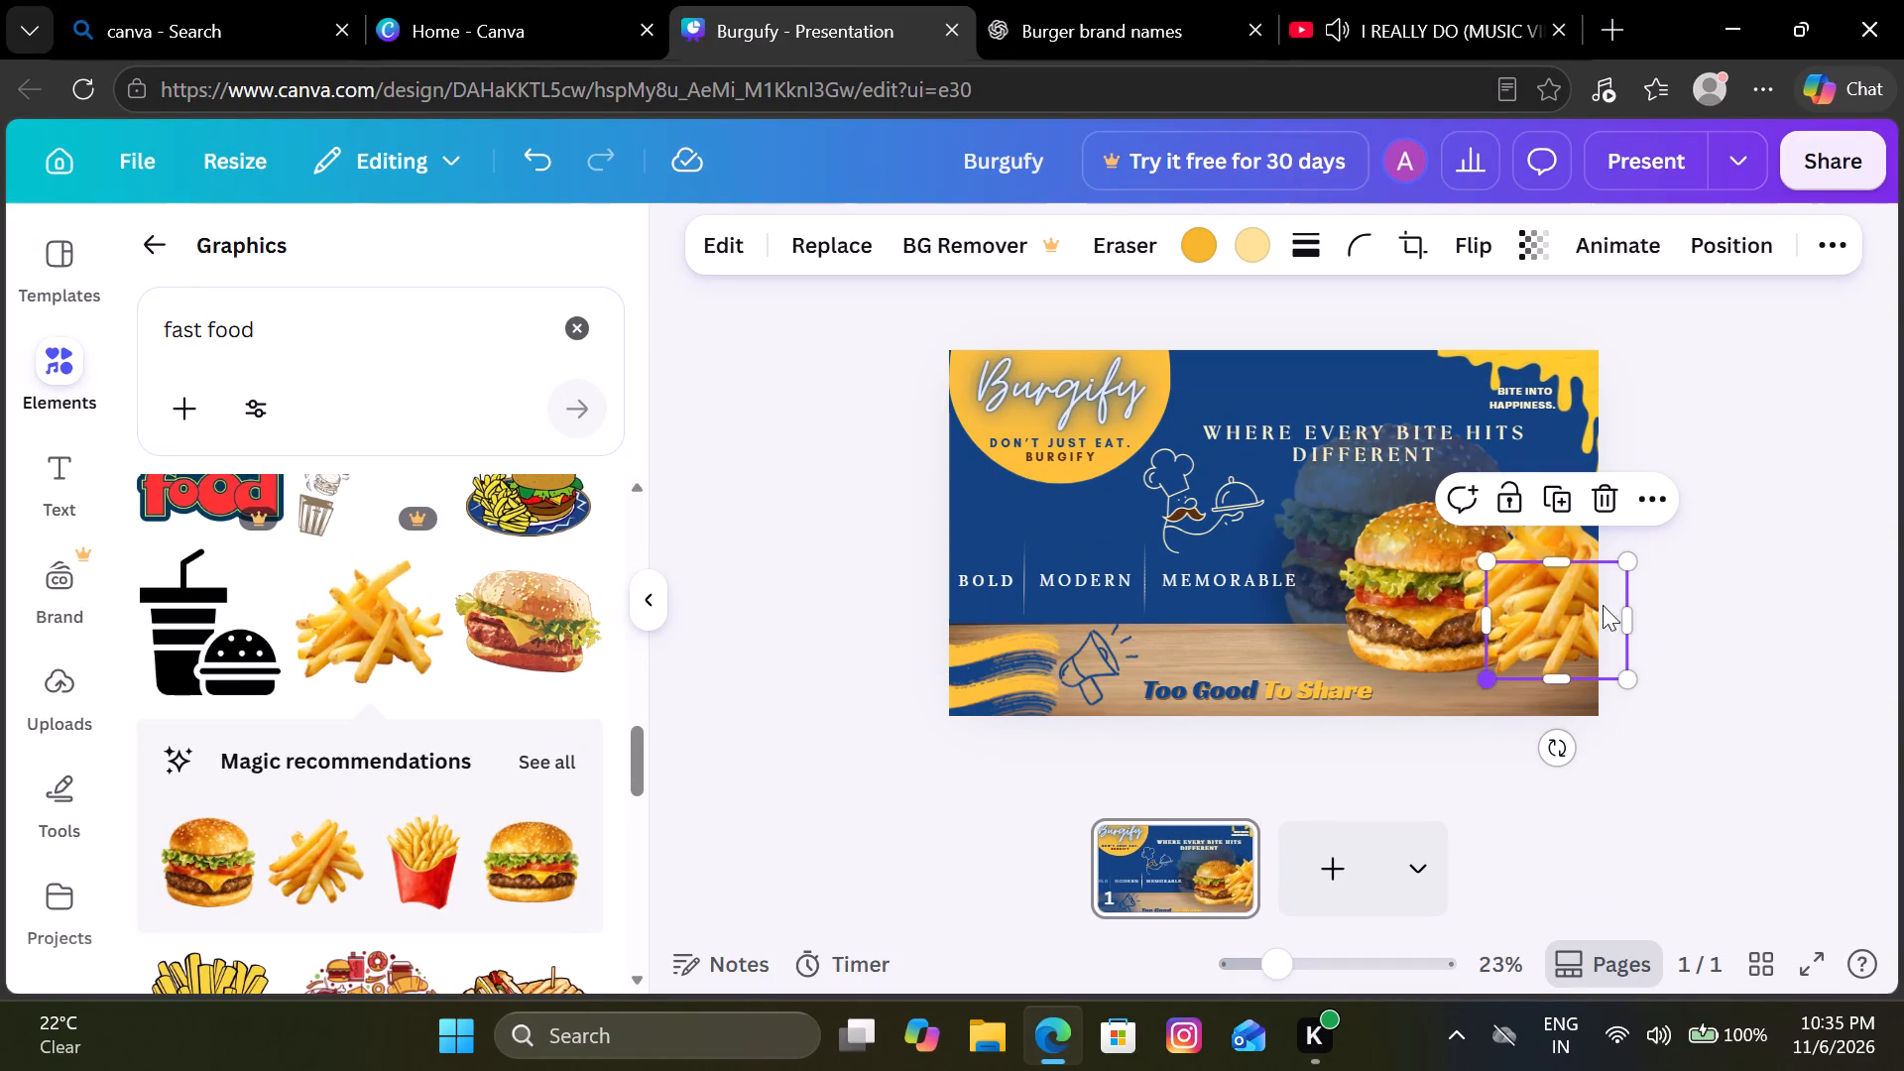
Fade the upper fries copy beside the burger to a transparency value of 52.
click(1710, 568)
click(1570, 515)
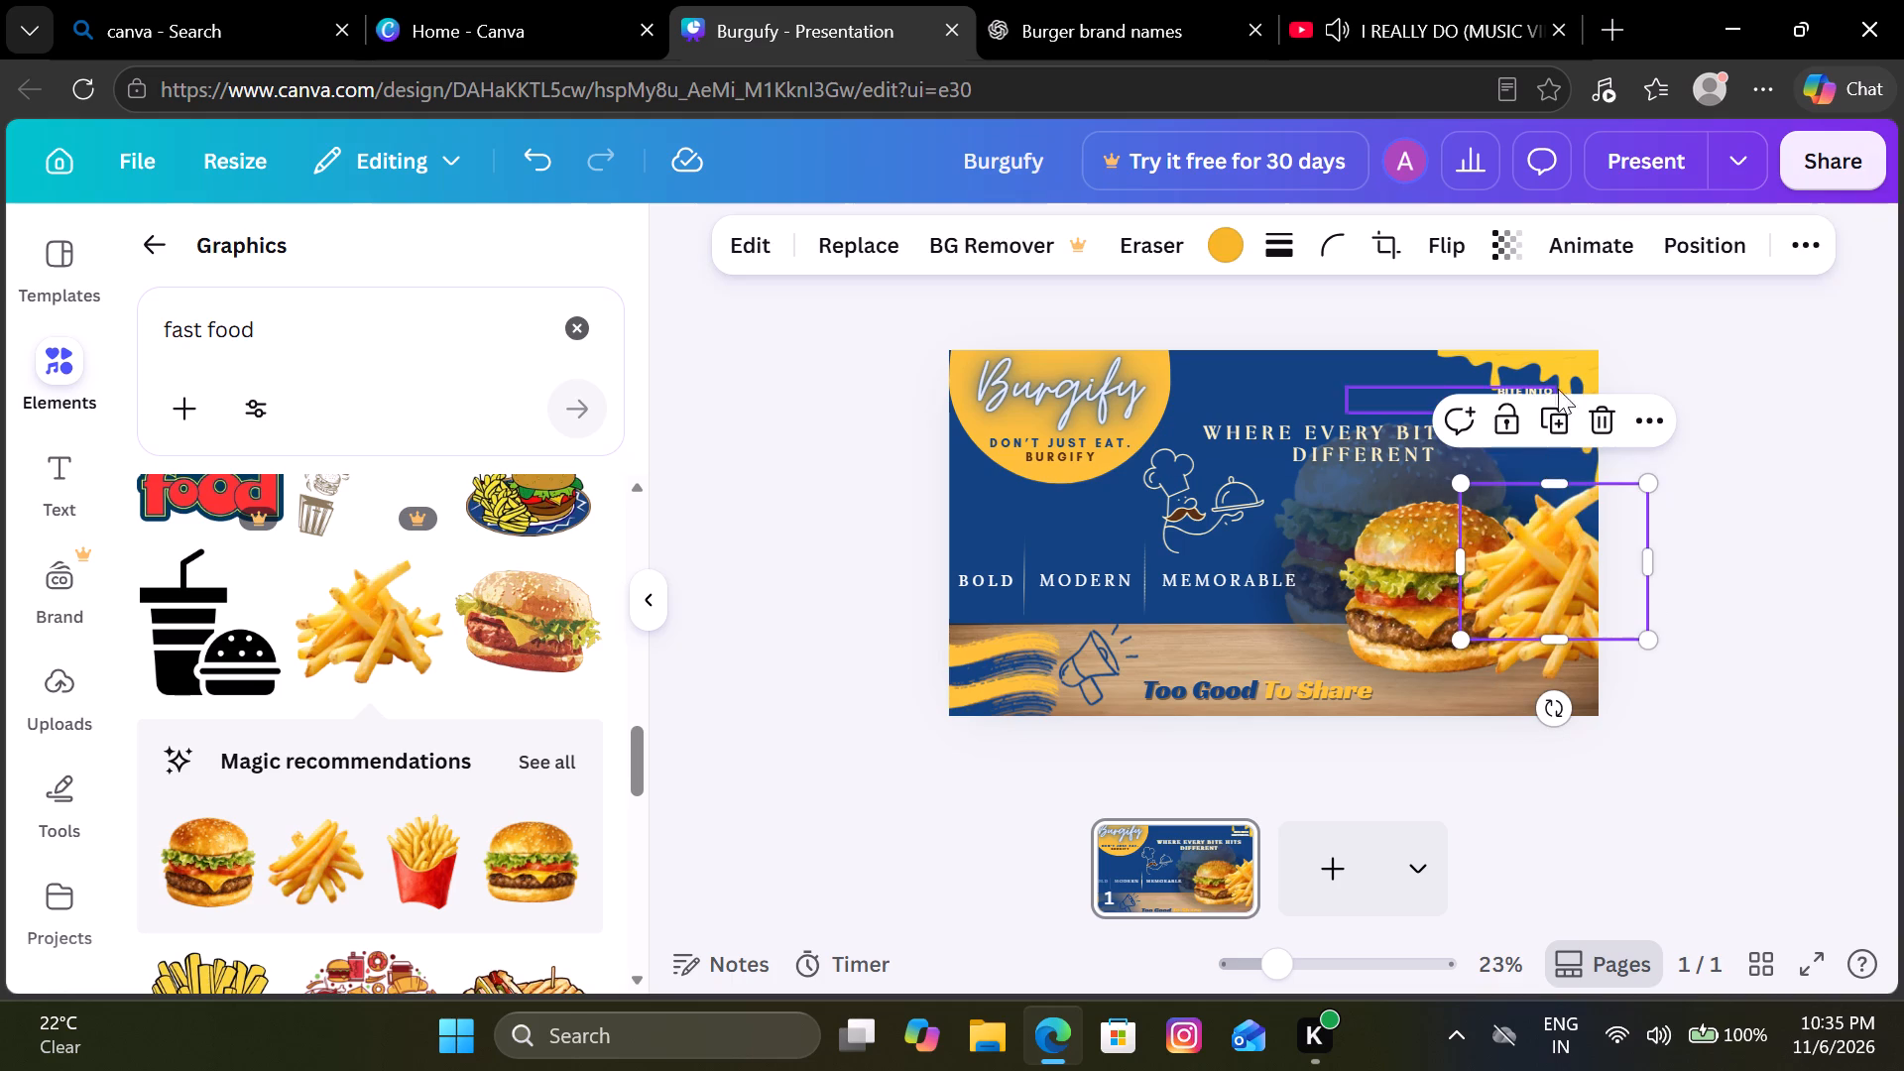
click(1518, 236)
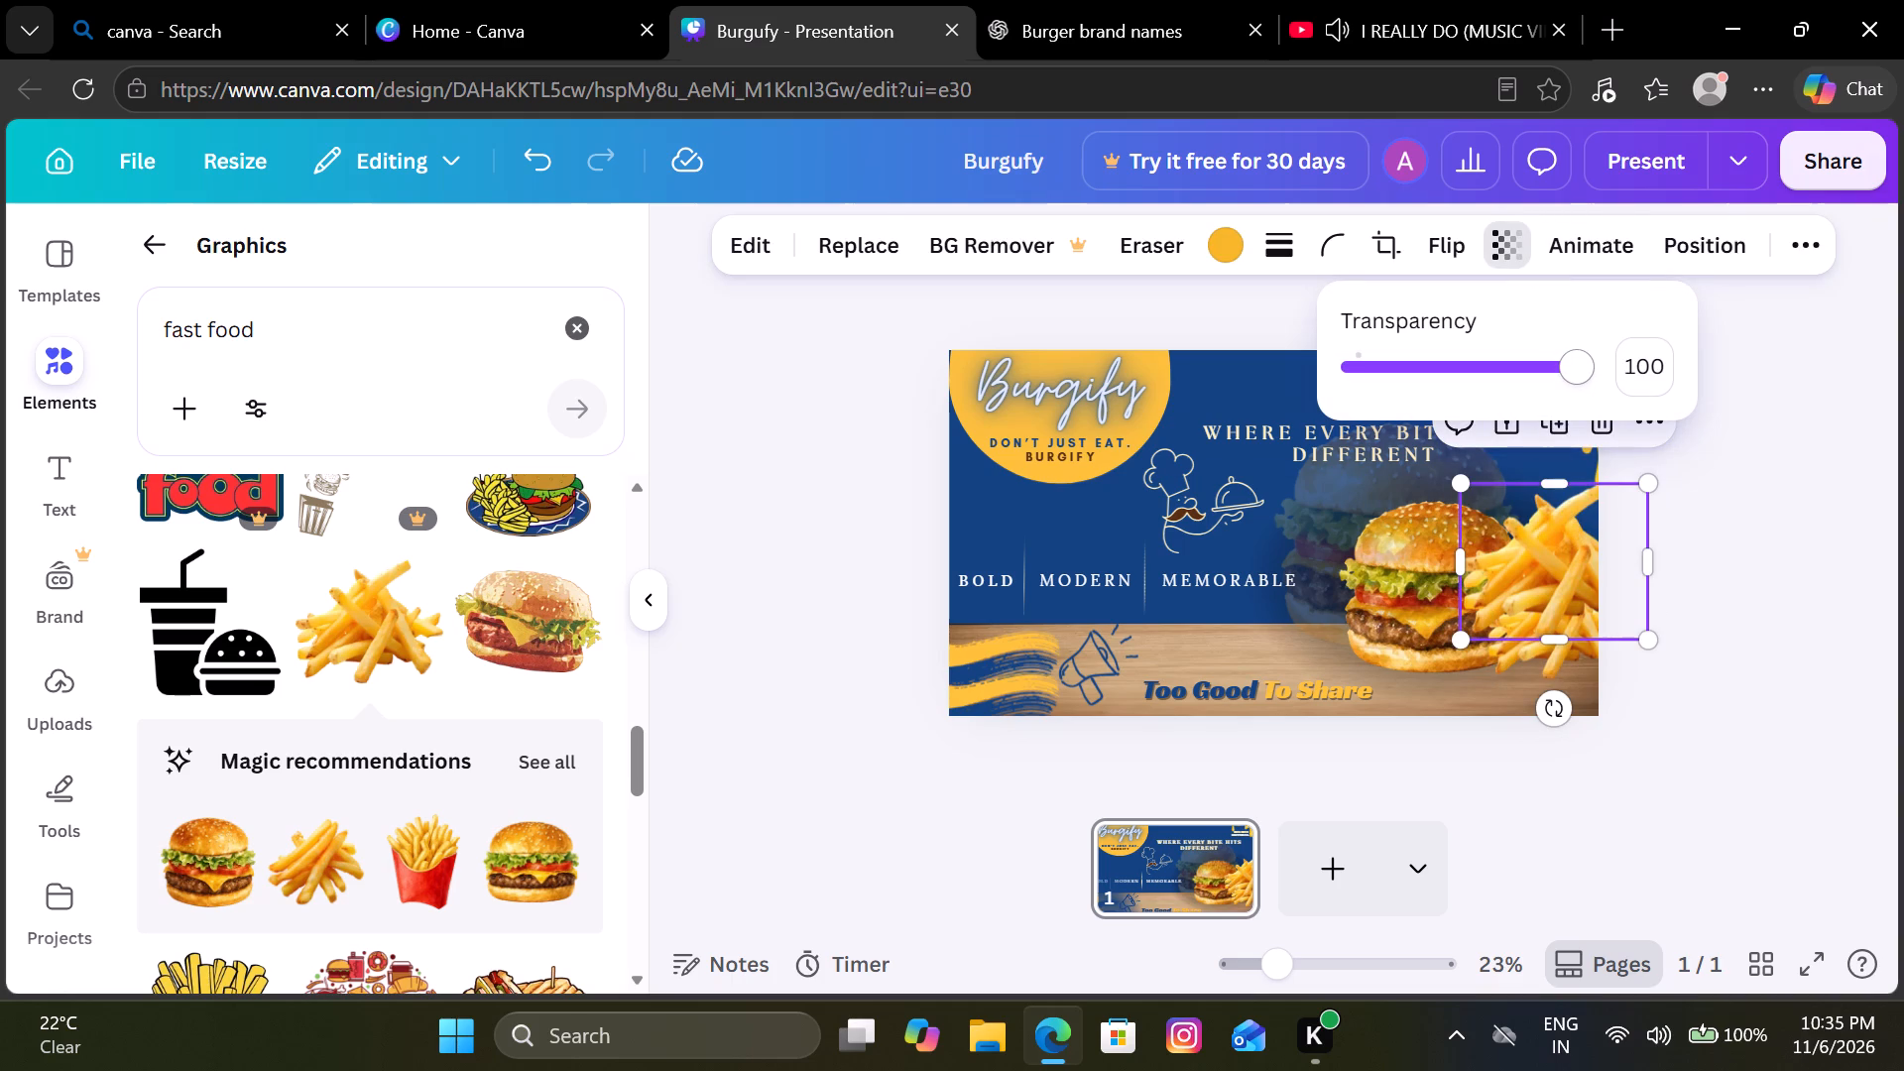
drag(1582, 372, 1500, 366)
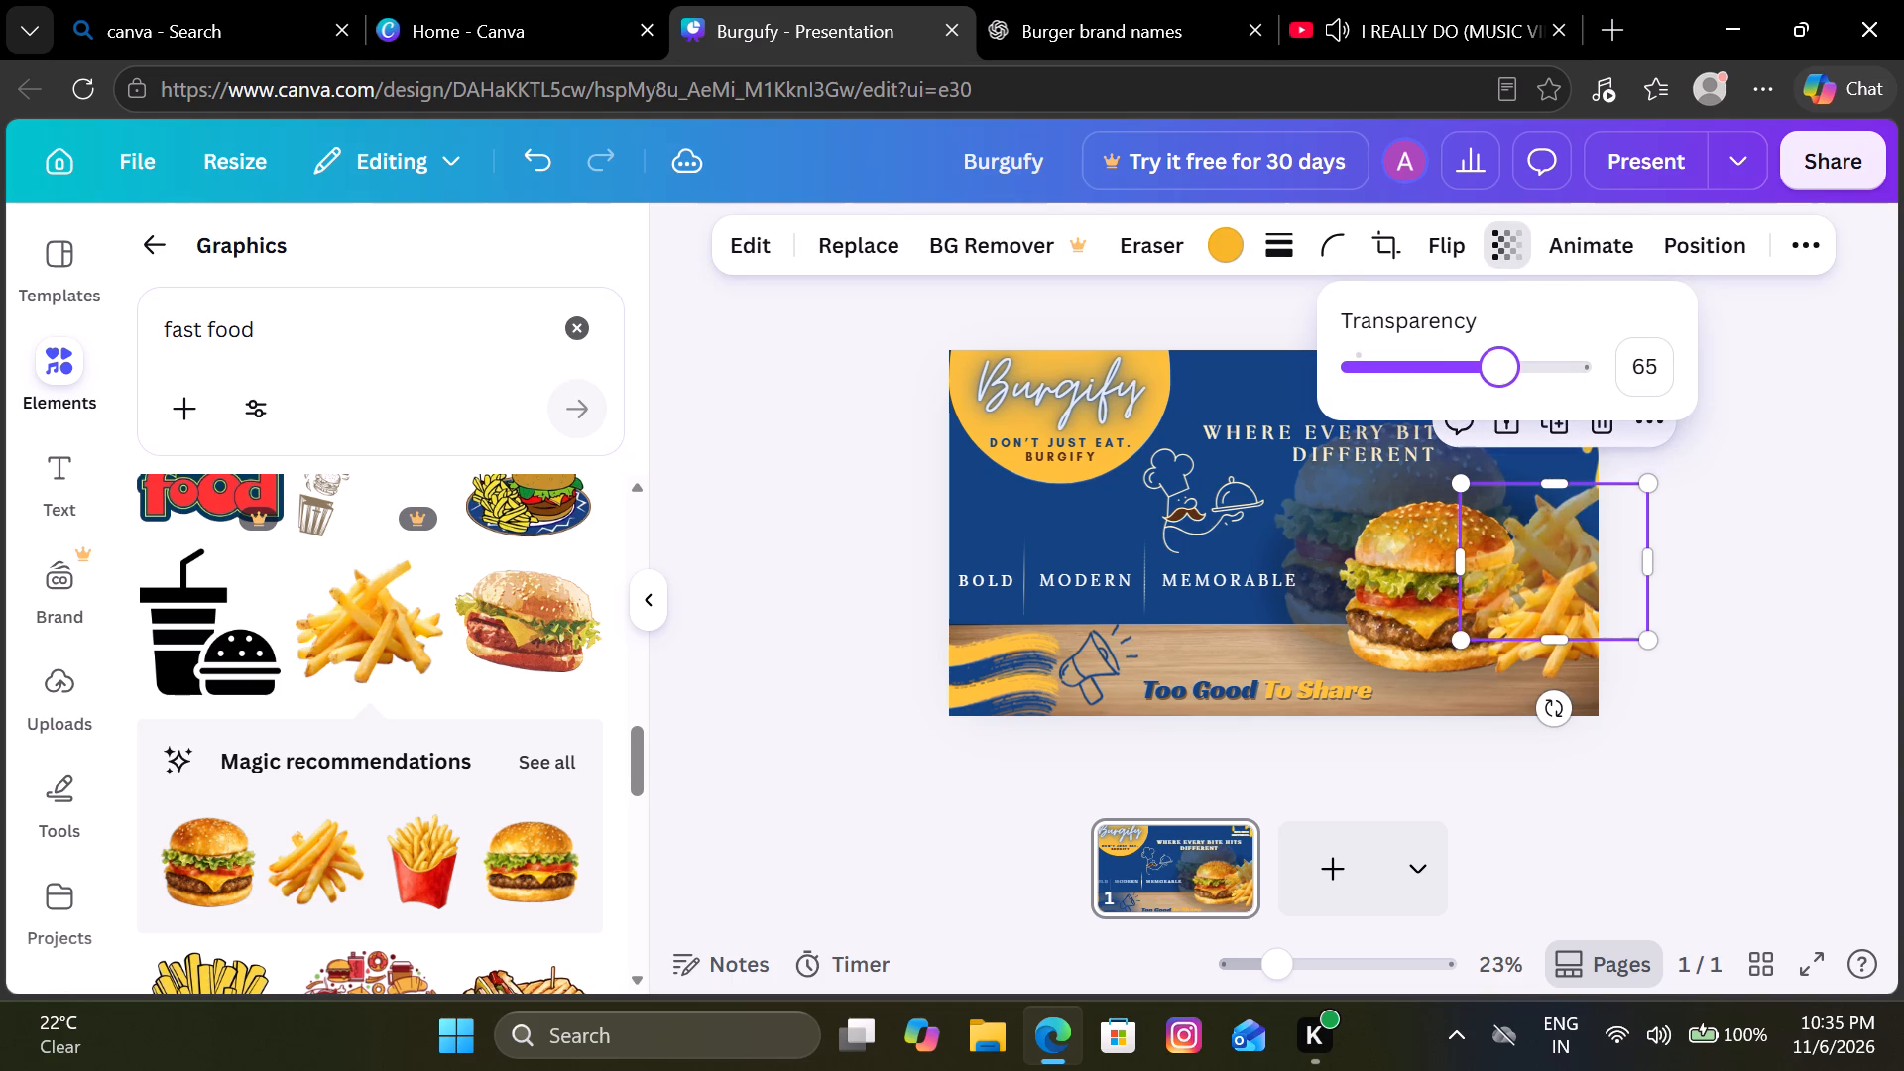
drag(1500, 366, 1471, 363)
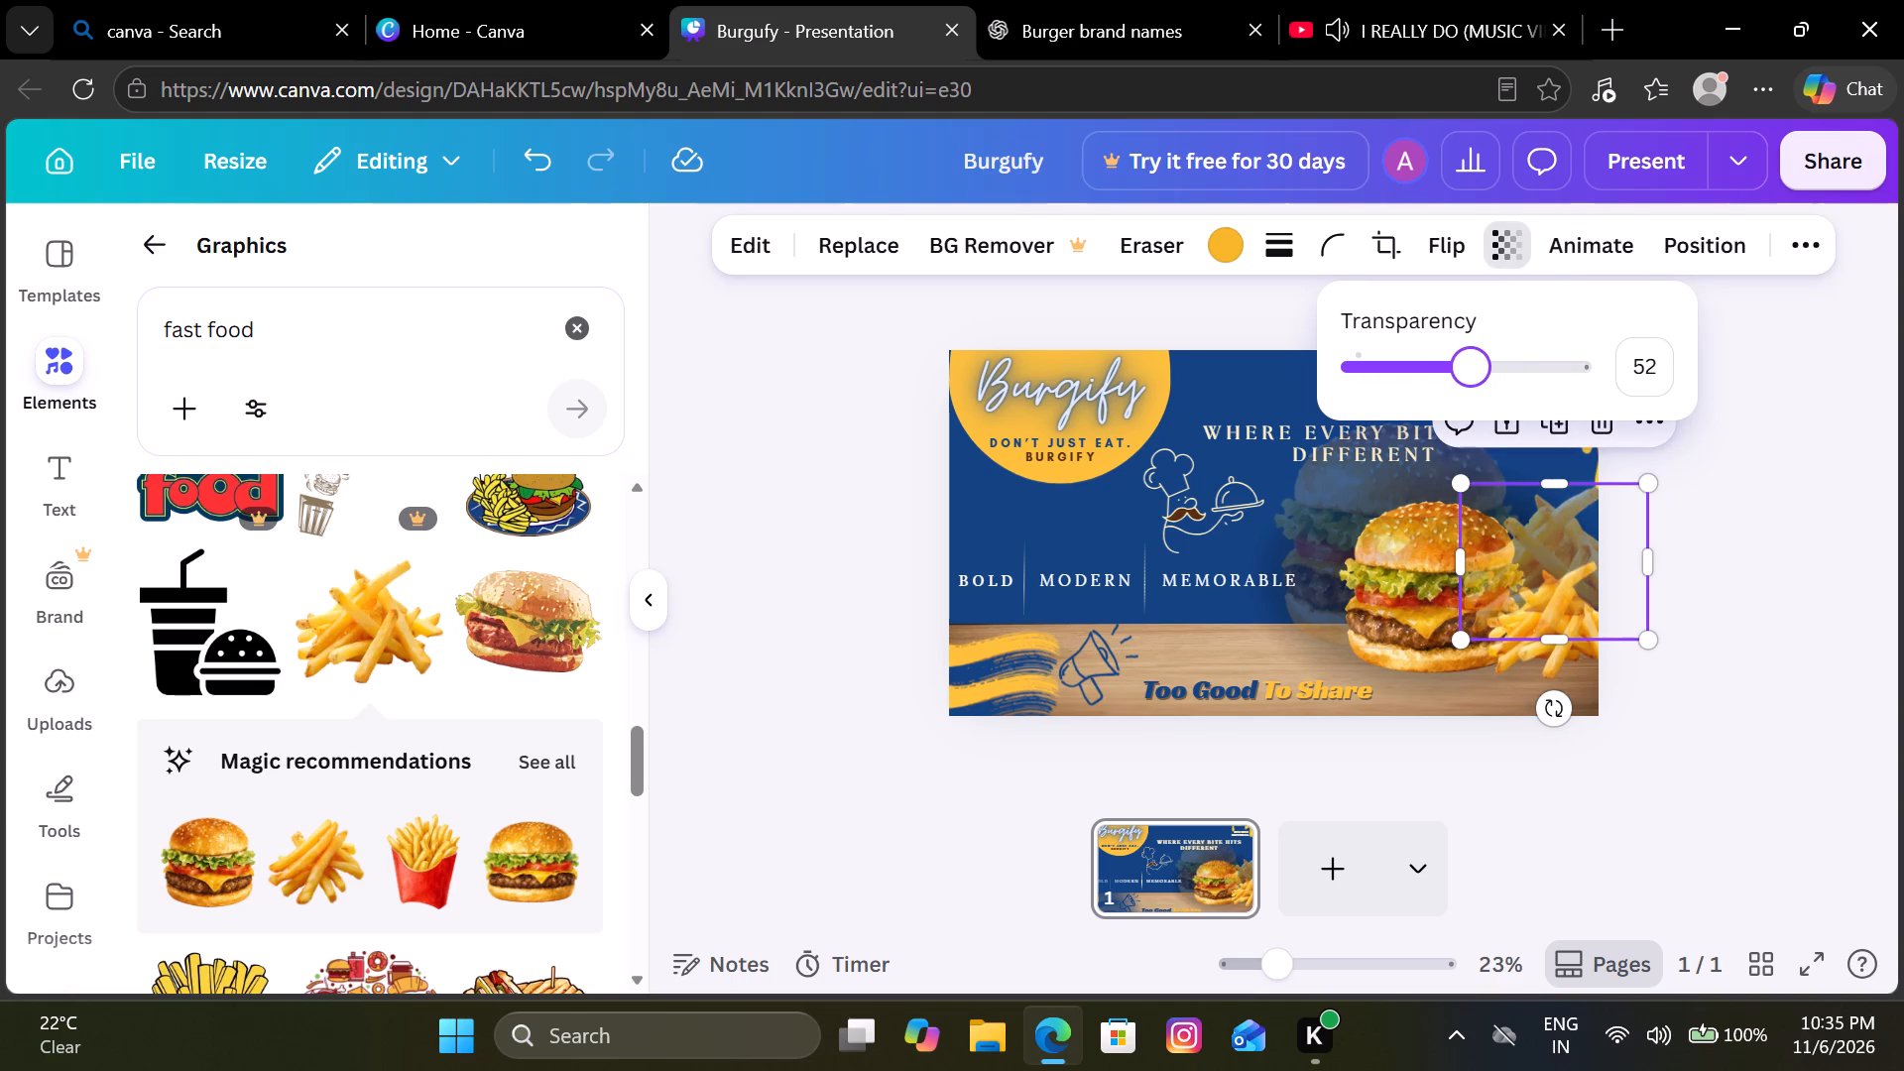
click(1807, 476)
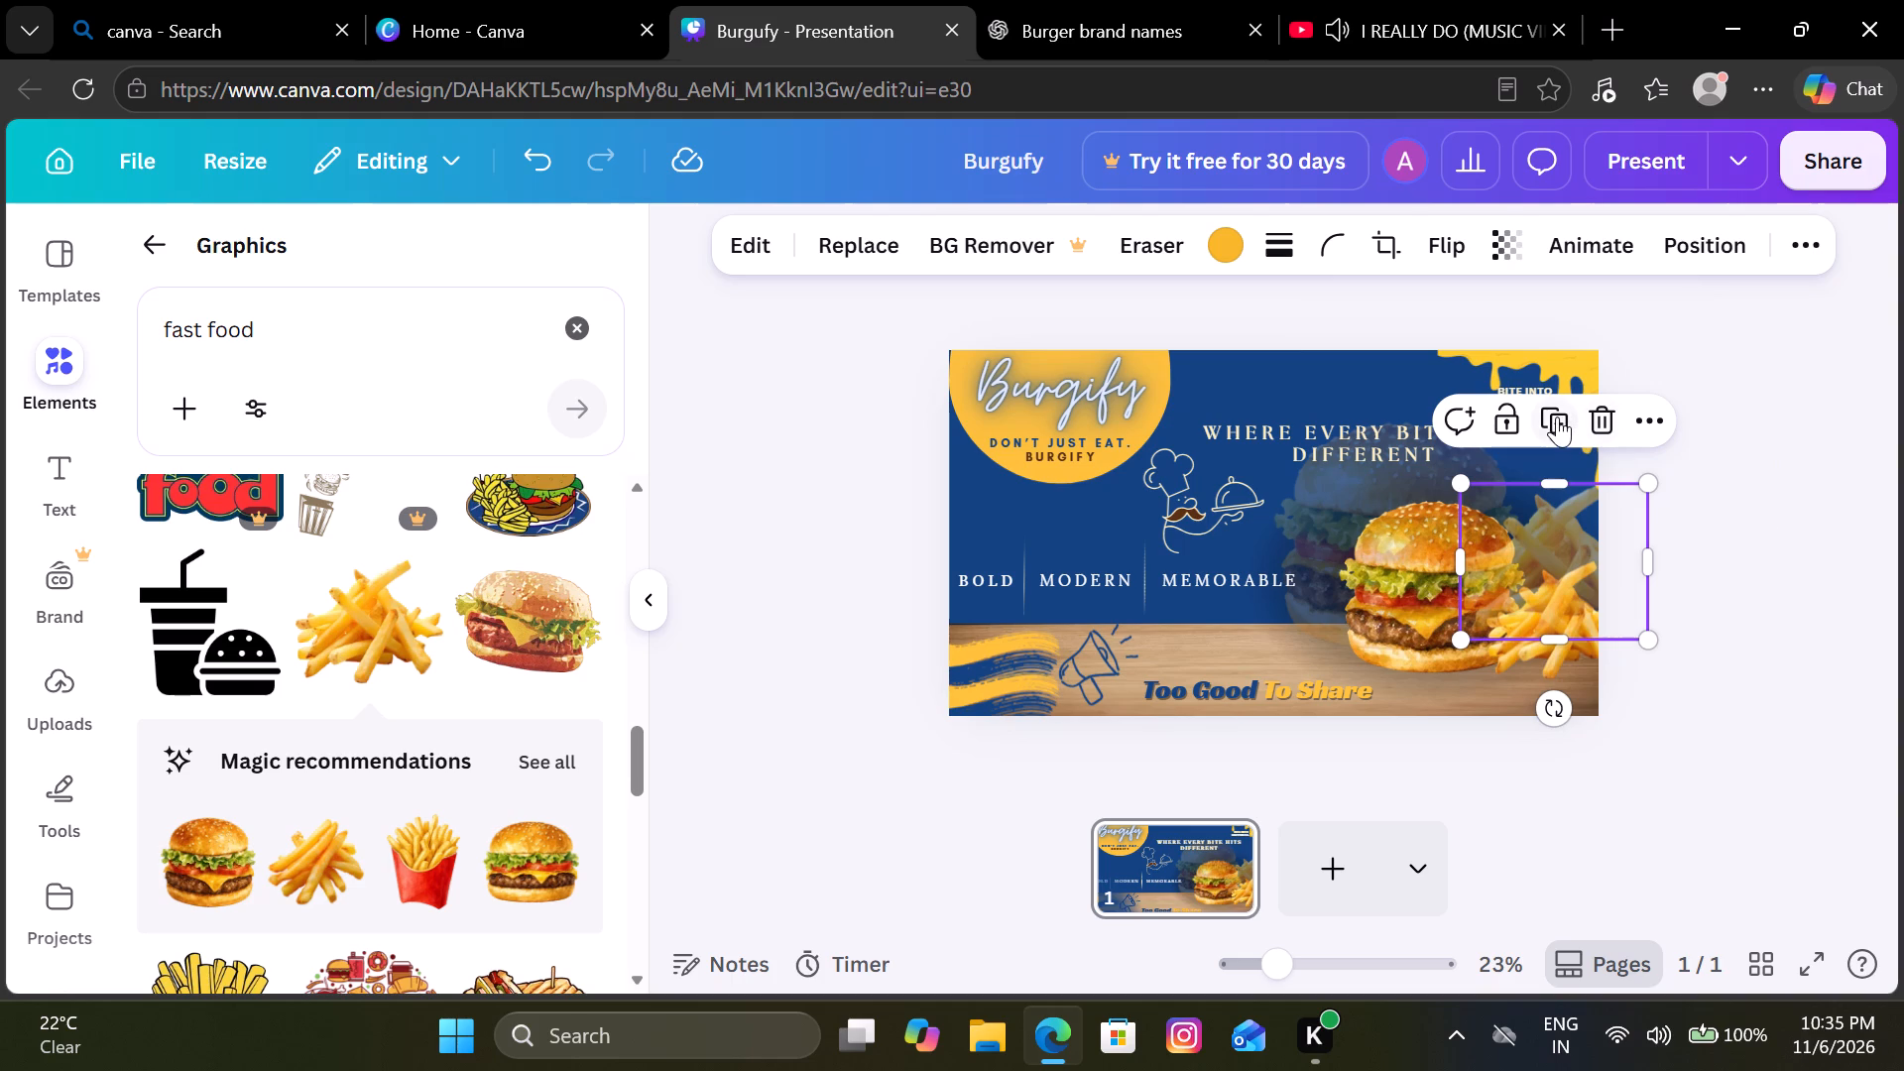
click(1557, 416)
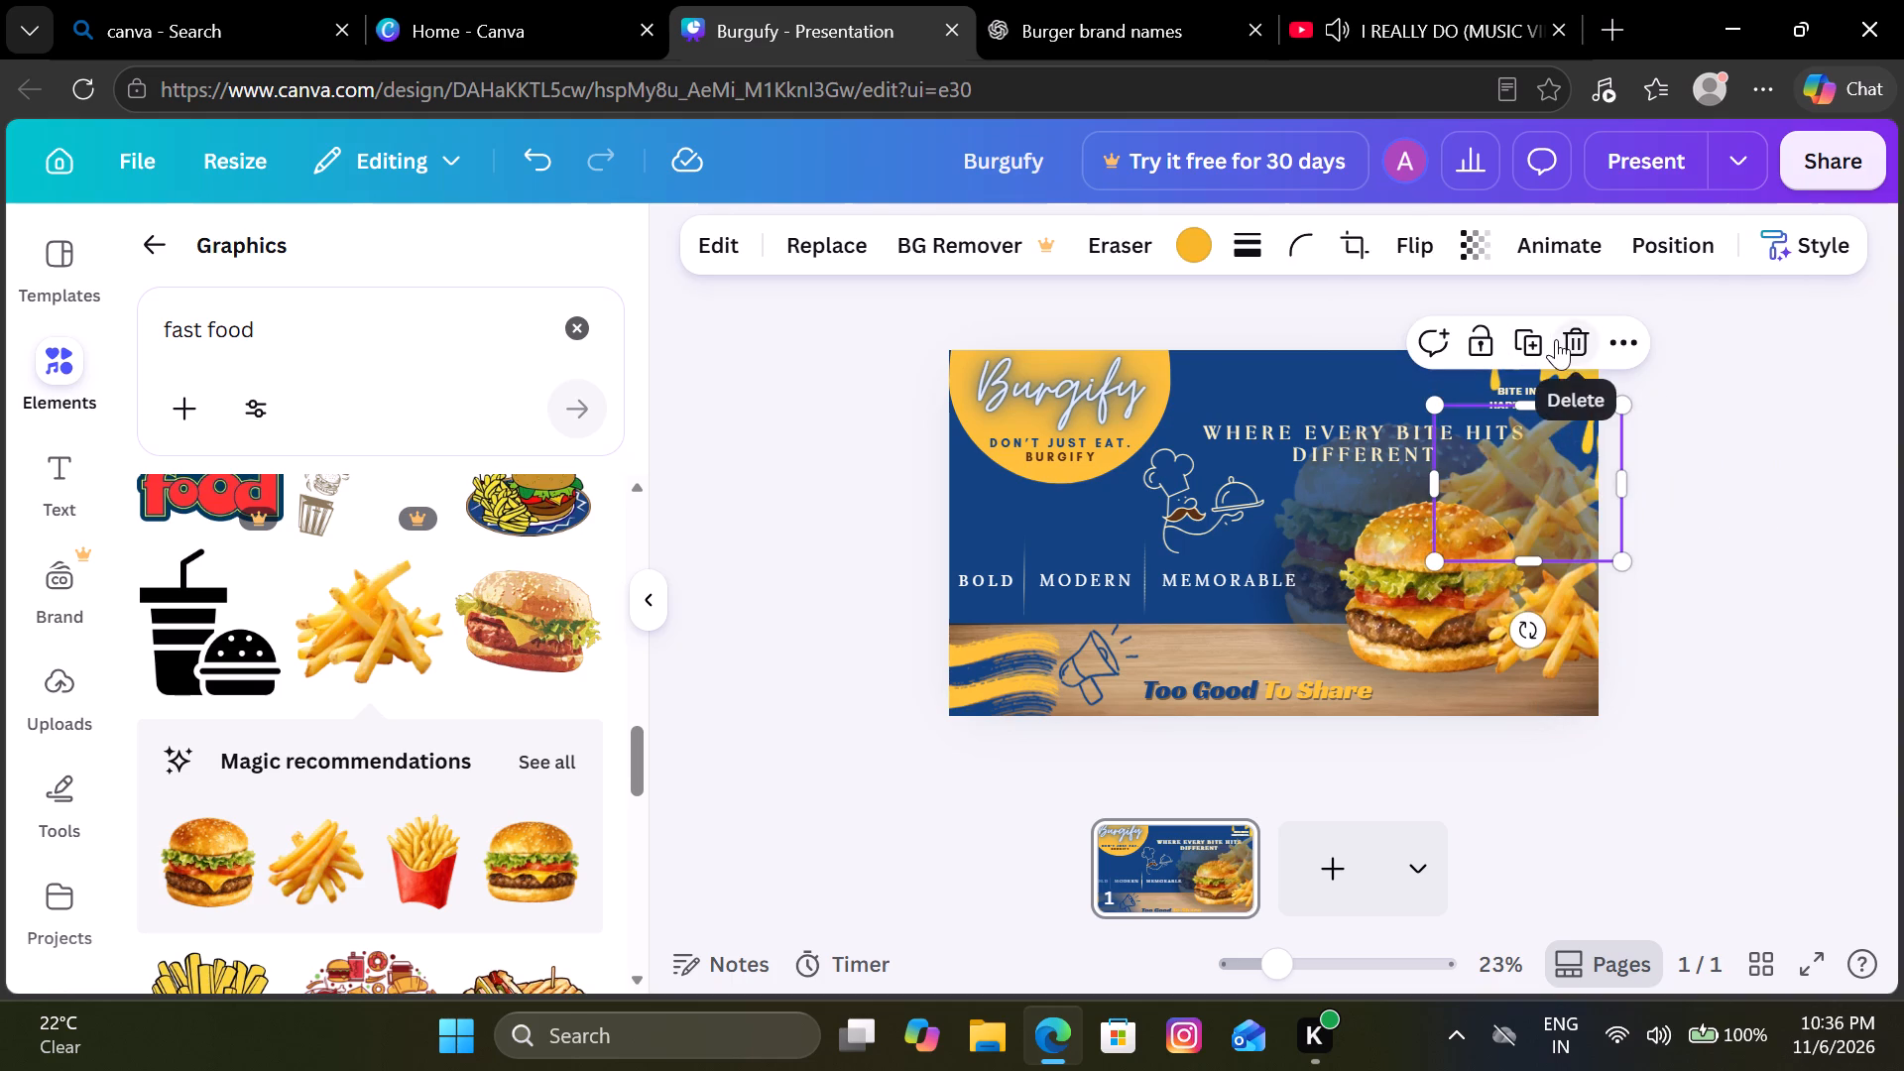
click(1556, 339)
Nudge the faded fries copy slightly up and send it backward to the bottom of the layer order.
drag(1571, 537, 1570, 526)
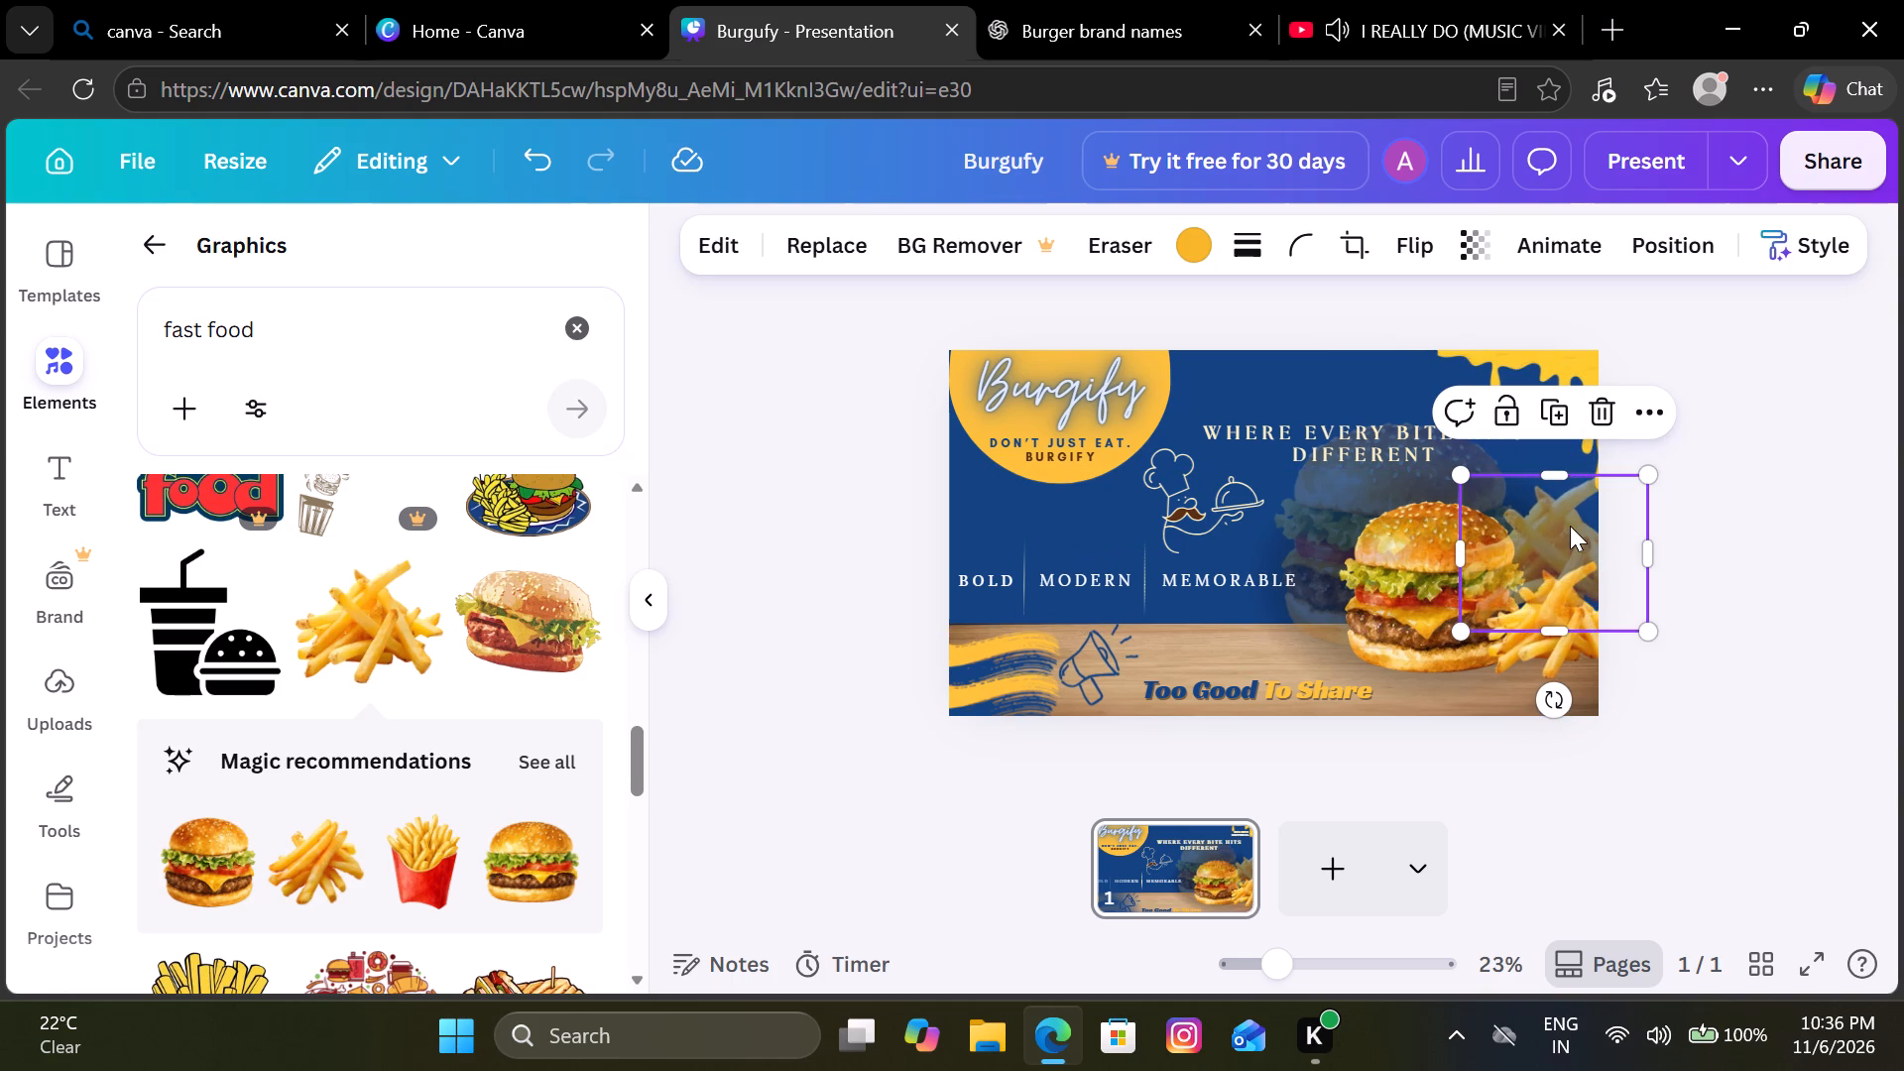
click(1650, 407)
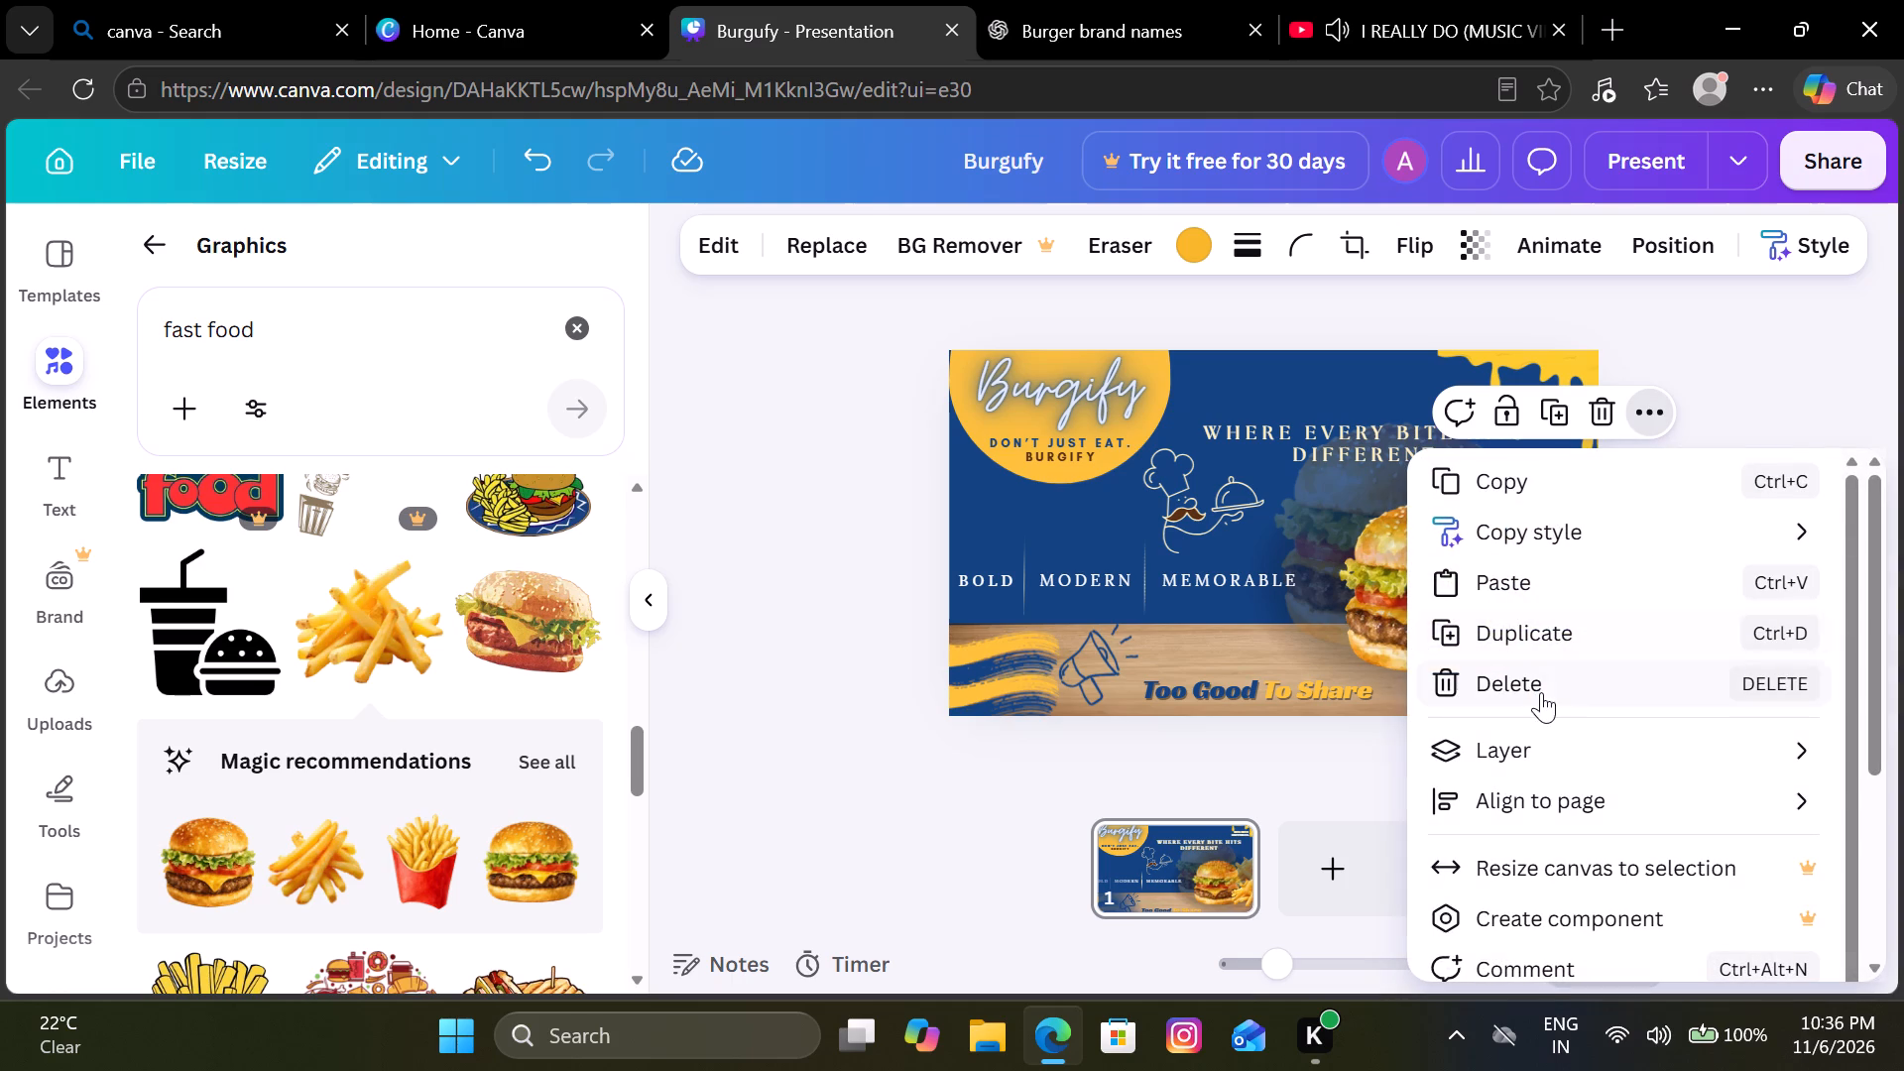
click(1518, 745)
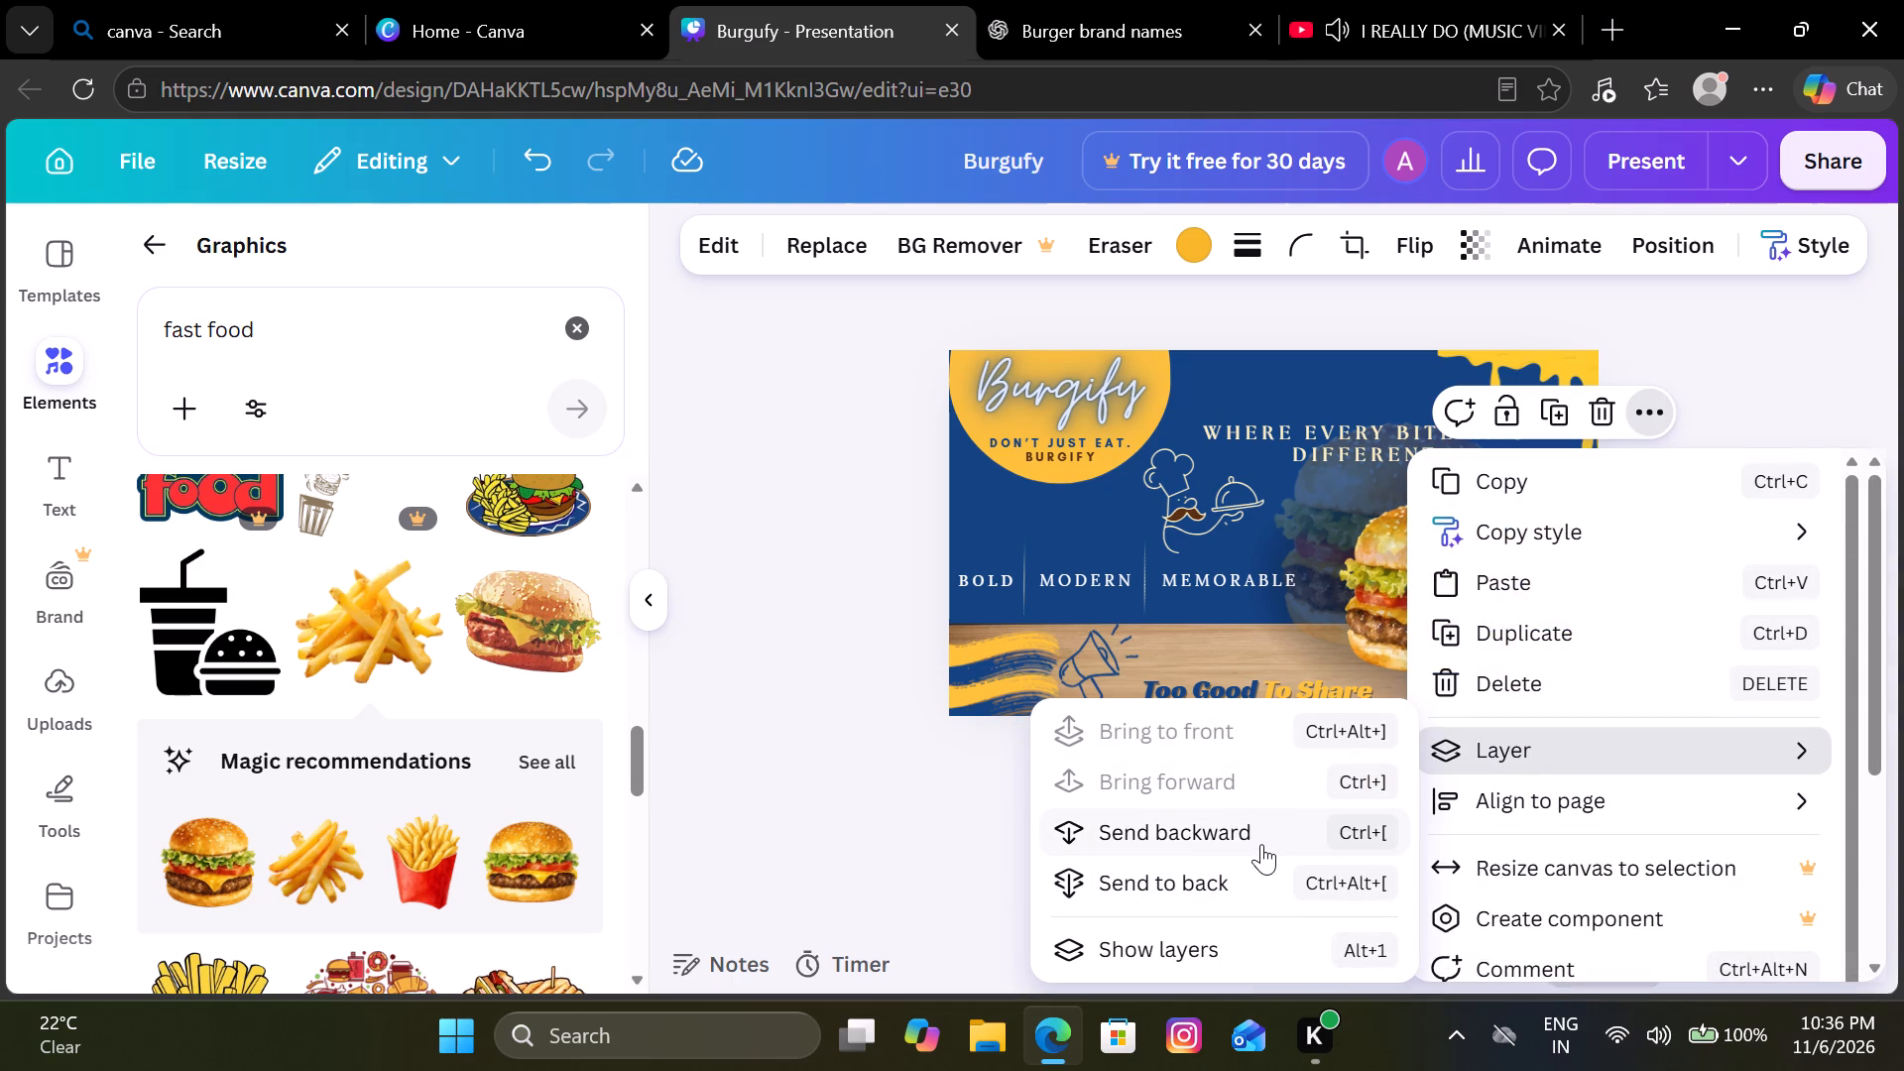
triple_click(1261, 844)
triple_click(1261, 844)
triple_click(1261, 844)
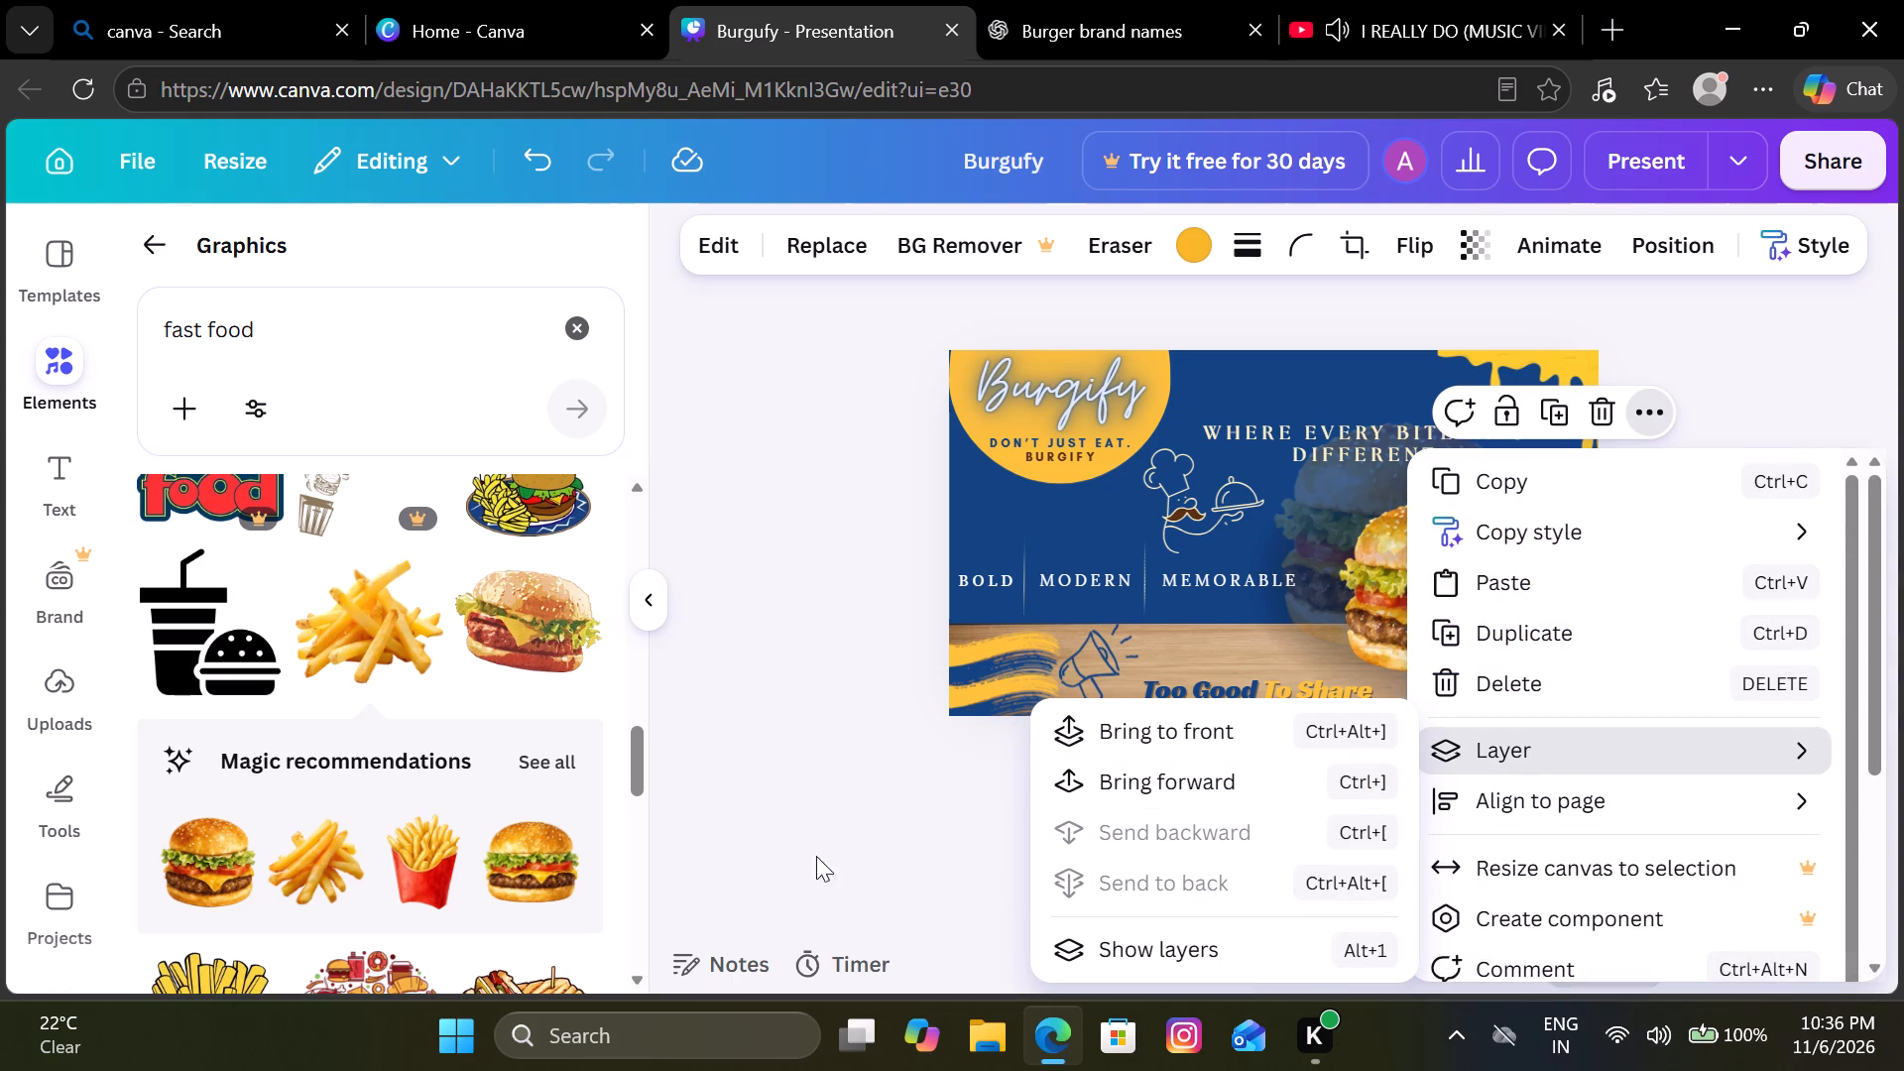
click(766, 811)
click(766, 811)
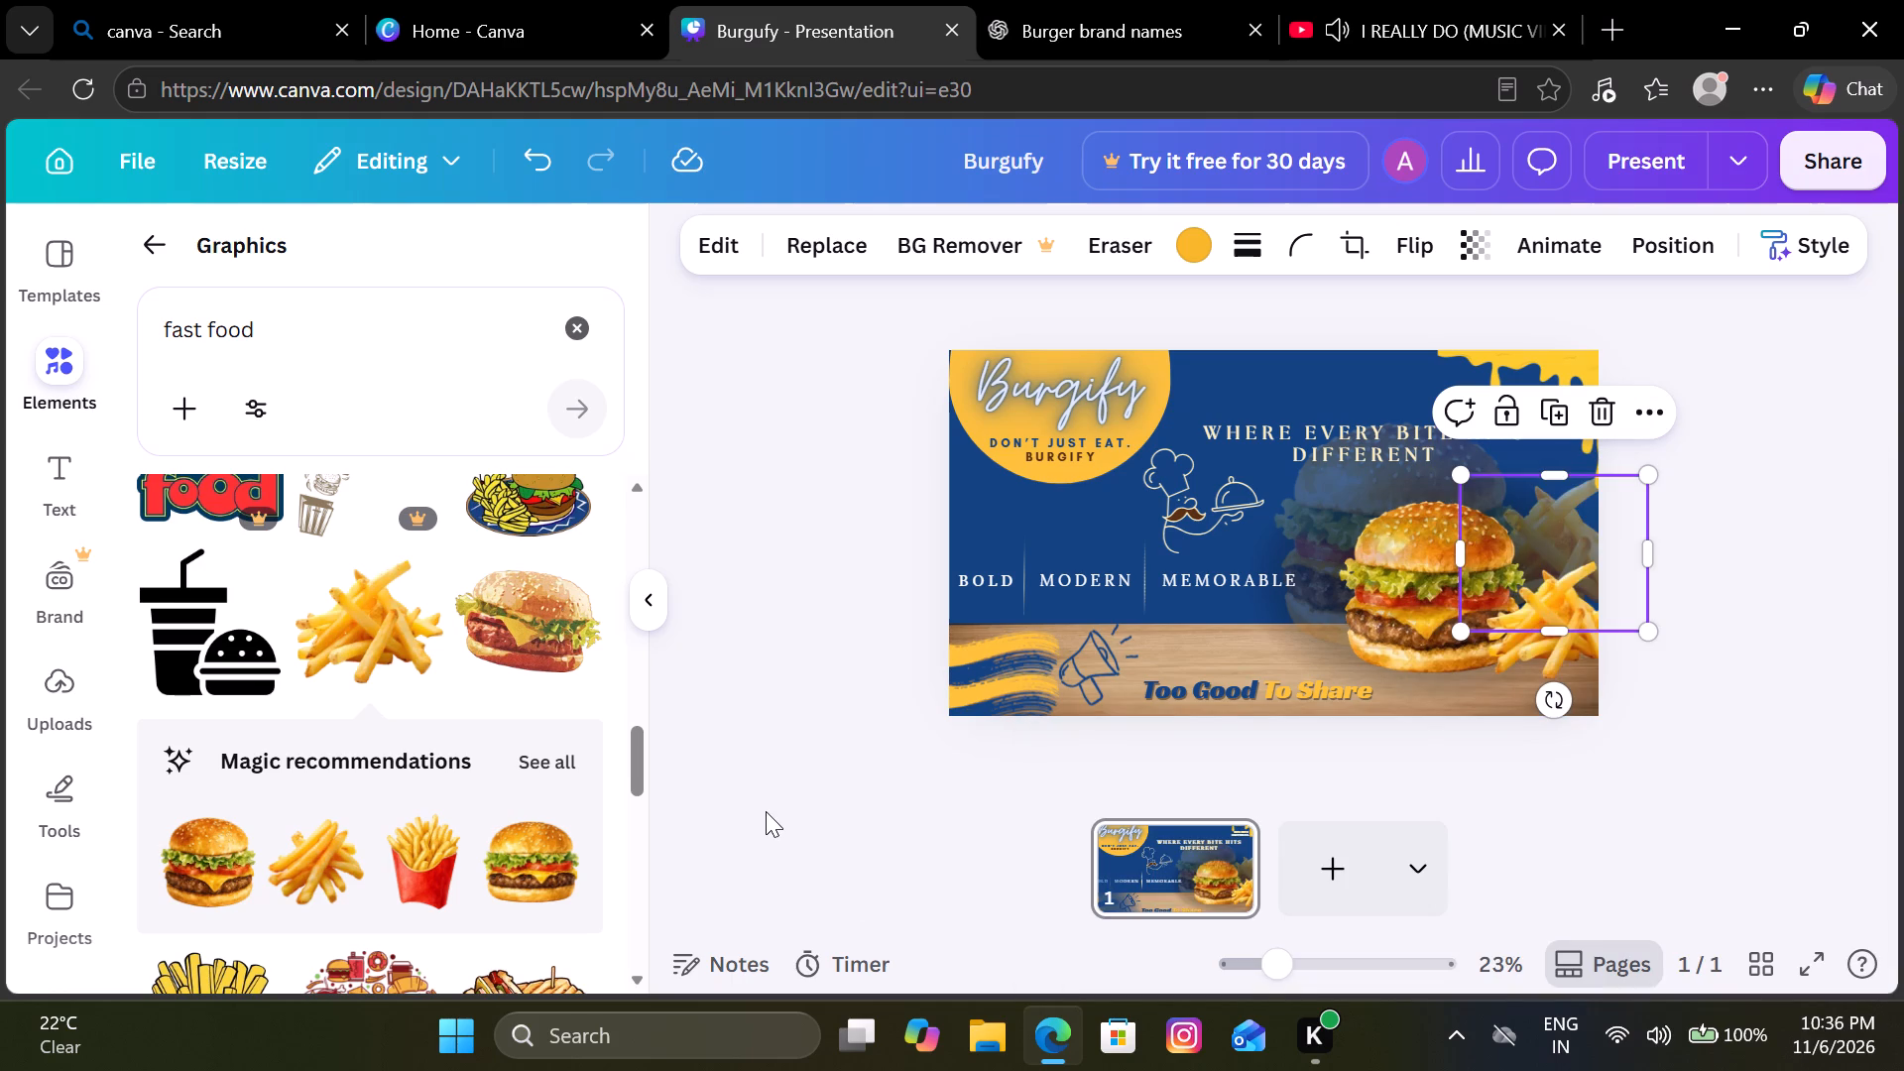
click(817, 721)
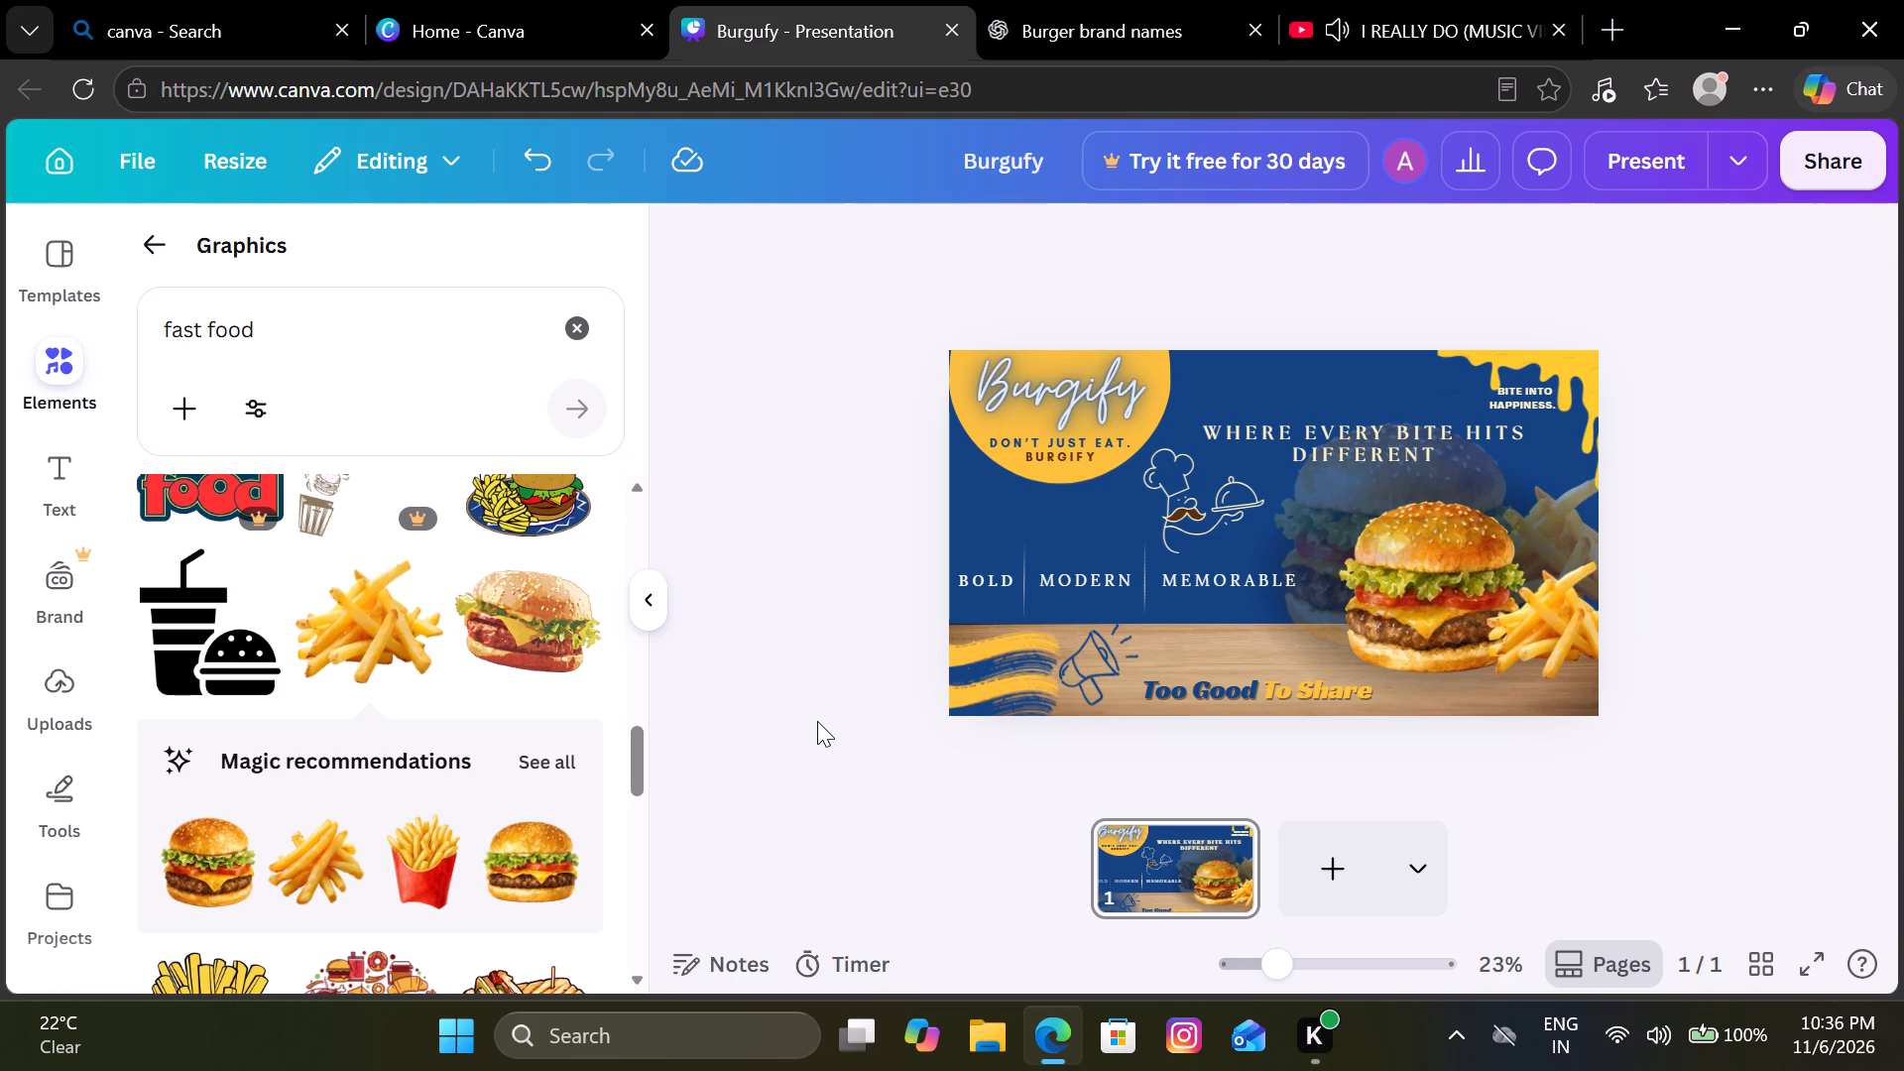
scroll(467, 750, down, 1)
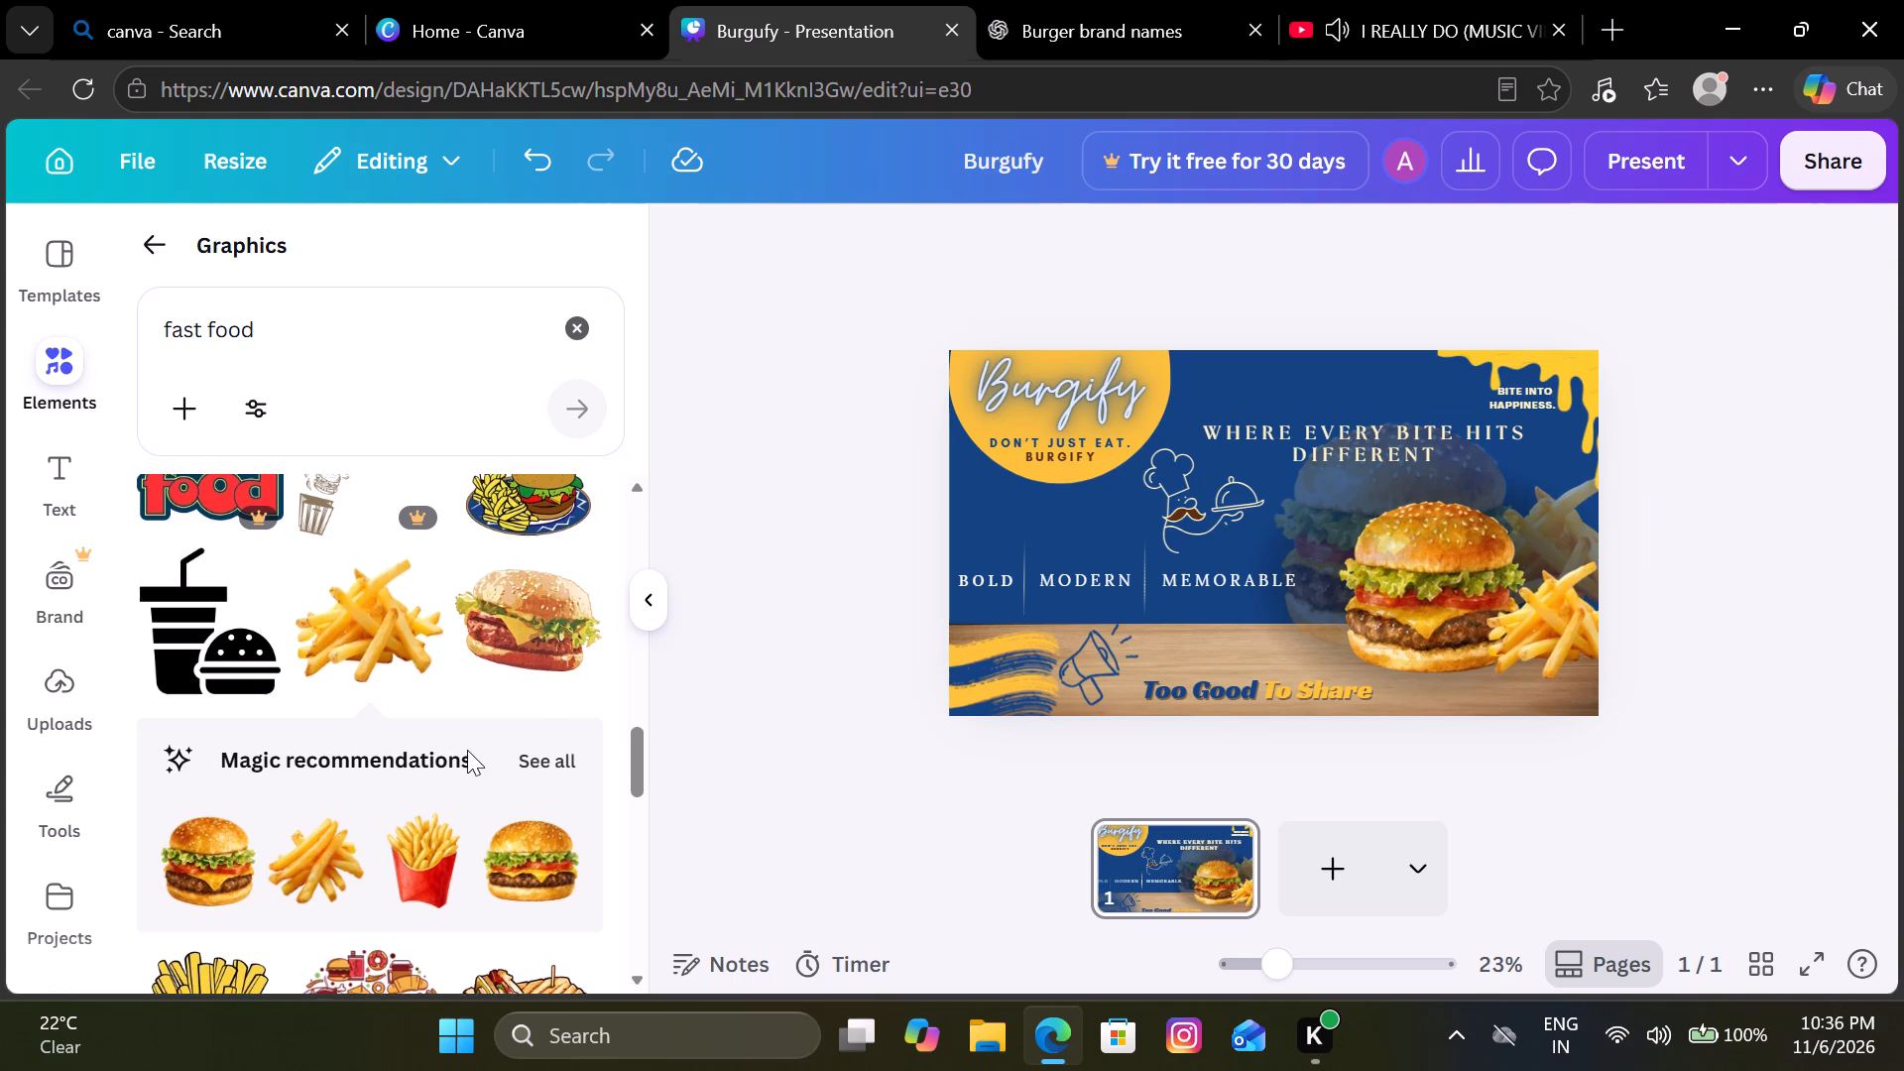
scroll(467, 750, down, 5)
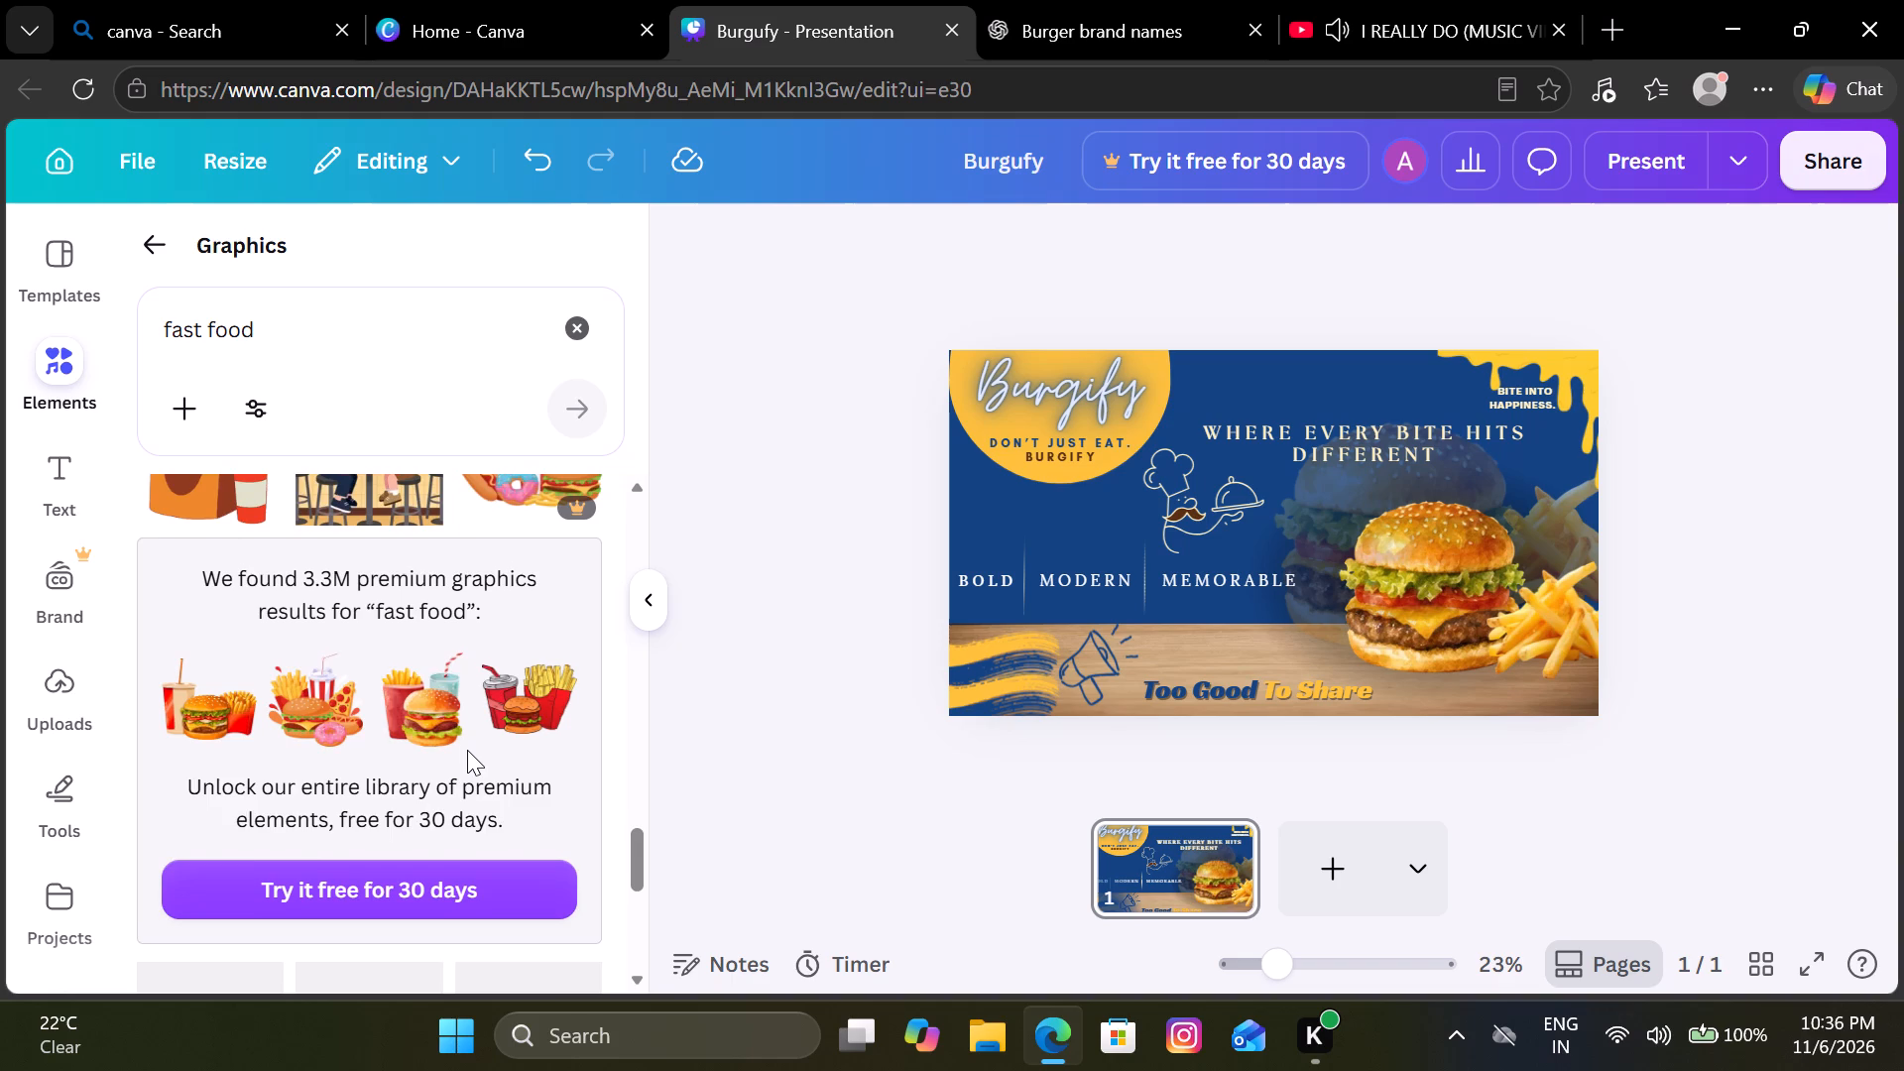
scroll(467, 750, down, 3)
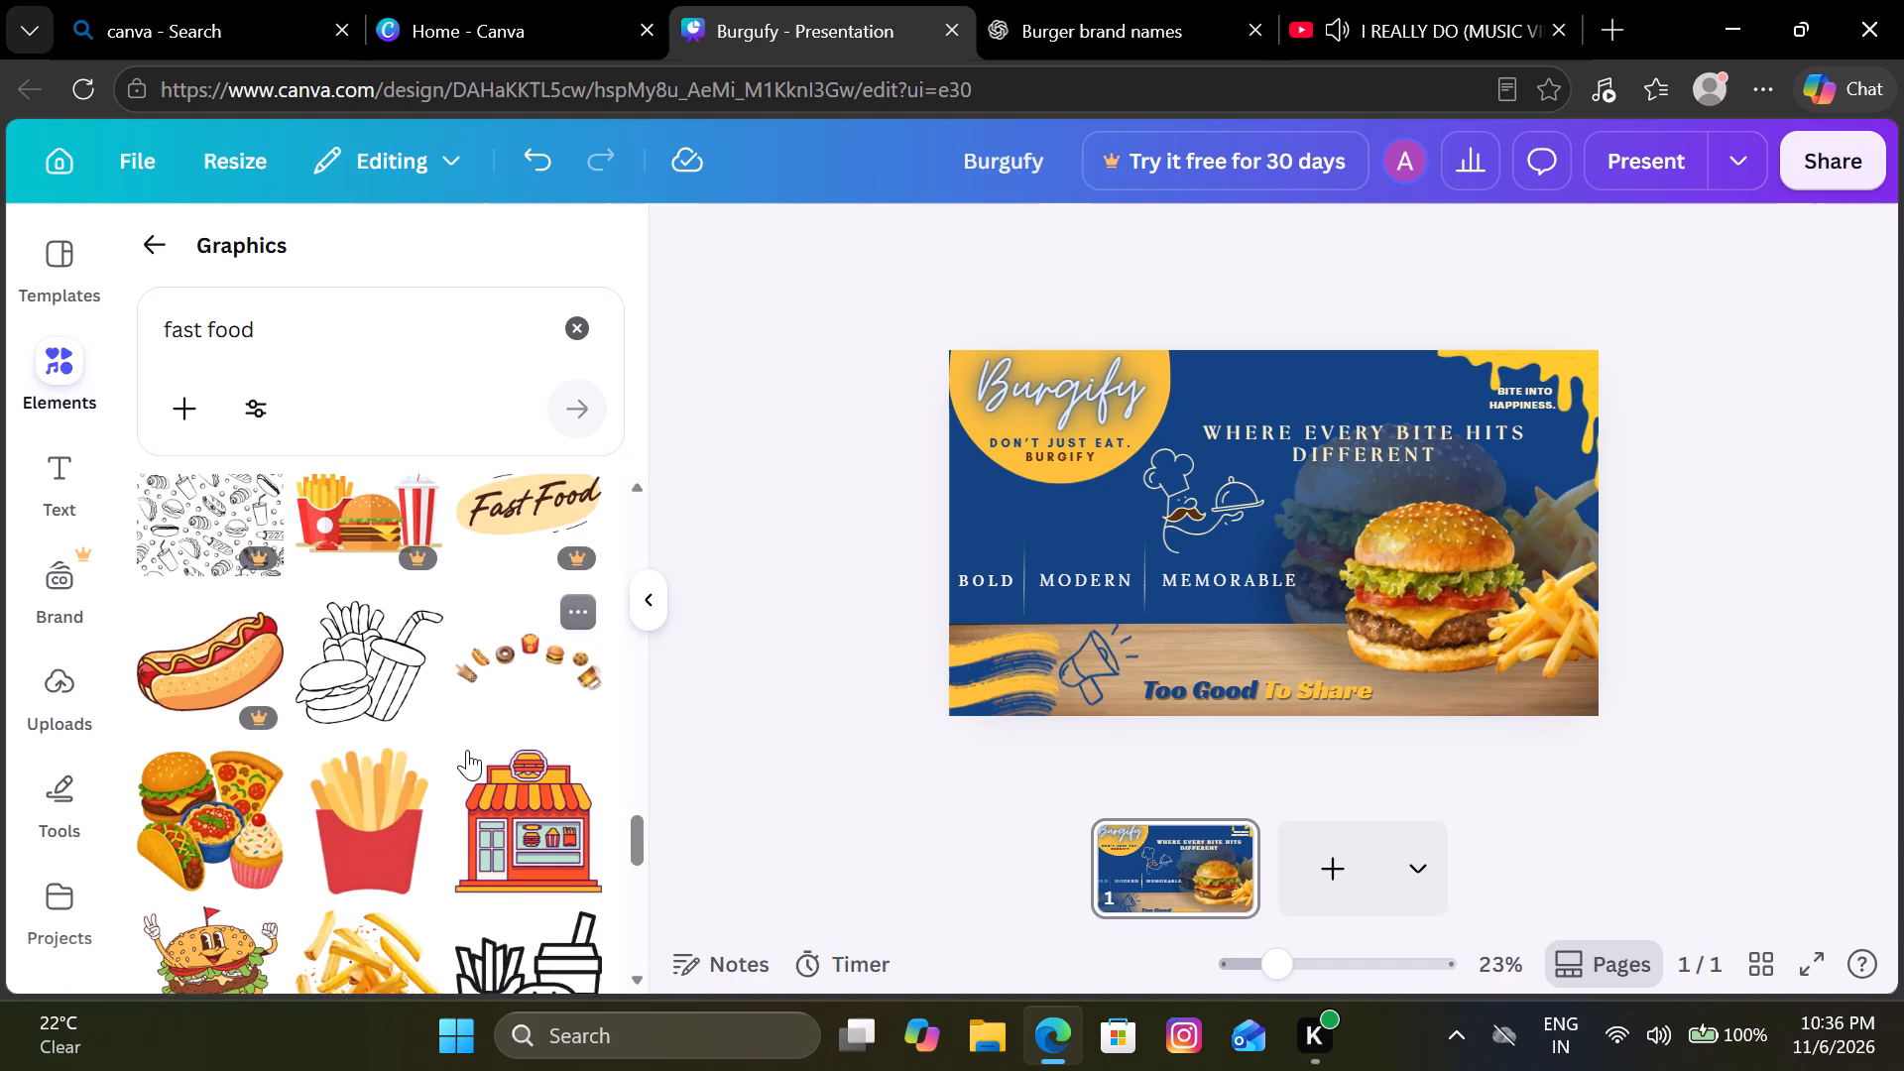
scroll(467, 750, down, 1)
Send the large faded burger behind the main burger backward to the bottom of the layer order.
click(1339, 524)
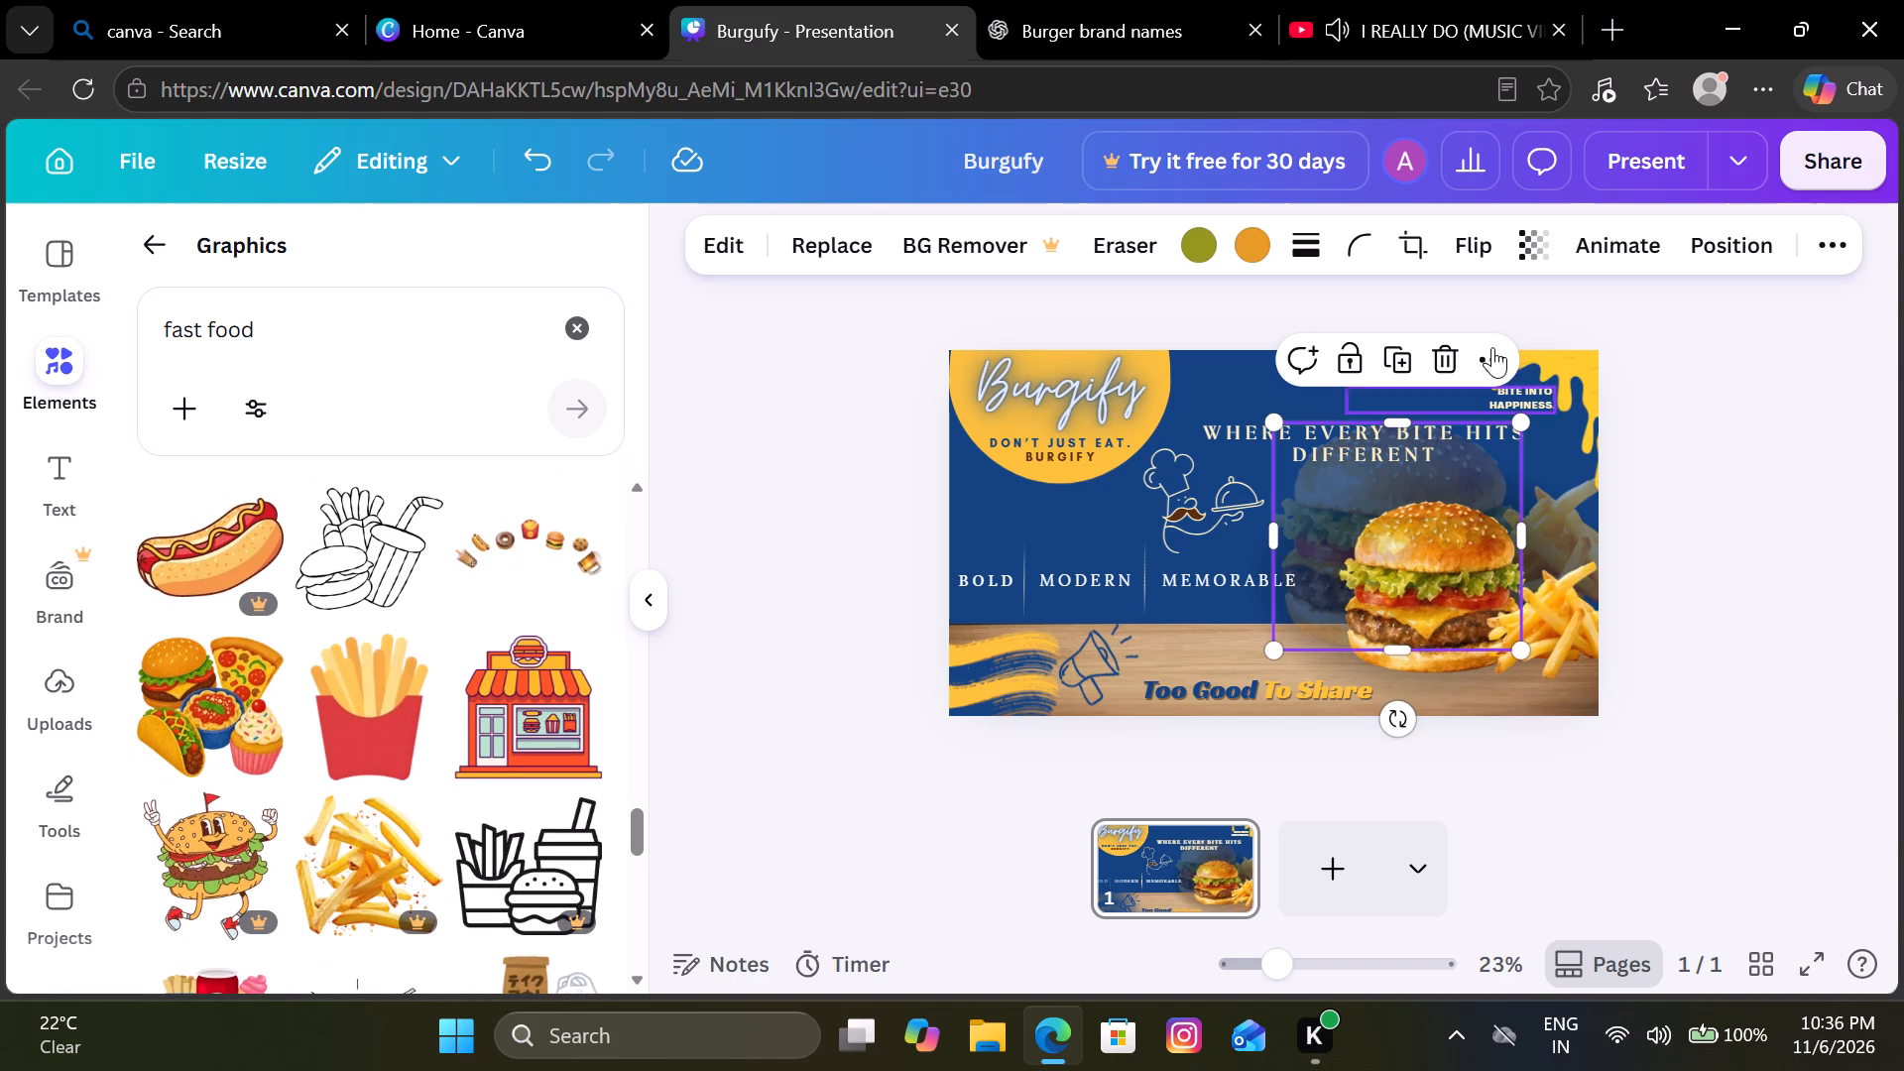
click(1490, 350)
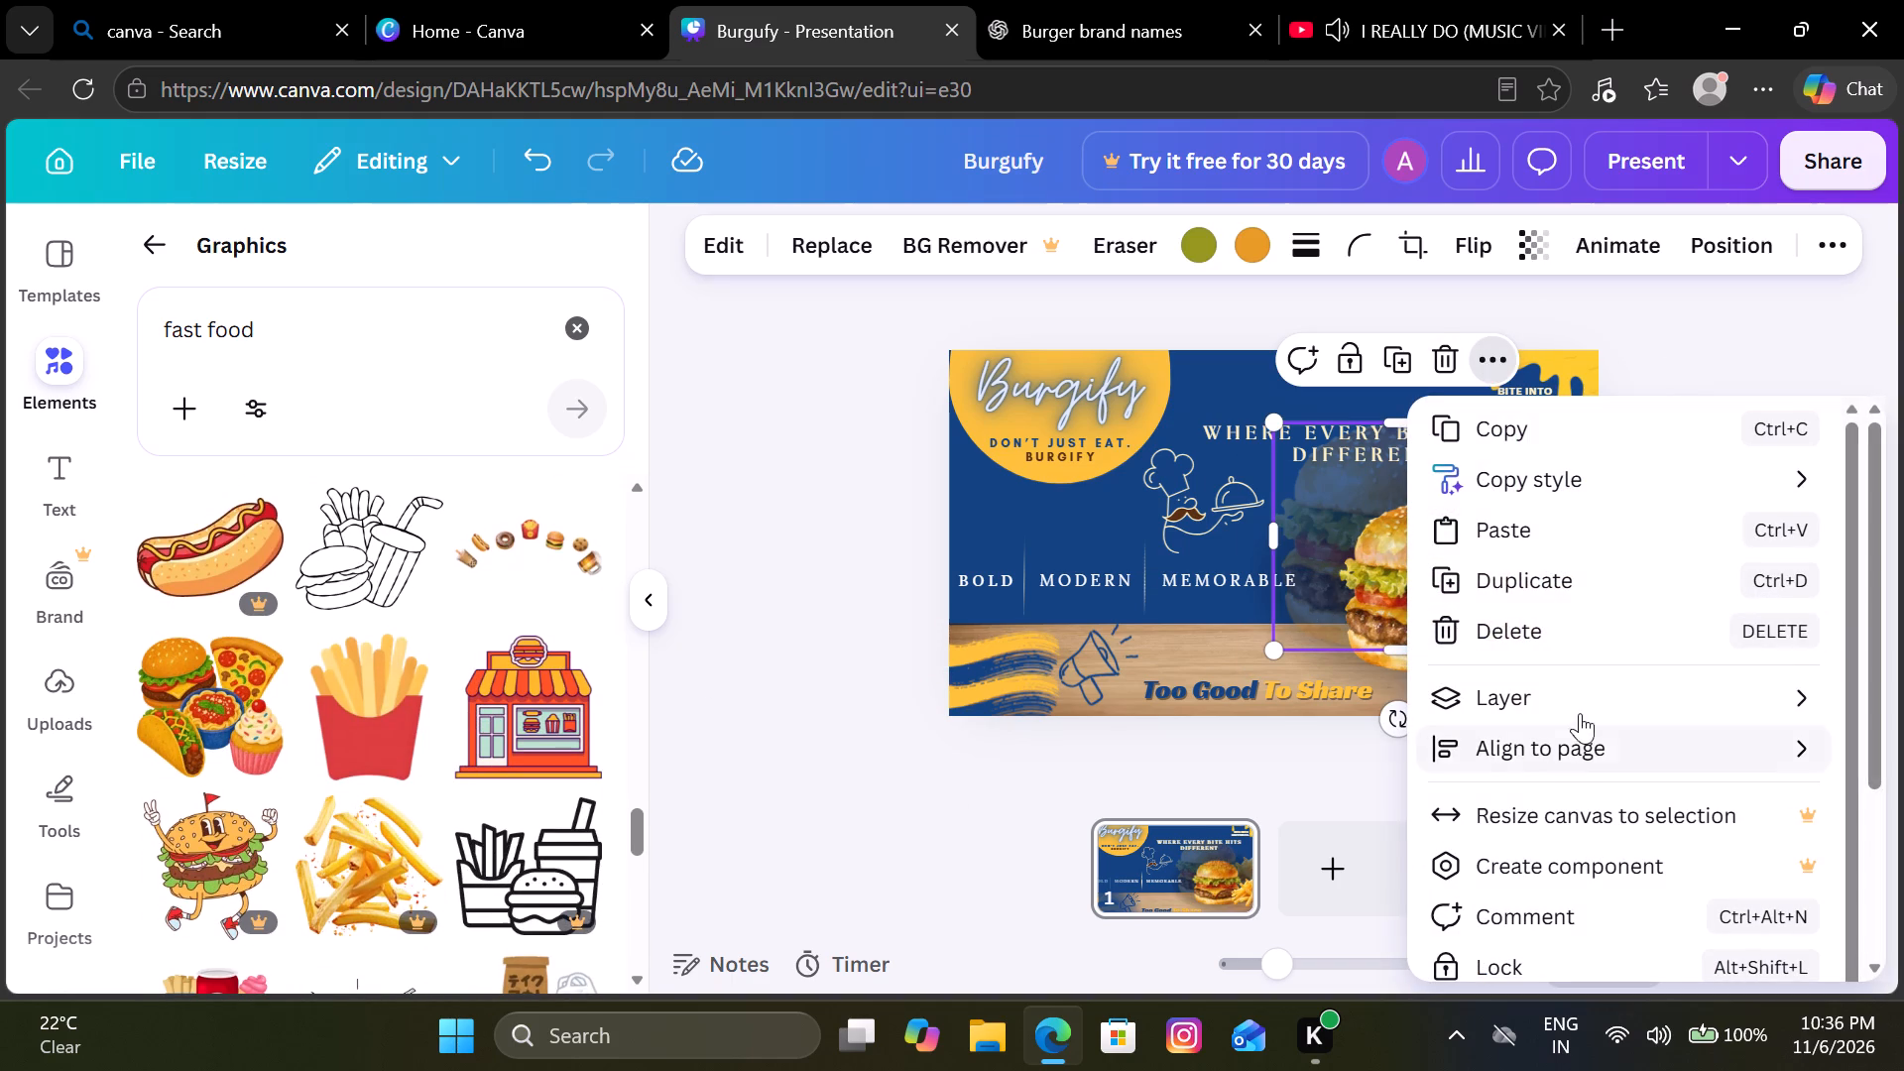
drag(1574, 660, 1568, 695)
click(1568, 695)
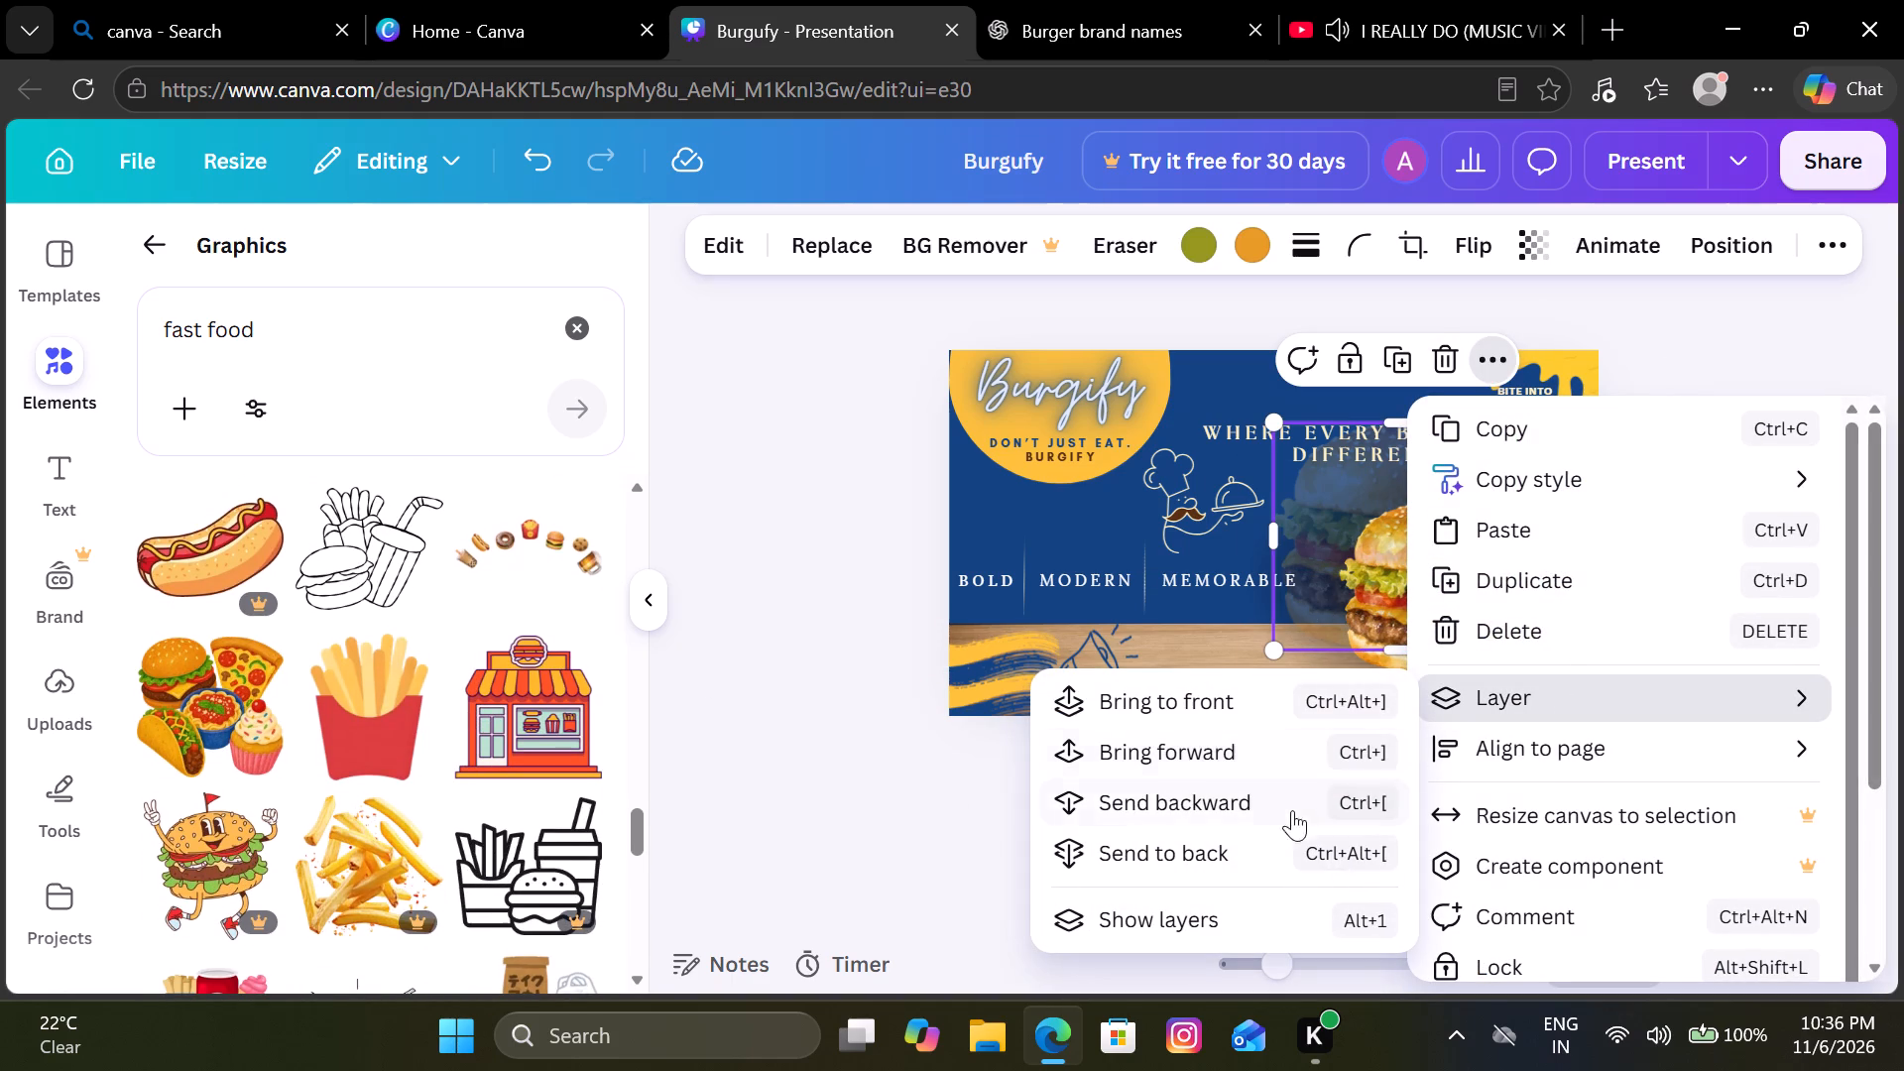
triple_click(1263, 812)
triple_click(1263, 812)
double_click(1263, 812)
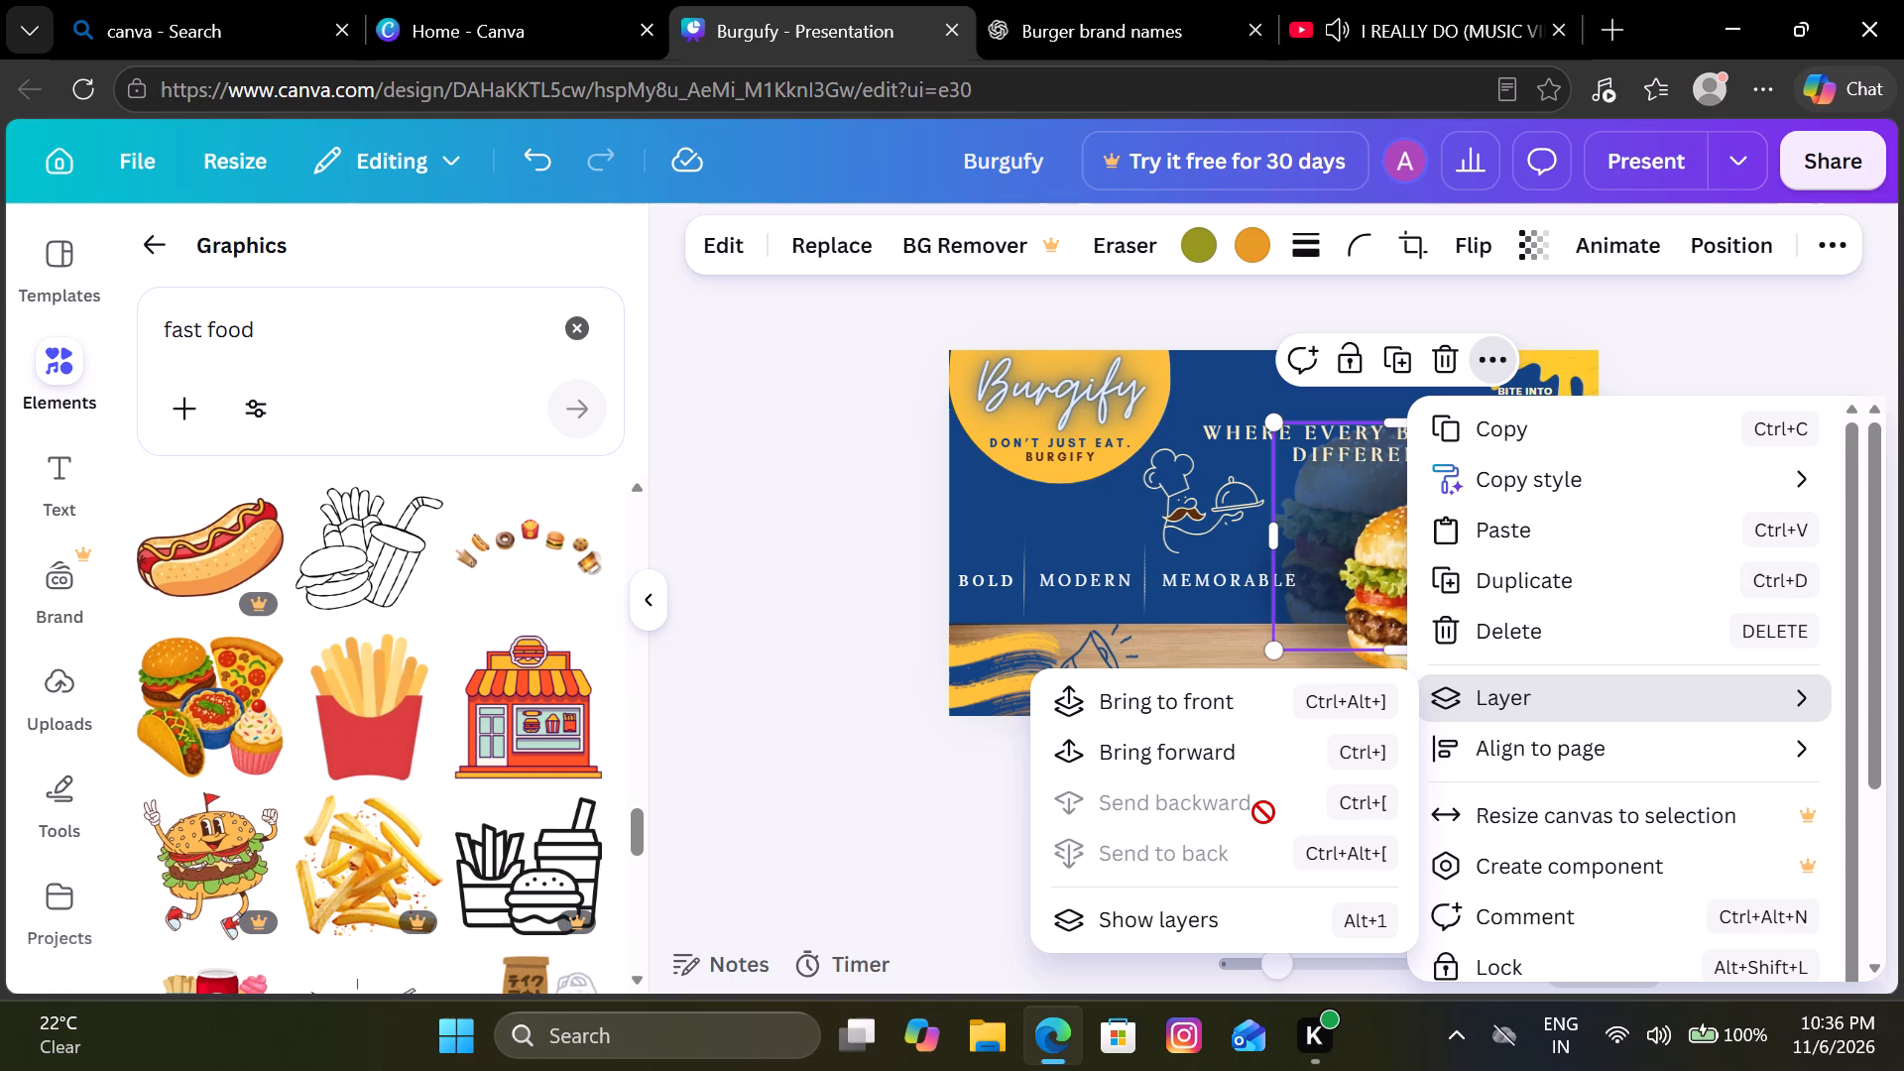
click(913, 756)
click(913, 756)
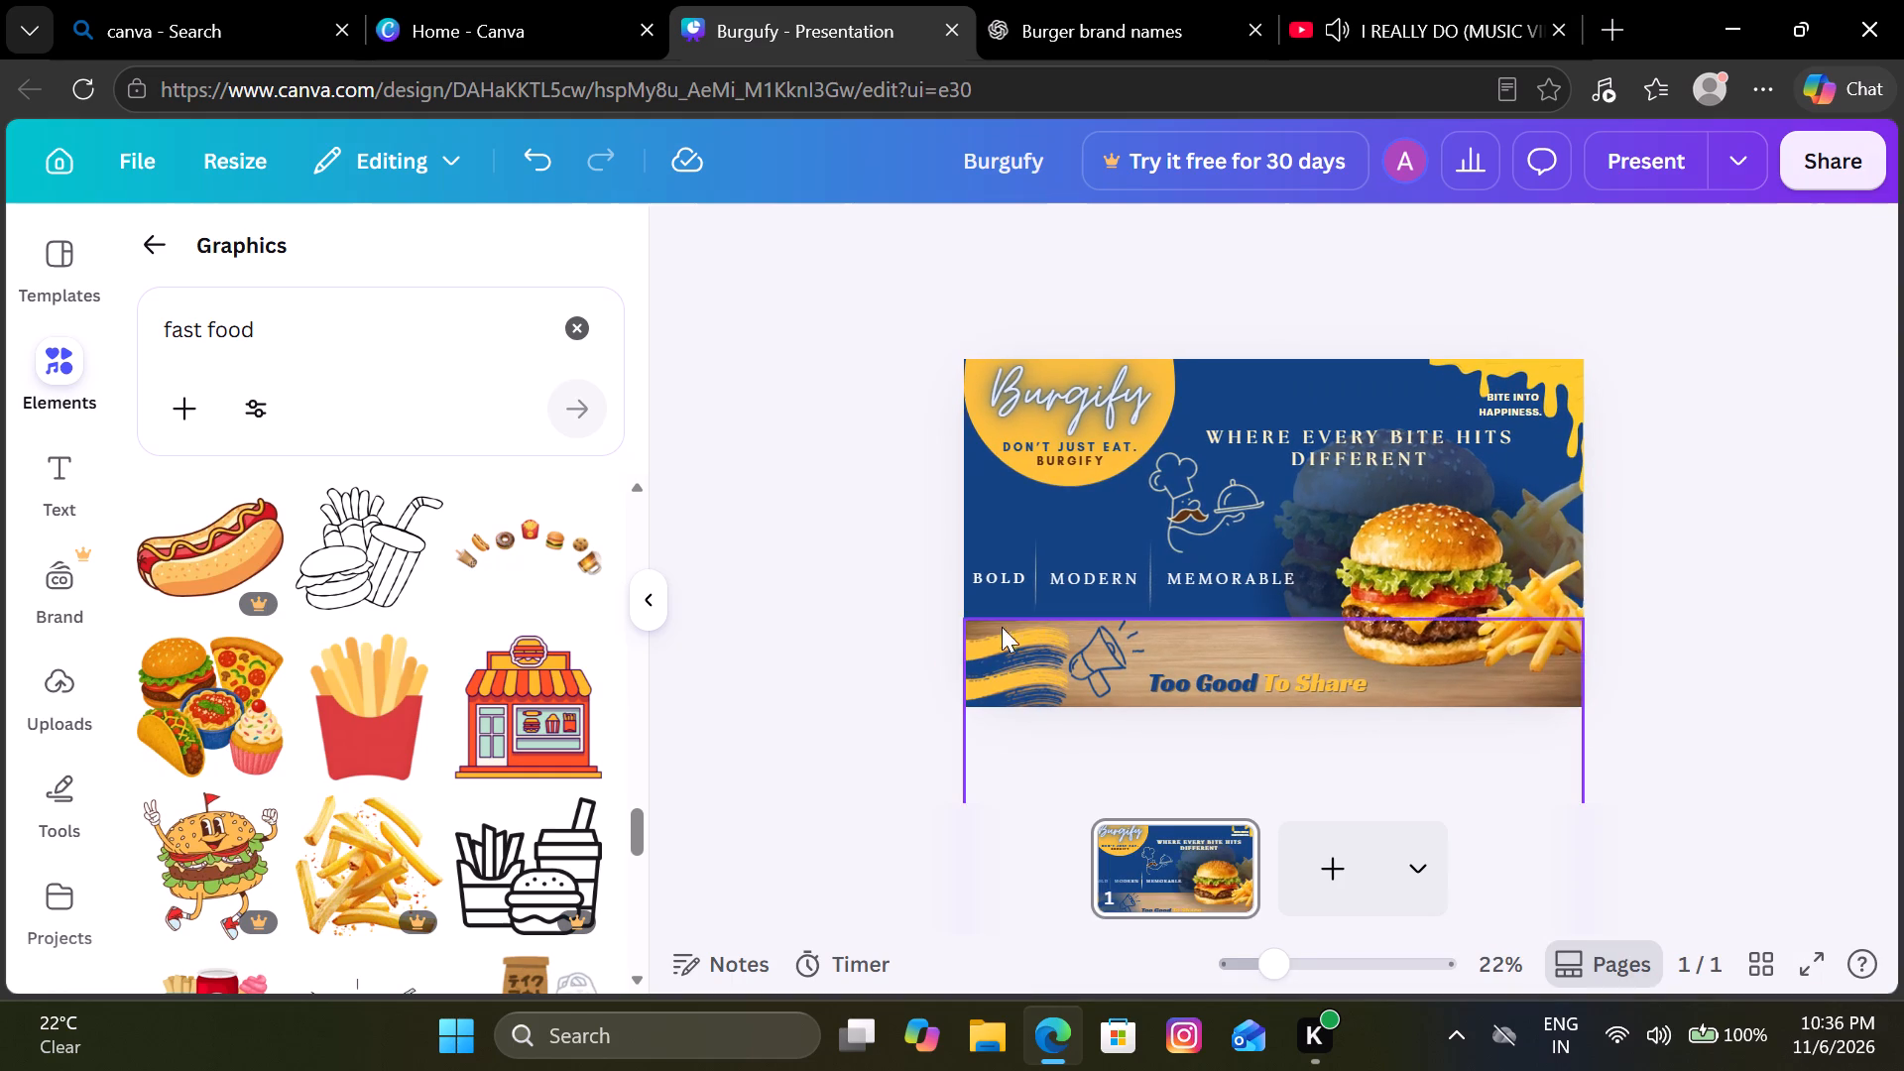
Recolour the "Where every bite hits different" heading to orange #ffc239.
click(1352, 443)
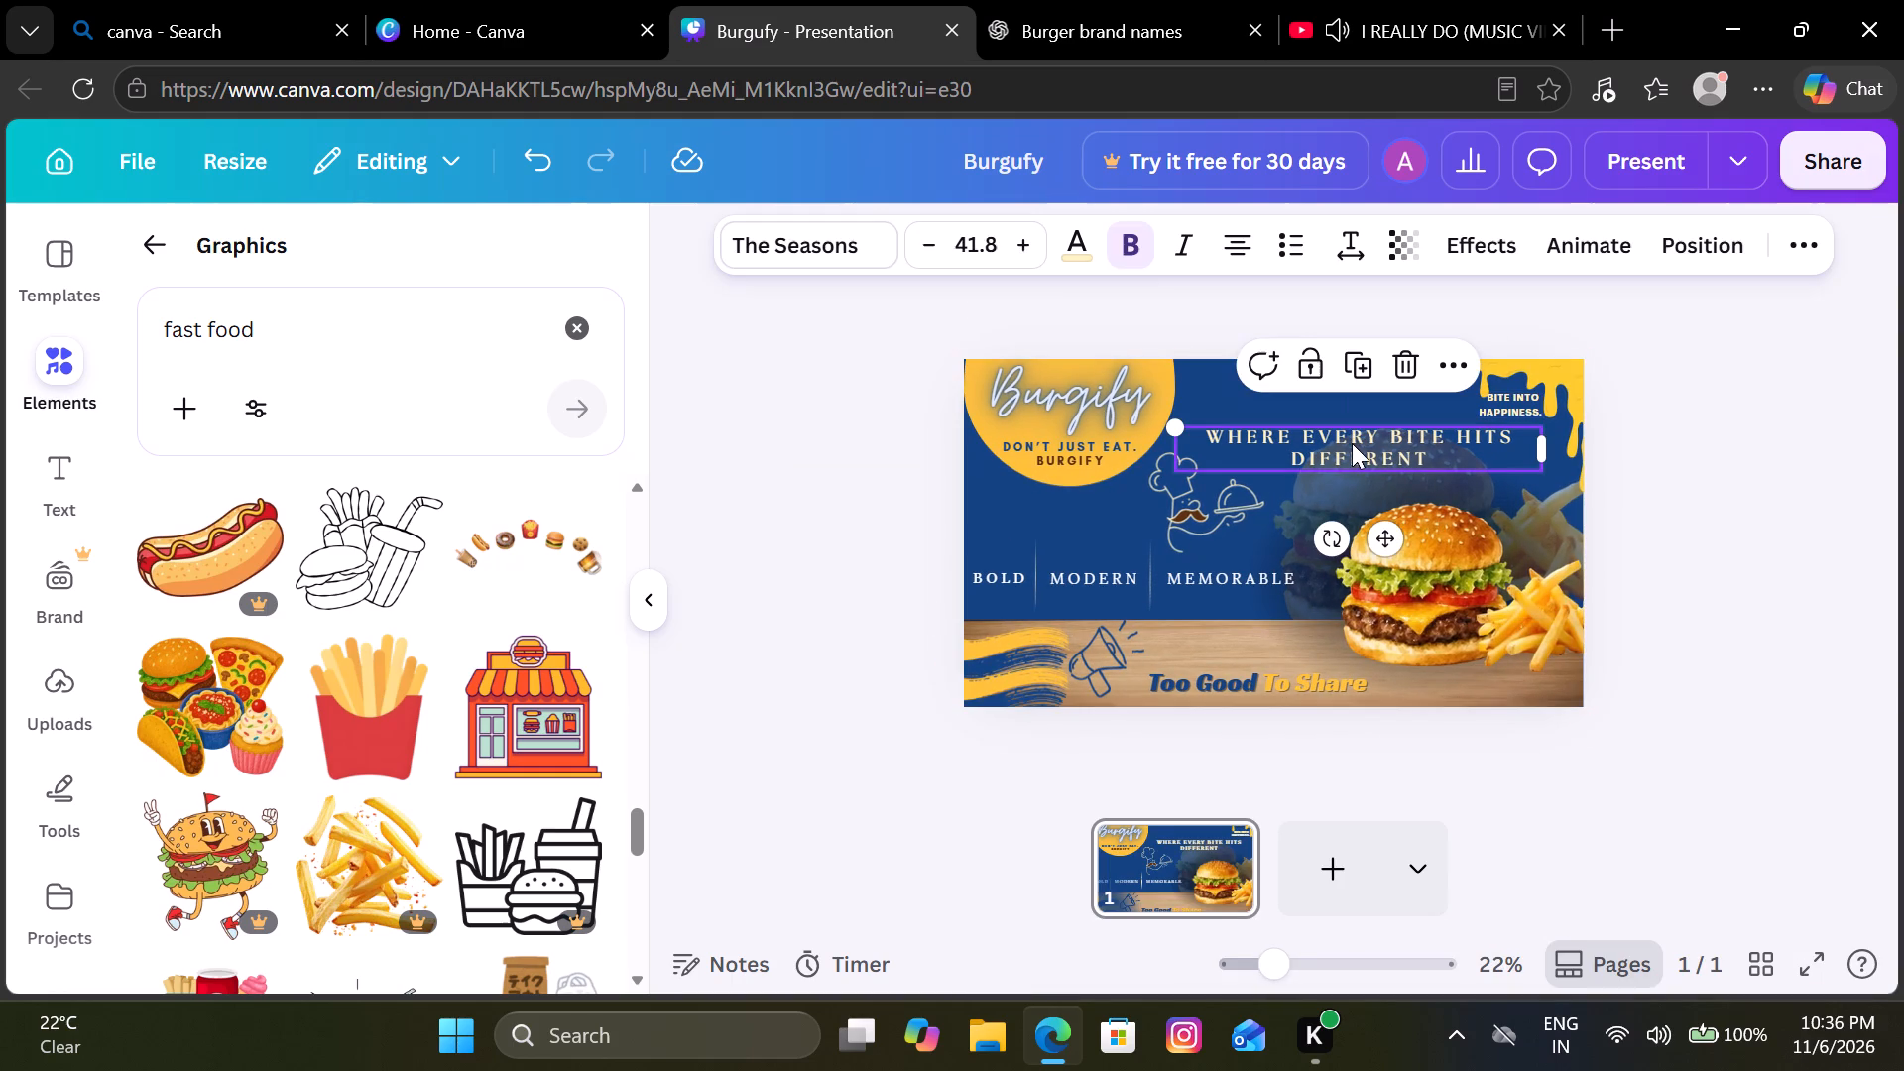
click(1063, 256)
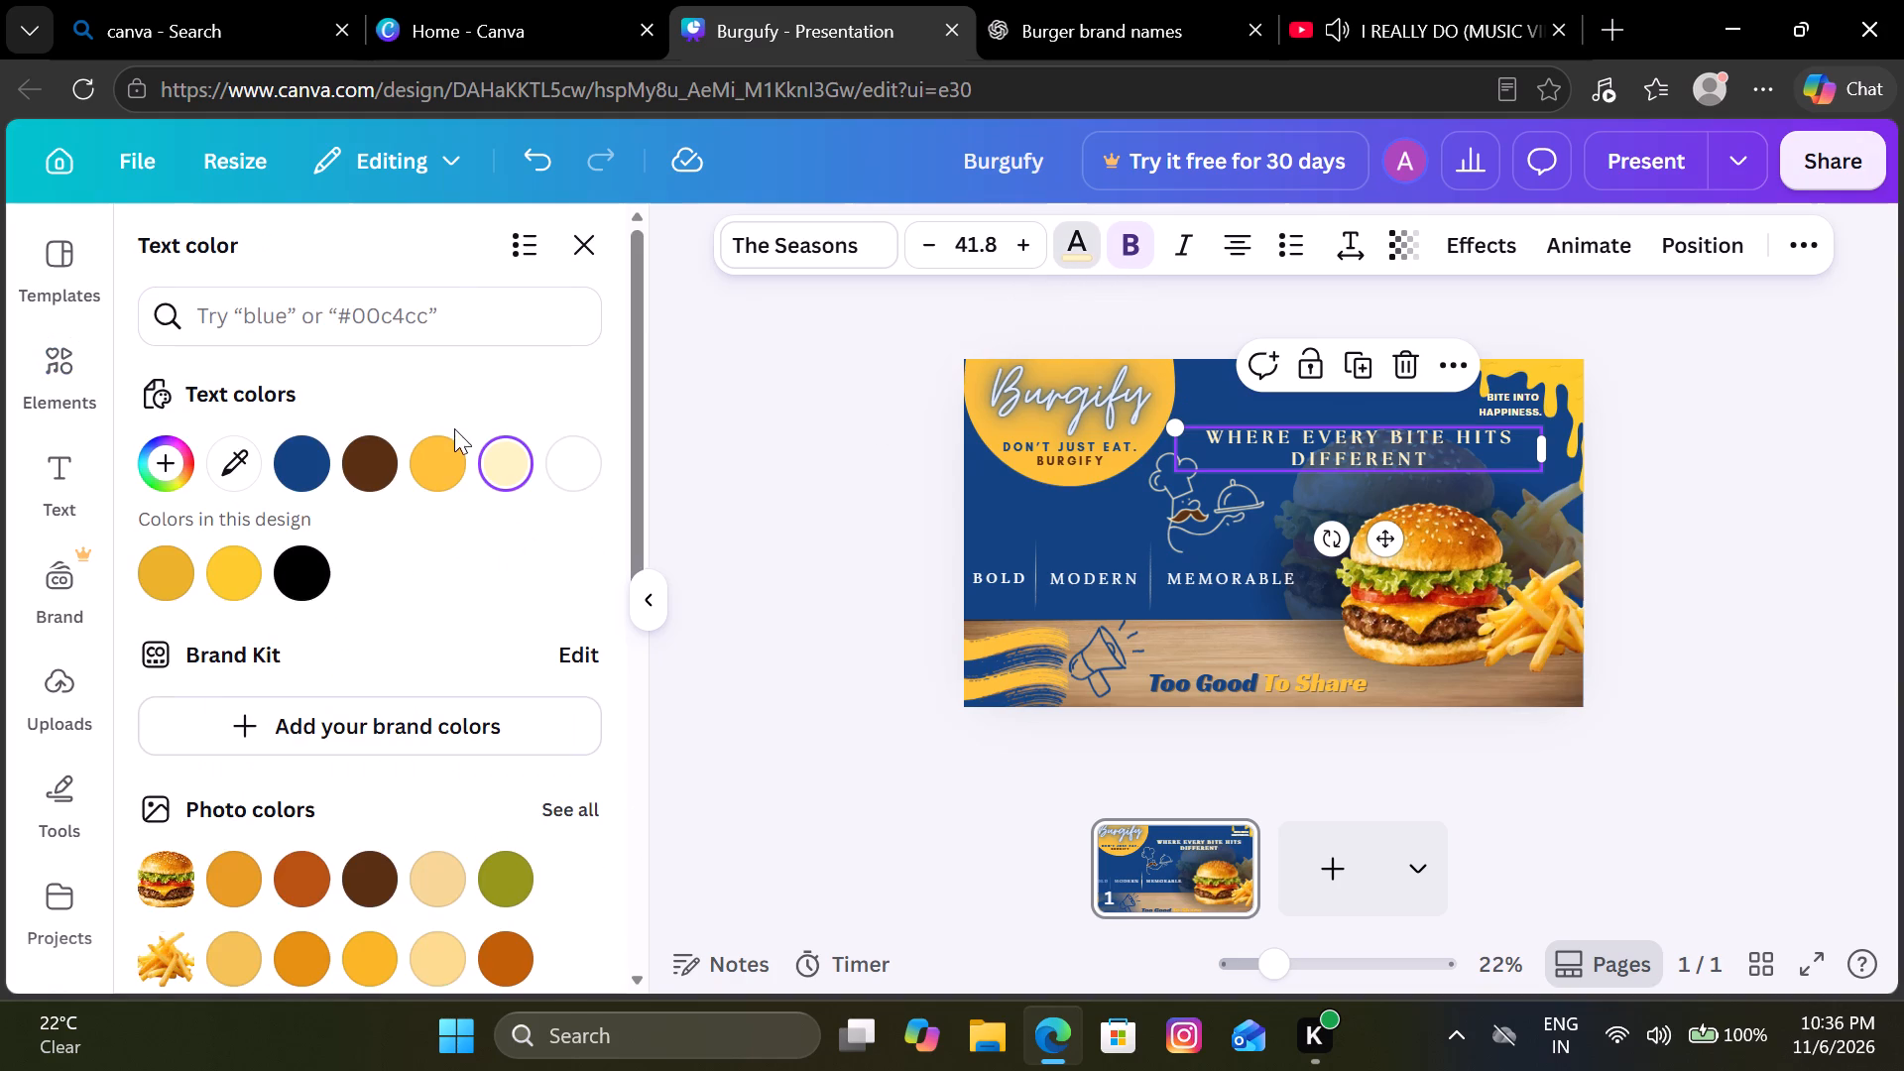
click(418, 452)
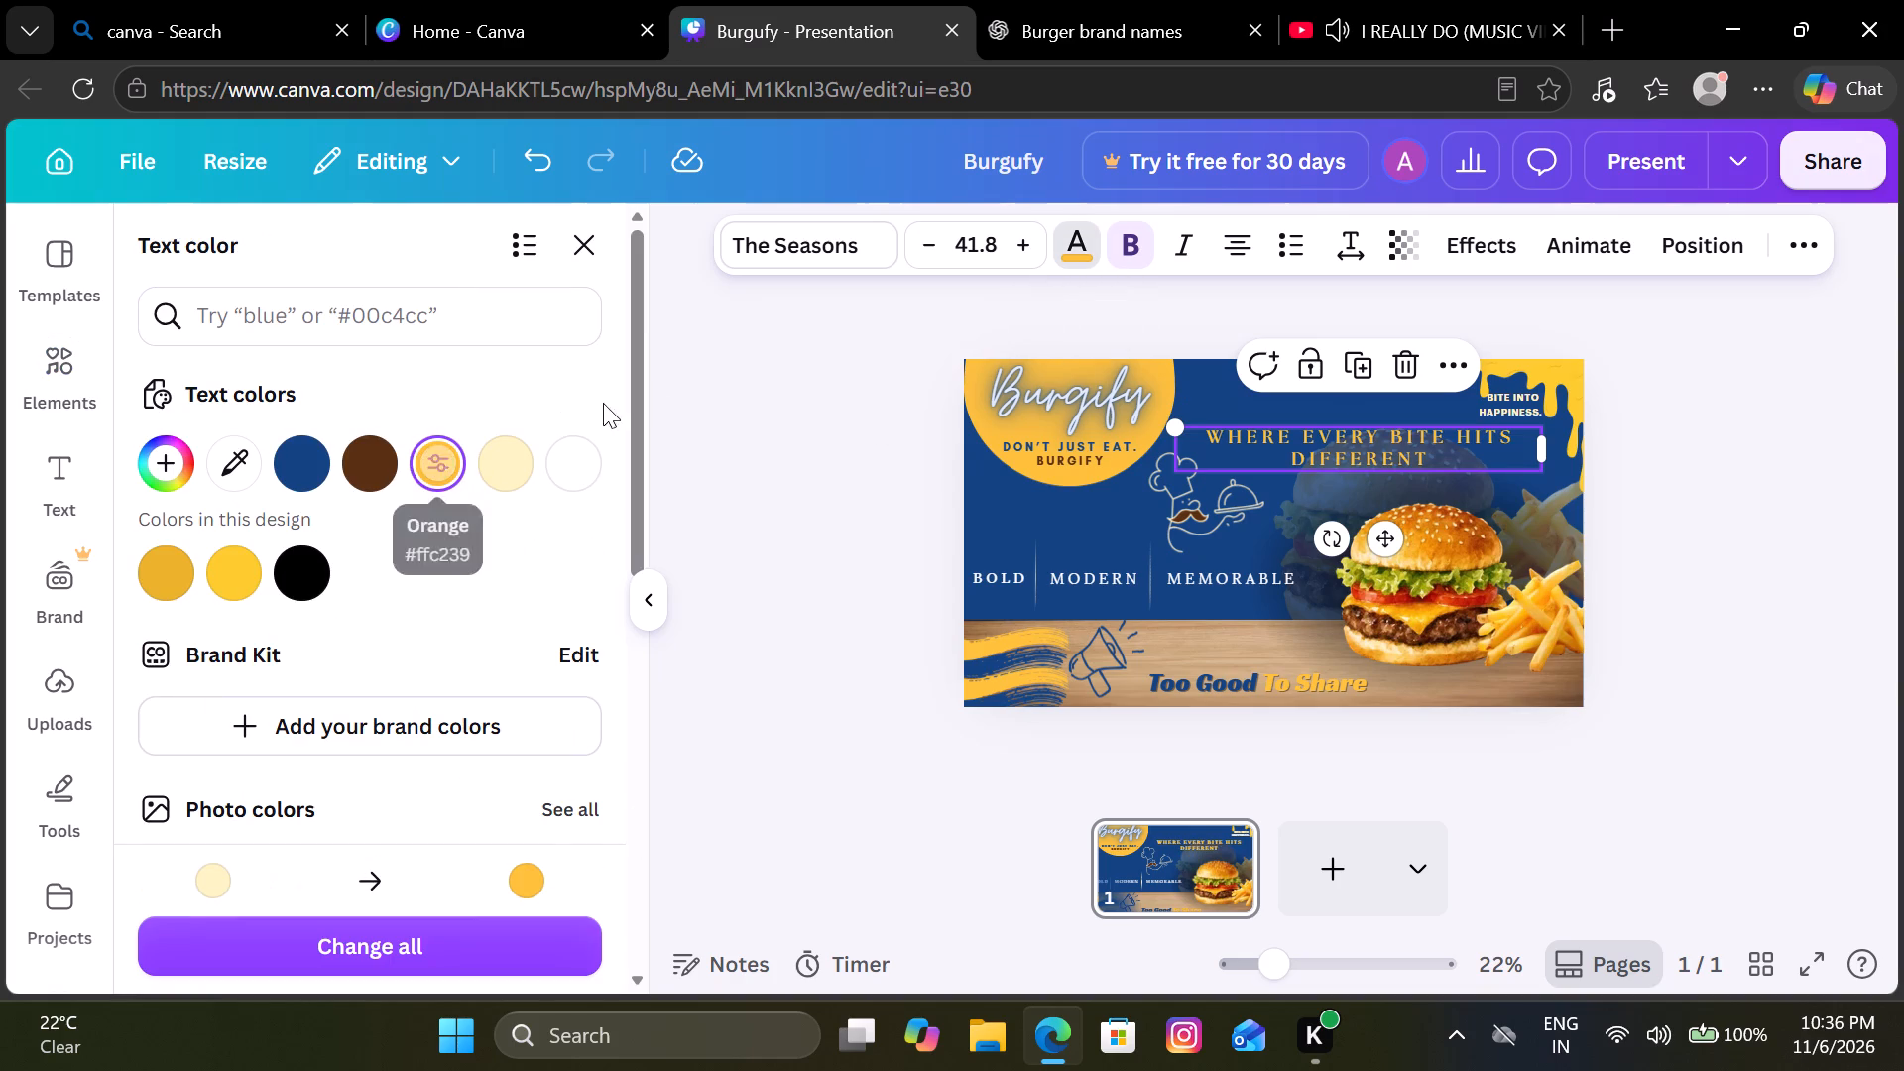
click(794, 634)
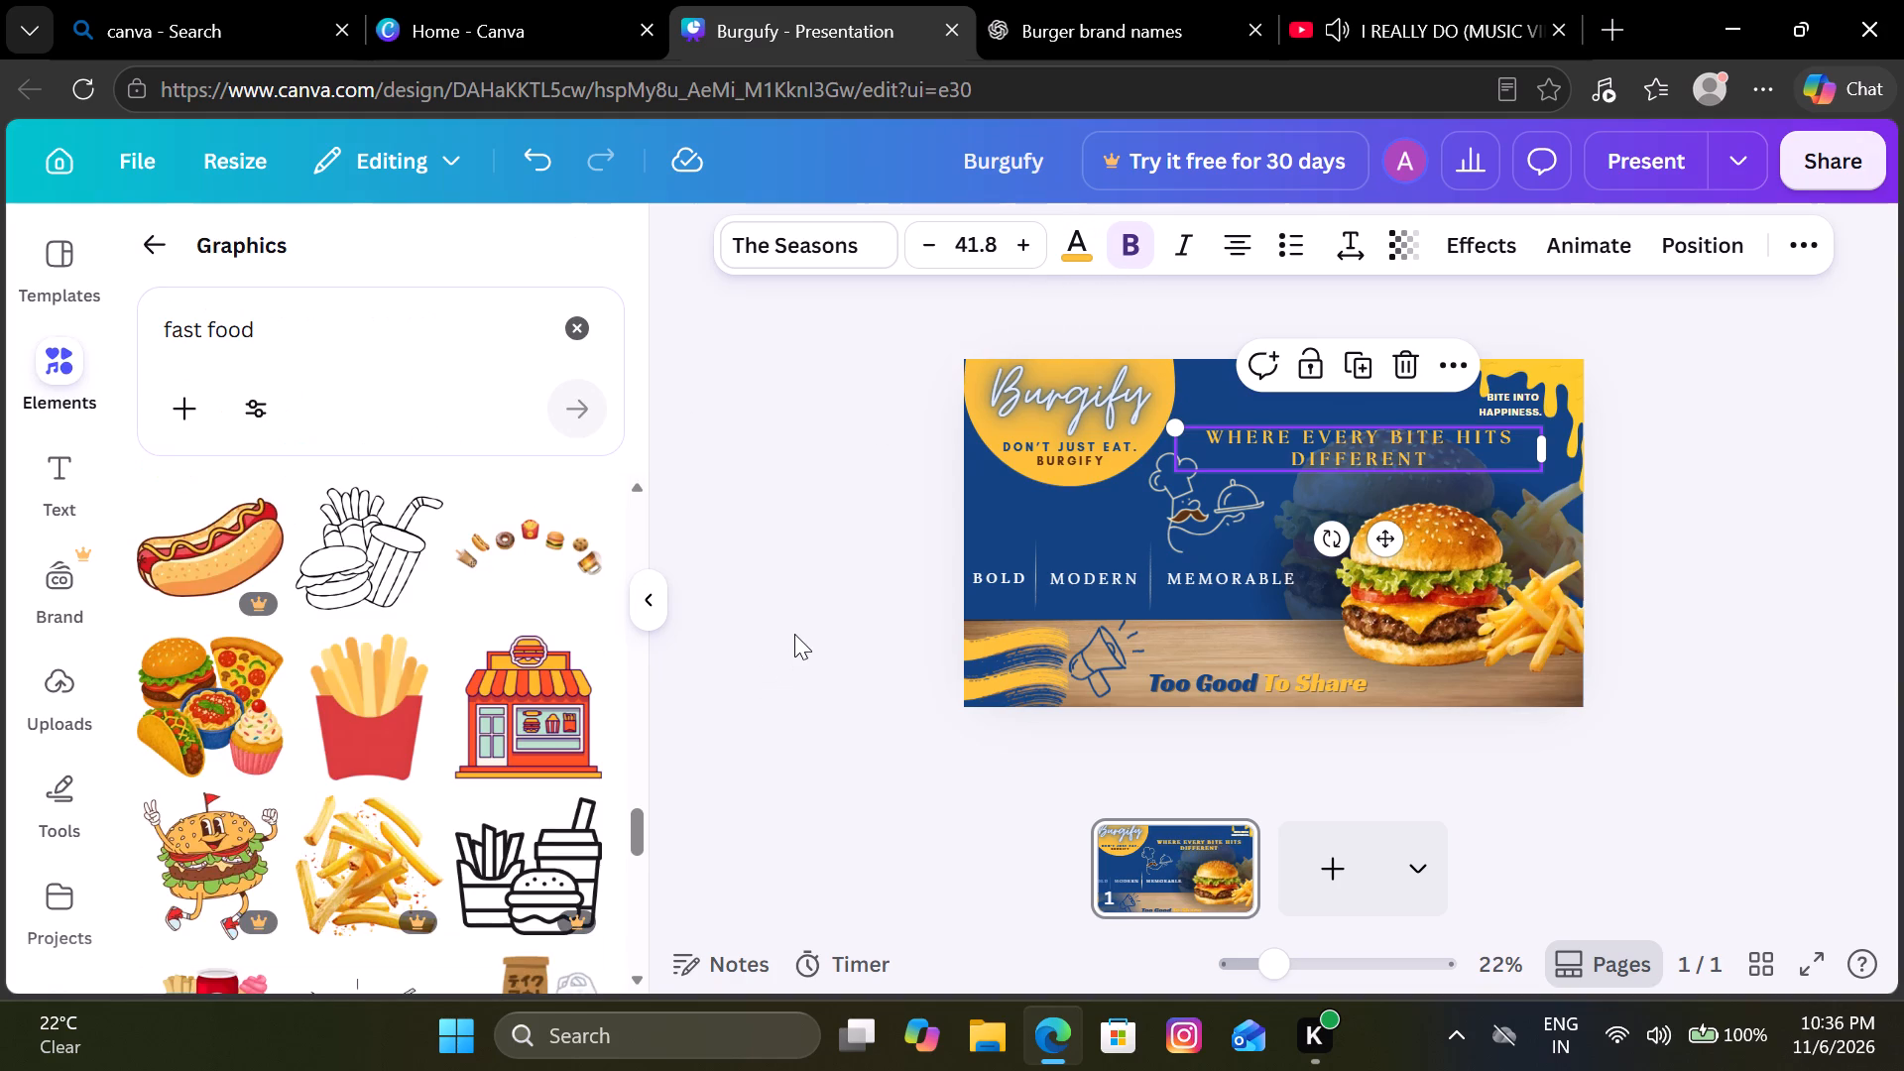
Recolour the "MODERN" tagline text to the design's golden yellow and apply the change to all matching white text on the page.
click(1025, 577)
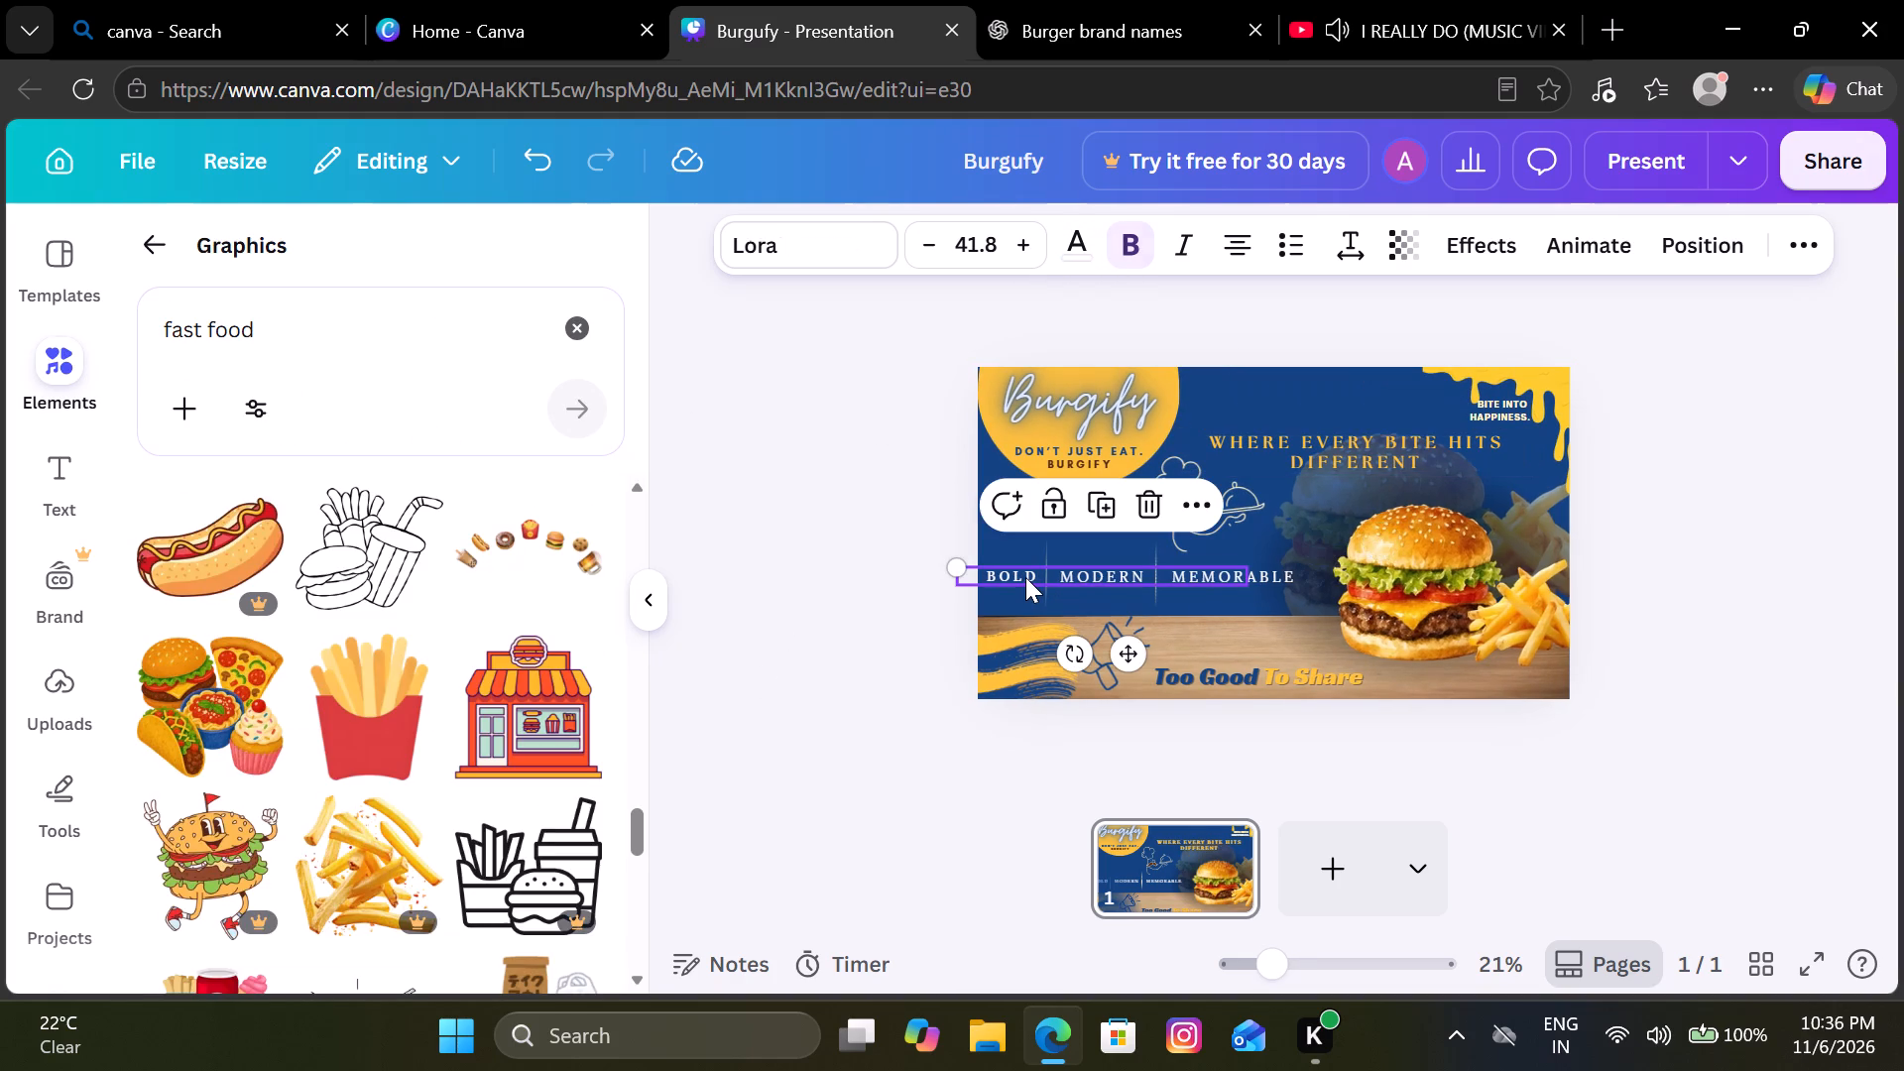
click(1076, 240)
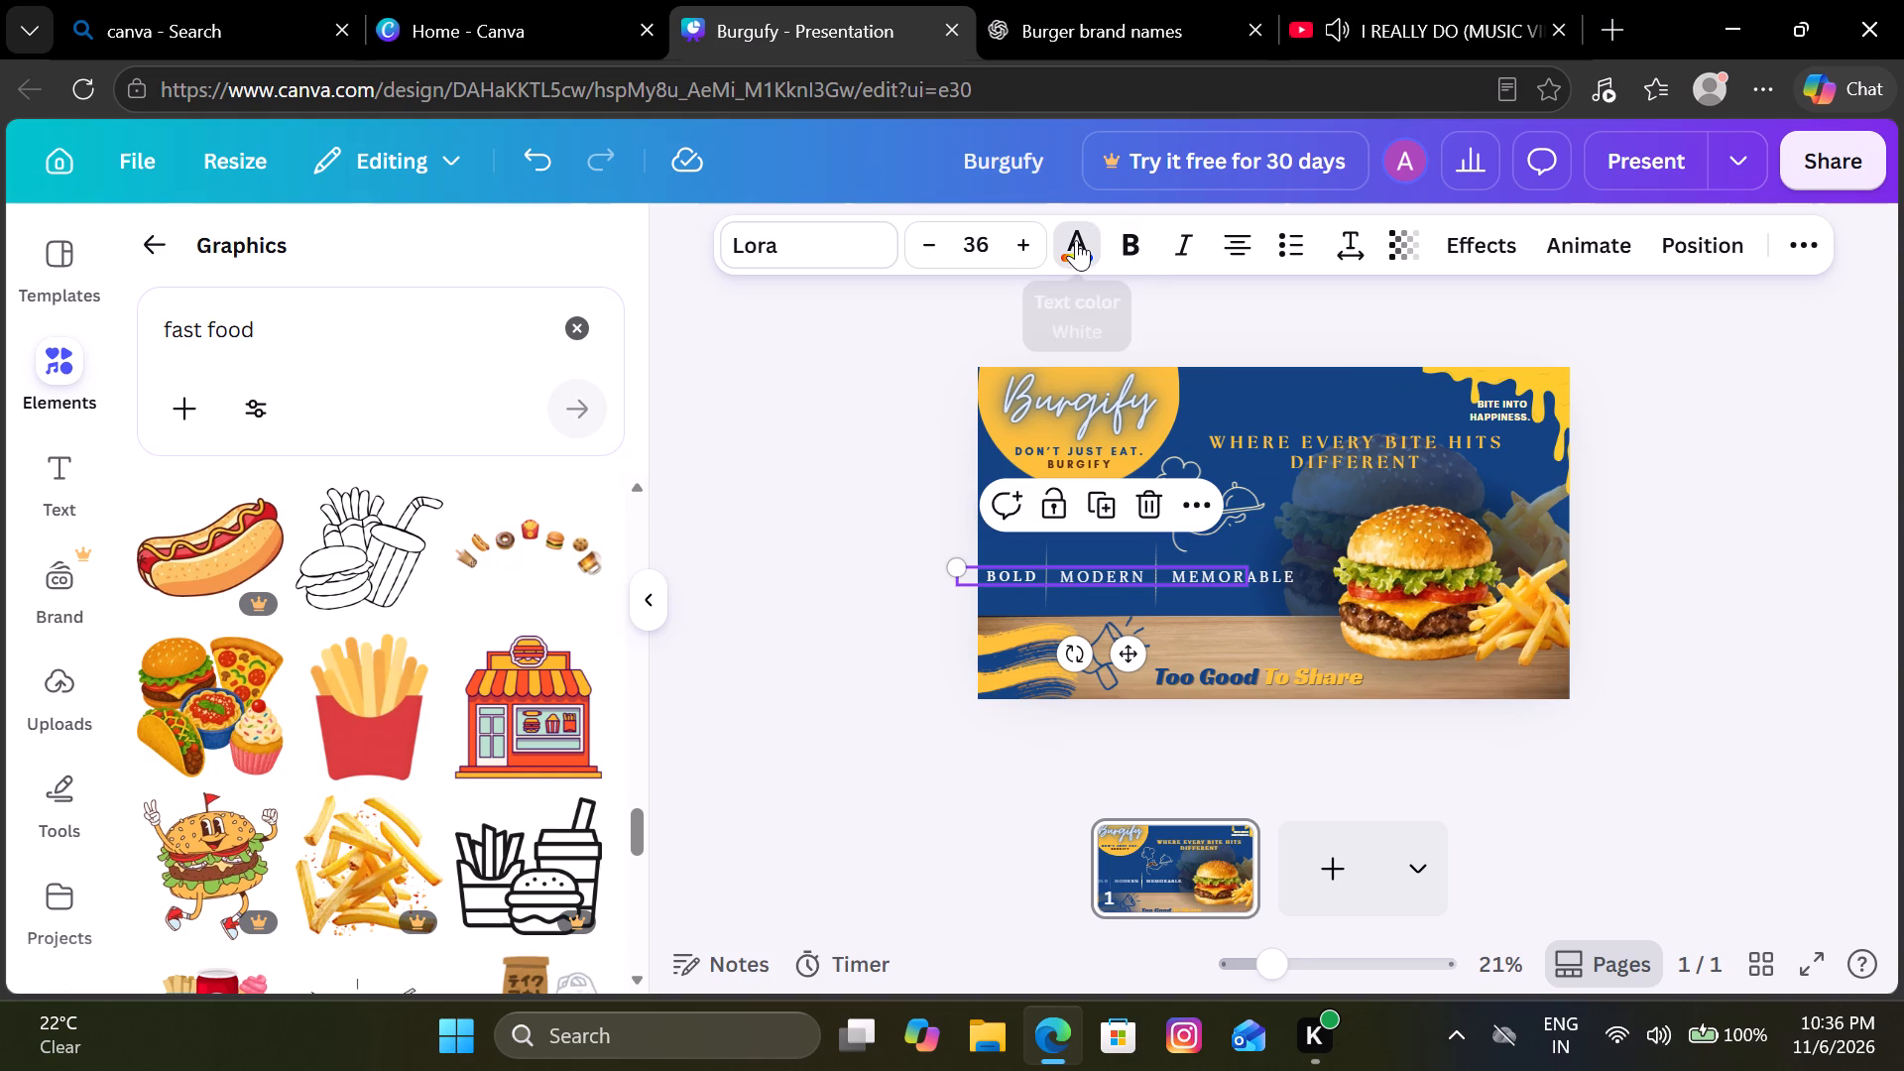
click(161, 578)
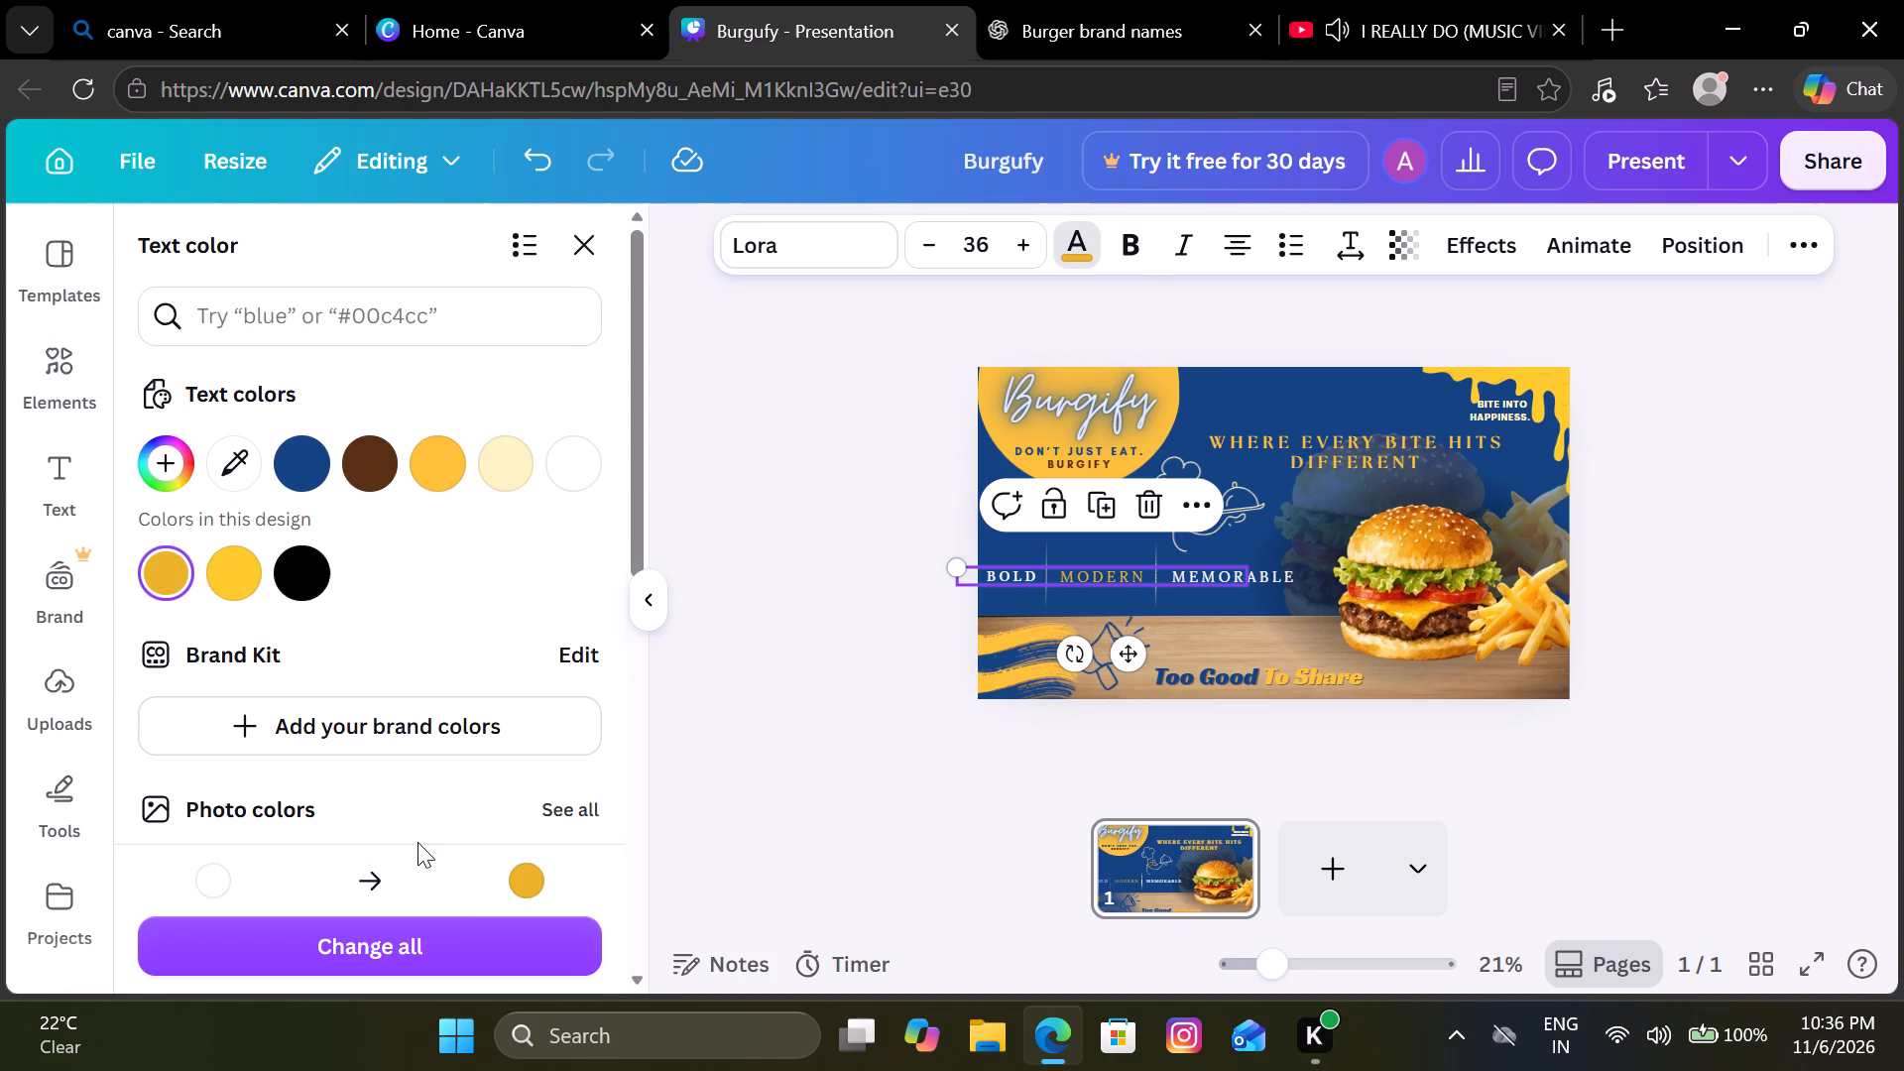
click(424, 934)
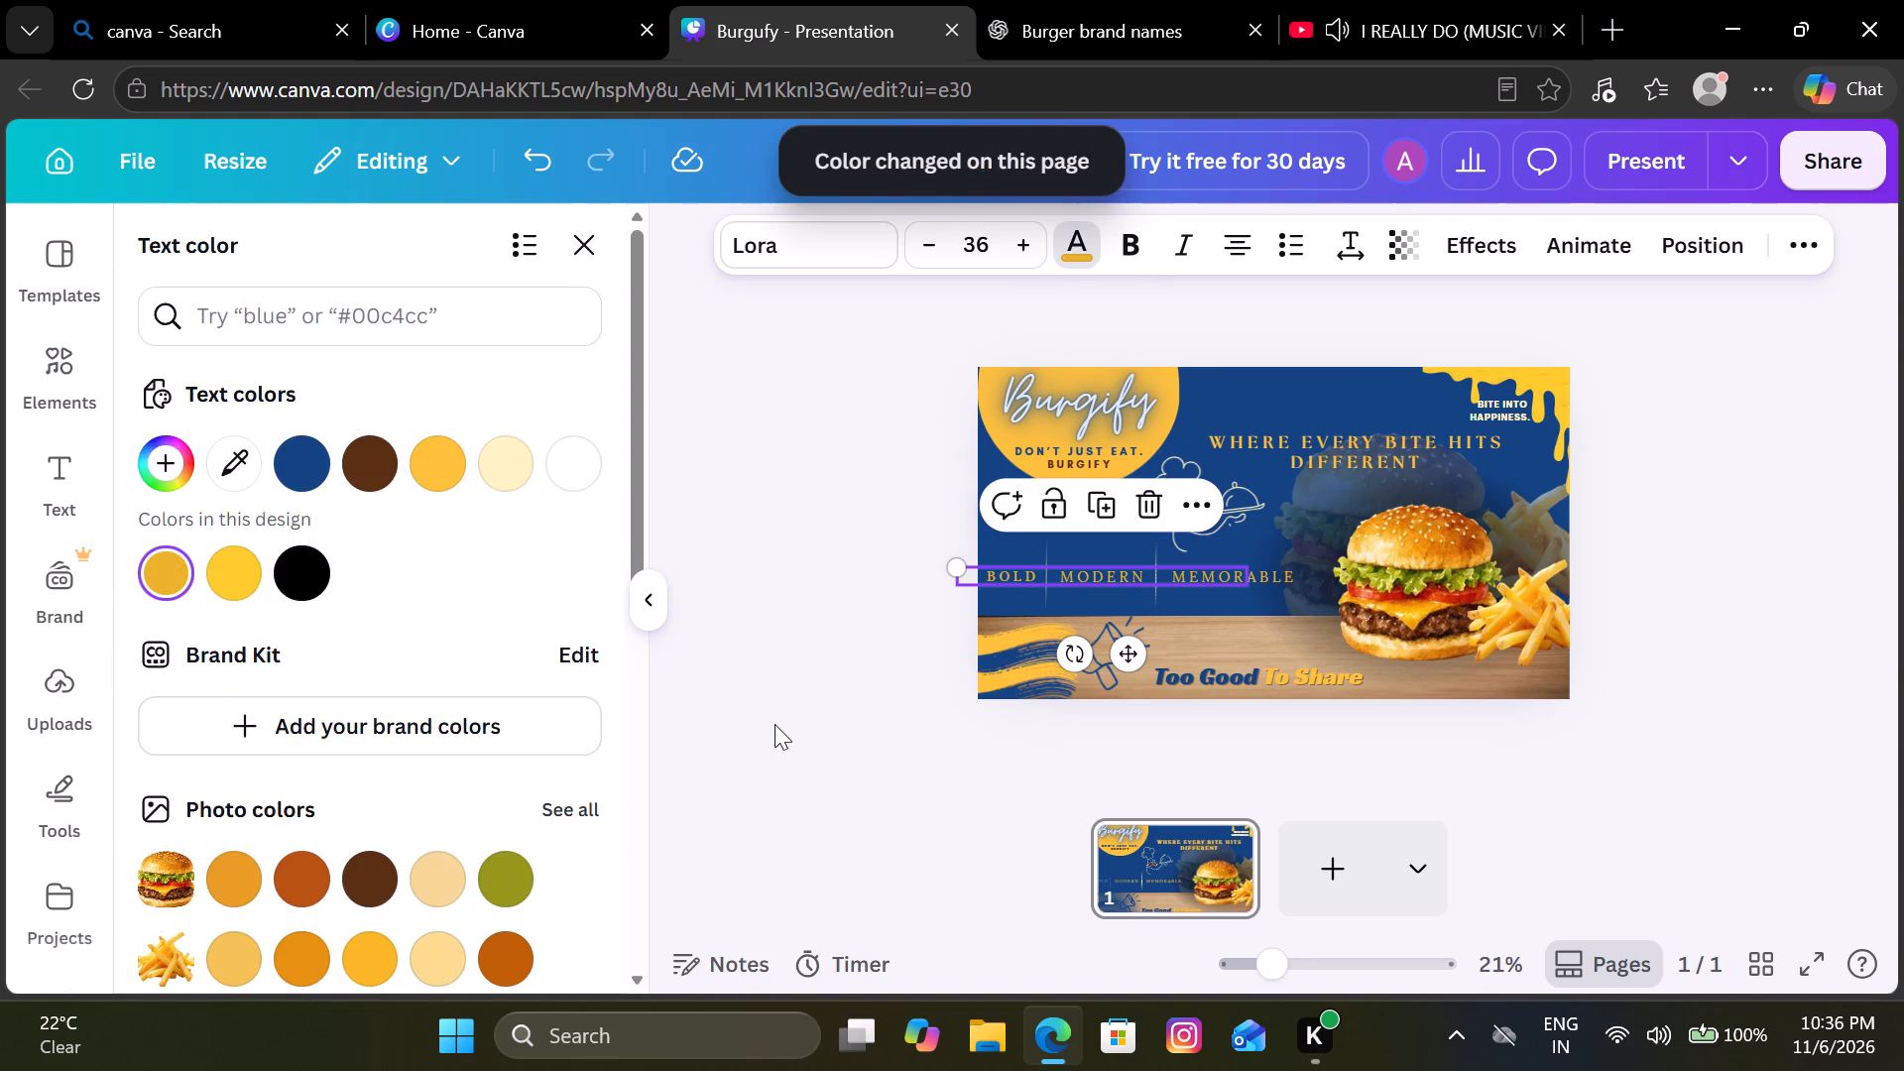
click(773, 724)
click(773, 724)
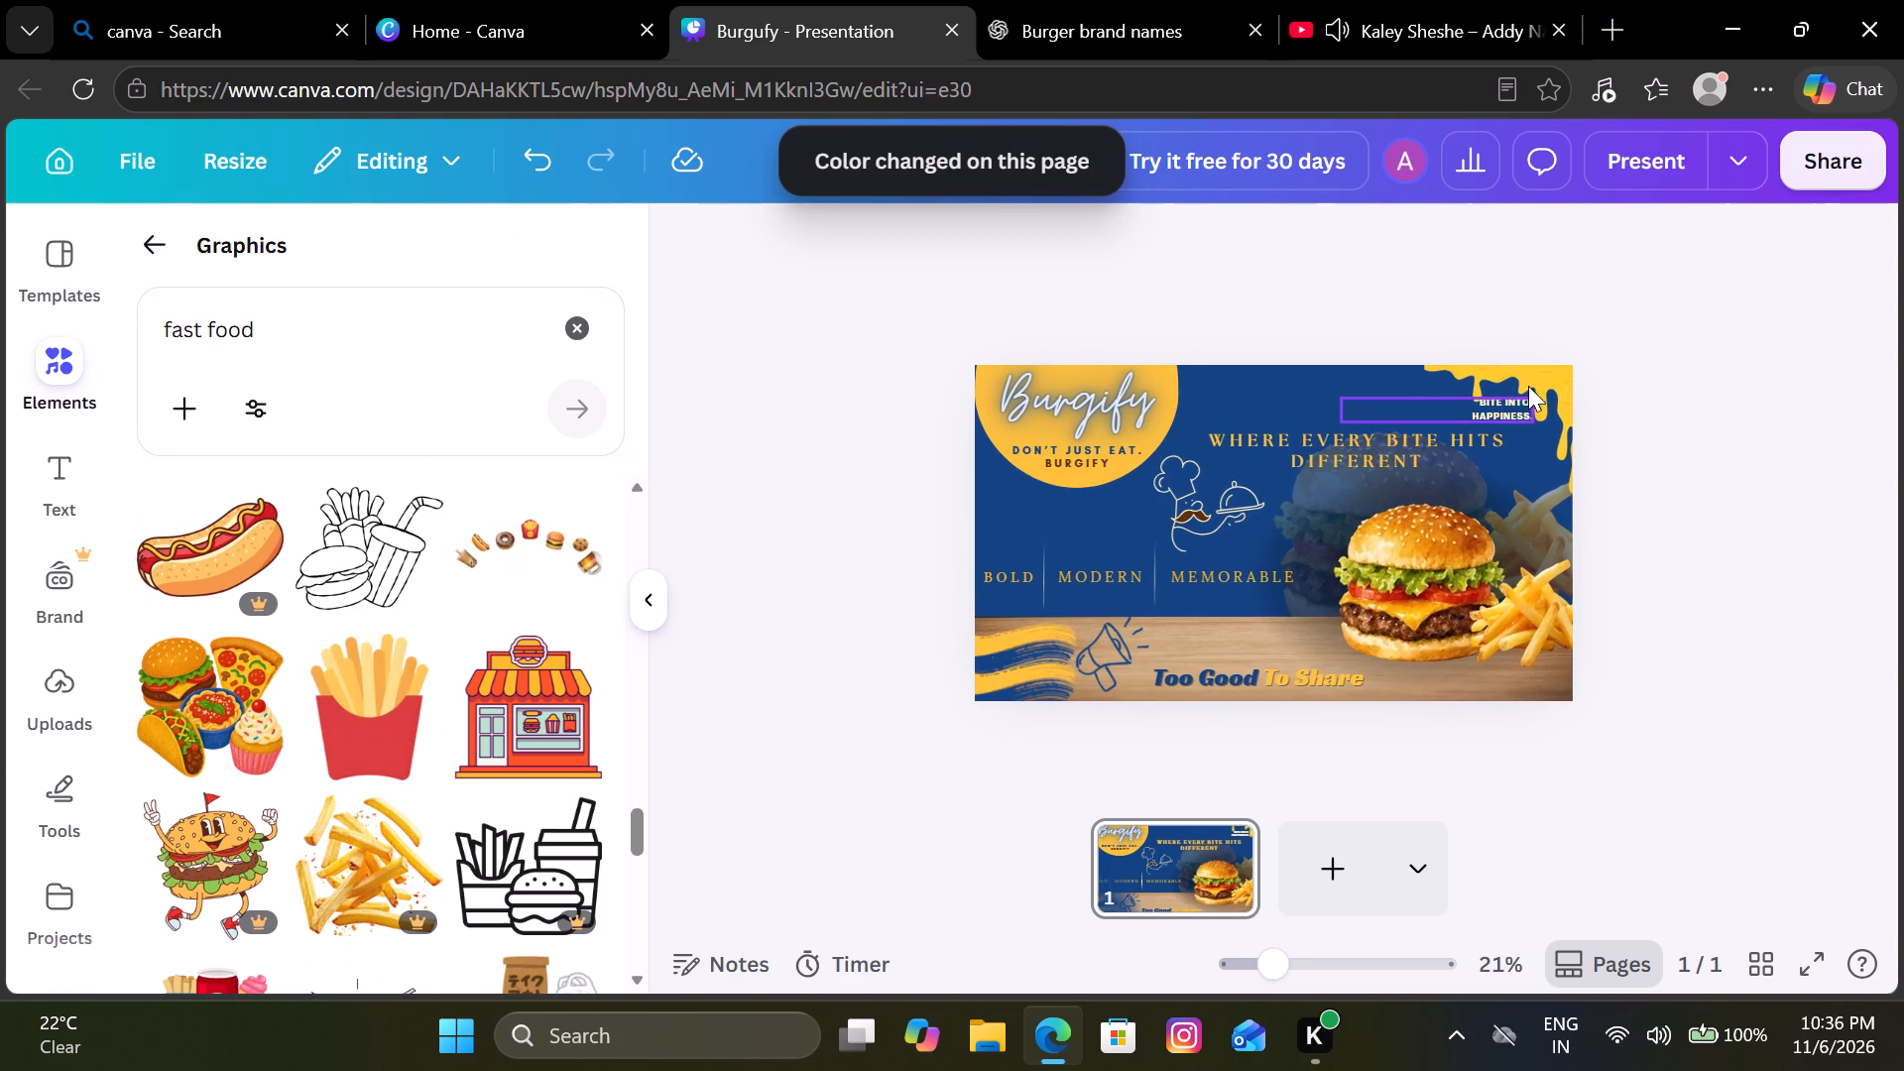
Recolour the "Bite into happiness" slogan by the sauce drip to the same golden yellow as the tagline words.
click(1504, 412)
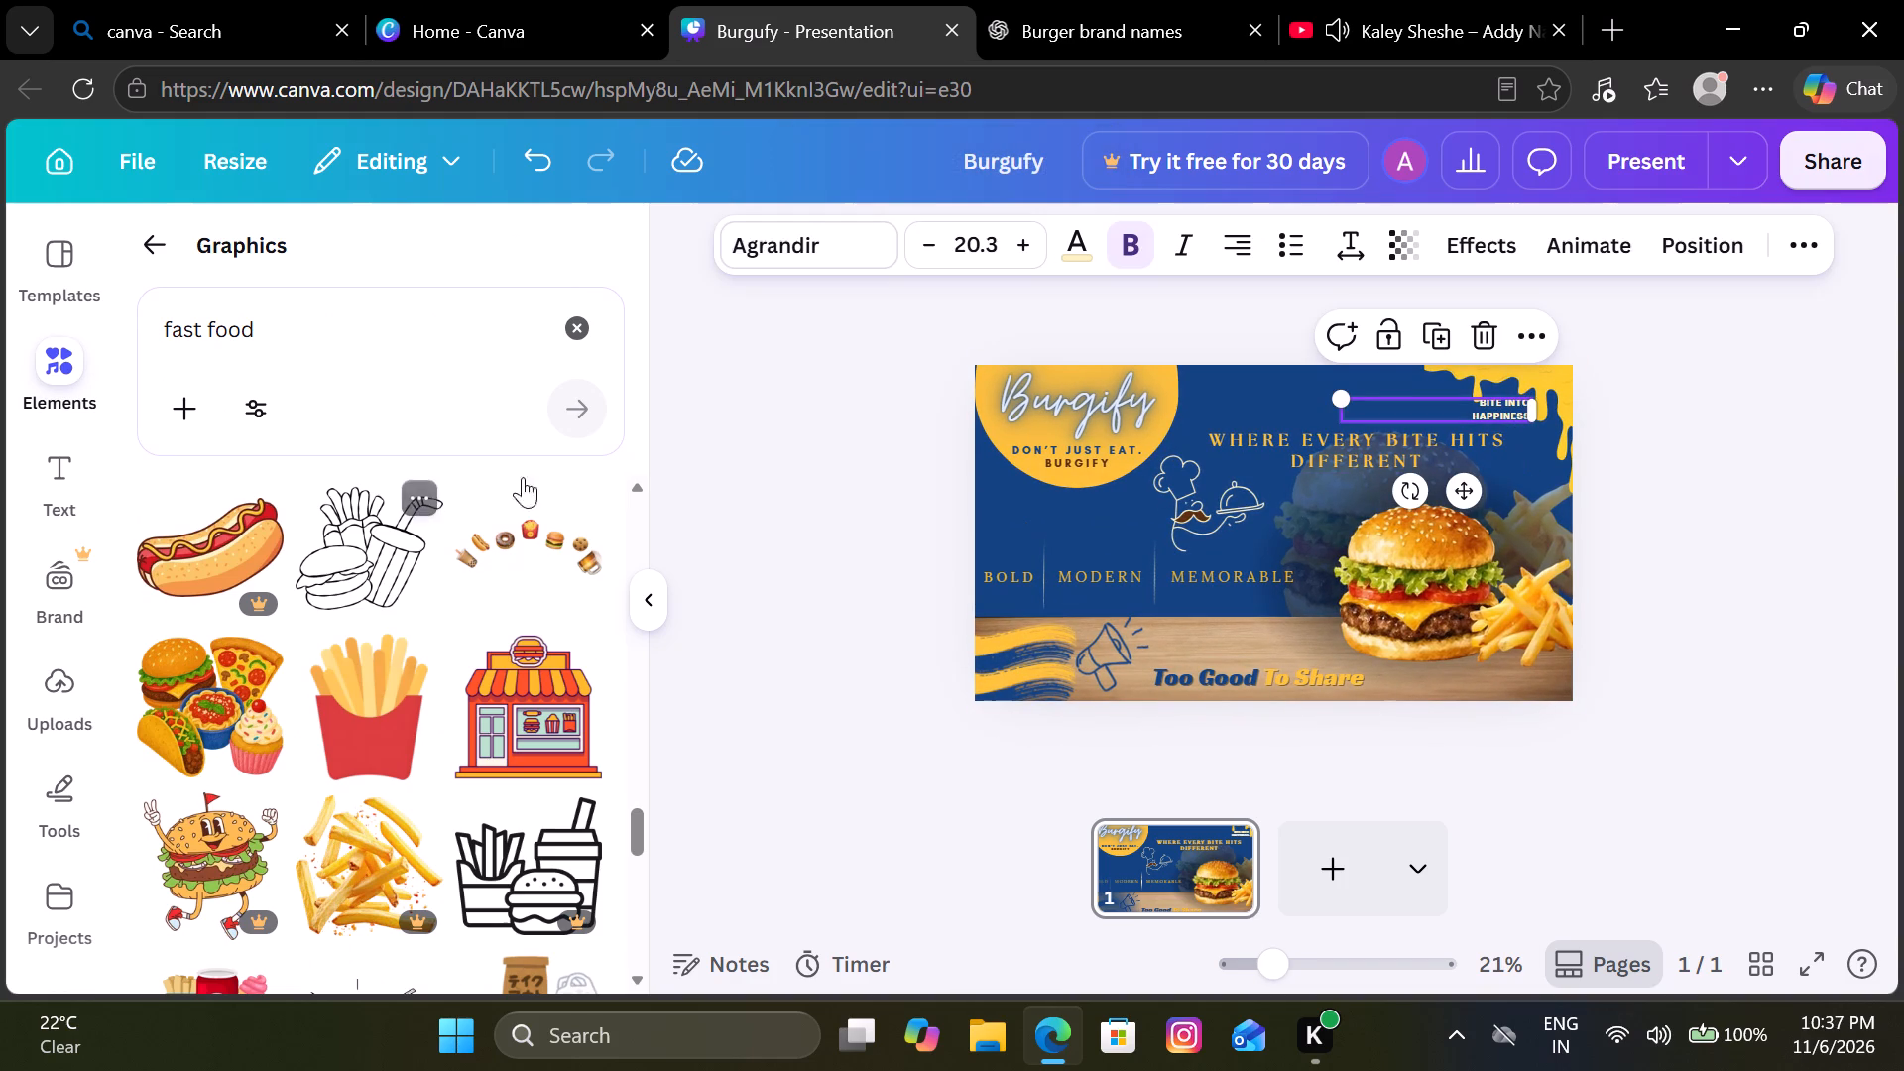
click(1071, 247)
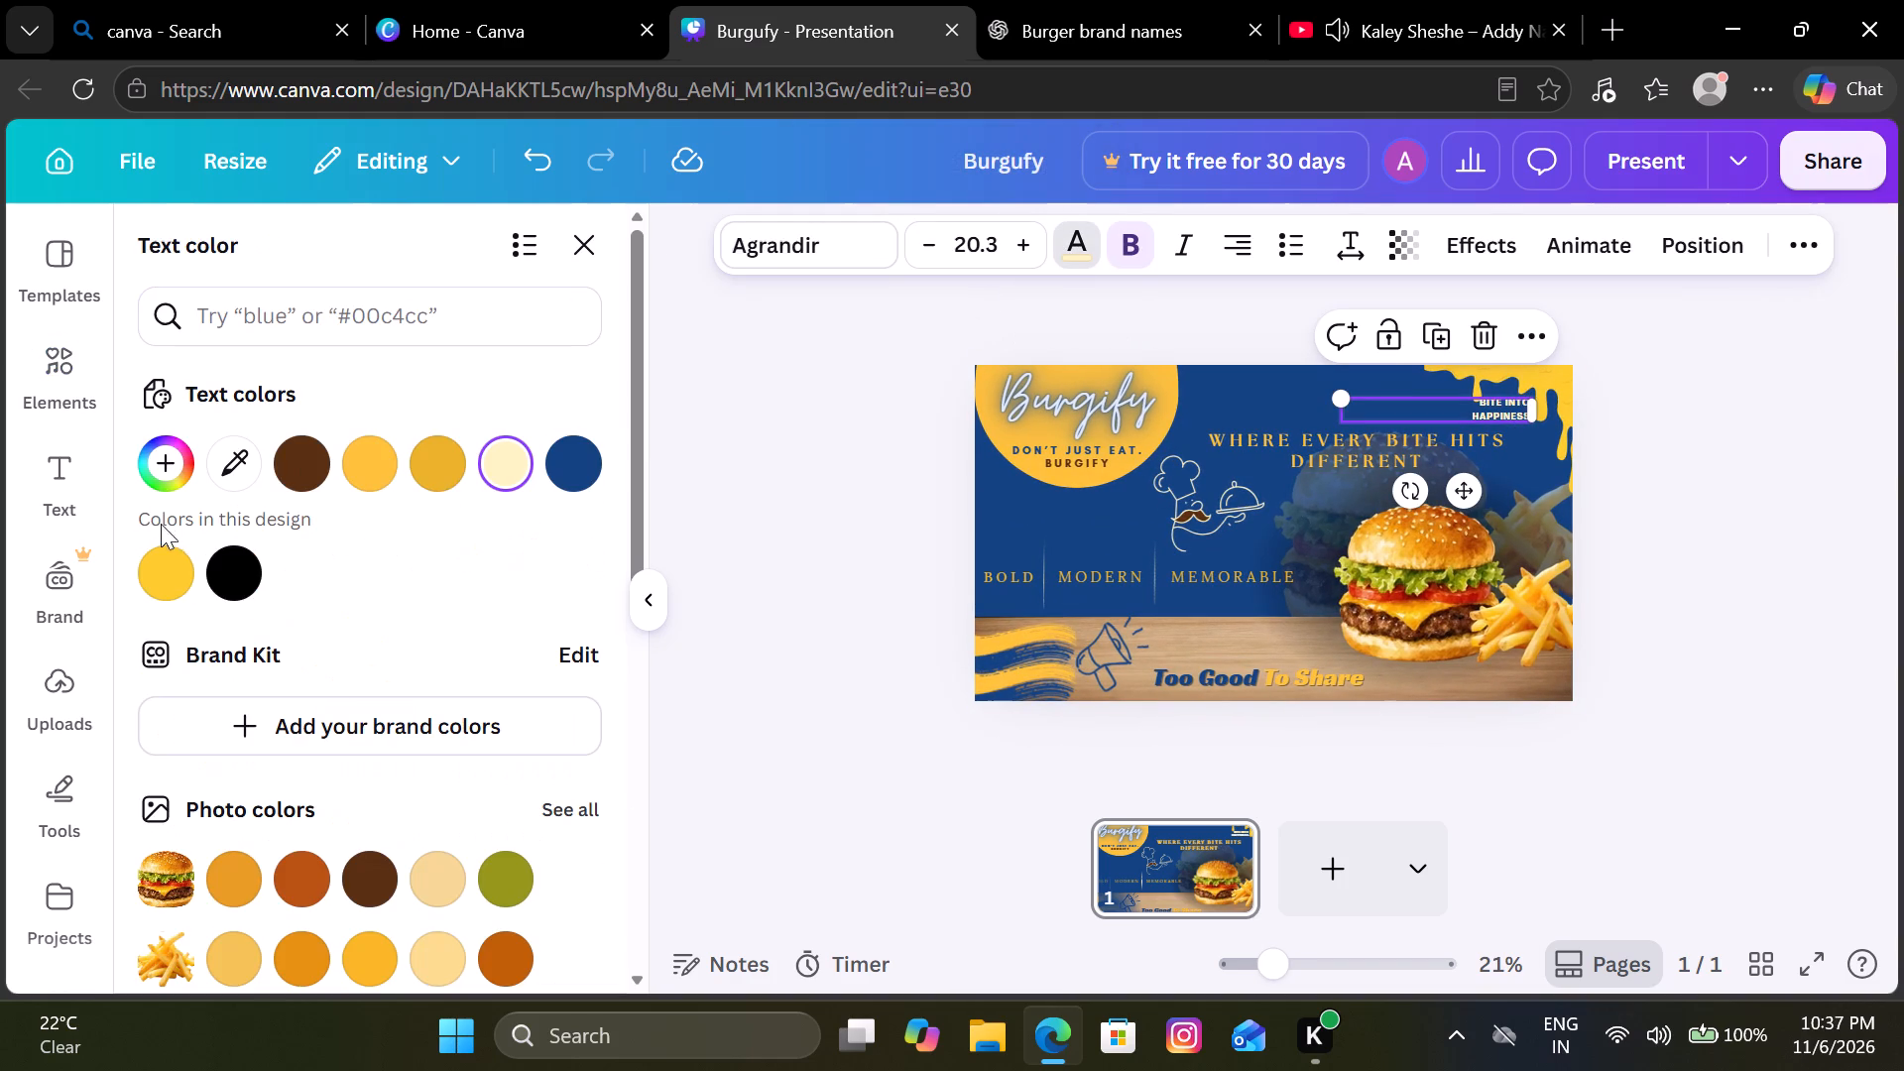
click(441, 452)
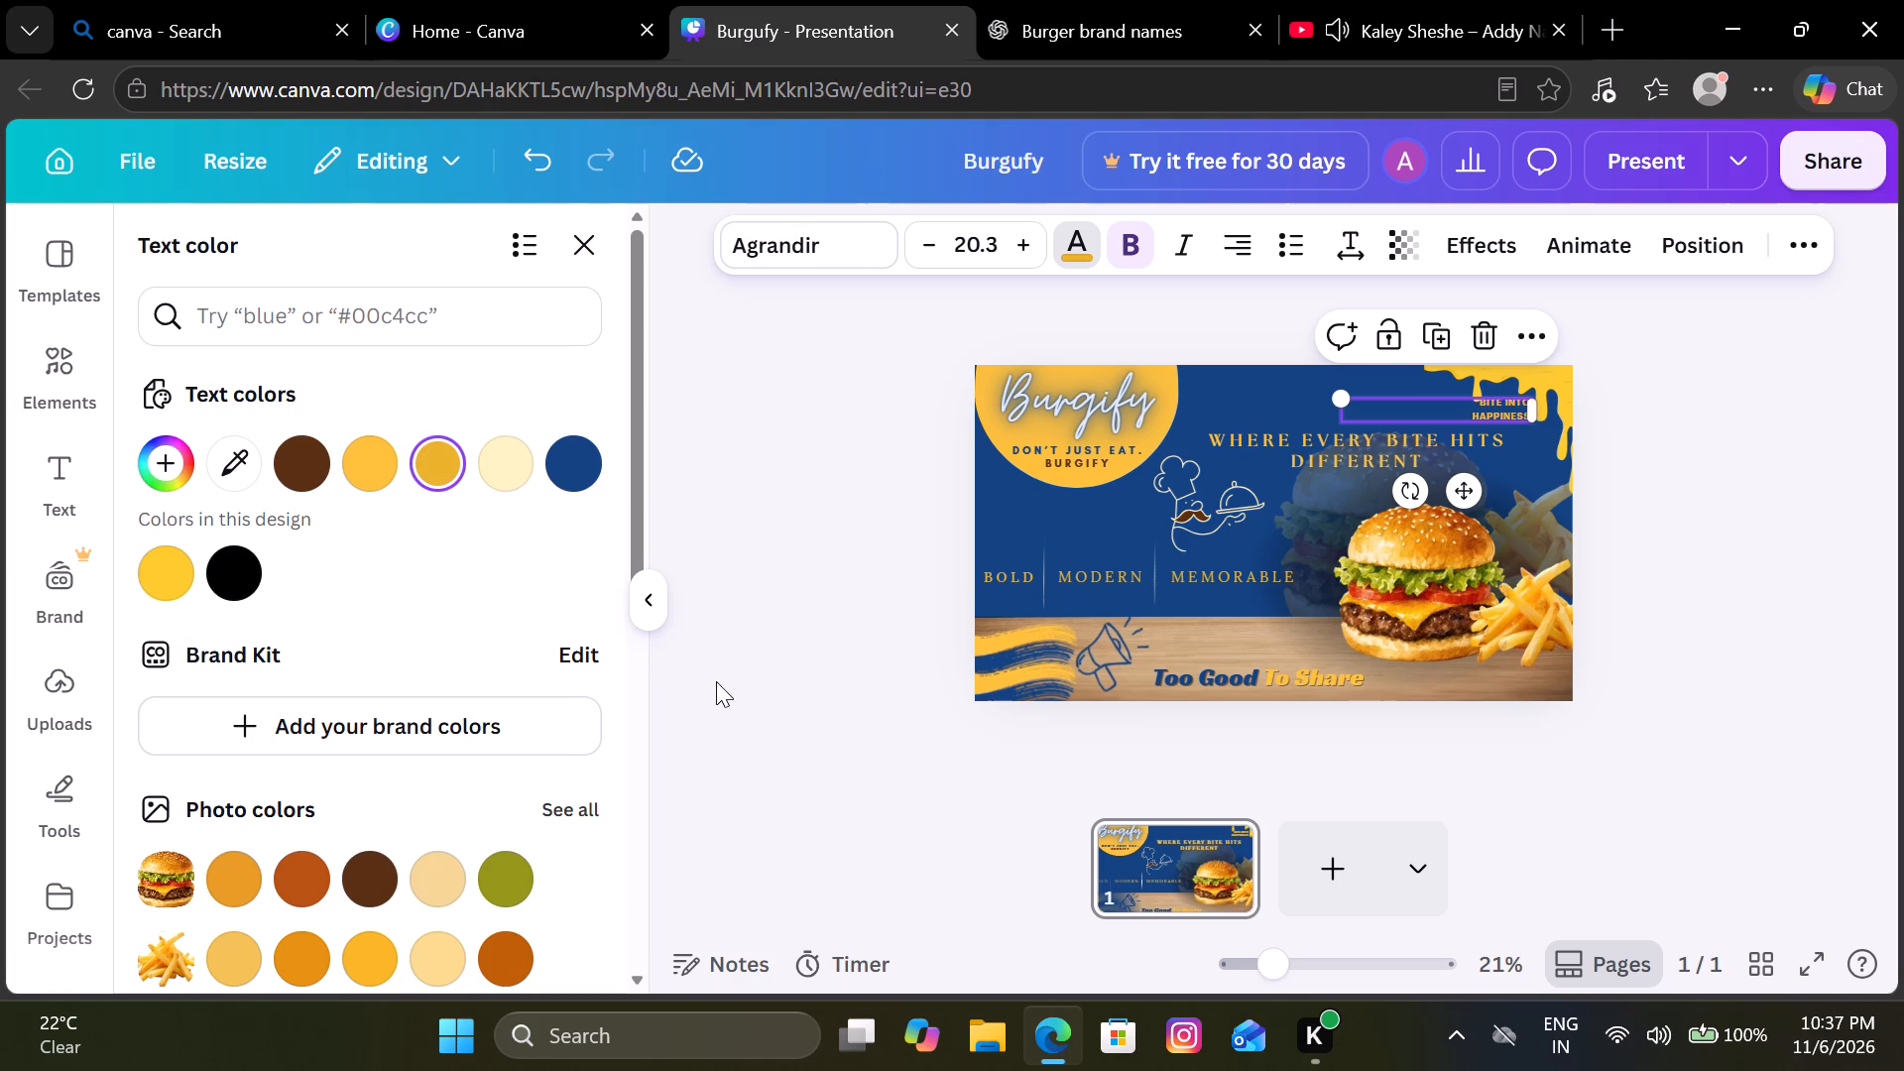
click(728, 726)
click(728, 726)
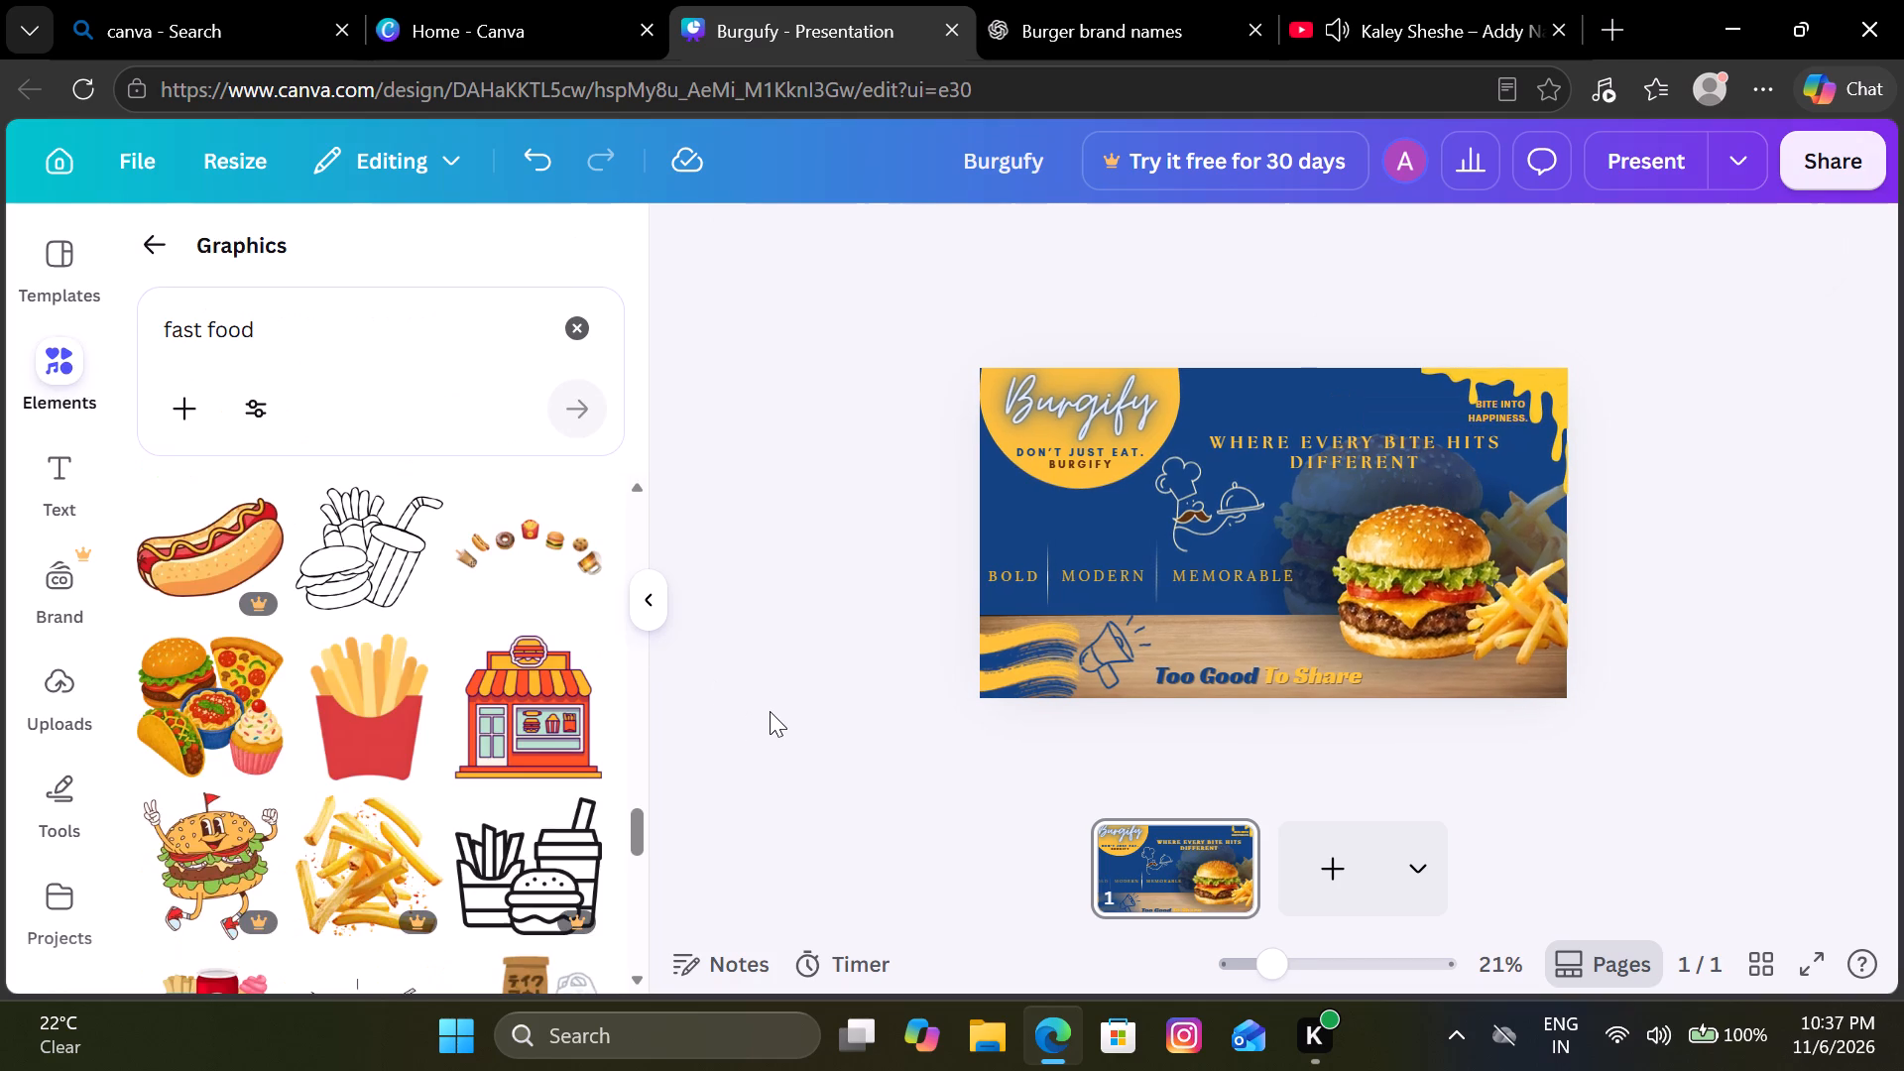
Add an extra space before "To" in the "Too Good To Share" slogan and set its letter spacing to 106.
click(1220, 674)
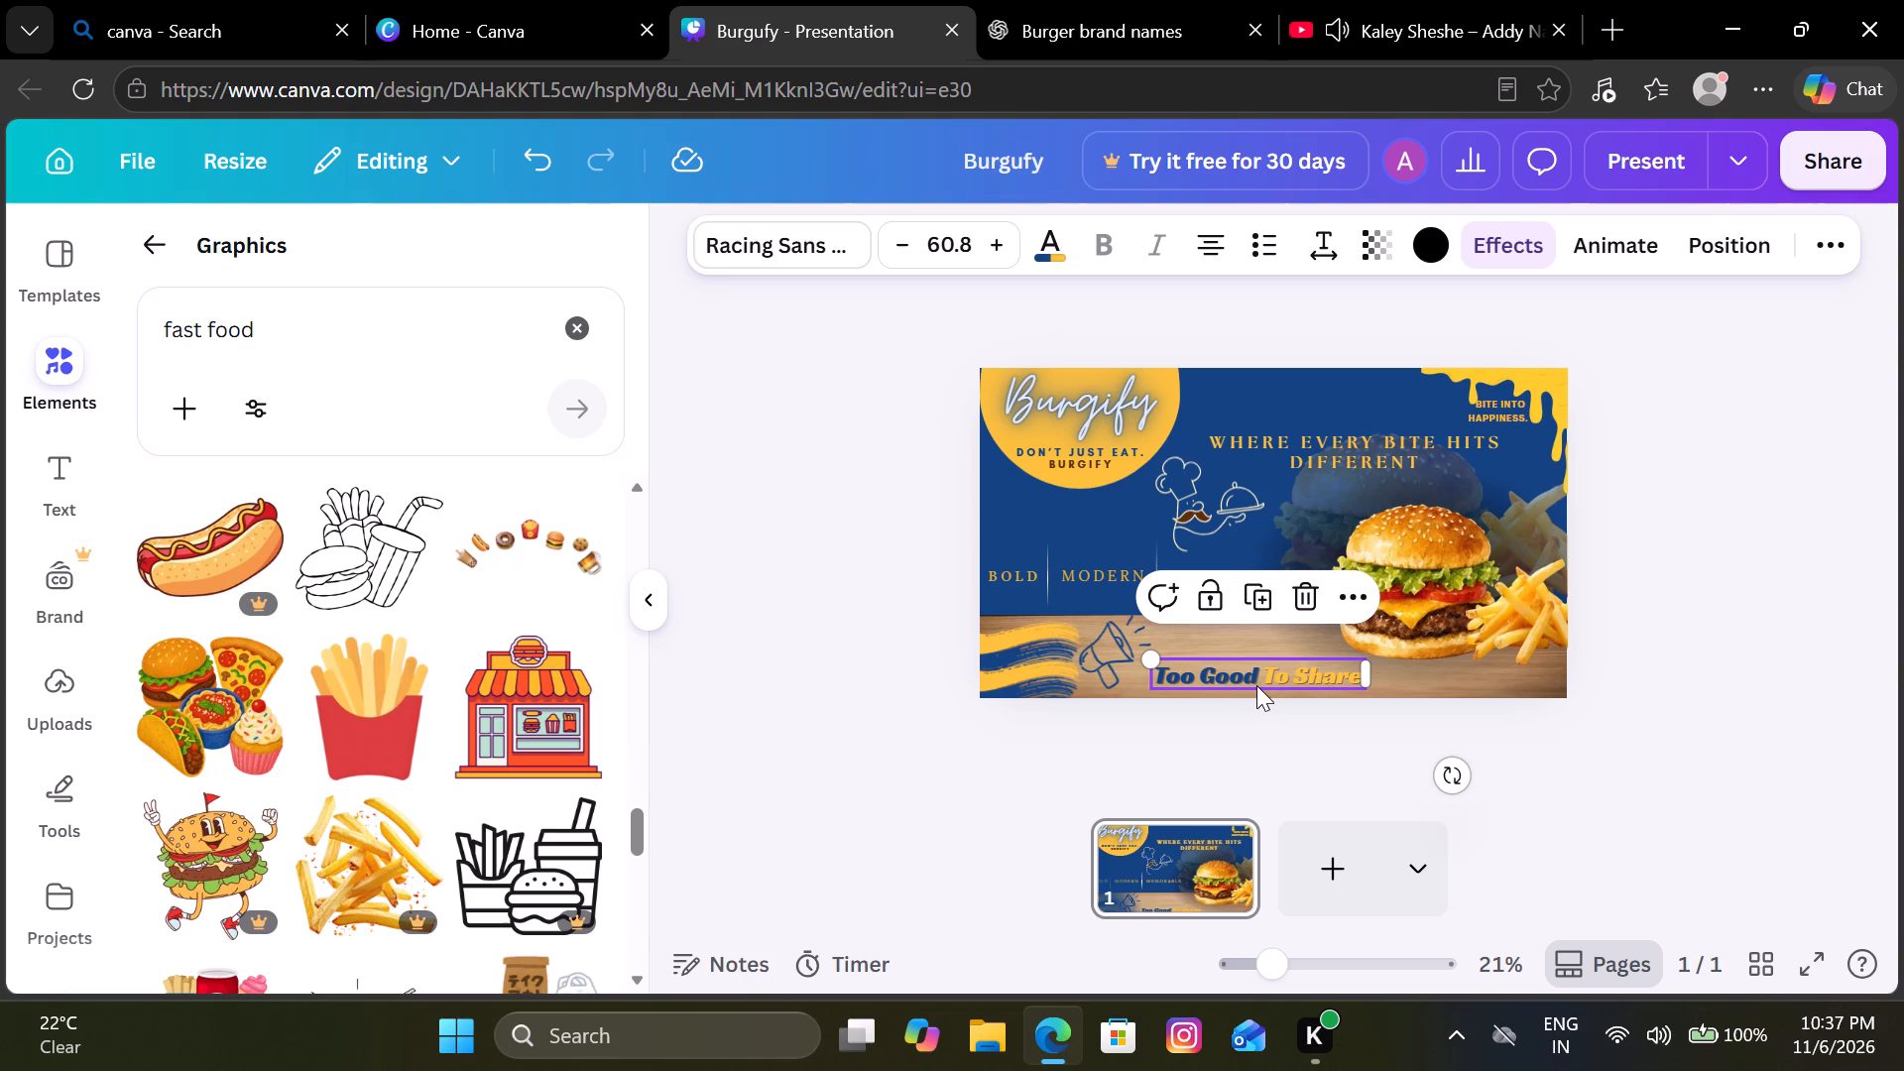
click(1259, 682)
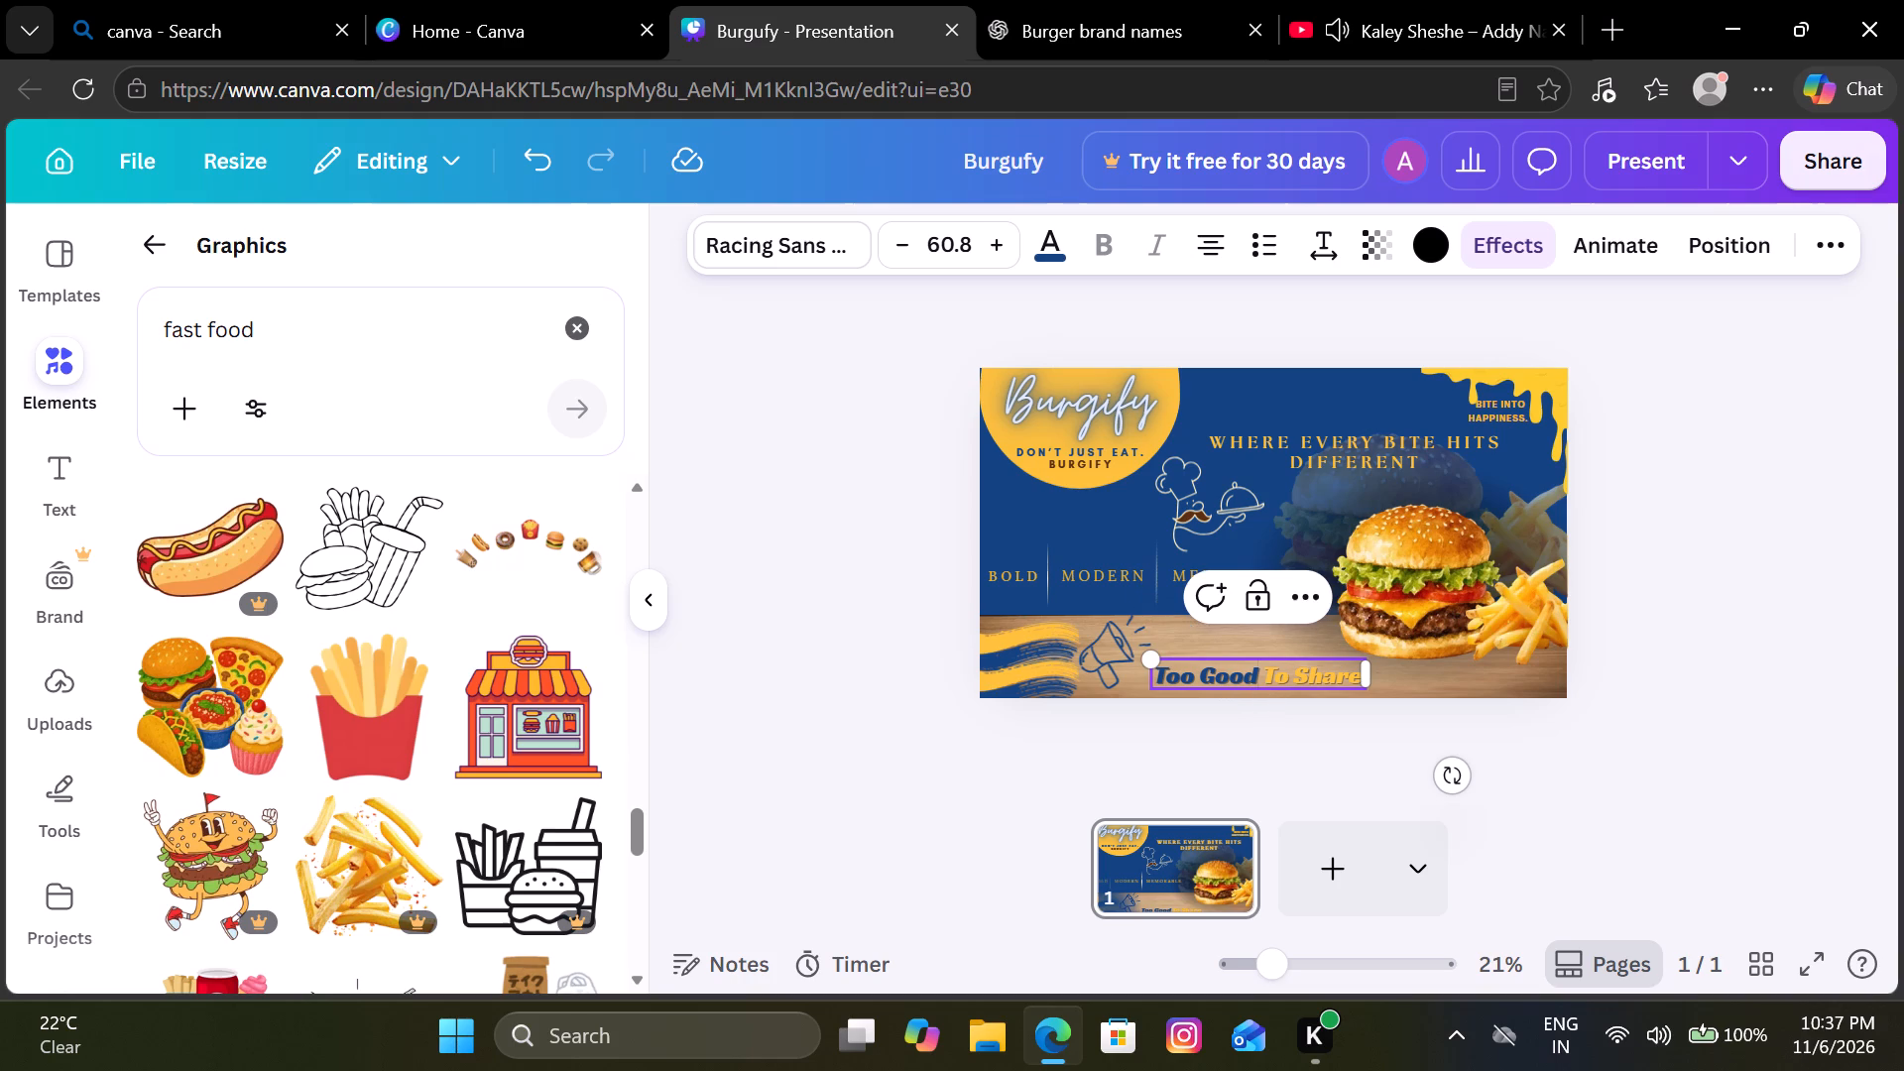
key(space)
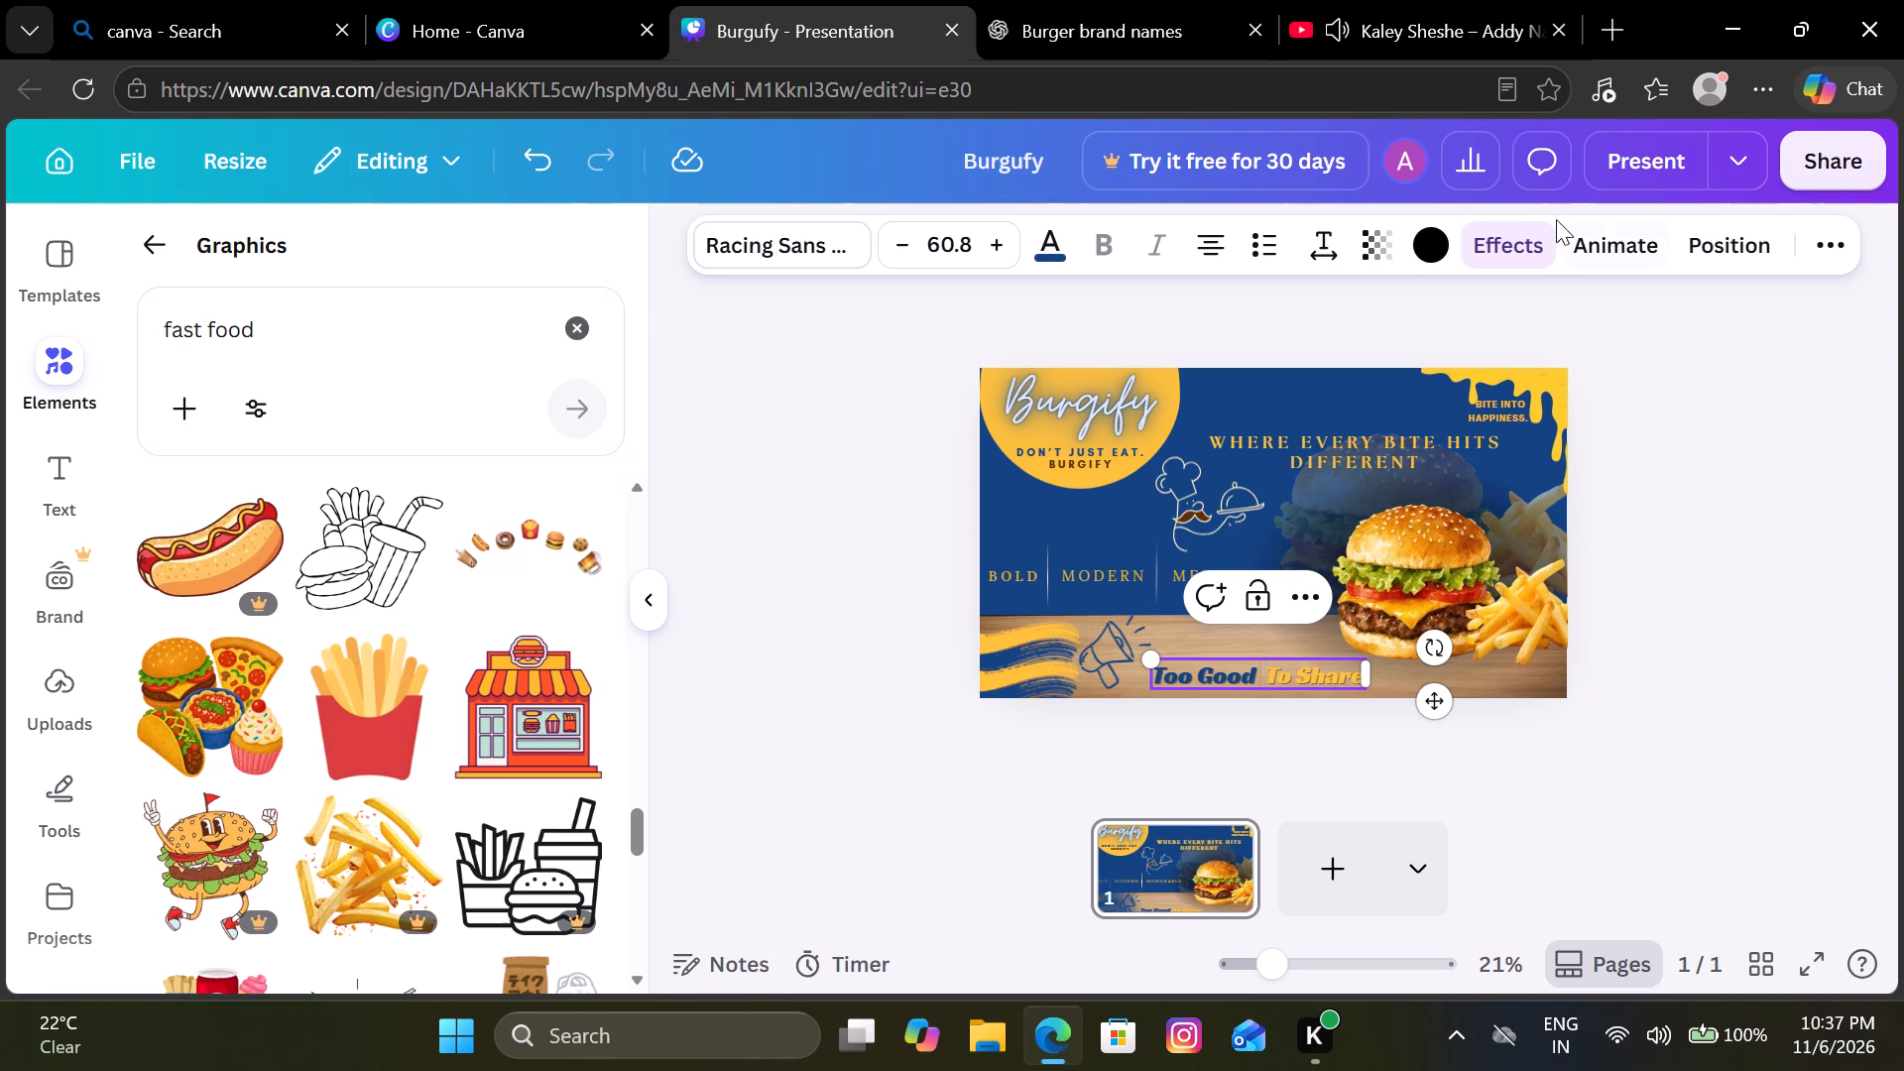
click(1337, 247)
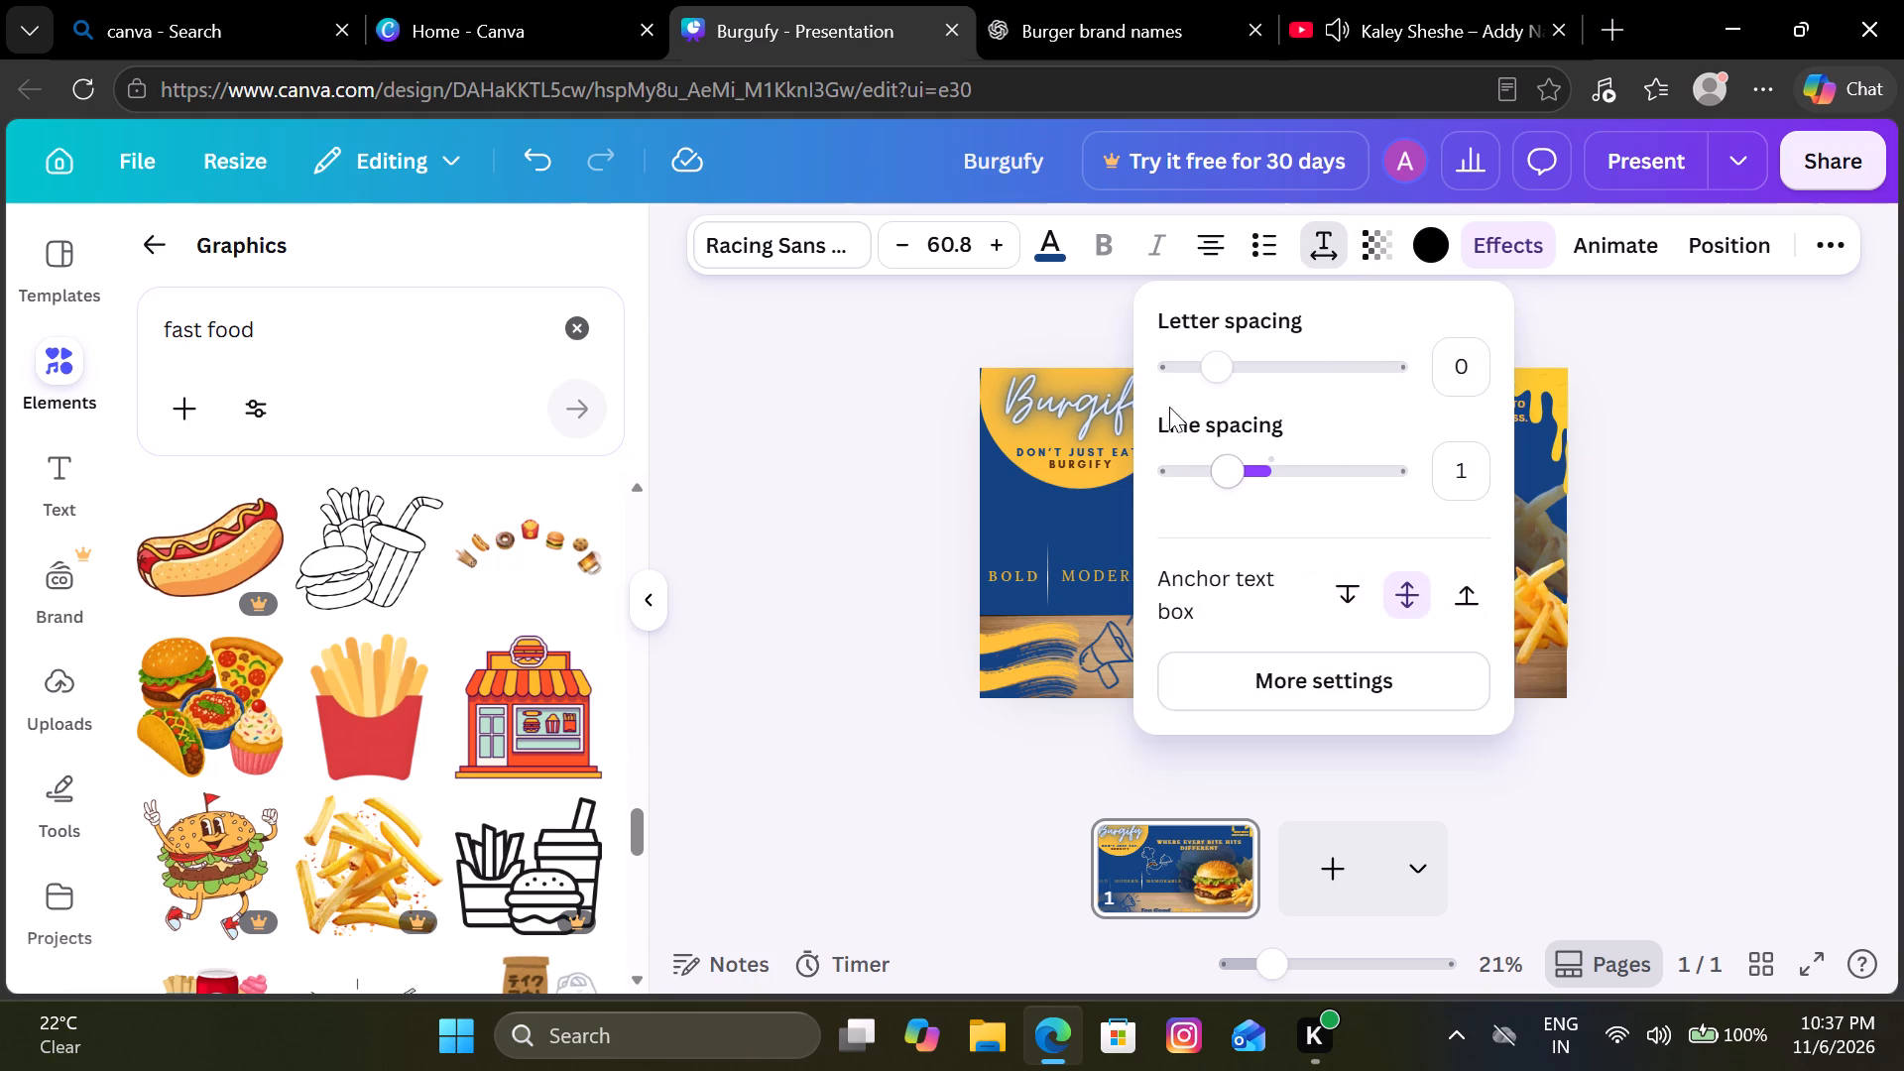
drag(1224, 377, 1240, 377)
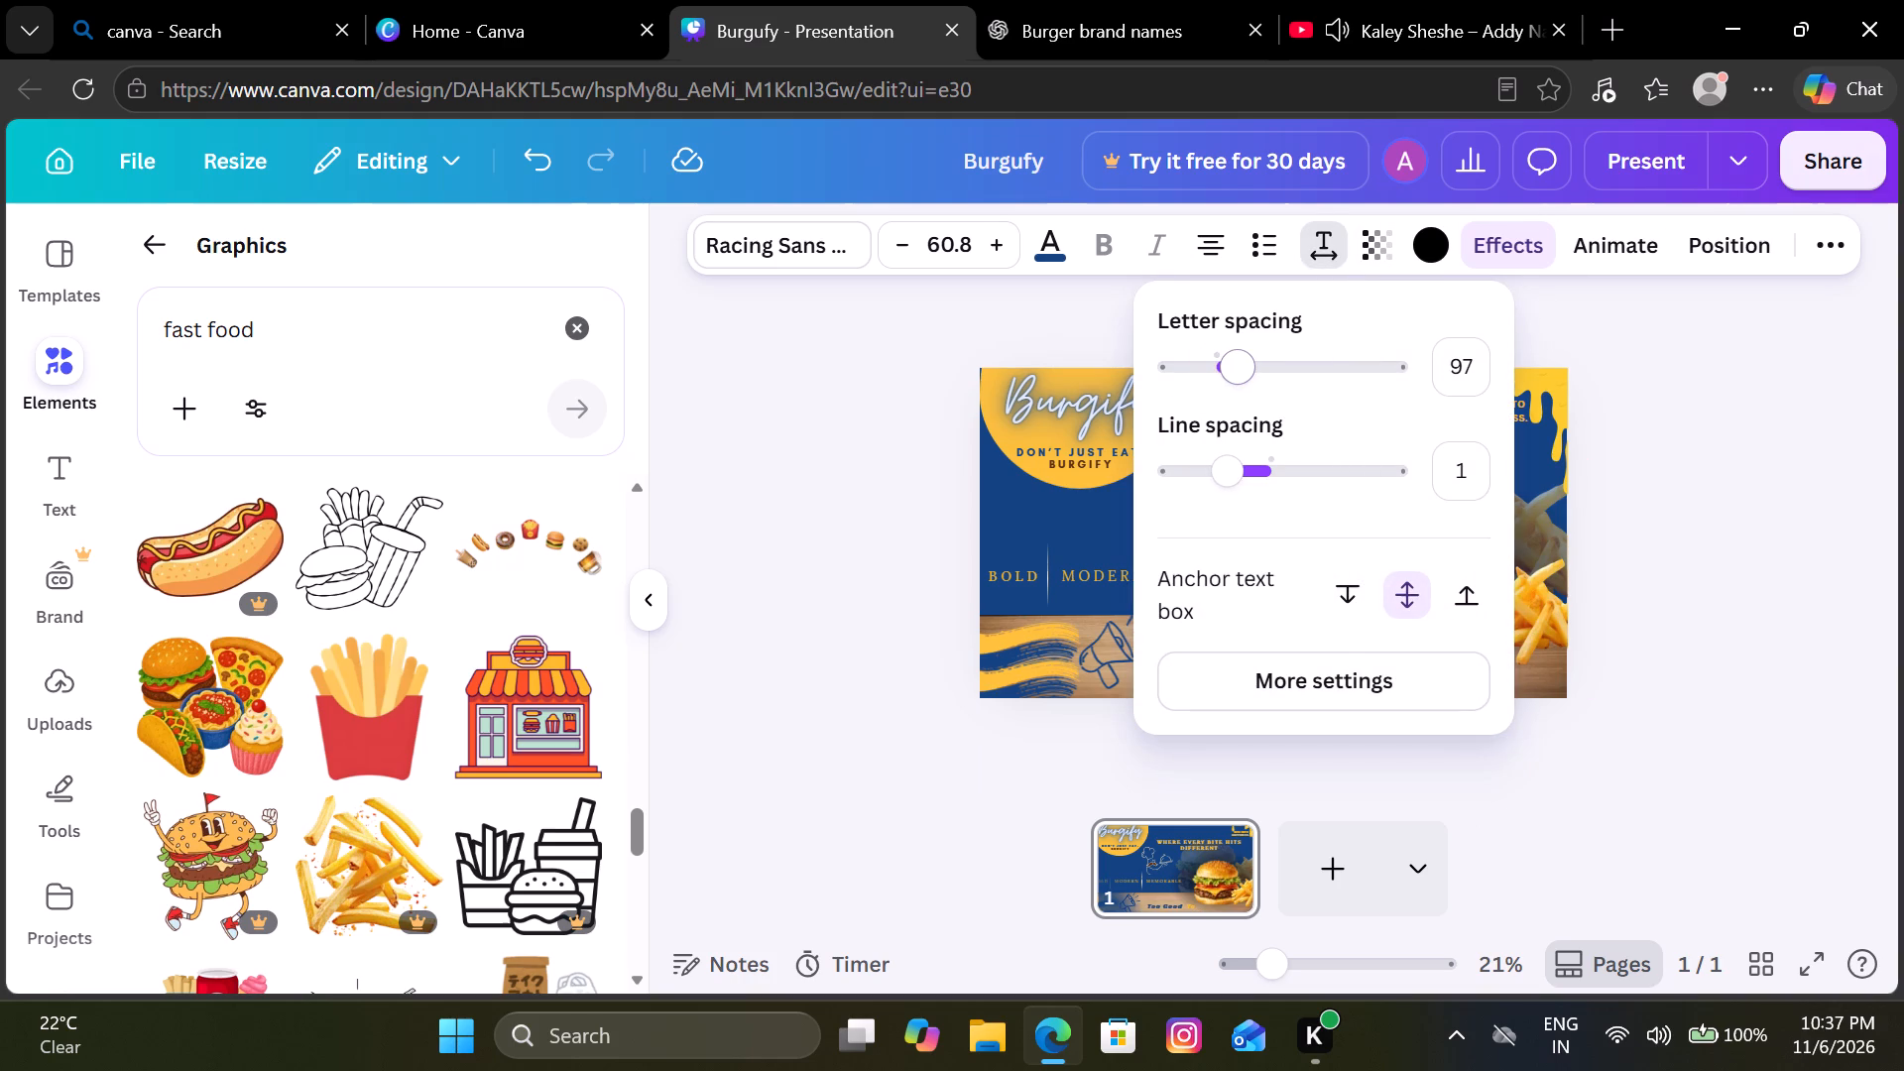
drag(1240, 377, 1239, 380)
click(1743, 518)
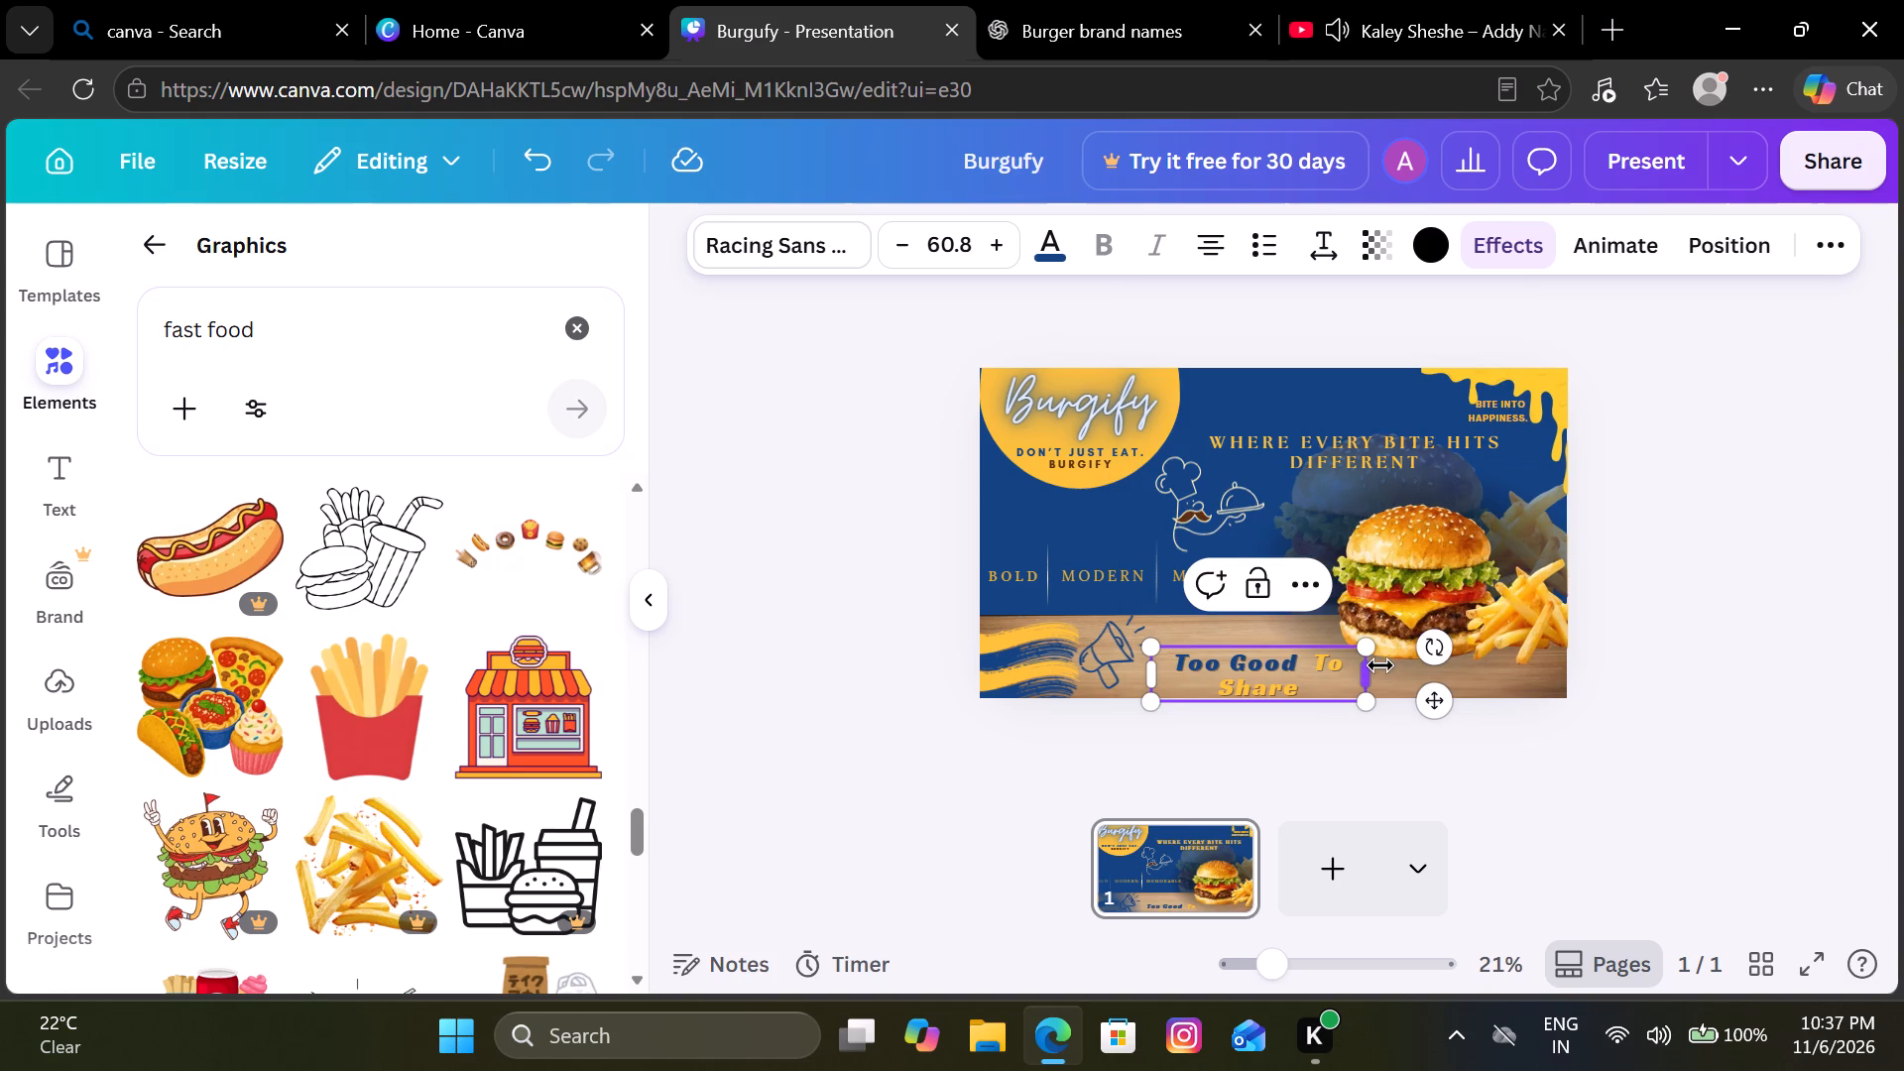
Widen the "Too Good To Share" text box so it fits on one line, and shift it toward the megaphone.
drag(1380, 665, 1527, 625)
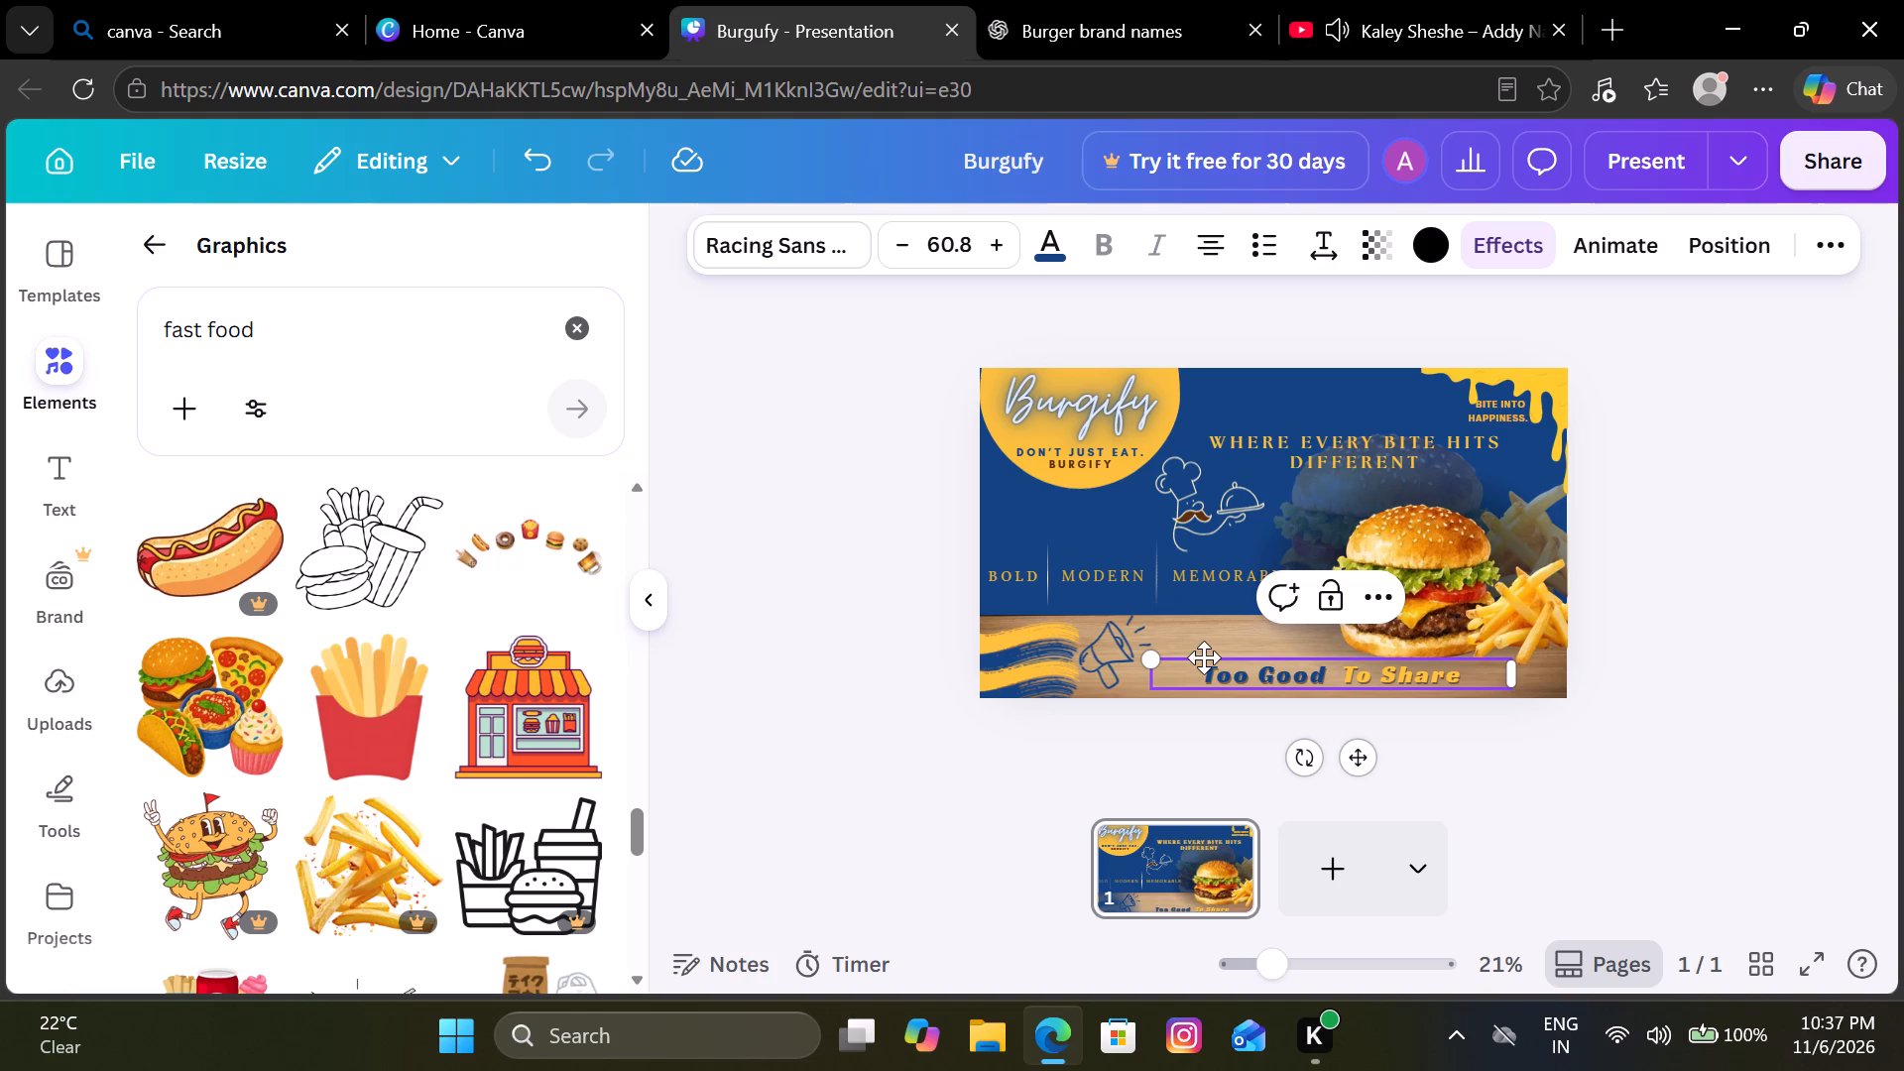
drag(1204, 657, 1148, 654)
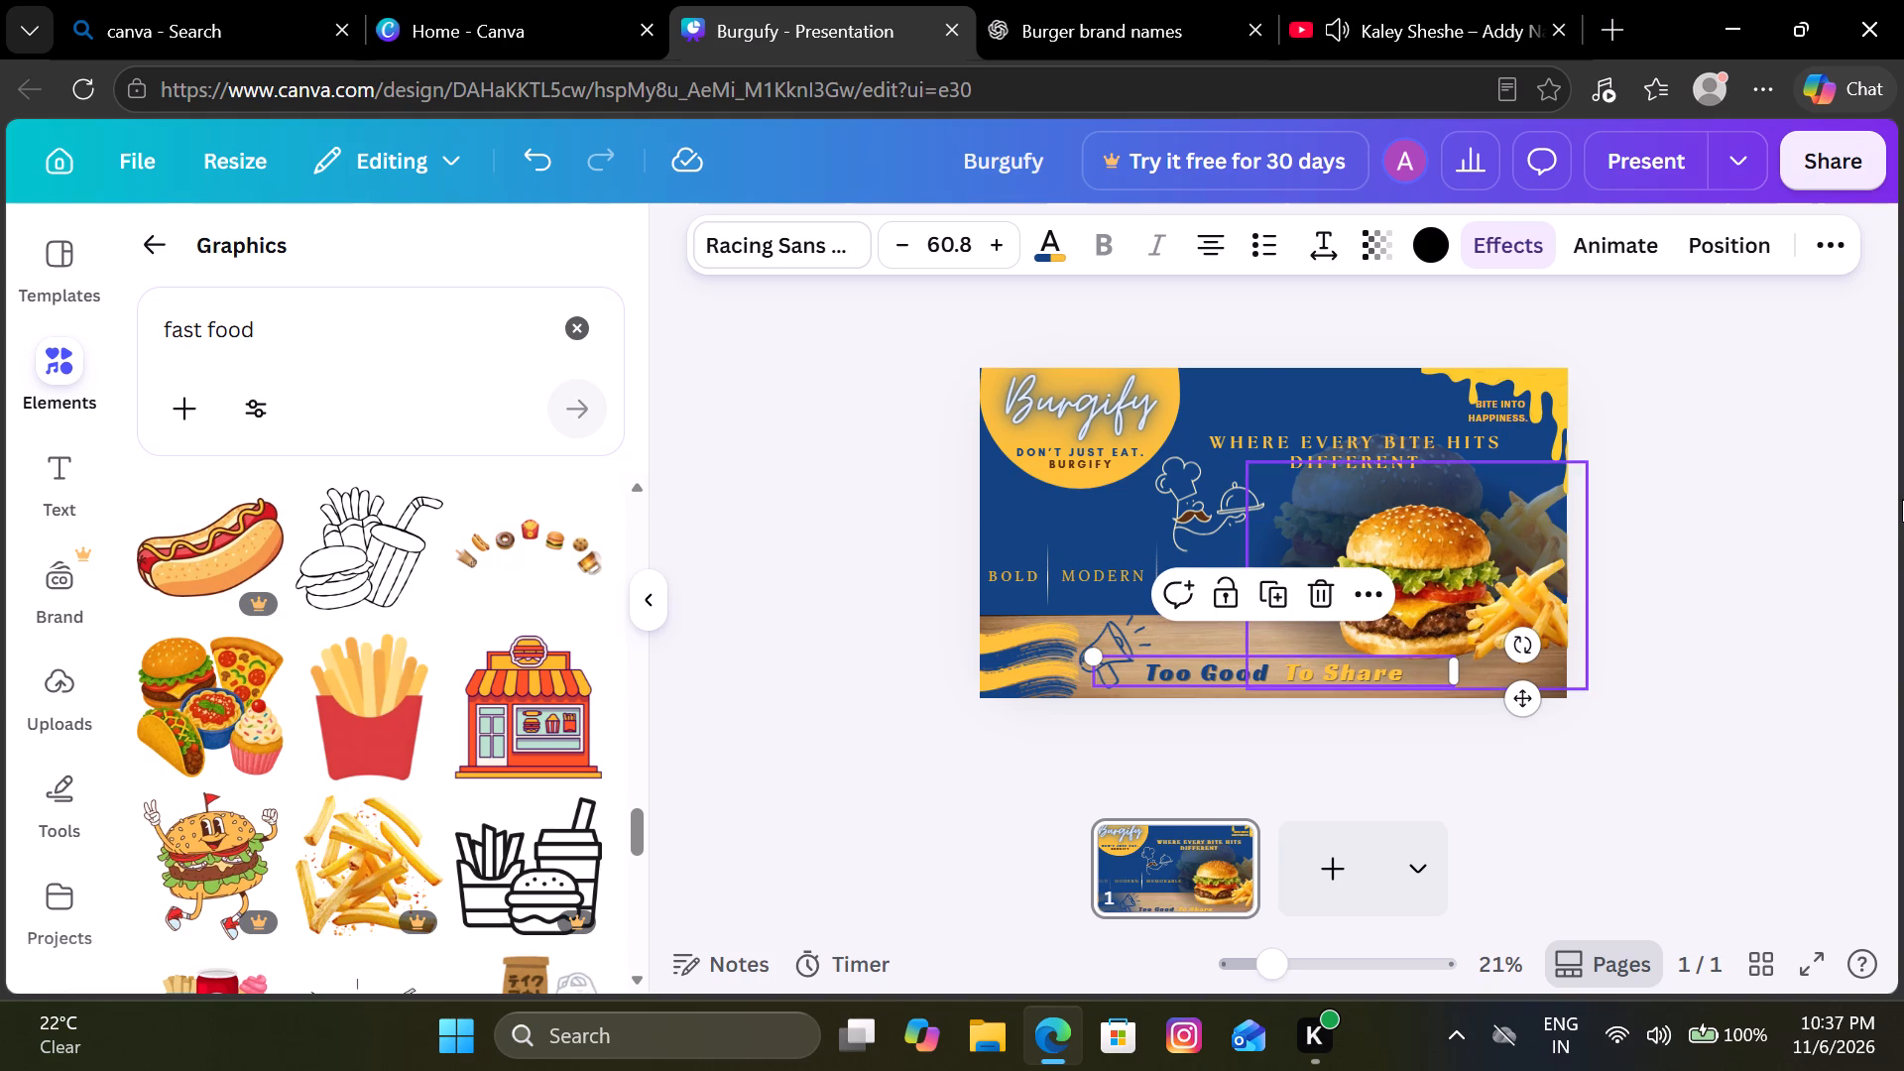
click(1902, 499)
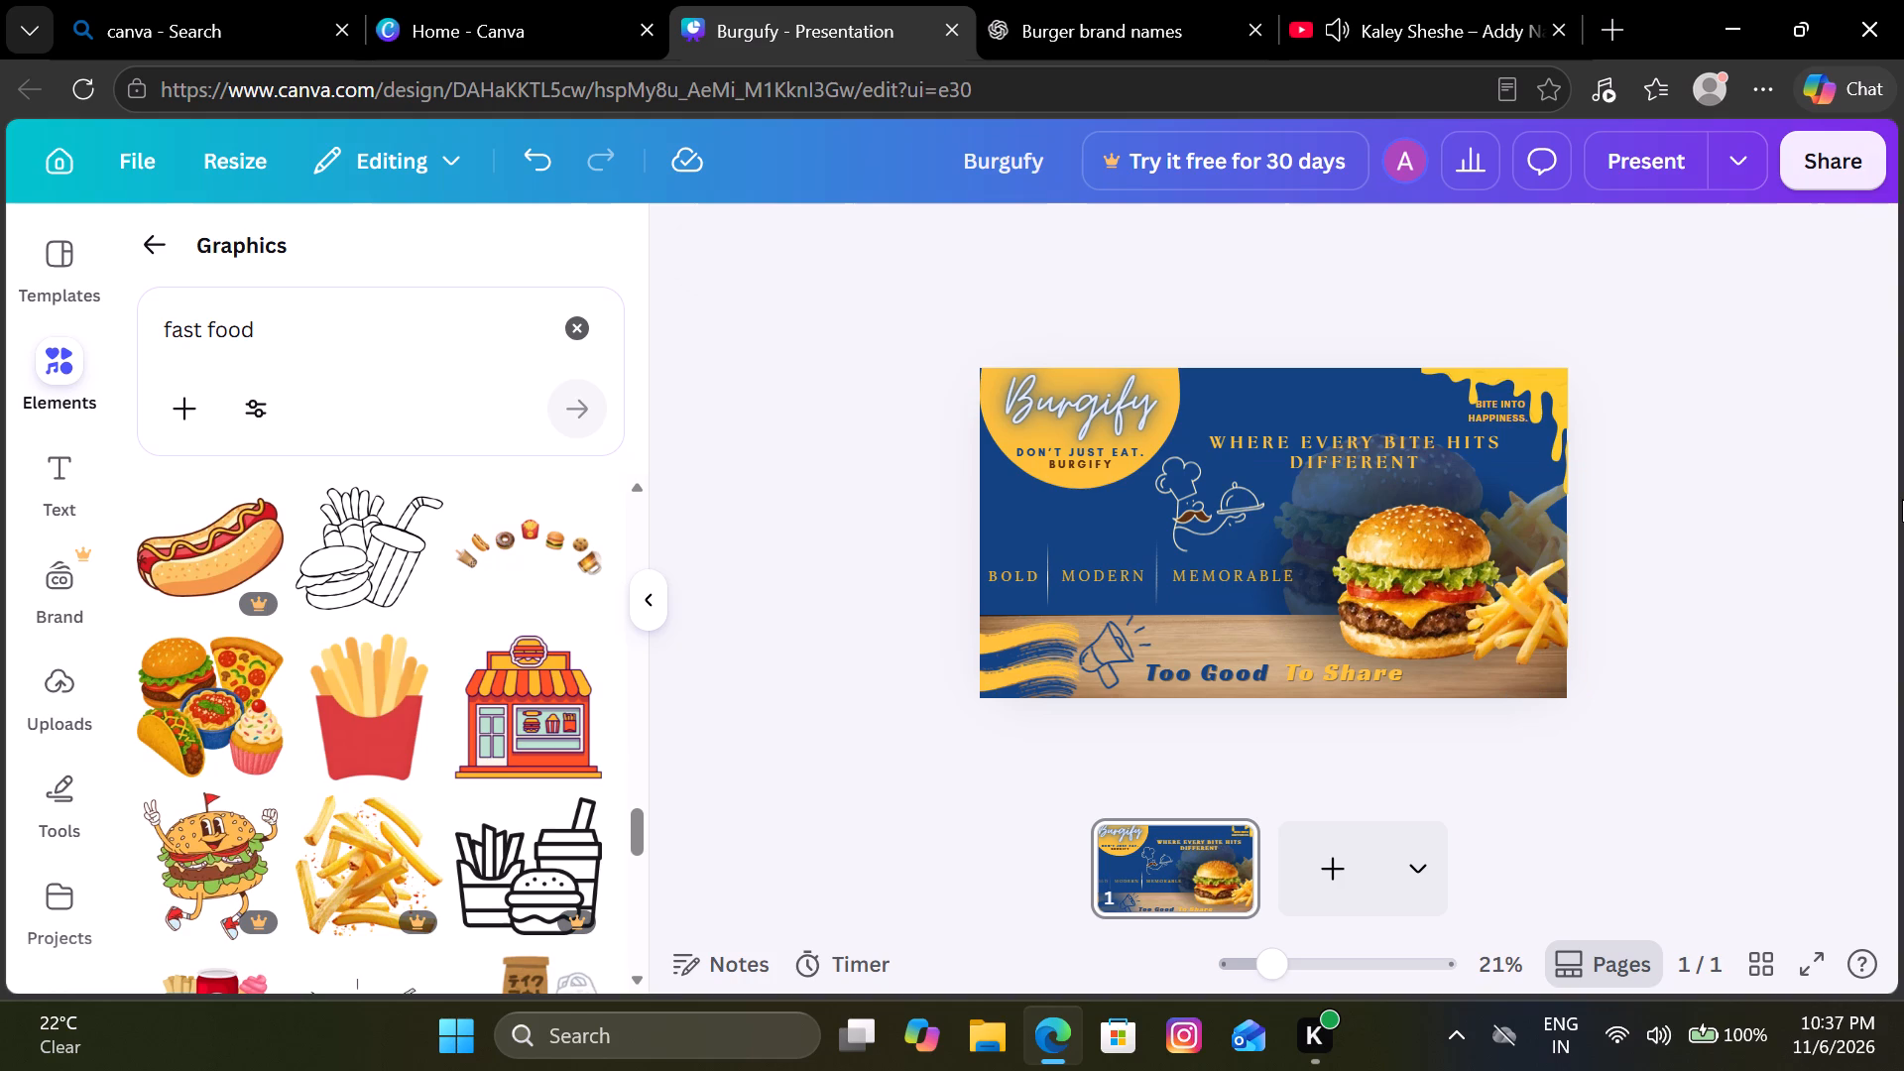
Delete the script "Burgify" logo text from the yellow circle.
scroll(830, 397, down, 2)
click(1089, 406)
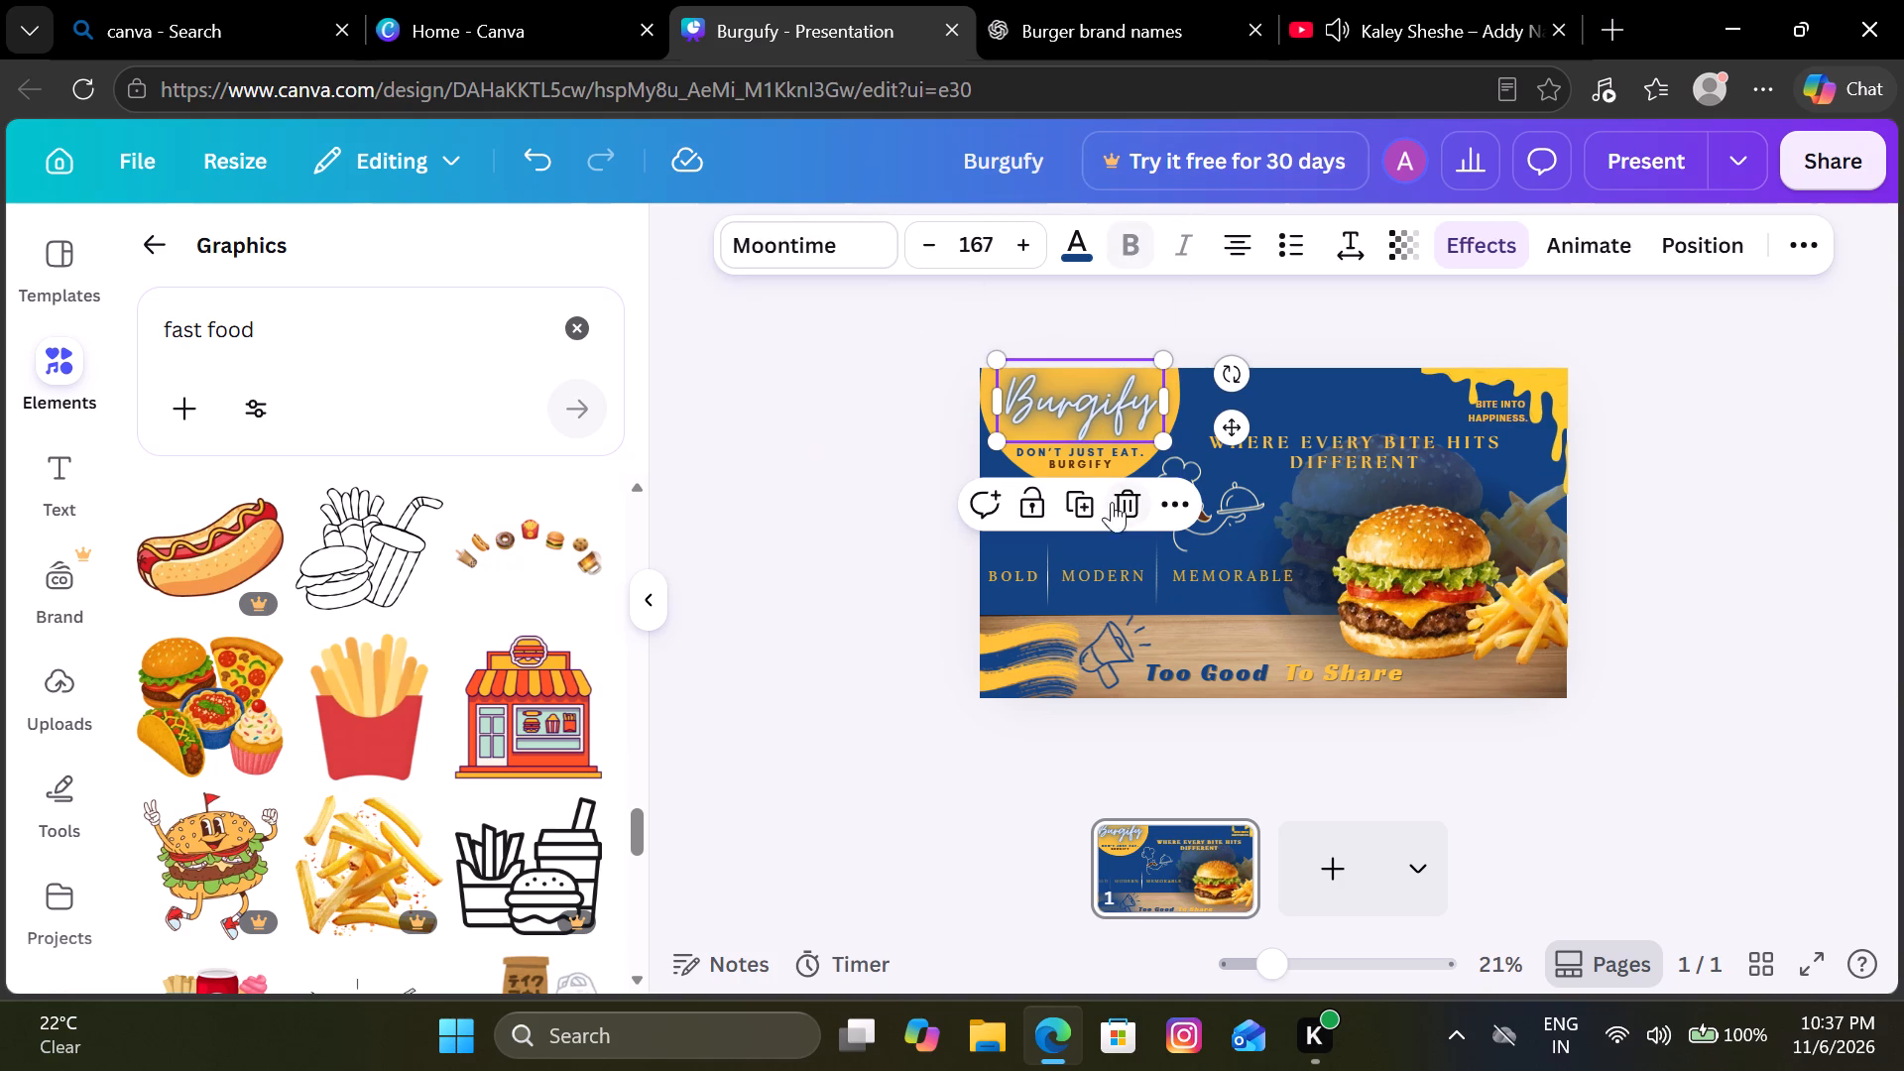
click(1128, 498)
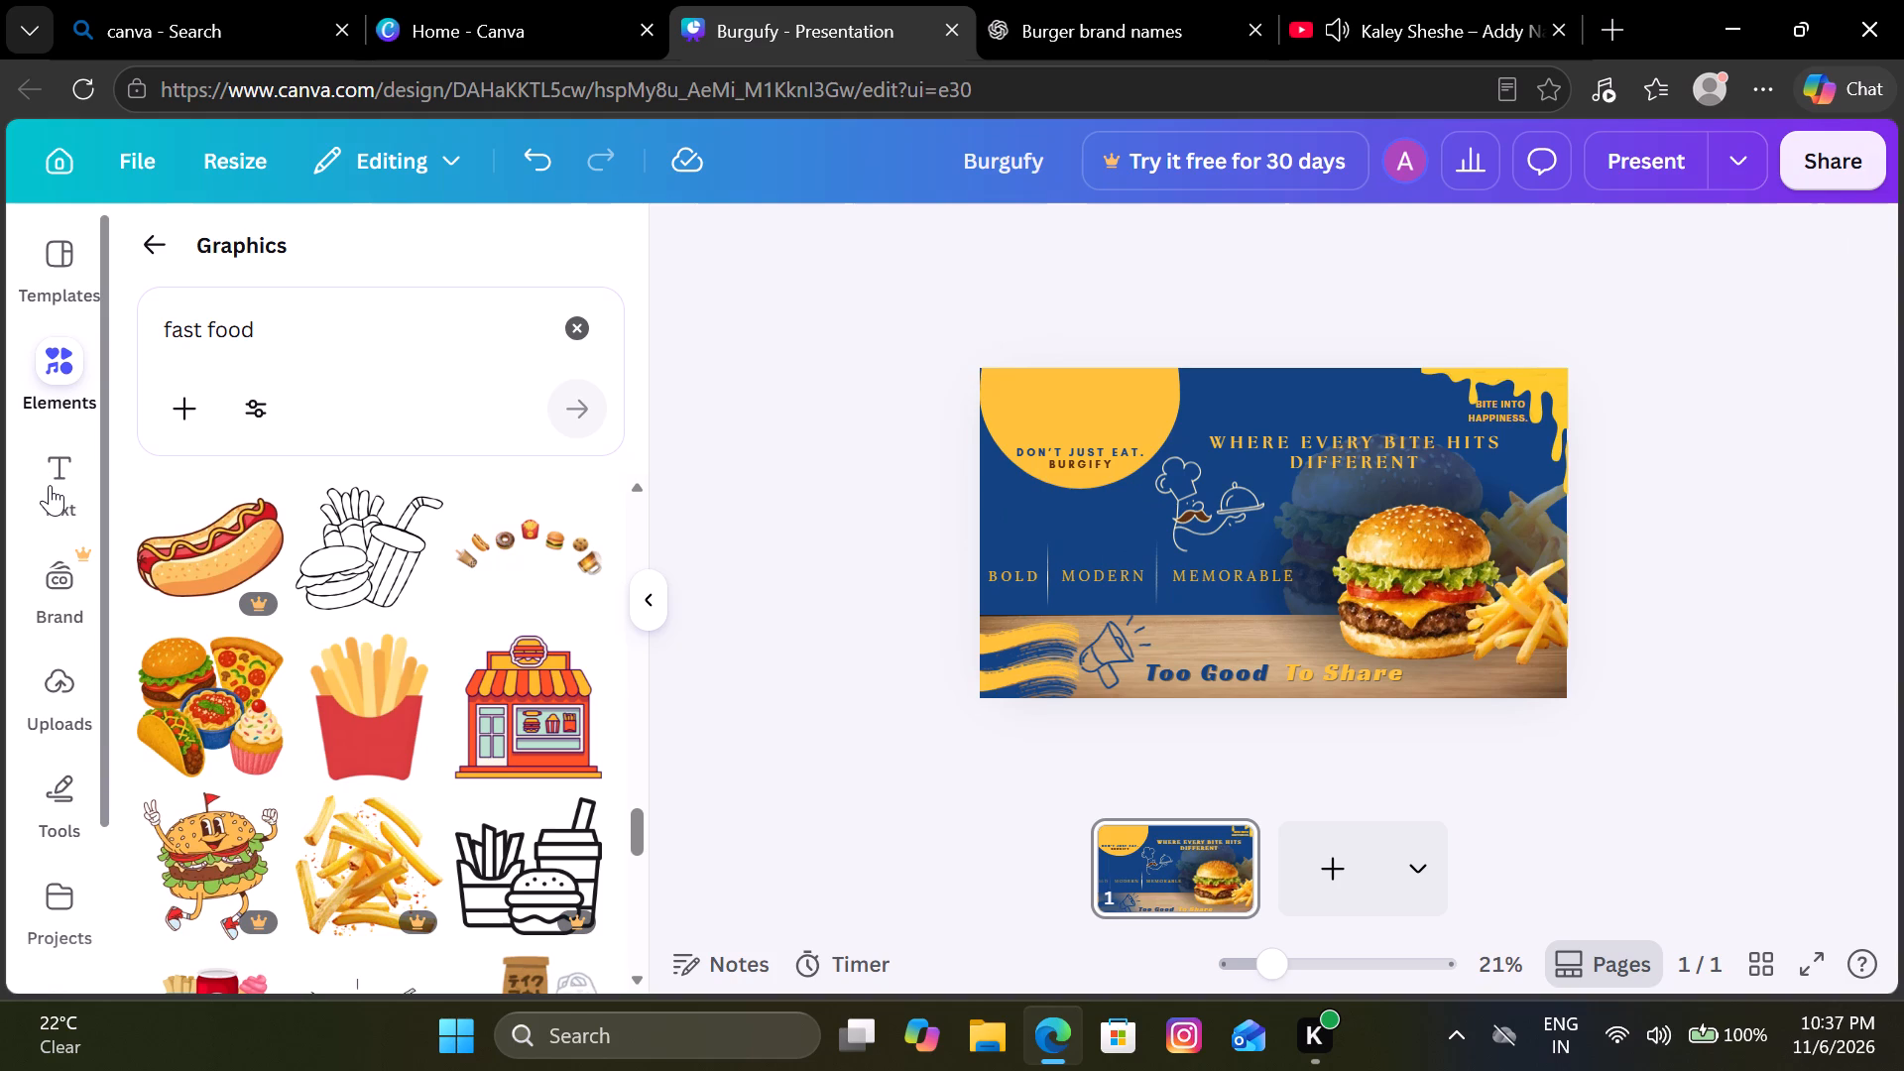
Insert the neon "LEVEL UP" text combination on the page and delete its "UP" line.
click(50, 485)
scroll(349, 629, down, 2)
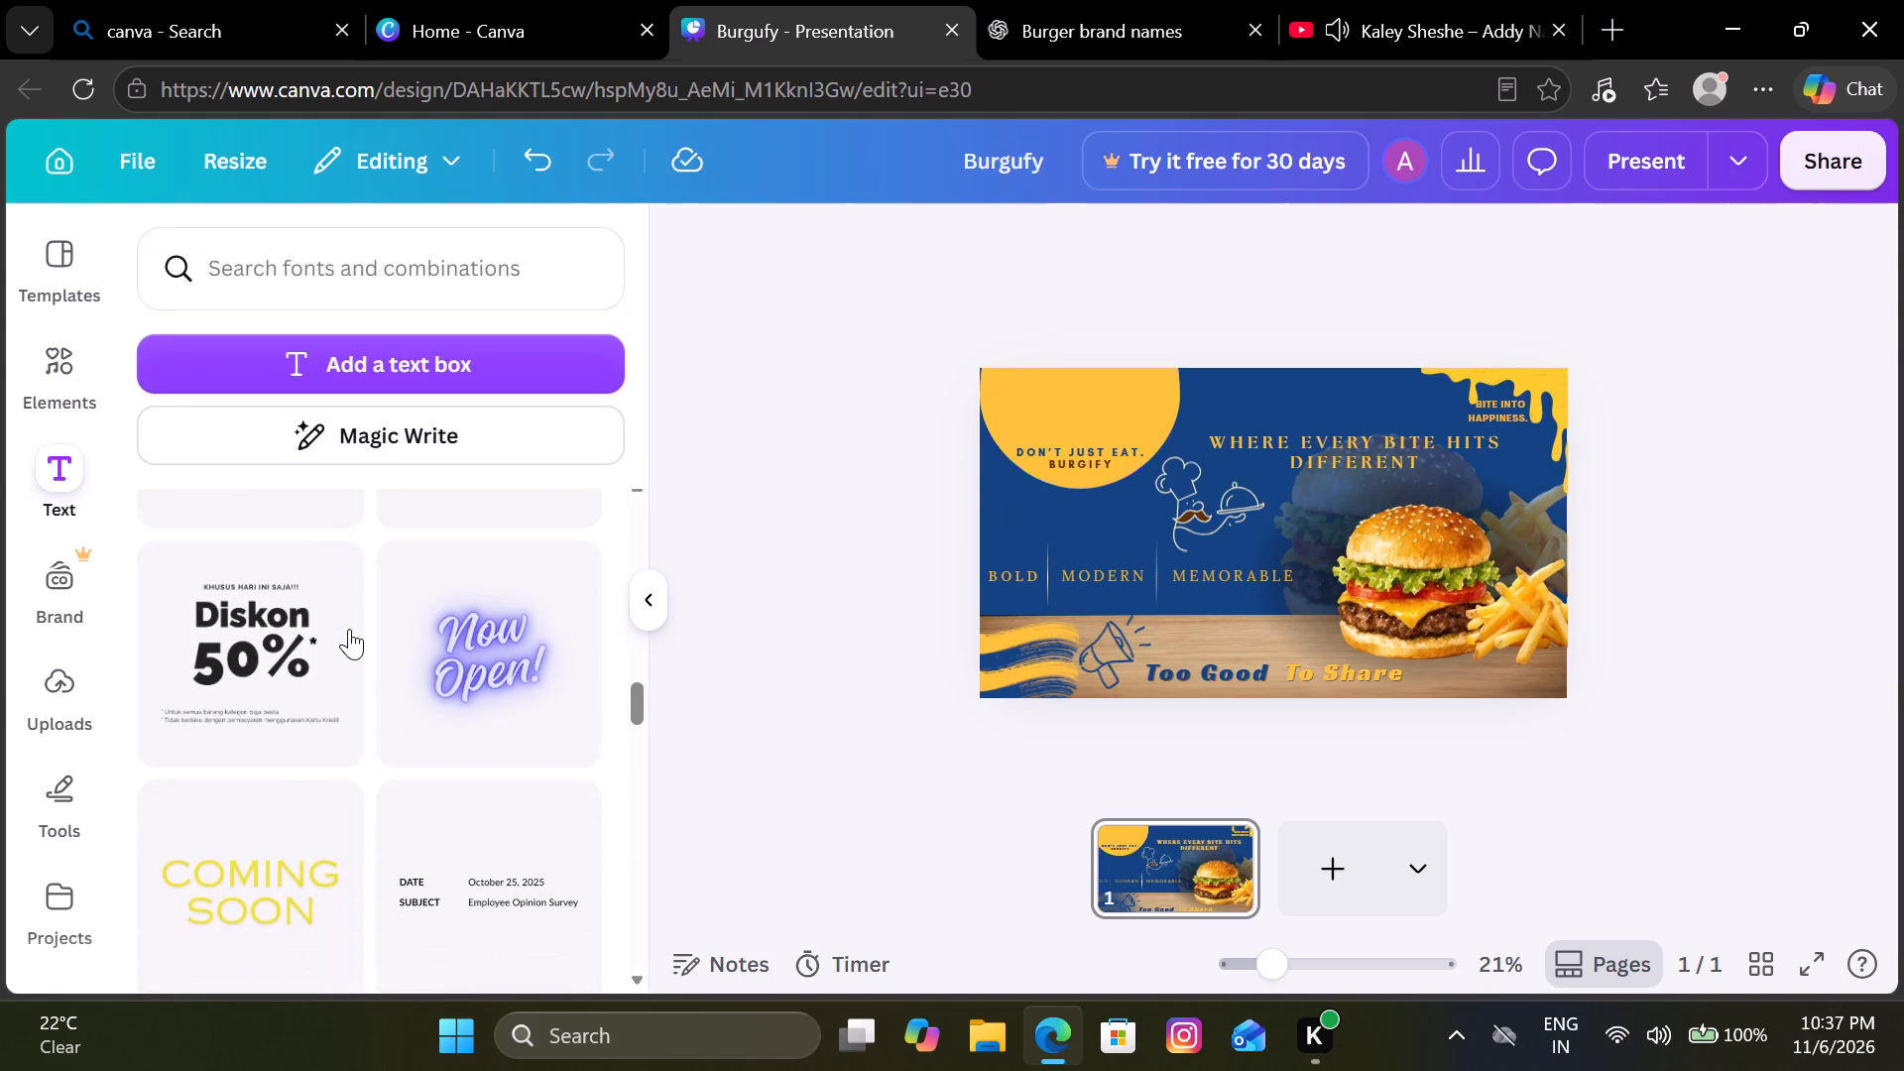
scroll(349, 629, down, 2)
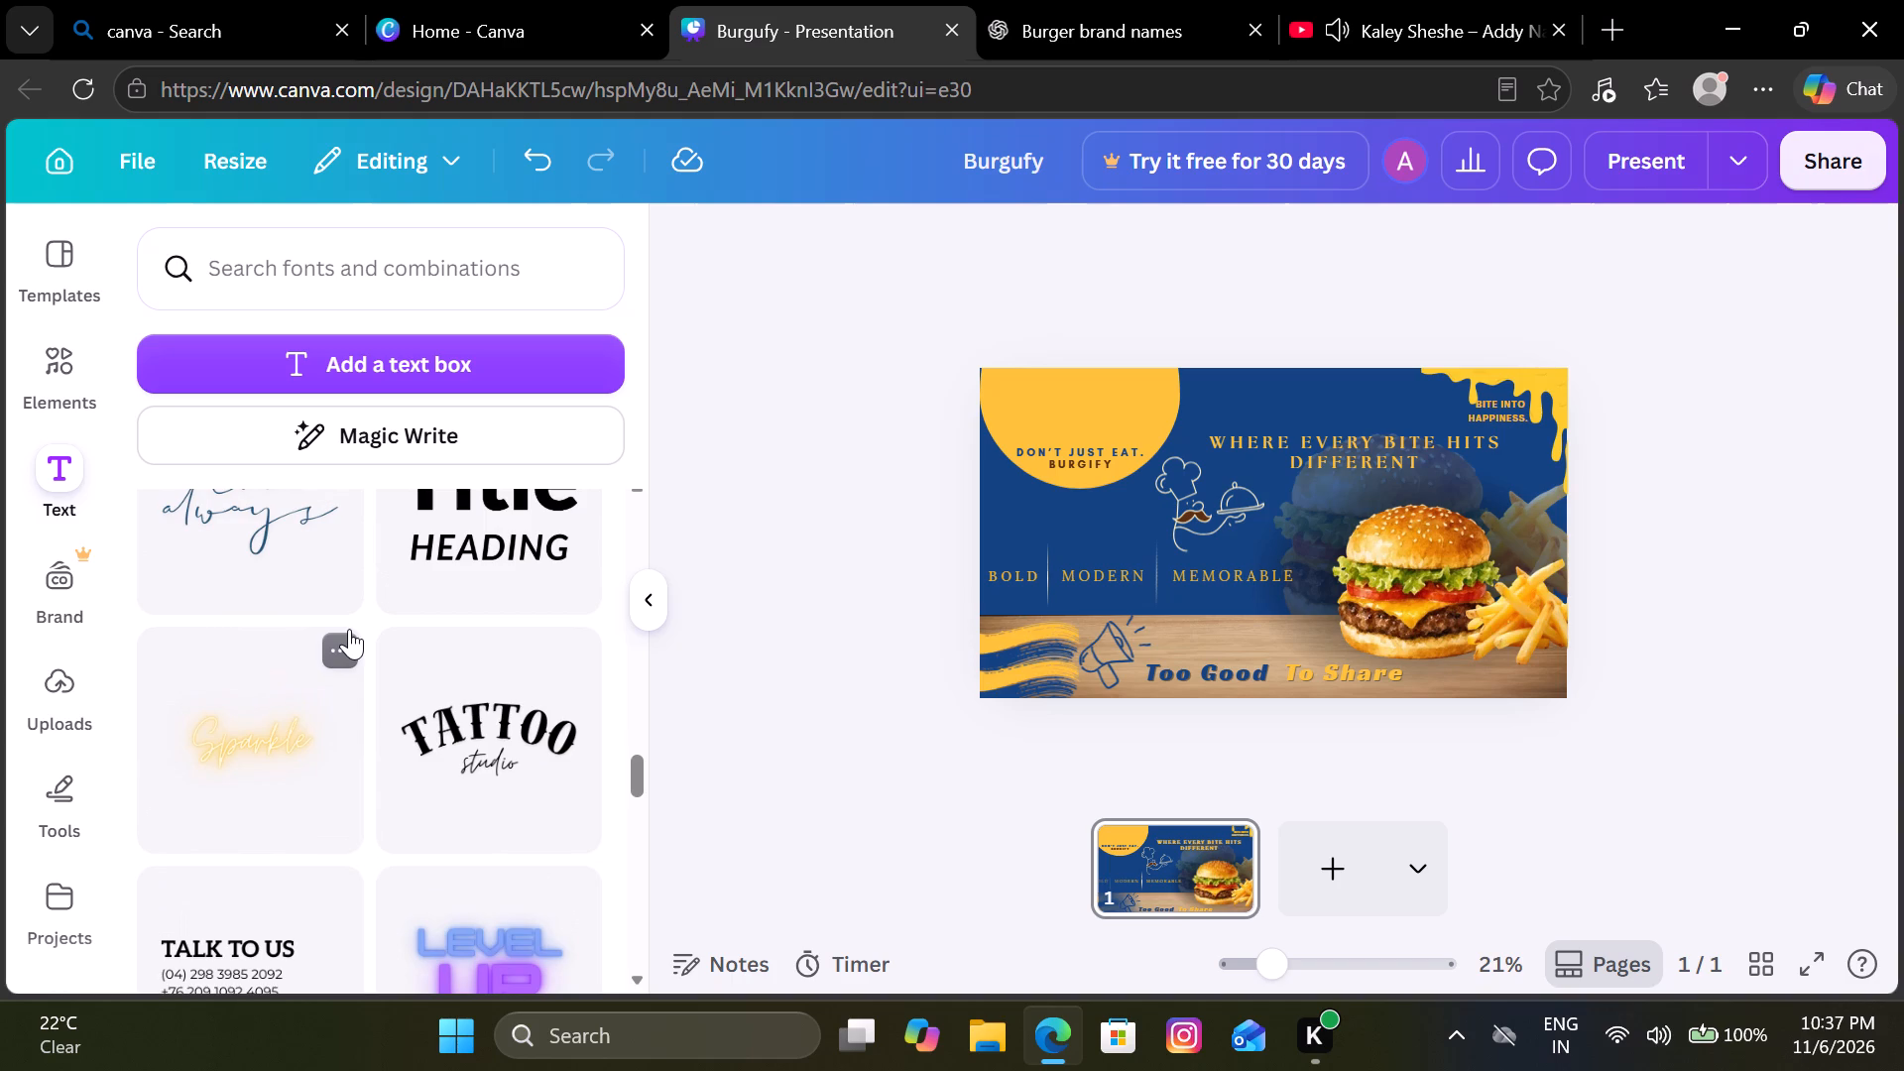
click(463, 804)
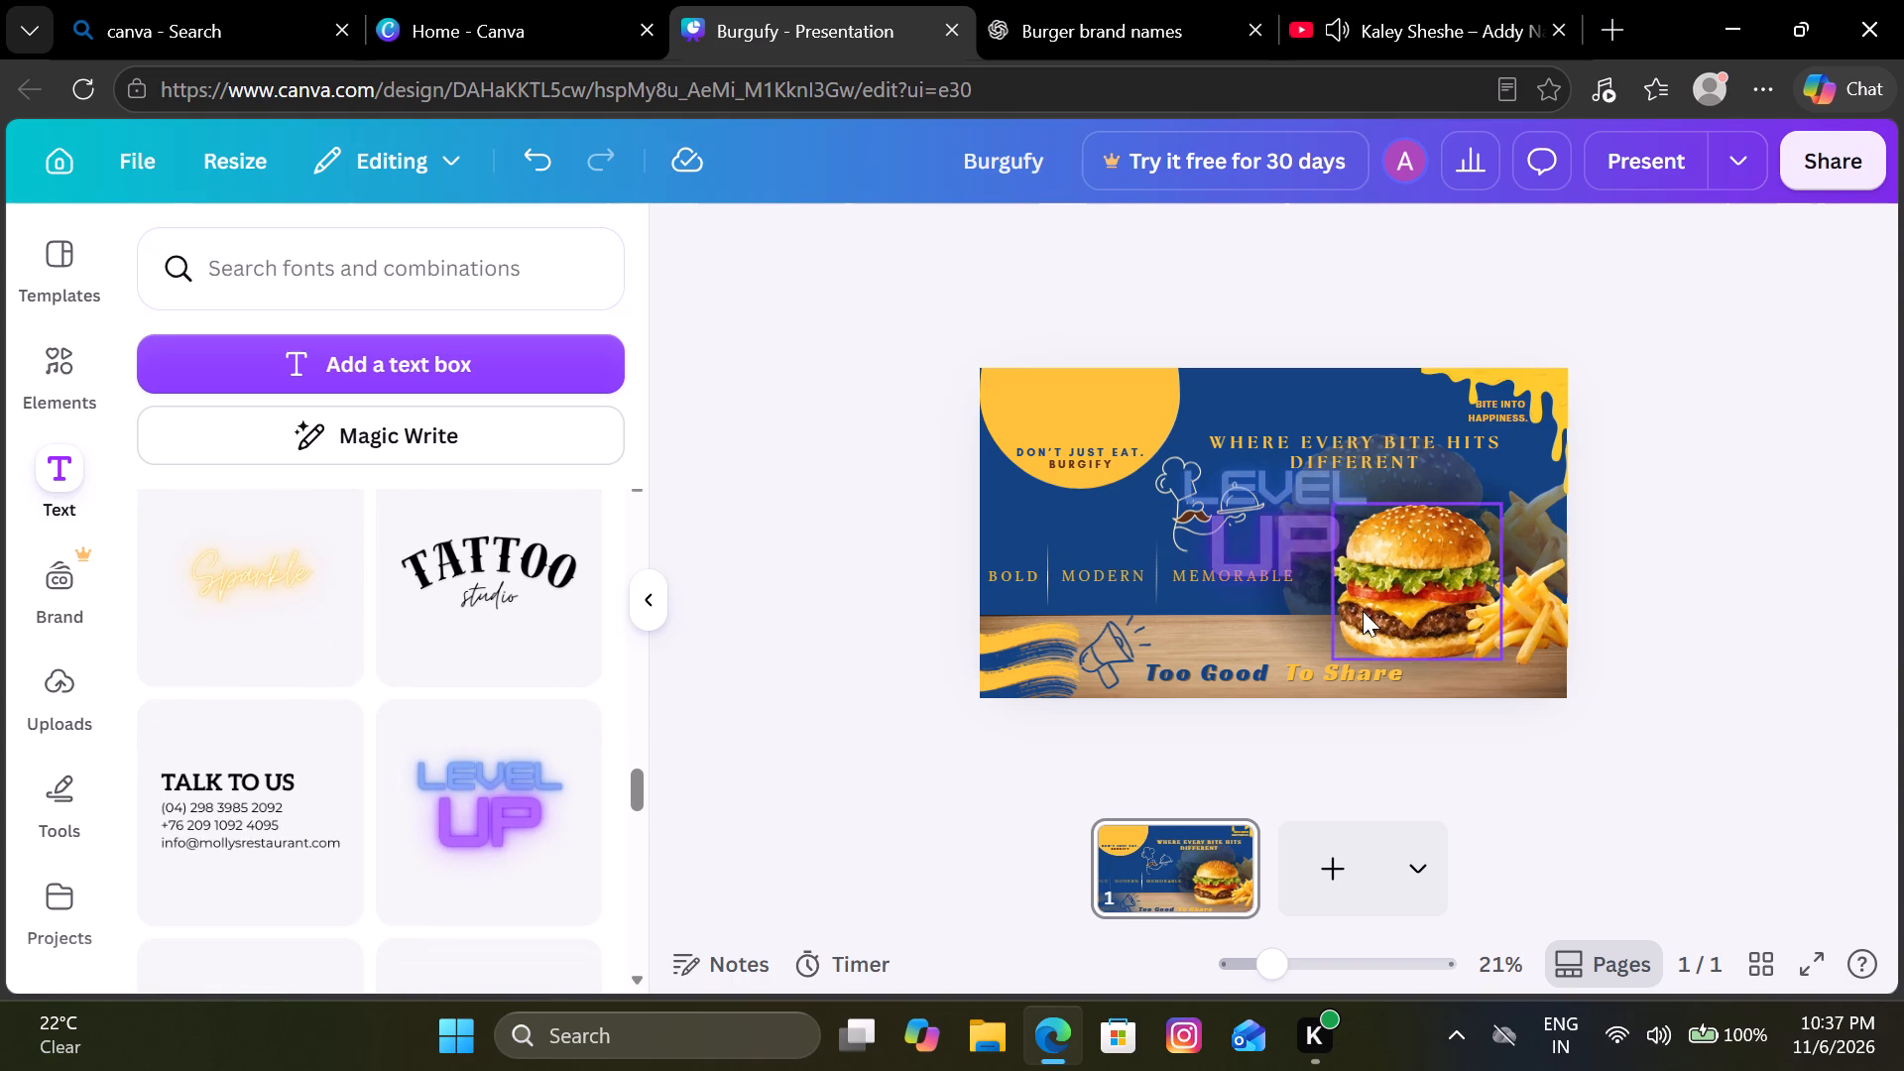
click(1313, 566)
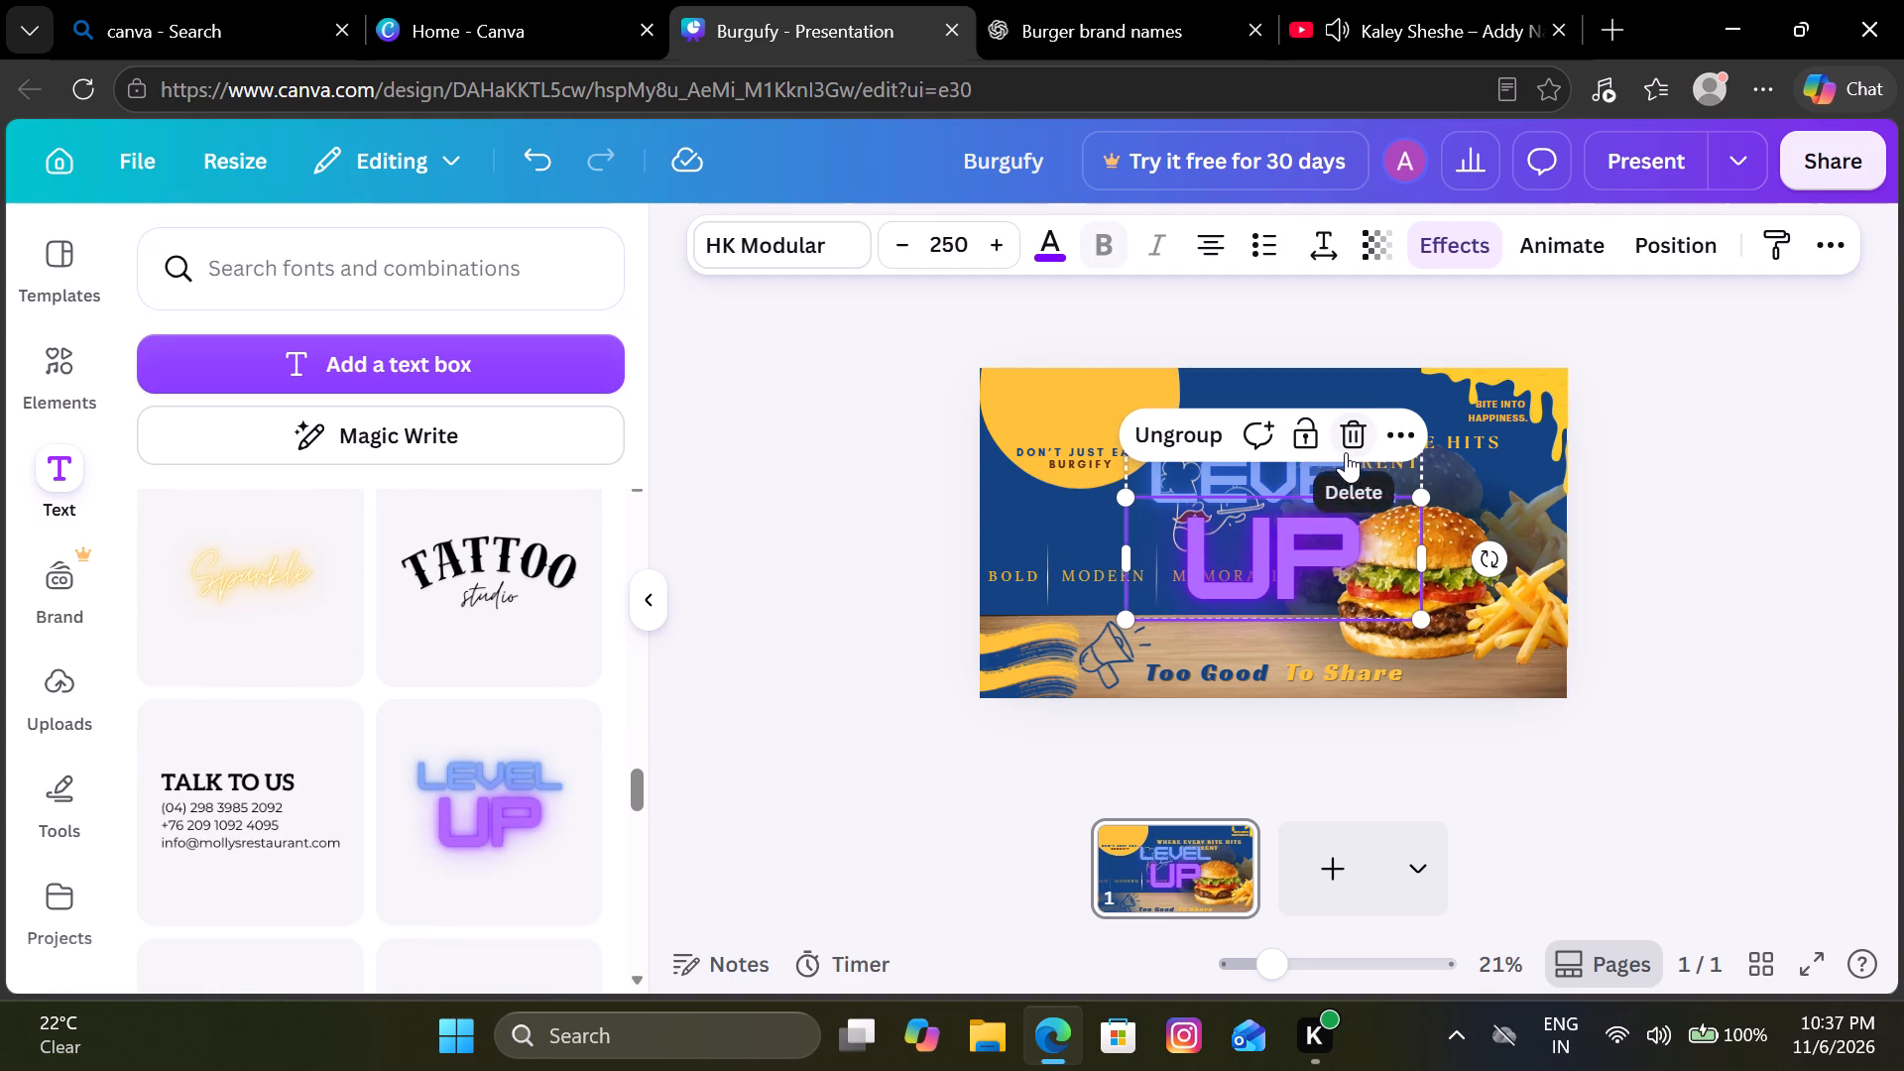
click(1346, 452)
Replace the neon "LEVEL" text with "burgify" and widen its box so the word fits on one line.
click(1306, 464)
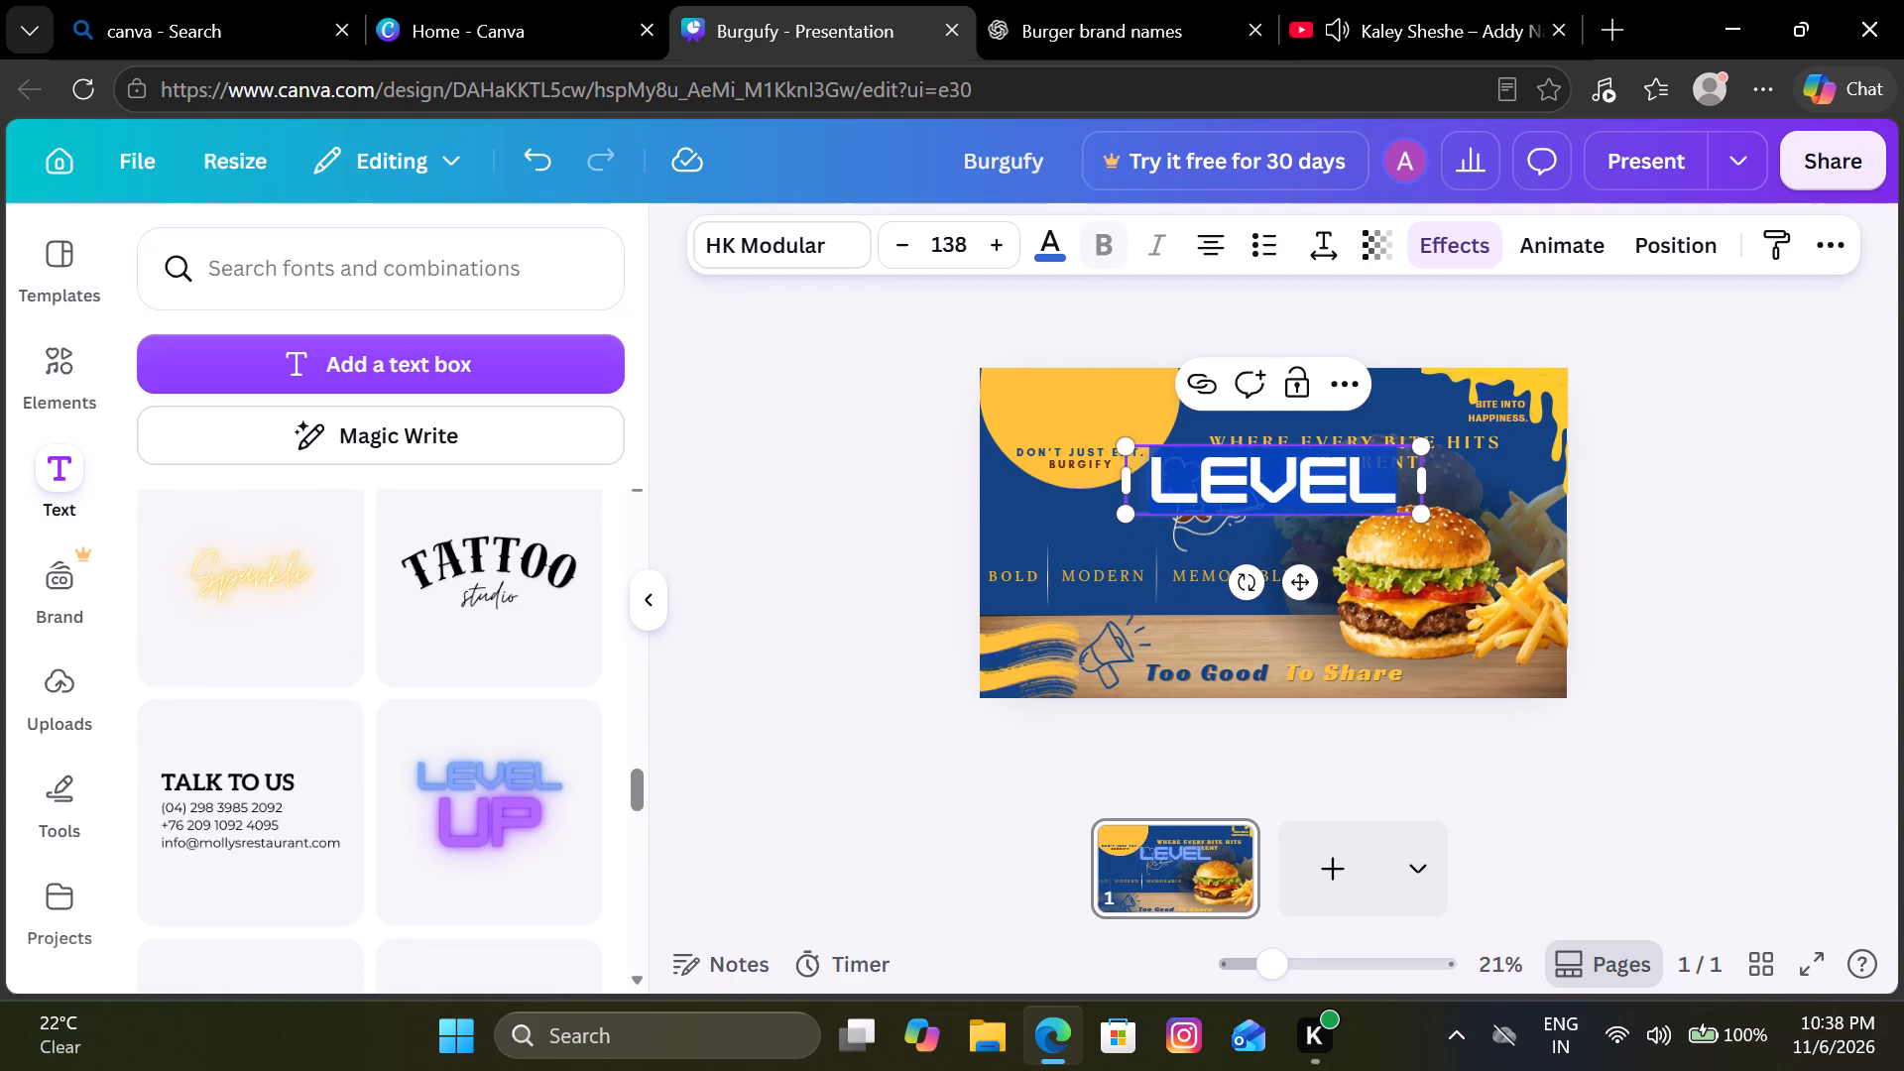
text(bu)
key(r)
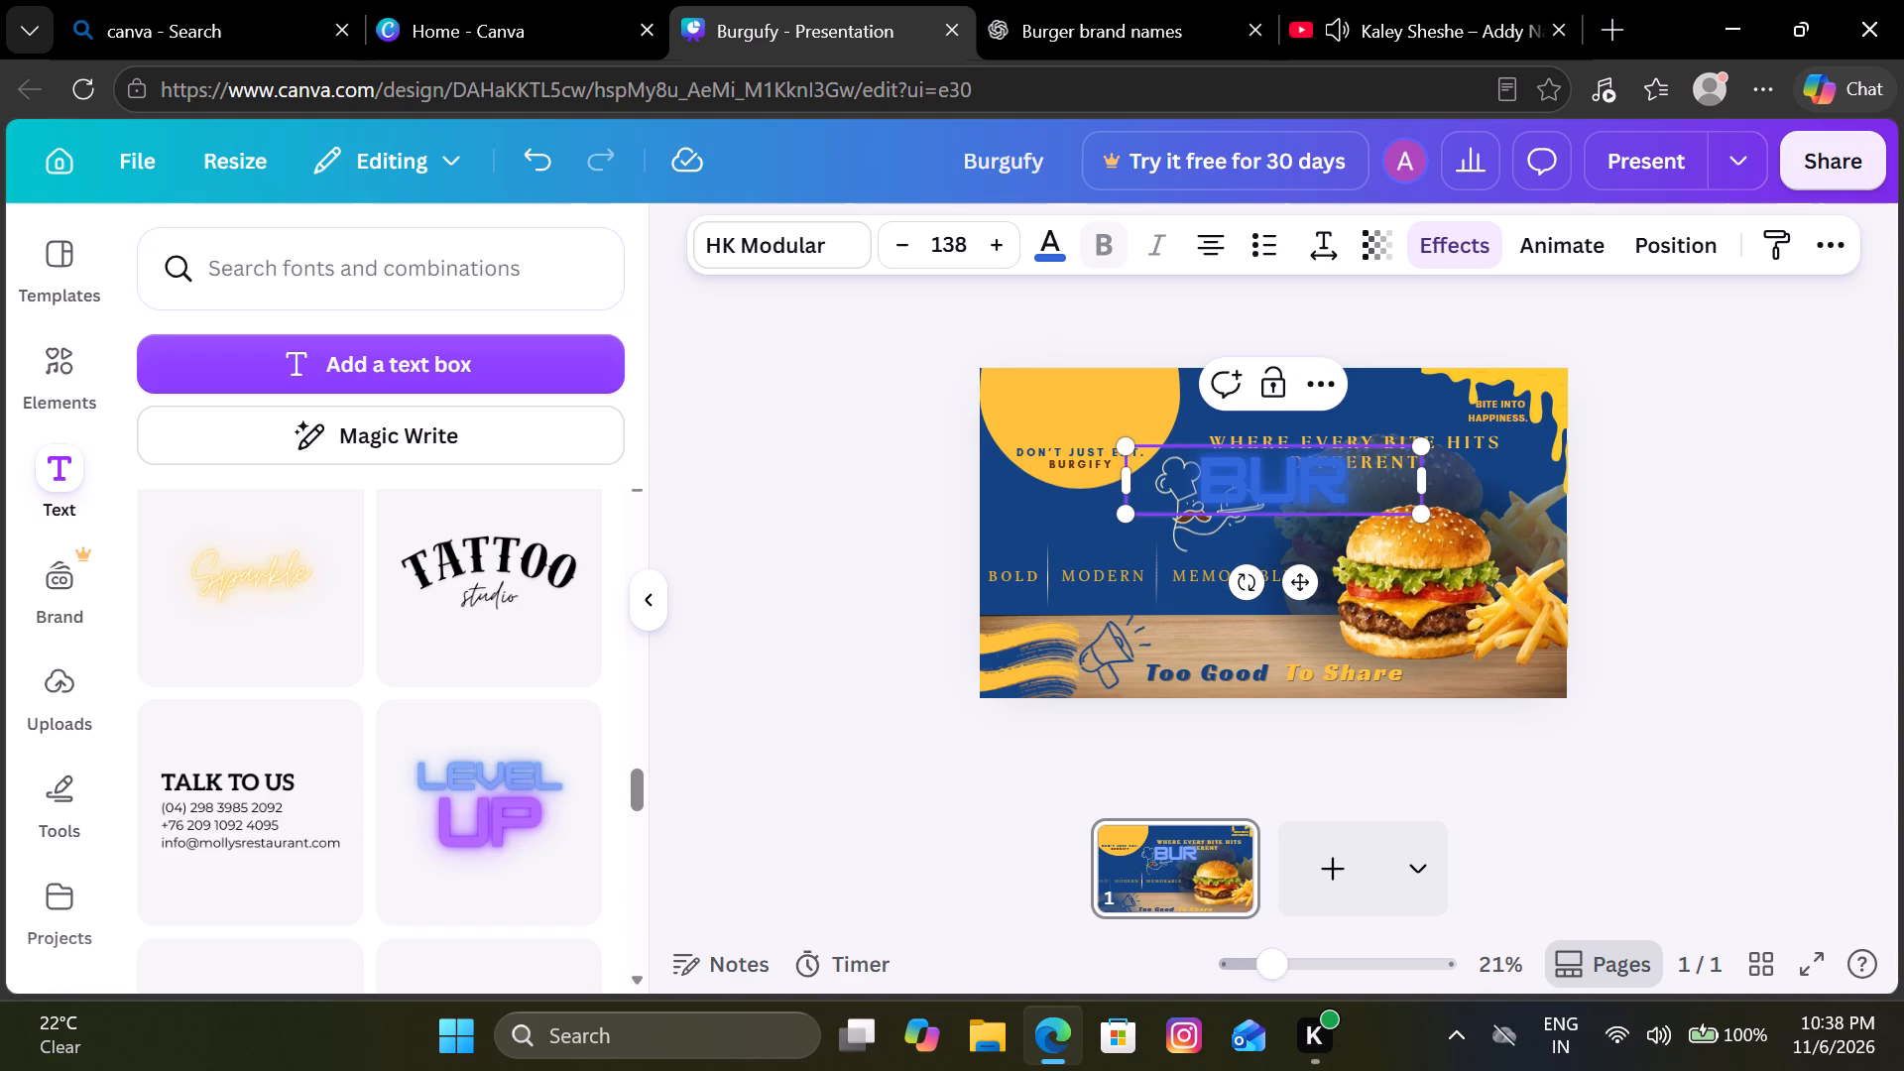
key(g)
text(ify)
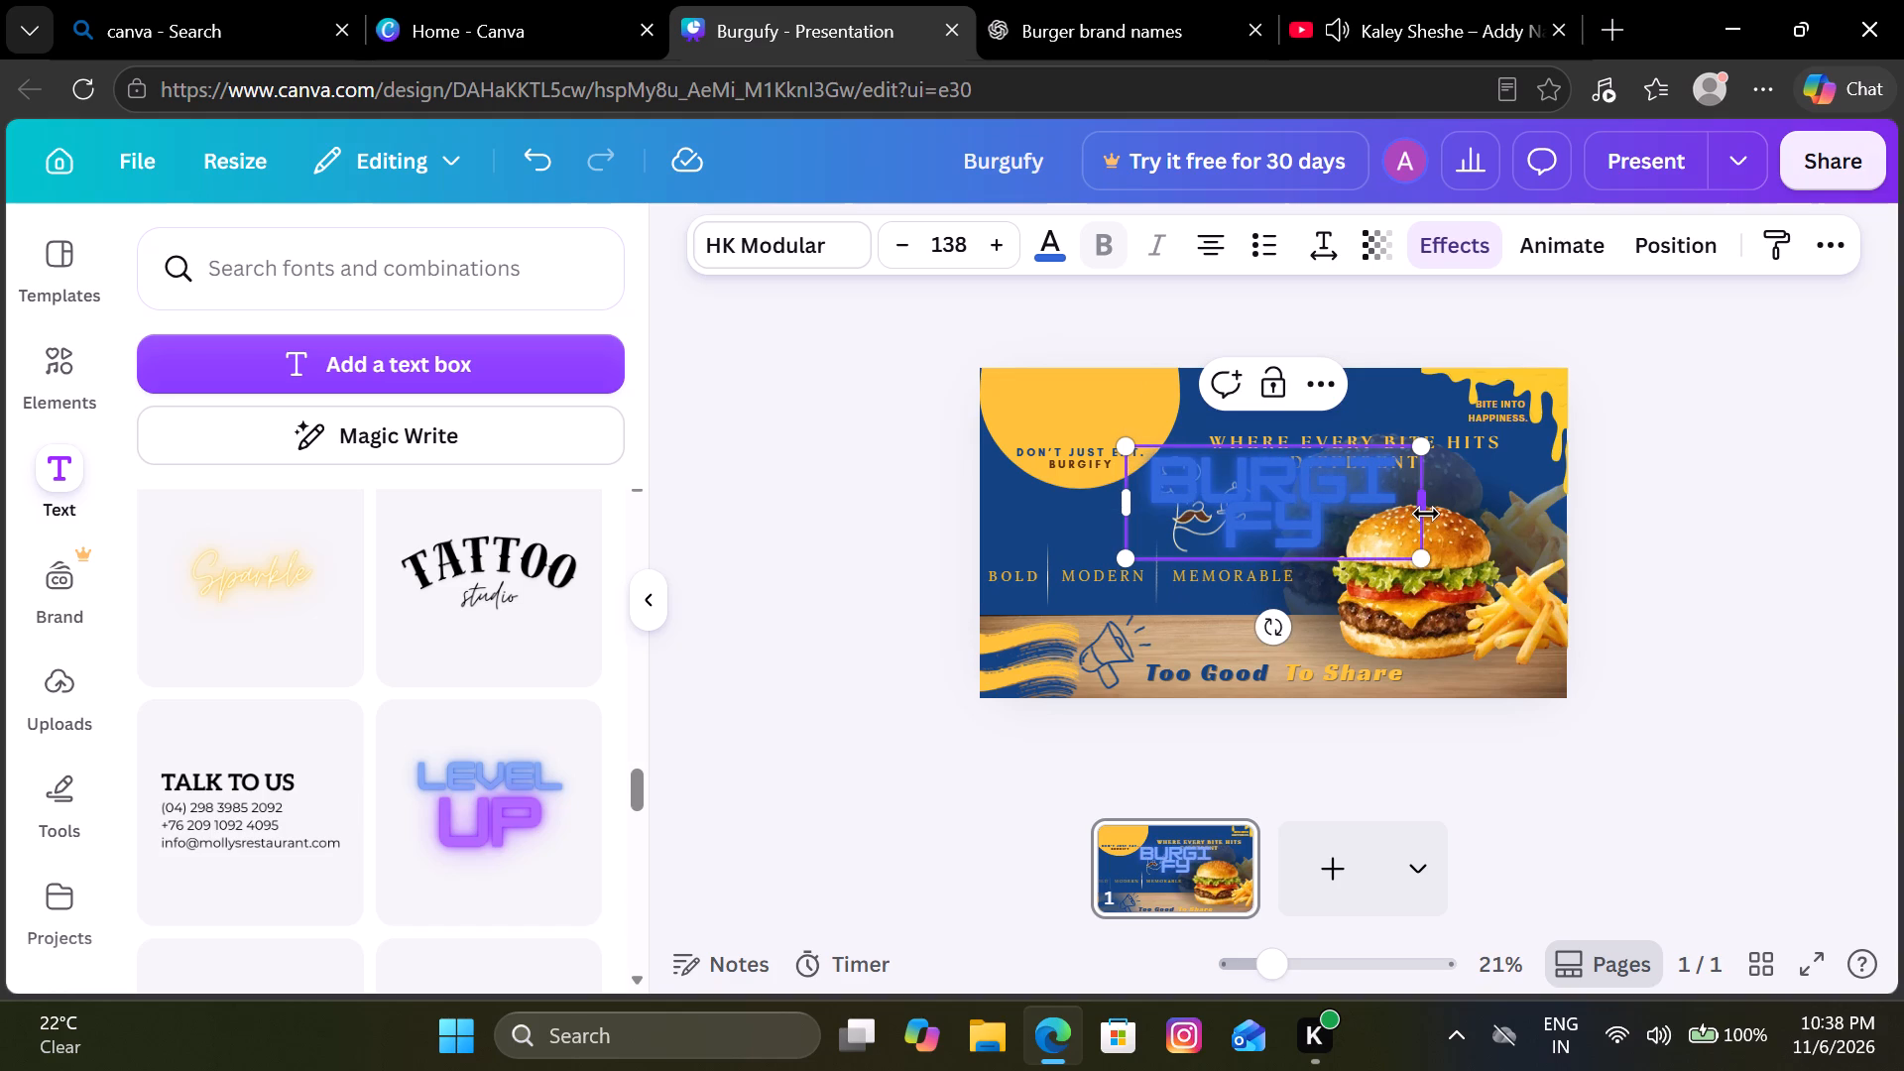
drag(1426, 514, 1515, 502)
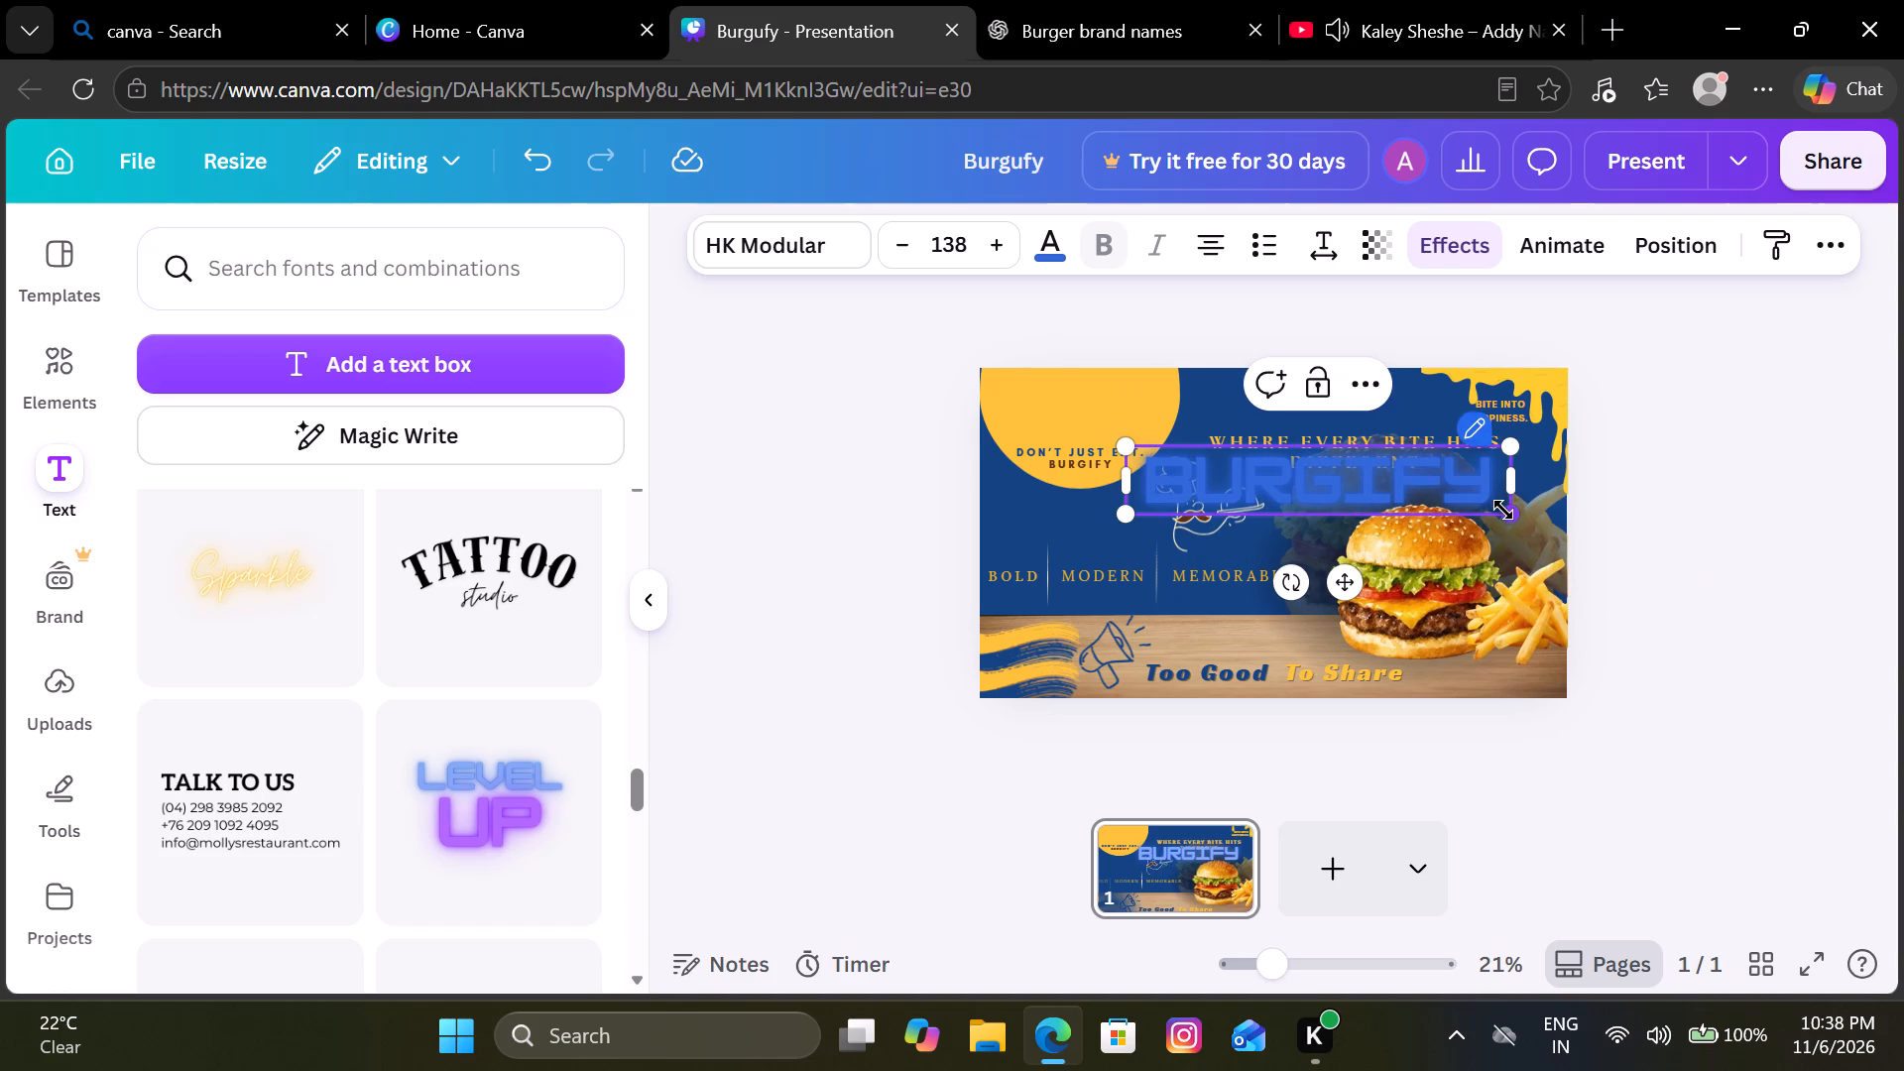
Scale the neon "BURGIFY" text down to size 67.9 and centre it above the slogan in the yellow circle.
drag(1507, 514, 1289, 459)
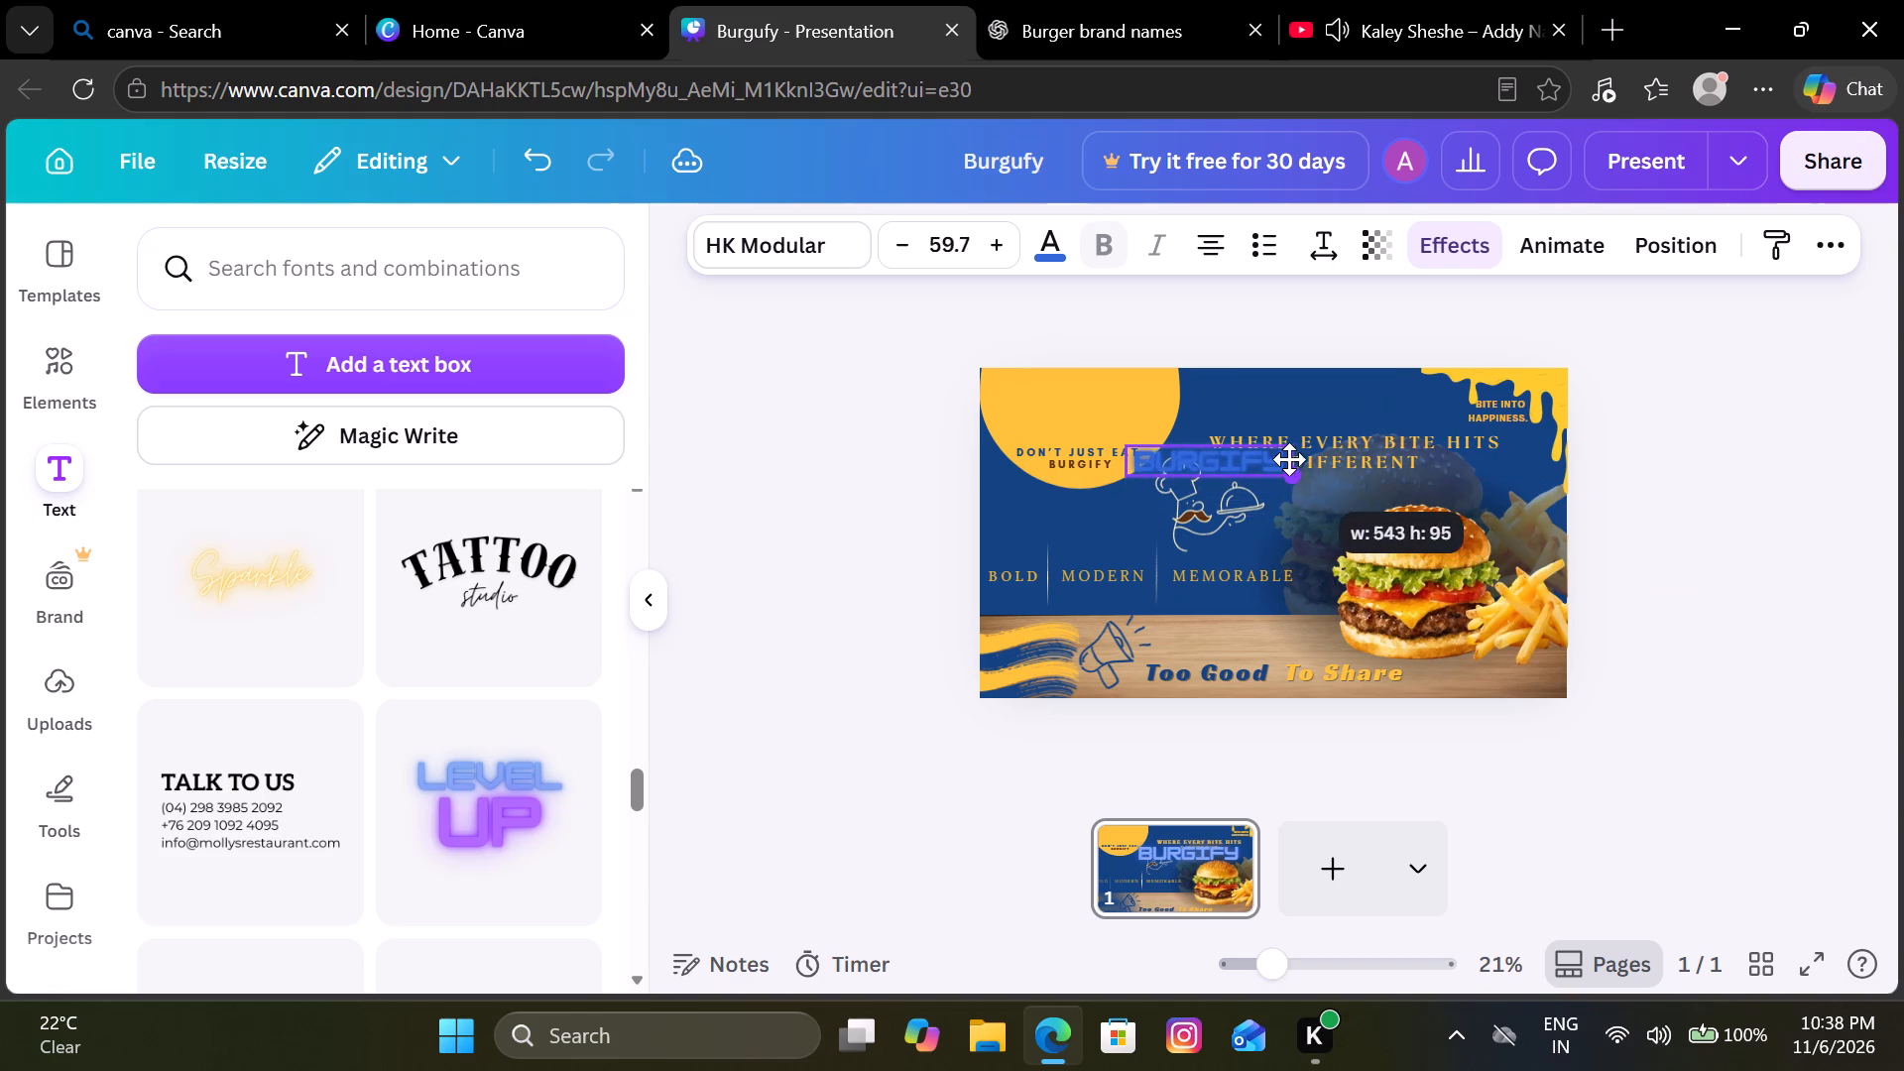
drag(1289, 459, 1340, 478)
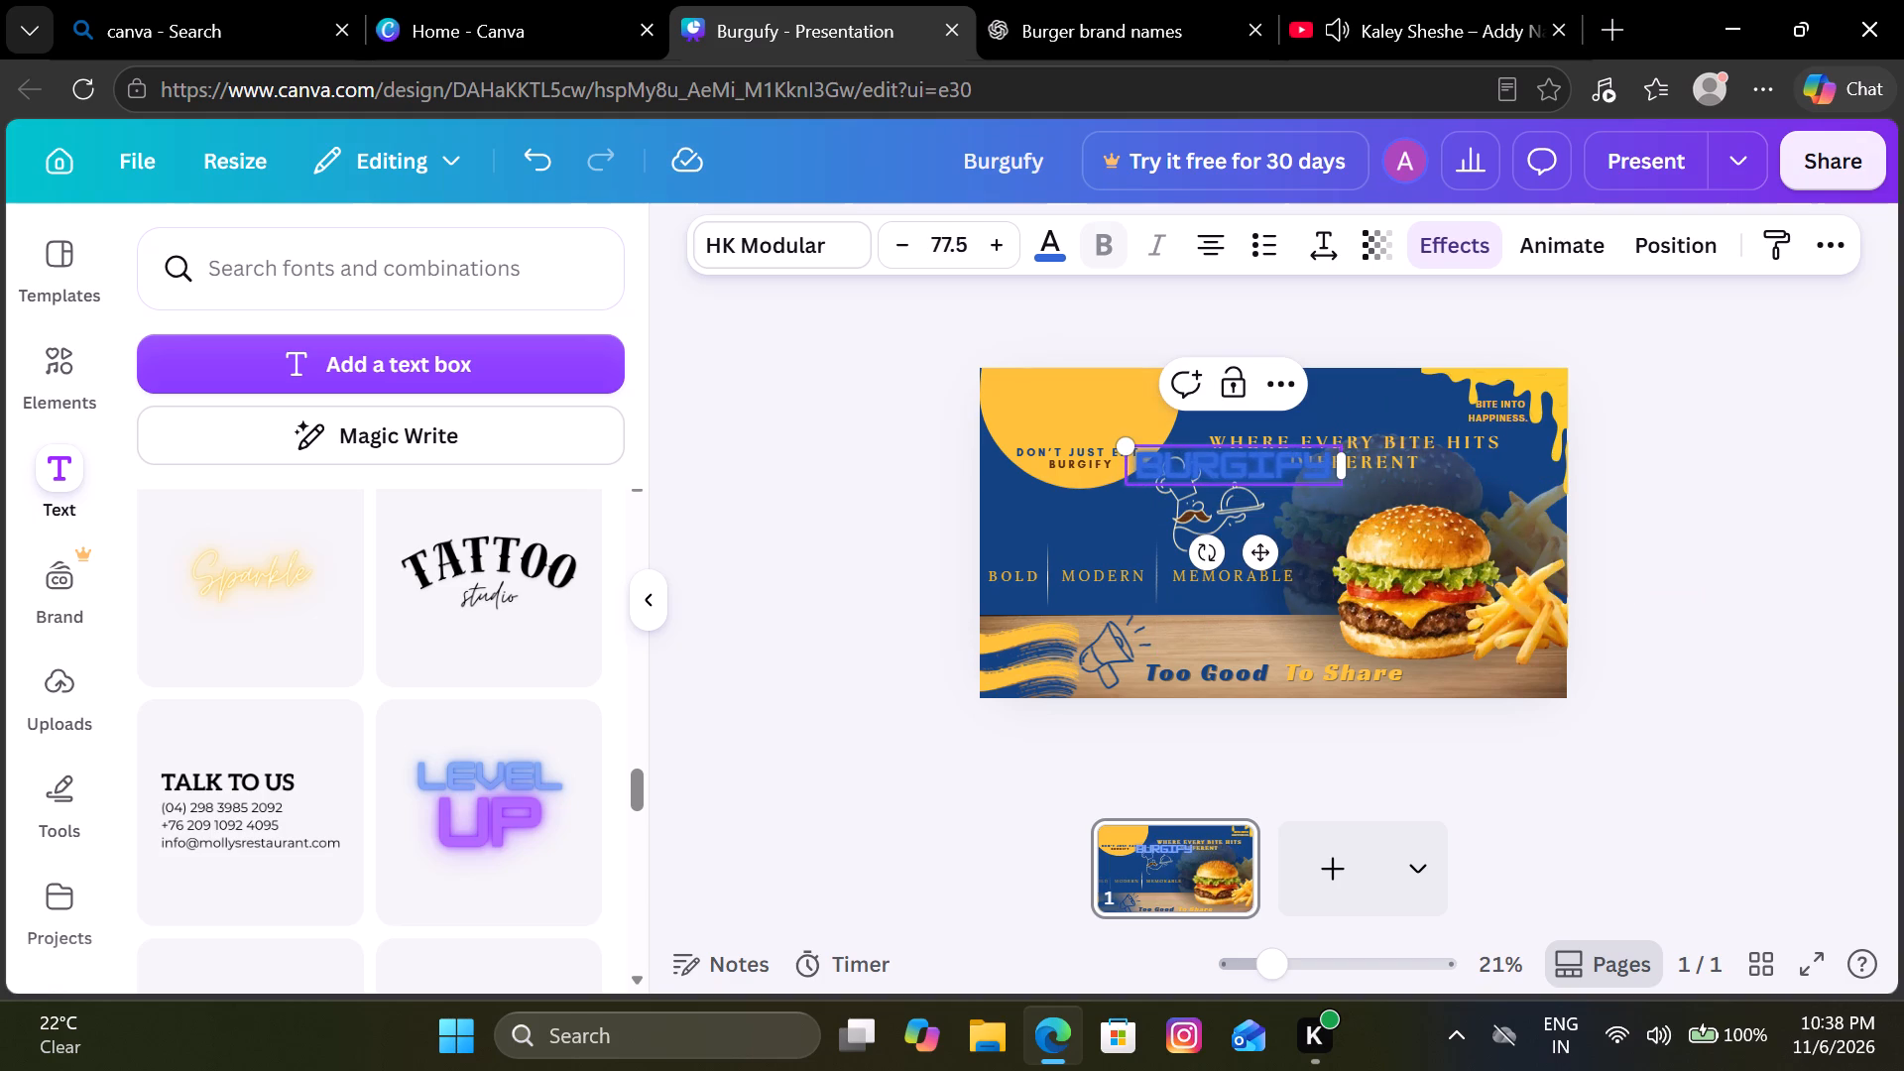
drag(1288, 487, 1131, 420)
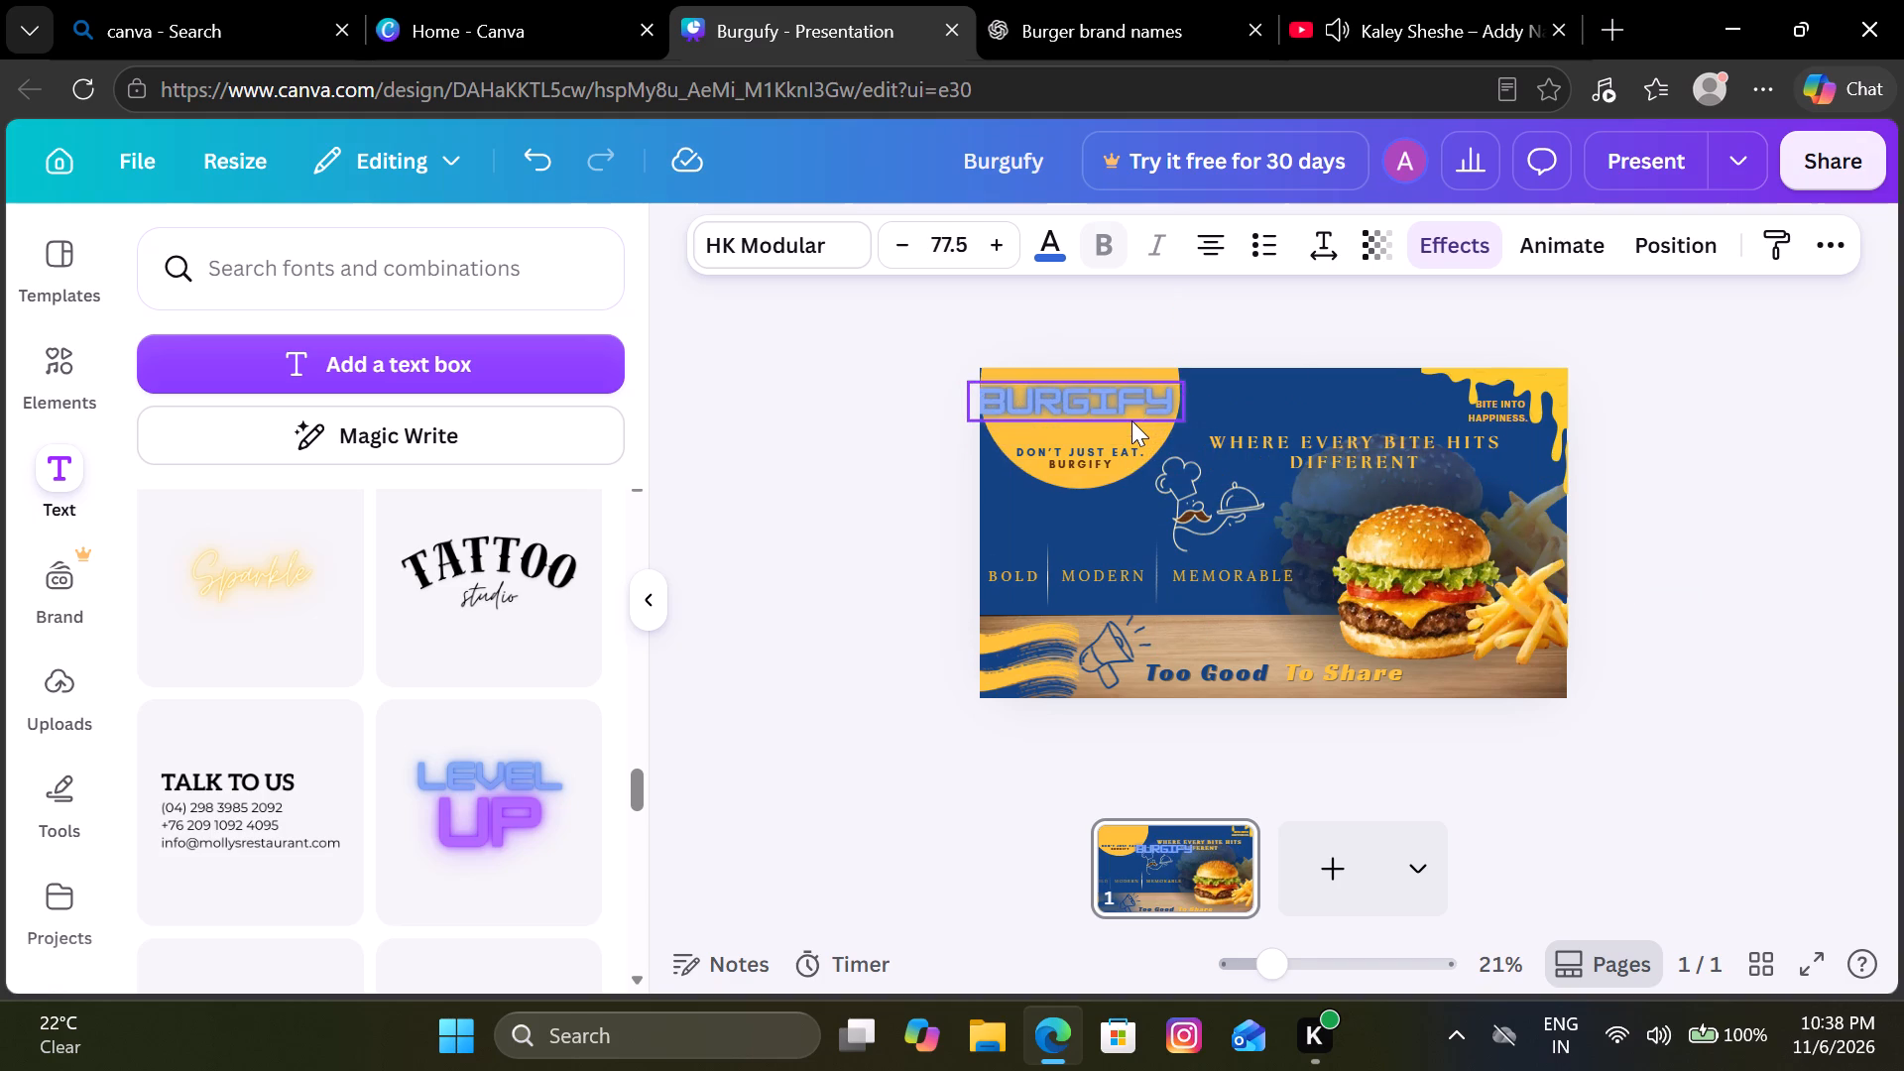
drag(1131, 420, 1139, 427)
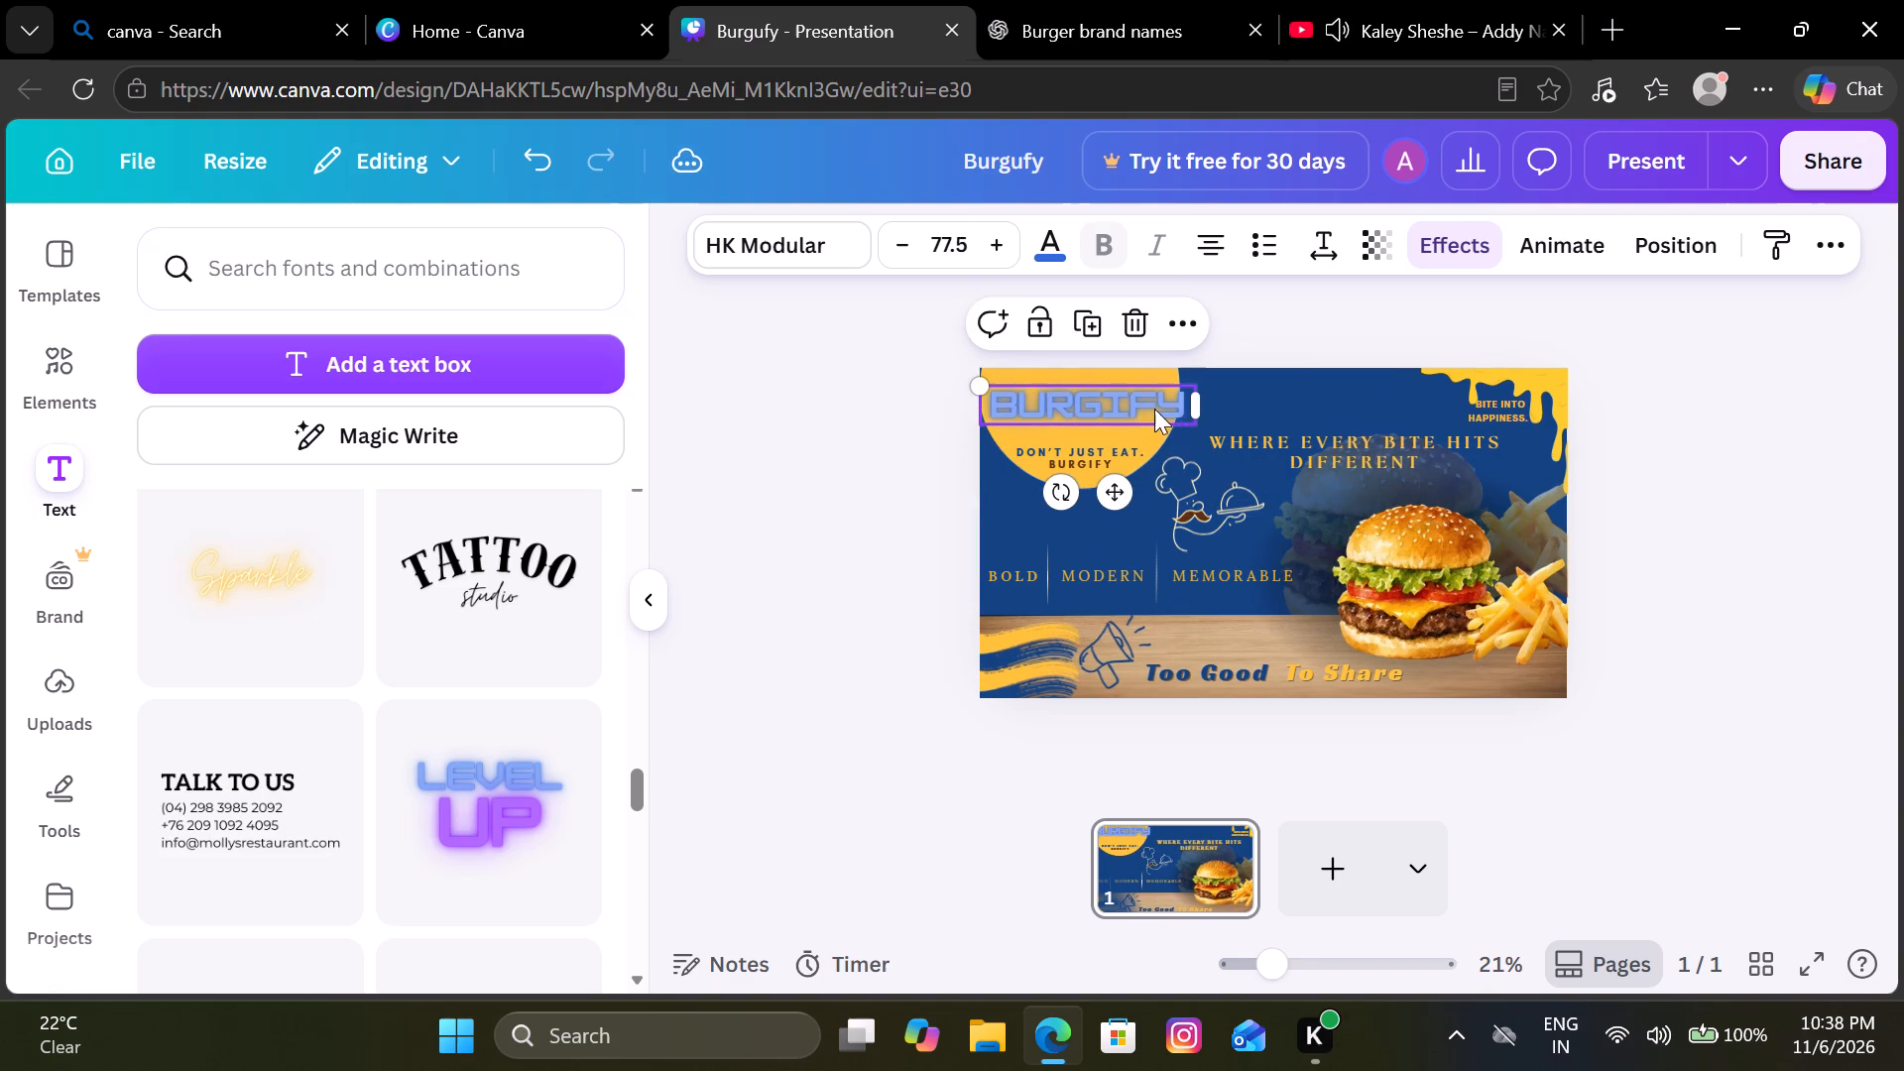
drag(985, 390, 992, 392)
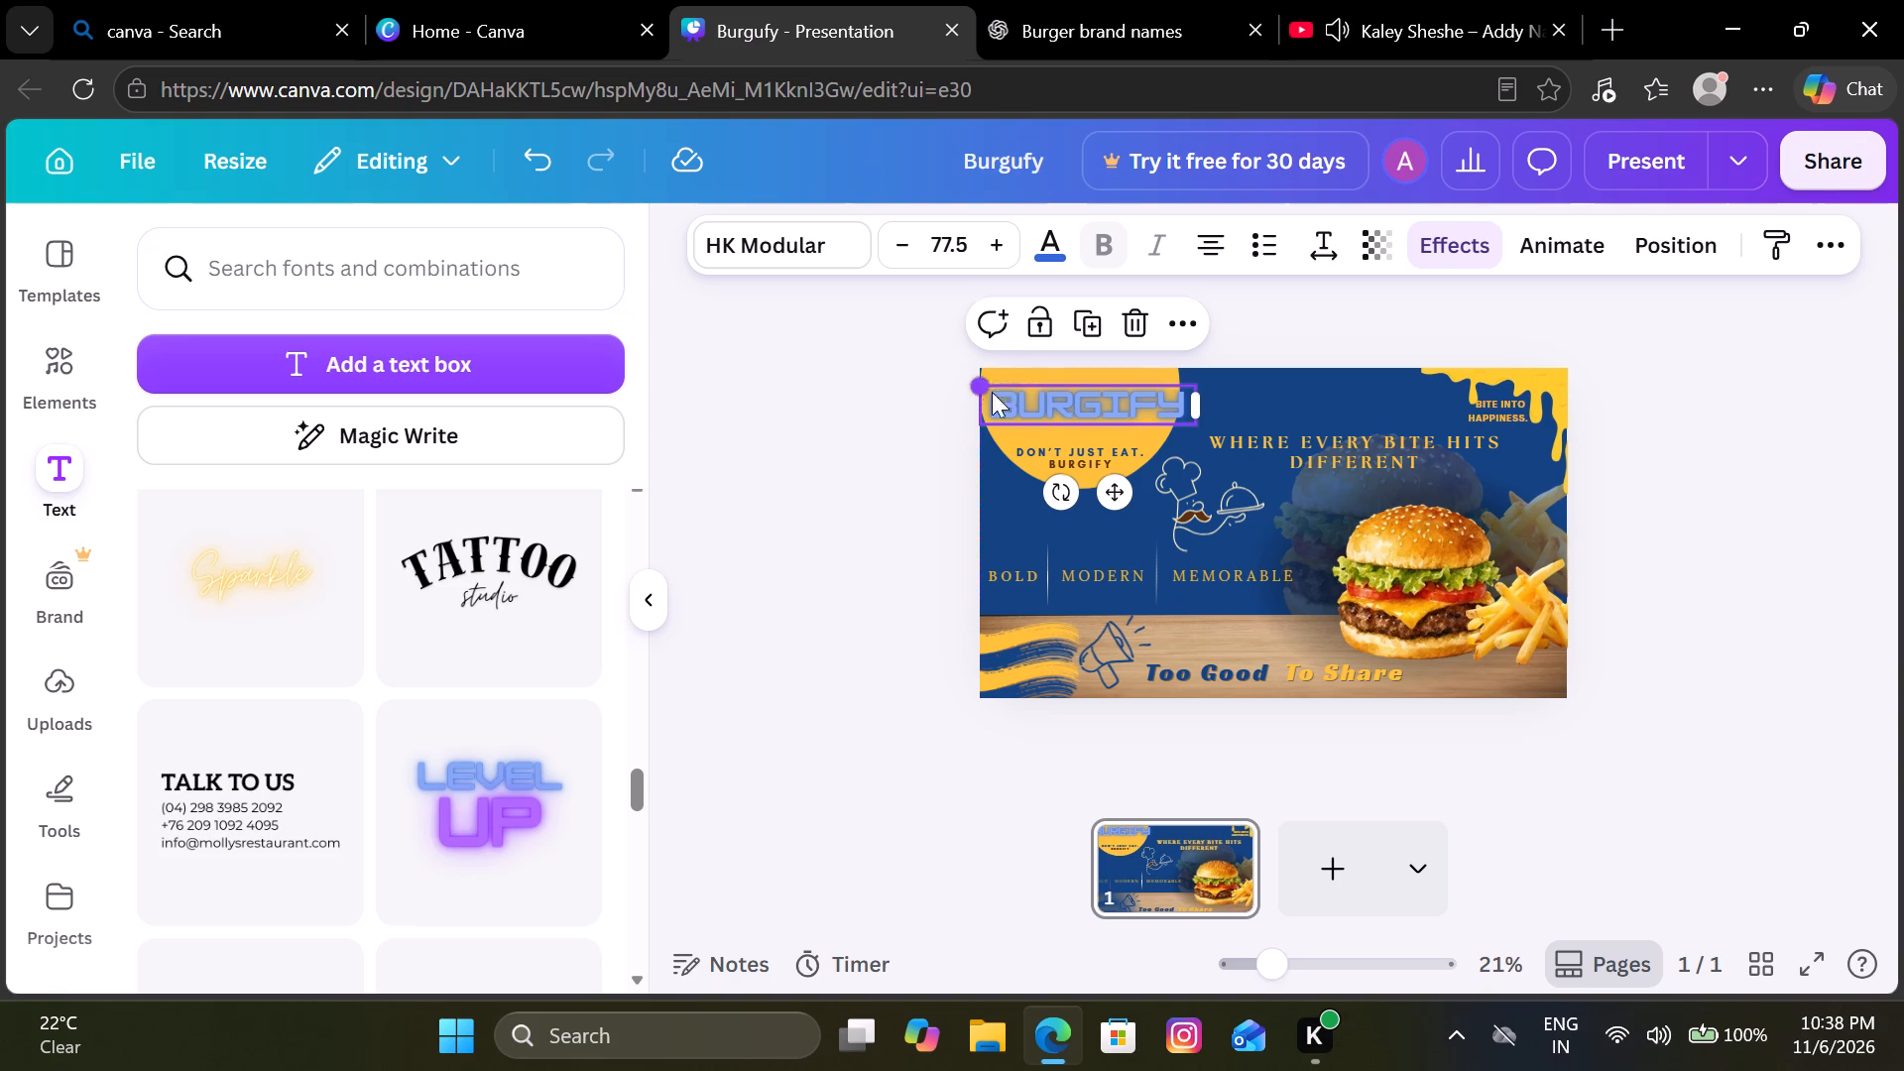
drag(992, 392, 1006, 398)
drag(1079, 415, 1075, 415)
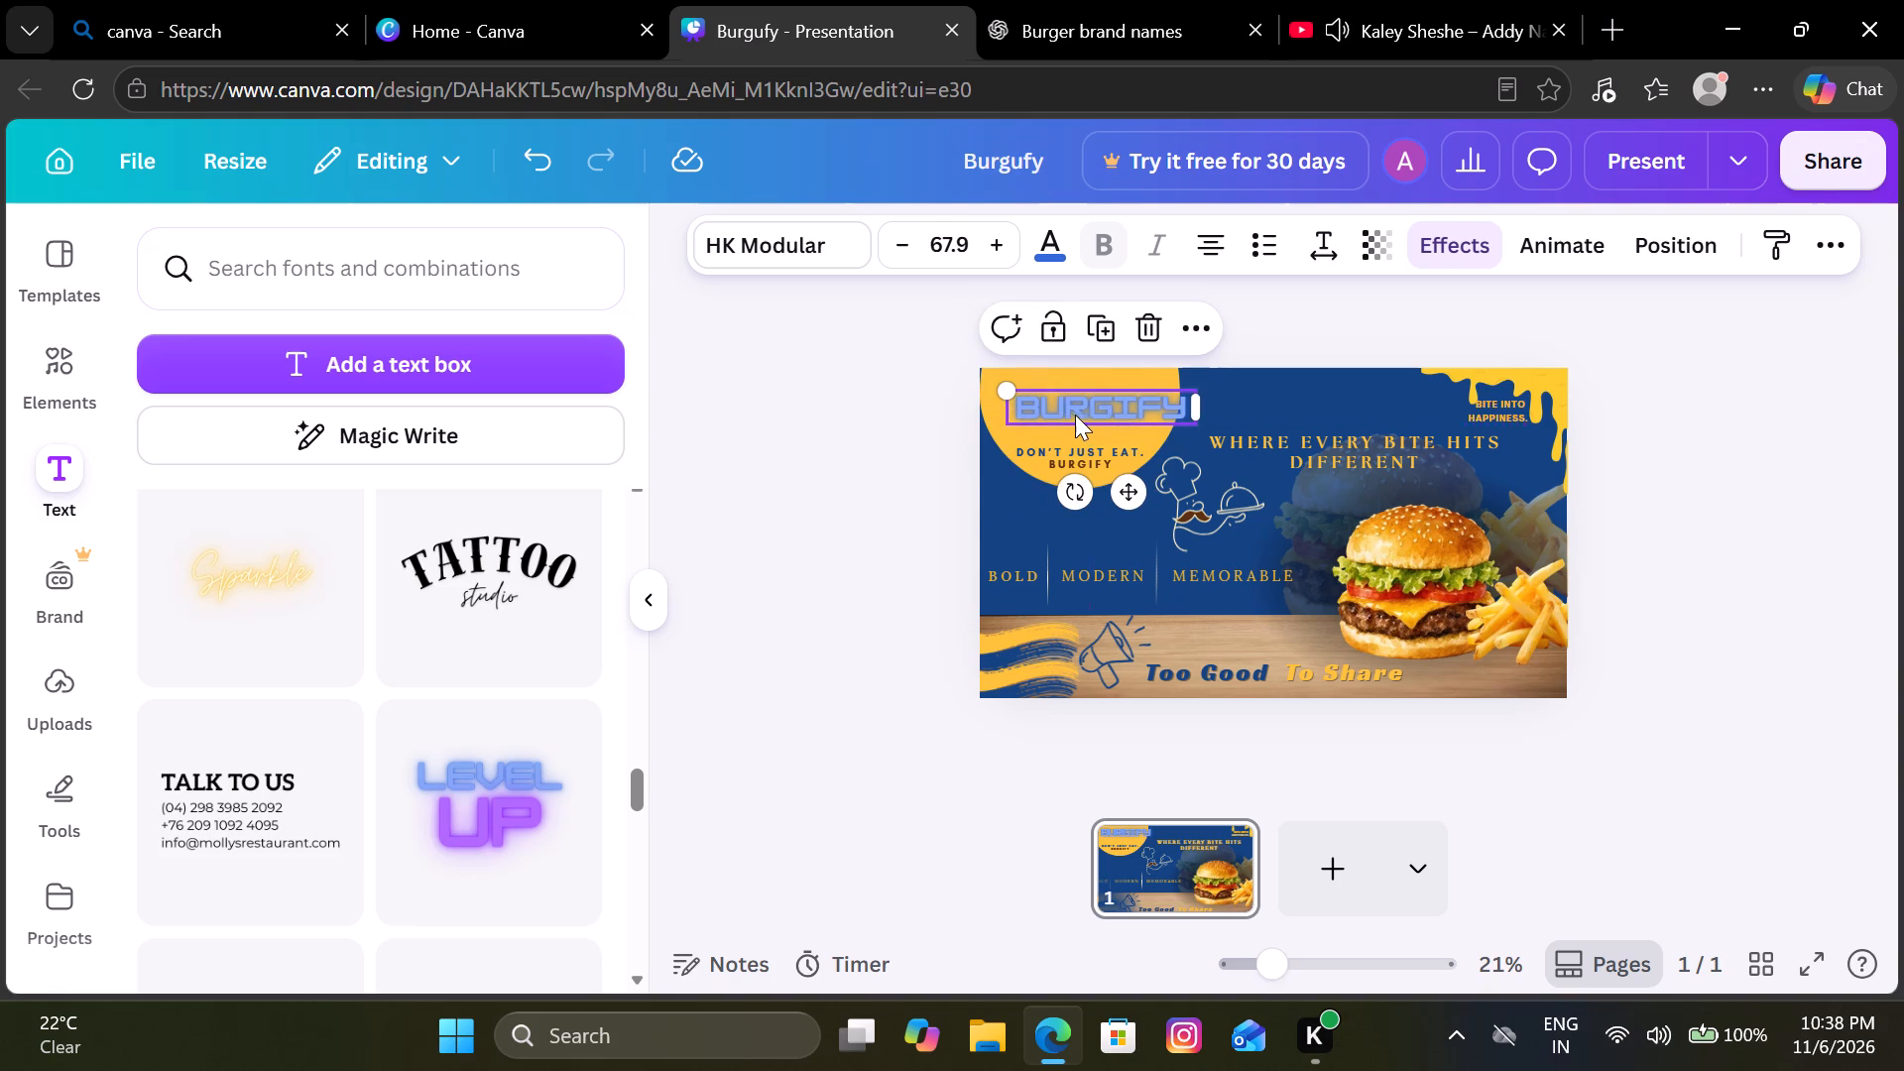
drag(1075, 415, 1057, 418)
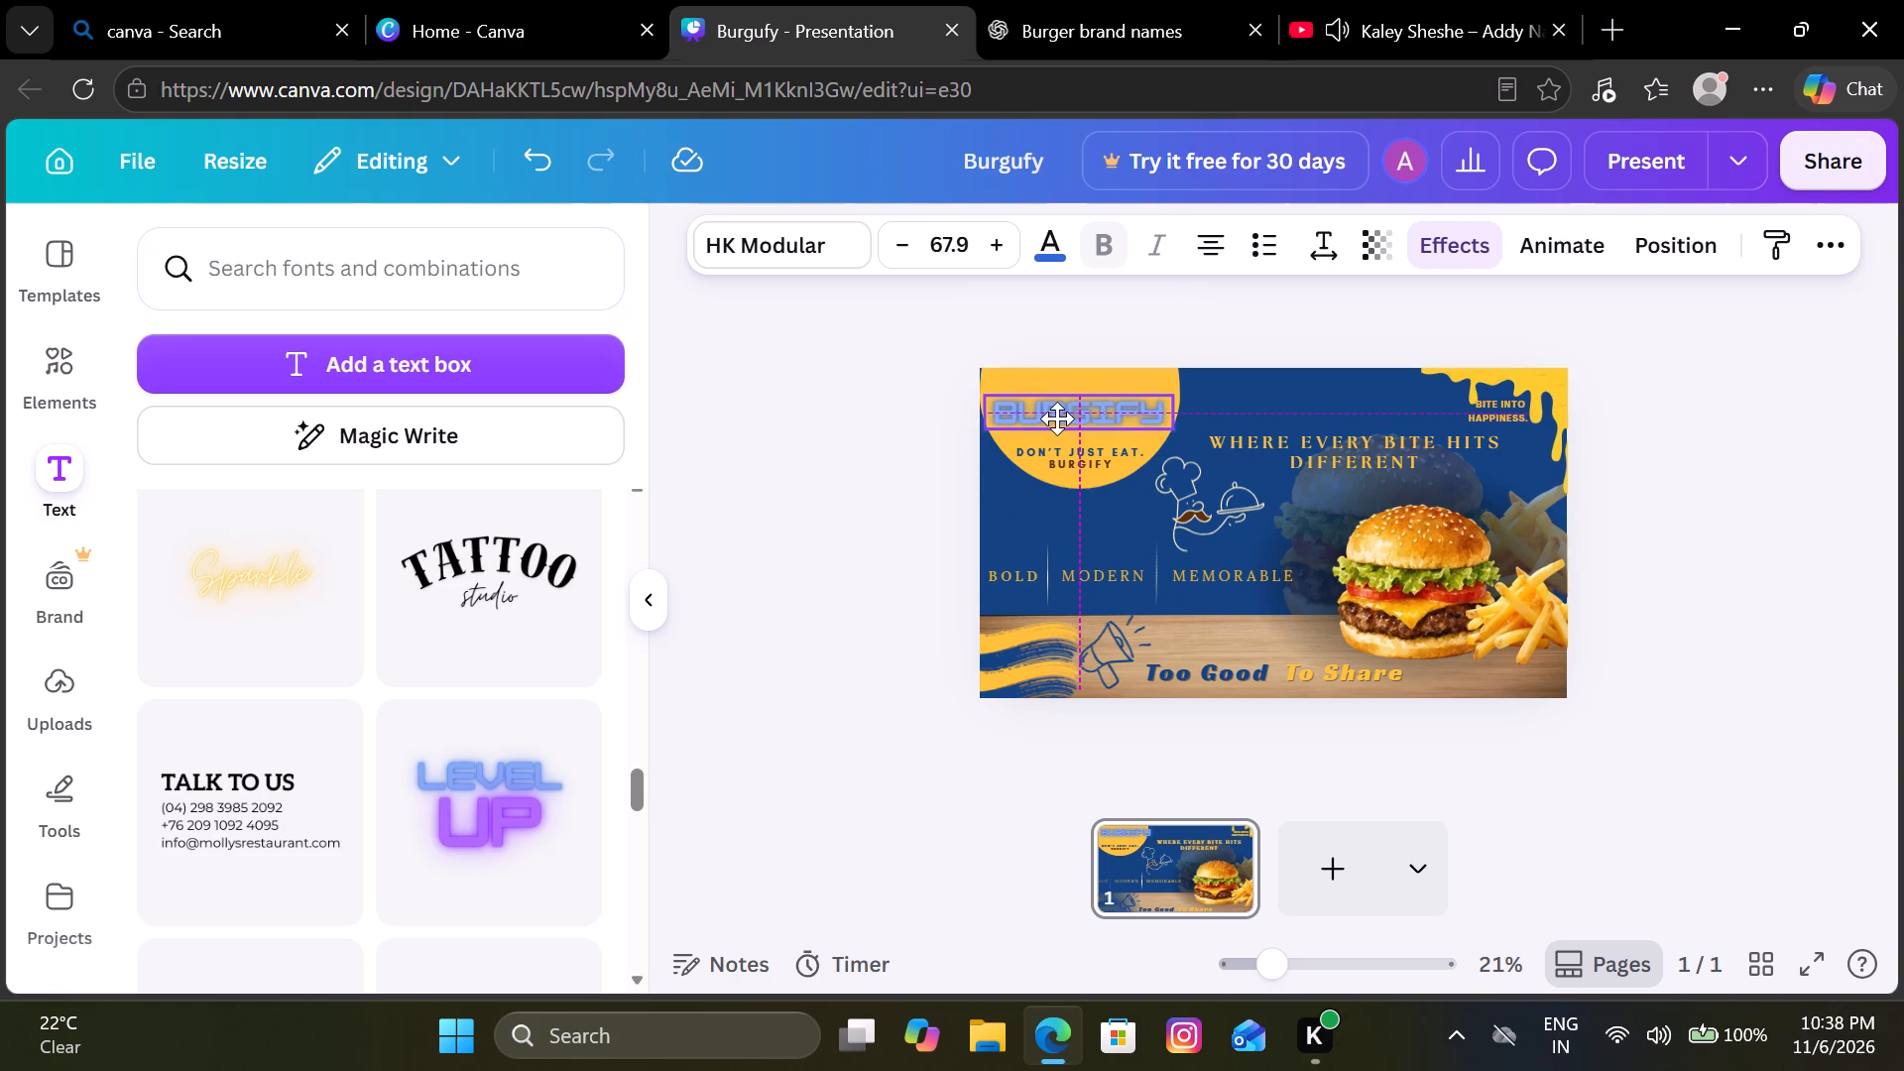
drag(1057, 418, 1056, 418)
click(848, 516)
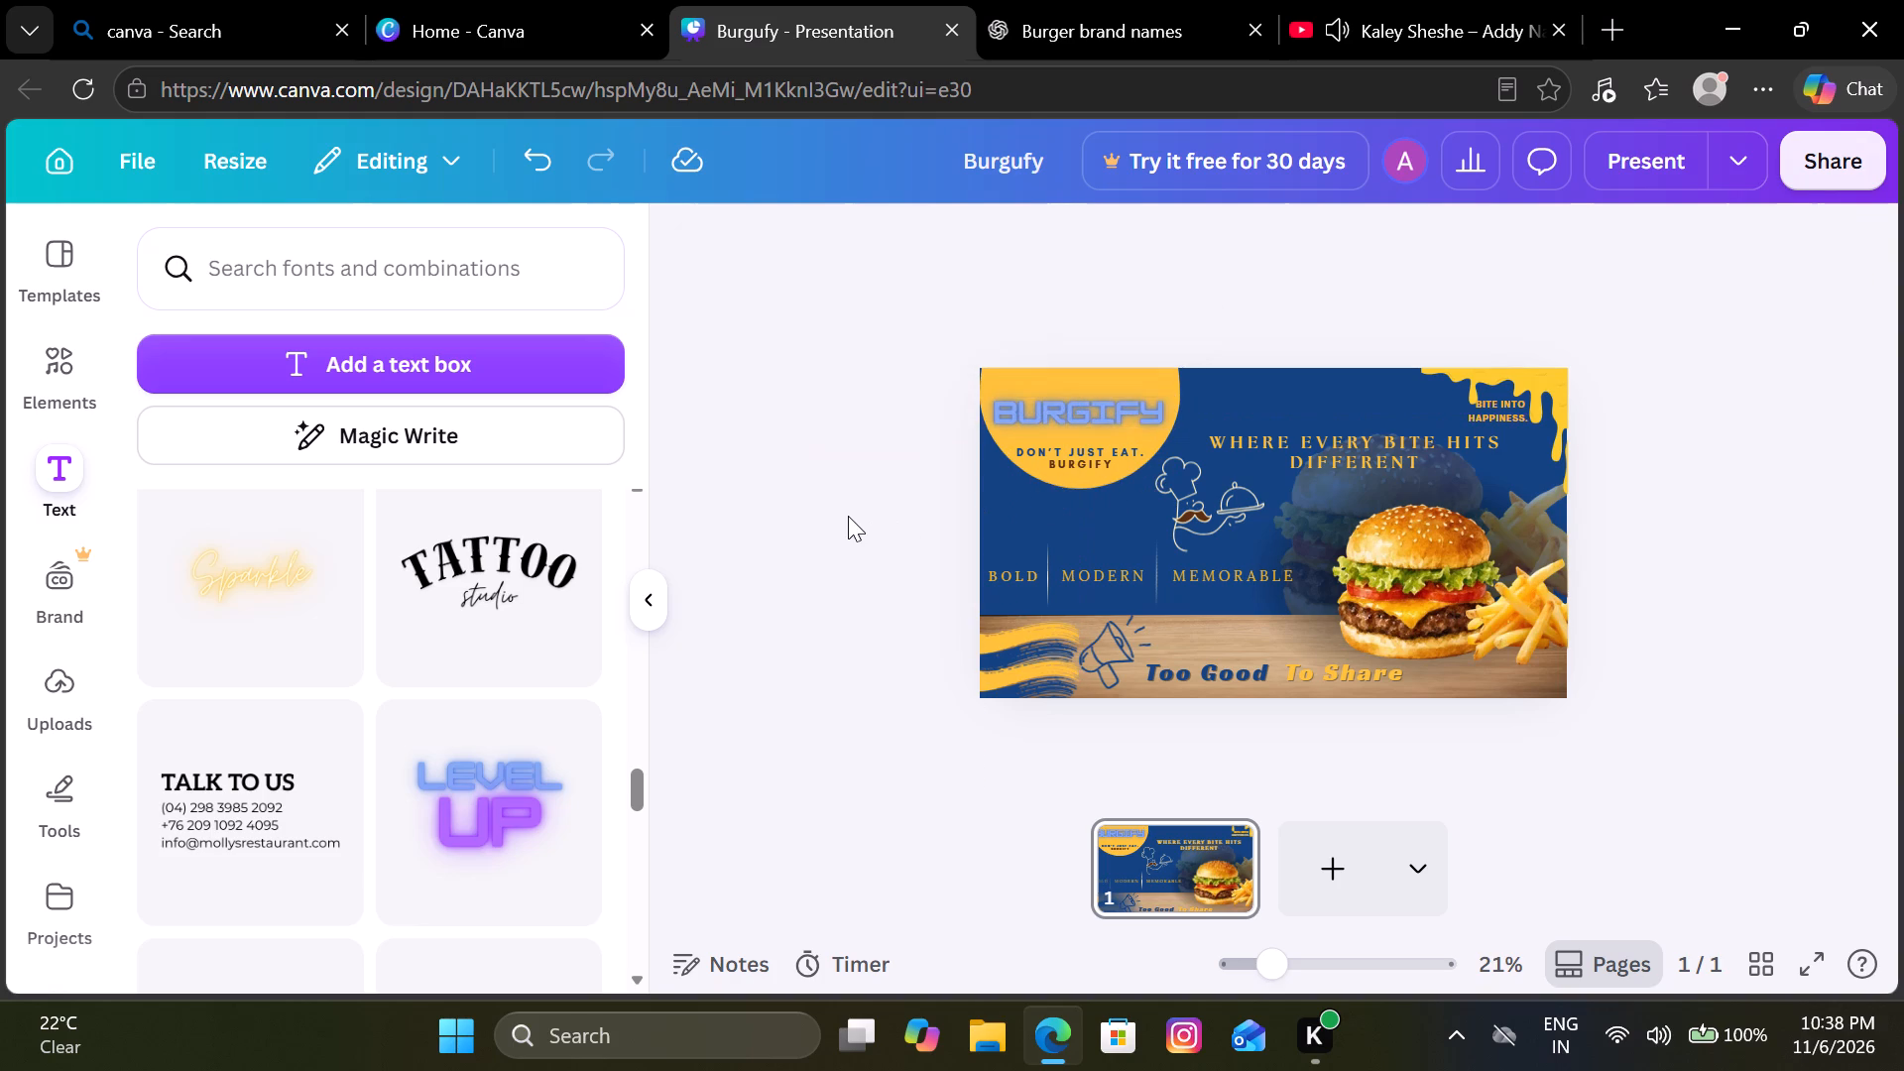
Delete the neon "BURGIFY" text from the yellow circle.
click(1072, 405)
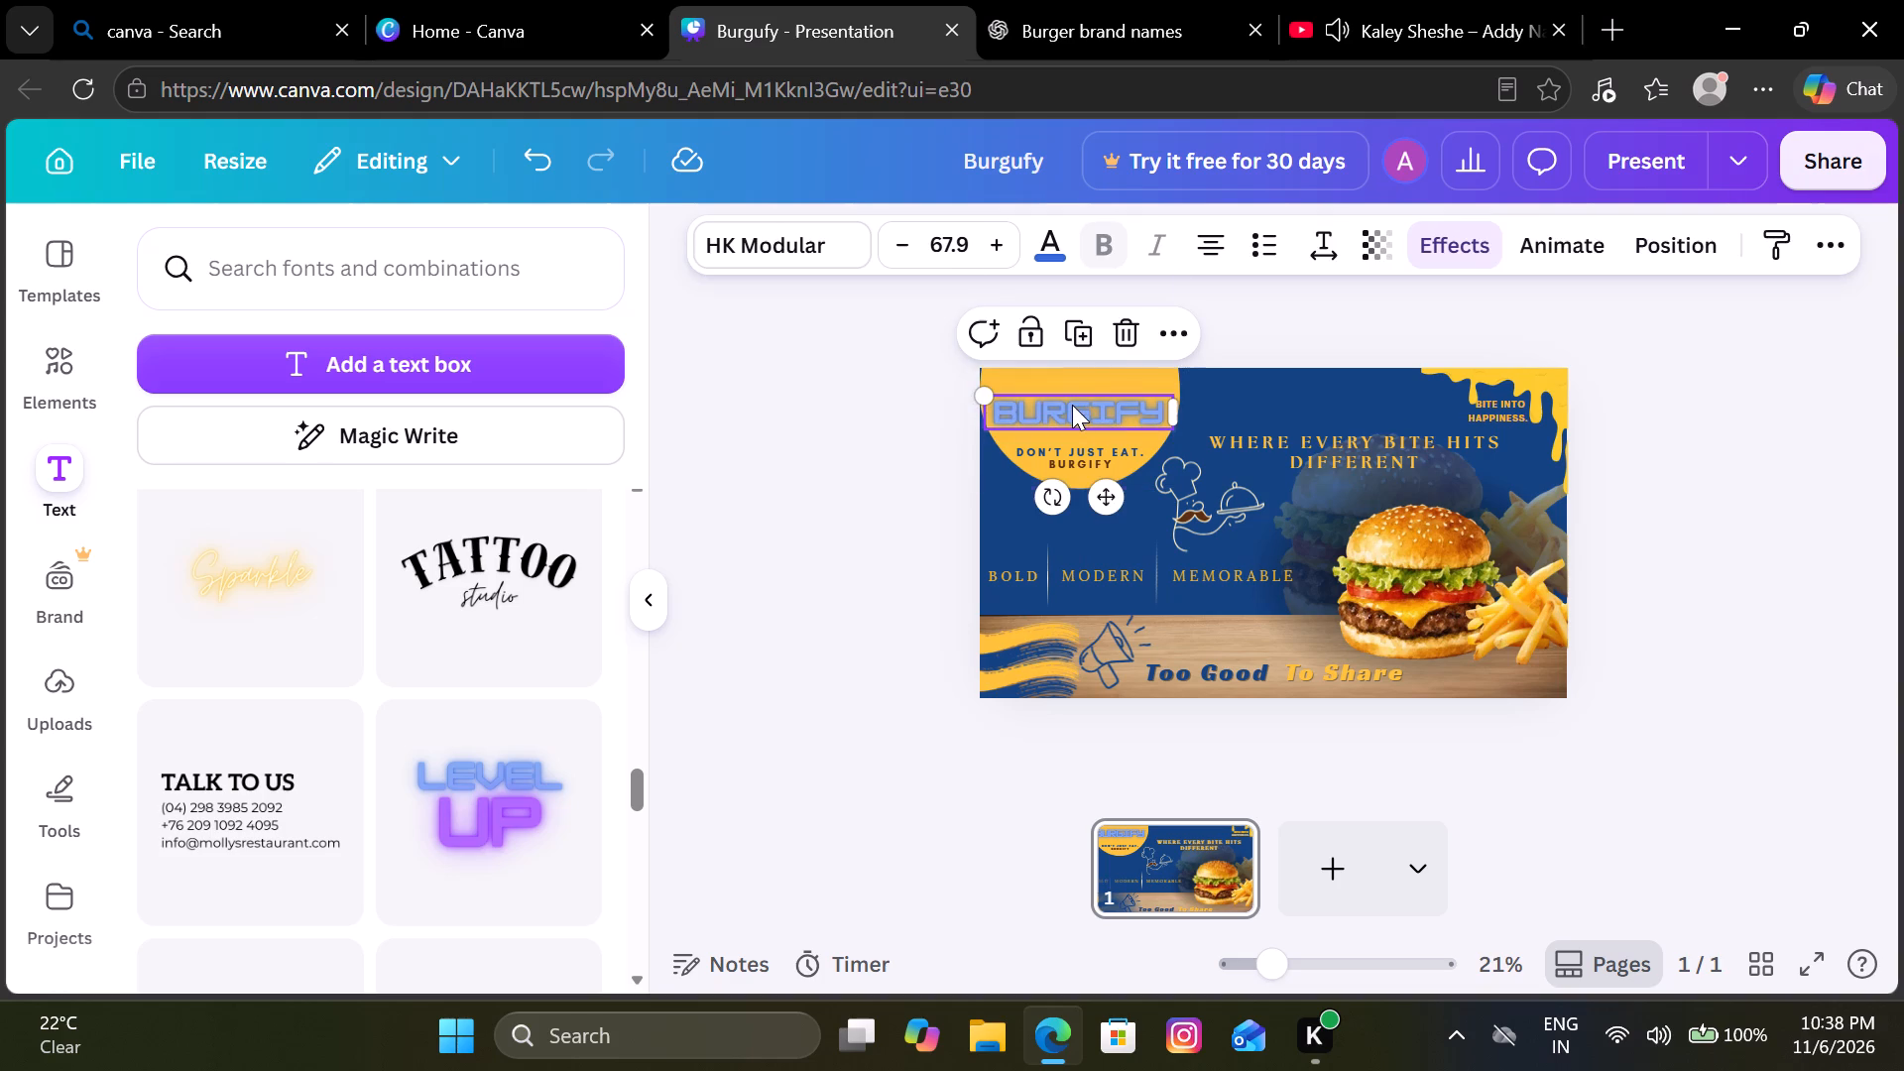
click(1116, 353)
Insert the purple "PLAY" text style in Bungee from the font combinations onto the page.
scroll(405, 757, down, 1)
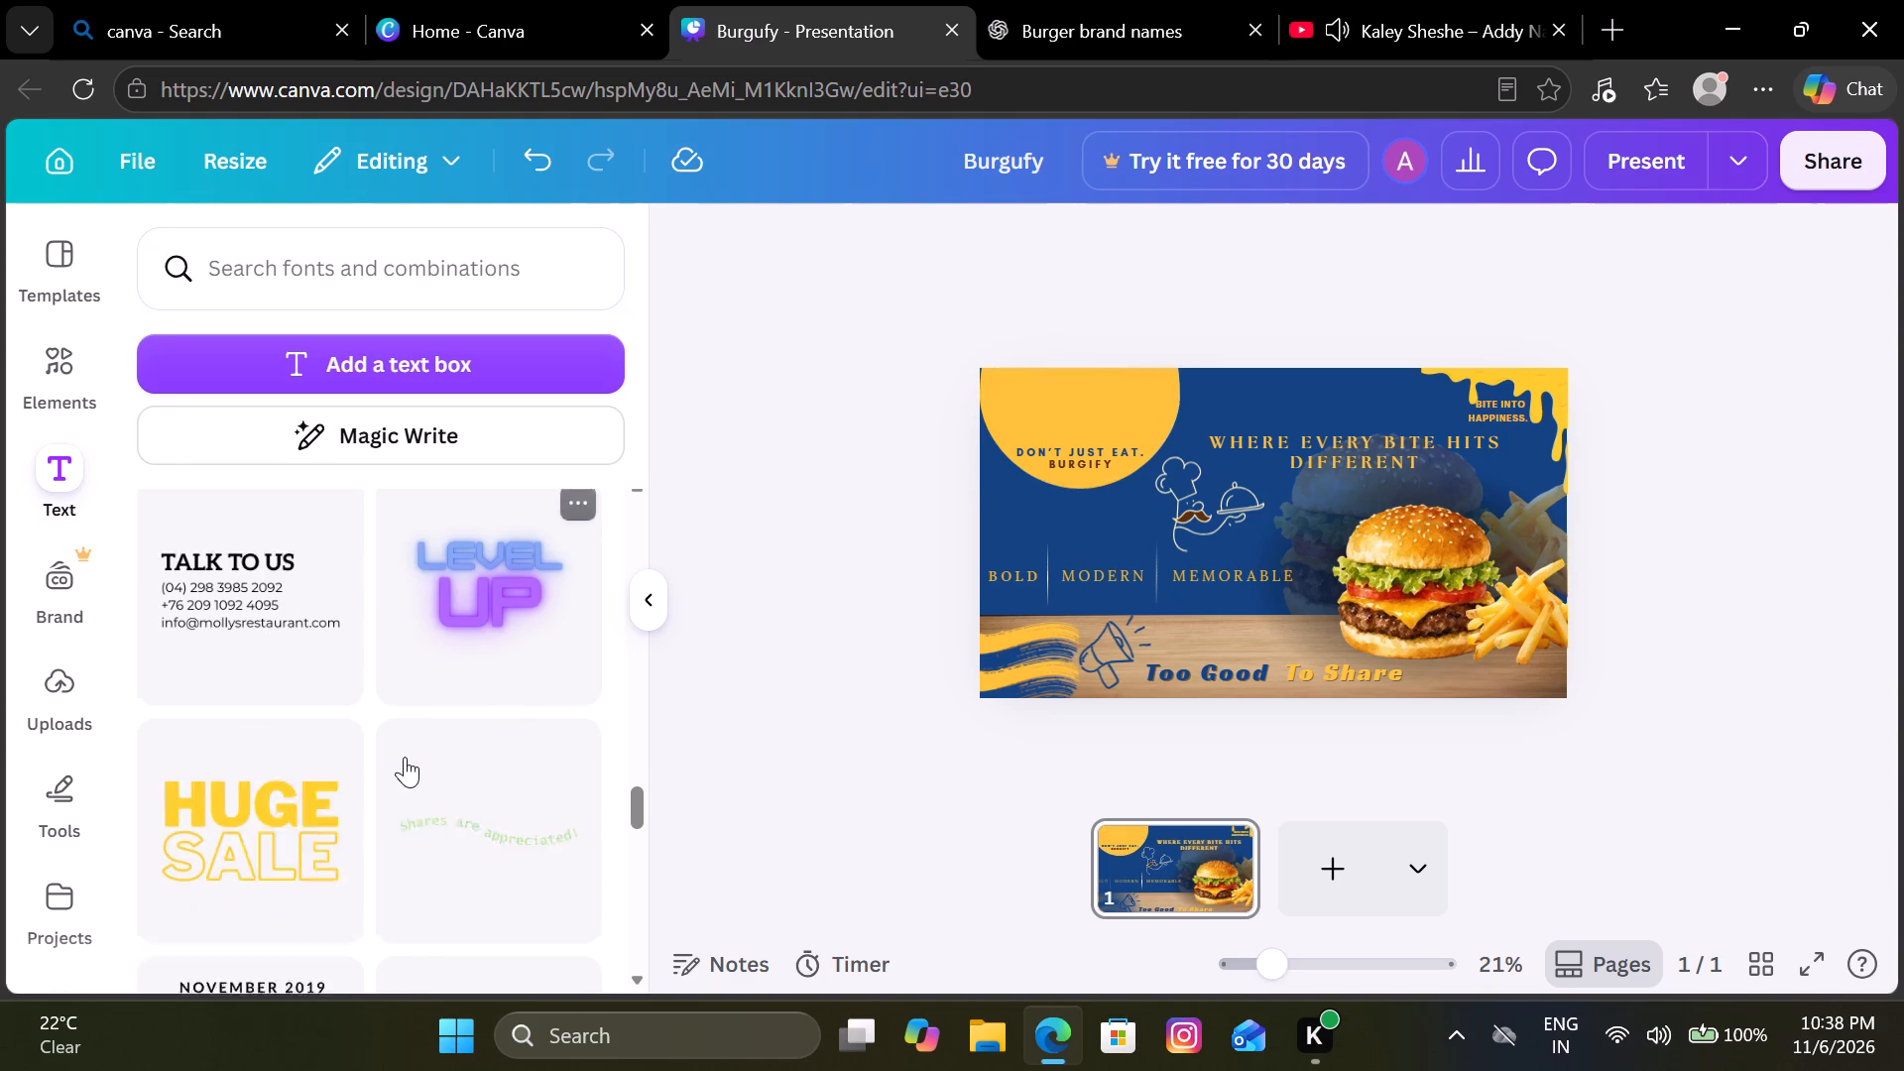
scroll(405, 757, down, 3)
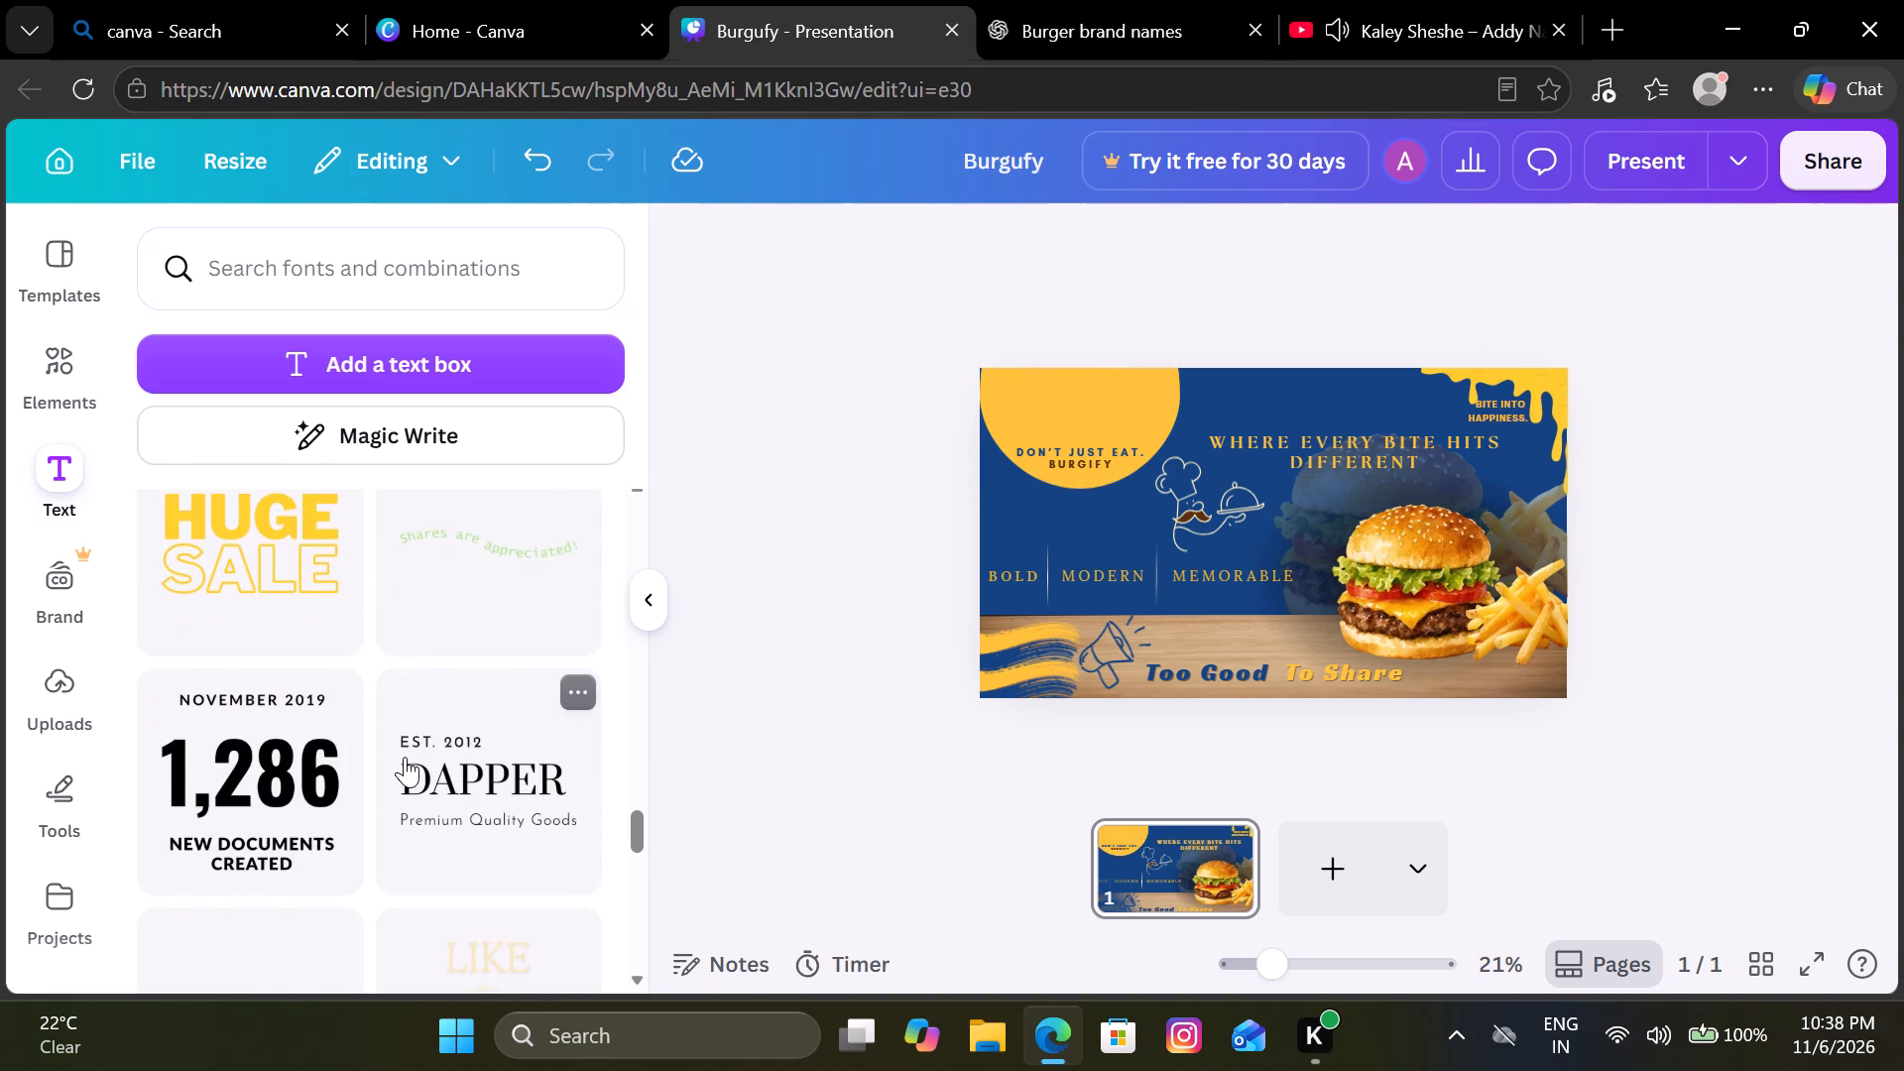
scroll(405, 757, down, 2)
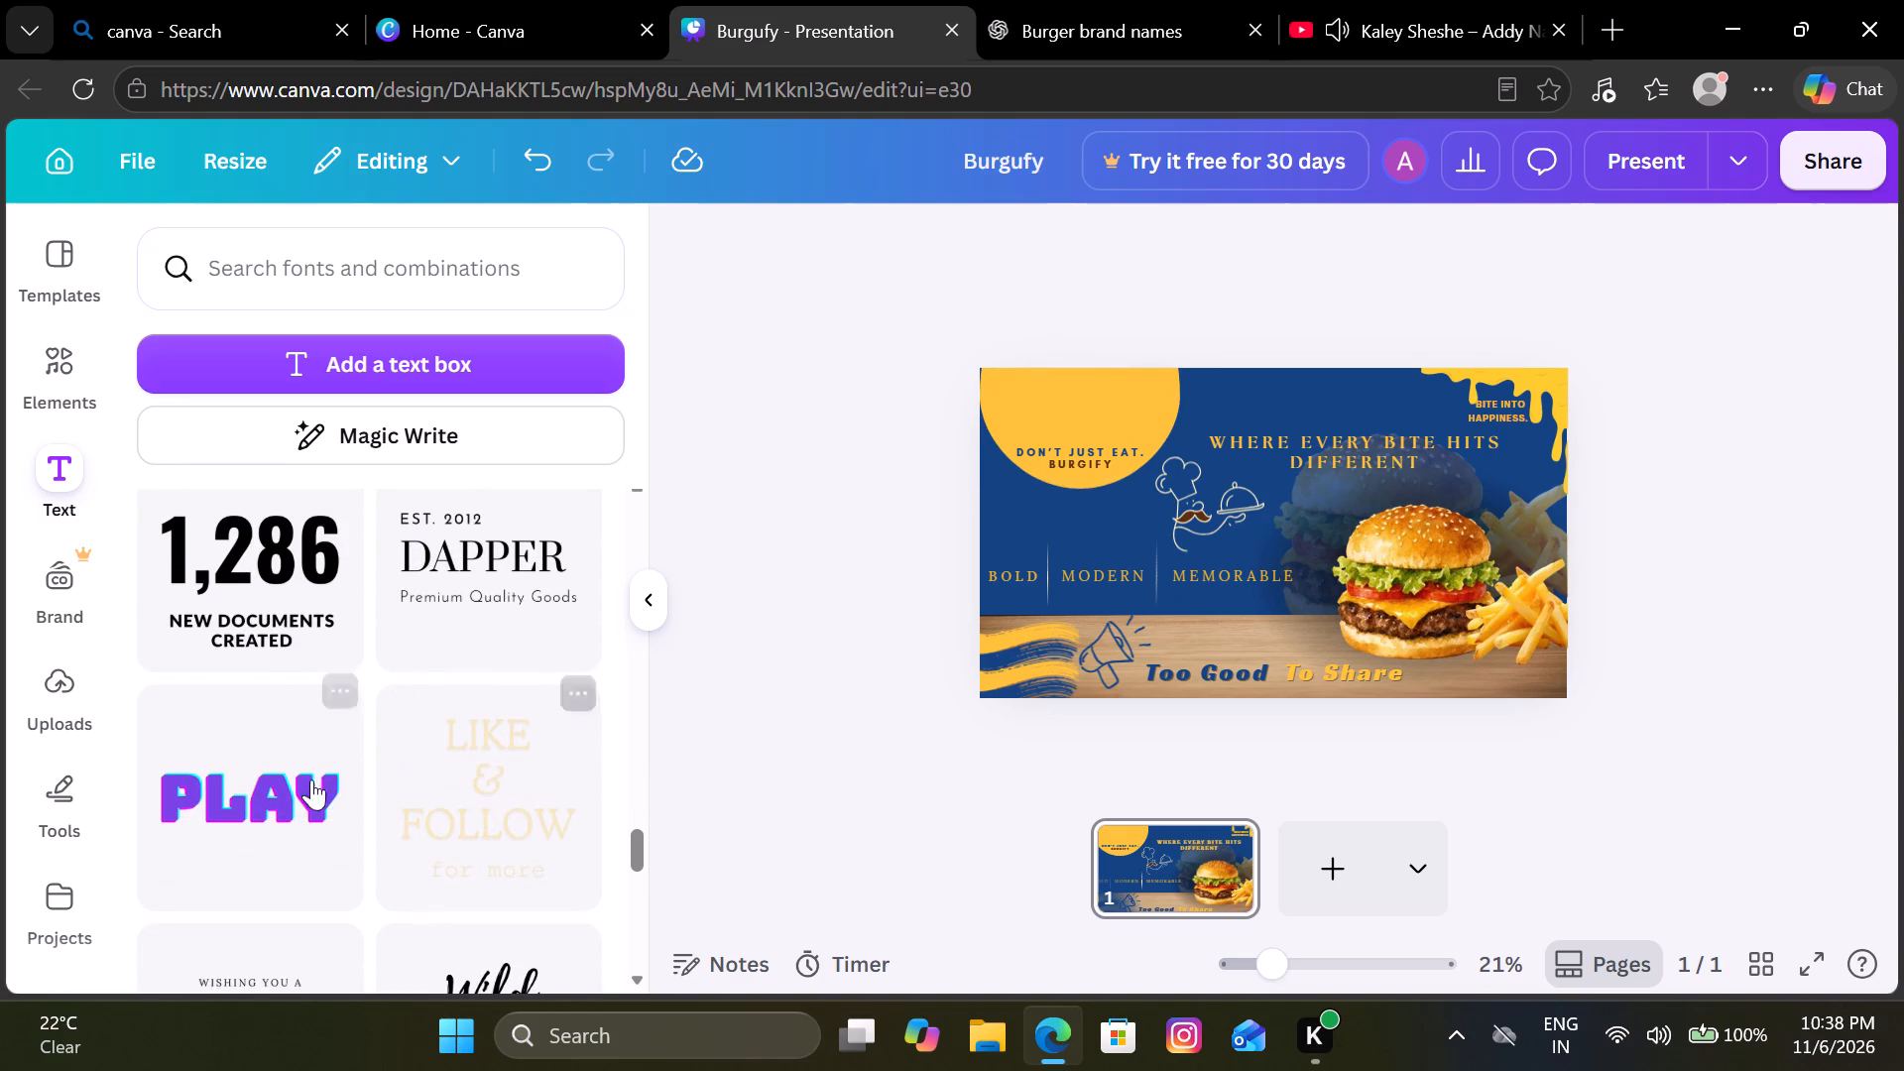
click(299, 782)
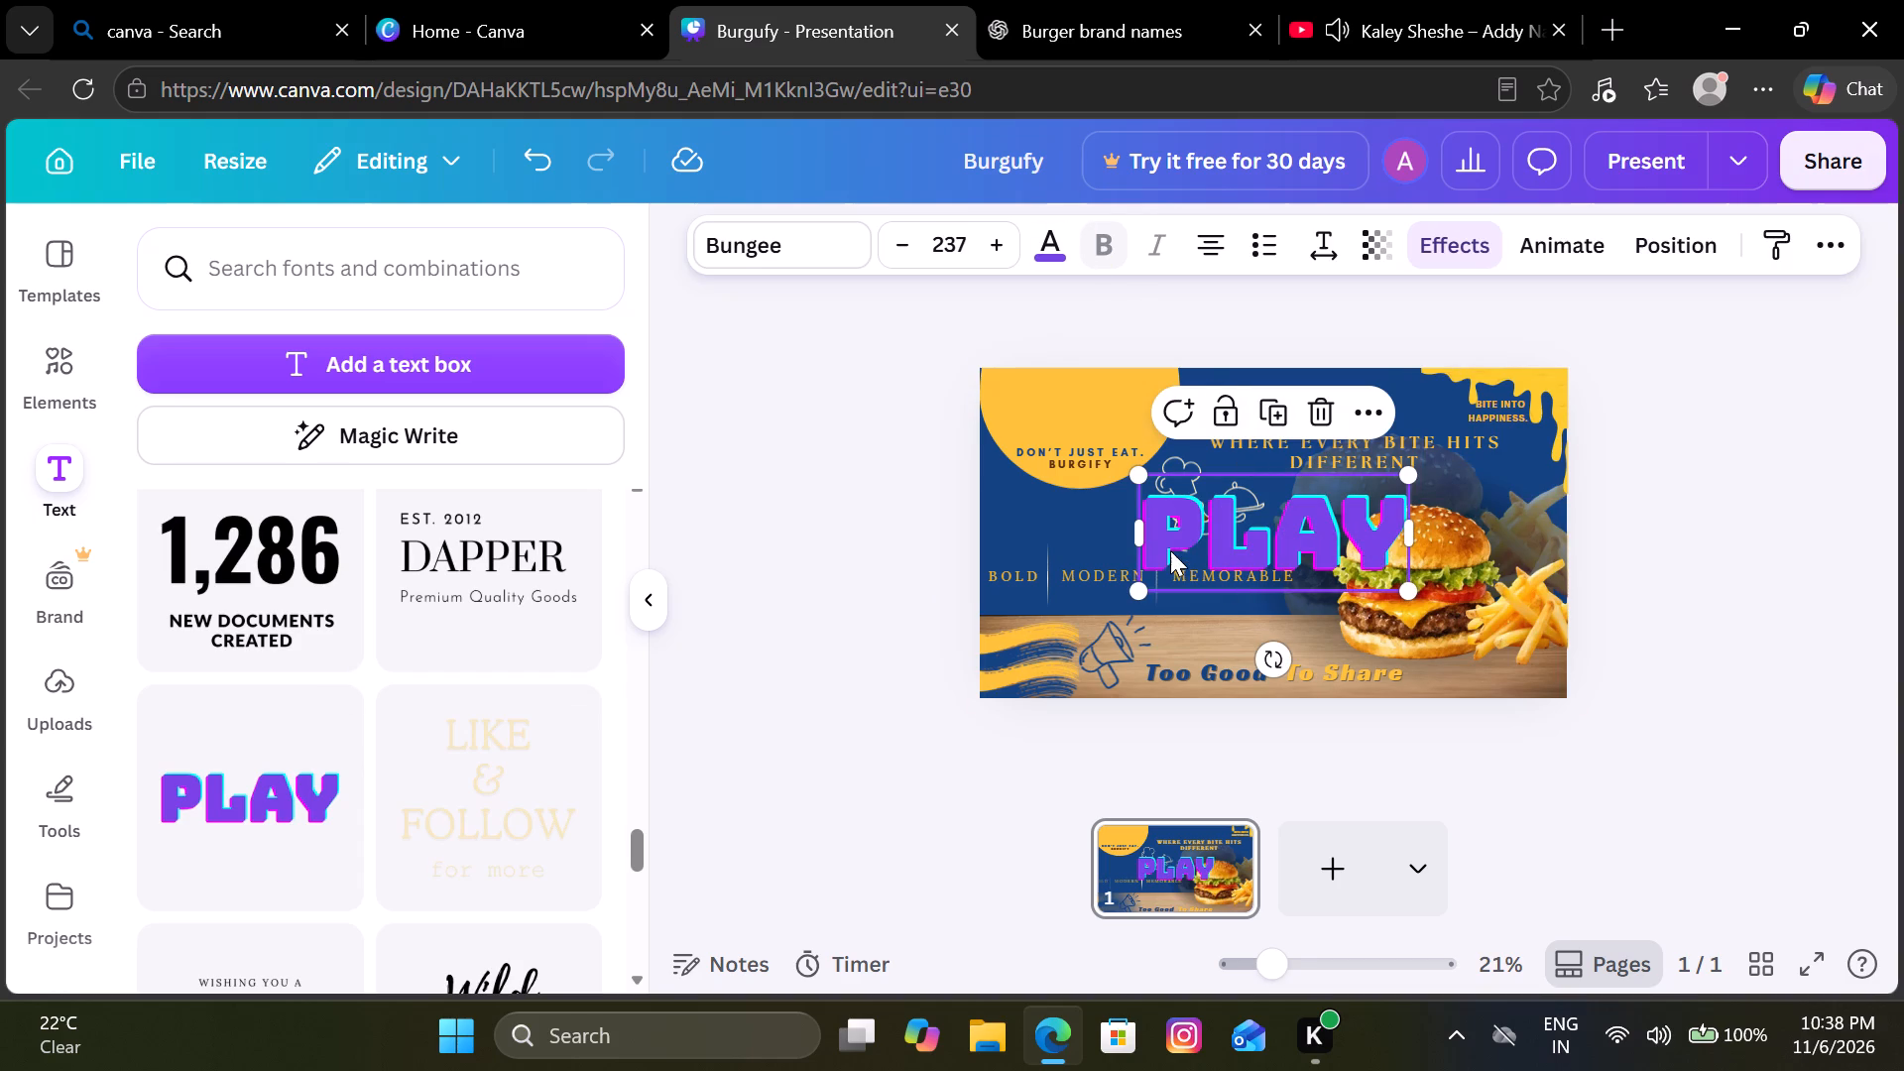
Replace the purple "PLAY" text with "burgify" and widen its box so the word fits on one line.
drag(1168, 549, 1078, 548)
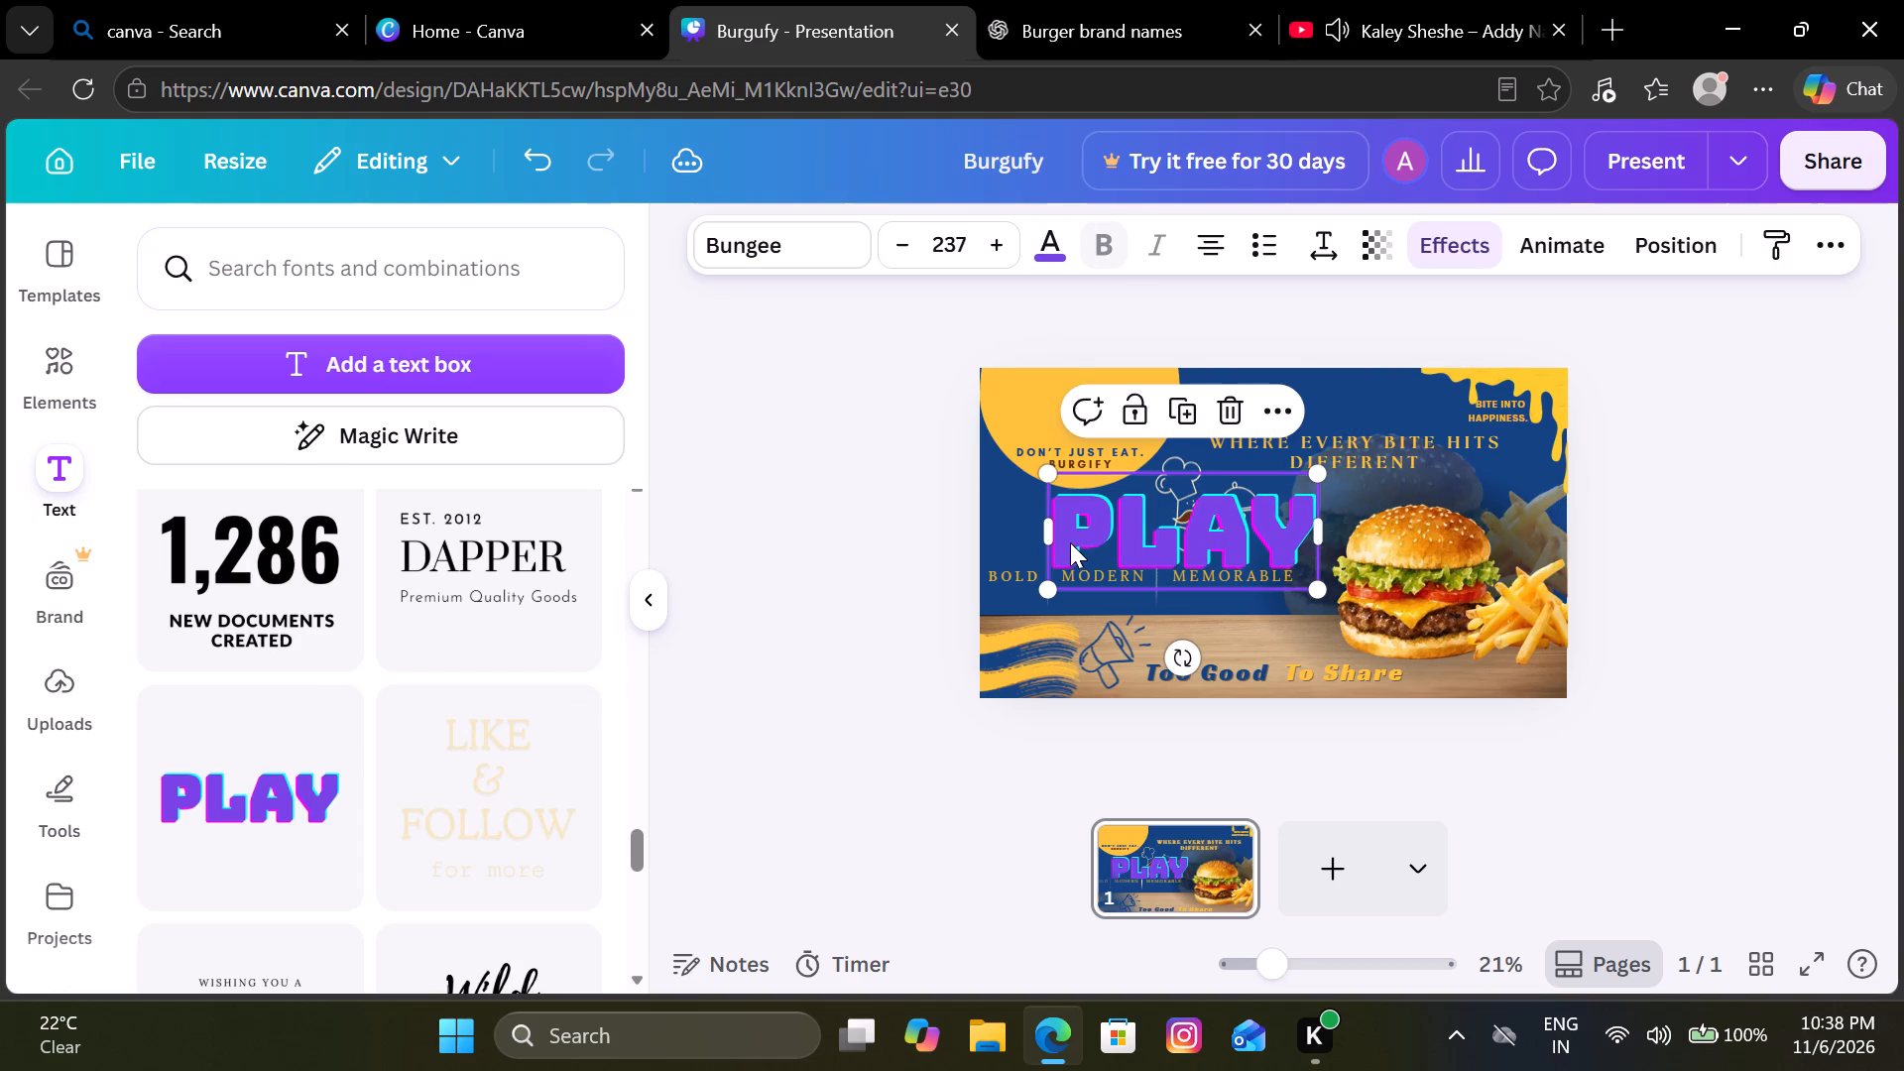
drag(1070, 542, 1082, 549)
click(1082, 549)
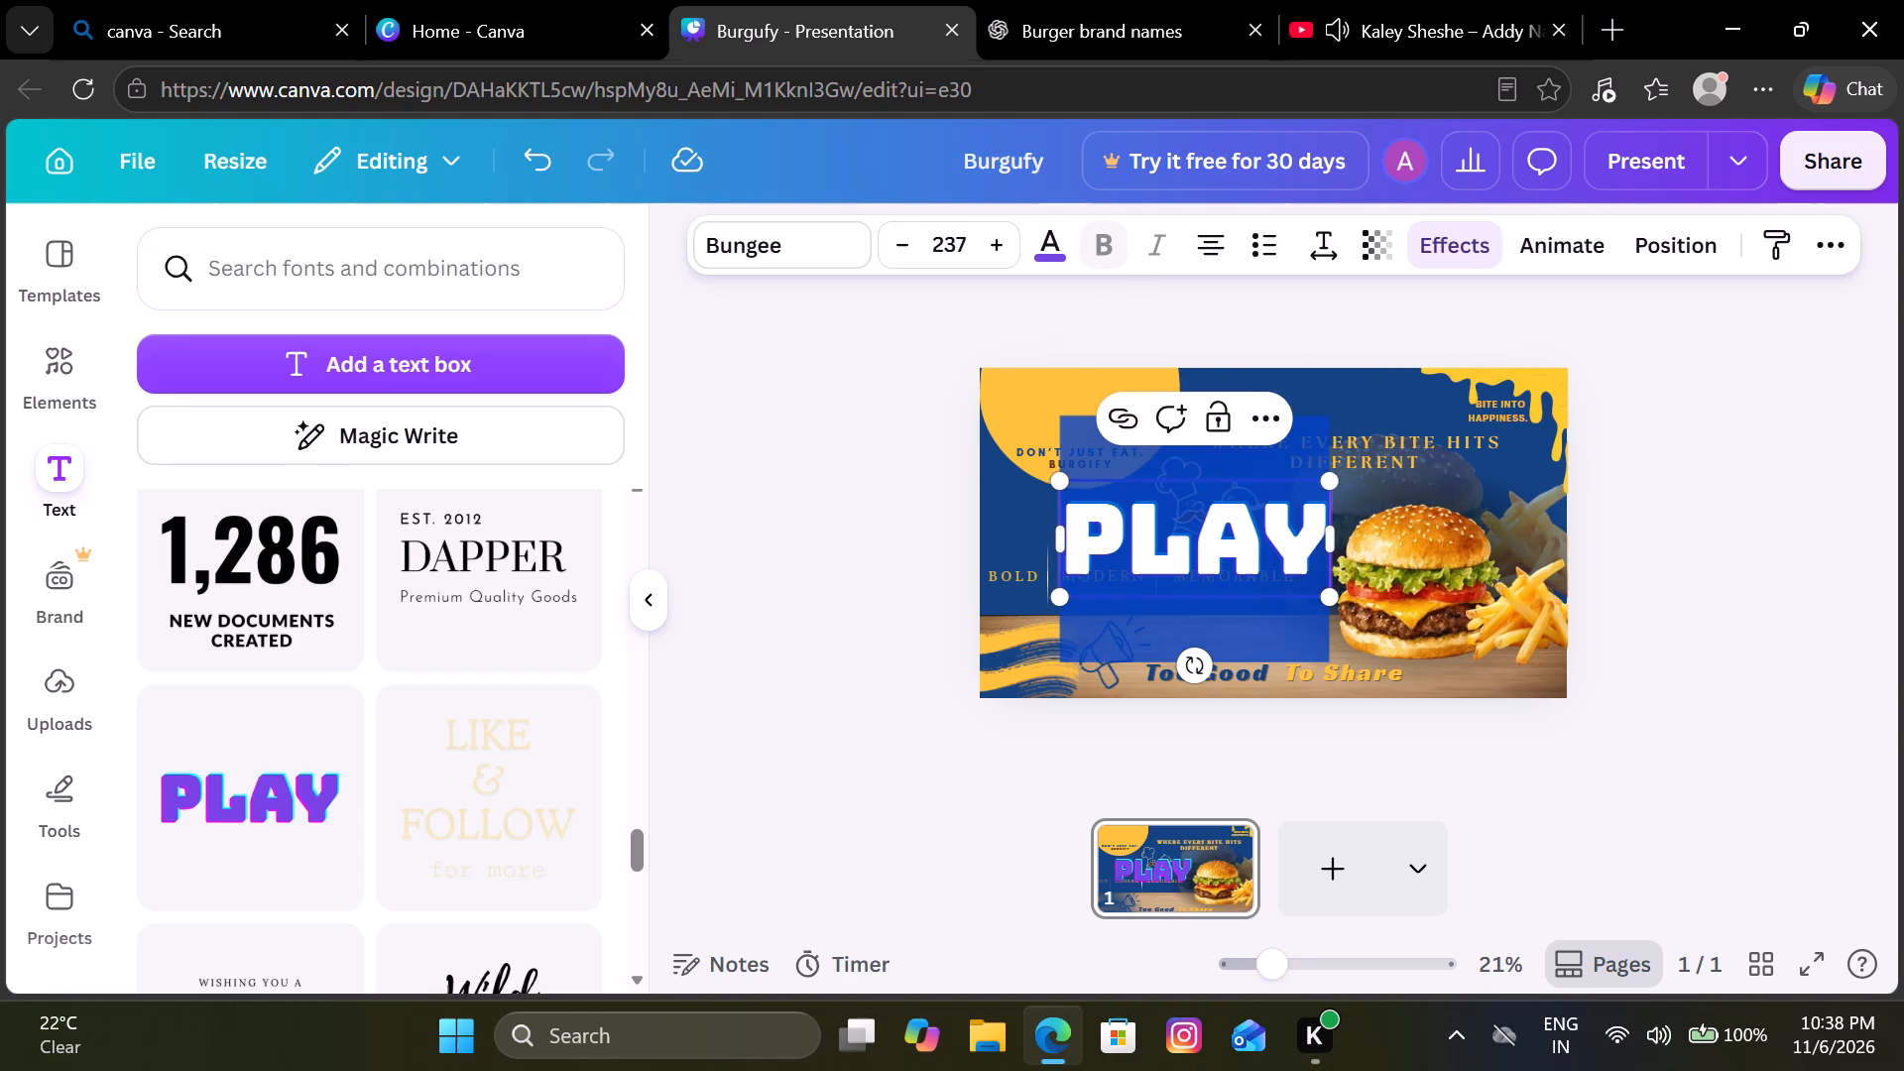
text(bu)
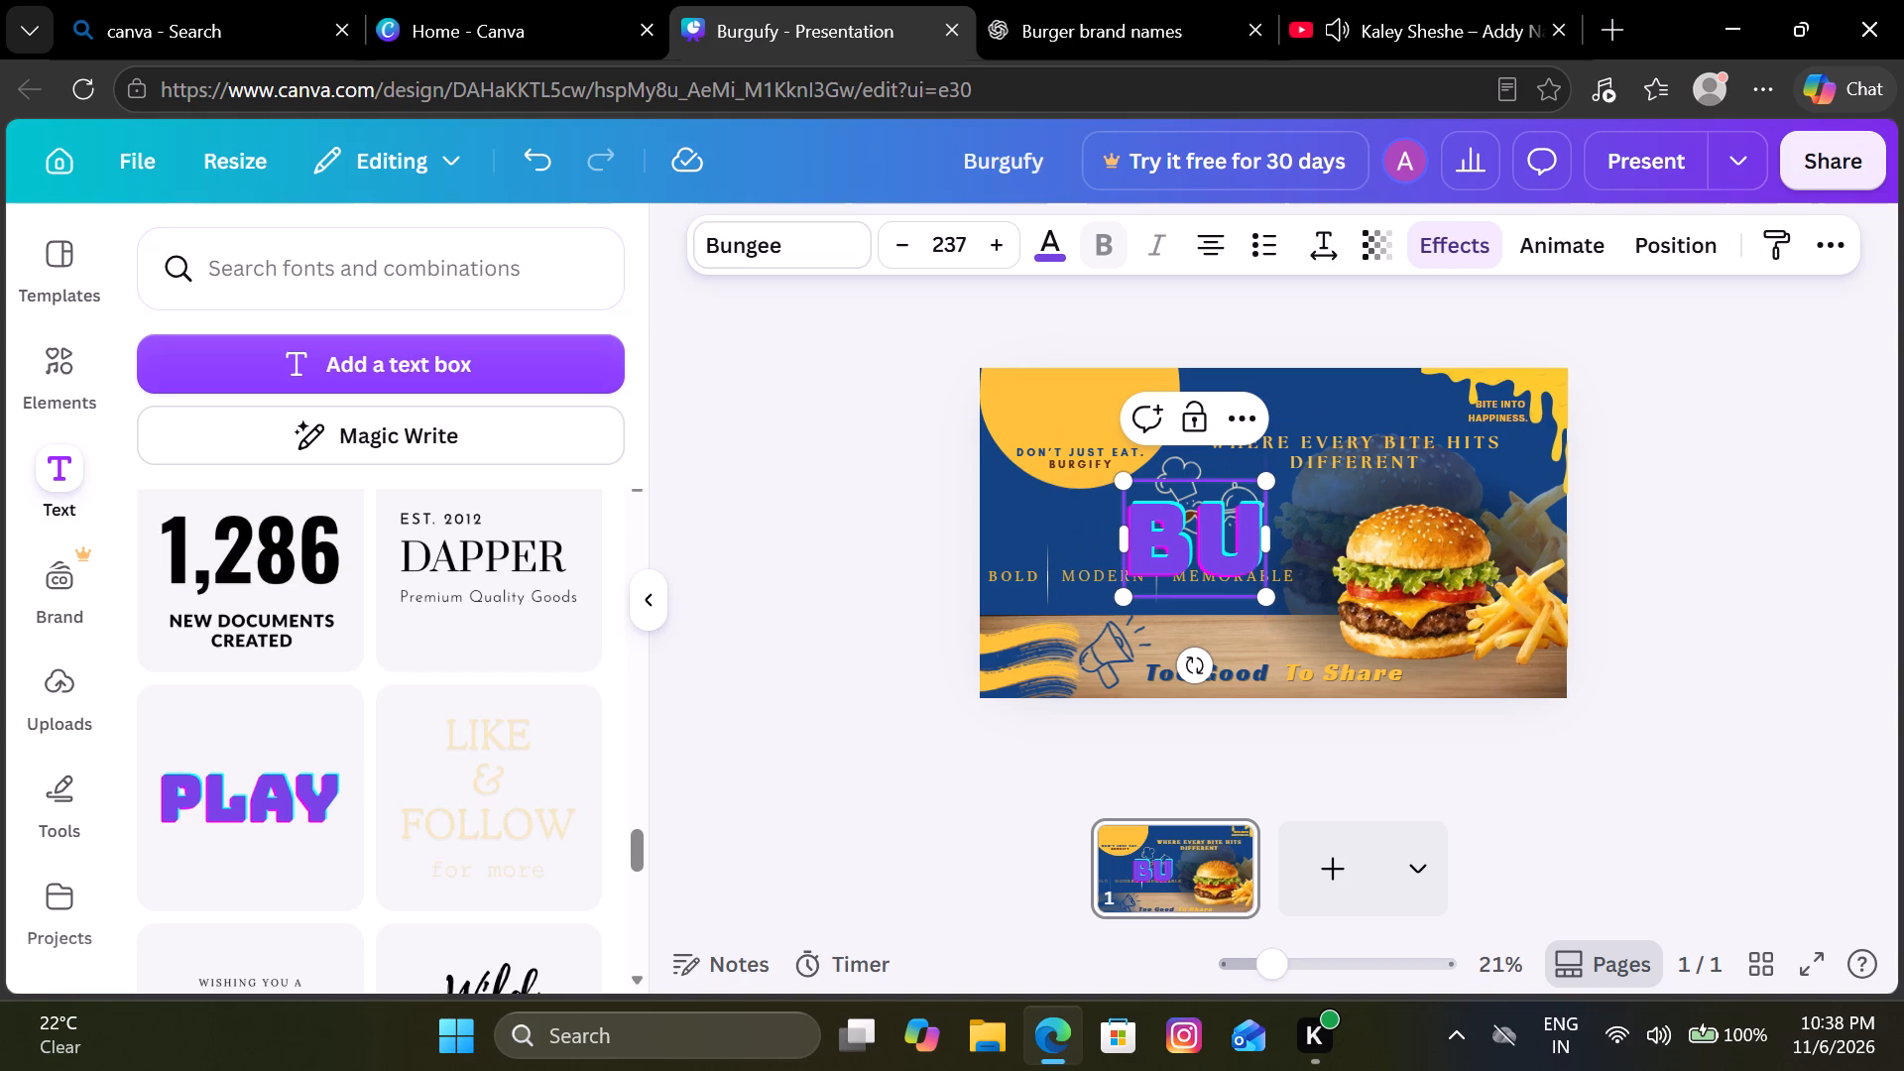
text(rgify)
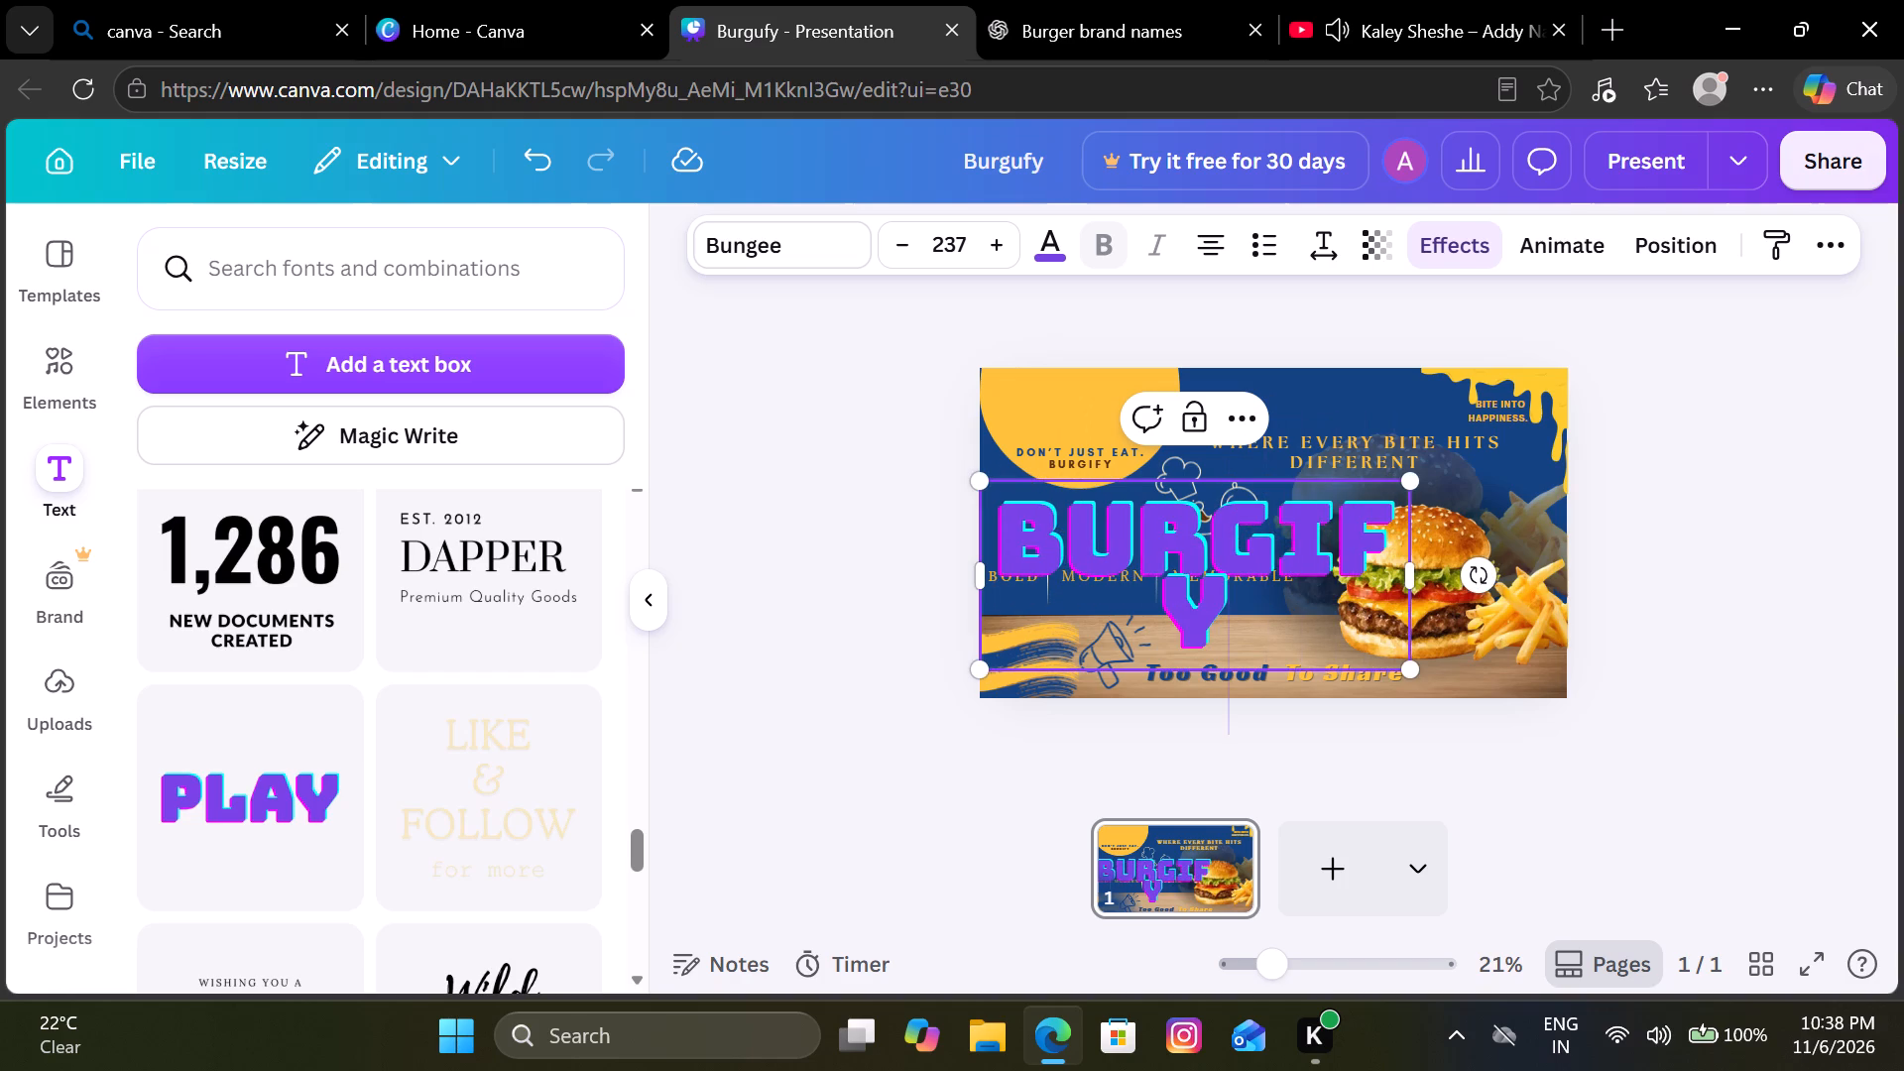
drag(1416, 581, 1439, 579)
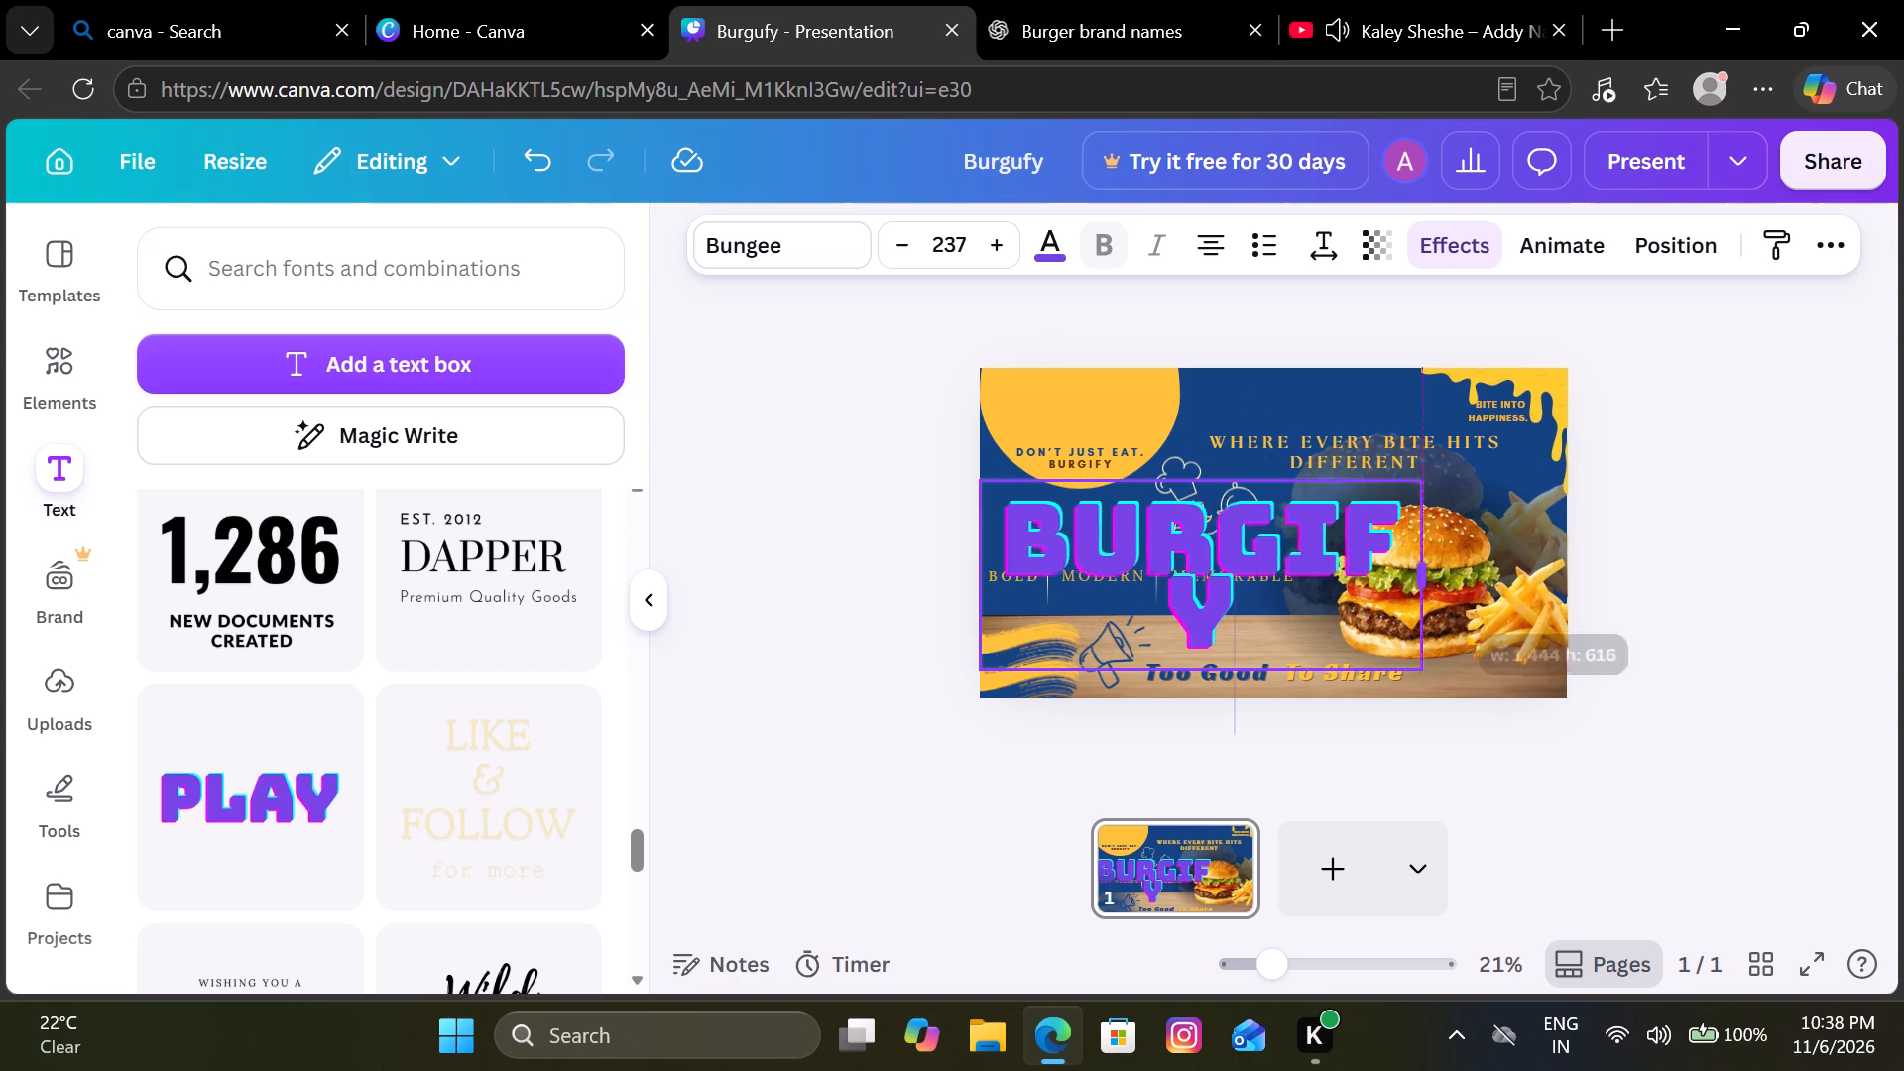
drag(1439, 579, 1491, 575)
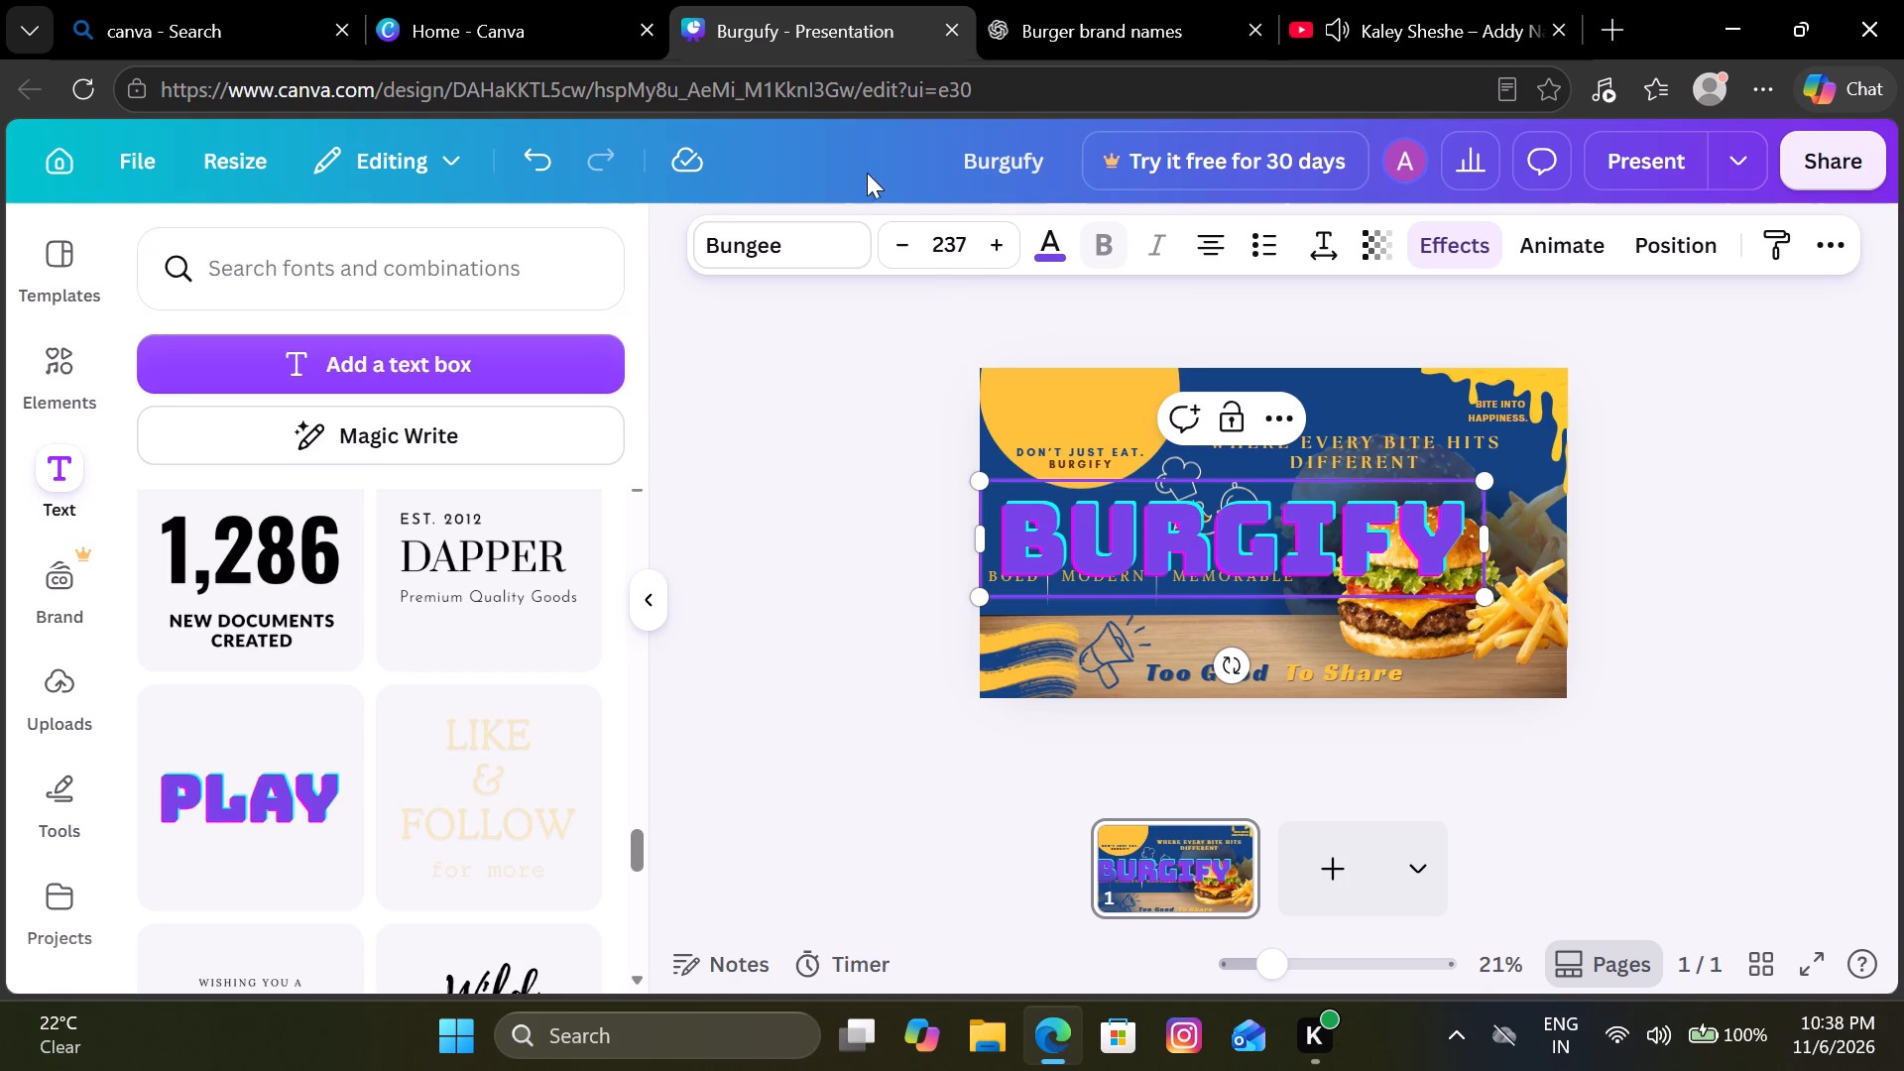
Move the purple "BURGIFY" text into the yellow circle above the slogan and set its font size to 89.
click(960, 242)
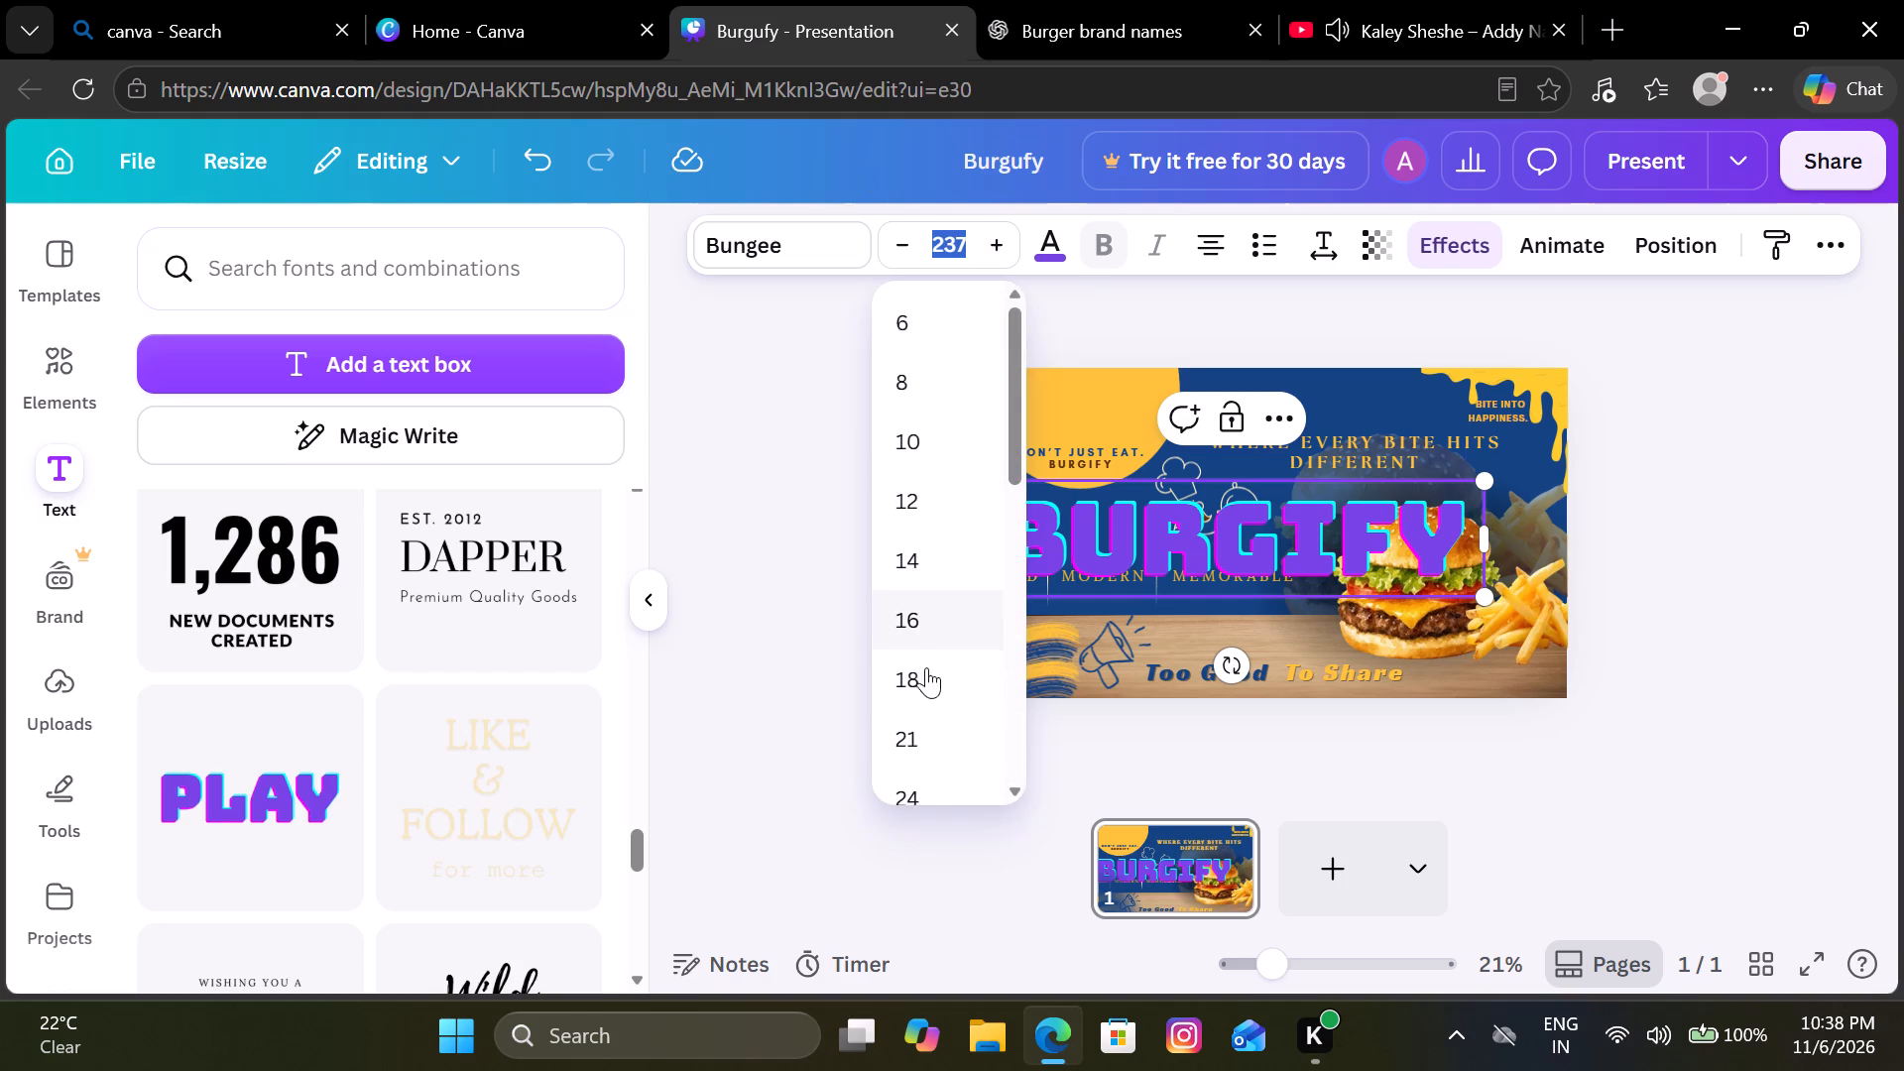
scroll(925, 677, down, 3)
scroll(925, 677, up, 1)
click(912, 566)
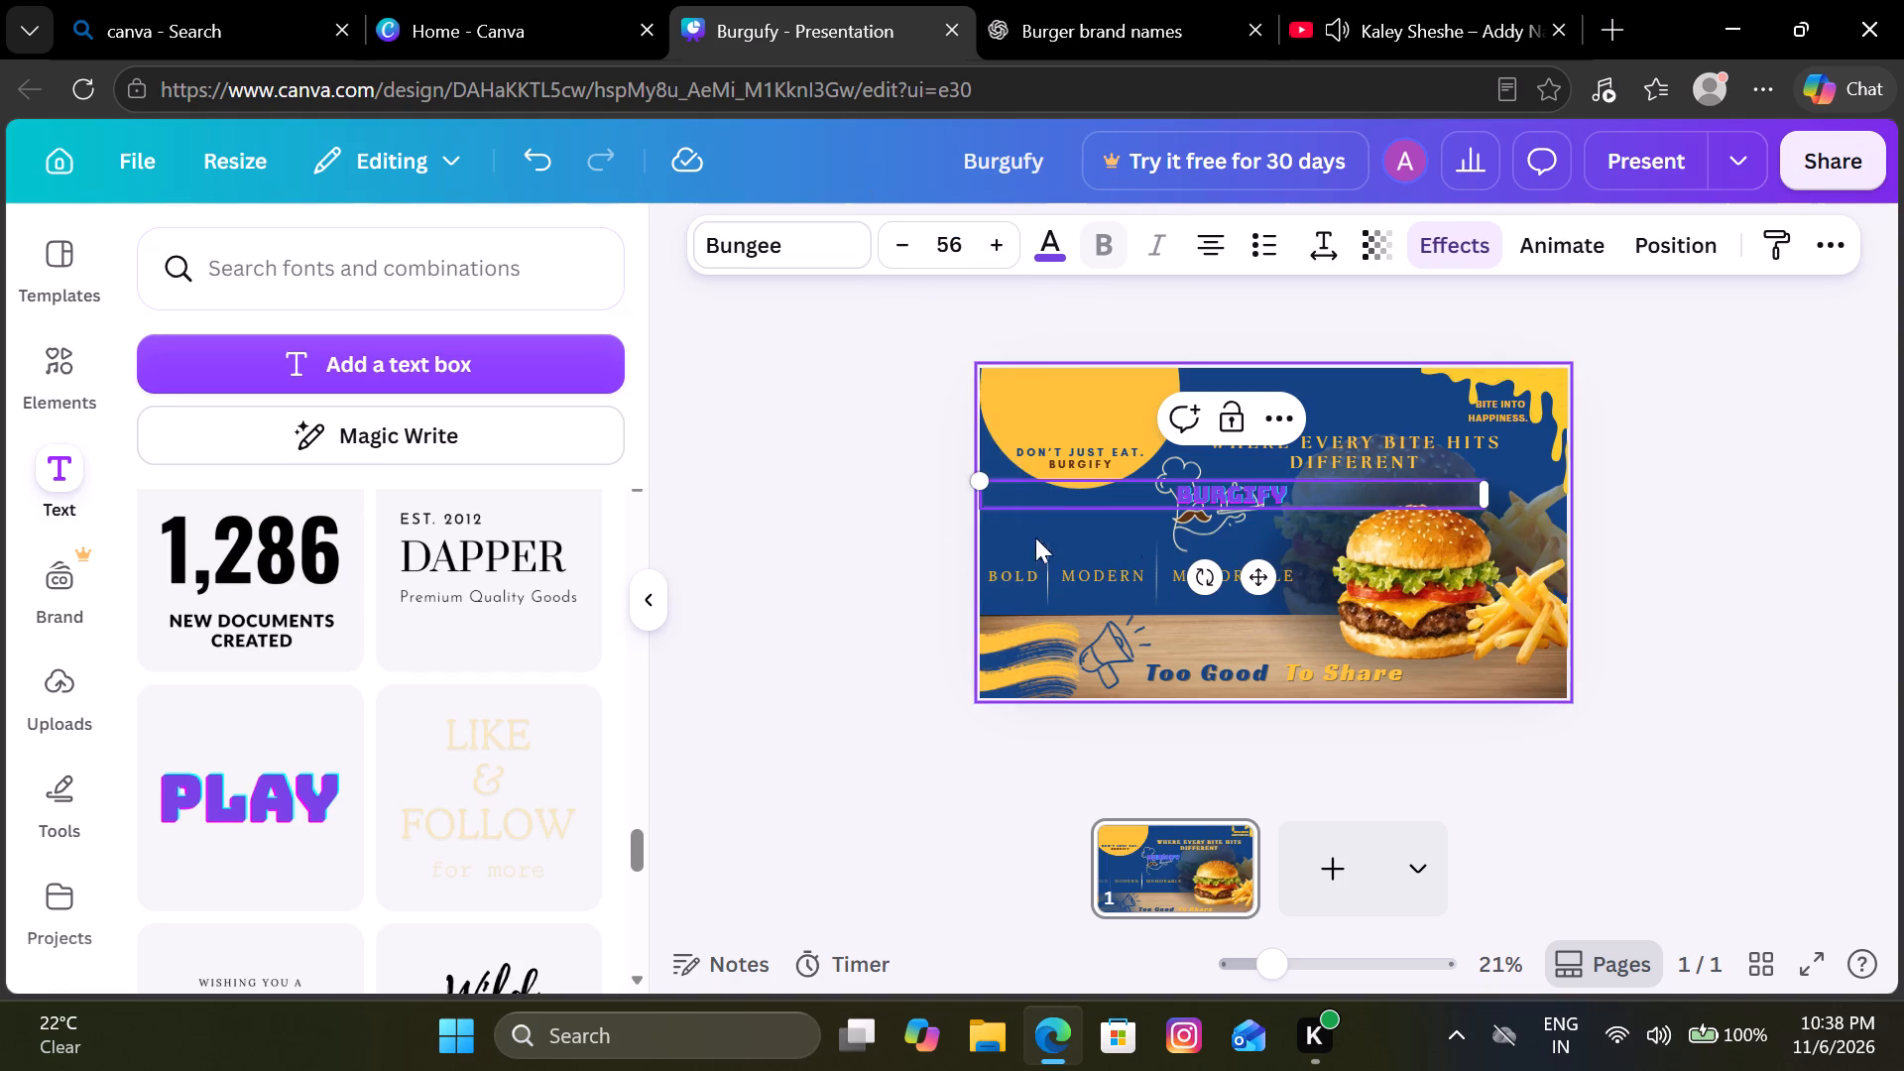
drag(1305, 508, 1150, 418)
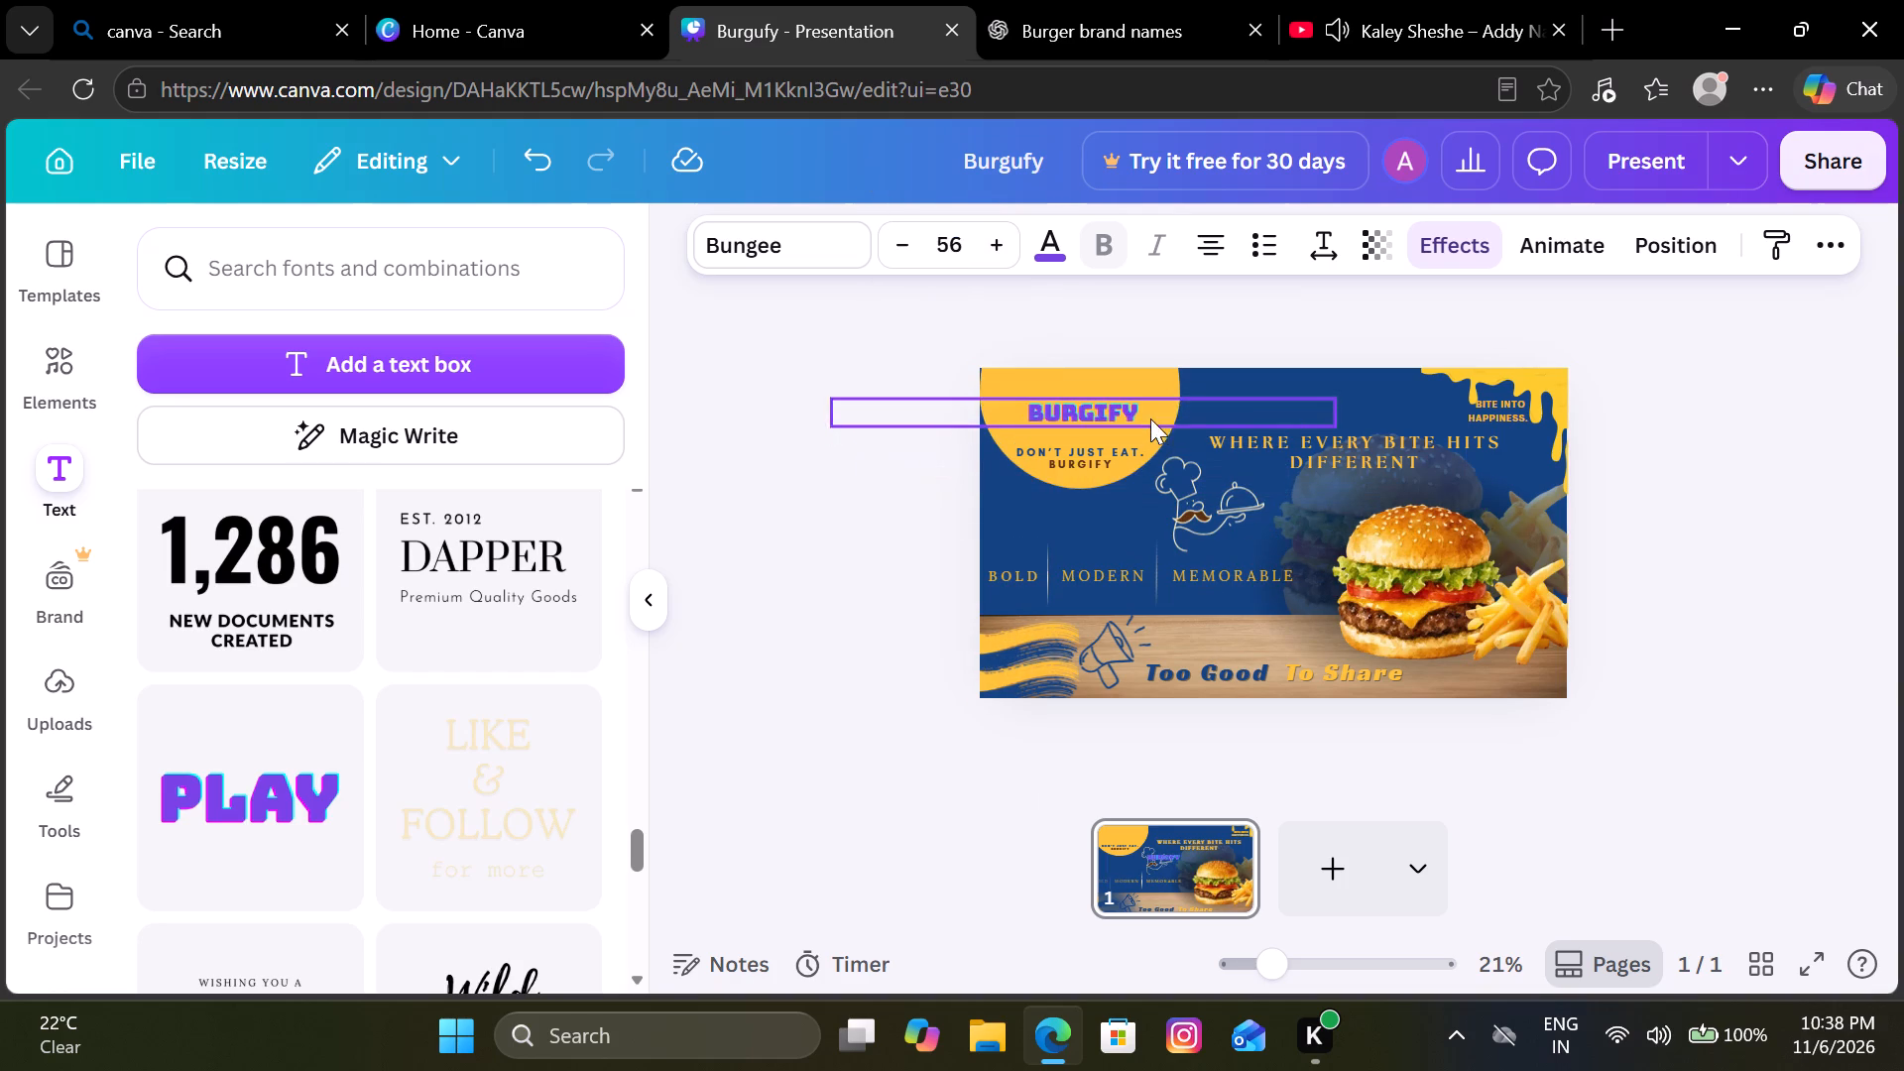
drag(1150, 418, 1149, 429)
click(1006, 238)
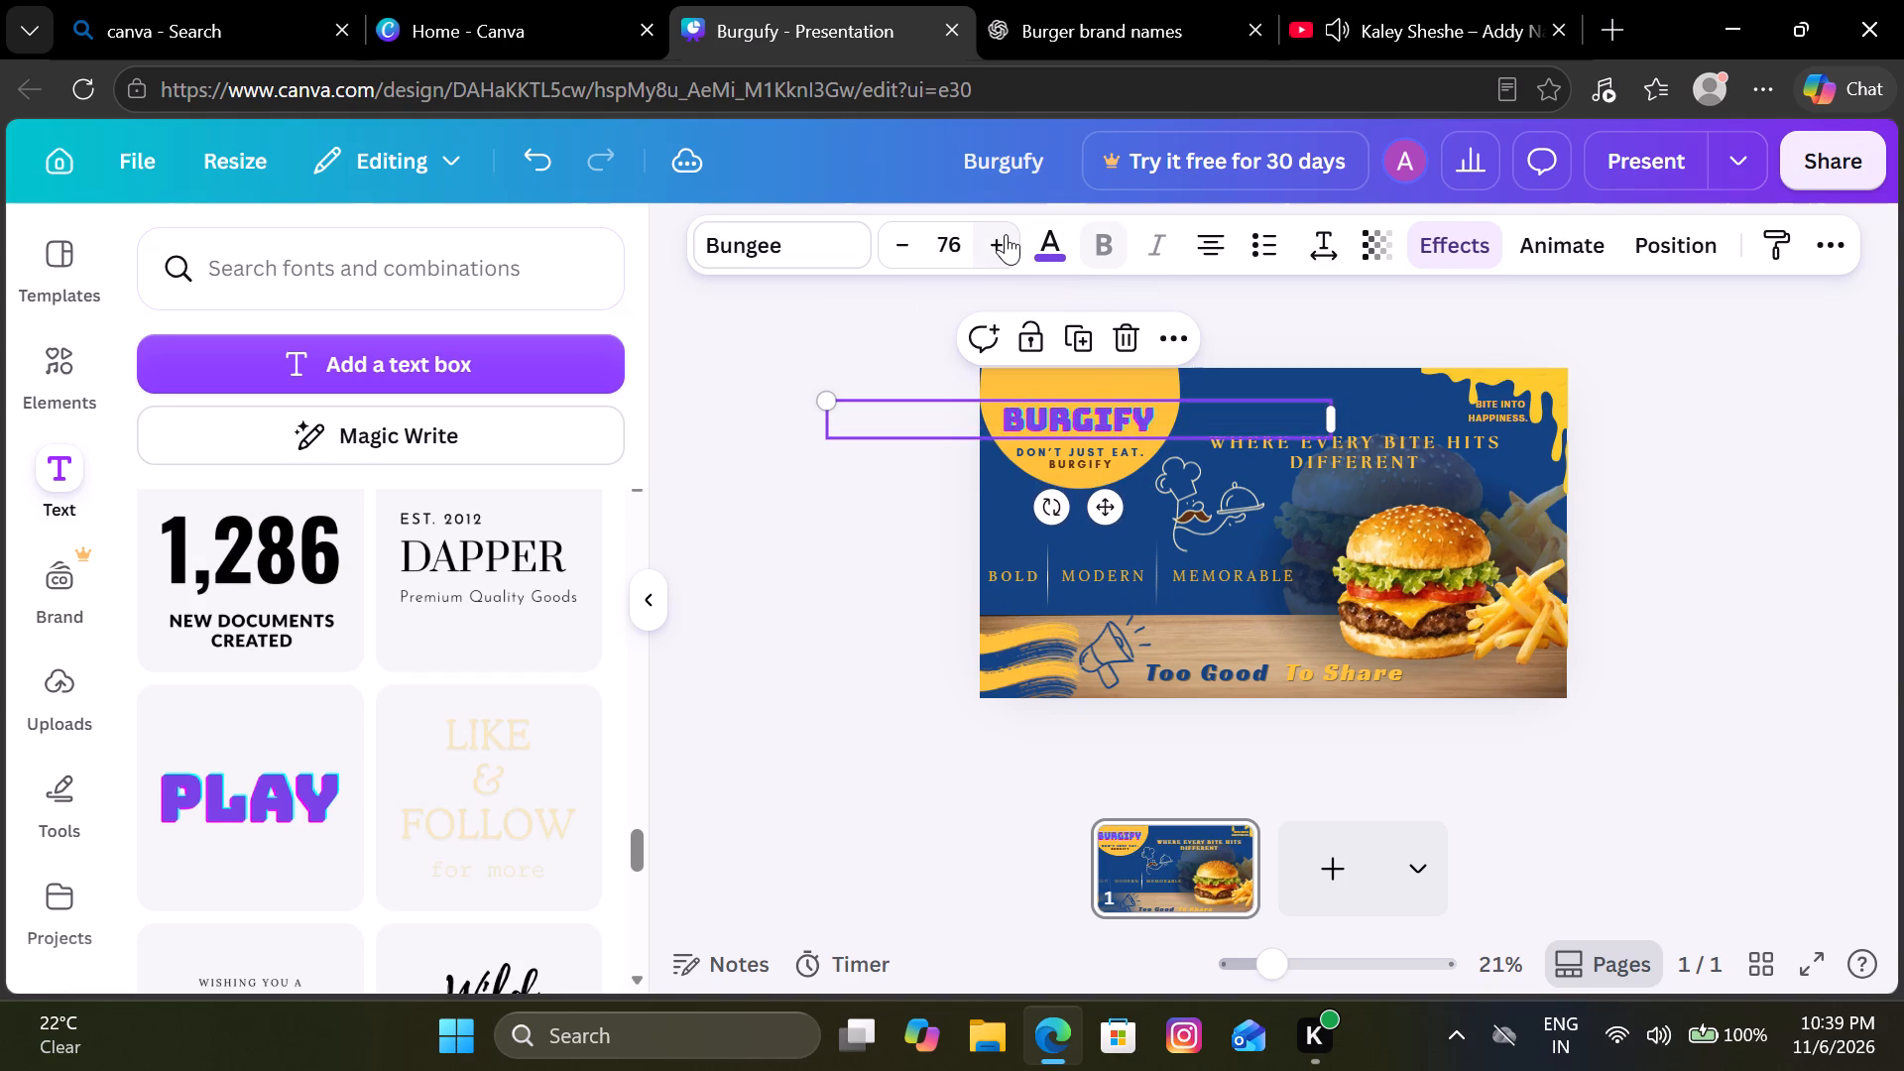
click(1094, 423)
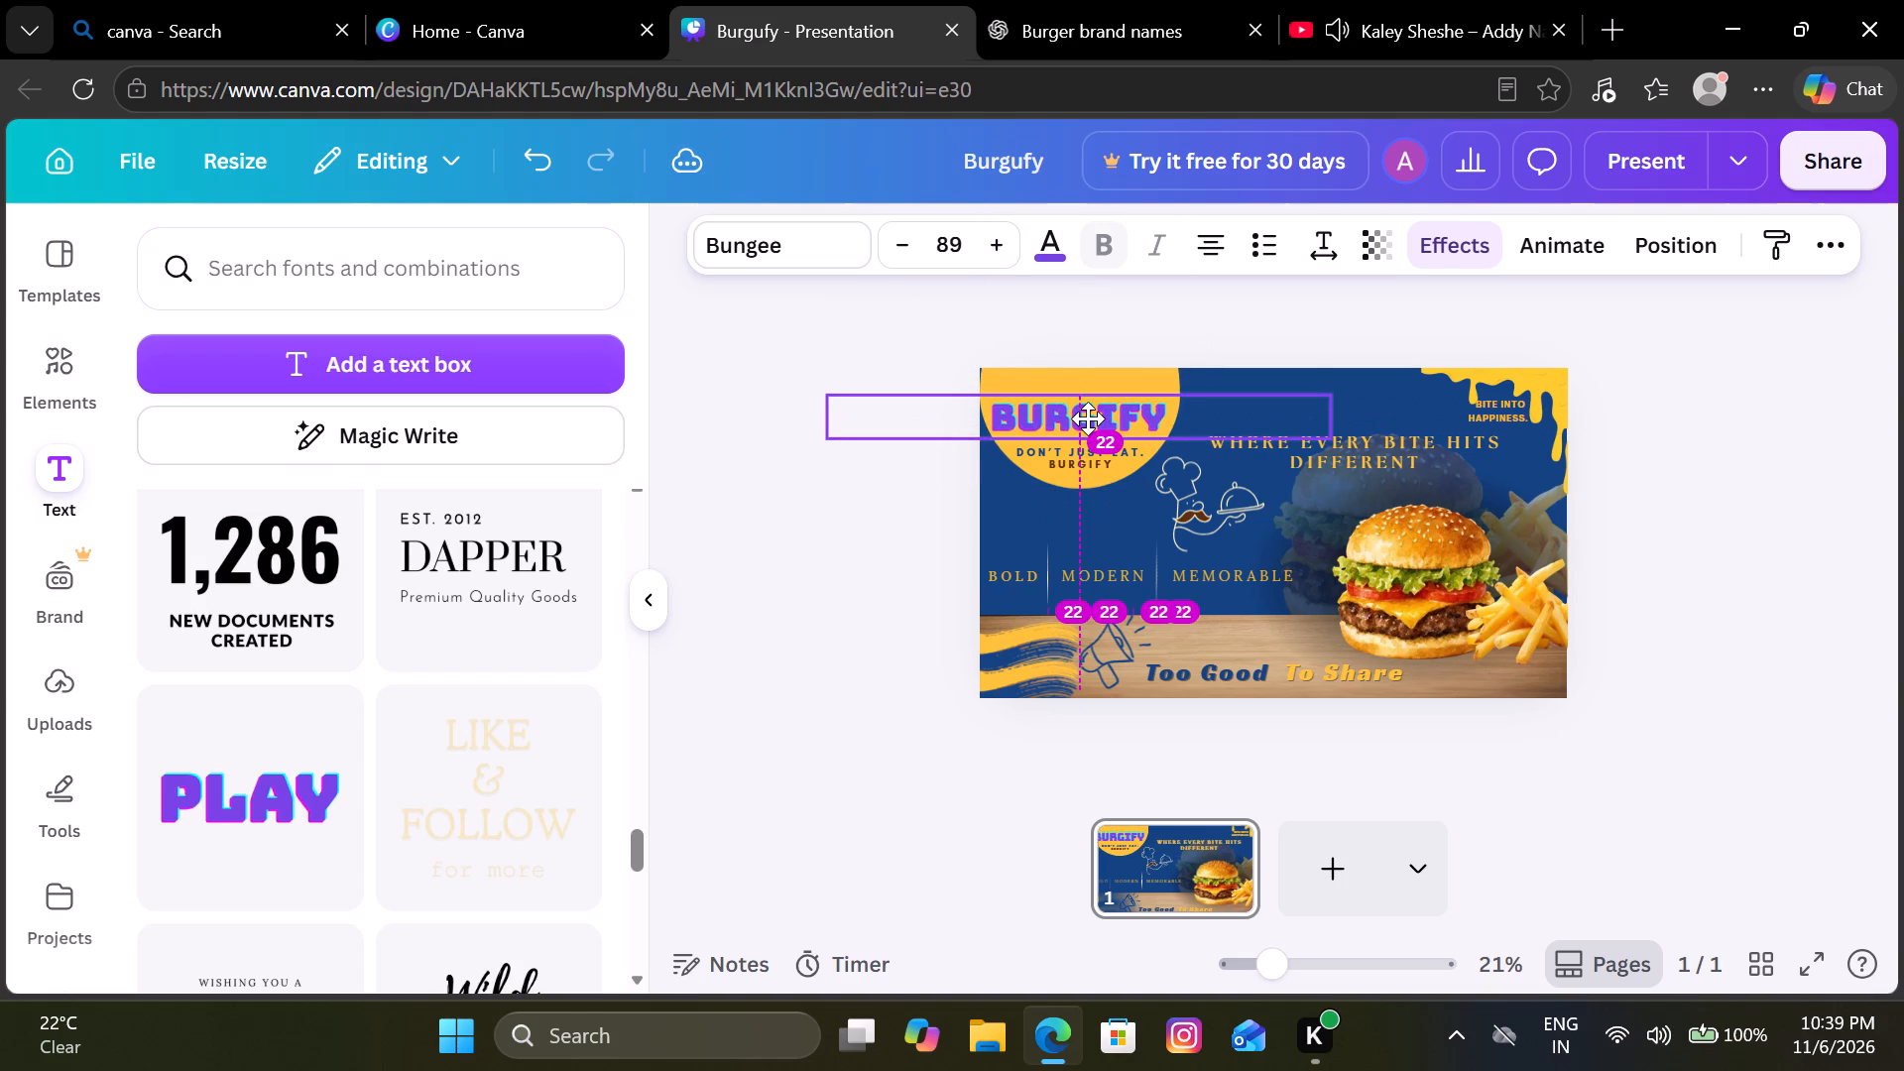
click(842, 594)
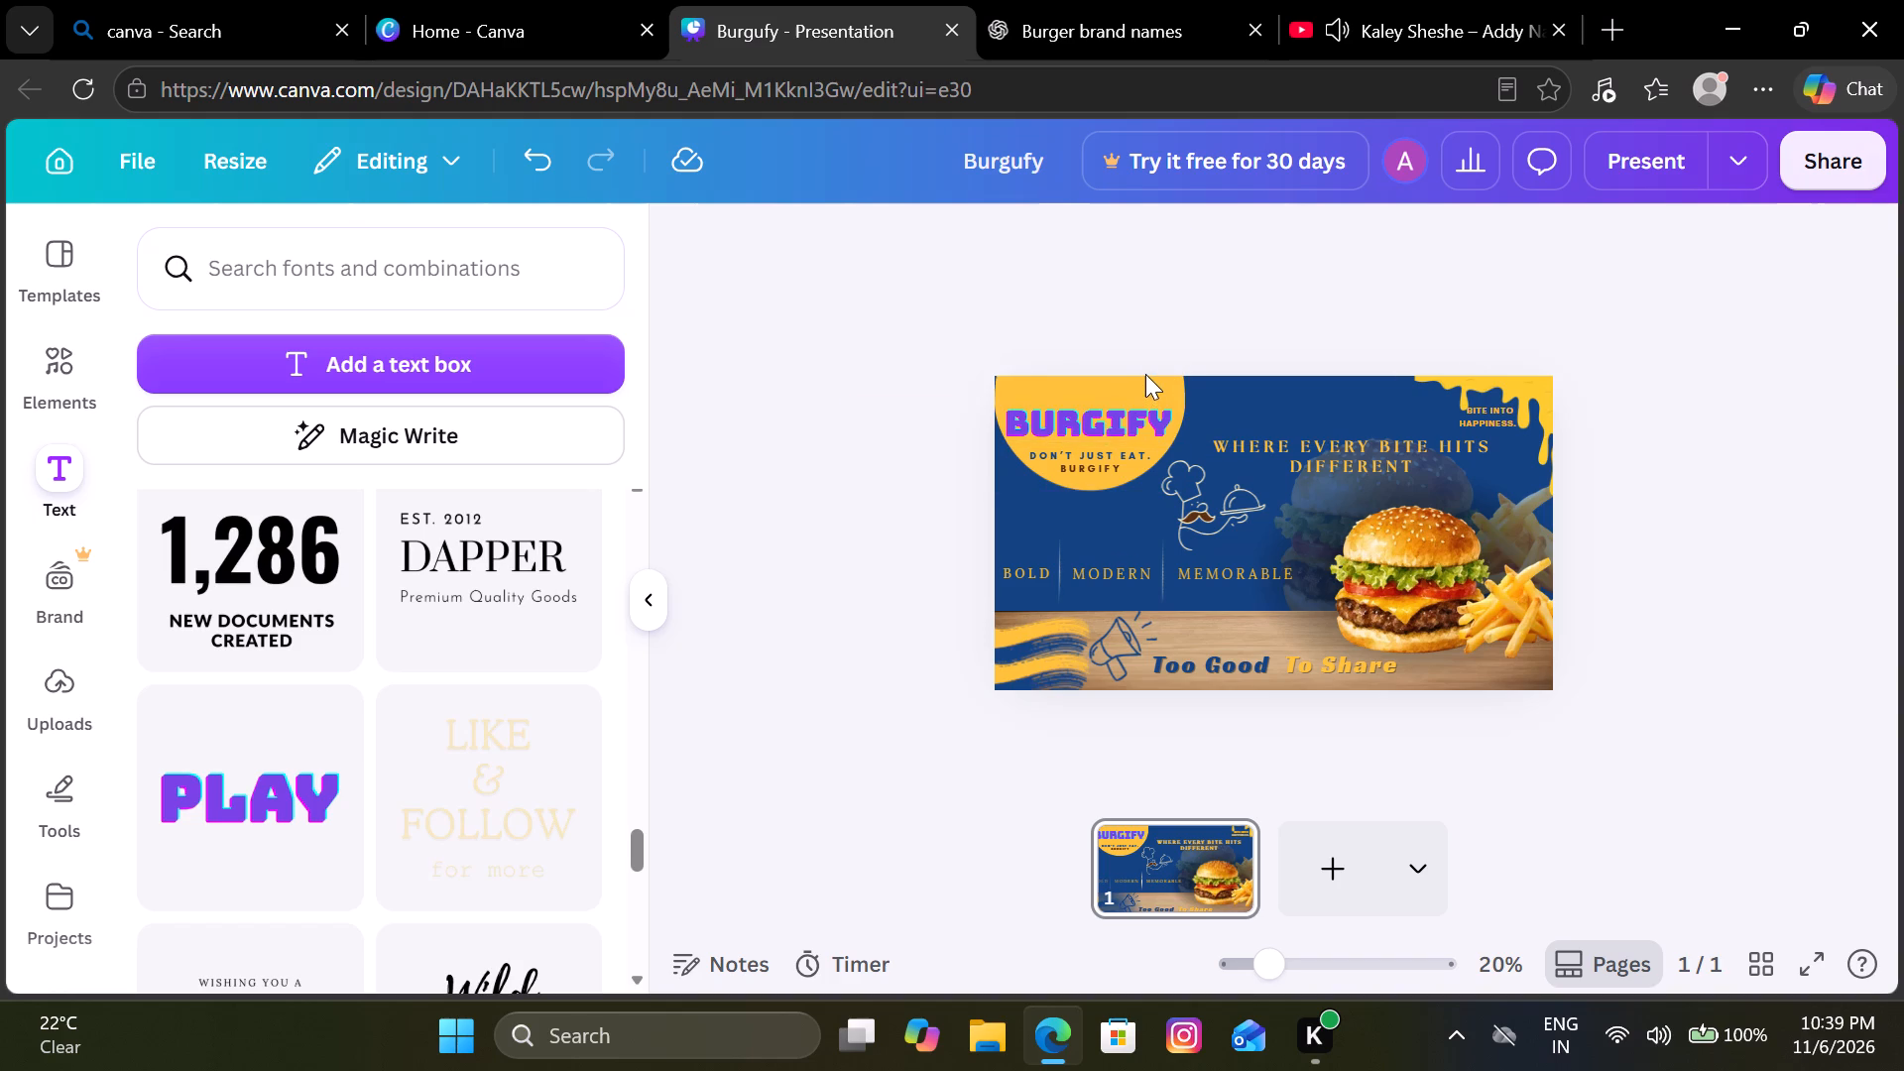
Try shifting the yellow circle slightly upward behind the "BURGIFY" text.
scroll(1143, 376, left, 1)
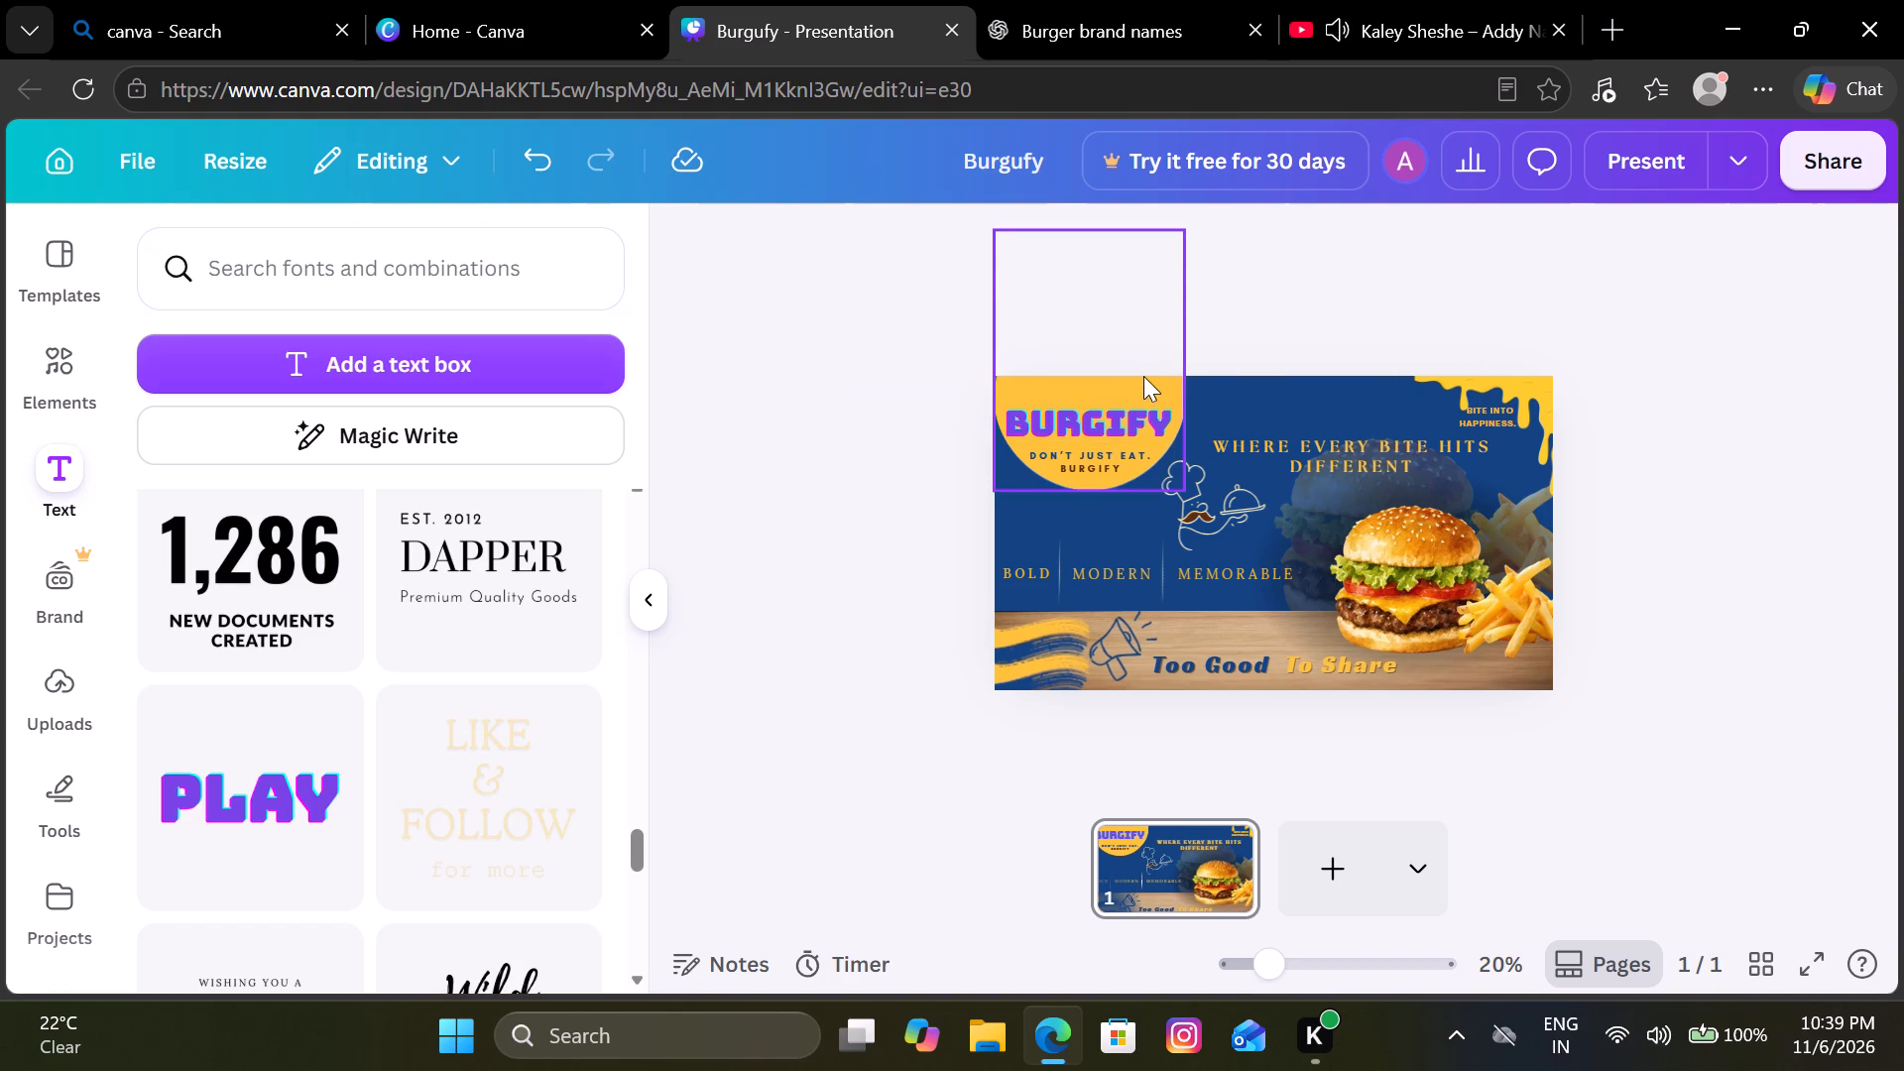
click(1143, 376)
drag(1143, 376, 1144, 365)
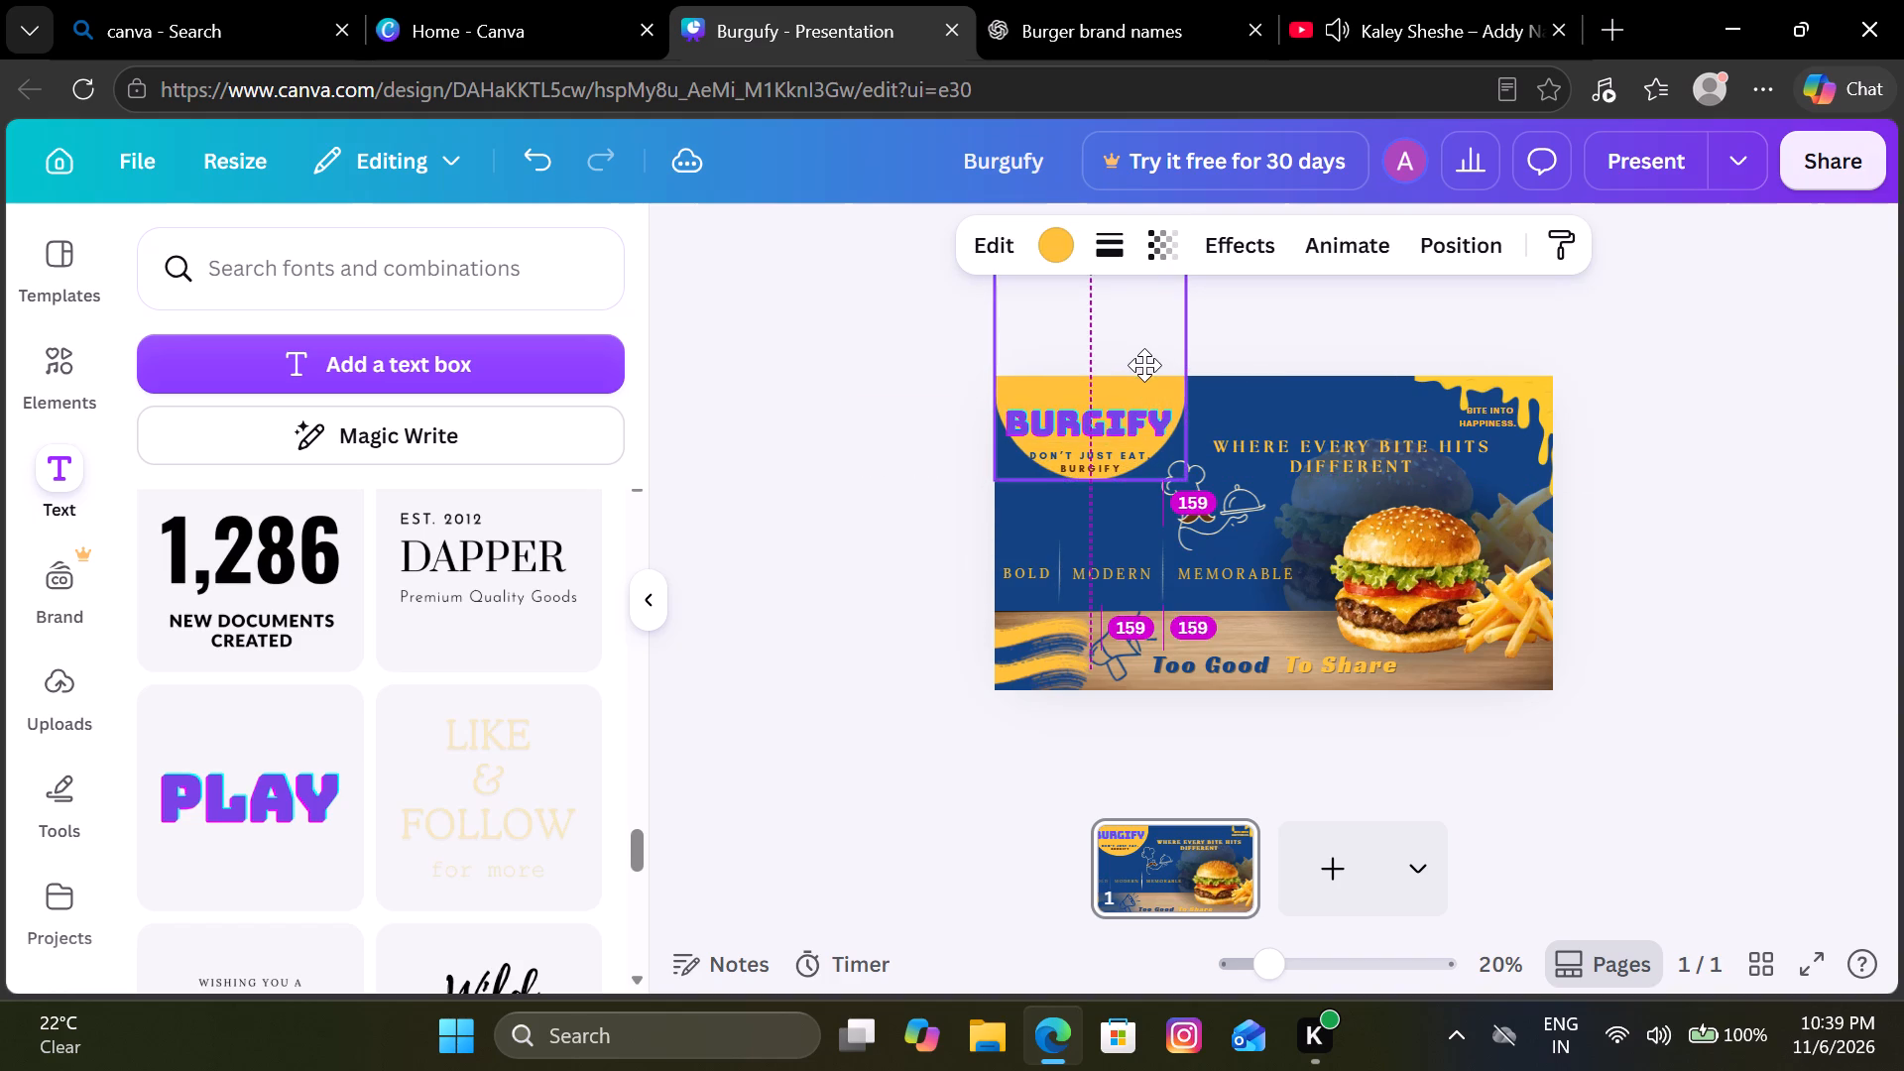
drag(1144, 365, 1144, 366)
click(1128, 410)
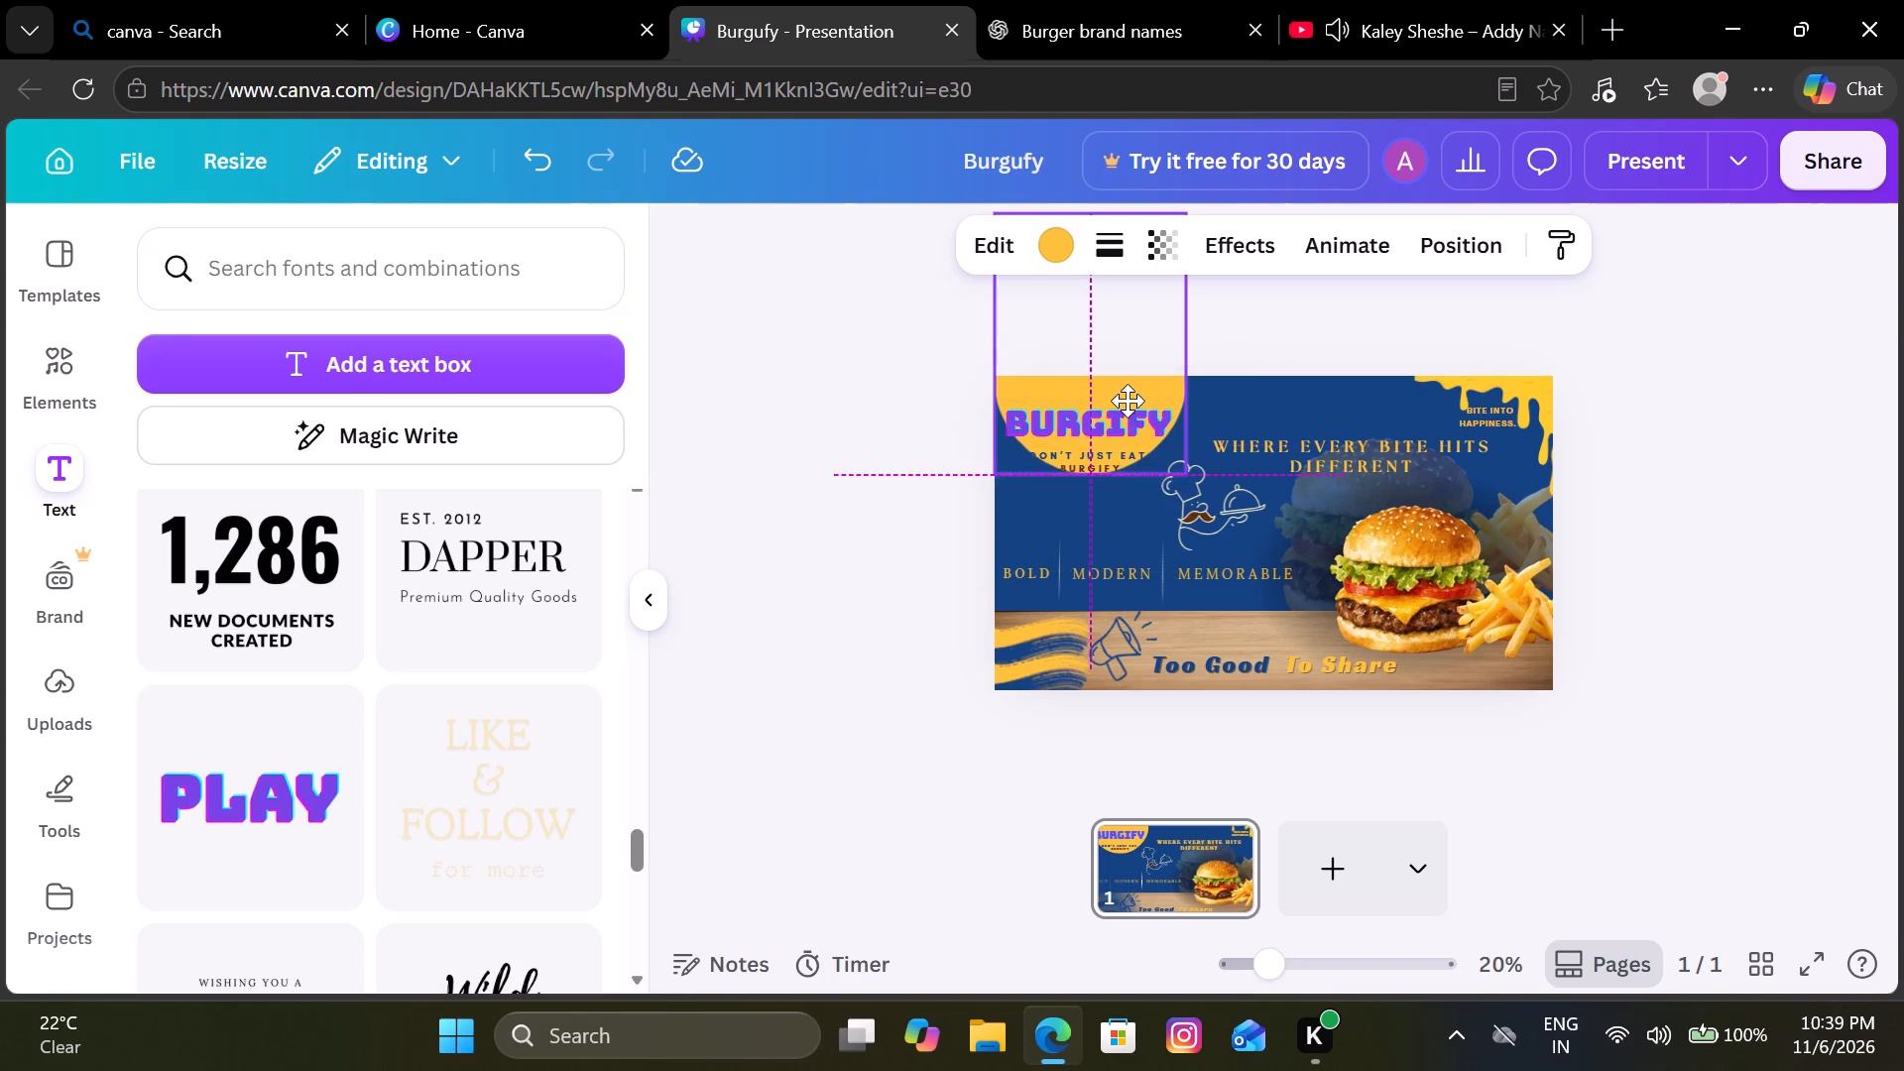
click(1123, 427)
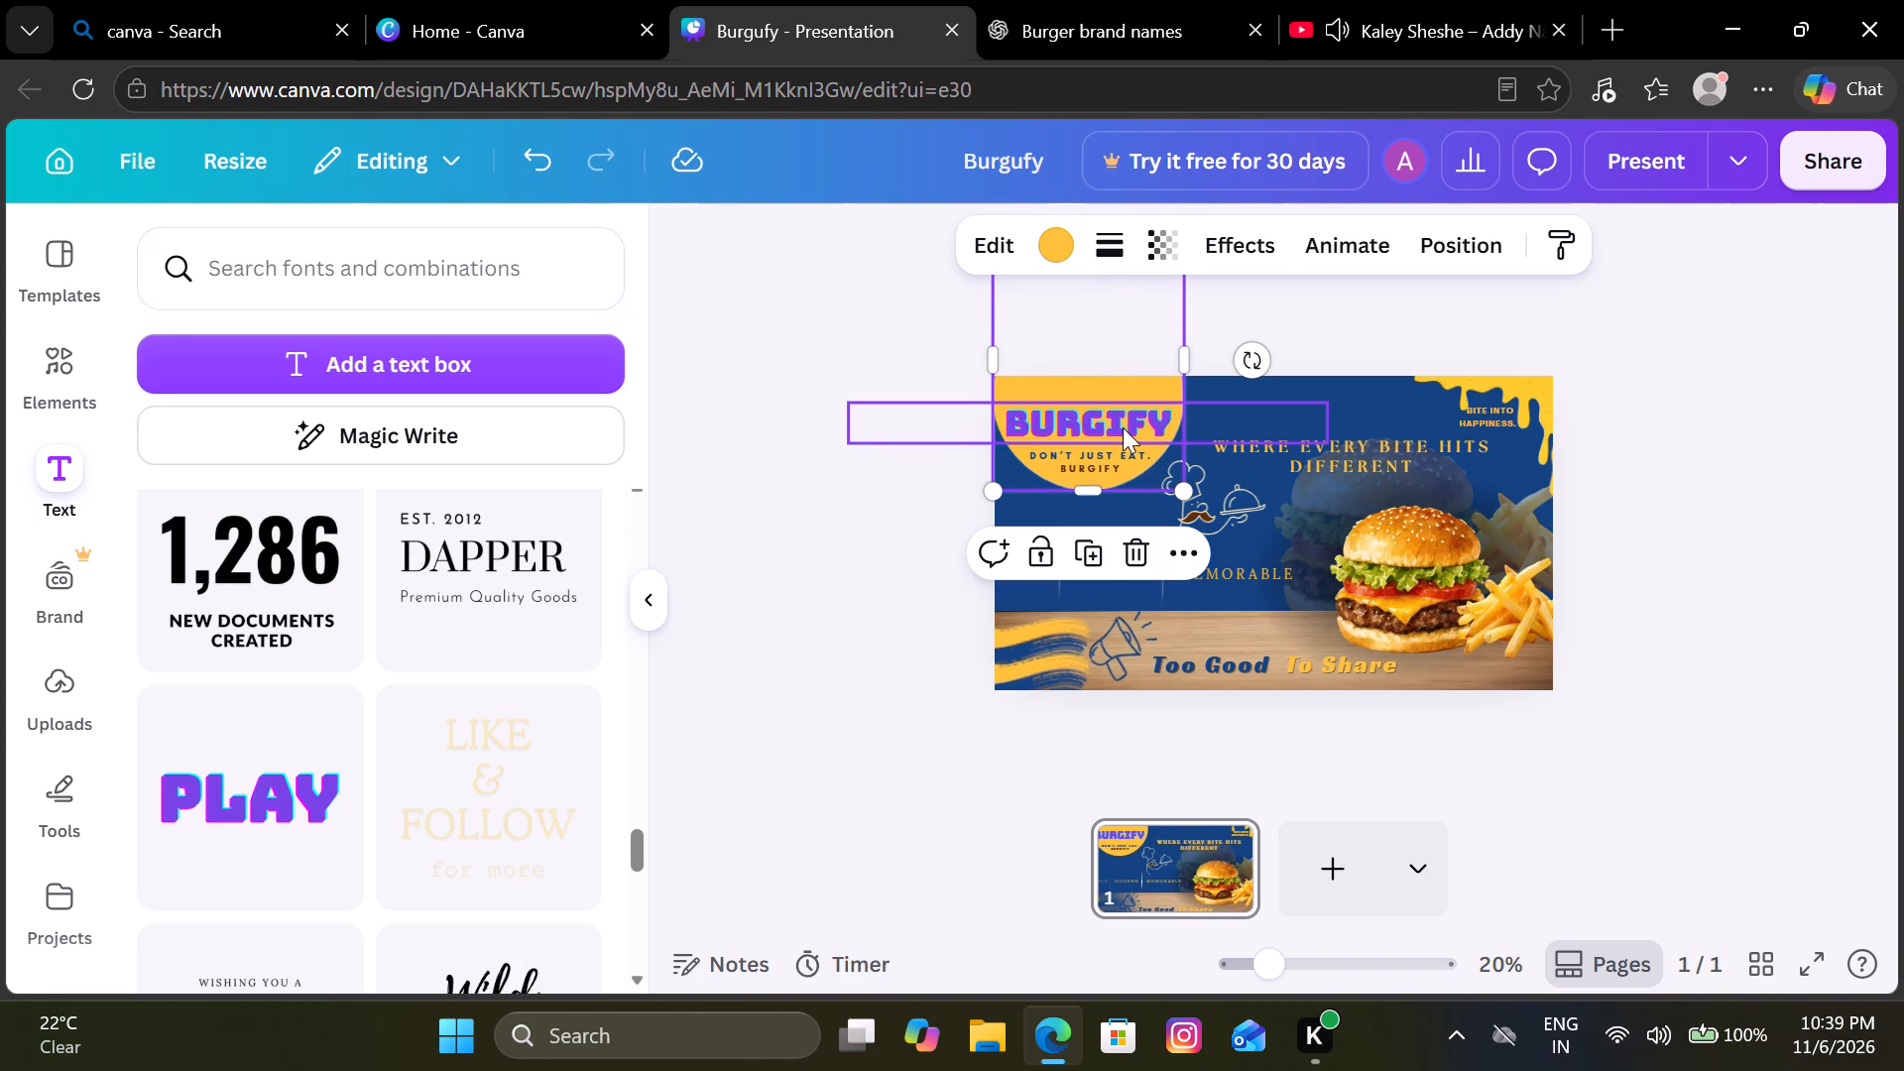
Move the "BURGIFY" text and the "Don't just eat. Burgify" slogan slightly higher in the yellow circle, keeping them close together.
click(1123, 427)
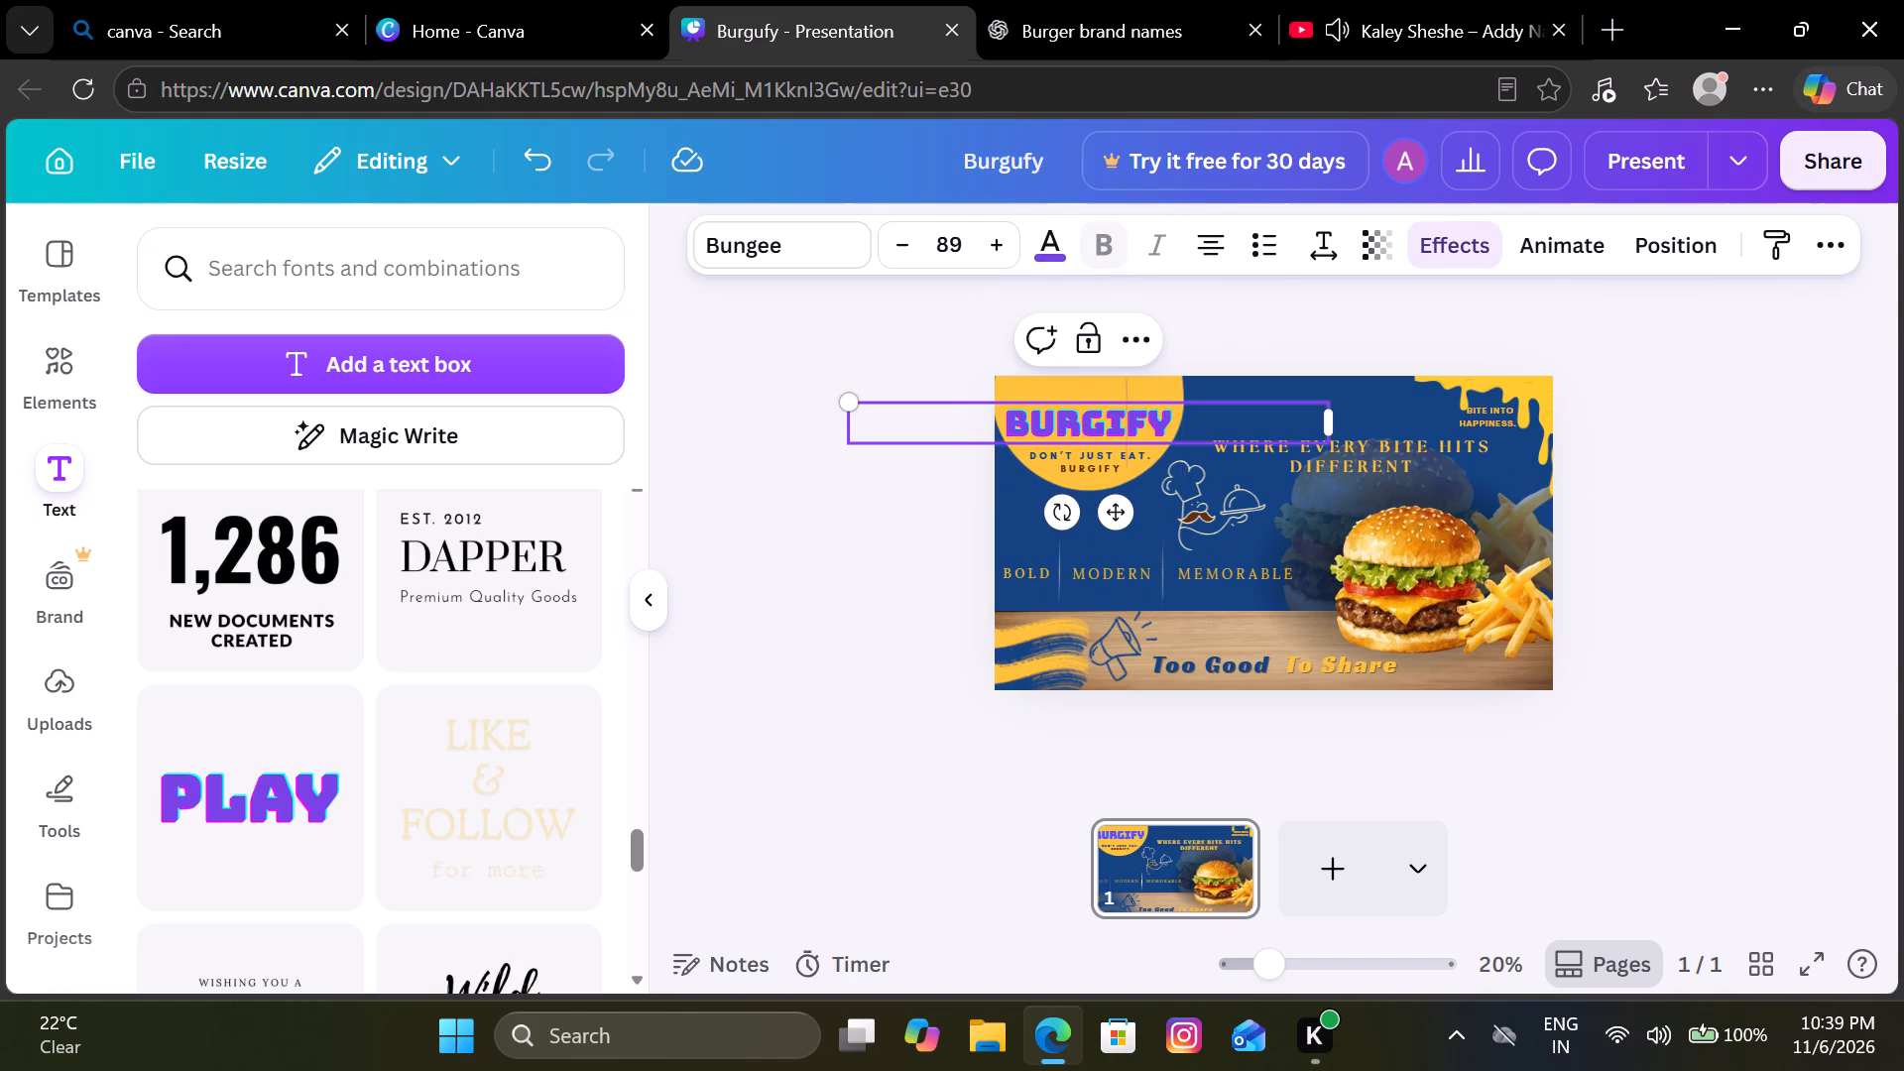
drag(1123, 427, 1128, 403)
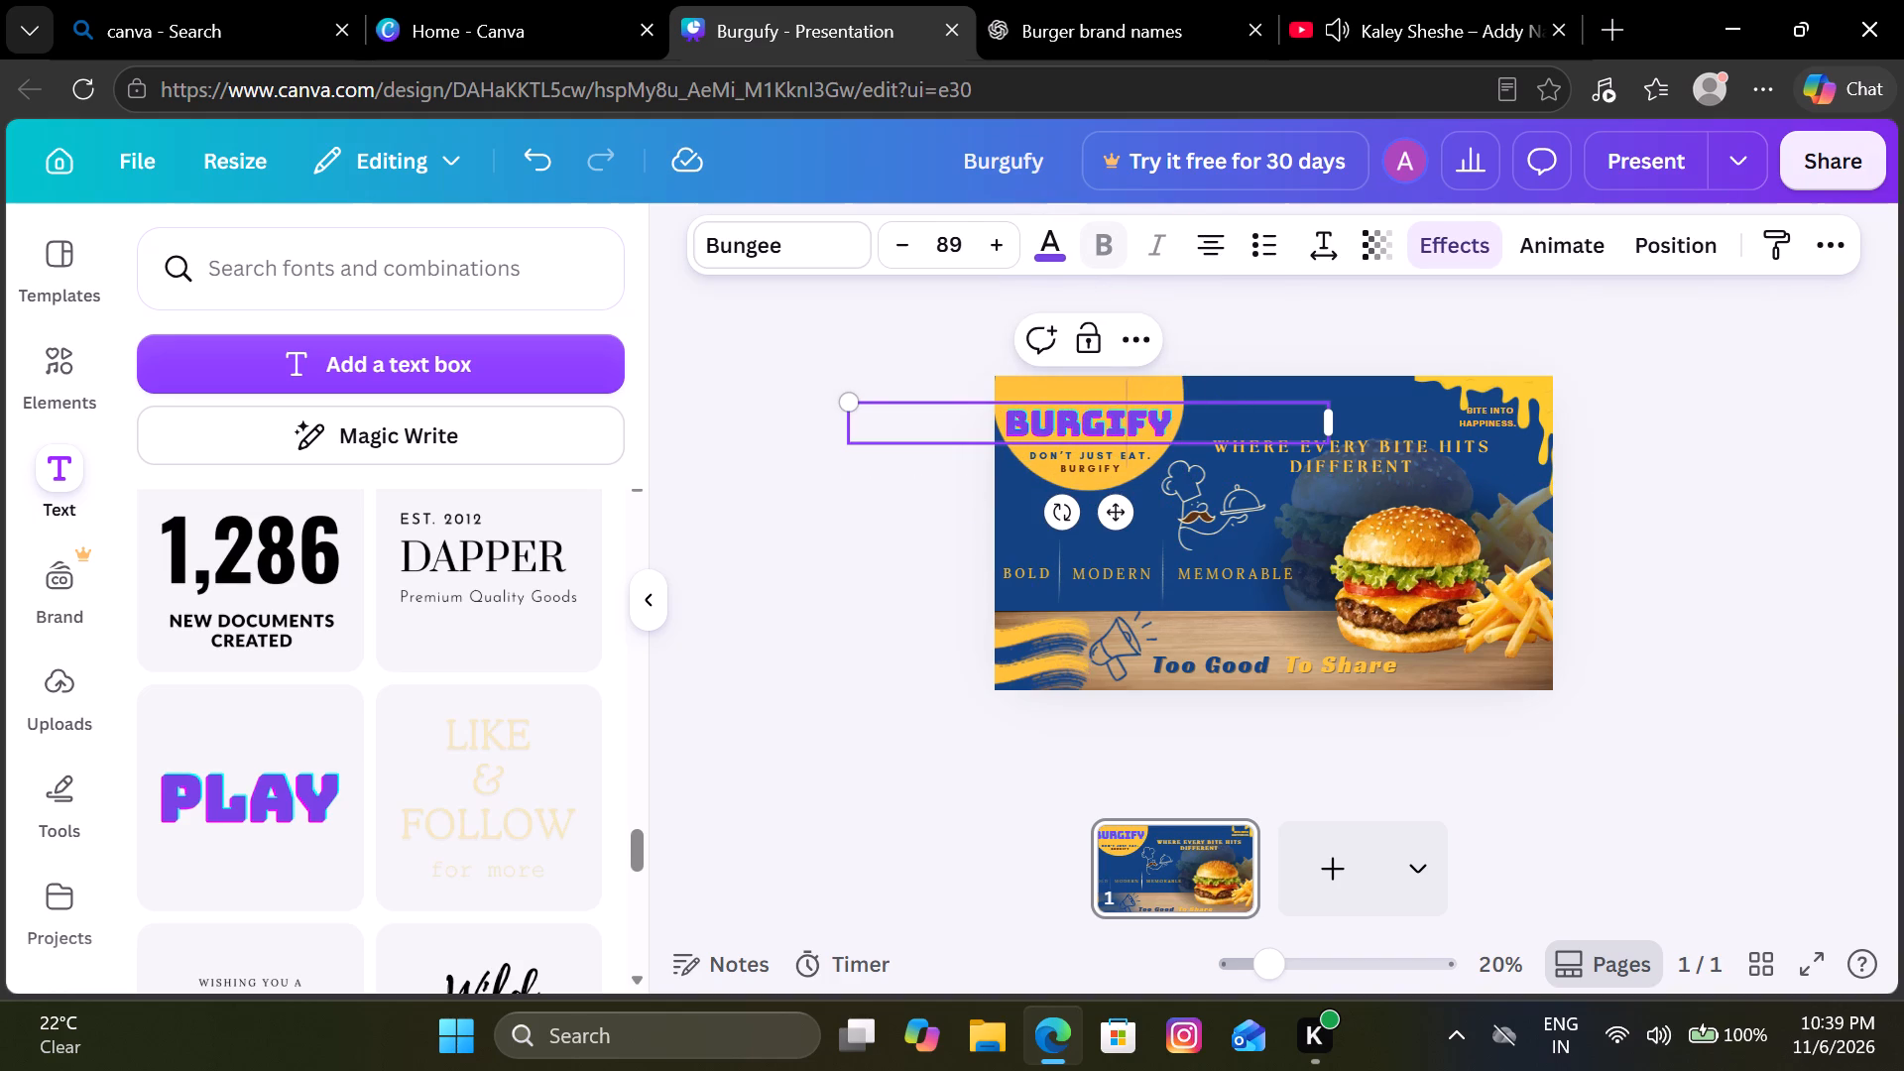
click(1224, 404)
drag(1224, 401, 1219, 380)
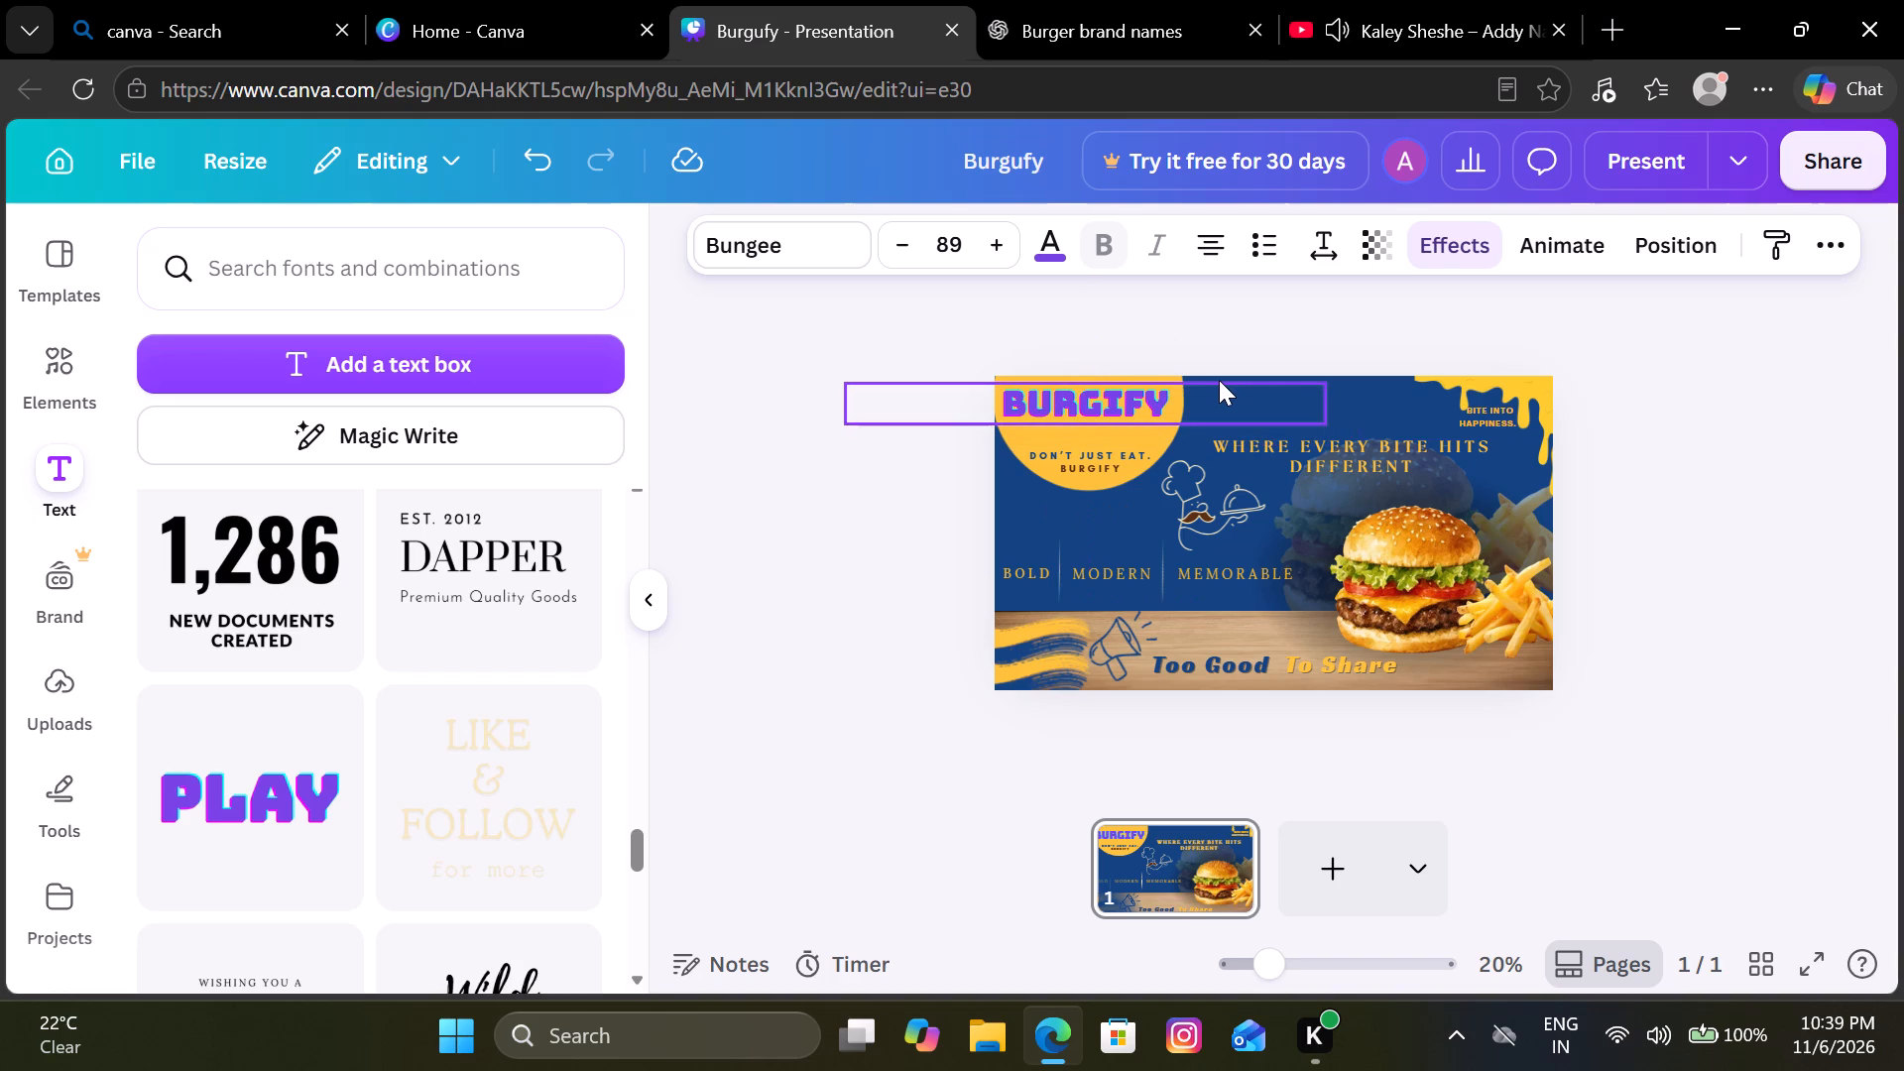
drag(1219, 380, 1218, 388)
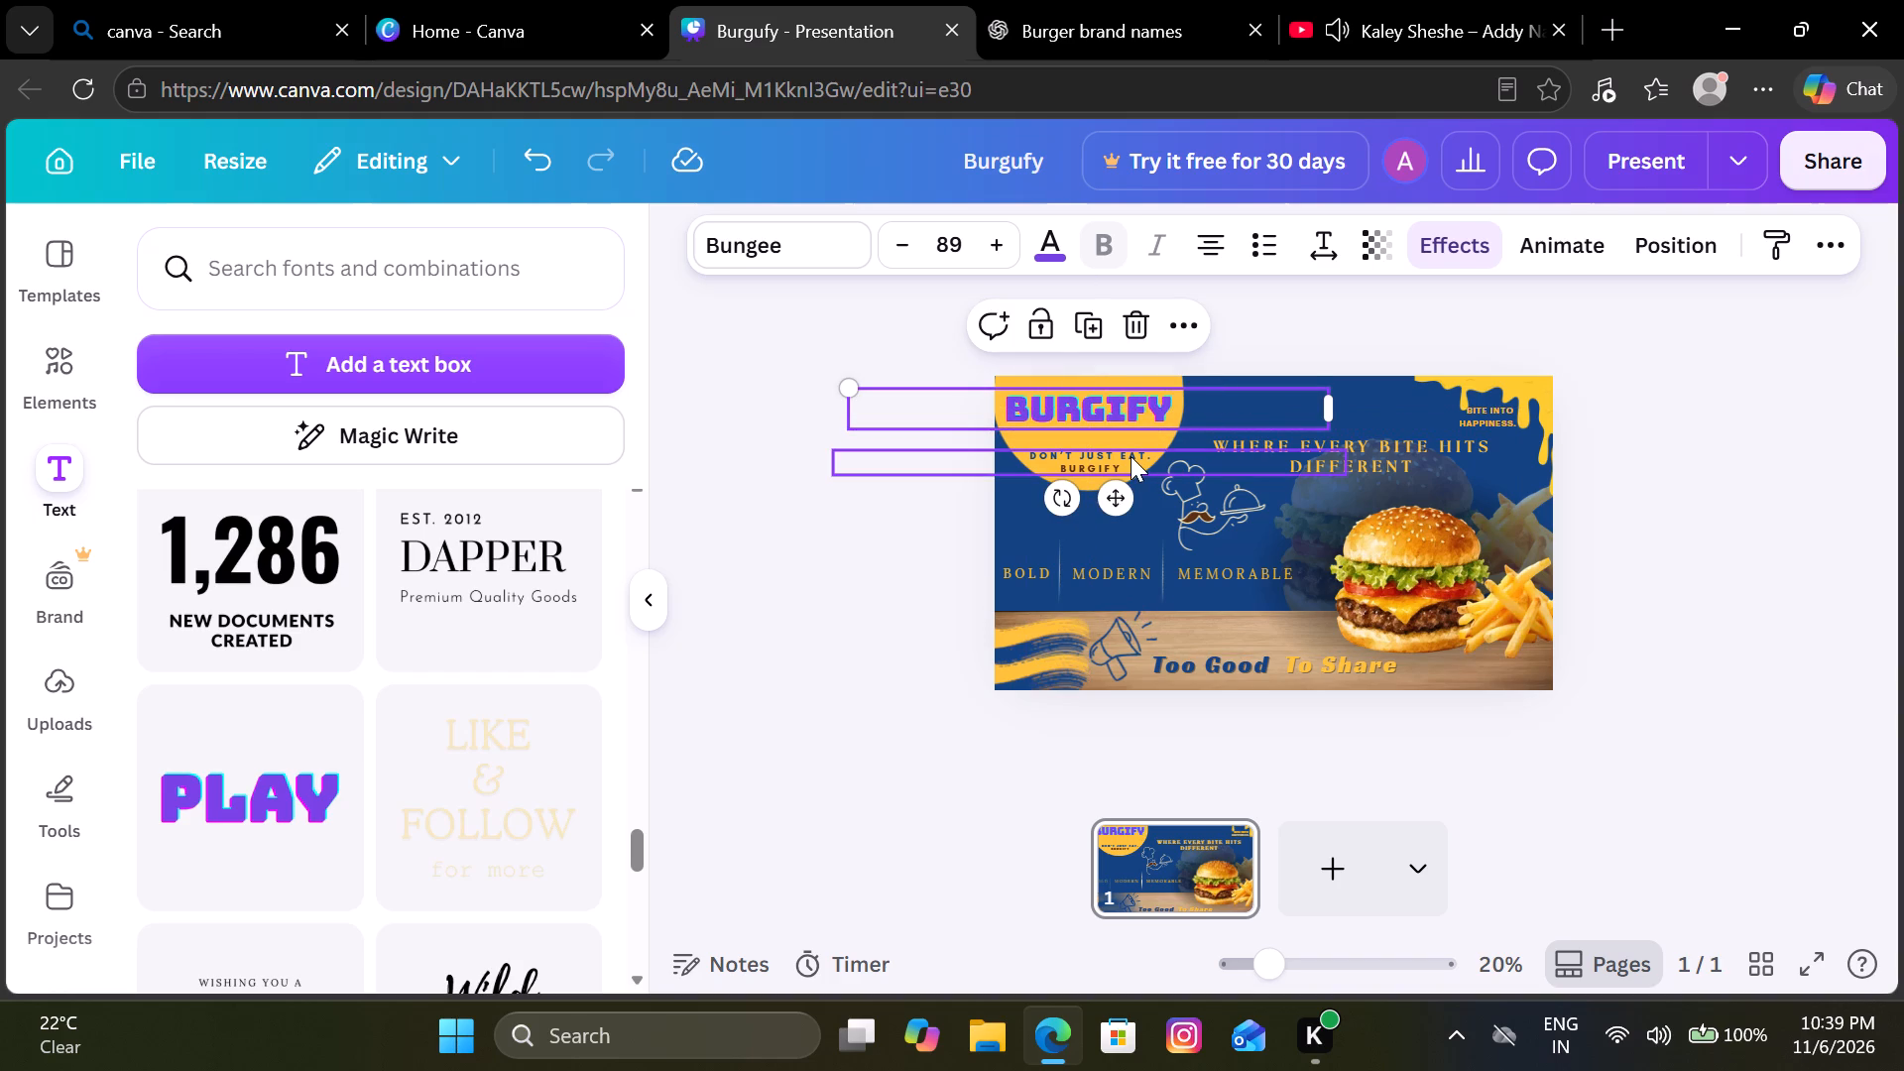
drag(1130, 456, 1130, 447)
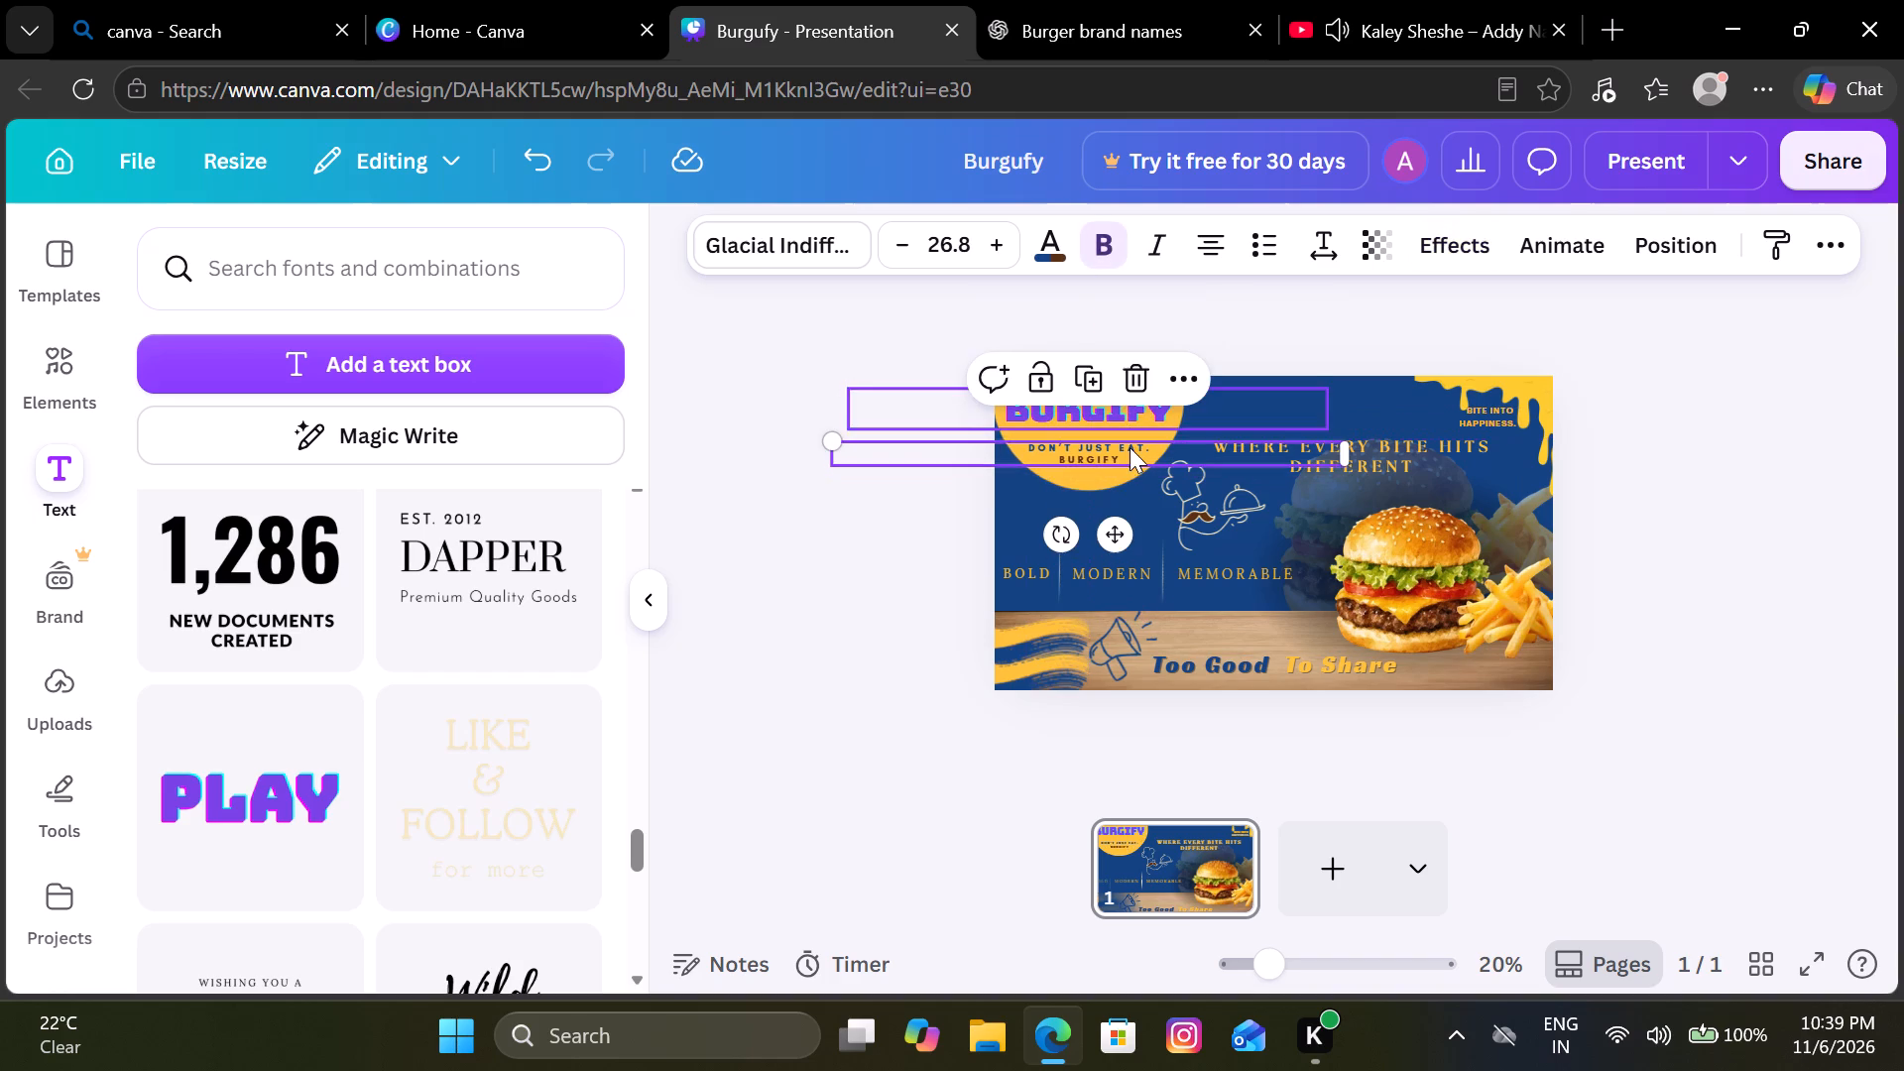
click(915, 549)
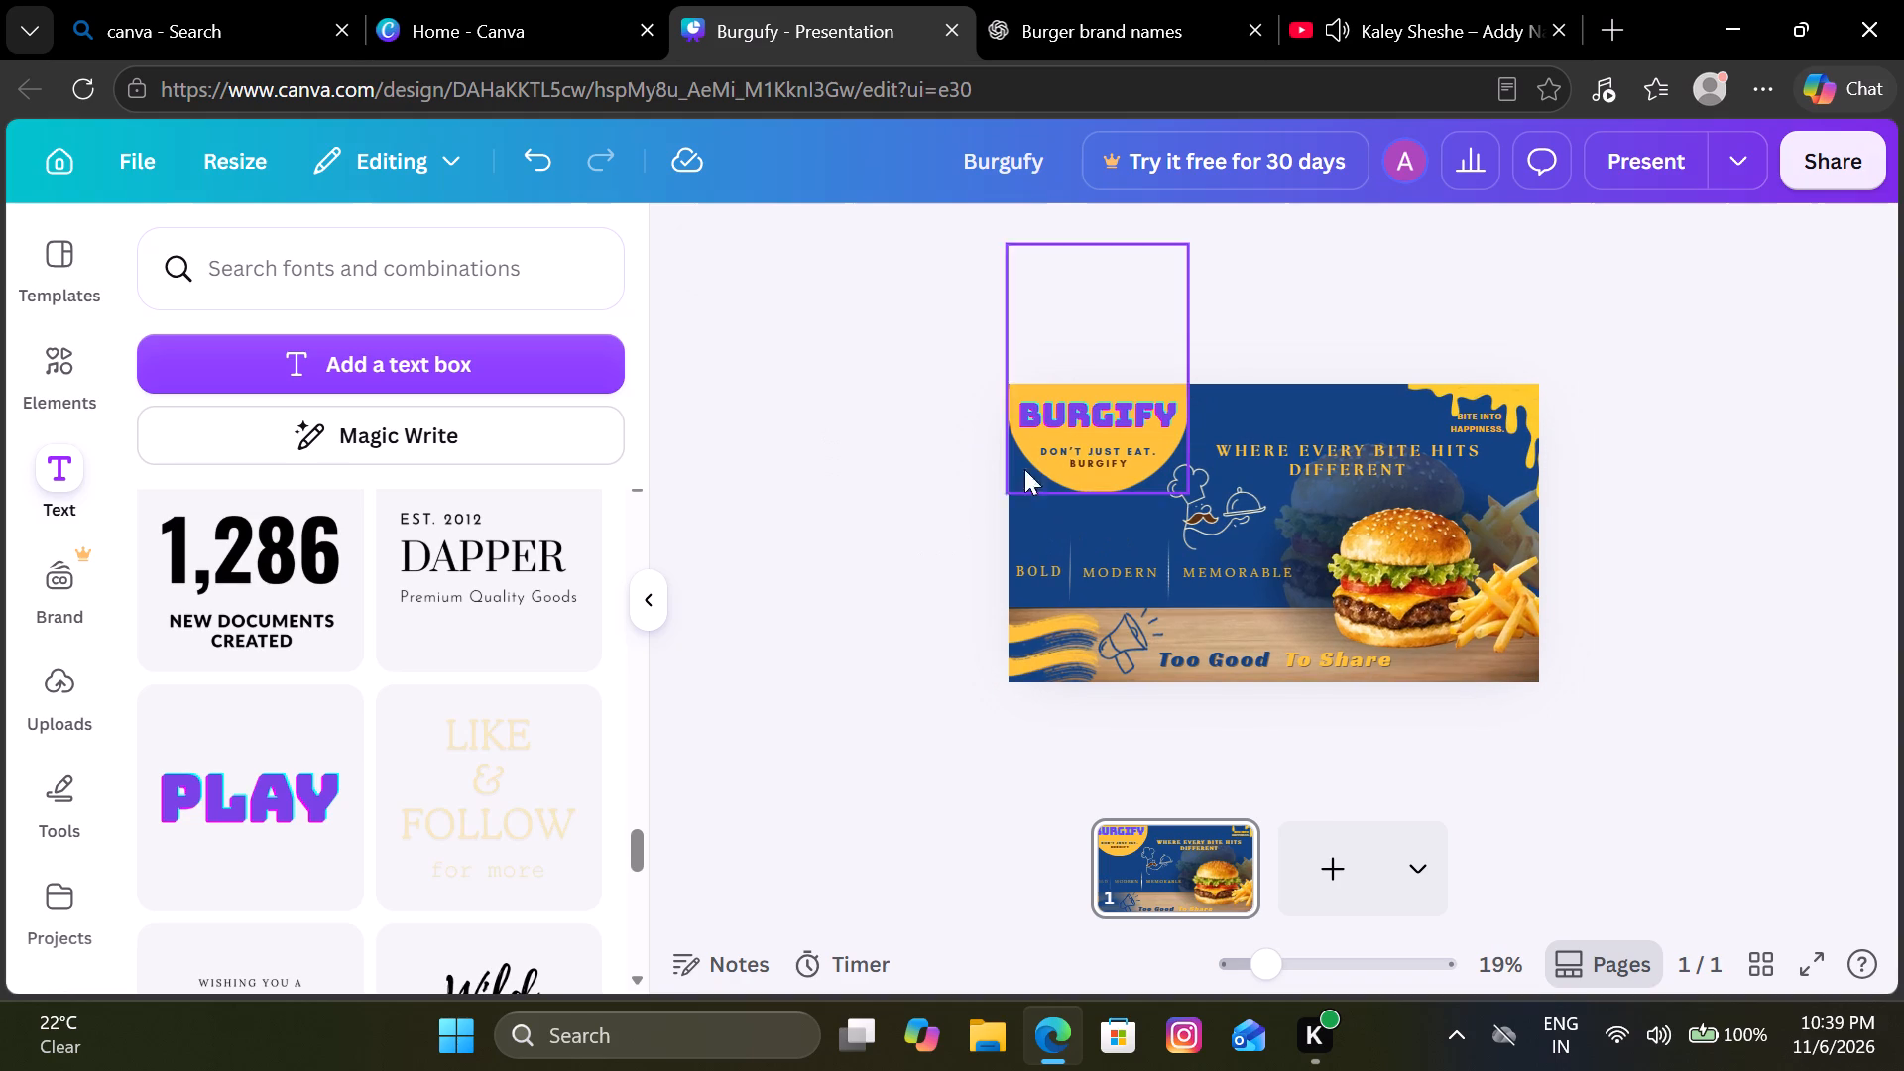
click(1091, 418)
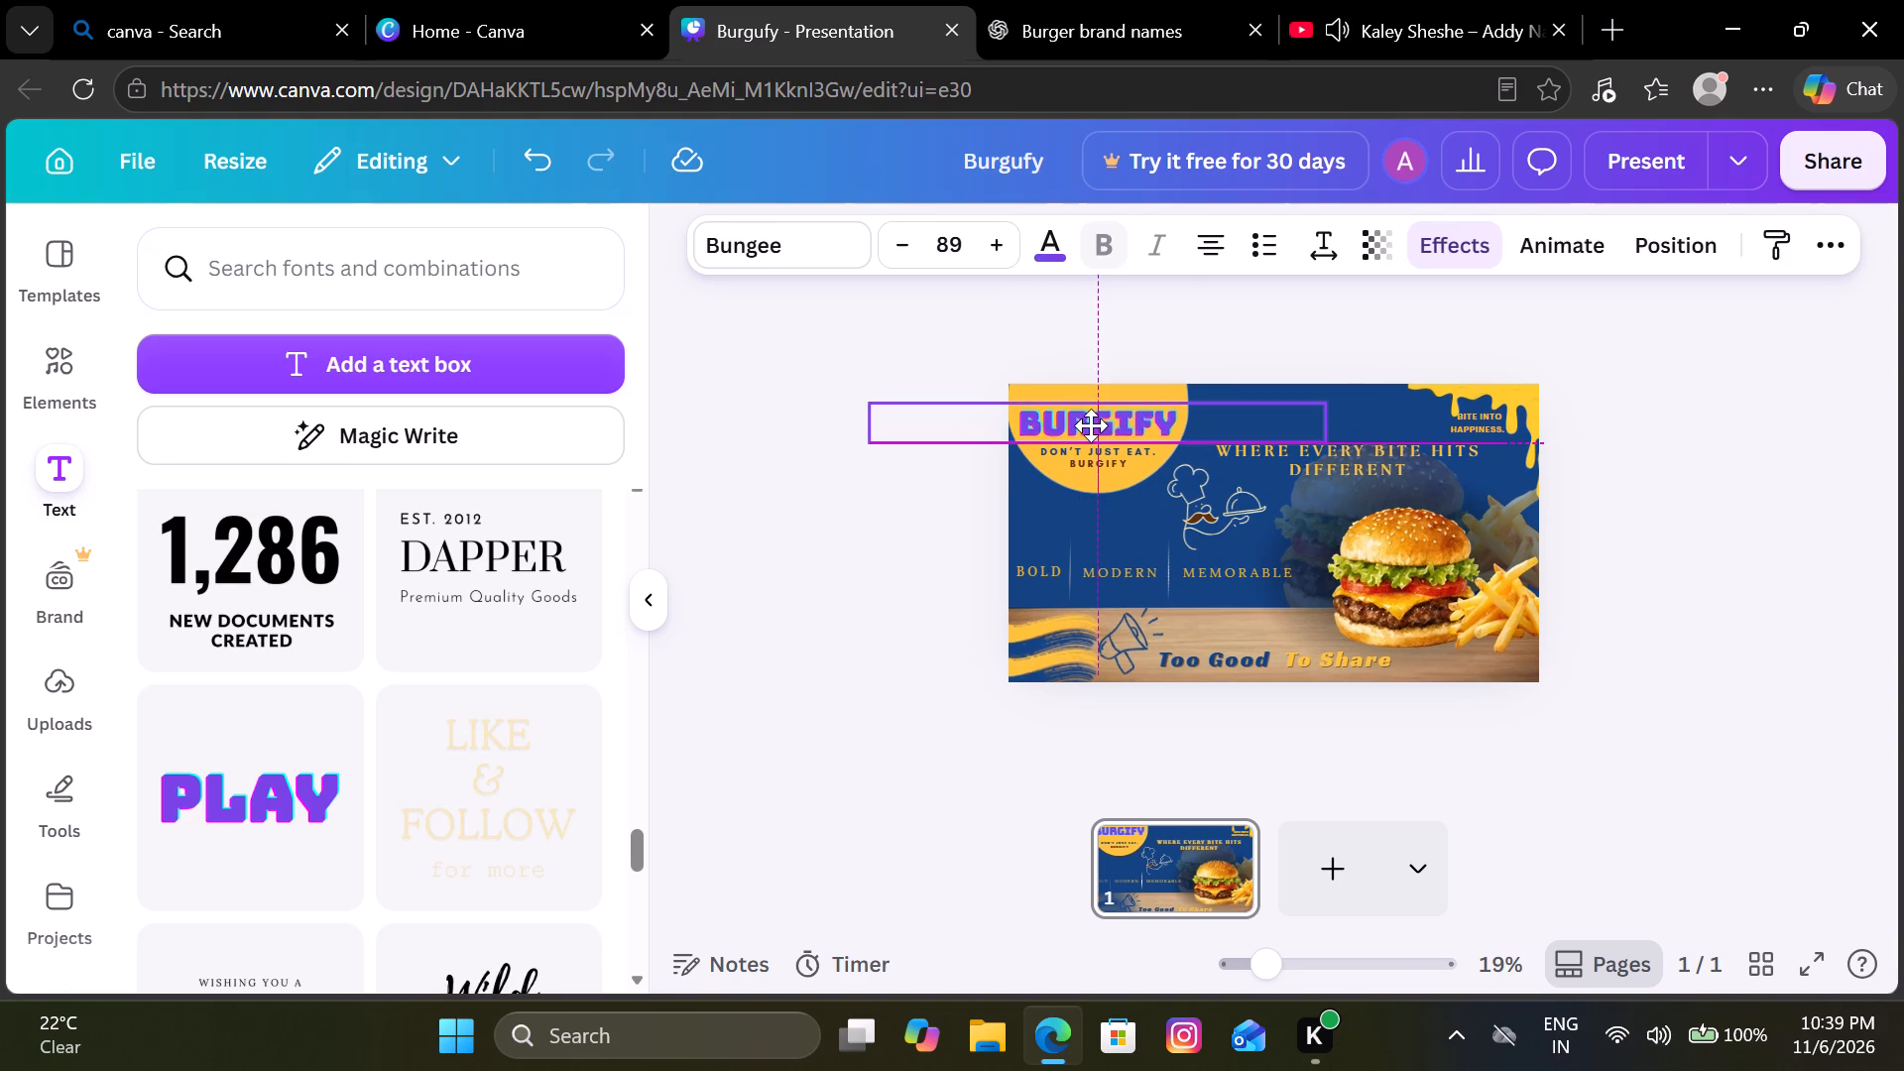
click(935, 544)
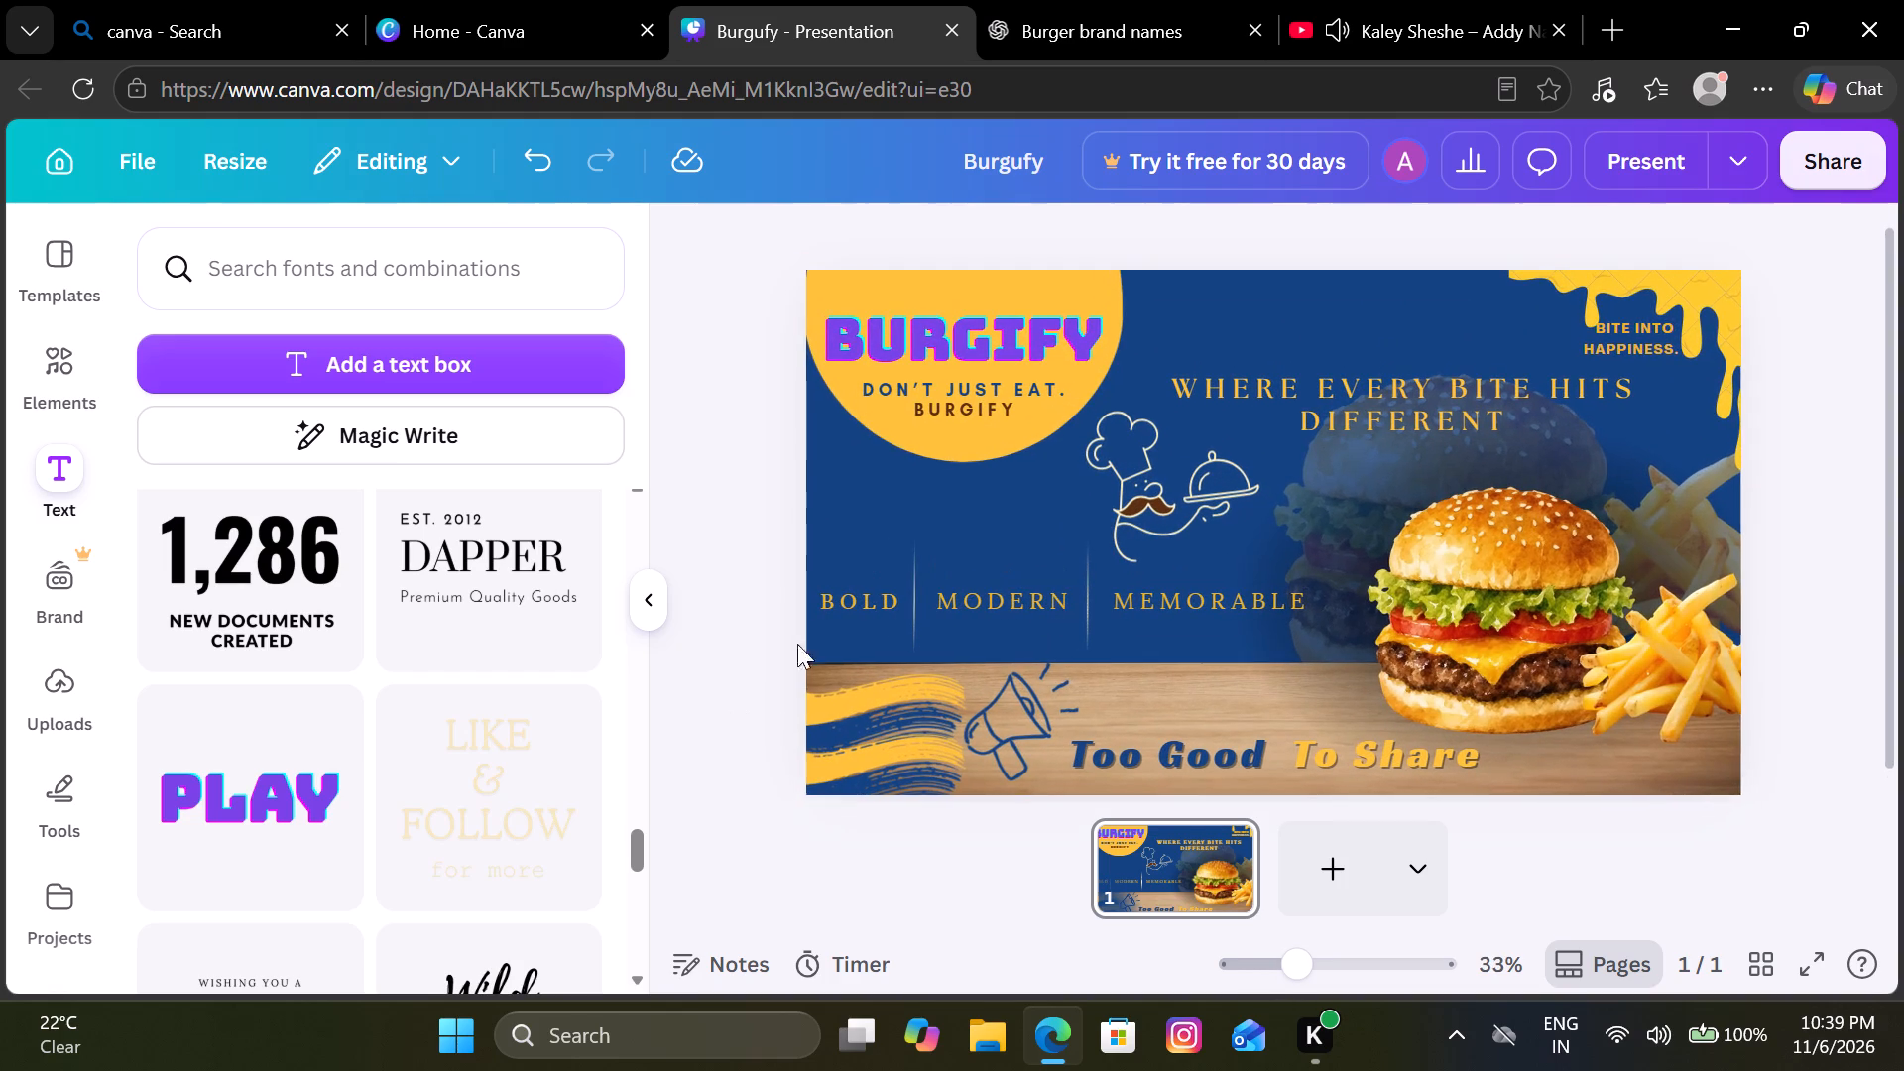
Recolour the divider line between "BOLD" and "MODERN" to the darker golden orange from the design's colours.
click(924, 625)
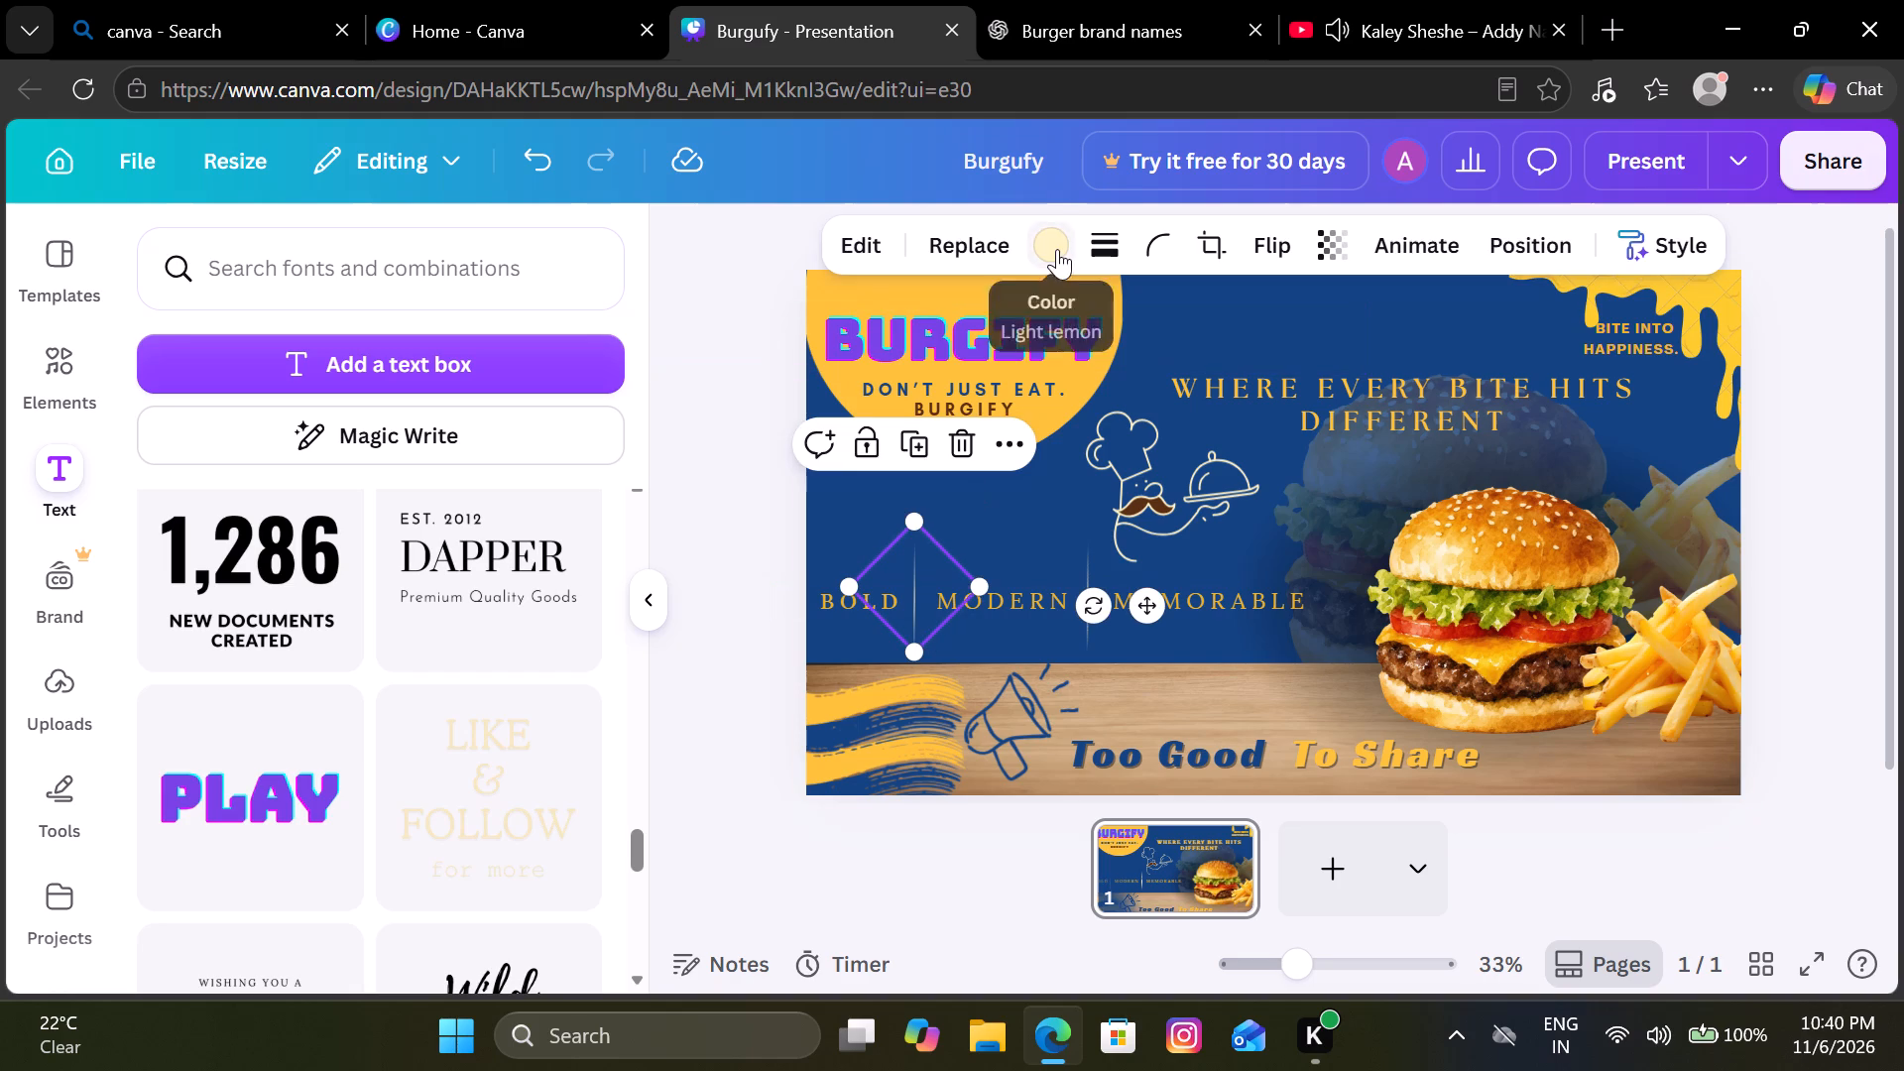
click(1057, 249)
click(285, 458)
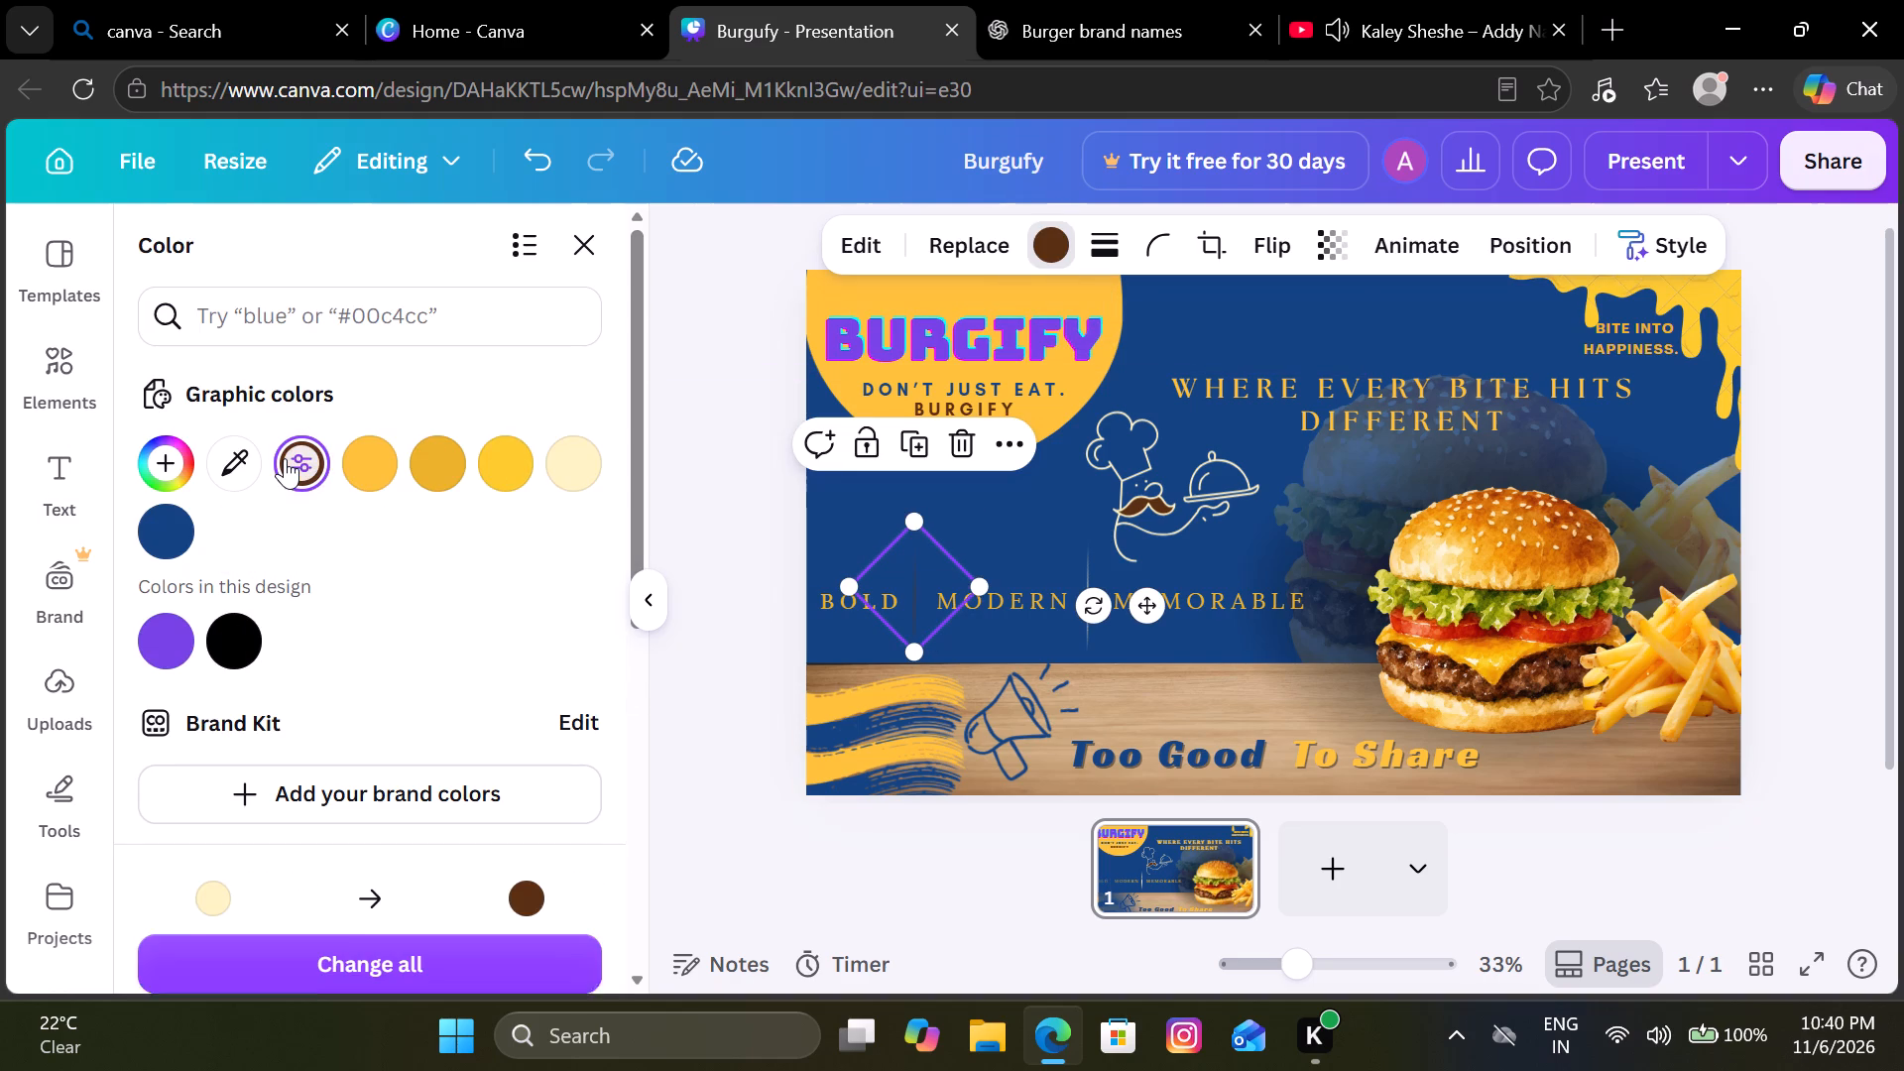
click(427, 461)
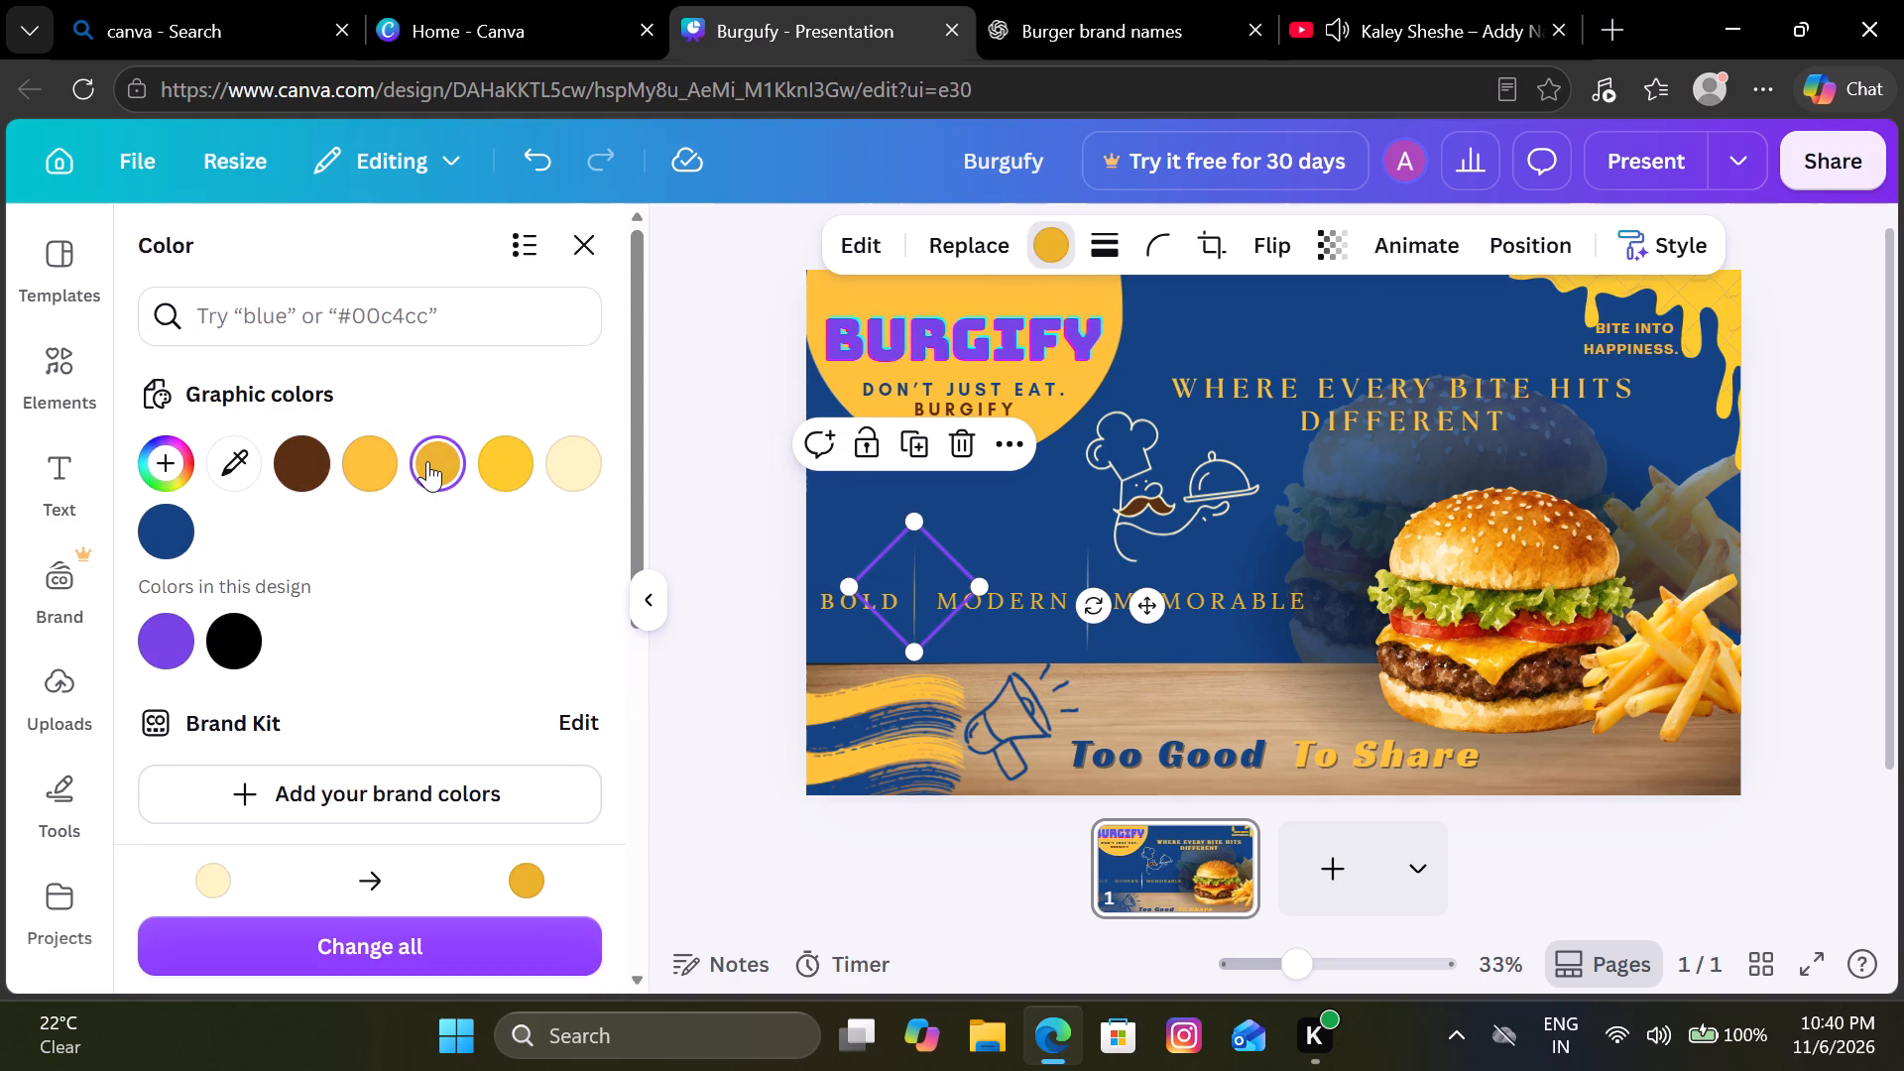
click(681, 690)
Recolour the divider line between "MODERN" and "MEMORABLE" to the same golden orange as the first divider.
click(1050, 574)
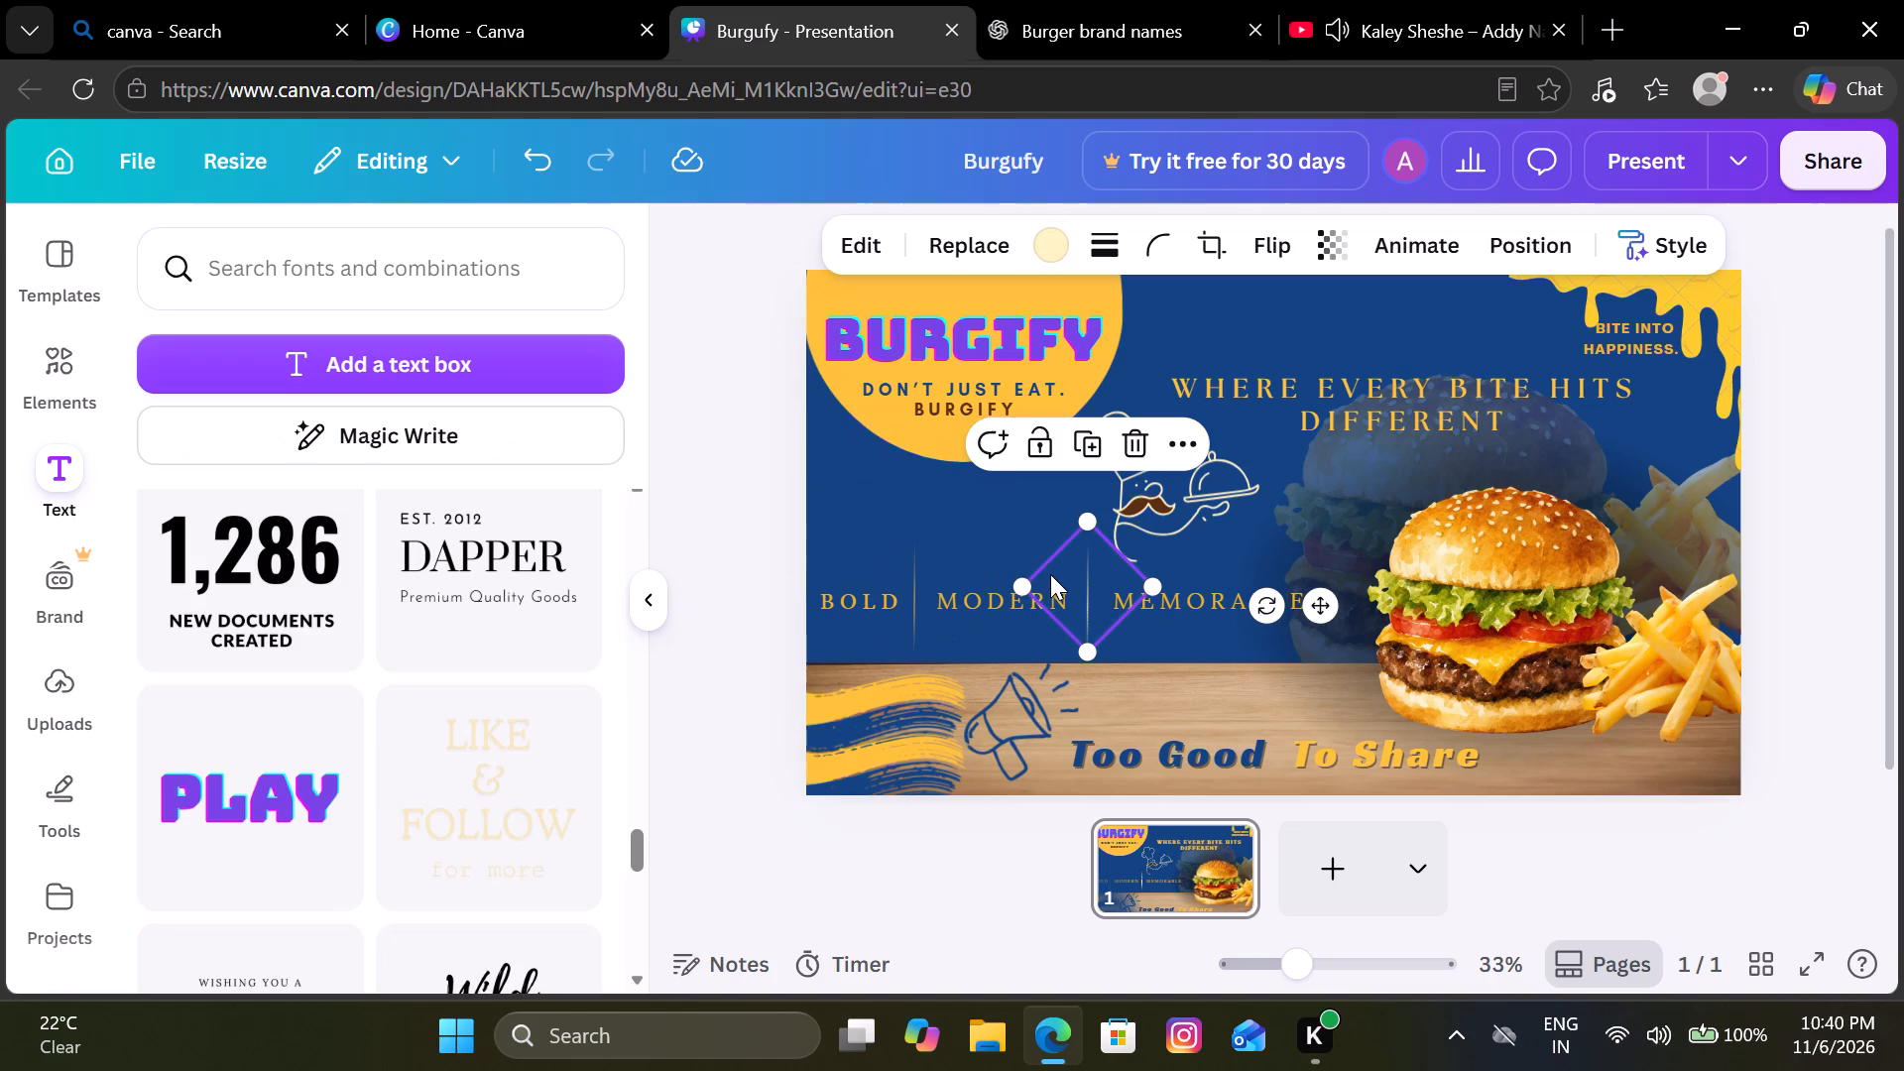
click(1047, 259)
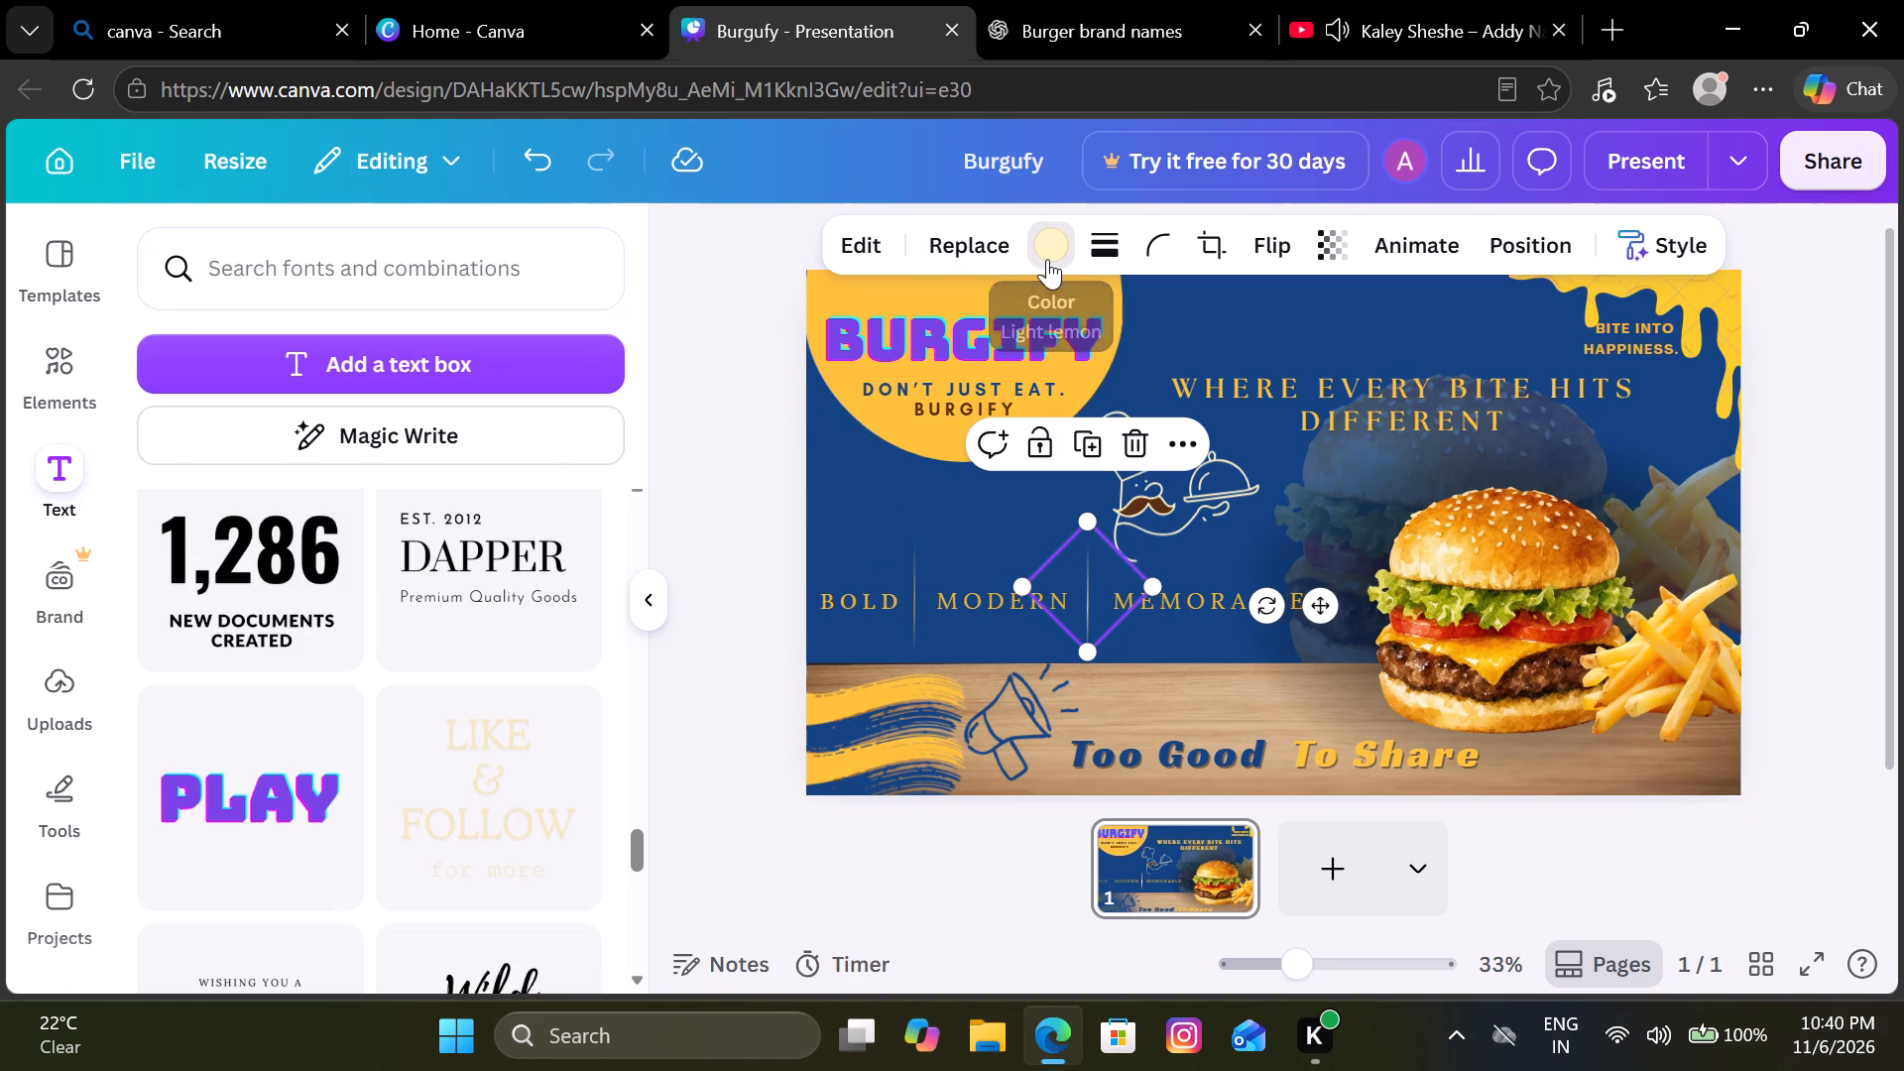
click(436, 449)
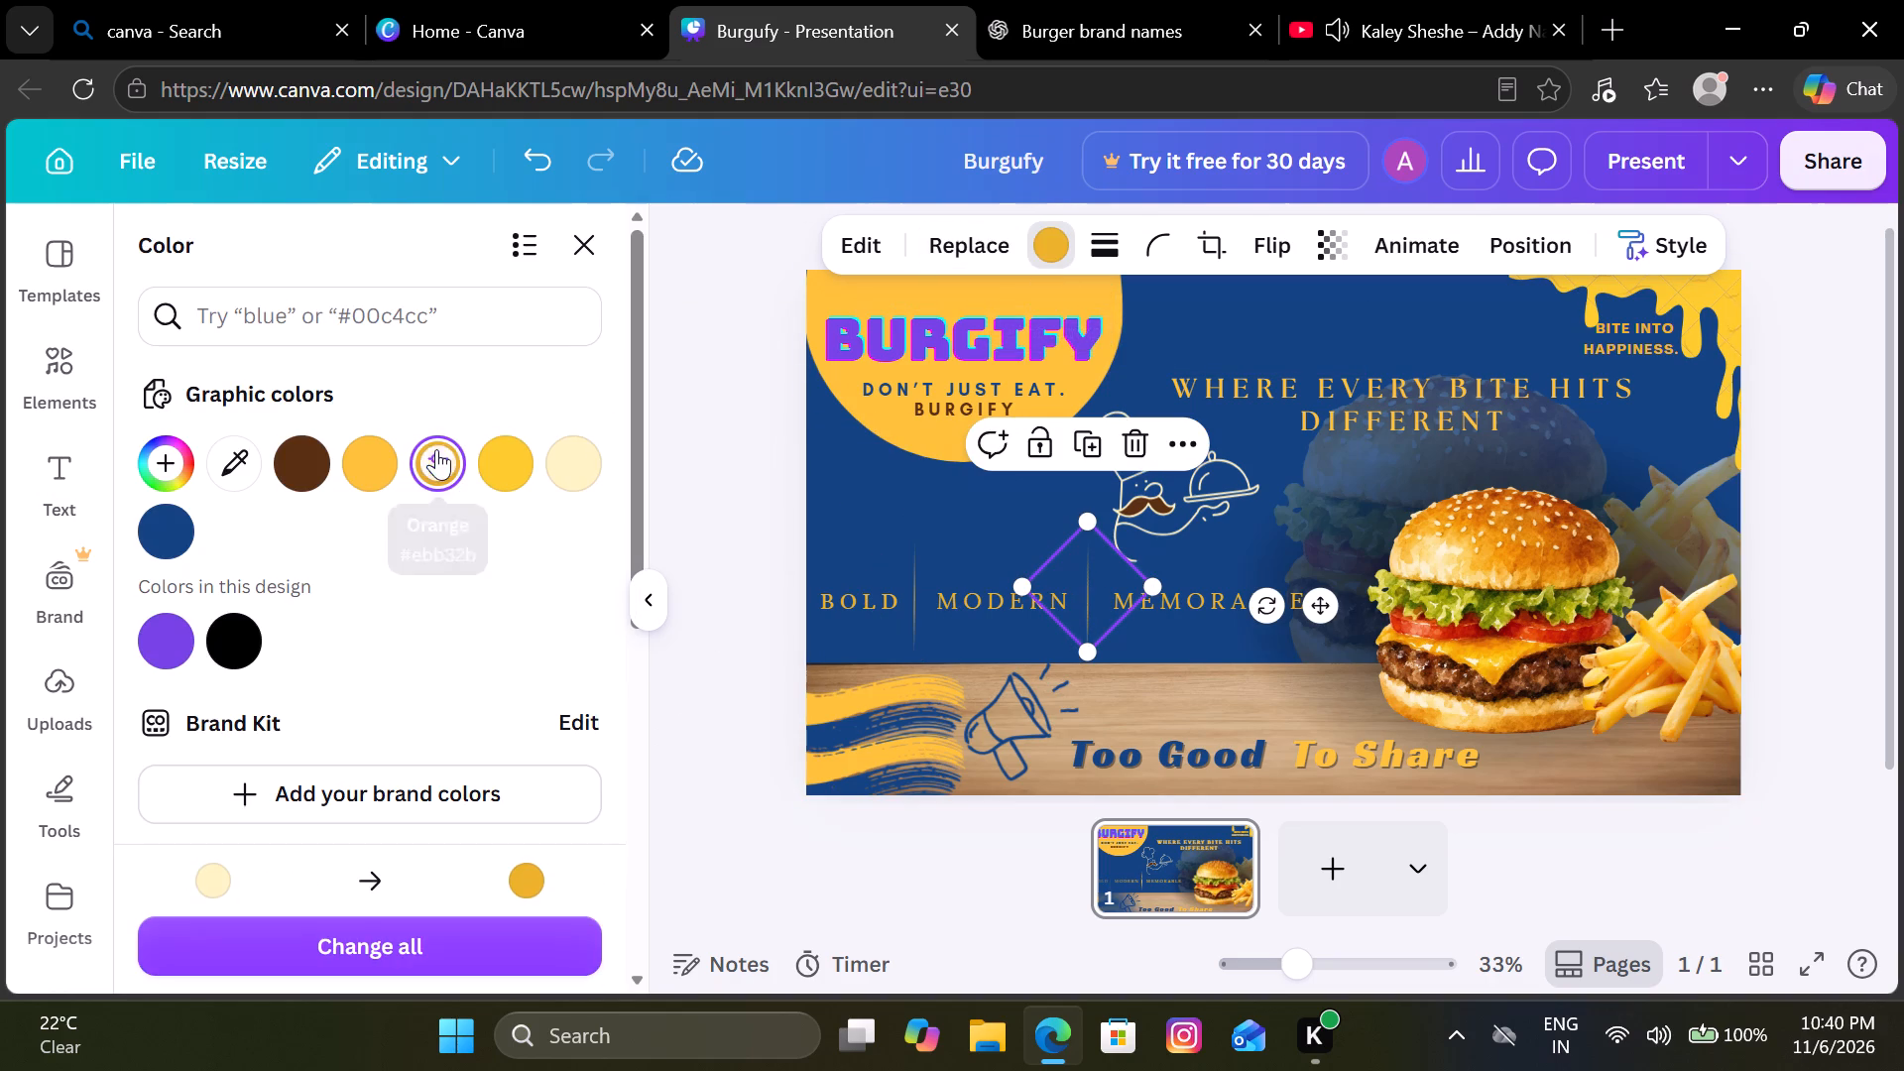
click(733, 775)
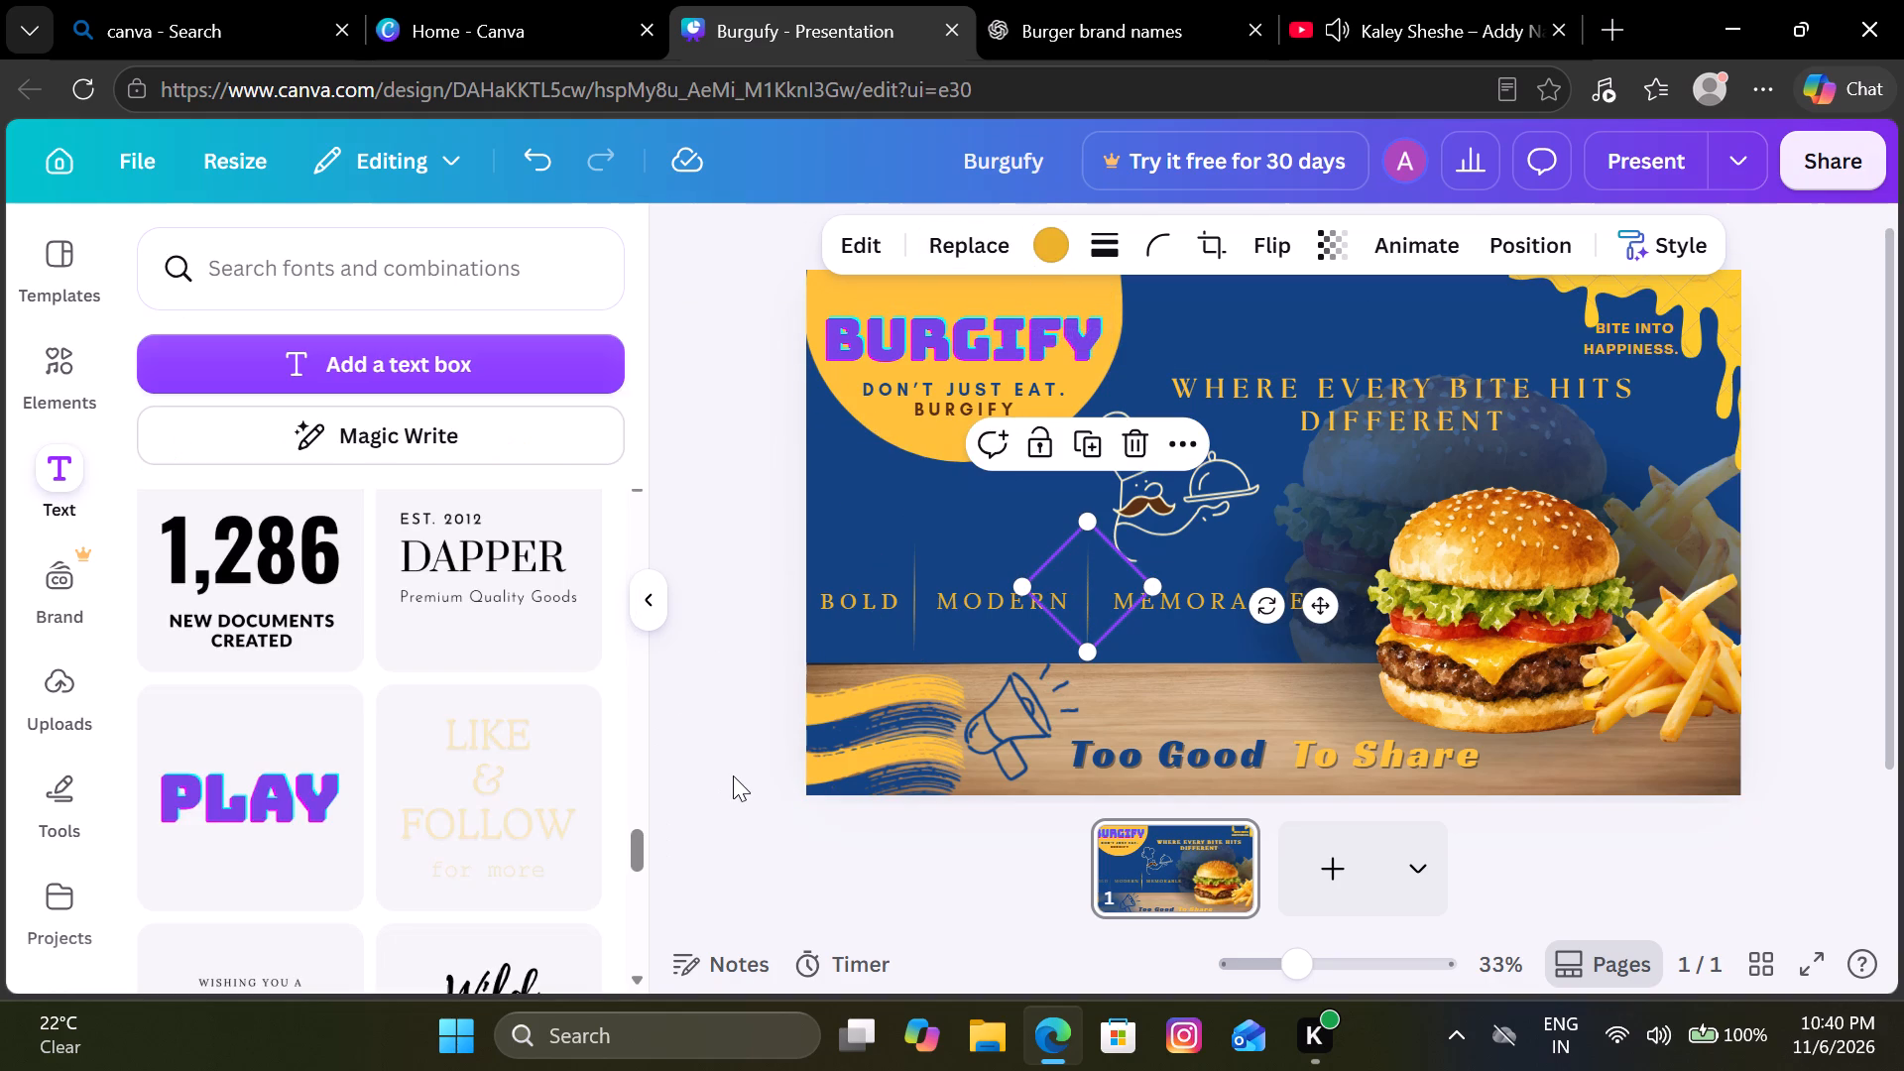
click(733, 775)
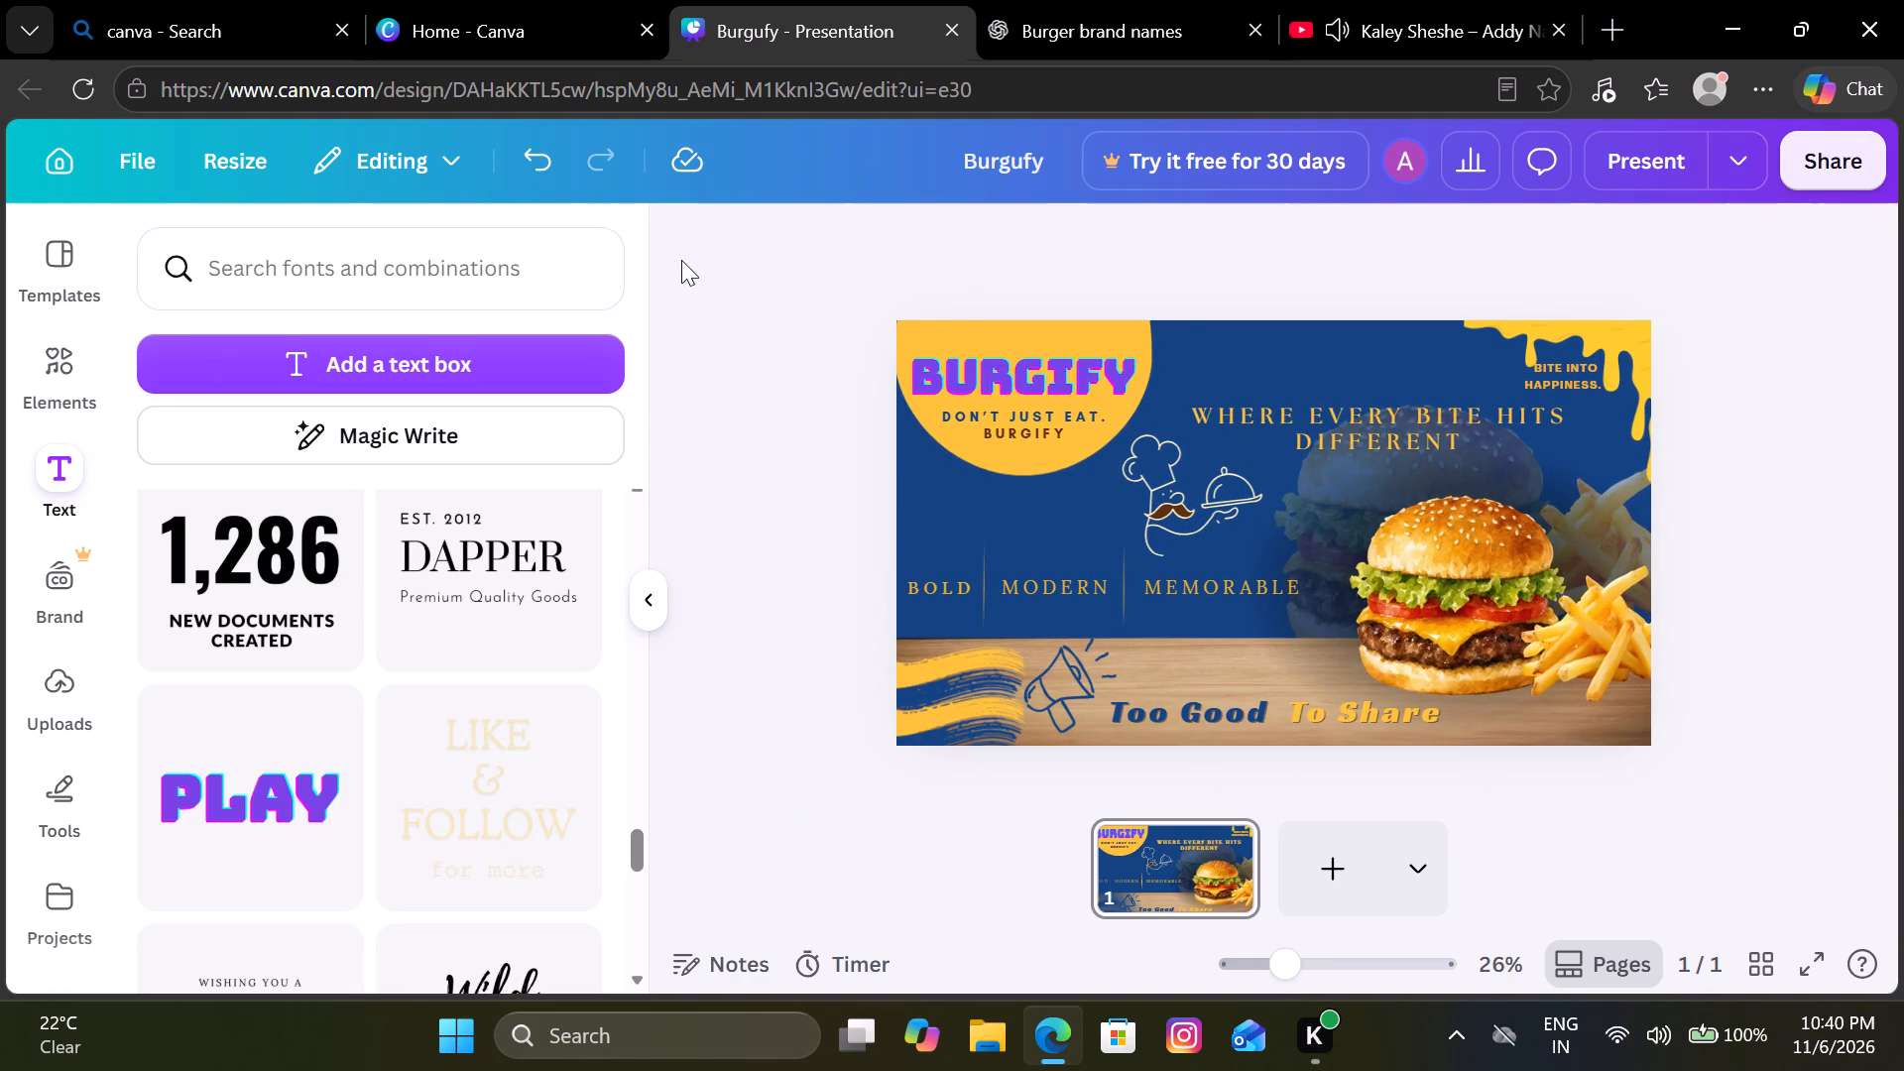
Check the design's save status.
click(687, 171)
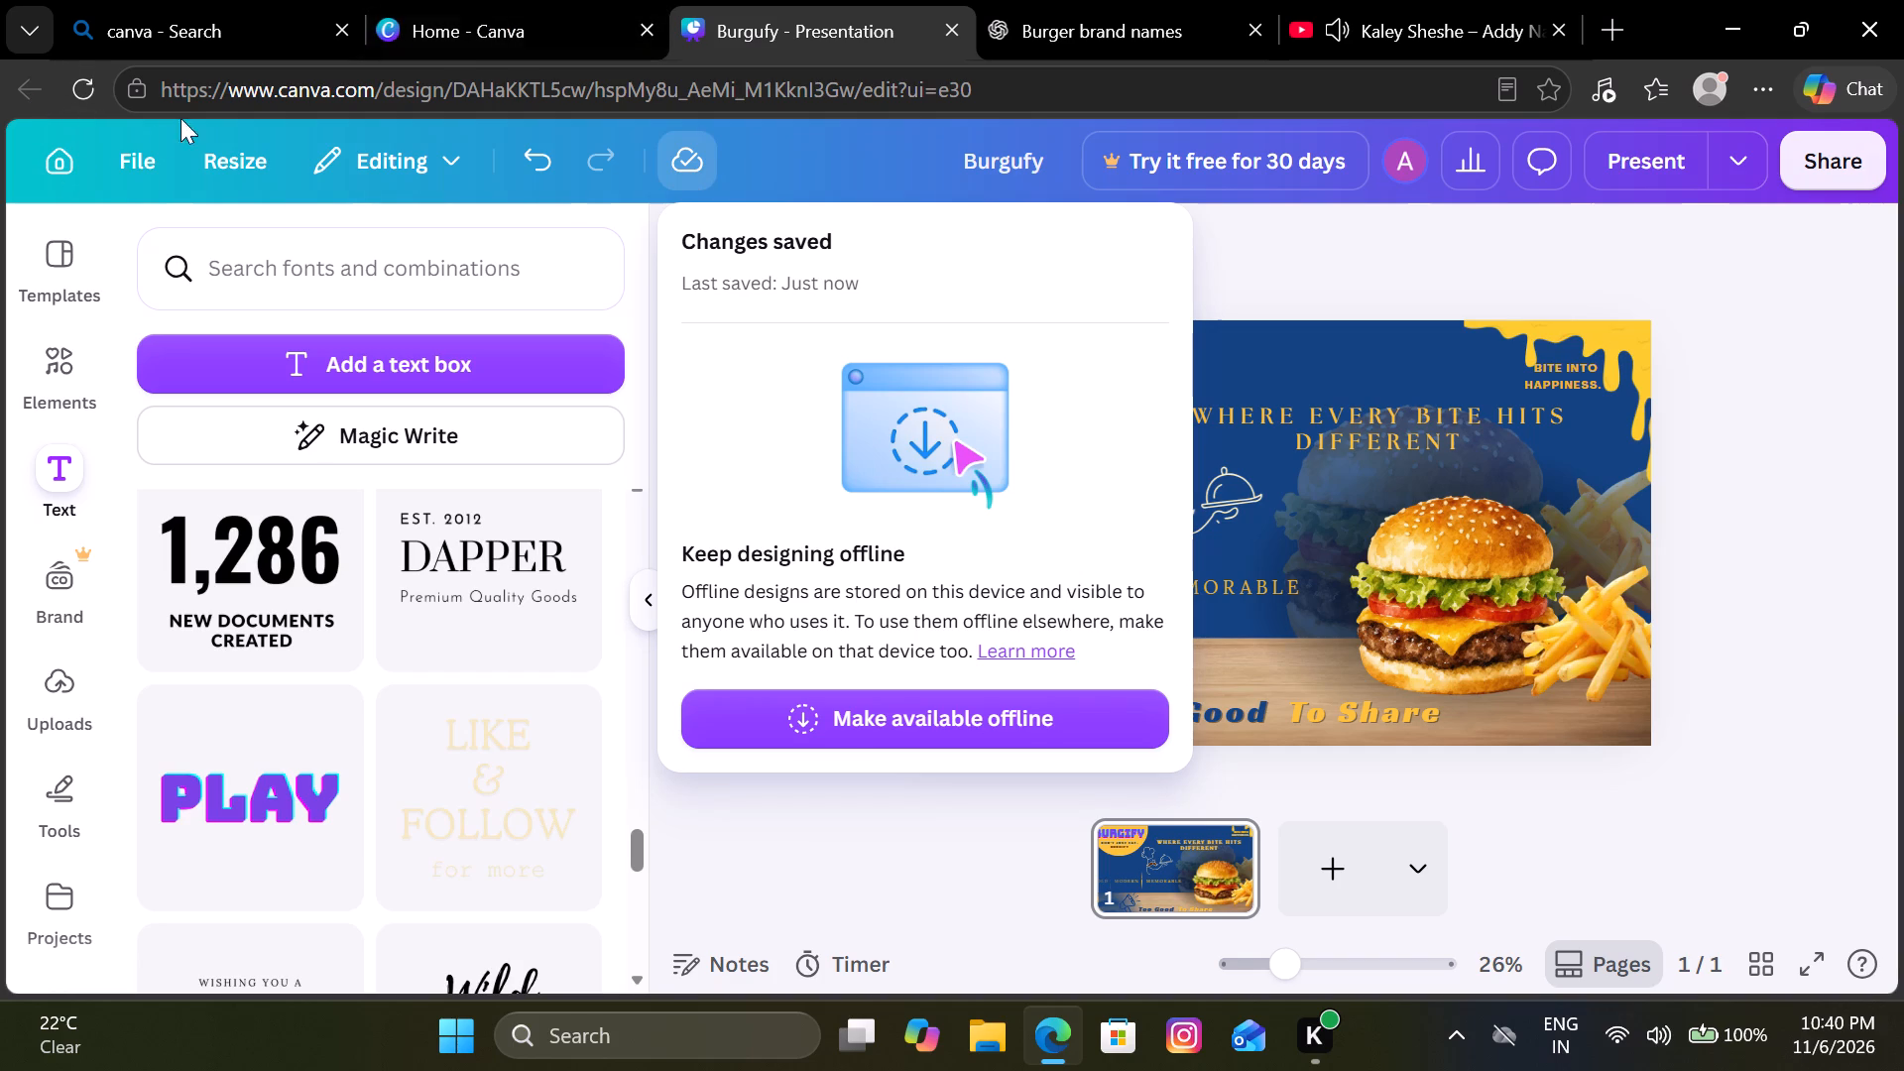
Leave the editor for the Canva home page and bring the recent designs into view.
click(63, 175)
click(63, 175)
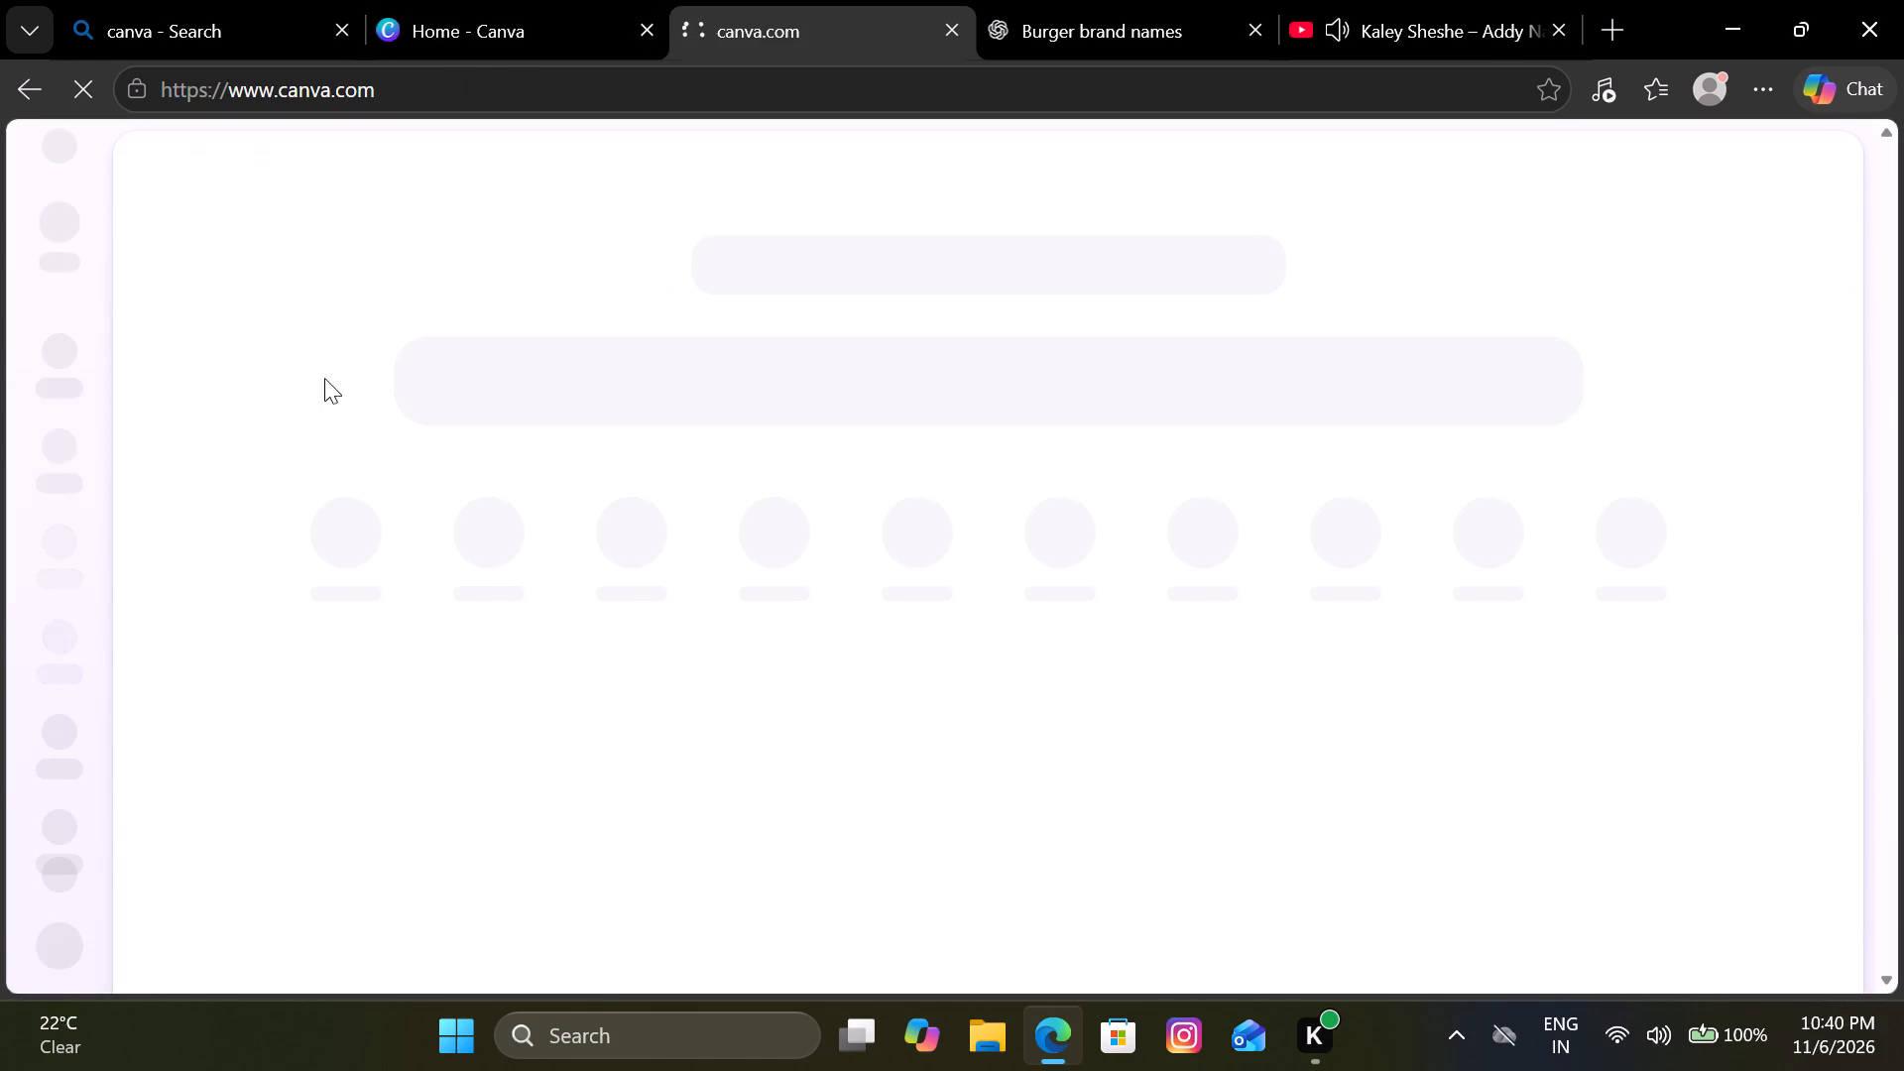
scroll(221, 482, down, 3)
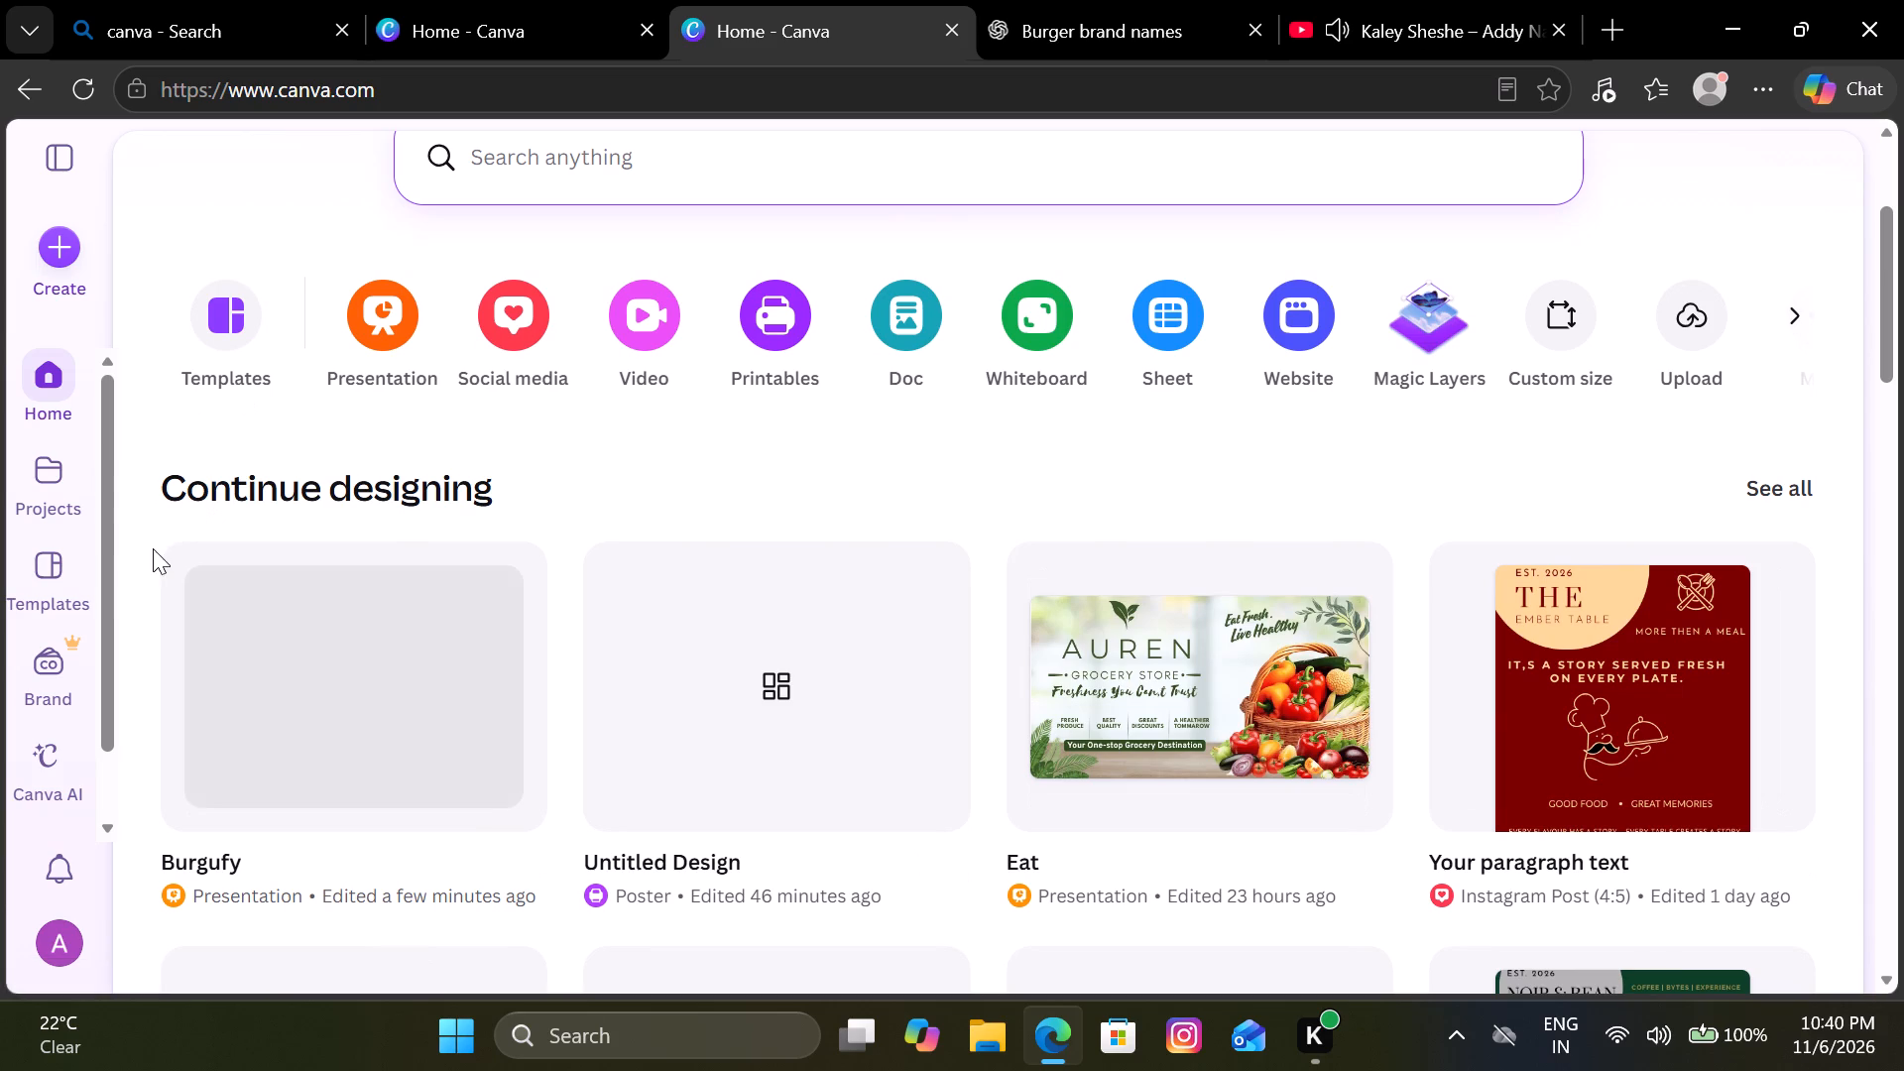
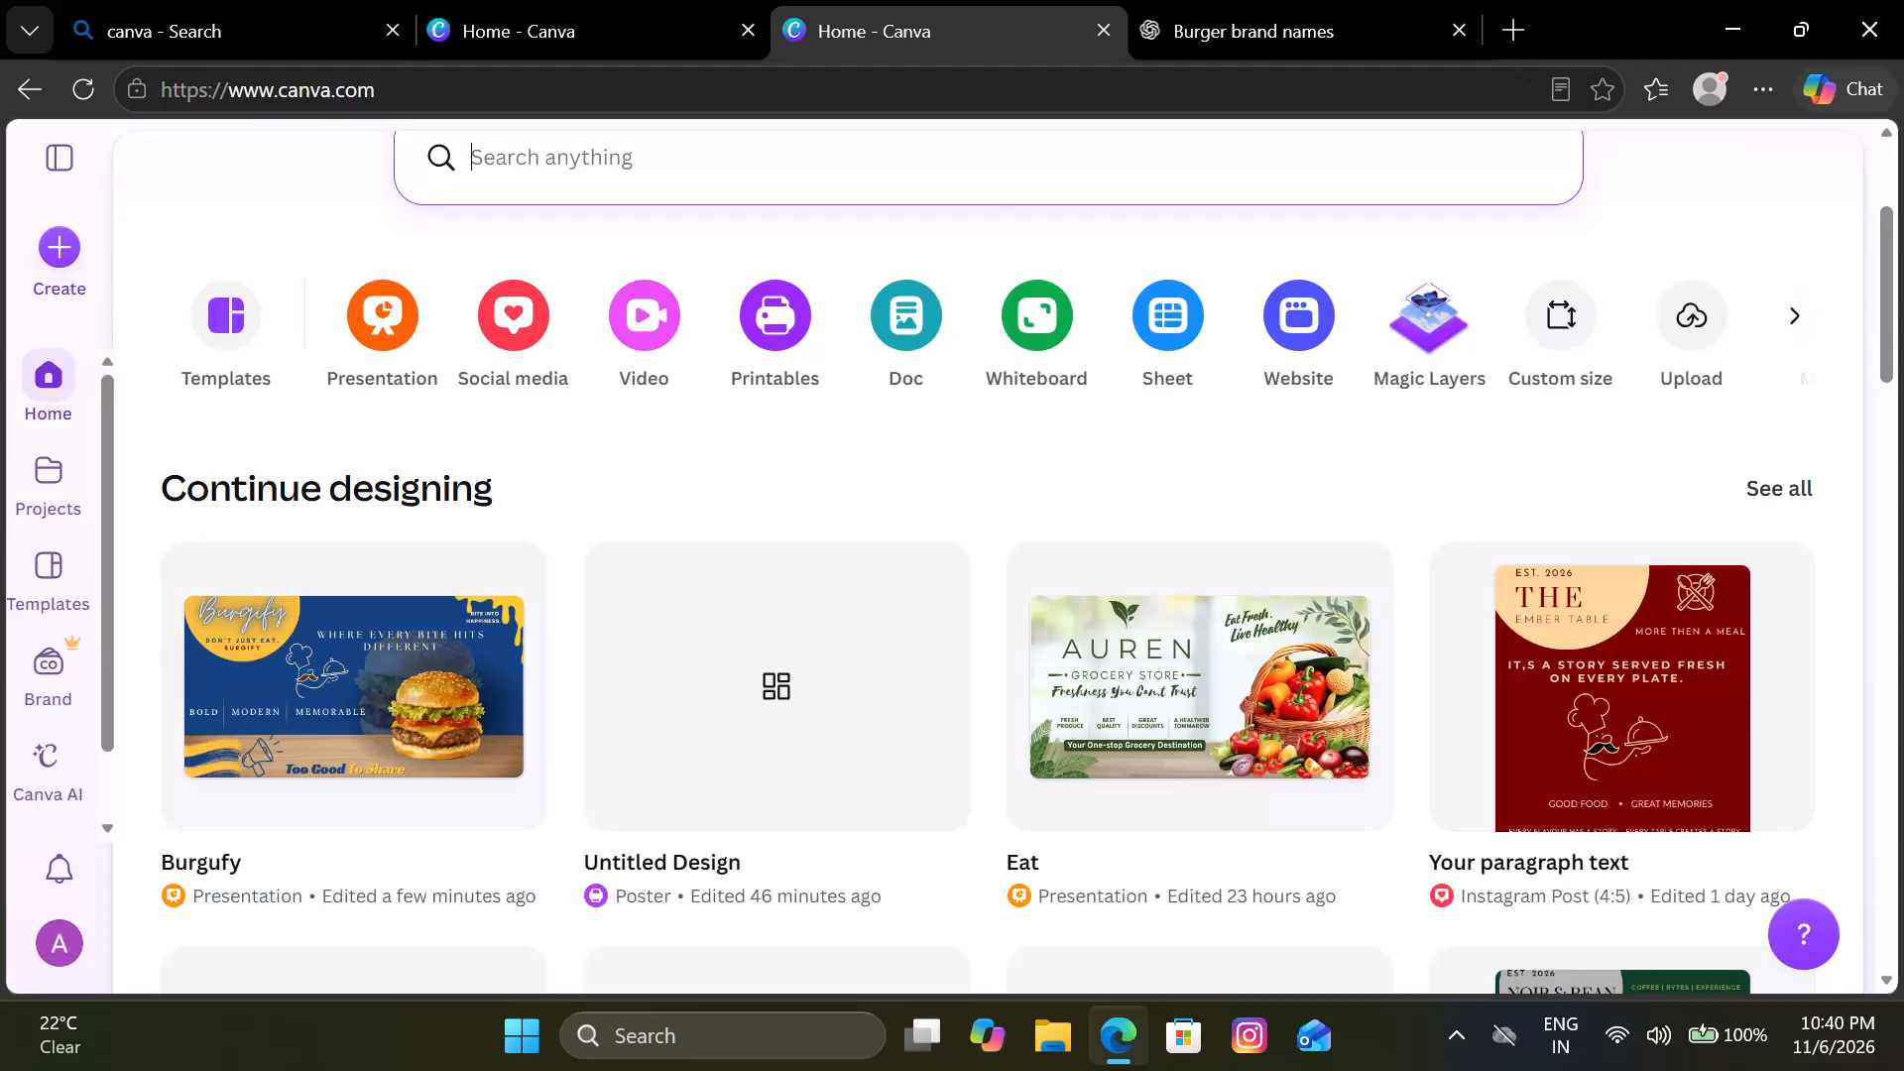
Close the Burger brand names tab and all the remaining Canva and search tabs in the browser.
click(1464, 34)
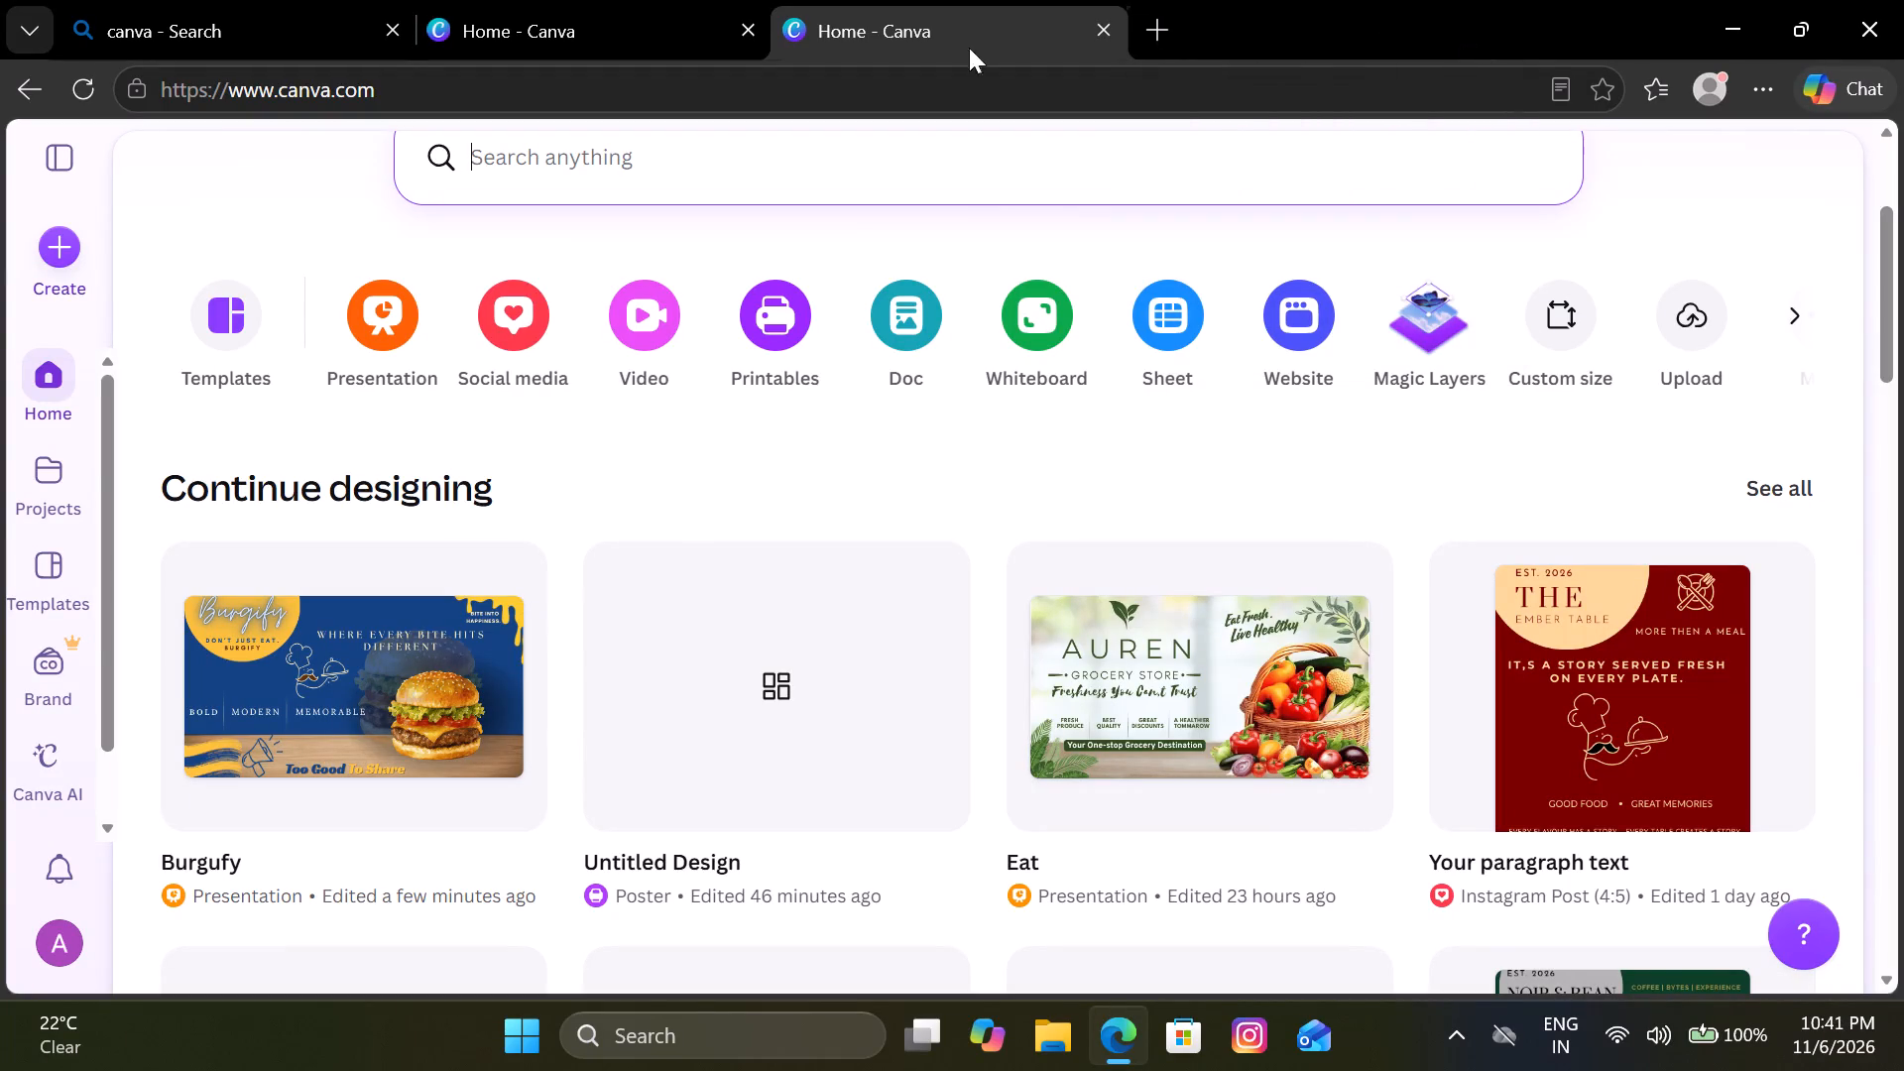
triple_click(396, 29)
triple_click(396, 29)
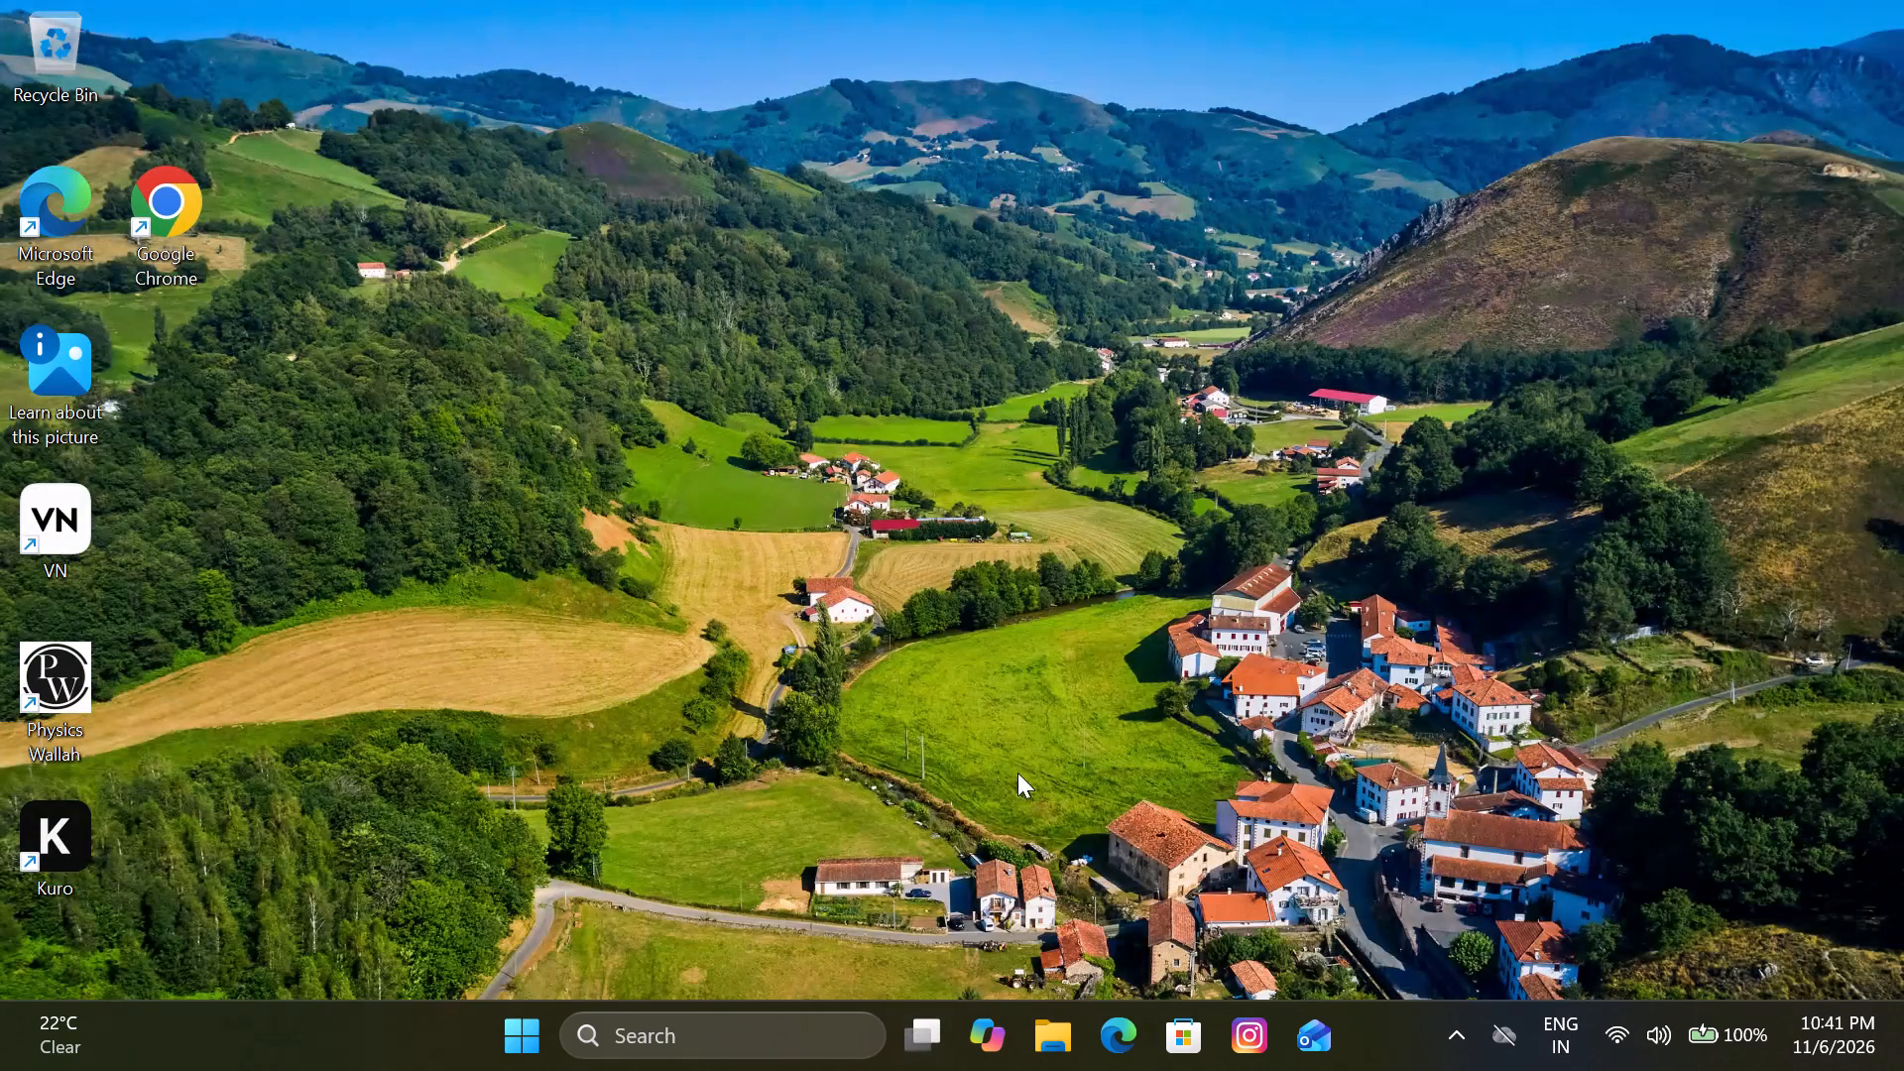
Launch the Kuro application from the desktop.
double_click(36, 828)
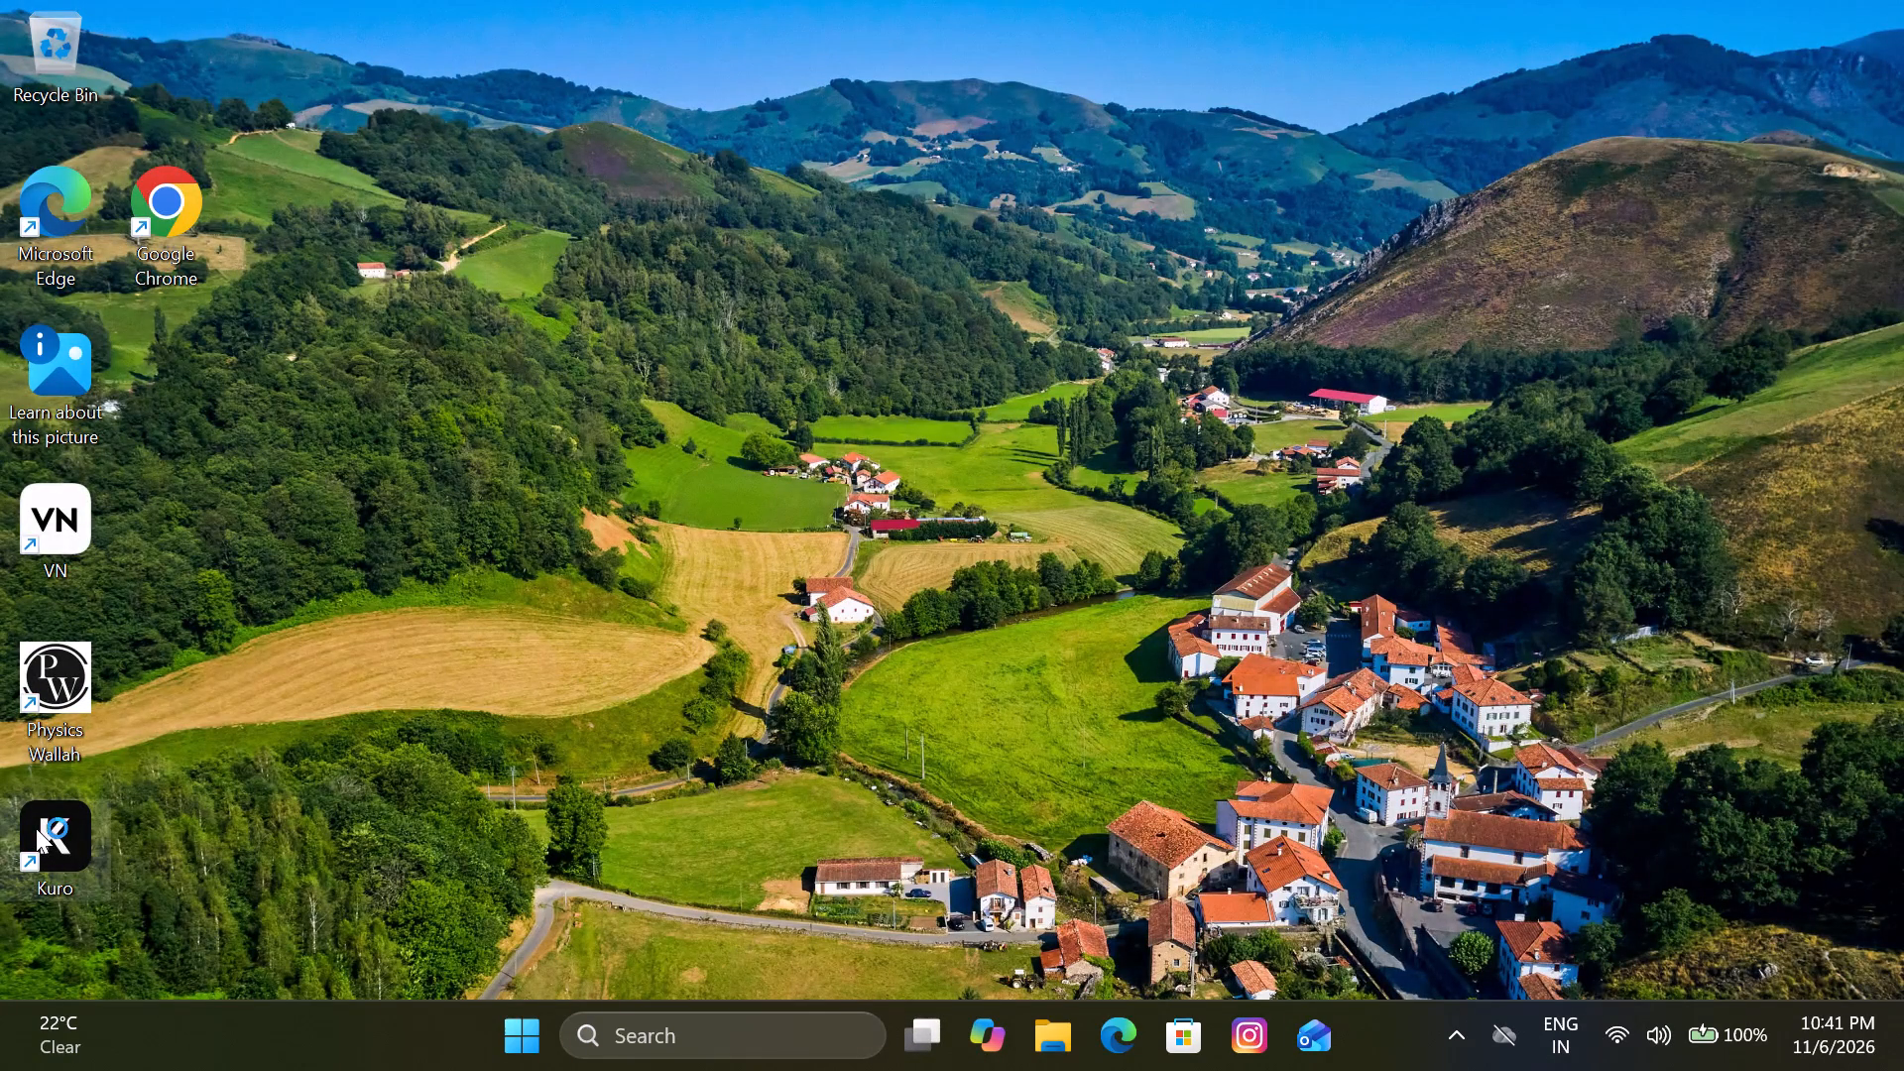